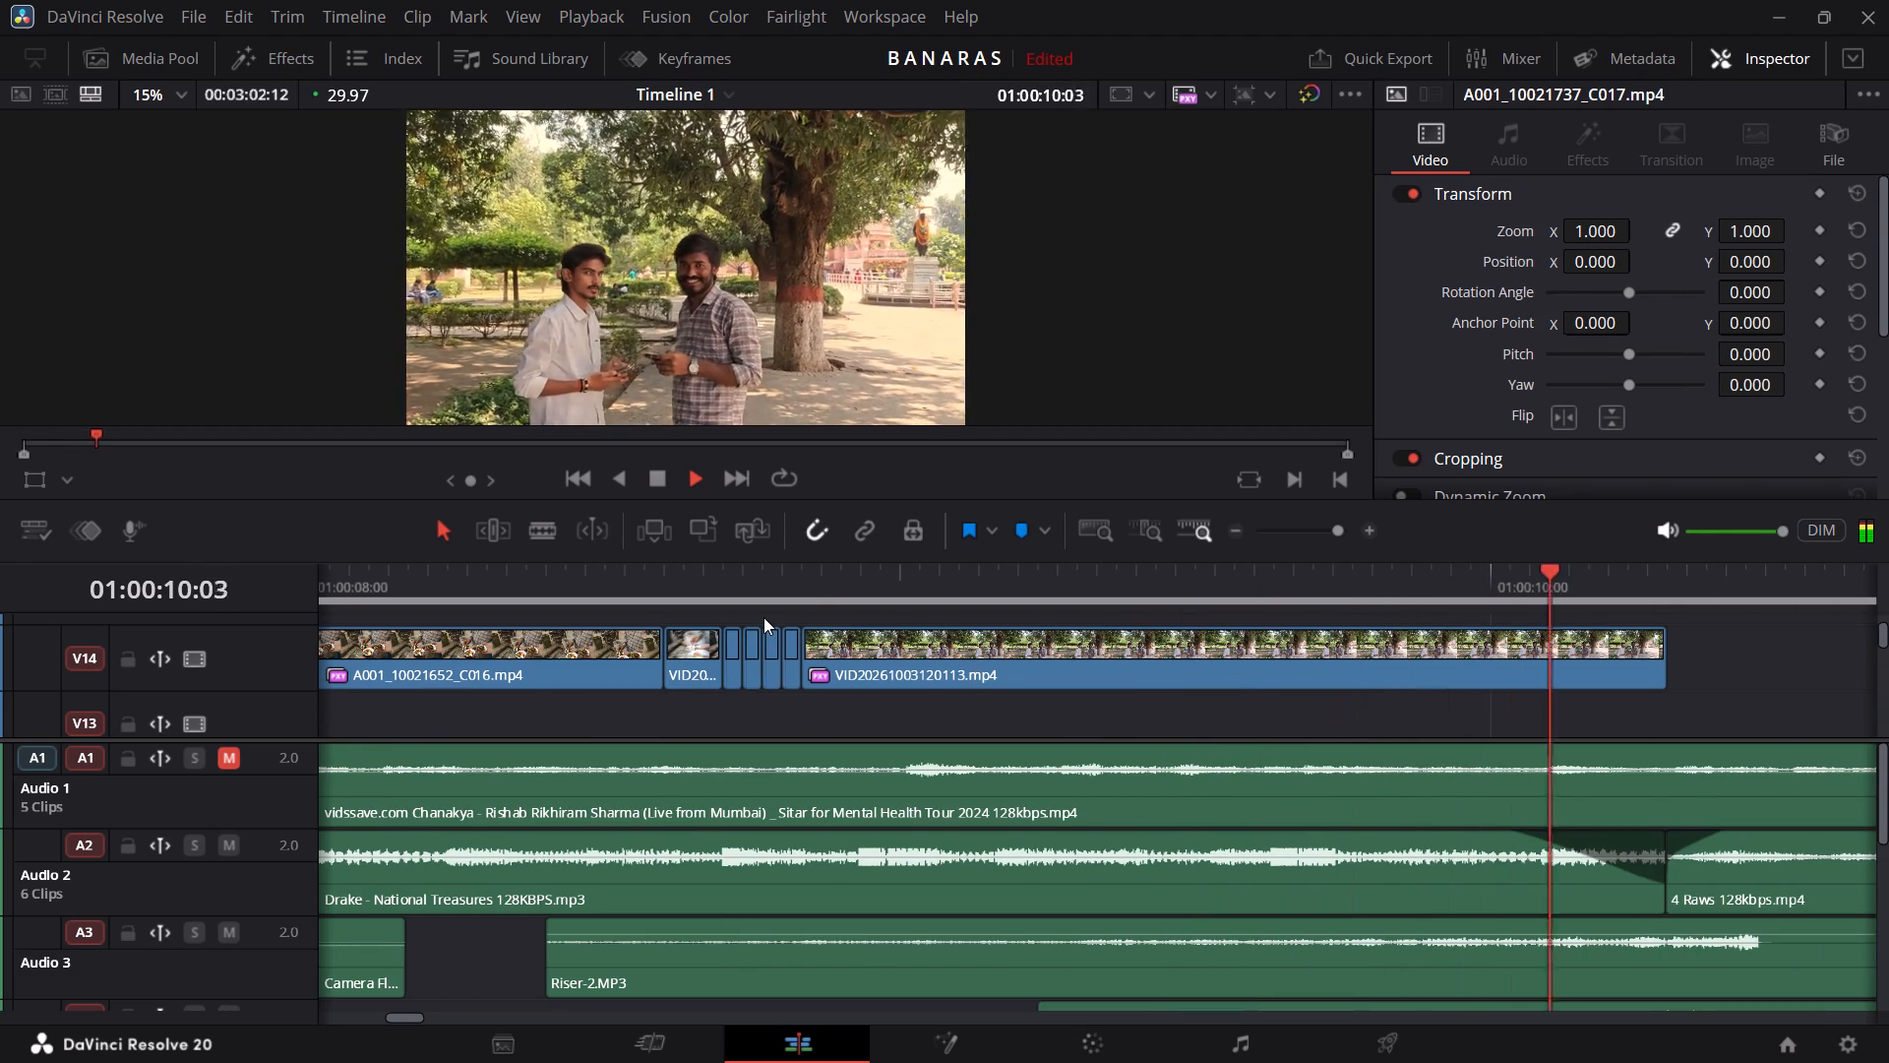
Play the empty V14 gap between VID20261003120113.mp4 and A001_10021737_C017.mp4, checking how the music leads into the second clip.
{"action": "key", "text": "space"}
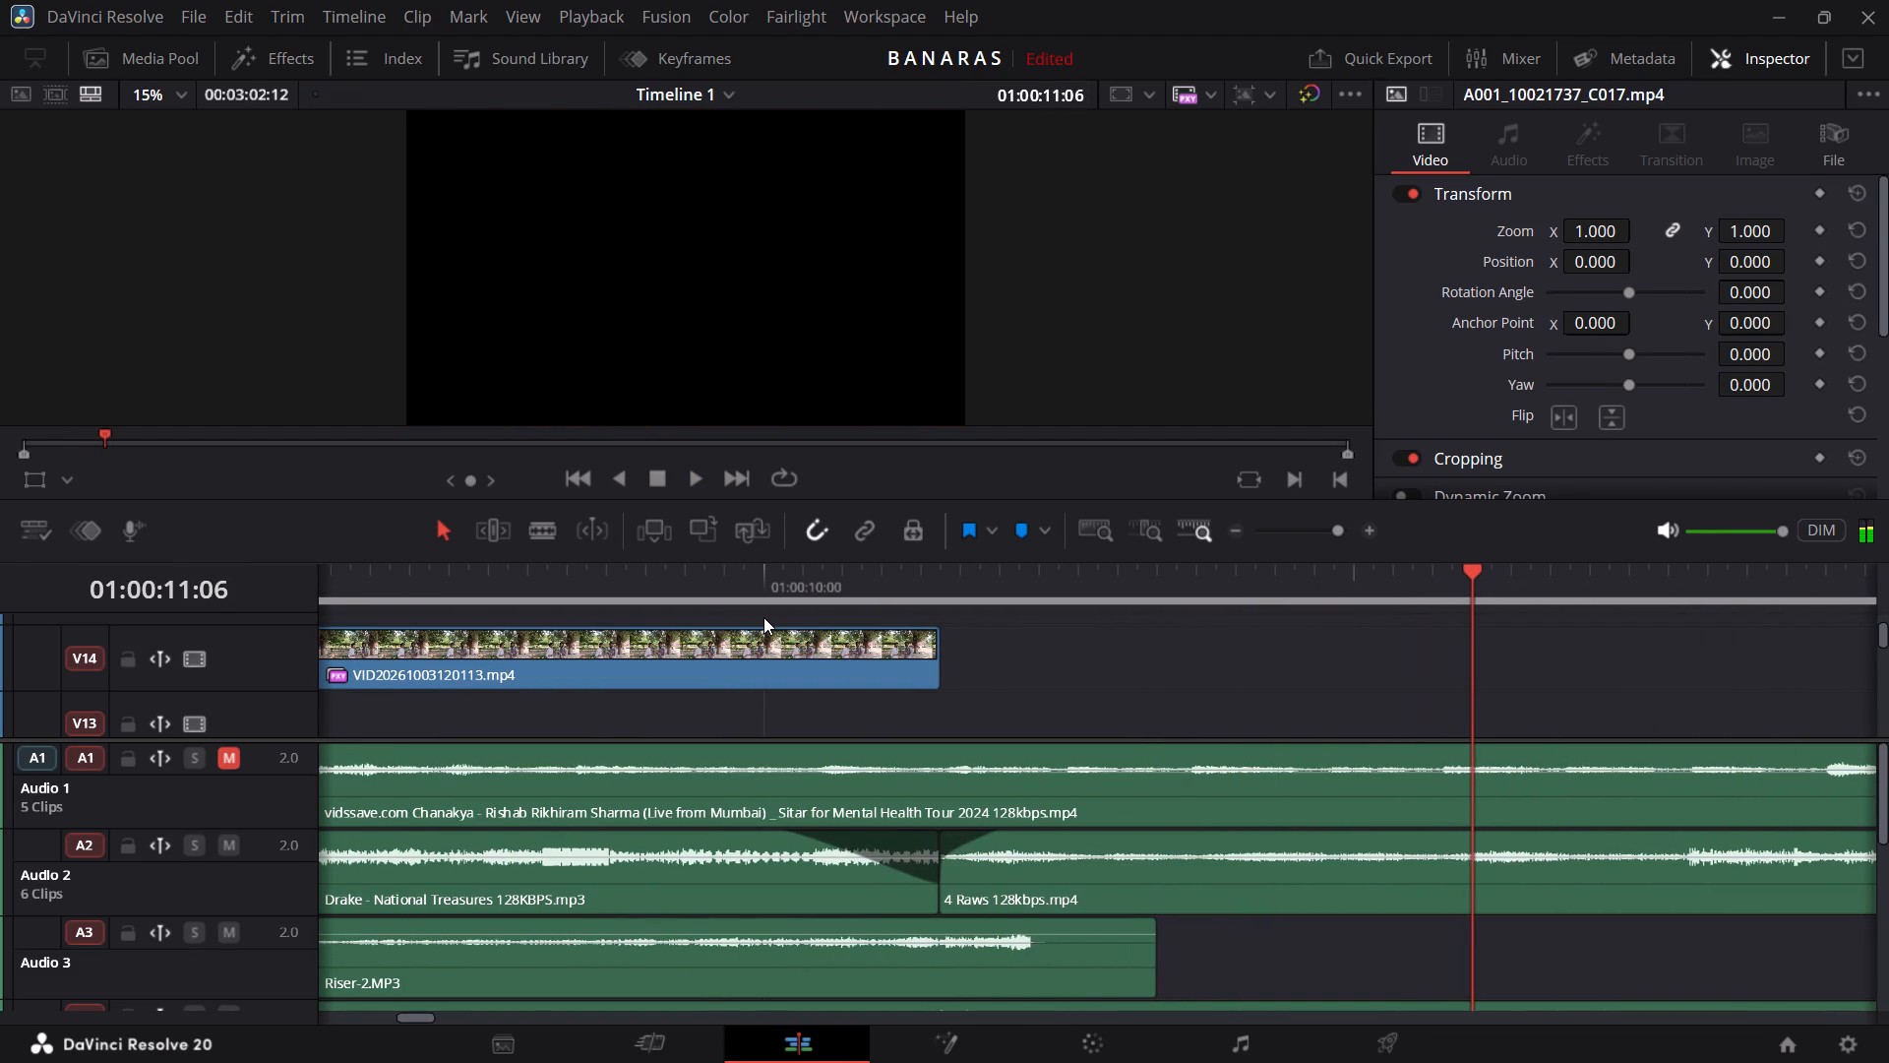
{"action": "left_click", "coordinate": [705, 584]}
{"action": "key", "text": "space"}
{"action": "key", "text": "space"}
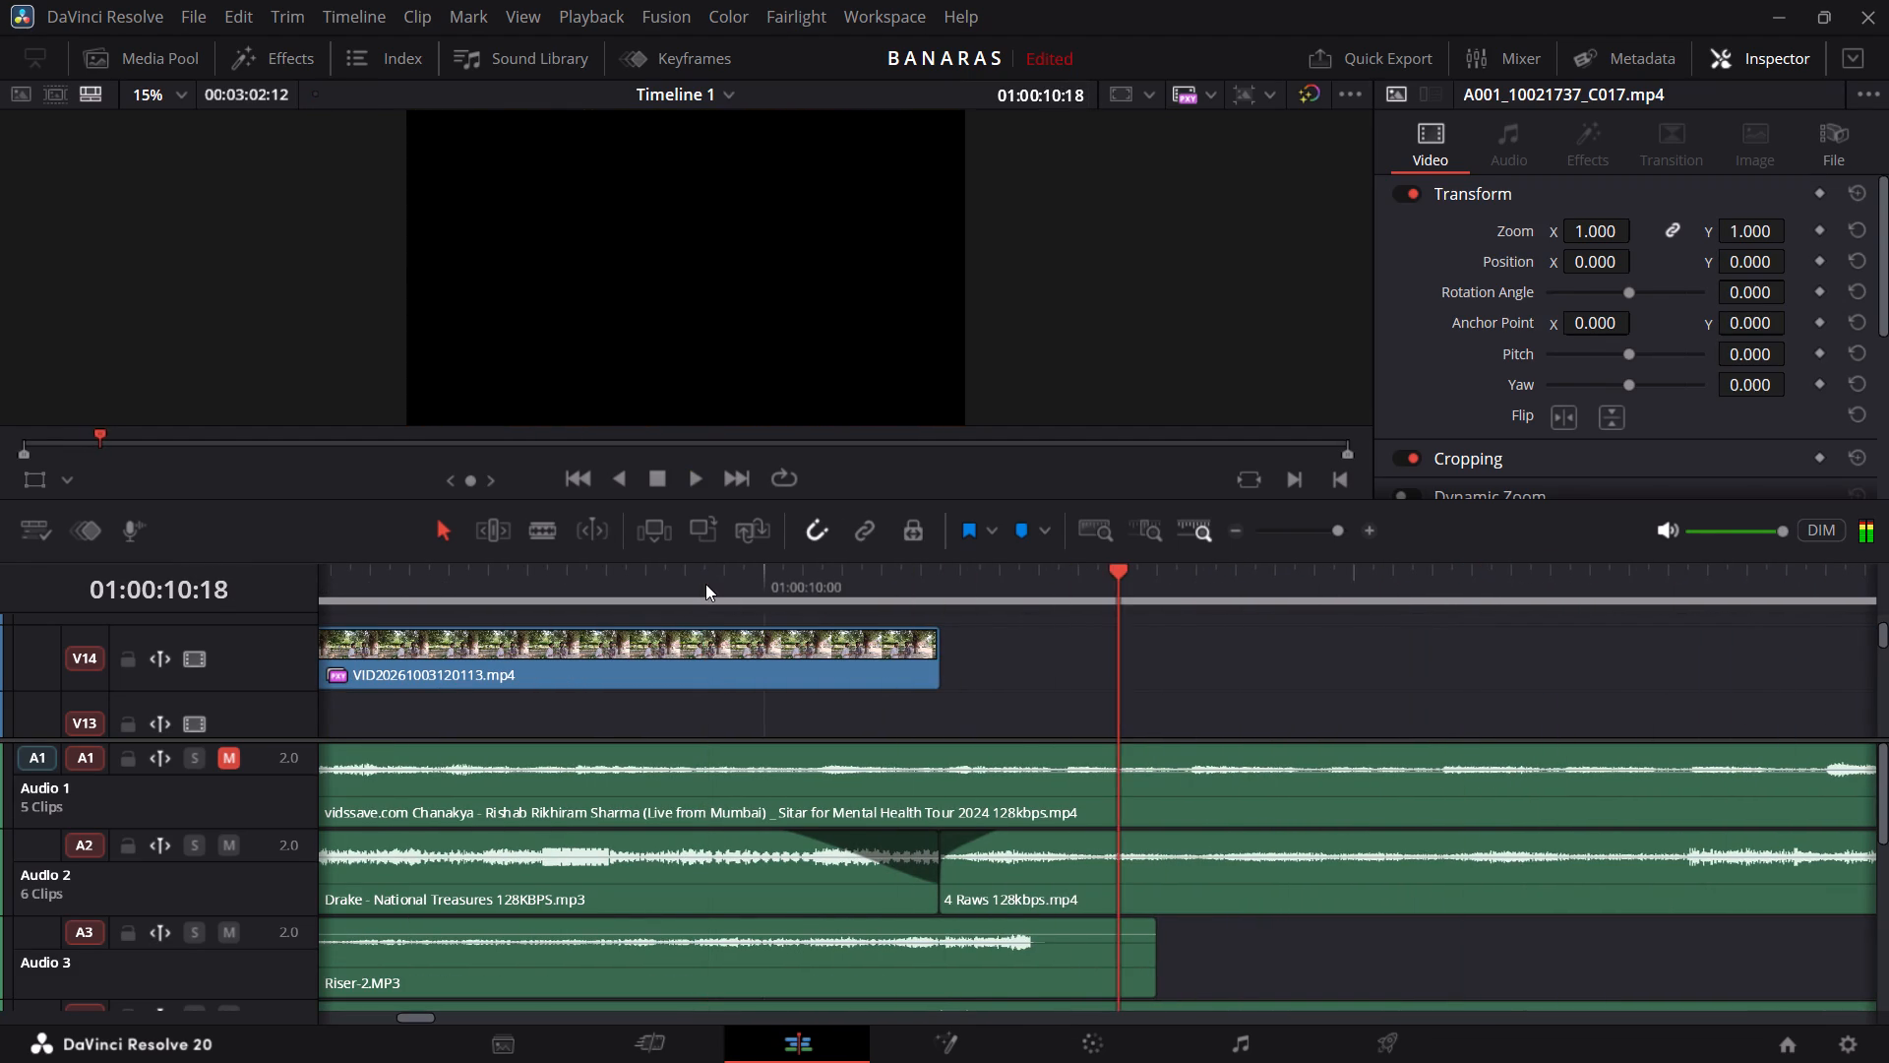
{"action": "key", "text": "space"}
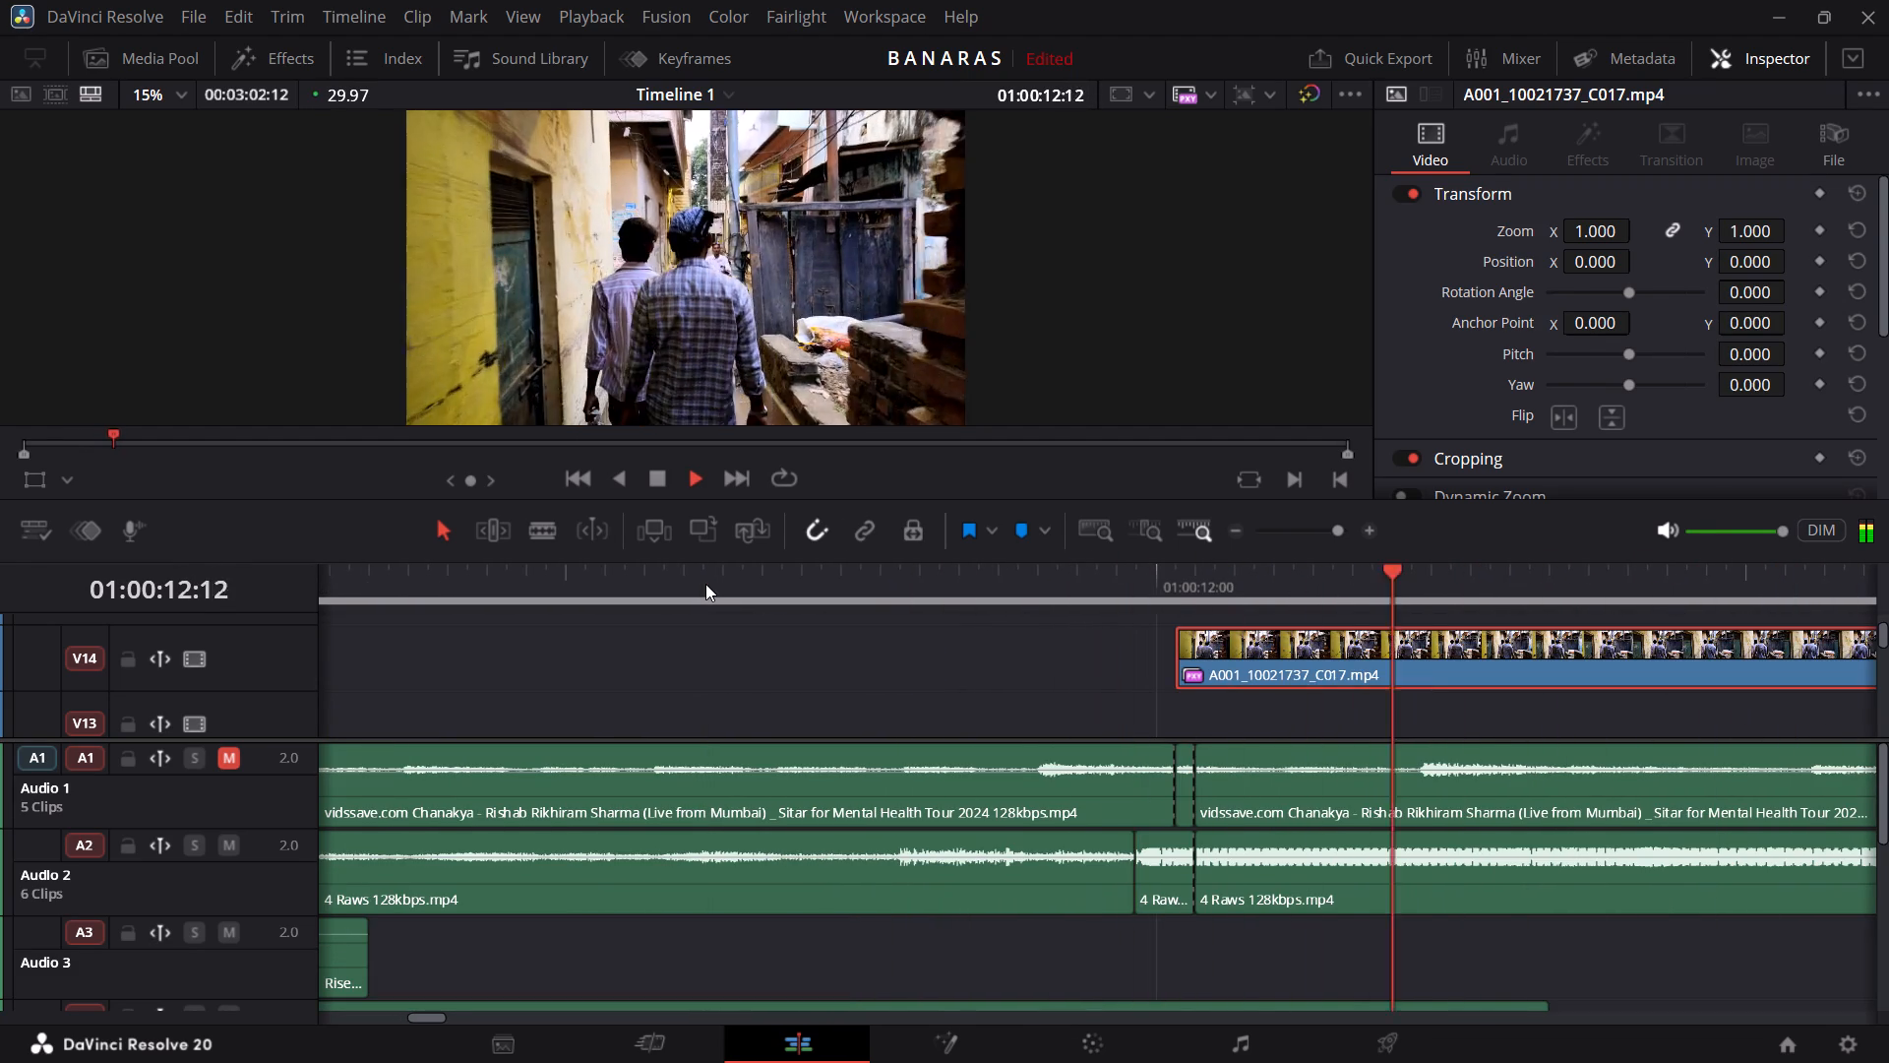
{"action": "key", "text": "space"}
{"action": "scroll", "coordinate": [705, 584], "scroll_direction": "right", "scroll_amount": 1}
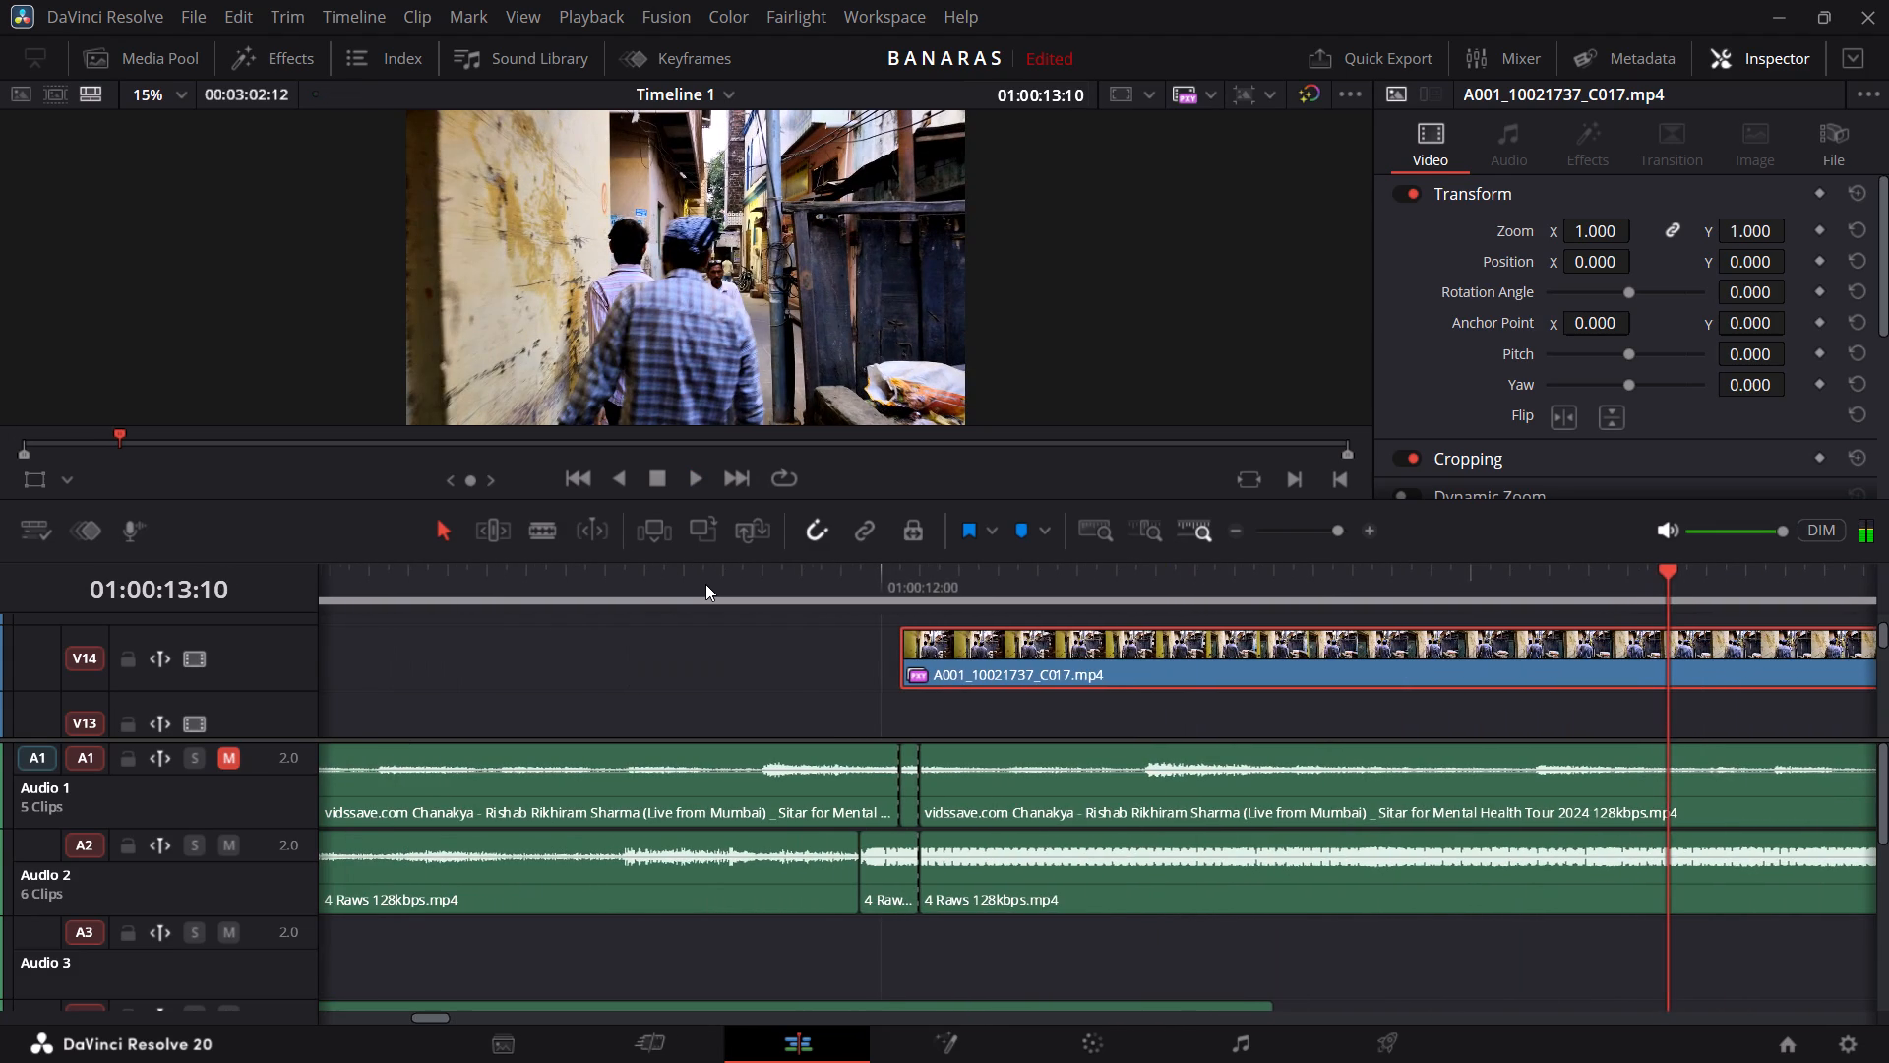
{"action": "left_click", "coordinate": [637, 583]}
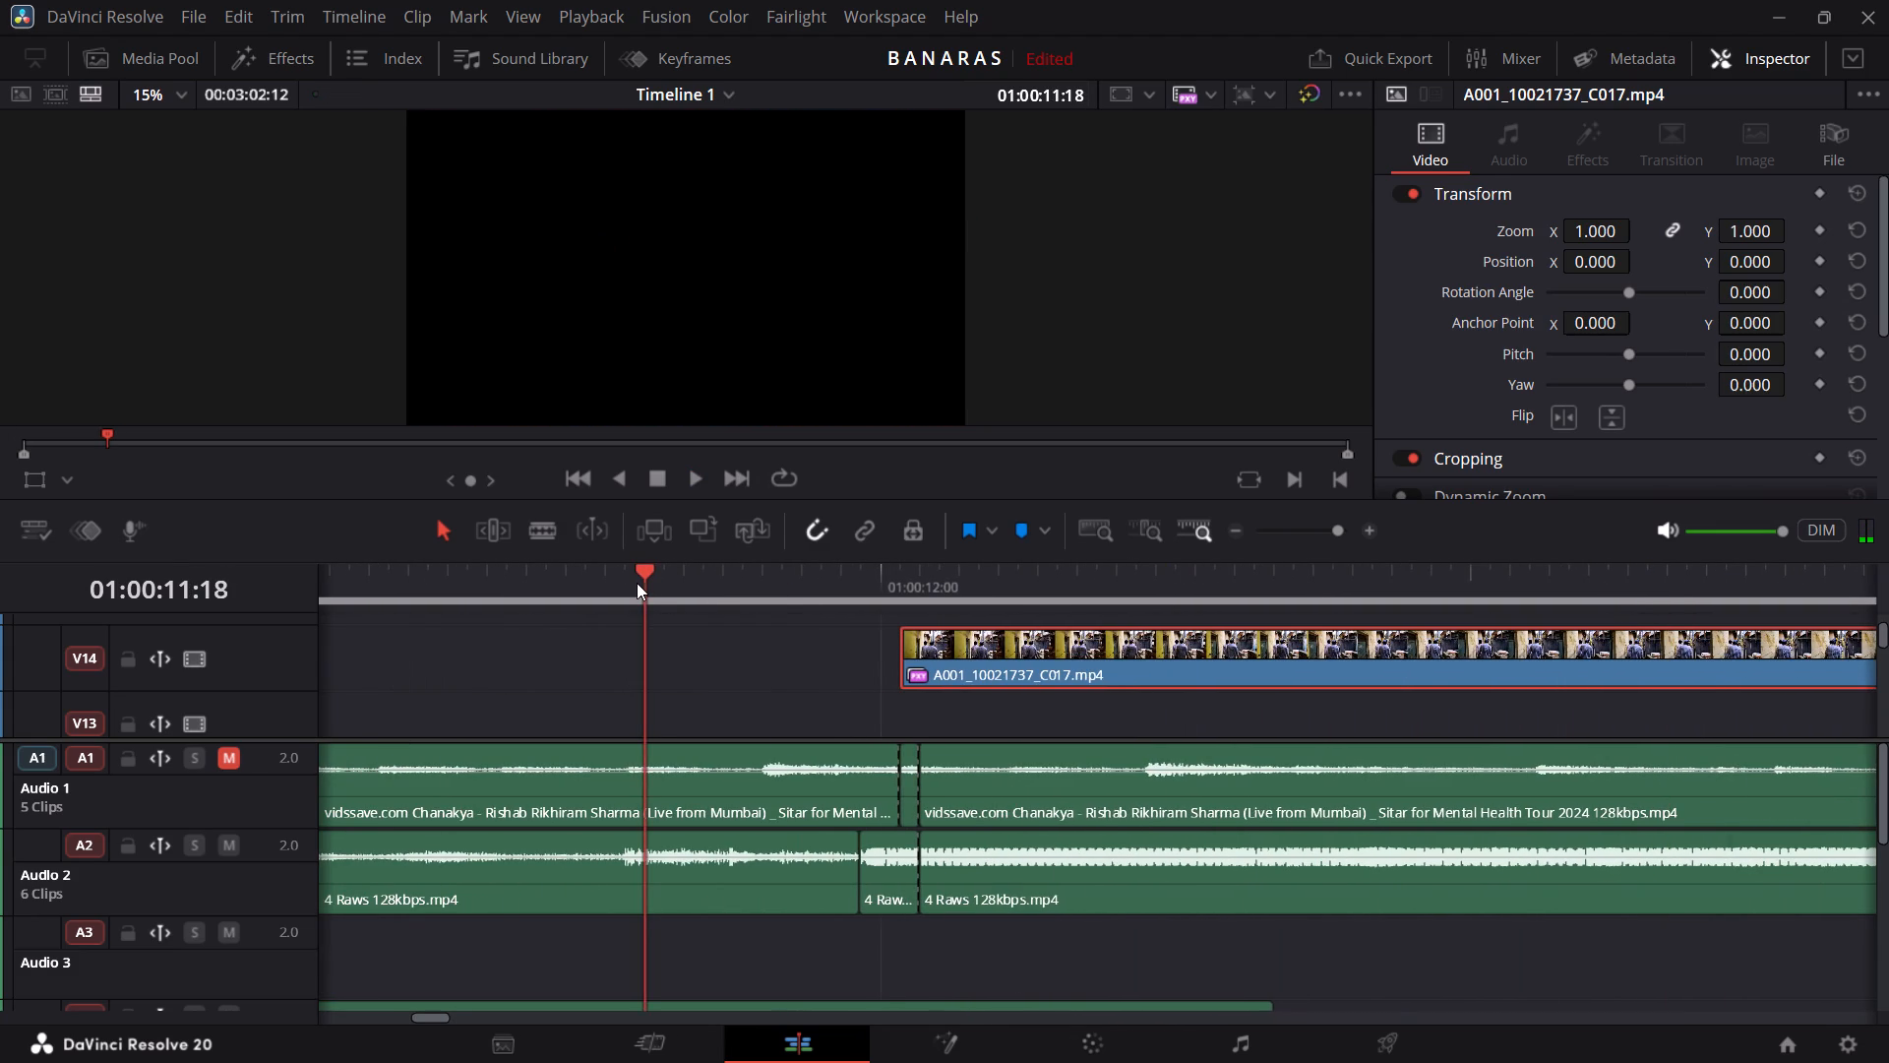
{"action": "scroll", "coordinate": [637, 583], "scroll_direction": "right", "scroll_amount": 1}
{"action": "left_click", "coordinate": [637, 583]}
{"action": "key", "text": "space"}
{"action": "key", "text": "space"}
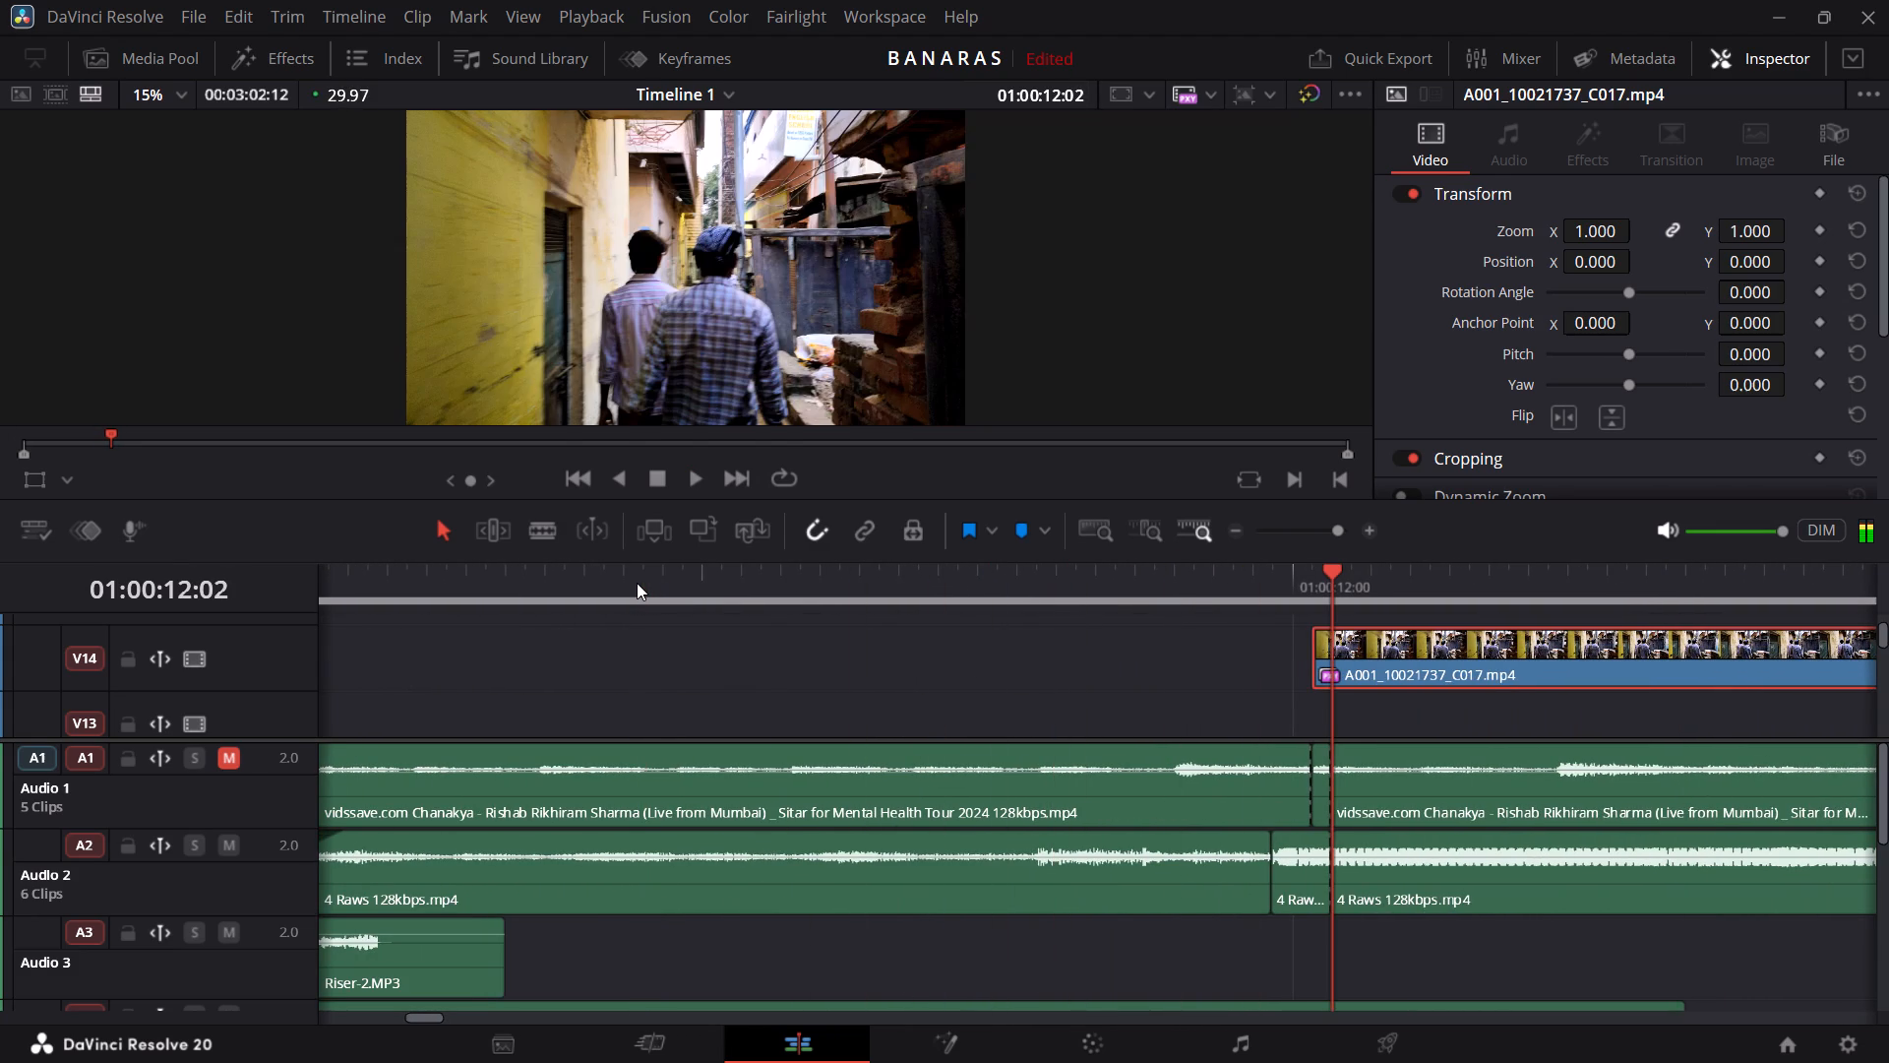
Replay from the final part of VID20261003120113.mp4 through the V14 gap, reviewing the audio timing up to the start of A001_10021737_C017.mp4.
{"action": "scroll", "coordinate": [637, 583], "scroll_direction": "right", "scroll_amount": 2}
{"action": "left_click", "coordinate": [637, 583]}
{"action": "key", "text": "space"}
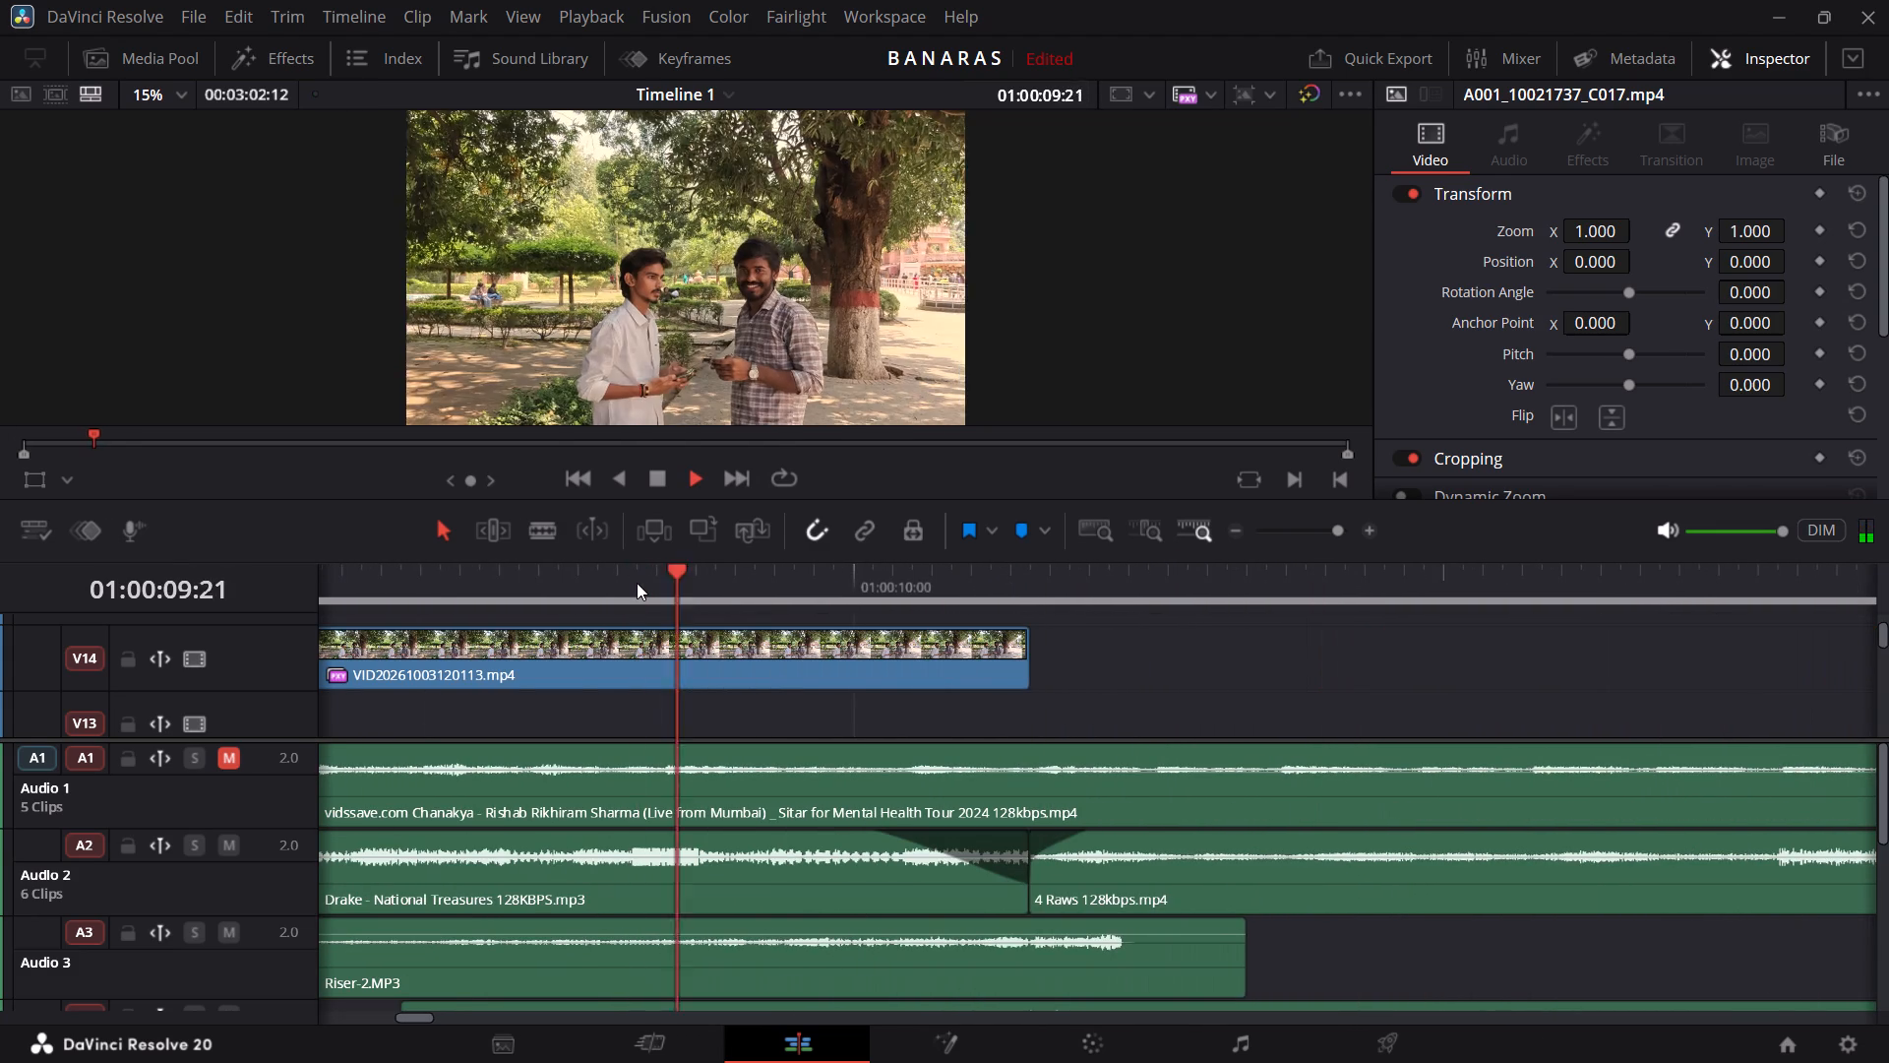
{"action": "key", "text": "space"}
{"action": "key", "text": "space"}
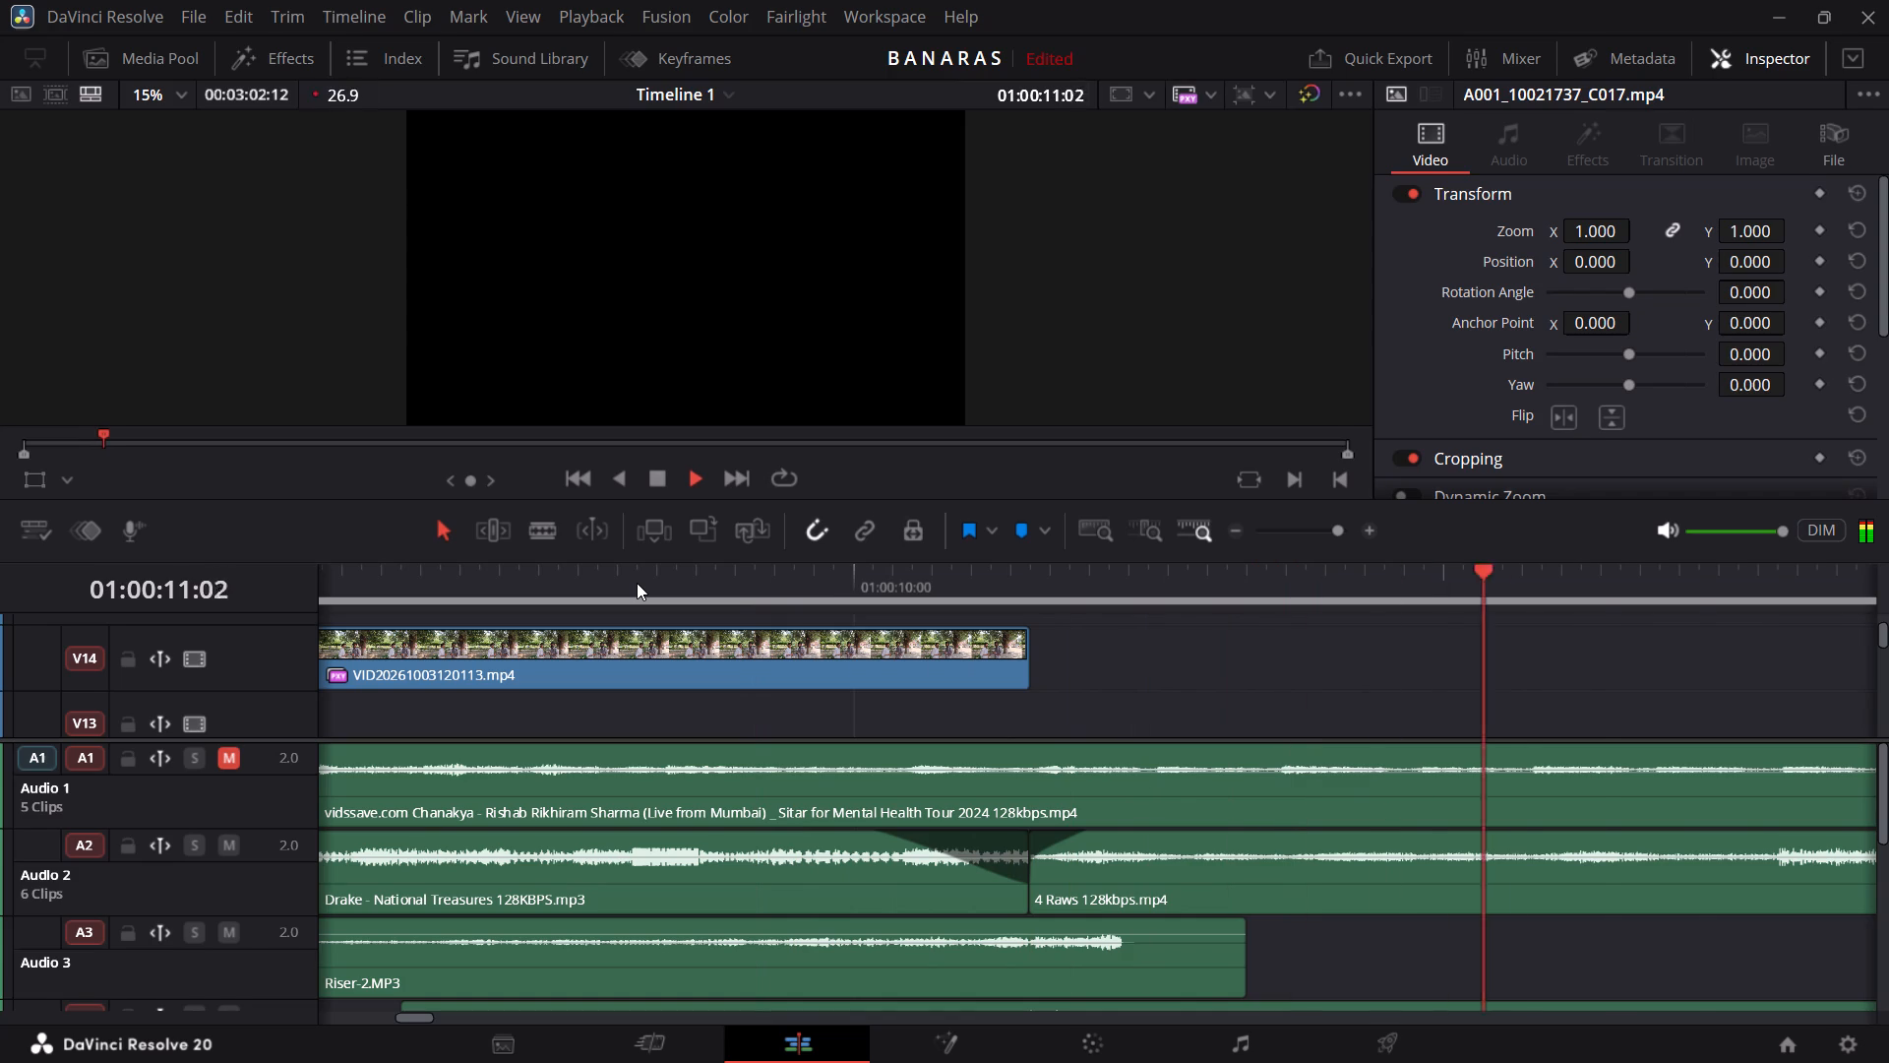
{"action": "key", "text": "space"}
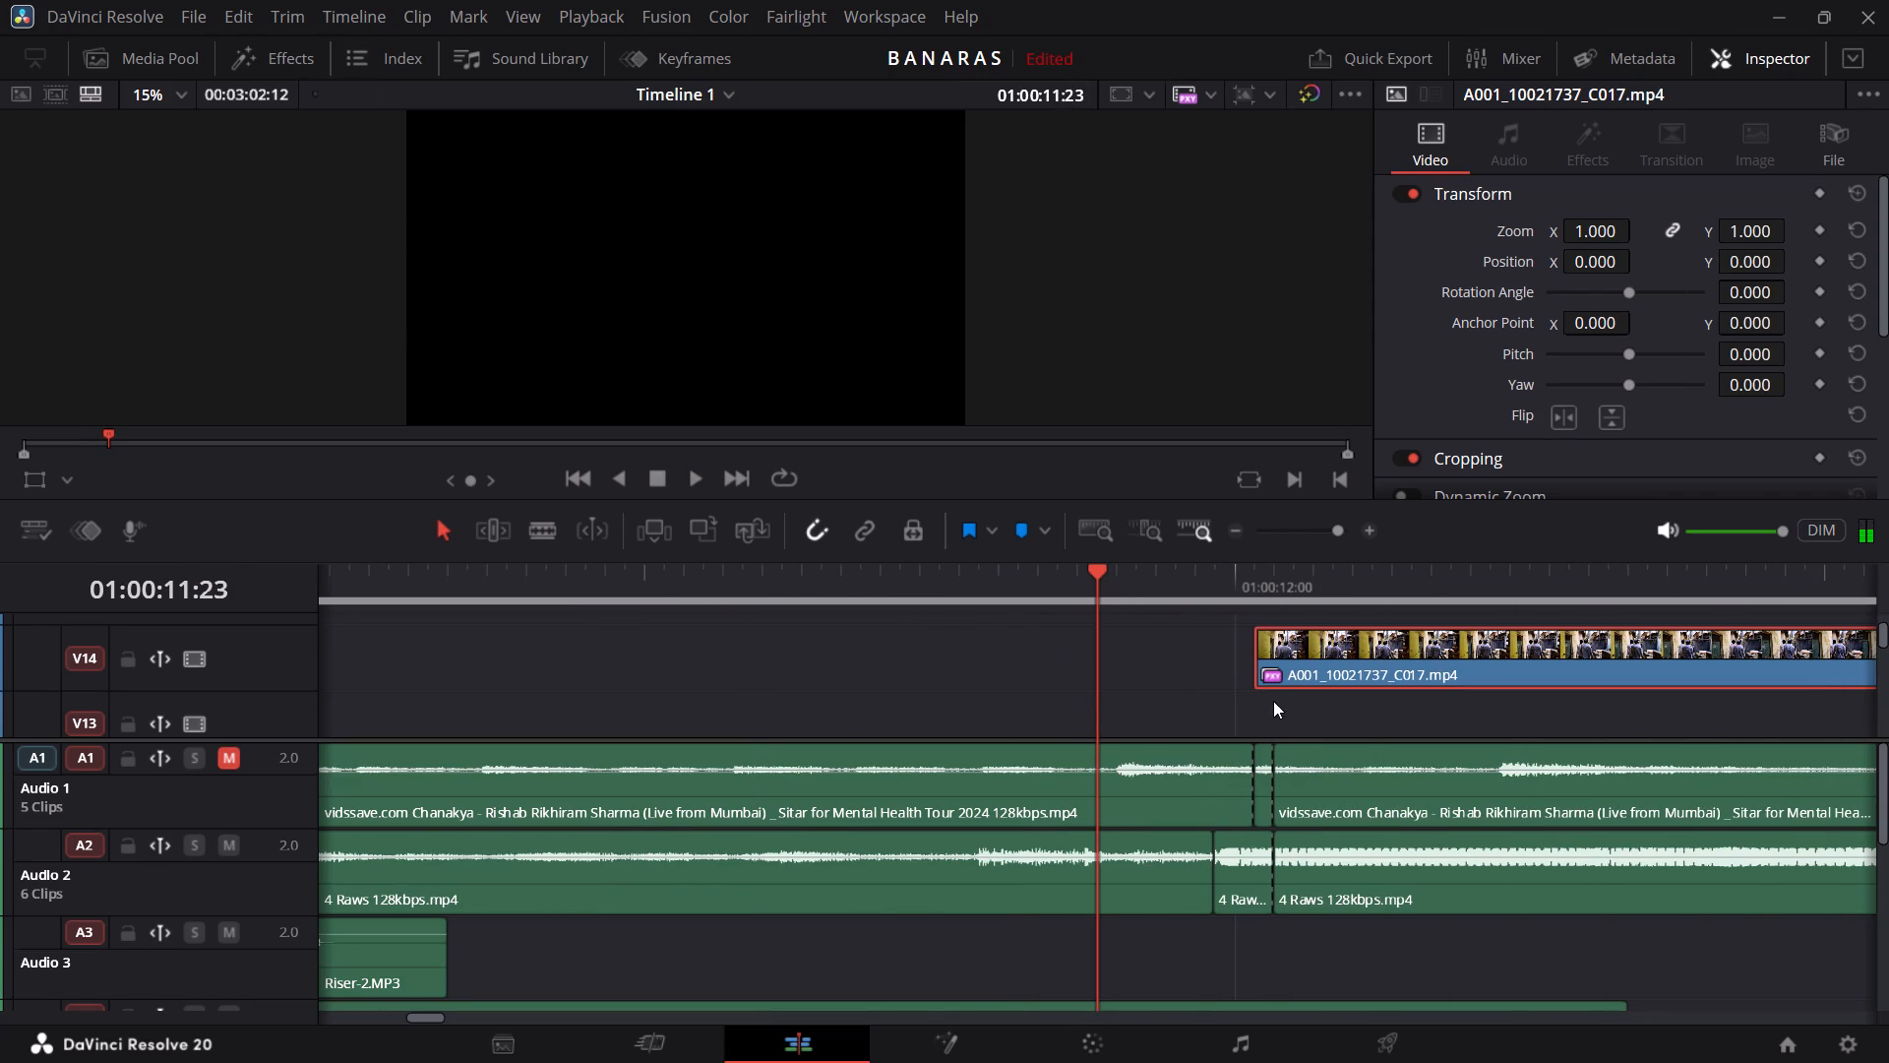
{"action": "key", "text": "space"}
{"action": "key", "text": "space"}
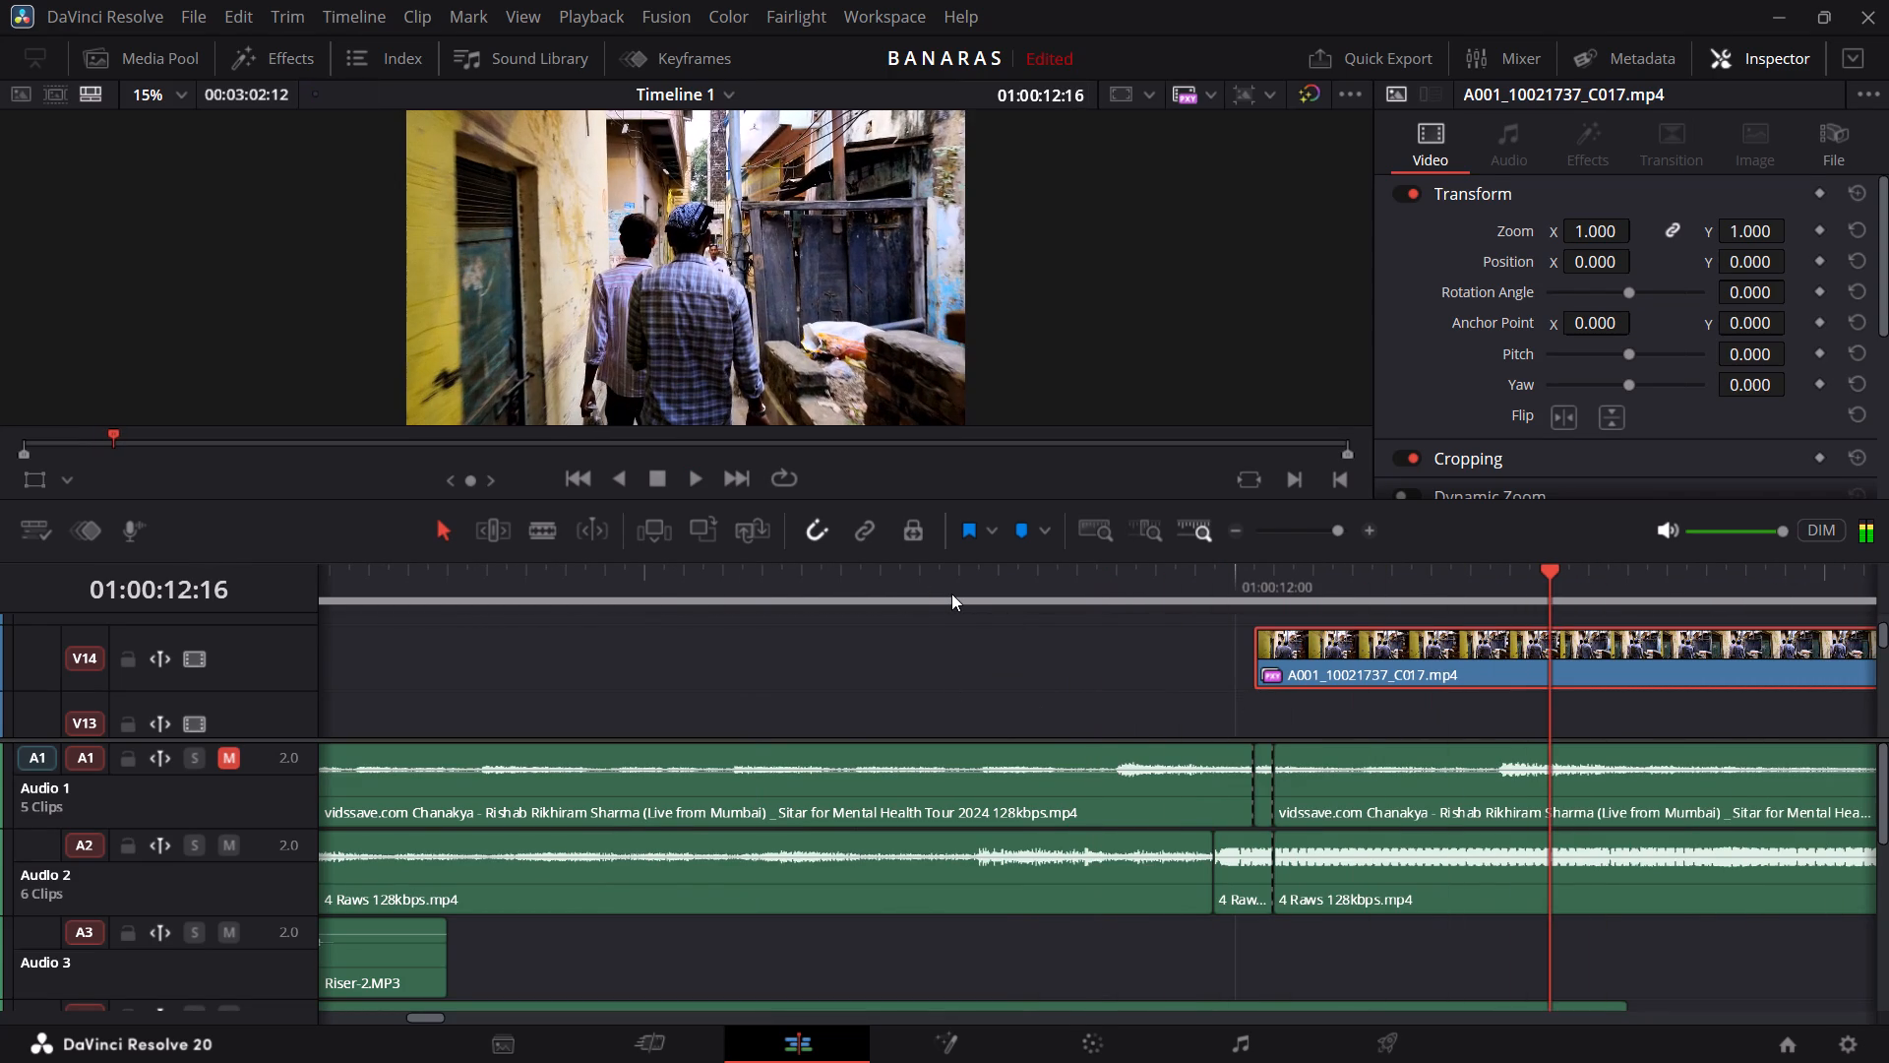
{"action": "left_click", "coordinate": [977, 574]}
{"action": "key", "text": "space"}
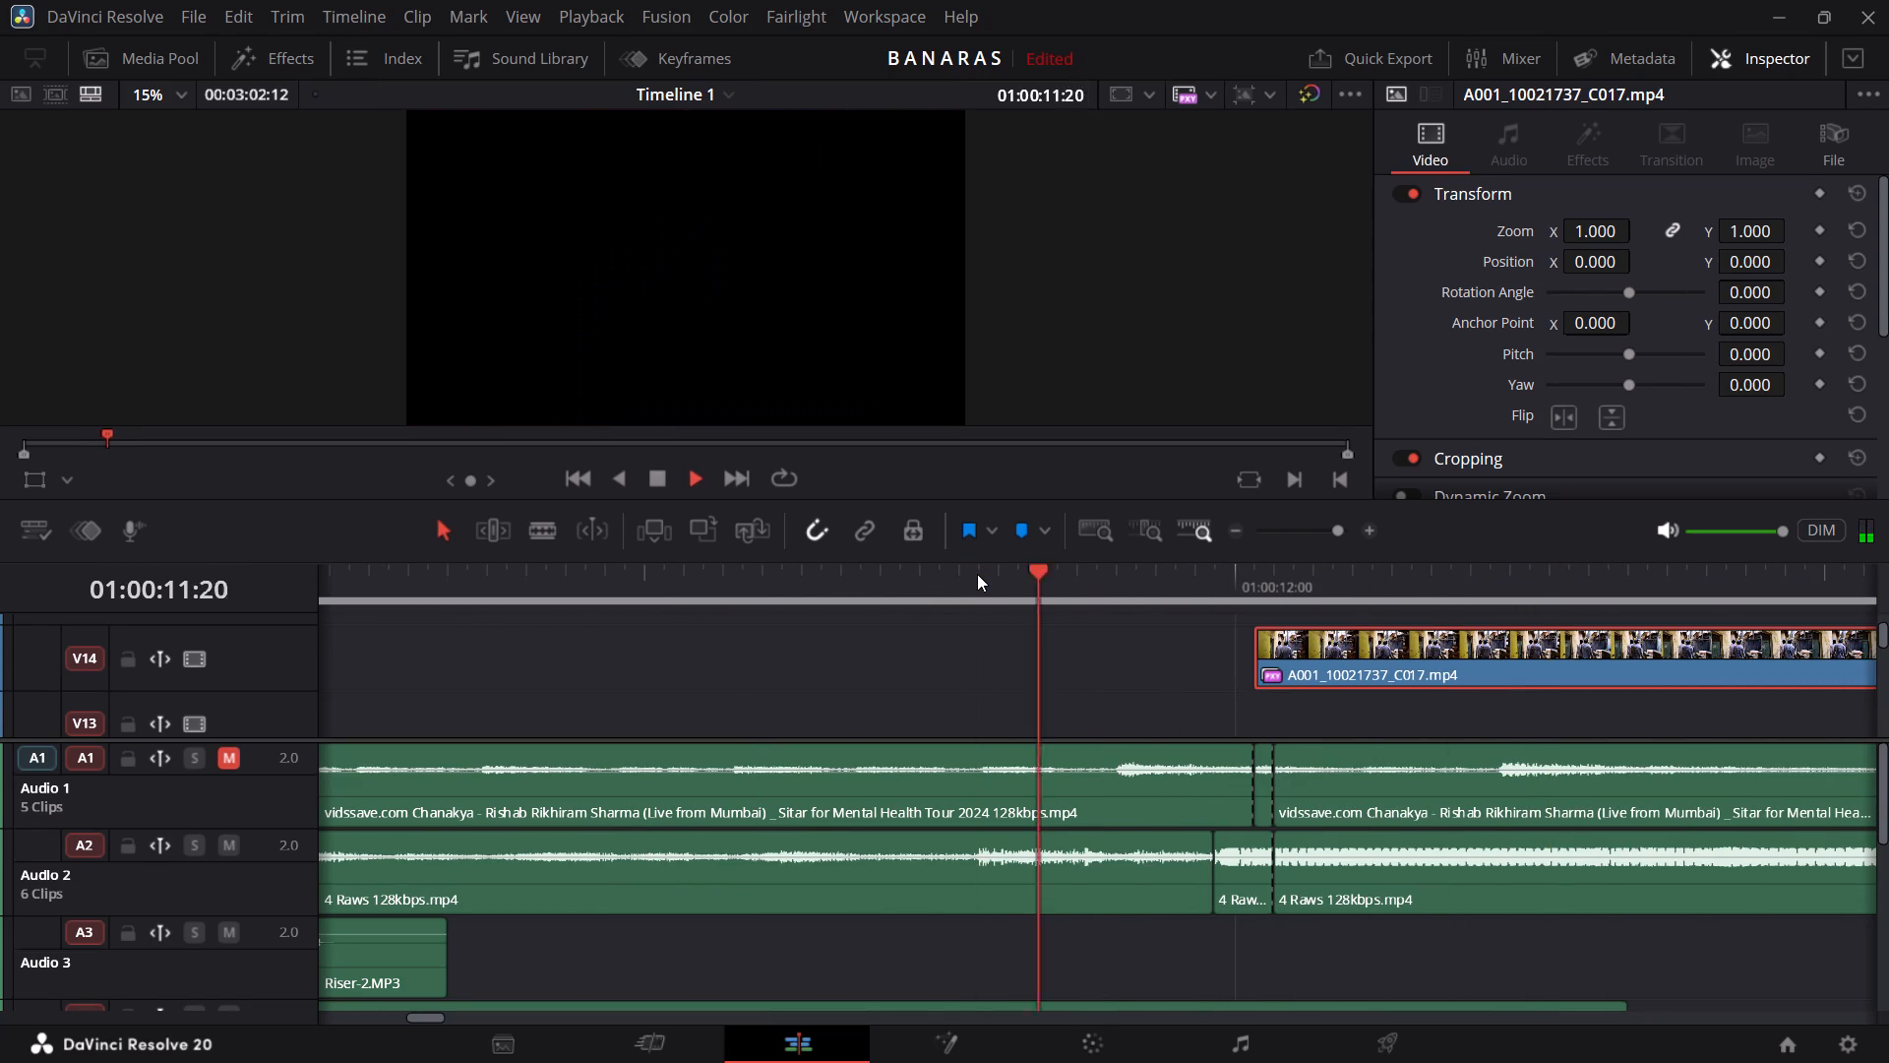
{"action": "key", "text": "space"}
Position the playhead at 01:00:10:09, where VID20261003120113.mp4 ends on V14 and the gap begins.
{"action": "scroll", "coordinate": [909, 575], "scroll_direction": "right", "scroll_amount": 1}
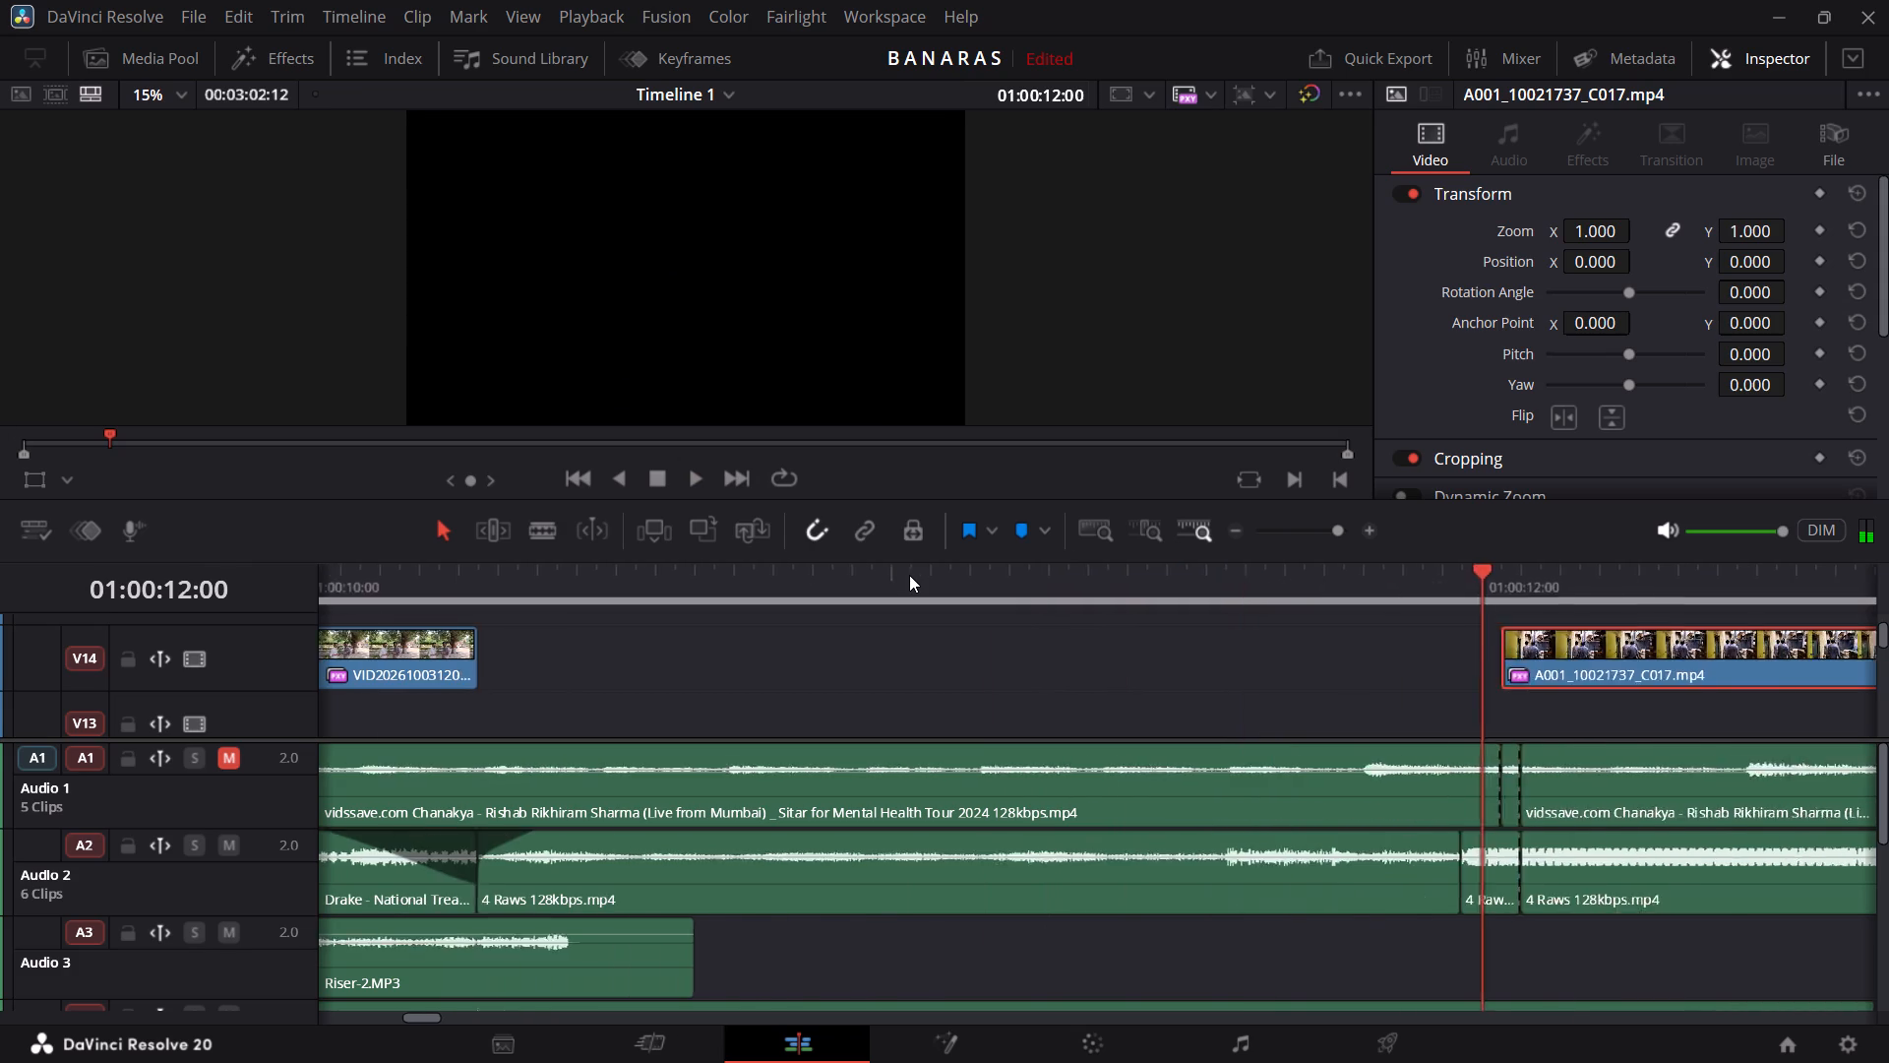
{"action": "scroll", "coordinate": [909, 575], "scroll_direction": "right", "scroll_amount": 1}
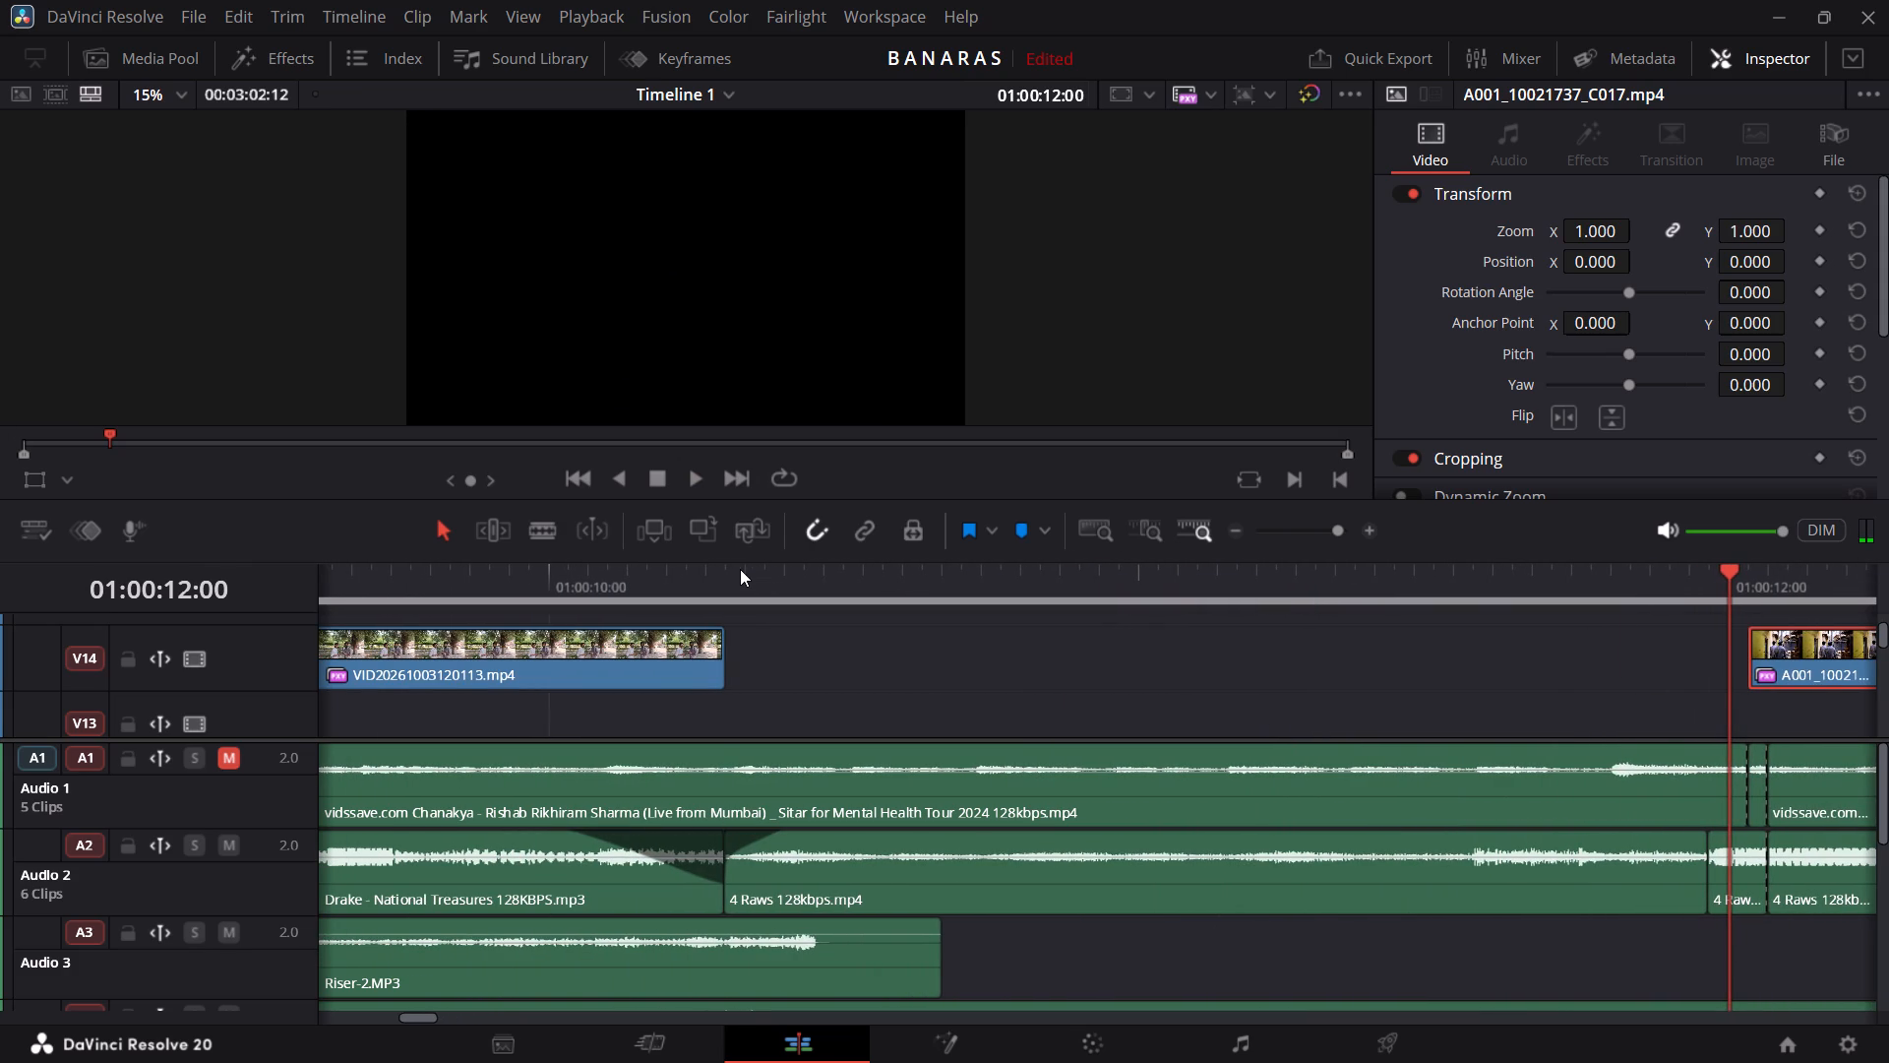
{"action": "left_click", "coordinate": [733, 567]}
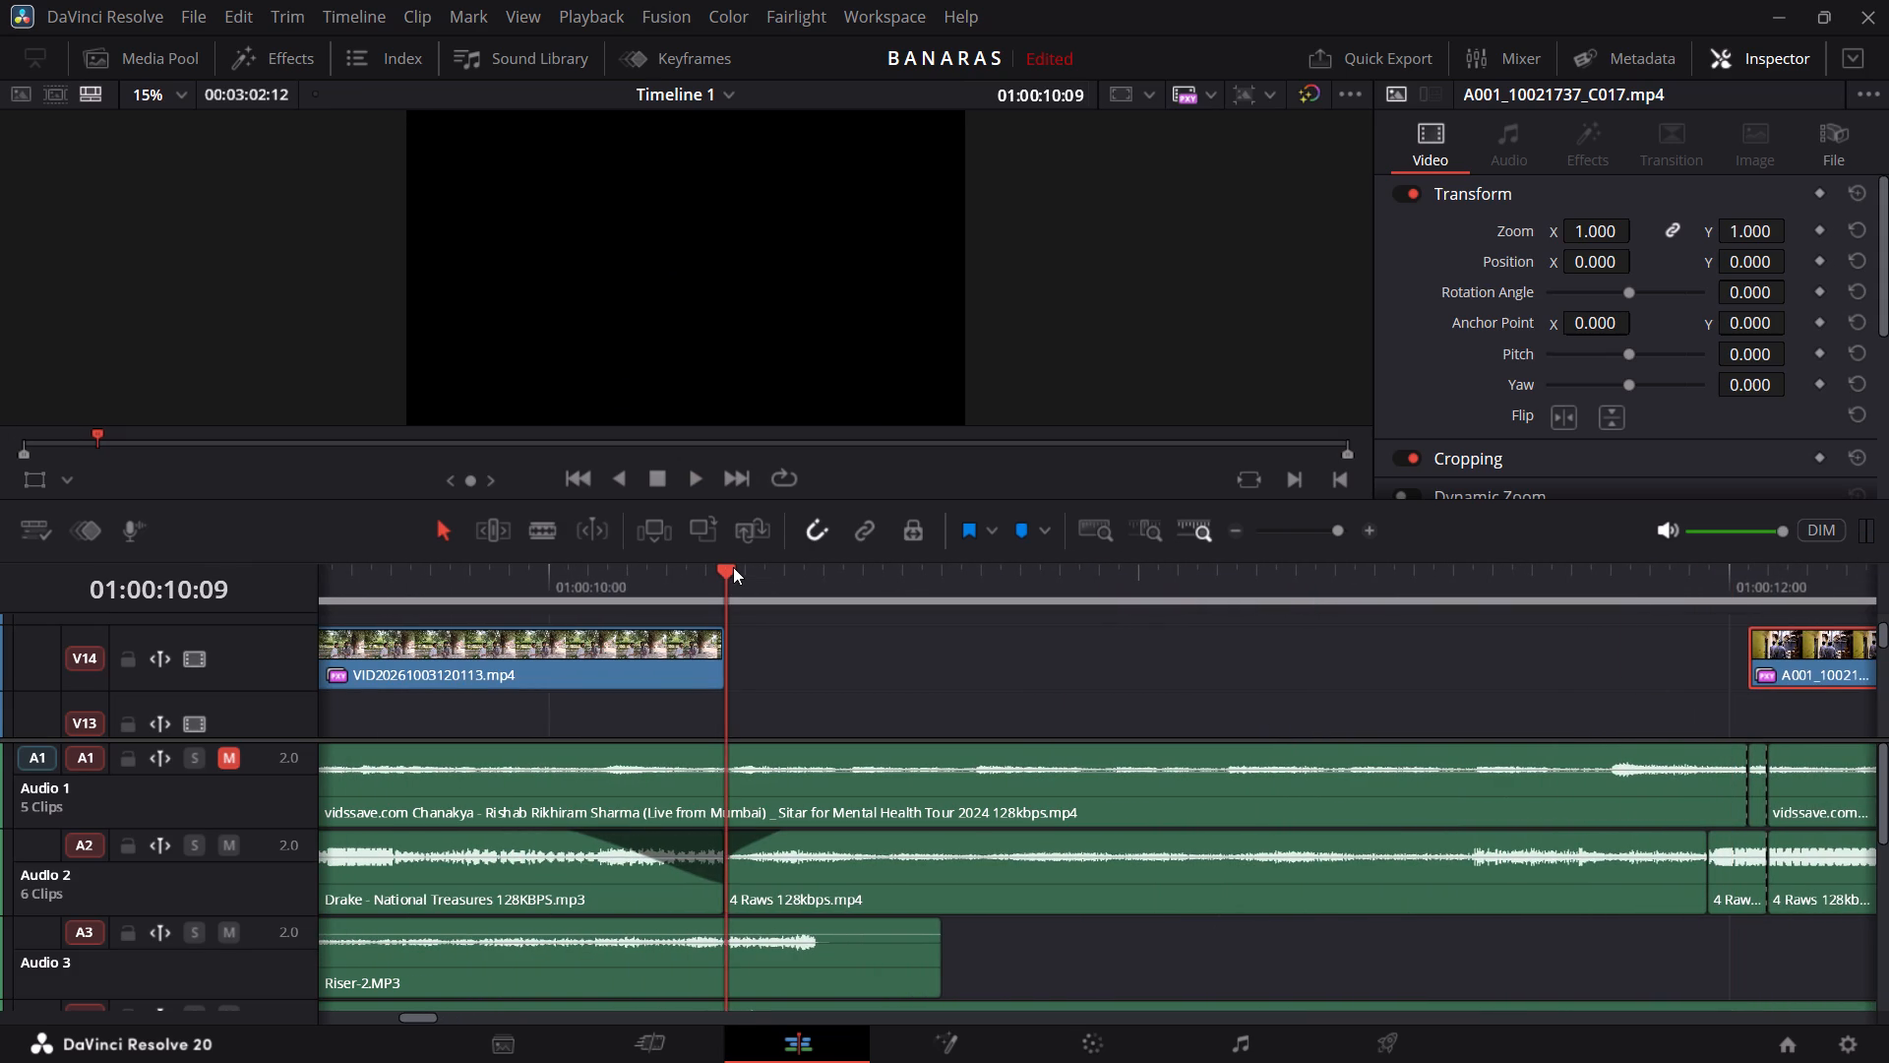
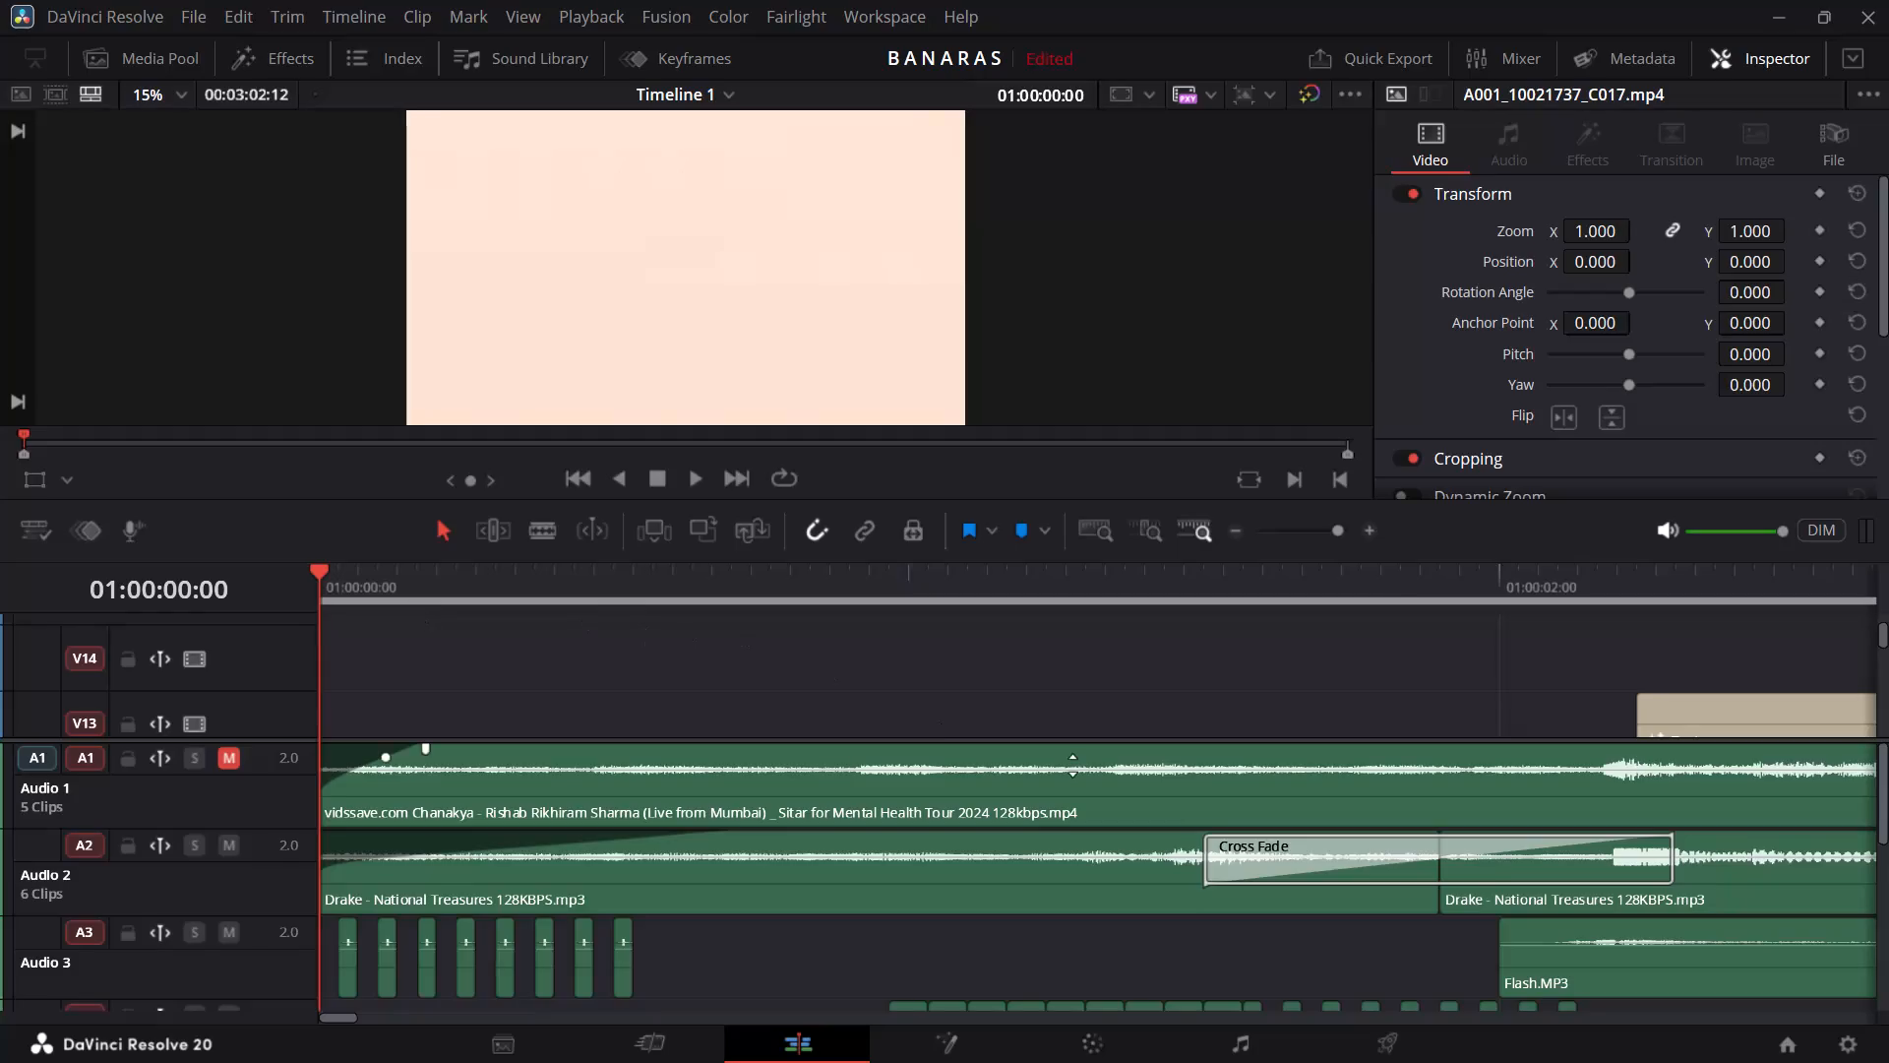
Look along the timeline for the free stretch on V14 after A001_10021737_C017.mp4.
{"action": "scroll", "coordinate": [1072, 766], "scroll_direction": "left", "scroll_amount": 6}
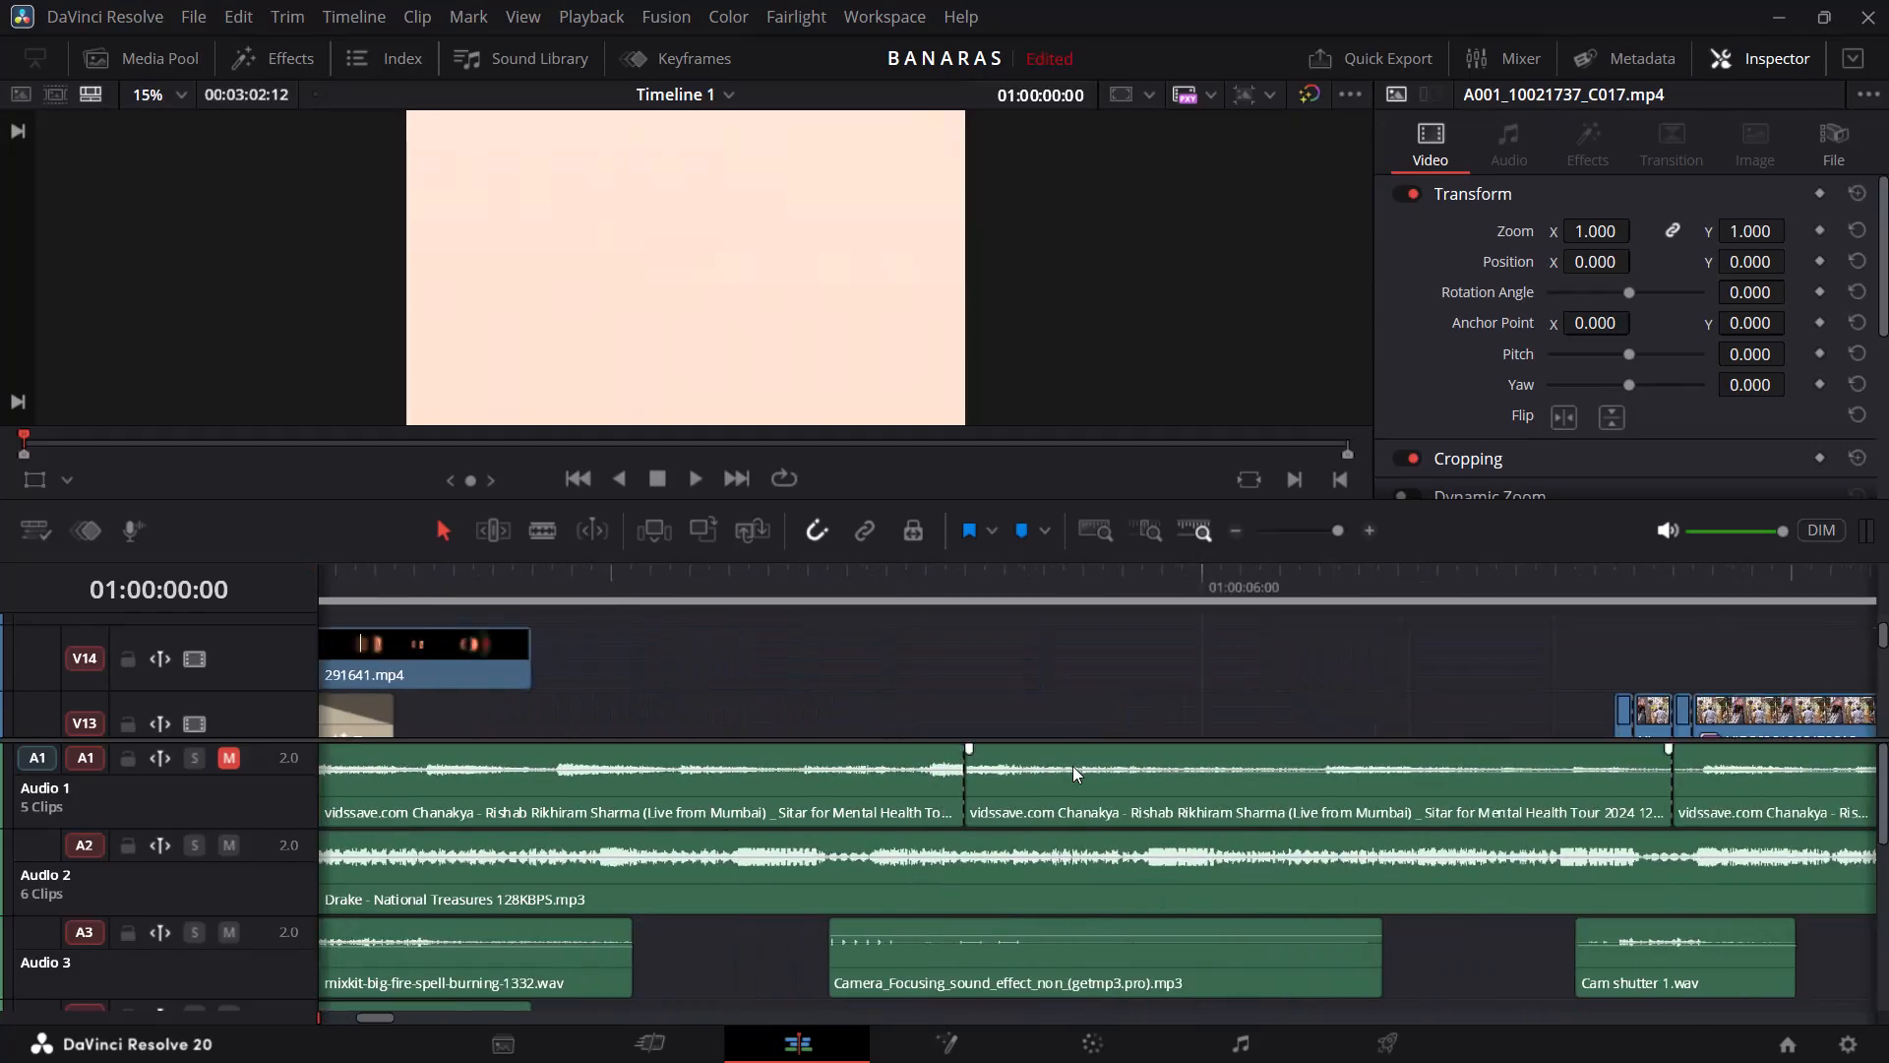
{"action": "scroll", "coordinate": [1072, 766], "scroll_direction": "left", "scroll_amount": 10}
{"action": "scroll", "coordinate": [1072, 766], "scroll_direction": "right", "scroll_amount": 1}
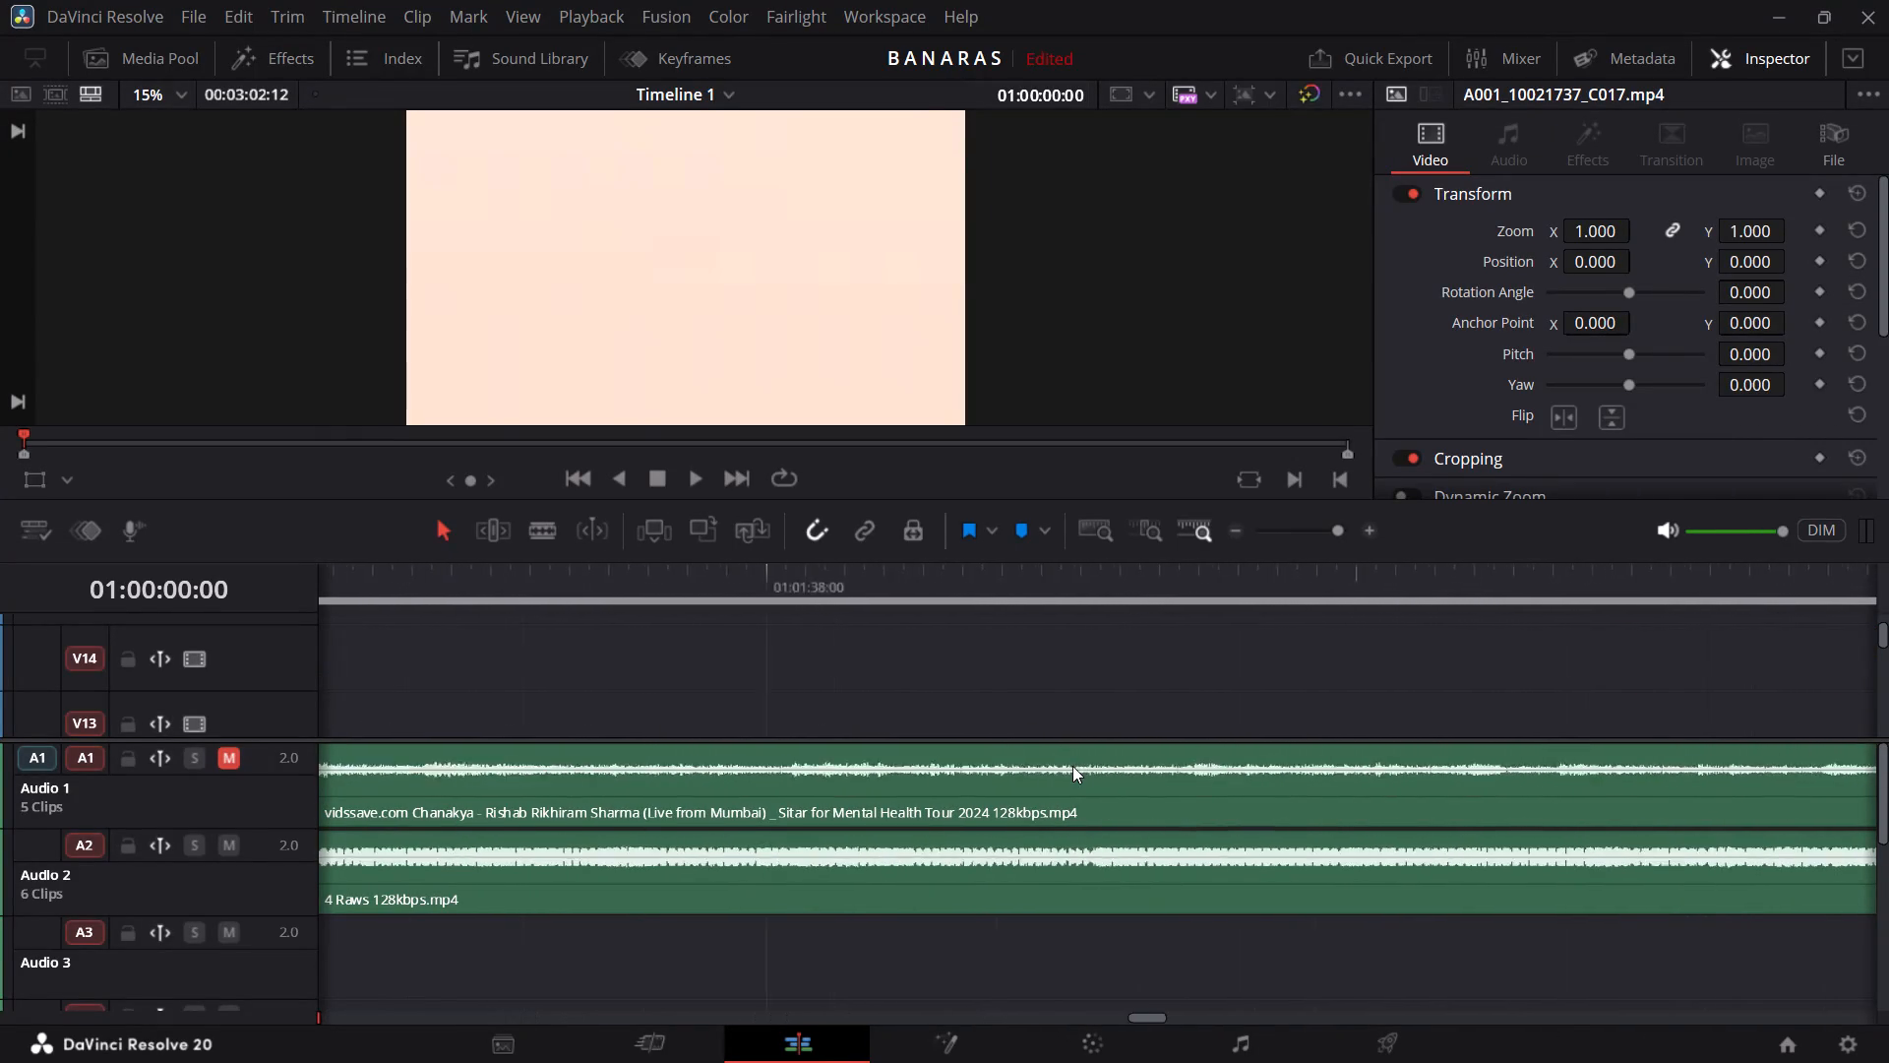
{"action": "scroll", "coordinate": [1072, 766], "scroll_direction": "right", "scroll_amount": 1}
{"action": "scroll", "coordinate": [1072, 766], "scroll_direction": "right", "scroll_amount": 20}
{"action": "scroll", "coordinate": [1072, 766], "scroll_direction": "right", "scroll_amount": 5}
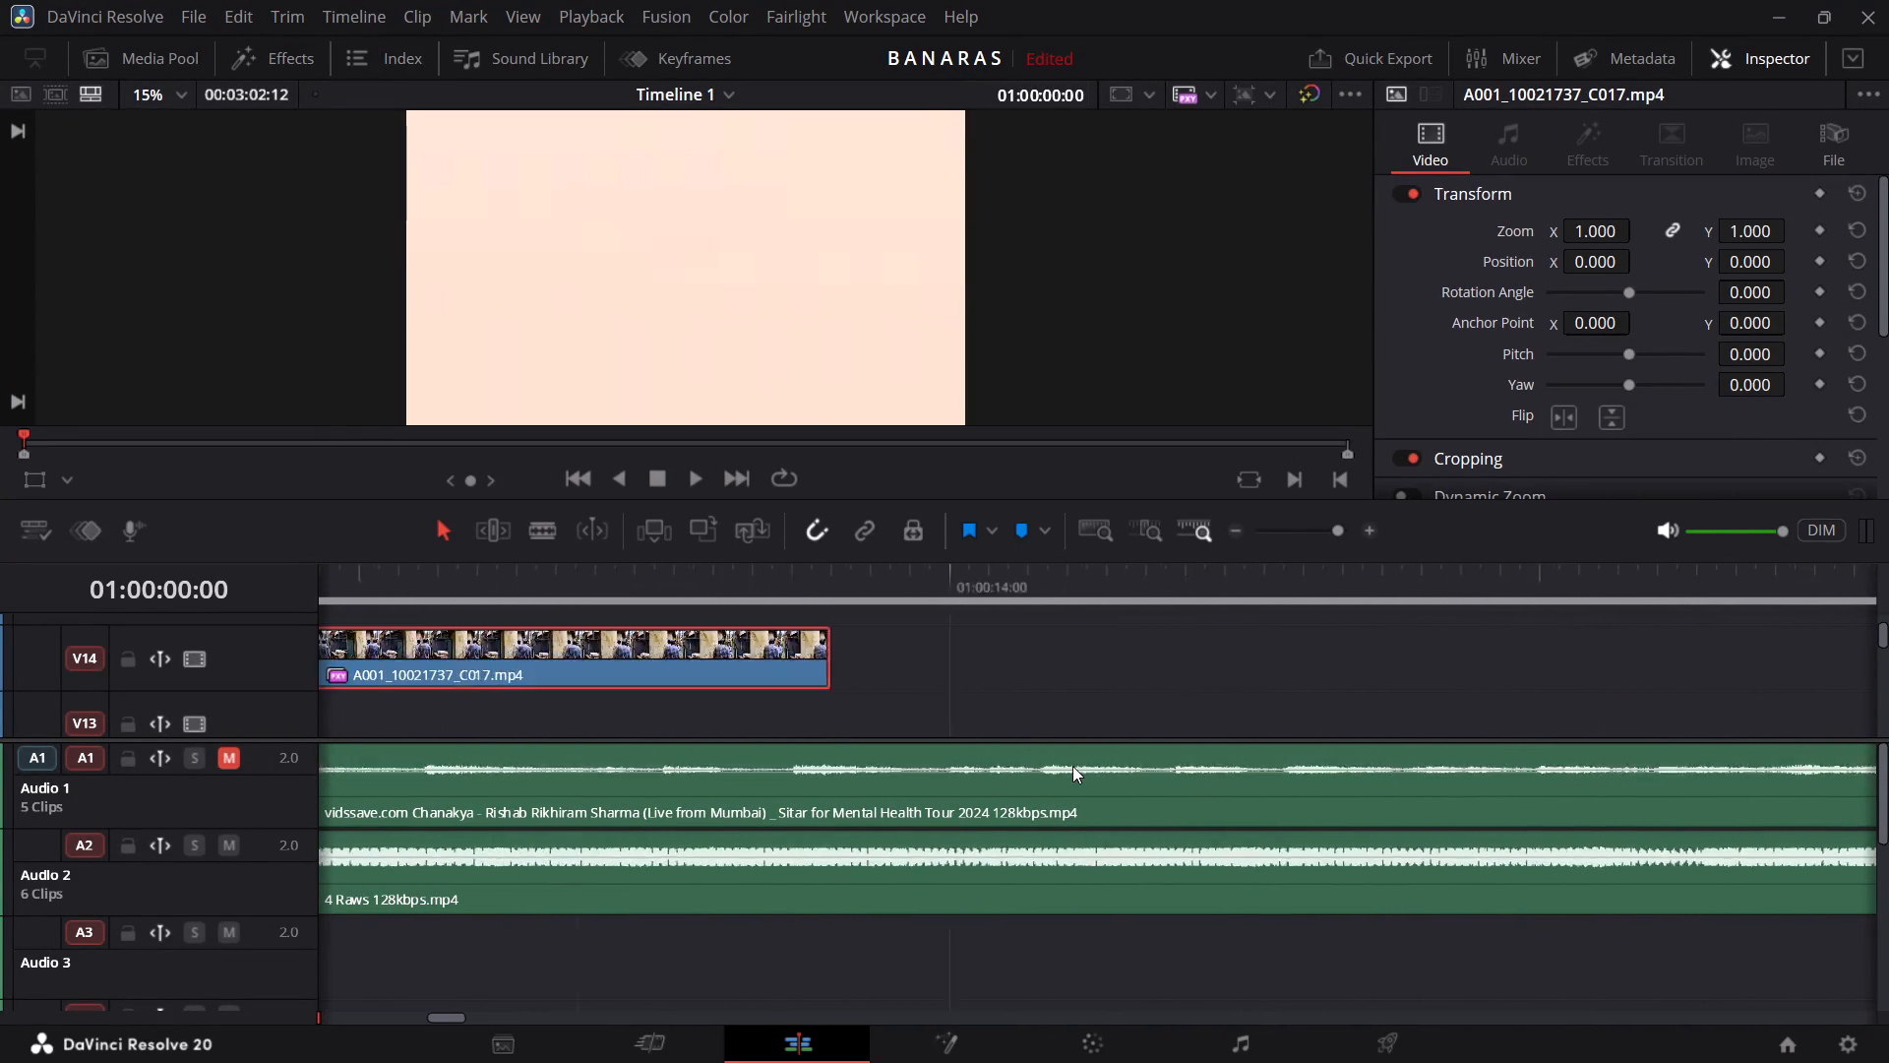
{"action": "scroll", "coordinate": [1072, 766], "scroll_direction": "right", "scroll_amount": 3}
{"action": "scroll", "coordinate": [1072, 766], "scroll_direction": "left", "scroll_amount": 5}
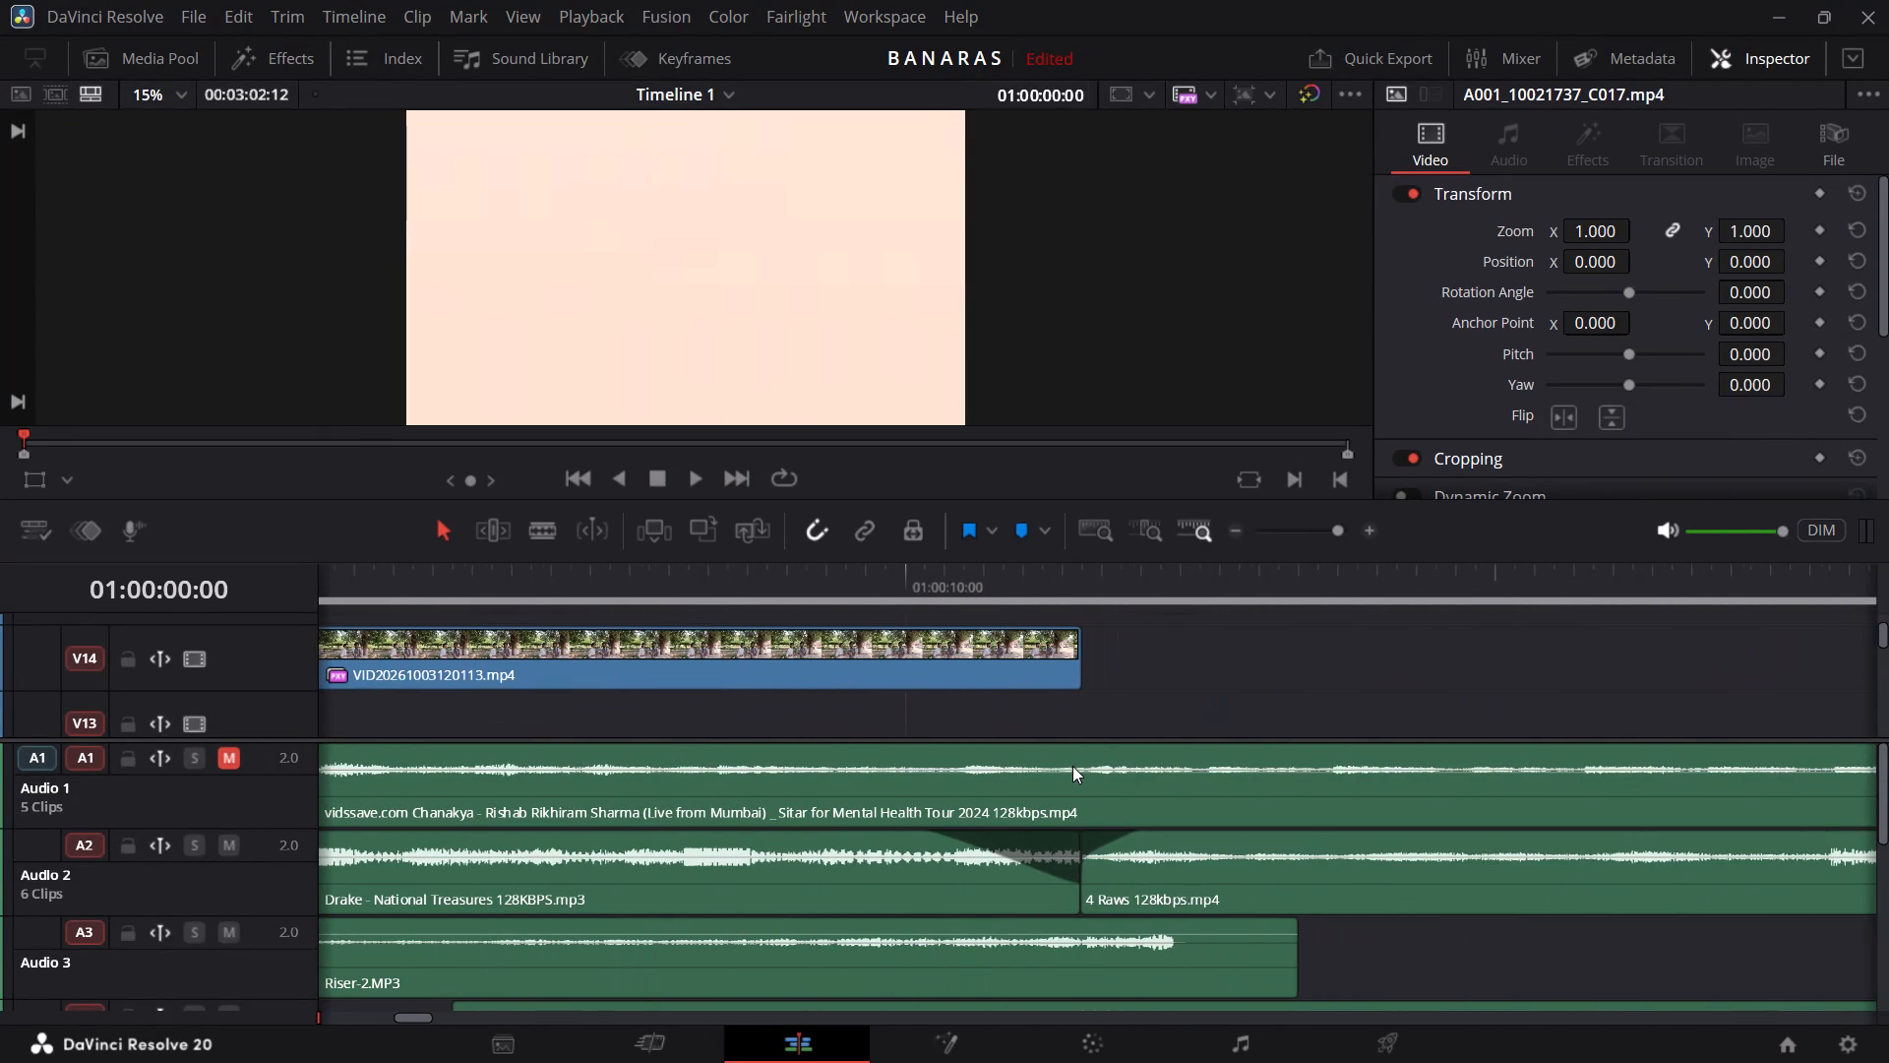
{"action": "scroll", "coordinate": [1072, 766], "scroll_direction": "left", "scroll_amount": 1}
{"action": "scroll", "coordinate": [1124, 674], "scroll_direction": "left", "scroll_amount": 3}
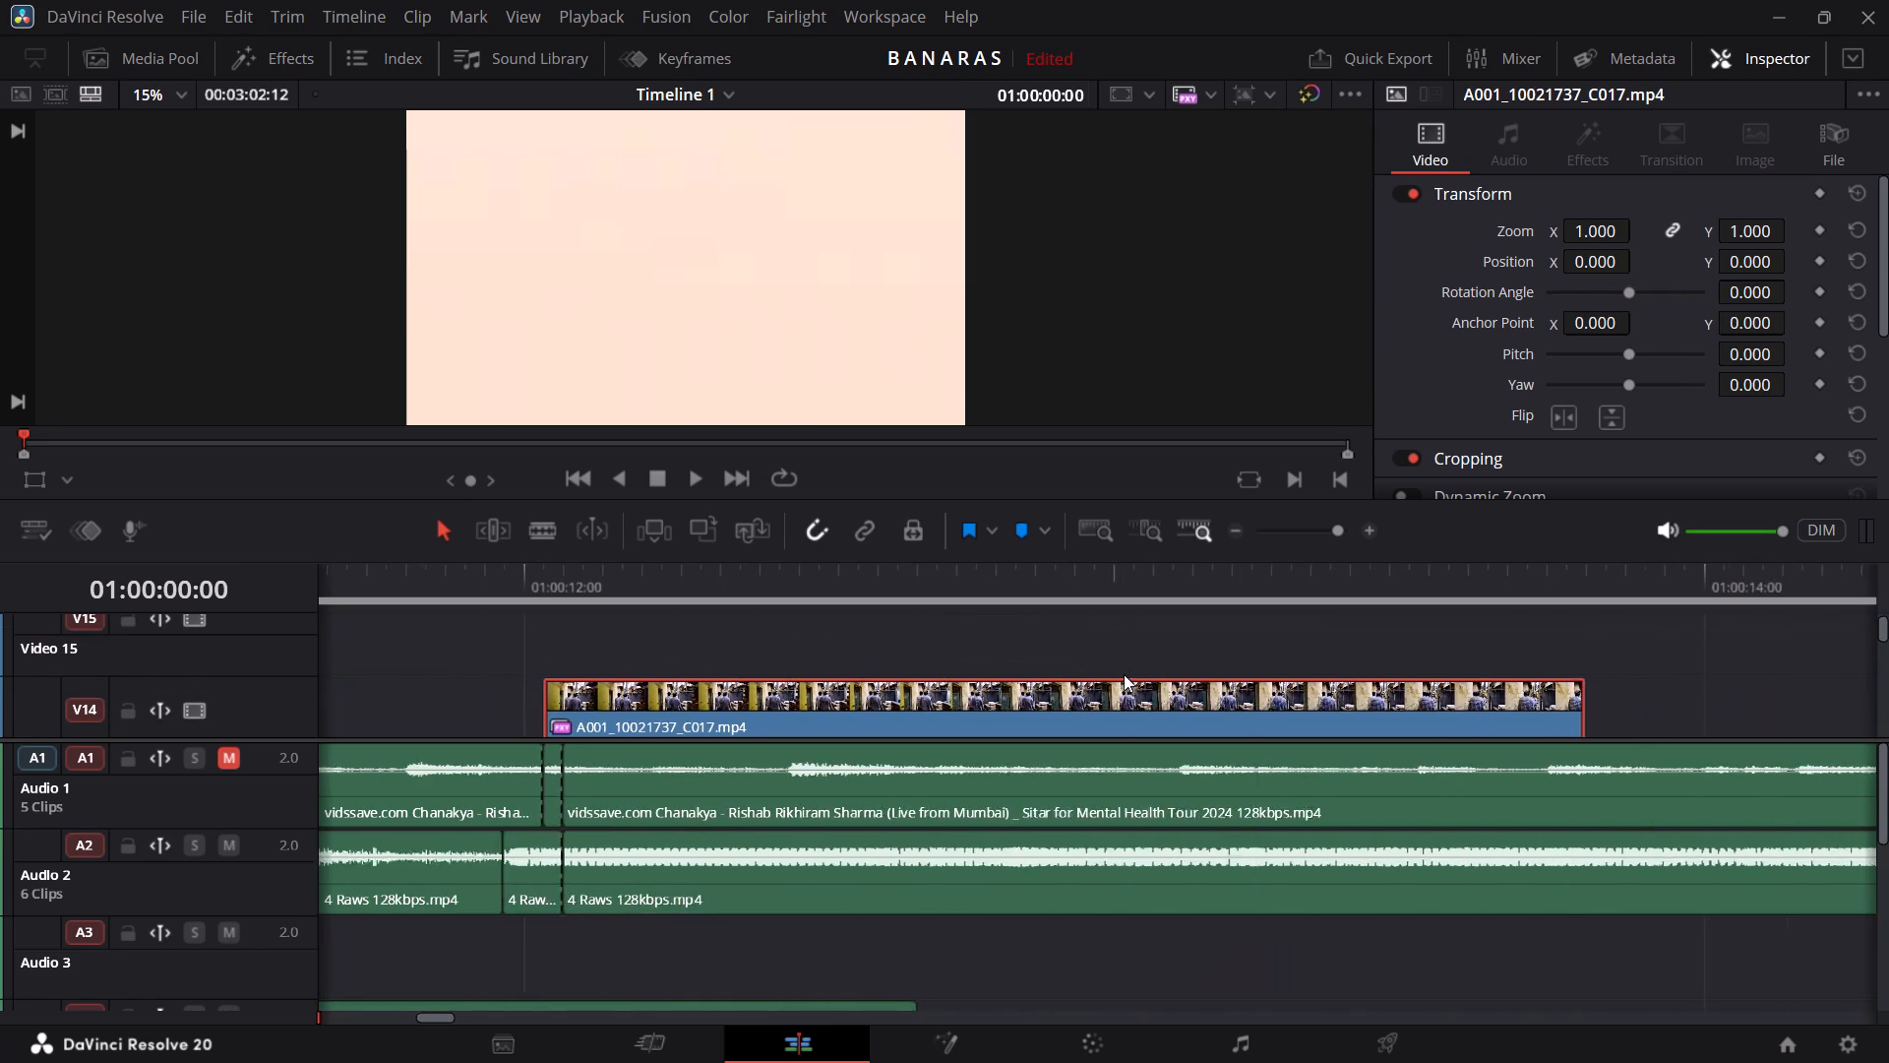
{"action": "scroll", "coordinate": [1124, 674], "scroll_direction": "left", "scroll_amount": 1}
{"action": "scroll", "coordinate": [1124, 674], "scroll_direction": "right", "scroll_amount": 1}
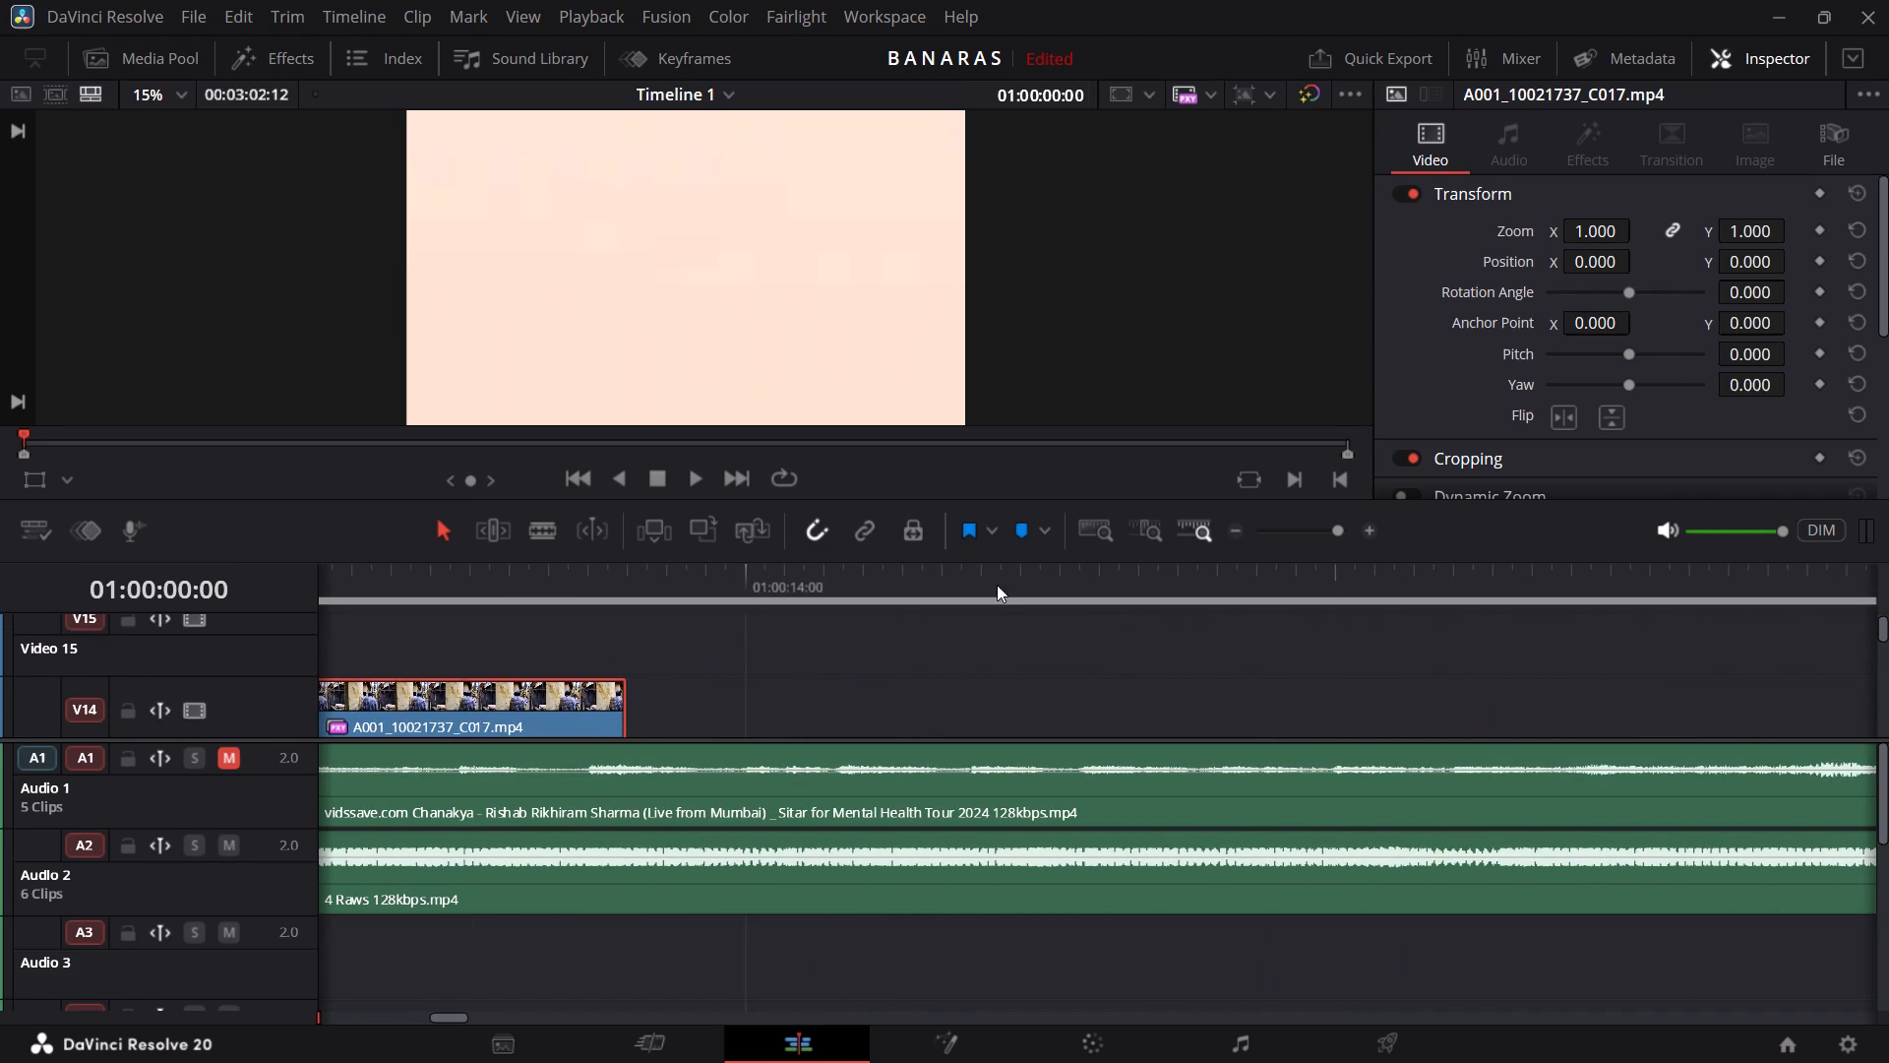
Add only the video of A001_10021334_C011.mp4 from Bin 1 to V14, a short gap after A001_10021737_C017.mp4.
{"action": "double_click", "coordinate": [171, 65]}
{"action": "left_click", "coordinate": [131, 46]}
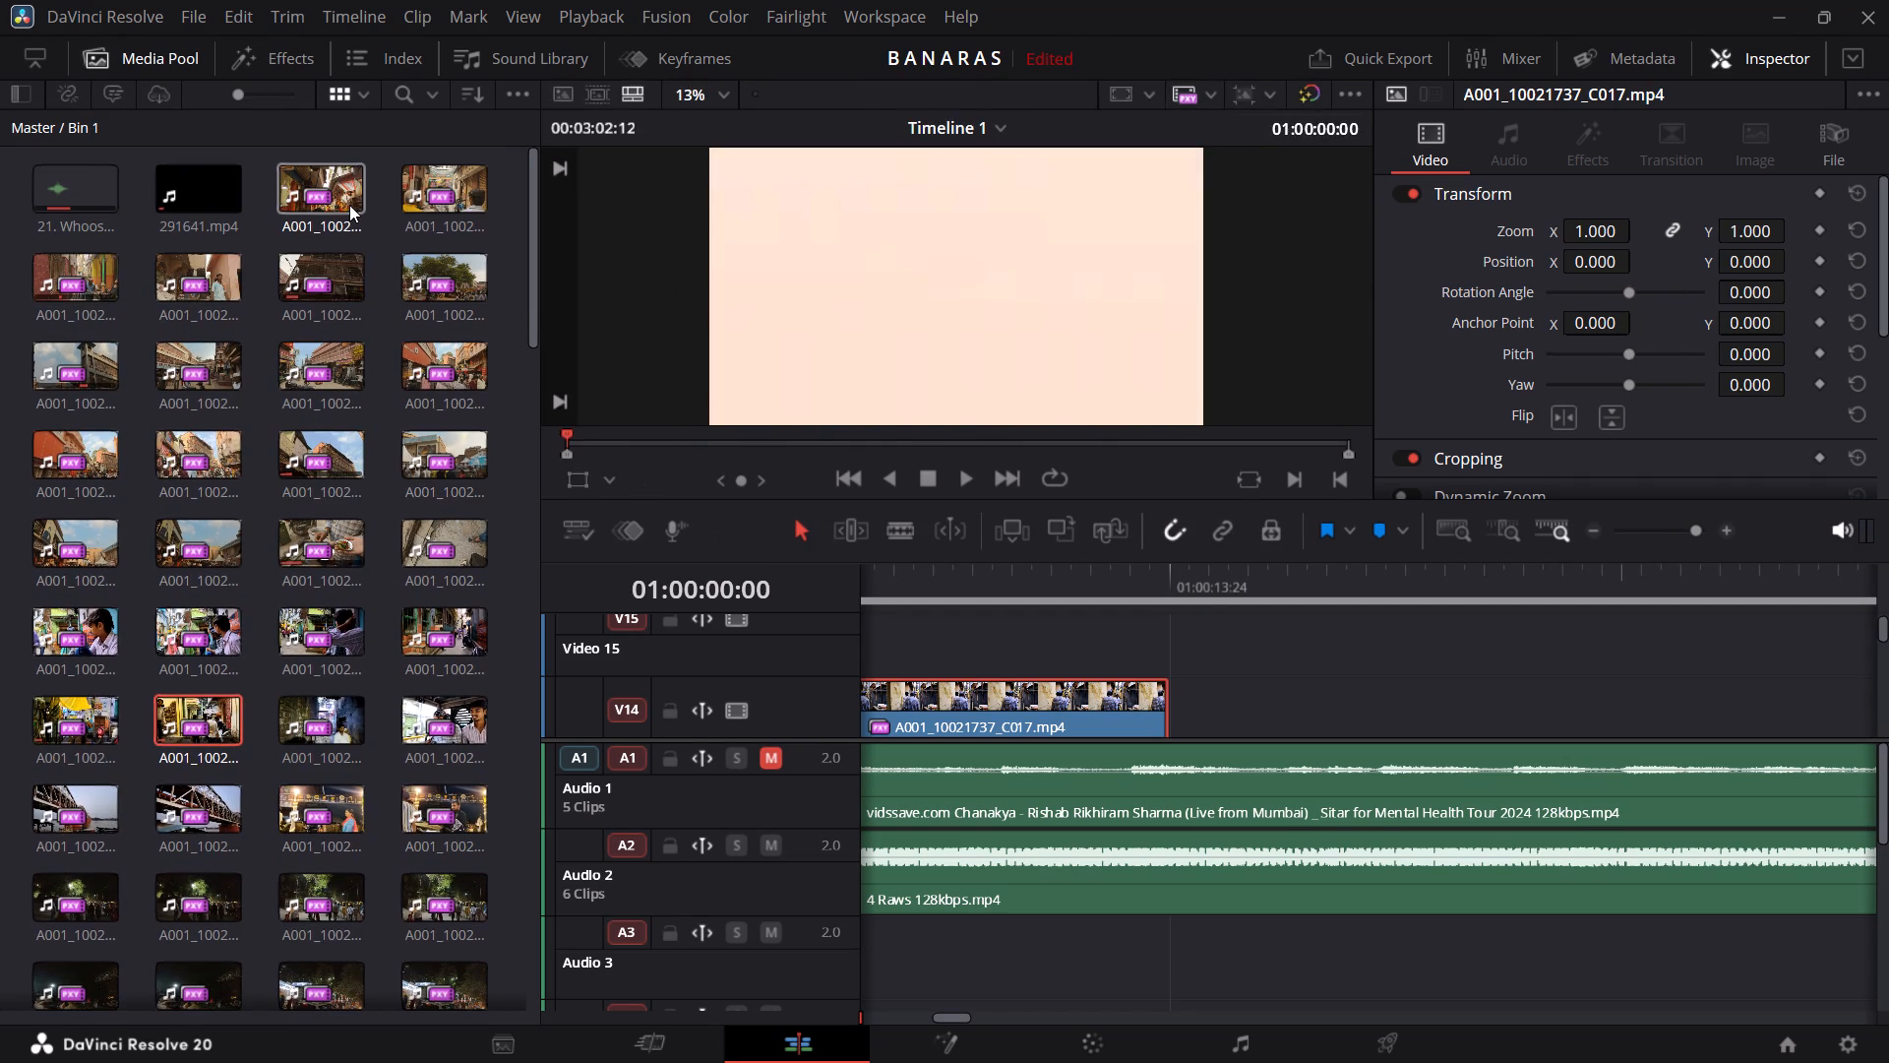
{"action": "double_click", "coordinate": [301, 195]}
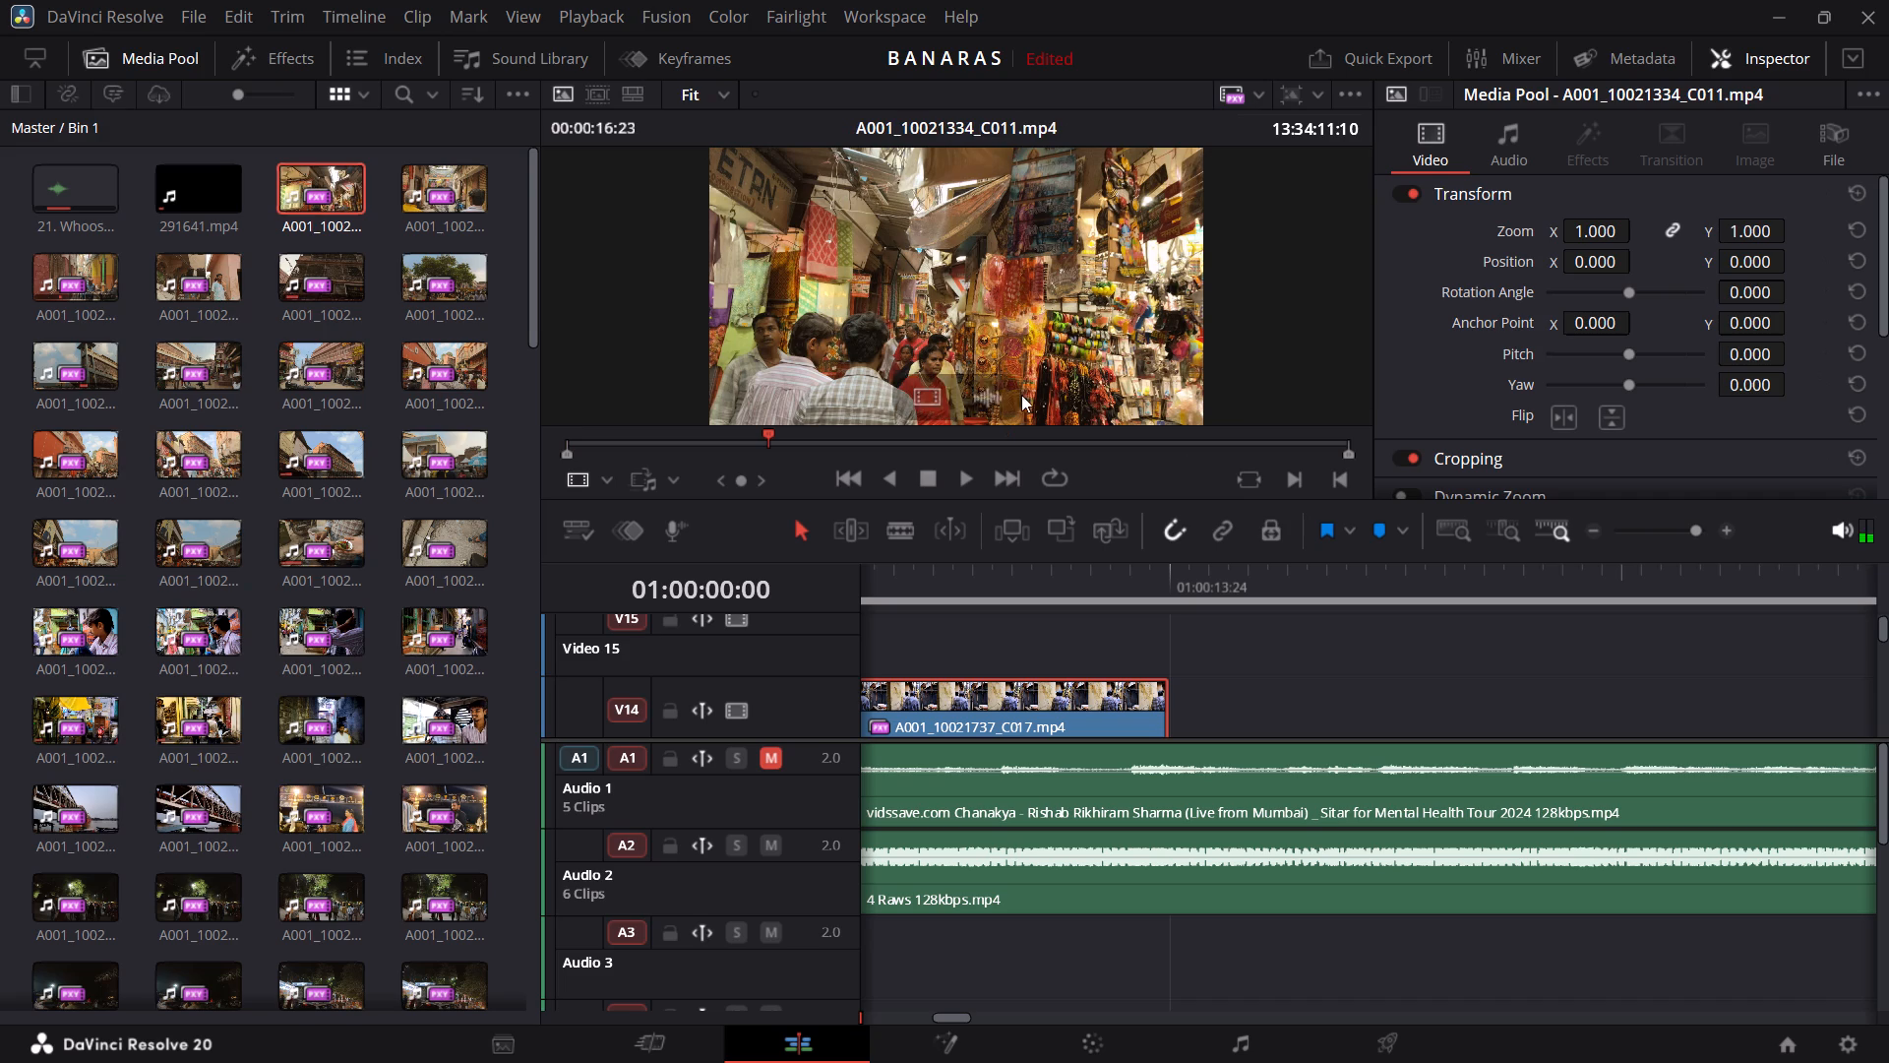
{"action": "left_click_drag", "start_coordinate": [922, 391], "coordinate": [1257, 661]}
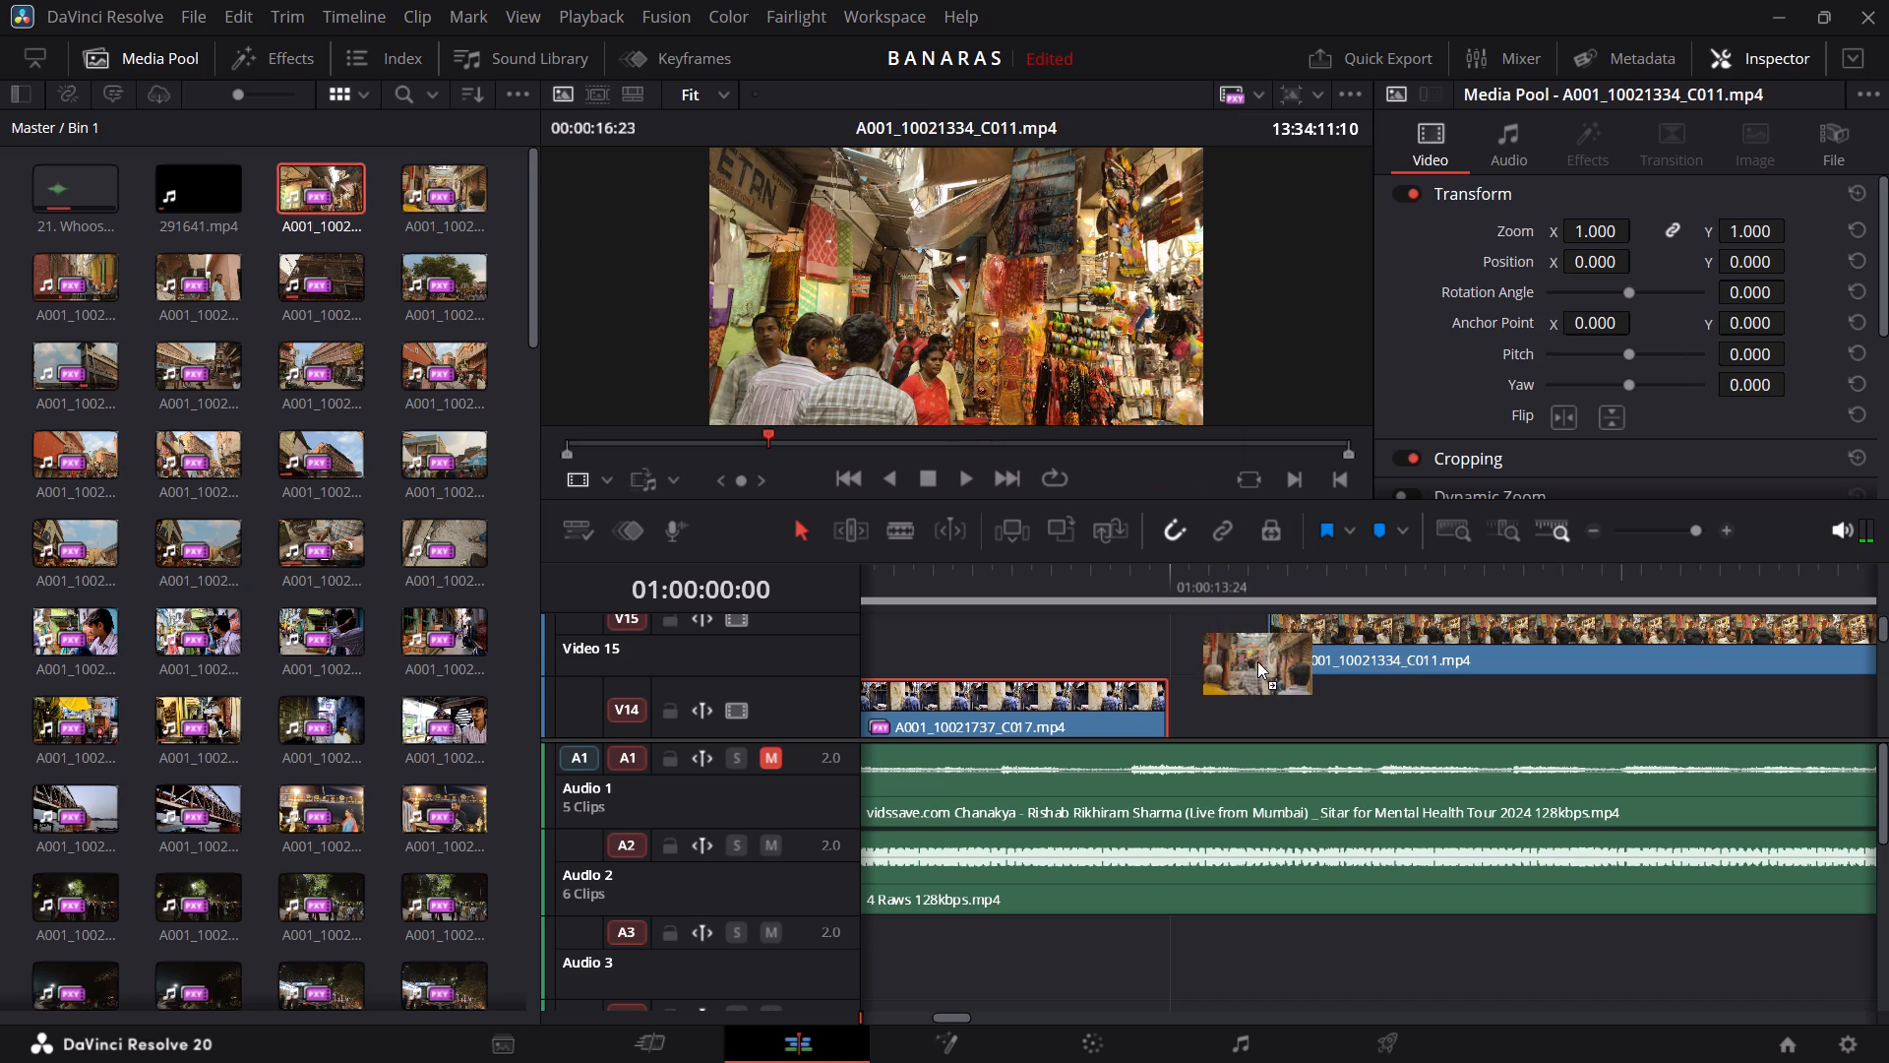
{"action": "left_click_drag", "start_coordinate": [1257, 661], "coordinate": [1247, 697]}
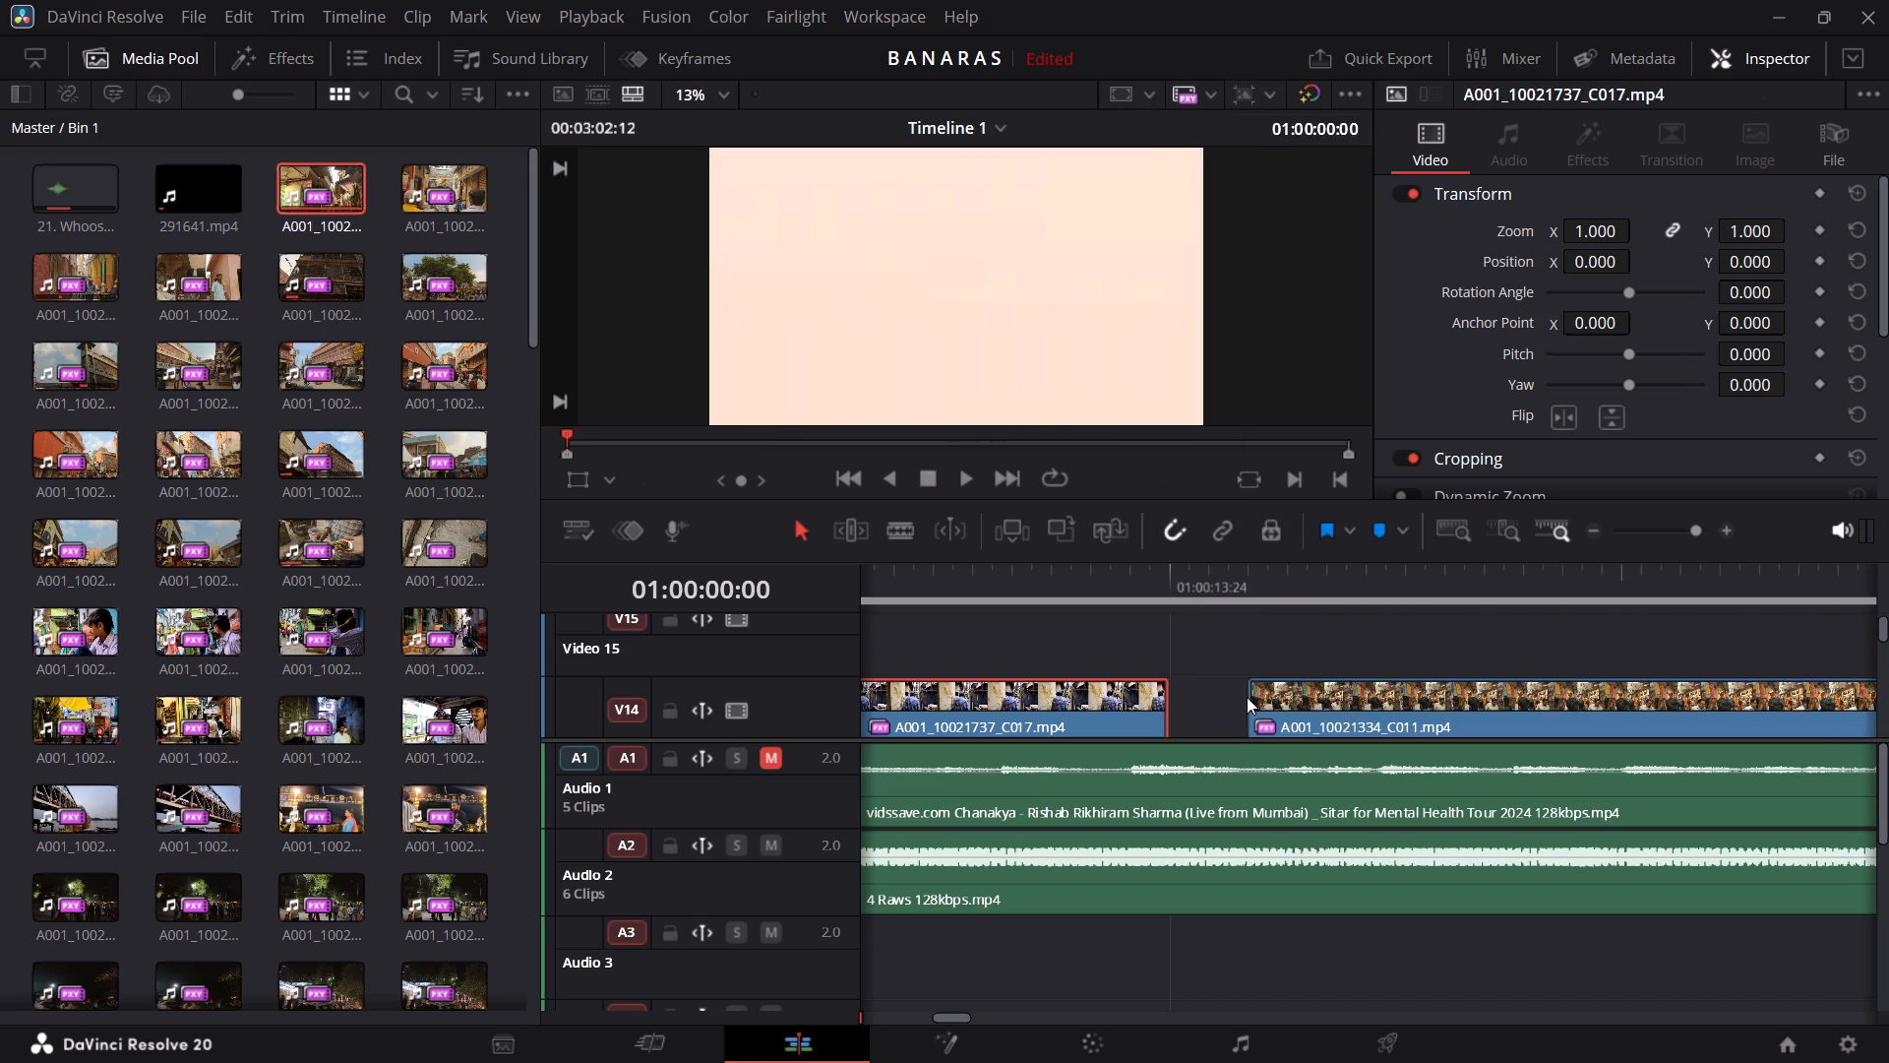
Add only the video of A001_10021549_C004.mp4 to V14, just after the end of A001_10021334_C011.mp4.
{"action": "scroll", "coordinate": [1407, 704], "scroll_direction": "left", "scroll_amount": 12}
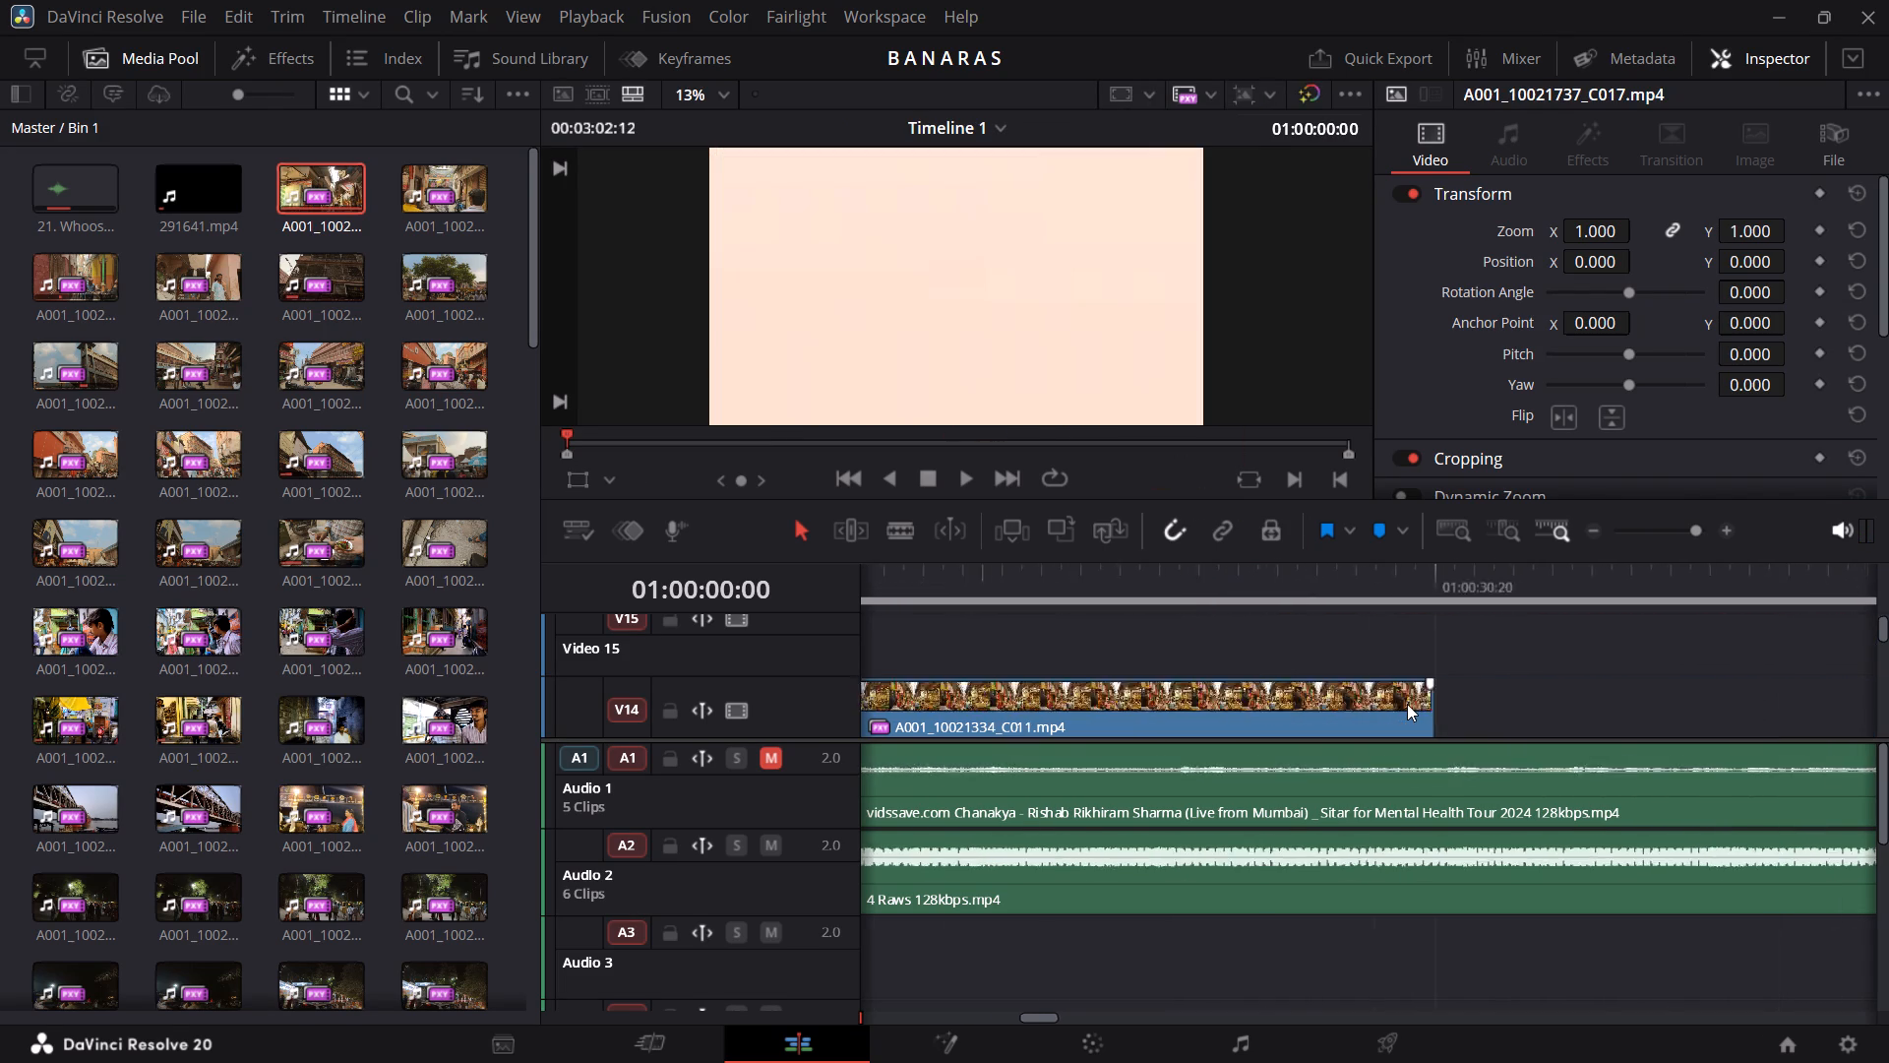
{"action": "scroll", "coordinate": [1407, 704], "scroll_direction": "left", "scroll_amount": 1}
{"action": "scroll", "coordinate": [1407, 704], "scroll_direction": "right", "scroll_amount": 1}
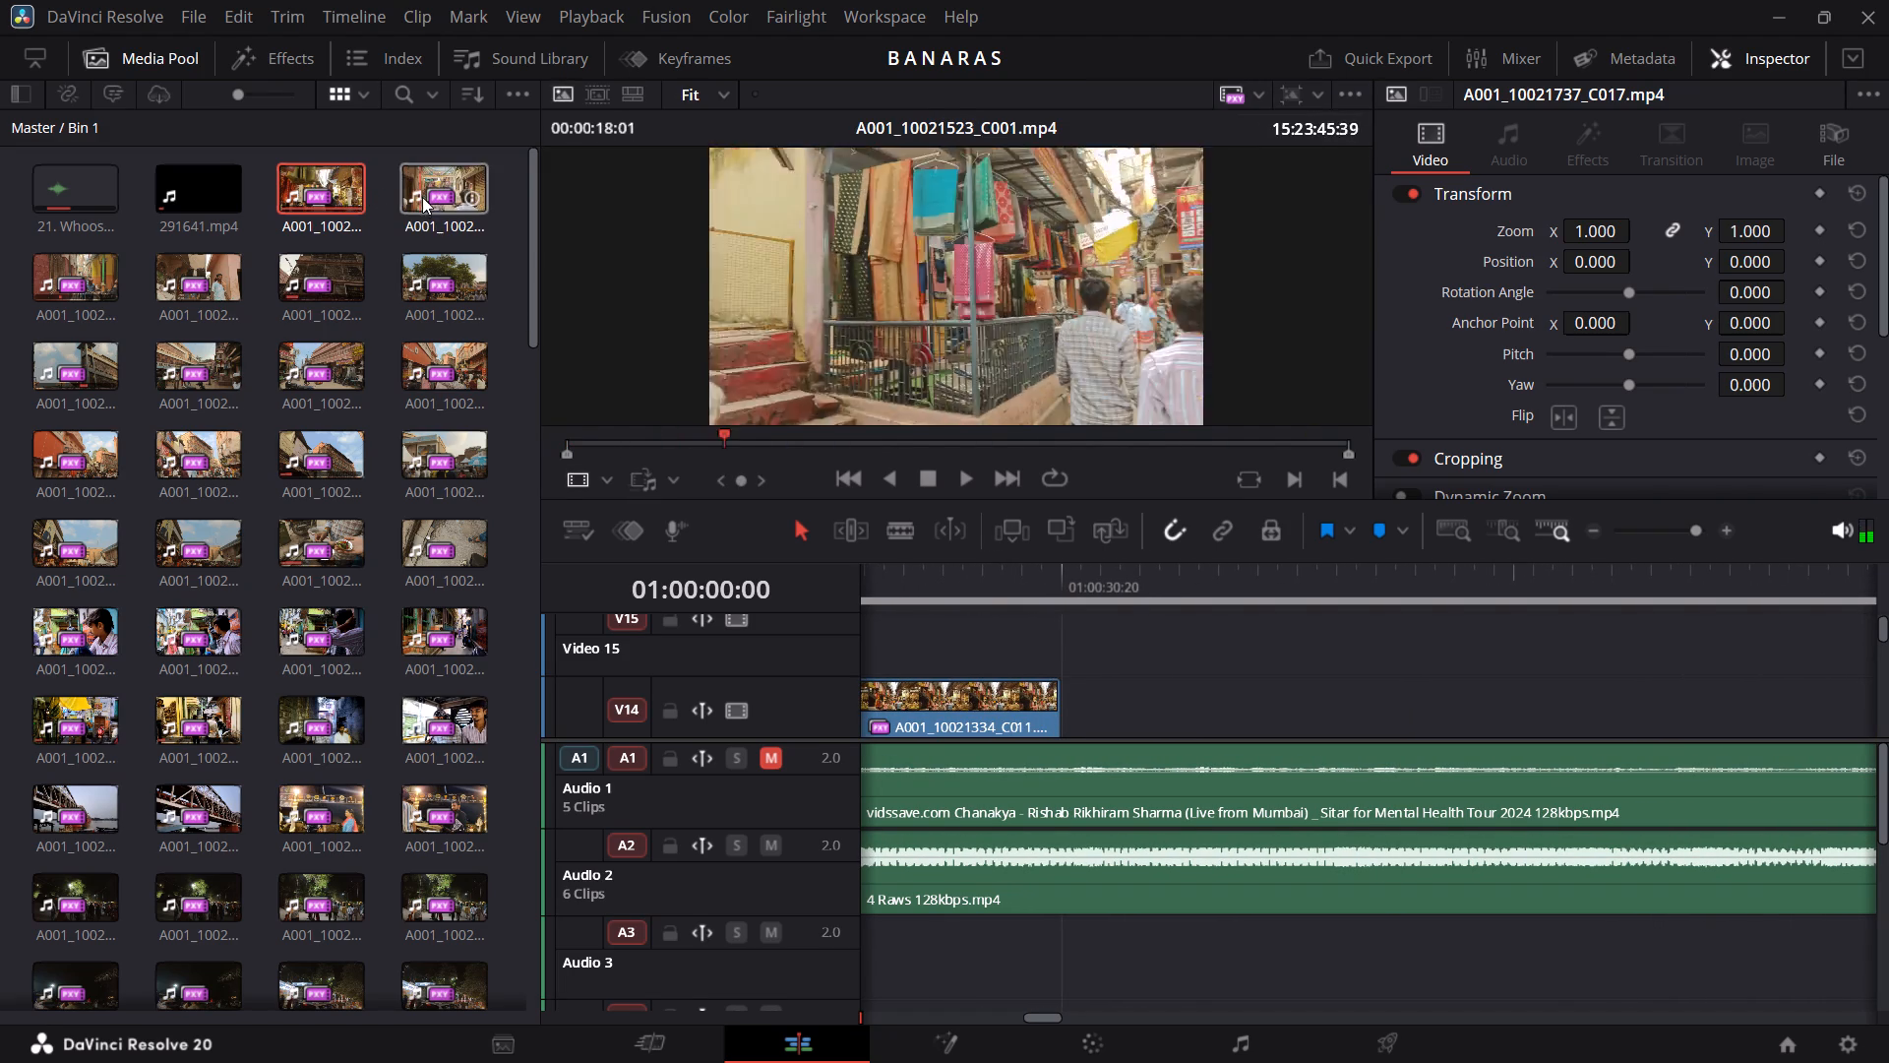
{"action": "double_click", "coordinate": [318, 279]}
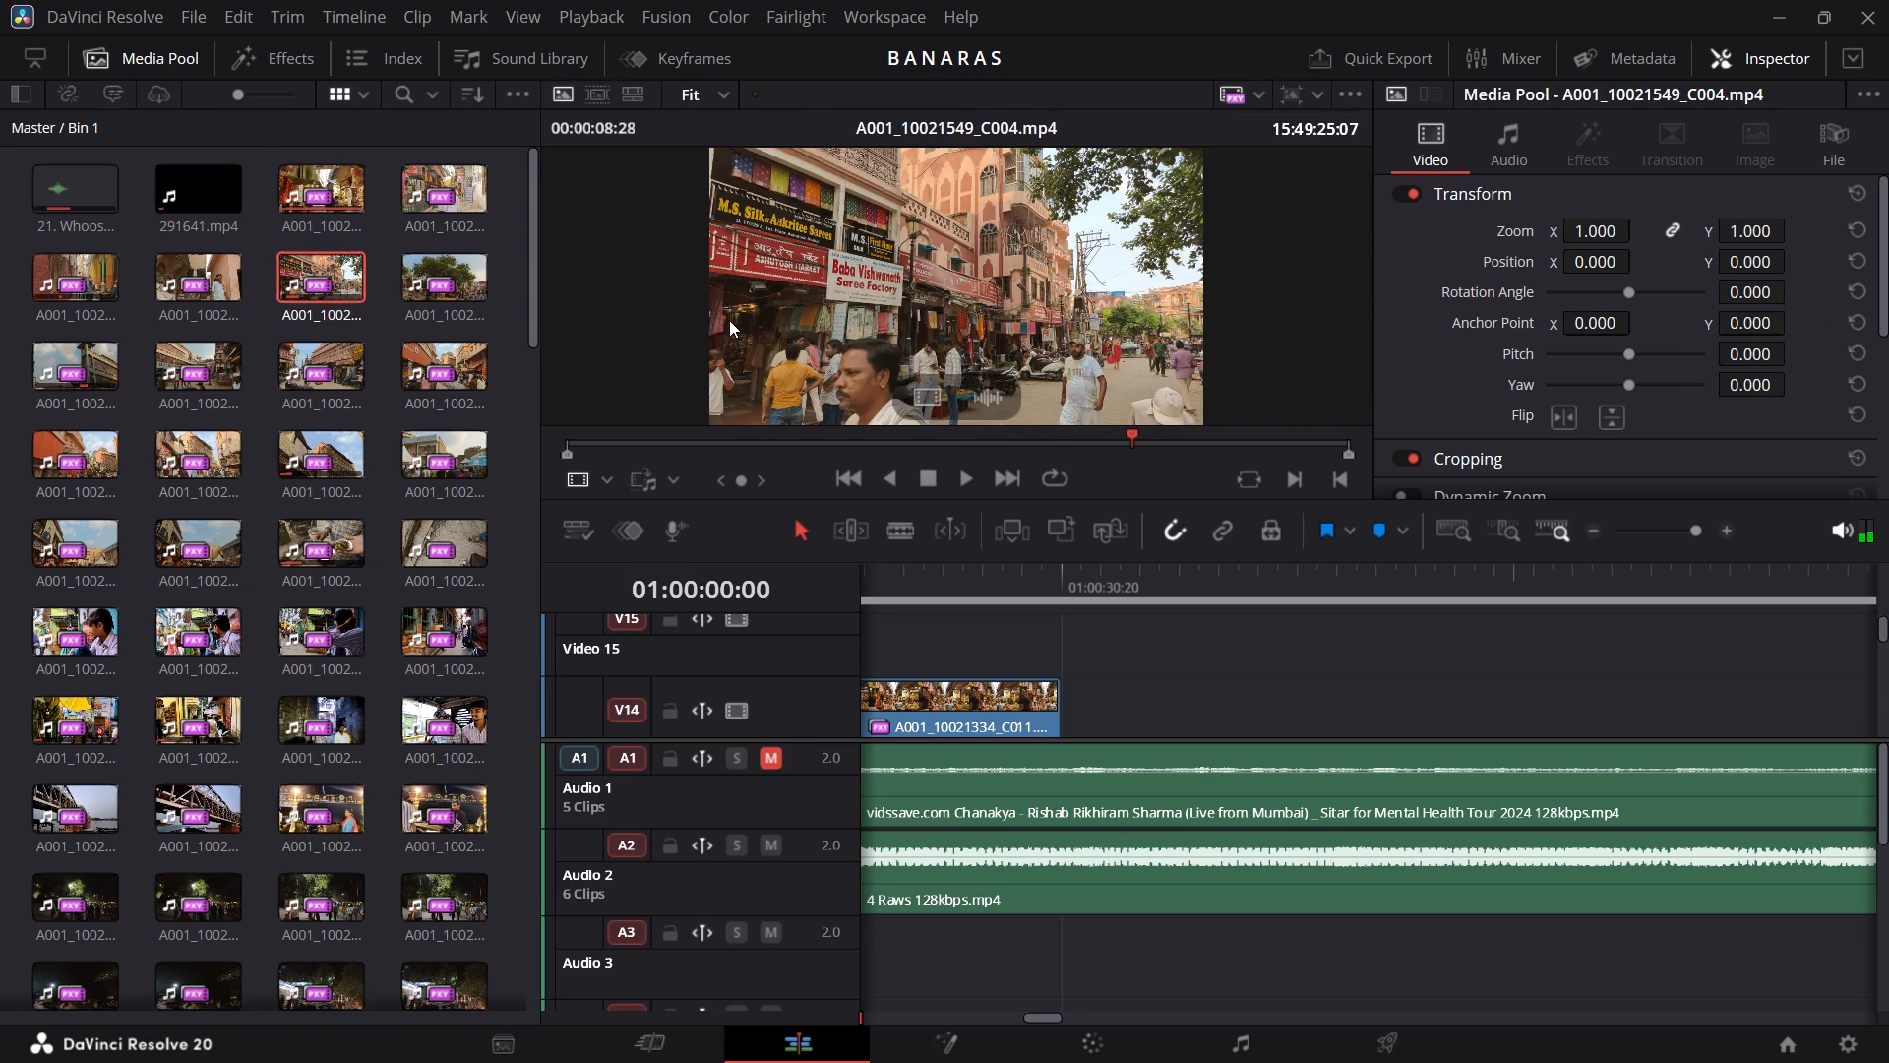
{"action": "left_click_drag", "start_coordinate": [928, 402], "coordinate": [1104, 683]}
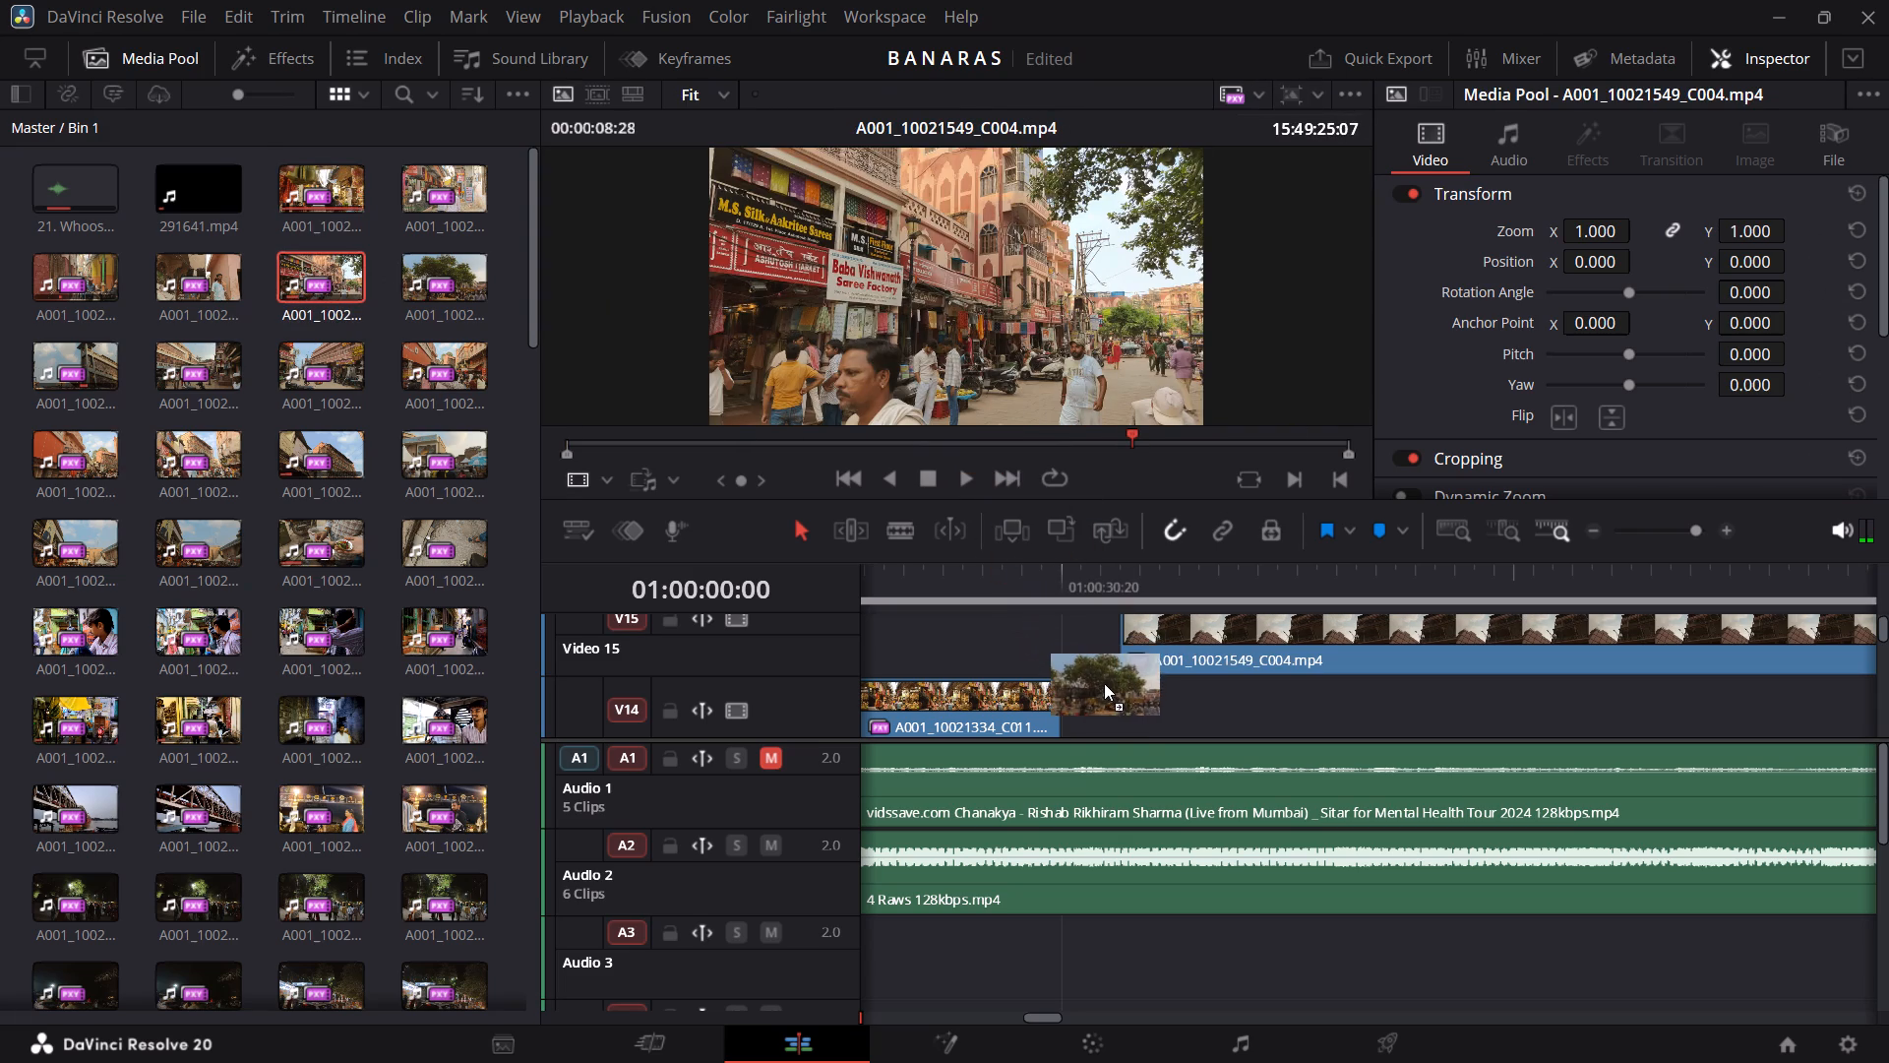
{"action": "left_click_drag", "start_coordinate": [1104, 683], "coordinate": [1101, 721]}
Add only the video of A001_10021537_C003.mp4 to V14, shortly after A001_10021549_C004.mp4 ends near 01:00:39:05.
{"action": "scroll", "coordinate": [1248, 709], "scroll_direction": "left", "scroll_amount": 3}
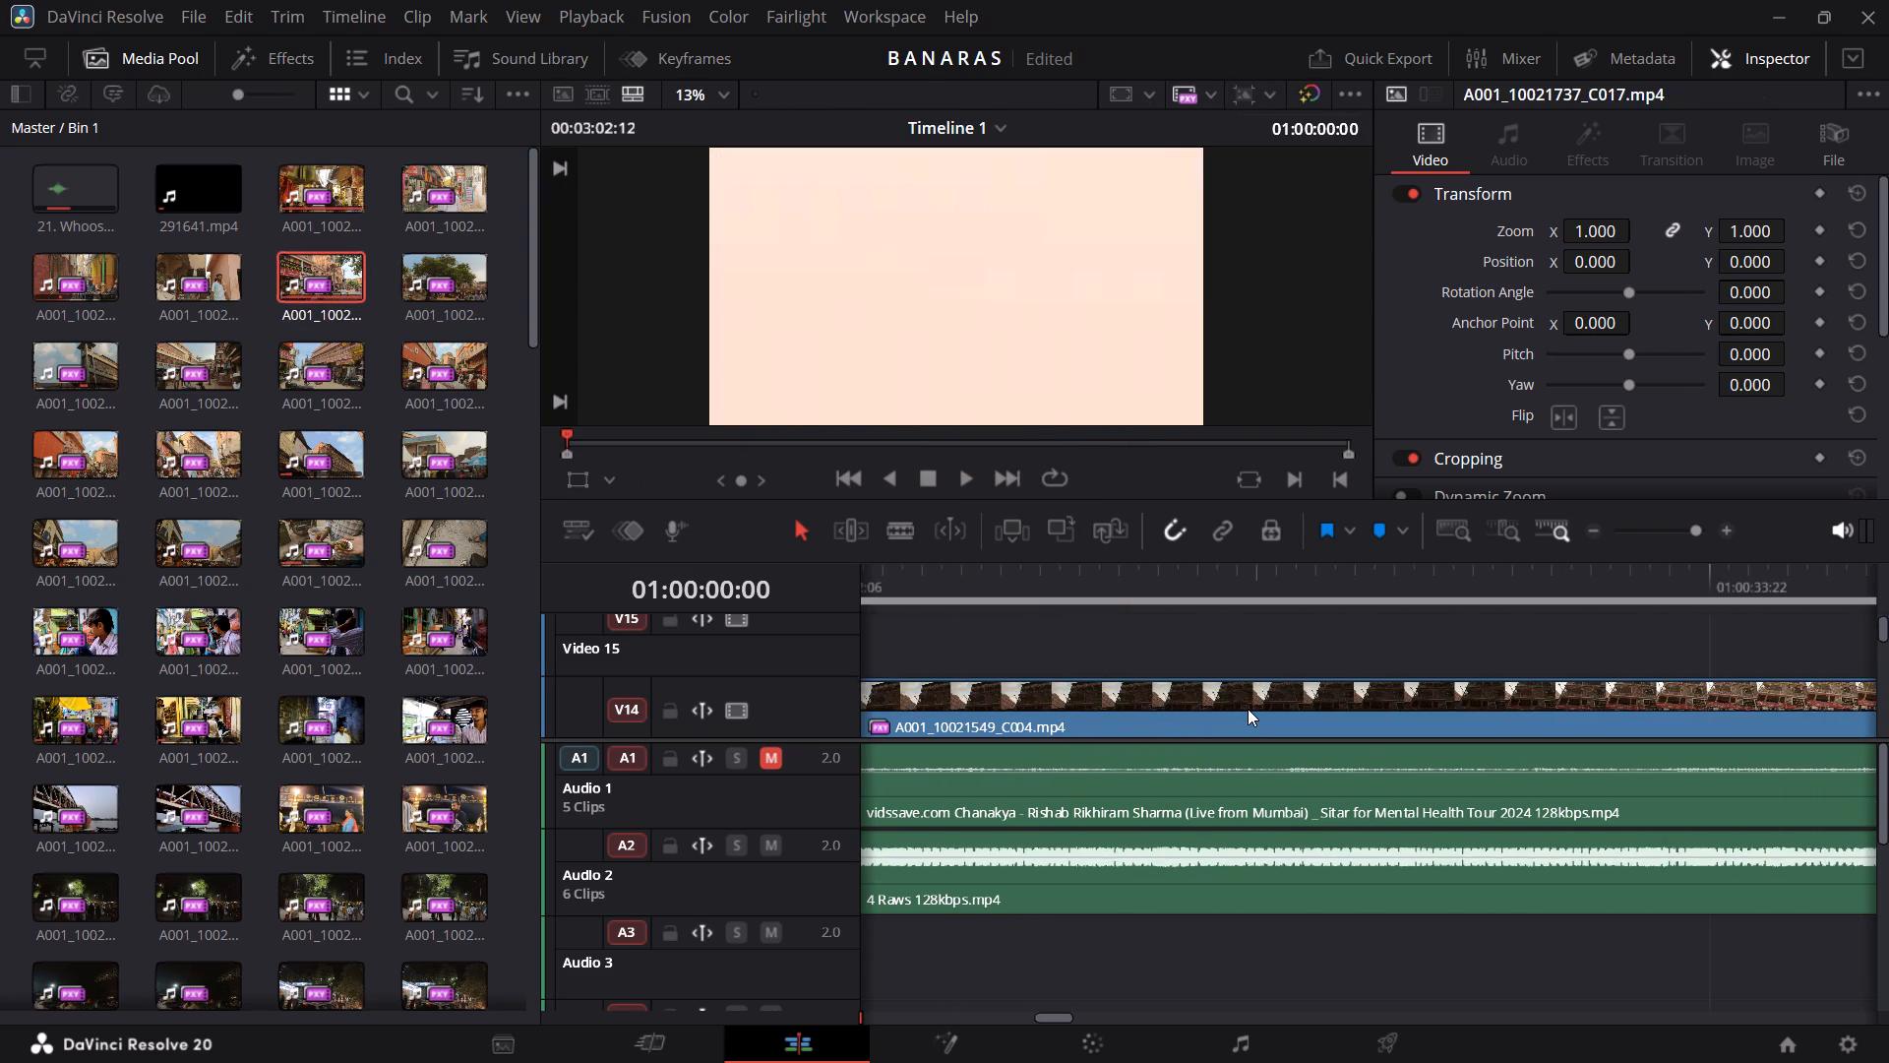
{"action": "scroll", "coordinate": [1248, 709], "scroll_direction": "left", "scroll_amount": 5}
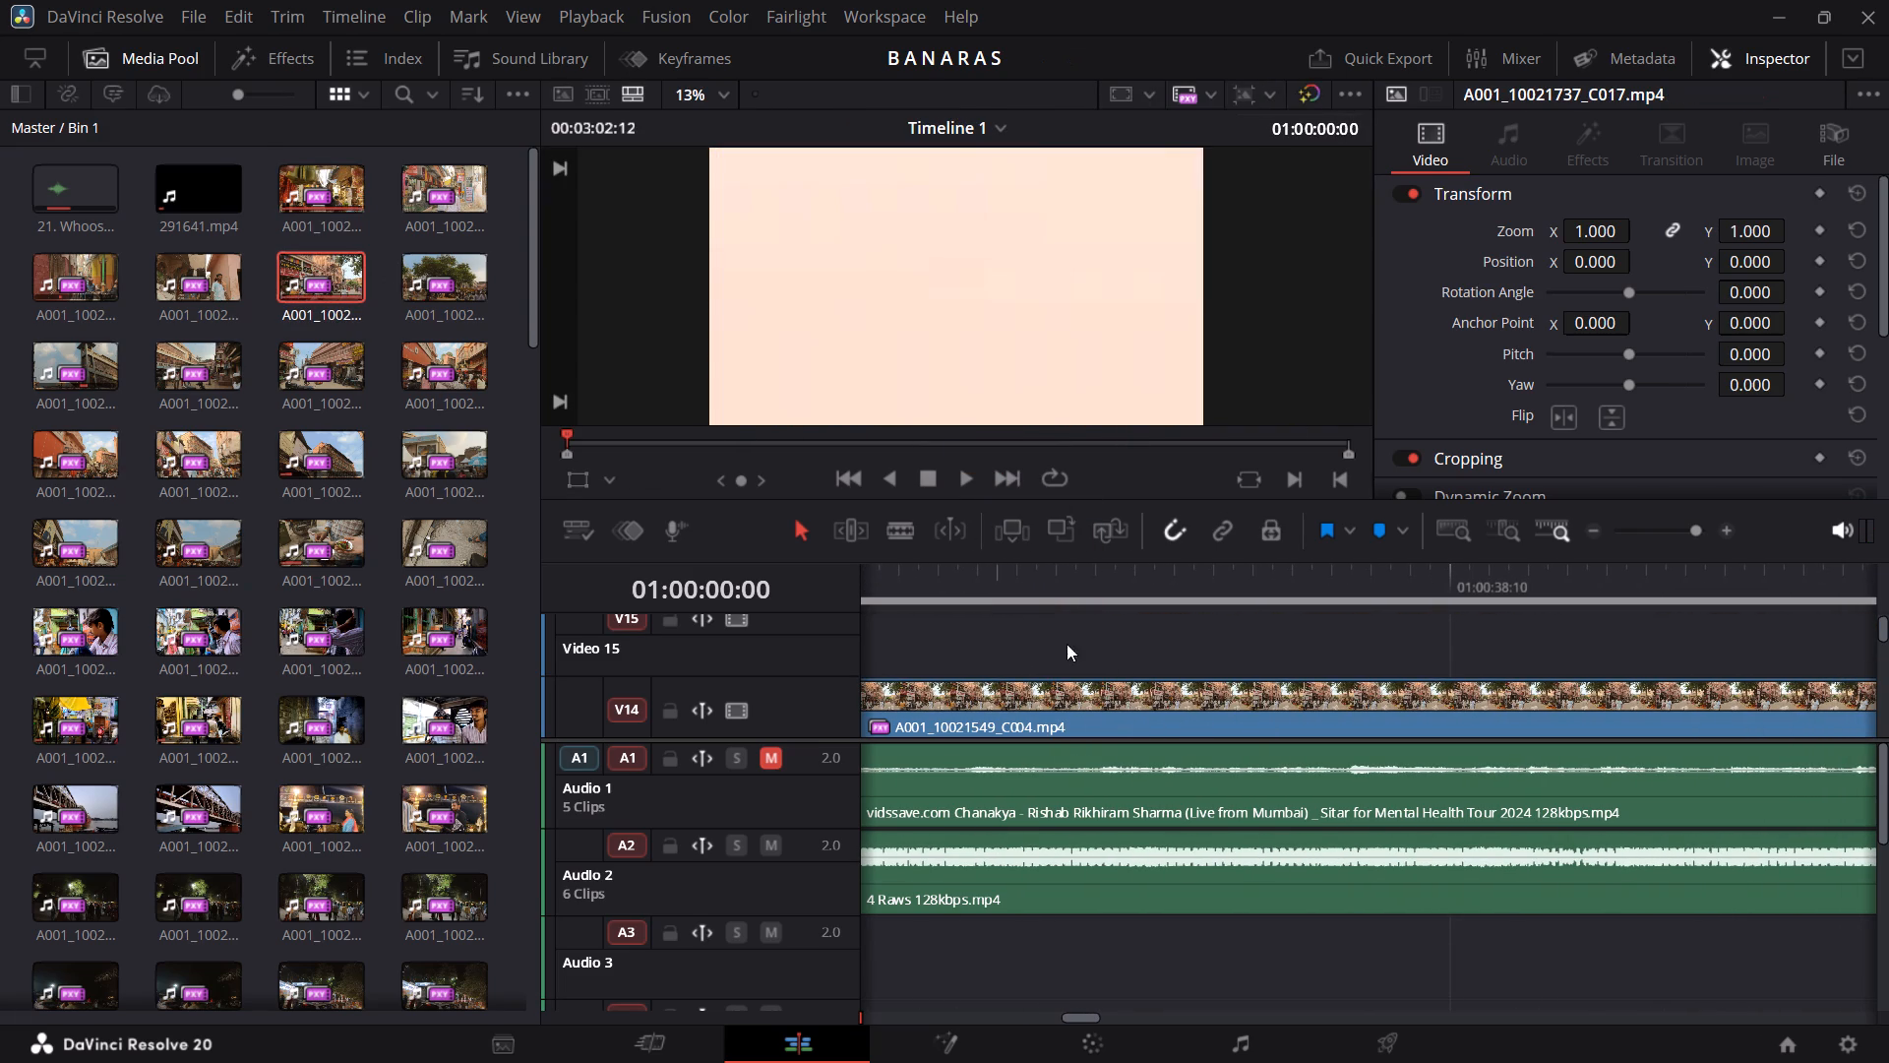
{"action": "left_click_drag", "start_coordinate": [991, 591], "coordinate": [1110, 588]}
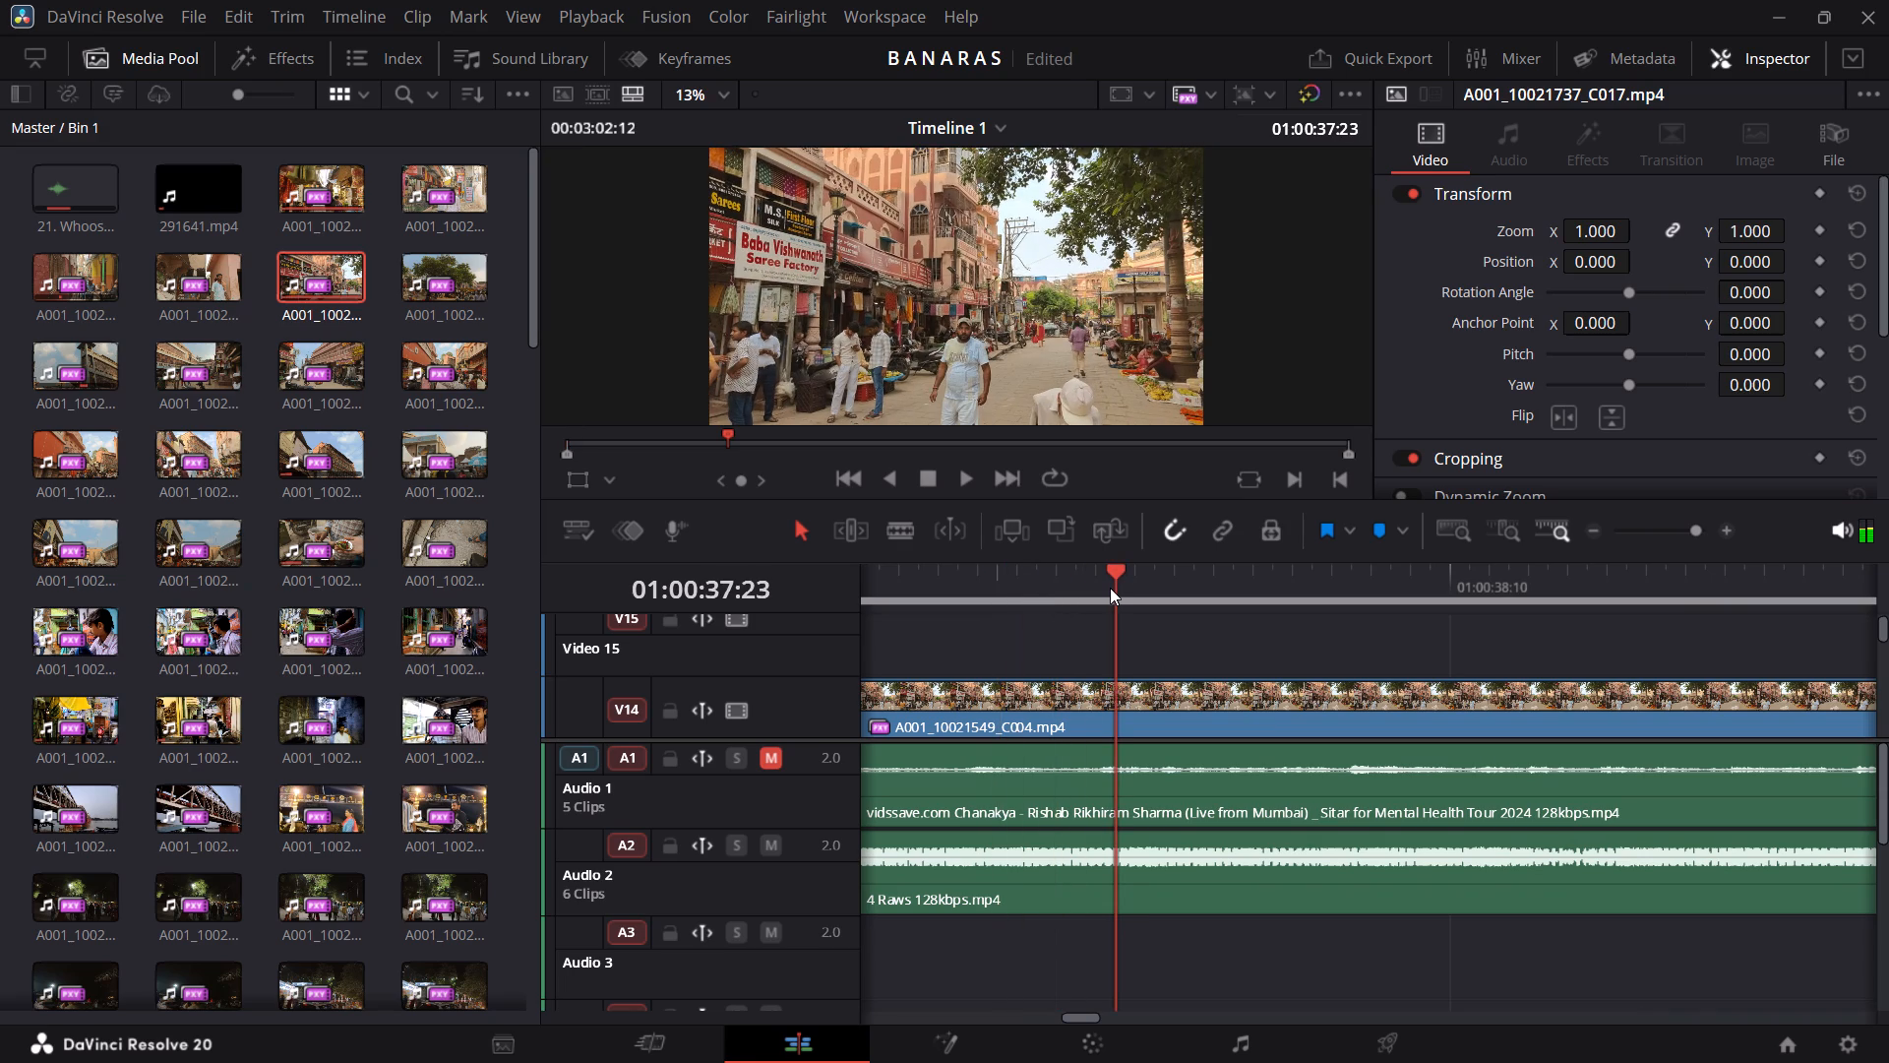
{"action": "scroll", "coordinate": [1110, 588], "scroll_direction": "left", "scroll_amount": 3}
{"action": "left_click", "coordinate": [1110, 588]}
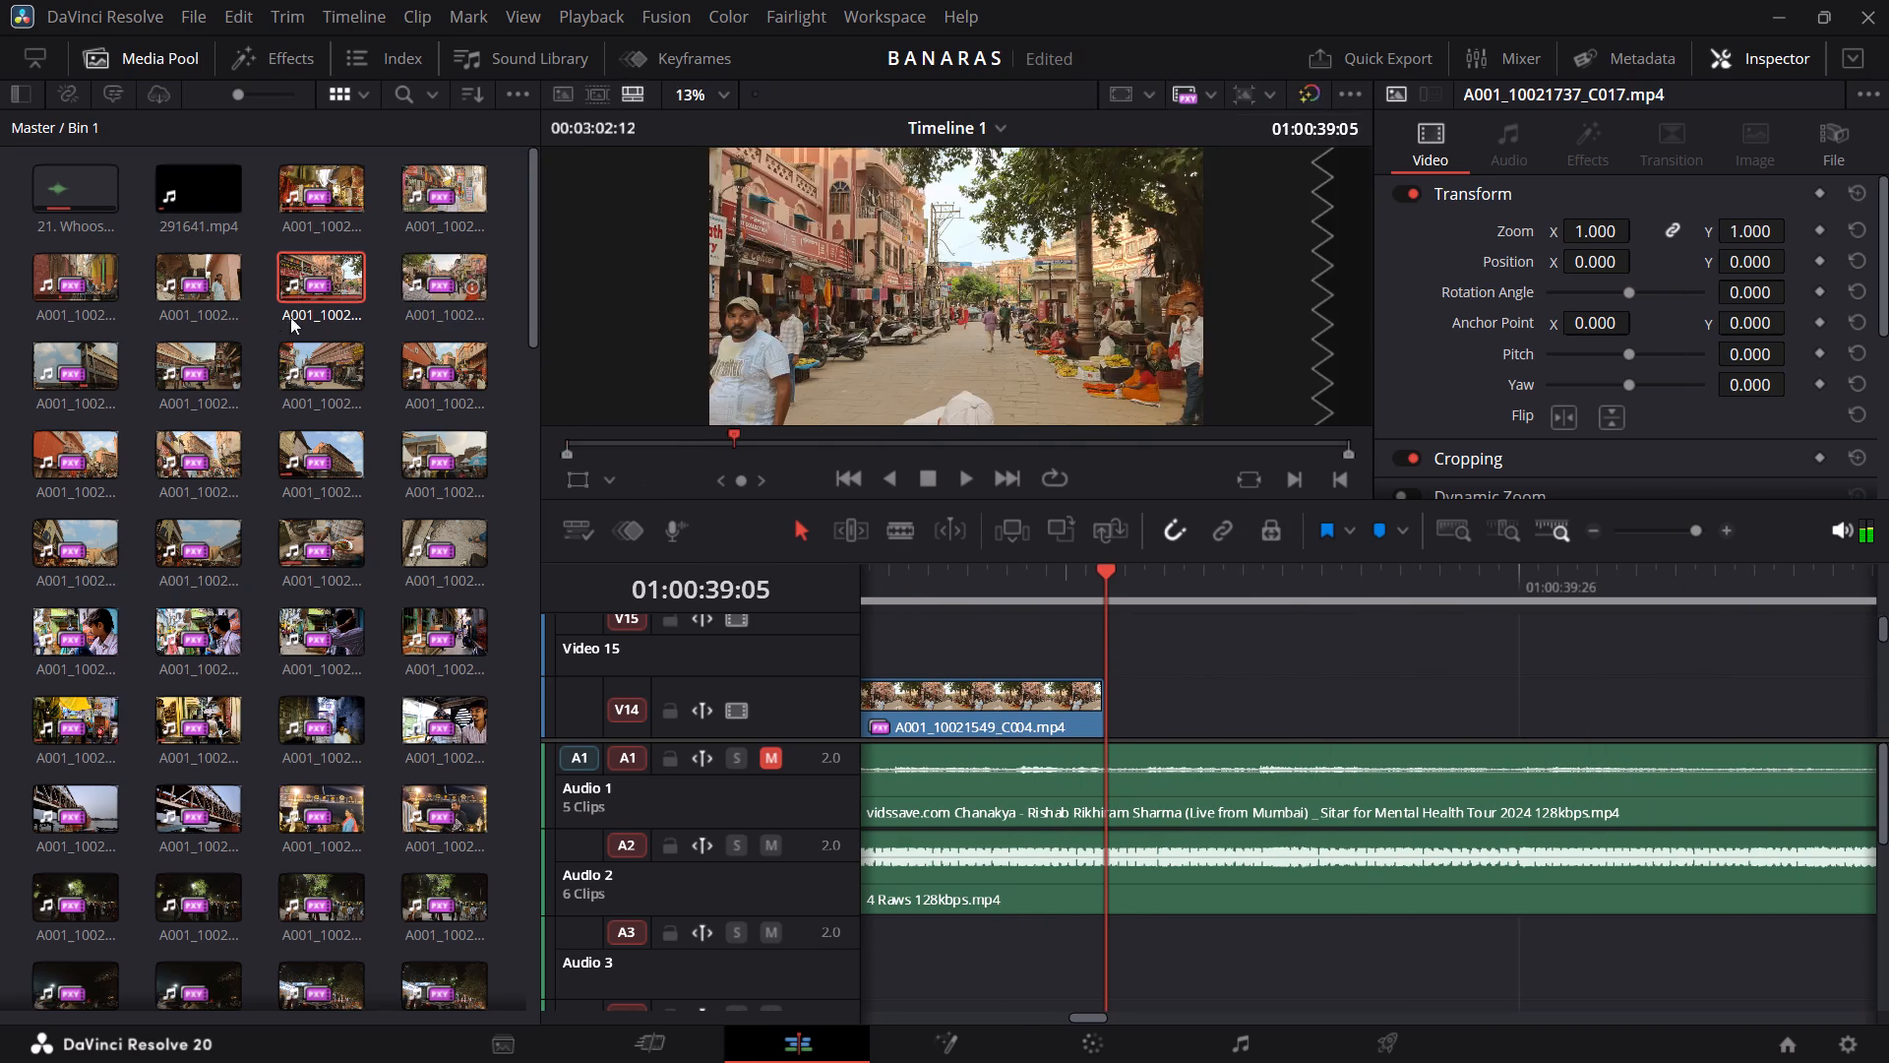
{"action": "double_click", "coordinate": [181, 281]}
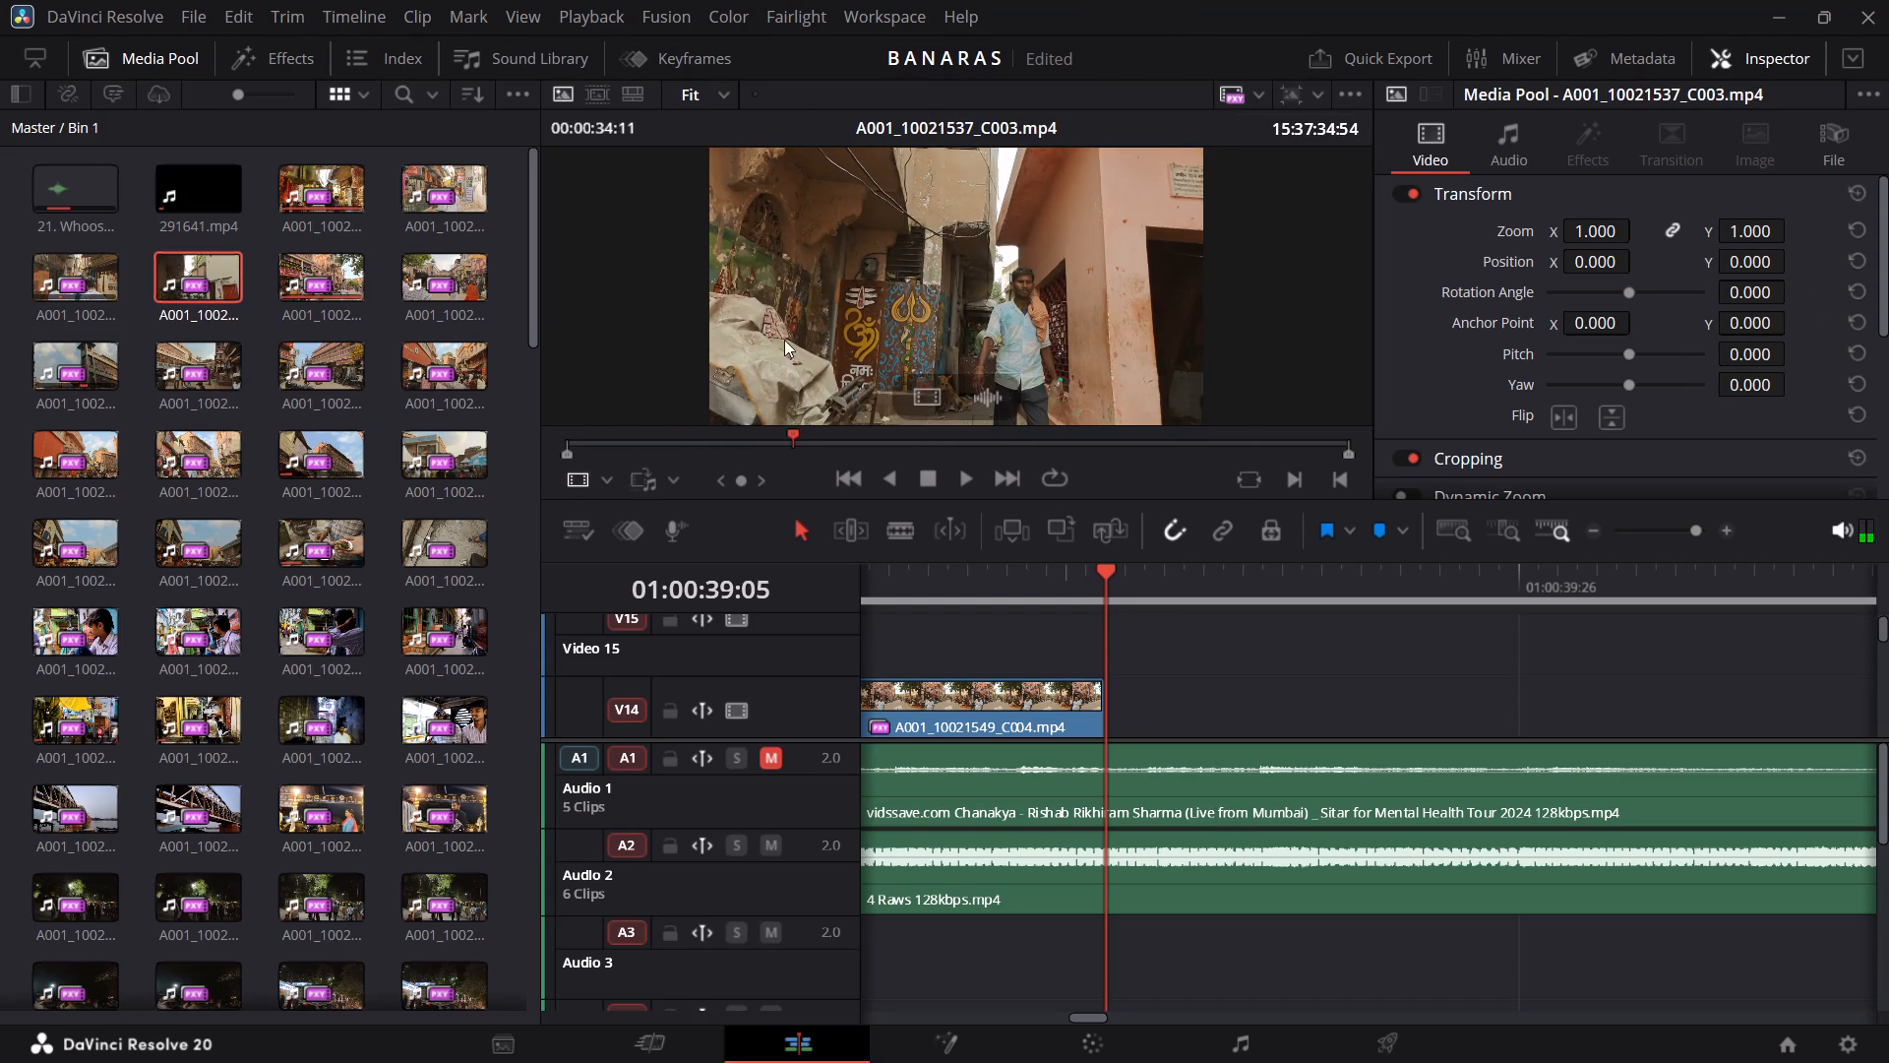
{"action": "left_click_drag", "start_coordinate": [918, 390], "coordinate": [1146, 690]}
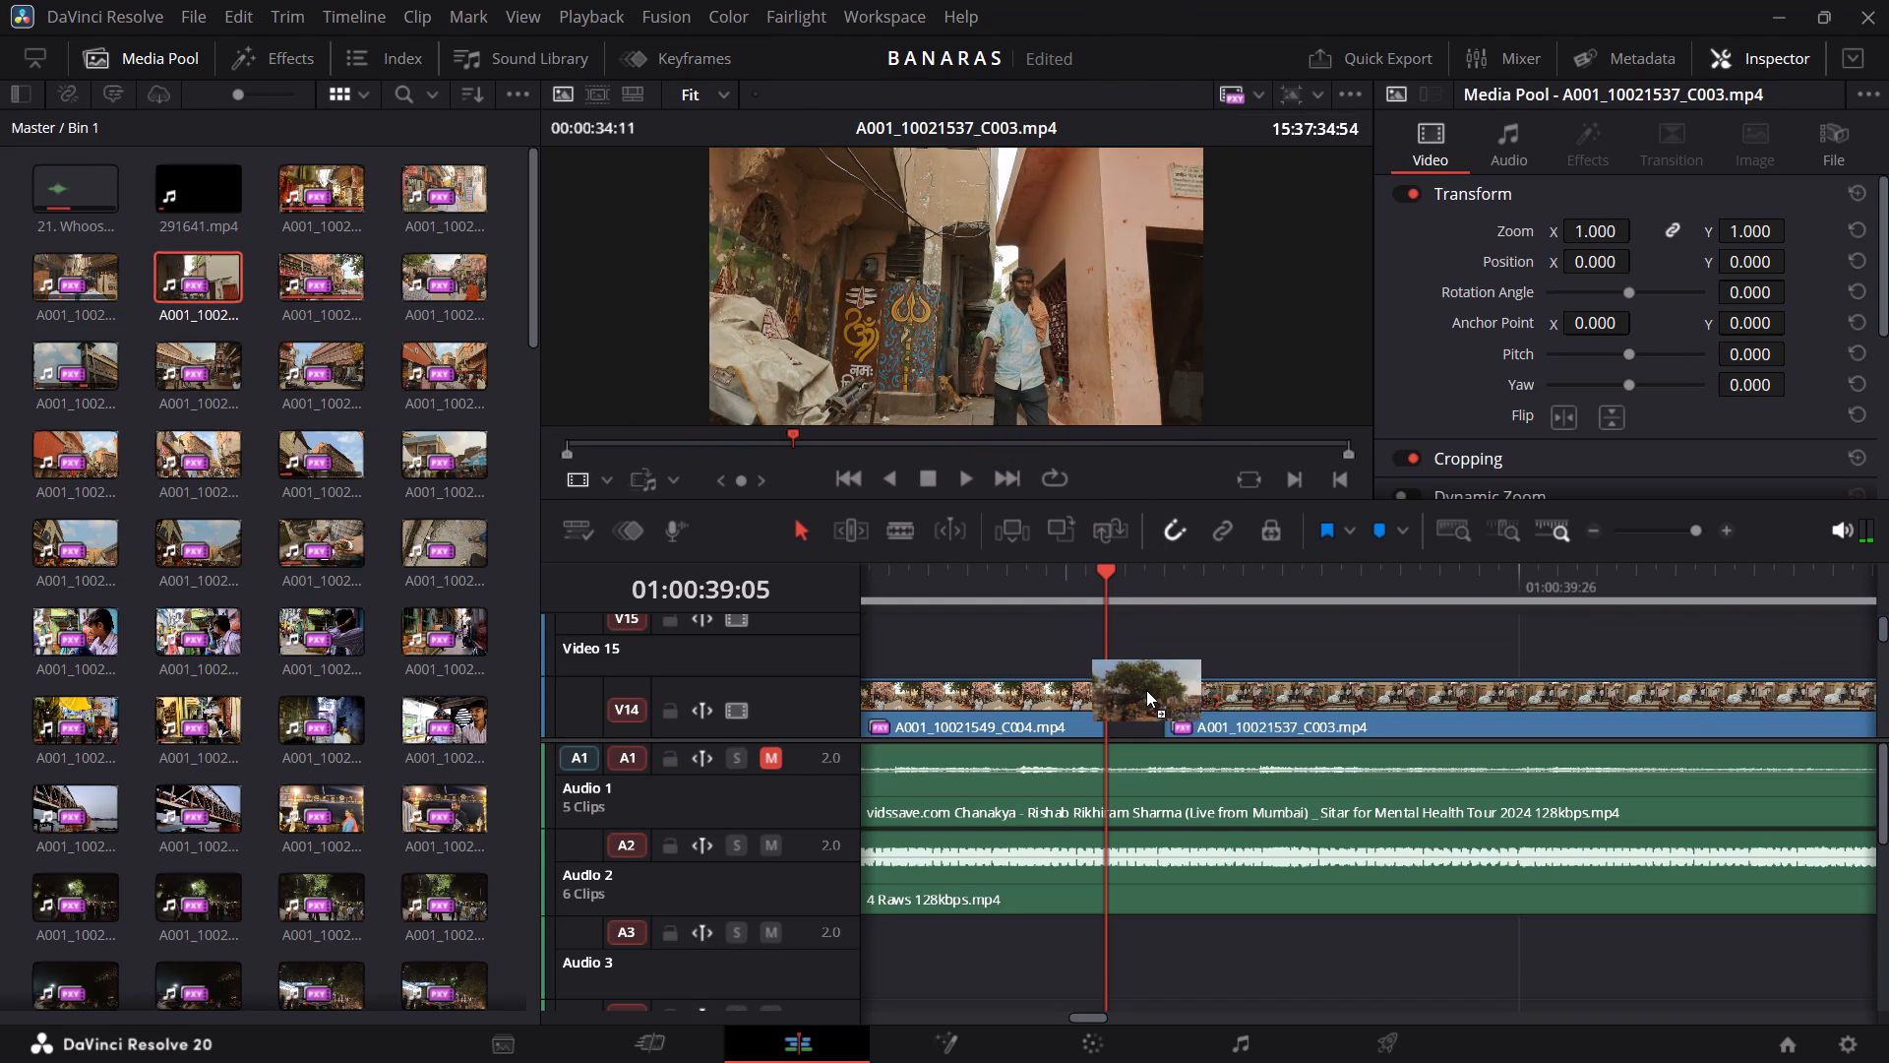
{"action": "left_click_drag", "start_coordinate": [1146, 690], "coordinate": [1145, 701]}
Add only the video of A001_10021550_C006.mp4 to V14, shortly after the end of A001_10021537_C003.mp4.
{"action": "scroll", "coordinate": [1231, 692], "scroll_direction": "left", "scroll_amount": 5}
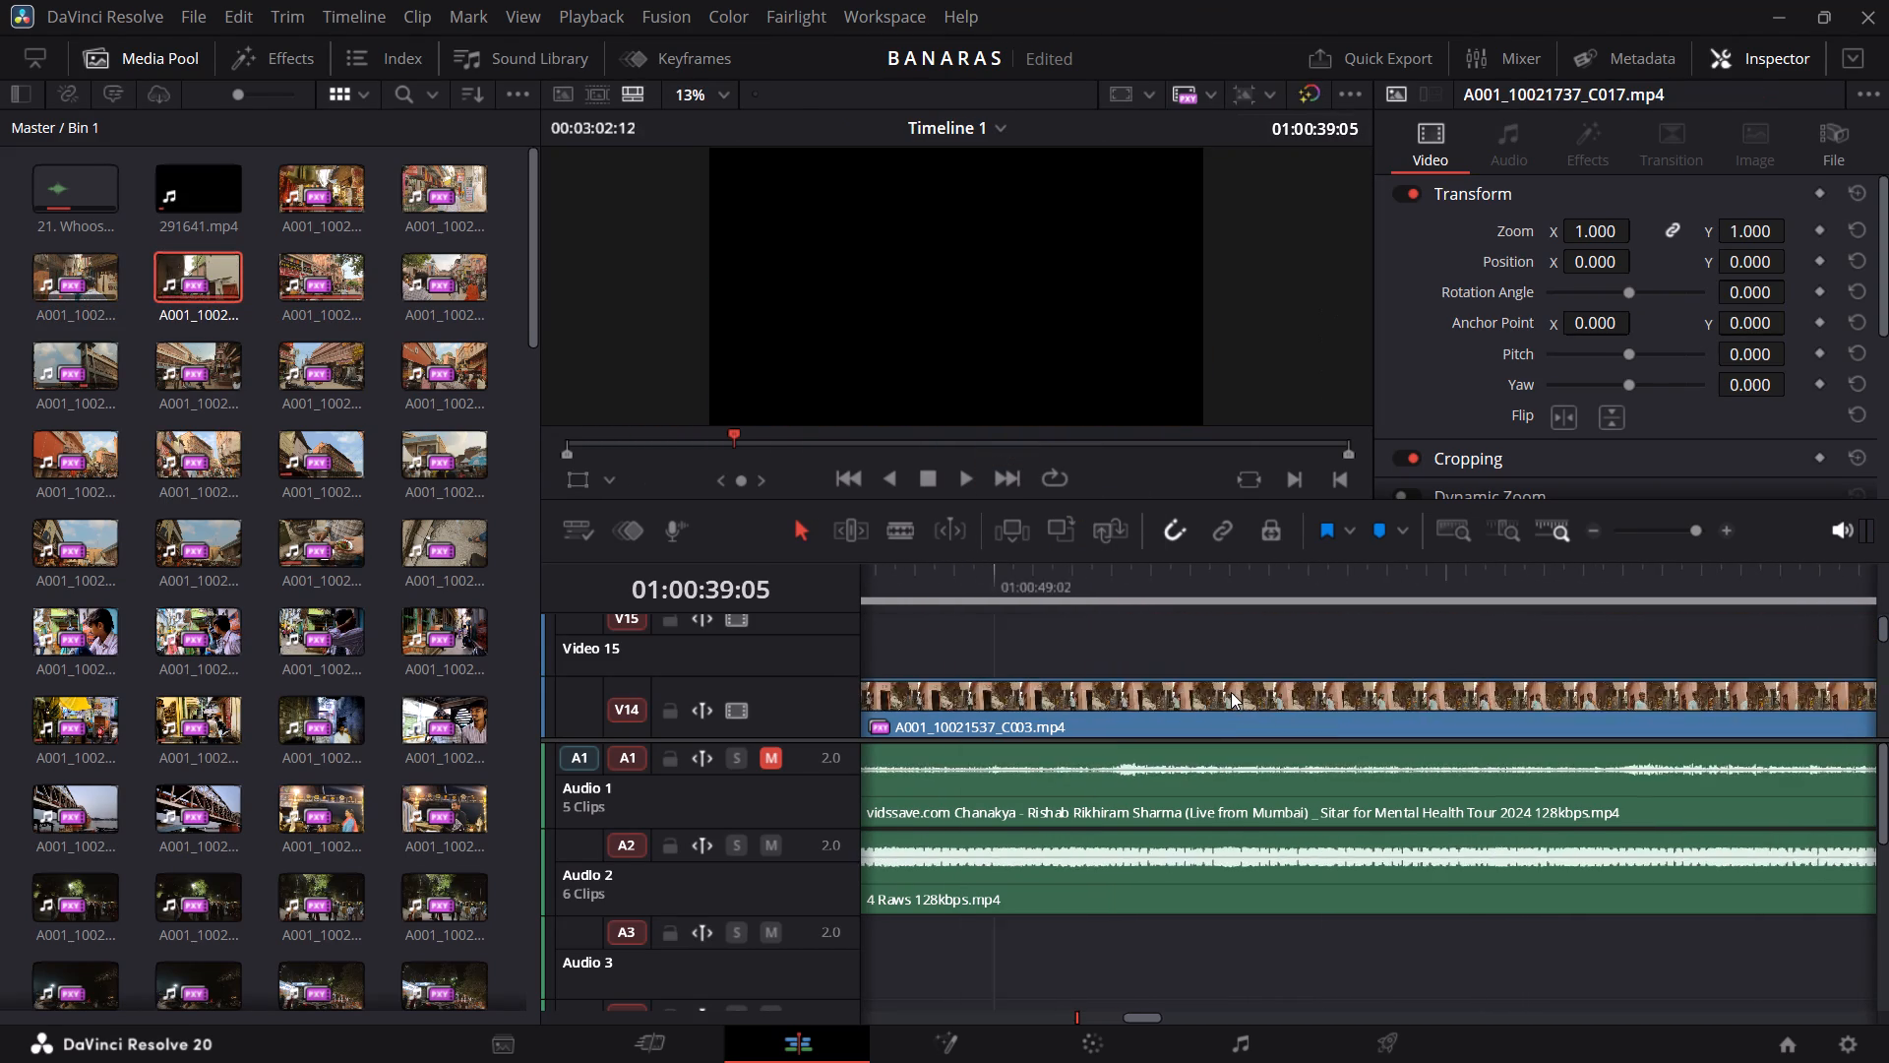
{"action": "scroll", "coordinate": [1231, 692], "scroll_direction": "left", "scroll_amount": 6}
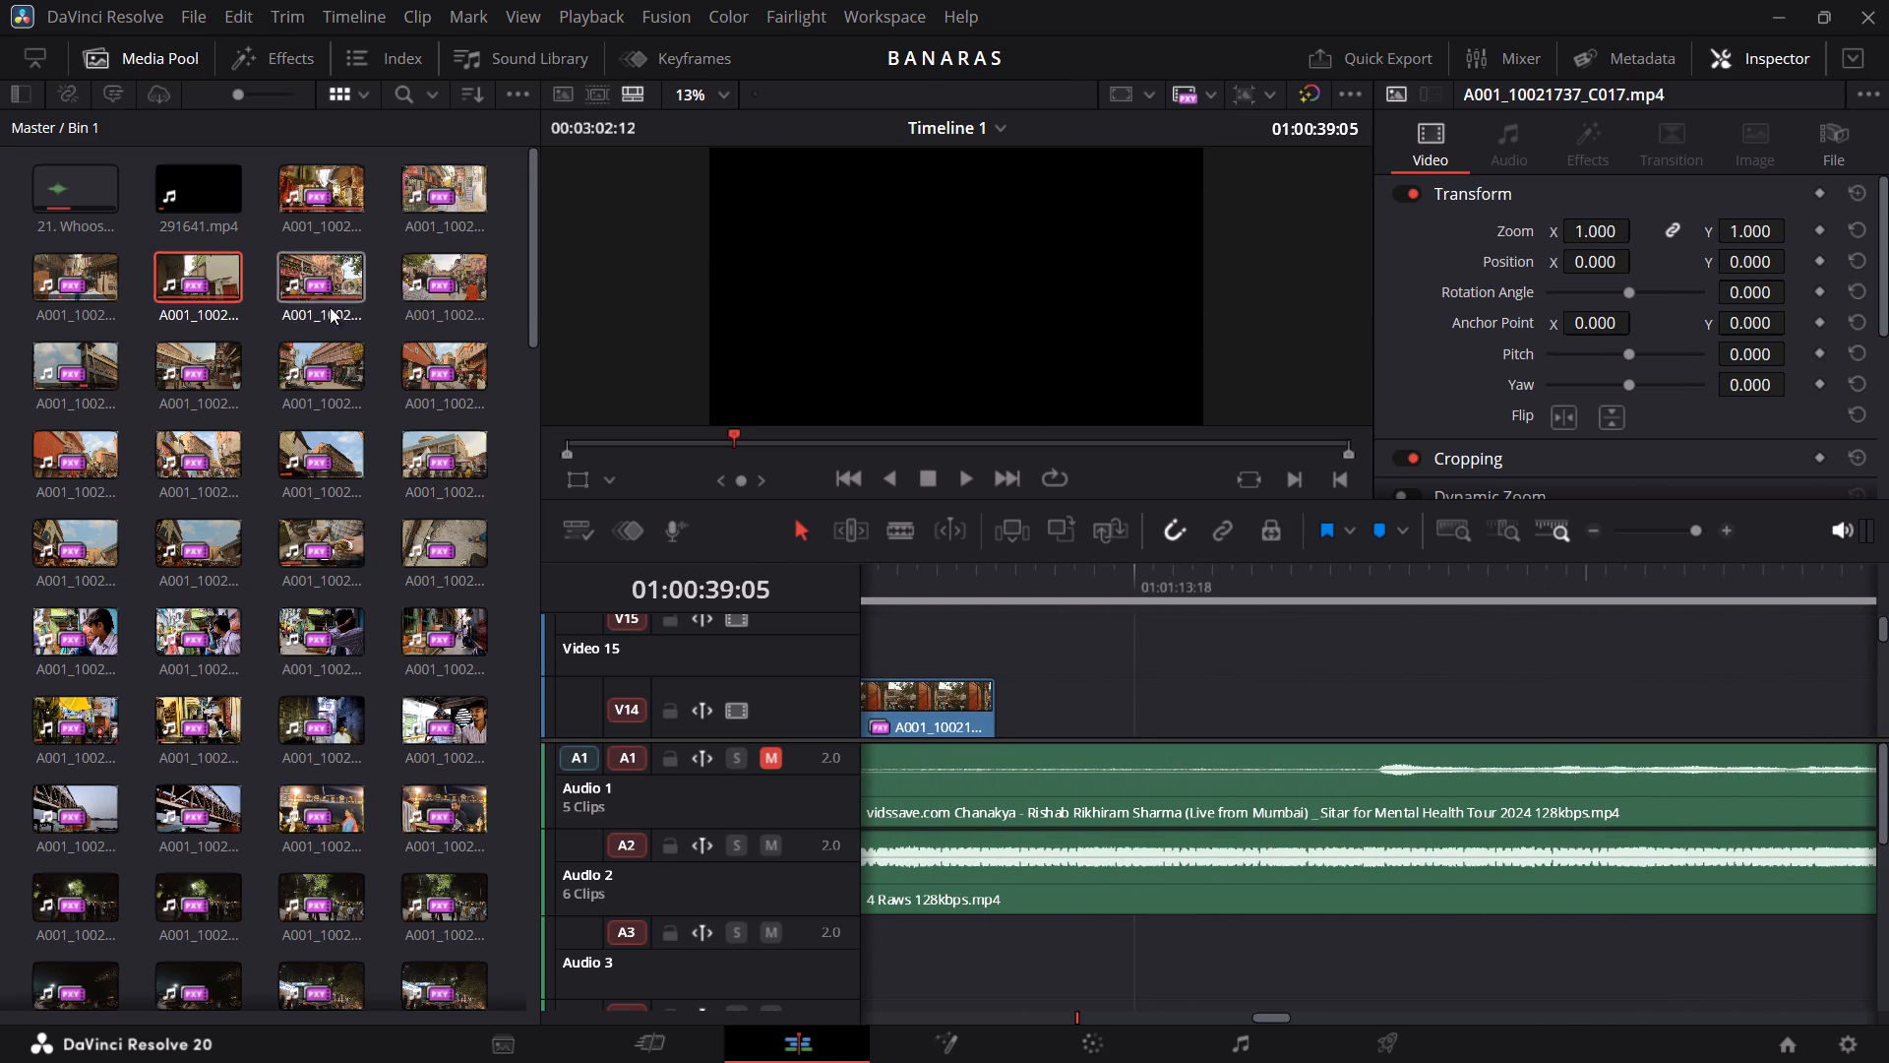
{"action": "double_click", "coordinate": [58, 364]}
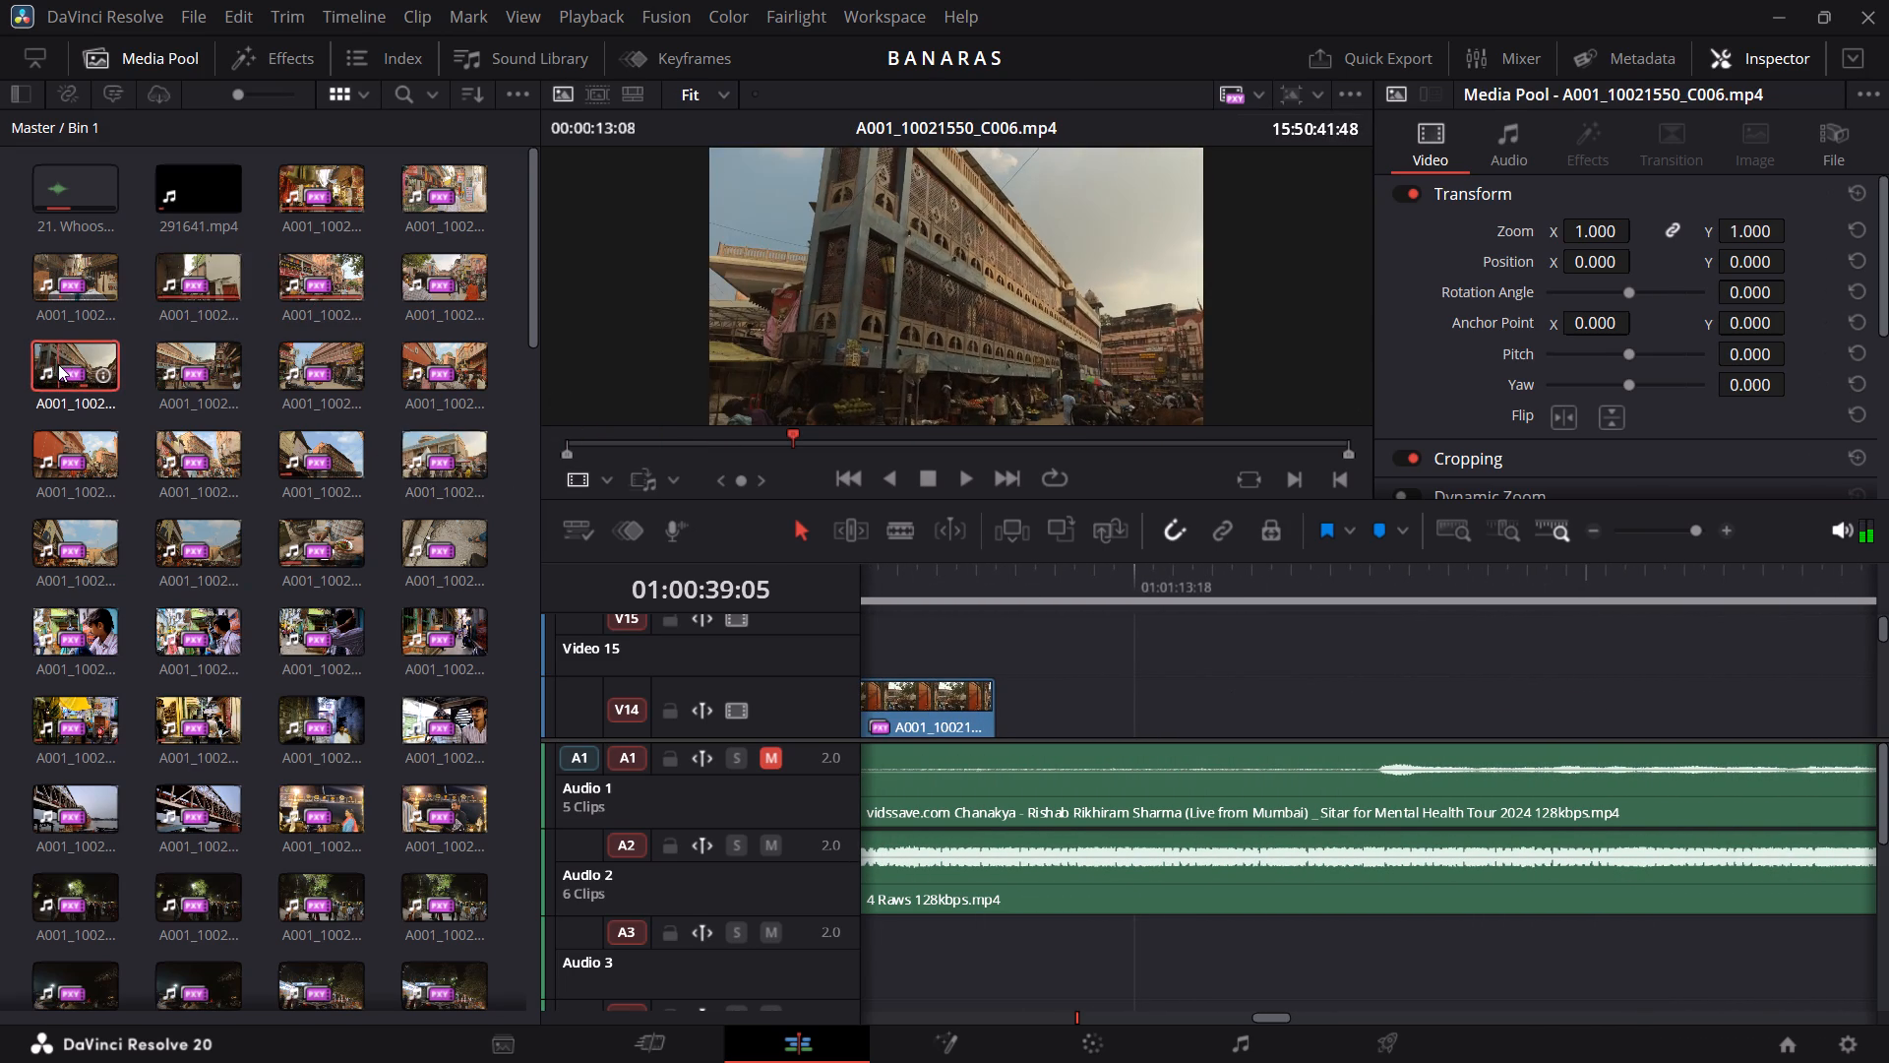
{"action": "left_click_drag", "start_coordinate": [927, 402], "coordinate": [1040, 680]}
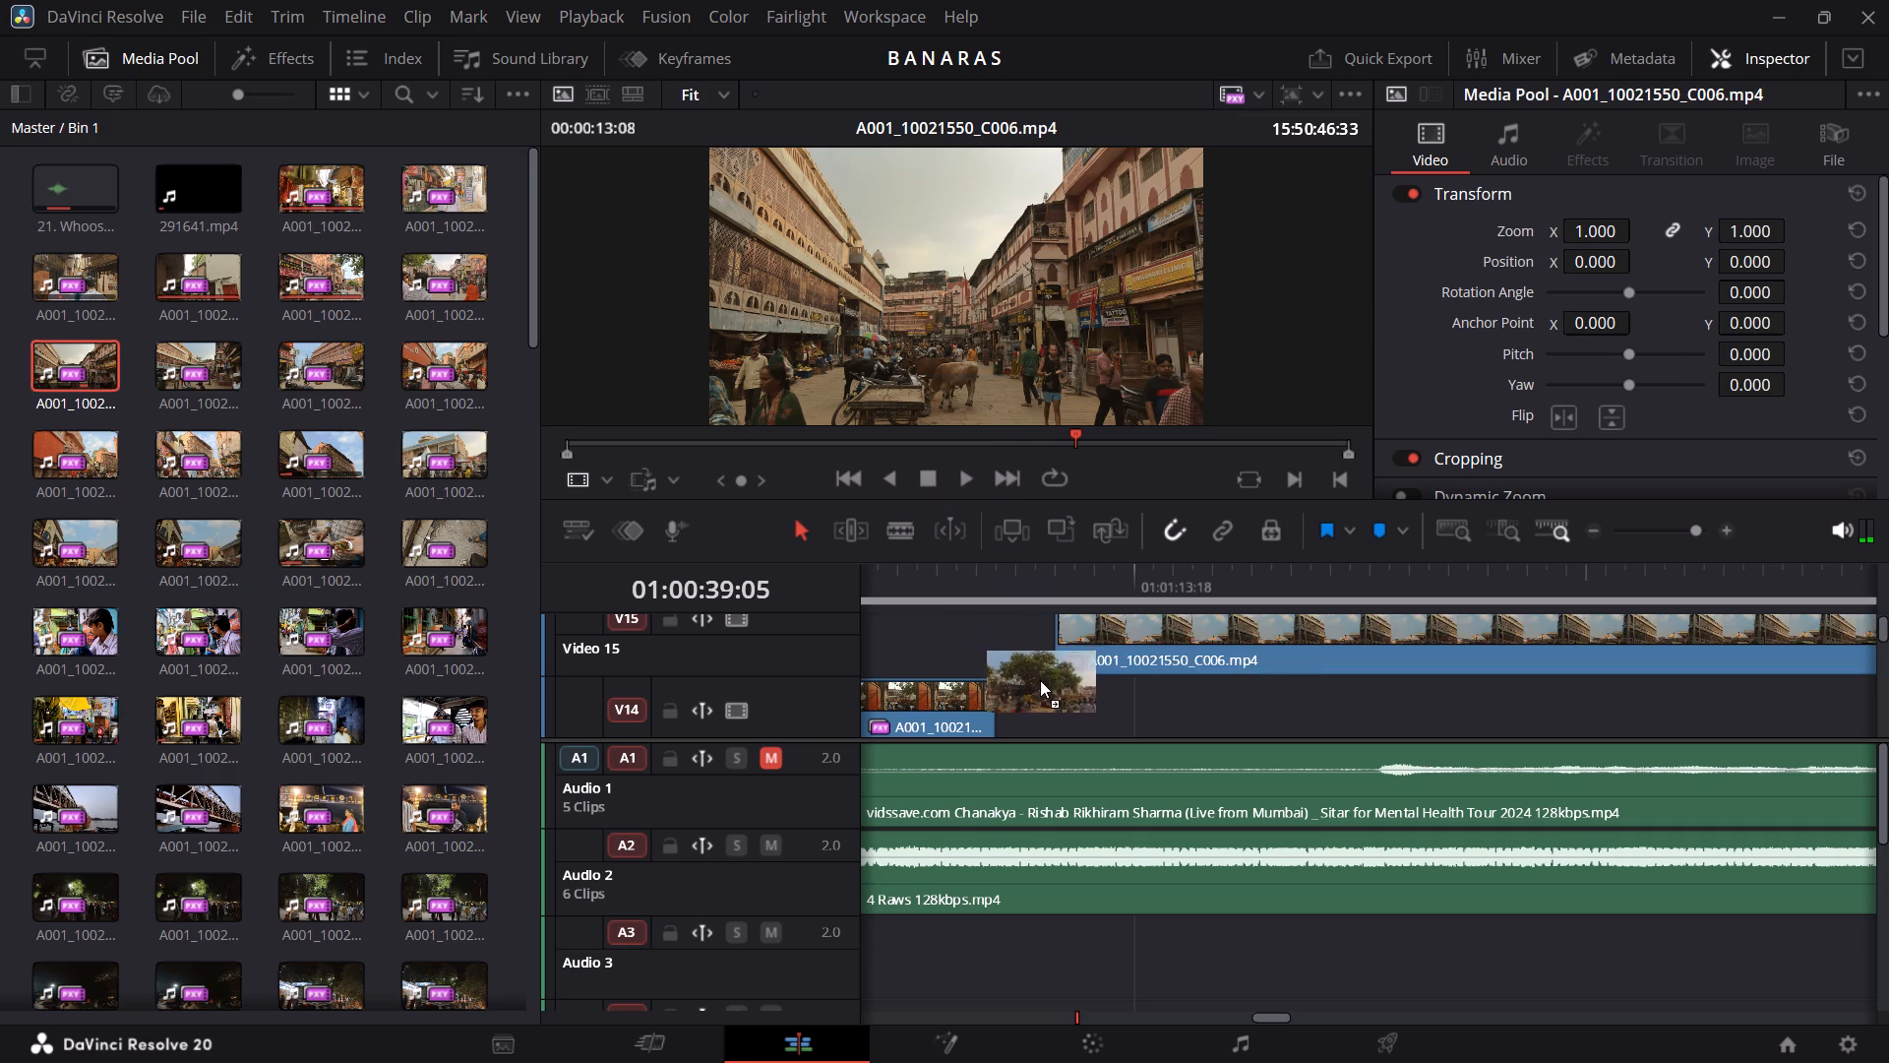
{"action": "left_click_drag", "start_coordinate": [1040, 680], "coordinate": [1039, 698]}
Add only the video of A001_10021551_C007.mp4 to V14, a short gap after A001_10021550_C006.mp4.
{"action": "scroll", "coordinate": [1039, 698], "scroll_direction": "left", "scroll_amount": 4}
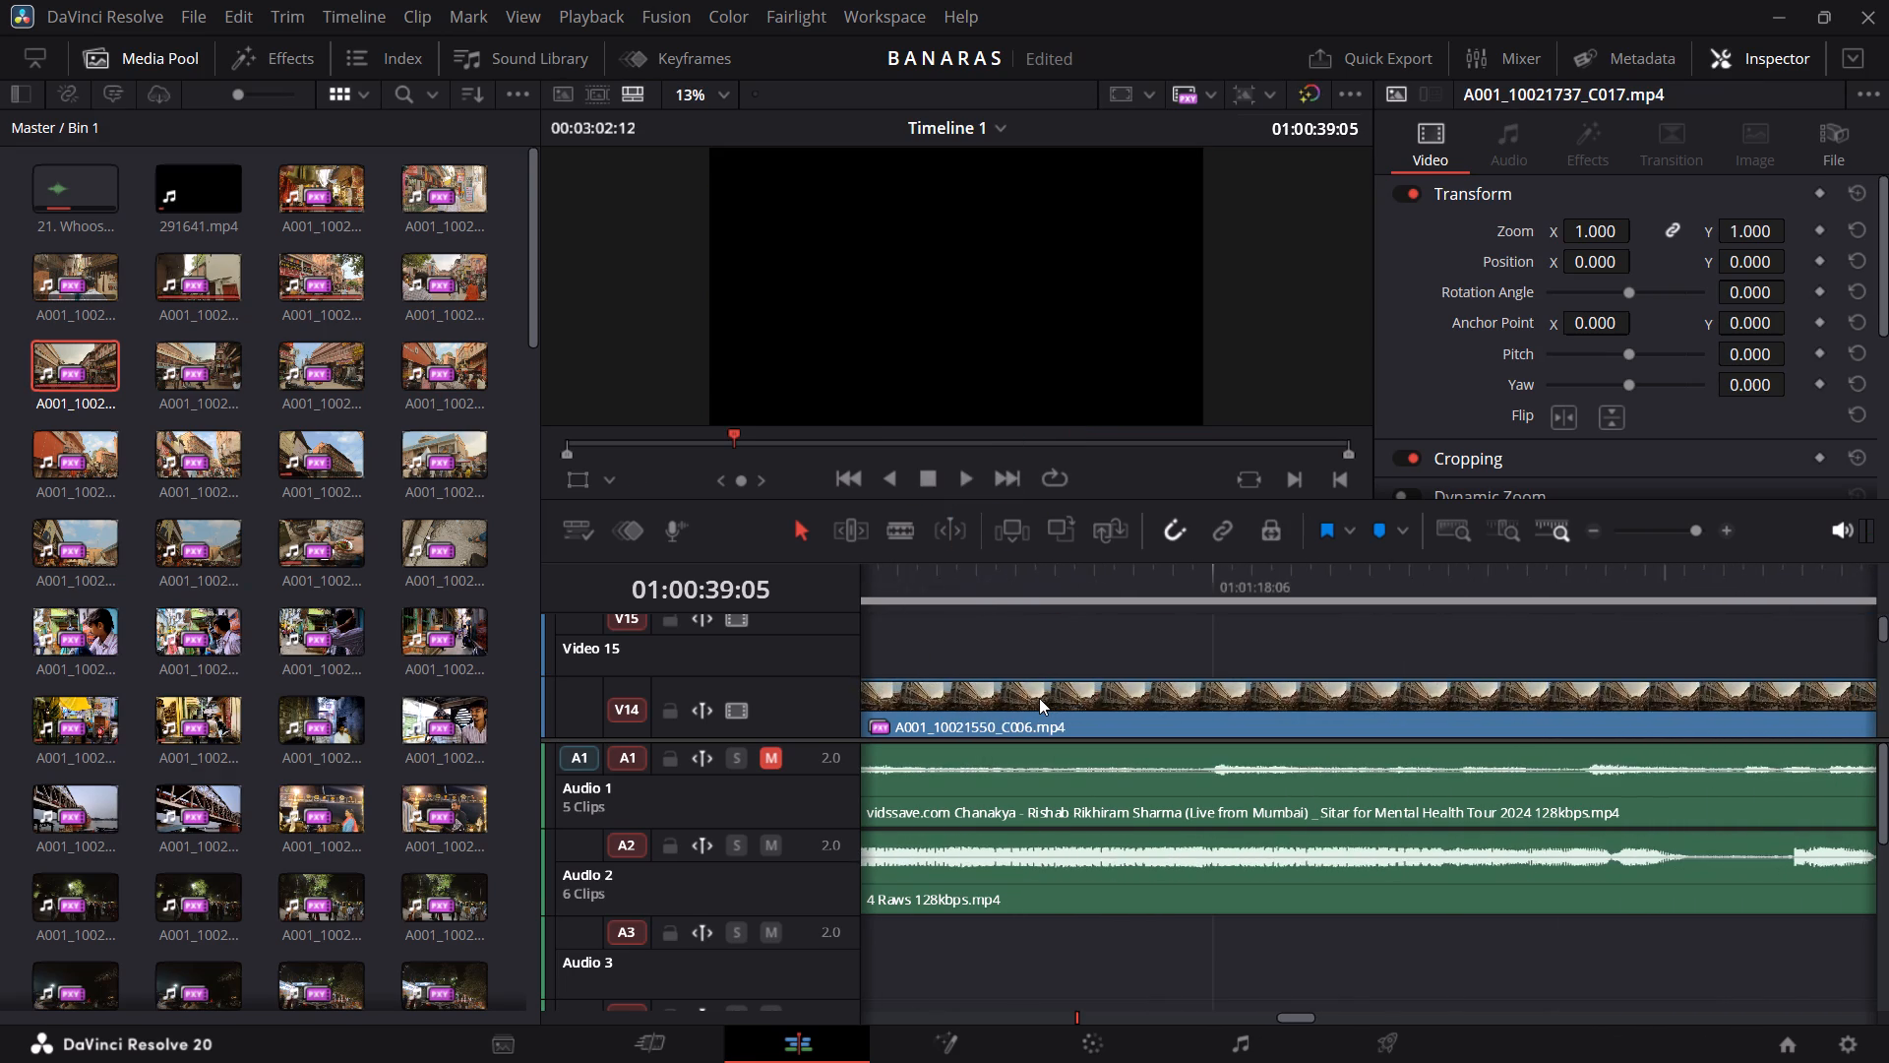
{"action": "scroll", "coordinate": [1039, 698], "scroll_direction": "left", "scroll_amount": 5}
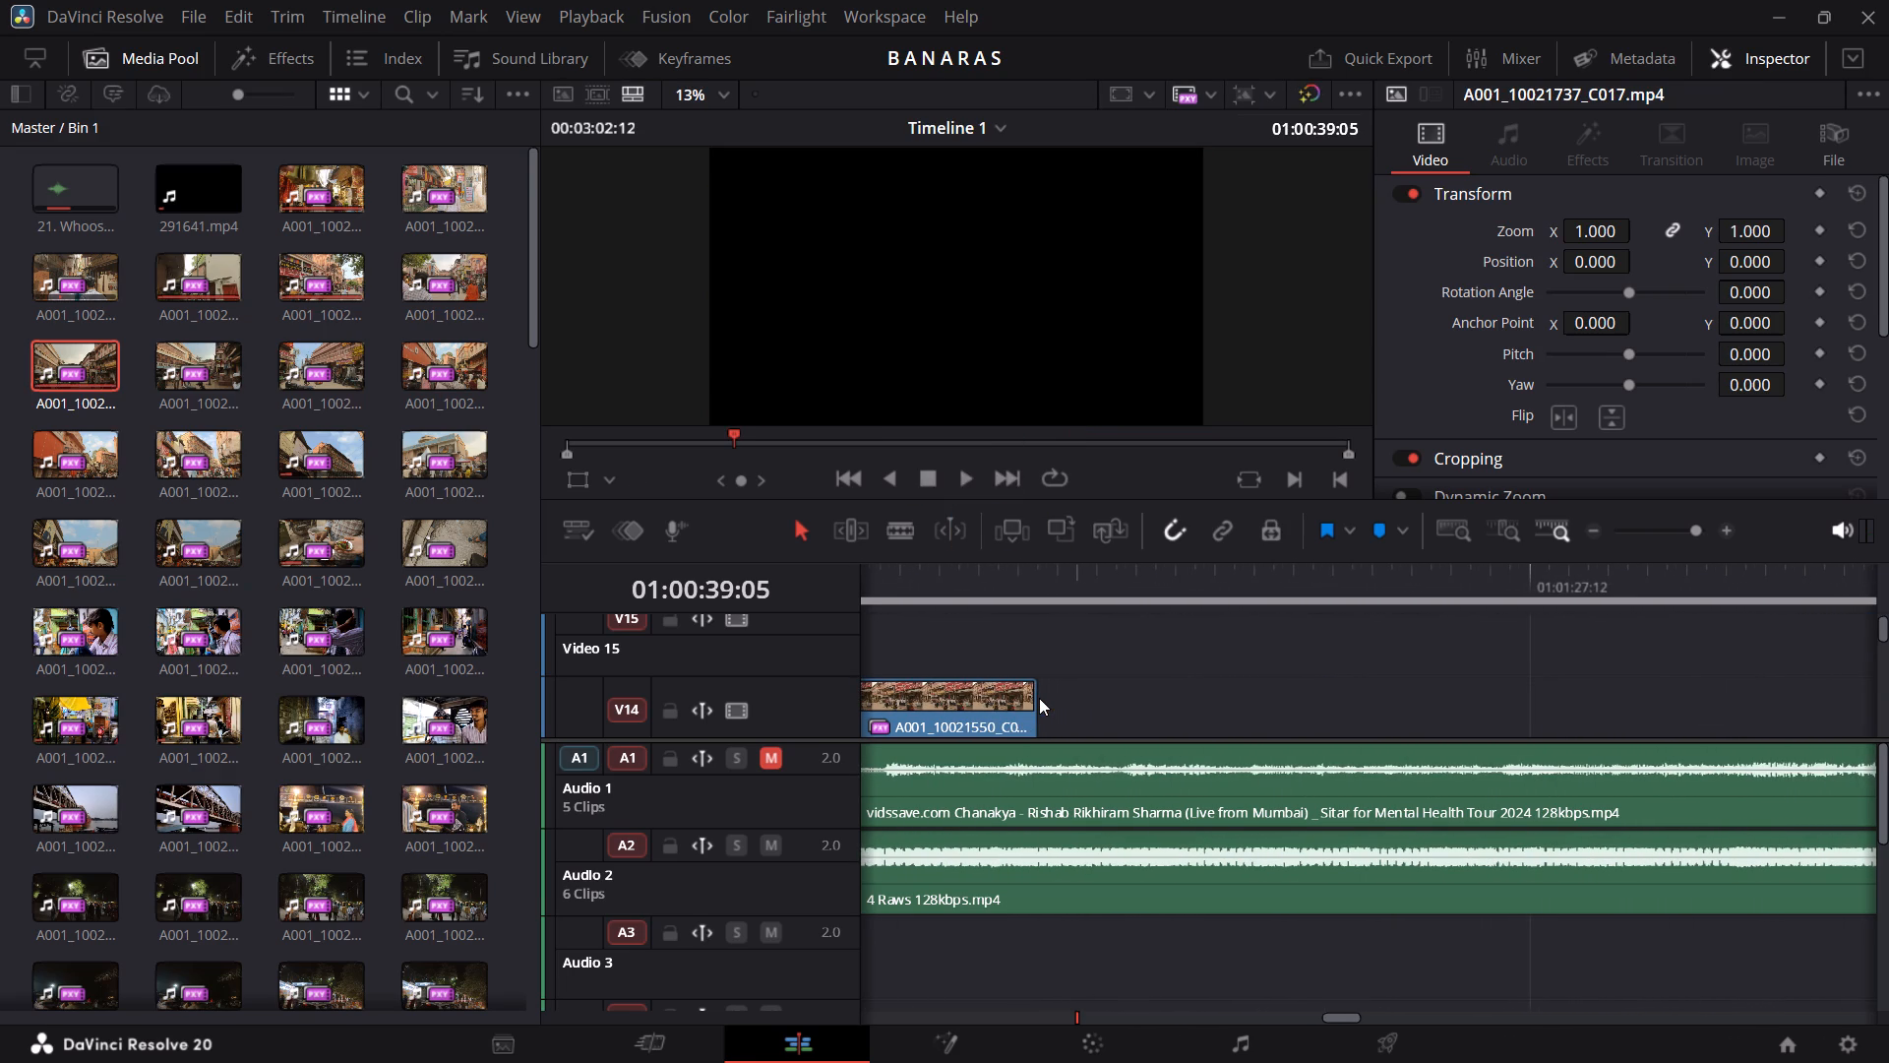
{"action": "scroll", "coordinate": [1039, 698], "scroll_direction": "left", "scroll_amount": 1}
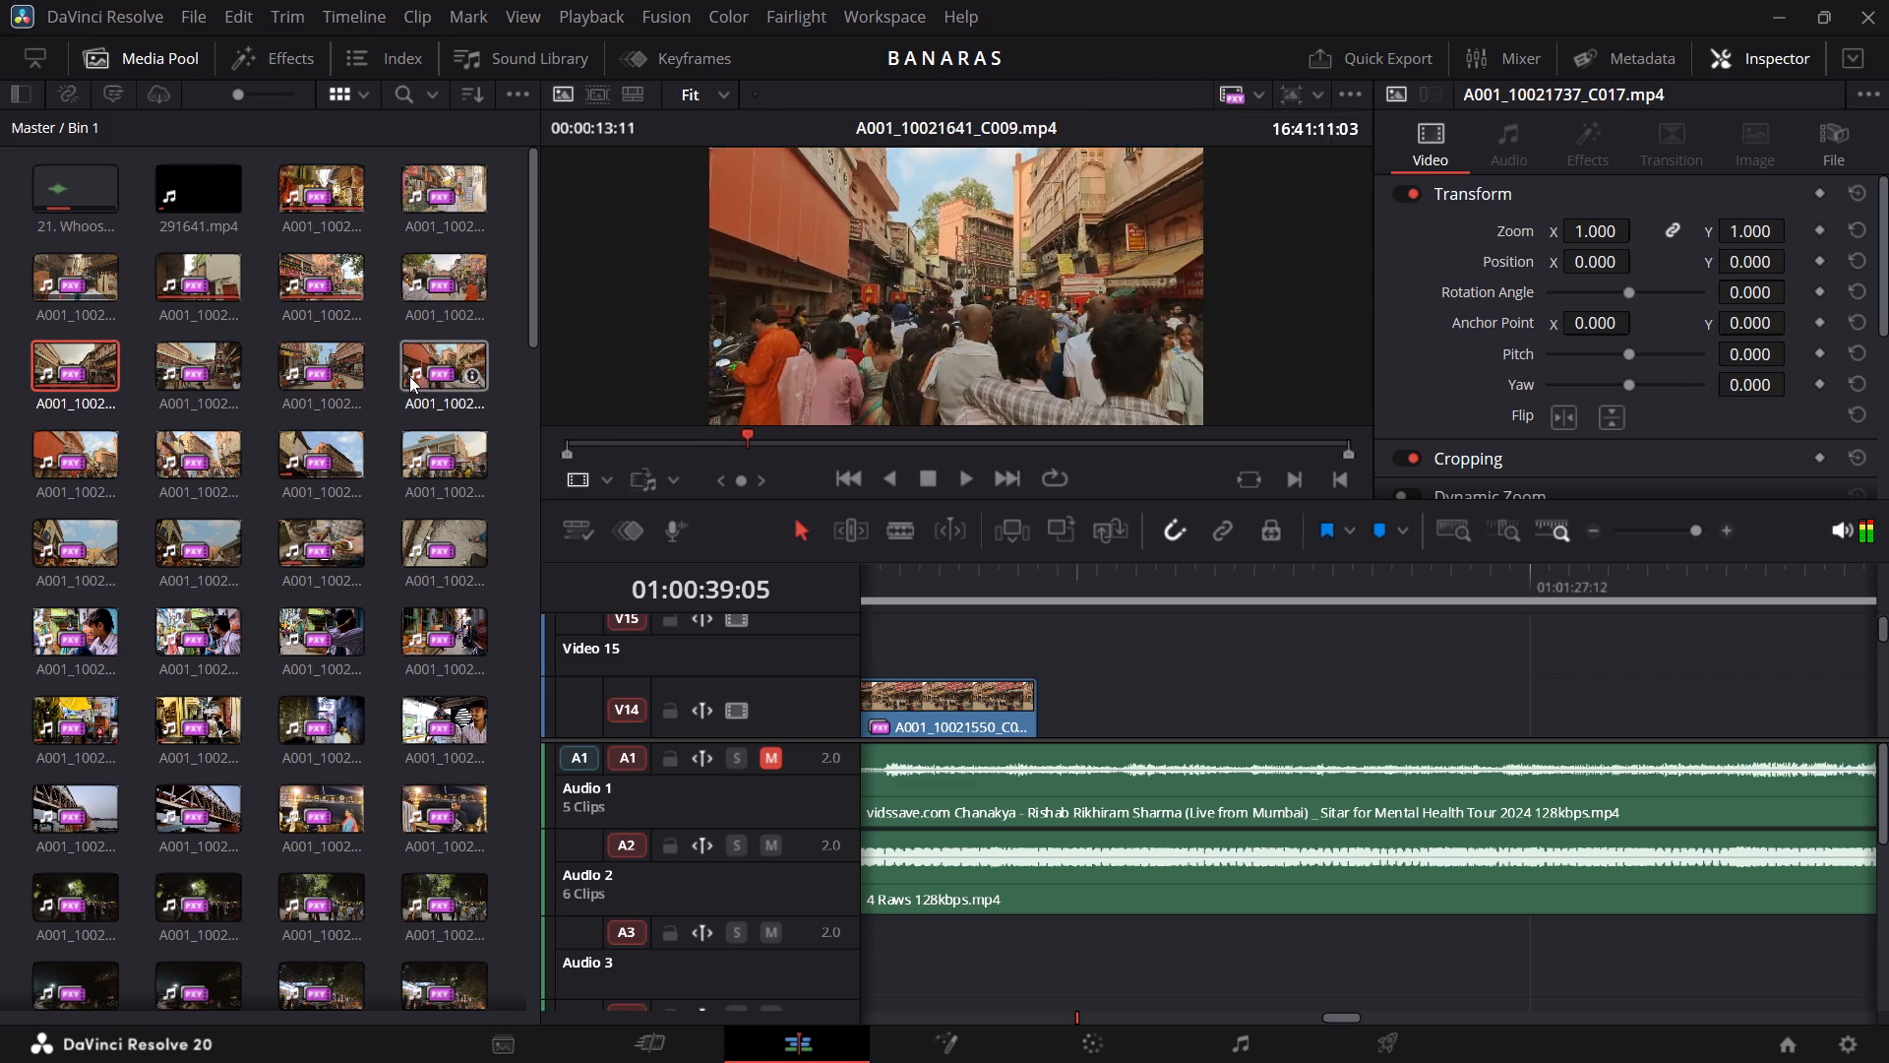
{"action": "double_click", "coordinate": [217, 365]}
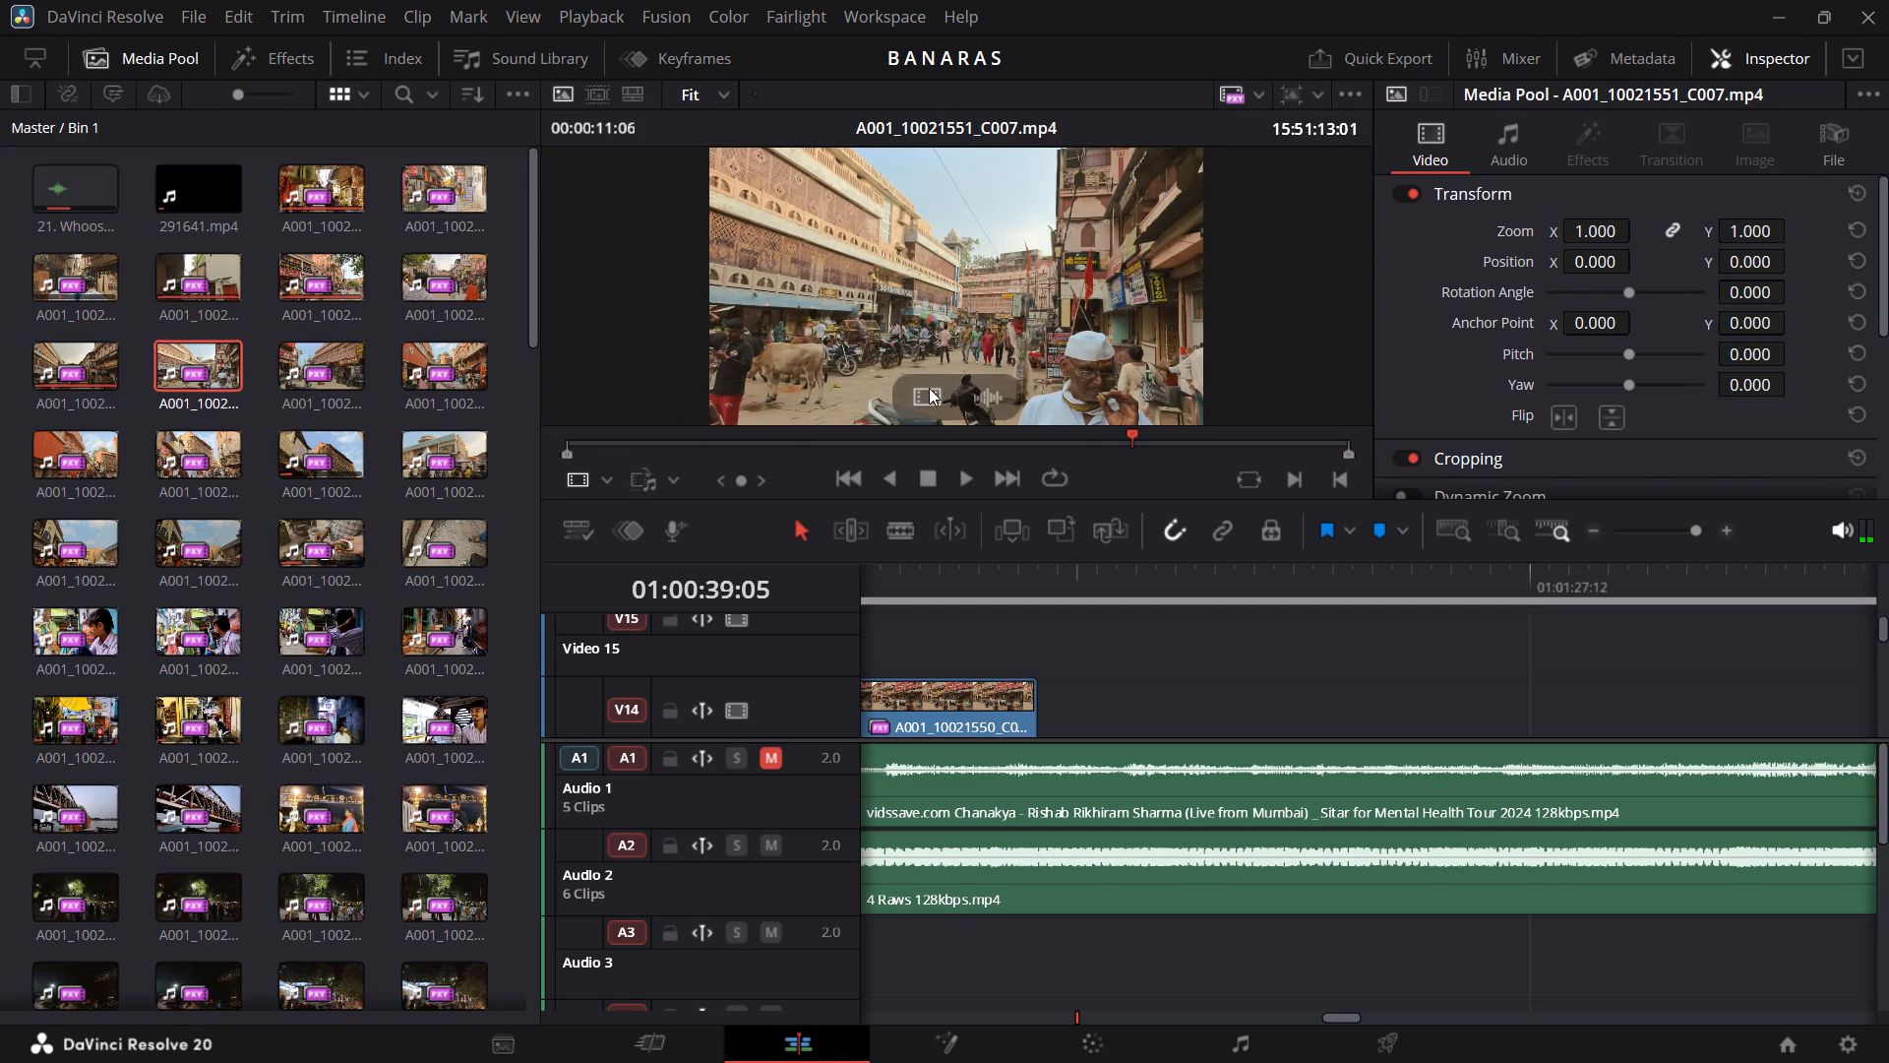
{"action": "left_click_drag", "start_coordinate": [929, 388], "coordinate": [1067, 730]}
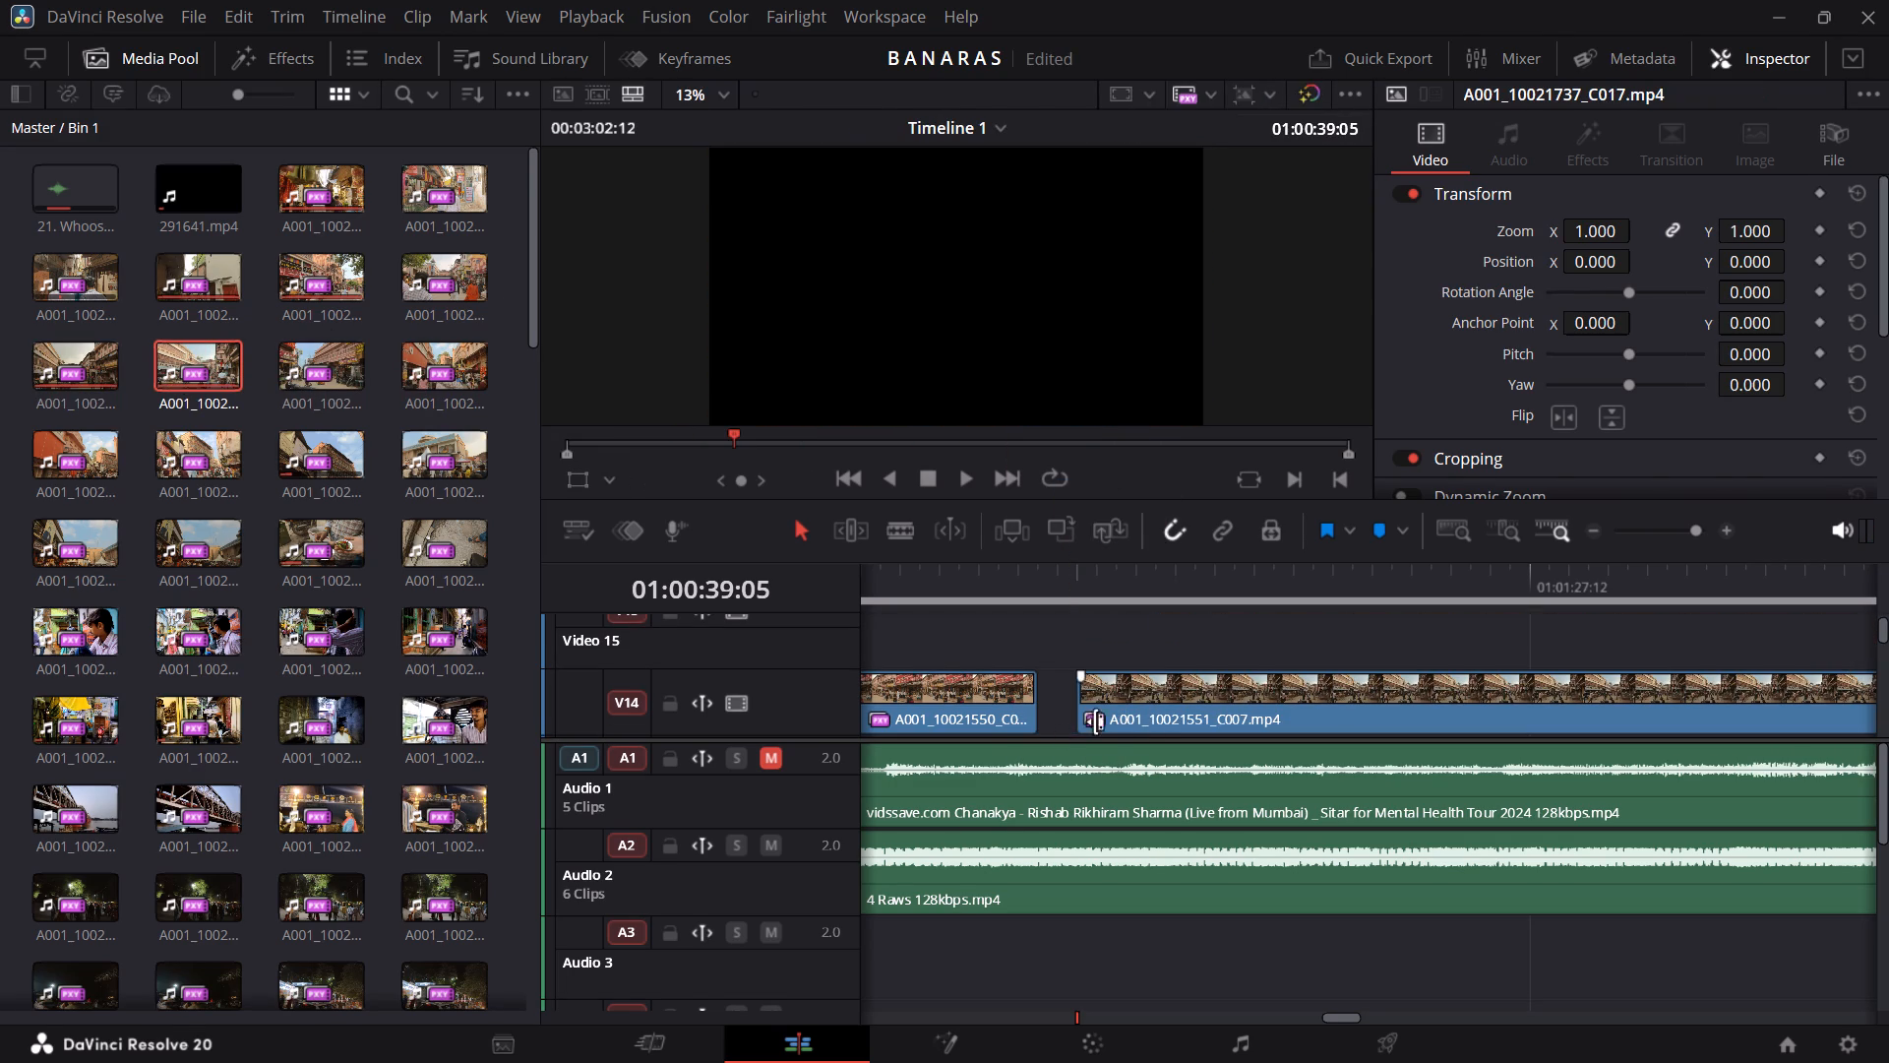
Add only the video of A001_10021644_C013.mp4 to V14, a short gap after A001_10021551_C007.mp4.
{"action": "scroll", "coordinate": [1253, 704], "scroll_direction": "left", "scroll_amount": 8}
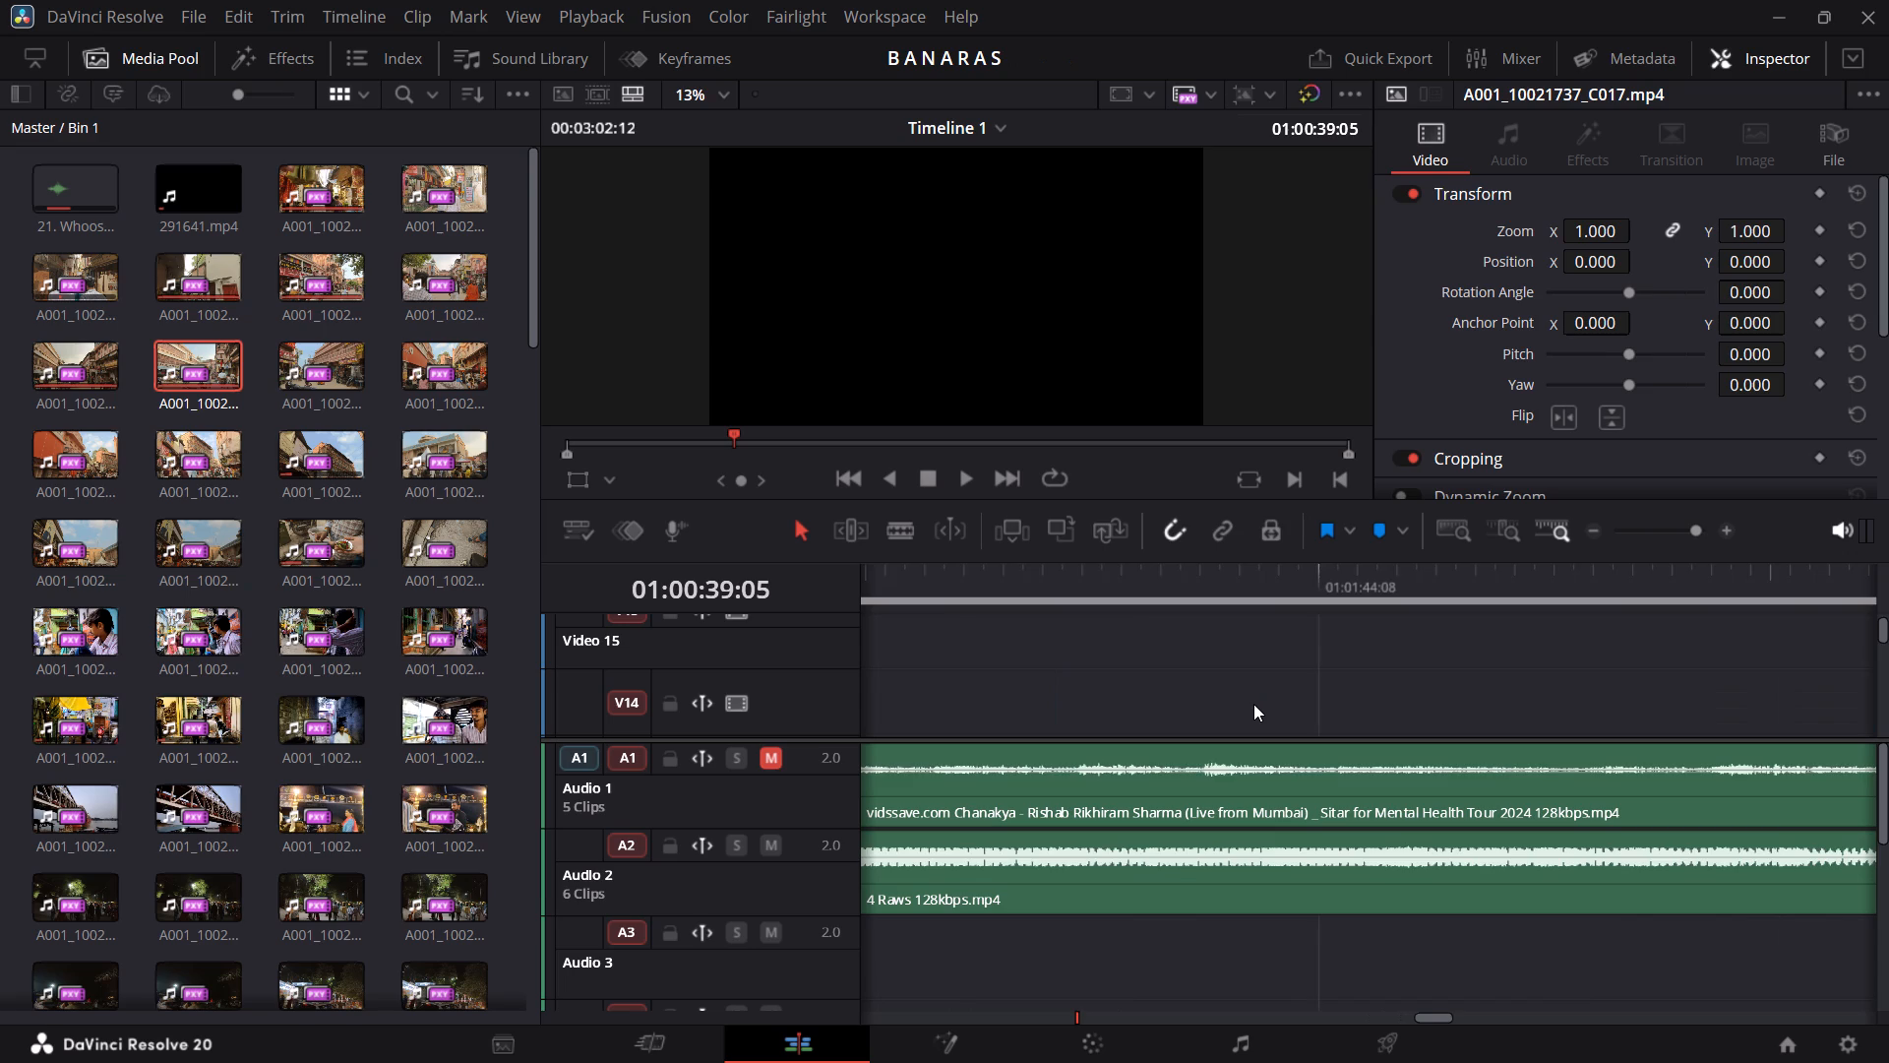
{"action": "scroll", "coordinate": [1253, 704], "scroll_direction": "right", "scroll_amount": 4}
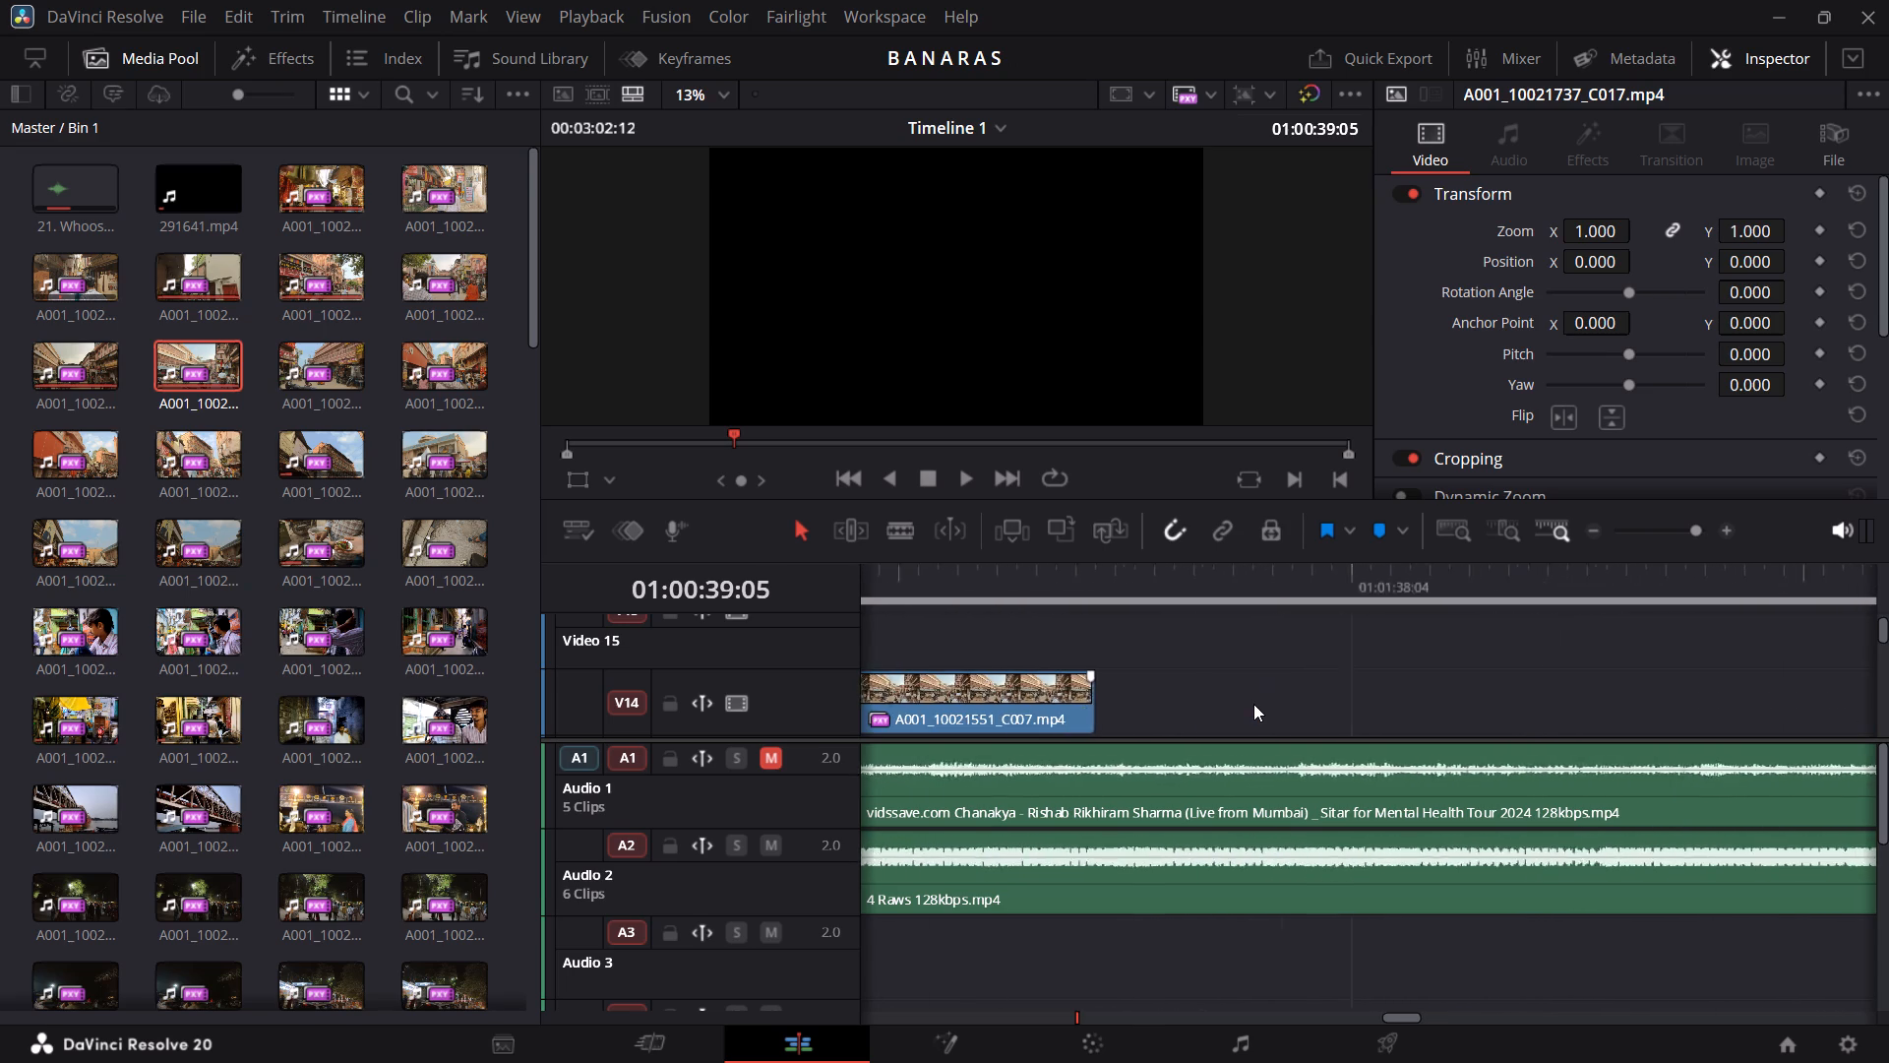
{"action": "scroll", "coordinate": [1253, 704], "scroll_direction": "right", "scroll_amount": 2}
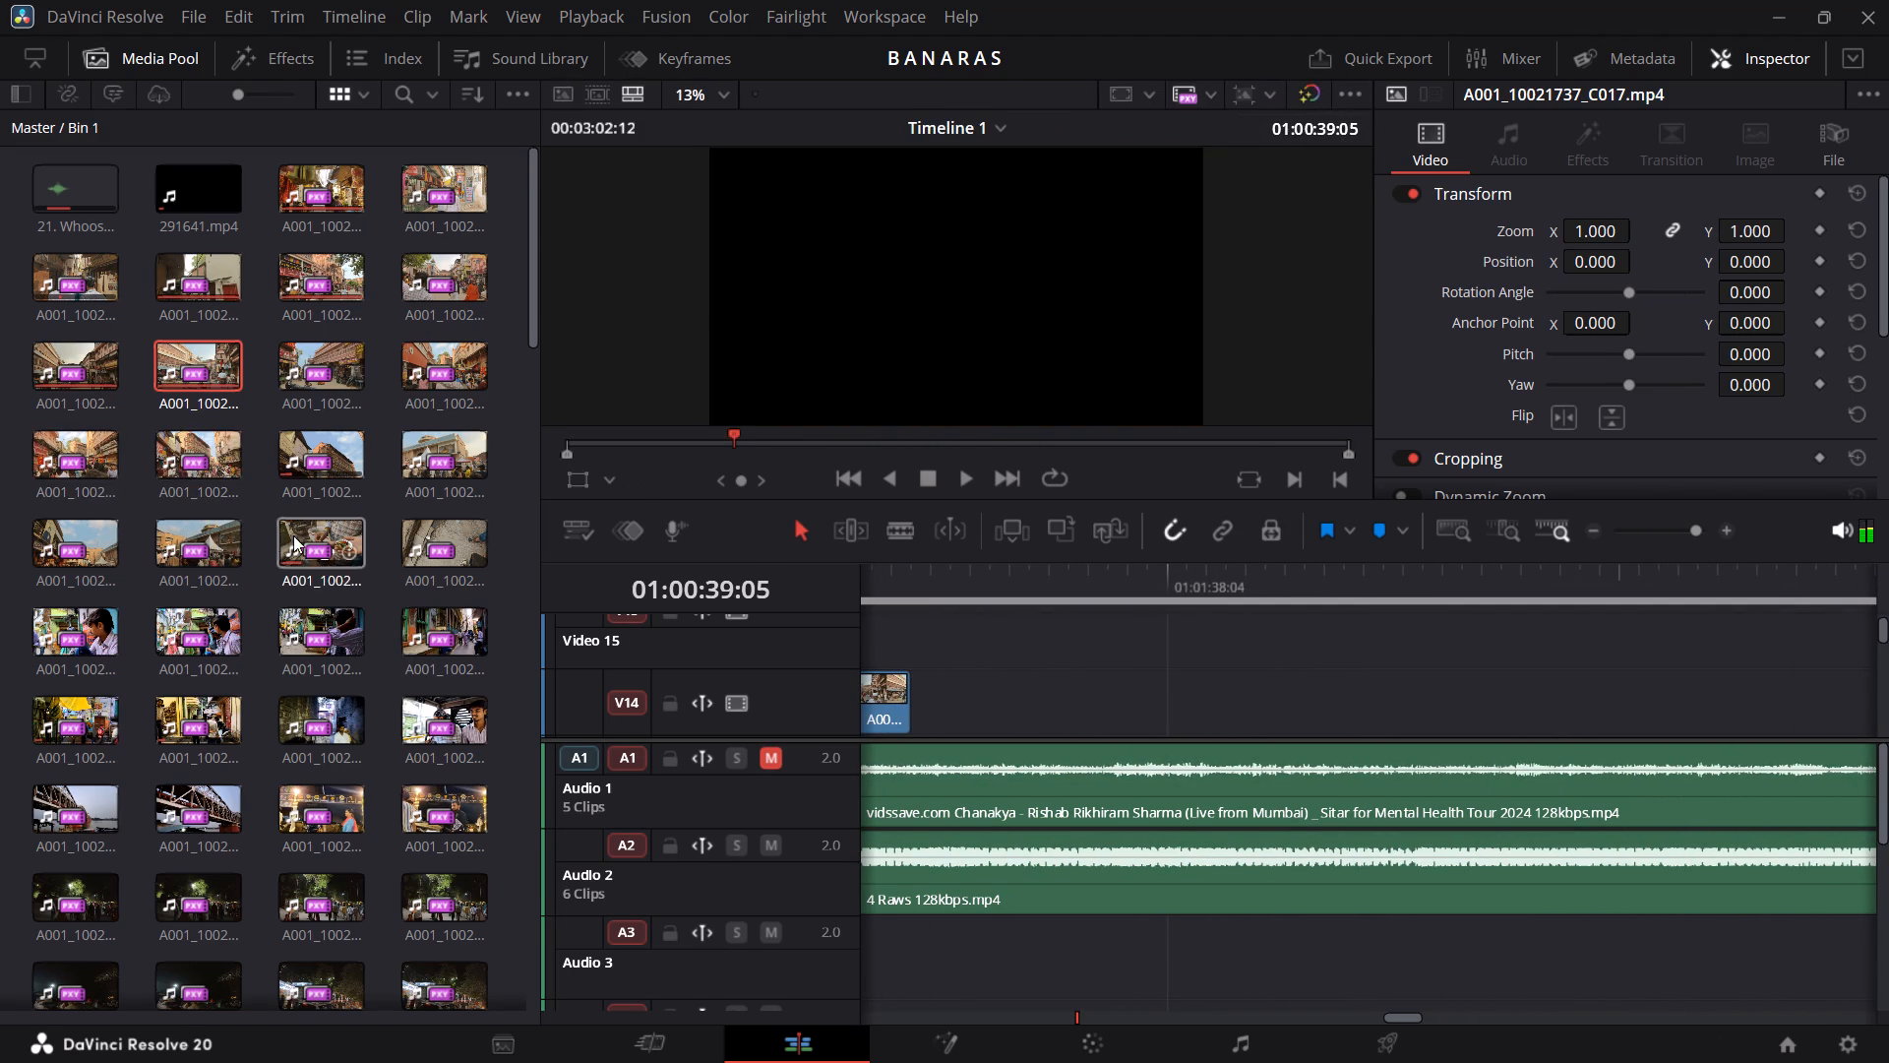
{"action": "double_click", "coordinate": [435, 440]}
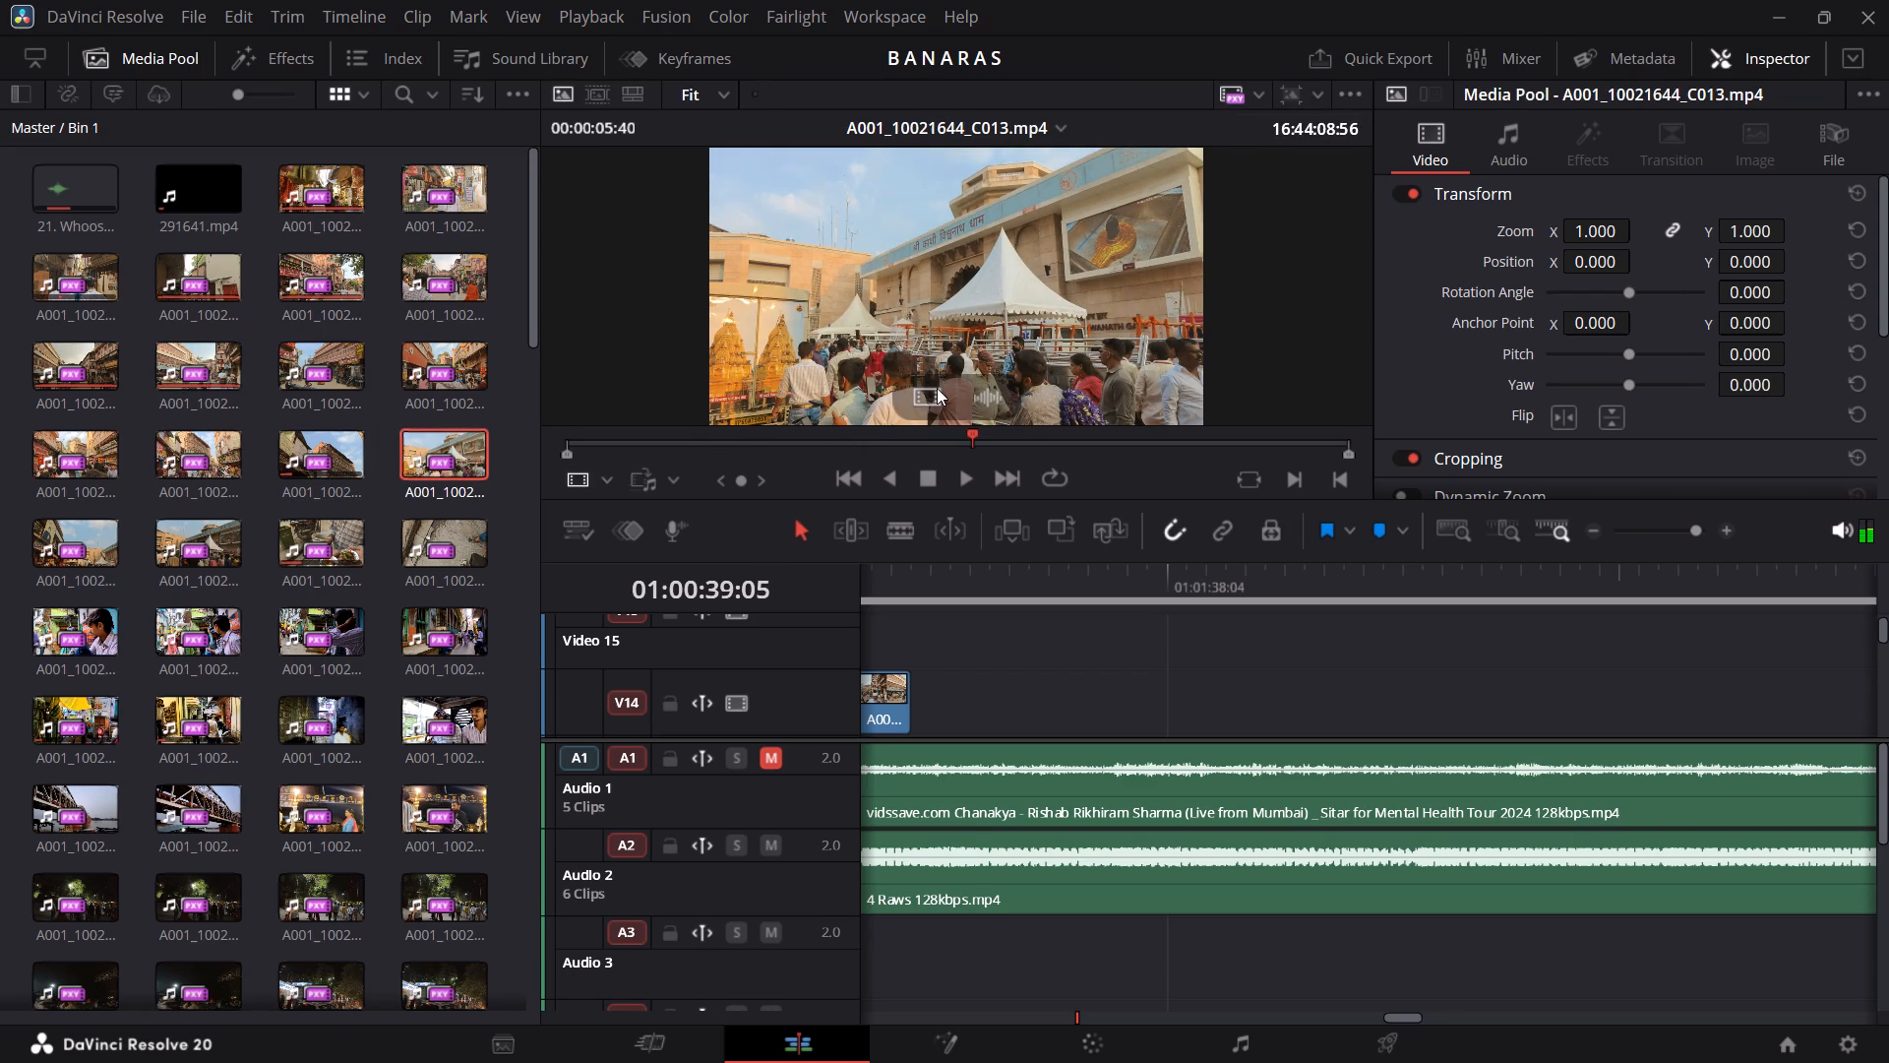
{"action": "left_click_drag", "start_coordinate": [937, 388], "coordinate": [952, 683]}
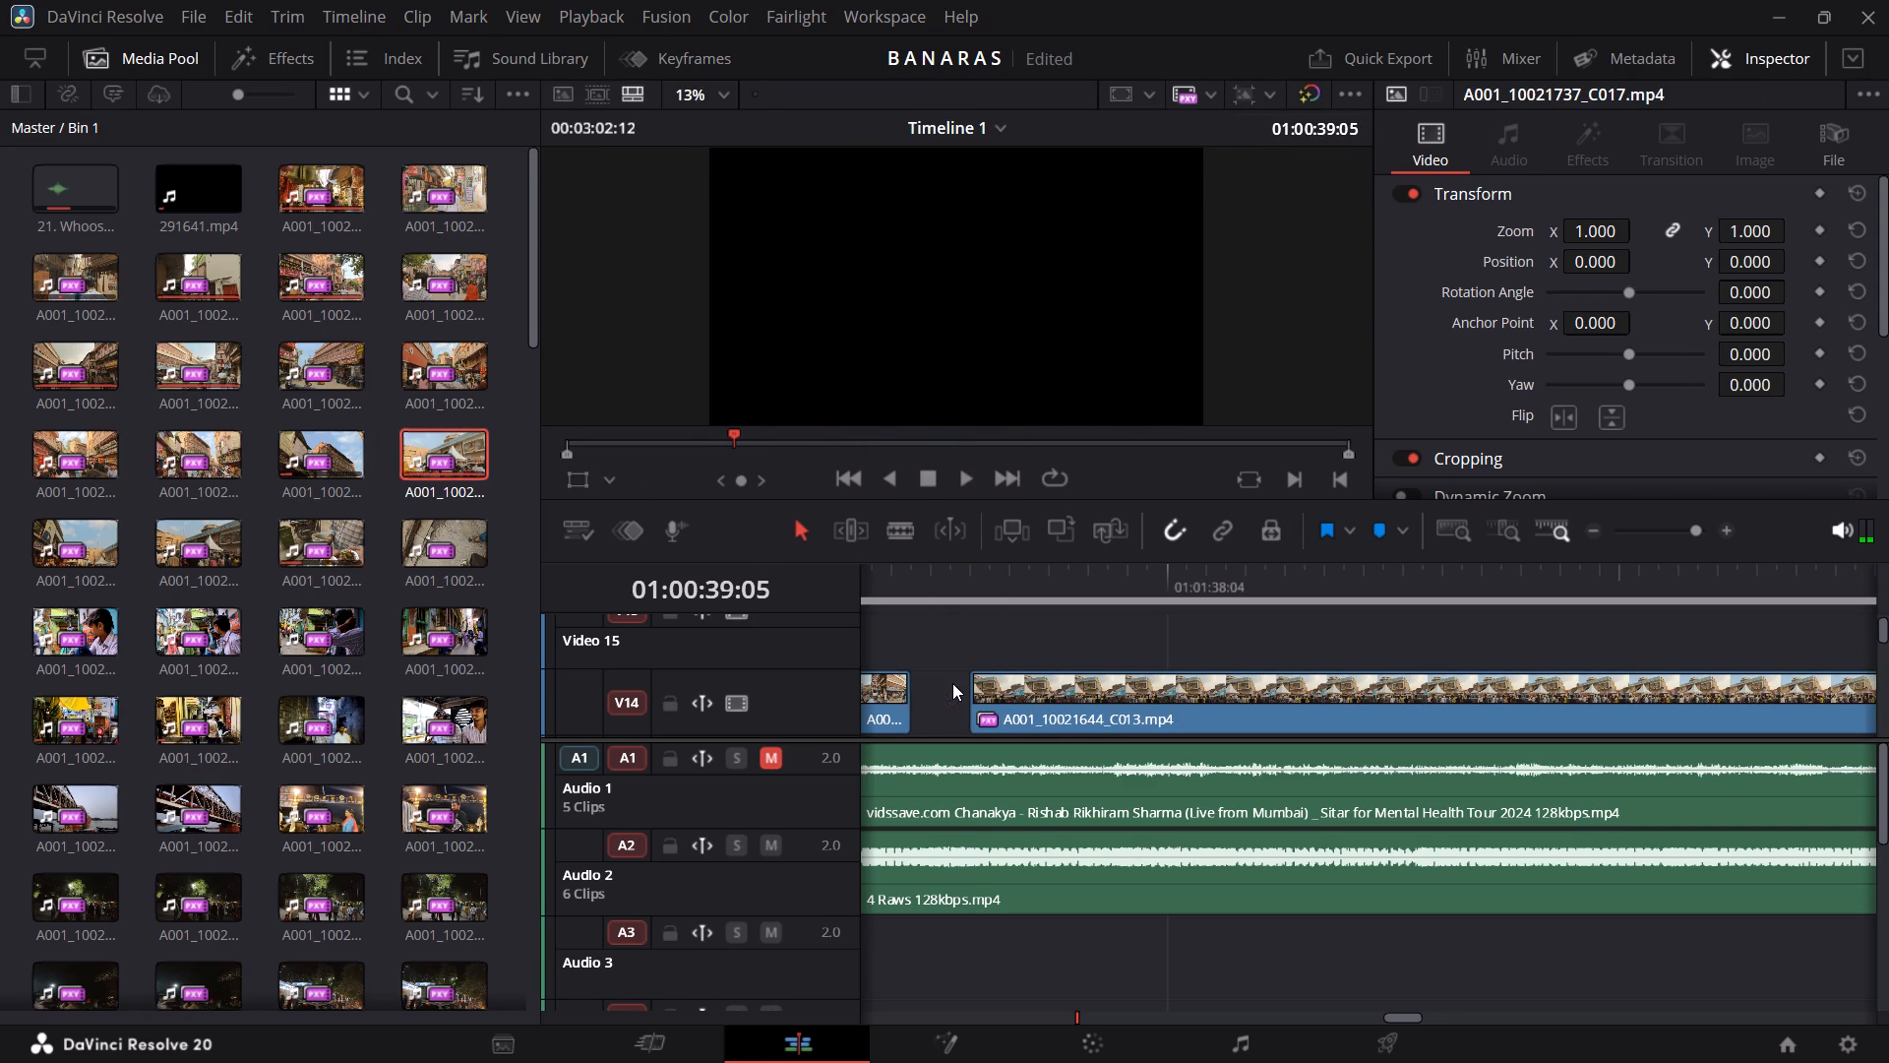
Add only the video of A001_10021726_C013.mp4 to V14, a short gap after A001_10021644_C013.mp4 ends near 01:01:44:08.
{"action": "scroll", "coordinate": [1152, 702], "scroll_direction": "left", "scroll_amount": 5}
{"action": "scroll", "coordinate": [1152, 702], "scroll_direction": "right", "scroll_amount": 1}
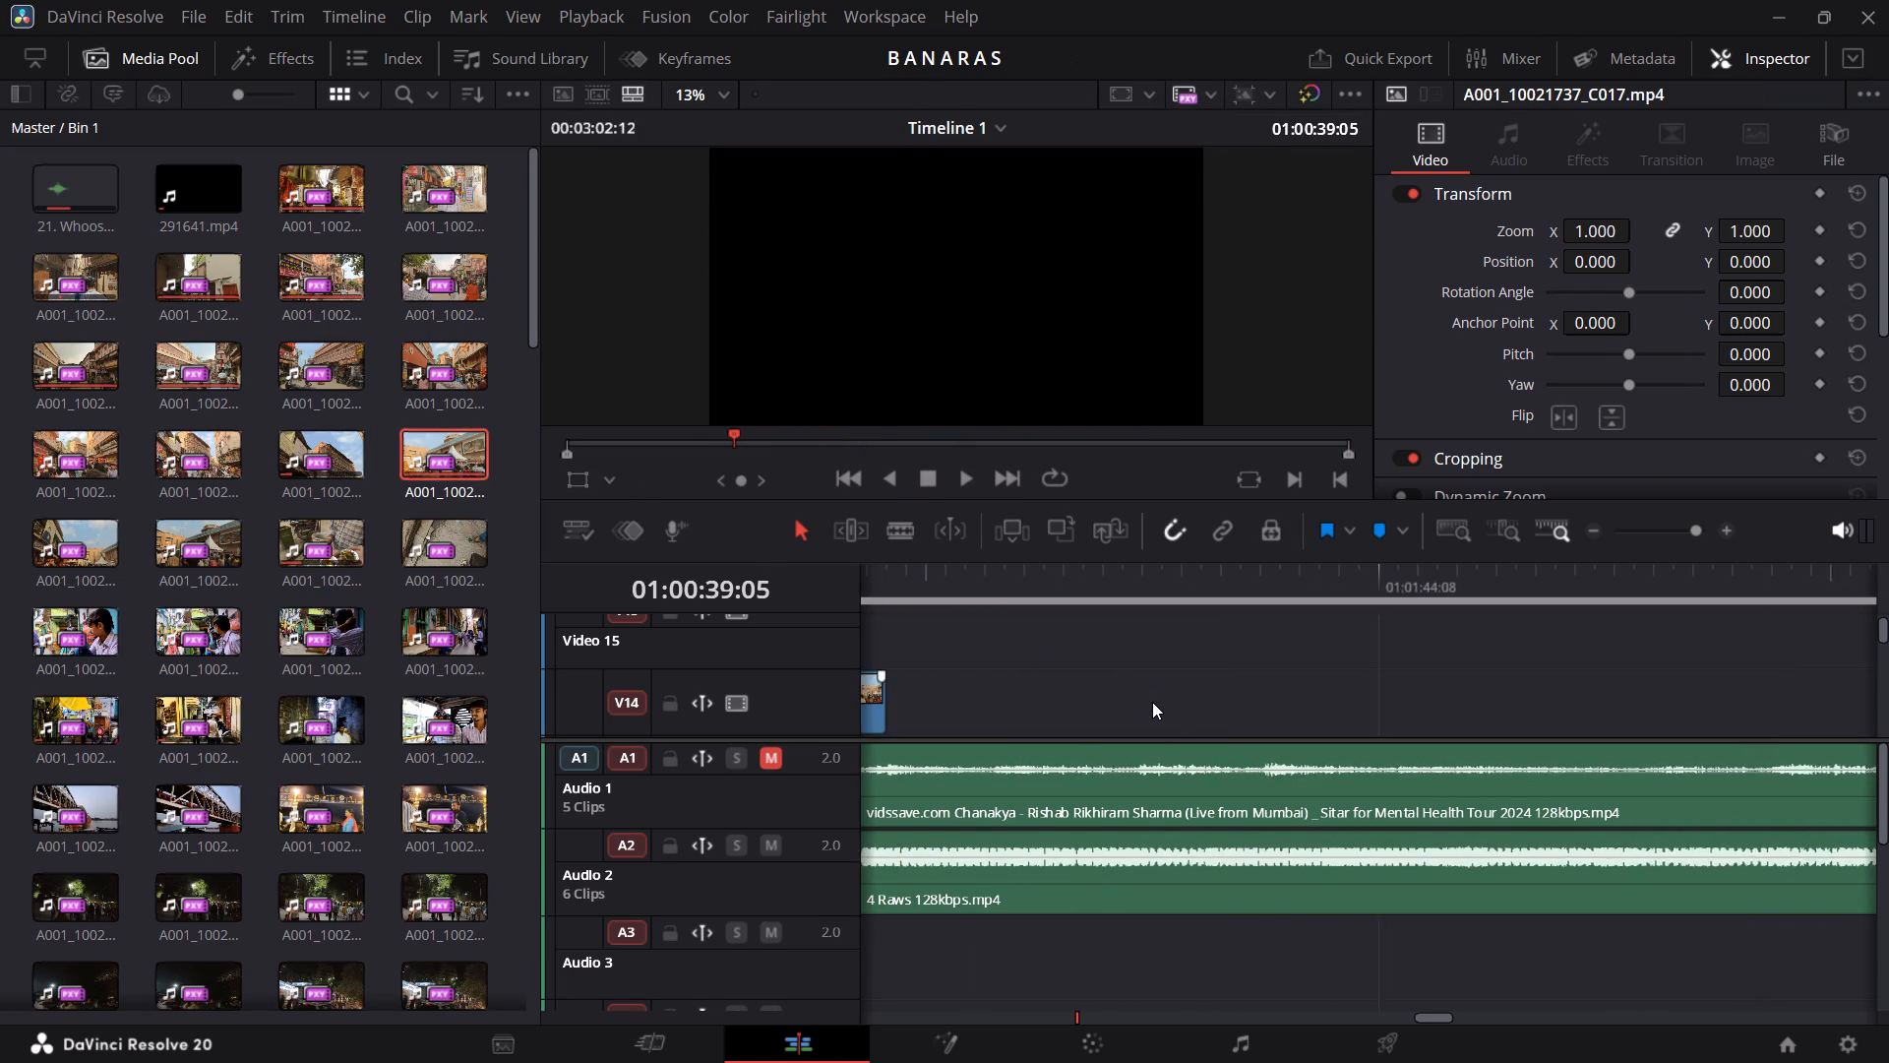
{"action": "scroll", "coordinate": [1152, 702], "scroll_direction": "right", "scroll_amount": 1}
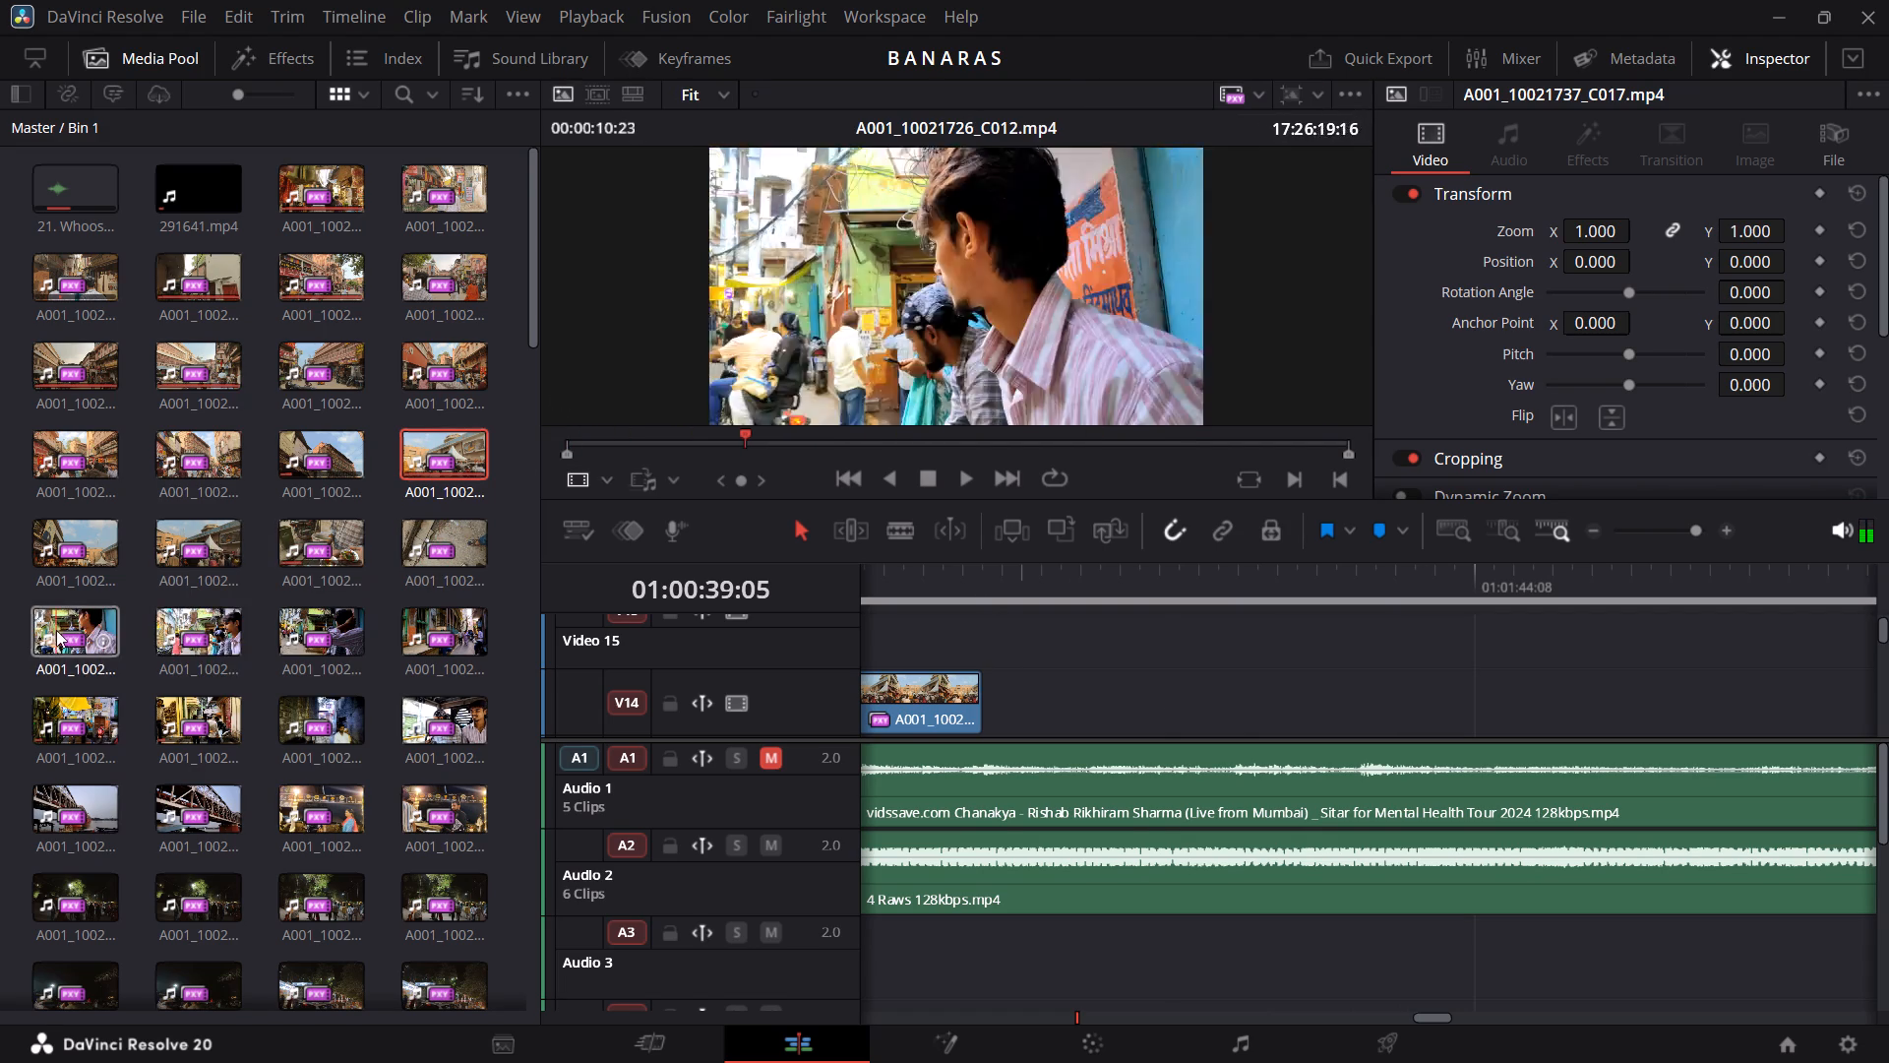
{"action": "double_click", "coordinate": [183, 626]}
{"action": "left_click_drag", "start_coordinate": [926, 381], "coordinate": [1064, 490]}
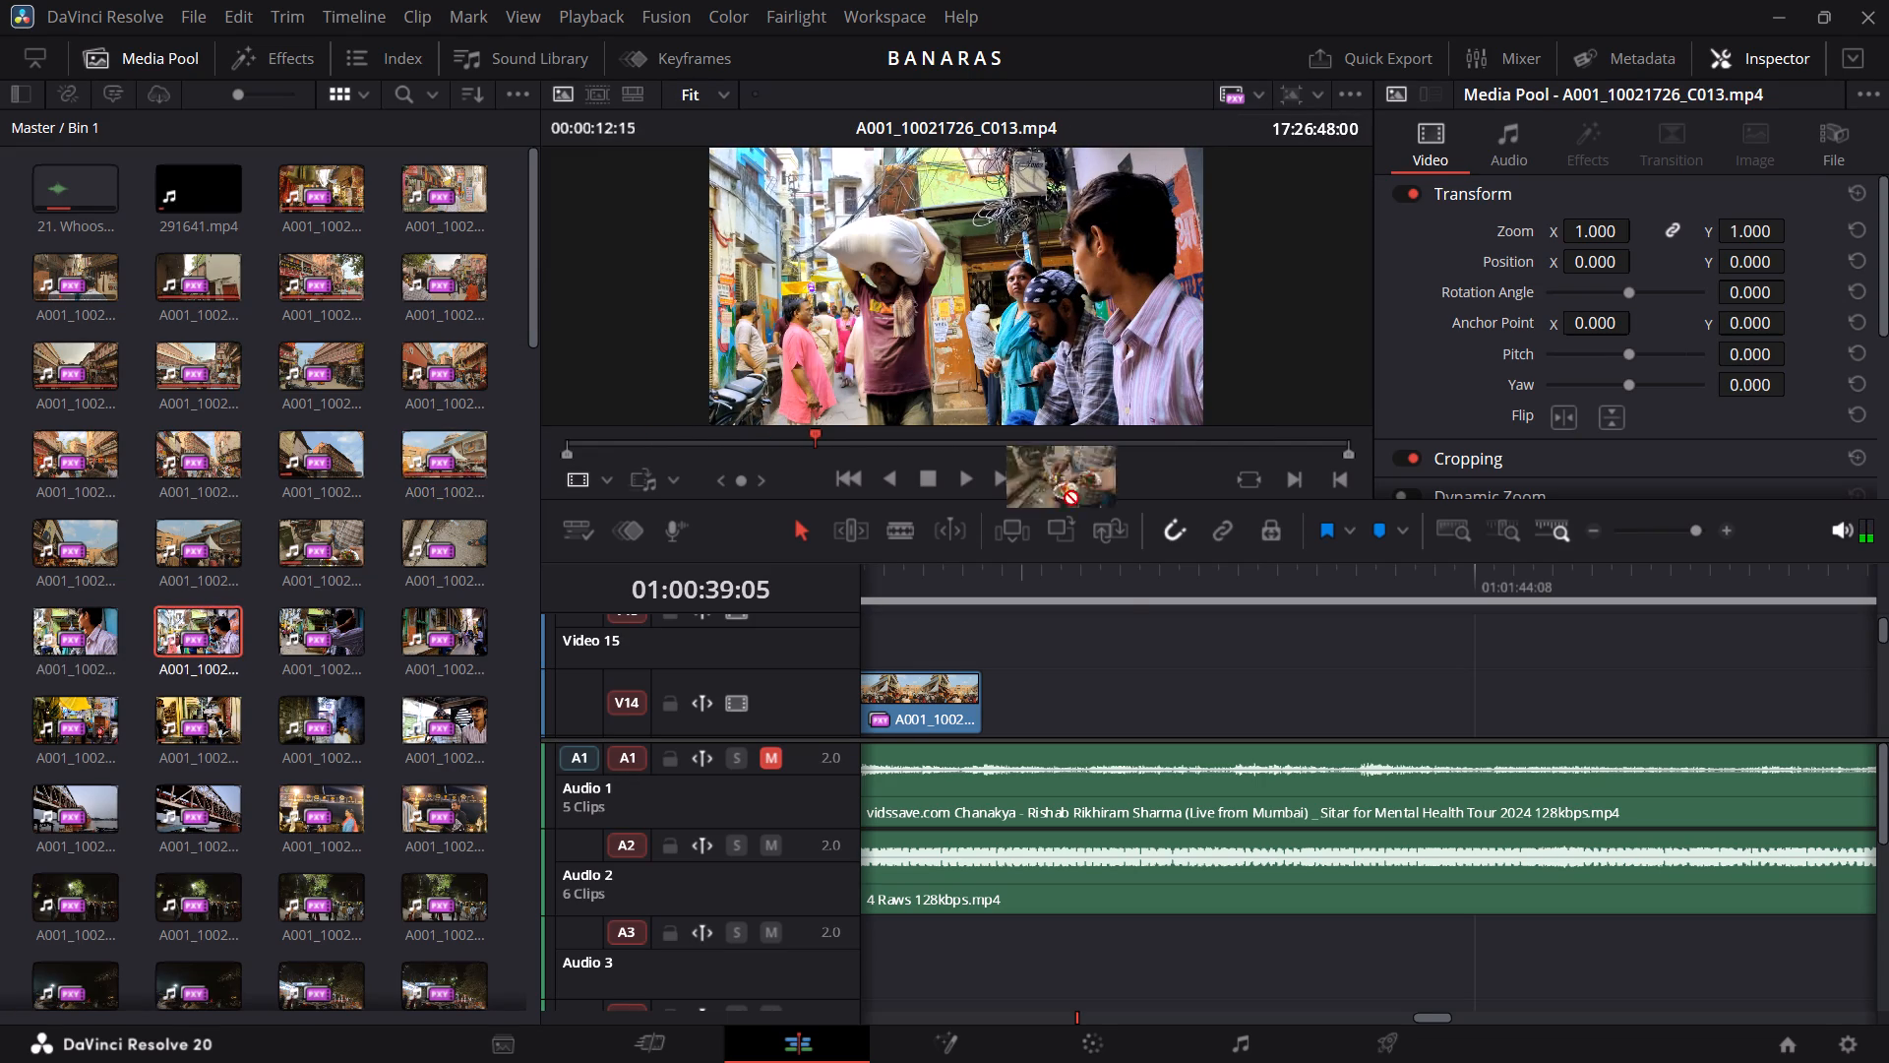
{"action": "left_click_drag", "start_coordinate": [1064, 490], "coordinate": [1038, 695]}
Add only the video of A001_10021731_C015.mp4 to V14, a short gap after the end of A001_10021726_C013.mp4.
{"action": "scroll", "coordinate": [1143, 719], "scroll_direction": "left", "scroll_amount": 1}
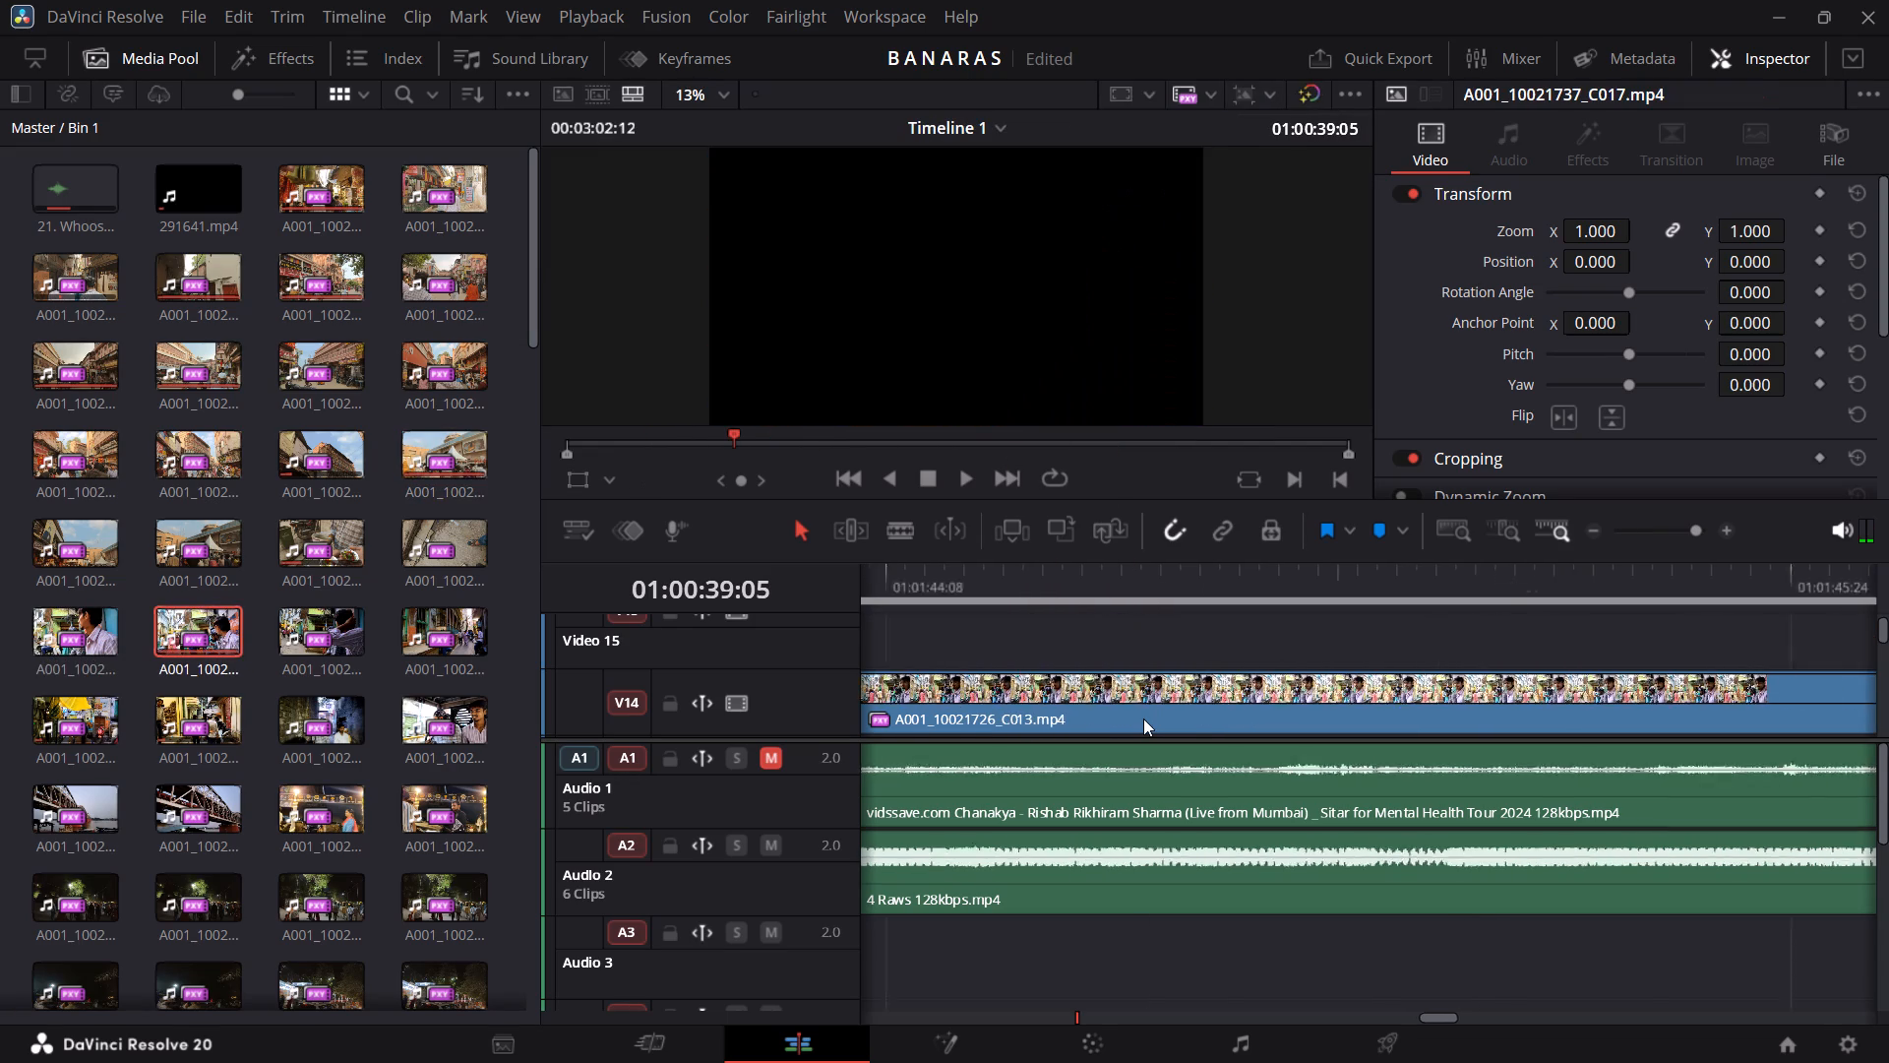
{"action": "scroll", "coordinate": [1143, 719], "scroll_direction": "left", "scroll_amount": 7}
{"action": "scroll", "coordinate": [1143, 719], "scroll_direction": "right", "scroll_amount": 2}
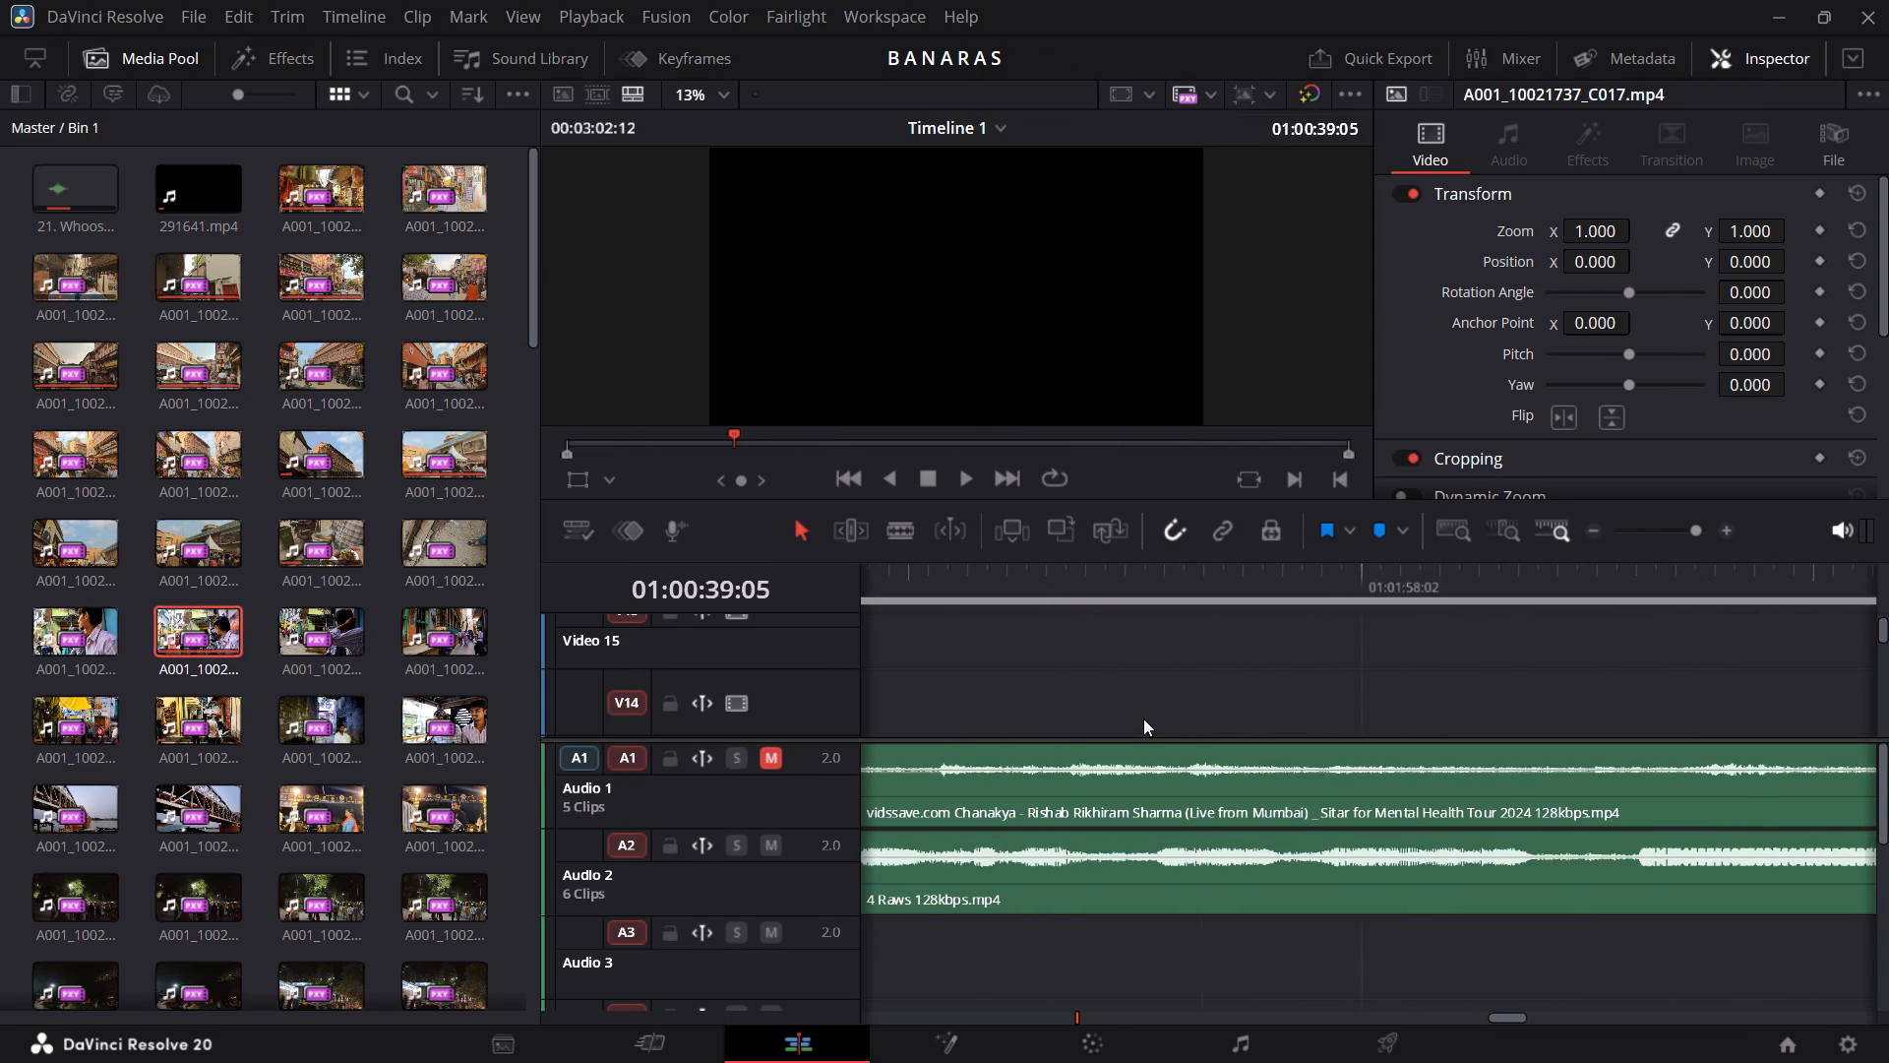
{"action": "scroll", "coordinate": [1143, 719], "scroll_direction": "right", "scroll_amount": 2}
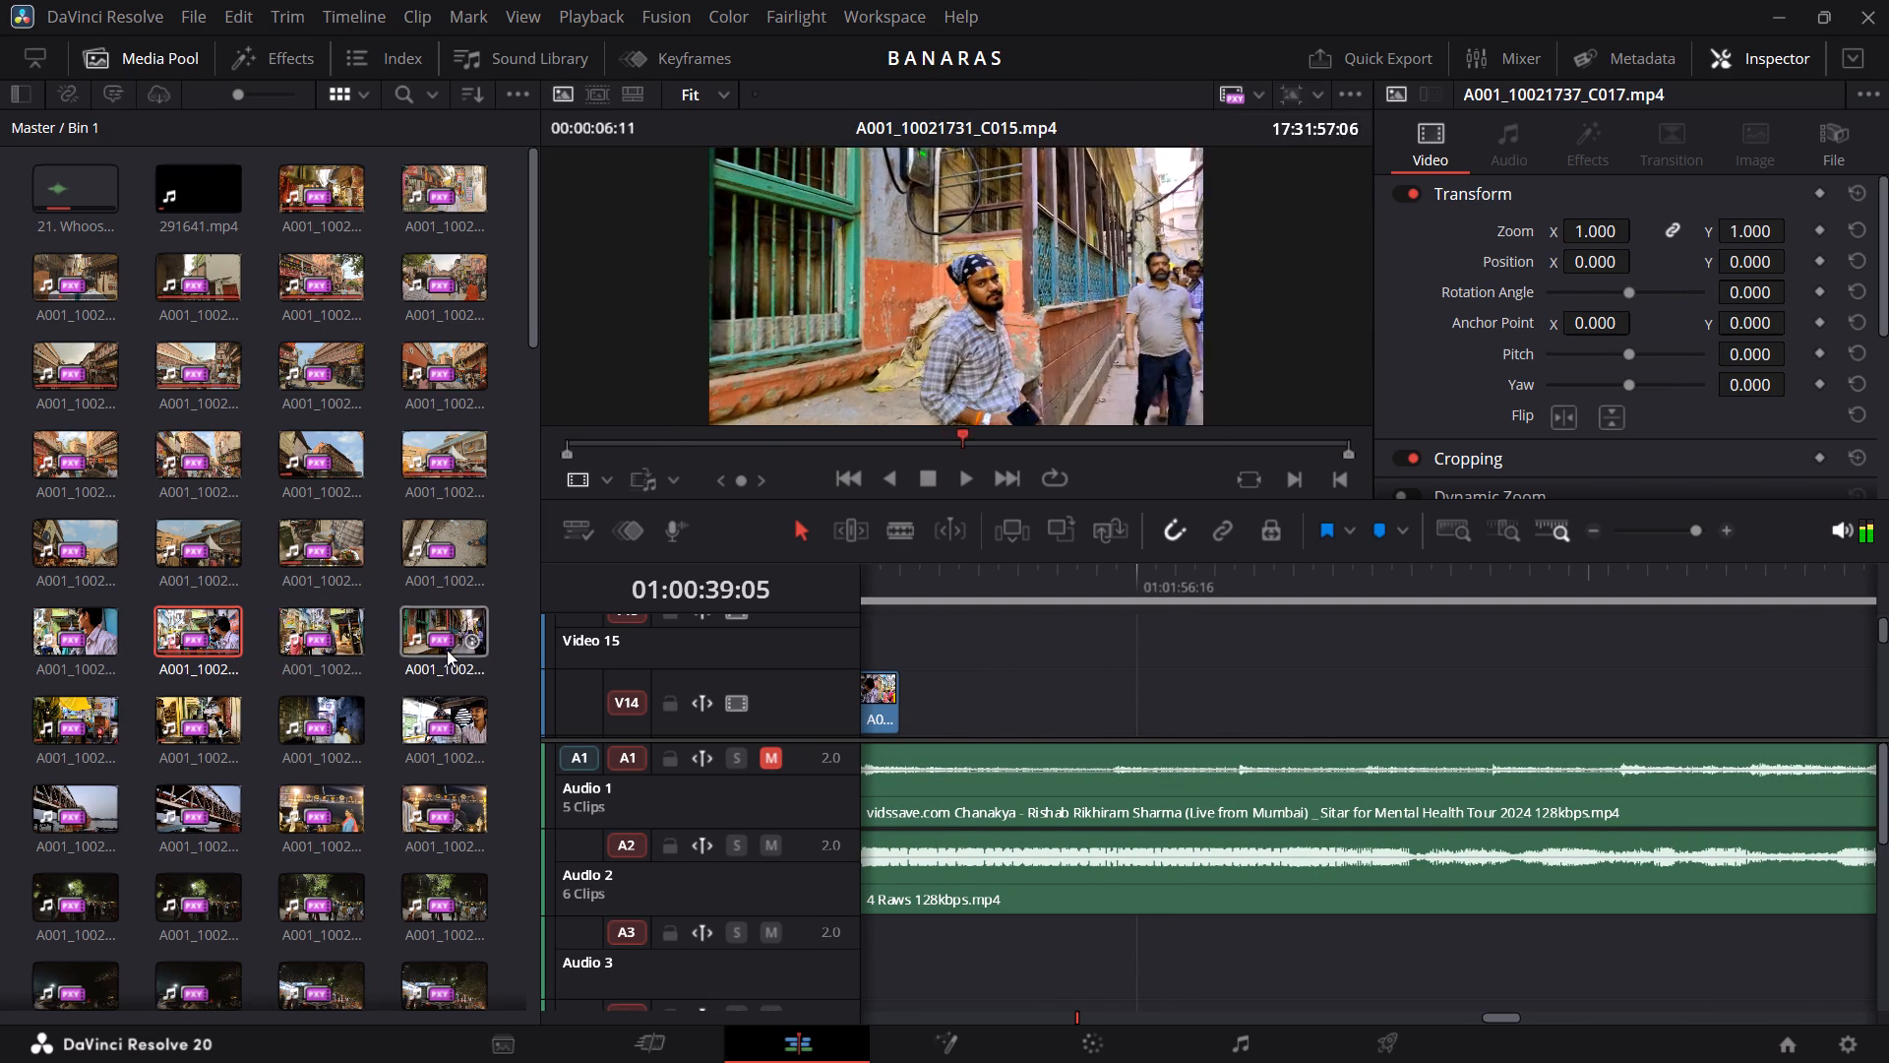
{"action": "double_click", "coordinate": [423, 640]}
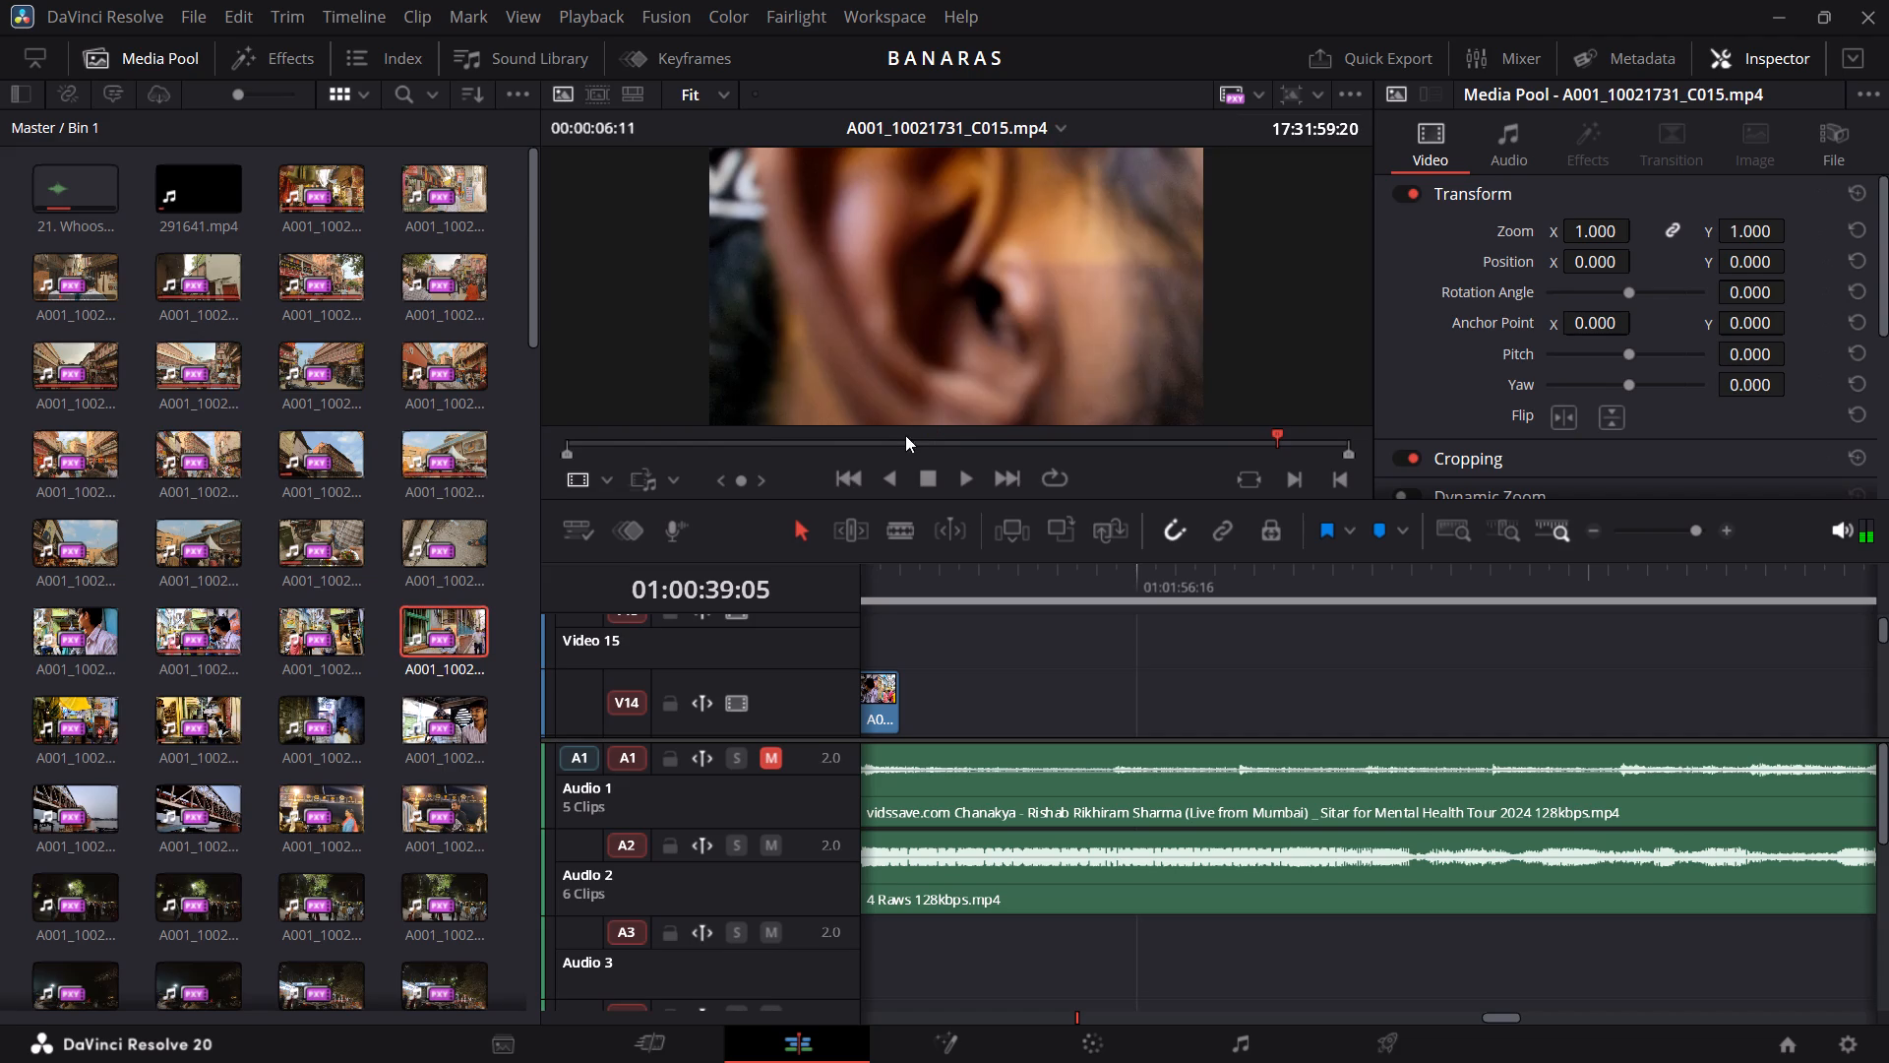
{"action": "left_click_drag", "start_coordinate": [925, 395], "coordinate": [959, 686]}
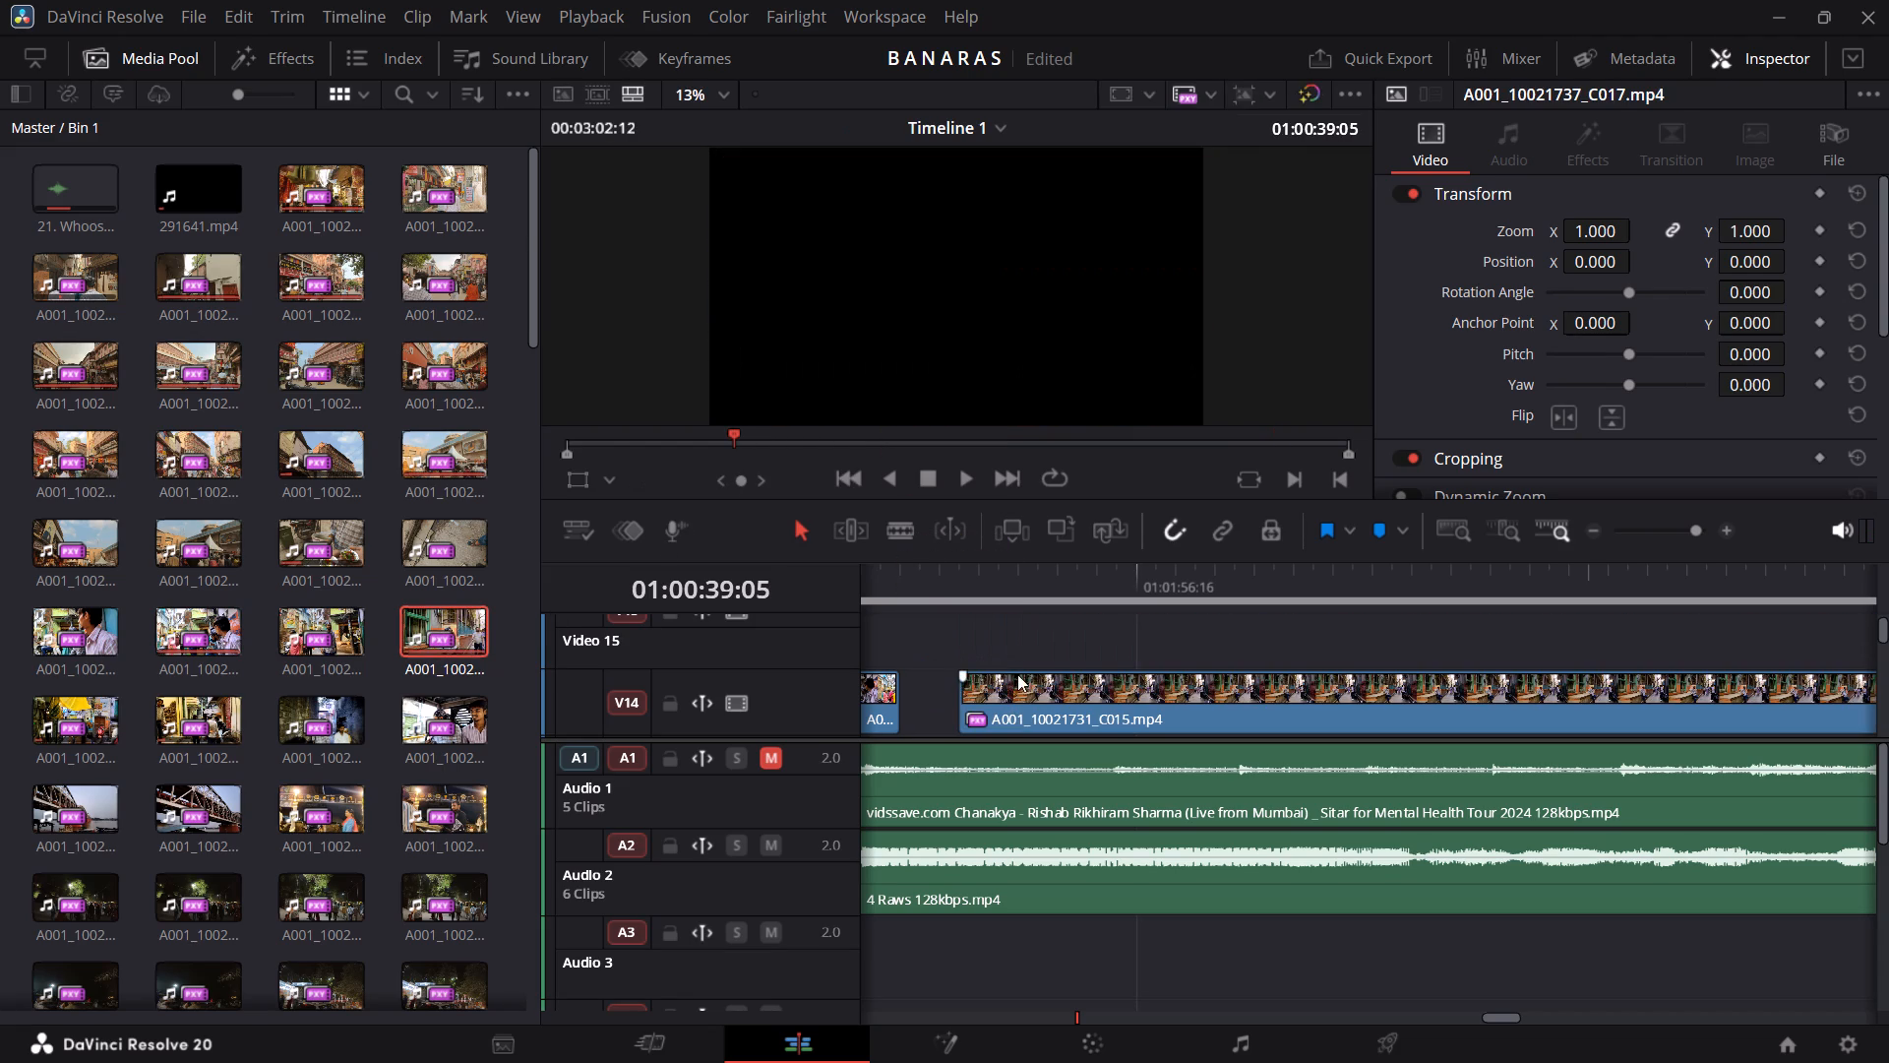
Move the playhead to 01:02:02:21, just past the end of A001_10021731_C015.mp4 on V14.
{"action": "scroll", "coordinate": [1056, 629], "scroll_direction": "left", "scroll_amount": 7}
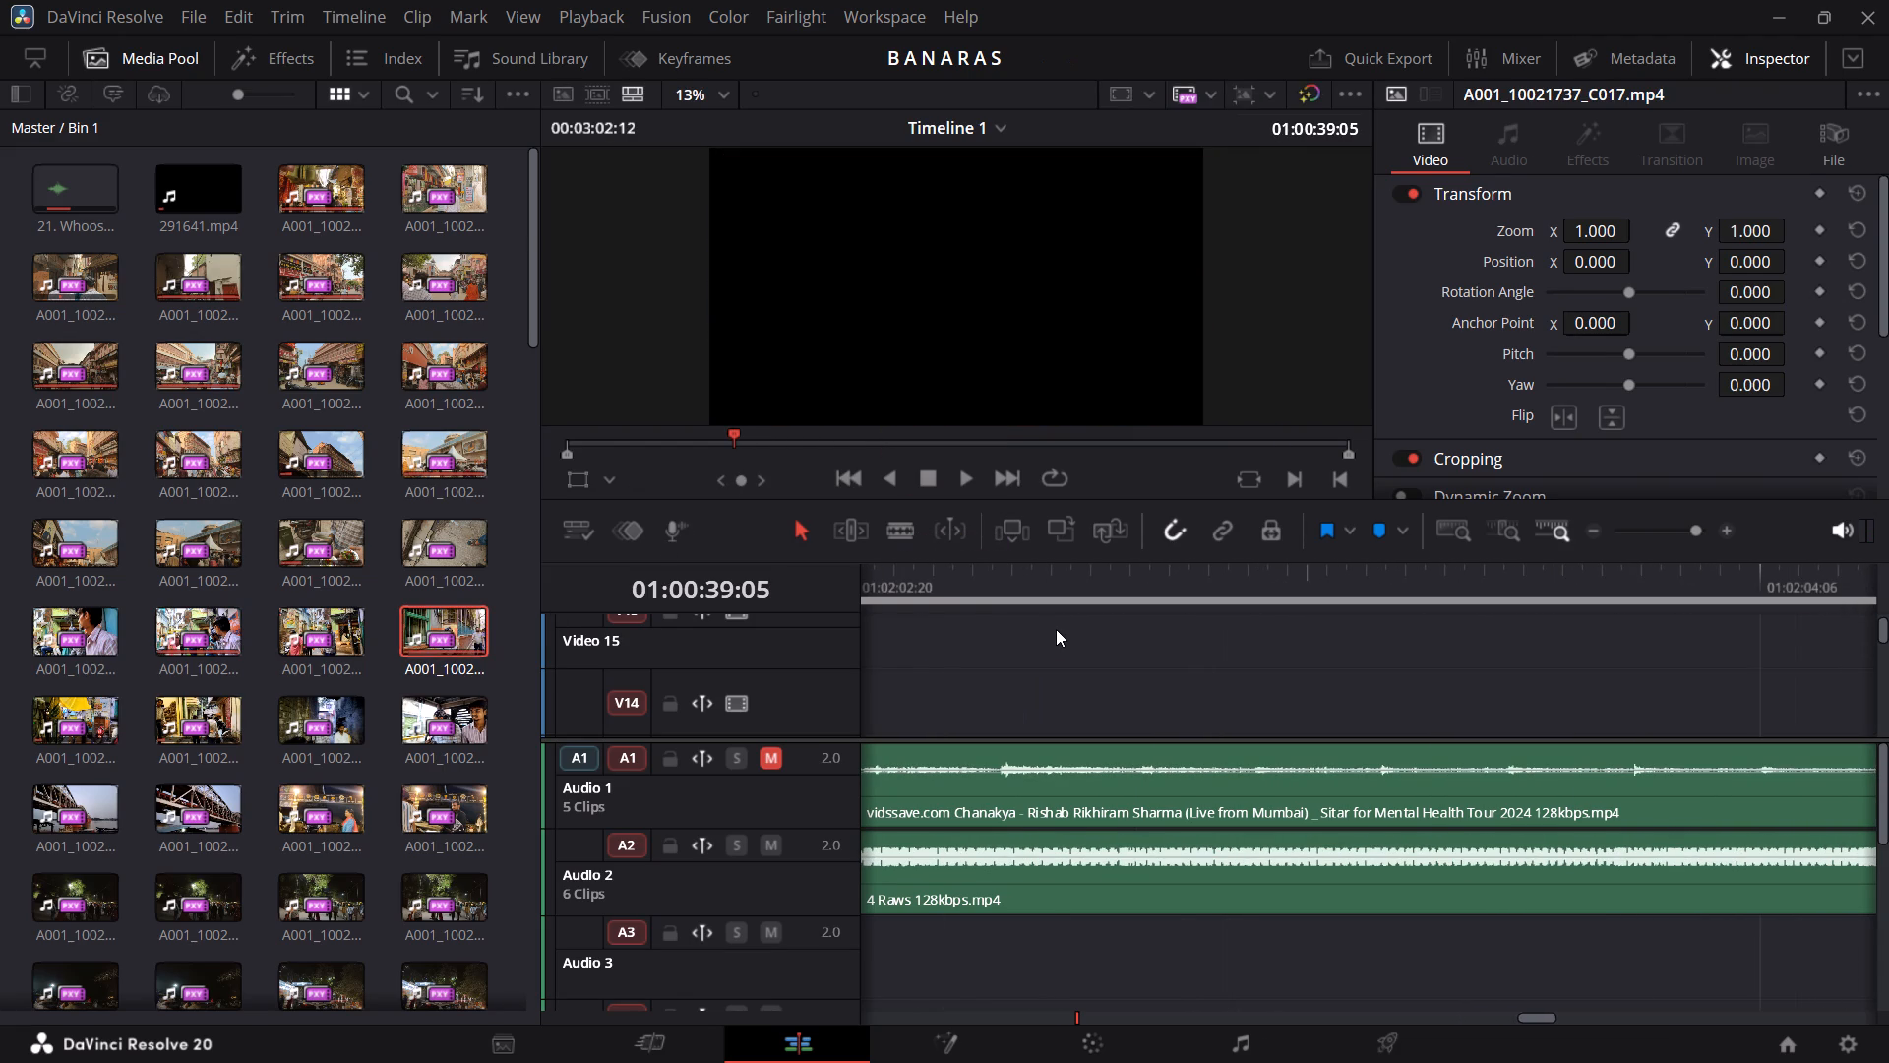
{"action": "scroll", "coordinate": [905, 593], "scroll_direction": "right", "scroll_amount": 1}
{"action": "left_click", "coordinate": [1002, 579]}
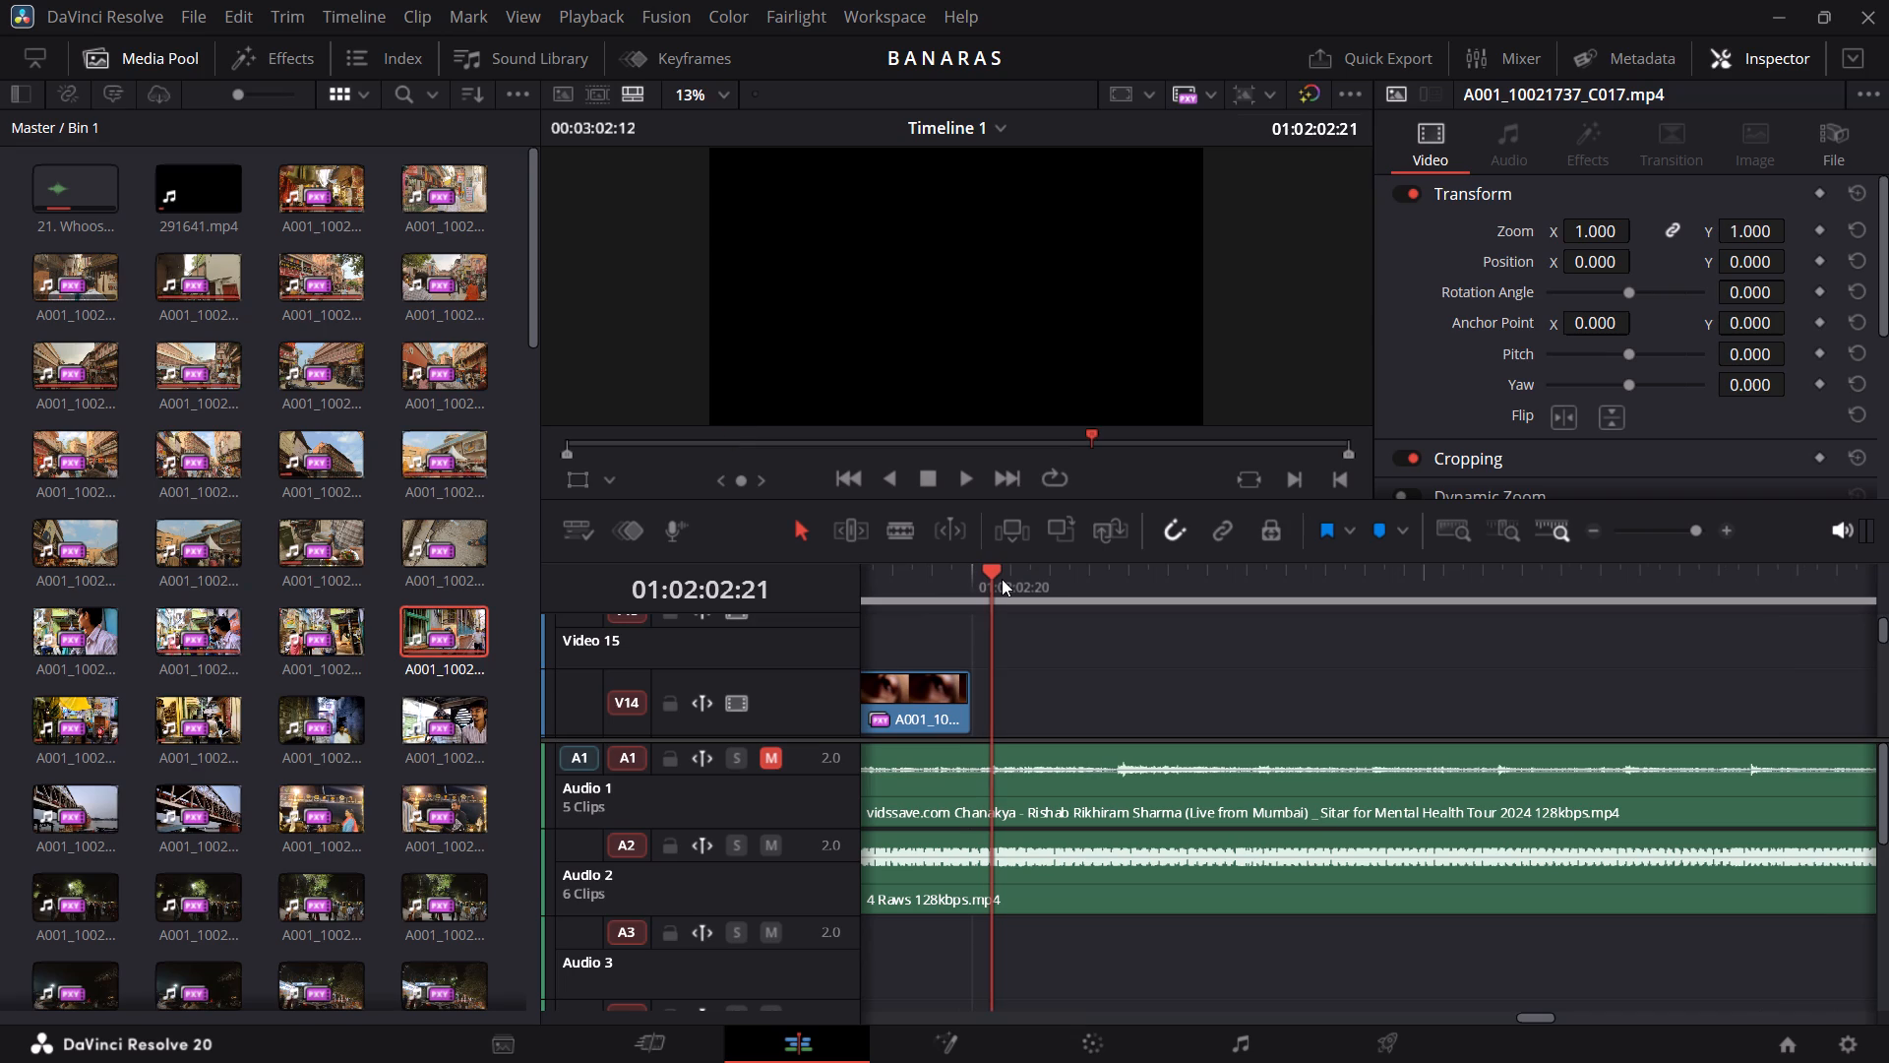
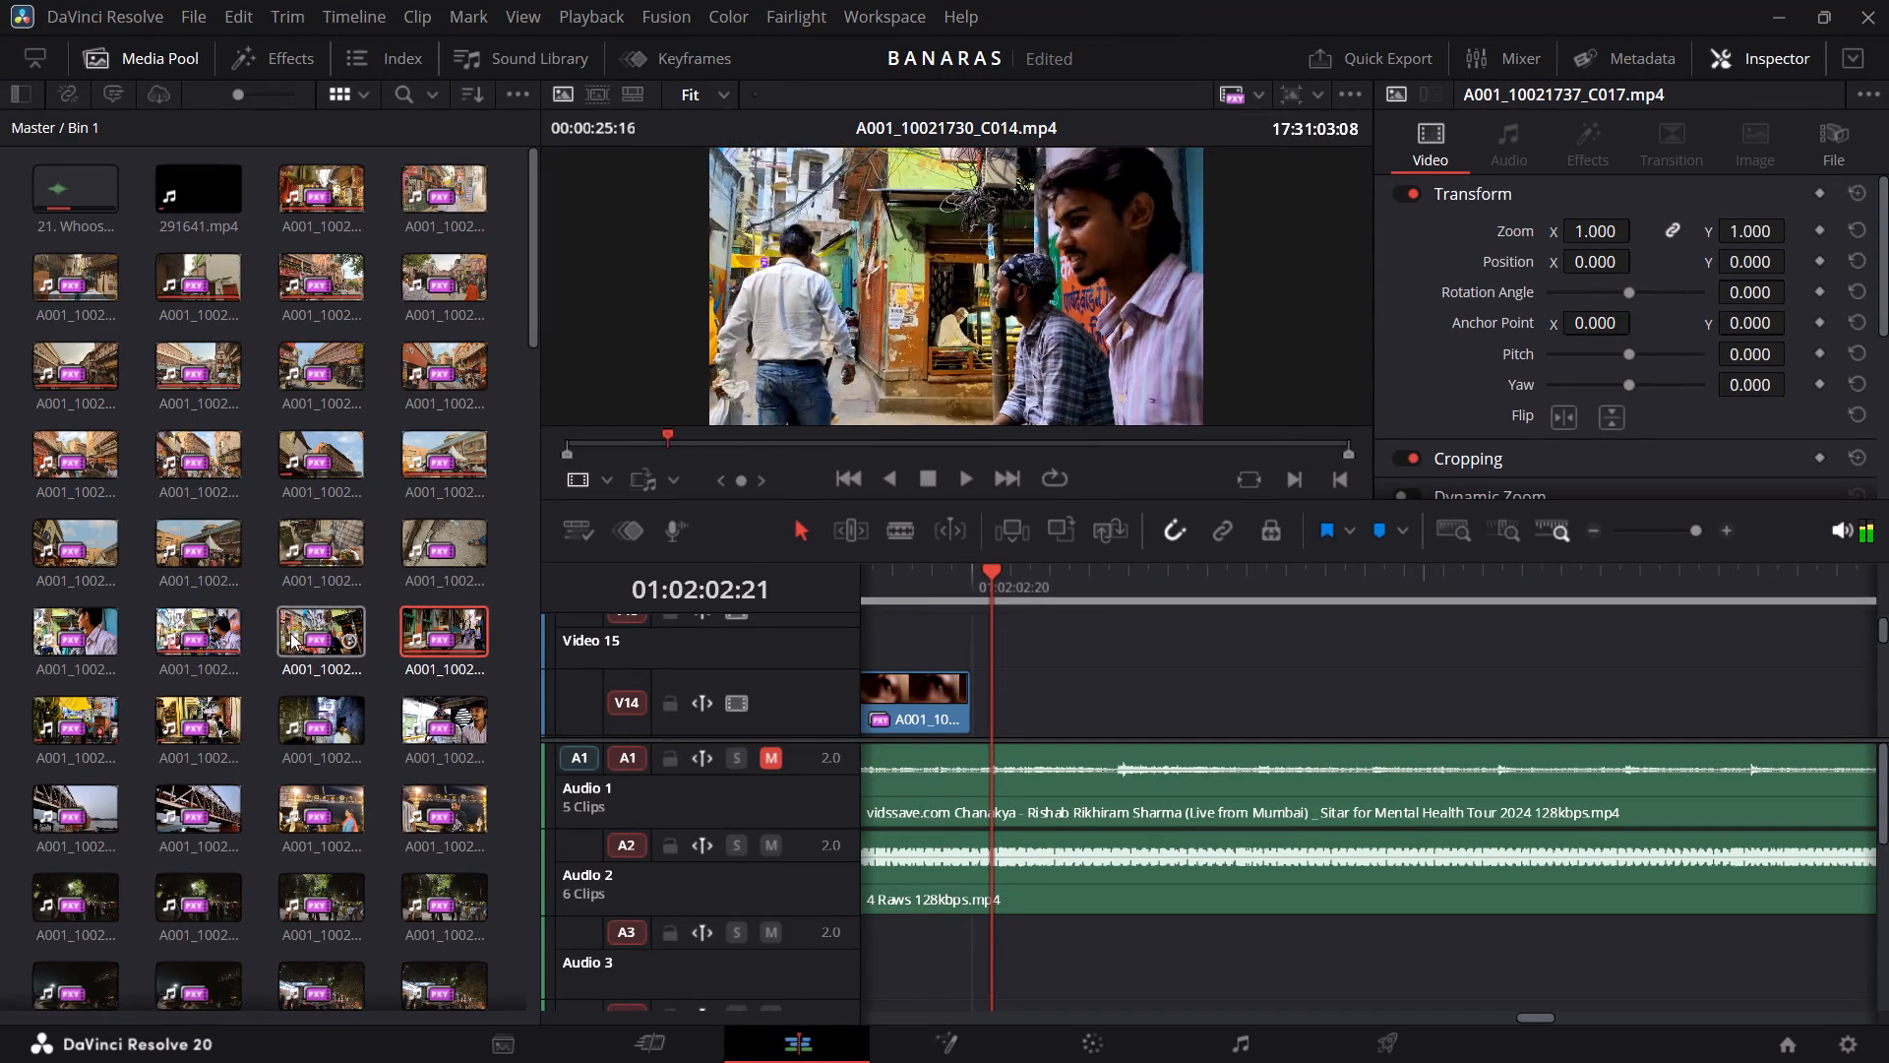
Add only the video of A001_10021737_C017.mp4 to V14, a short gap after the end of A001_10021731_C015.mp4.
{"action": "double_click", "coordinate": [173, 715]}
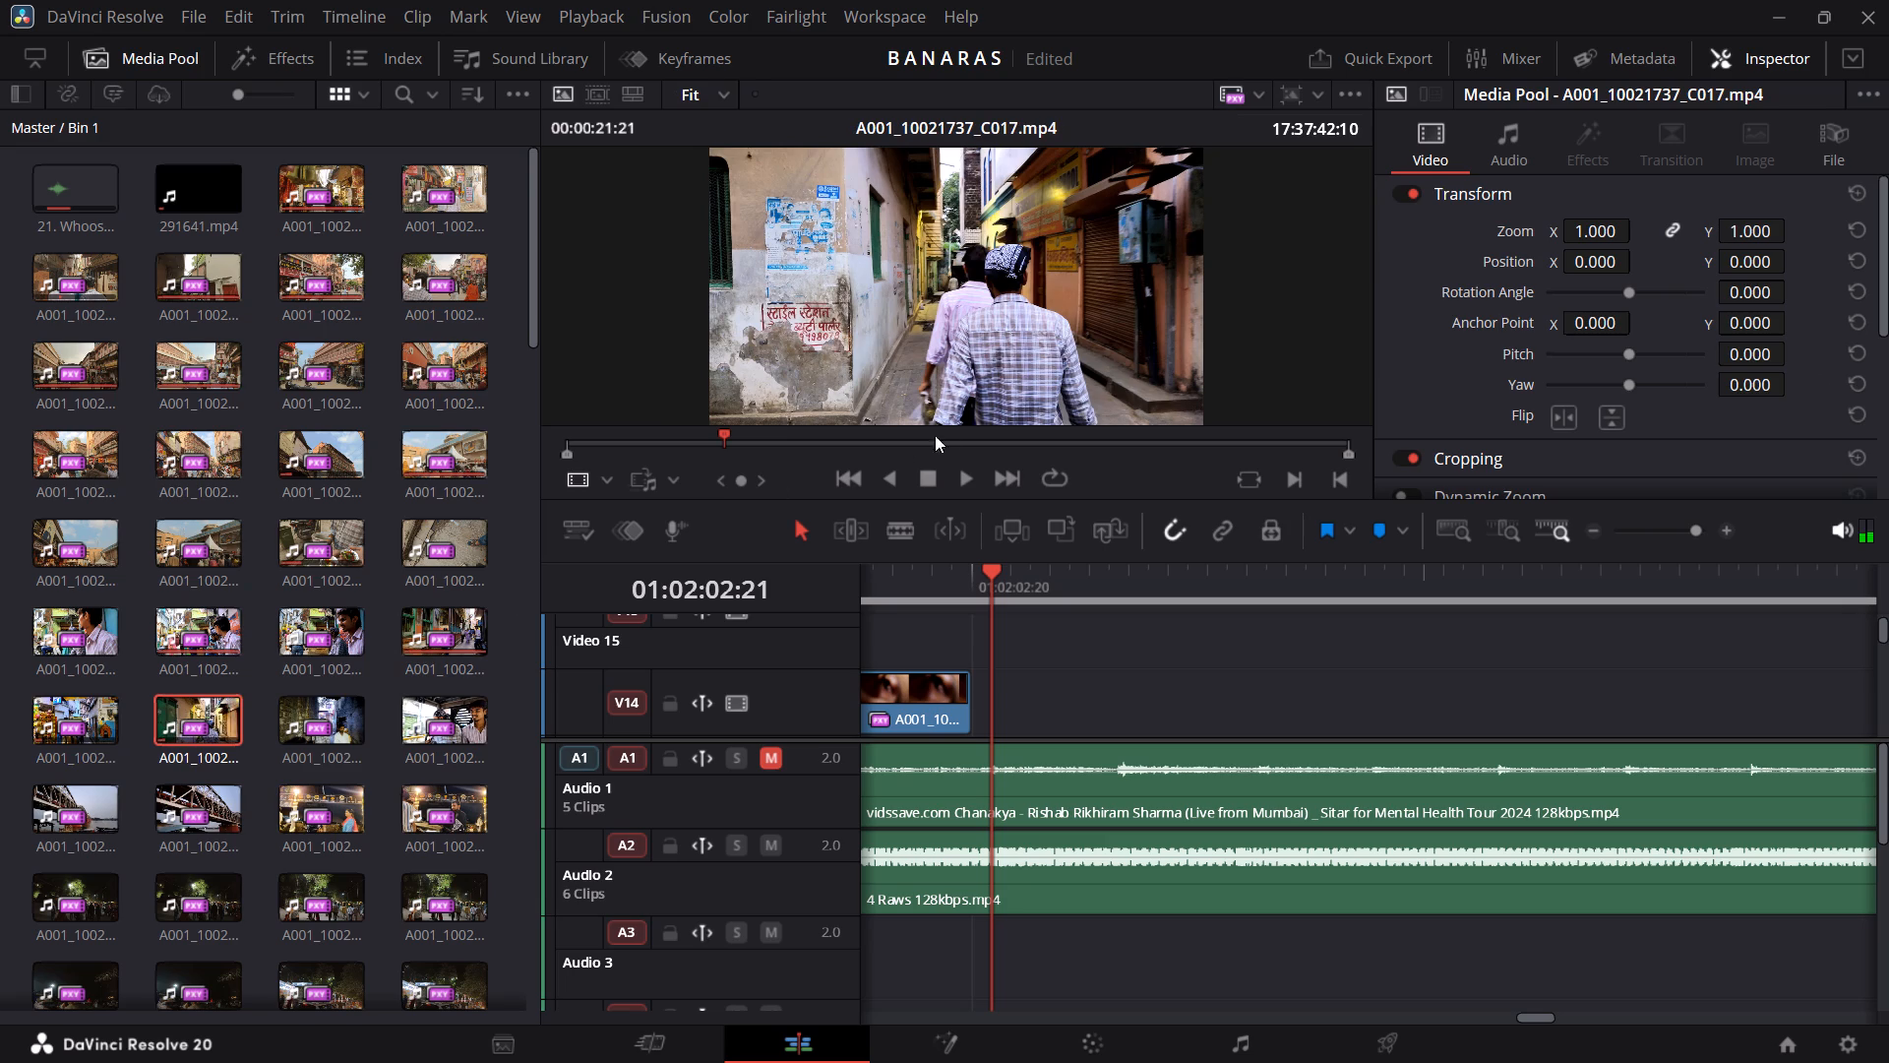
{"action": "left_click_drag", "start_coordinate": [939, 405], "coordinate": [1047, 707]}
Add only the video of A001_10021738_C018.mp4 to V14, a short gap after the end of A001_10021737_C017.mp4.
{"action": "scroll", "coordinate": [1147, 693], "scroll_direction": "left", "scroll_amount": 5}
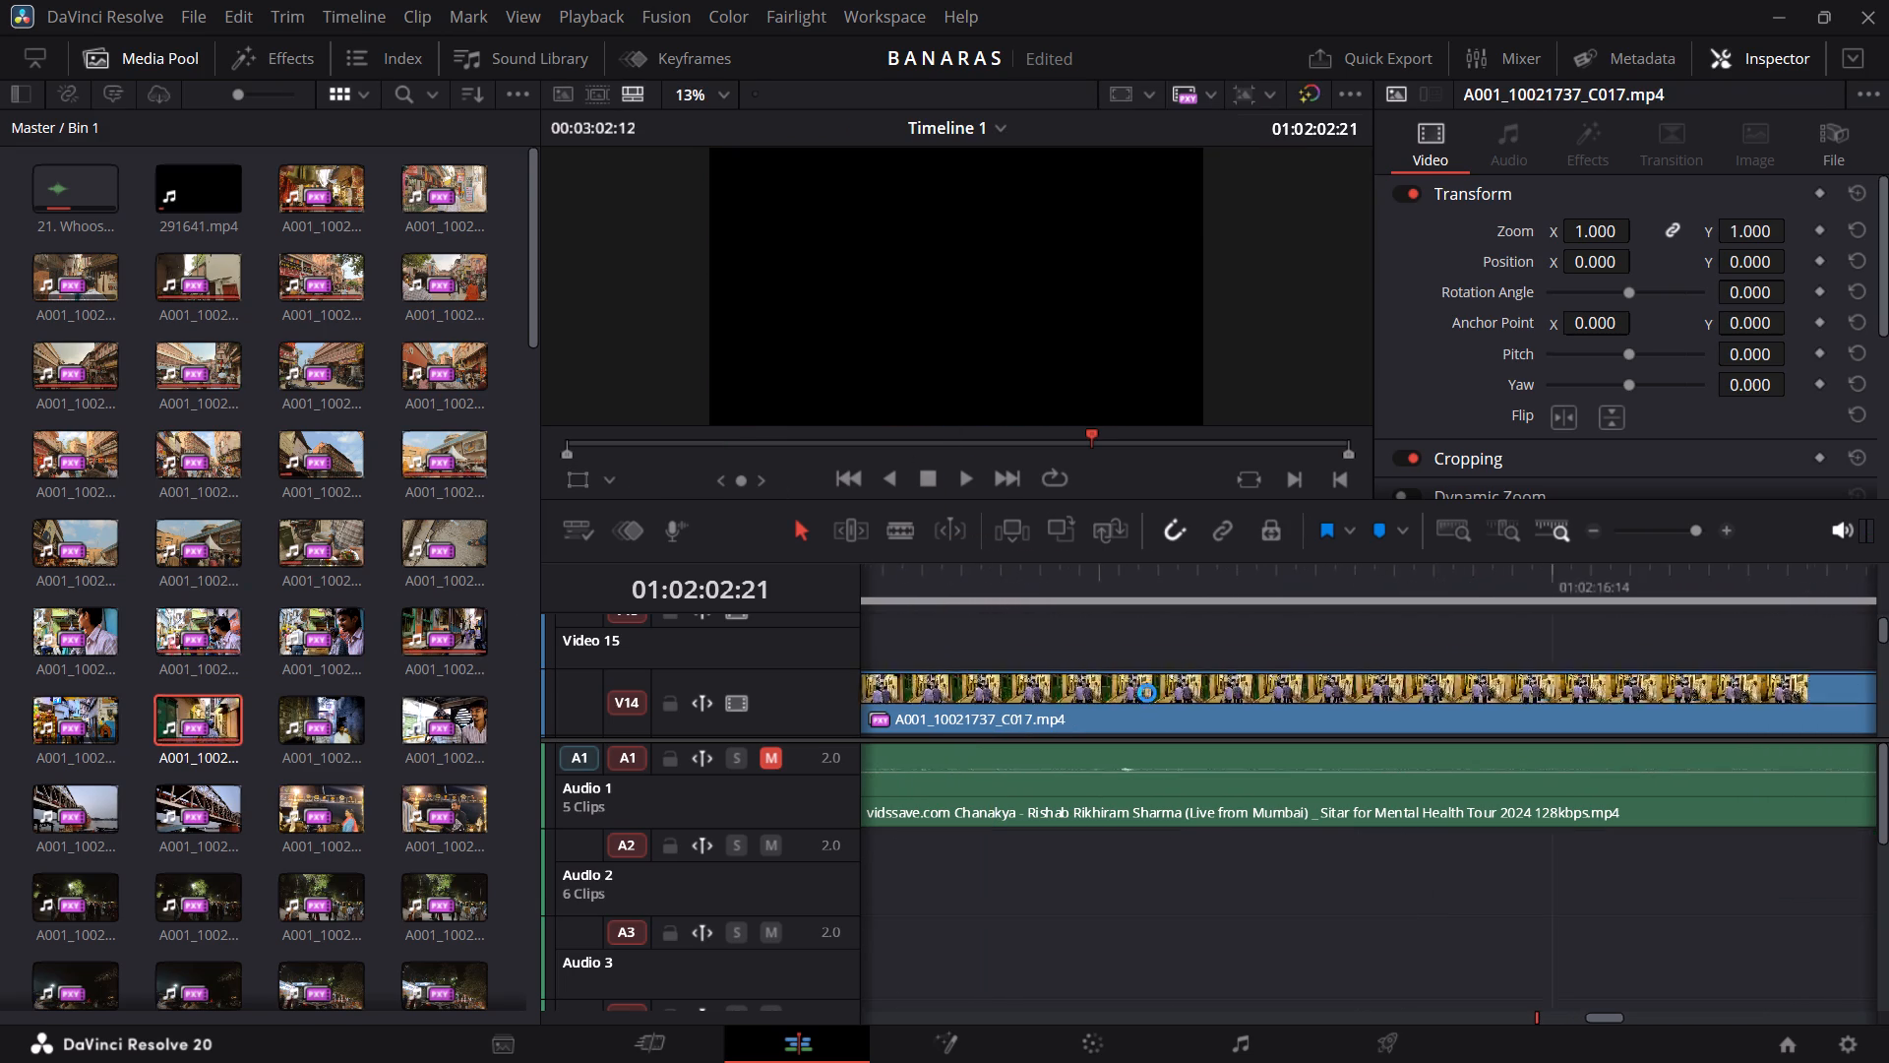
{"action": "scroll", "coordinate": [1147, 693], "scroll_direction": "left", "scroll_amount": 3}
{"action": "scroll", "coordinate": [1147, 693], "scroll_direction": "right", "scroll_amount": 3}
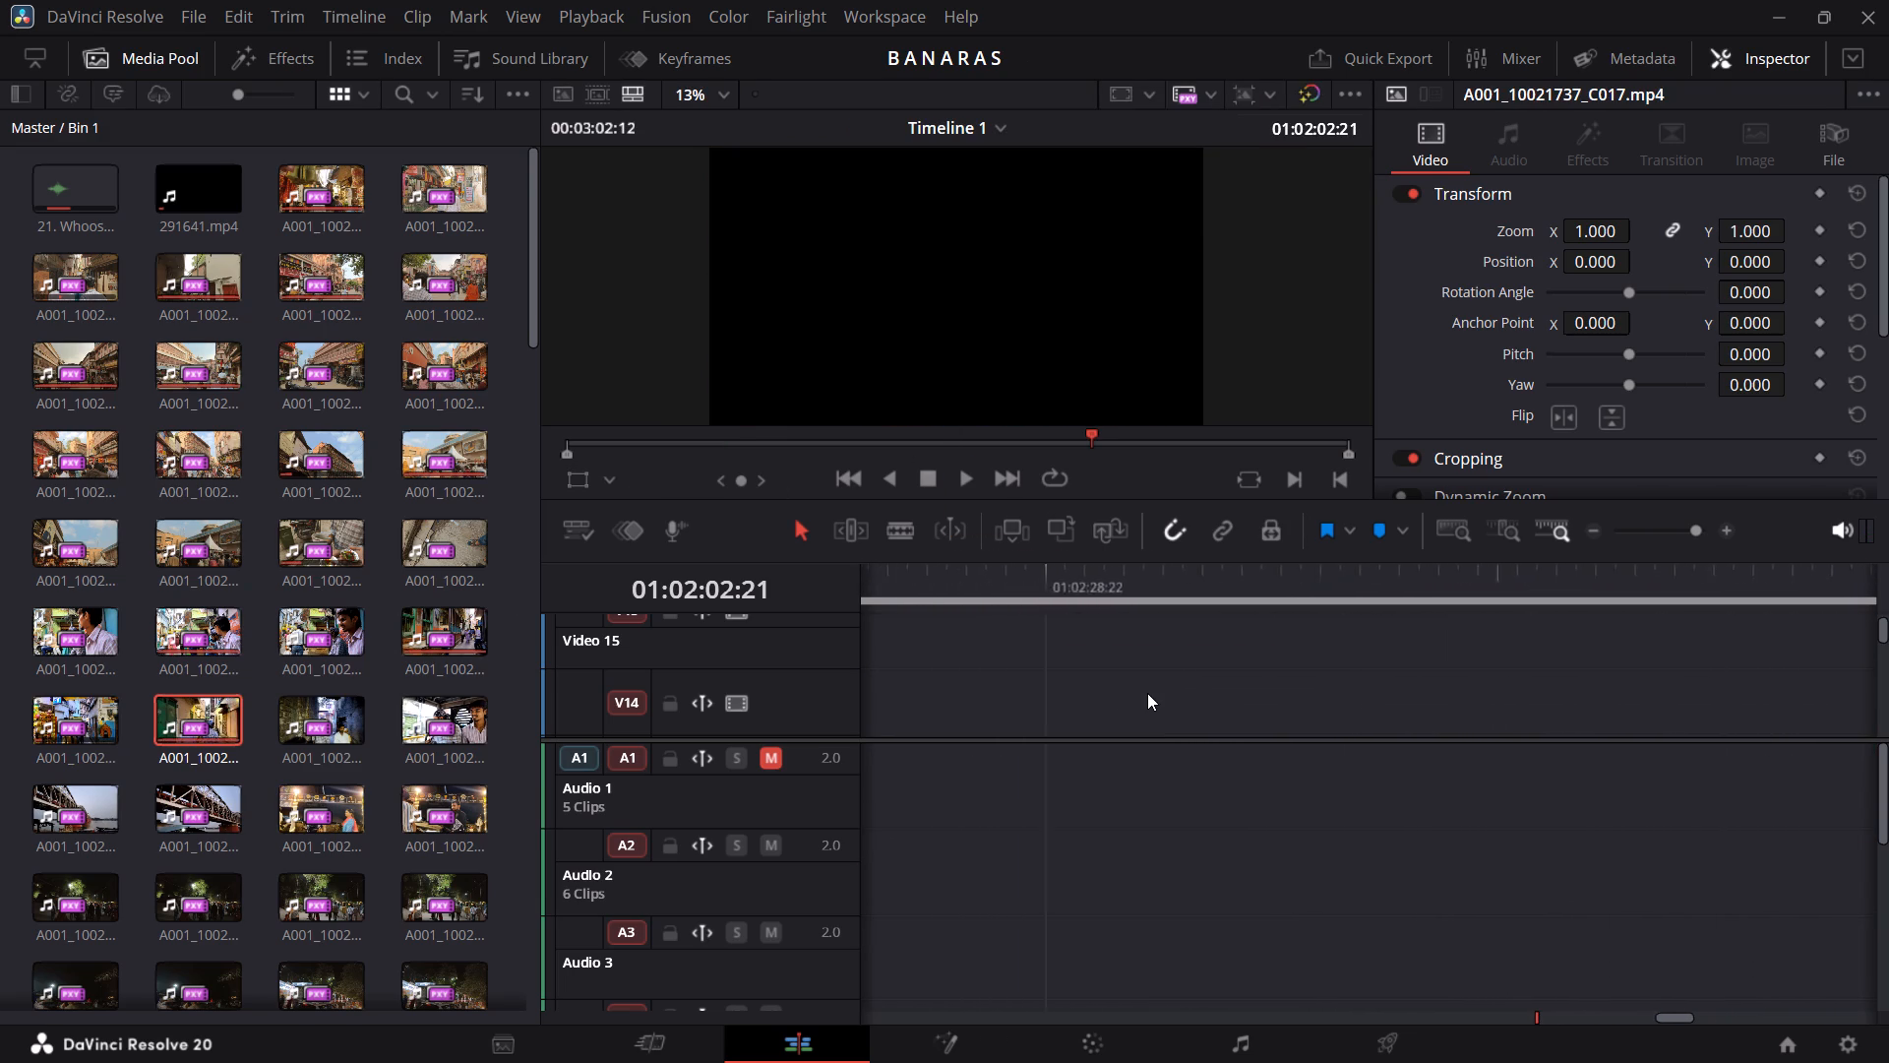
{"action": "scroll", "coordinate": [1147, 693], "scroll_direction": "right", "scroll_amount": 5}
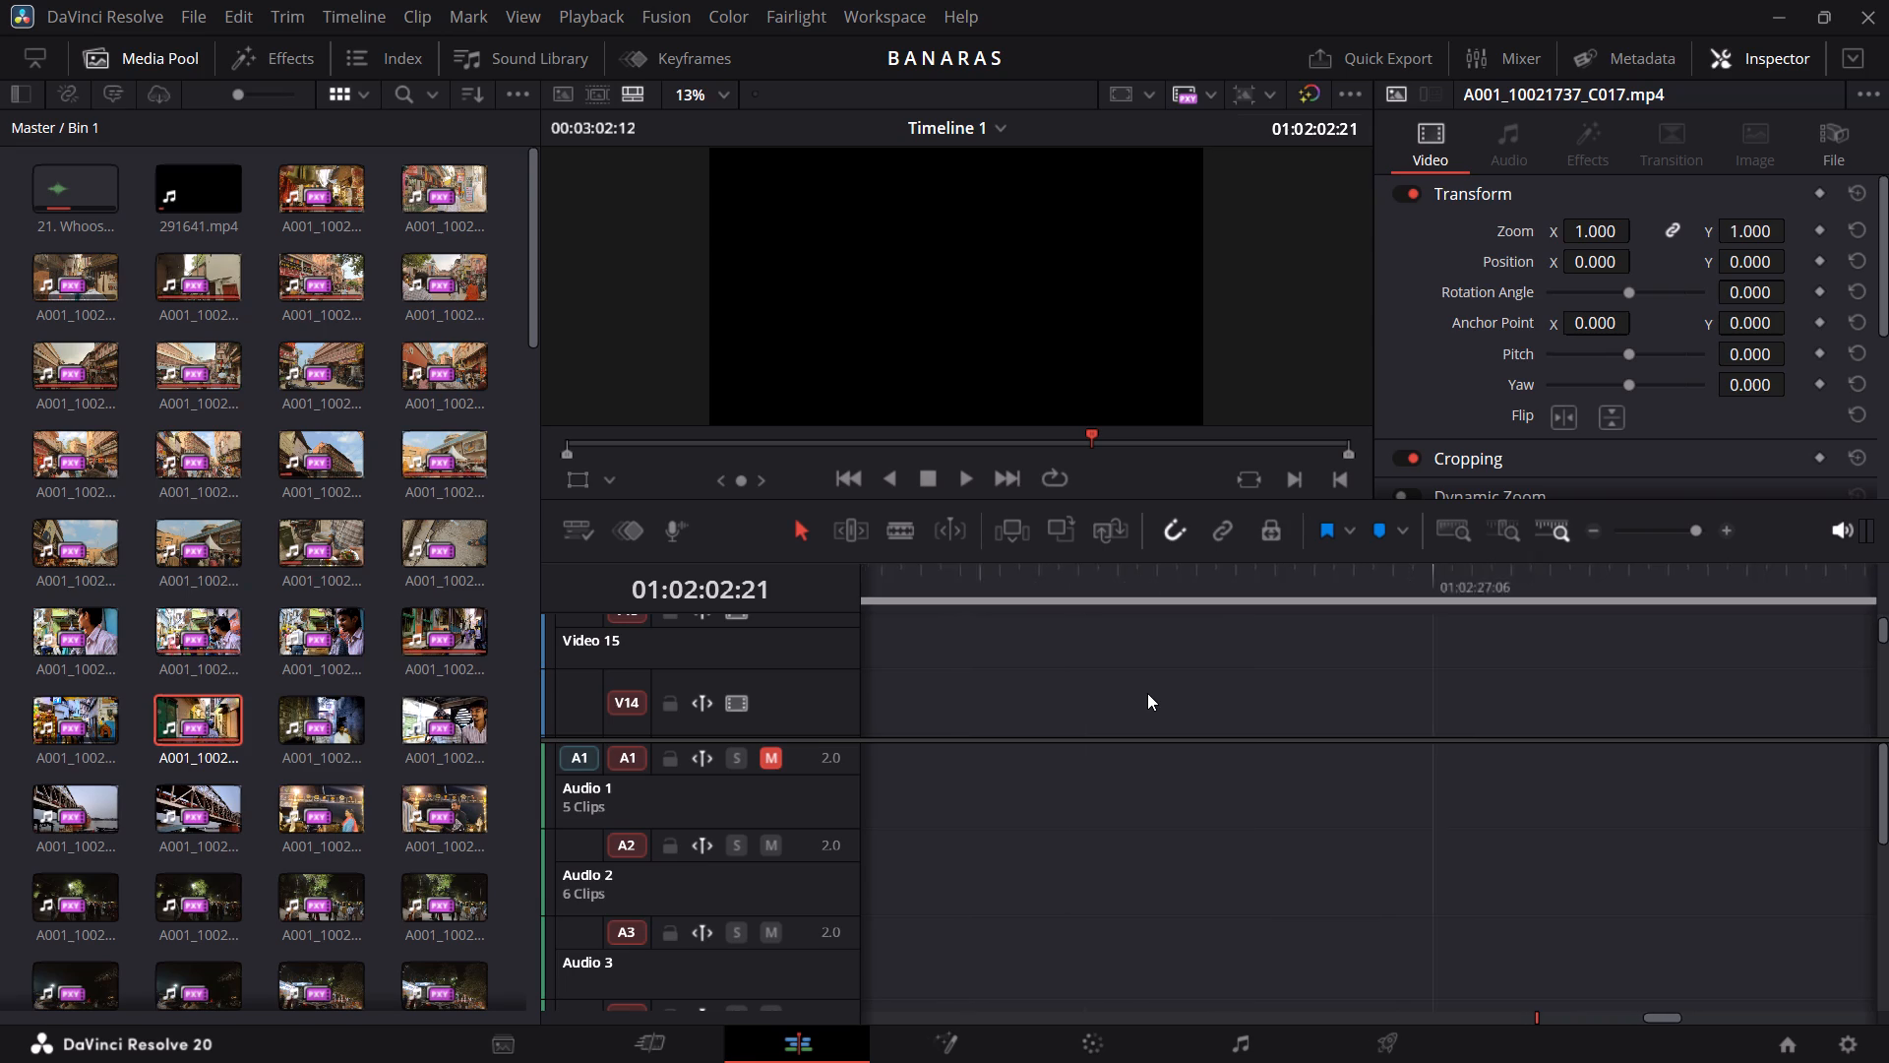
{"action": "scroll", "coordinate": [1147, 693], "scroll_direction": "right", "scroll_amount": 1}
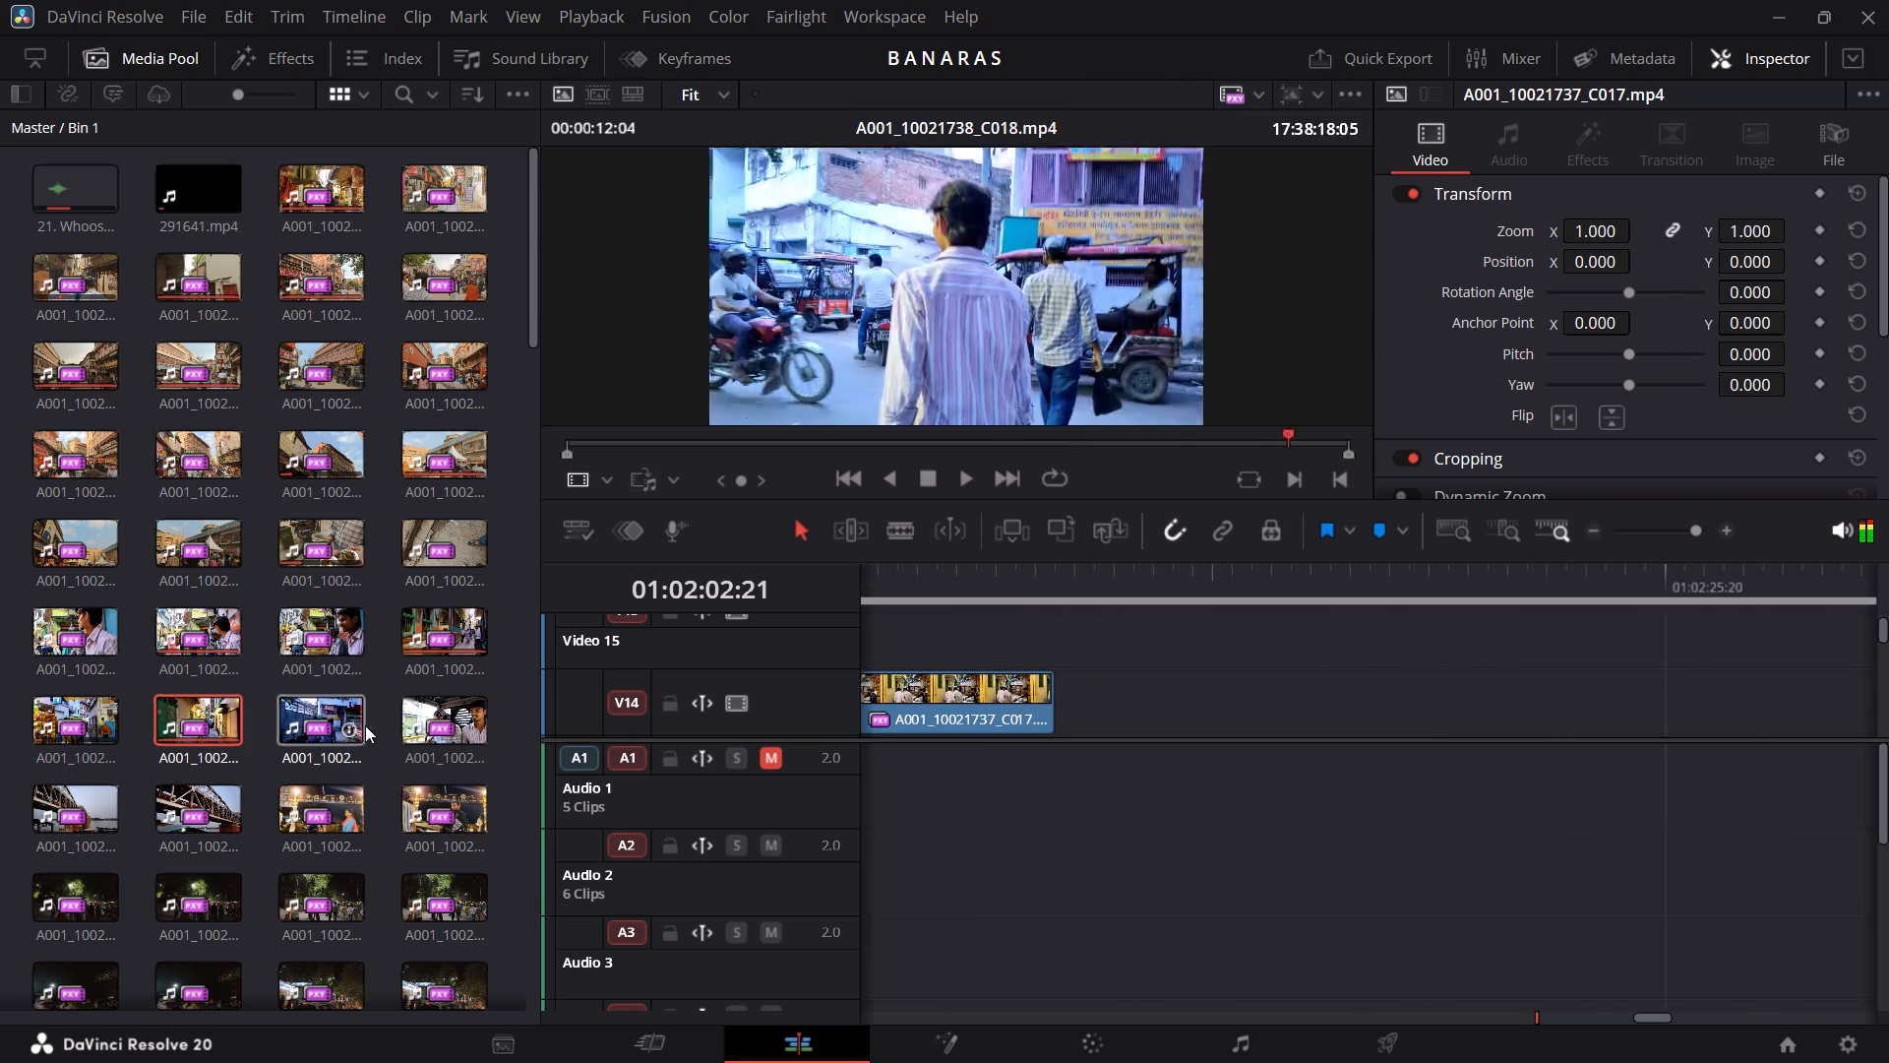
{"action": "double_click", "coordinate": [294, 720]}
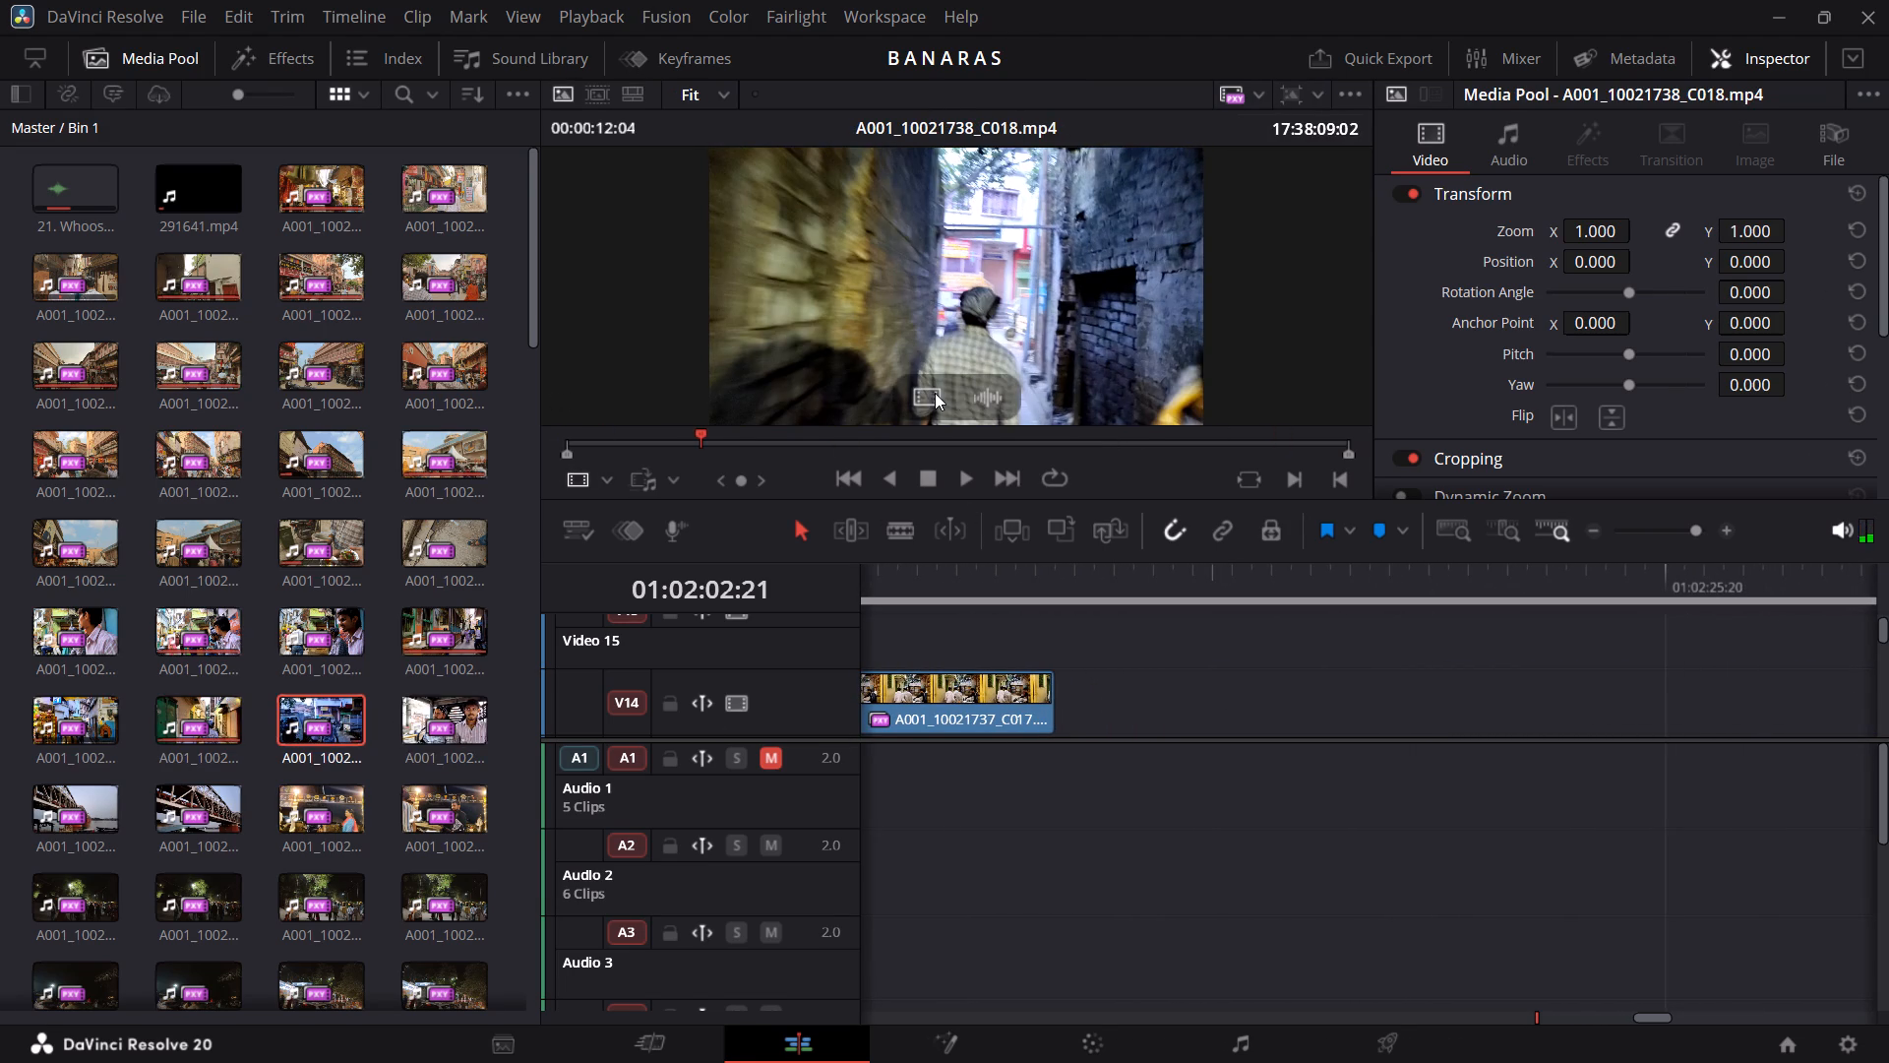
{"action": "left_click_drag", "start_coordinate": [933, 393], "coordinate": [1115, 701]}
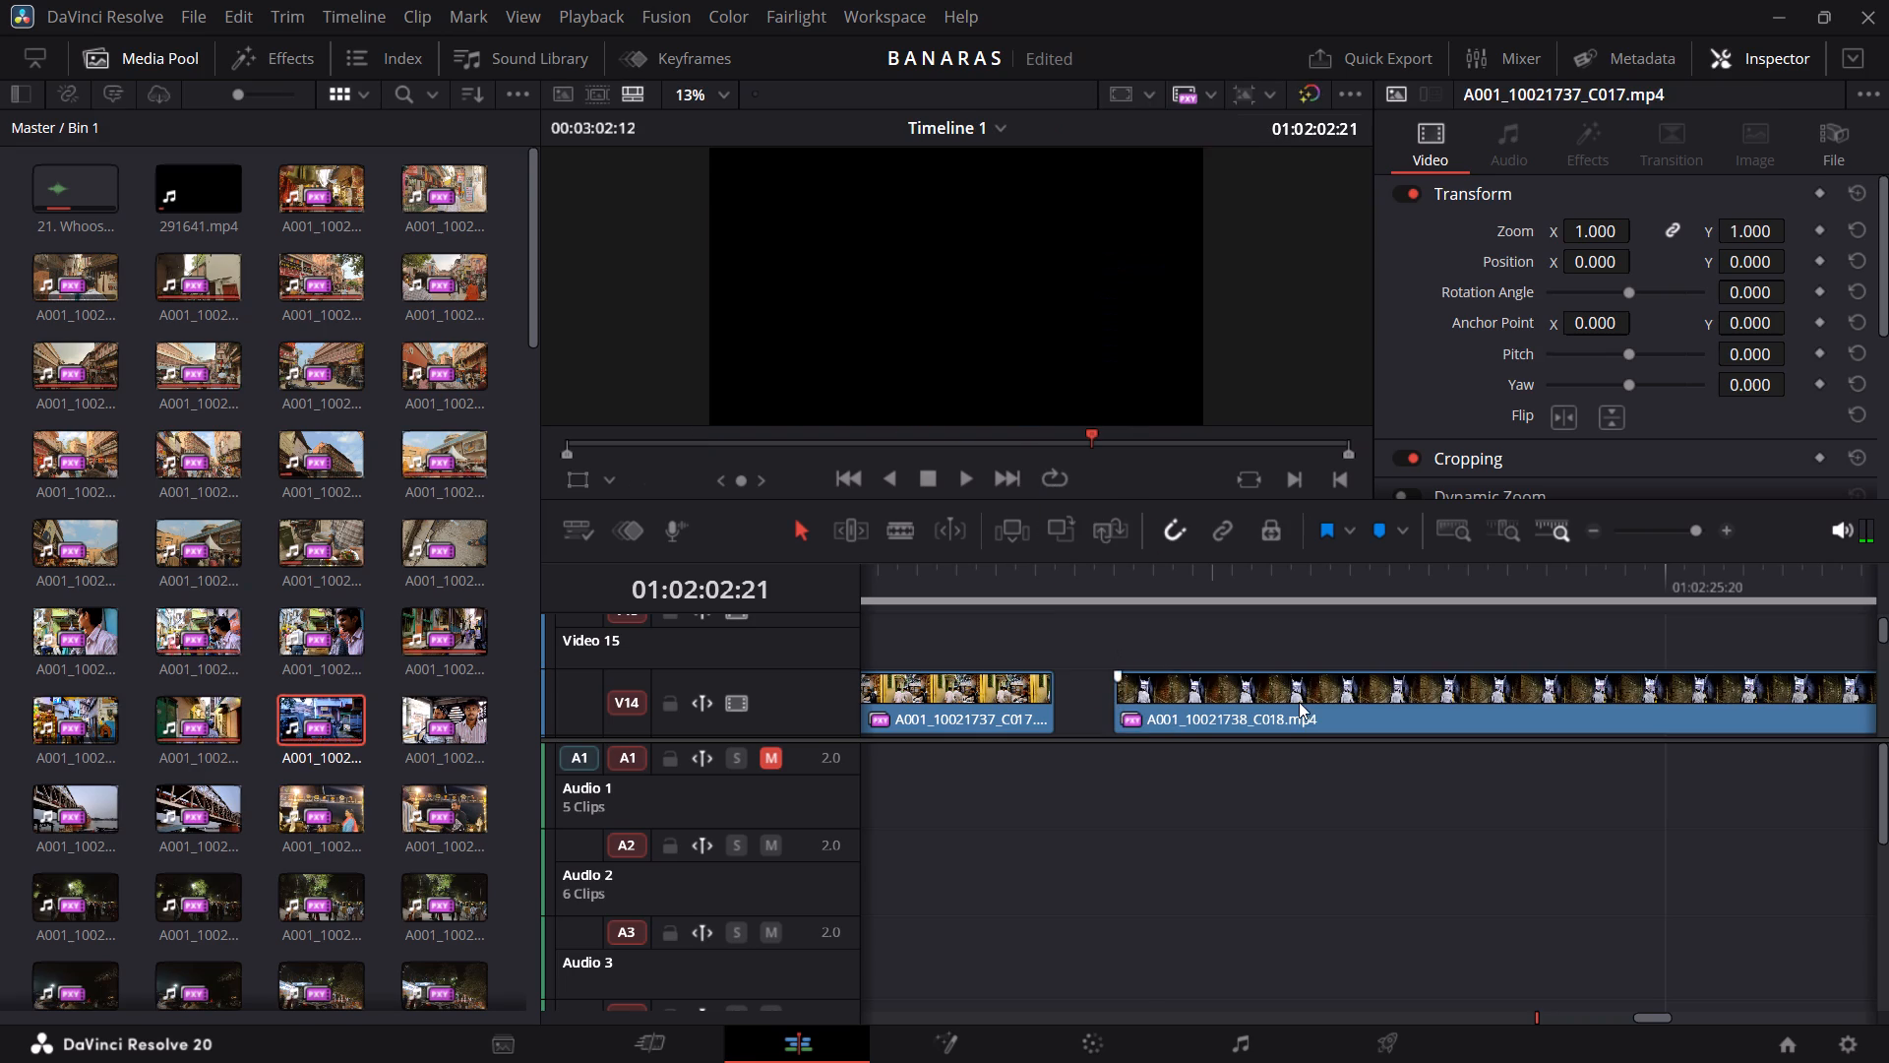
Play briefly from 01:02:02:21 and examine the timeline around the end of A001_10021738_C018.mp4 and the nearby Drake audio clip on A2.
{"action": "scroll", "coordinate": [1299, 702], "scroll_direction": "left", "scroll_amount": 9}
{"action": "scroll", "coordinate": [1299, 702], "scroll_direction": "right", "scroll_amount": 1}
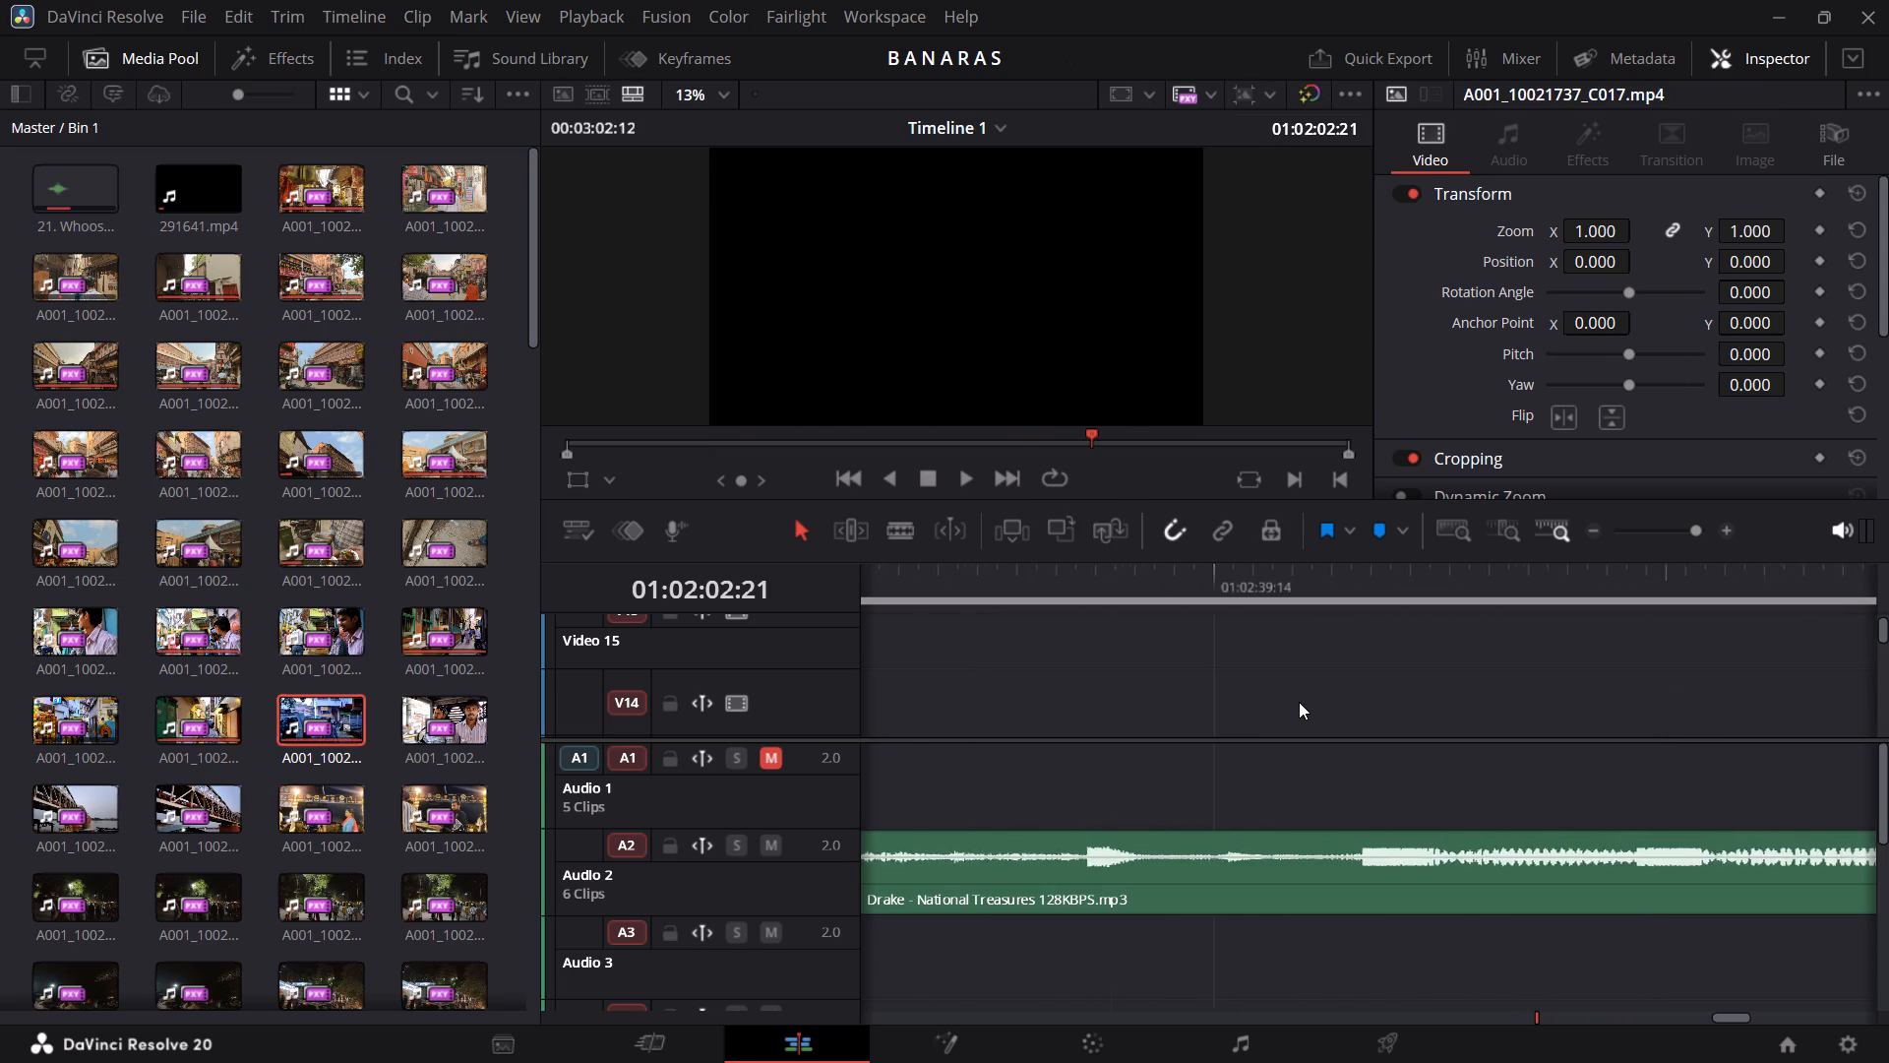
{"action": "scroll", "coordinate": [1299, 702], "scroll_direction": "right", "scroll_amount": 4}
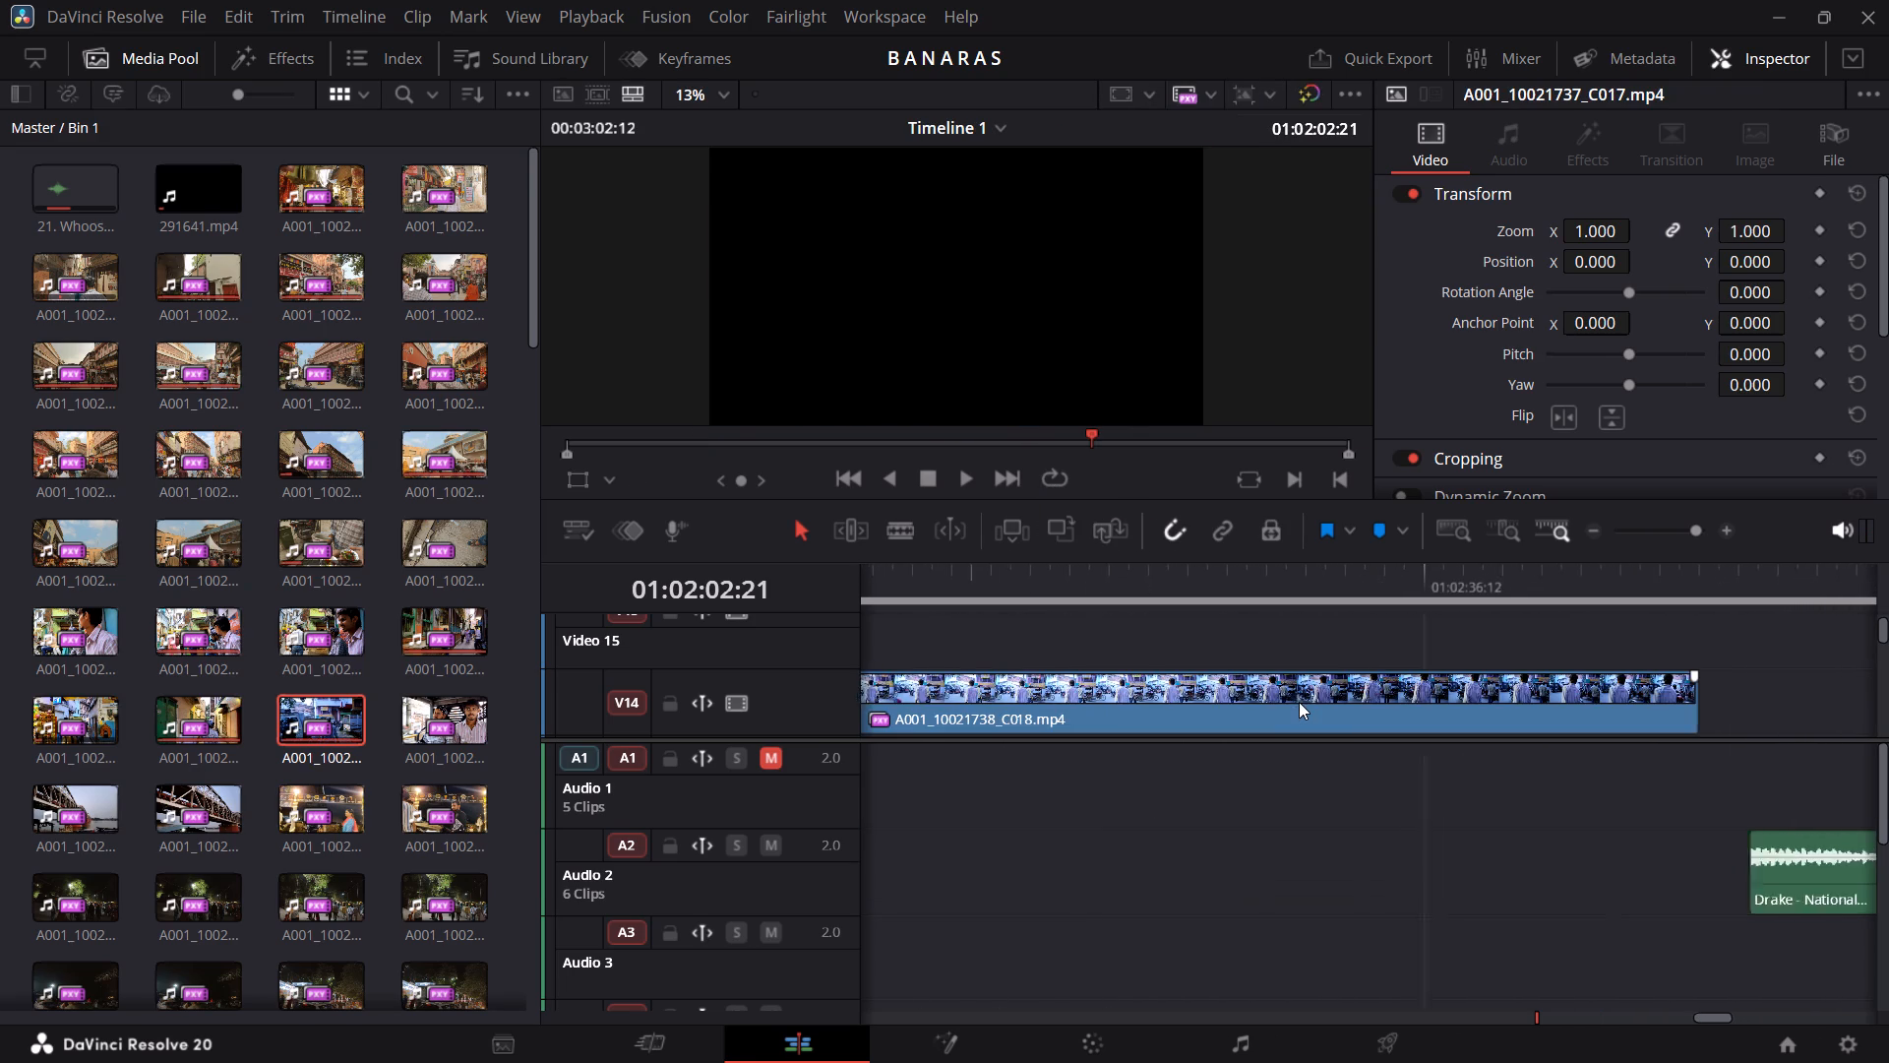
{"action": "scroll", "coordinate": [1299, 702], "scroll_direction": "right", "scroll_amount": 1}
{"action": "key", "text": "space"}
{"action": "key", "text": "space"}
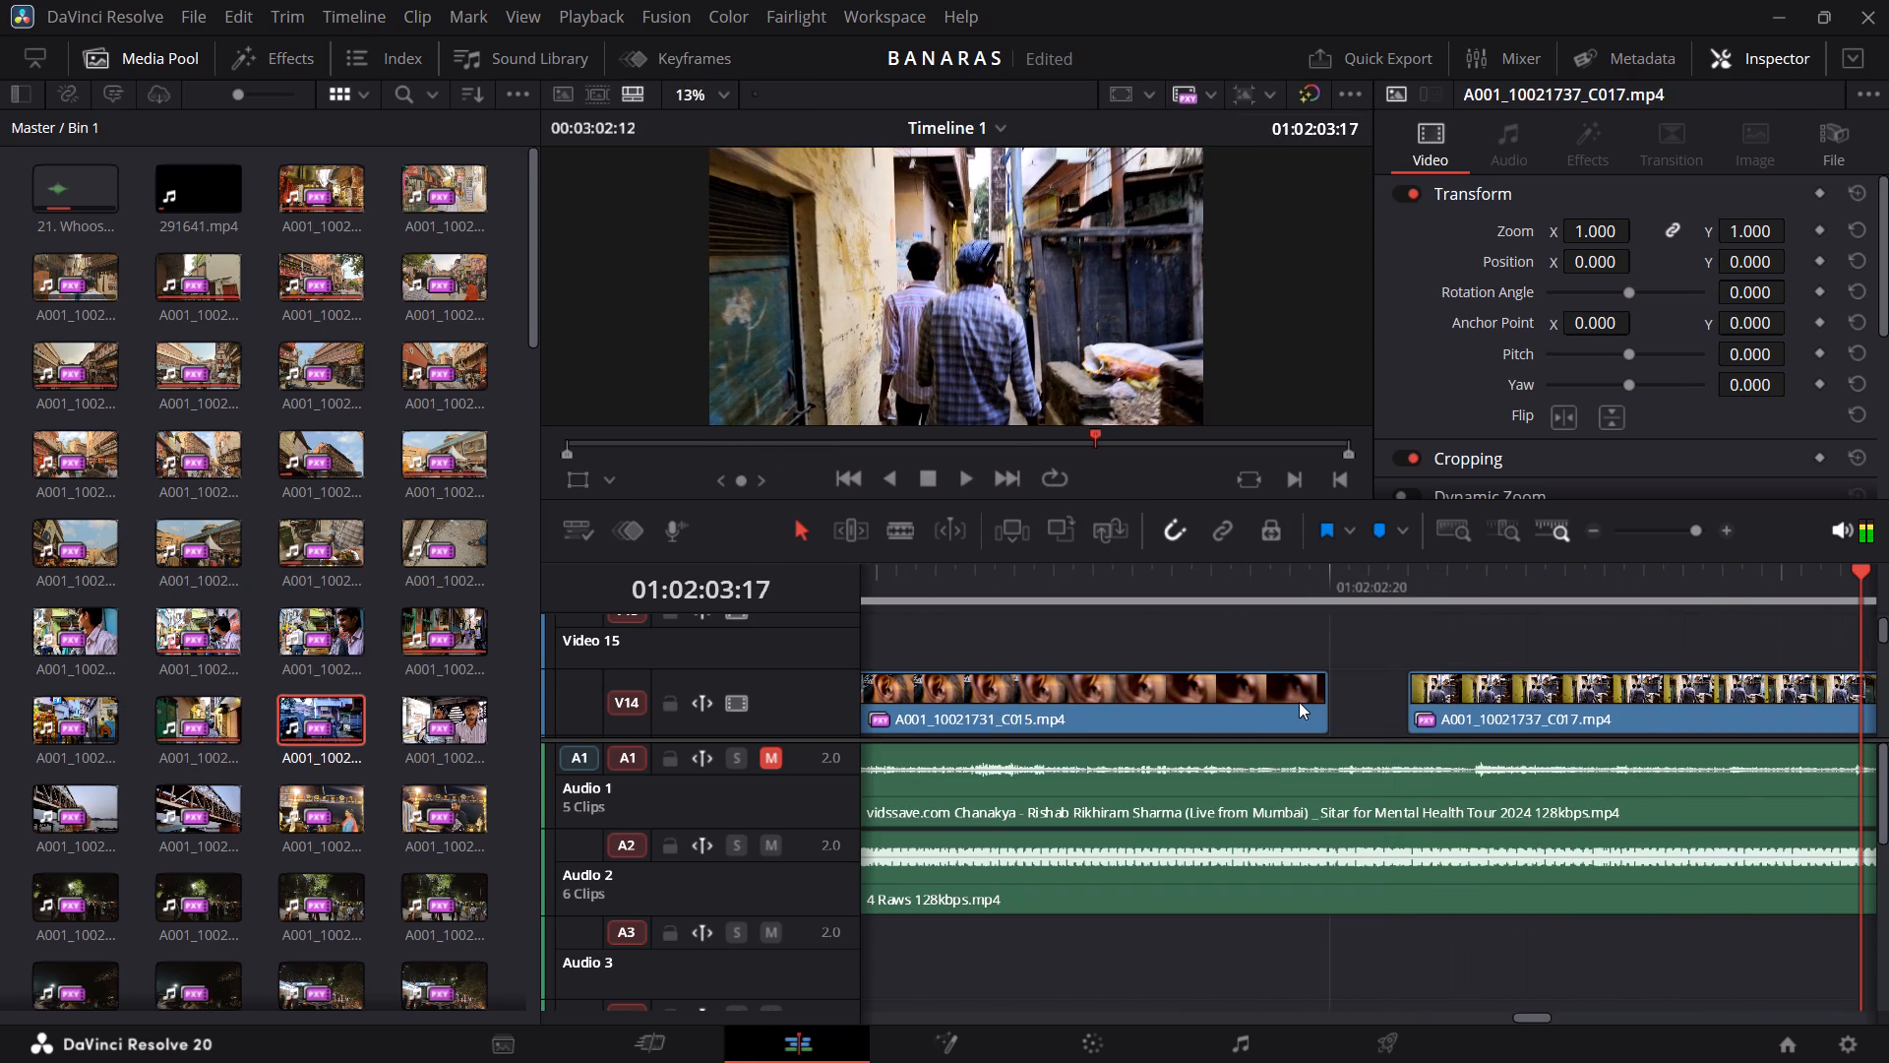
{"action": "scroll", "coordinate": [1397, 689], "scroll_direction": "left", "scroll_amount": 18}
{"action": "scroll", "coordinate": [1397, 689], "scroll_direction": "left", "scroll_amount": 11}
{"action": "scroll", "coordinate": [1397, 689], "scroll_direction": "right", "scroll_amount": 14}
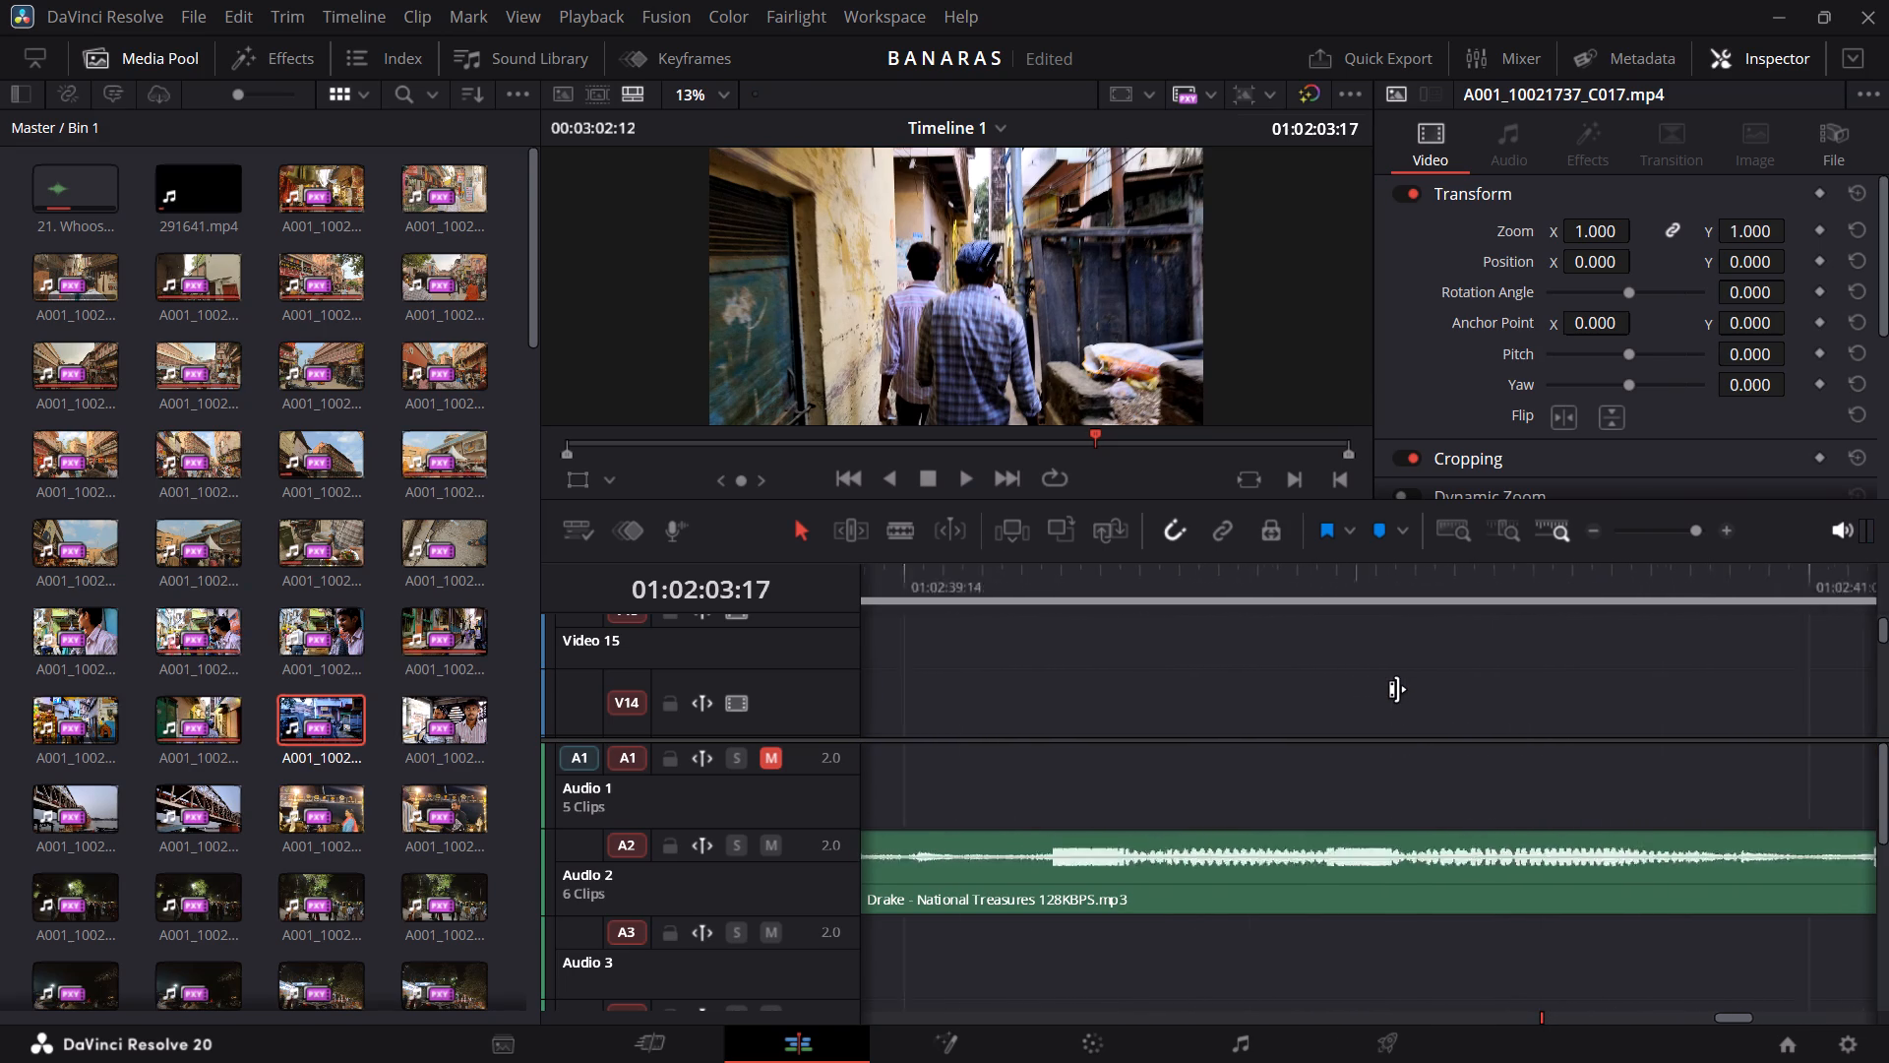
{"action": "scroll", "coordinate": [1397, 689], "scroll_direction": "right", "scroll_amount": 1}
{"action": "scroll", "coordinate": [1397, 689], "scroll_direction": "left", "scroll_amount": 1}
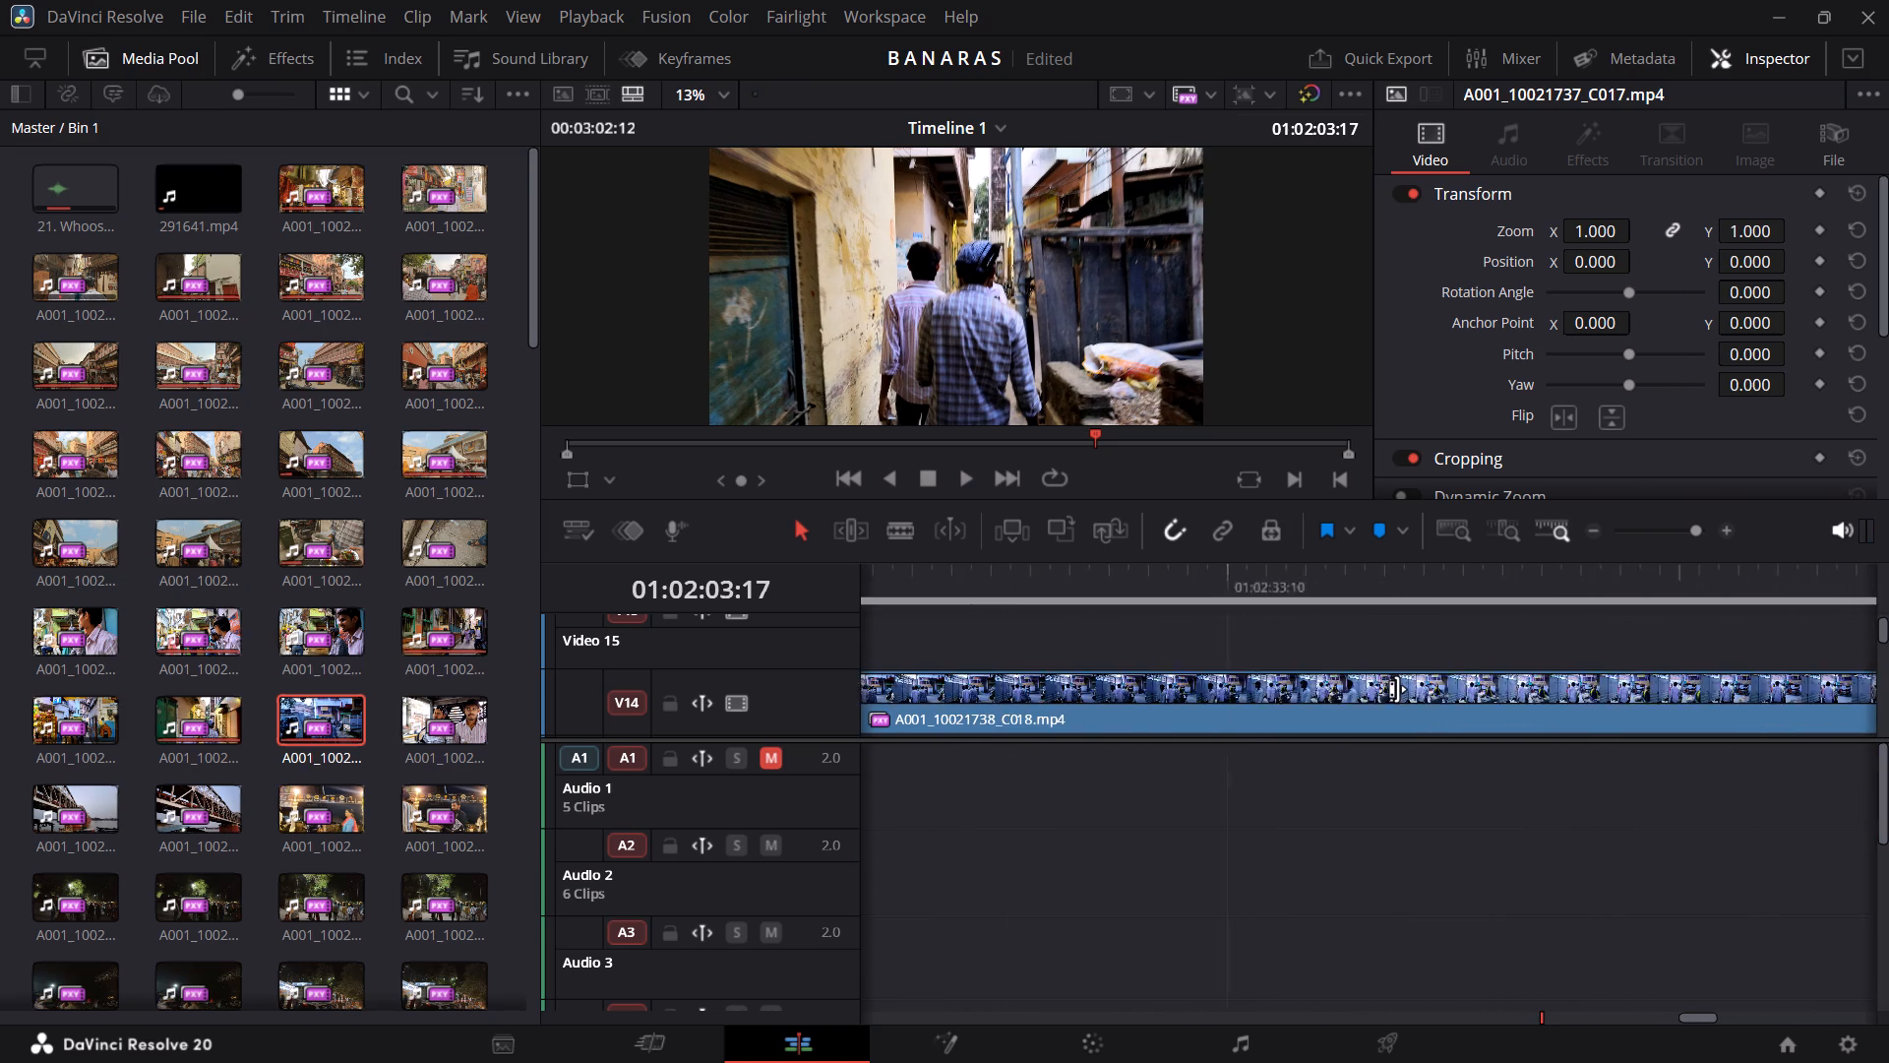
{"action": "scroll", "coordinate": [1397, 689], "scroll_direction": "left", "scroll_amount": 5}
{"action": "scroll", "coordinate": [1397, 689], "scroll_direction": "right", "scroll_amount": 1}
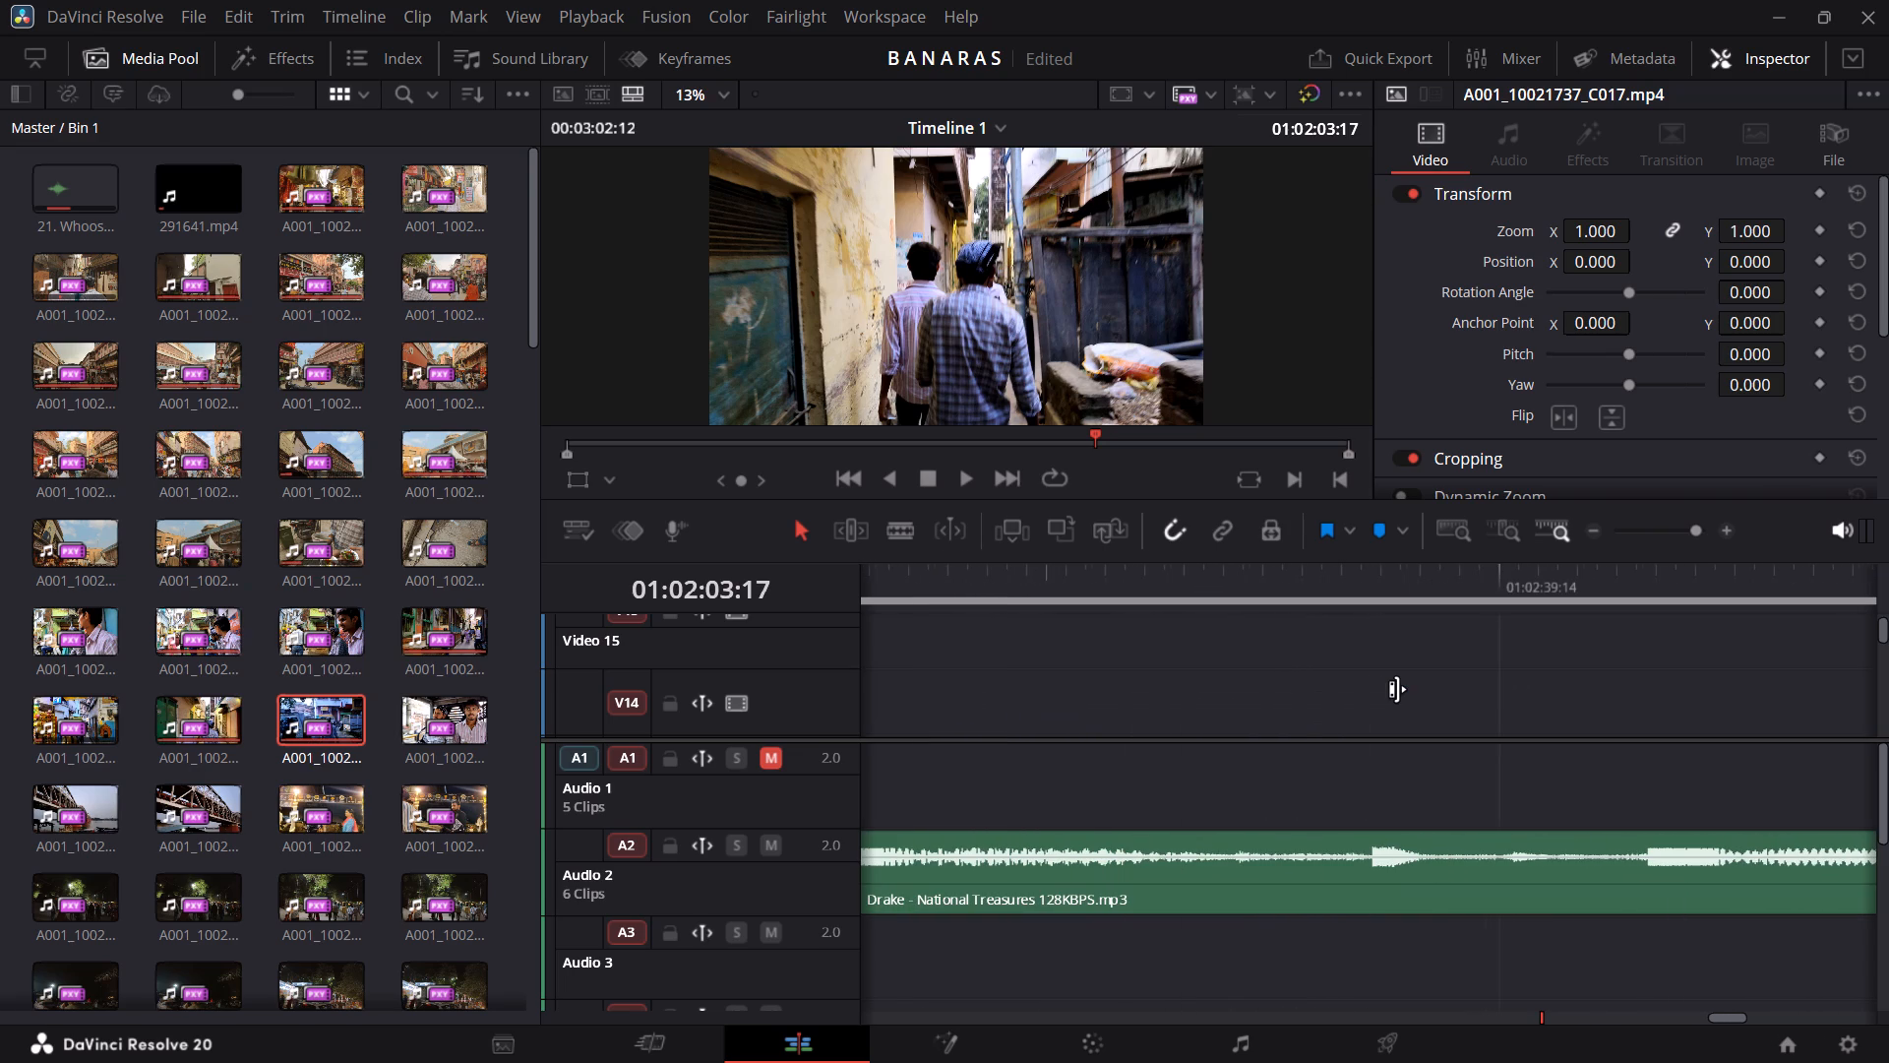
{"action": "scroll", "coordinate": [1397, 689], "scroll_direction": "right", "scroll_amount": 1}
Preview playback from 01:02:36:09 and delete the Drake - National Treasures 128KBPS.mp3 clip from A2.
{"action": "left_click", "coordinate": [1213, 882]}
{"action": "scroll", "coordinate": [1213, 882], "scroll_direction": "right", "scroll_amount": 1}
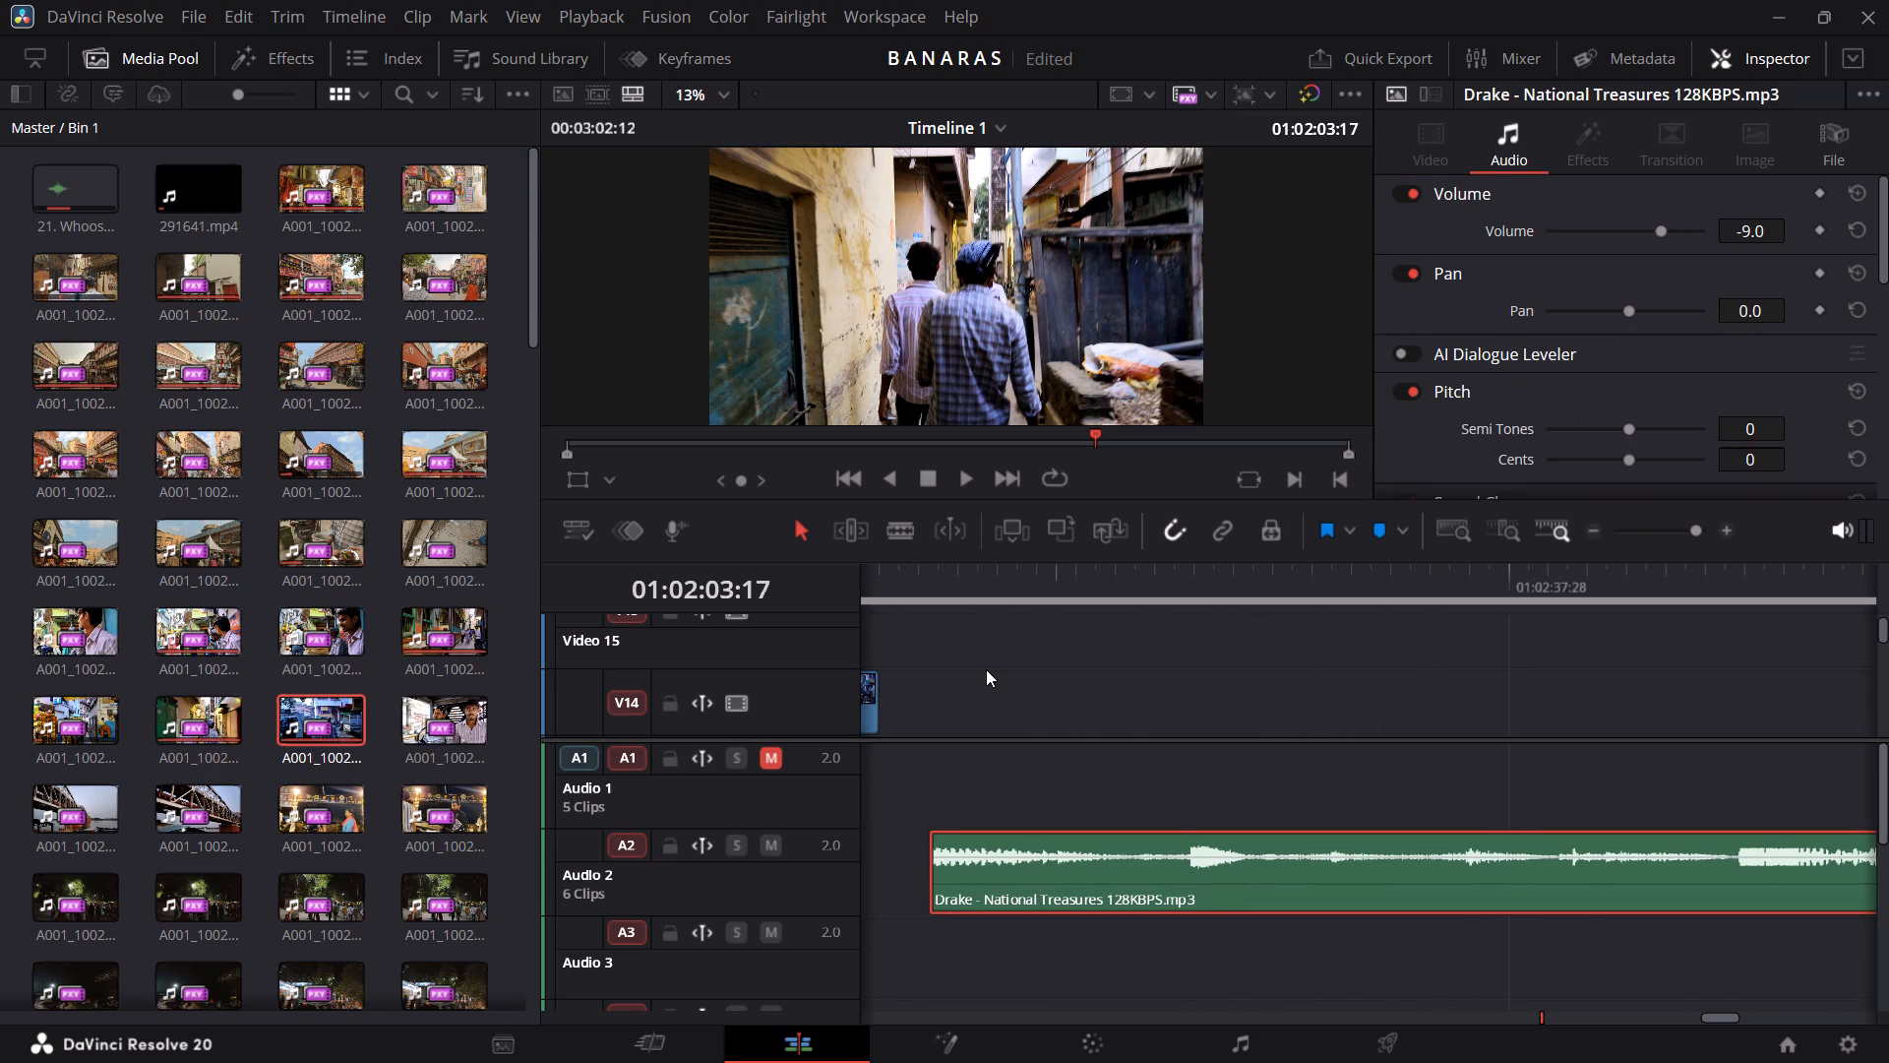
{"action": "scroll", "coordinate": [986, 669], "scroll_direction": "right", "scroll_amount": 1}
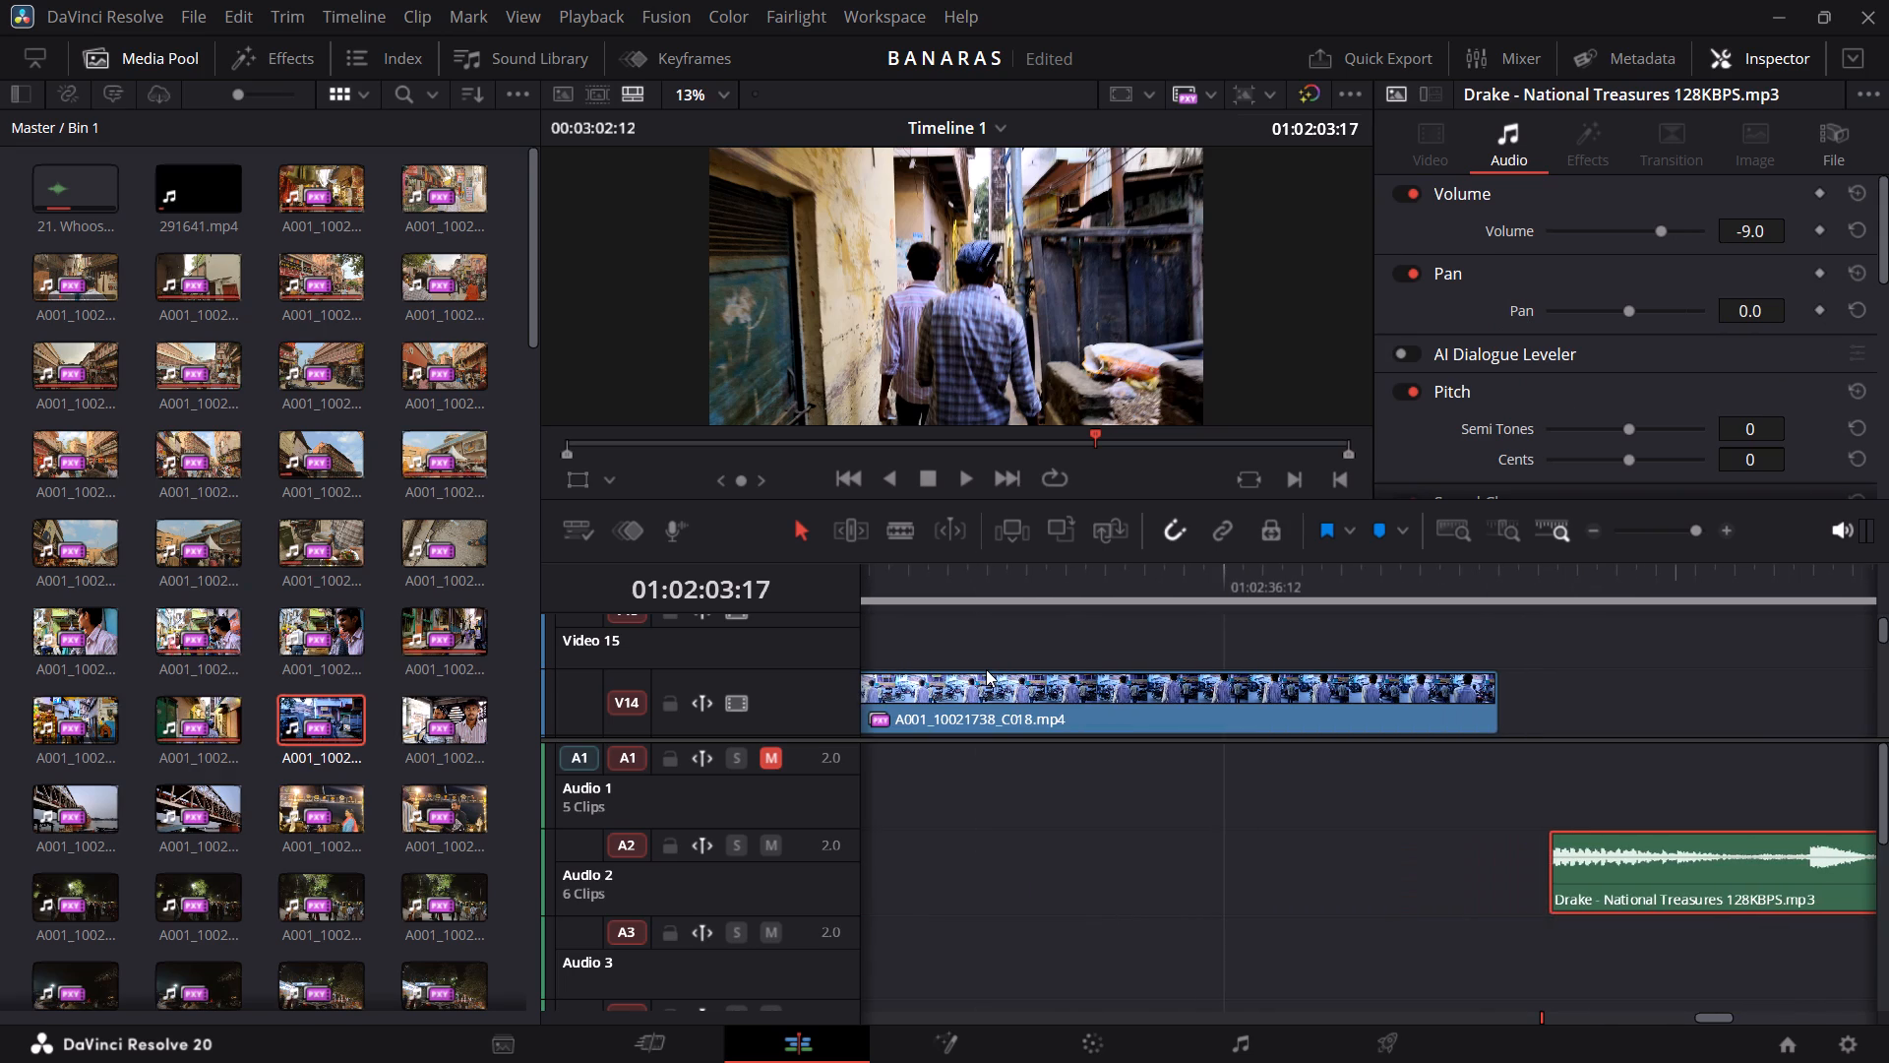
{"action": "left_click", "coordinate": [1174, 595]}
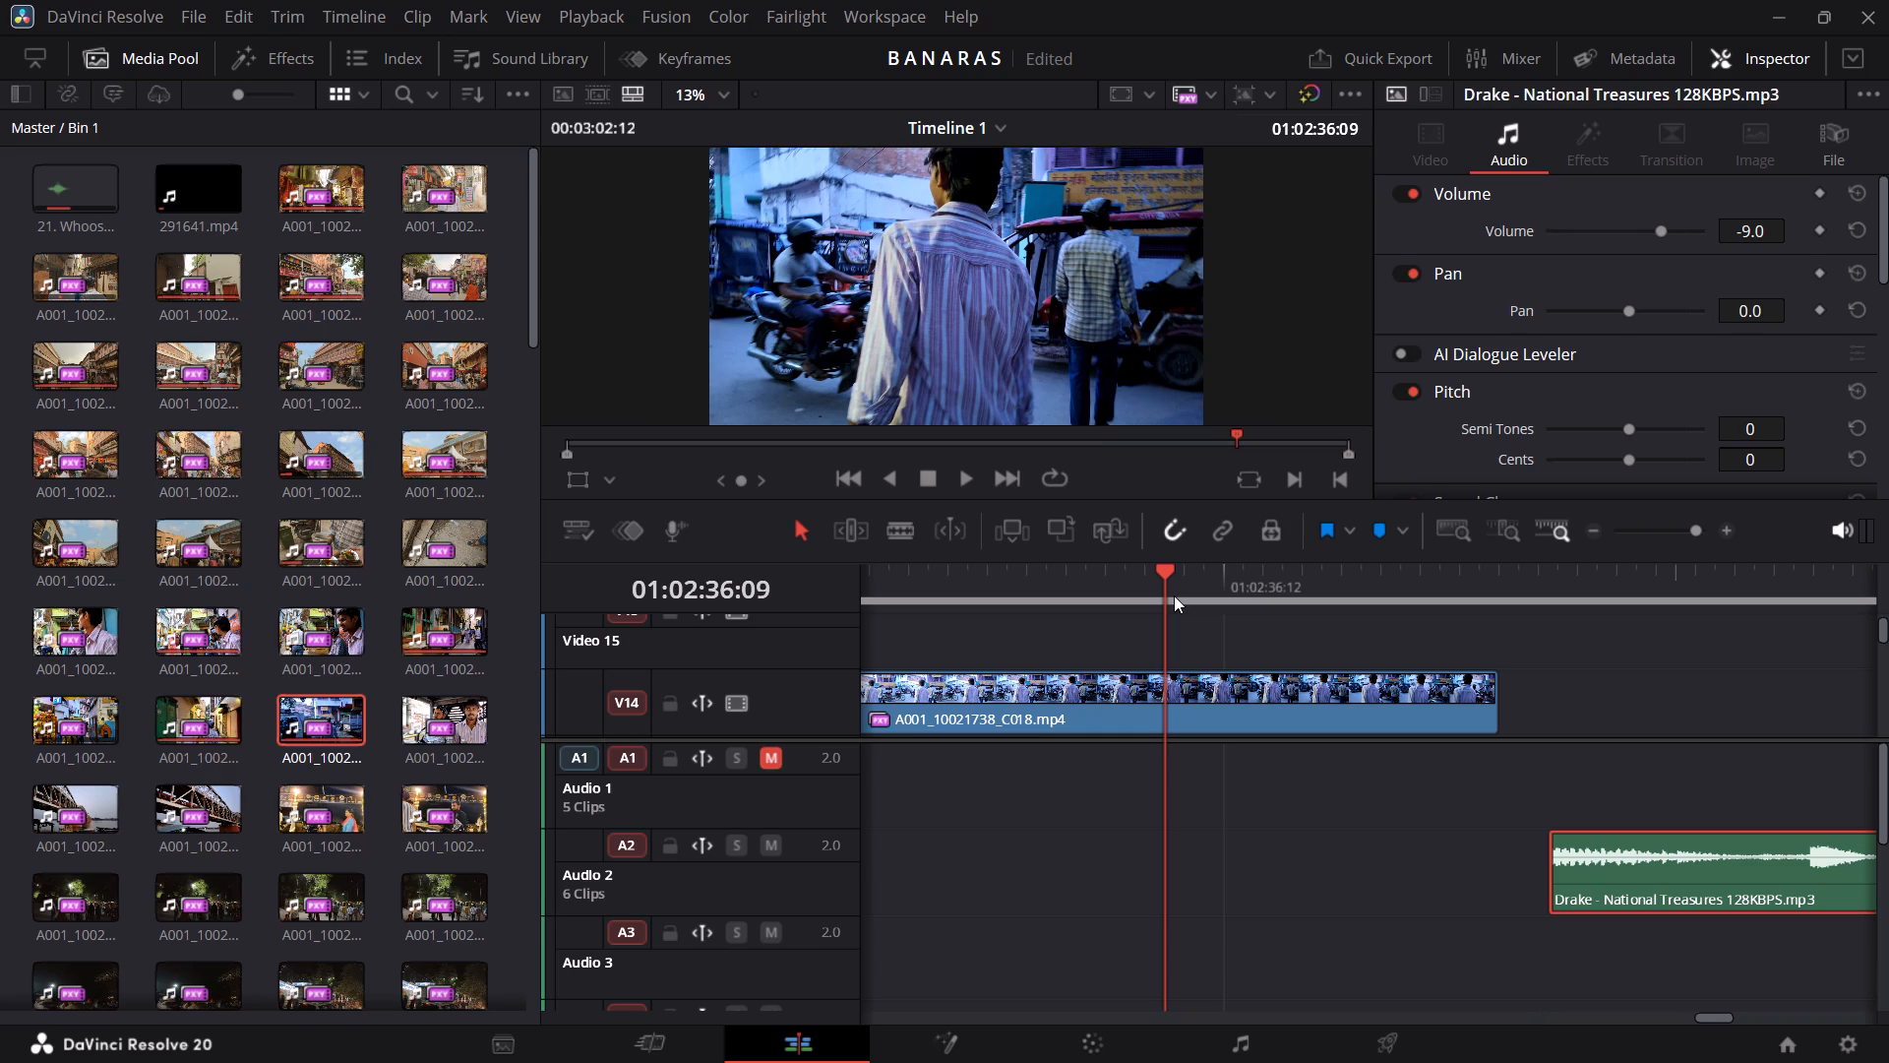
{"action": "key", "text": "space"}
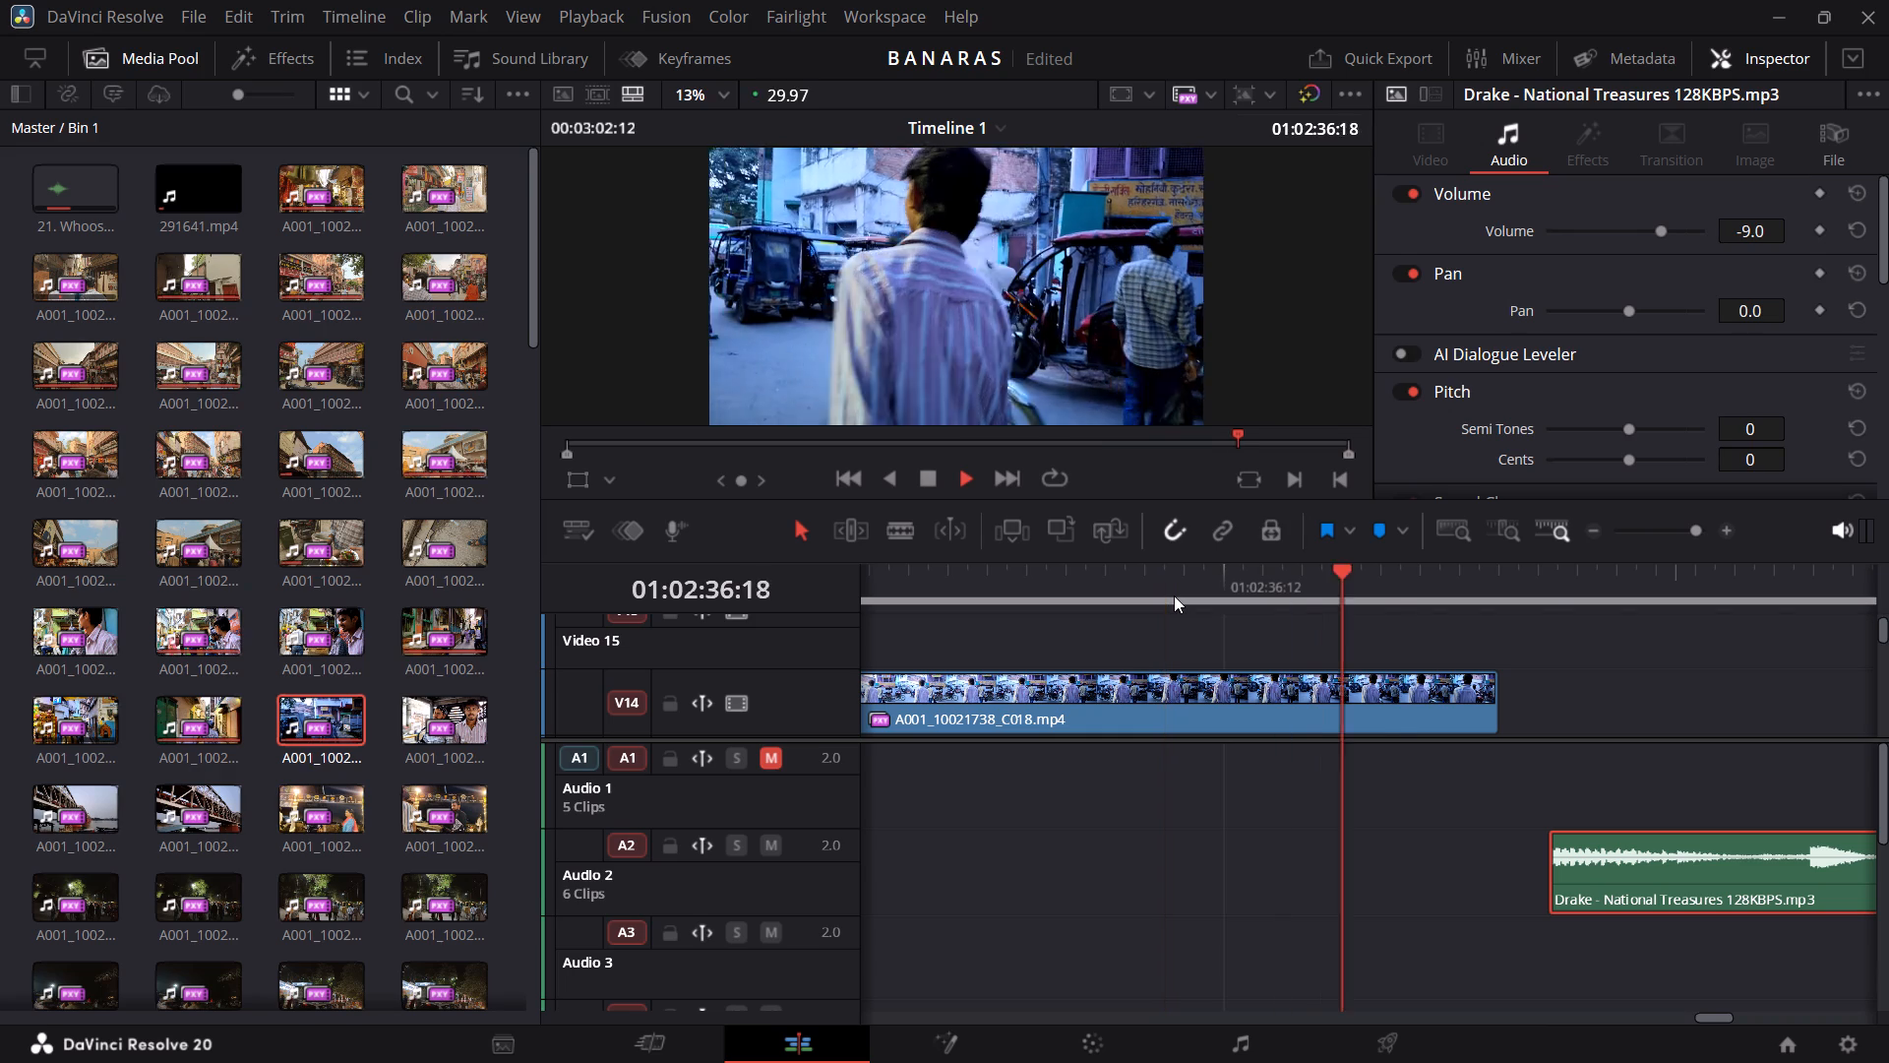
{"action": "key", "text": "space"}
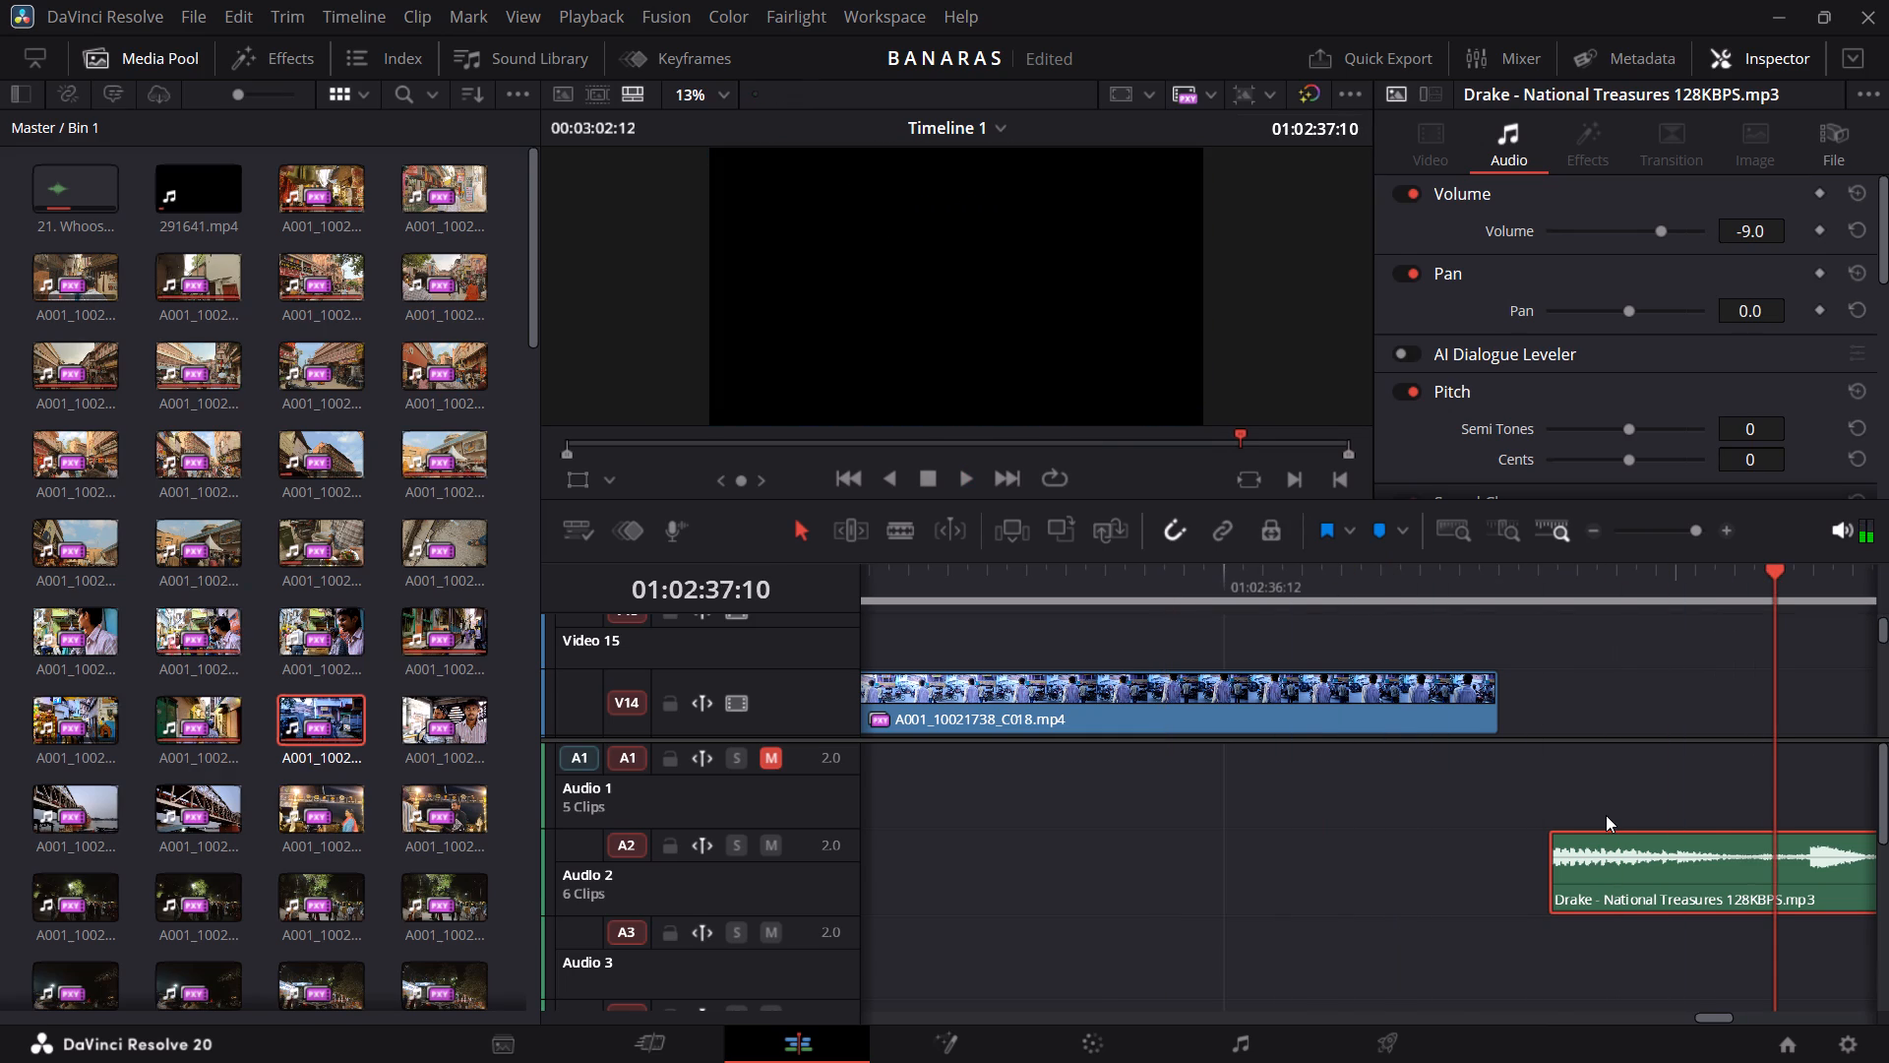
{"action": "key", "text": "BackSpace"}
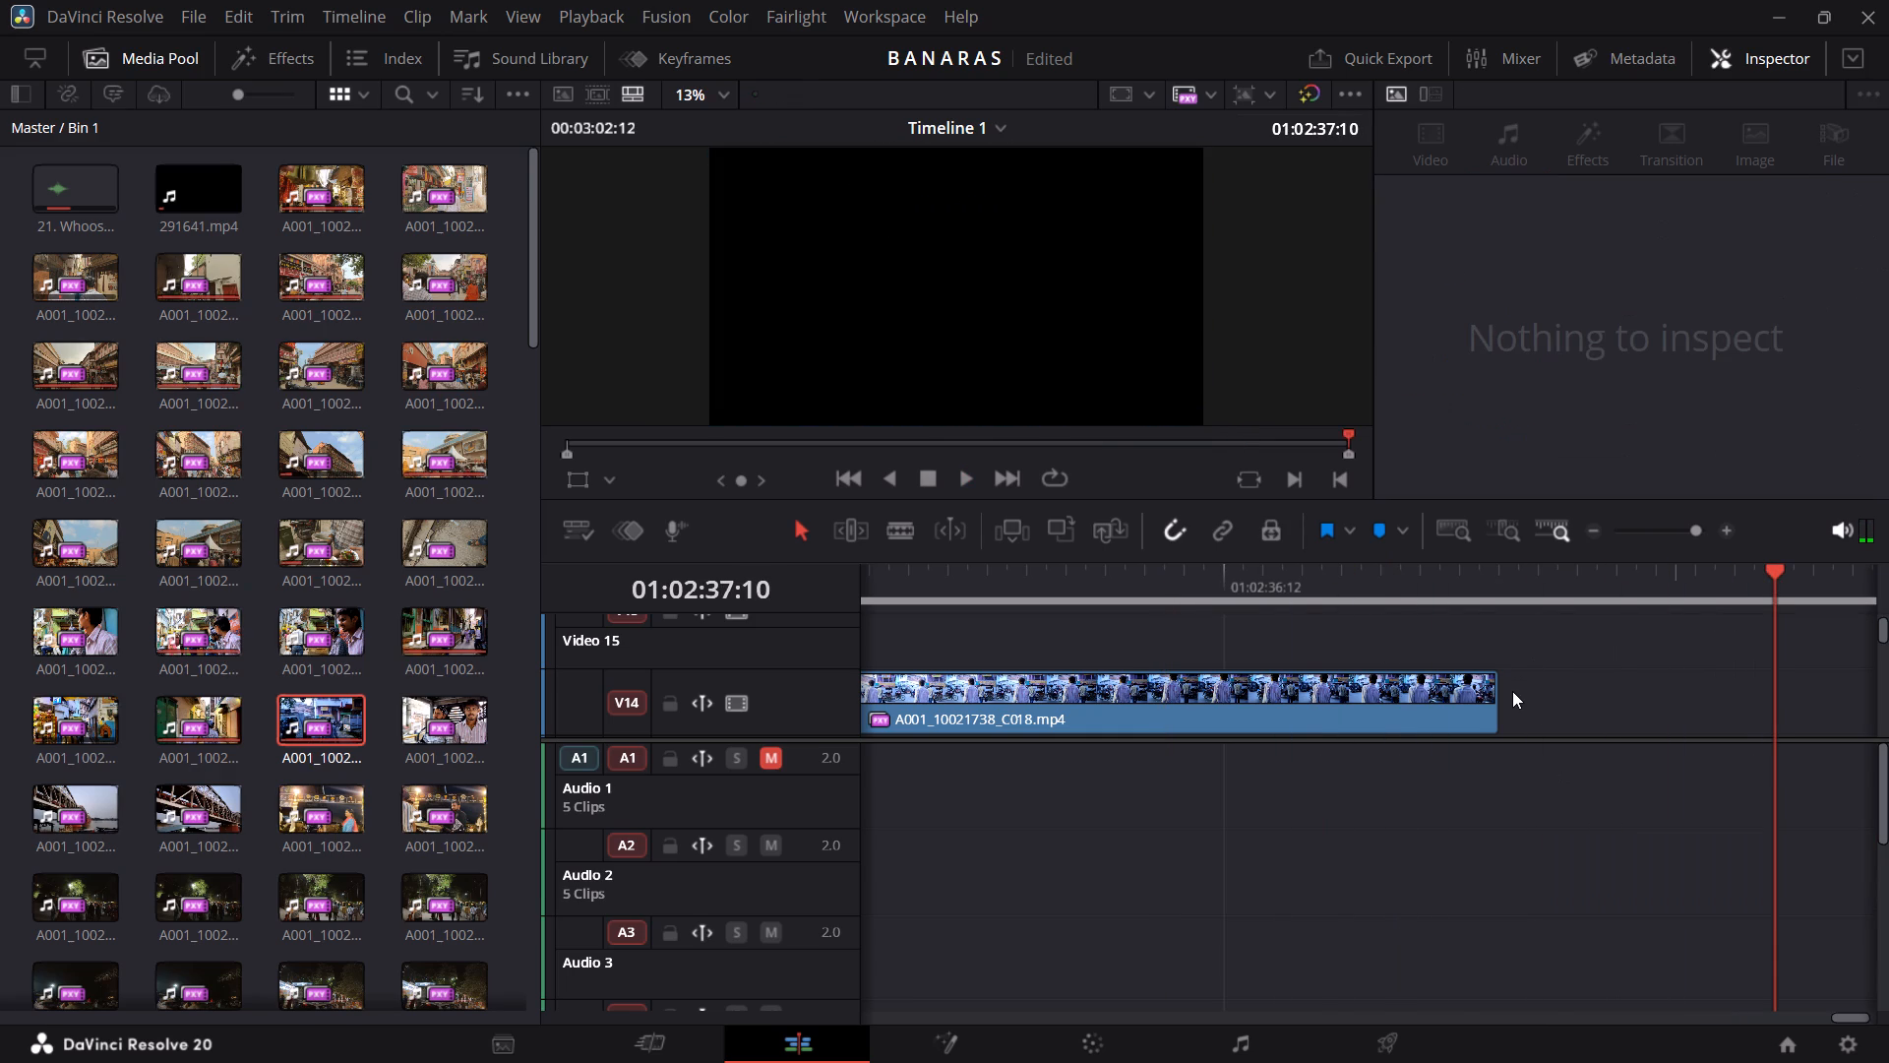
Add only the video of A001_10021741_C021.mp4 to V14, just after the end of A001_10021738_C018.mp4.
{"action": "scroll", "coordinate": [1512, 691], "scroll_direction": "left", "scroll_amount": 1}
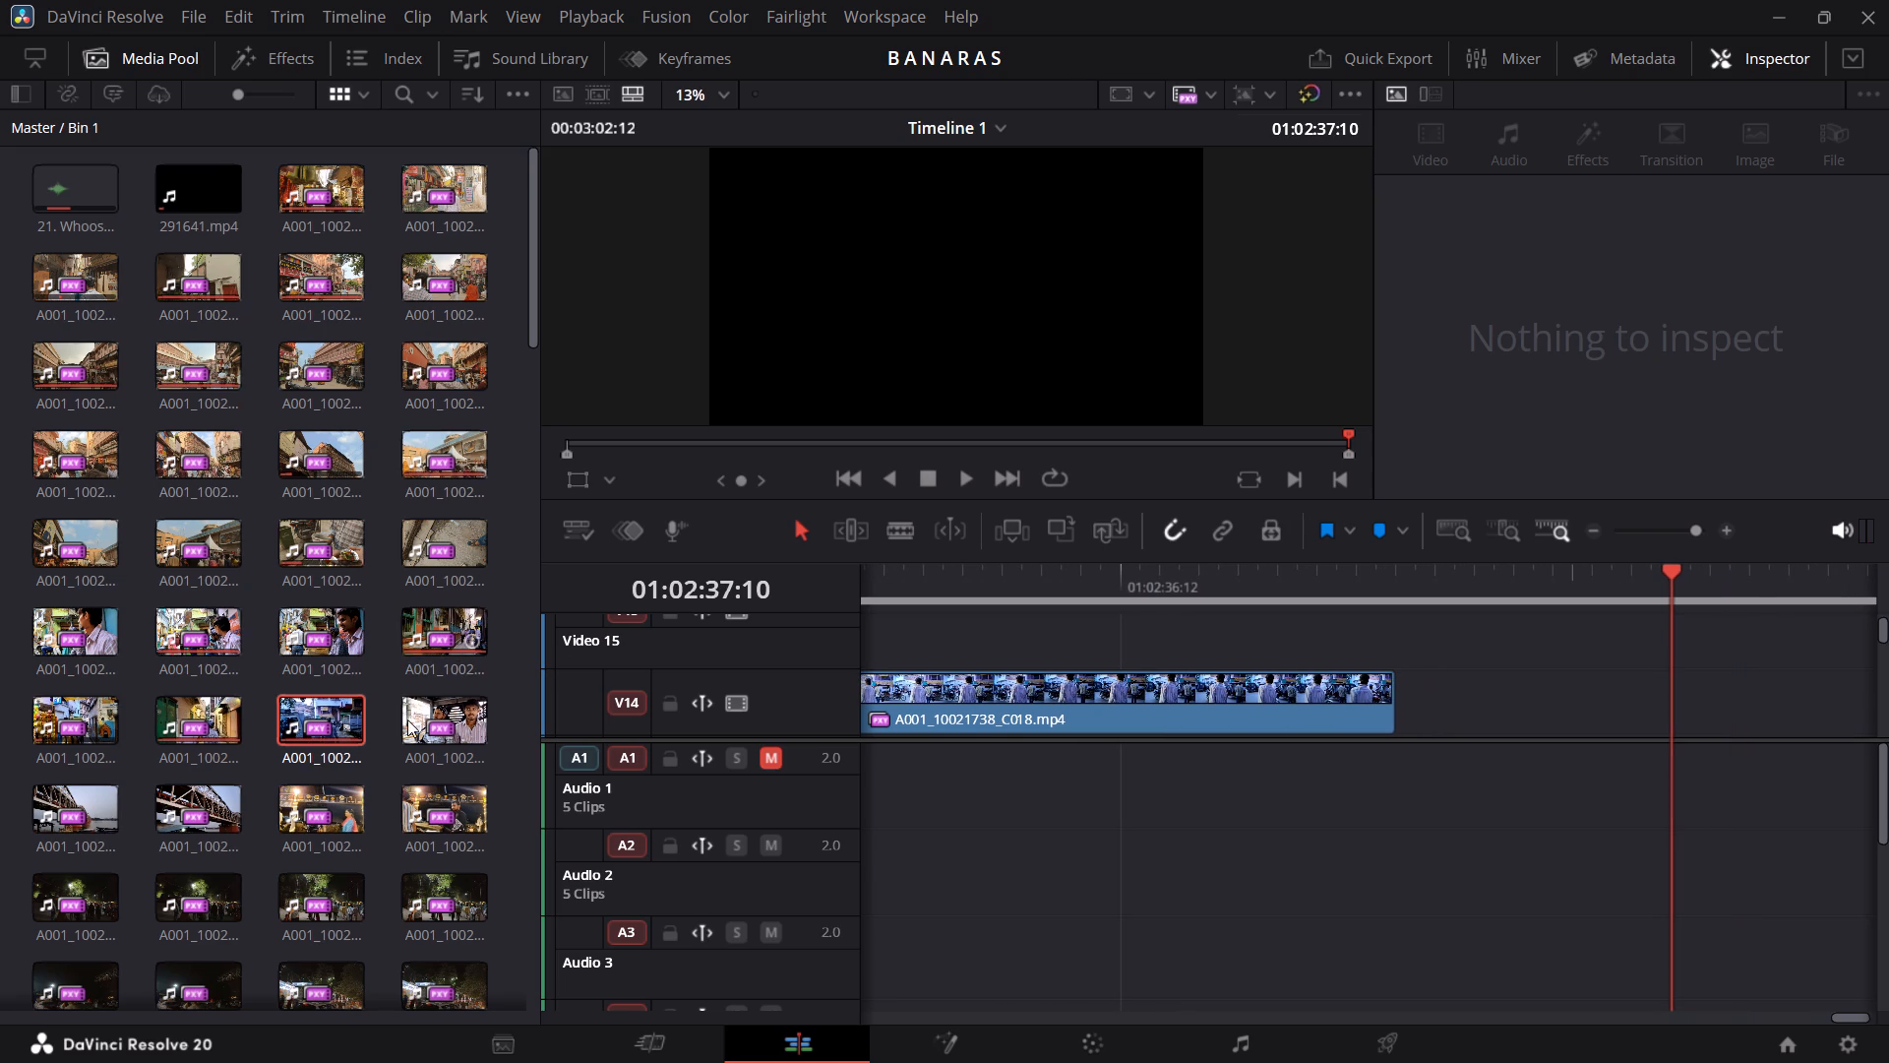
{"action": "left_click", "coordinate": [429, 725]}
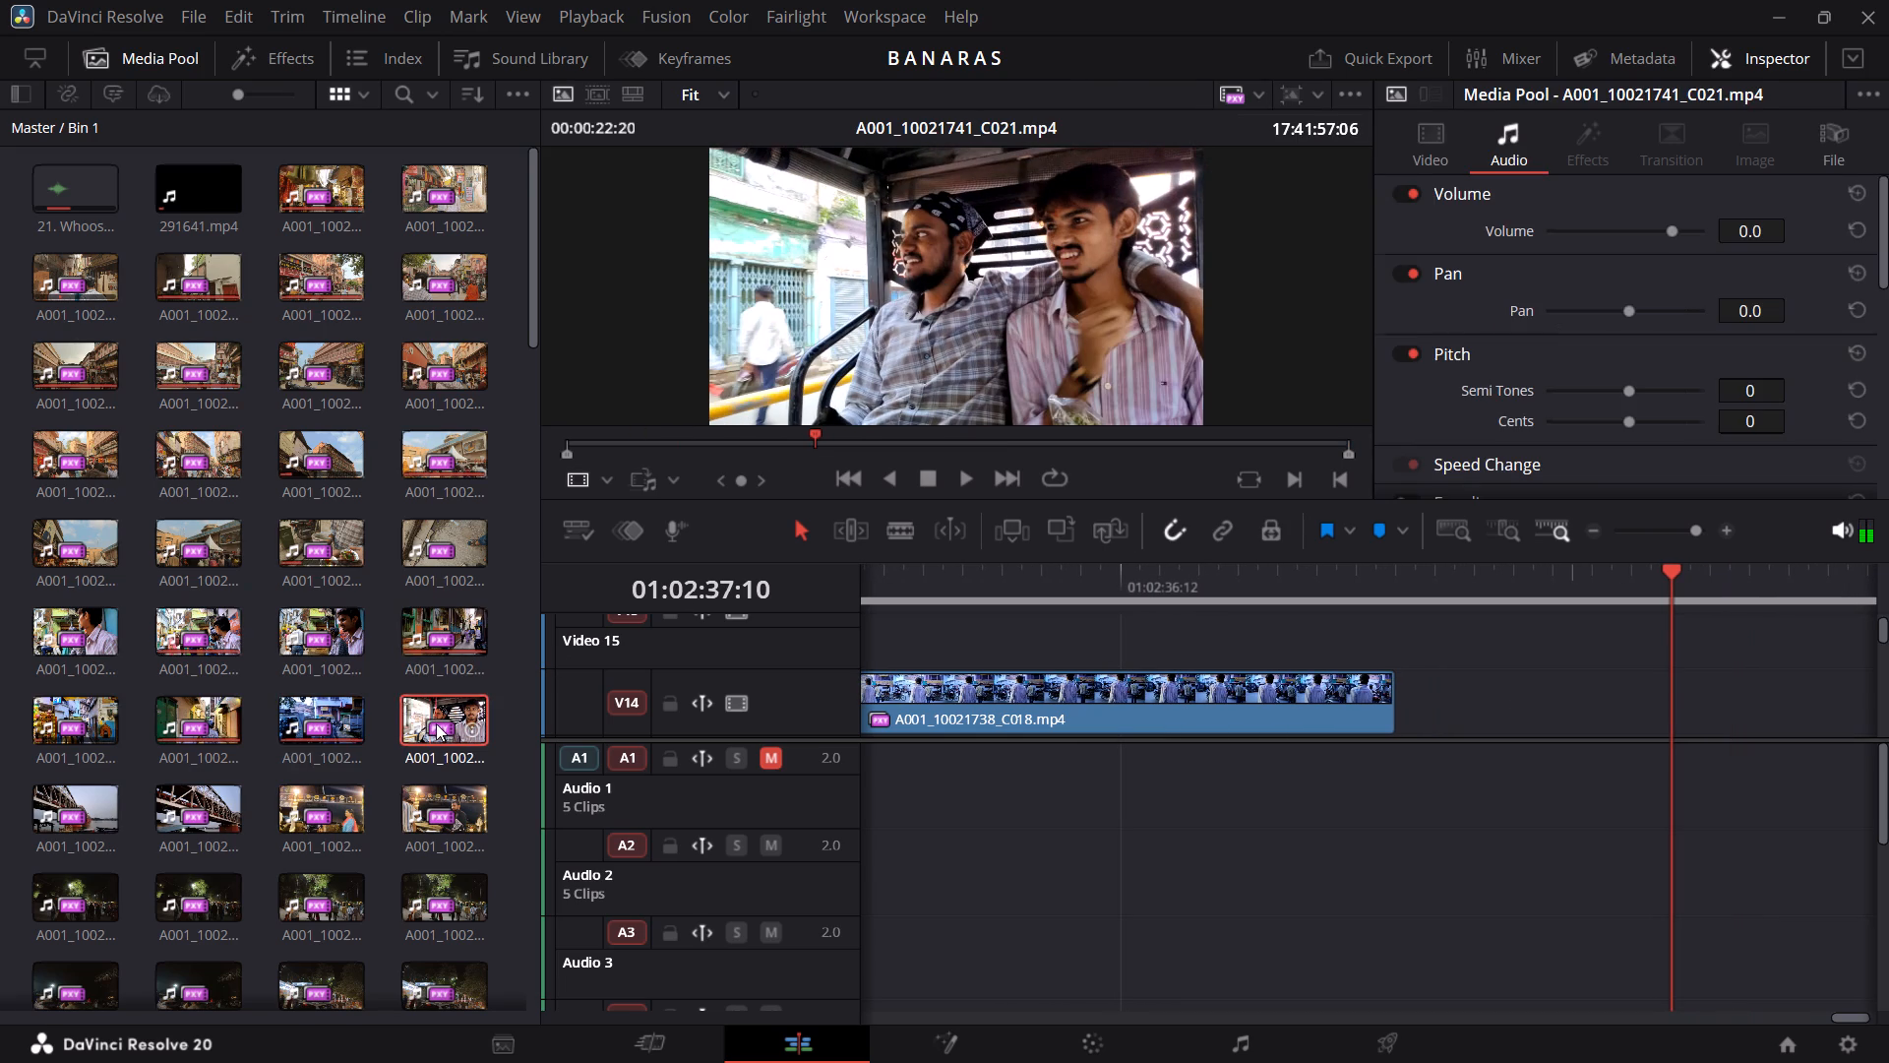
{"action": "double_click", "coordinate": [418, 718]}
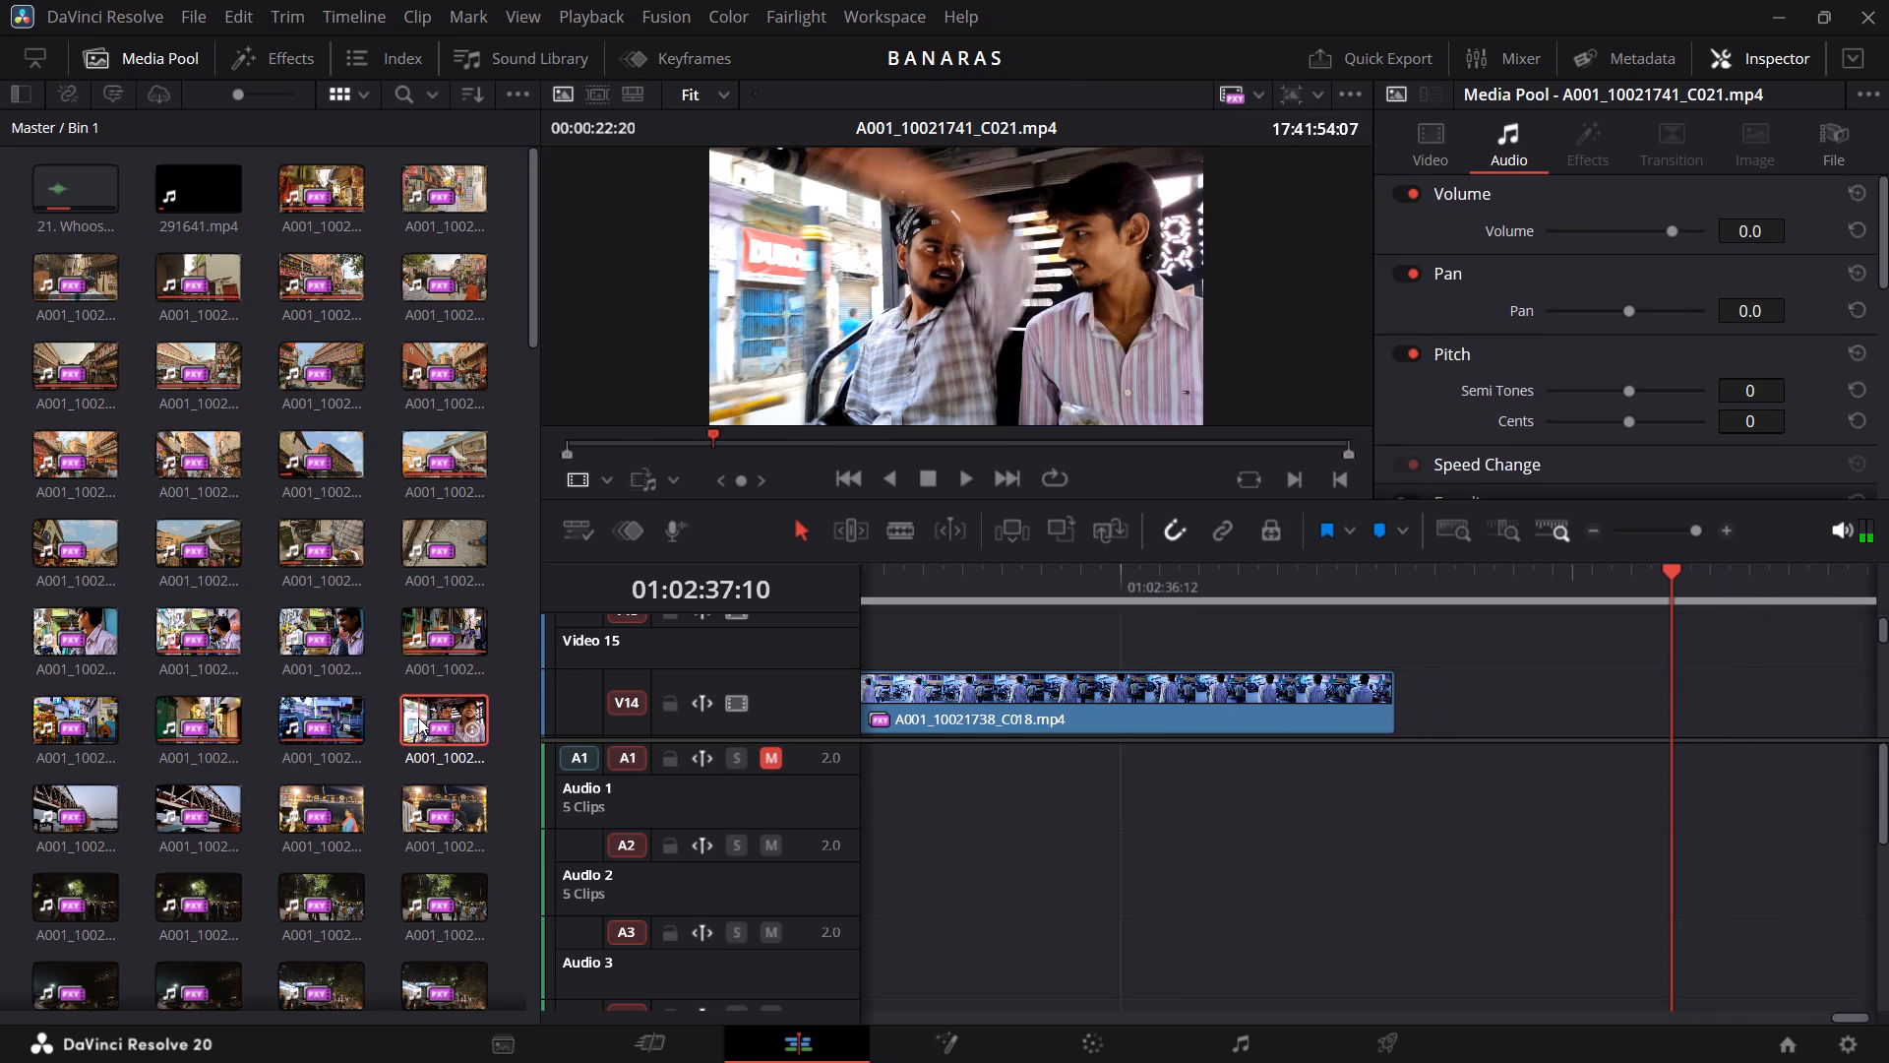
{"action": "left_click_drag", "start_coordinate": [913, 398], "coordinate": [1410, 694]}
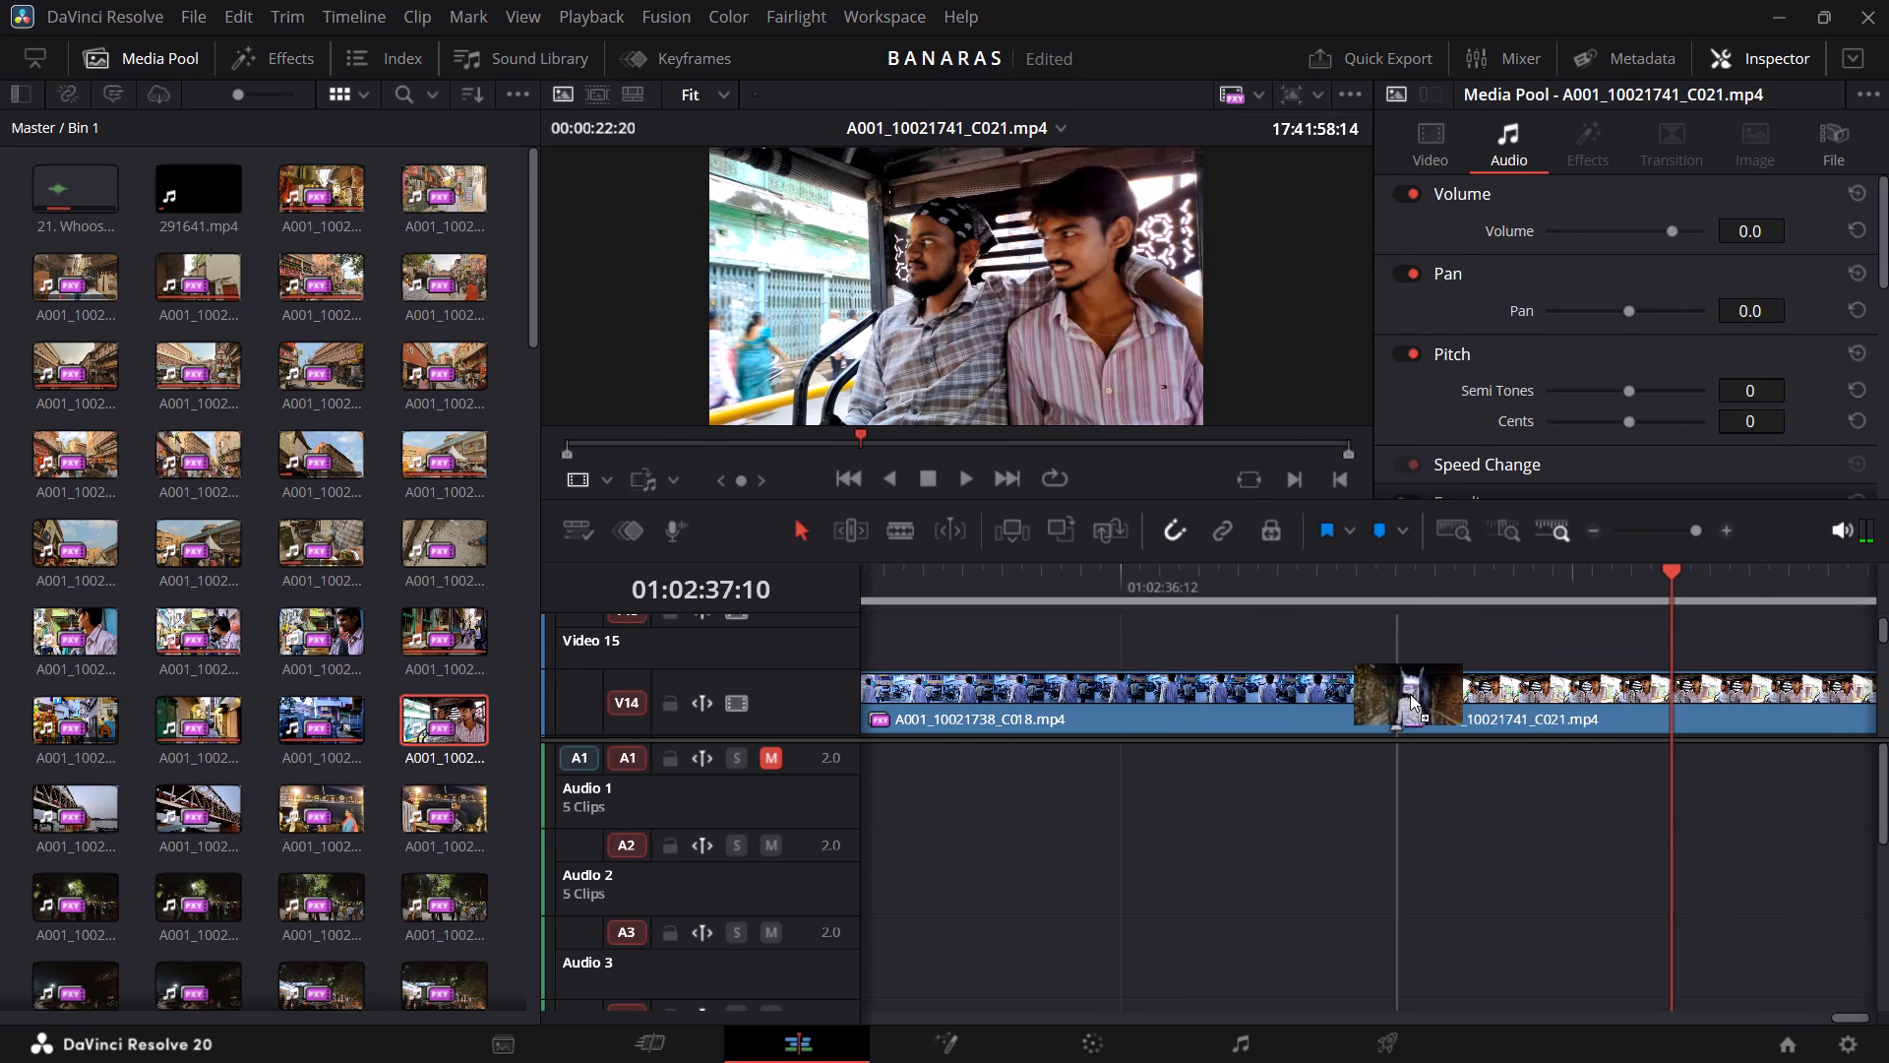
{"action": "left_click_drag", "start_coordinate": [1410, 694], "coordinate": [1436, 704]}
Add only the video of A001_10021800_C521.mp4 to V14, a short gap after the end of A001_10021741_C021.mp4.
{"action": "scroll", "coordinate": [1436, 704], "scroll_direction": "left", "scroll_amount": 4}
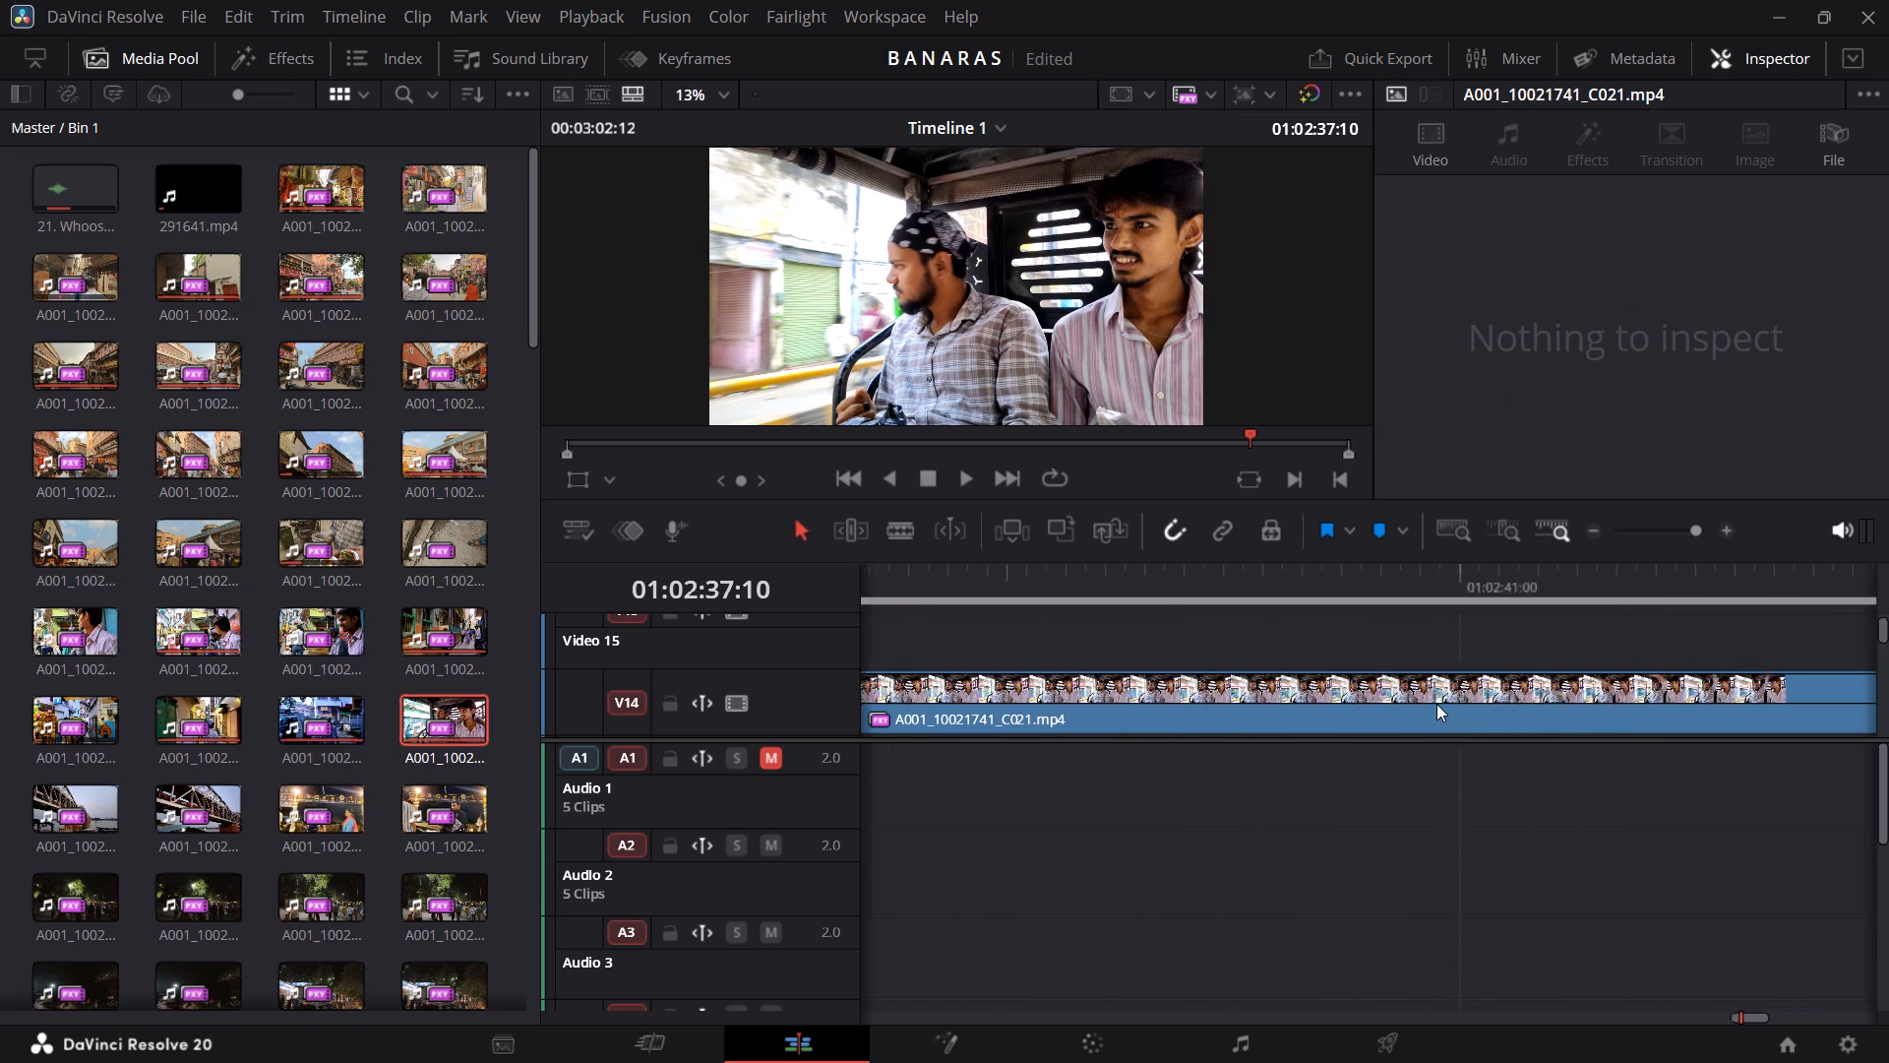
{"action": "scroll", "coordinate": [1436, 704], "scroll_direction": "left", "scroll_amount": 7}
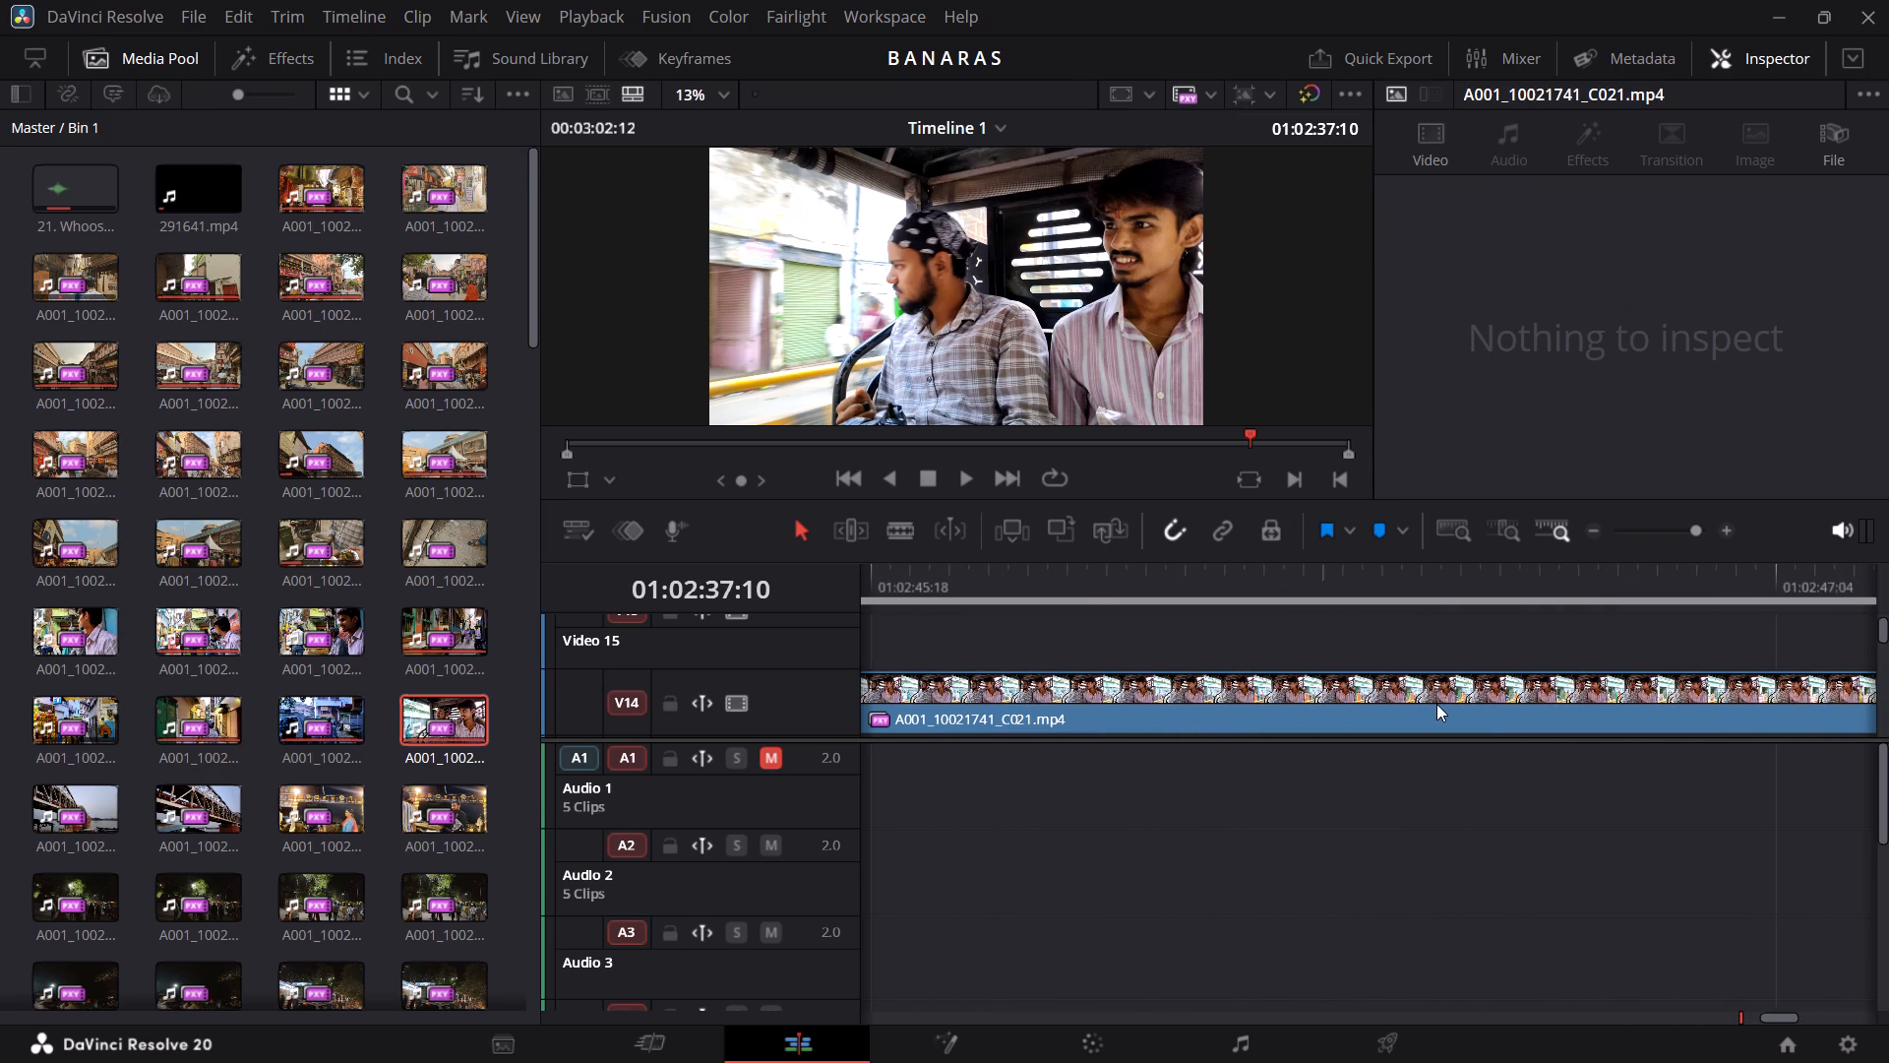
{"action": "scroll", "coordinate": [1436, 704], "scroll_direction": "left", "scroll_amount": 9}
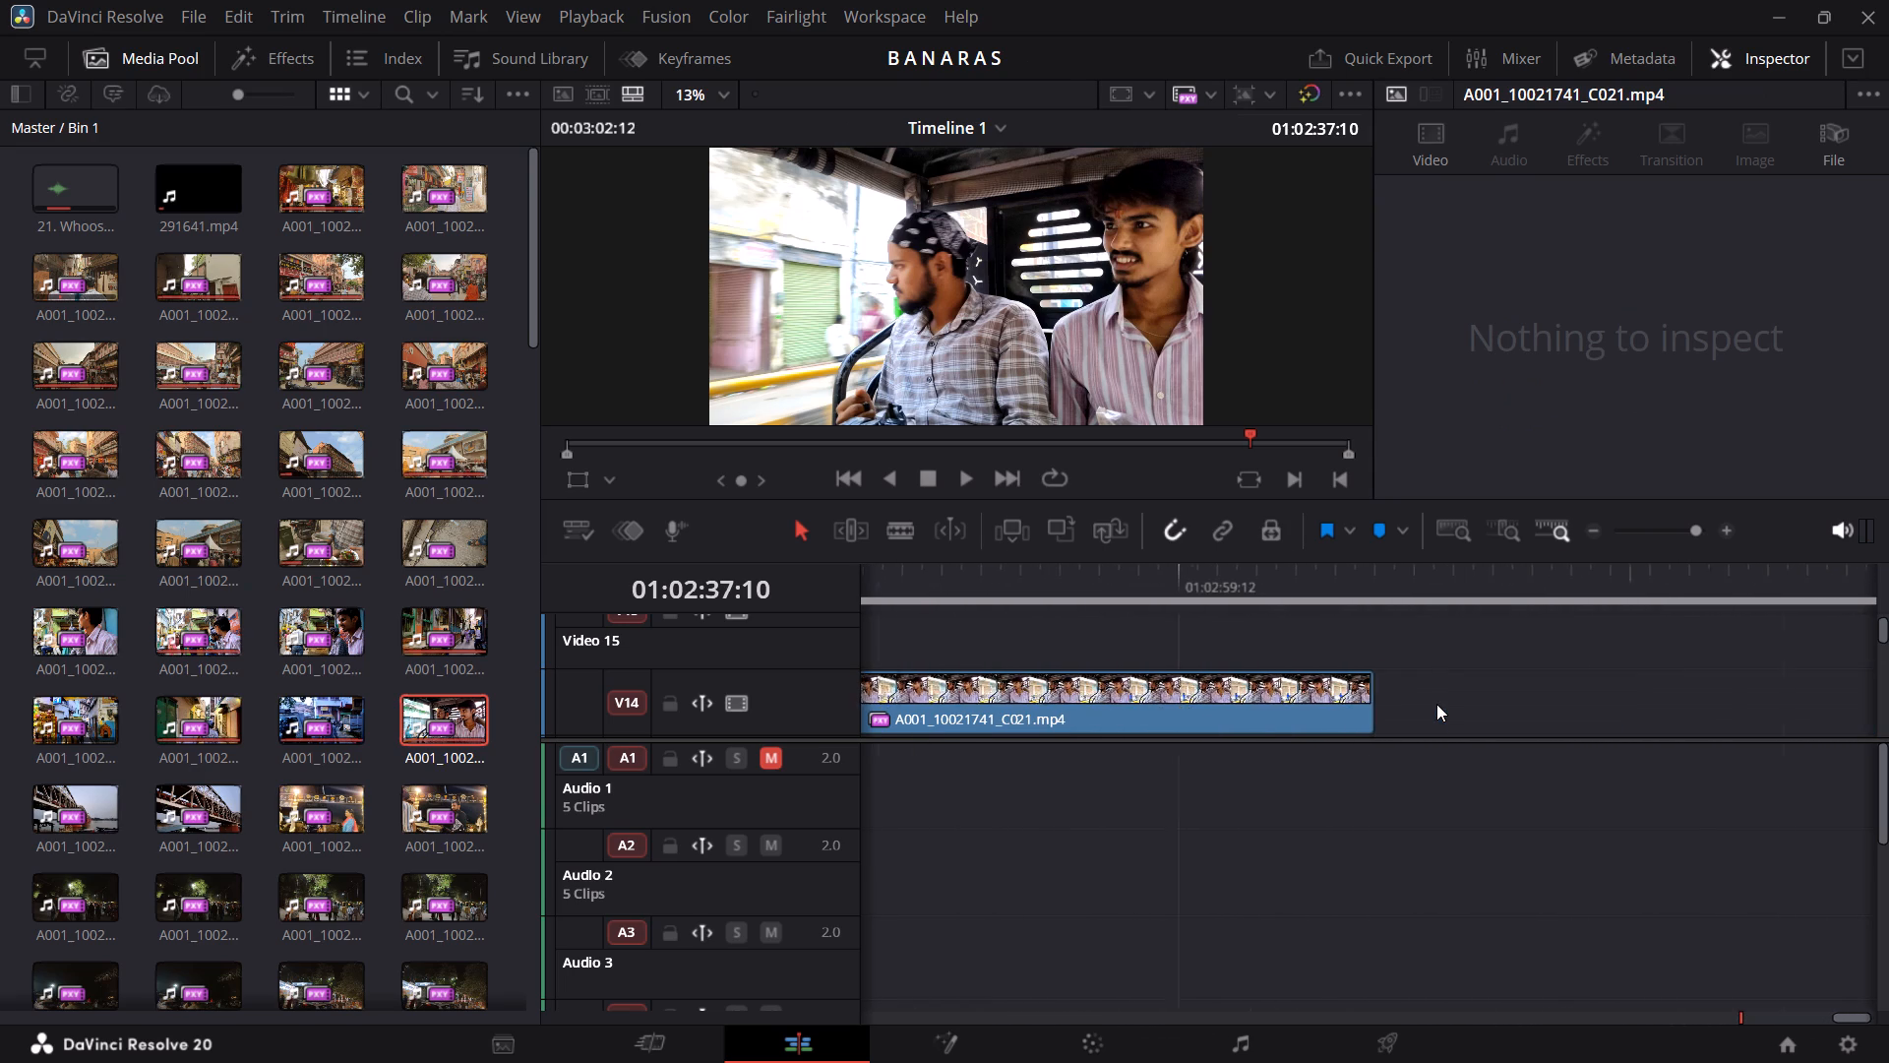
{"action": "scroll", "coordinate": [1436, 704], "scroll_direction": "left", "scroll_amount": 1}
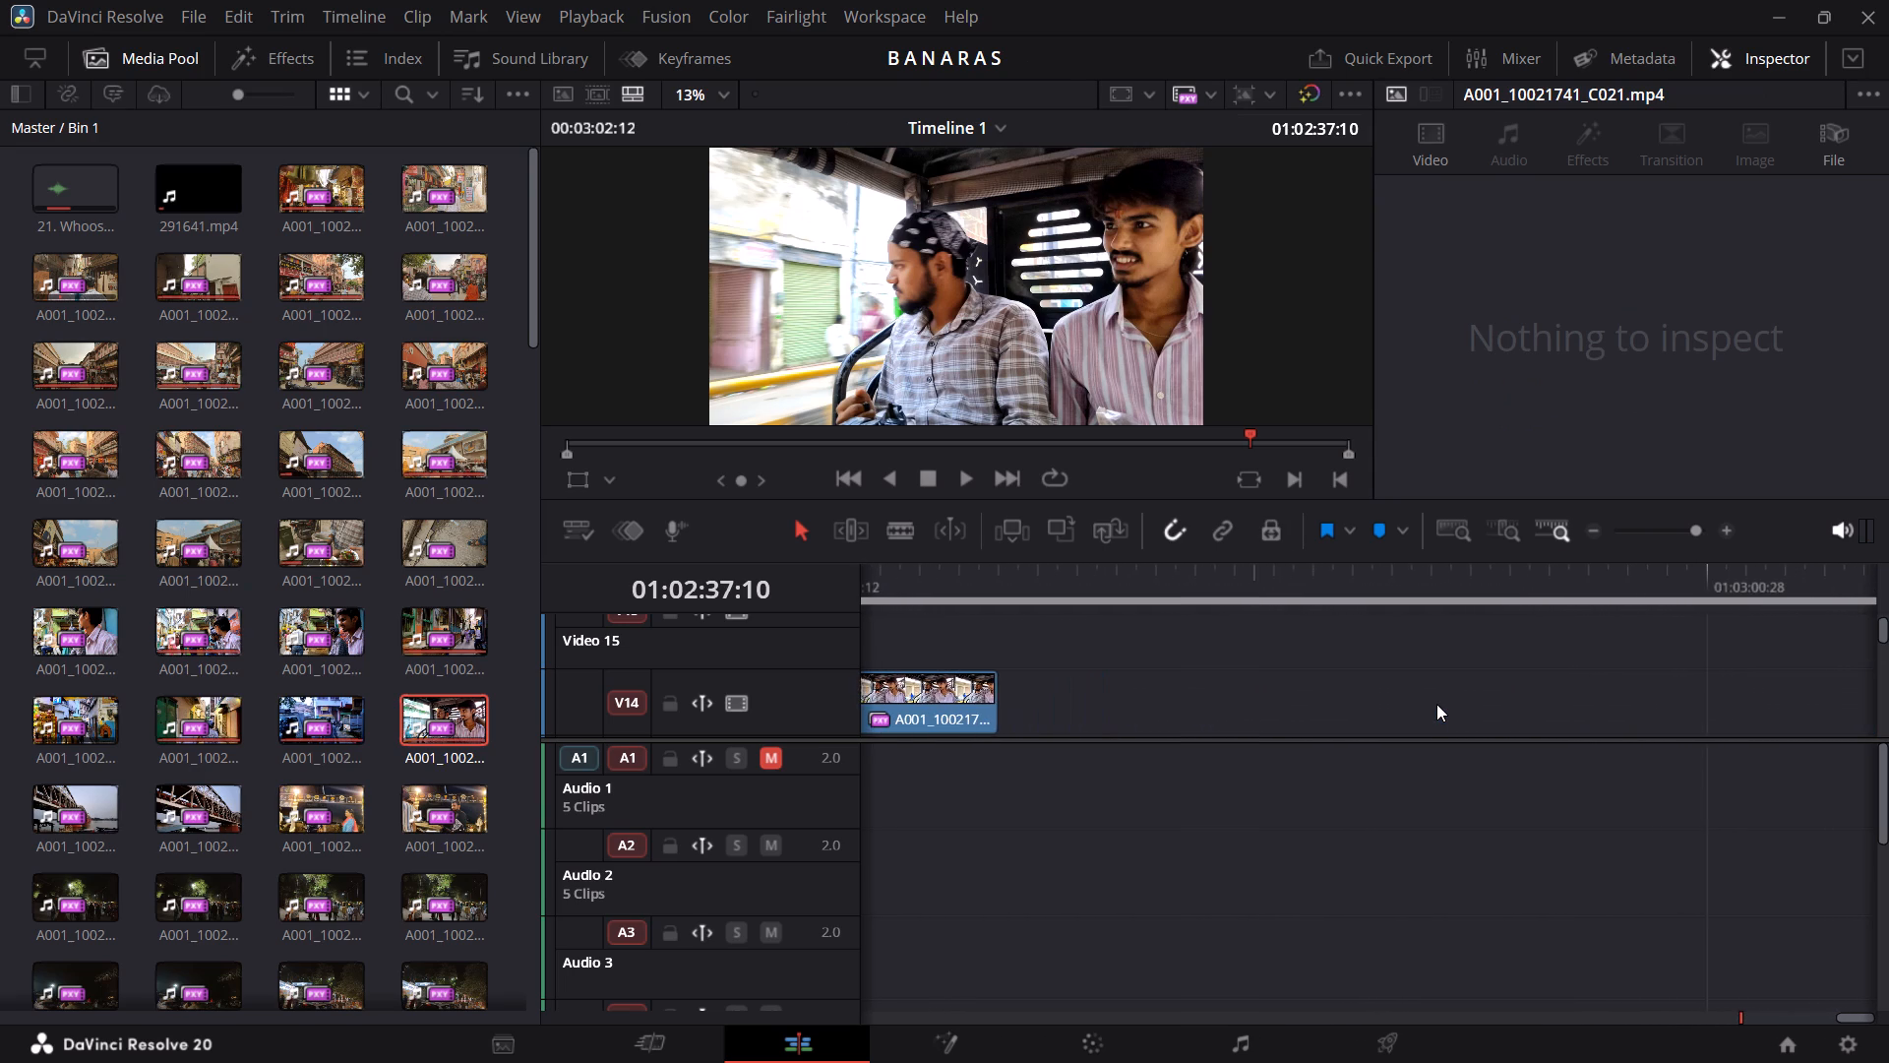
{"action": "scroll", "coordinate": [1436, 704], "scroll_direction": "left", "scroll_amount": 1}
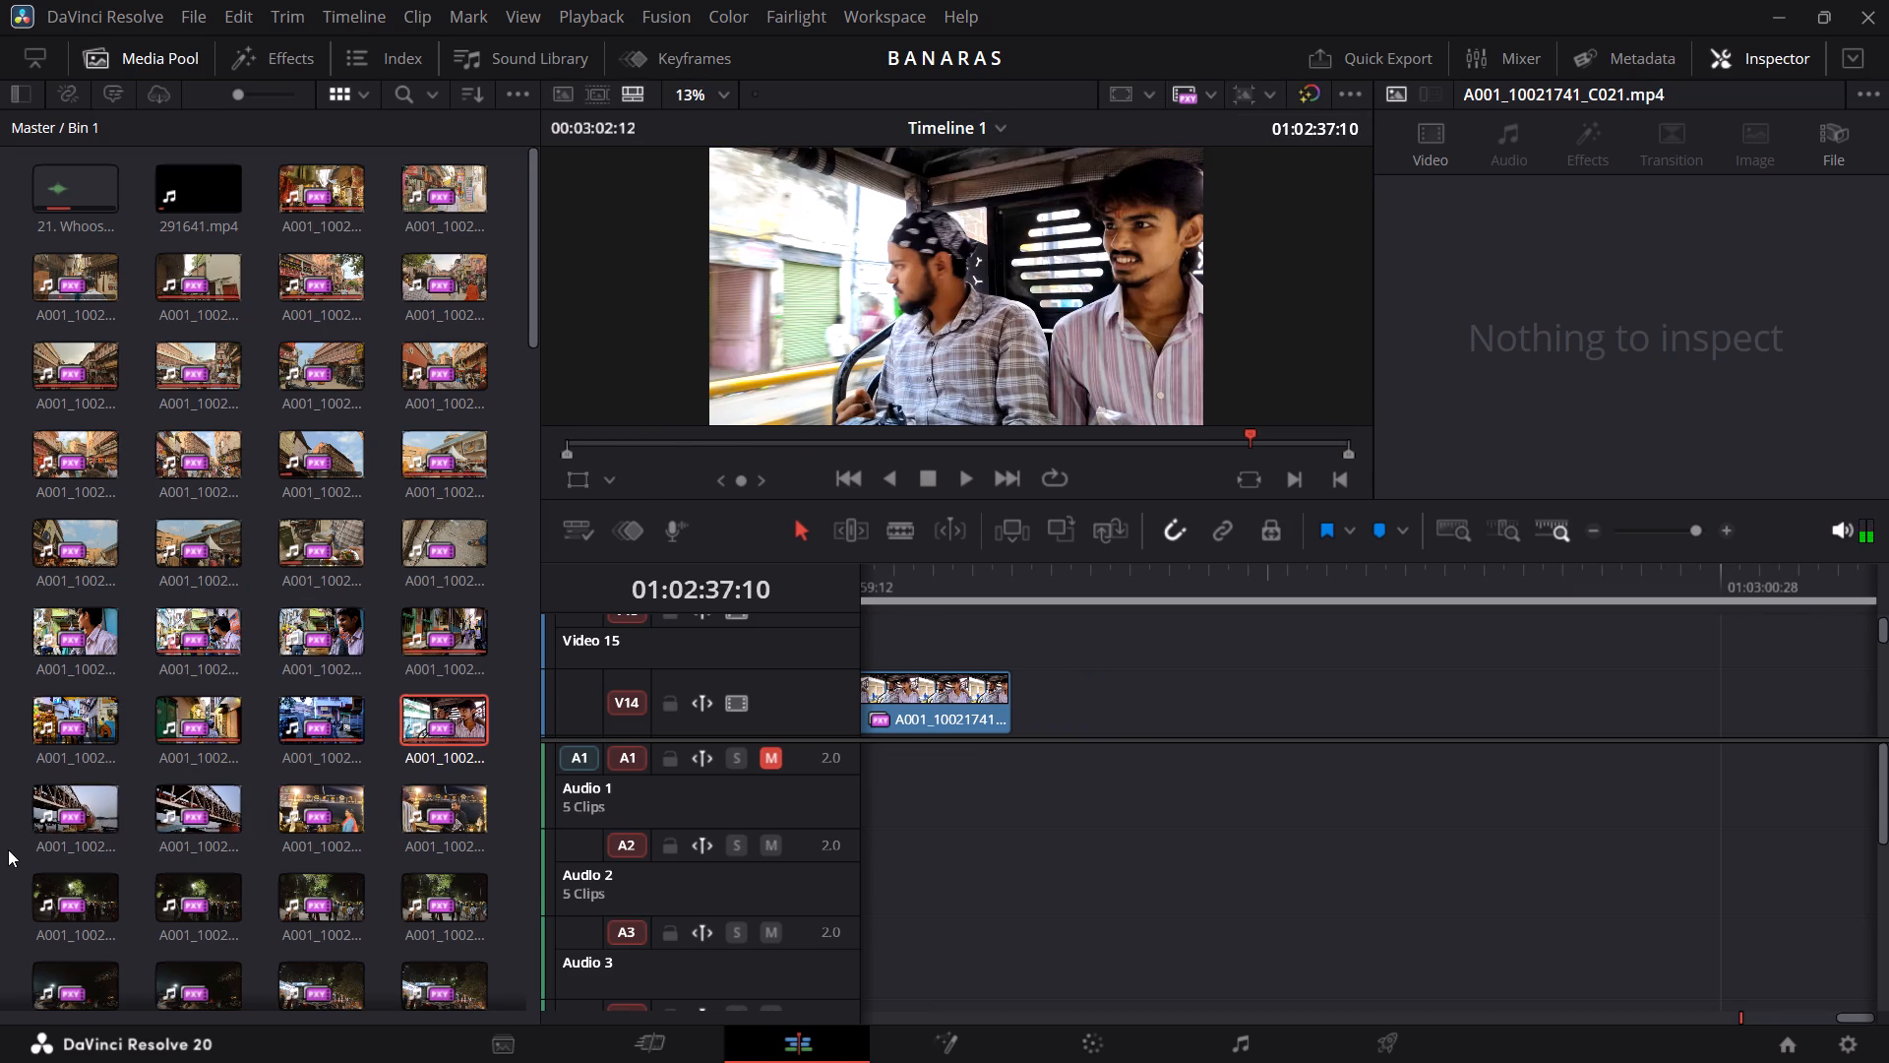
{"action": "double_click", "coordinate": [77, 799]}
{"action": "left_click_drag", "start_coordinate": [926, 382], "coordinate": [1069, 713]}
Add only the video of A001_10030935_C026.mp4 from Bin 1 to V14, after the end of A001_10021800_C521.mp4.
{"action": "scroll", "coordinate": [1069, 713], "scroll_direction": "left", "scroll_amount": 4}
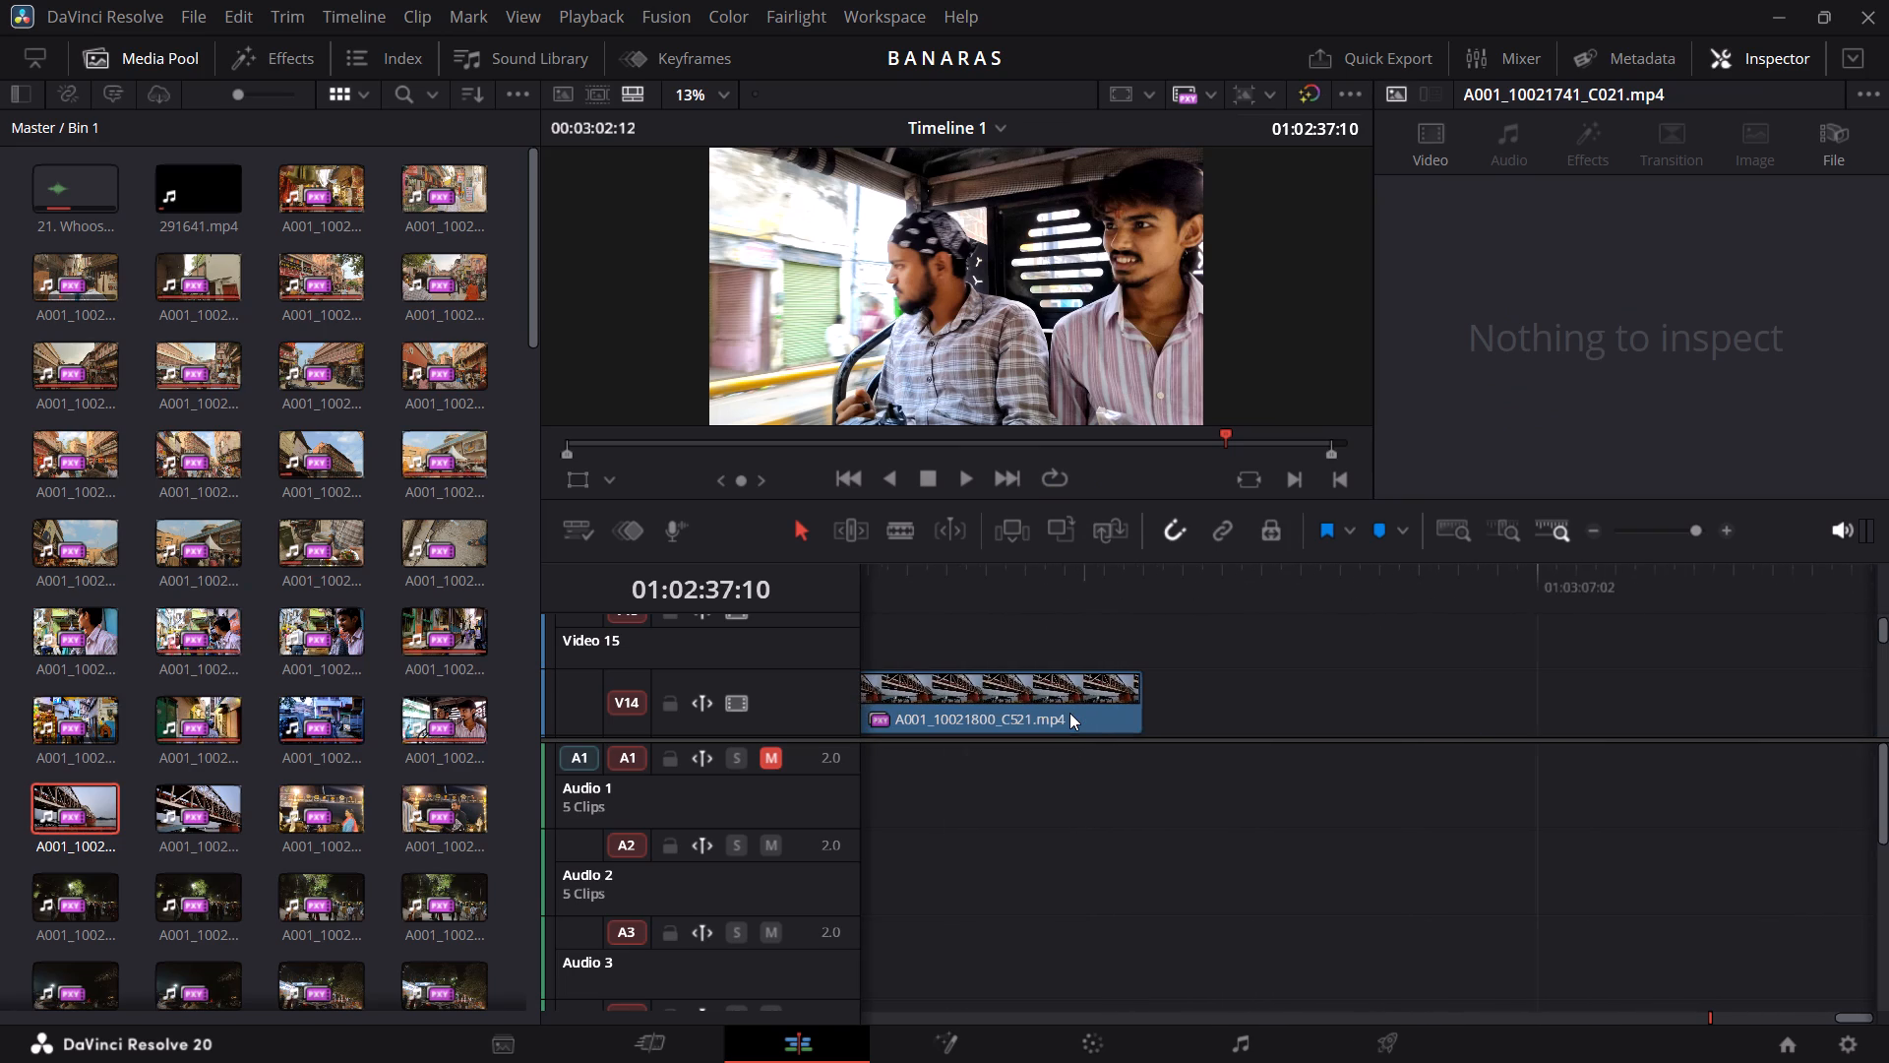
{"action": "scroll", "coordinate": [1069, 713], "scroll_direction": "left", "scroll_amount": 1}
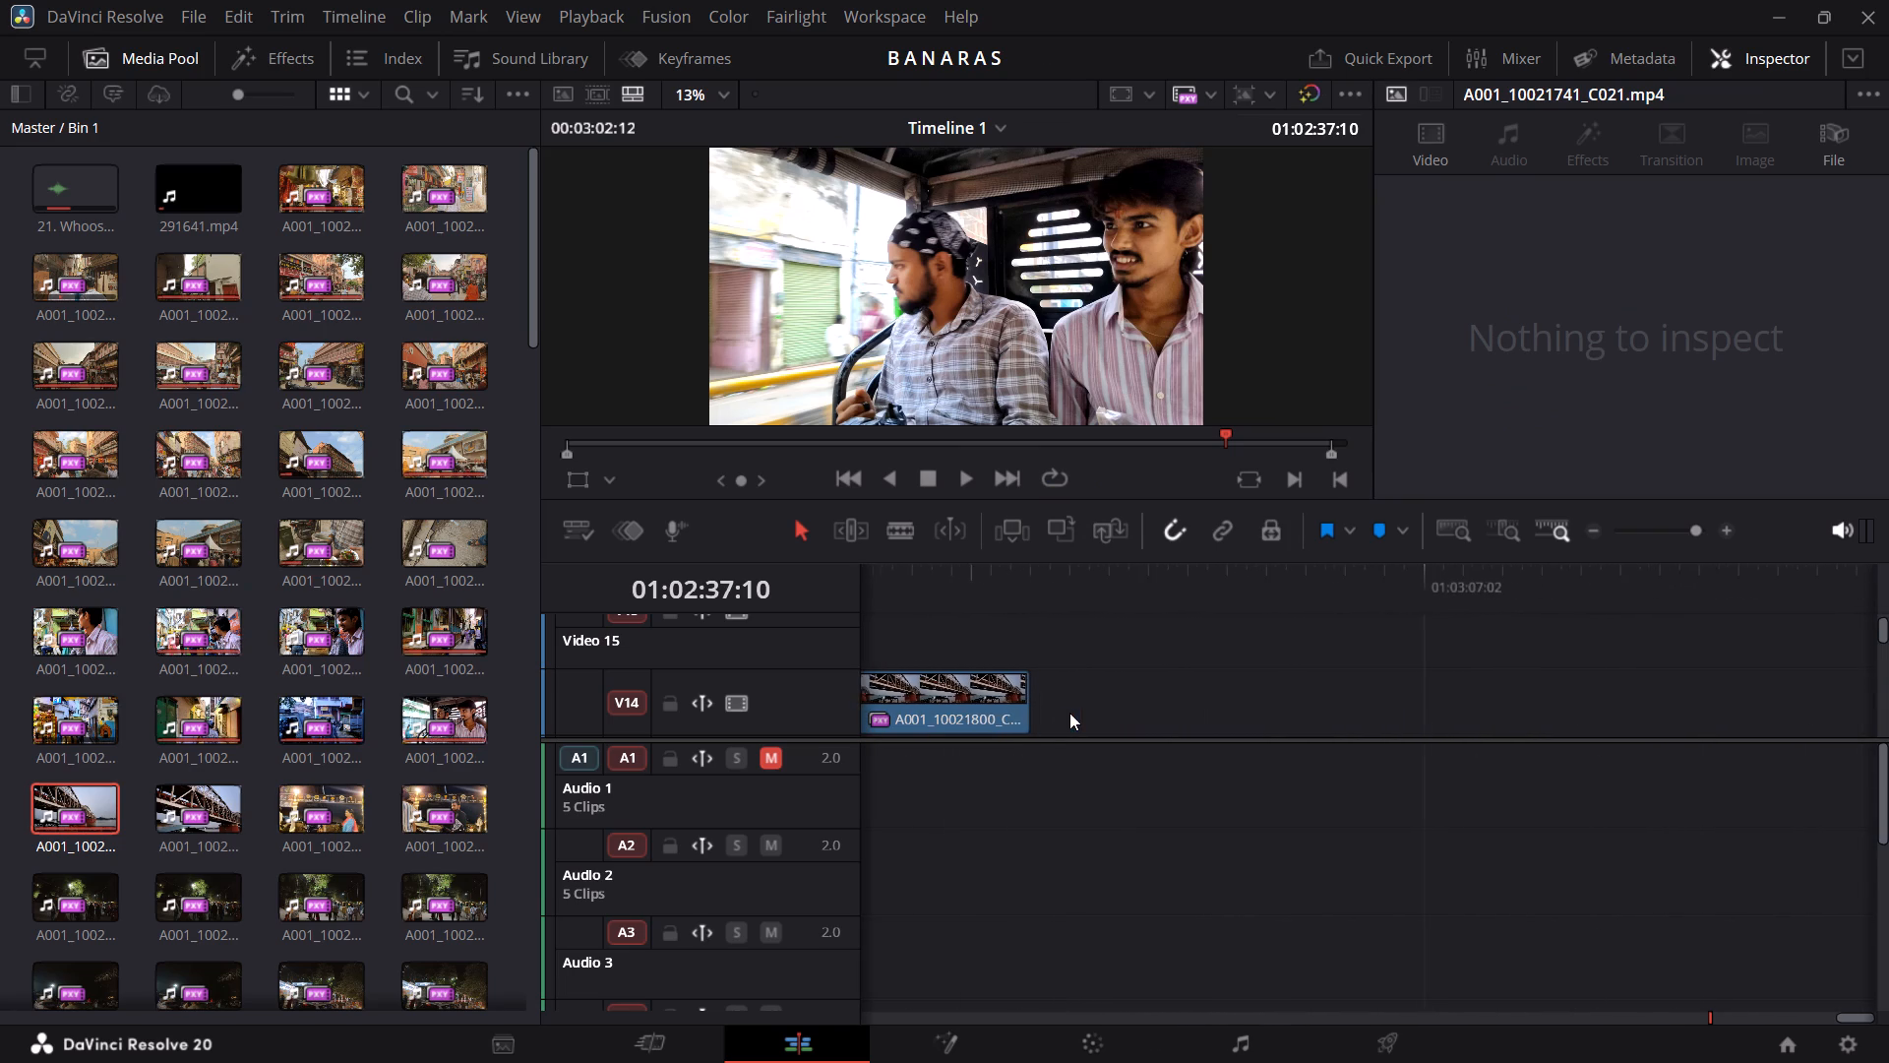
{"action": "scroll", "coordinate": [1069, 713], "scroll_direction": "left", "scroll_amount": 1}
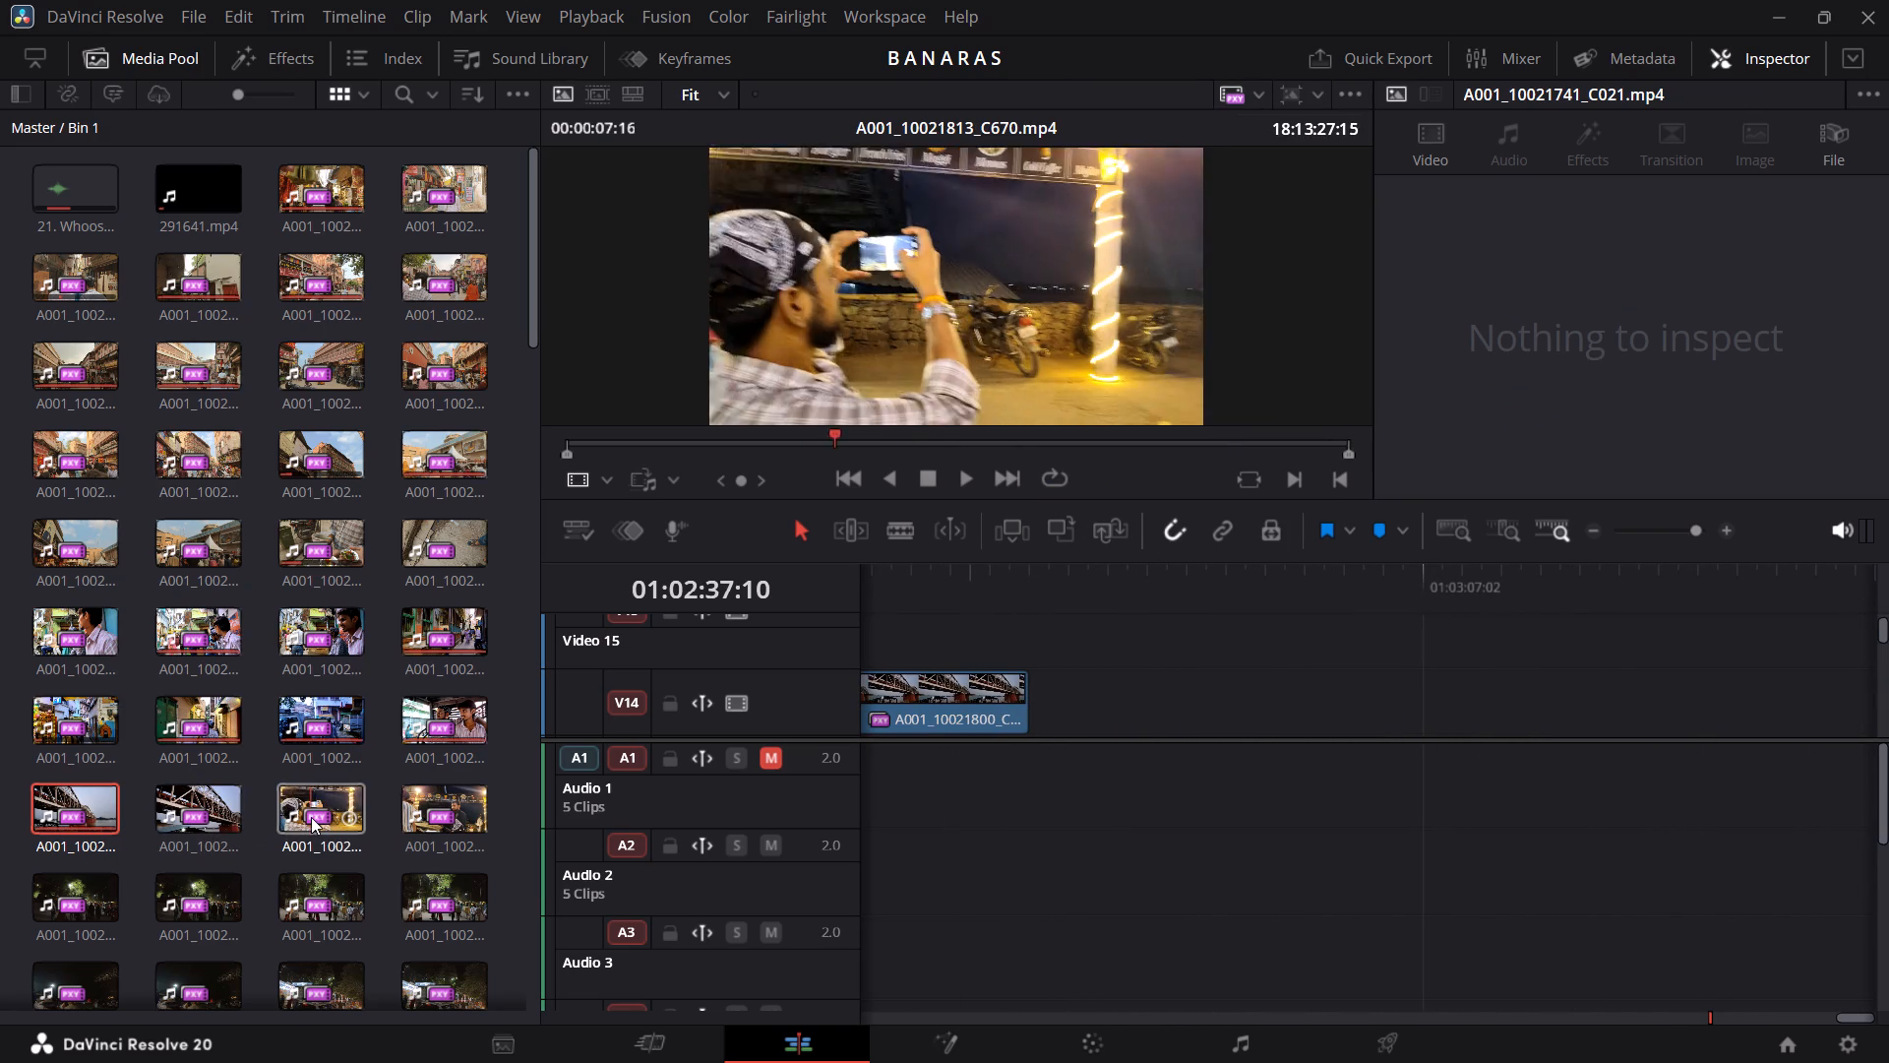
{"action": "scroll", "coordinate": [315, 808], "scroll_direction": "down", "scroll_amount": 1}
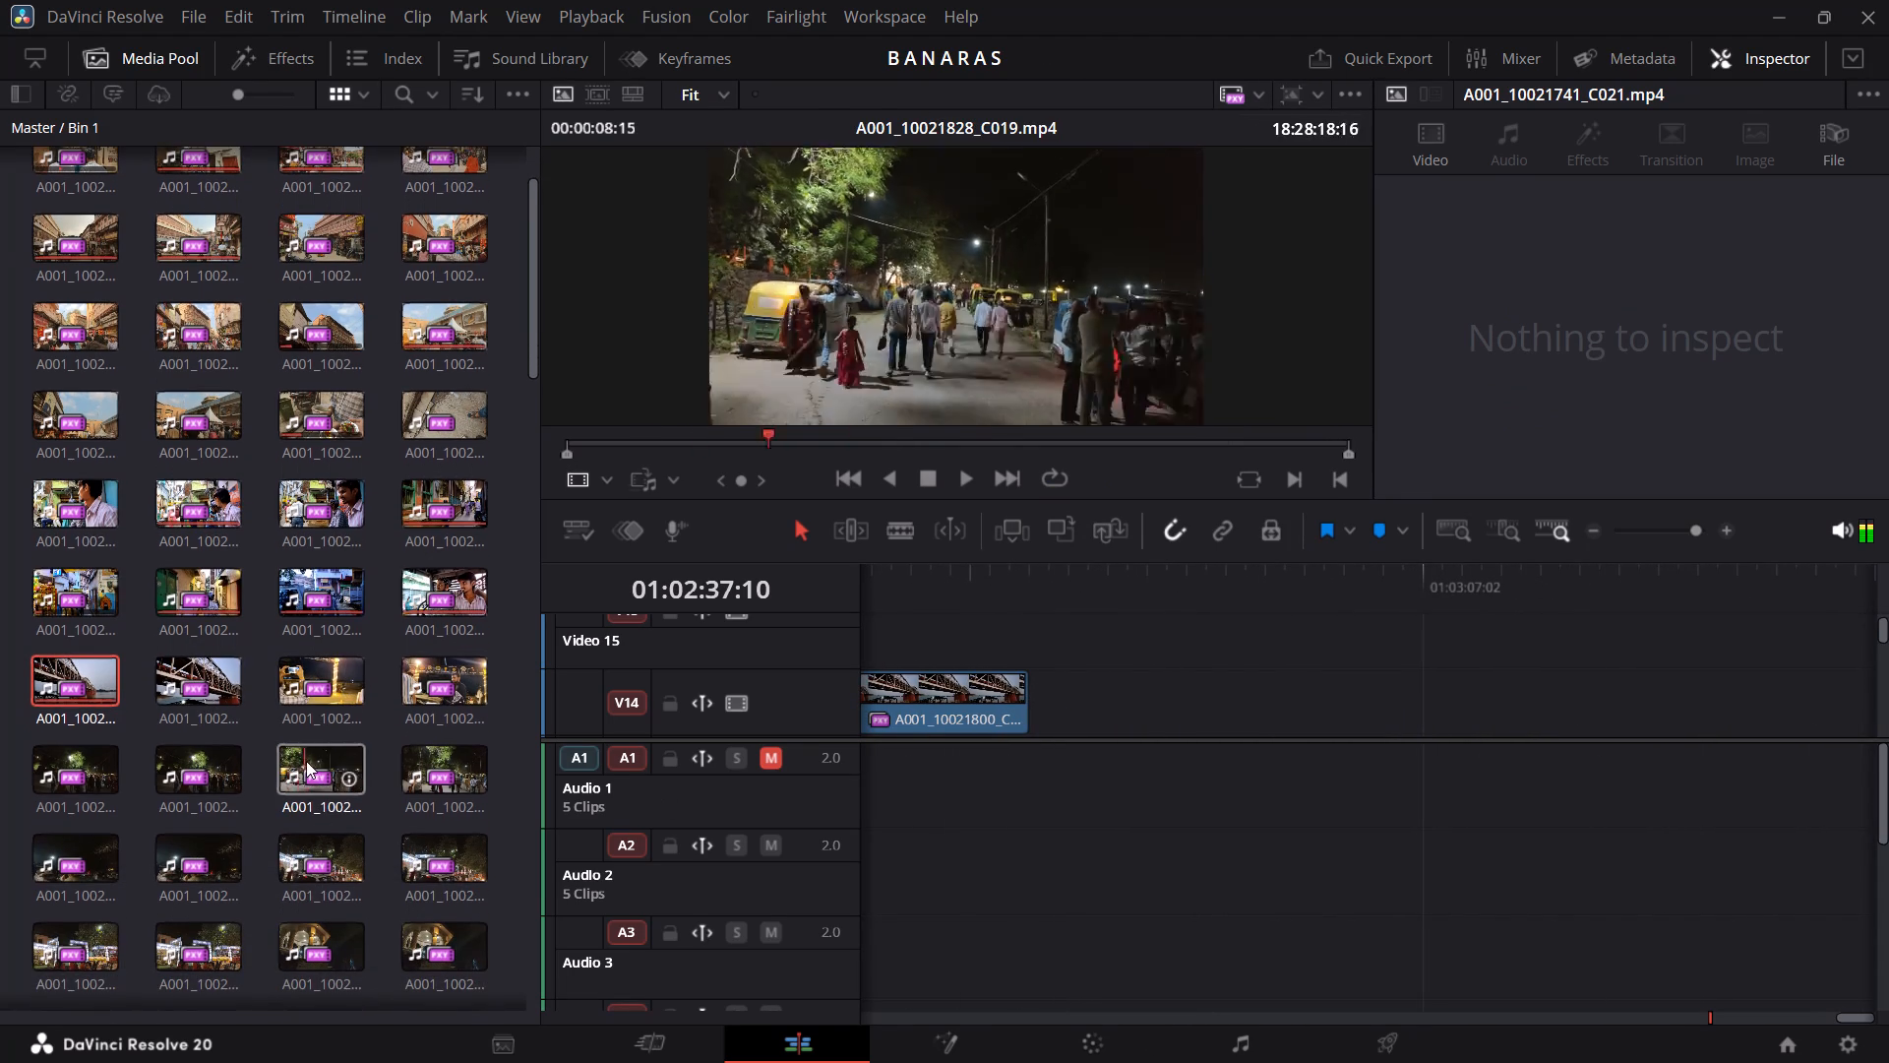
{"action": "scroll", "coordinate": [317, 761], "scroll_direction": "down", "scroll_amount": 2}
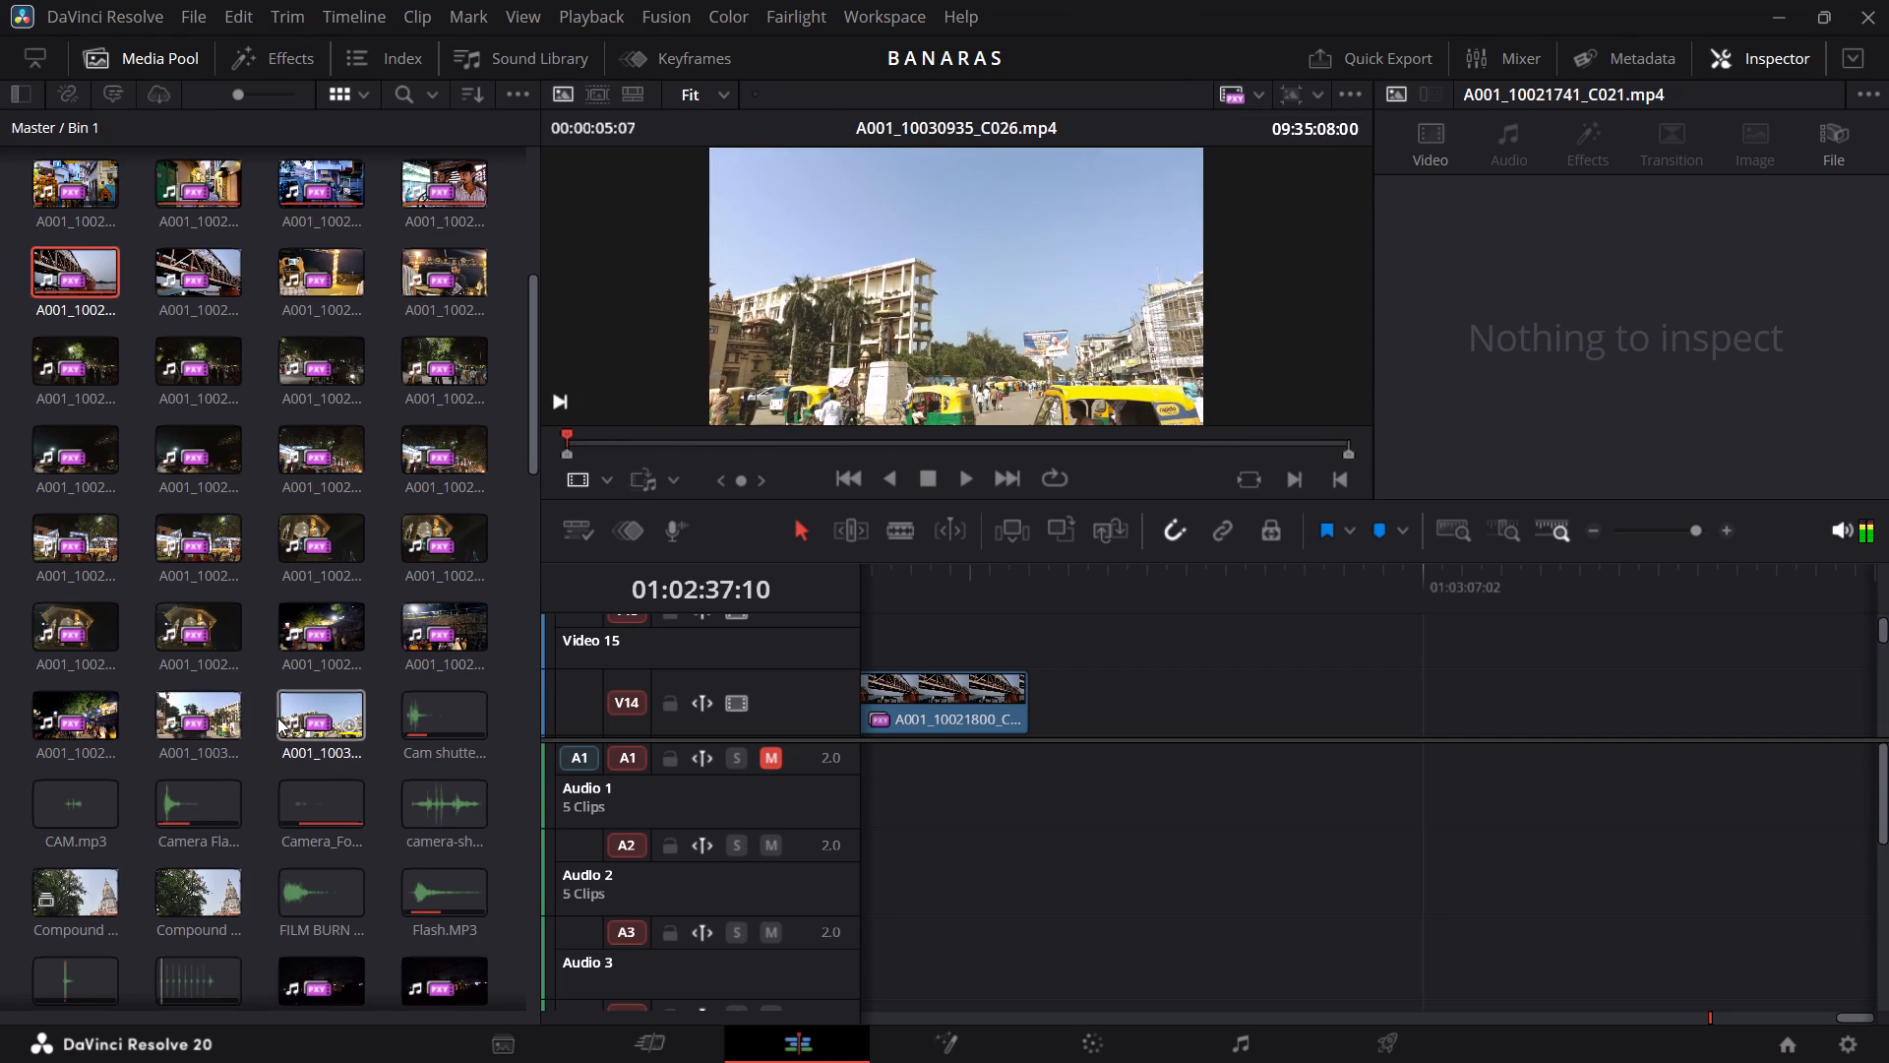
{"action": "double_click", "coordinate": [322, 718]}
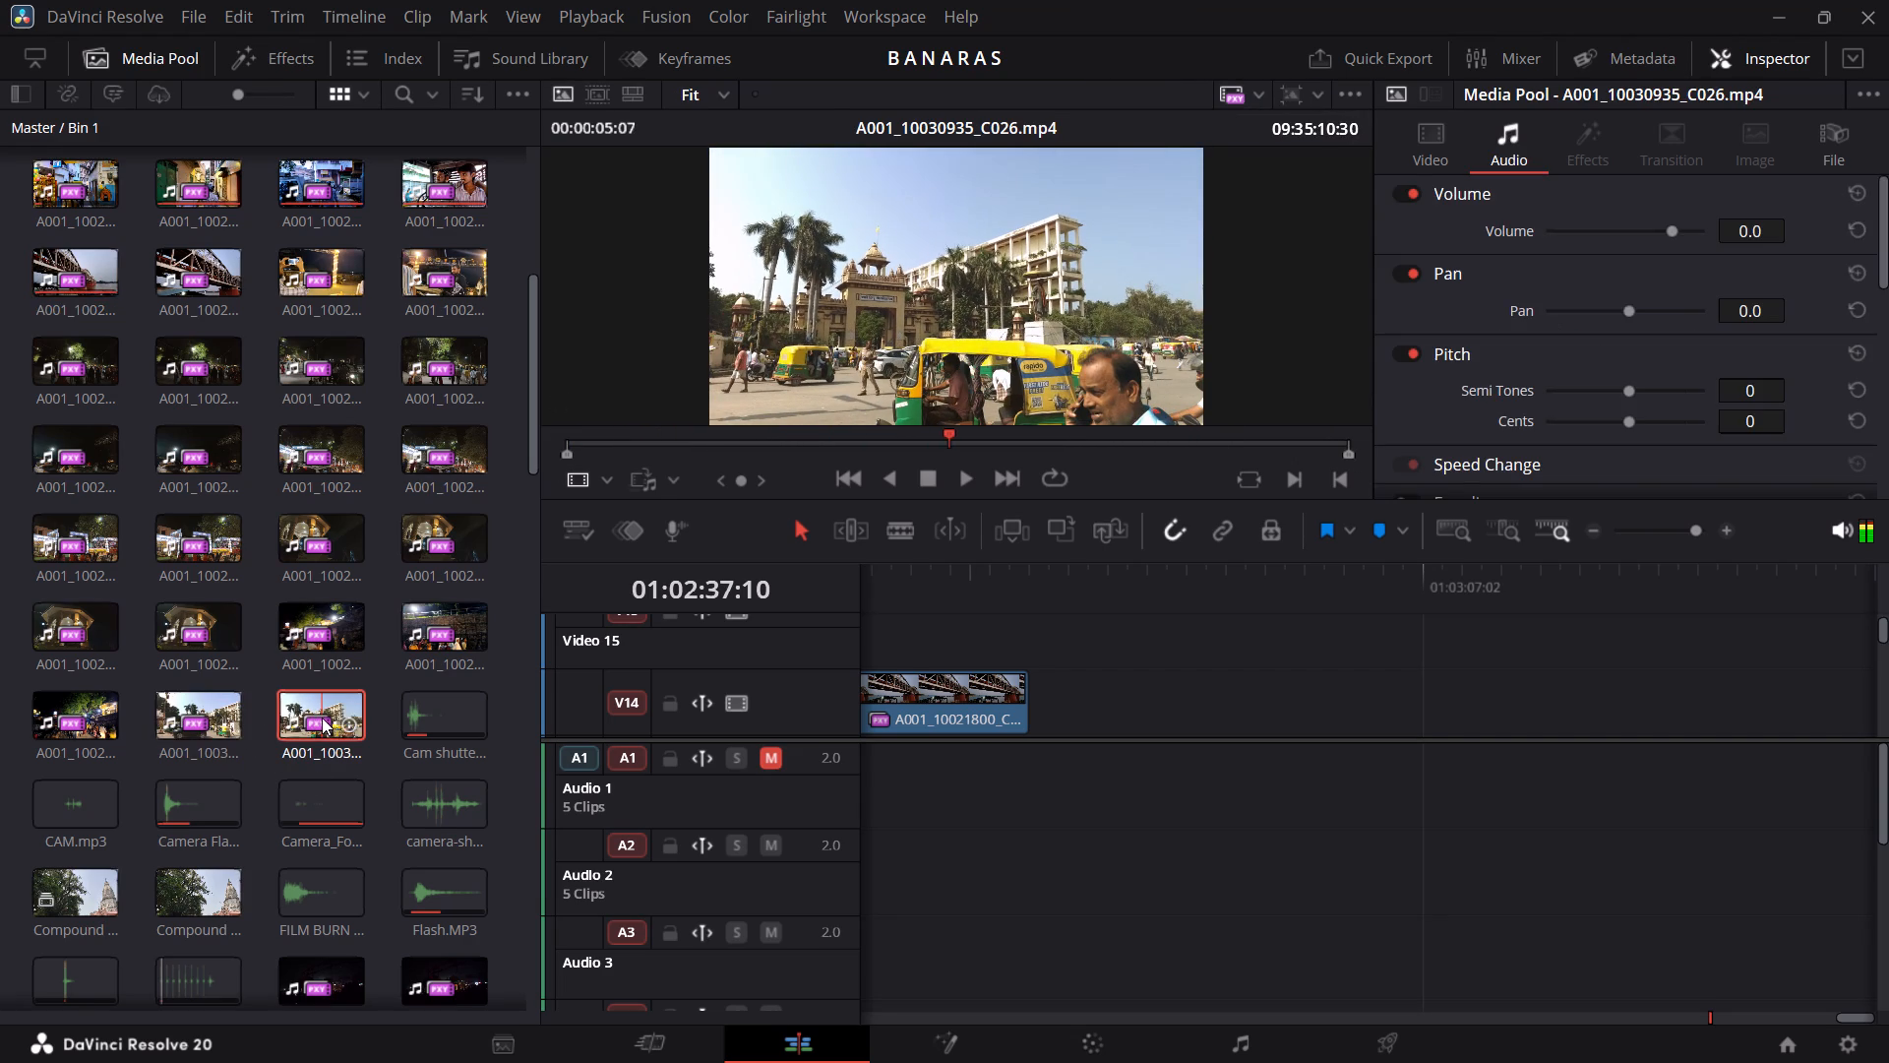
{"action": "left_click_drag", "start_coordinate": [917, 394], "coordinate": [1019, 640]}
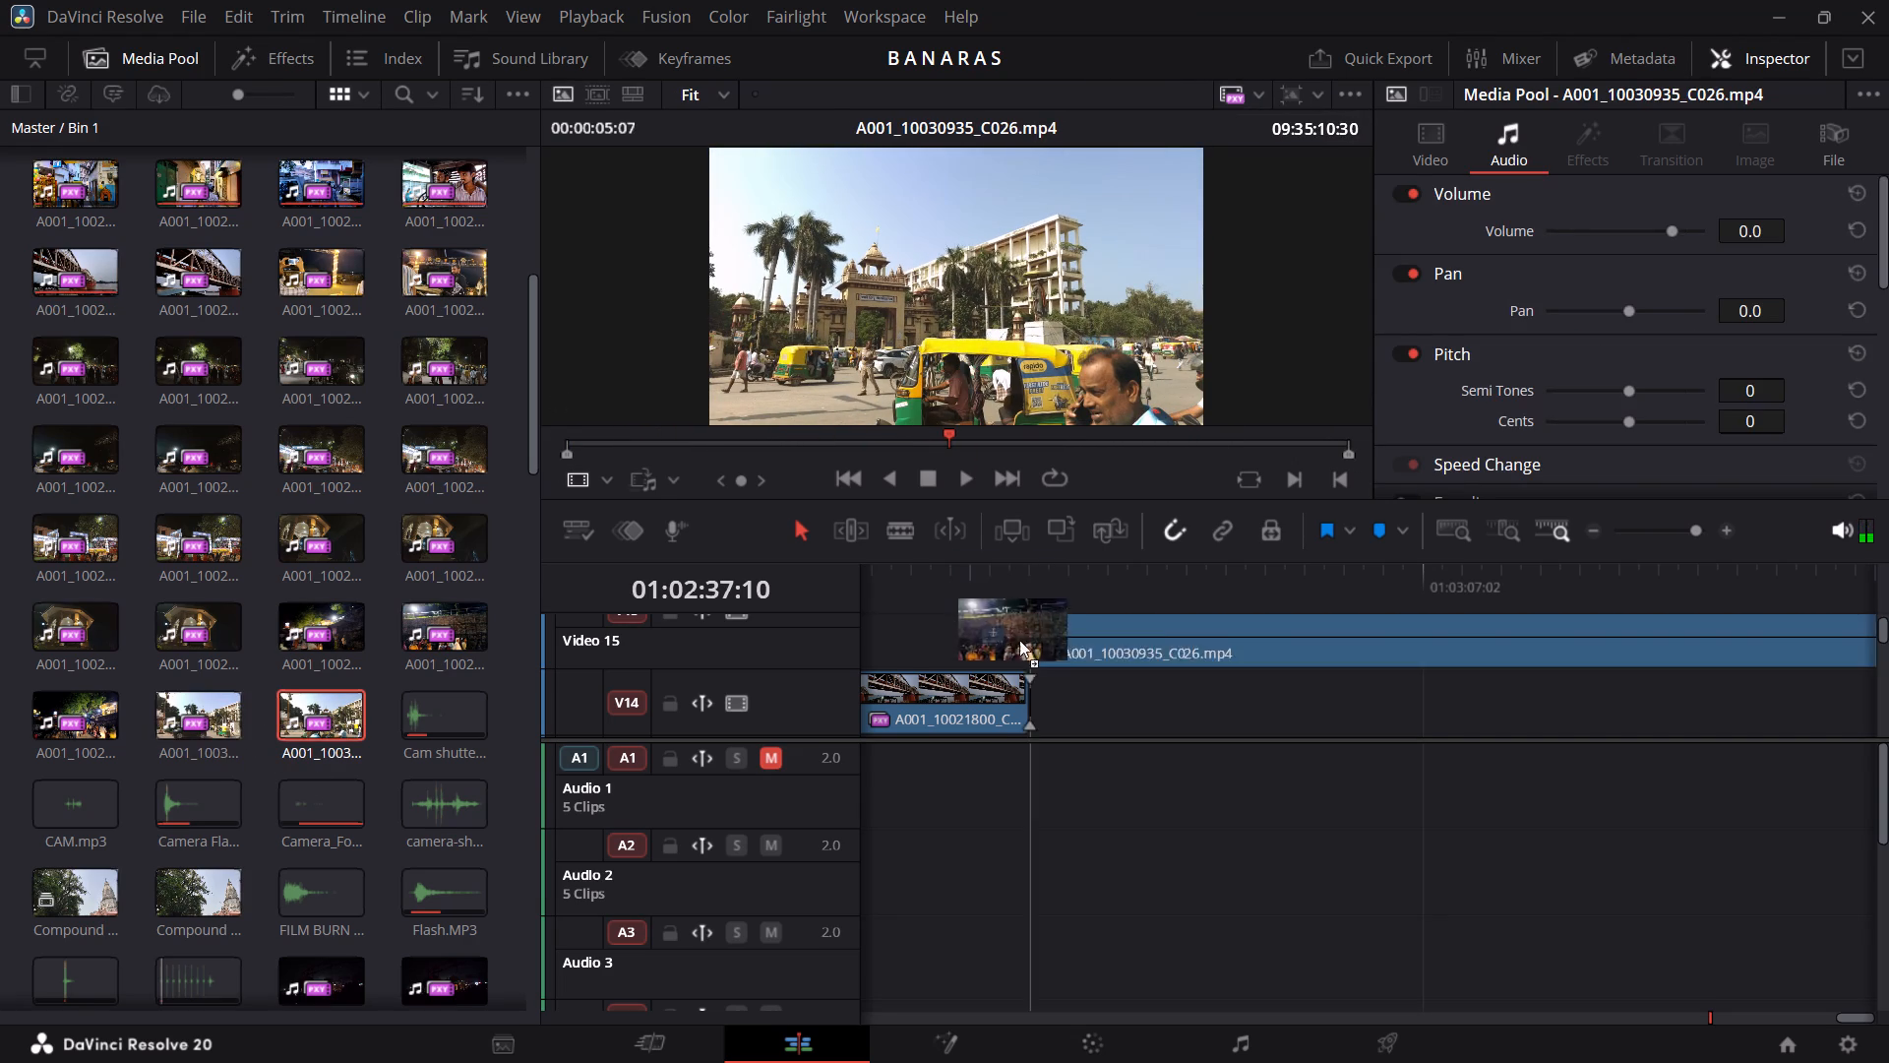
{"action": "left_click_drag", "start_coordinate": [1019, 640], "coordinate": [1085, 704]}
Add only the video of VID20261002160226.mp4 to V14 at about 01:03:11:20, a short gap after A001_10030935_C026.mp4.
{"action": "scroll", "coordinate": [1085, 704], "scroll_direction": "left", "scroll_amount": 2}
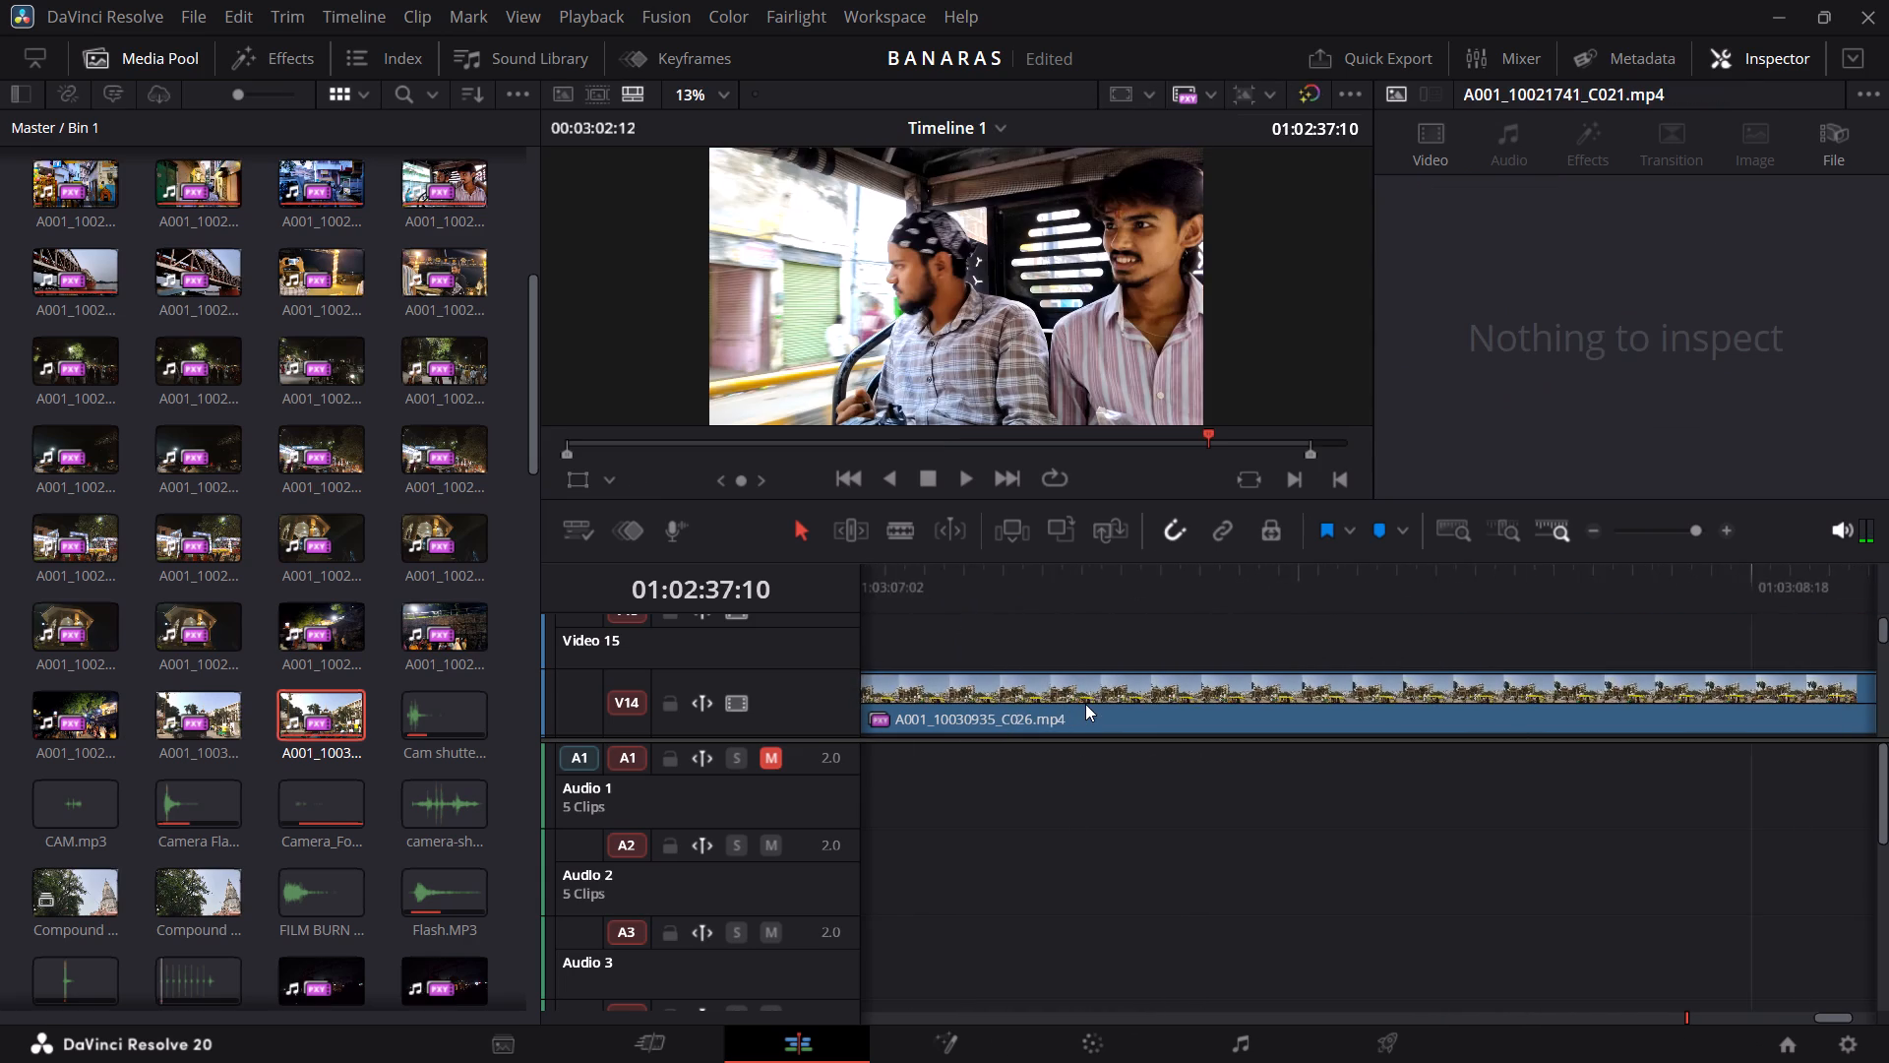
{"action": "scroll", "coordinate": [1085, 704], "scroll_direction": "left", "scroll_amount": 4}
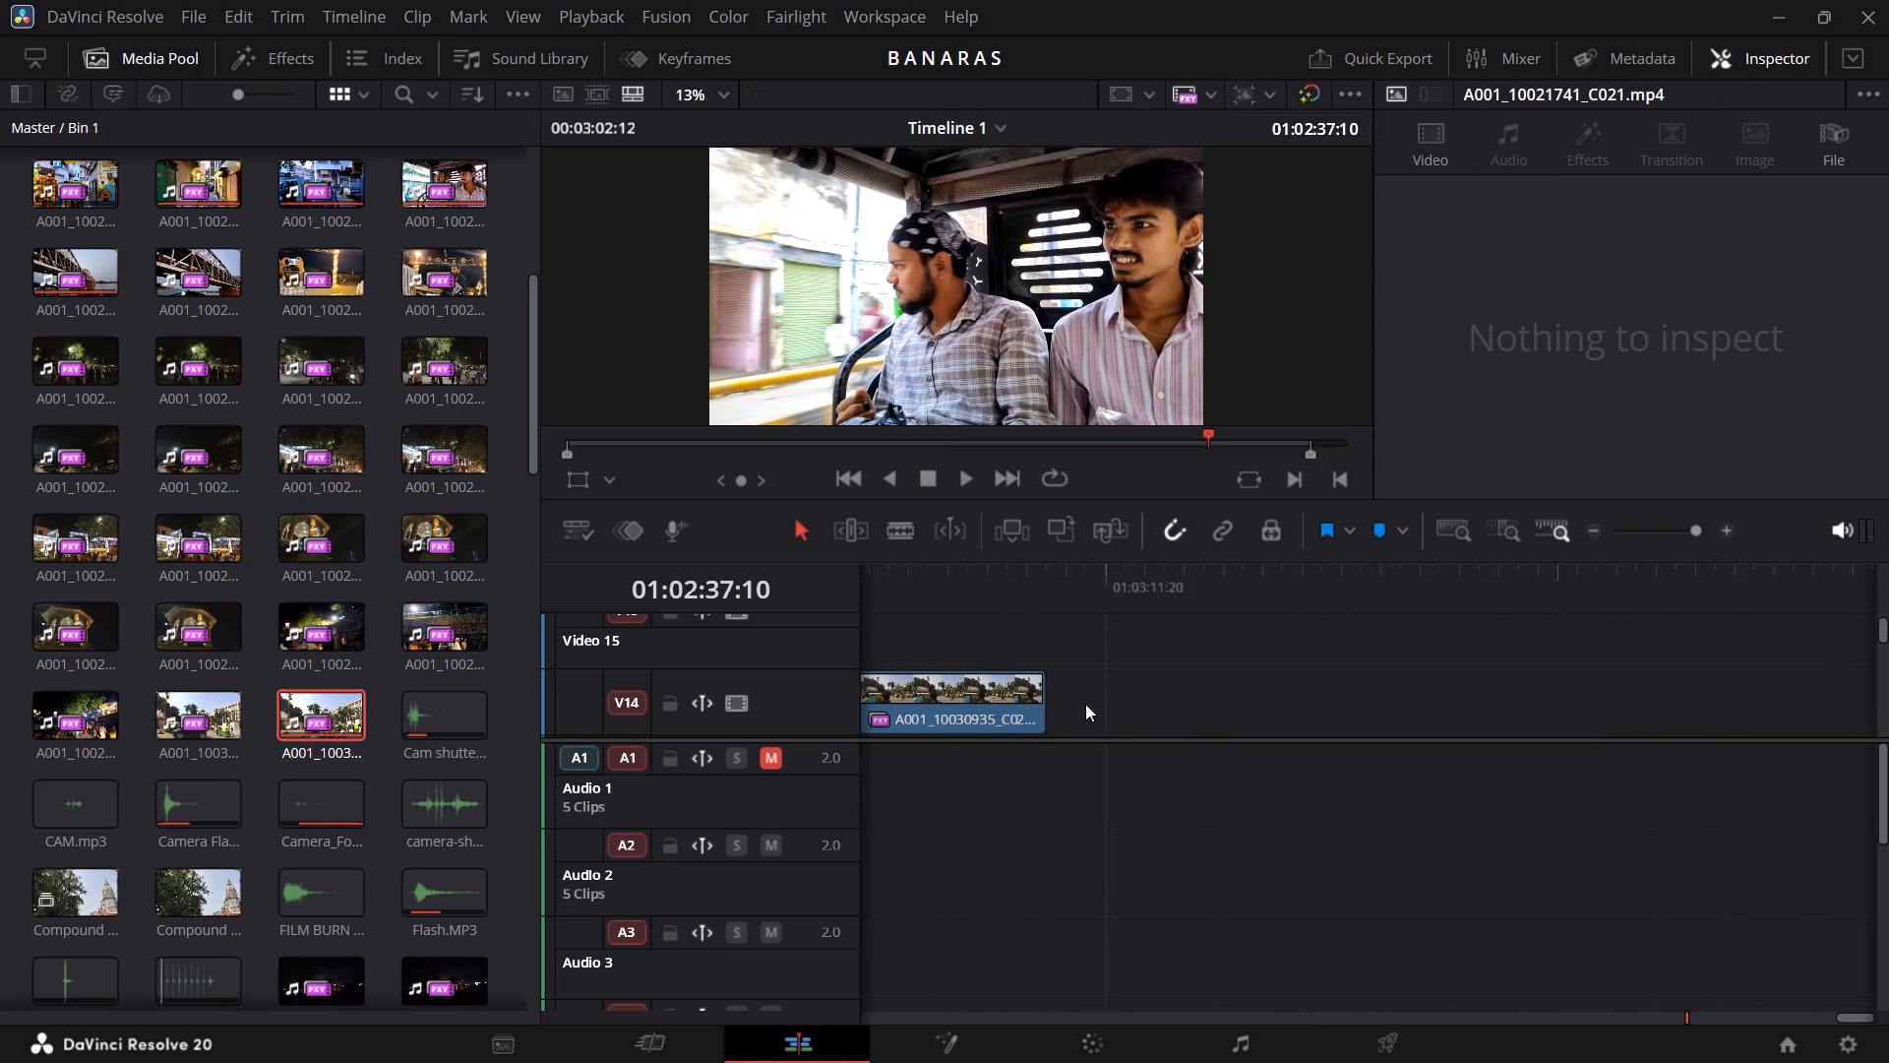
{"action": "scroll", "coordinate": [1085, 704], "scroll_direction": "left", "scroll_amount": 1}
{"action": "scroll", "coordinate": [486, 789], "scroll_direction": "down", "scroll_amount": 1}
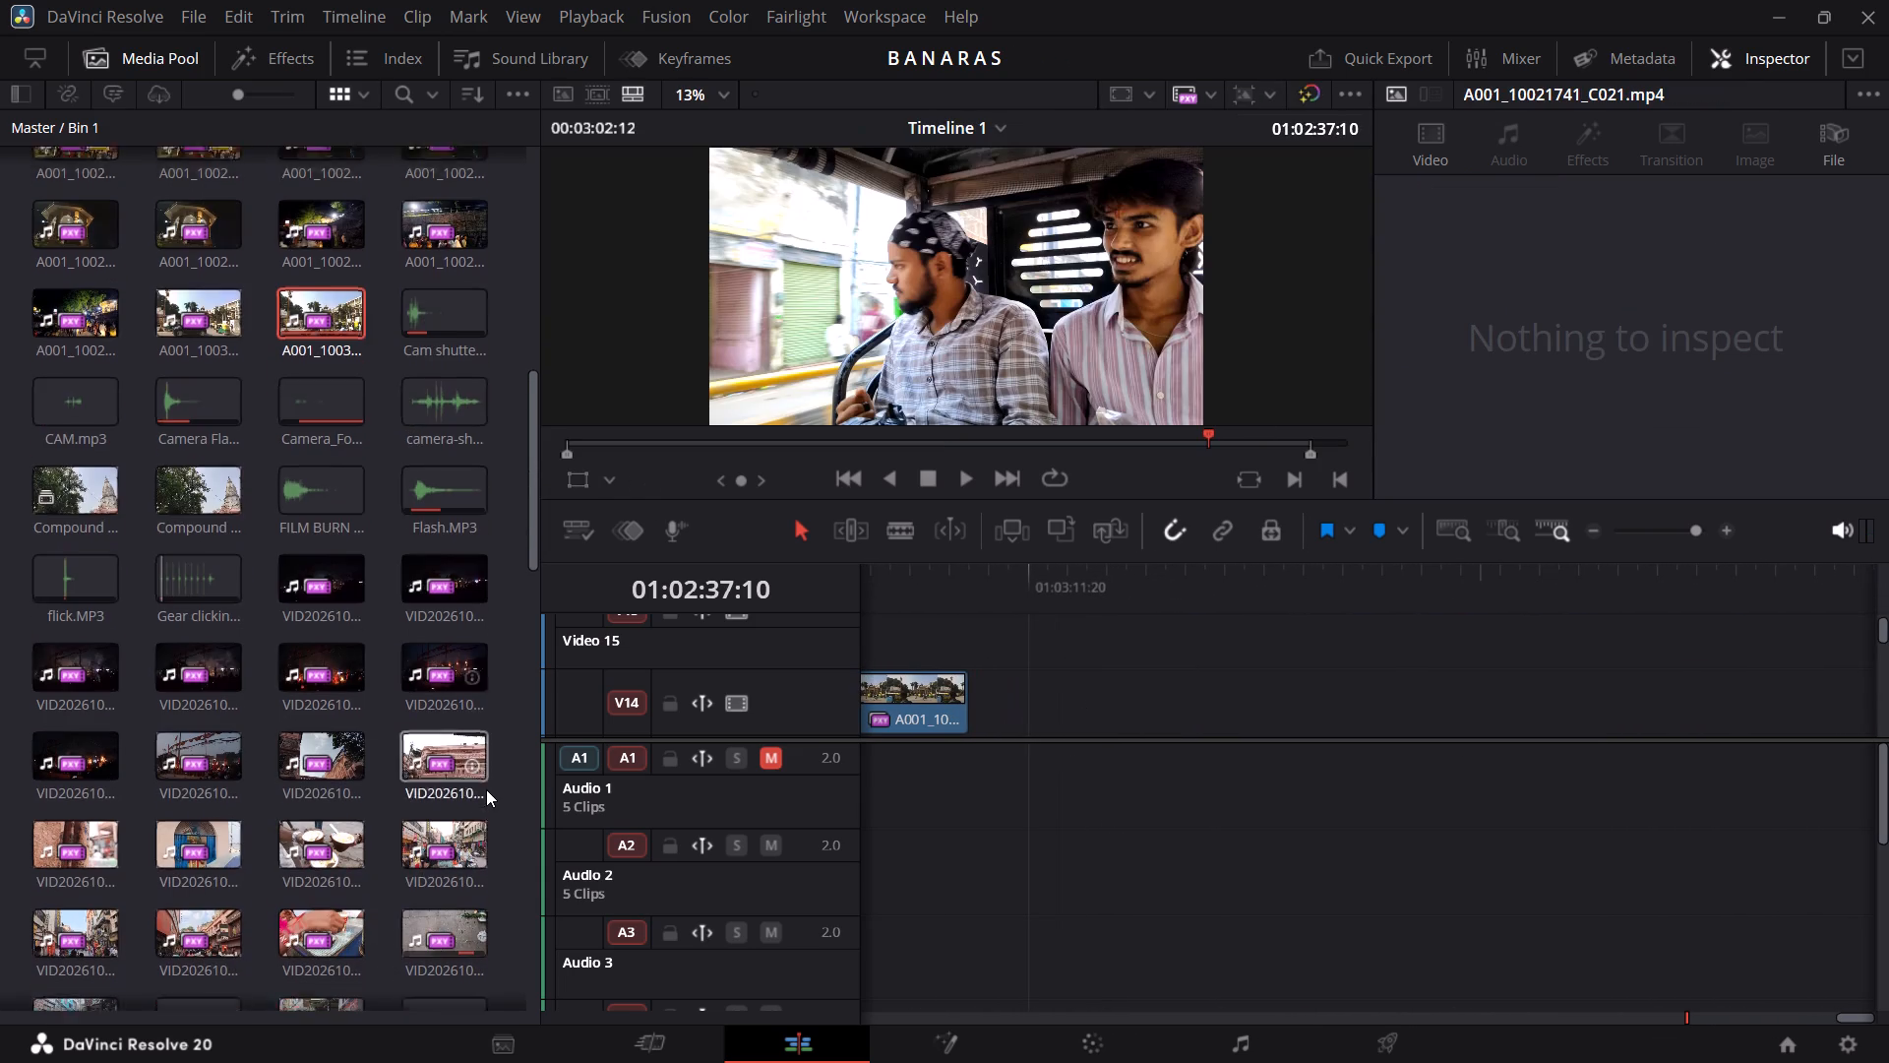
{"action": "scroll", "coordinate": [486, 789], "scroll_direction": "down", "scroll_amount": 1}
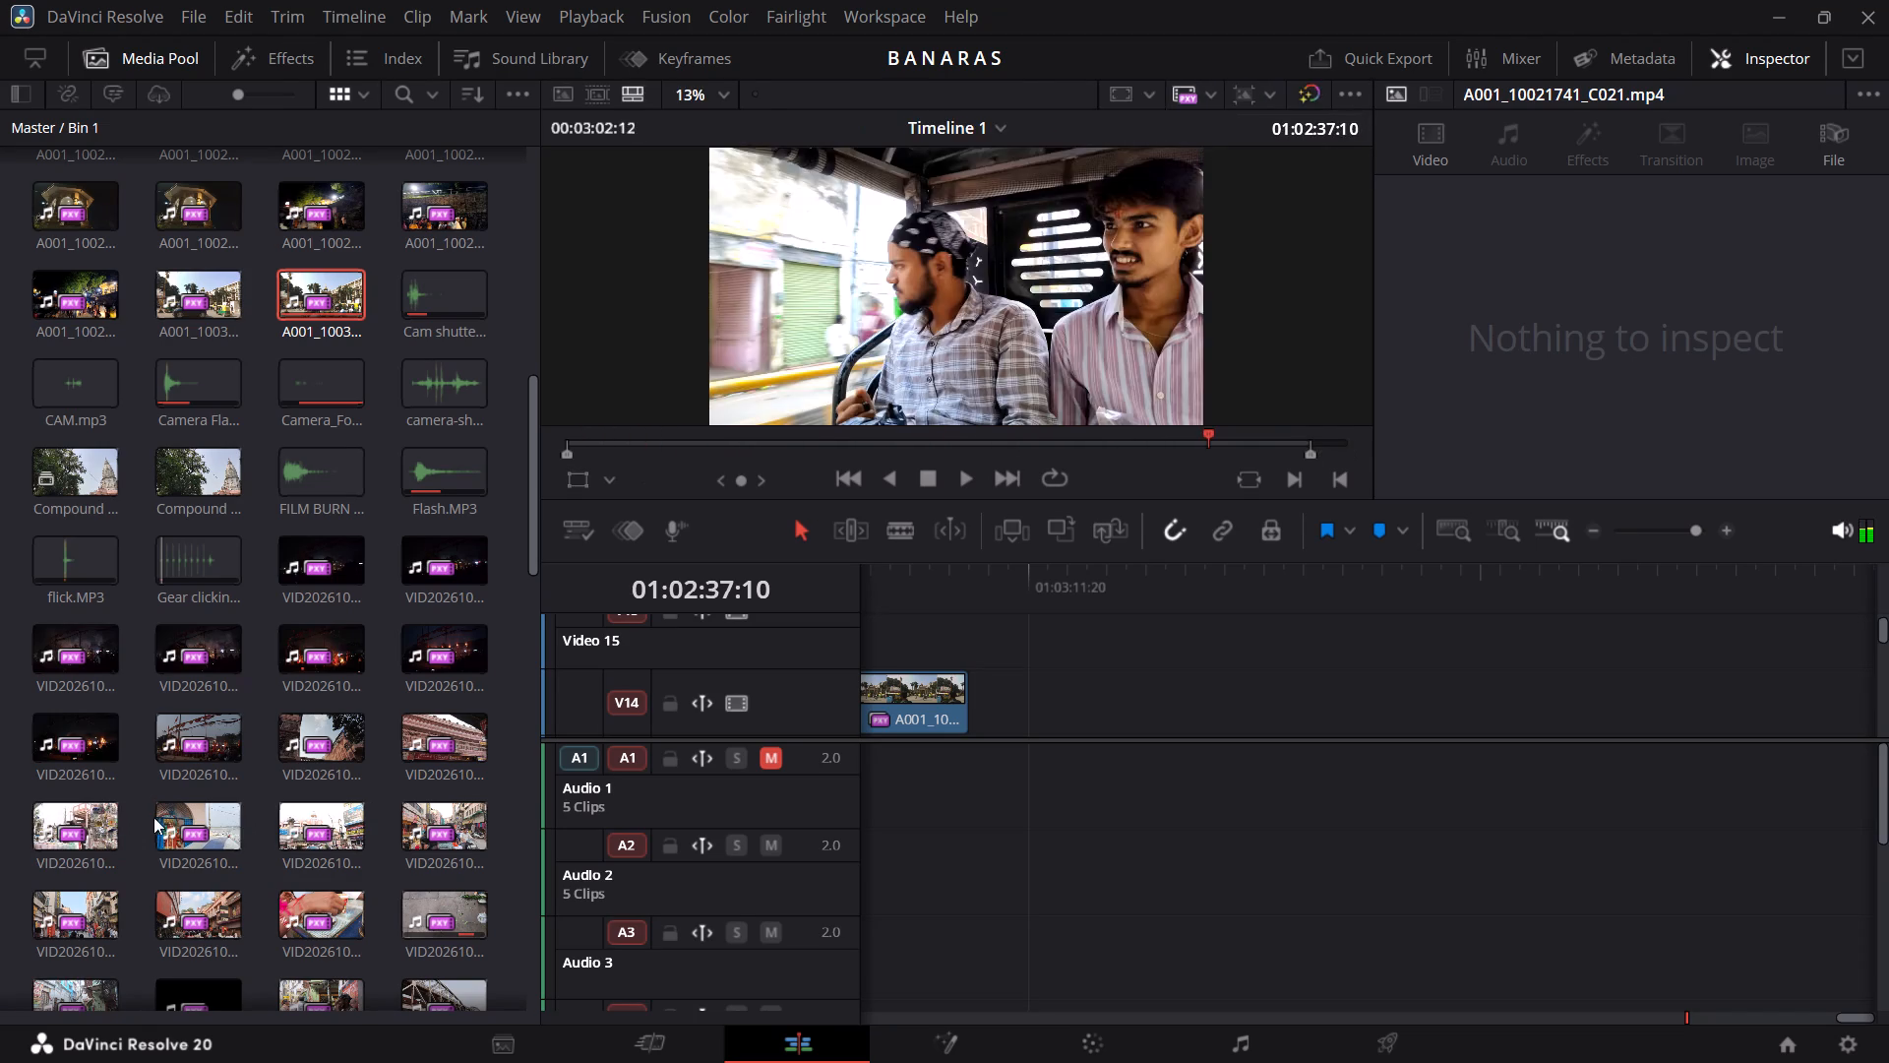
{"action": "double_click", "coordinate": [186, 817]}
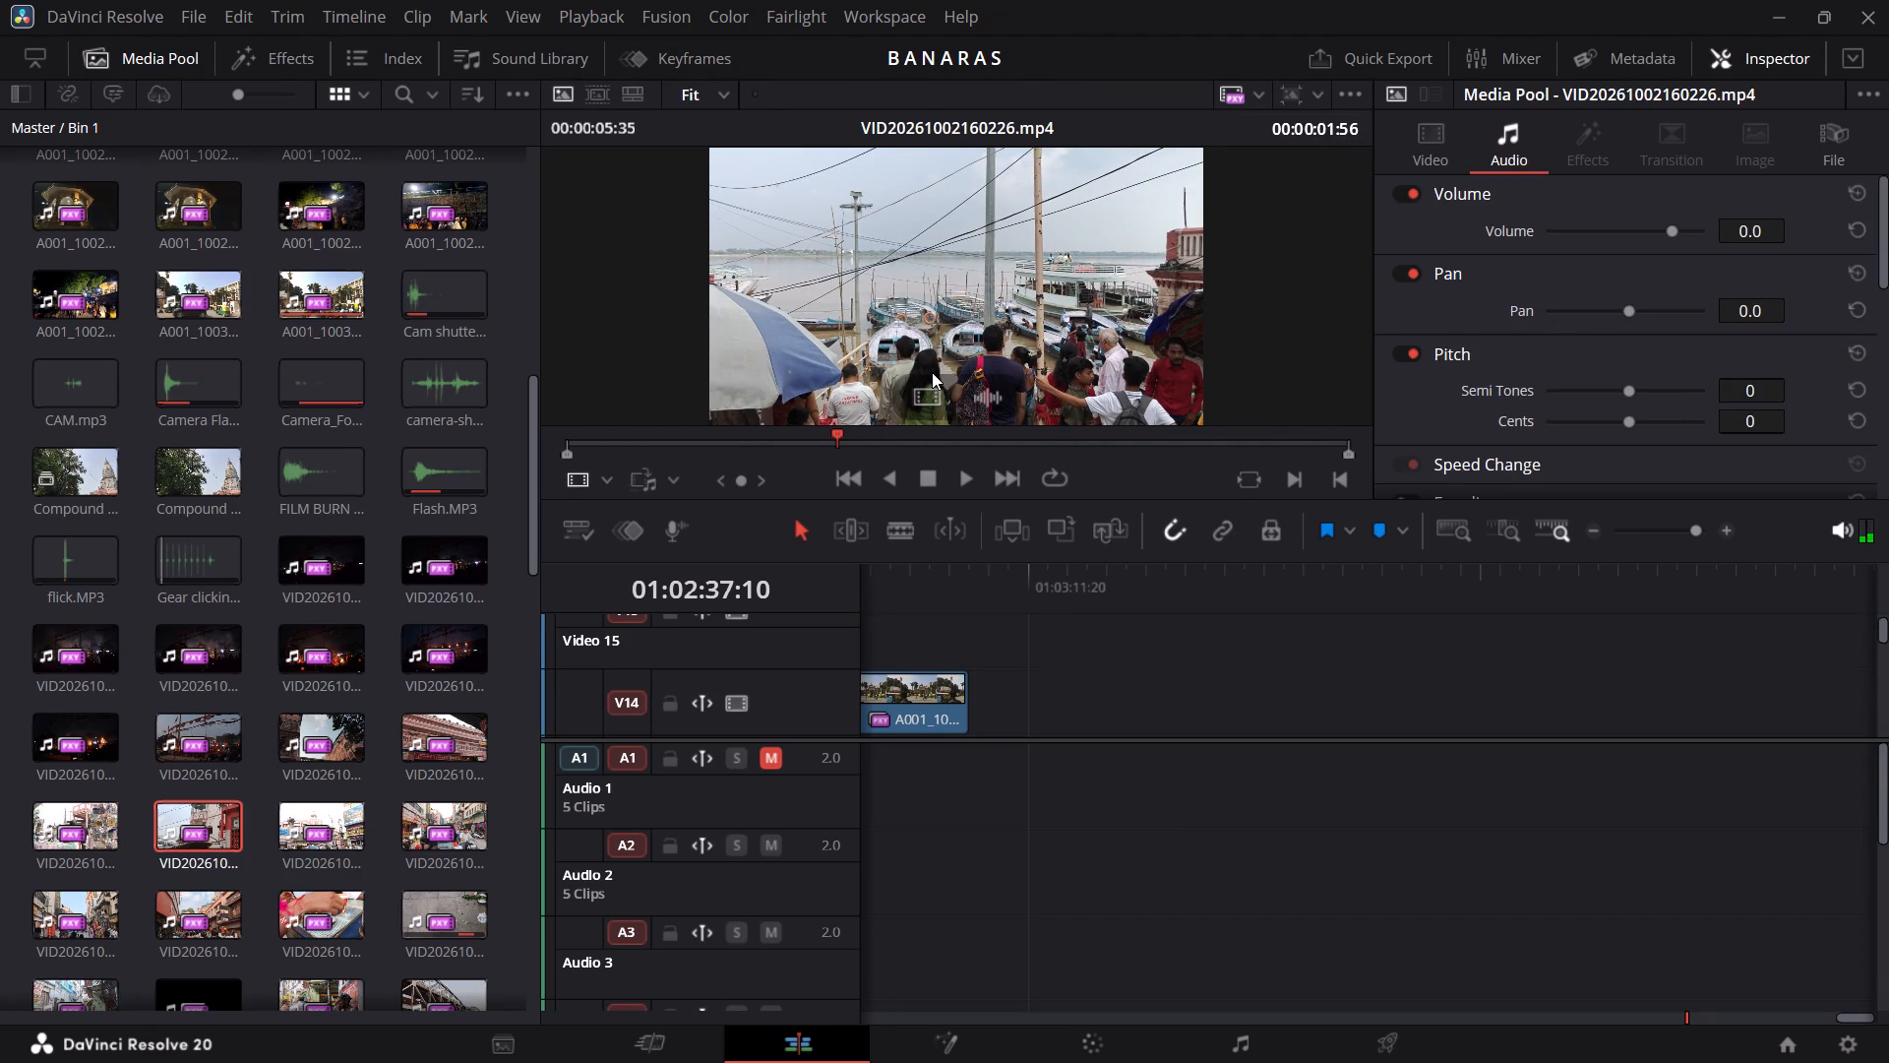
{"action": "left_click_drag", "start_coordinate": [924, 393], "coordinate": [1042, 704]}
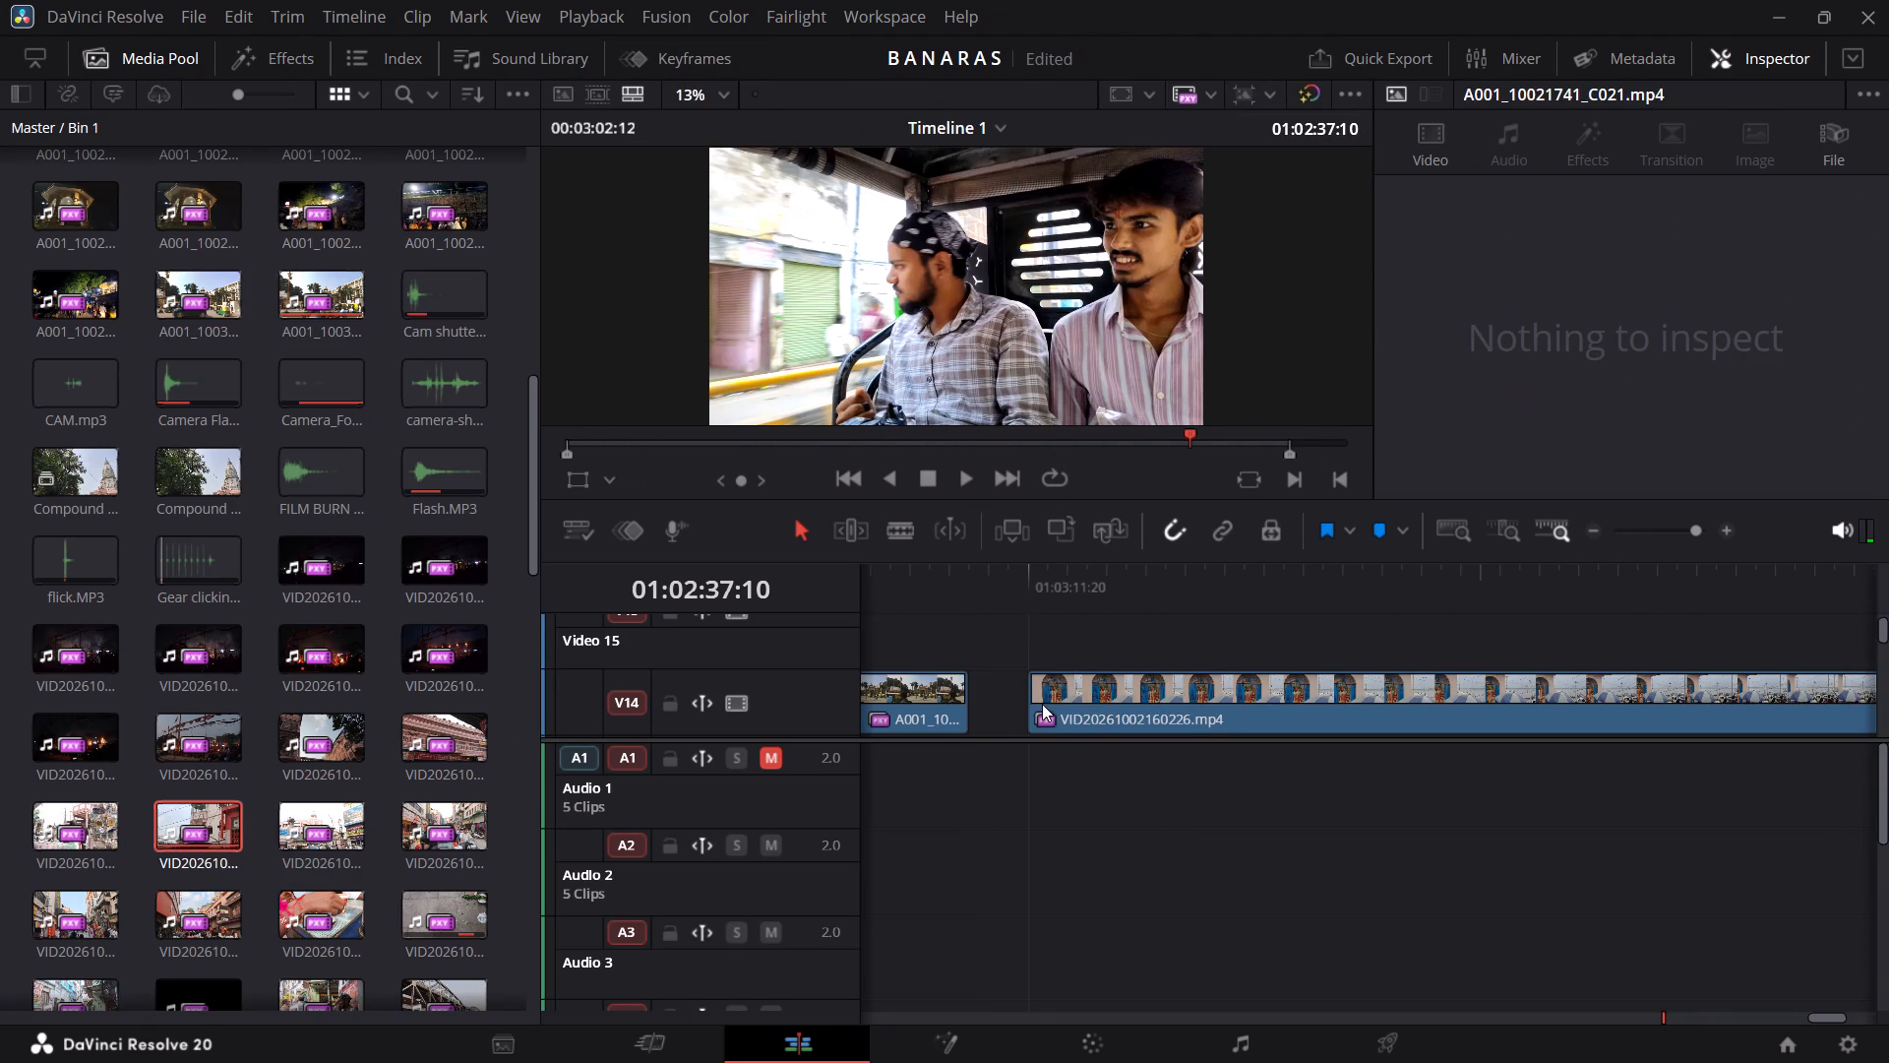
Add only the video of VID20261002164050.mp4, the crowded street shot, to V14 just after the end of VID20261002160226.mp4.
{"action": "scroll", "coordinate": [1042, 704], "scroll_direction": "left", "scroll_amount": 5}
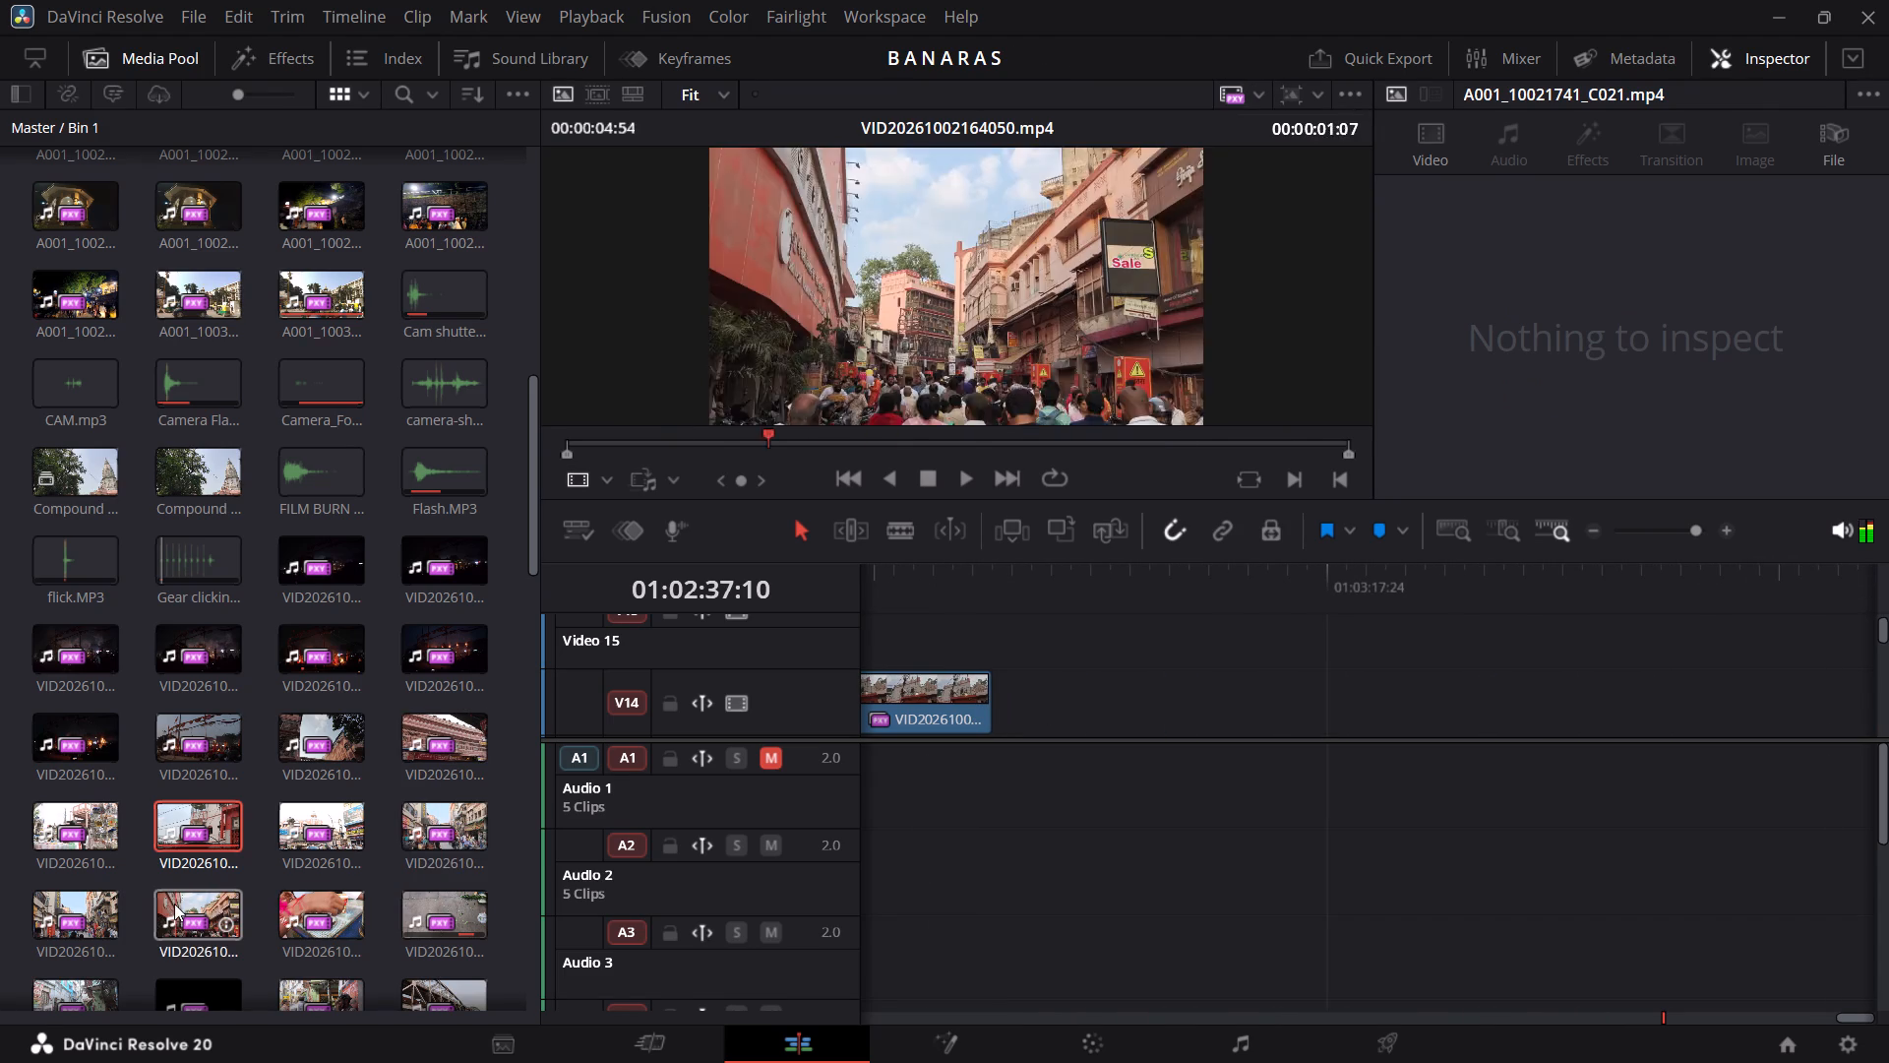
{"action": "scroll", "coordinate": [193, 901], "scroll_direction": "down", "scroll_amount": 1}
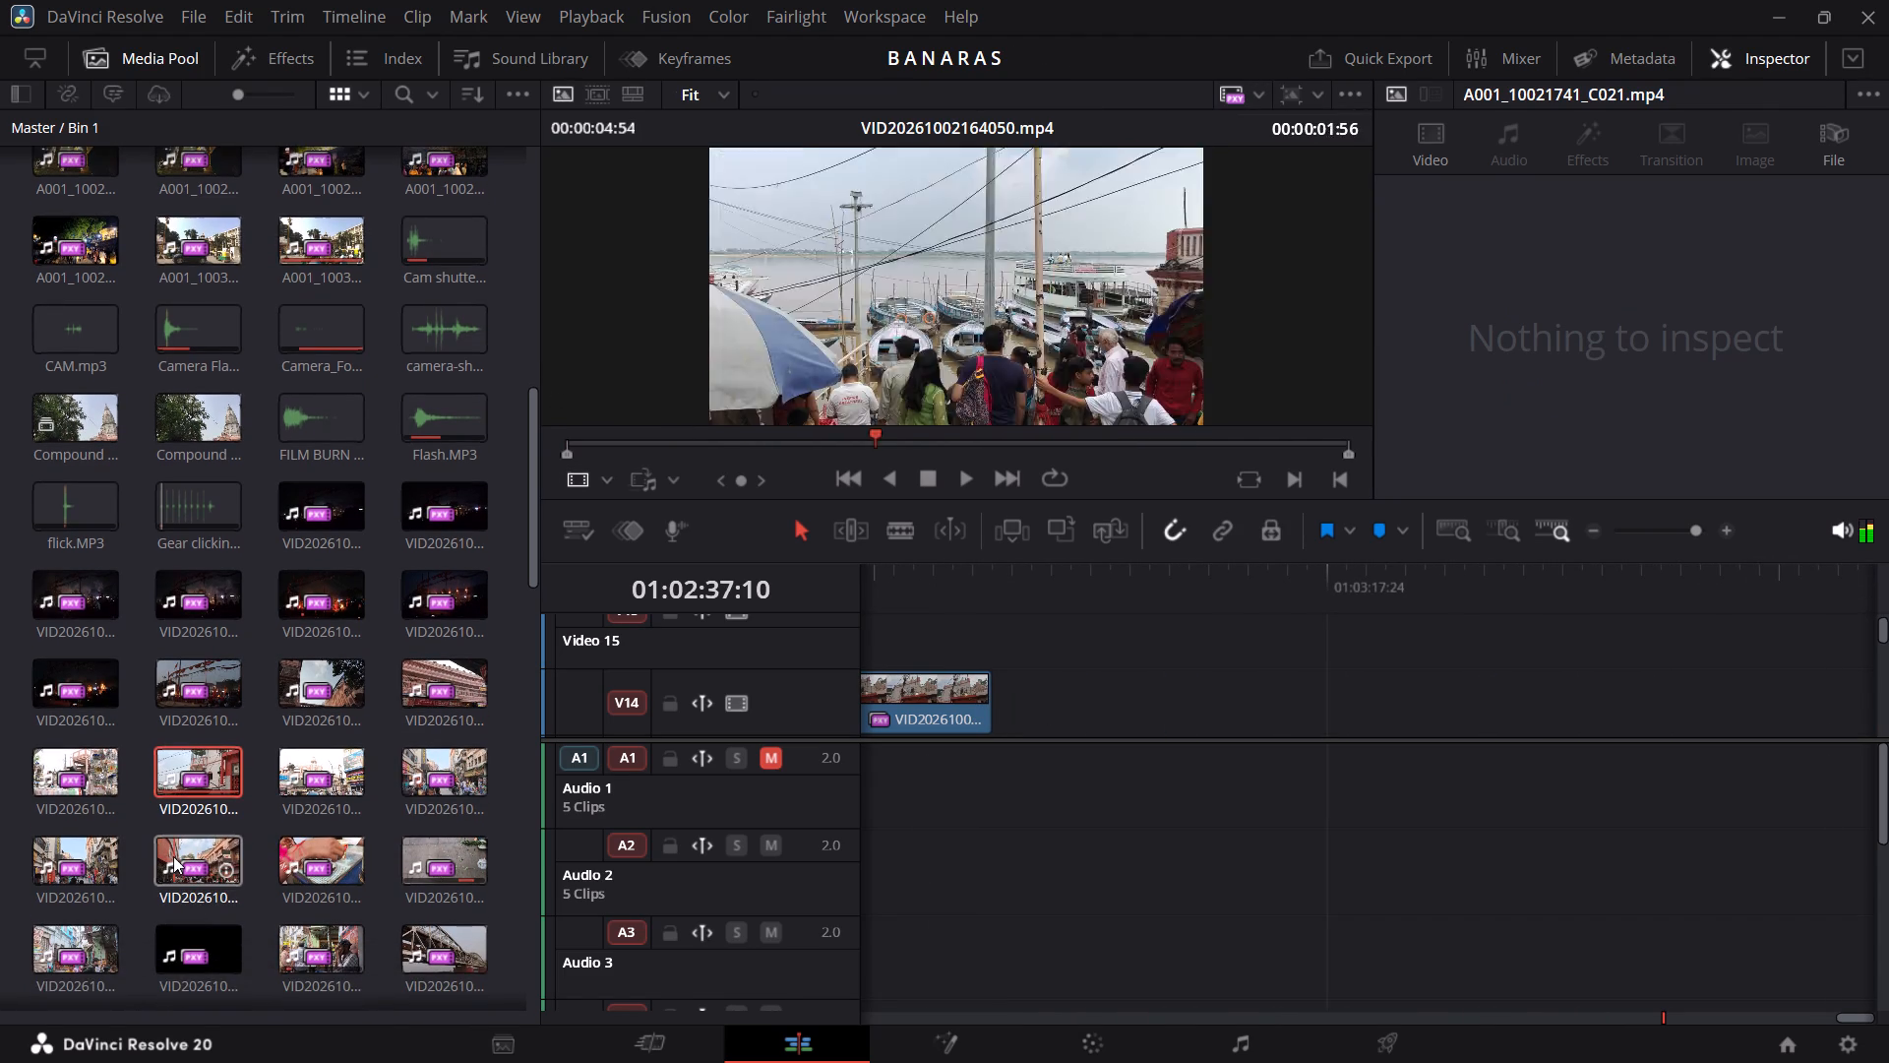
{"action": "left_click", "coordinate": [173, 856]}
{"action": "double_click", "coordinate": [173, 856]}
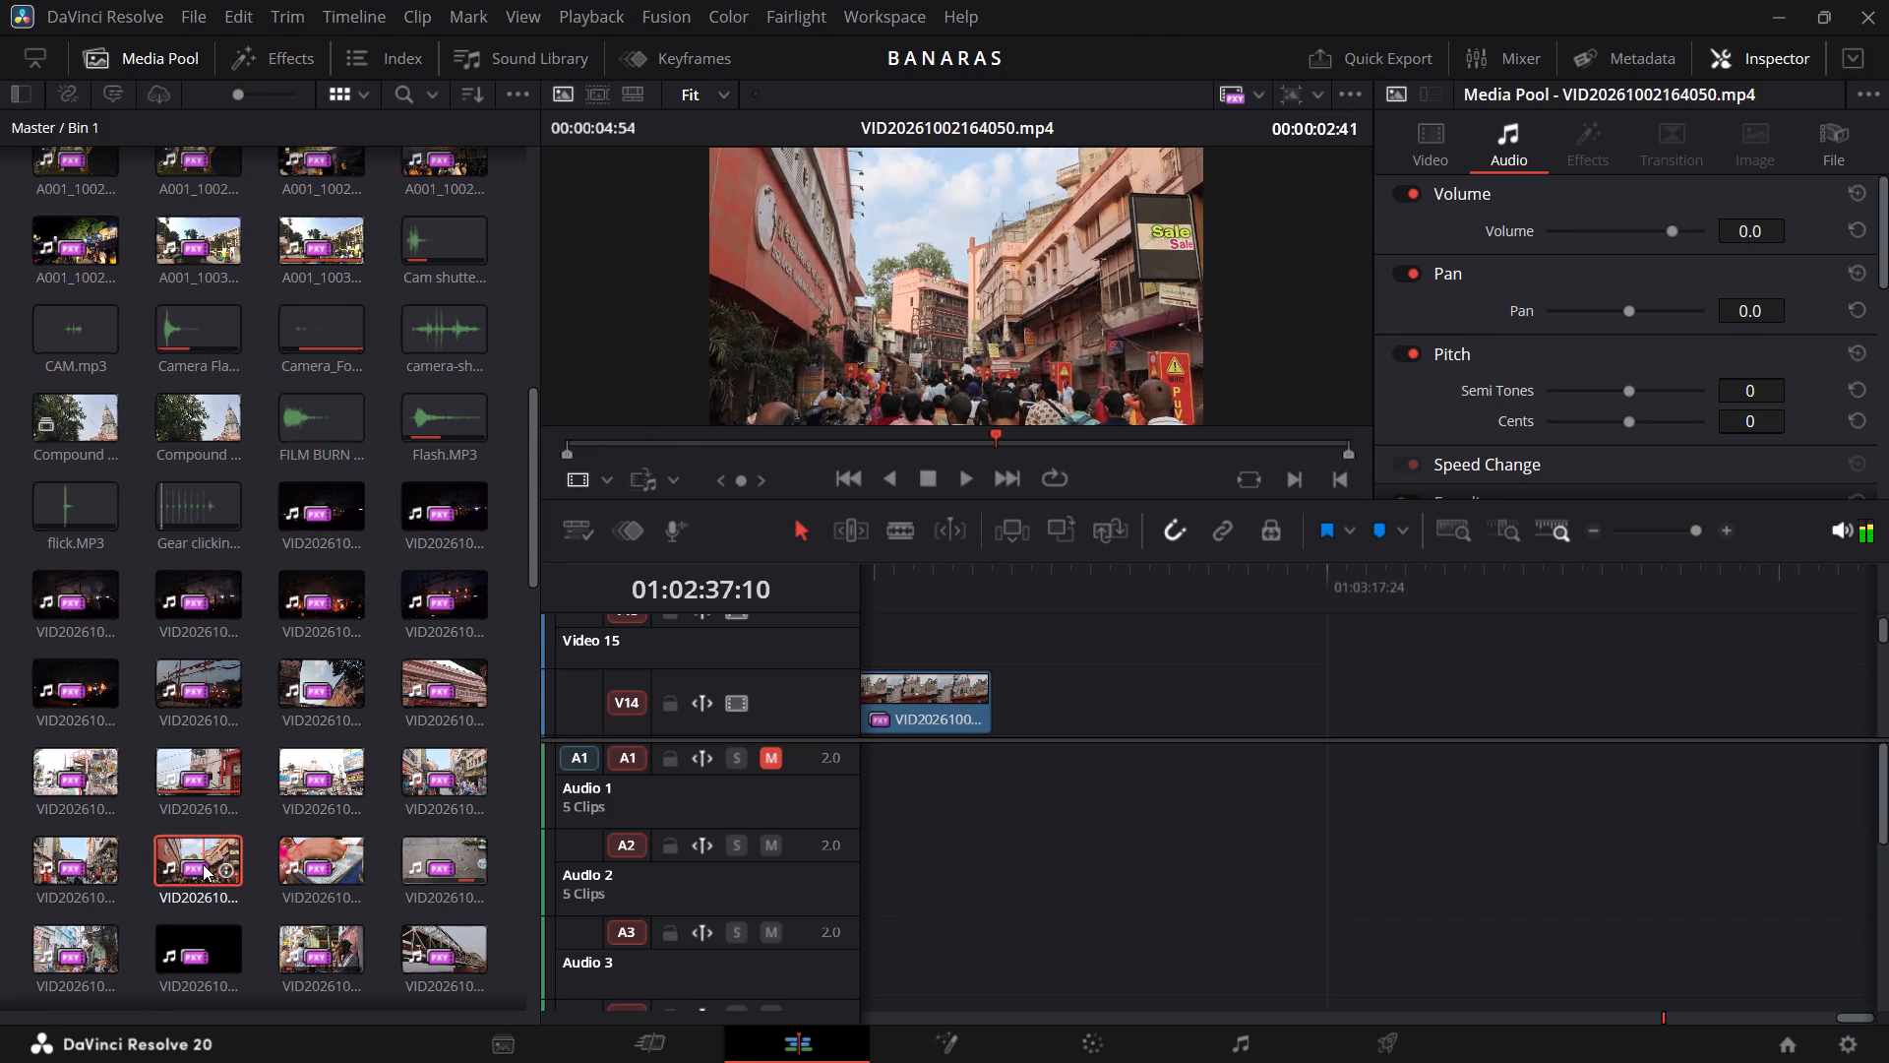
{"action": "left_click", "coordinate": [164, 860]}
{"action": "left_click_drag", "start_coordinate": [164, 860], "coordinate": [905, 423]}
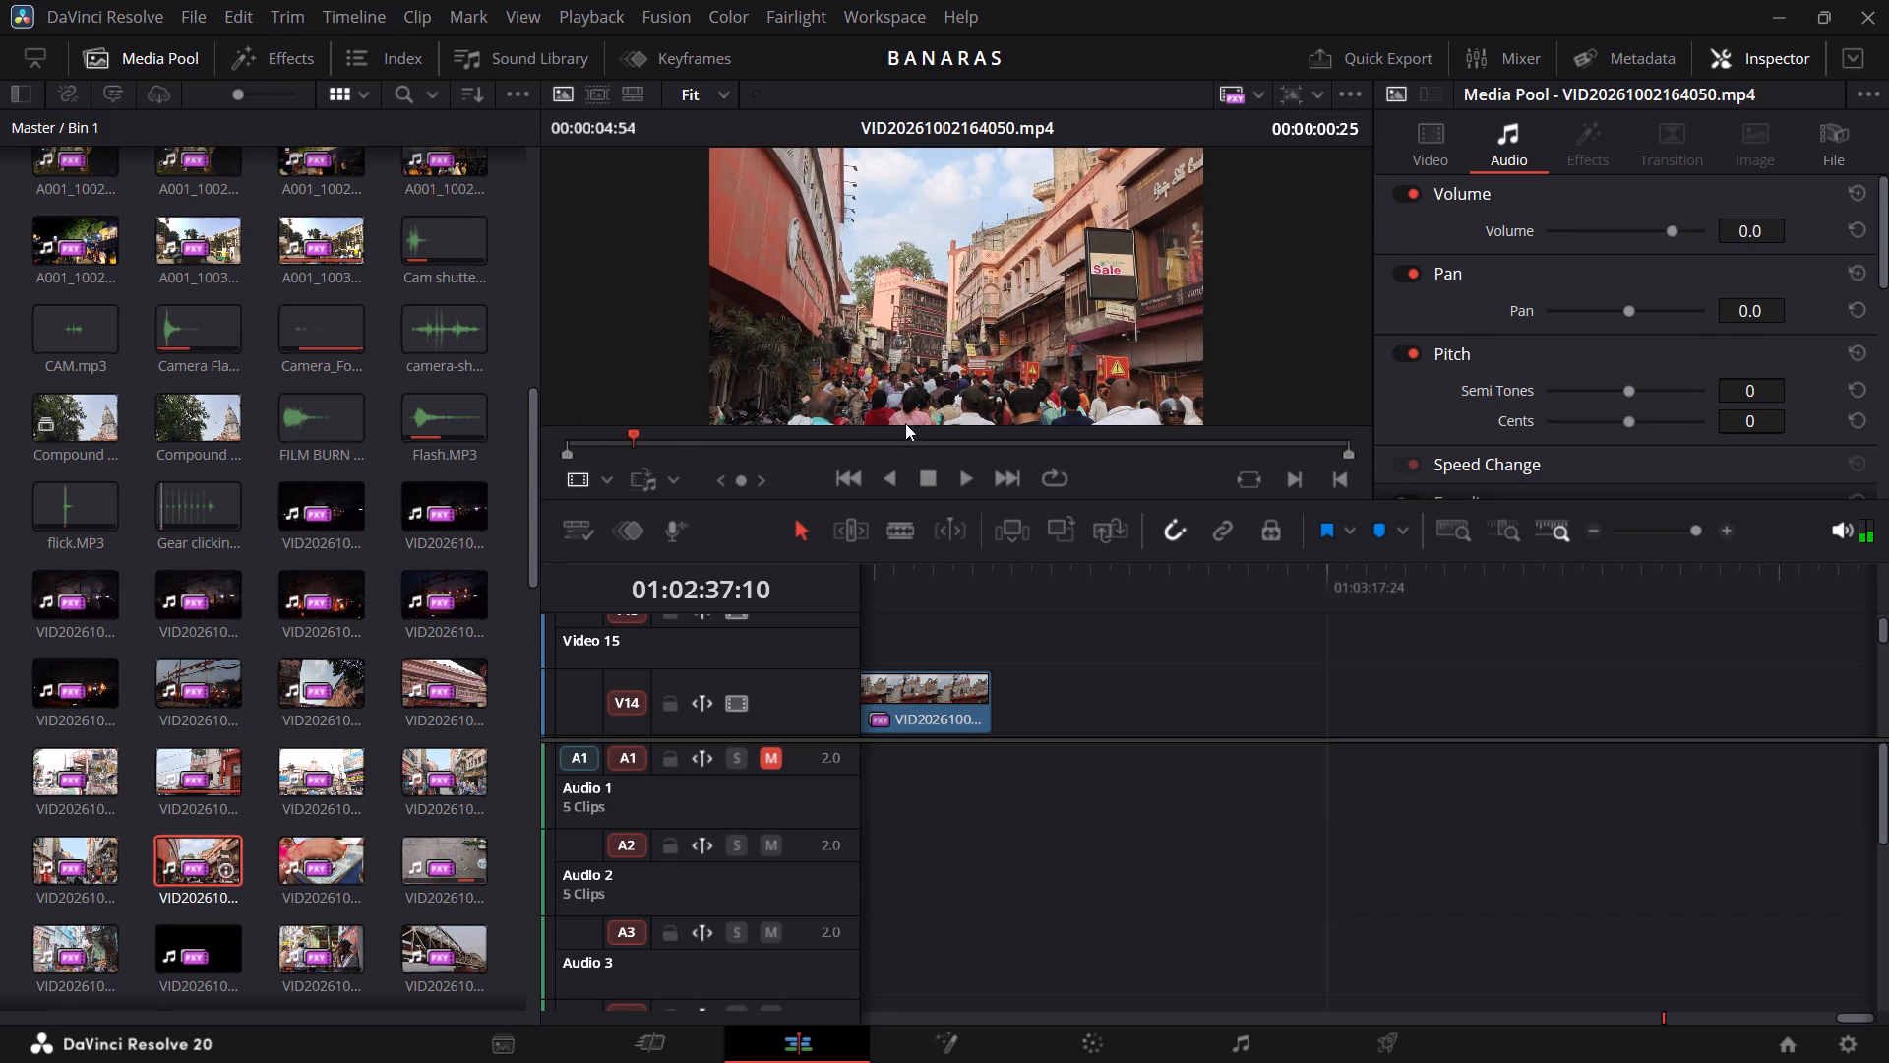
{"action": "left_click_drag", "start_coordinate": [905, 423], "coordinate": [905, 384]}
{"action": "left_click_drag", "start_coordinate": [912, 390], "coordinate": [1006, 683]}
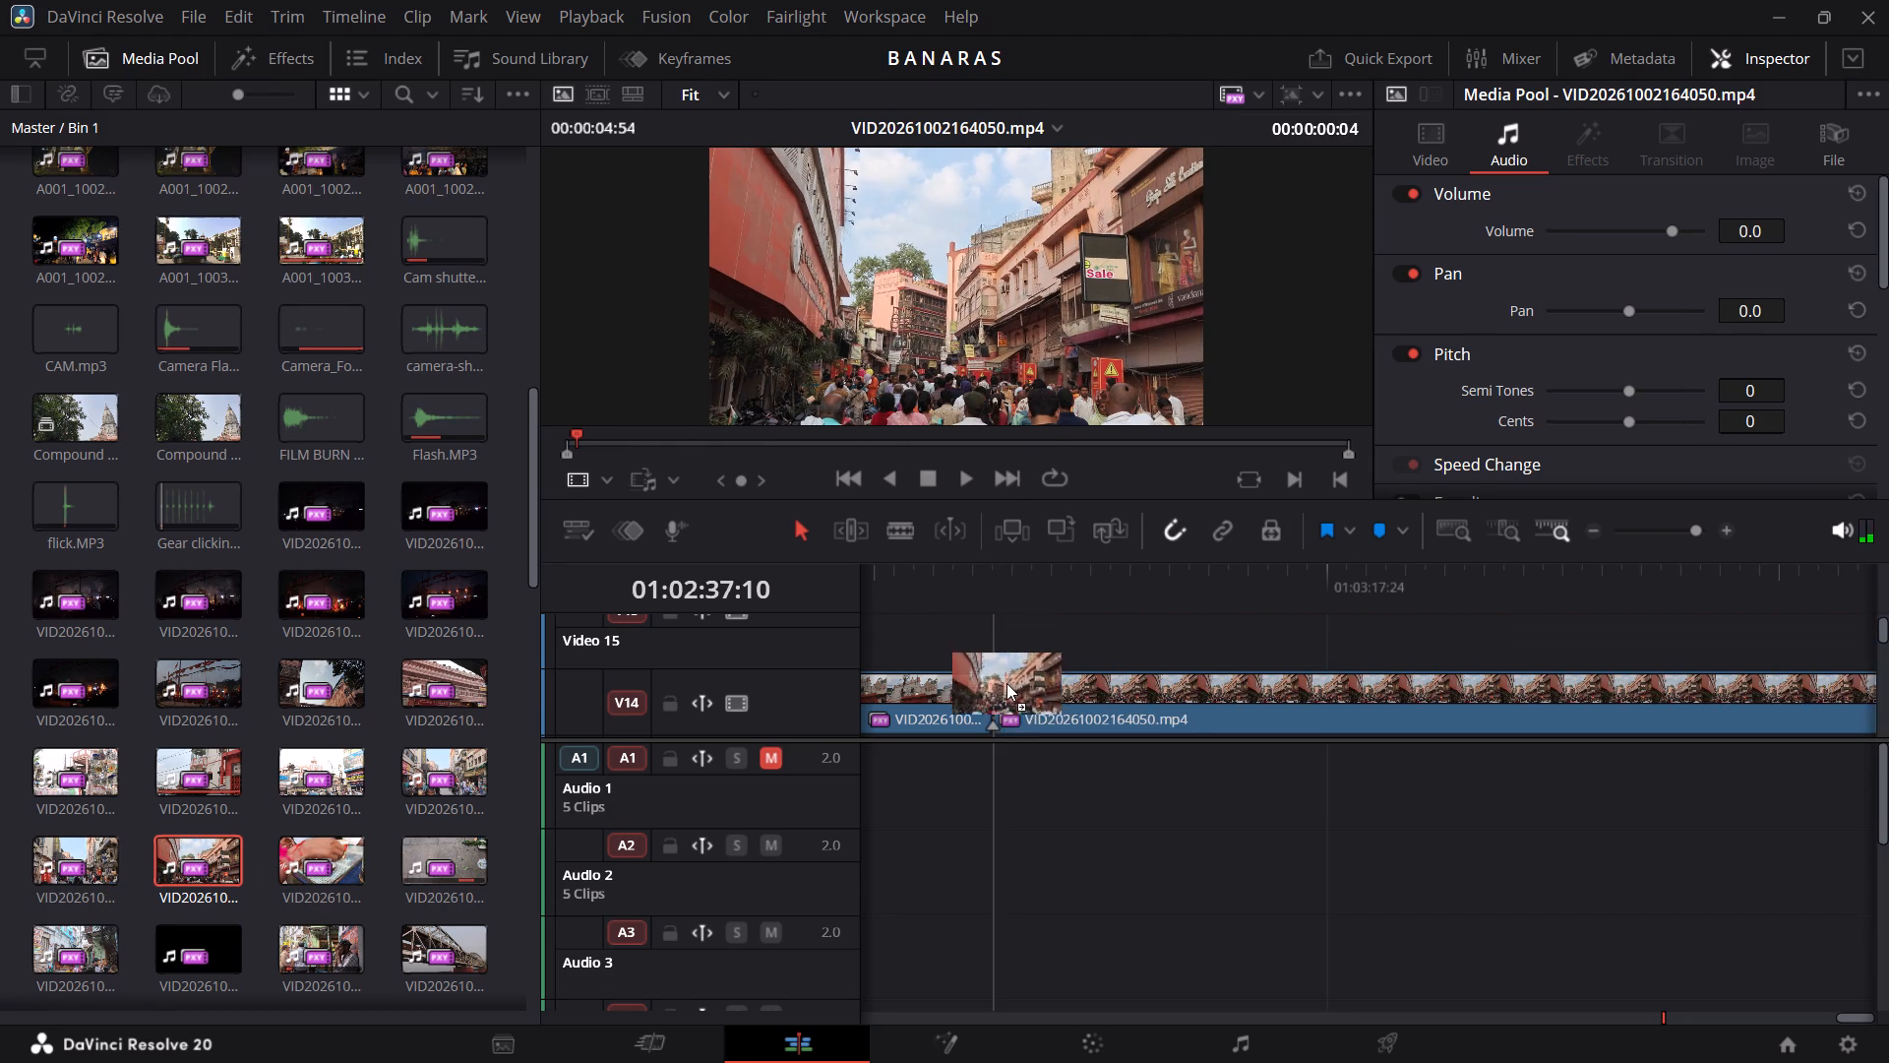
{"action": "left_click_drag", "start_coordinate": [1006, 683], "coordinate": [1025, 698]}
{"action": "scroll", "coordinate": [1025, 698], "scroll_direction": "left", "scroll_amount": 7}
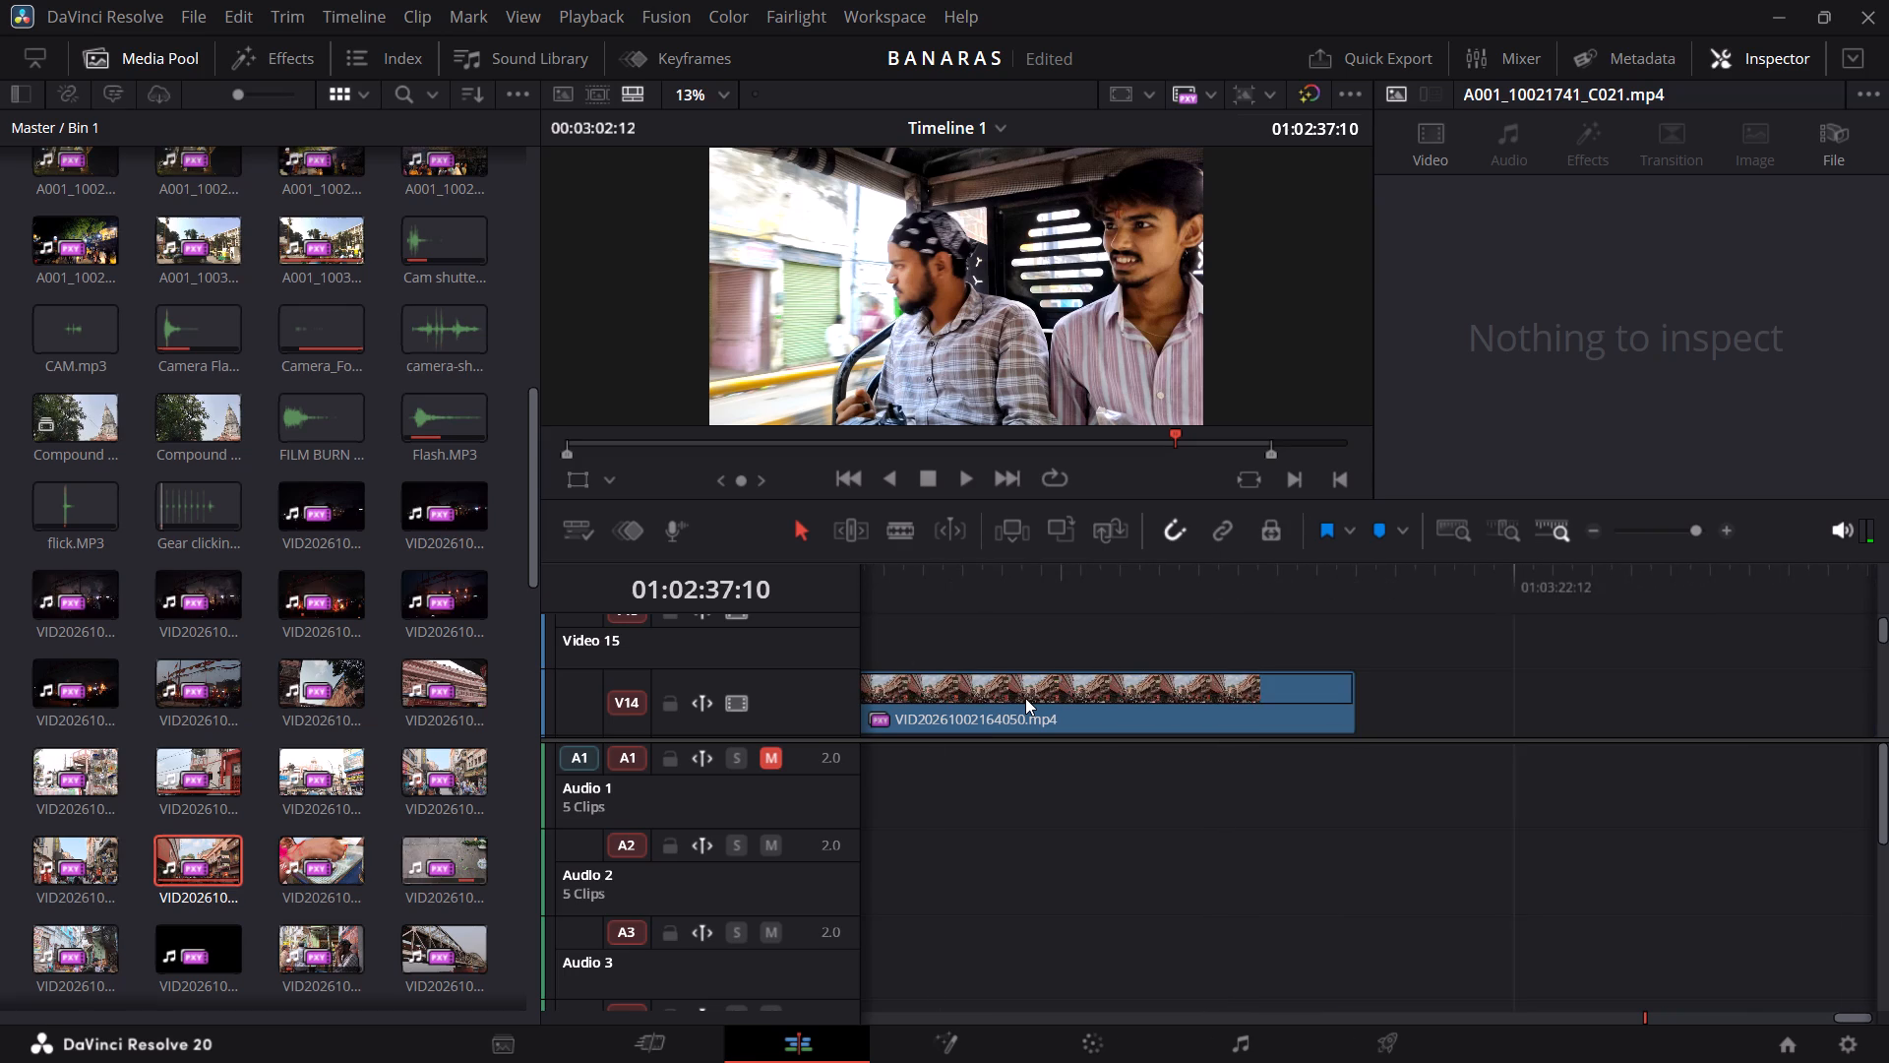
{"action": "scroll", "coordinate": [1025, 698], "scroll_direction": "right", "scroll_amount": 1}
{"action": "scroll", "coordinate": [549, 793], "scroll_direction": "down", "scroll_amount": 1}
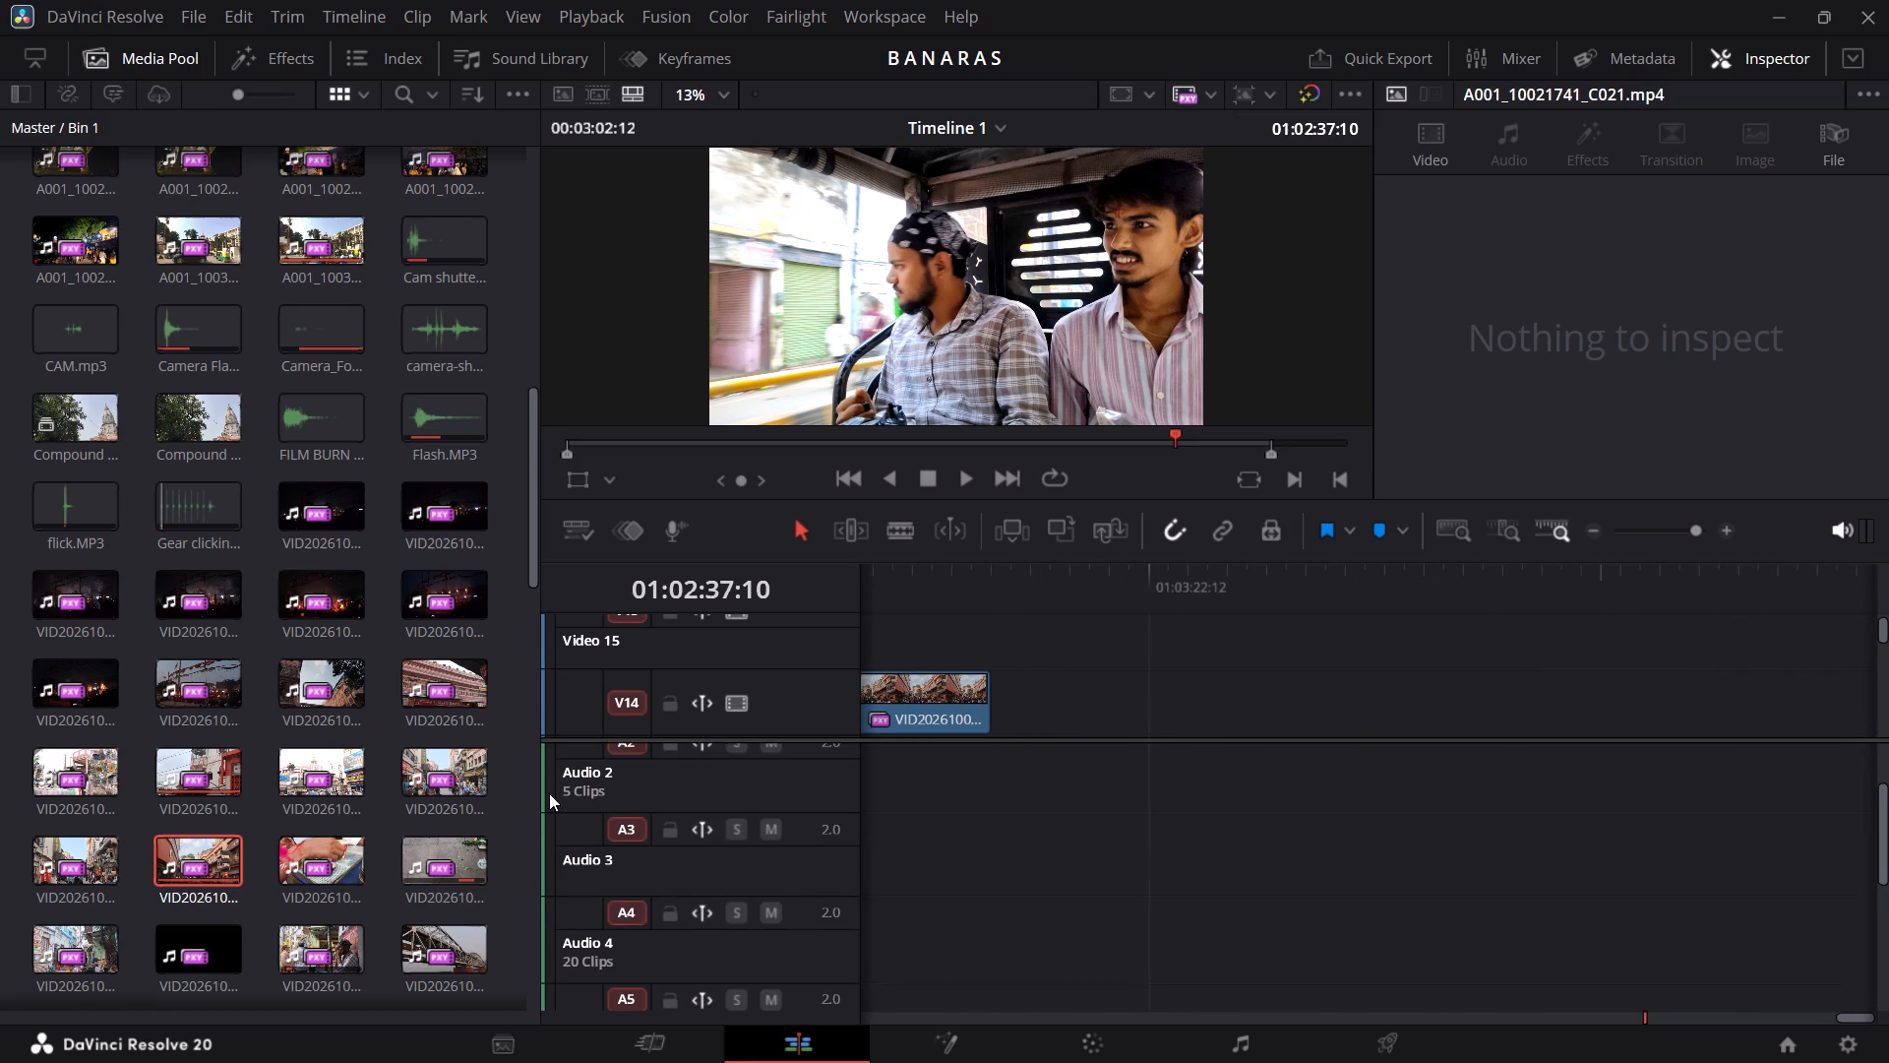
{"action": "scroll", "coordinate": [433, 870], "scroll_direction": "down", "scroll_amount": 1}
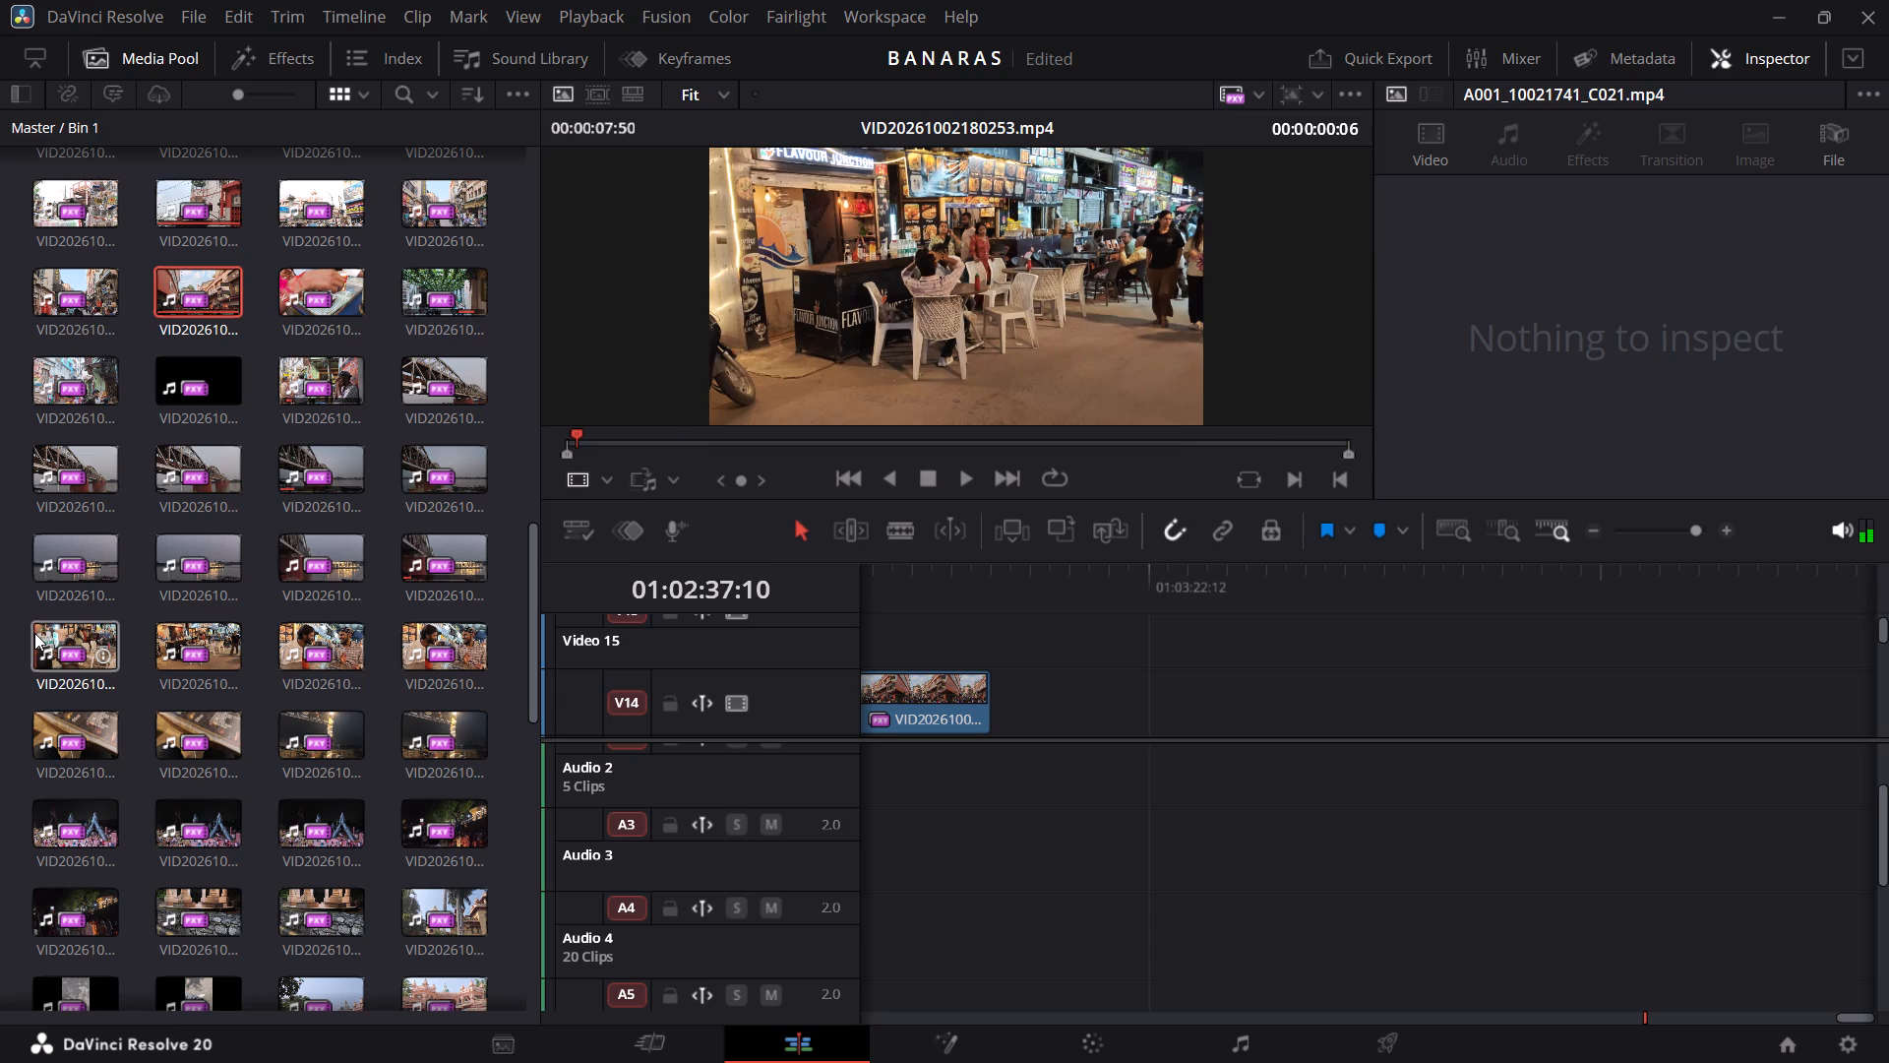
{"action": "double_click", "coordinate": [180, 639]}
{"action": "left_click_drag", "start_coordinate": [932, 401], "coordinate": [1001, 520]}
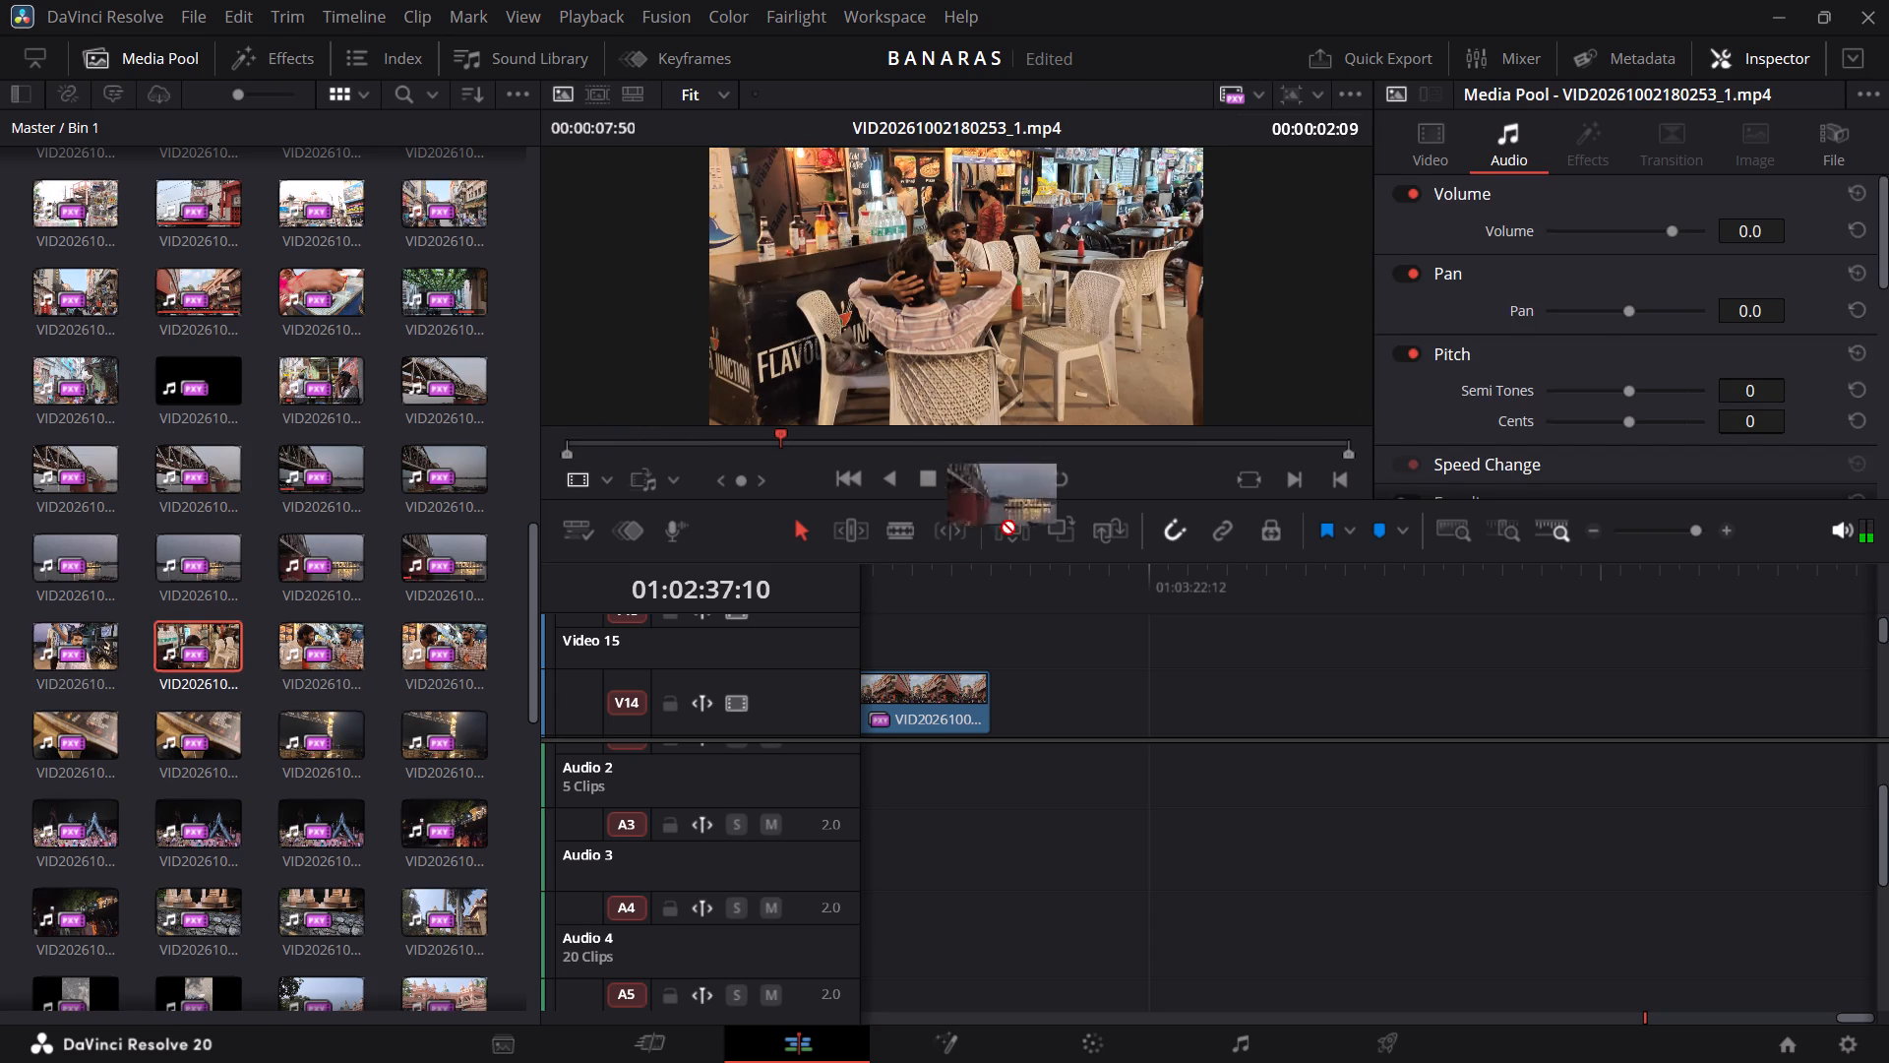
{"action": "left_click_drag", "start_coordinate": [1001, 520], "coordinate": [1033, 706]}
{"action": "scroll", "coordinate": [1033, 706], "scroll_direction": "left", "scroll_amount": 4}
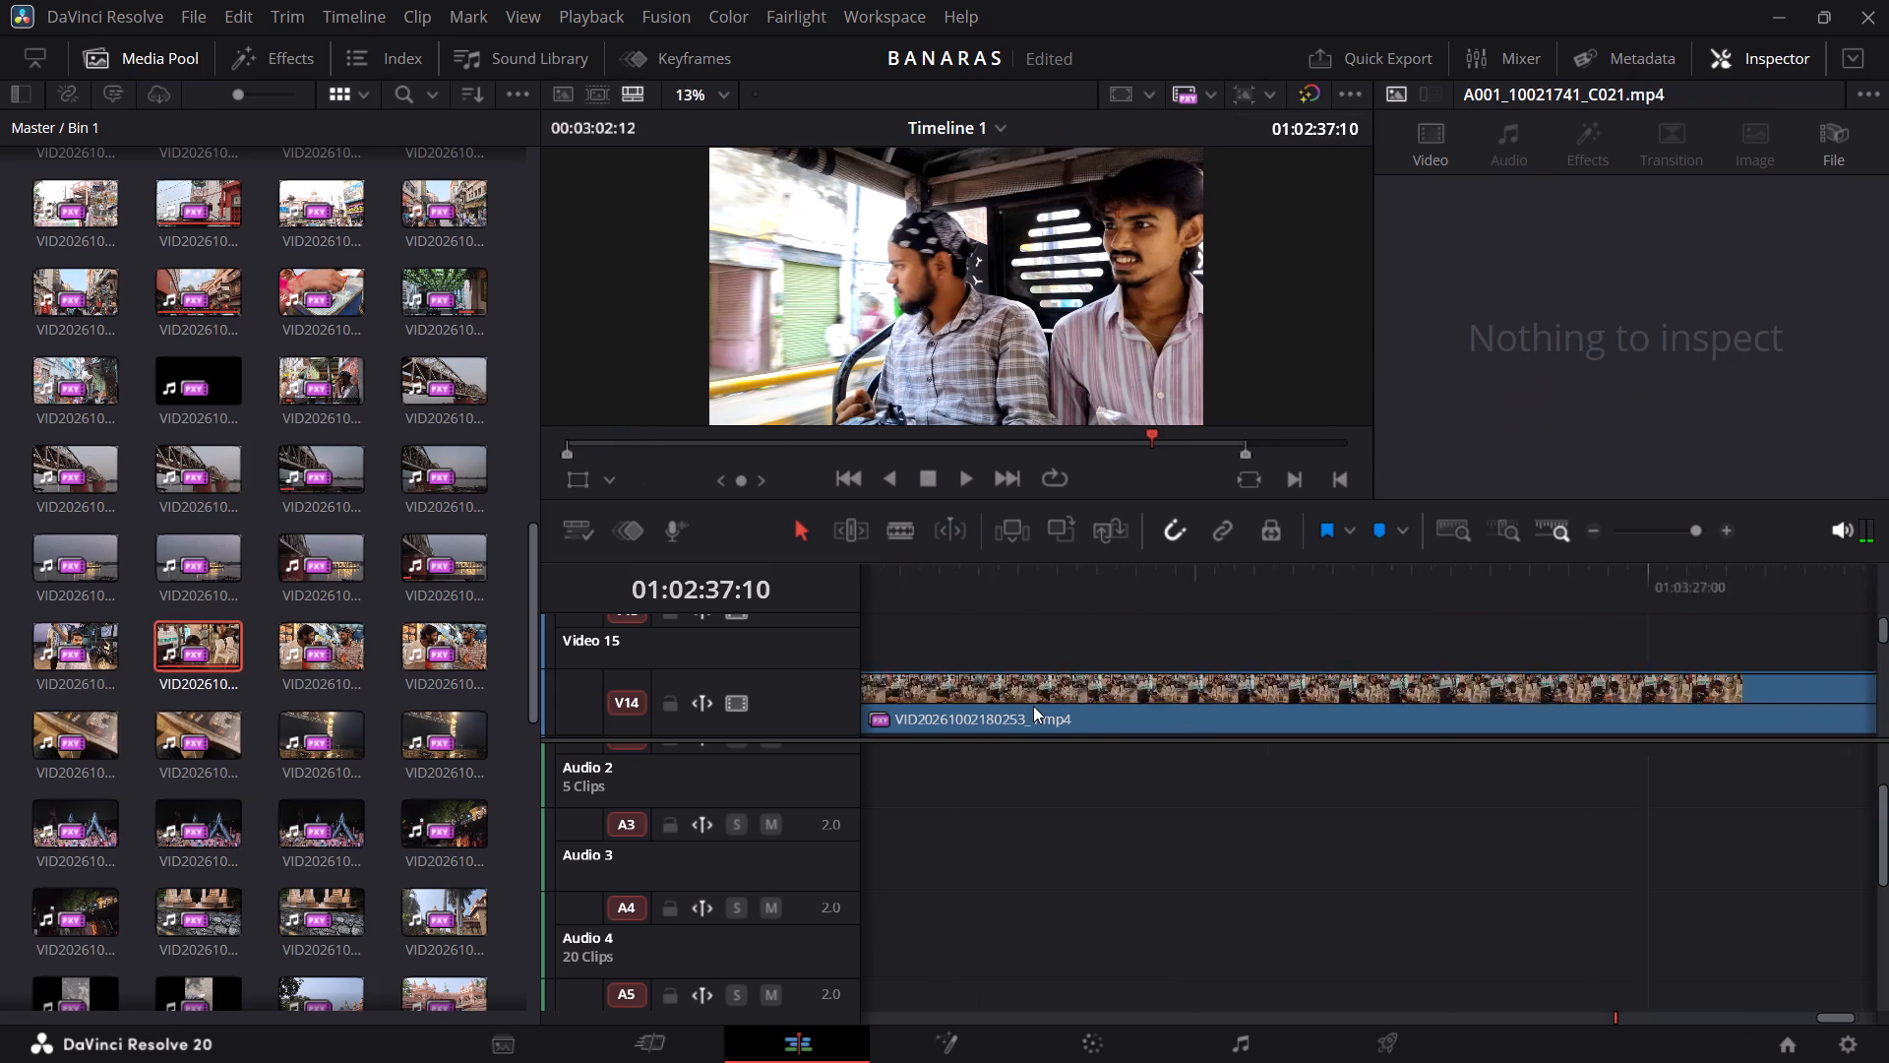
{"action": "scroll", "coordinate": [1033, 706], "scroll_direction": "left", "scroll_amount": 4}
{"action": "scroll", "coordinate": [1033, 706], "scroll_direction": "right", "scroll_amount": 1}
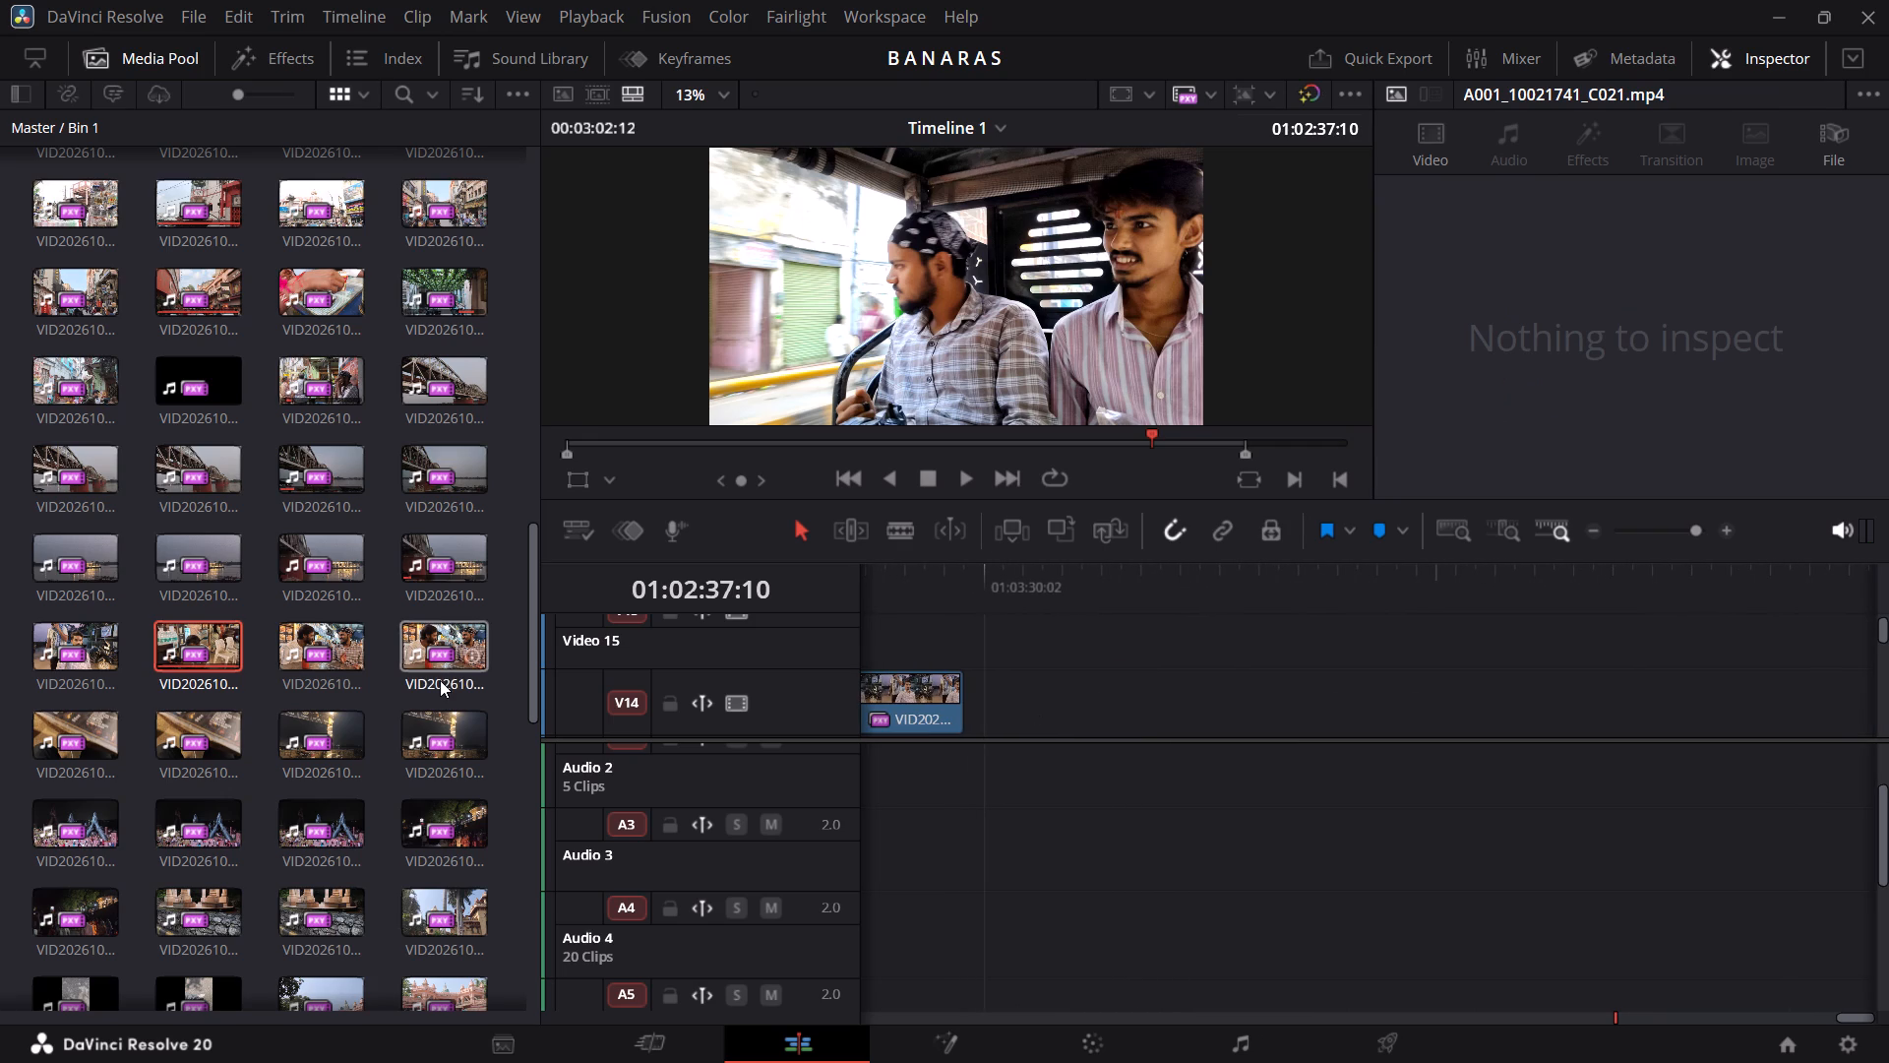
{"action": "scroll", "coordinate": [462, 614], "scroll_direction": "down", "scroll_amount": 1}
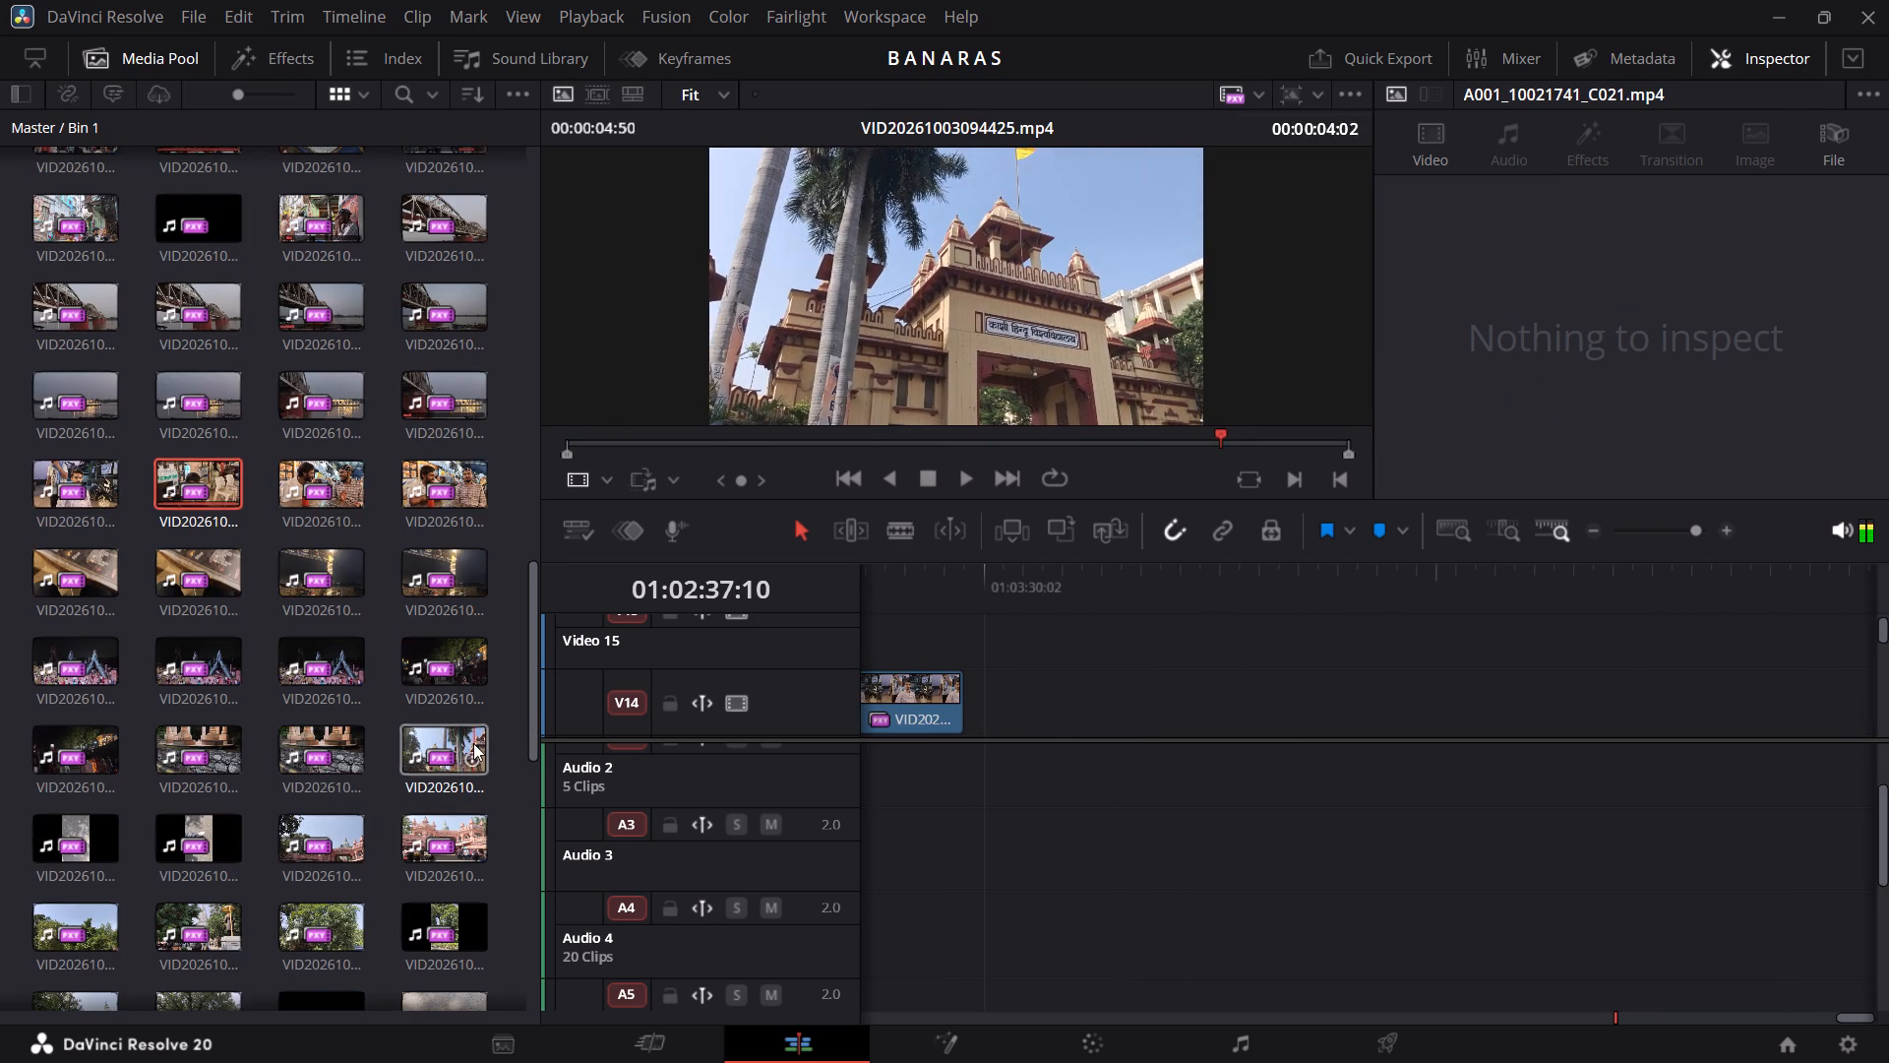
{"action": "double_click", "coordinate": [419, 744]}
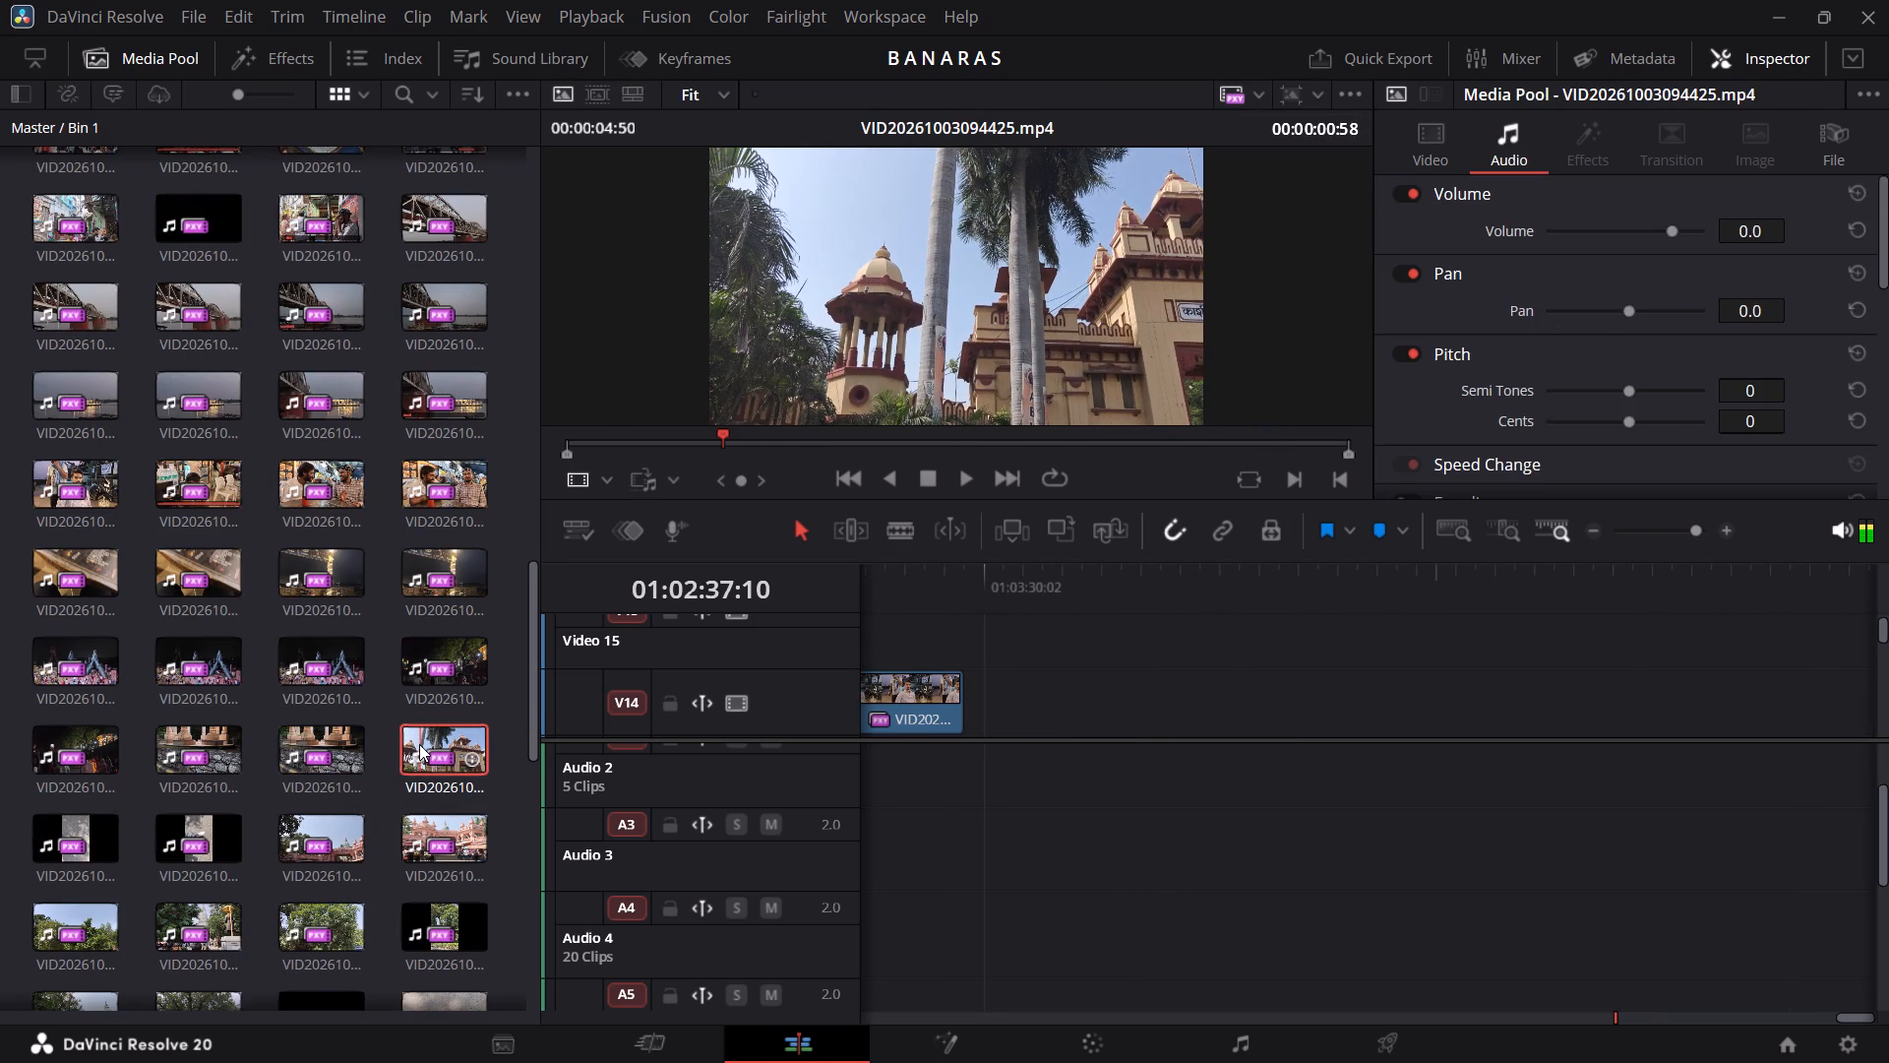
{"action": "left_click_drag", "start_coordinate": [936, 397], "coordinate": [1024, 651]}
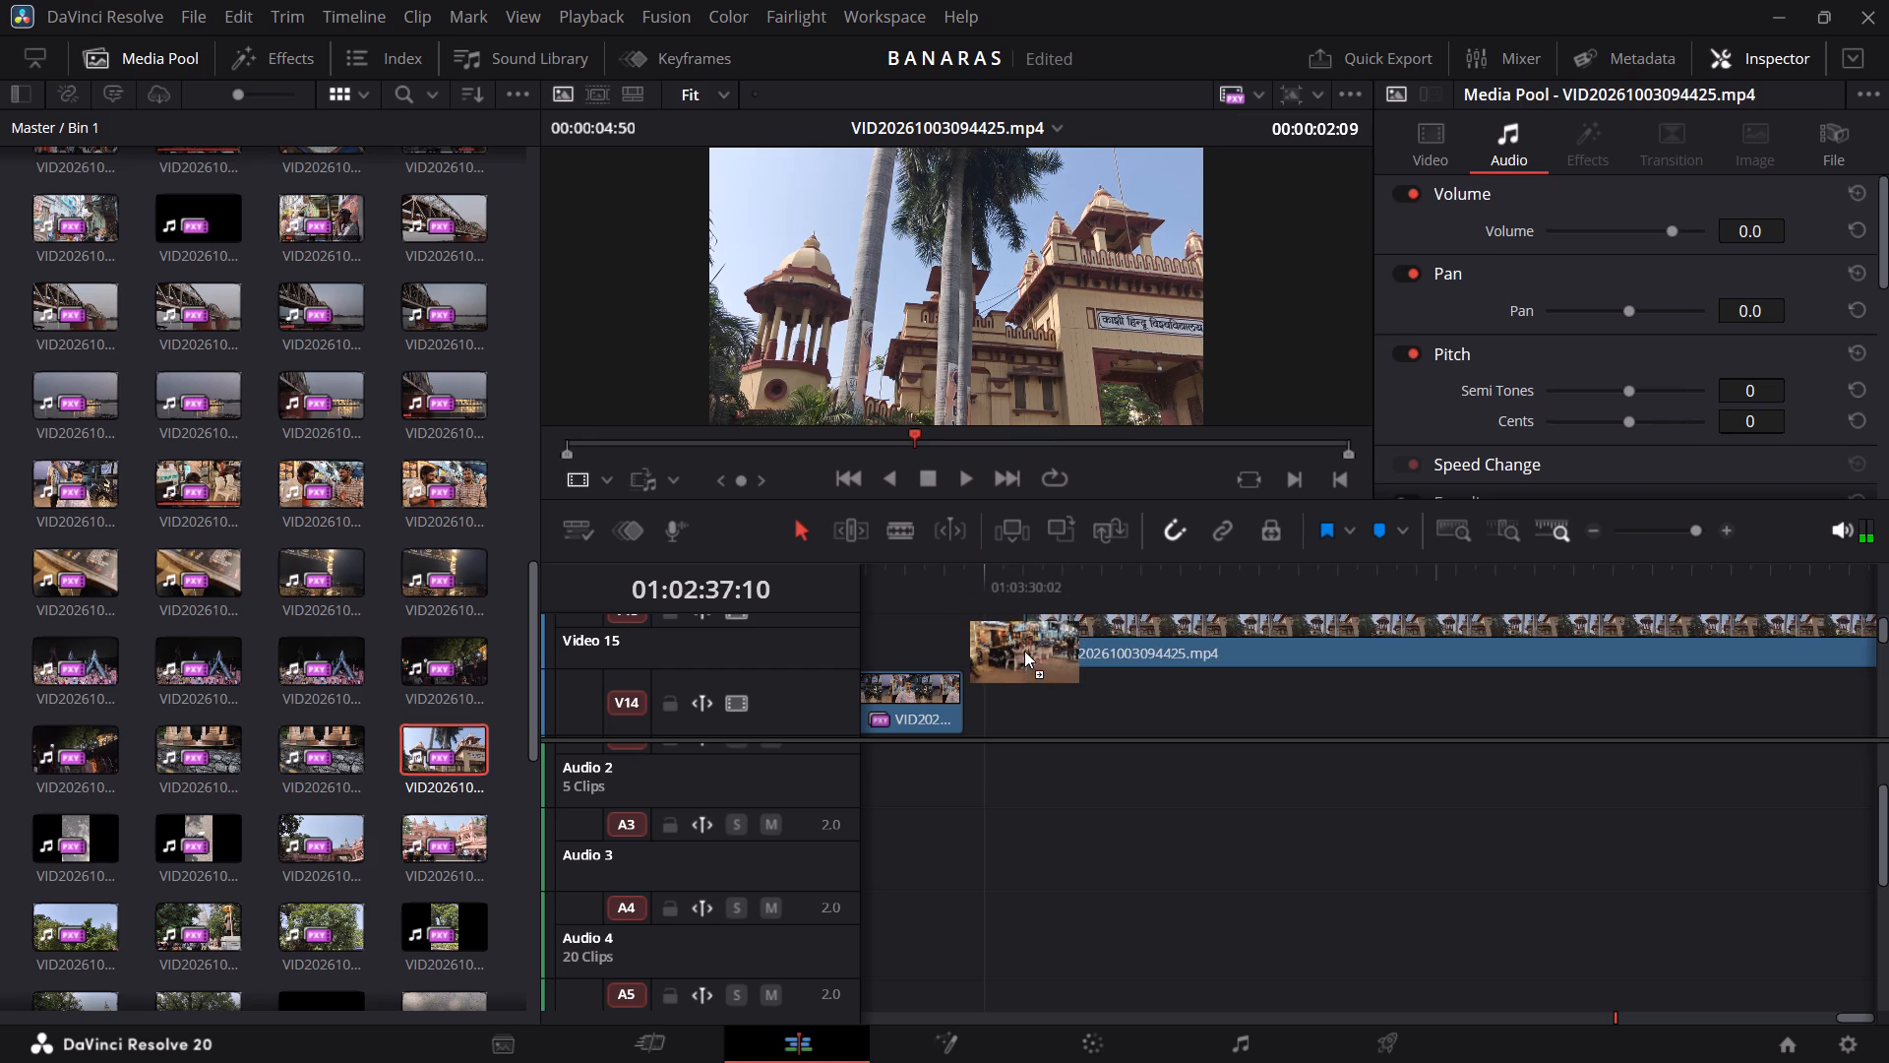
{"action": "left_click_drag", "start_coordinate": [1024, 651], "coordinate": [1005, 685]}
Add only the video of VID20261003115523.mp4, the pink temple gate shot, to V14 a short gap after VID20261003094425.mp4.
{"action": "scroll", "coordinate": [1005, 685], "scroll_direction": "left", "scroll_amount": 4}
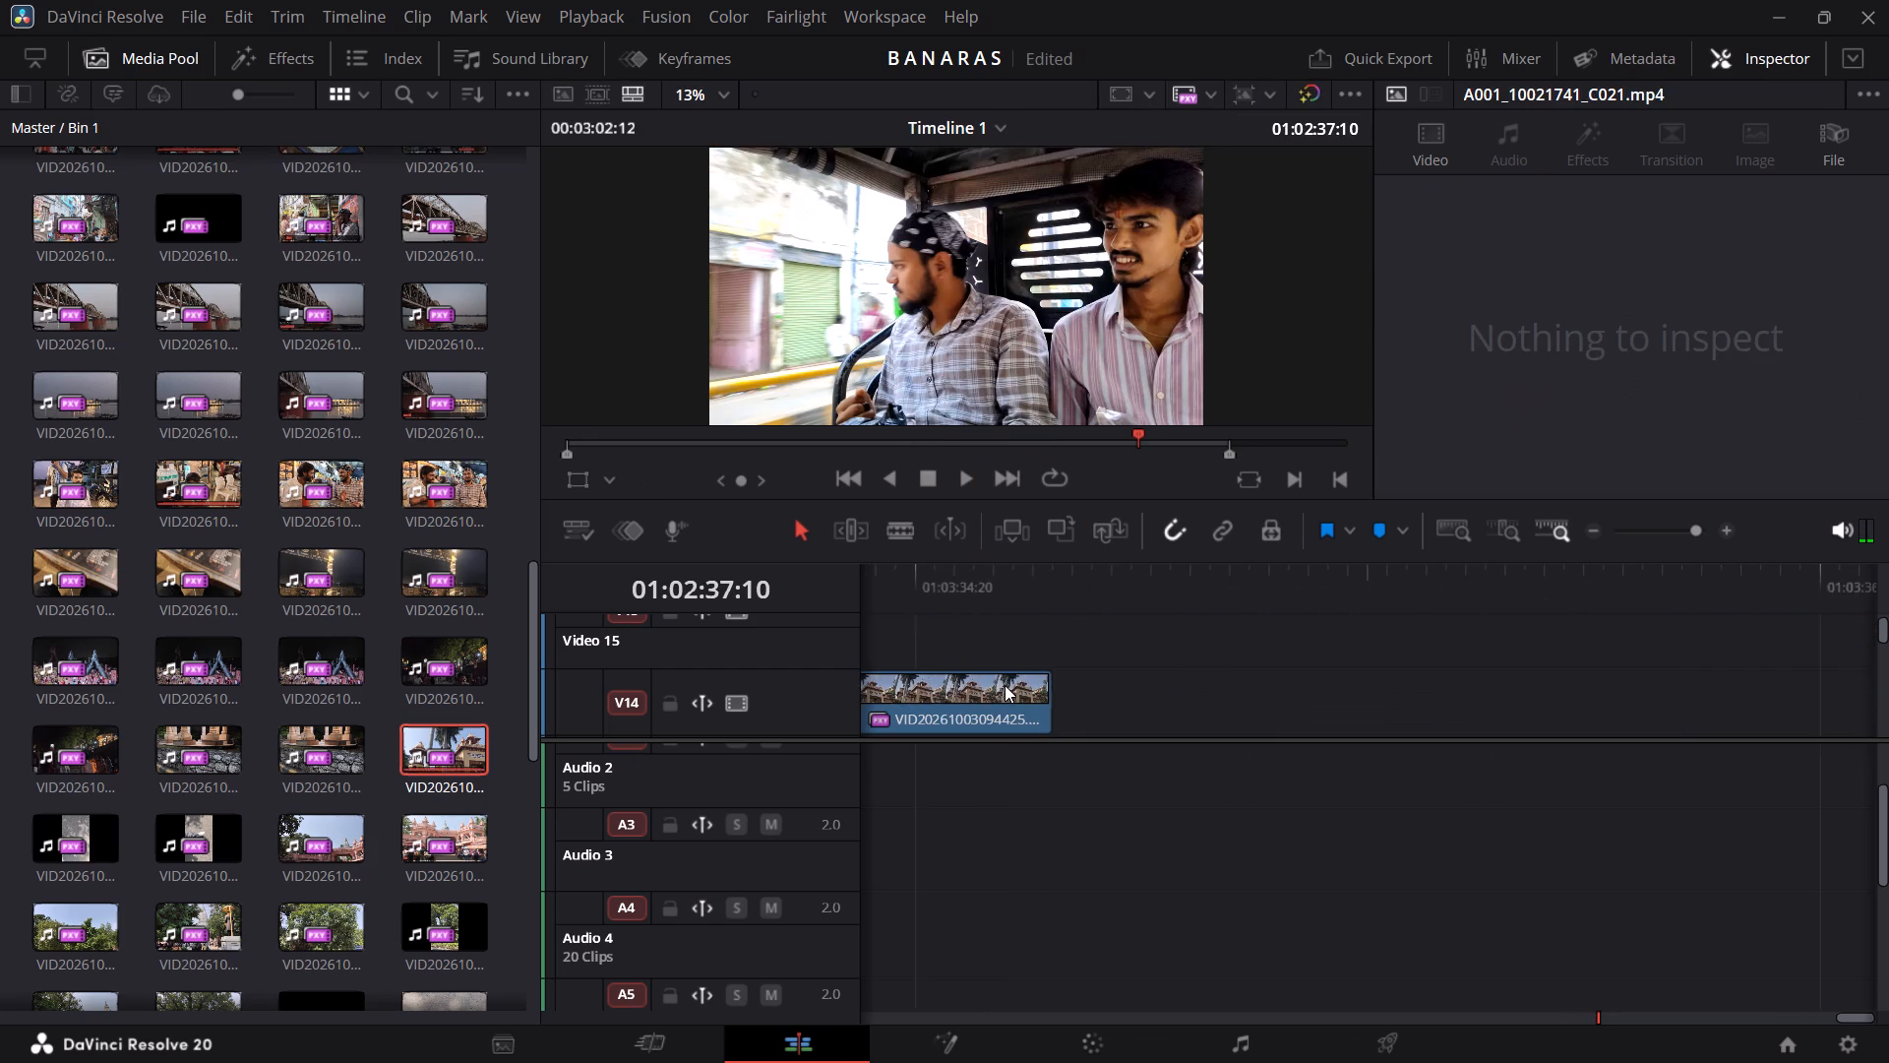
{"action": "scroll", "coordinate": [1005, 685], "scroll_direction": "right", "scroll_amount": 1}
{"action": "scroll", "coordinate": [668, 797], "scroll_direction": "down", "scroll_amount": 1}
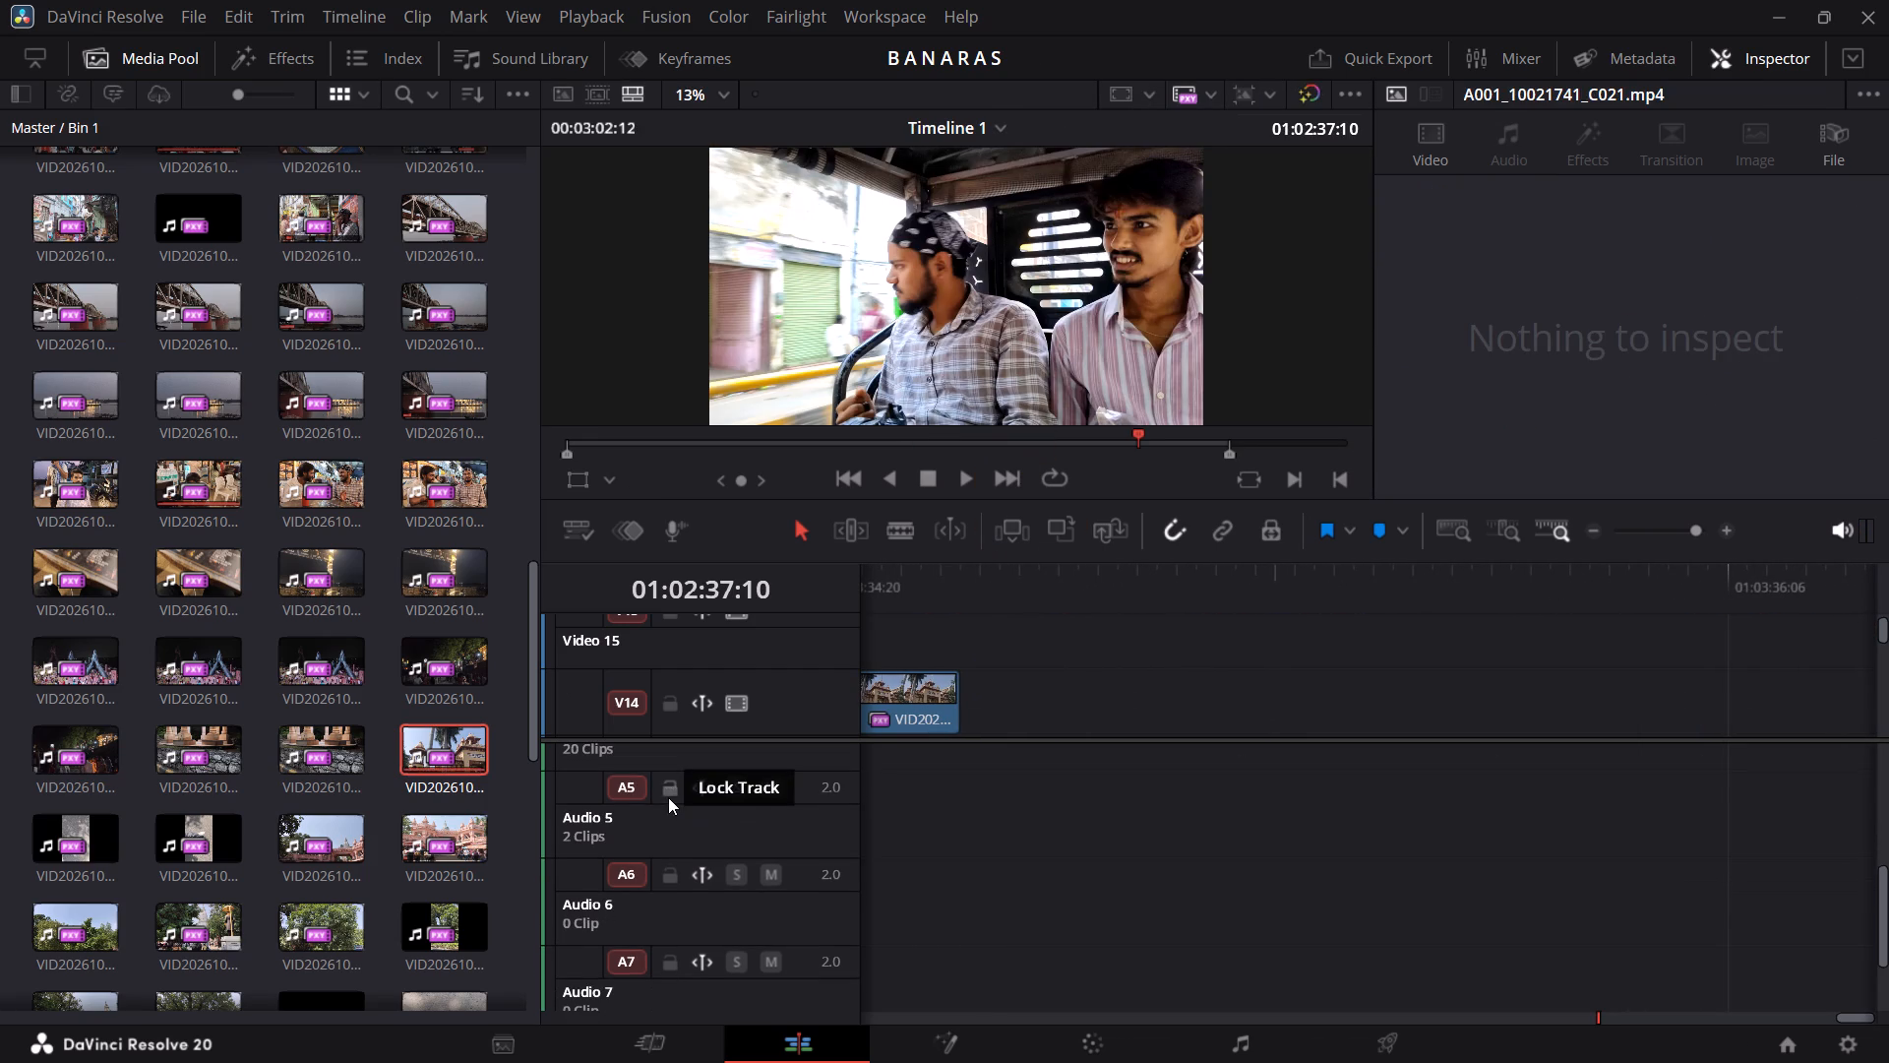
{"action": "scroll", "coordinate": [384, 900], "scroll_direction": "down", "scroll_amount": 1}
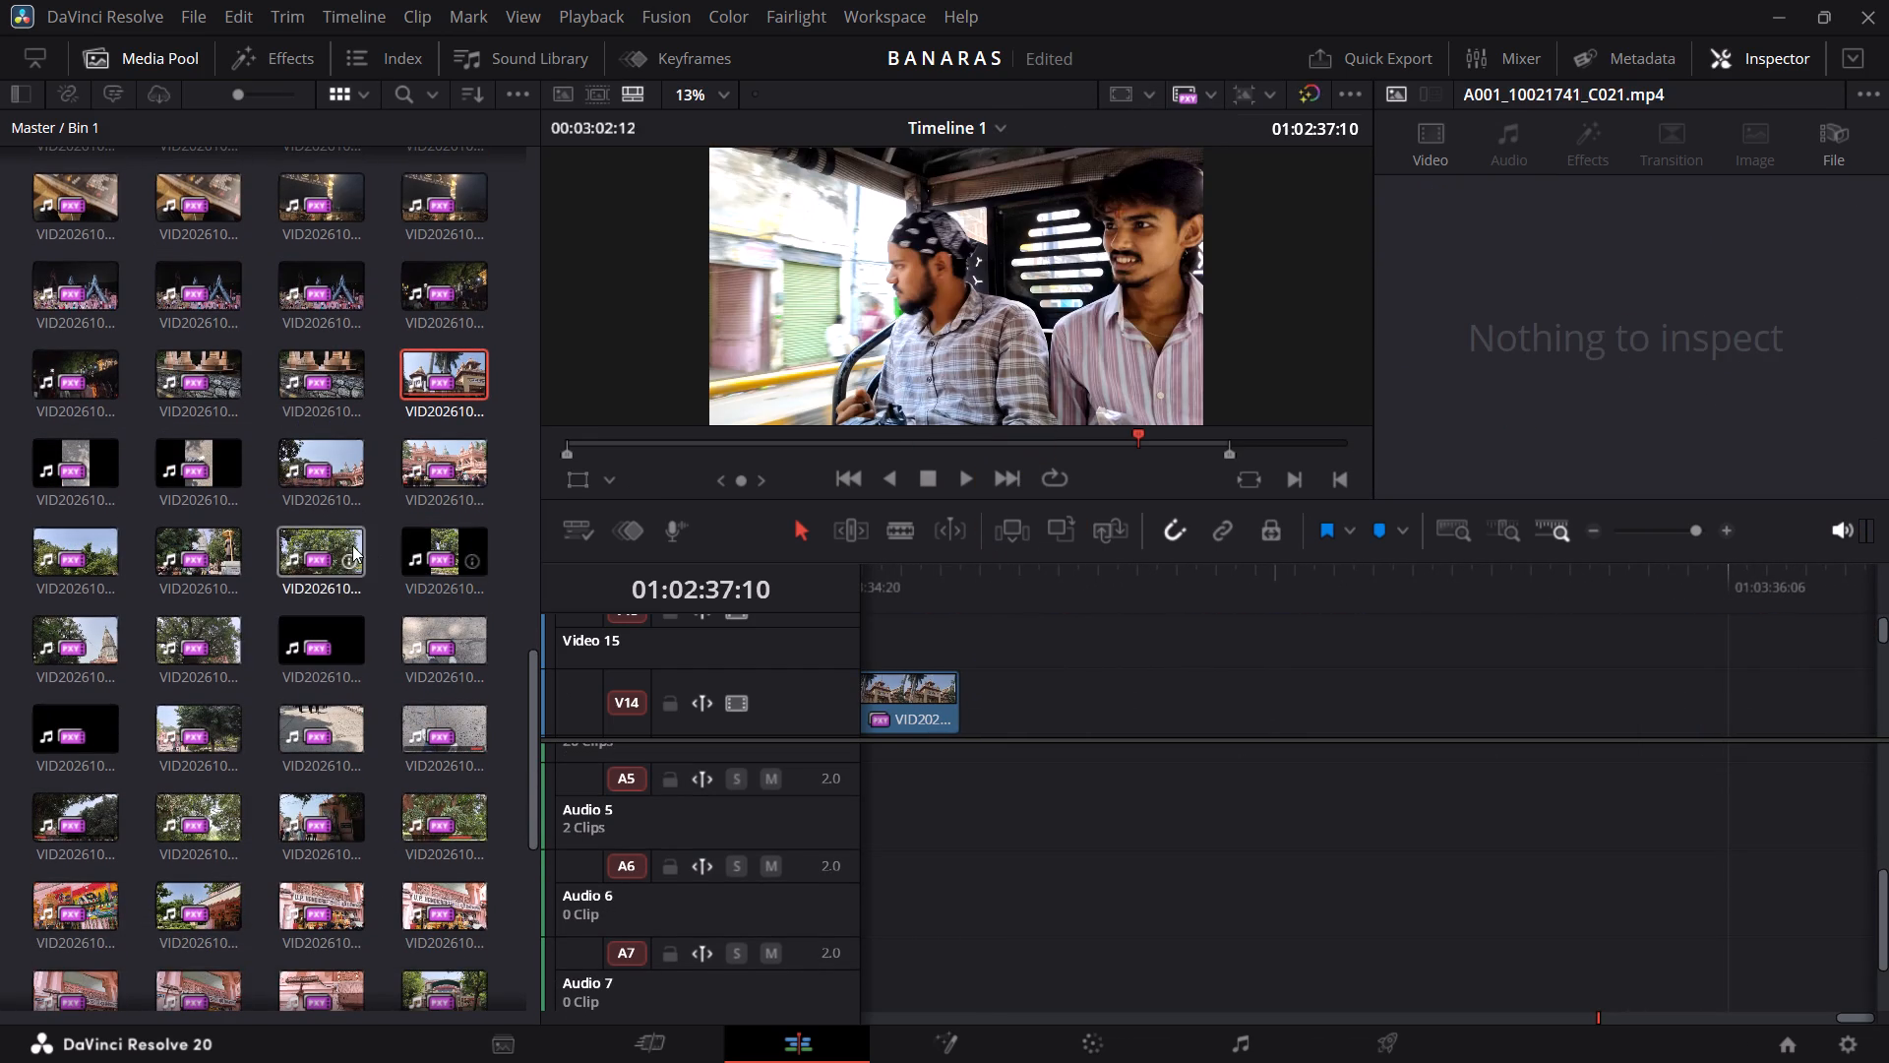
{"action": "double_click", "coordinate": [332, 448]}
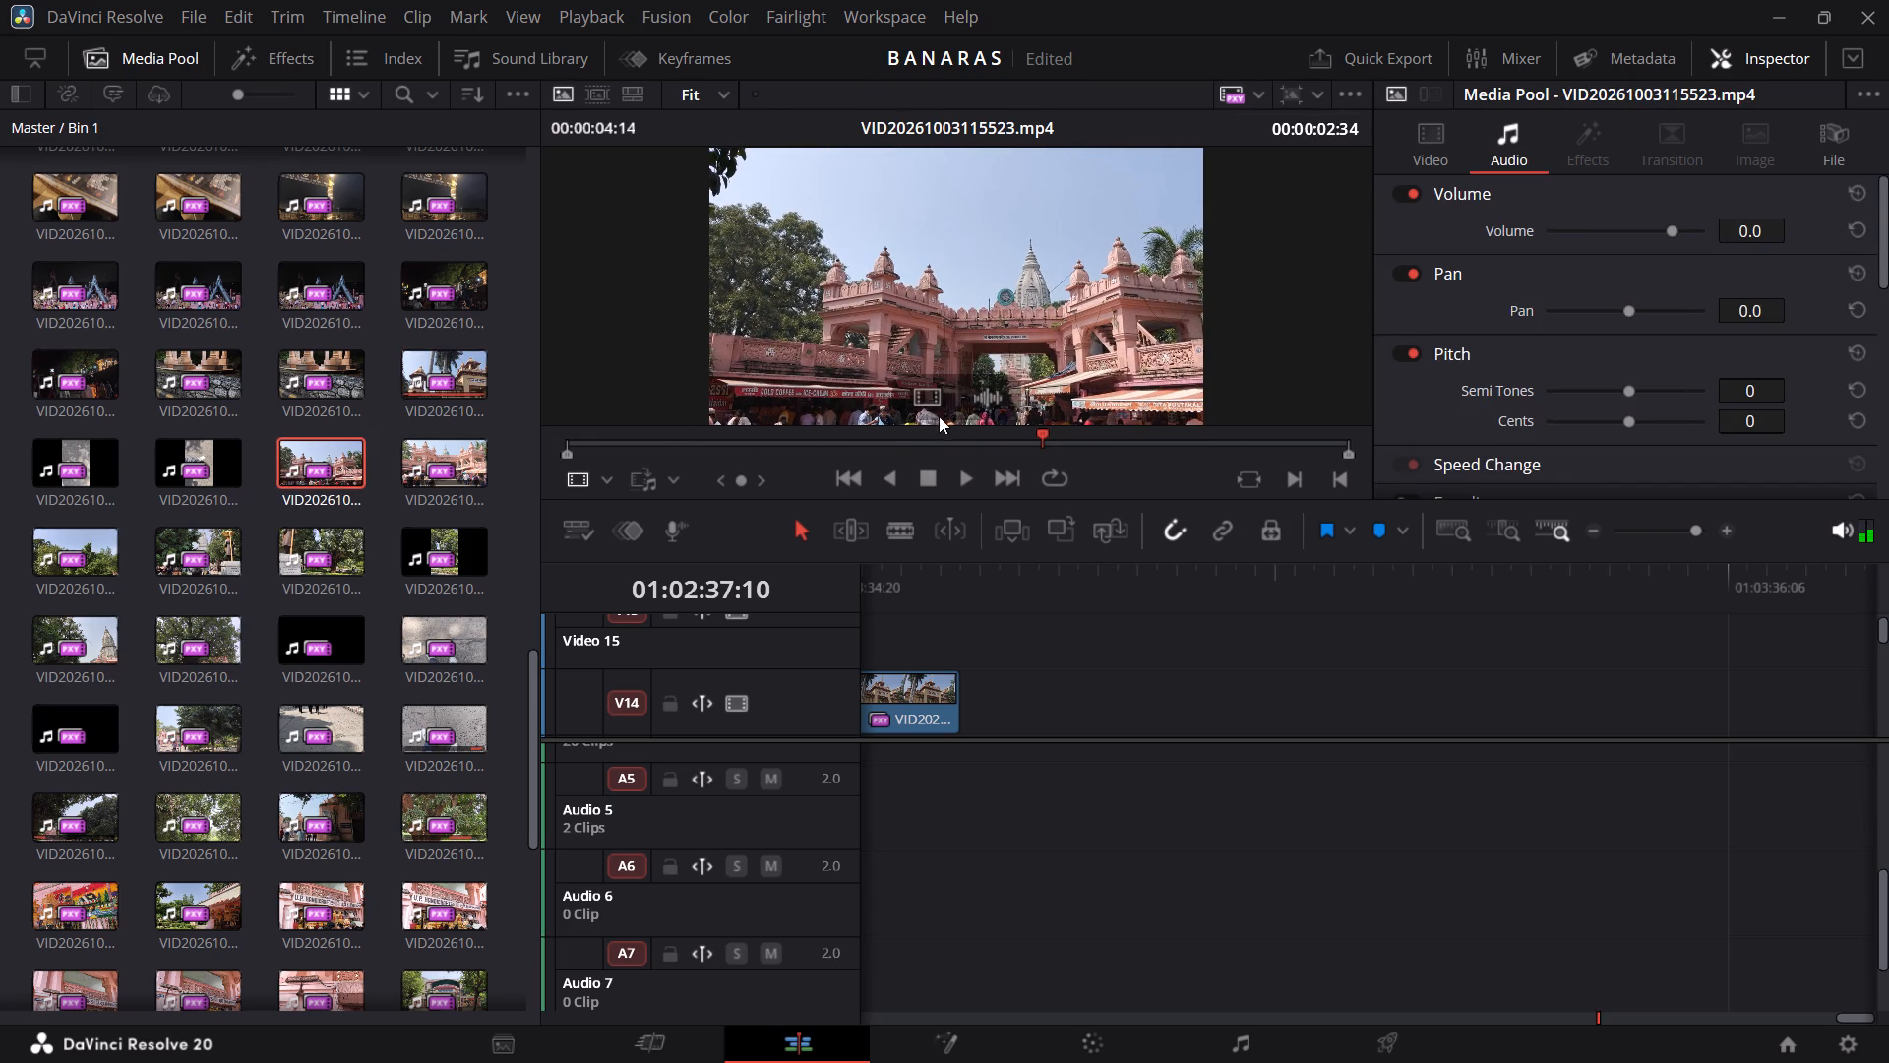
{"action": "left_click_drag", "start_coordinate": [930, 399], "coordinate": [1022, 709]}
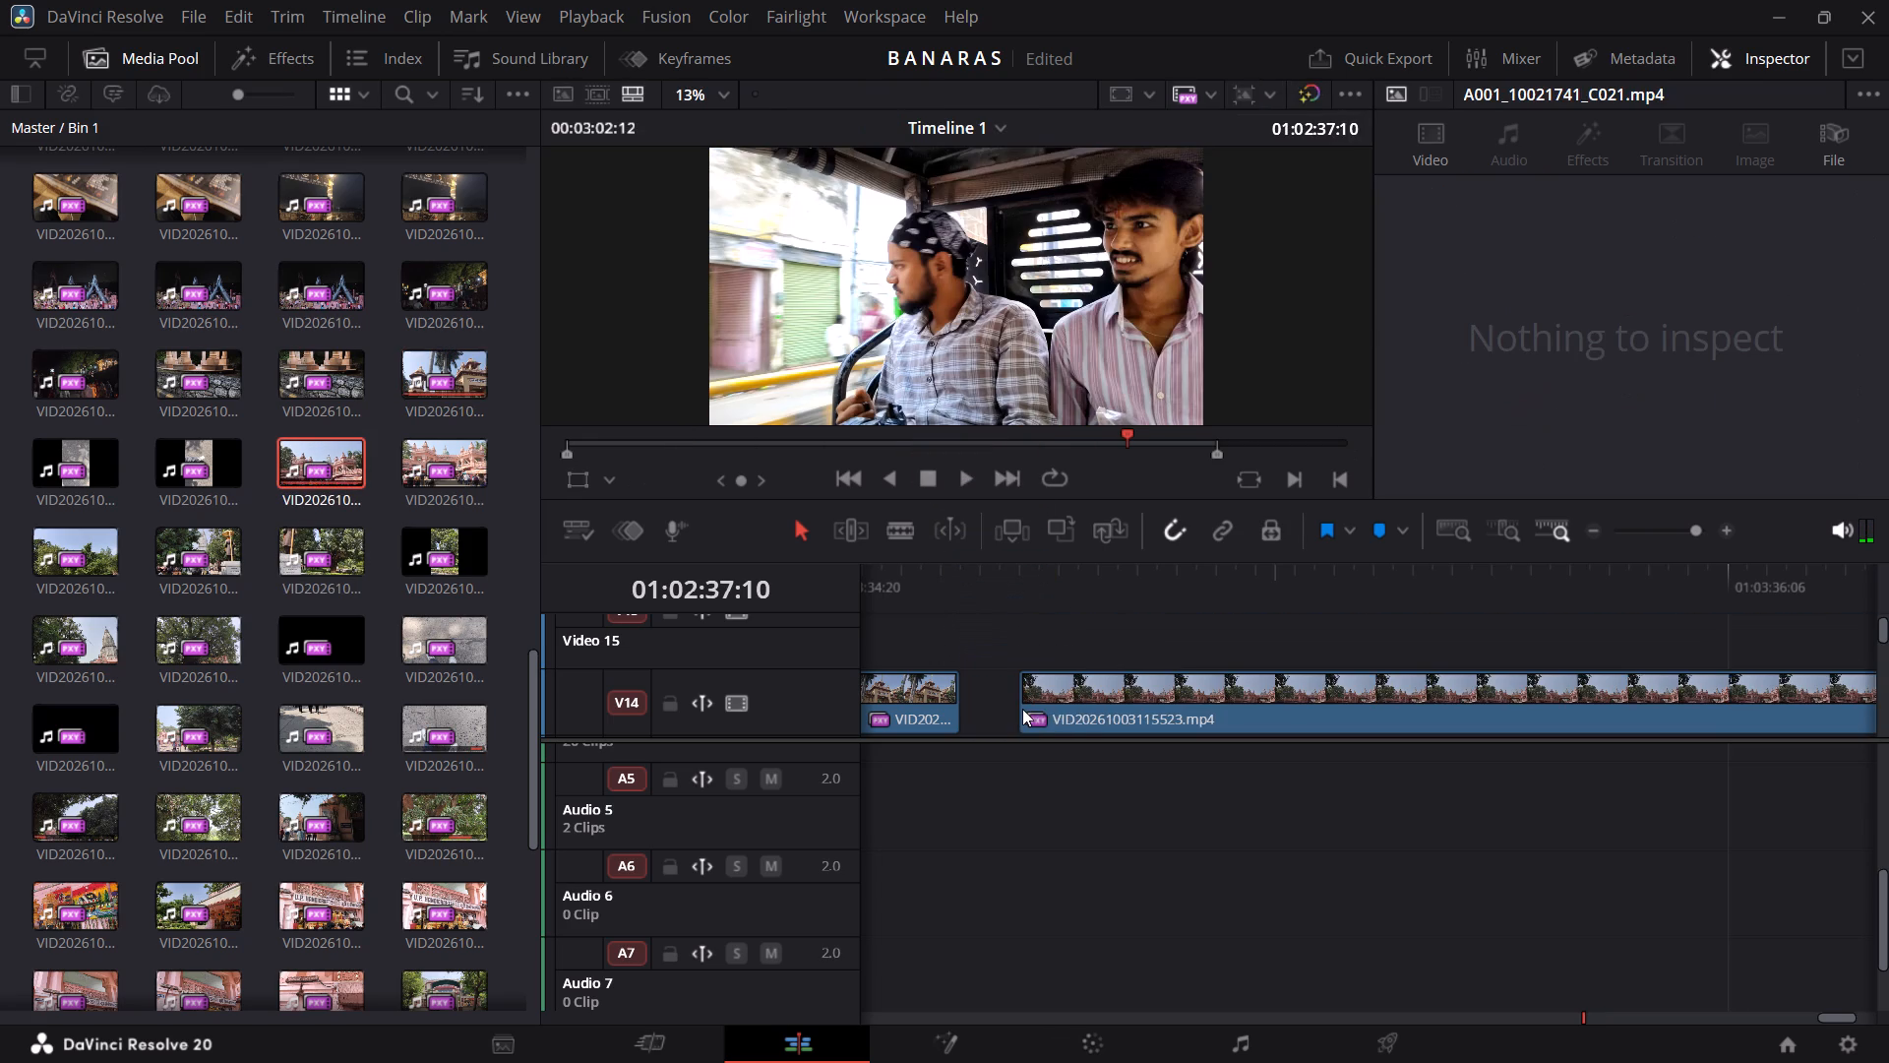
Add only the video of VID20261003115840.mp4, the garlanded statue shot, to V14 just after the end of VID20261003115523.mp4.
{"action": "scroll", "coordinate": [1022, 709], "scroll_direction": "left", "scroll_amount": 4}
{"action": "scroll", "coordinate": [1022, 709], "scroll_direction": "right", "scroll_amount": 1}
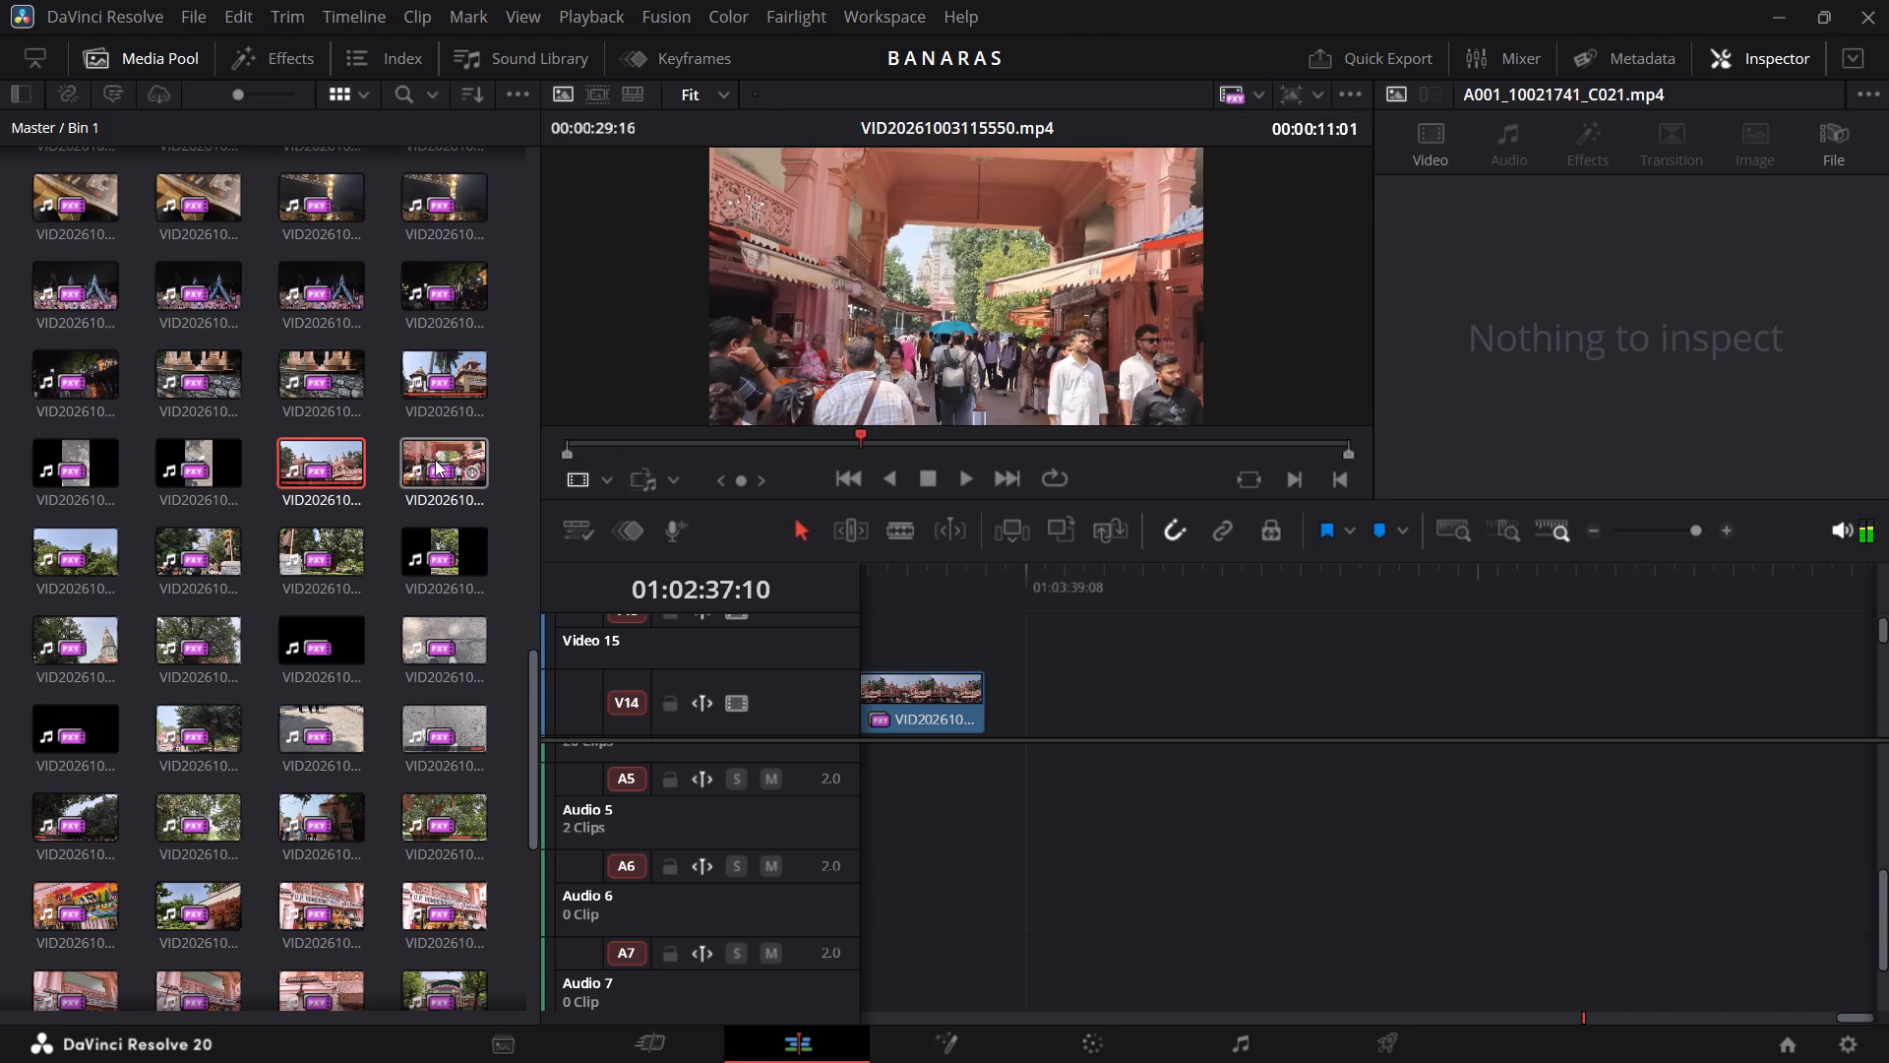
{"action": "double_click", "coordinate": [195, 722]}
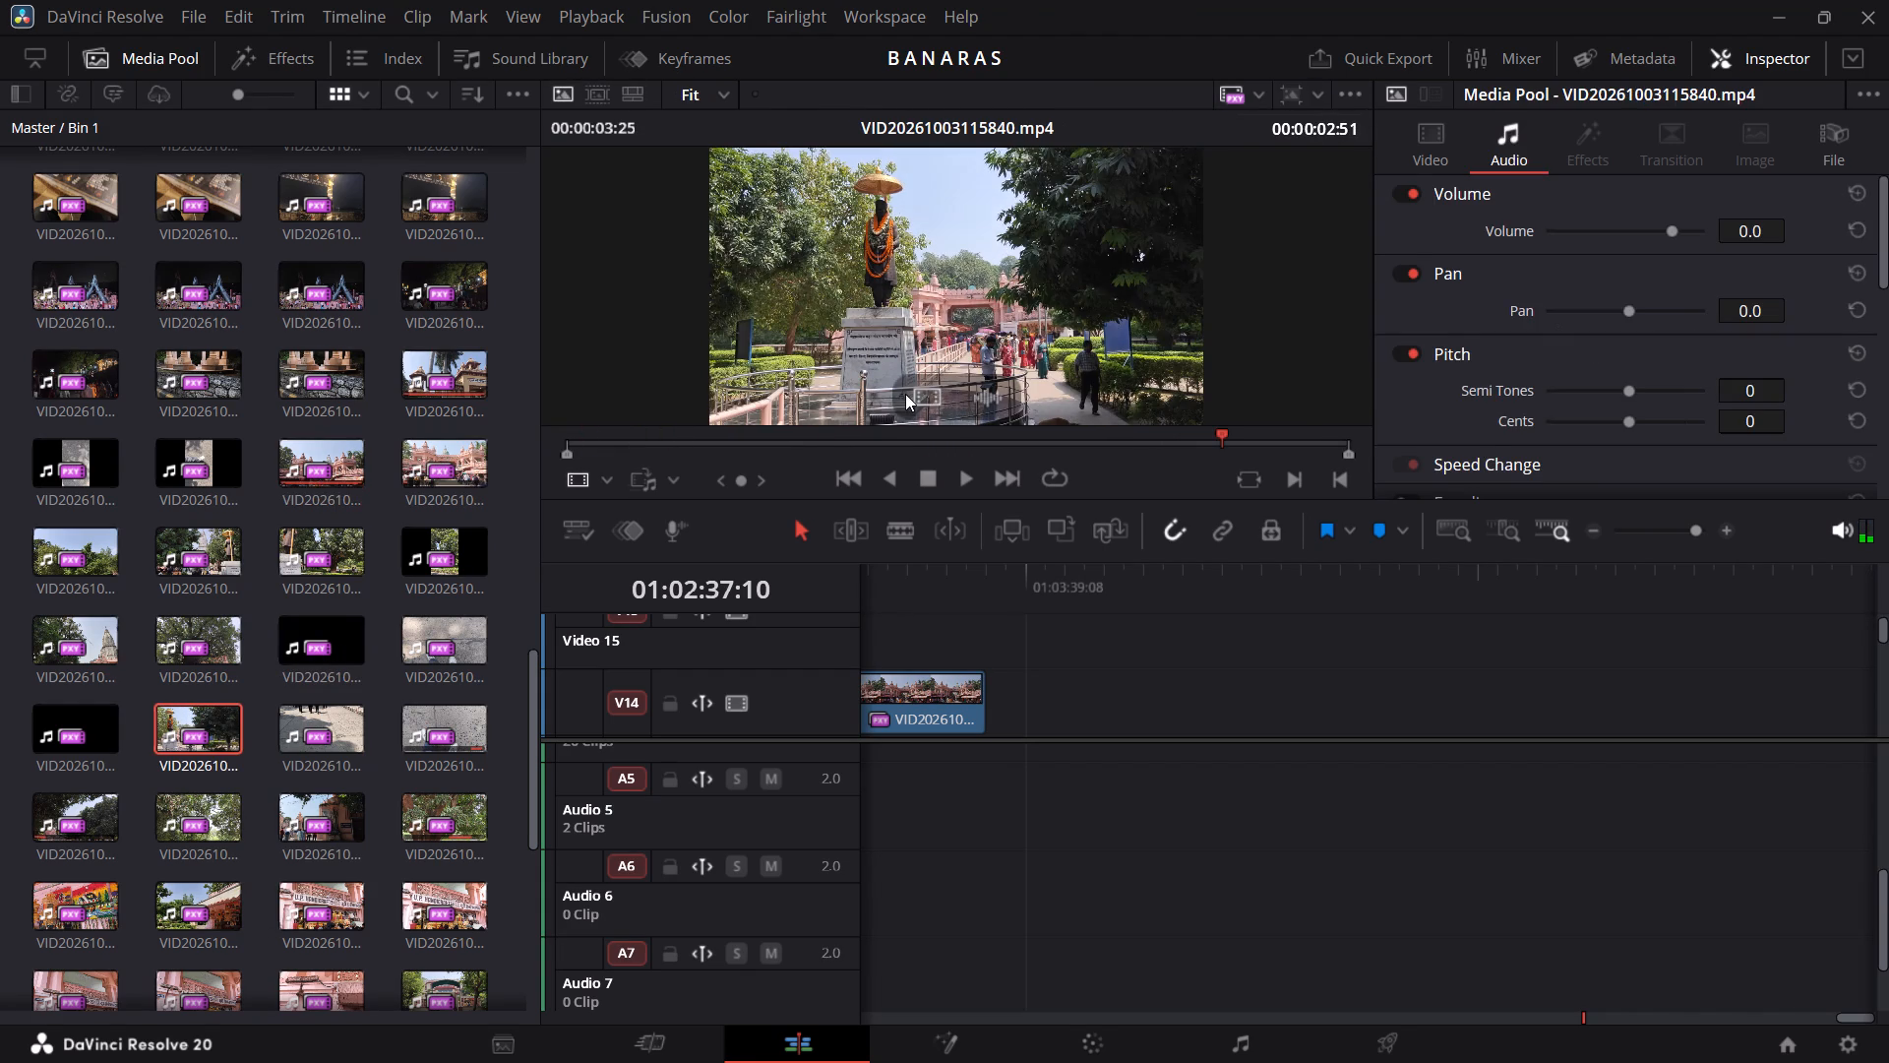
{"action": "left_click_drag", "start_coordinate": [905, 394], "coordinate": [1037, 713]}
{"action": "scroll", "coordinate": [1037, 713], "scroll_direction": "left", "scroll_amount": 1}
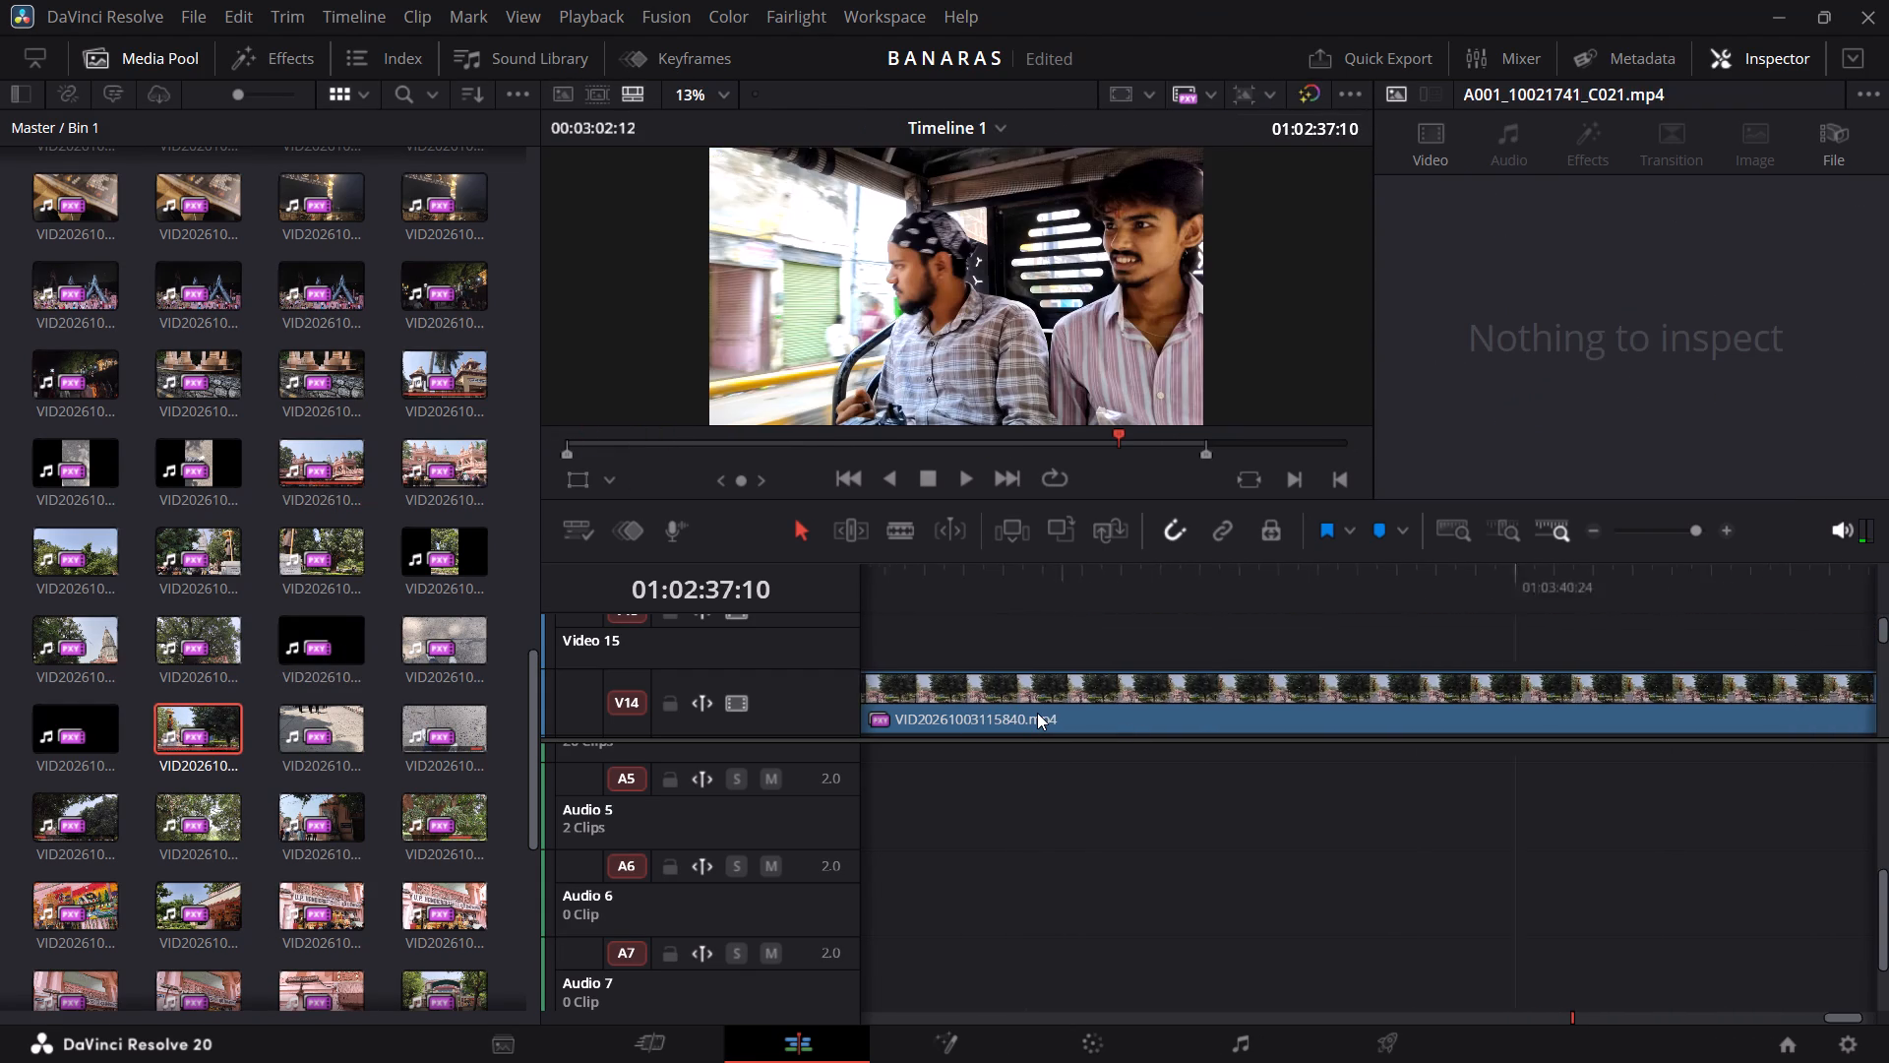
Add only the video of VID20261003120238.mp4, the colourful craft stall shot, to V14 a short gap after the end of VID20261003115840.mp4.
{"action": "scroll", "coordinate": [1037, 713], "scroll_direction": "left", "scroll_amount": 2}
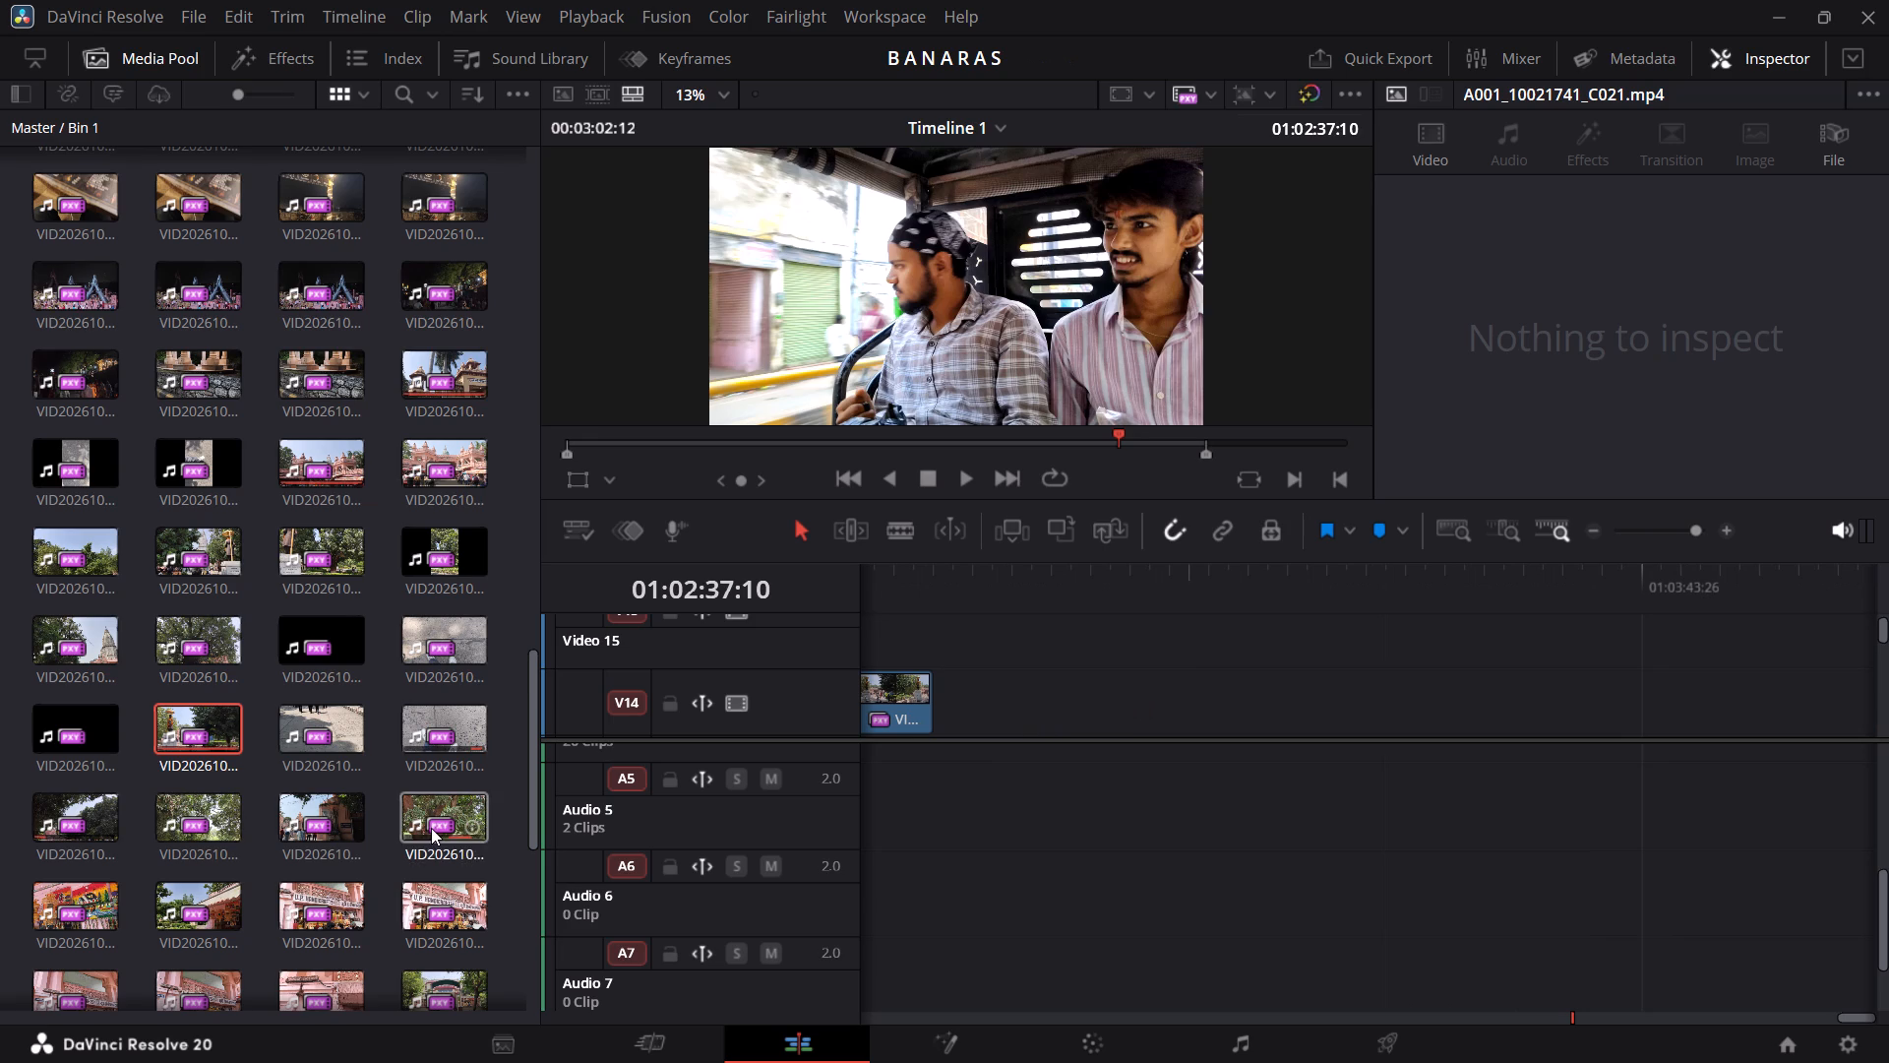
{"action": "scroll", "coordinate": [431, 828], "scroll_direction": "down", "scroll_amount": 1}
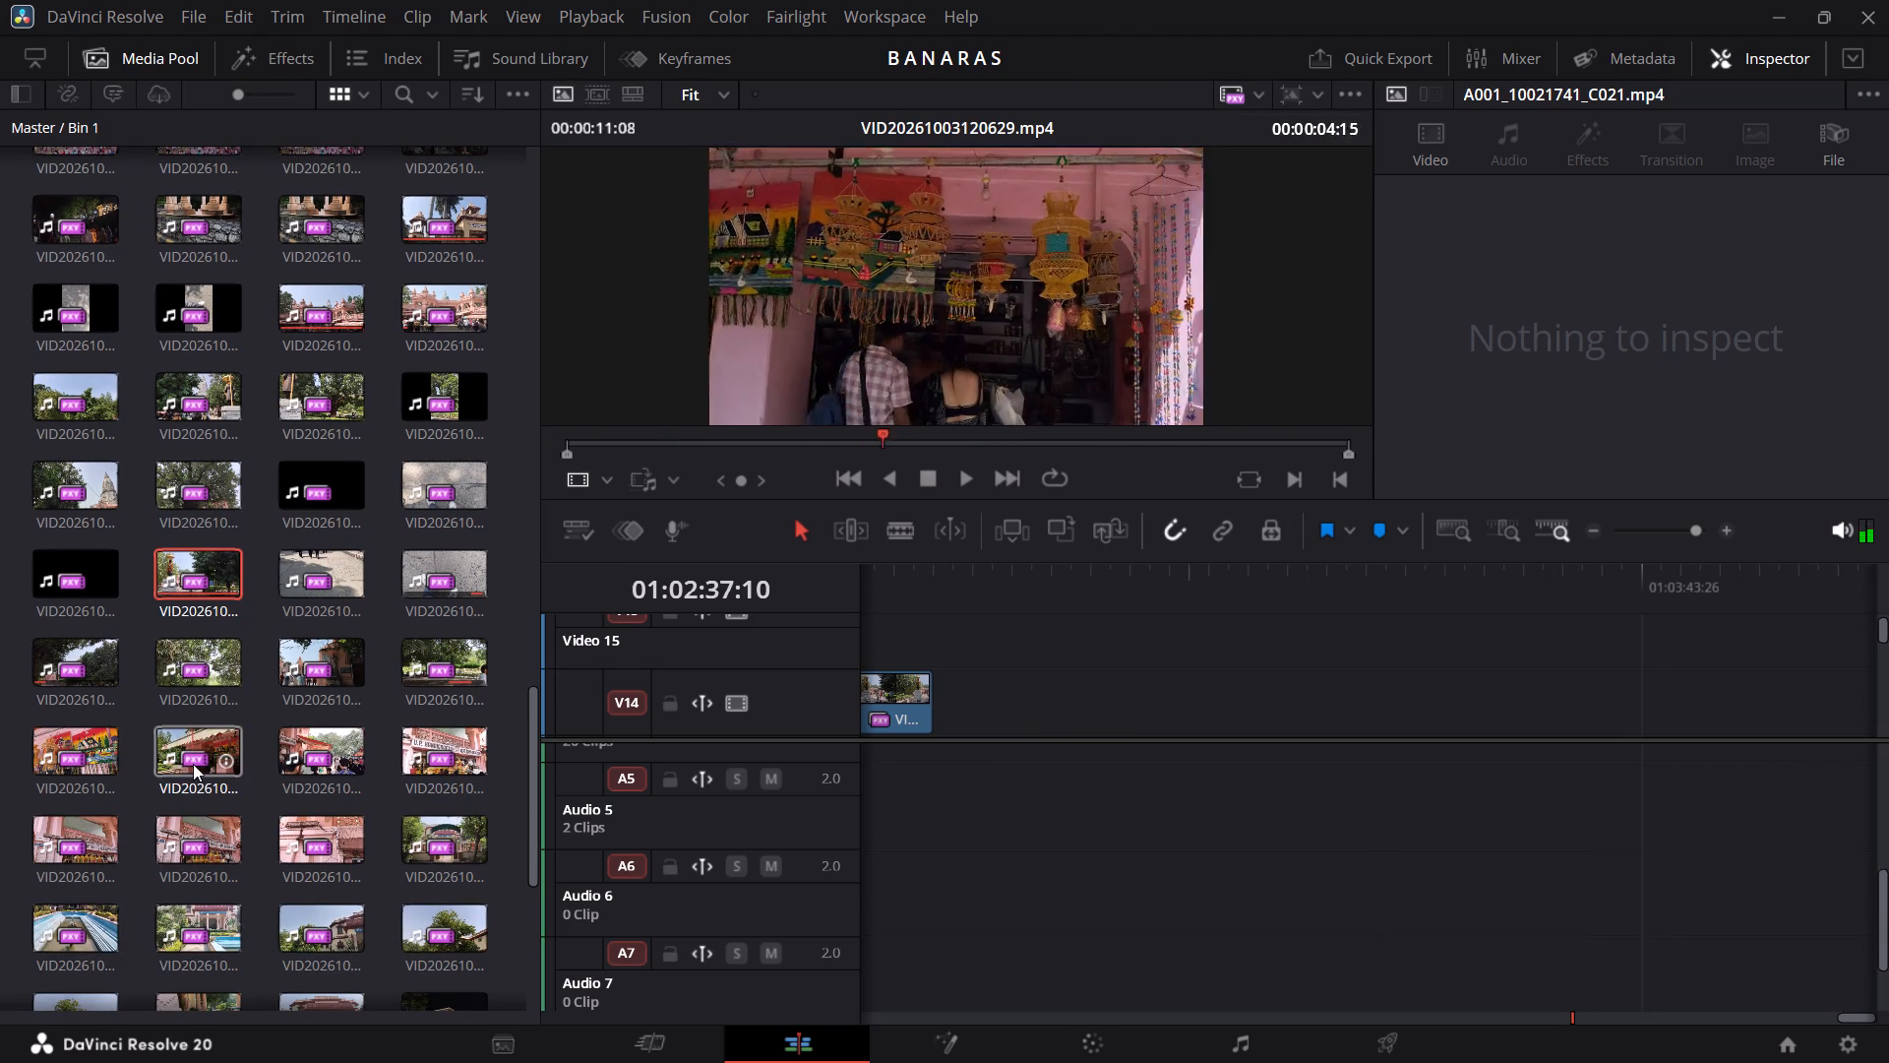
{"action": "double_click", "coordinate": [45, 741]}
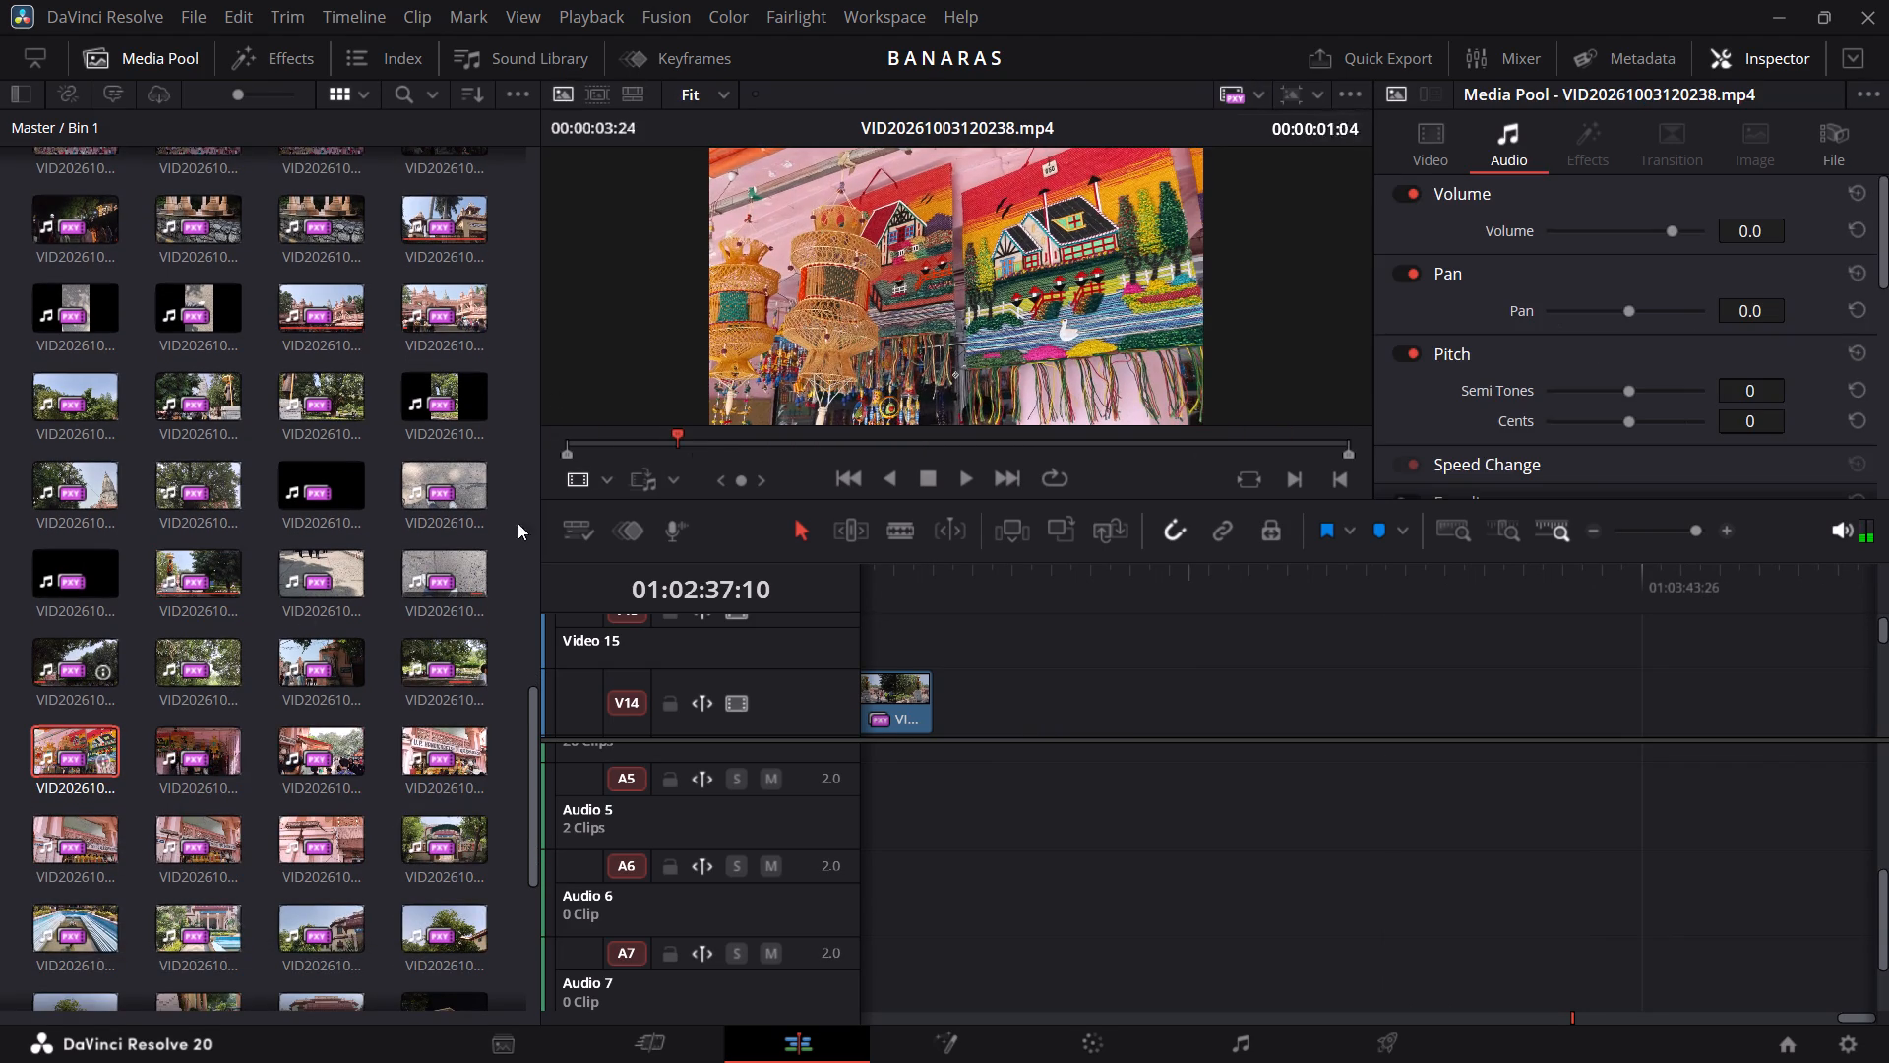
{"action": "left_click_drag", "start_coordinate": [930, 404], "coordinate": [1019, 697]}
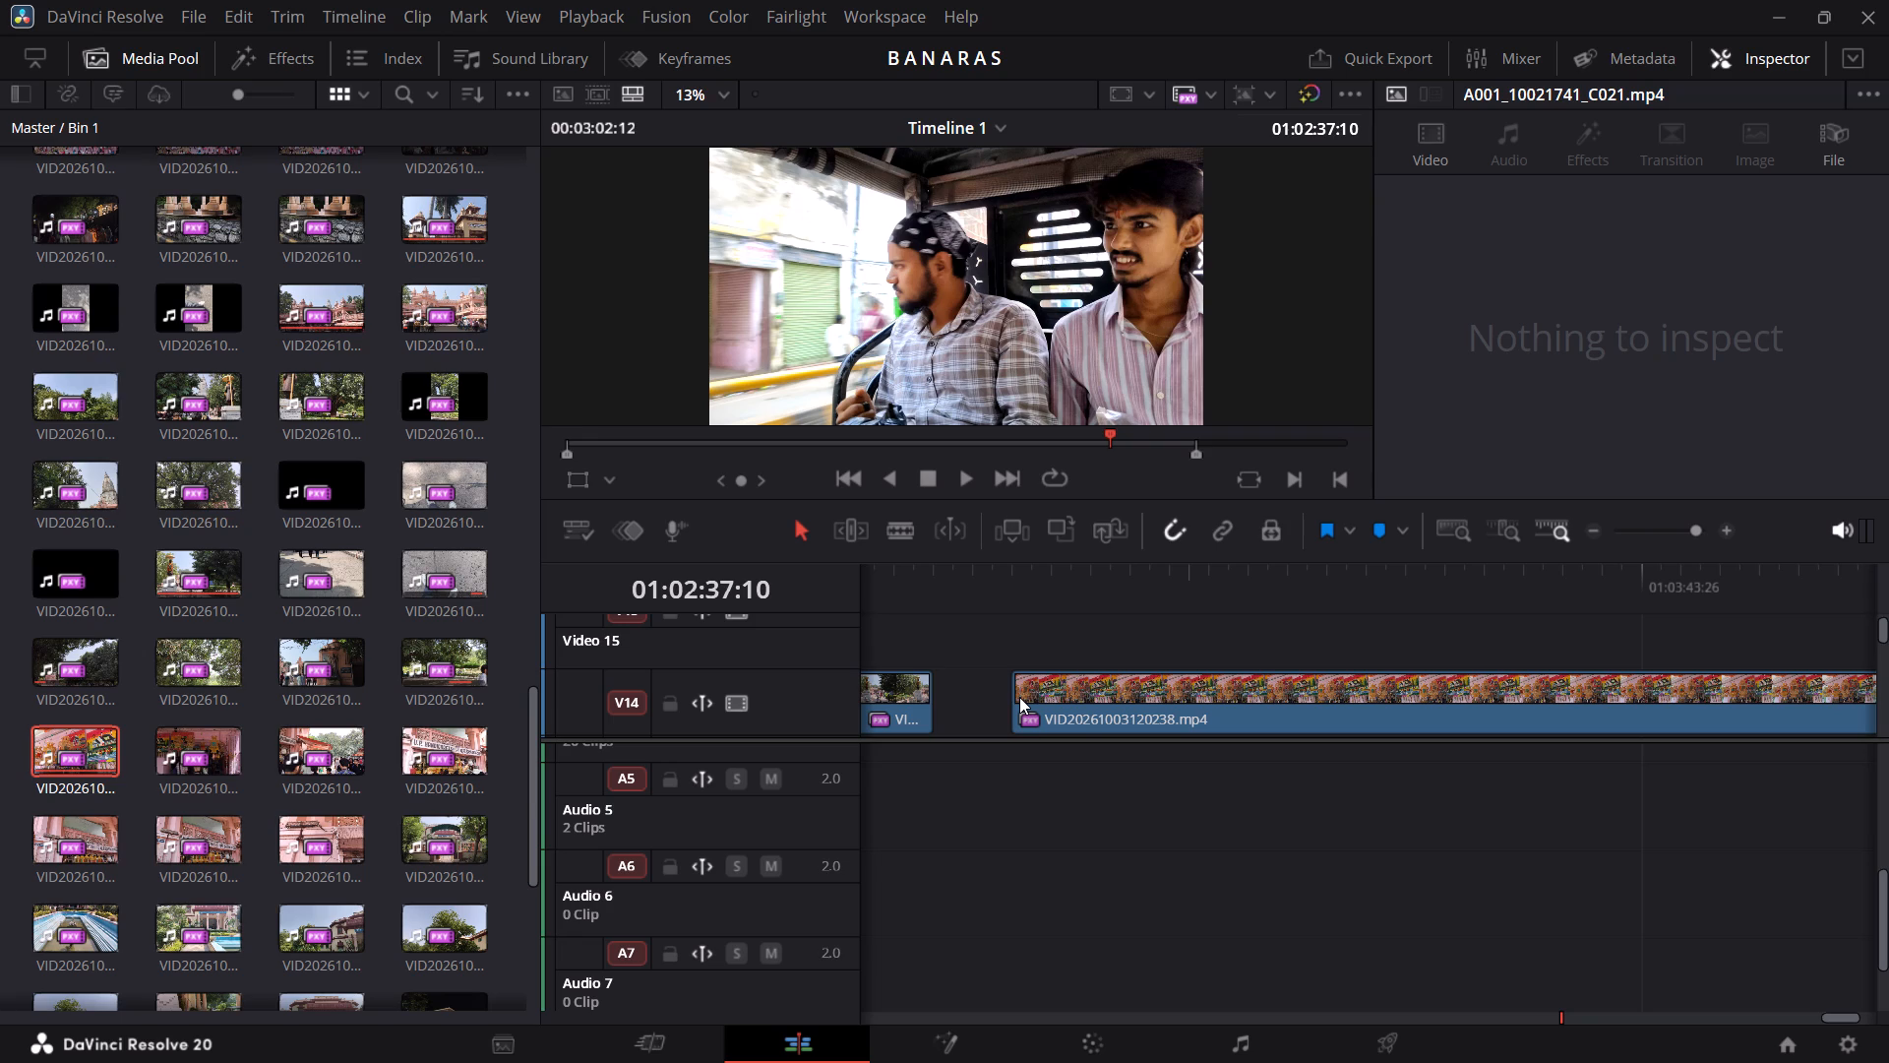
Add only the video of VID20261003124146.mp4, the arched garden gate shot, to V14 just after the end of VID20261003120238.mp4.
{"action": "scroll", "coordinate": [1310, 859], "scroll_direction": "left", "scroll_amount": 6}
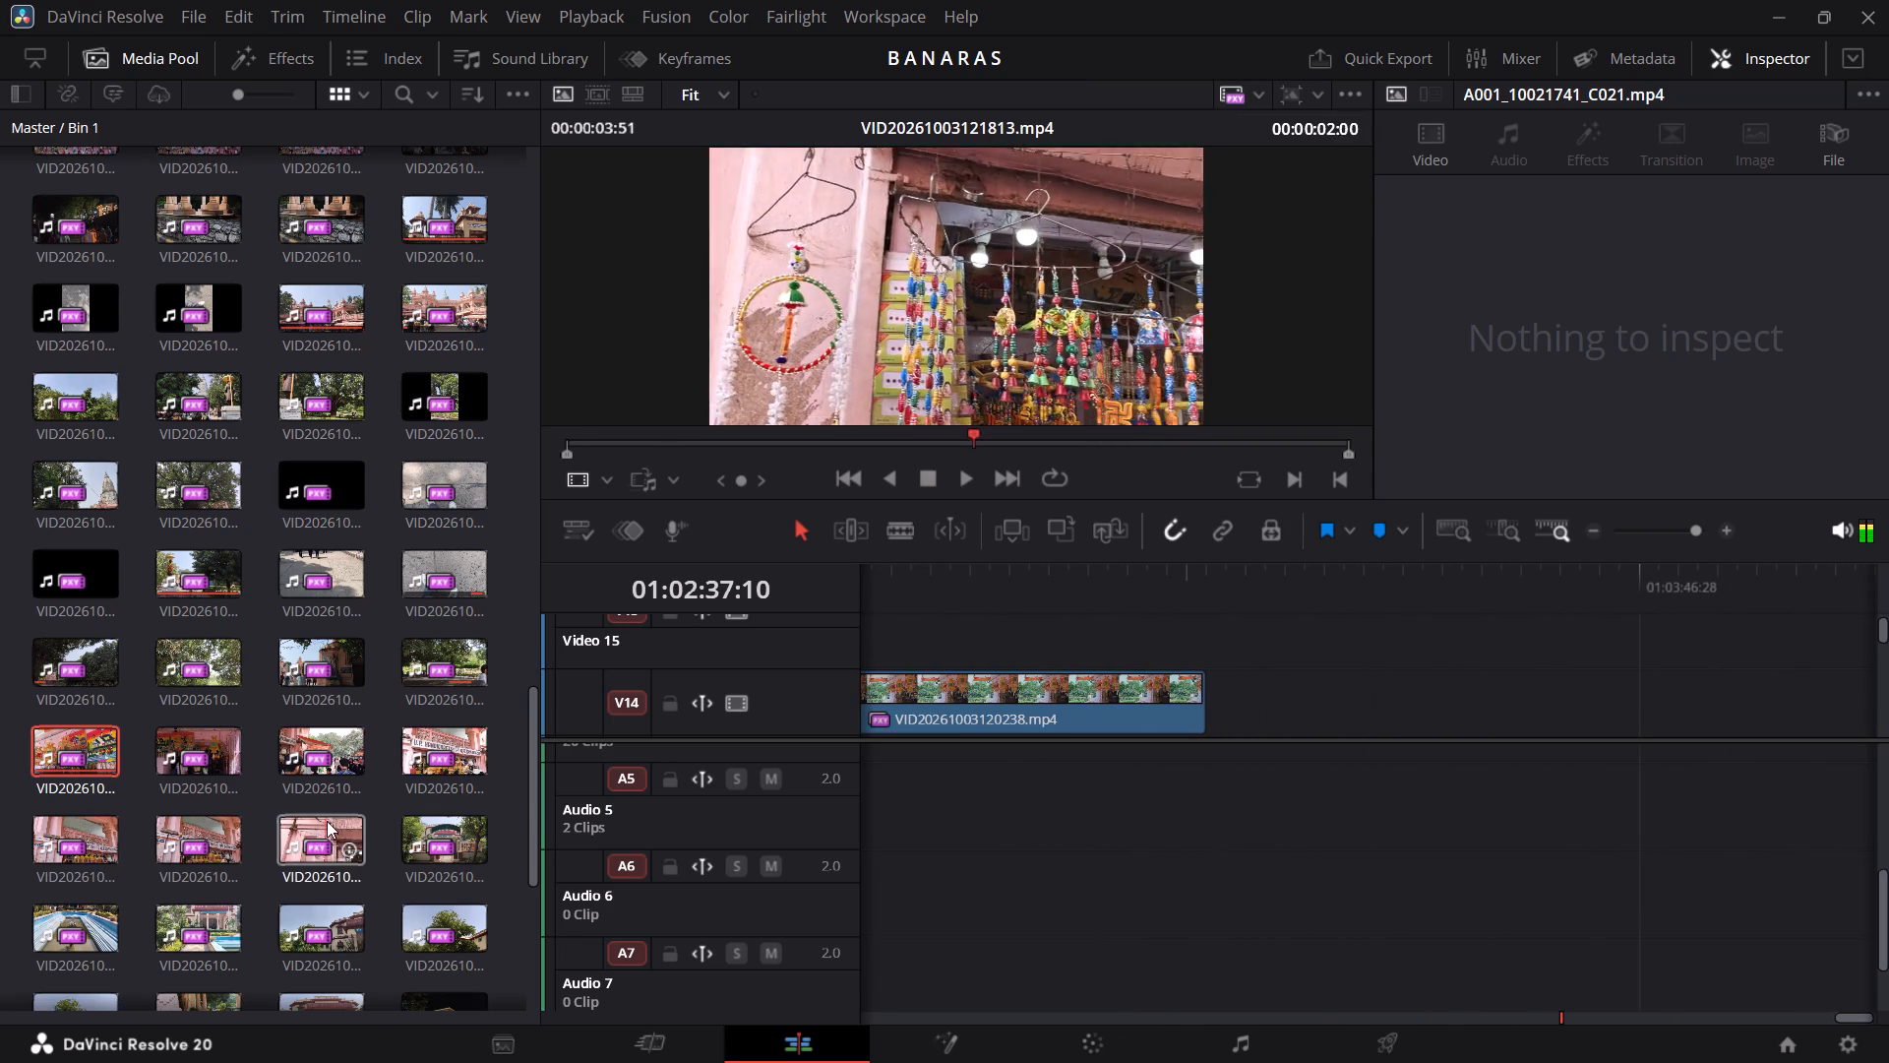
{"action": "double_click", "coordinate": [445, 833]}
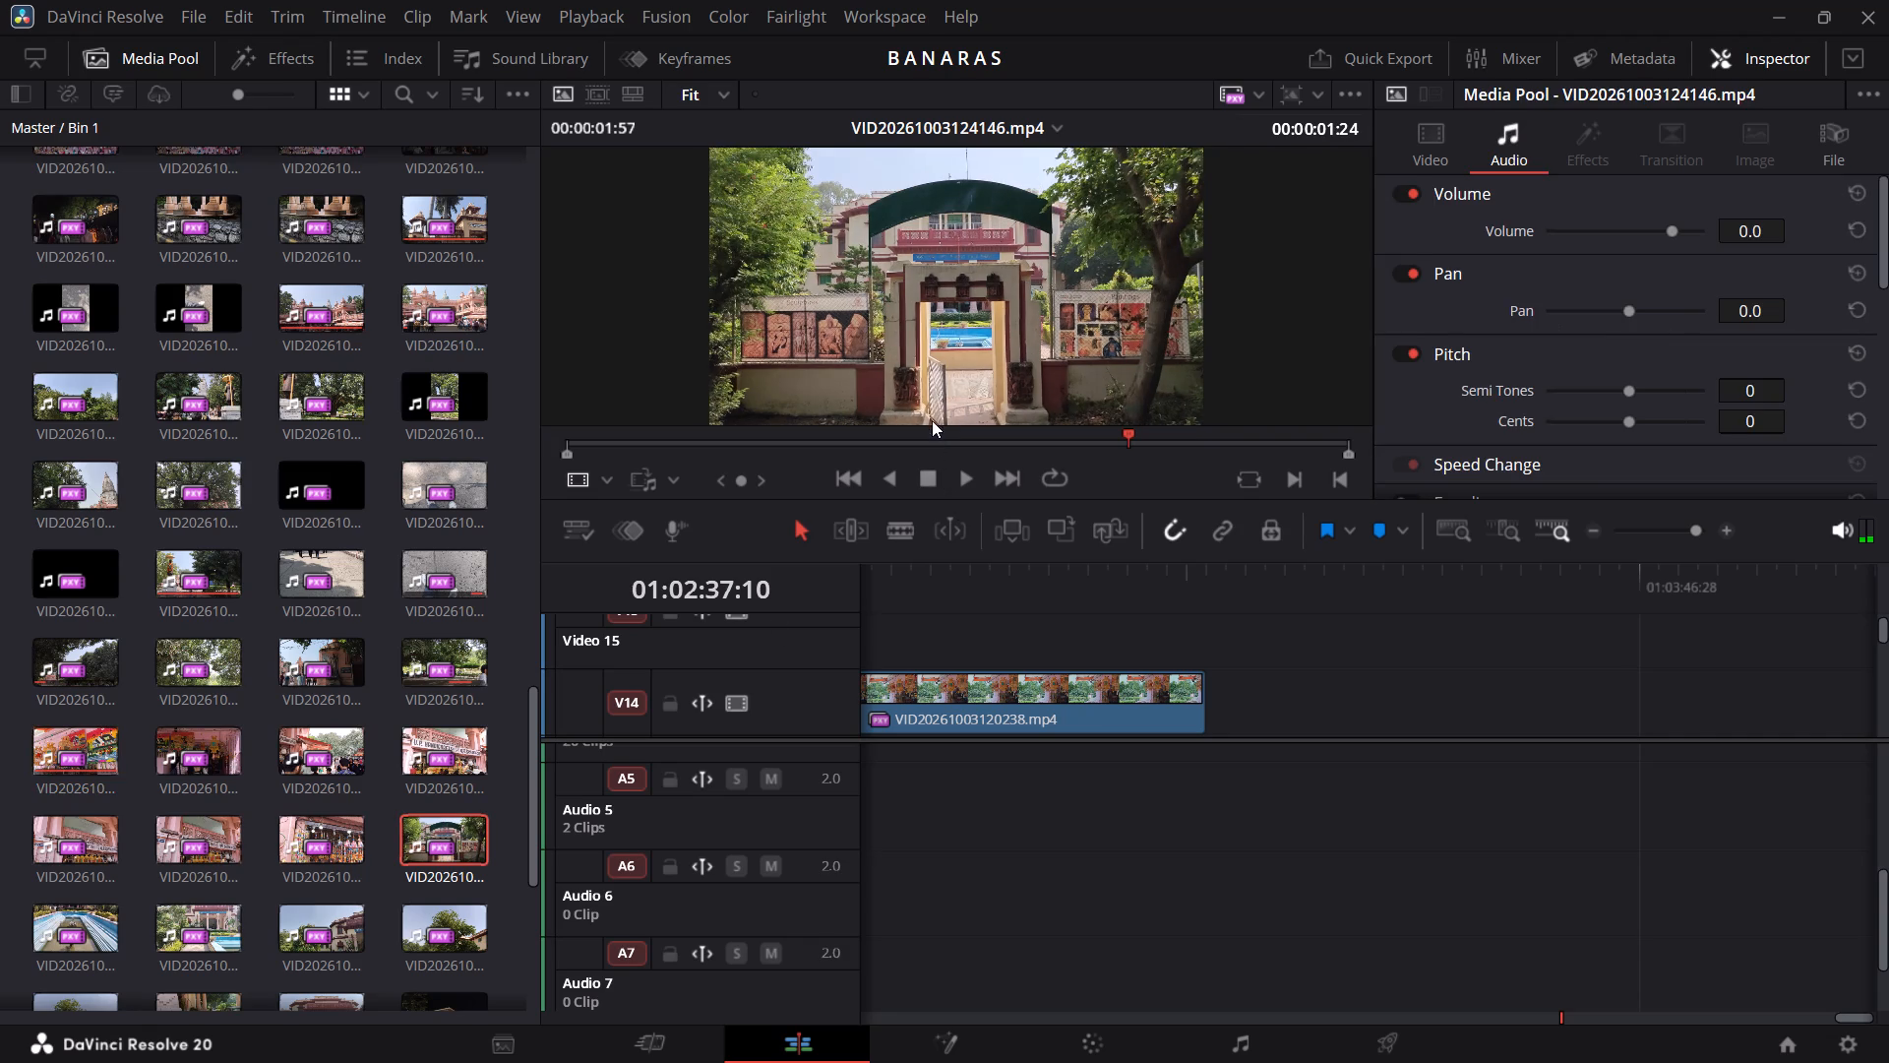
{"action": "left_click_drag", "start_coordinate": [924, 395], "coordinate": [1250, 707]}
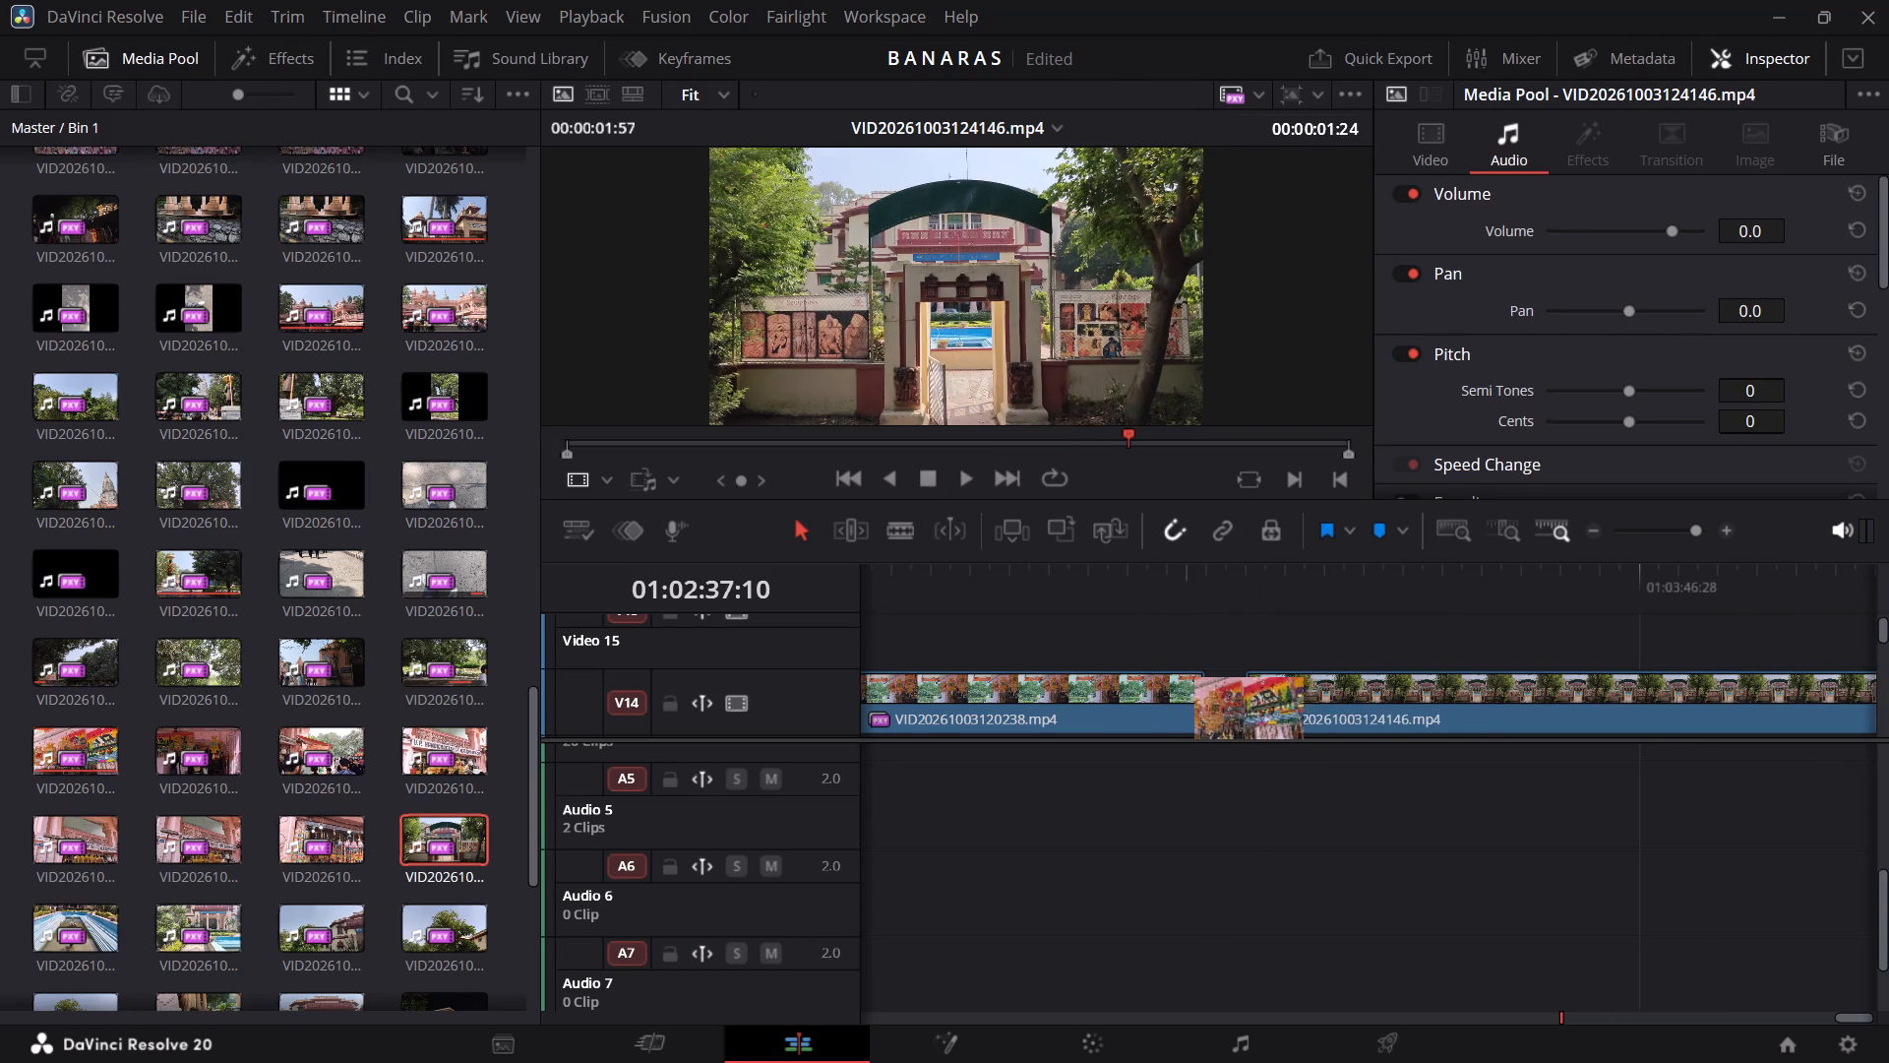
{"action": "left_click_drag", "start_coordinate": [1250, 707], "coordinate": [1268, 709]}
Add only the video of VID20261003210420.mp4, the crowded night street shot, to V14 just after the end of VID20261003124146.mp4.
{"action": "scroll", "coordinate": [1268, 709], "scroll_direction": "left", "scroll_amount": 5}
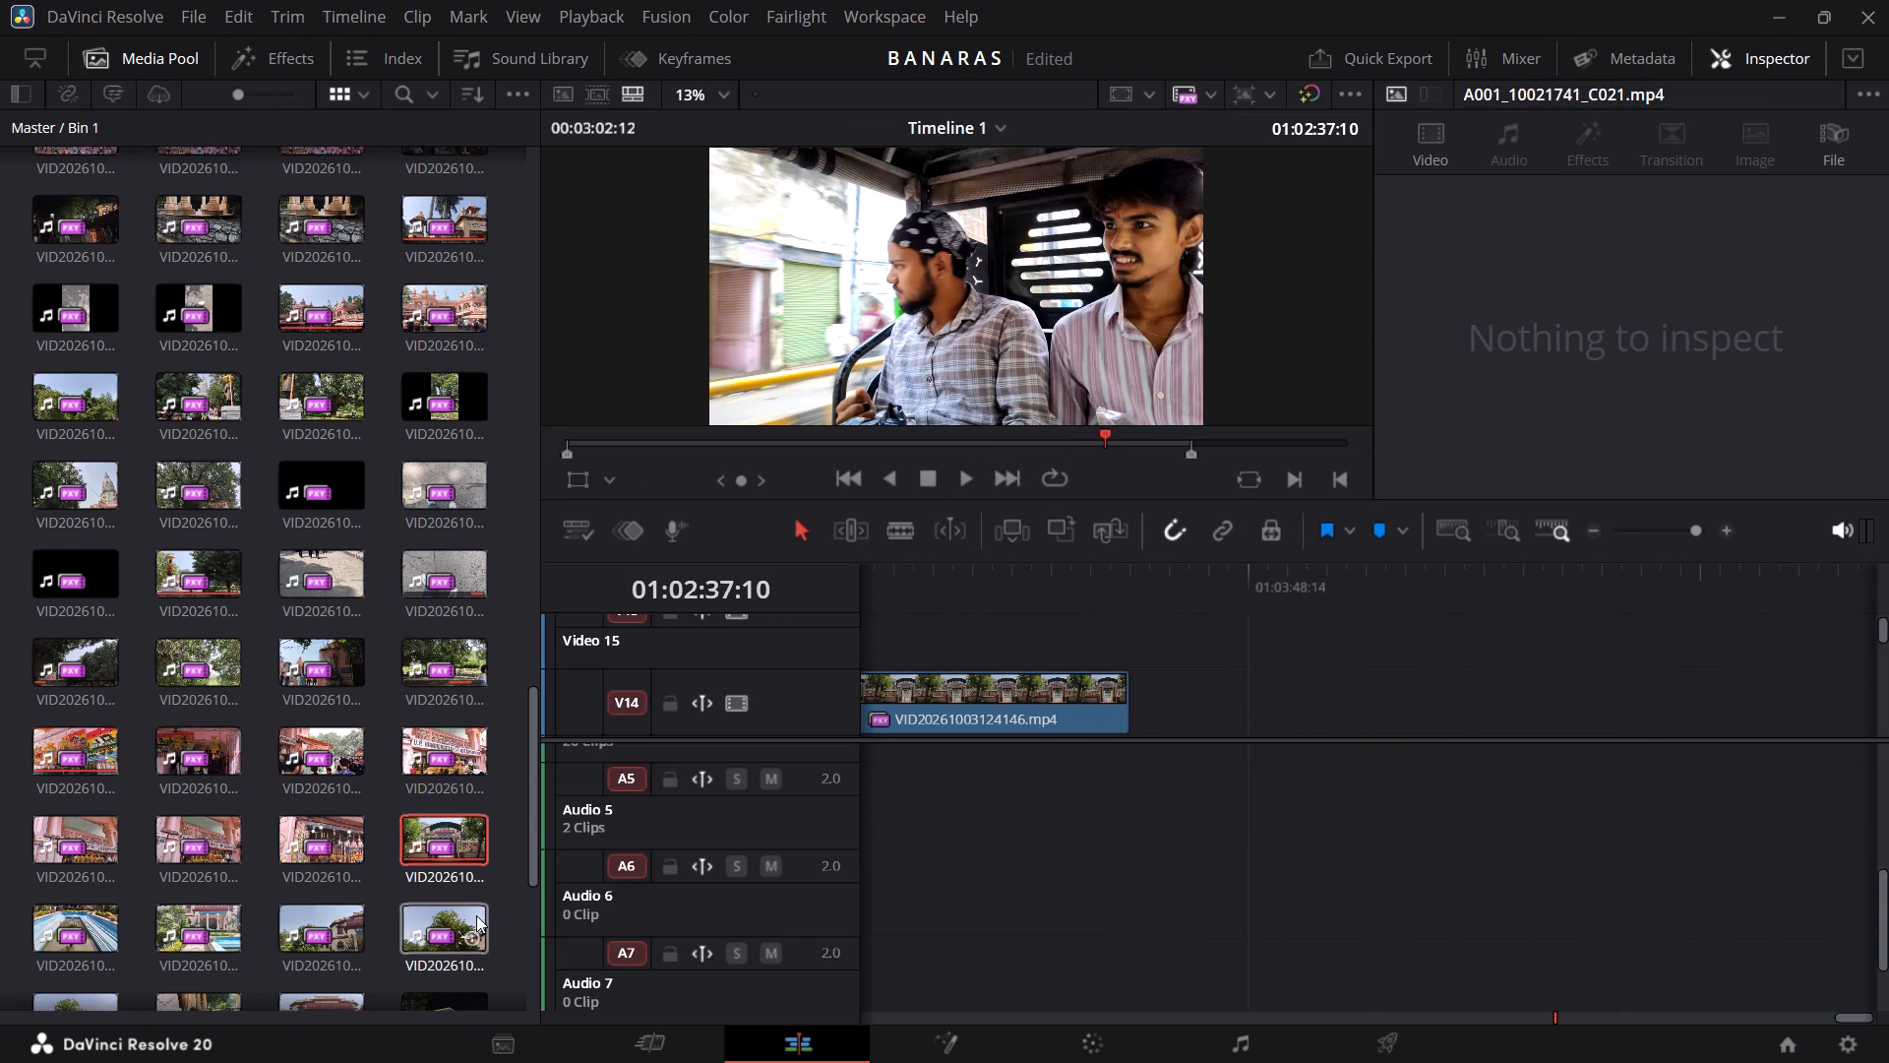
{"action": "scroll", "coordinate": [474, 916], "scroll_direction": "down", "scroll_amount": 1}
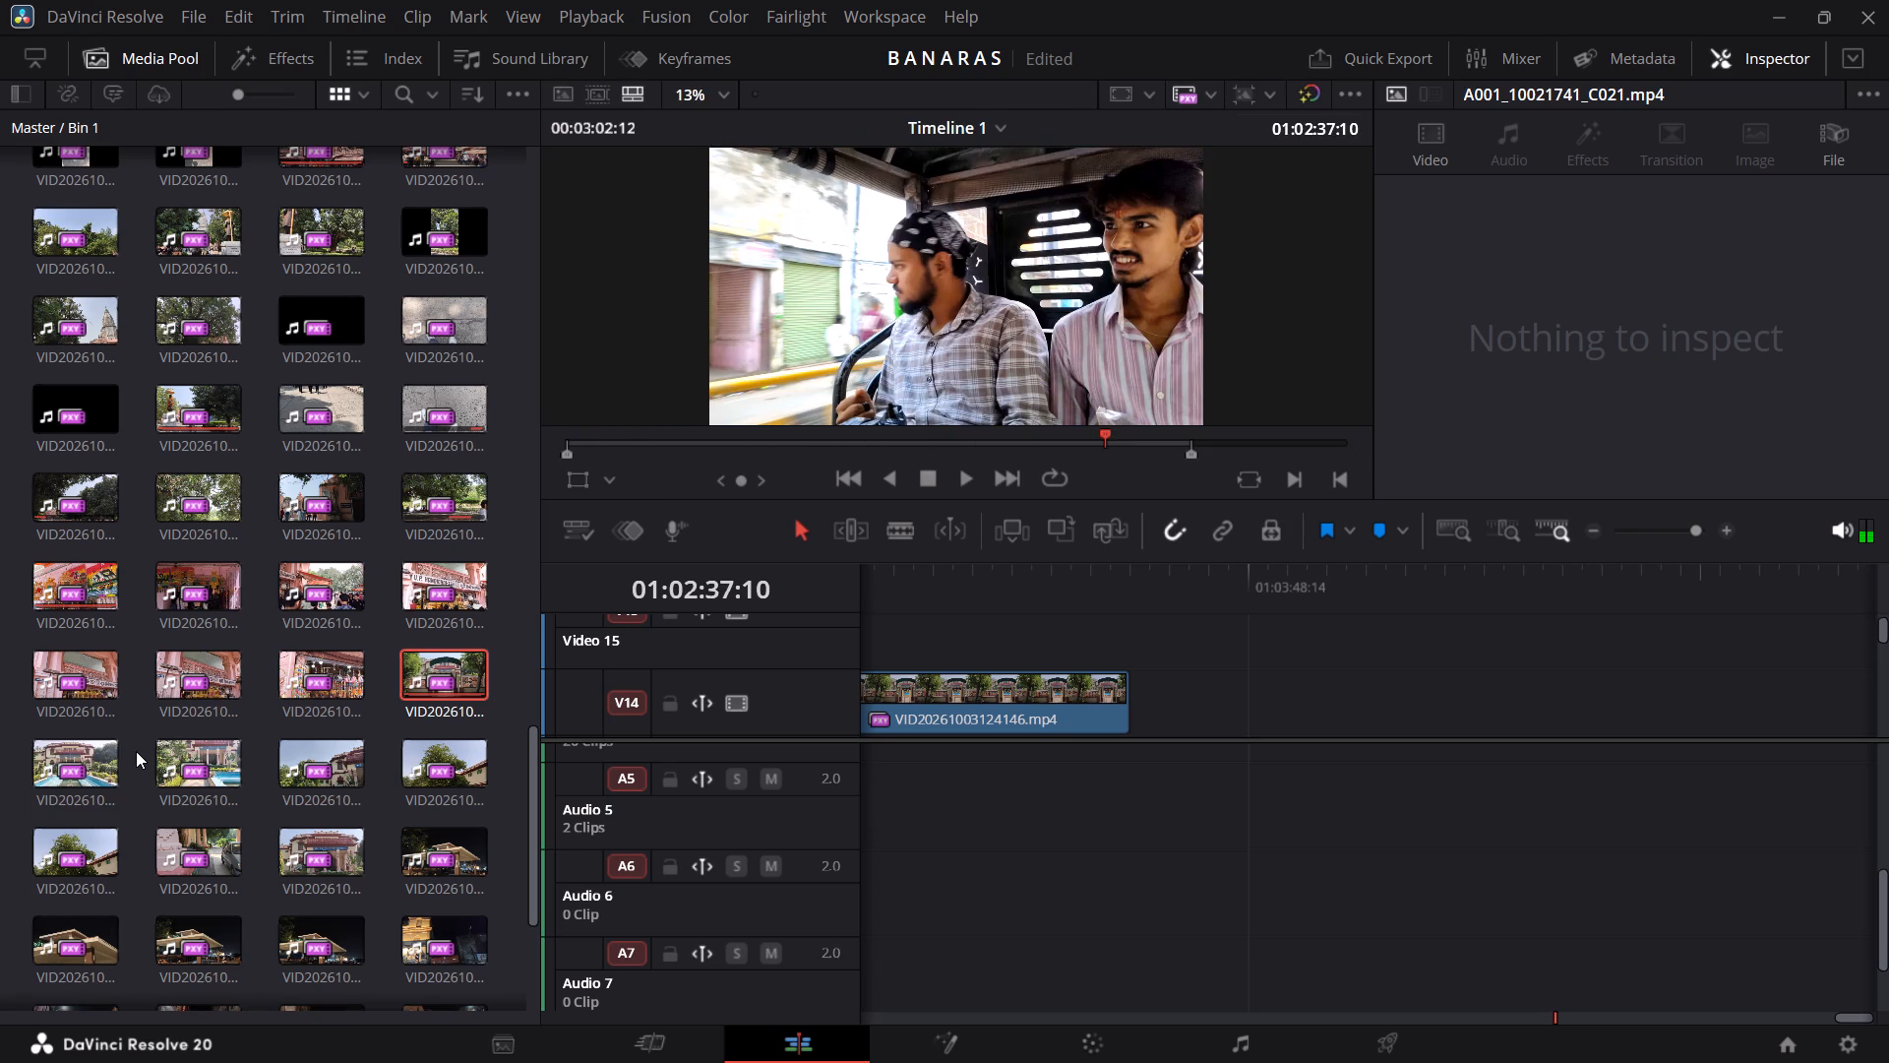
{"action": "scroll", "coordinate": [136, 751], "scroll_direction": "down", "scroll_amount": 1}
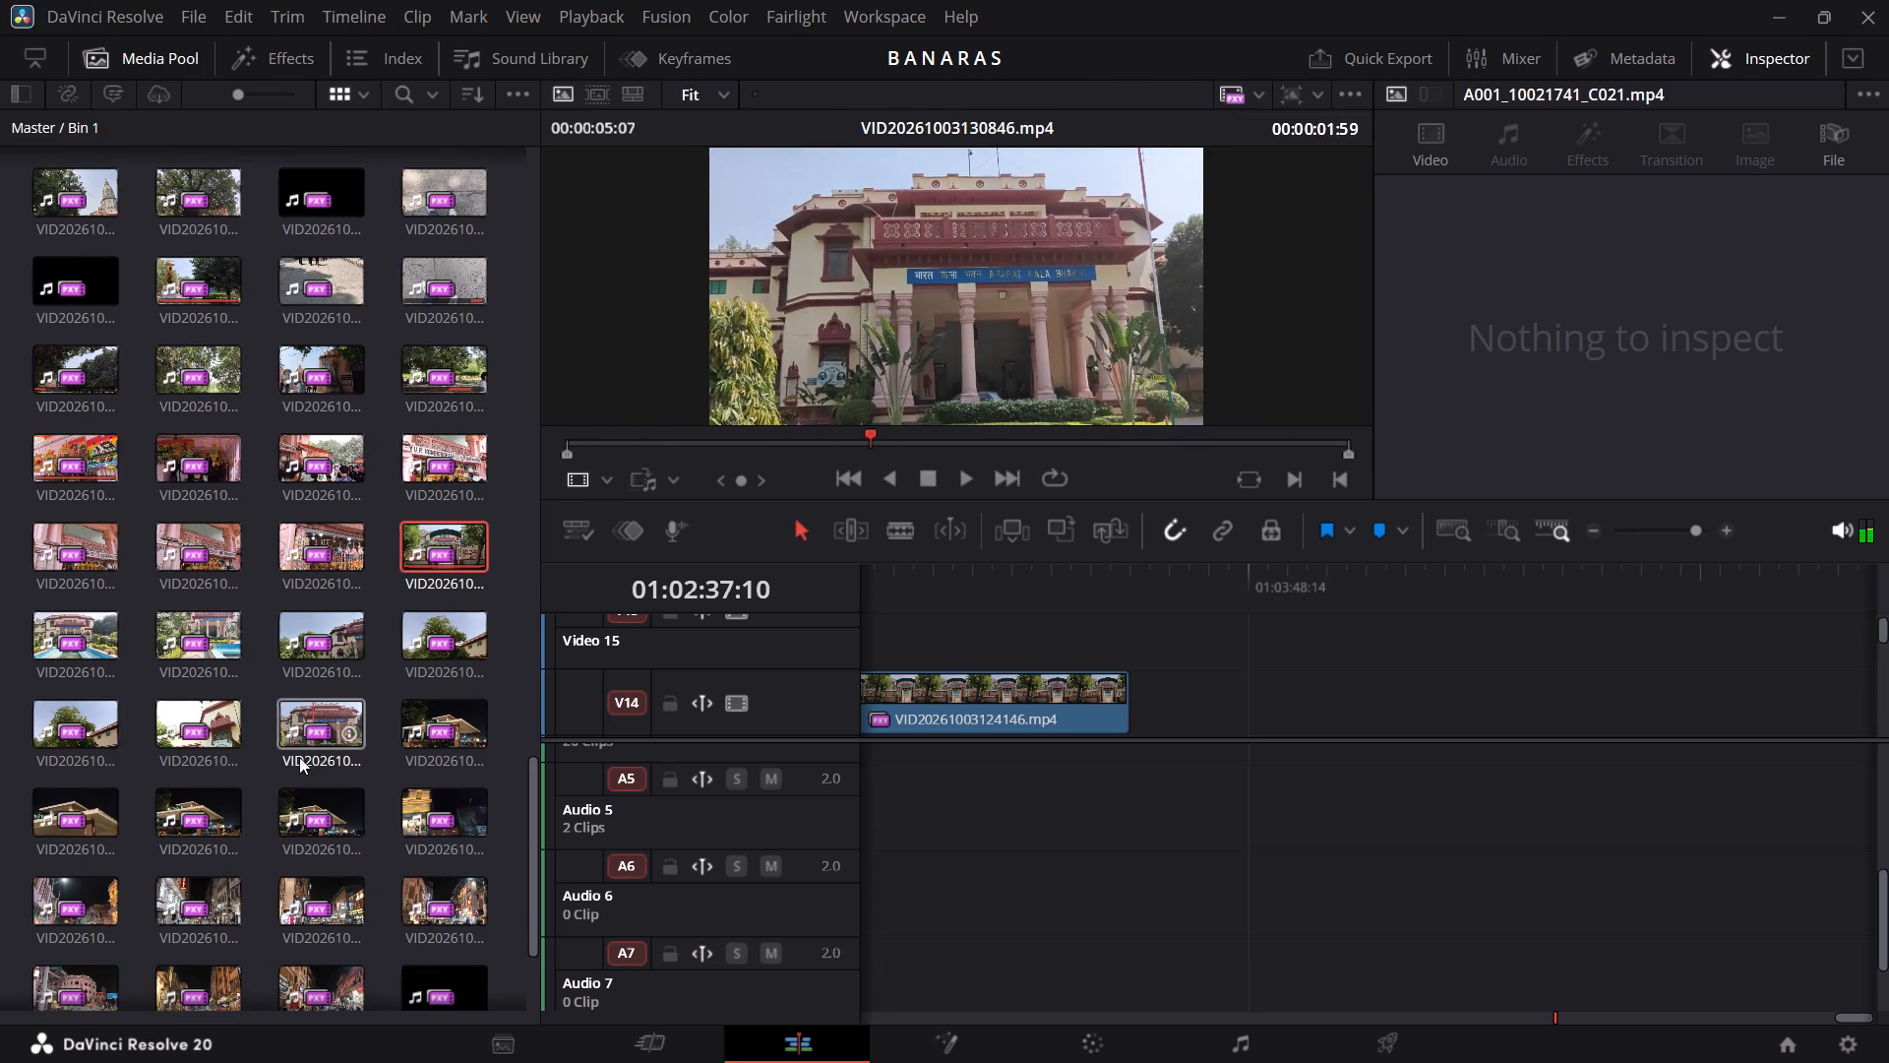
{"action": "scroll", "coordinate": [335, 825], "scroll_direction": "down", "scroll_amount": 1}
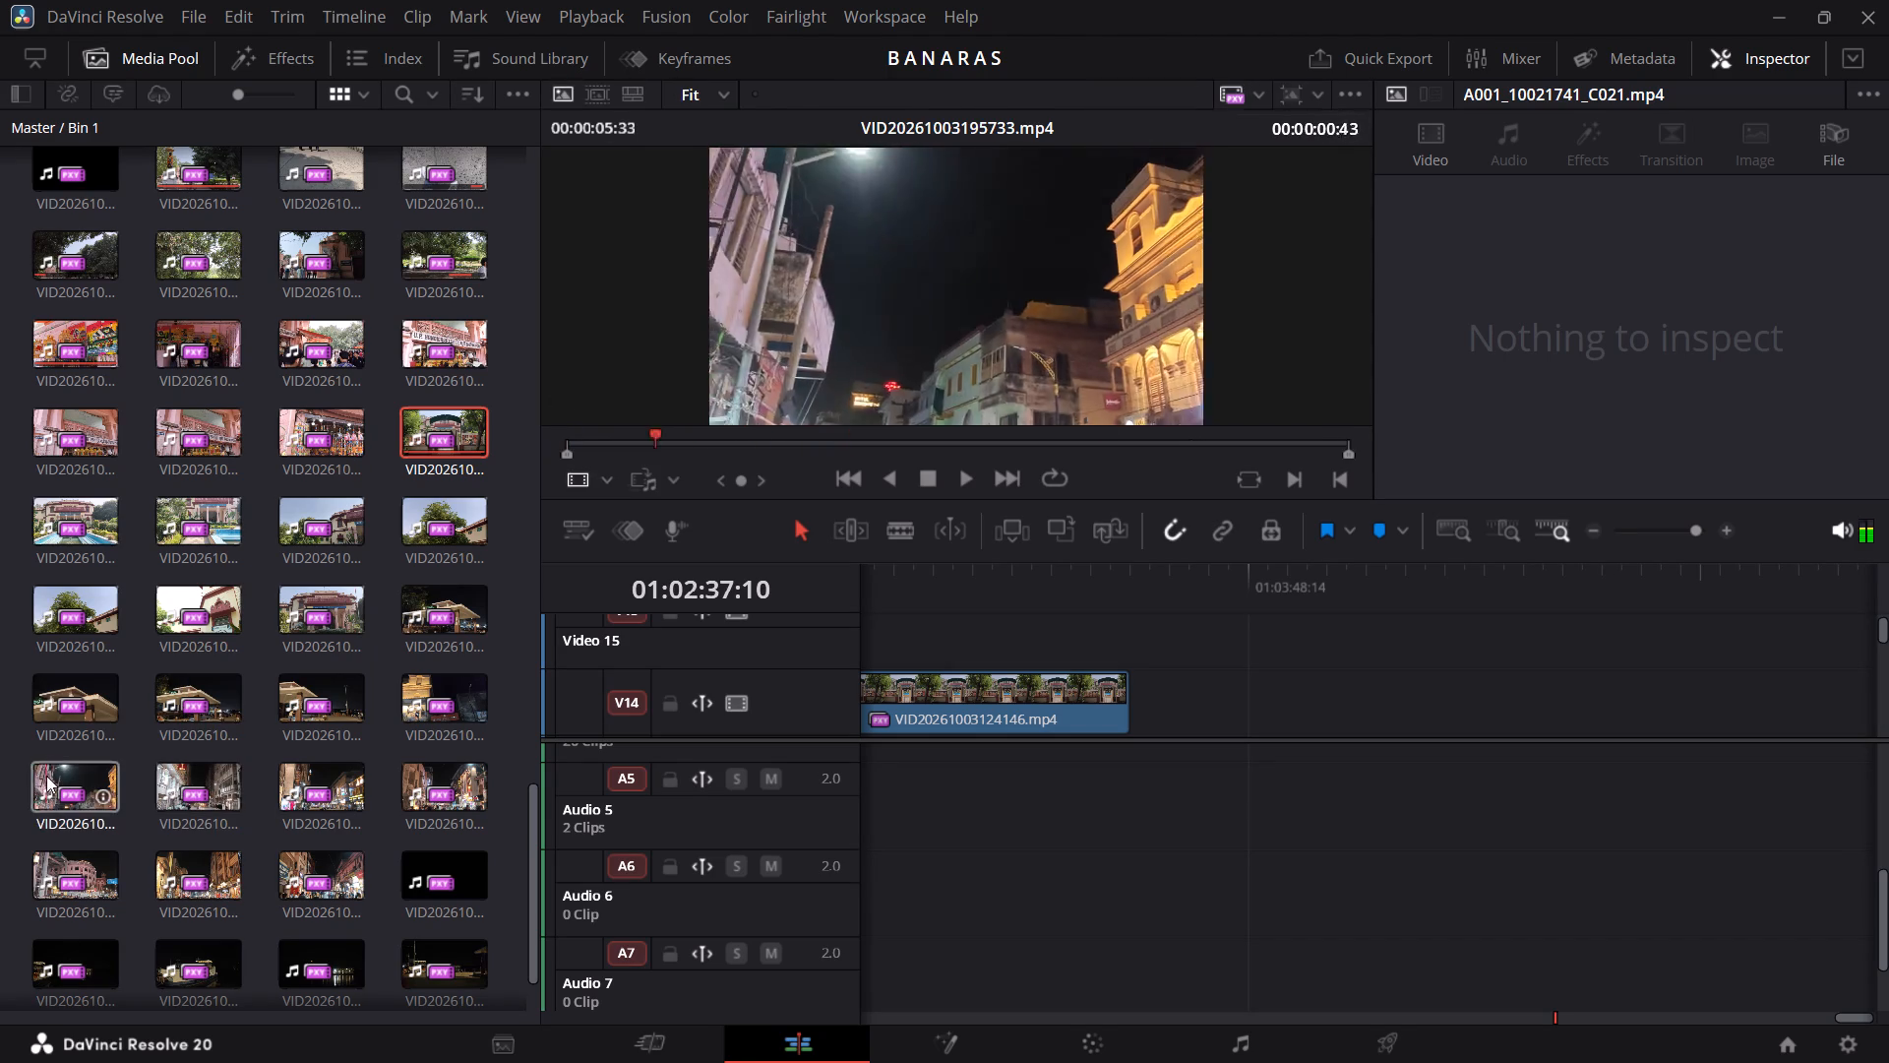
{"action": "double_click", "coordinate": [172, 865]}
{"action": "left_click_drag", "start_coordinate": [923, 399], "coordinate": [1171, 697]}
Hide the Media Pool to give the timeline the full window width.
{"action": "scroll", "coordinate": [1171, 697], "scroll_direction": "left", "scroll_amount": 2}
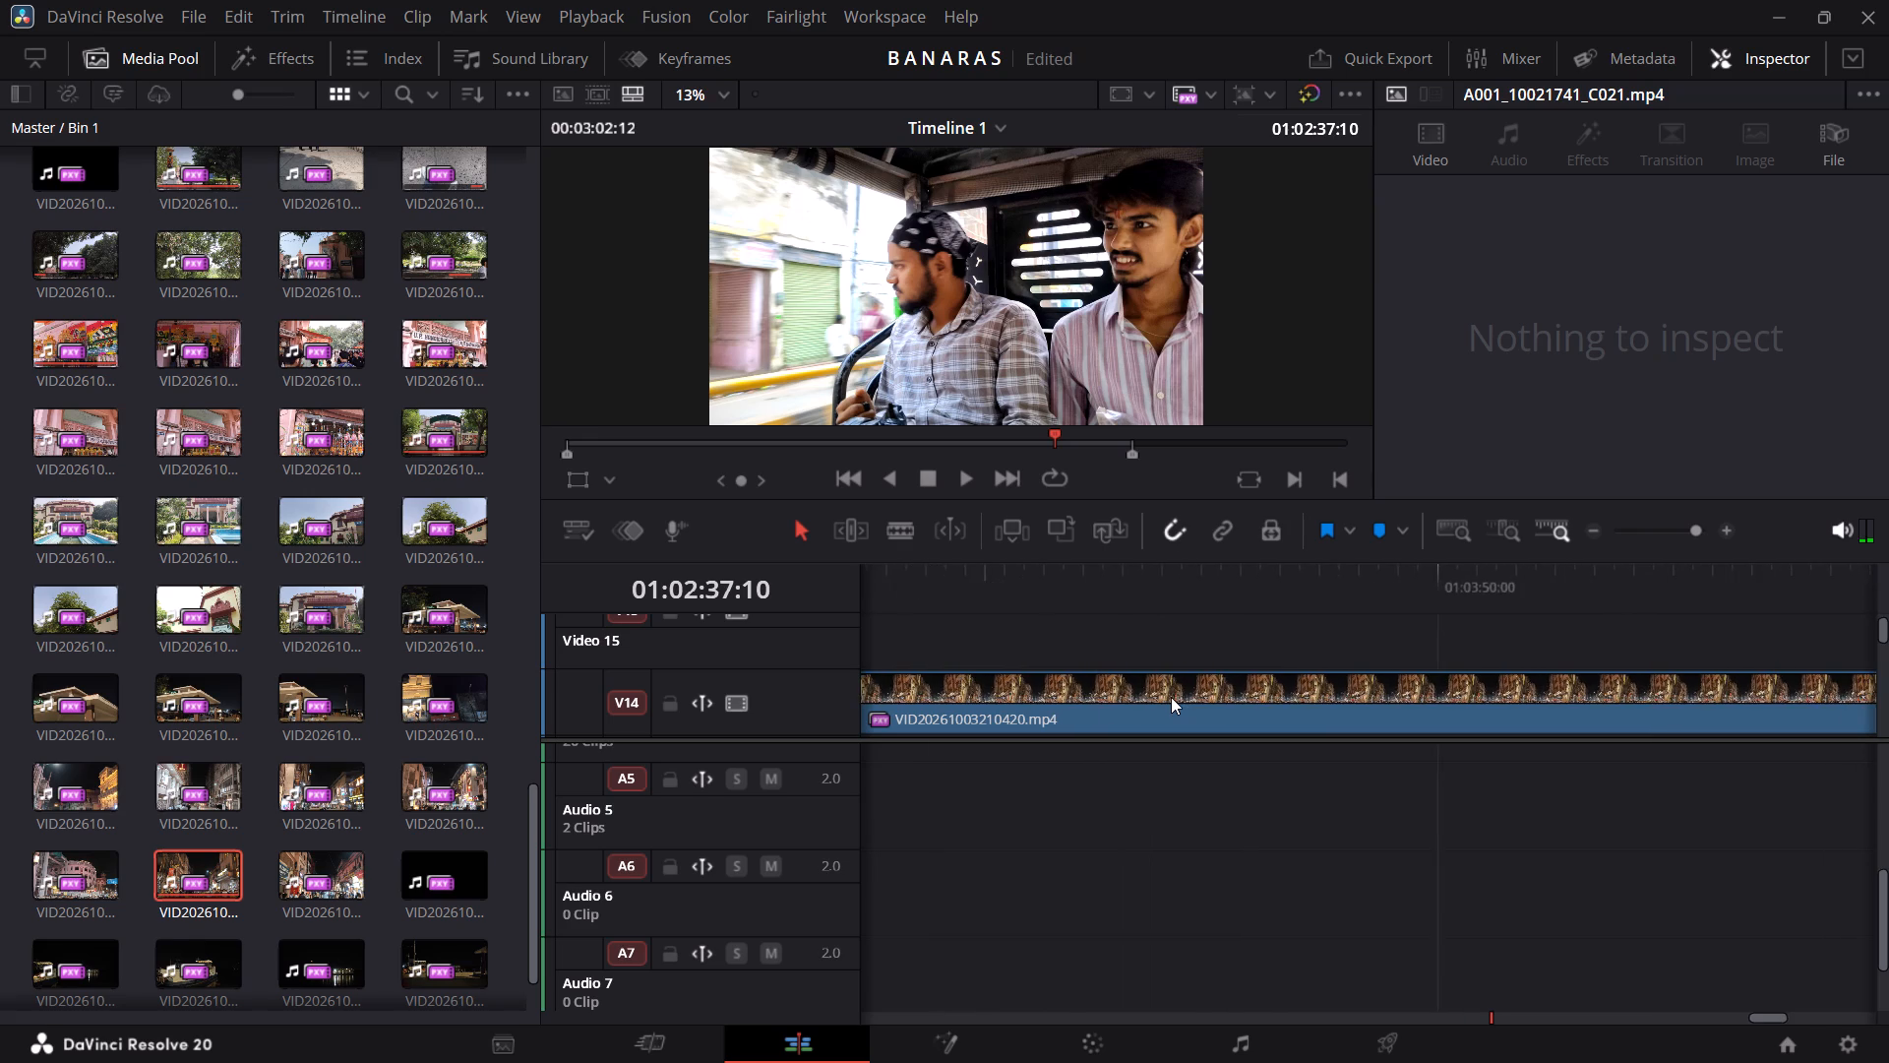
{"action": "scroll", "coordinate": [1171, 697], "scroll_direction": "left", "scroll_amount": 8}
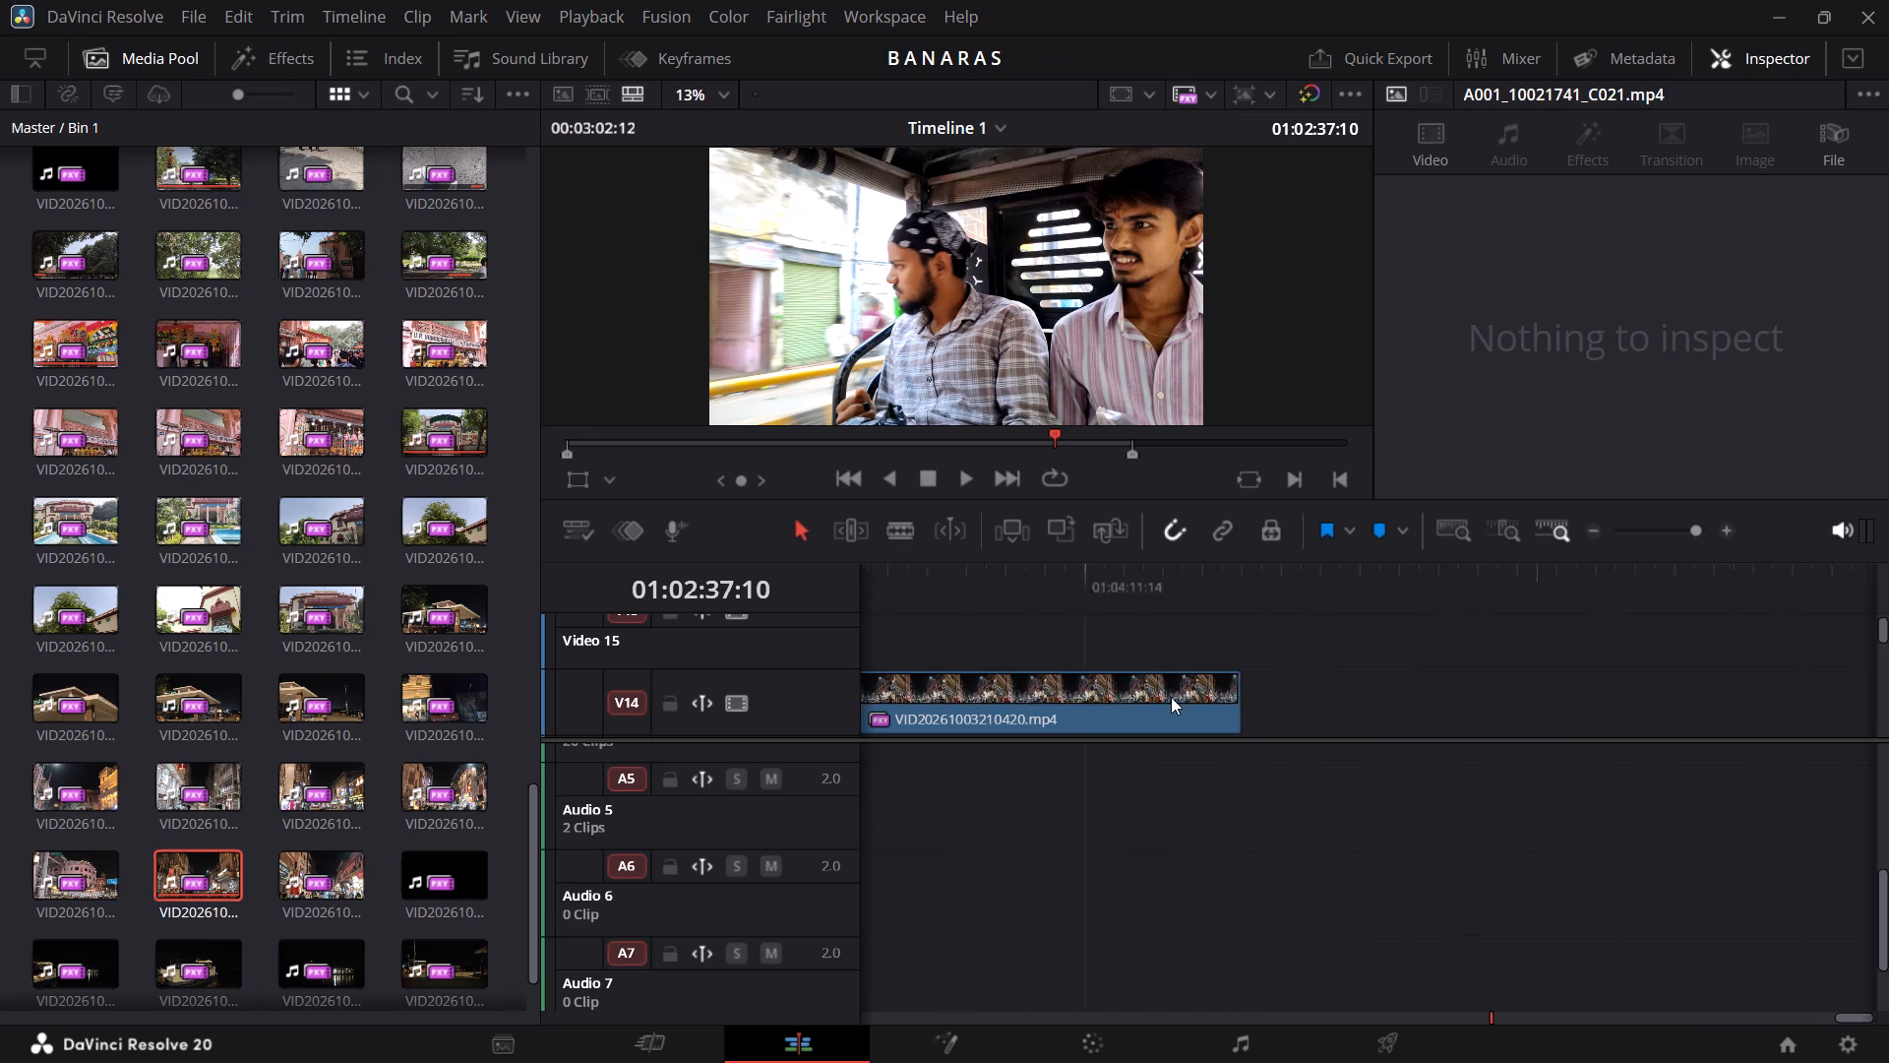
{"action": "scroll", "coordinate": [1171, 697], "scroll_direction": "left", "scroll_amount": 2}
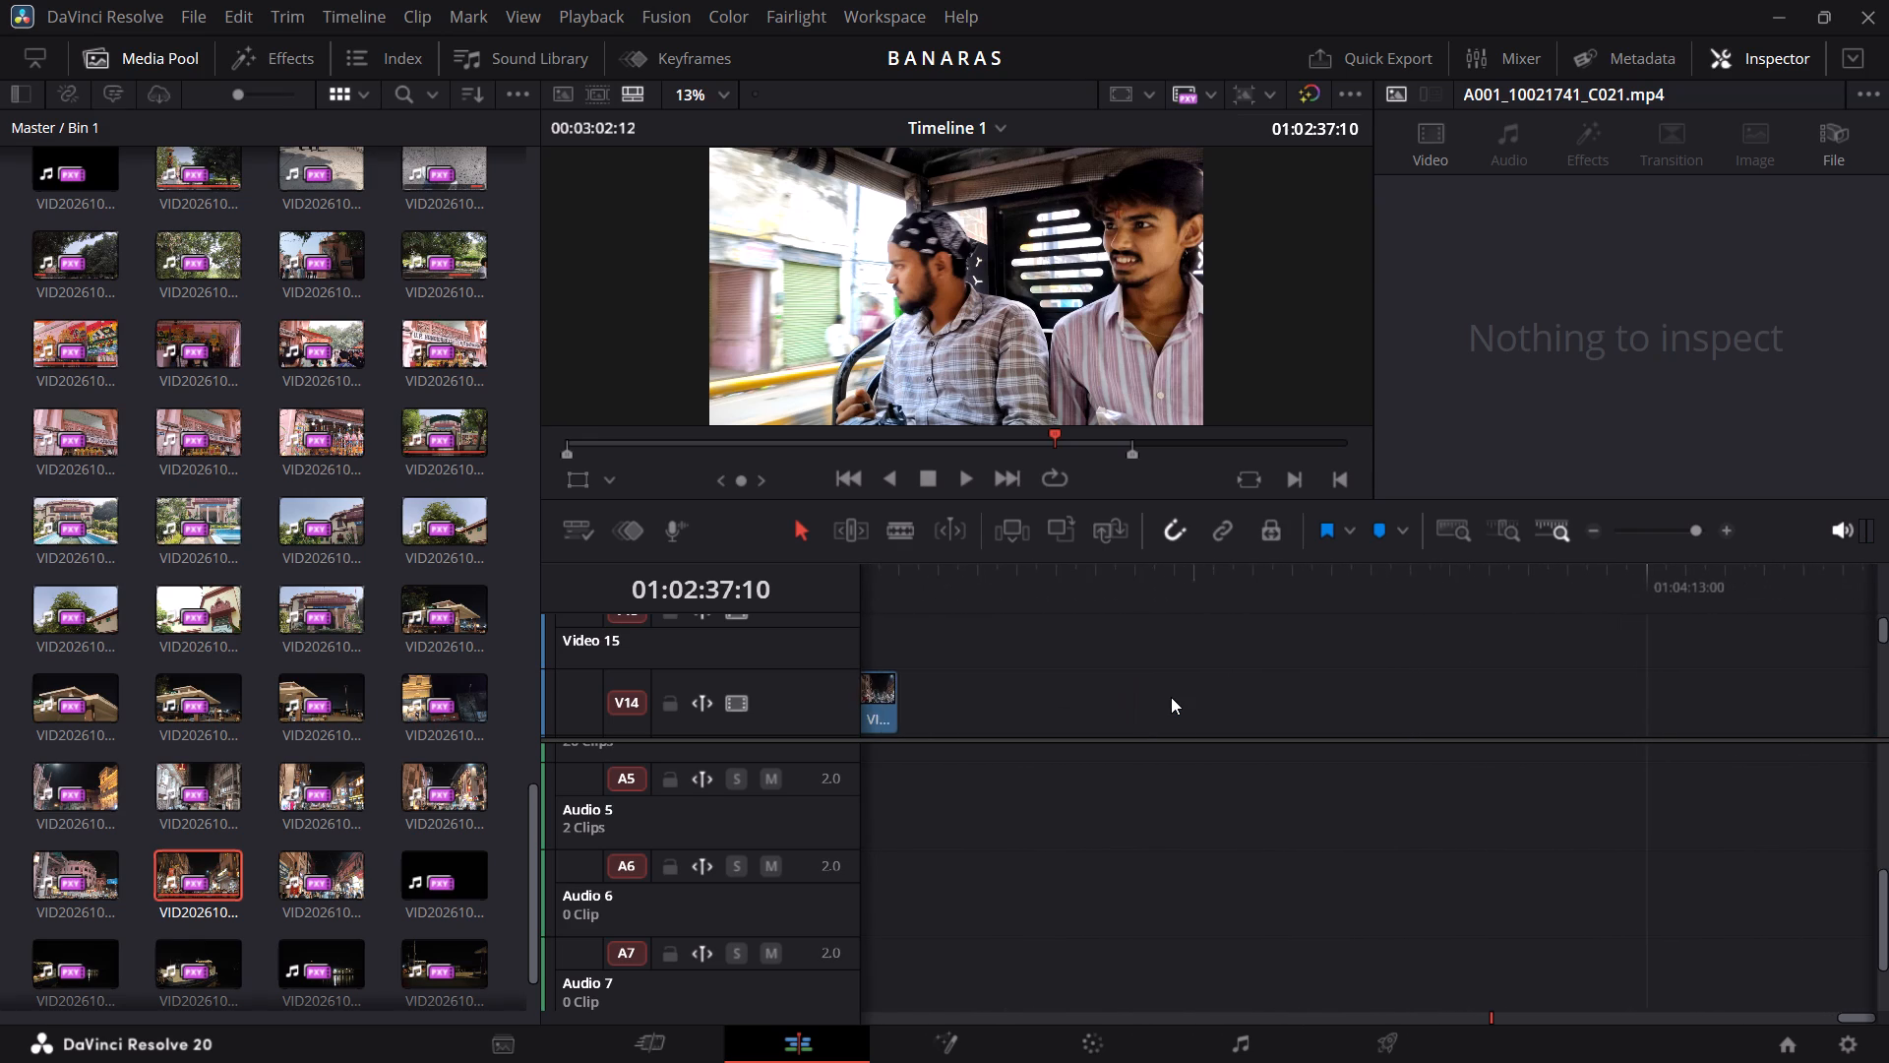
{"action": "scroll", "coordinate": [402, 846], "scroll_direction": "down", "scroll_amount": 1}
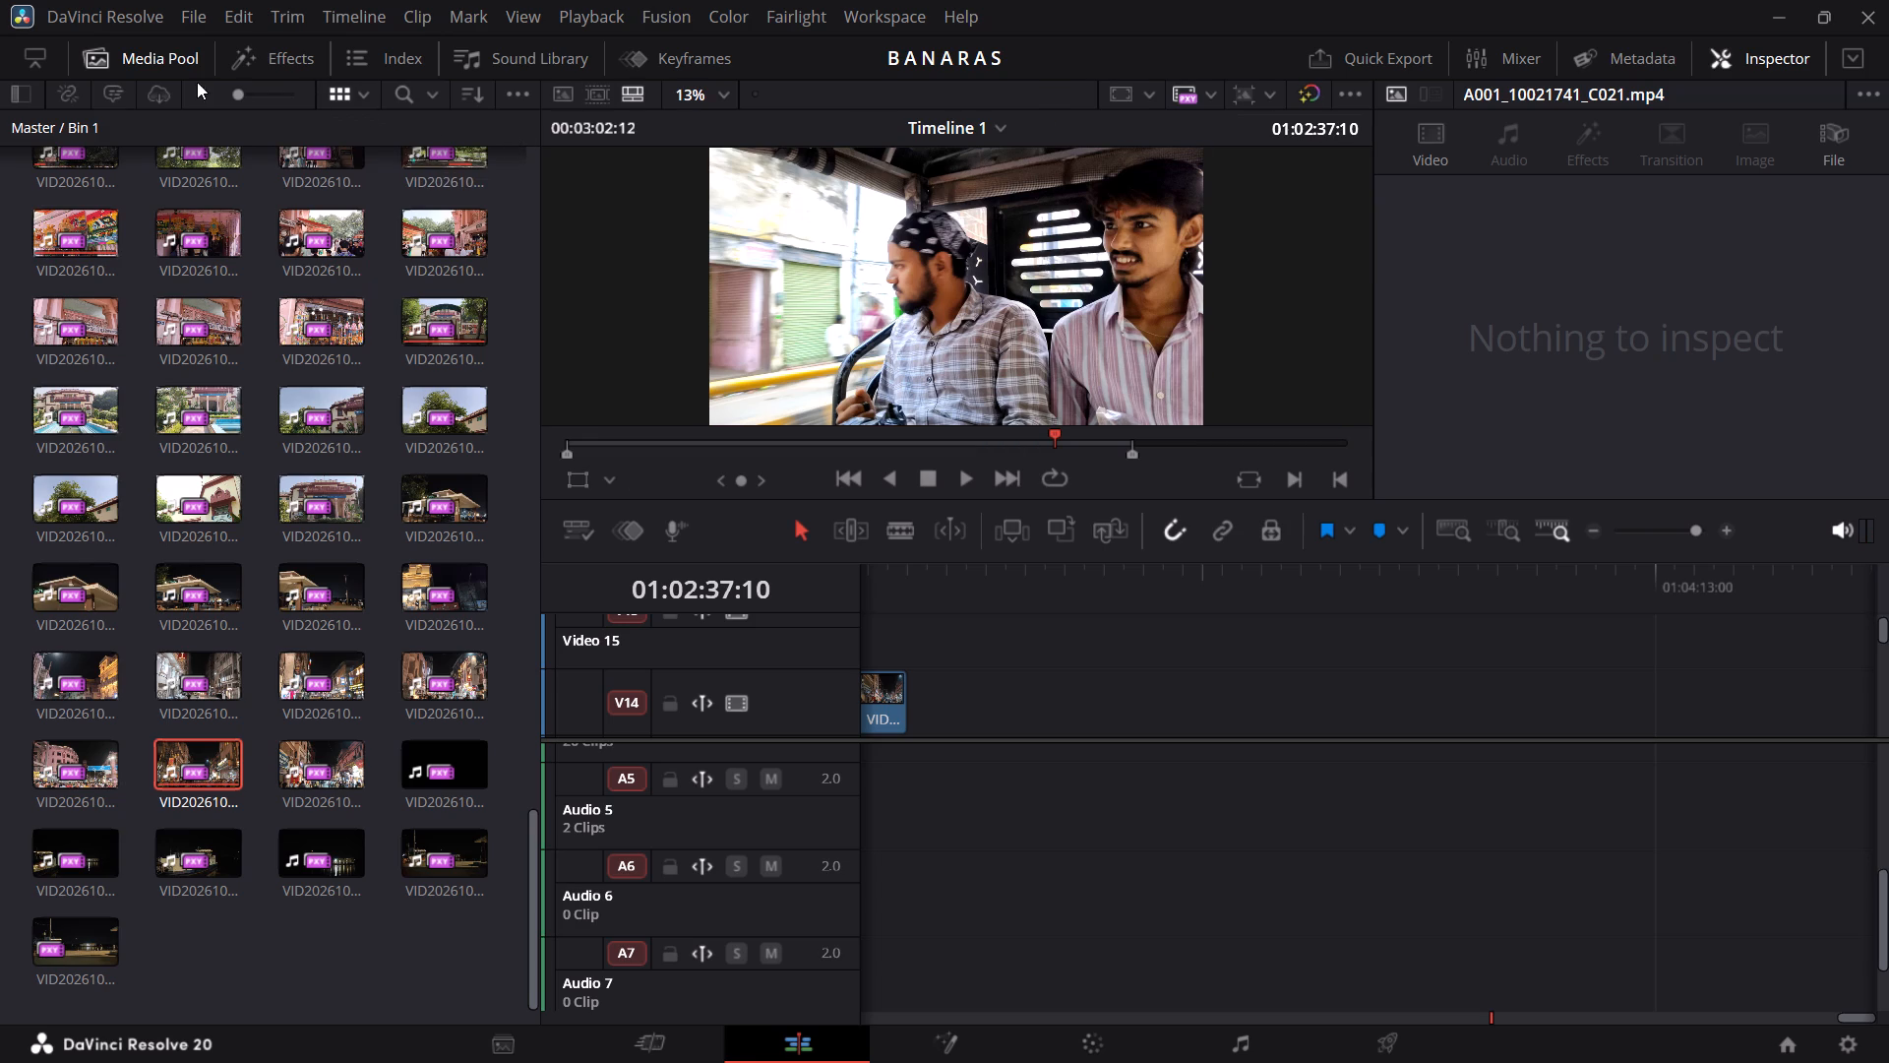
{"action": "left_click", "coordinate": [148, 58]}
Enlarge the timeline area and its video track section at the end of VID20261003120113.mp4 near 01:00:10:00.
{"action": "scroll", "coordinate": [493, 812], "scroll_direction": "right", "scroll_amount": 2}
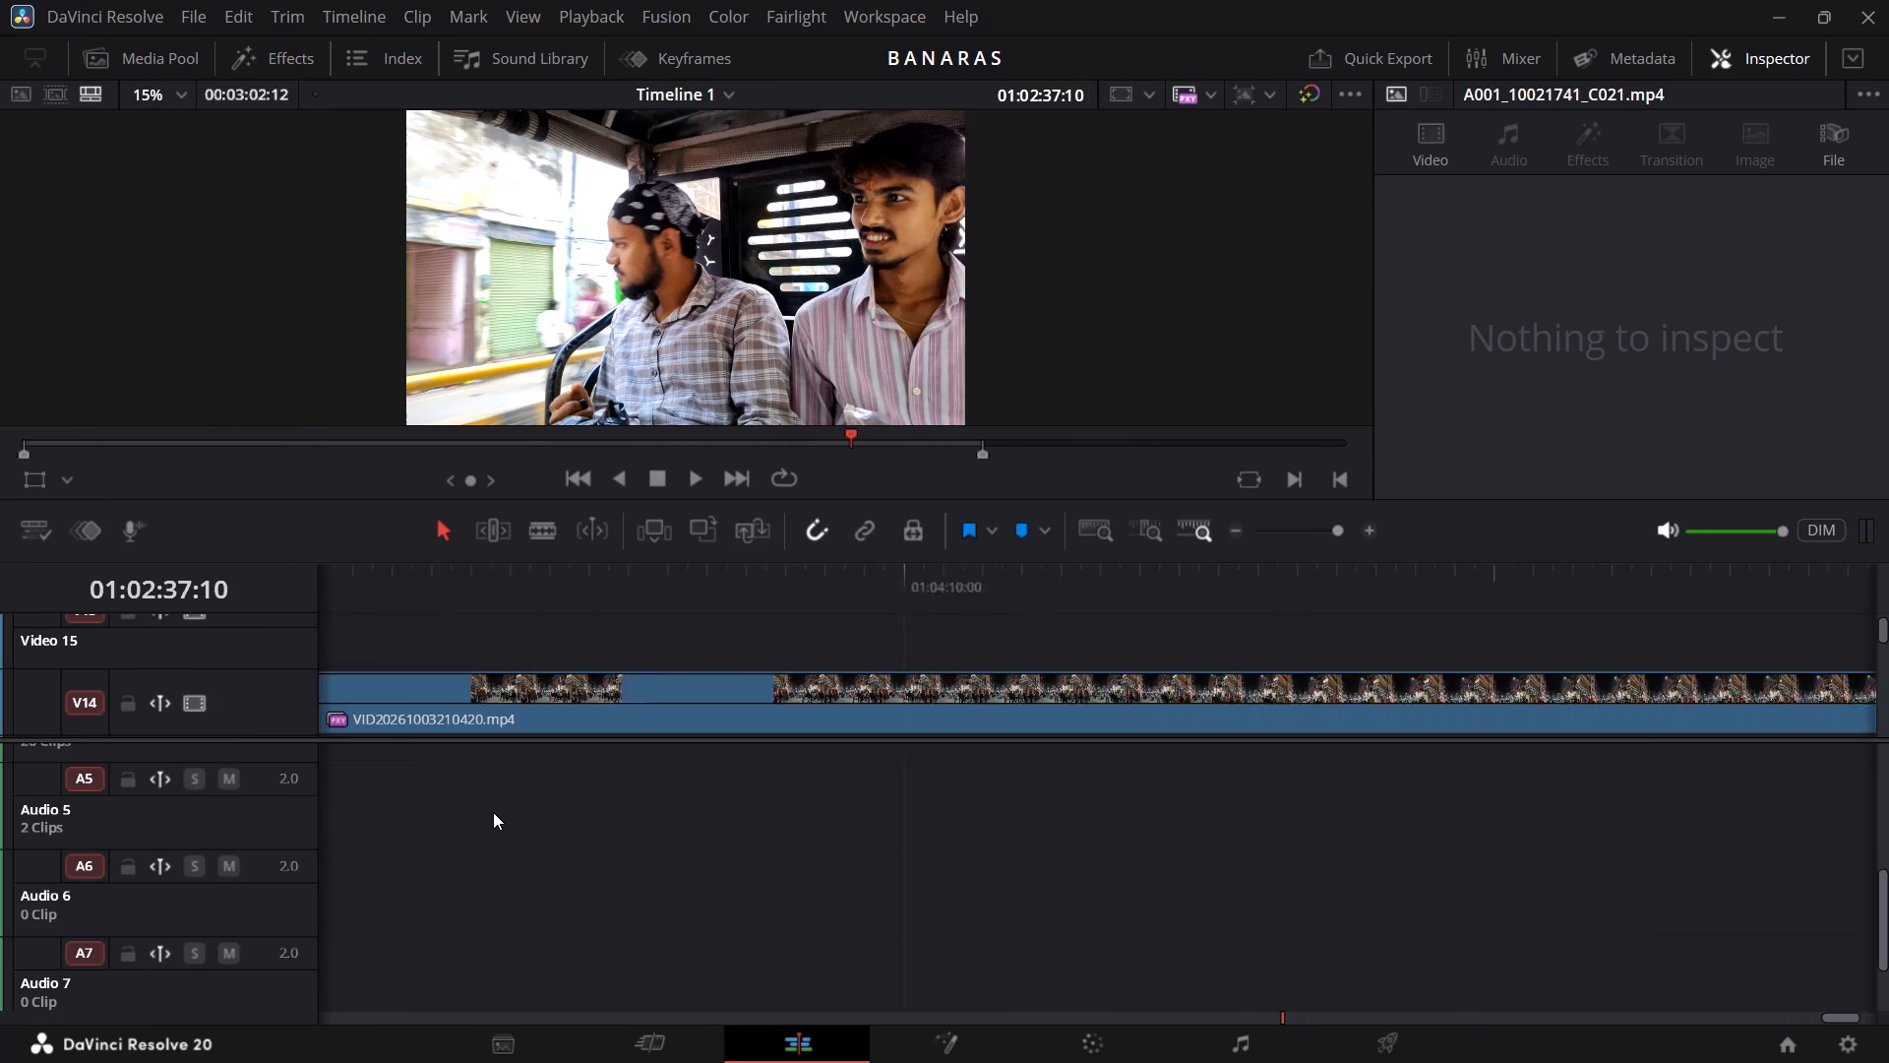
{"action": "scroll", "coordinate": [493, 812], "scroll_direction": "right", "scroll_amount": 13}
{"action": "scroll", "coordinate": [493, 812], "scroll_direction": "right", "scroll_amount": 15}
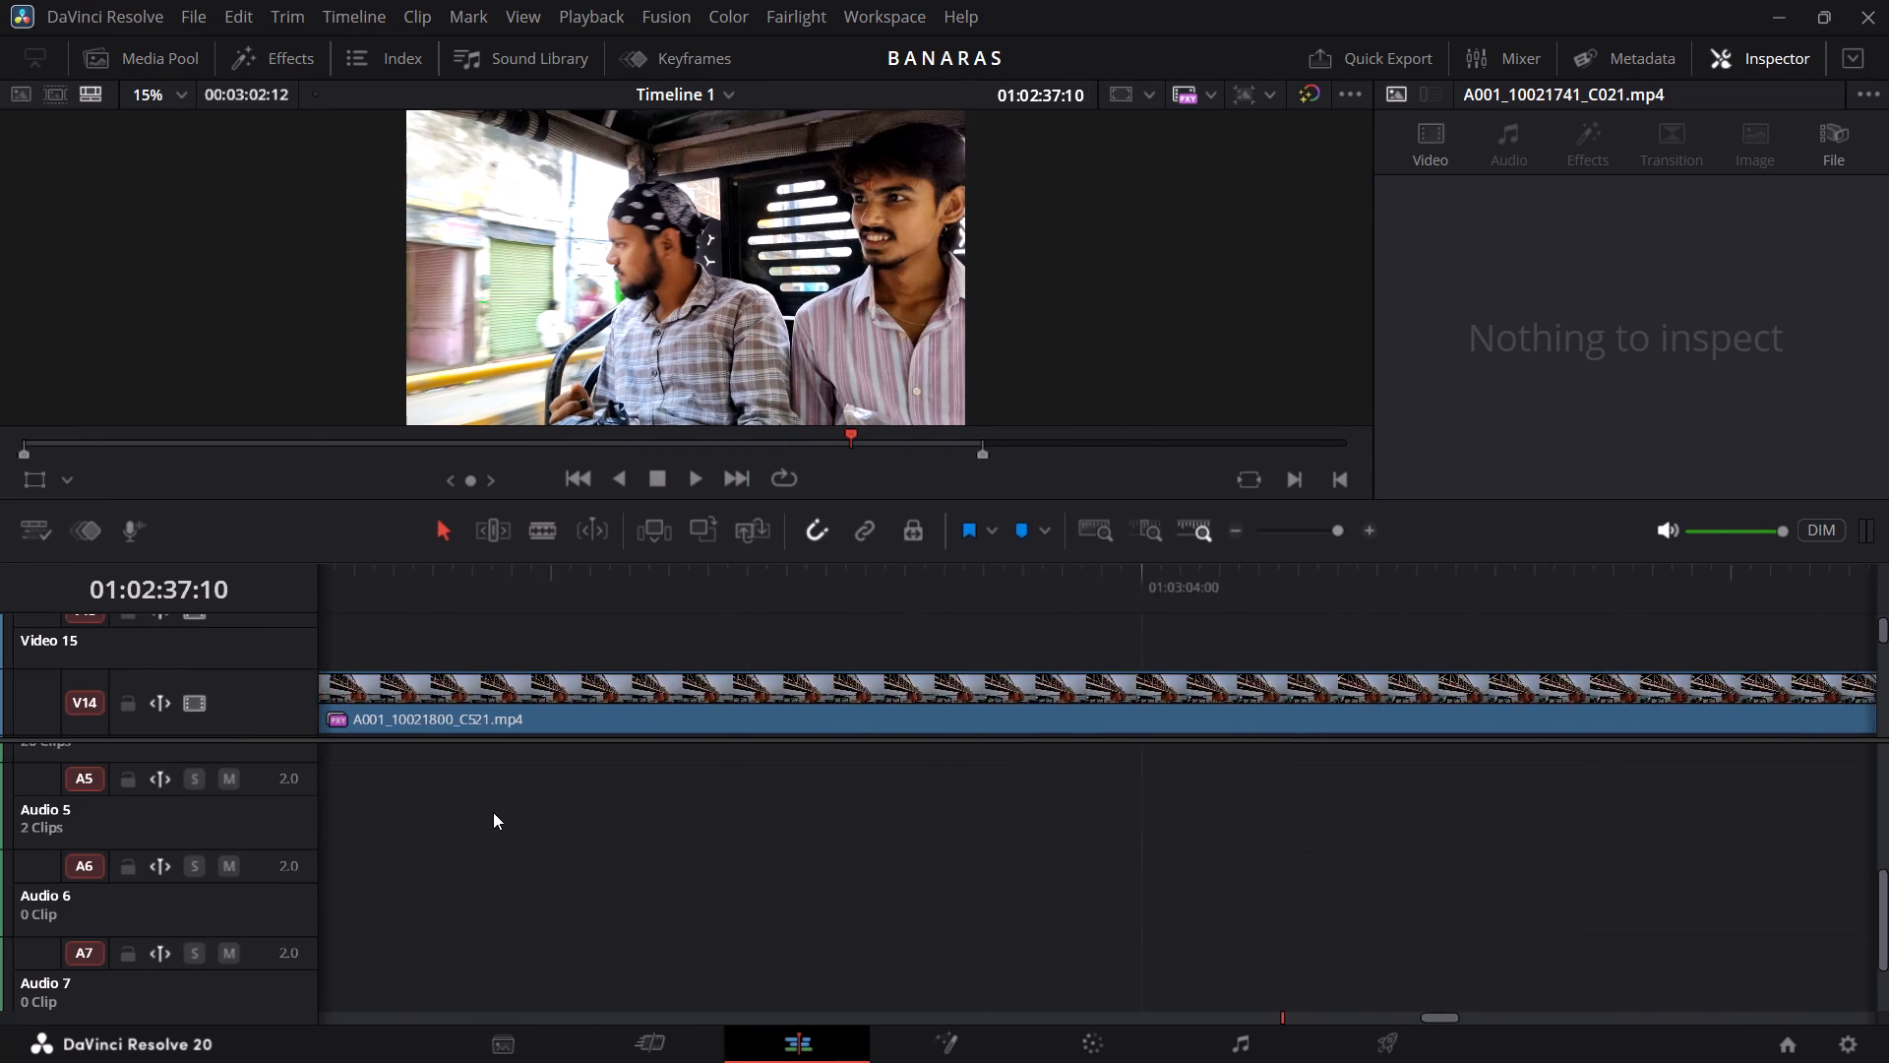
{"action": "scroll", "coordinate": [493, 812], "scroll_direction": "right", "scroll_amount": 15}
{"action": "scroll", "coordinate": [493, 812], "scroll_direction": "right", "scroll_amount": 10}
{"action": "scroll", "coordinate": [493, 812], "scroll_direction": "right", "scroll_amount": 17}
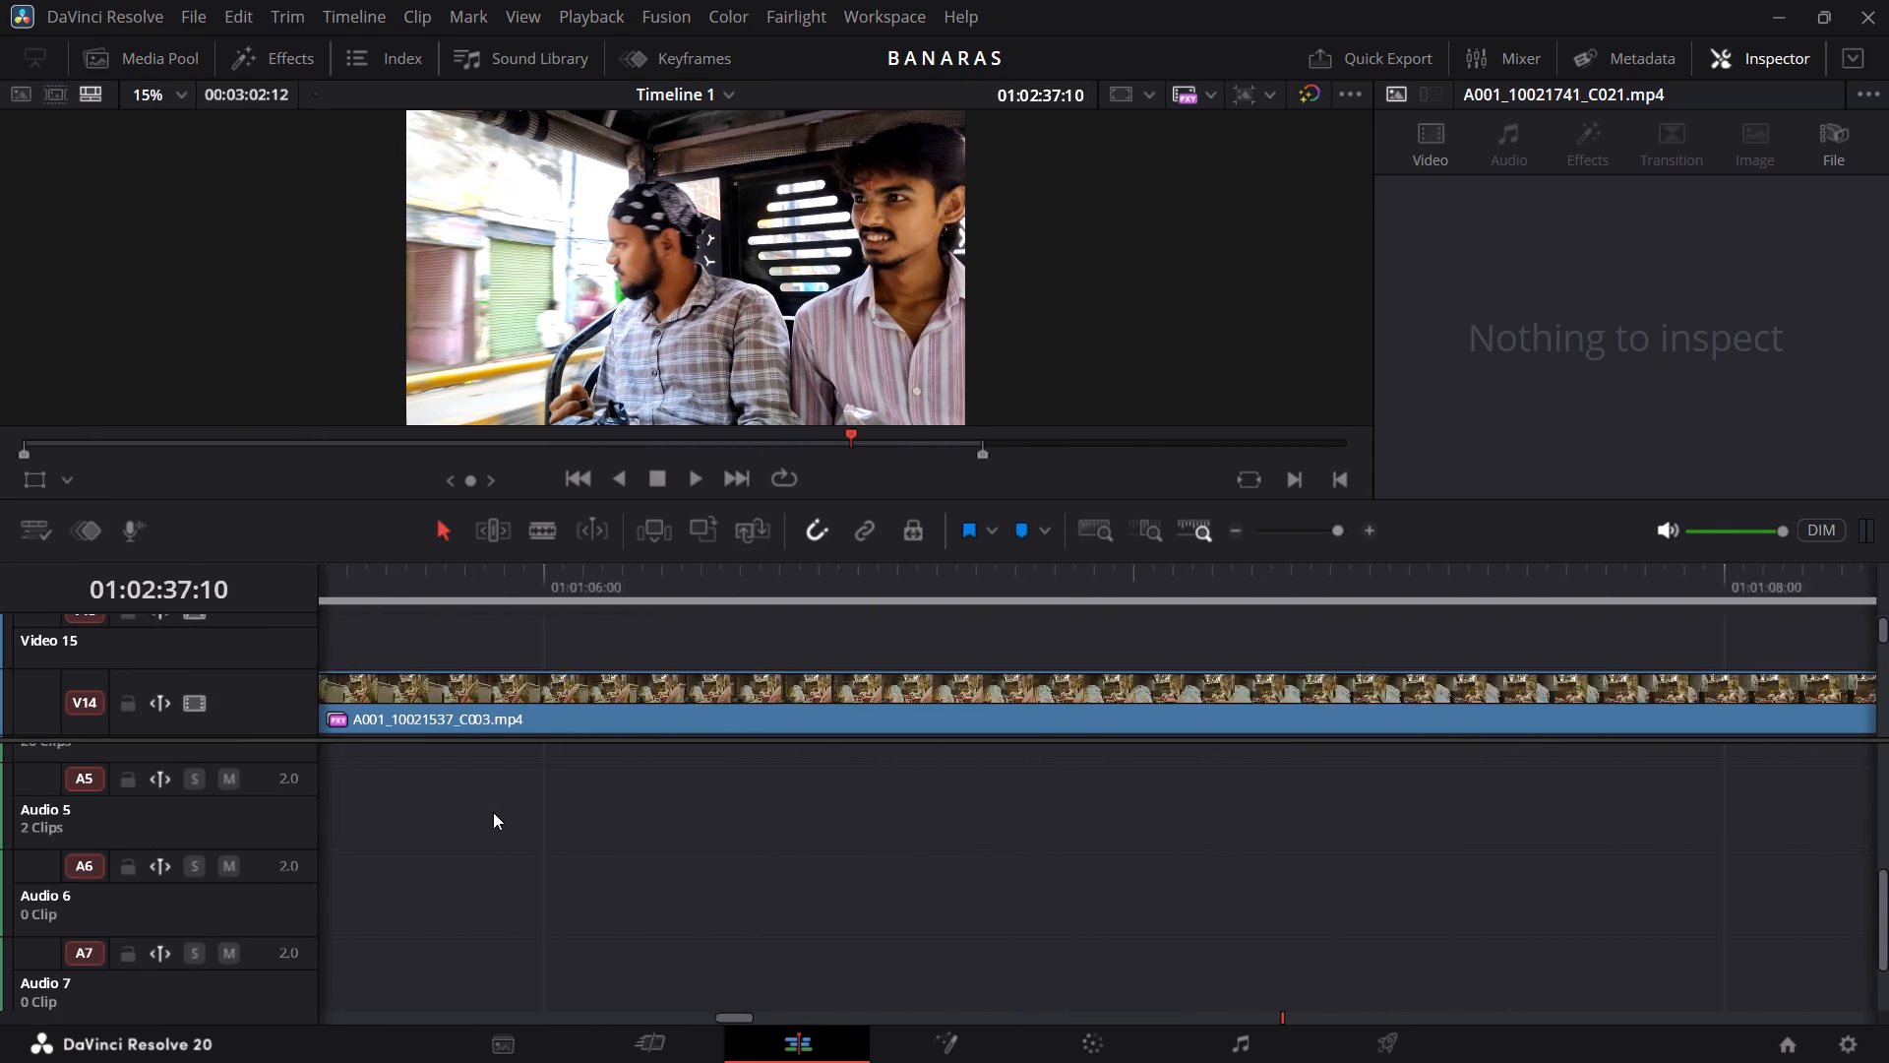
{"action": "scroll", "coordinate": [493, 812], "scroll_direction": "right", "scroll_amount": 18}
{"action": "scroll", "coordinate": [493, 812], "scroll_direction": "left", "scroll_amount": 1}
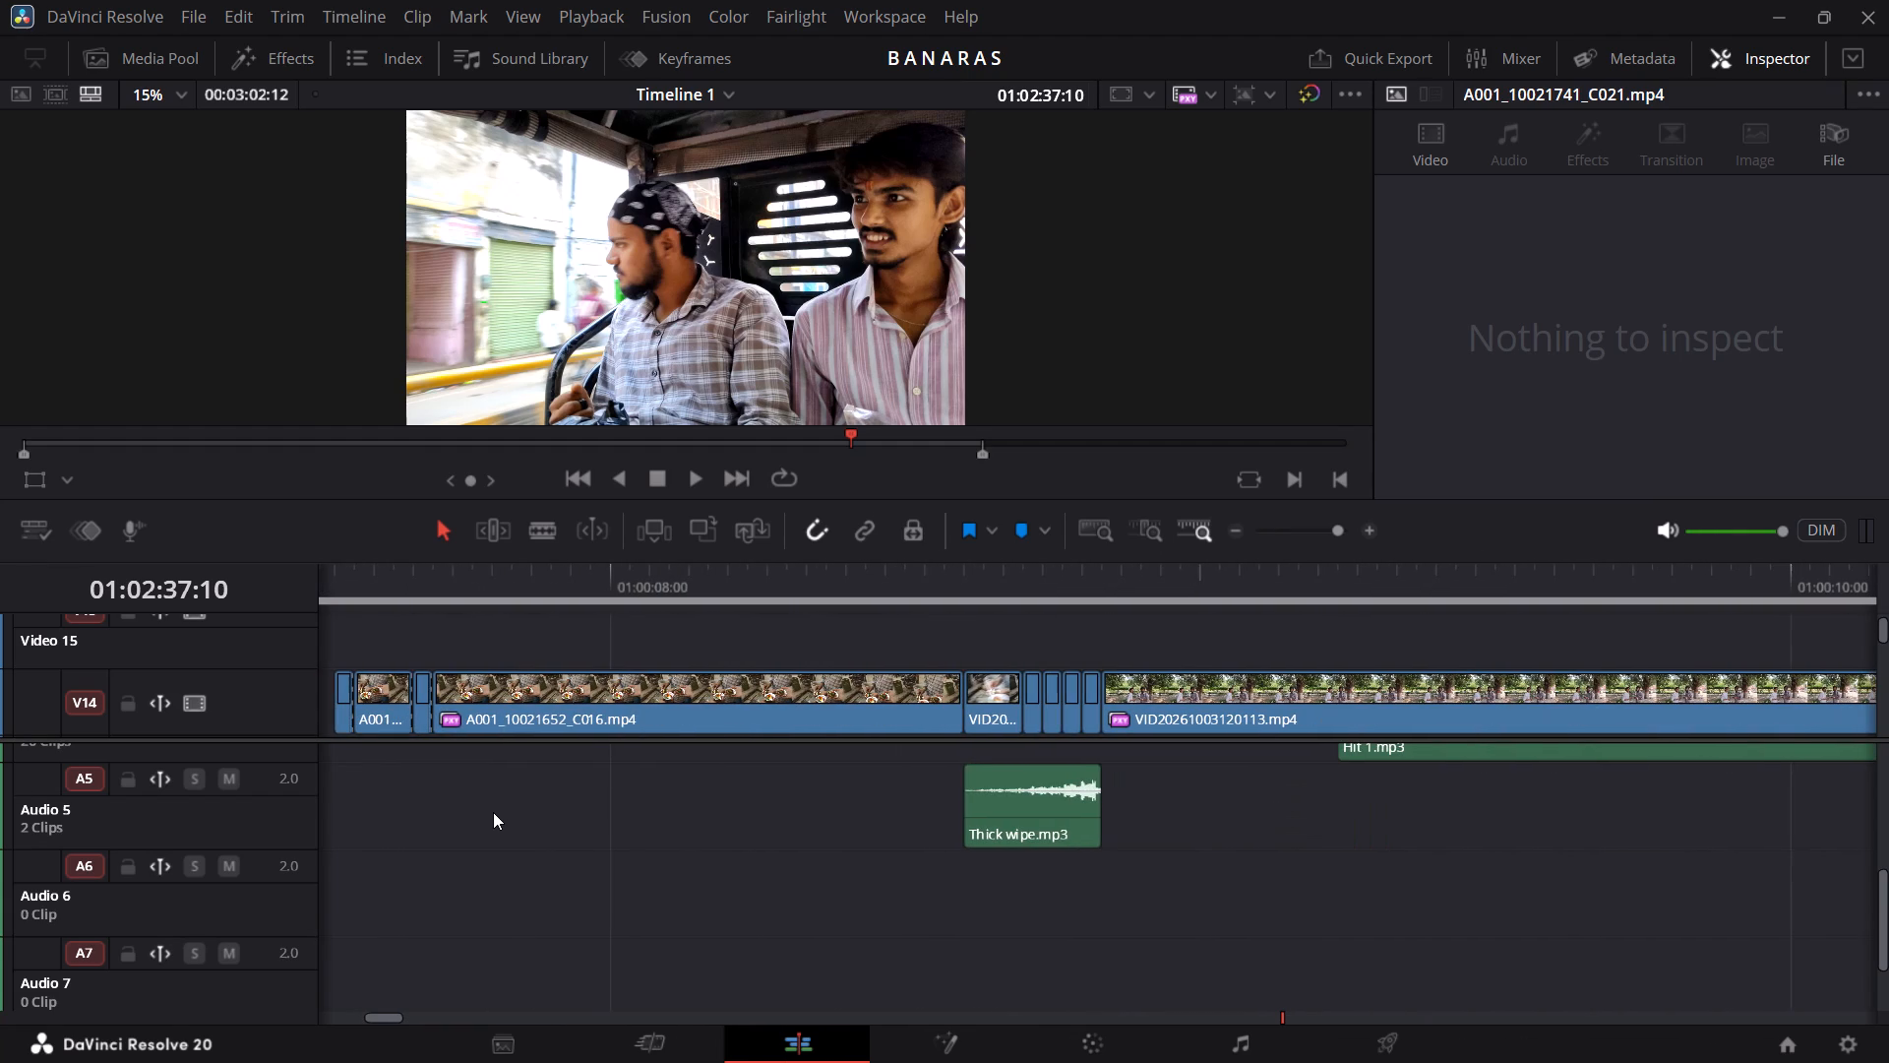
{"action": "scroll", "coordinate": [493, 812], "scroll_direction": "left", "scroll_amount": 1}
{"action": "scroll", "coordinate": [684, 940], "scroll_direction": "up", "scroll_amount": 11}
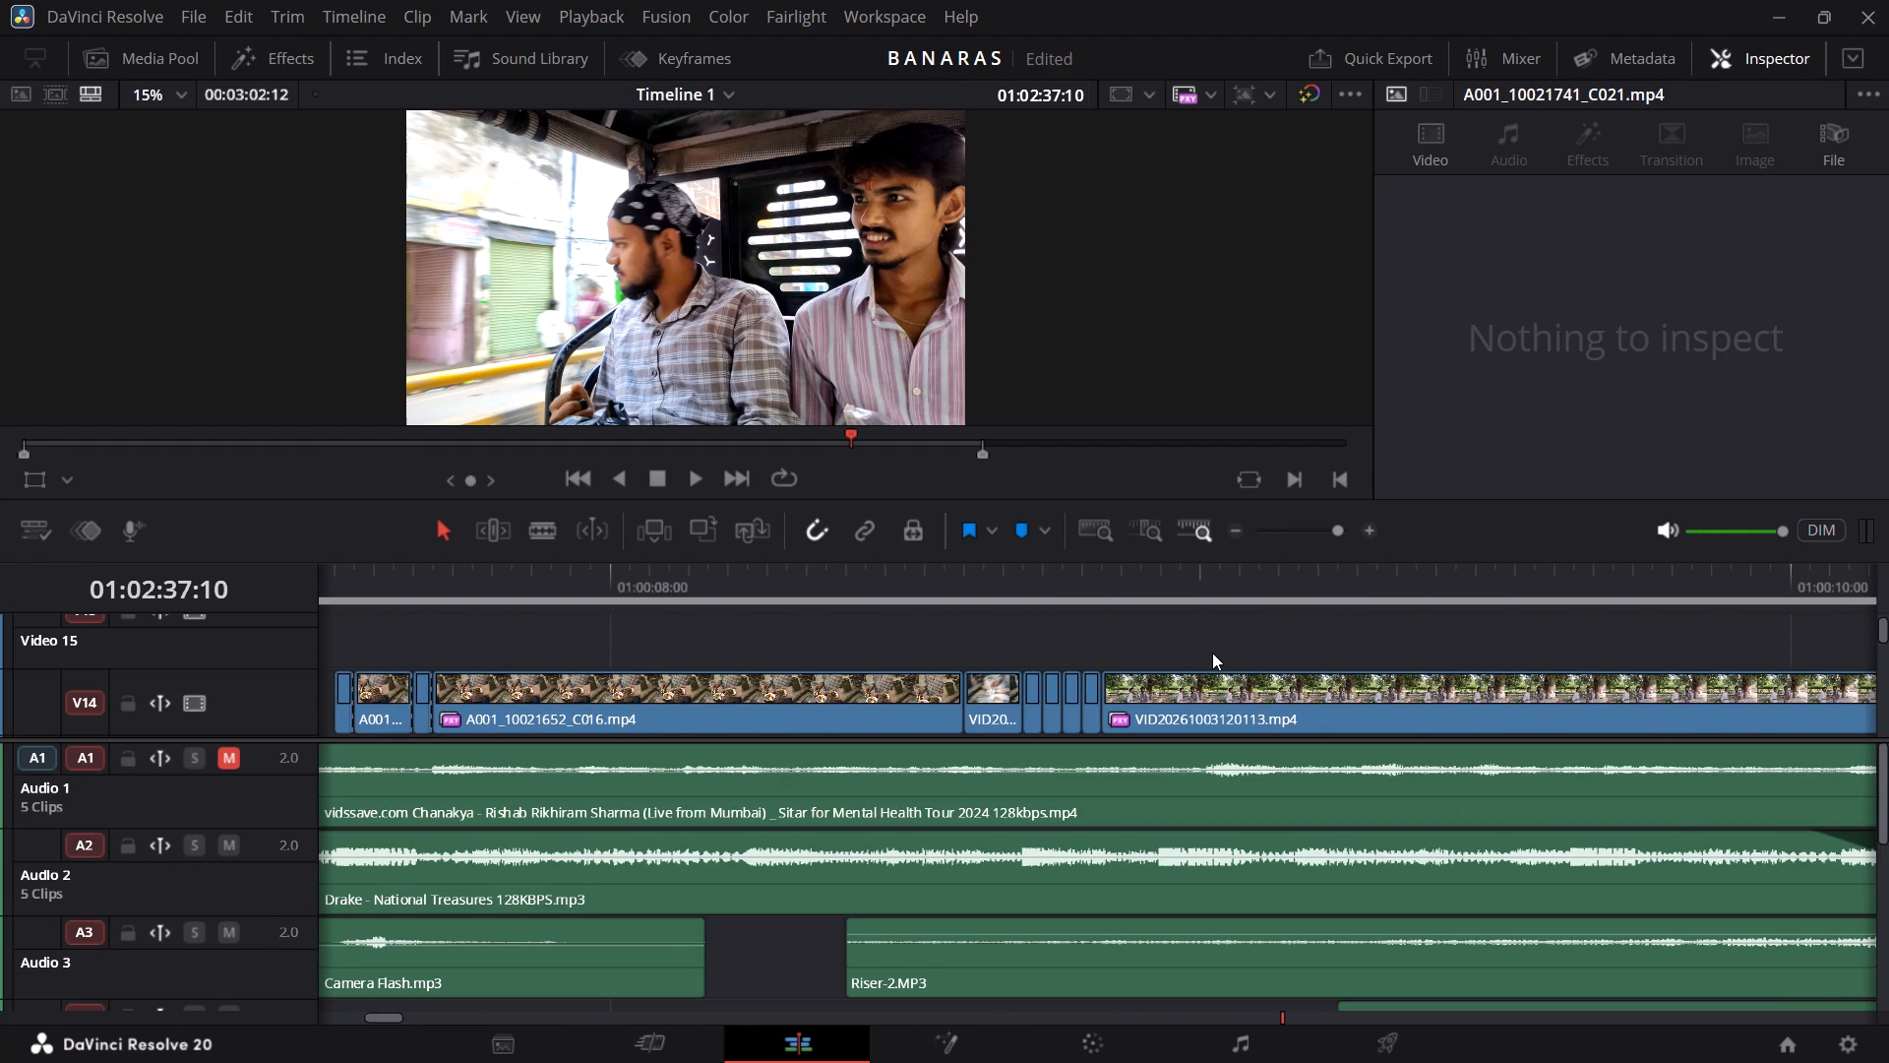
{"action": "scroll", "coordinate": [1212, 653], "scroll_direction": "left", "scroll_amount": 2}
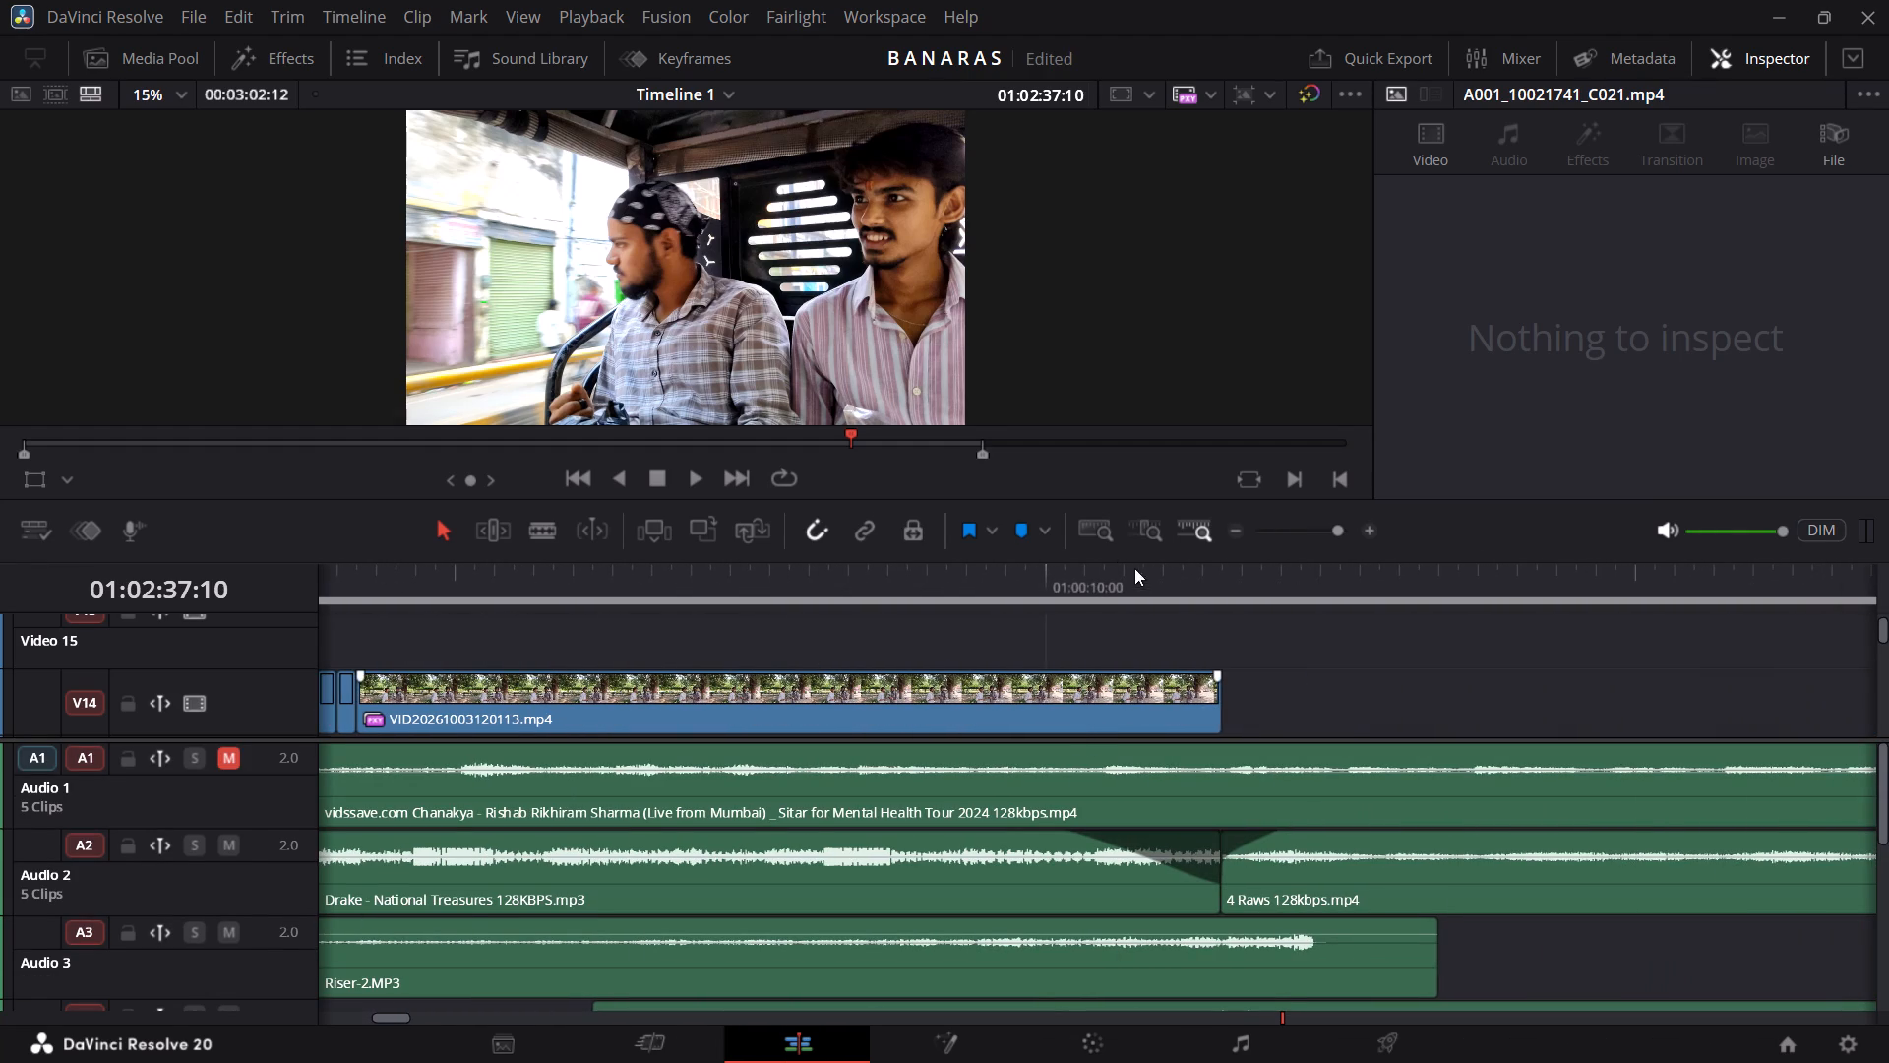
{"action": "left_click_drag", "start_coordinate": [1086, 558], "coordinate": [1085, 469]}
{"action": "left_click_drag", "start_coordinate": [1017, 670], "coordinate": [1020, 691]}
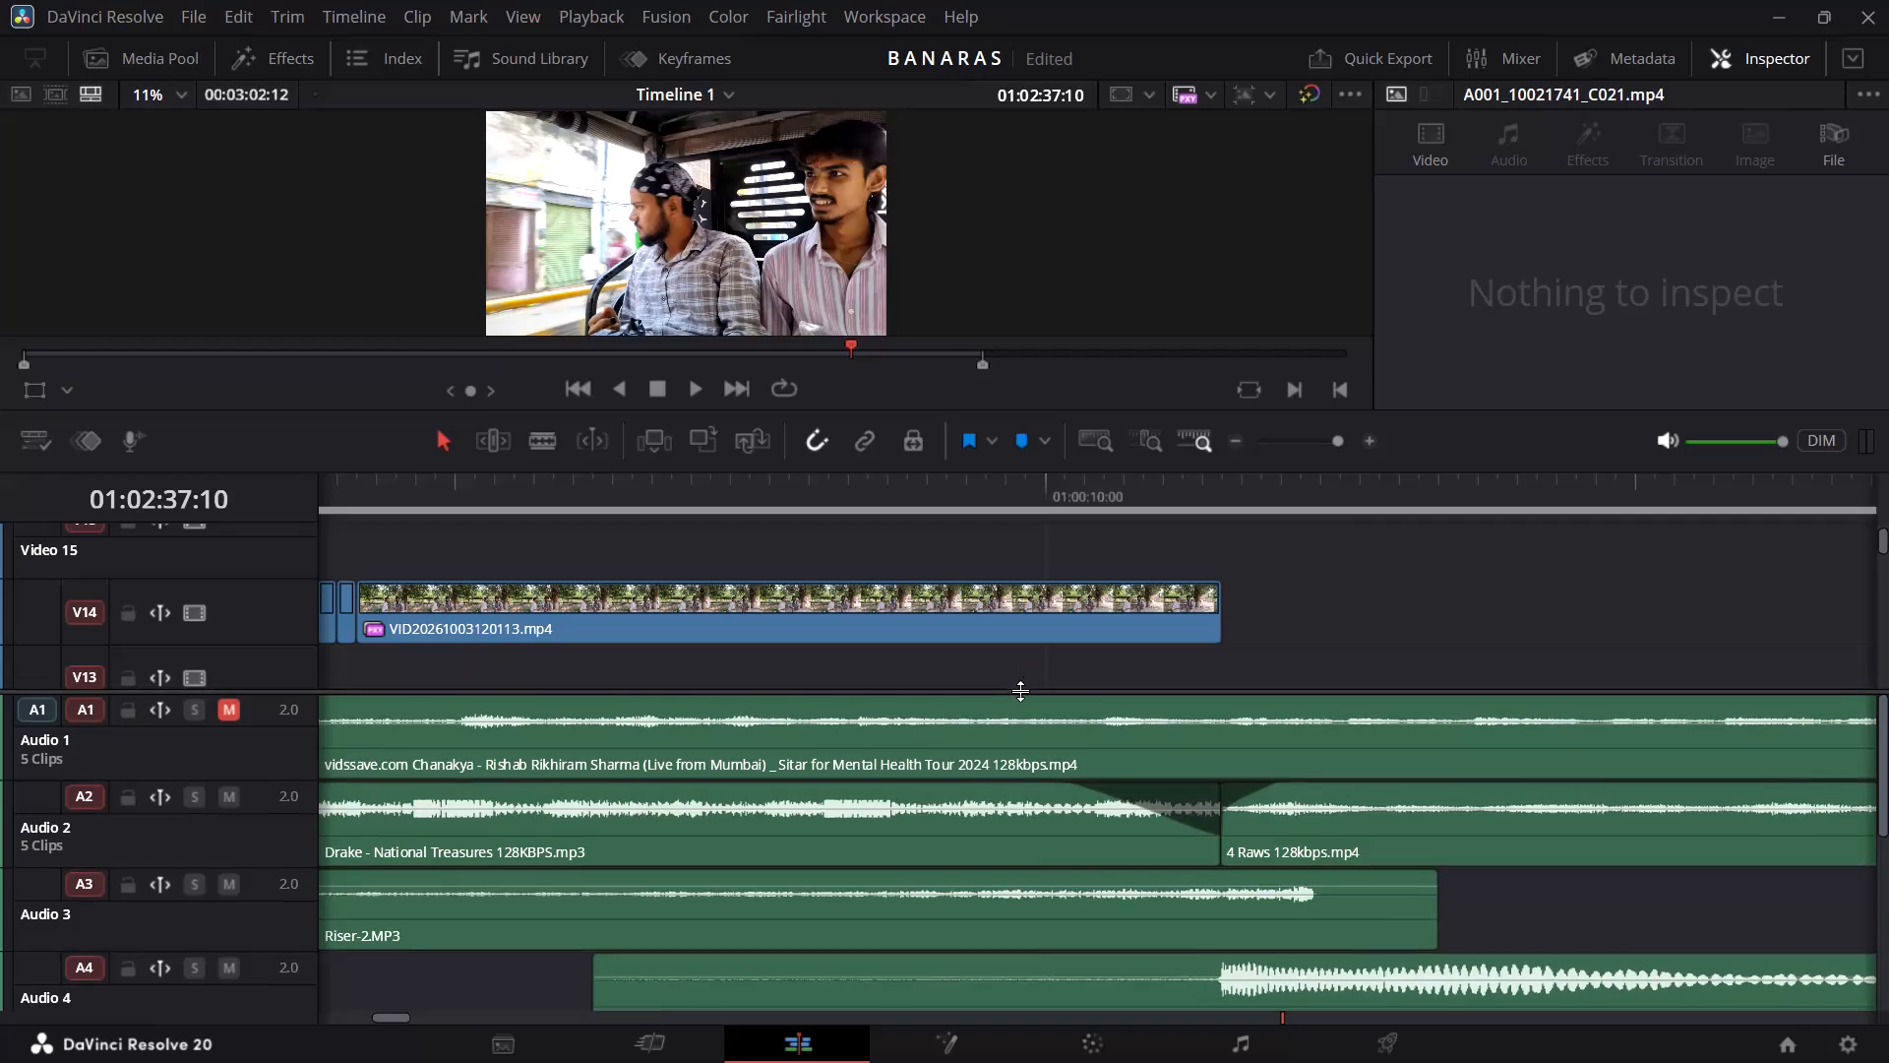
{"action": "left_click_drag", "start_coordinate": [1020, 691], "coordinate": [1019, 719]}
Play across the V14 gap between VID20261003120113.mp4 and A001_10021737_C017.mp4, and check the frames where it begins and ends.
{"action": "scroll", "coordinate": [1185, 656], "scroll_direction": "right", "scroll_amount": 1}
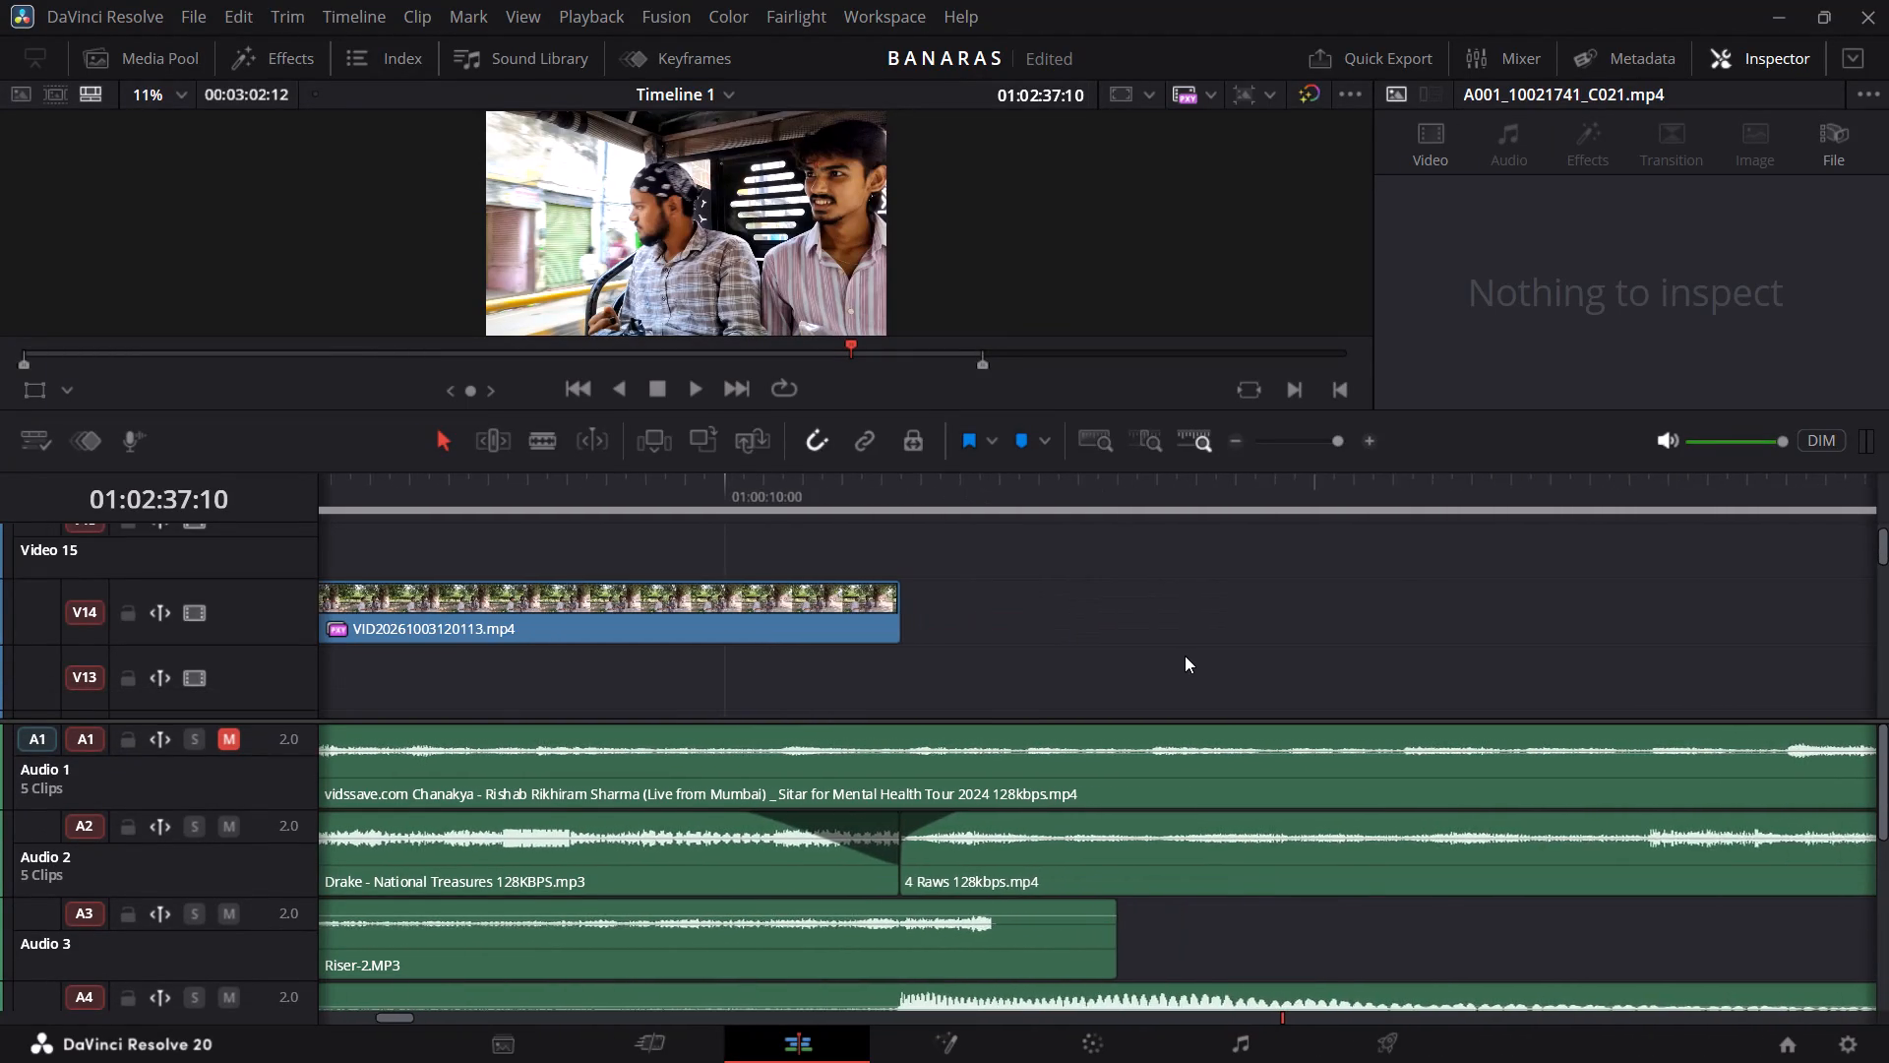
{"action": "scroll", "coordinate": [1185, 656], "scroll_direction": "right", "scroll_amount": 1}
{"action": "left_click", "coordinate": [1195, 498]}
{"action": "key", "text": "space"}
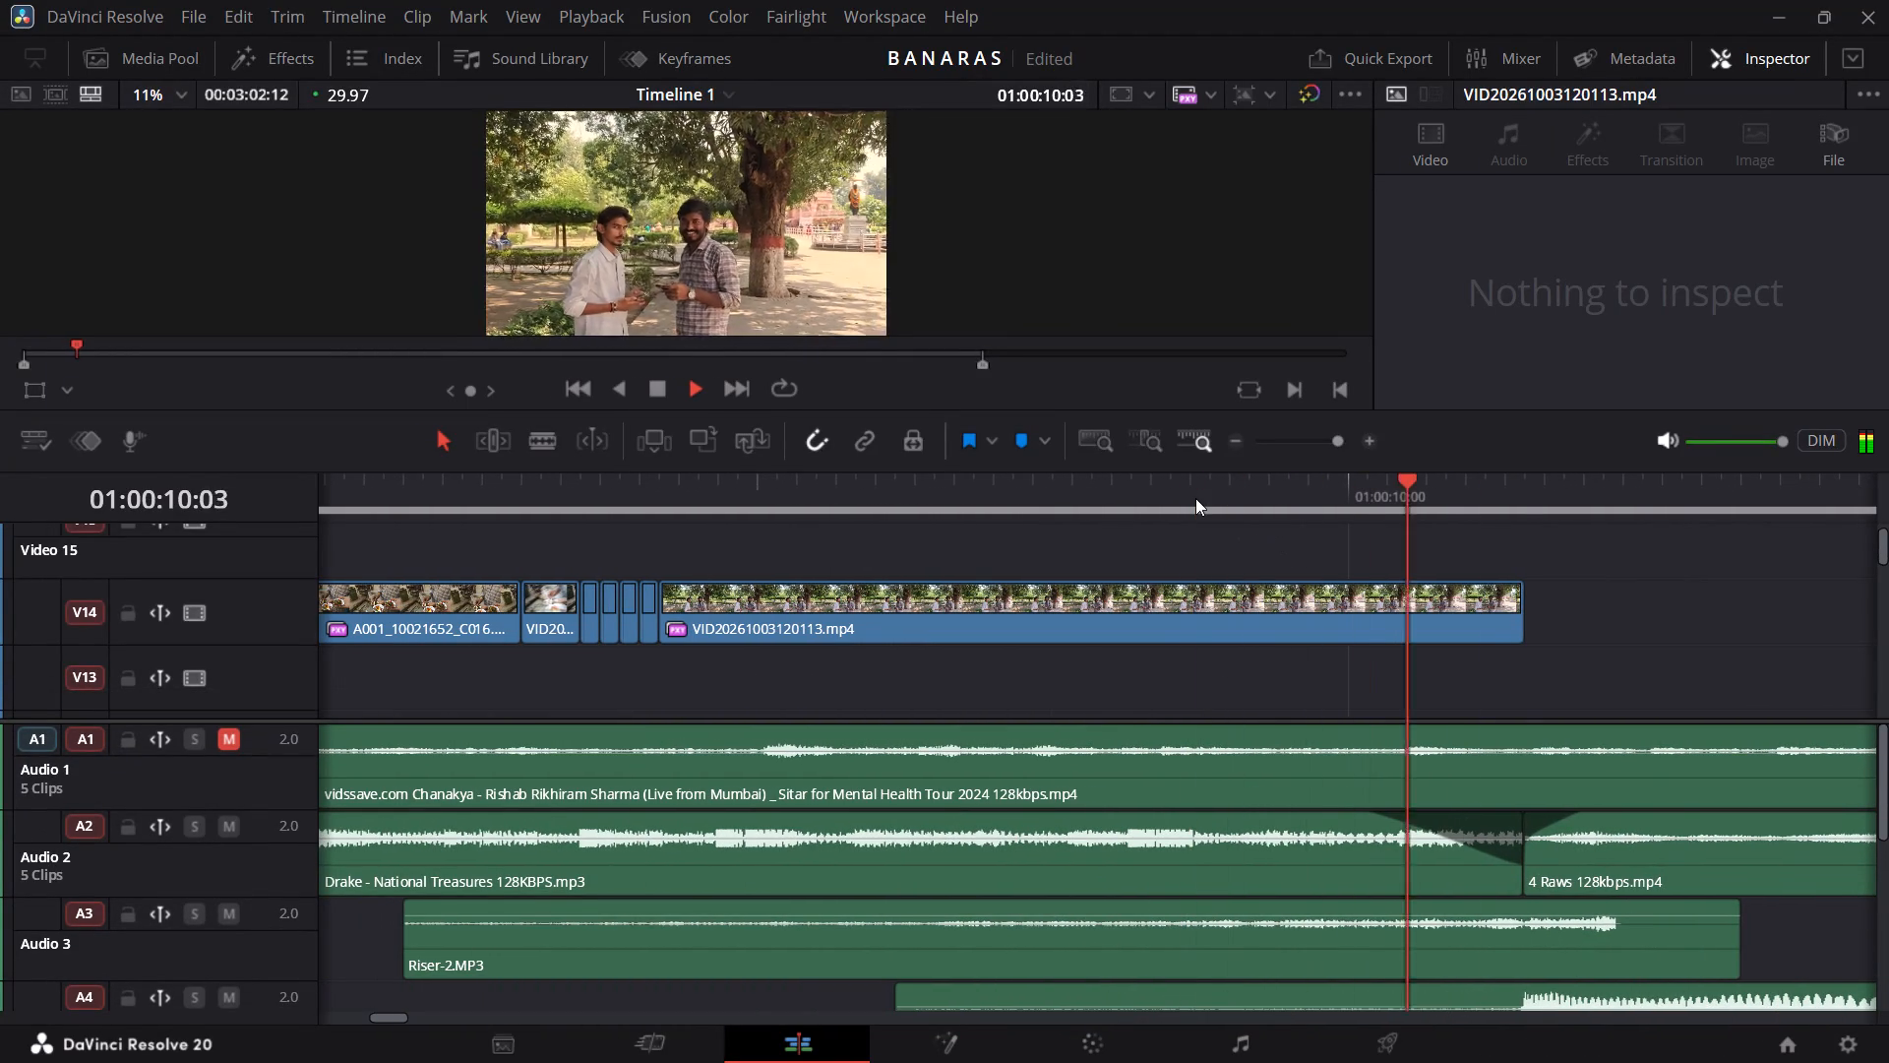
{"action": "key", "text": "space"}
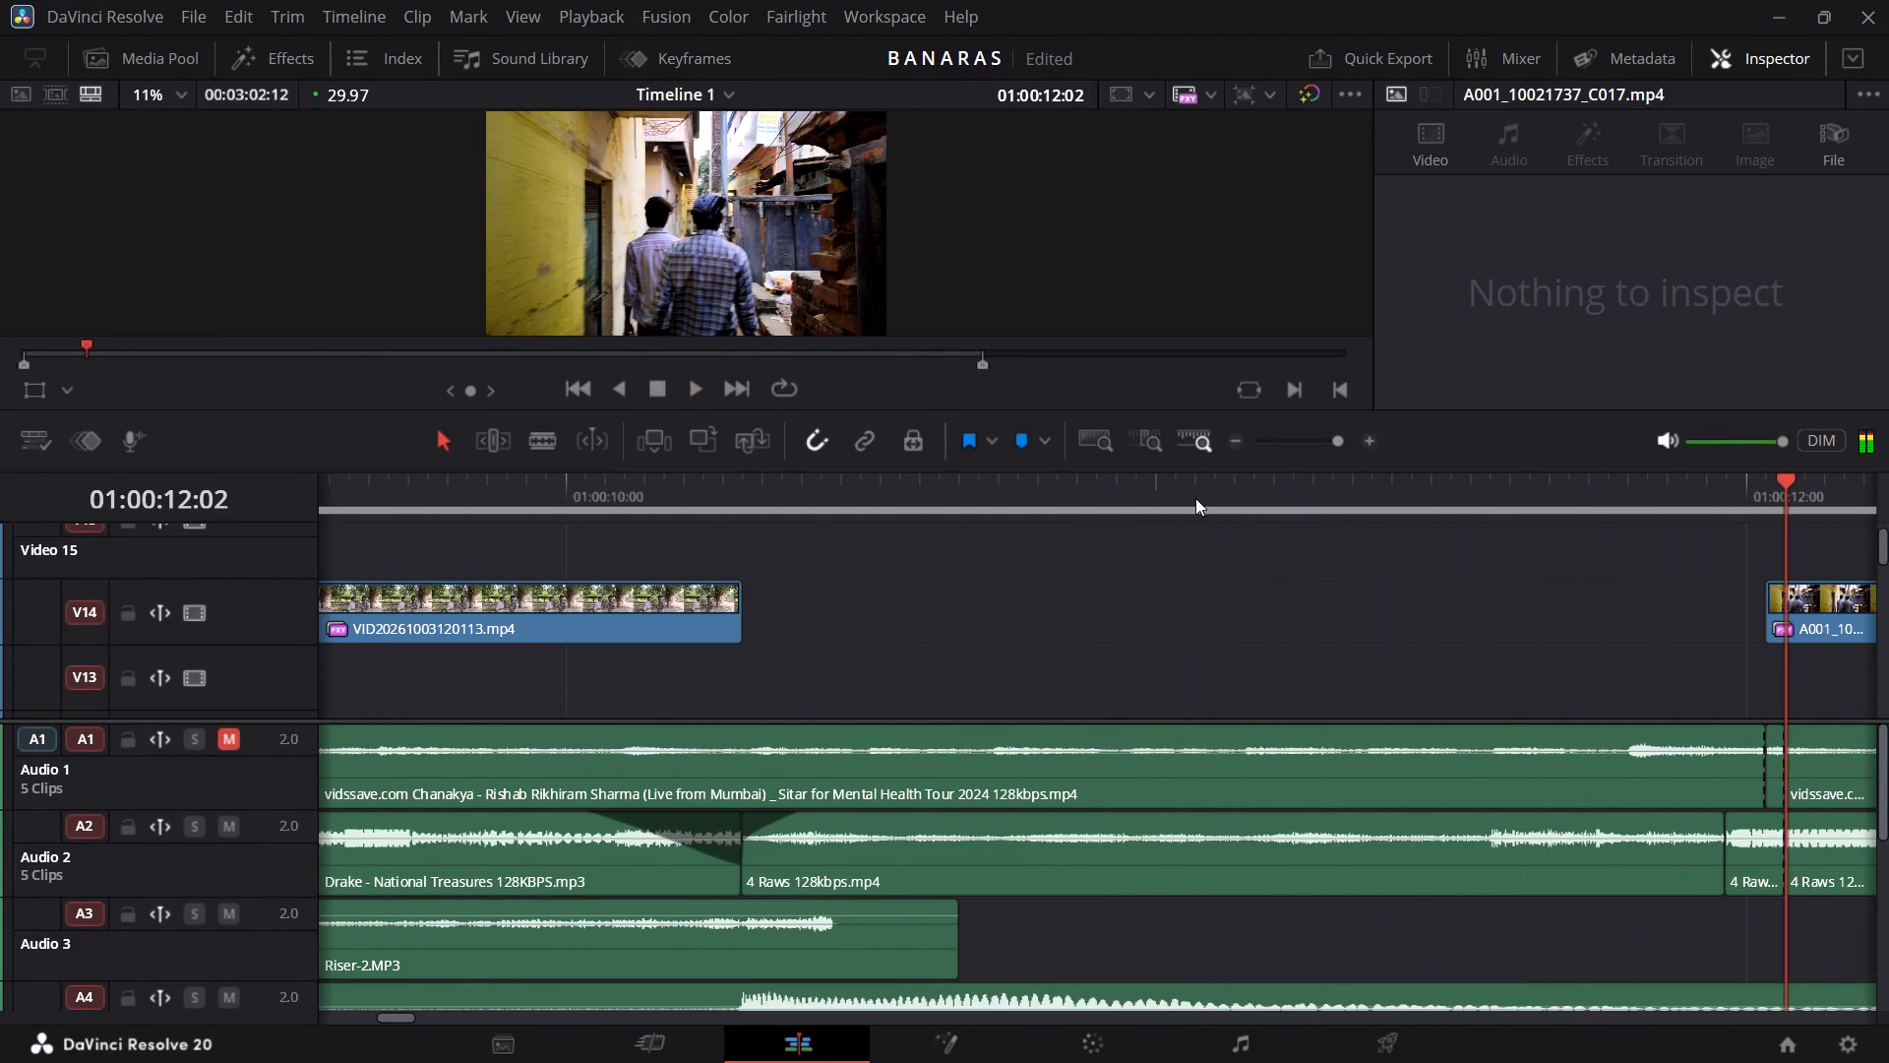
{"action": "left_click", "coordinate": [739, 488]}
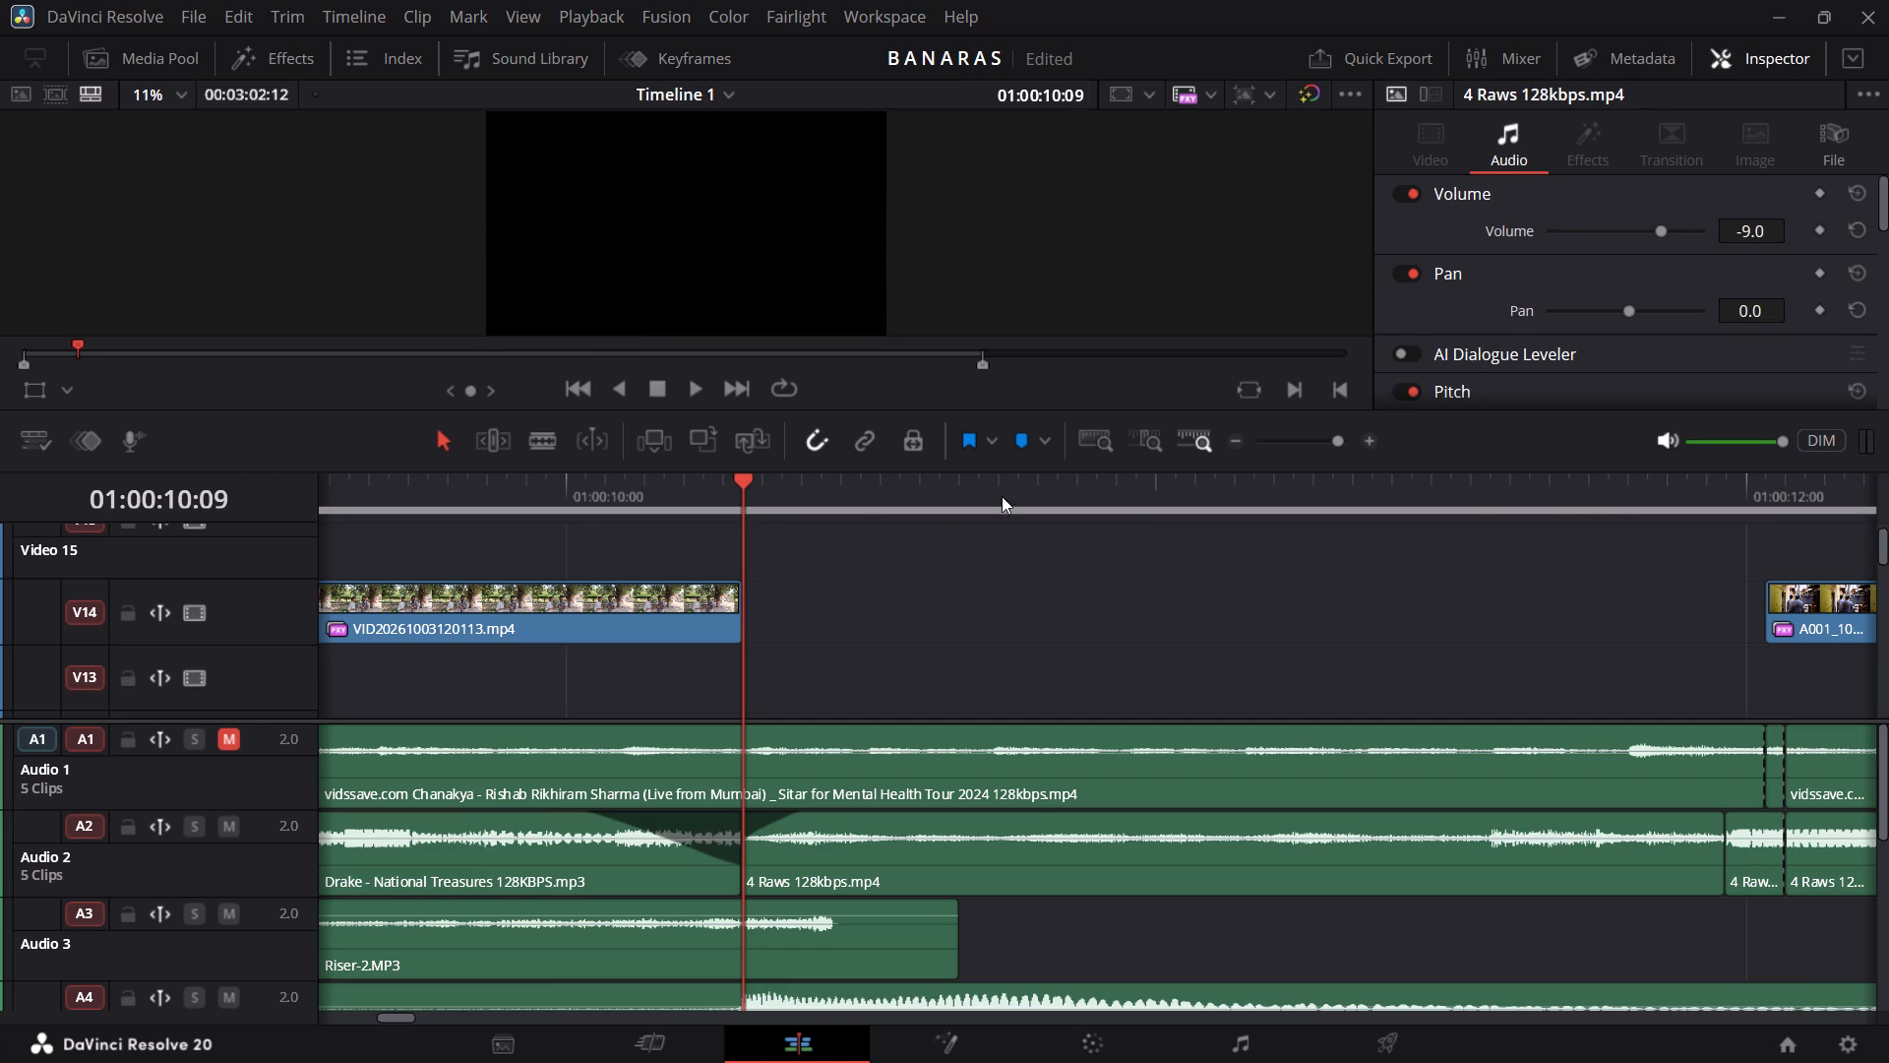
{"action": "left_click", "coordinate": [1765, 481]}
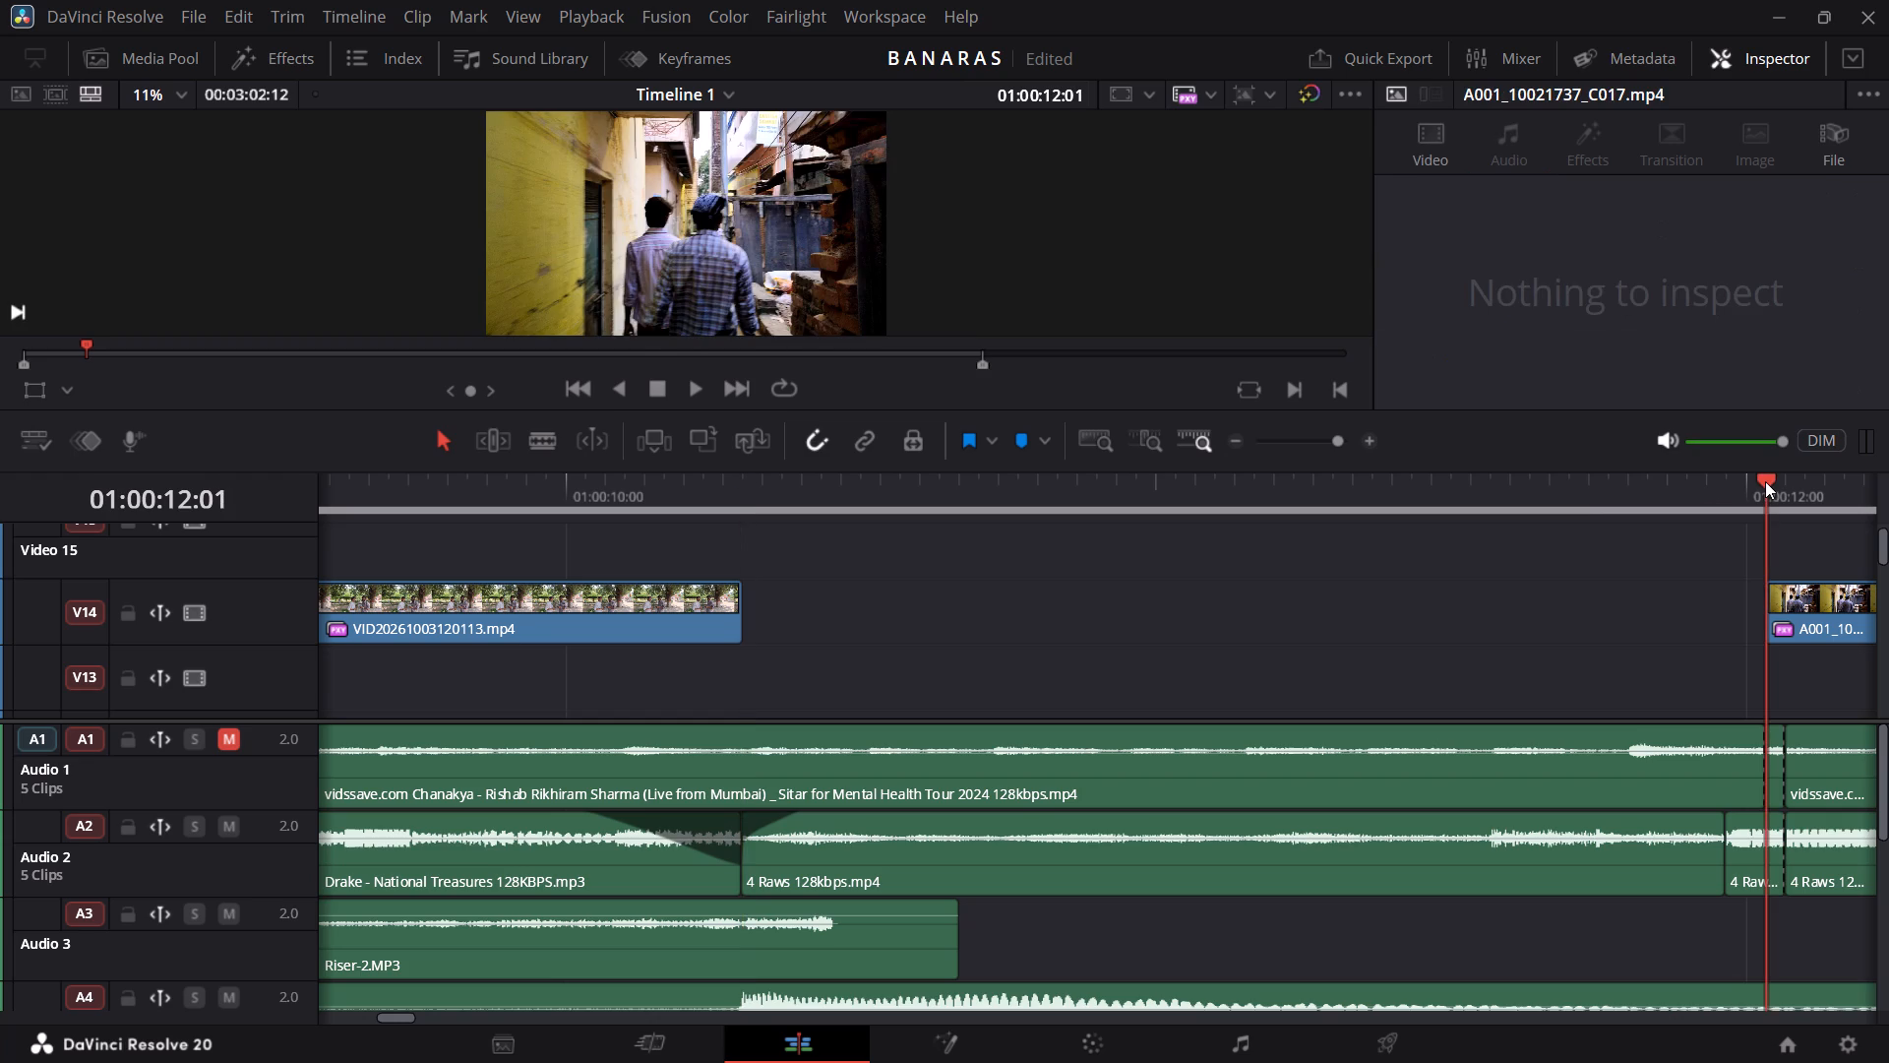
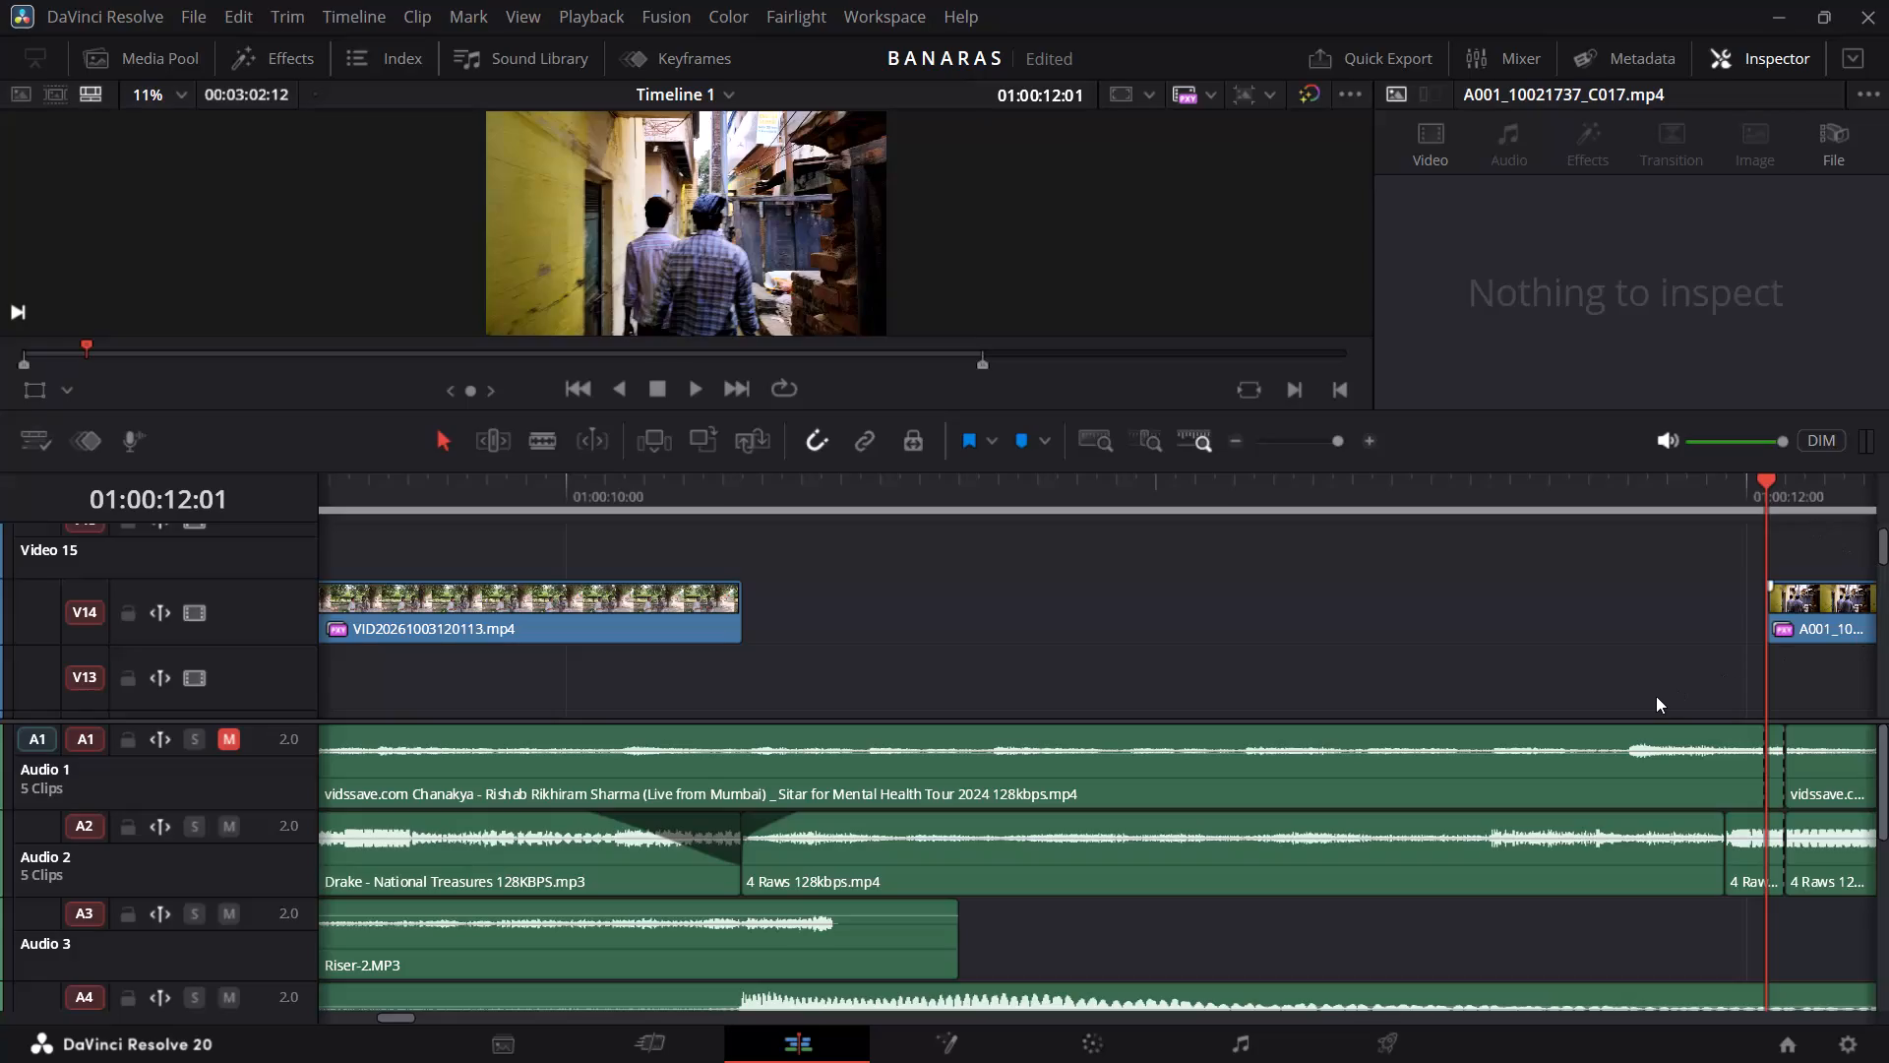
Check the opening frame of A001_10021334_C011.mp4 on V14, near 01:00:14:00.
{"action": "scroll", "coordinate": [1656, 696], "scroll_direction": "left", "scroll_amount": 4}
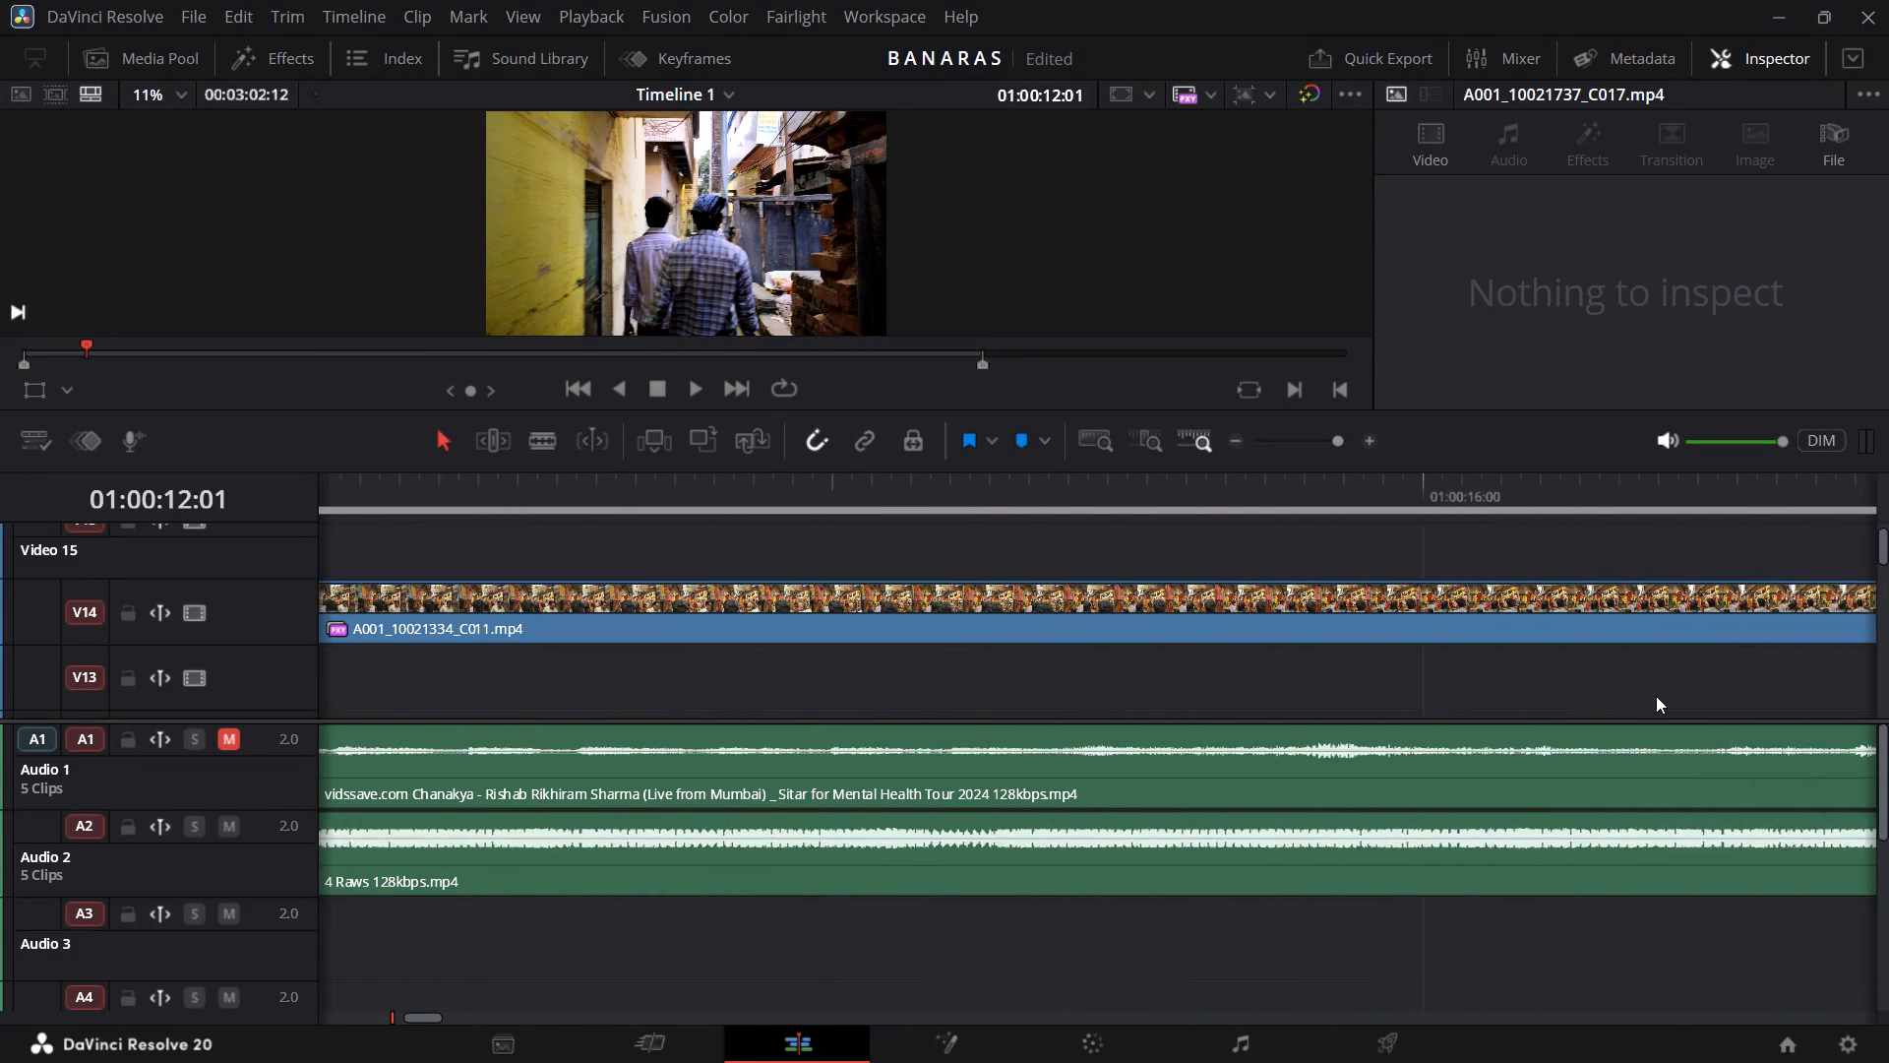
{"action": "scroll", "coordinate": [1656, 696], "scroll_direction": "left", "scroll_amount": 1}
{"action": "scroll", "coordinate": [1656, 696], "scroll_direction": "right", "scroll_amount": 1}
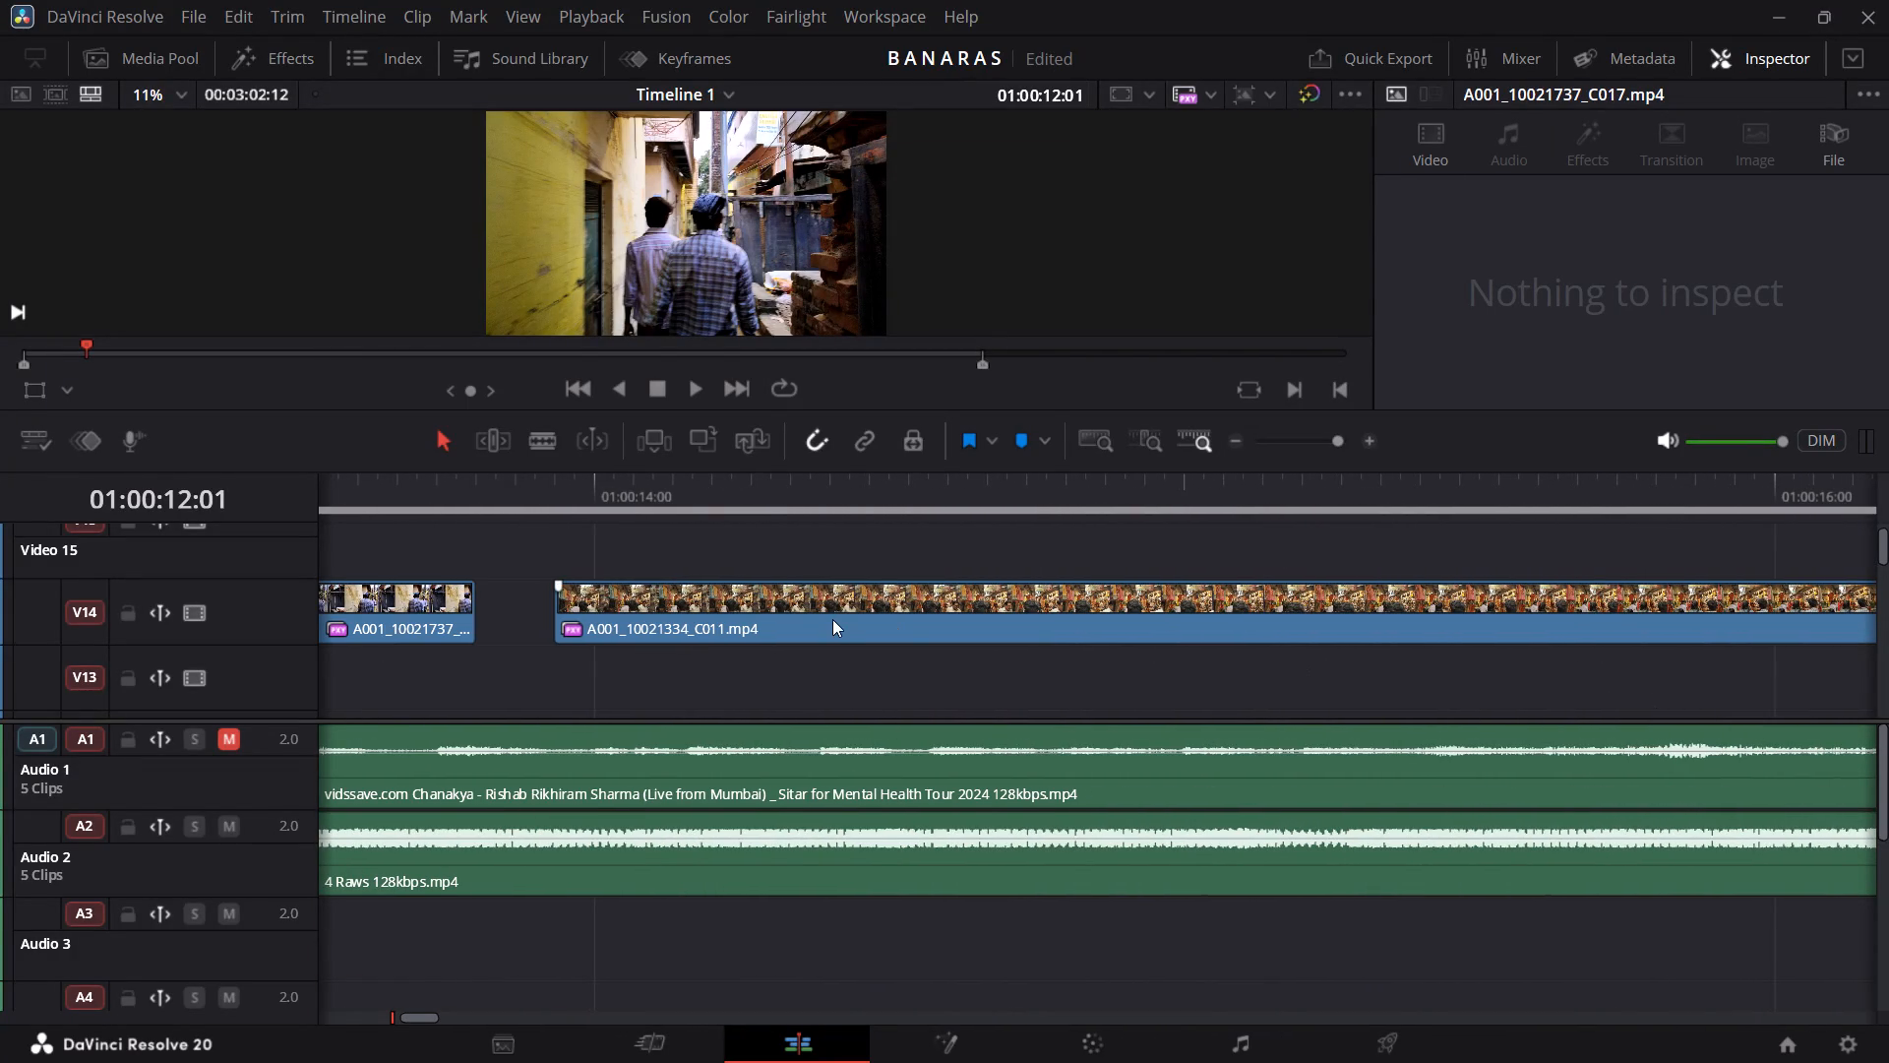
{"action": "left_click", "coordinate": [584, 611]}
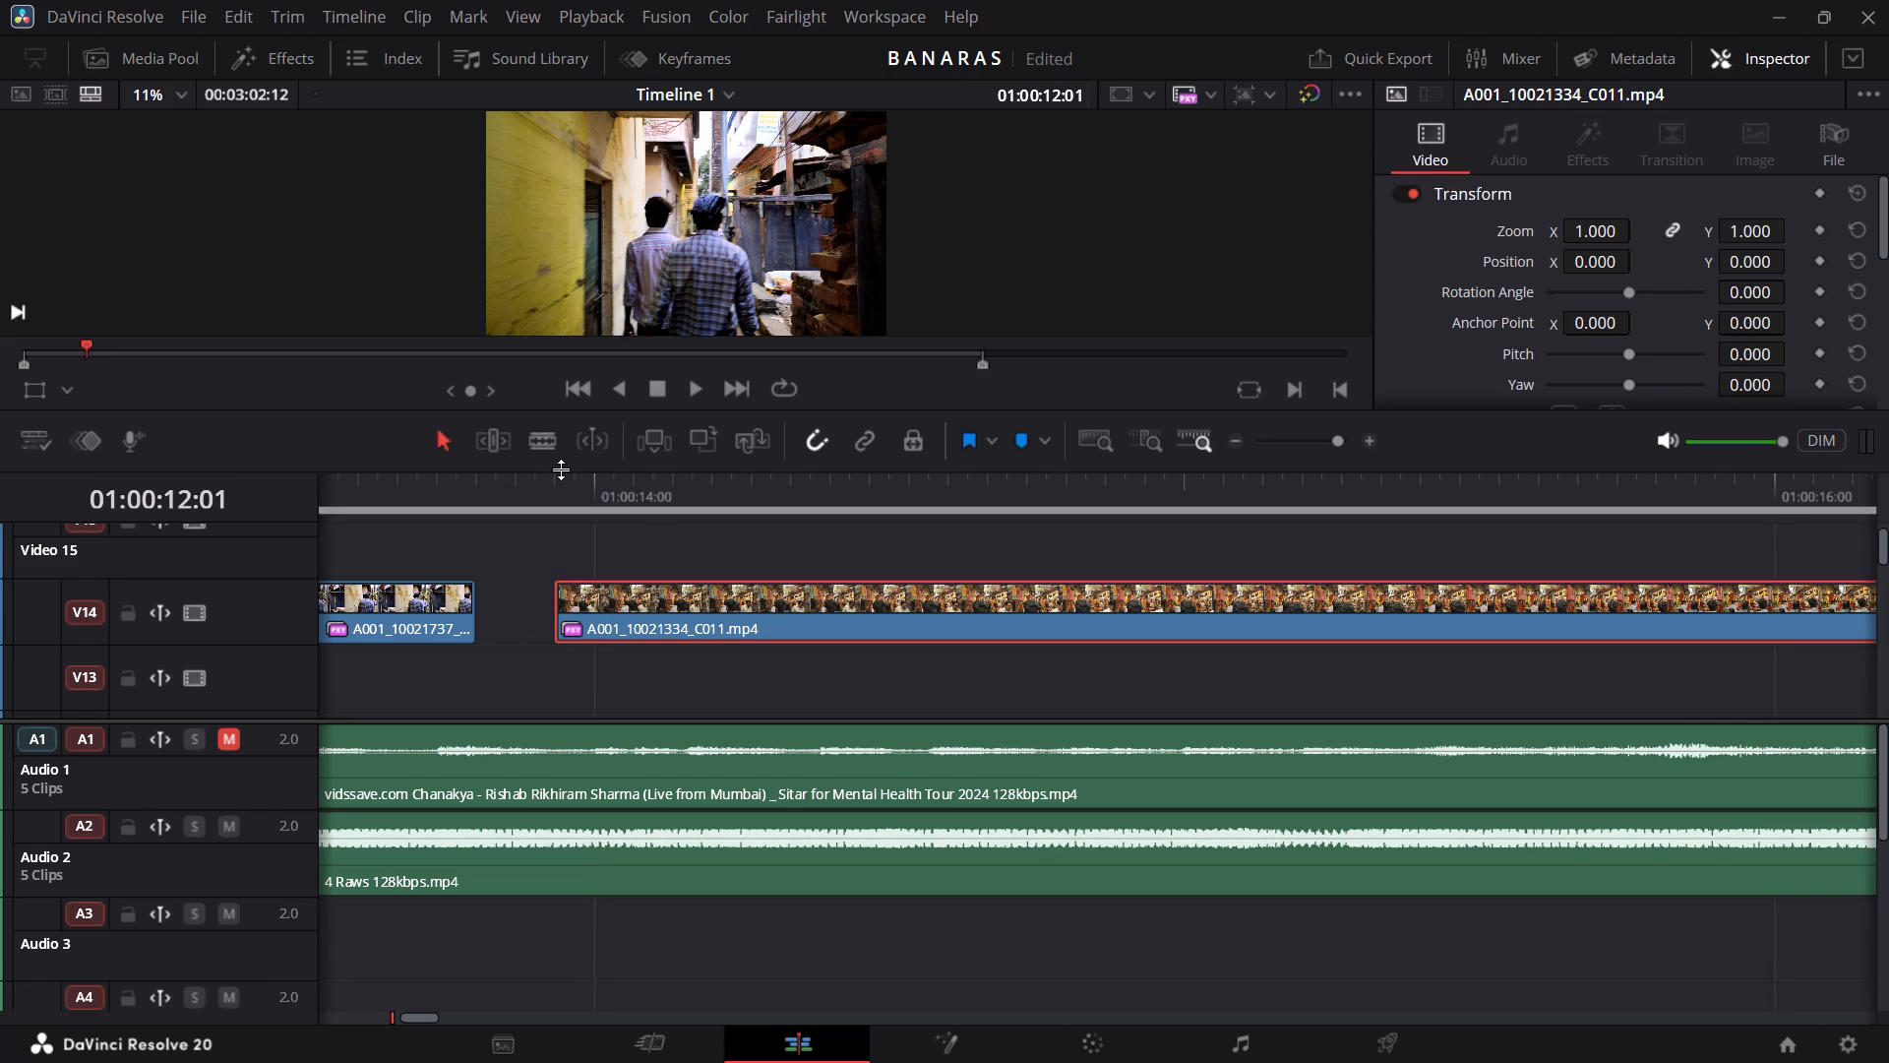
{"action": "left_click_drag", "start_coordinate": [561, 469], "coordinate": [563, 484]}
{"action": "left_click", "coordinate": [569, 516]}
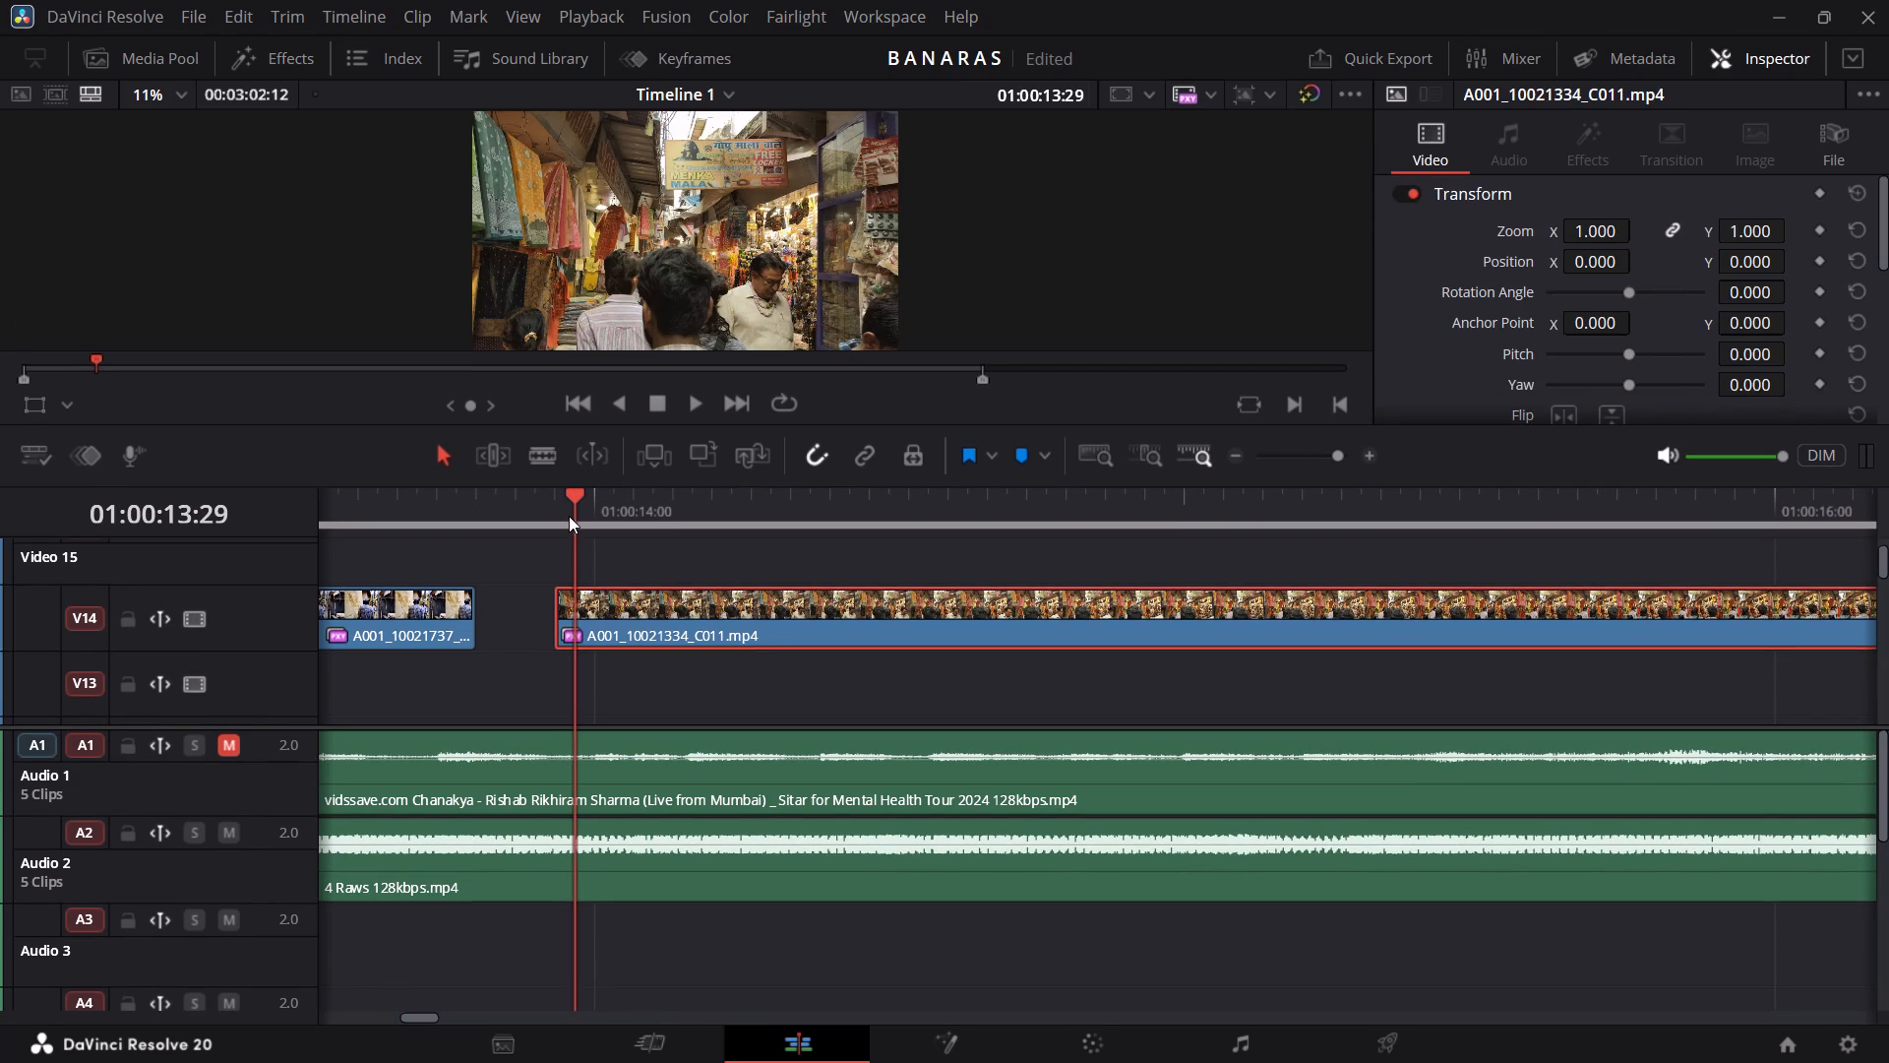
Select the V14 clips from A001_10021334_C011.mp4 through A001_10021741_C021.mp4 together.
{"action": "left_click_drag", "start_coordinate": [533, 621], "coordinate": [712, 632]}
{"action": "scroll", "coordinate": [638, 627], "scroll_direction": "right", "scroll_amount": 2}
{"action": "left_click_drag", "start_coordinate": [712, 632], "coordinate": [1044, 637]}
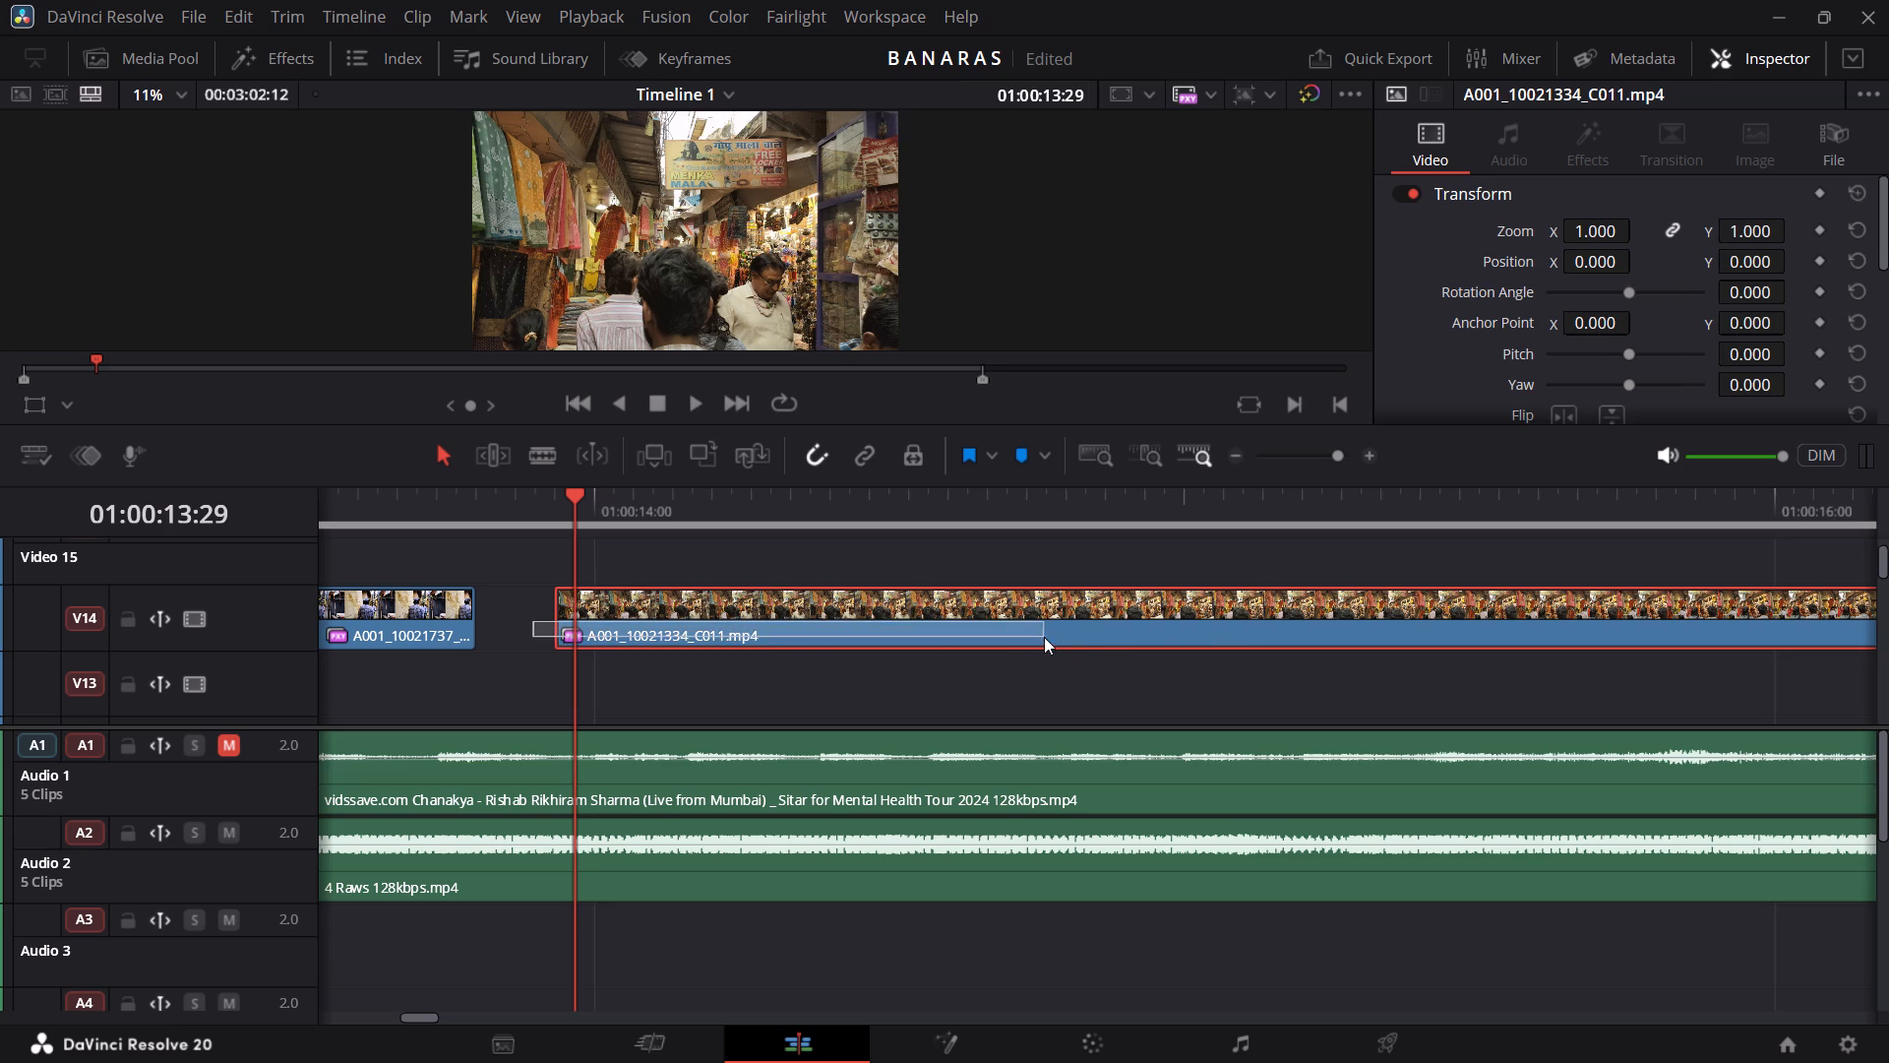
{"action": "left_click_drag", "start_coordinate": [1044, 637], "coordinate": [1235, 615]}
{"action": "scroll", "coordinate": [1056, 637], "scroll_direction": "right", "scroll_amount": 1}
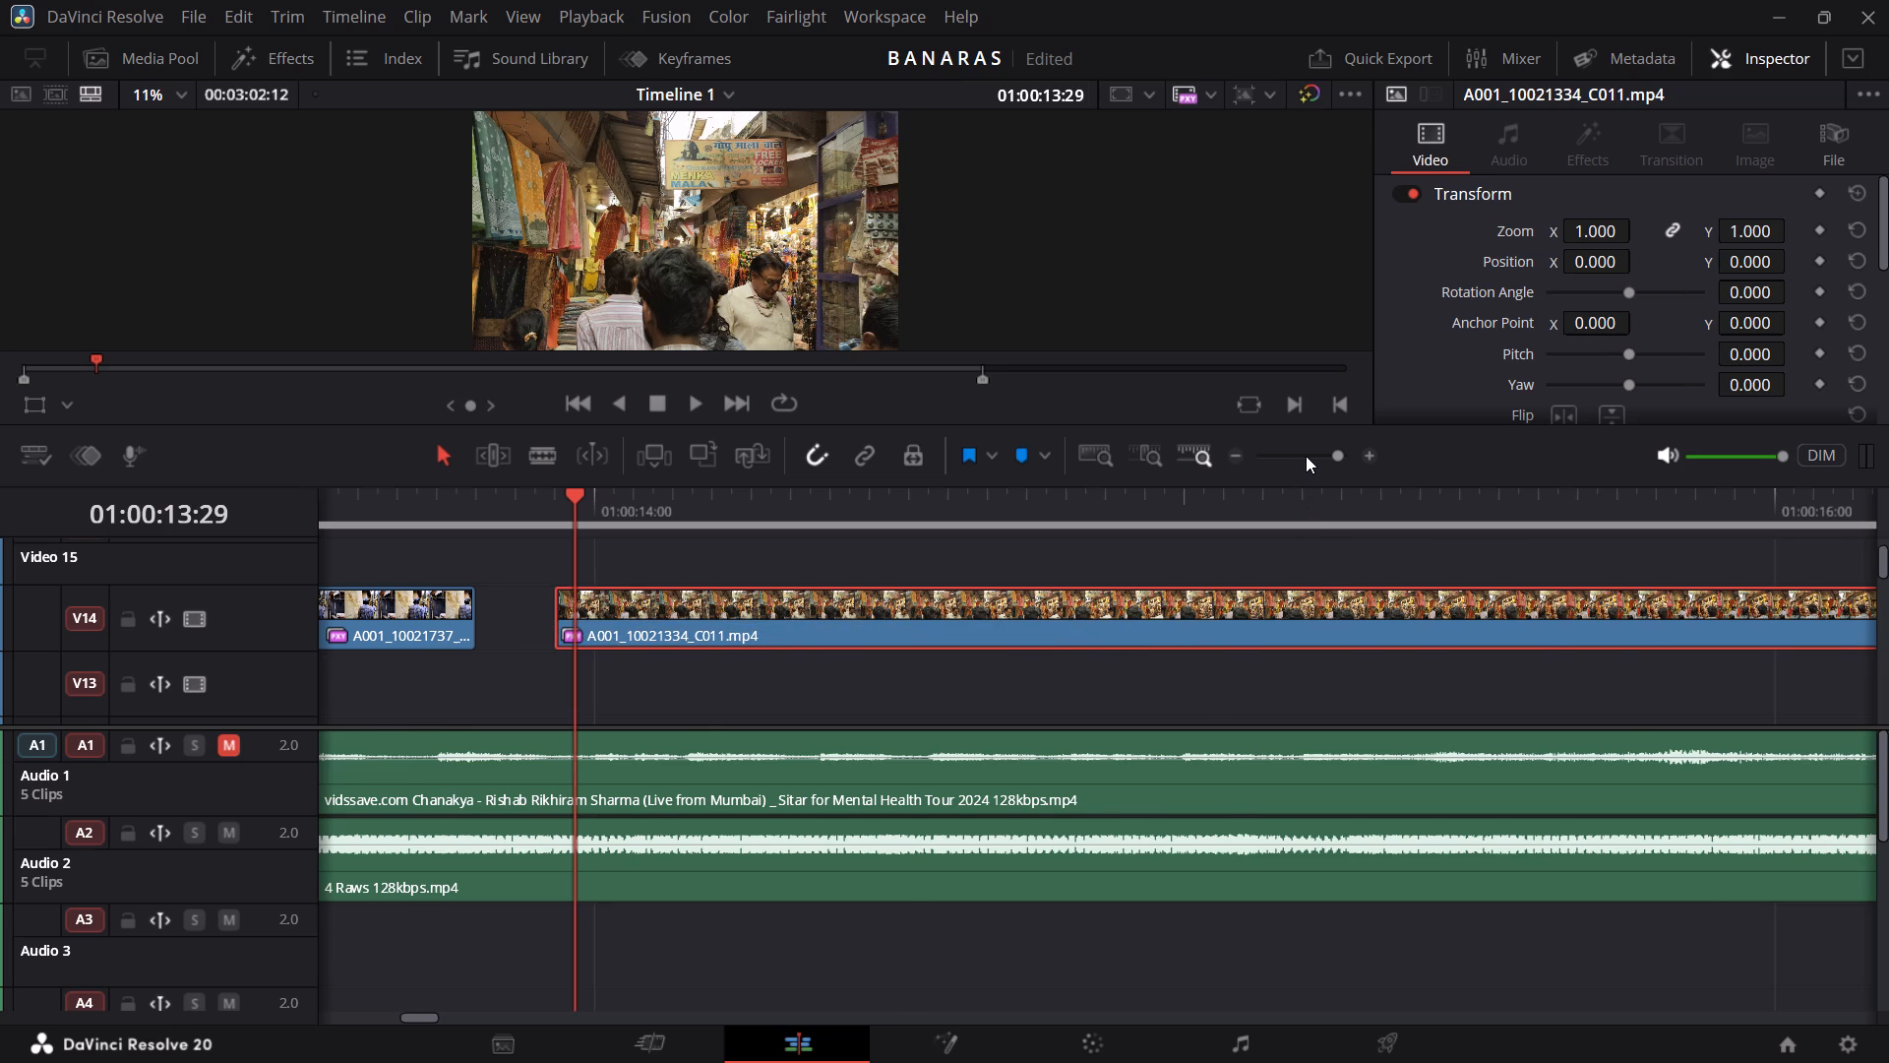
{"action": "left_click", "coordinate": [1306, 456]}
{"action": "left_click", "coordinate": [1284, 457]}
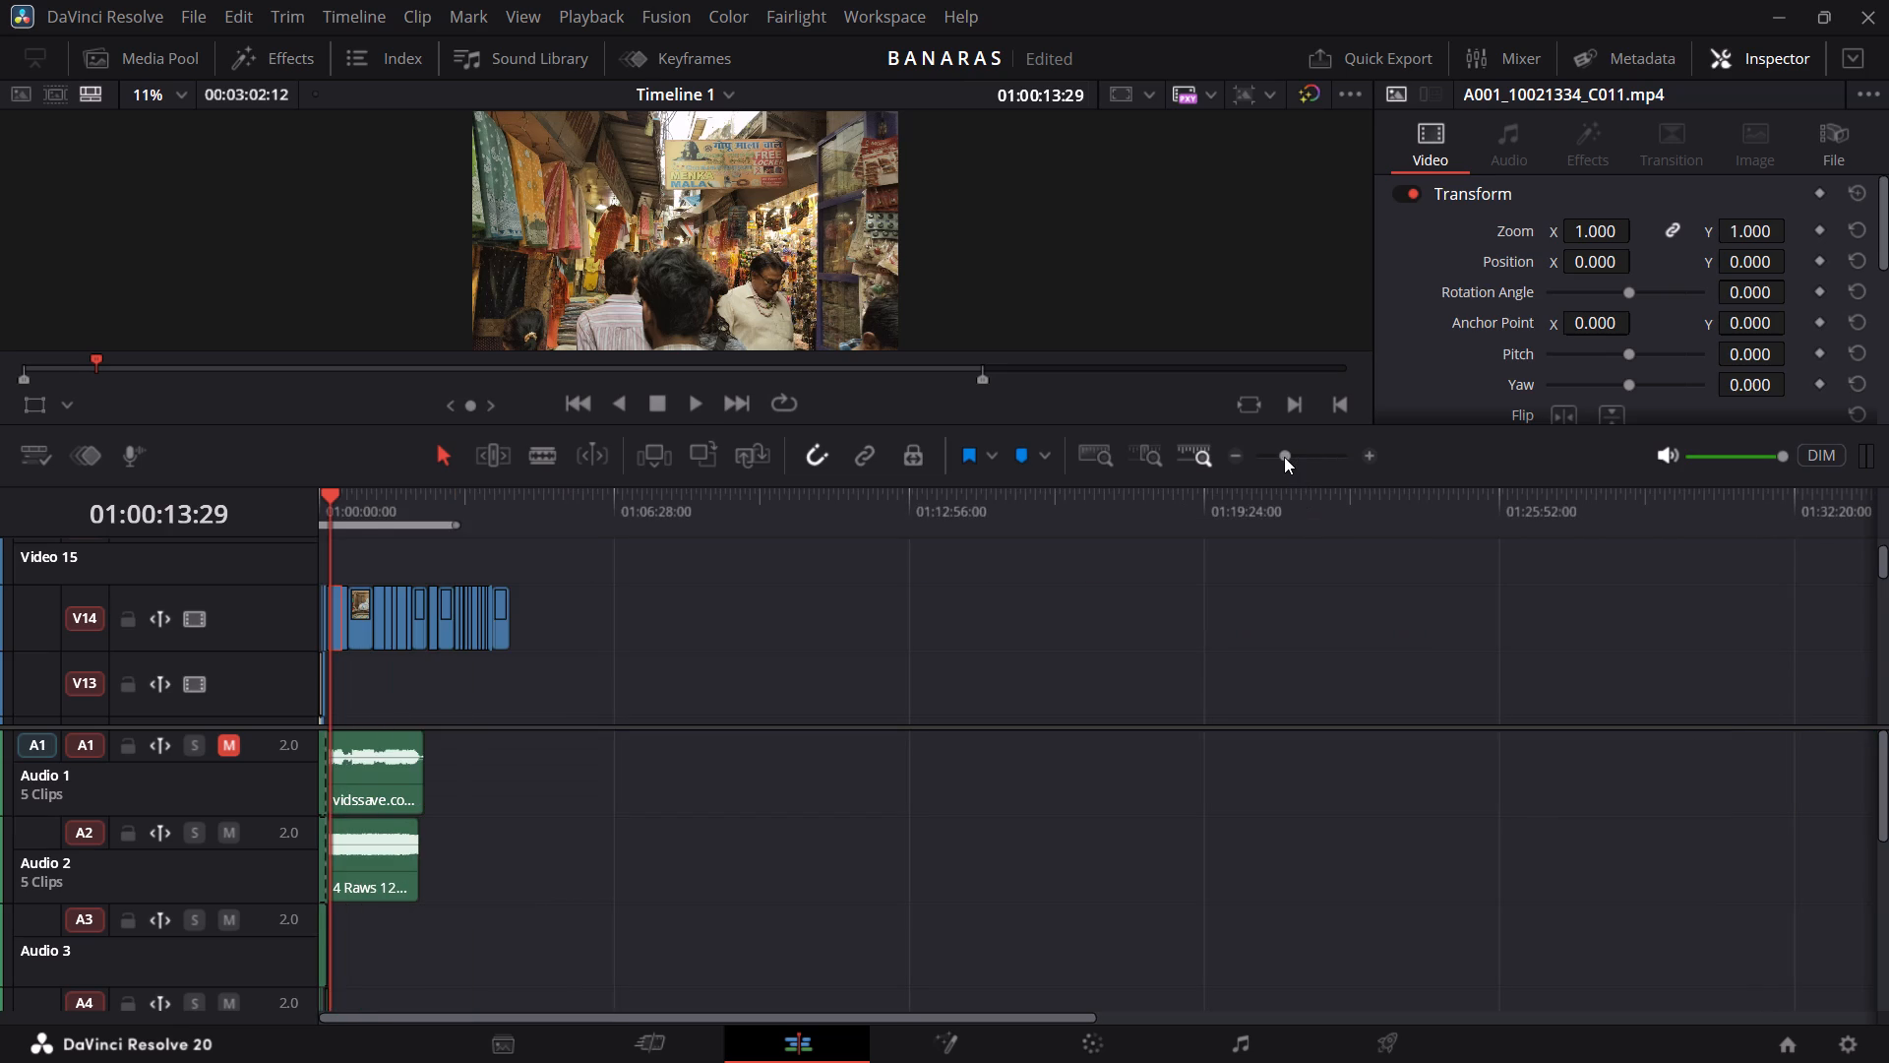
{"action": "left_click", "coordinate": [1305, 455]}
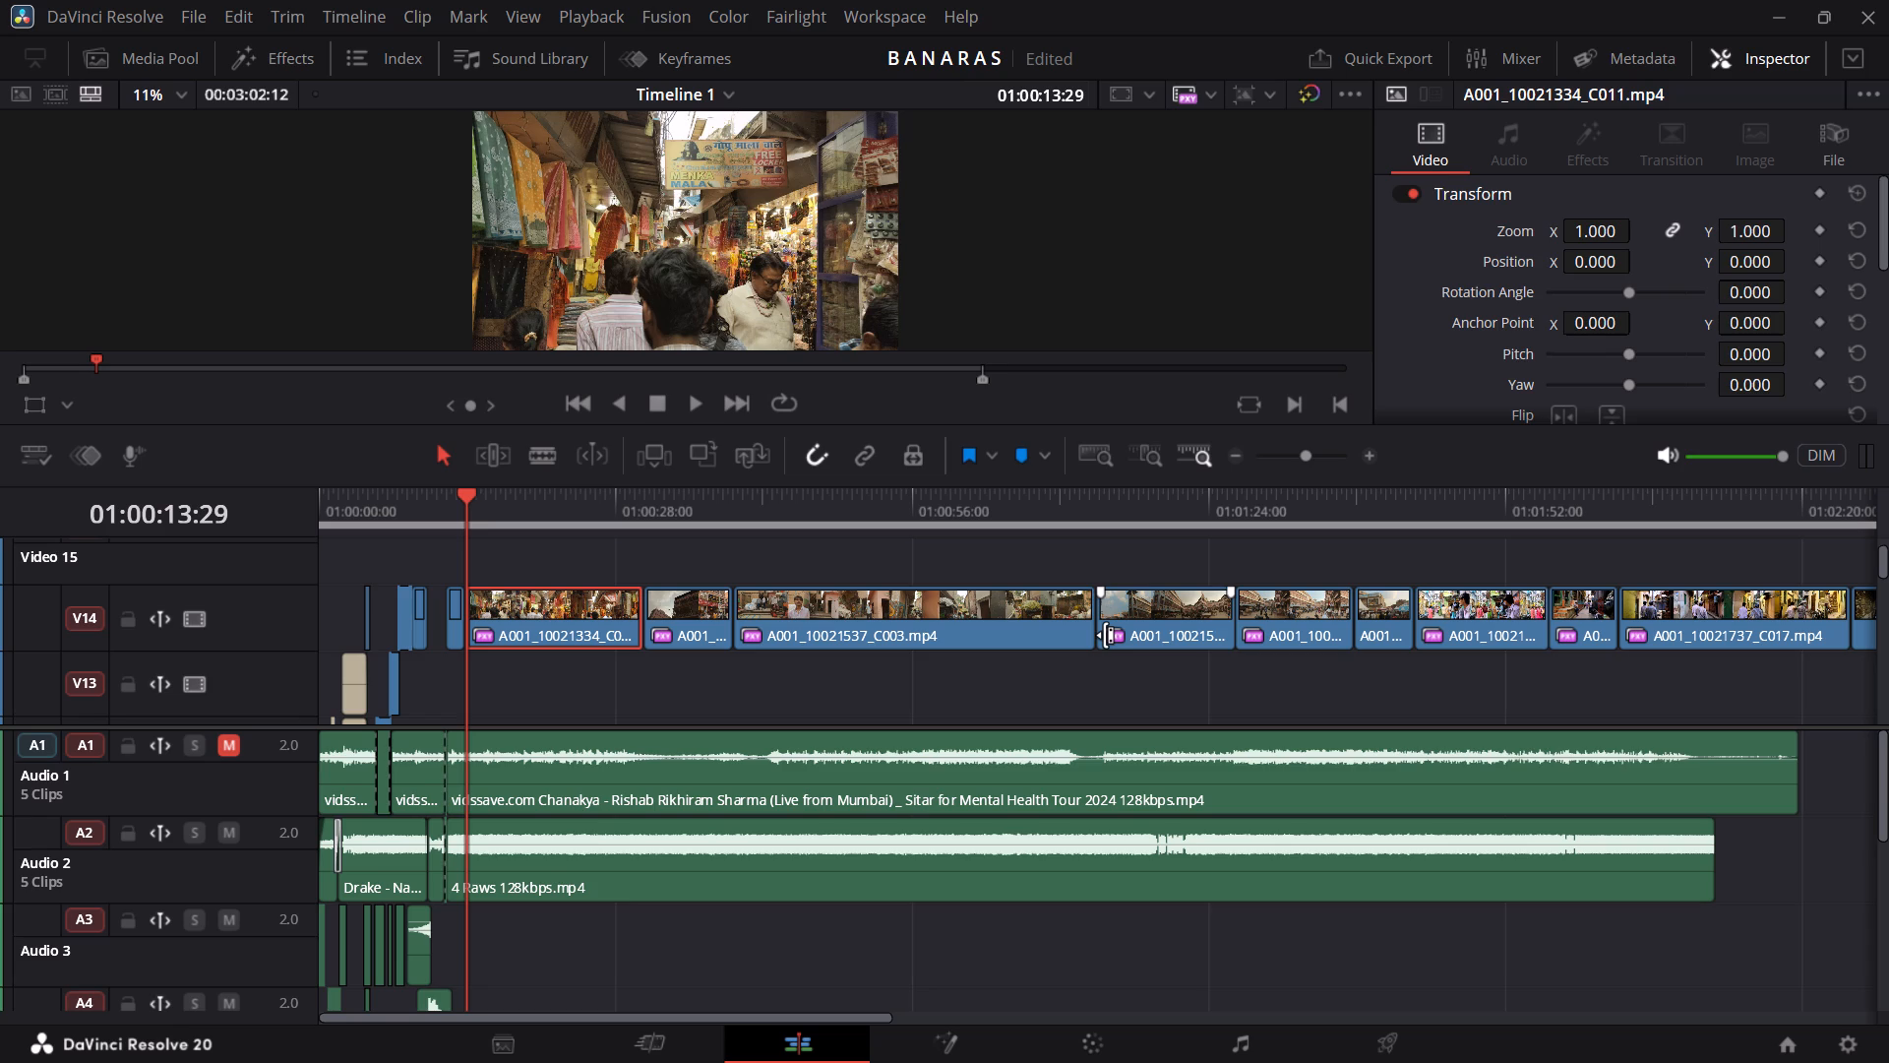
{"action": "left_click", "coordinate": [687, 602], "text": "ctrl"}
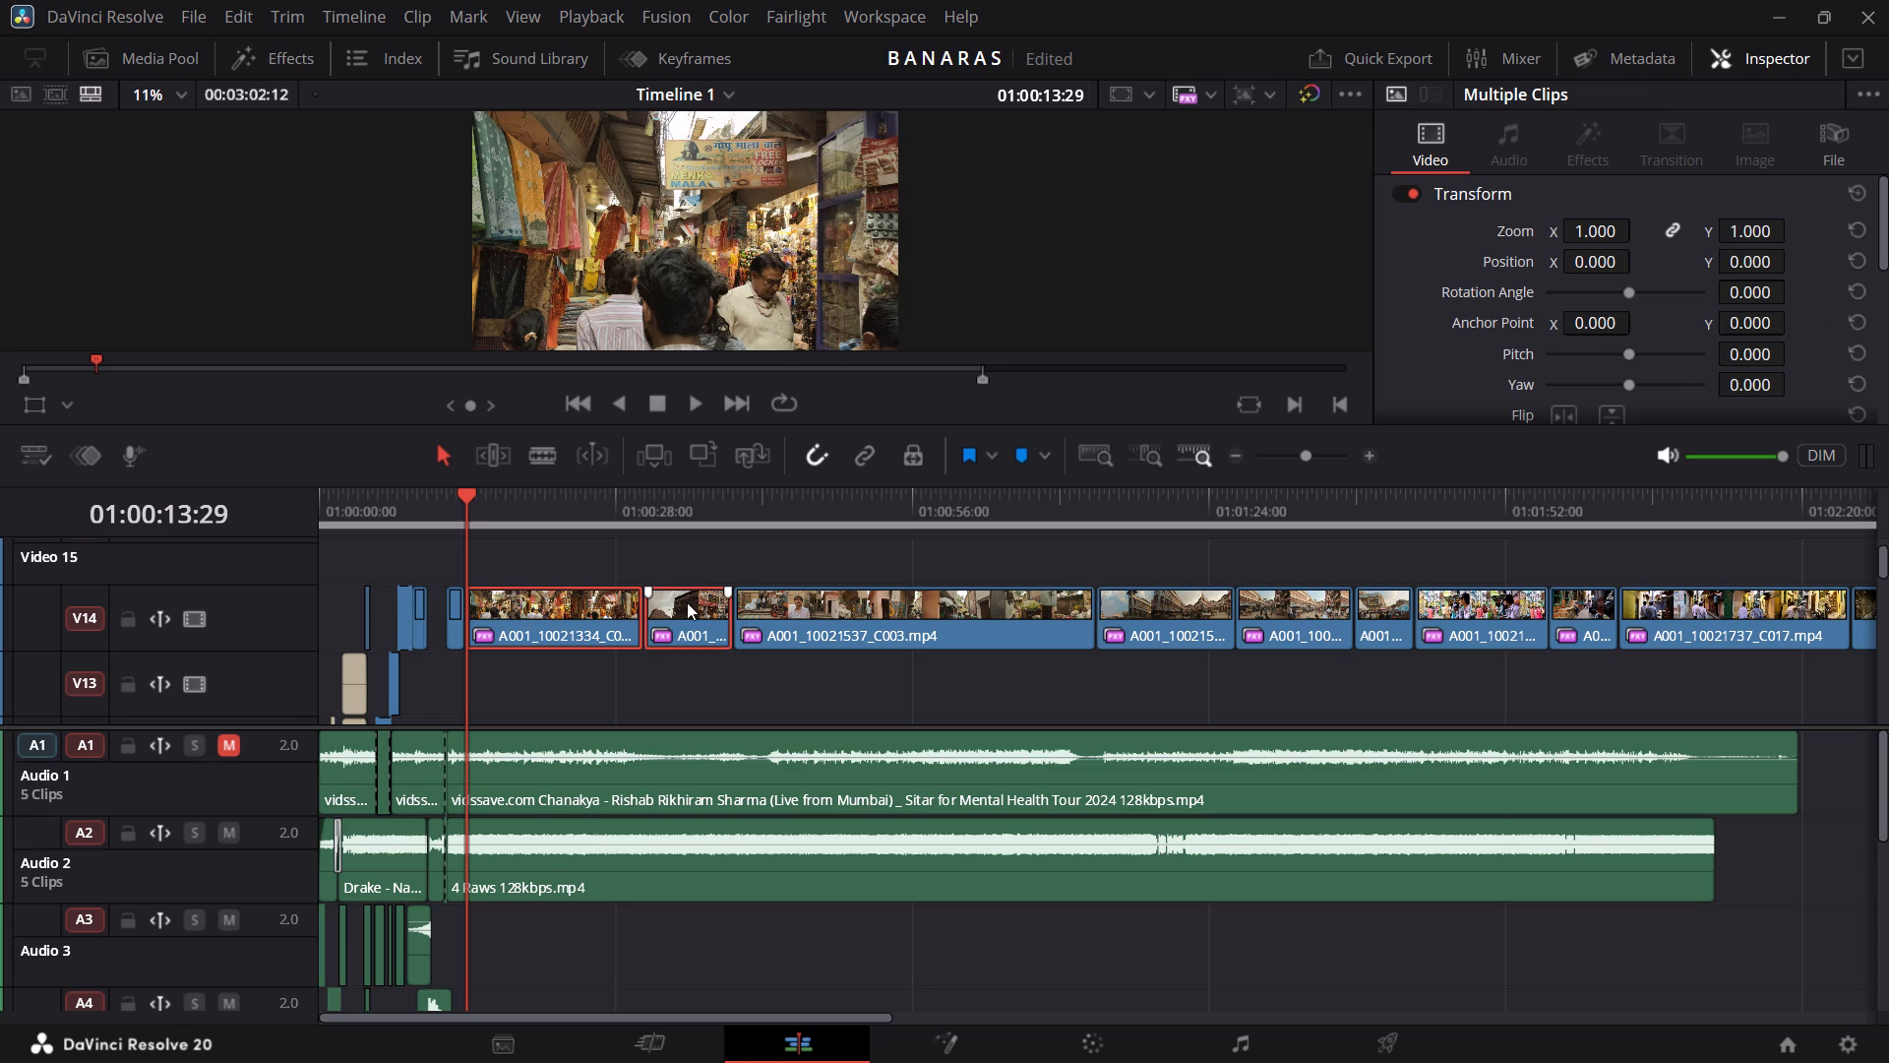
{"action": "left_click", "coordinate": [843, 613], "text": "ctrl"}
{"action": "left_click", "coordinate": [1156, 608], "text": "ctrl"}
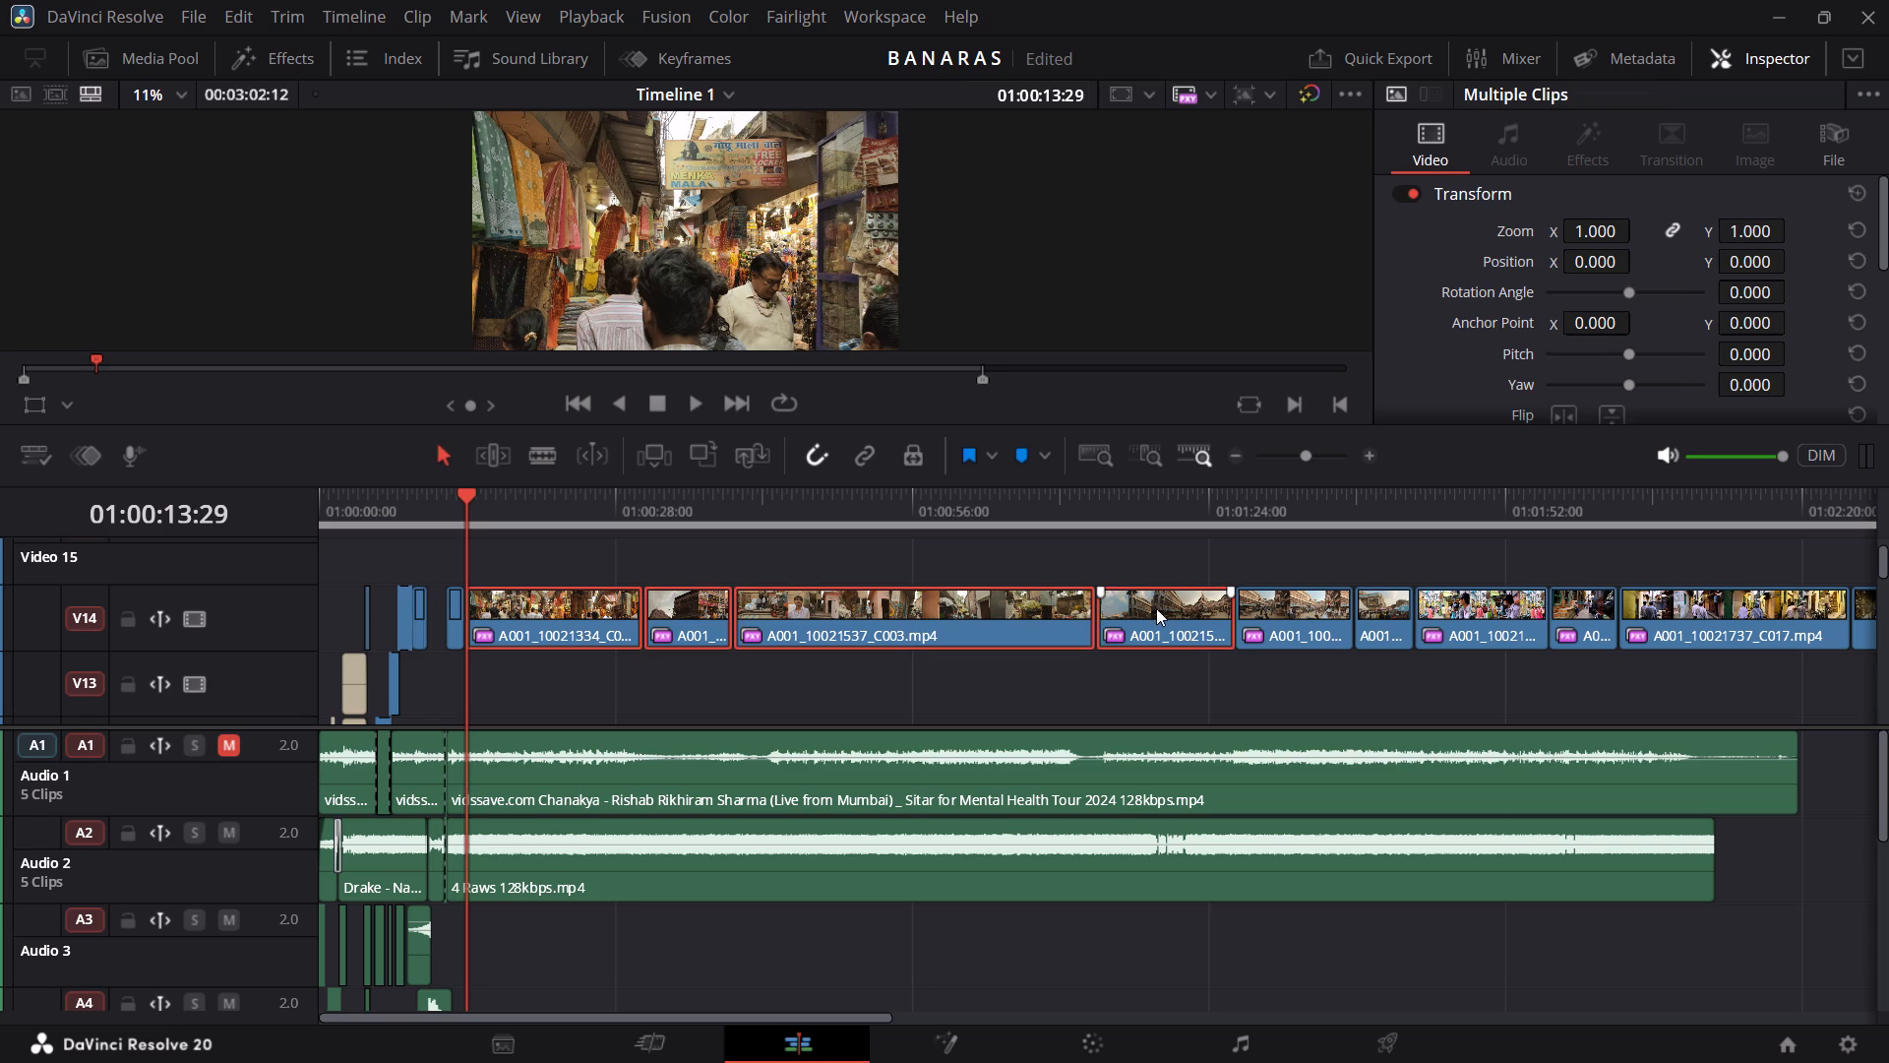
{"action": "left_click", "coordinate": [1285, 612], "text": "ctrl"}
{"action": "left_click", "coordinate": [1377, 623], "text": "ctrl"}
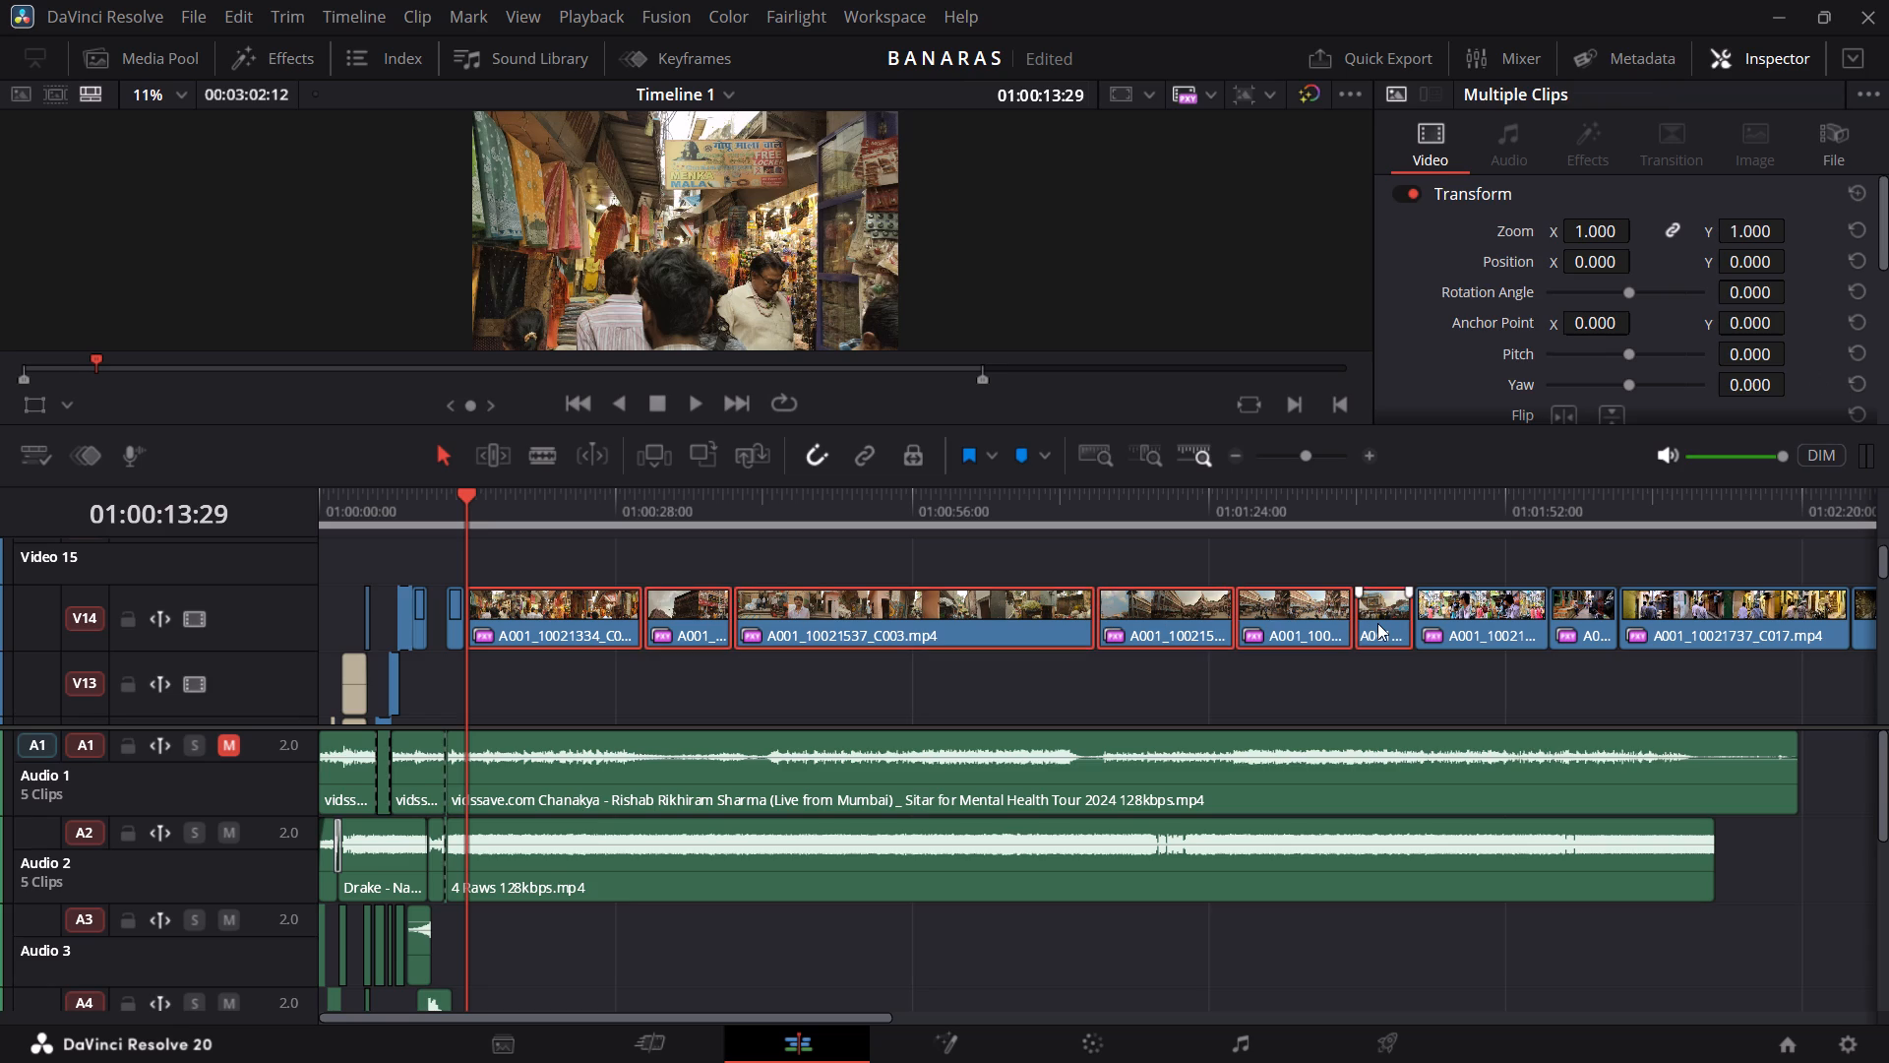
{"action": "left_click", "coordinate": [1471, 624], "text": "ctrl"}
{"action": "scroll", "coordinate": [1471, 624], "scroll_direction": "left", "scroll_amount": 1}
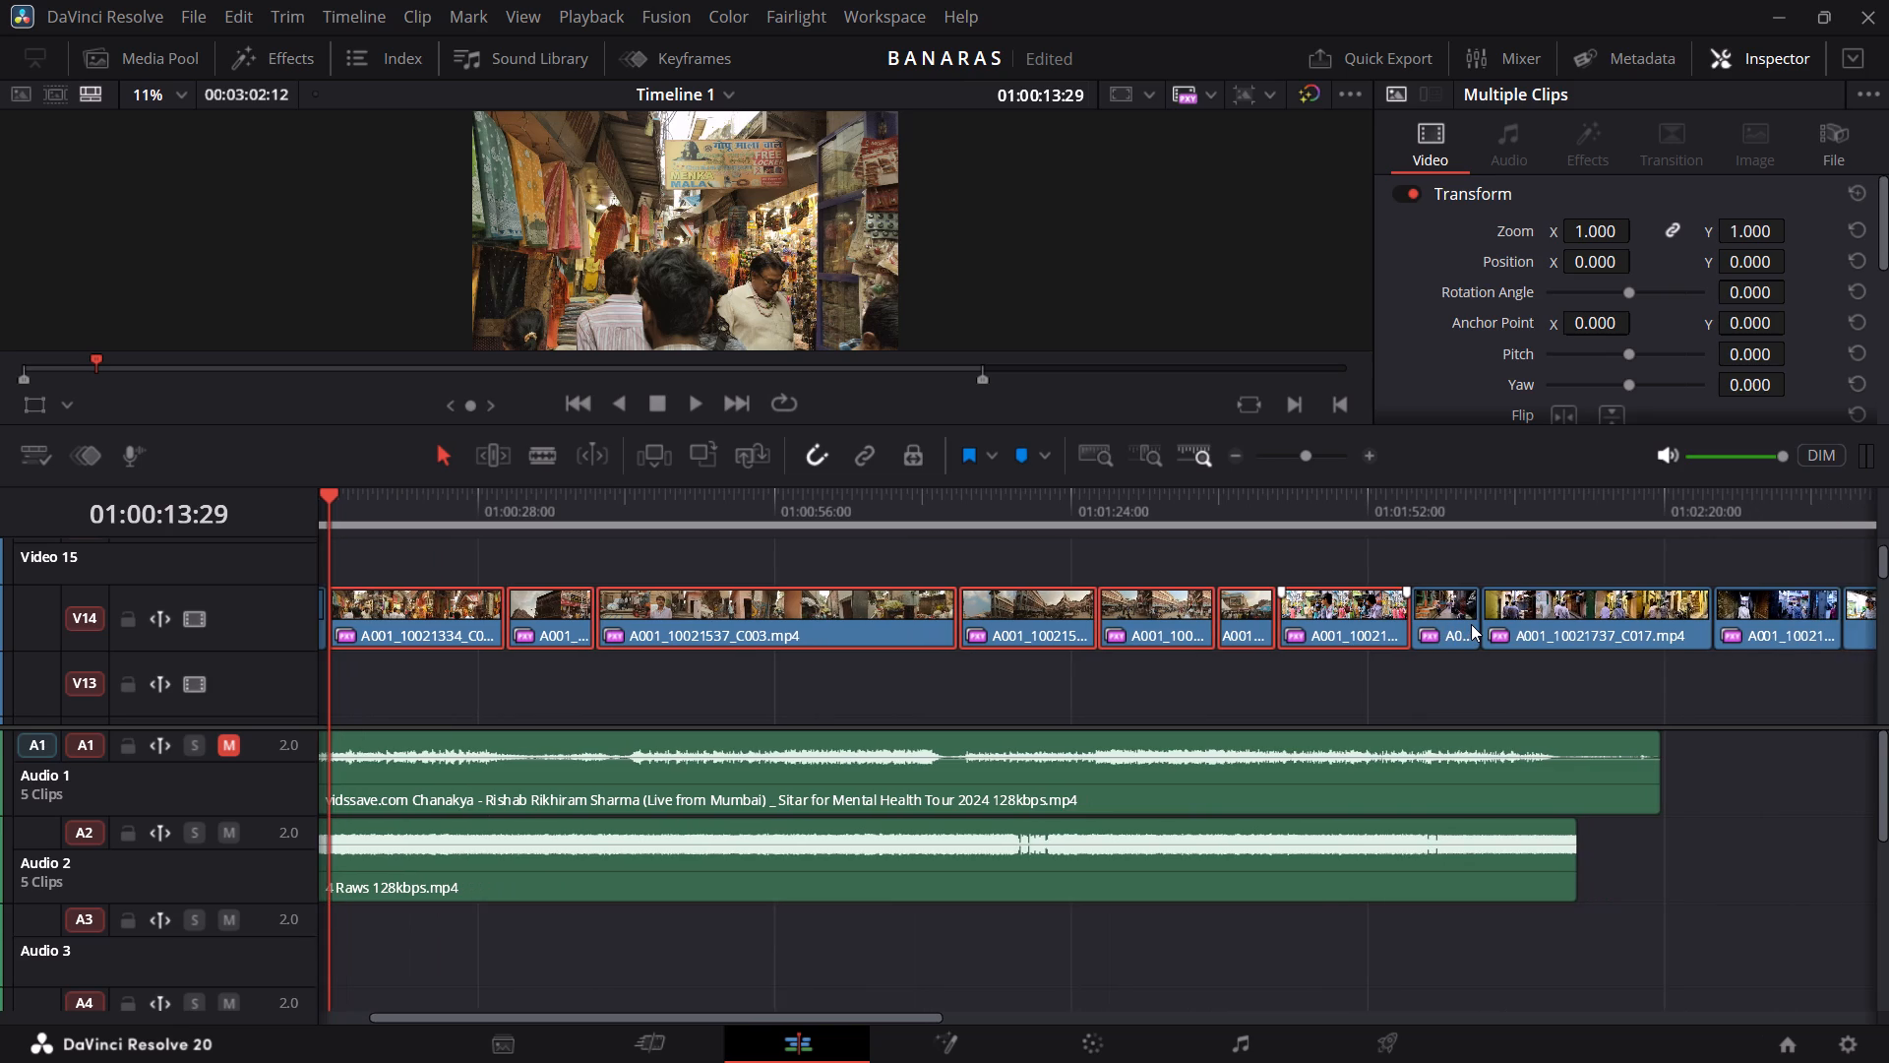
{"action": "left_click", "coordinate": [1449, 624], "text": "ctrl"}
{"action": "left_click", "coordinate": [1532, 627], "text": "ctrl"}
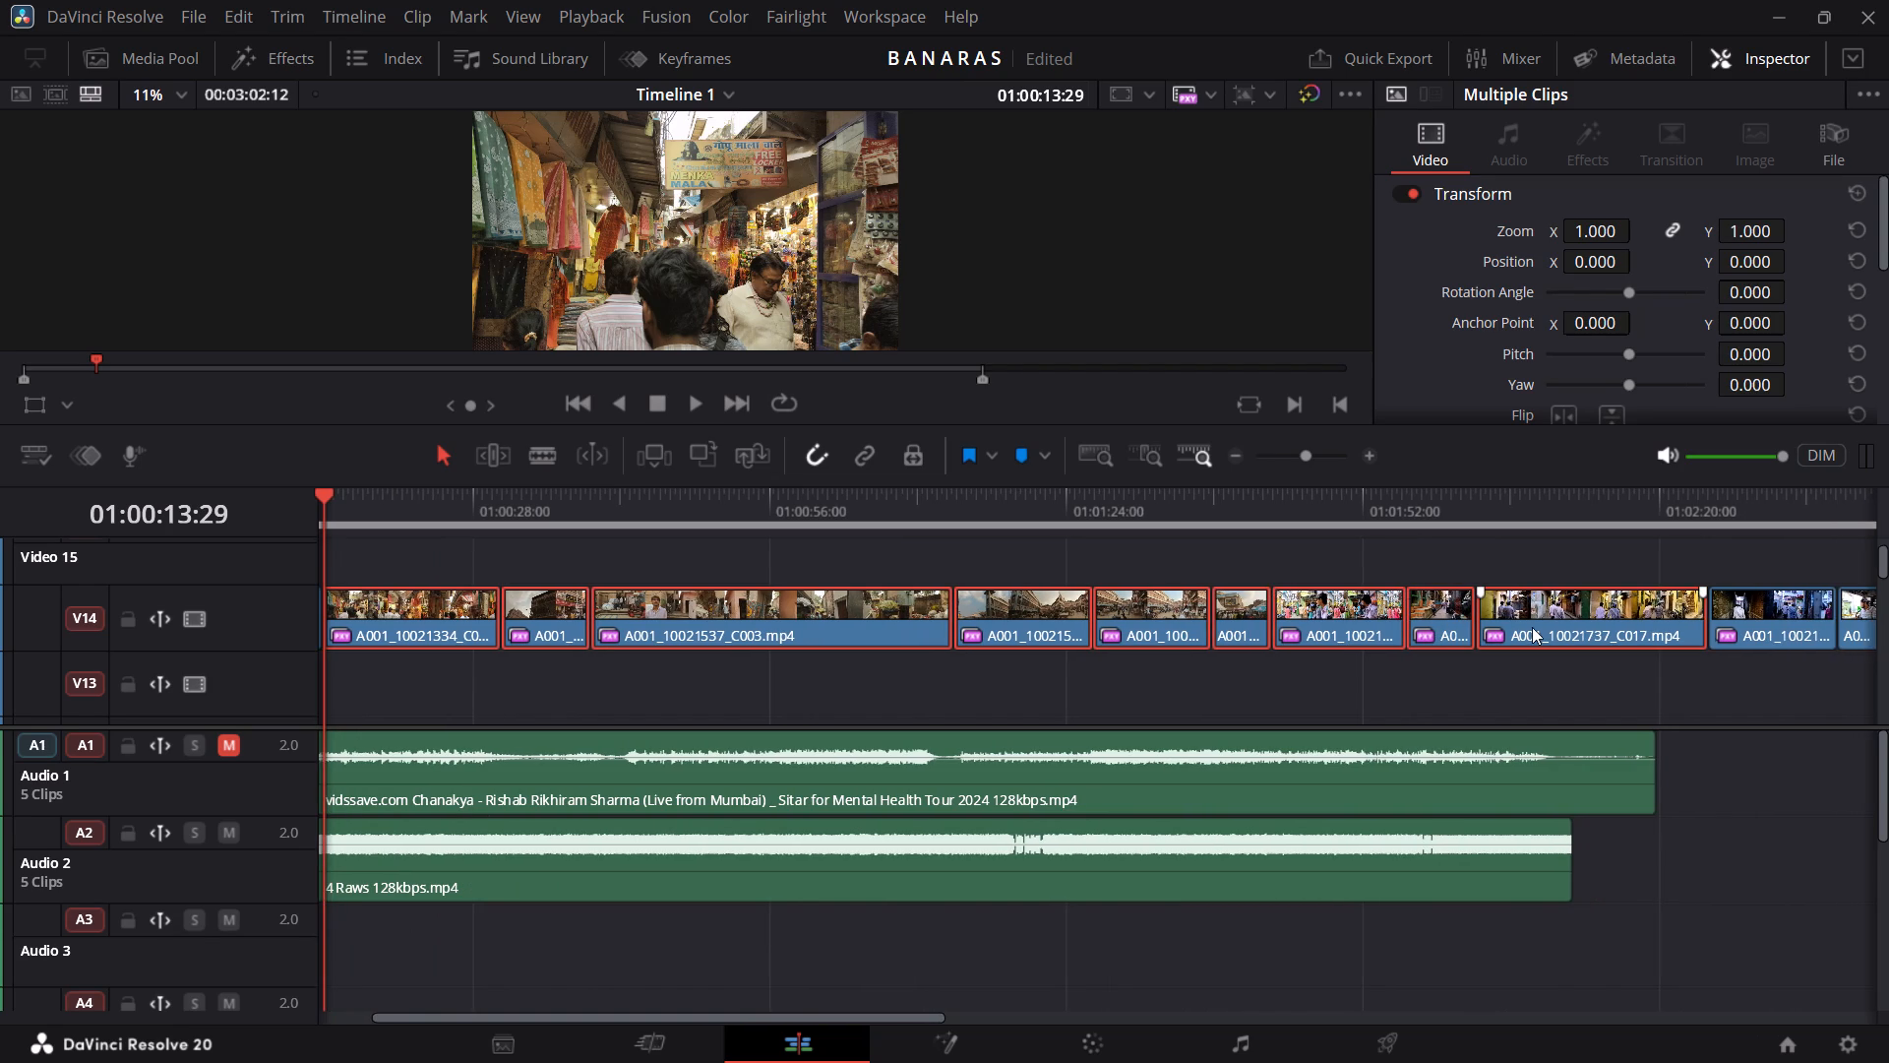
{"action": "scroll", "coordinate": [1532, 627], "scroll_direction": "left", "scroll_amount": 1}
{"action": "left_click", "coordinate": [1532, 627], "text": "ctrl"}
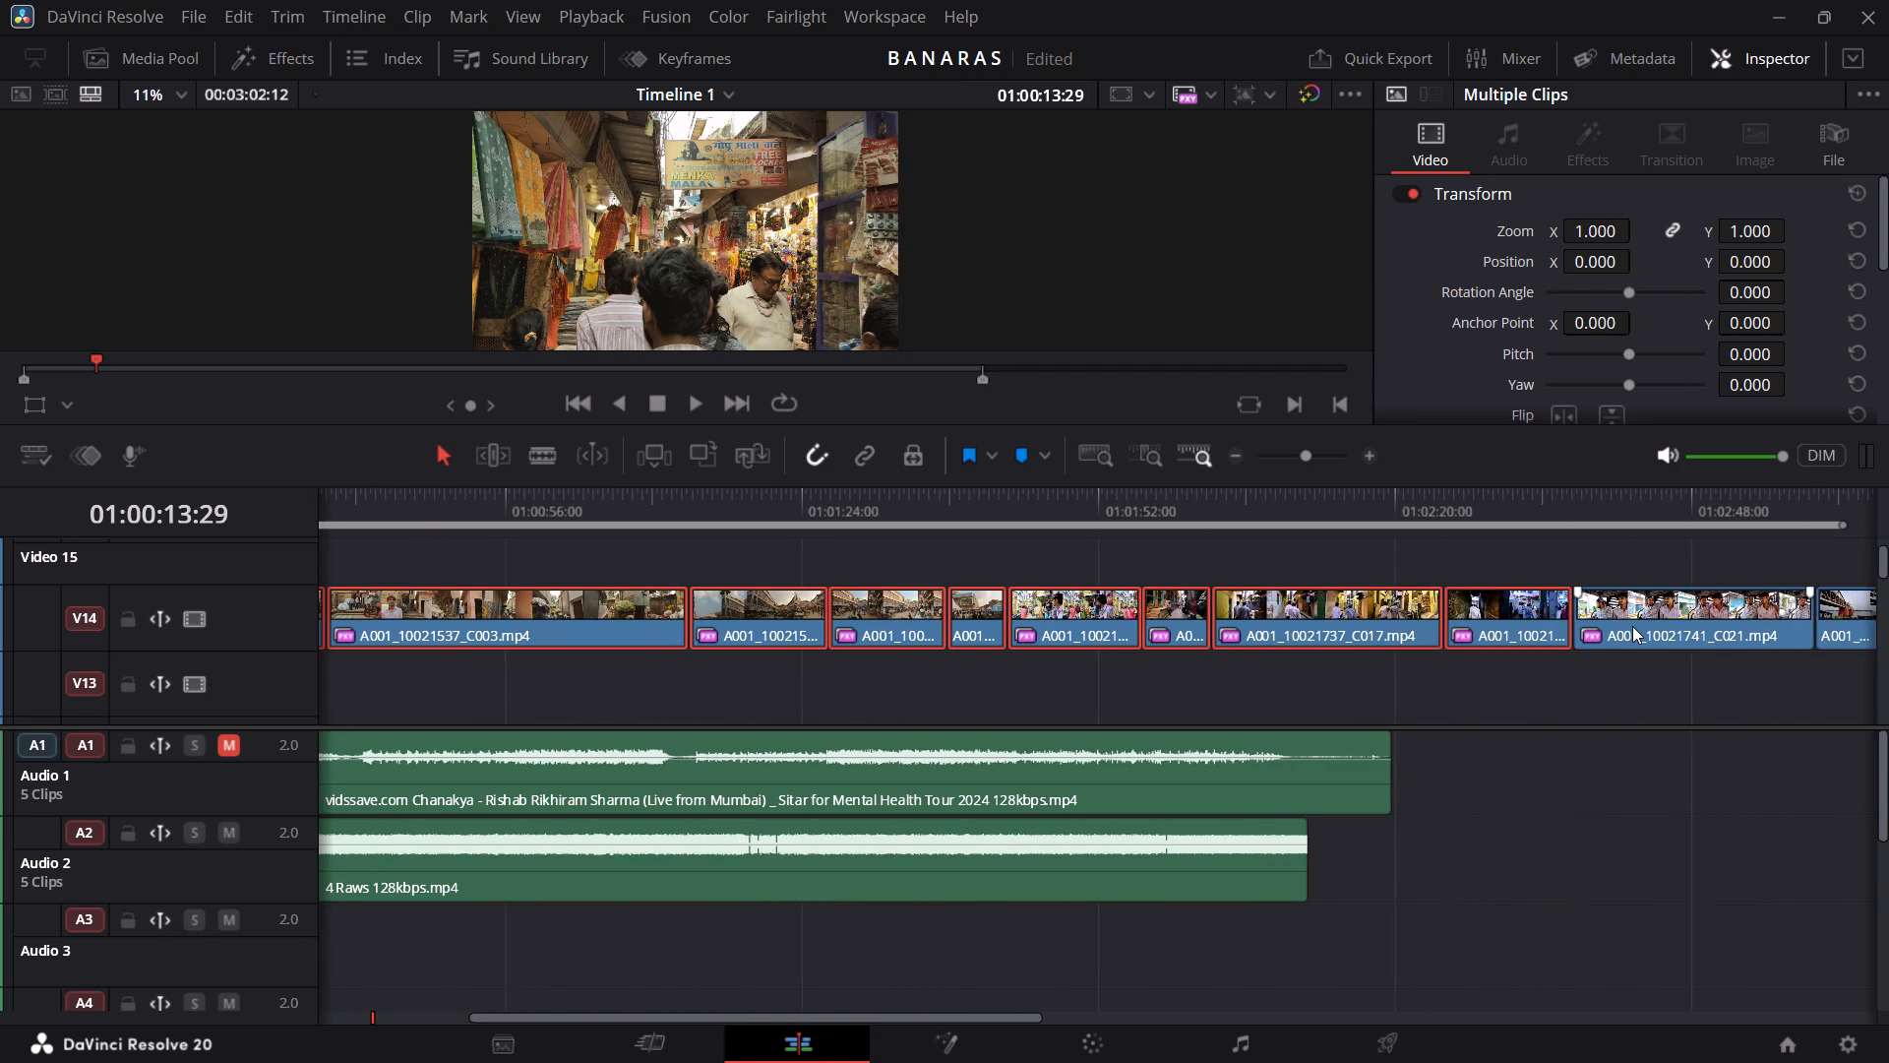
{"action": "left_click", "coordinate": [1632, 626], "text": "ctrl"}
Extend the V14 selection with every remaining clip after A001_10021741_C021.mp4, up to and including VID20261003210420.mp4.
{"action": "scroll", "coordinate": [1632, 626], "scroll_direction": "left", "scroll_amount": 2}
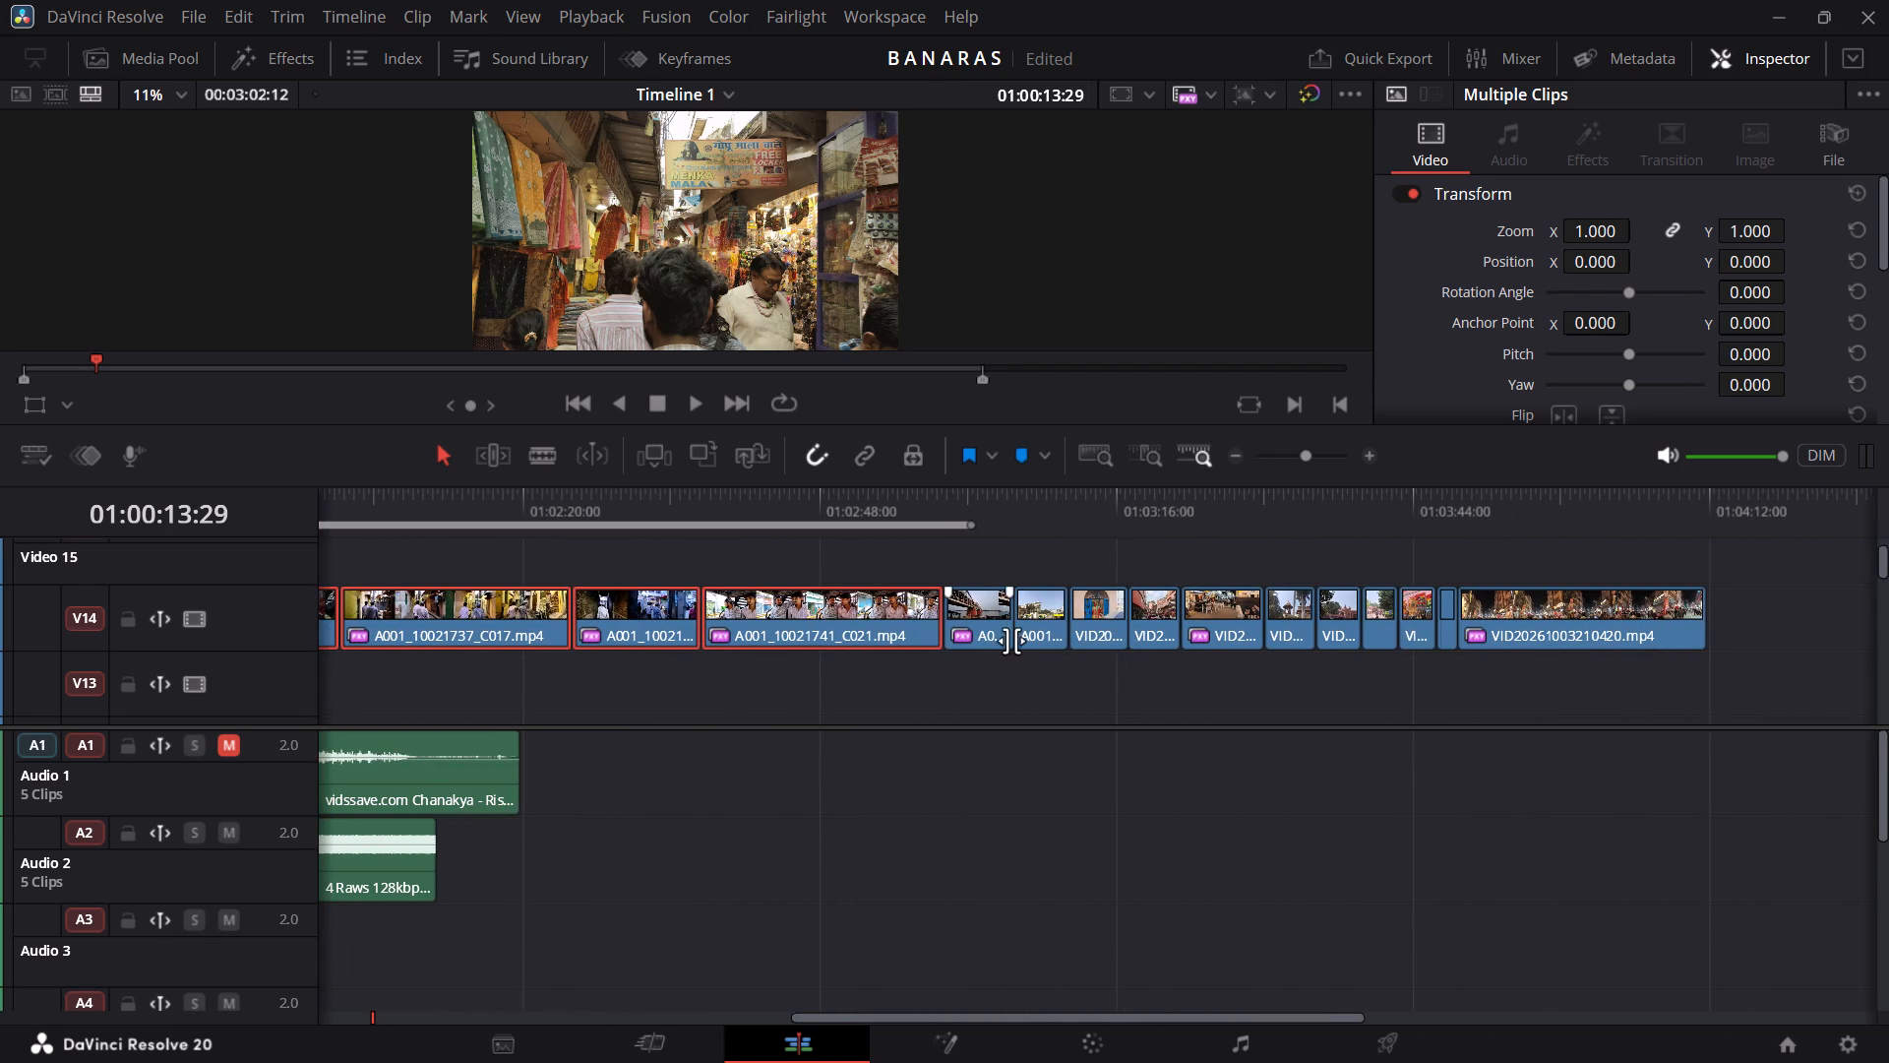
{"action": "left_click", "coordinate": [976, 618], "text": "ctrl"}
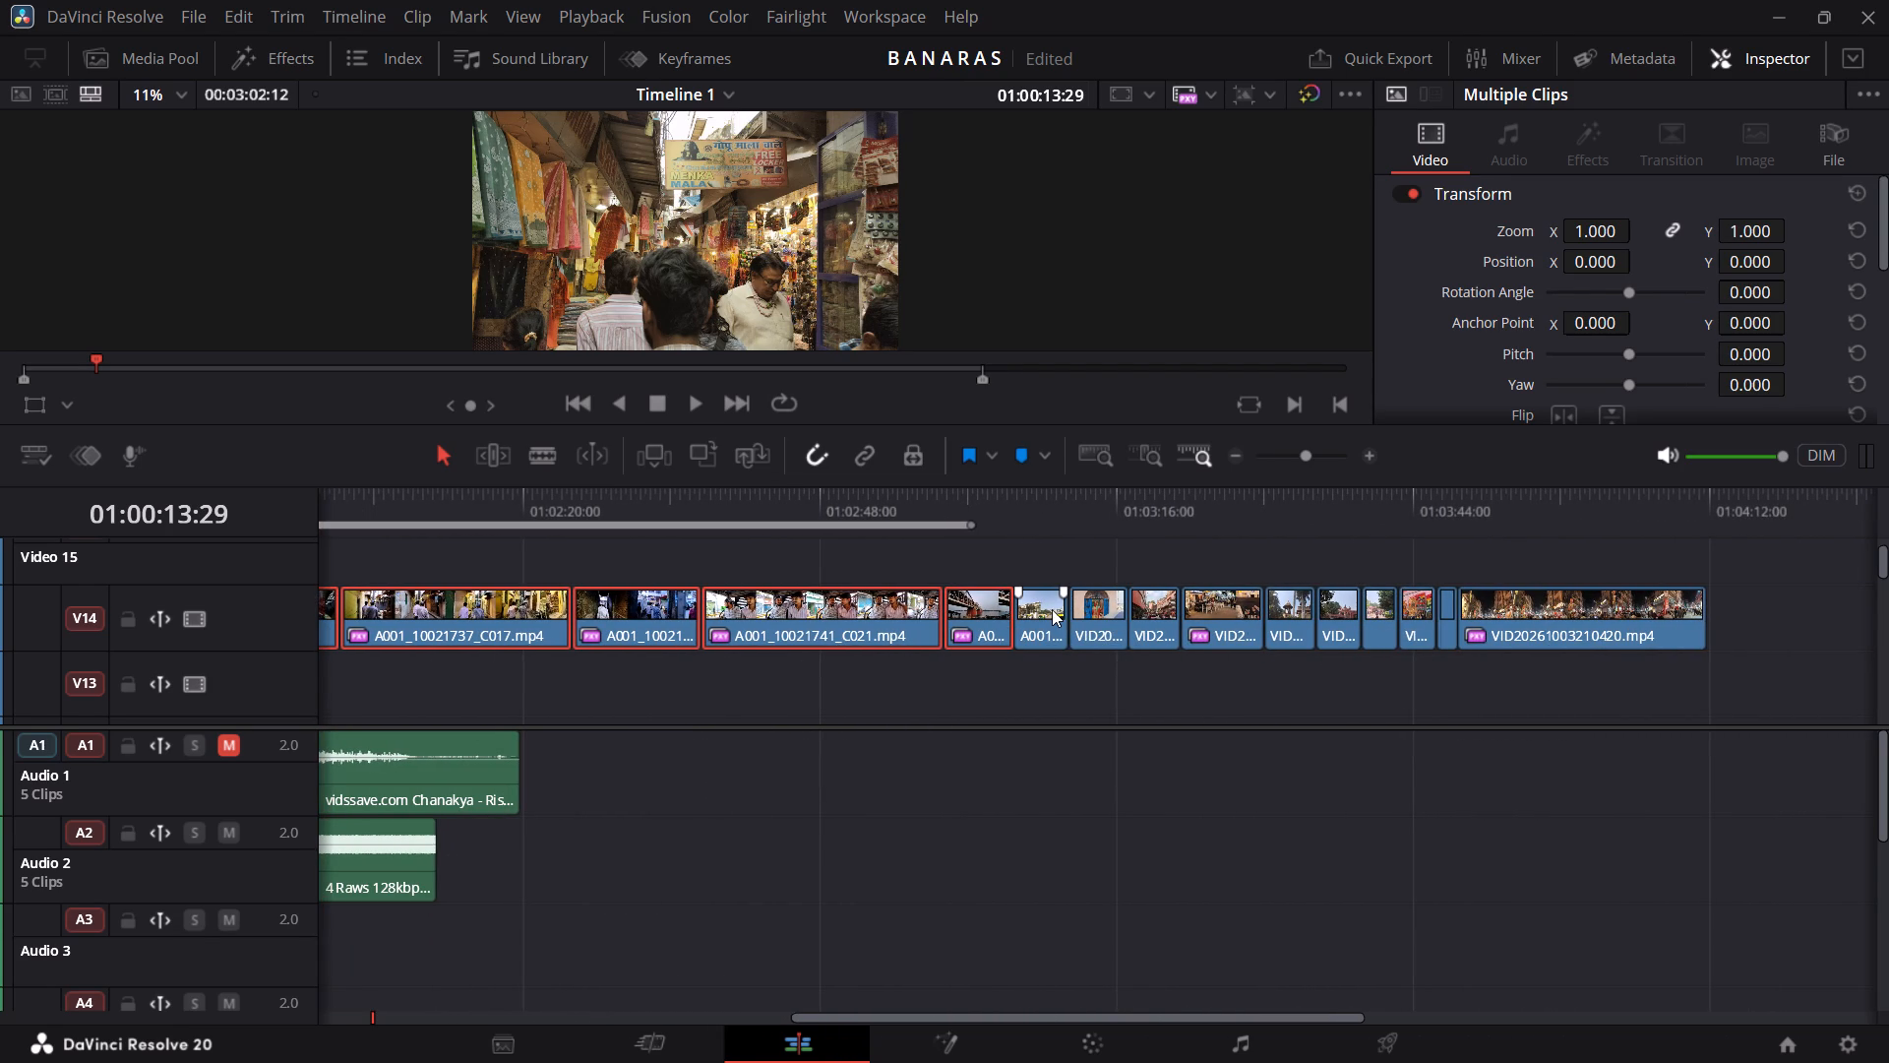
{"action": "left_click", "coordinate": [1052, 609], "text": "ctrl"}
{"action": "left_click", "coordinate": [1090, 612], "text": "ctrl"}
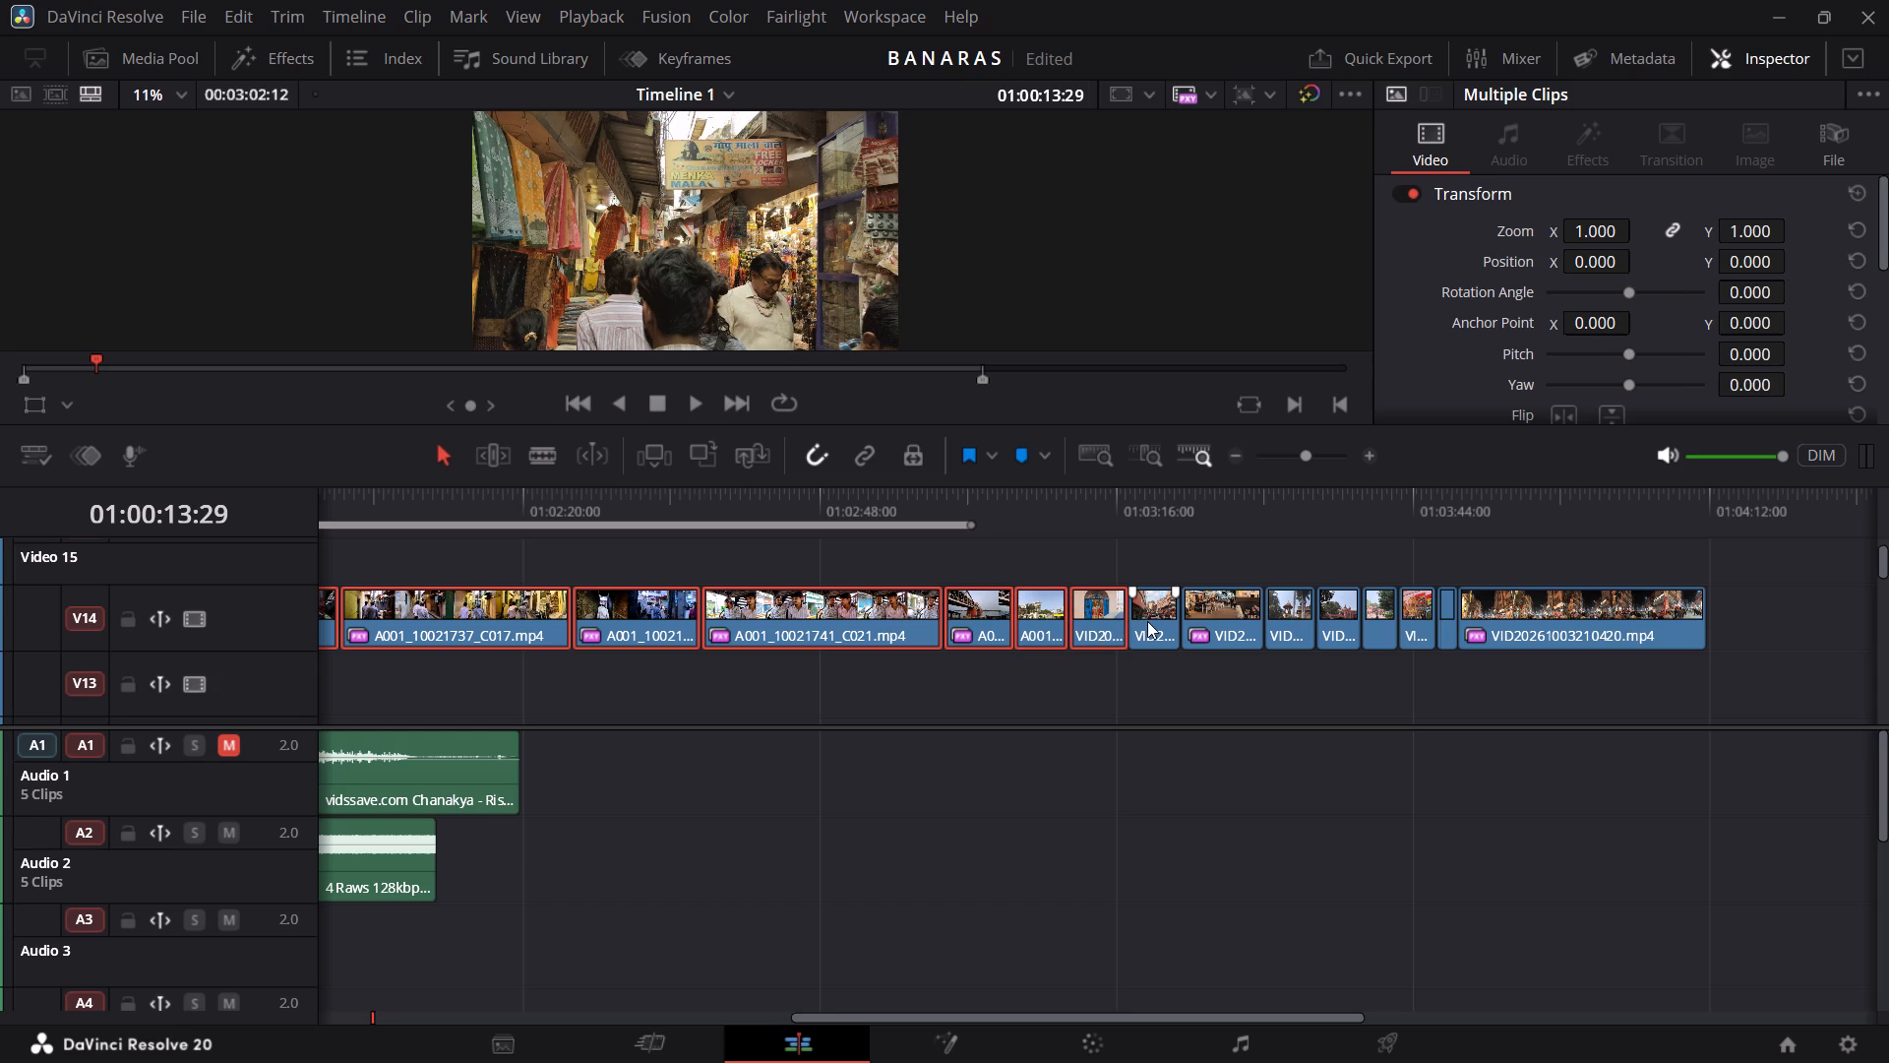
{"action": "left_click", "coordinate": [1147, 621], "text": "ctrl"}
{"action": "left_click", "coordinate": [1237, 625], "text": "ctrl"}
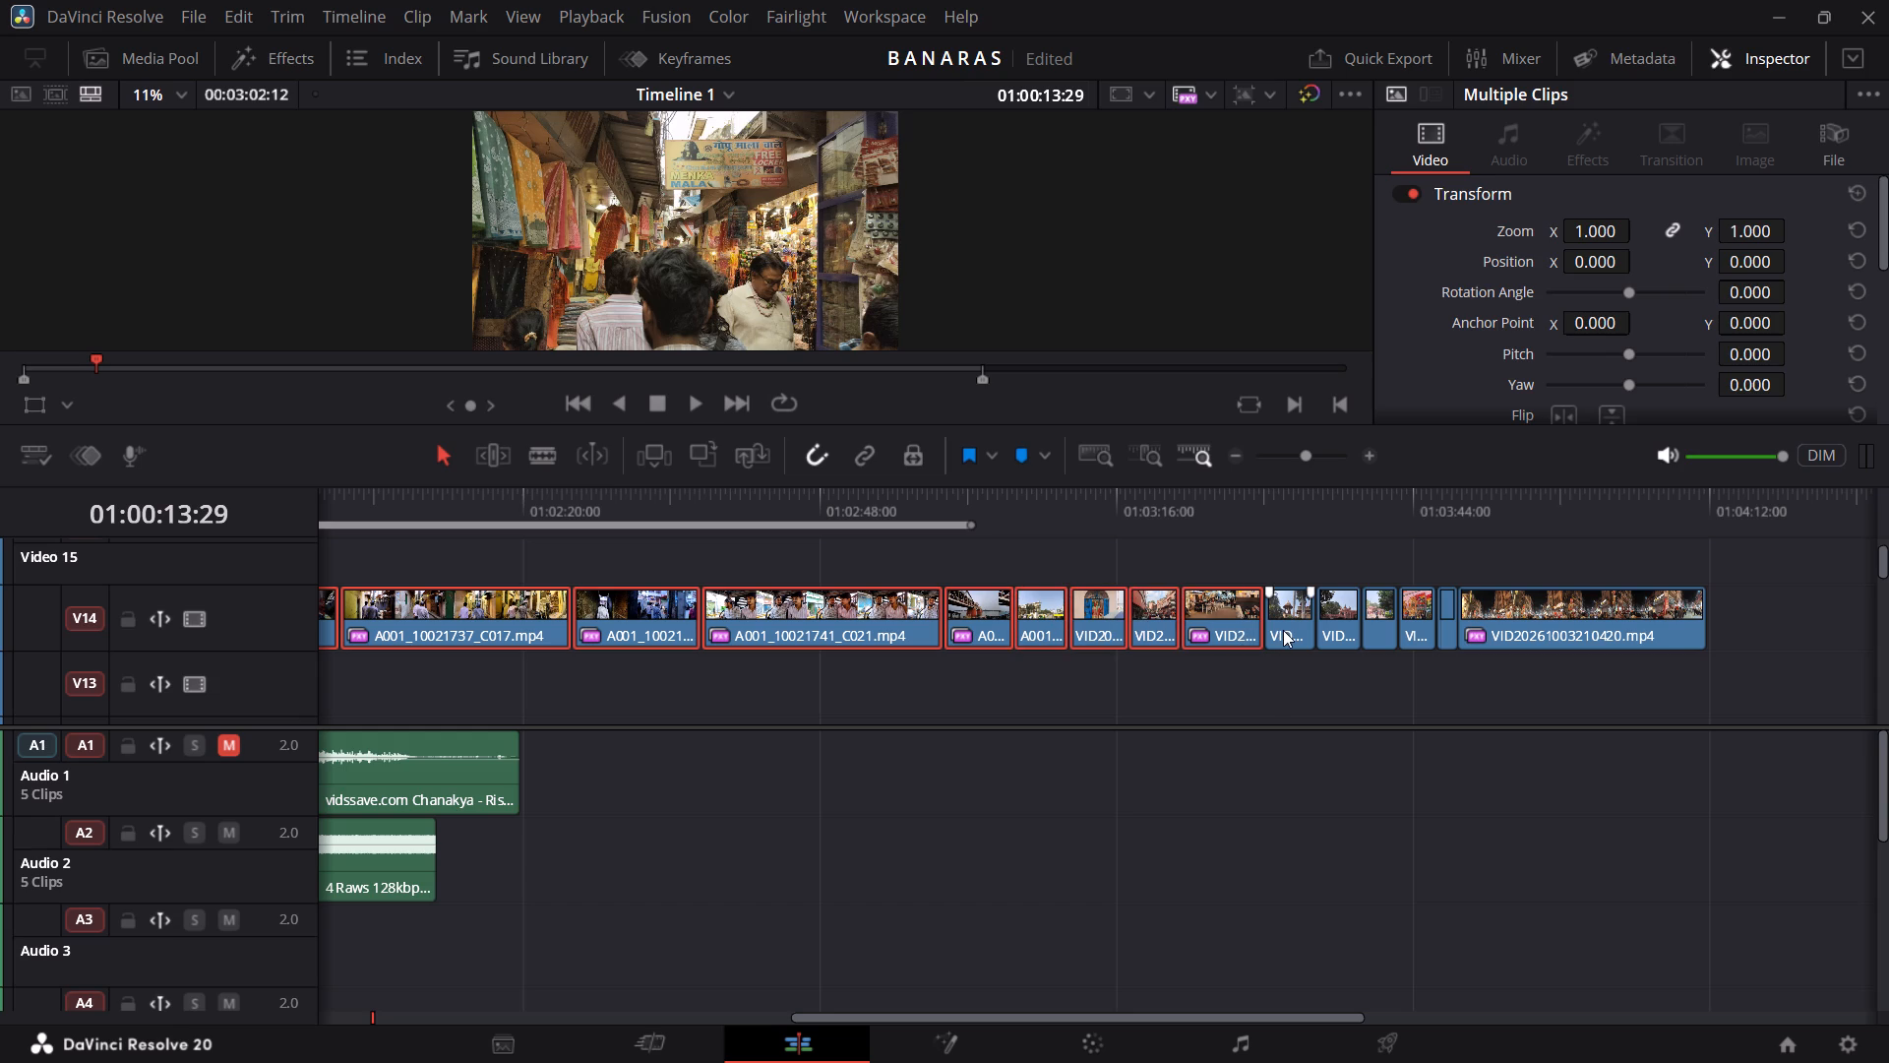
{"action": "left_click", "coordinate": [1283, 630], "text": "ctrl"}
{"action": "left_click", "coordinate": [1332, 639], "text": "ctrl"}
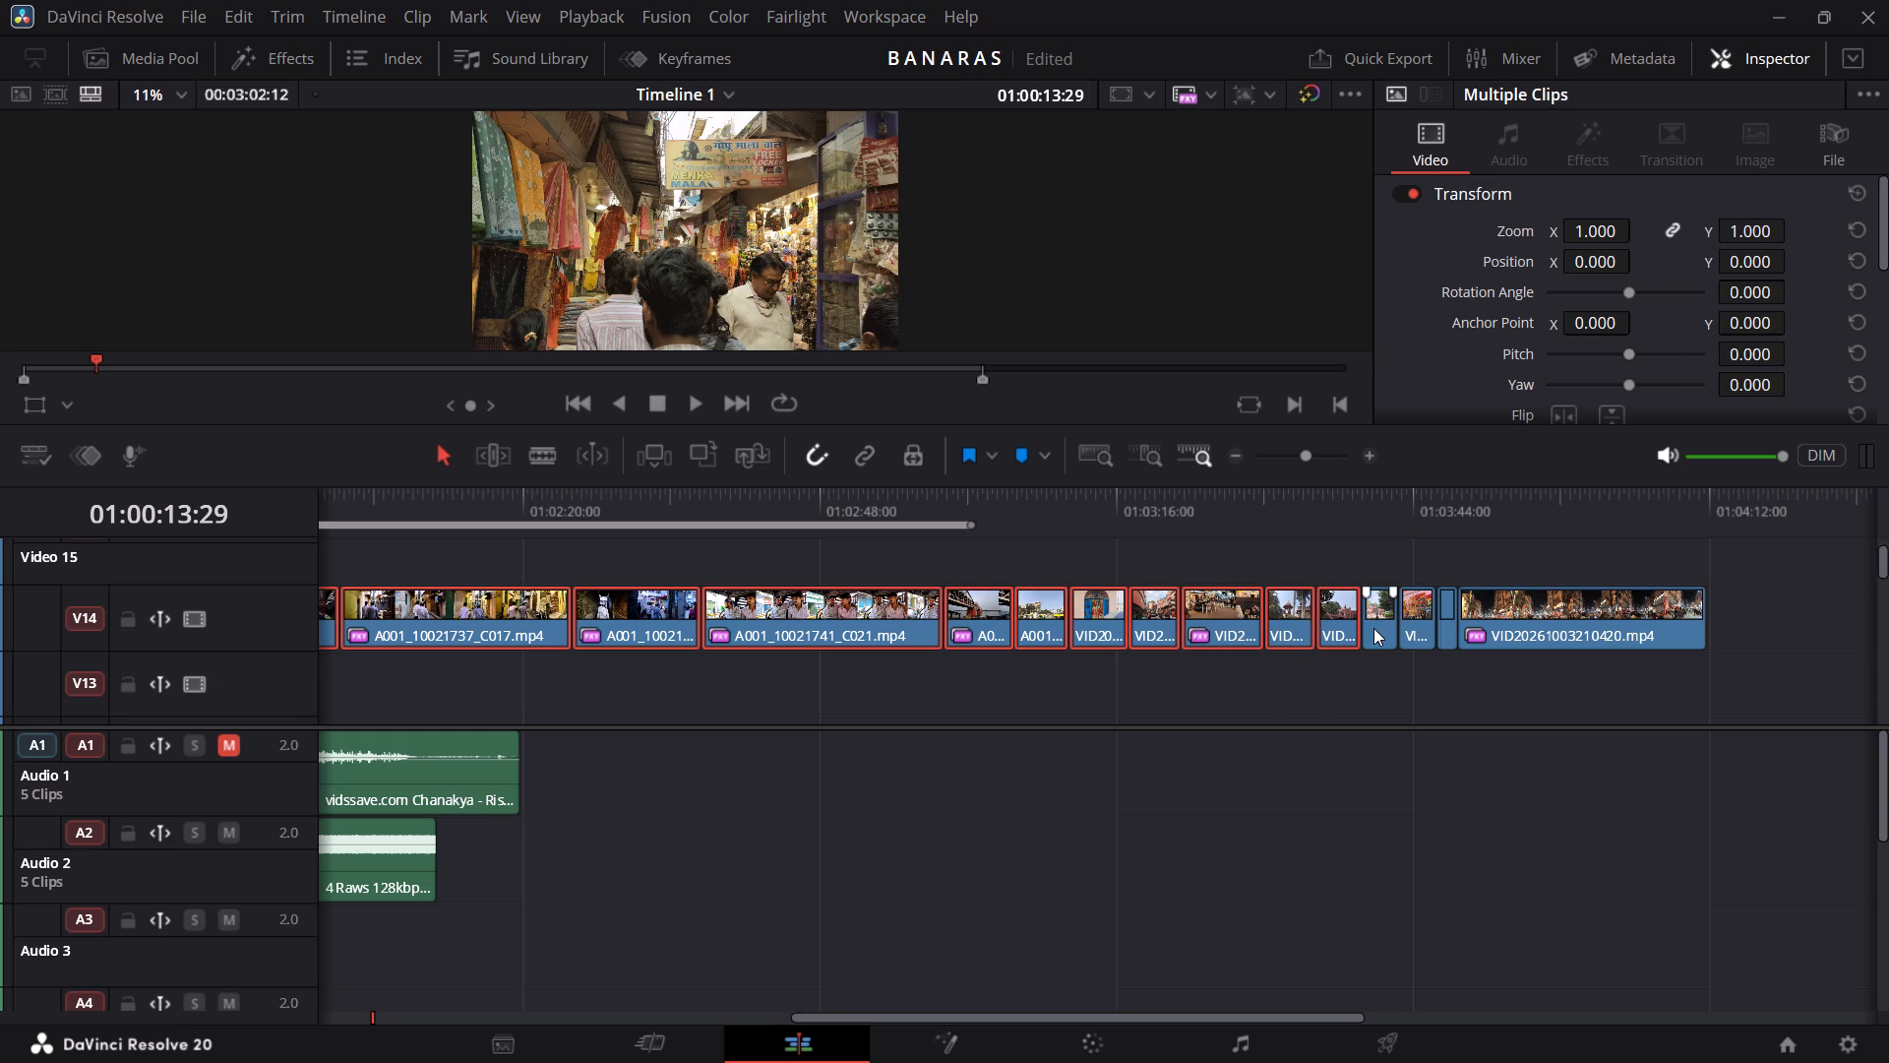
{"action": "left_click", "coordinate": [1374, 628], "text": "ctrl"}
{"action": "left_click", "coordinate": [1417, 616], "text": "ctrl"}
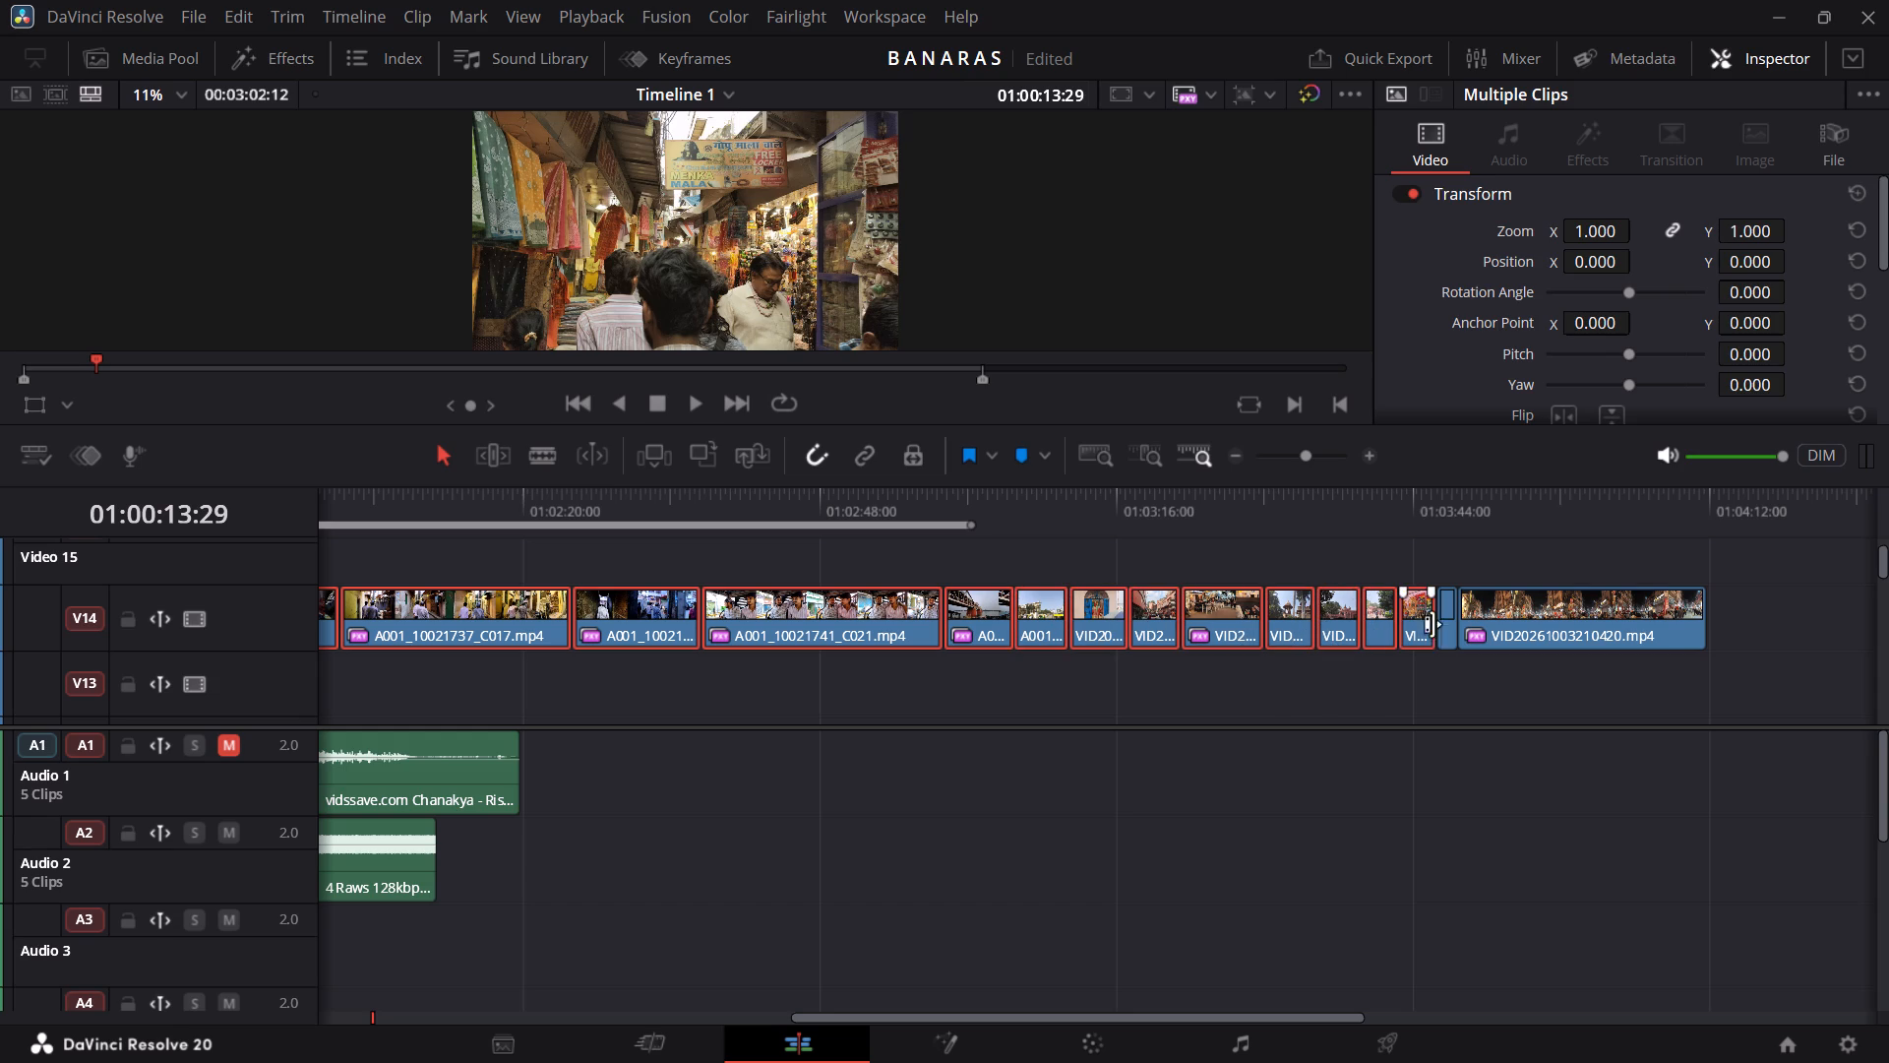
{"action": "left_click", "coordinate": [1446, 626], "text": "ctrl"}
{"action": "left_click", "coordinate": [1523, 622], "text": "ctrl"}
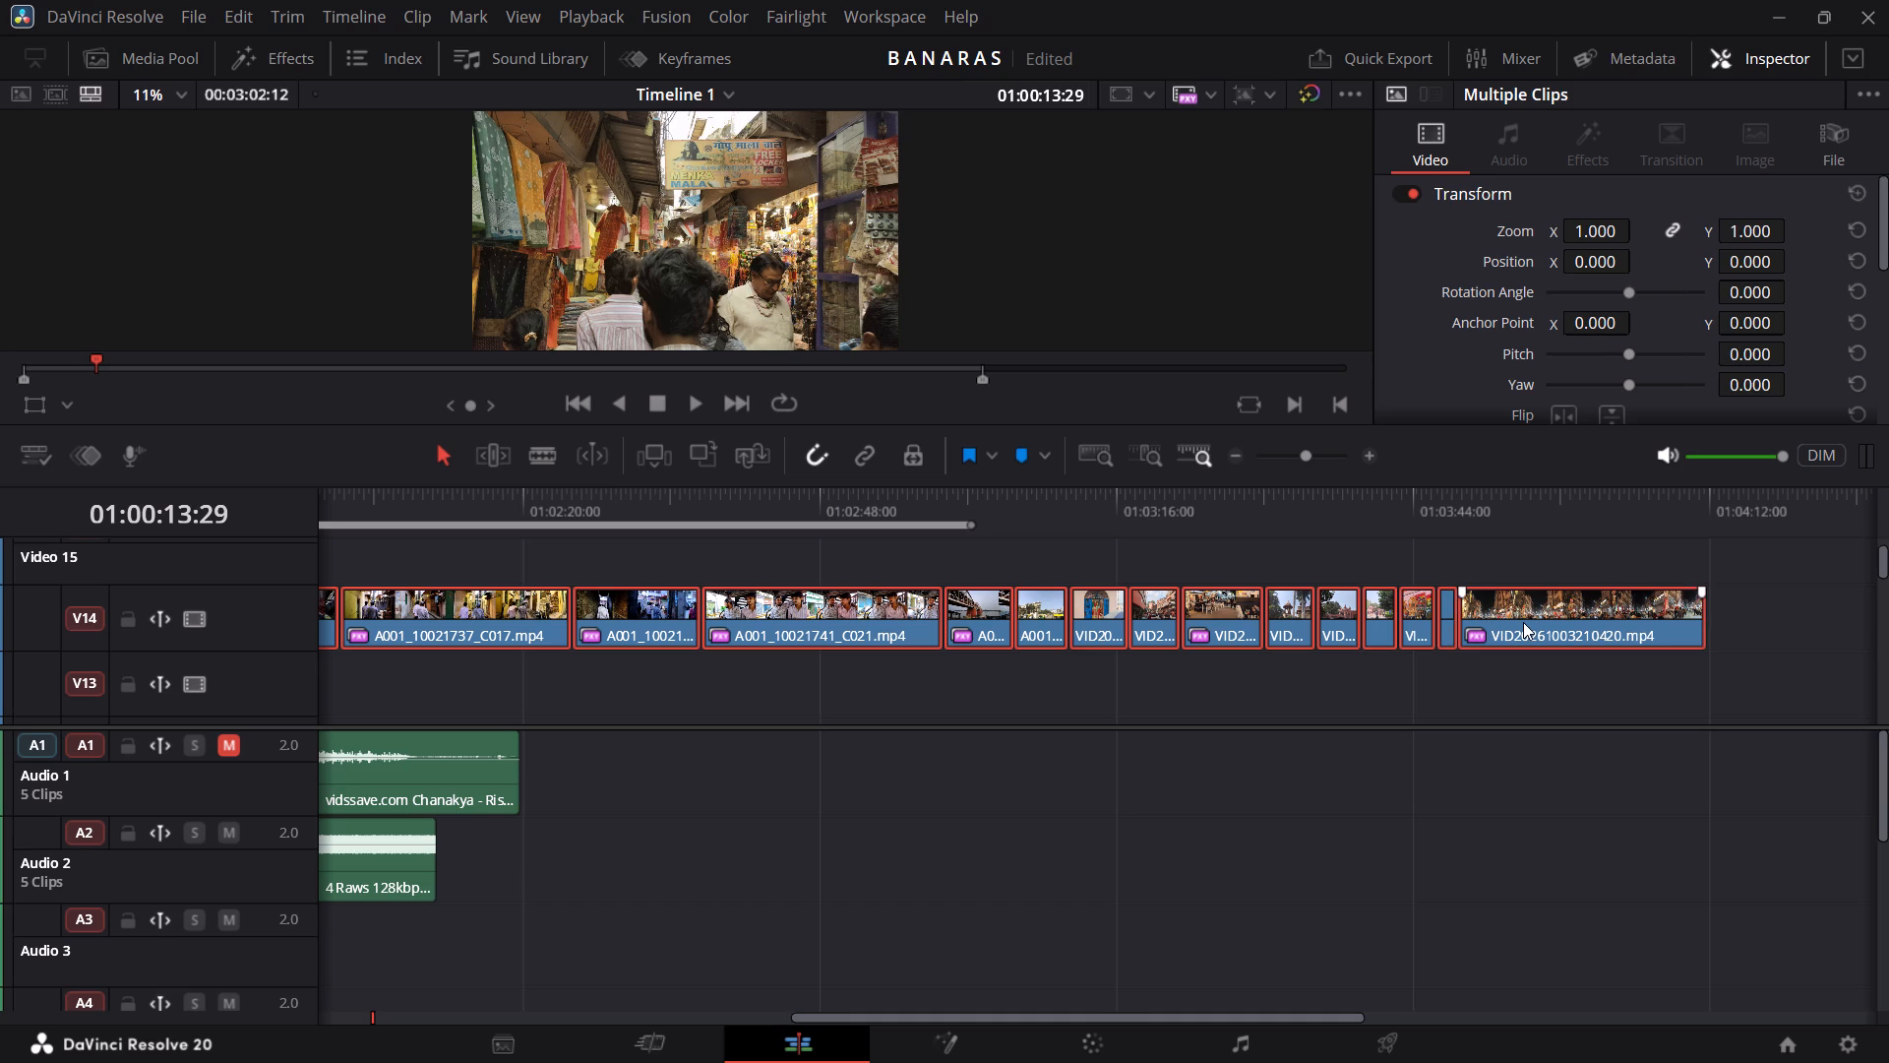
Scrub through the selected V14 shots from A001_10021334_C011.mp4 to A001_10021537_C003.mp4, between about 01:00:25 and 01:00:53.
{"action": "scroll", "coordinate": [1523, 622], "scroll_direction": "right", "scroll_amount": 1}
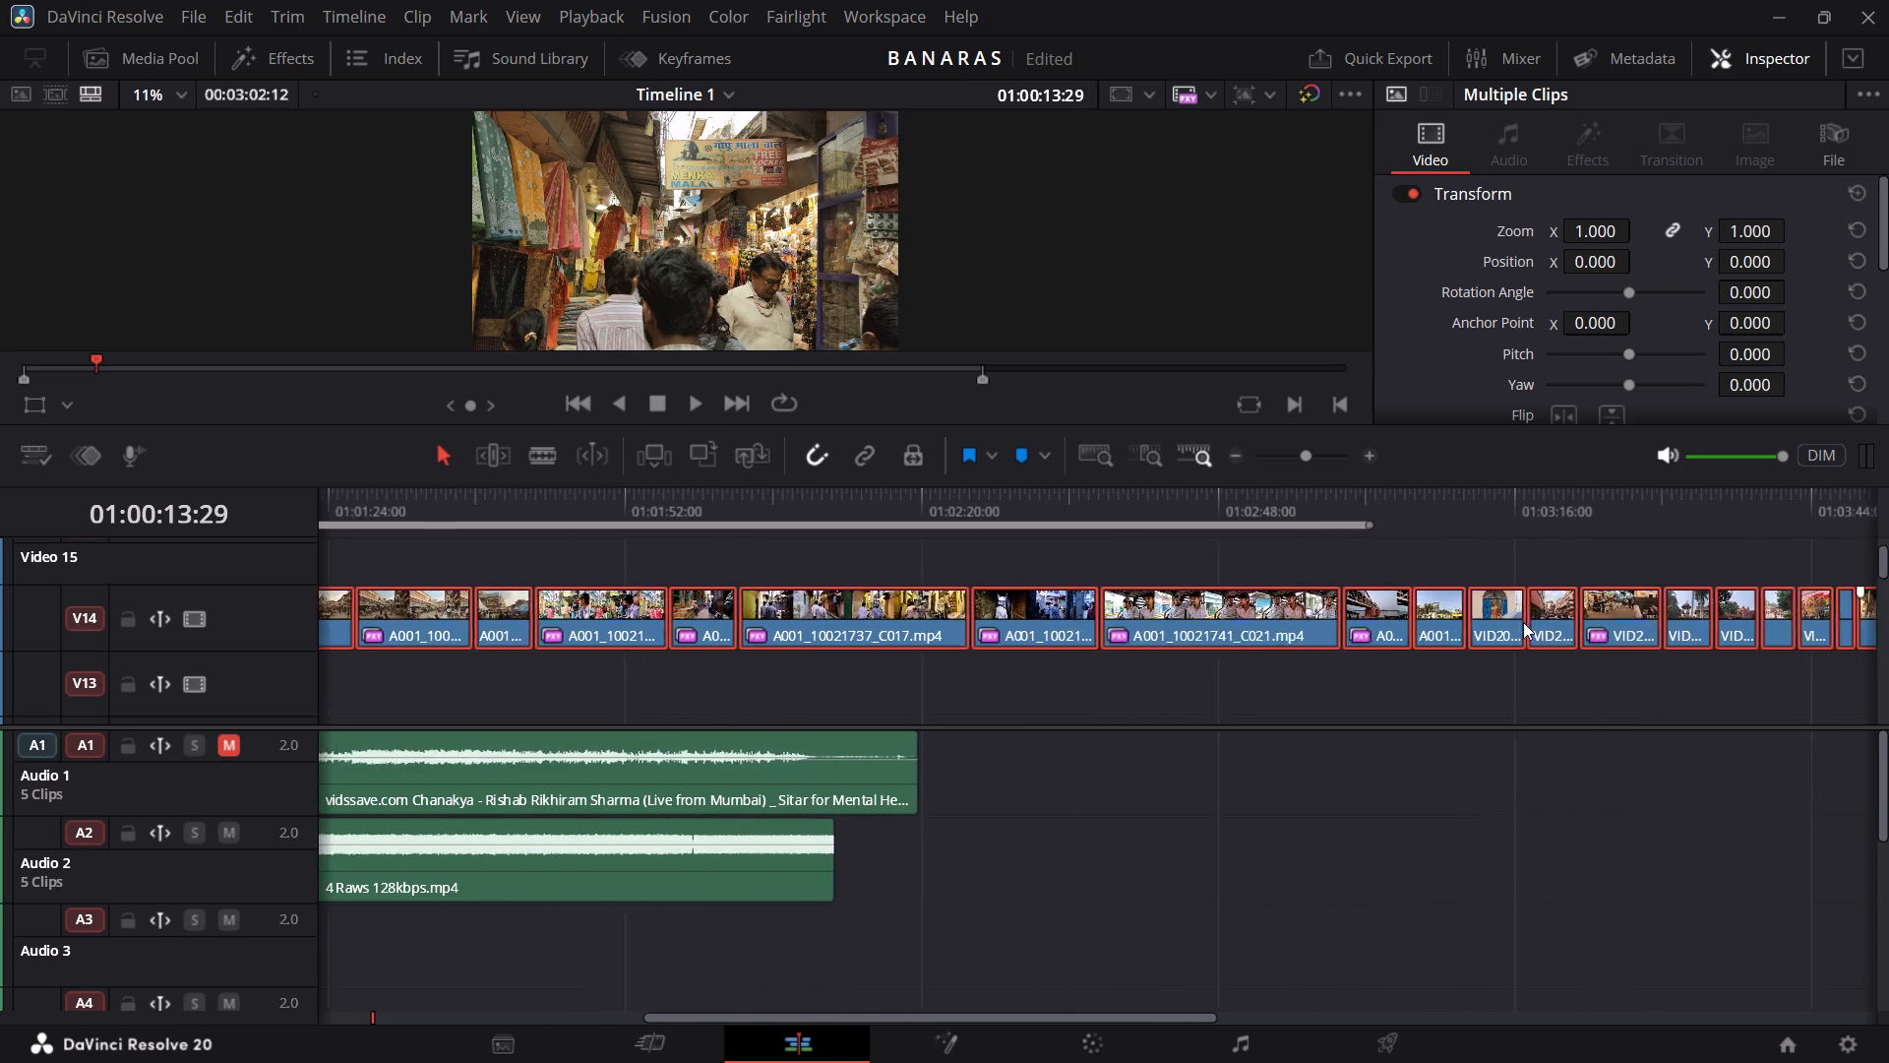
{"action": "scroll", "coordinate": [1523, 622], "scroll_direction": "right", "scroll_amount": 3}
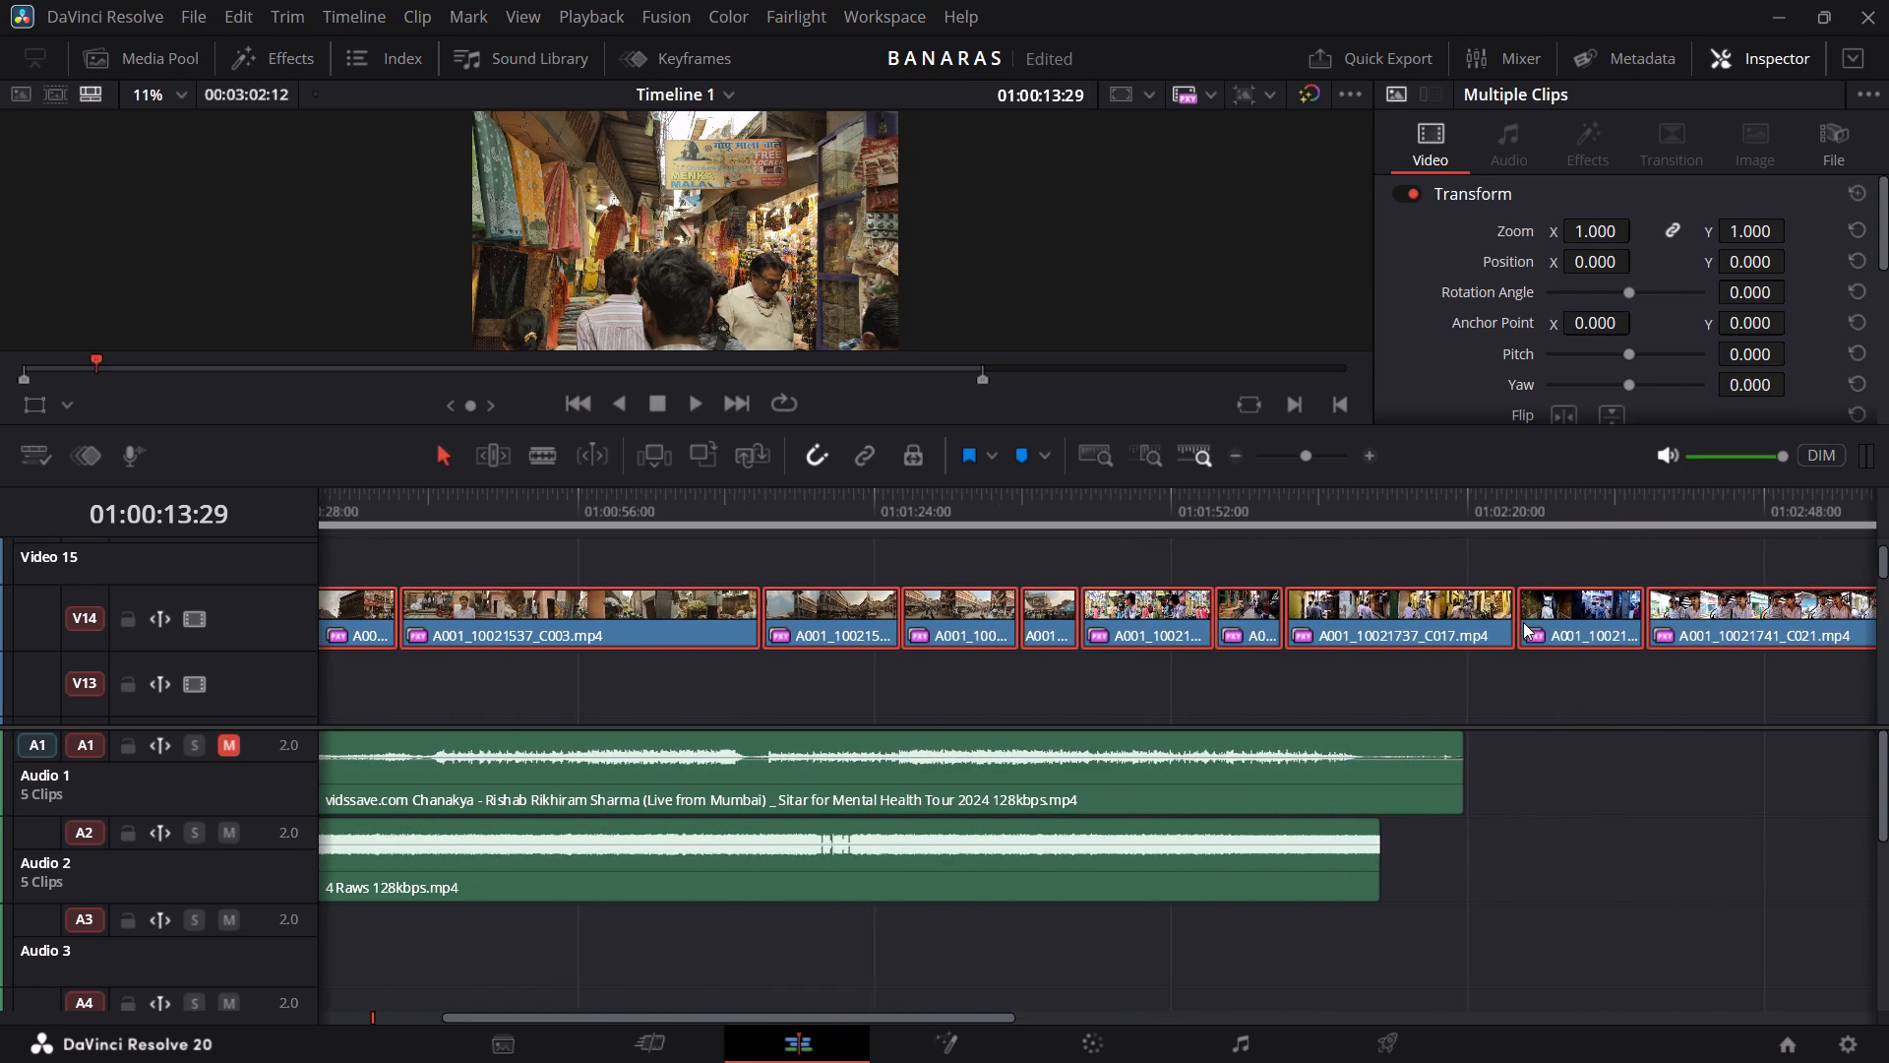
{"action": "scroll", "coordinate": [1523, 622], "scroll_direction": "right", "scroll_amount": 1}
{"action": "left_click_drag", "start_coordinate": [518, 519], "coordinate": [564, 509]}
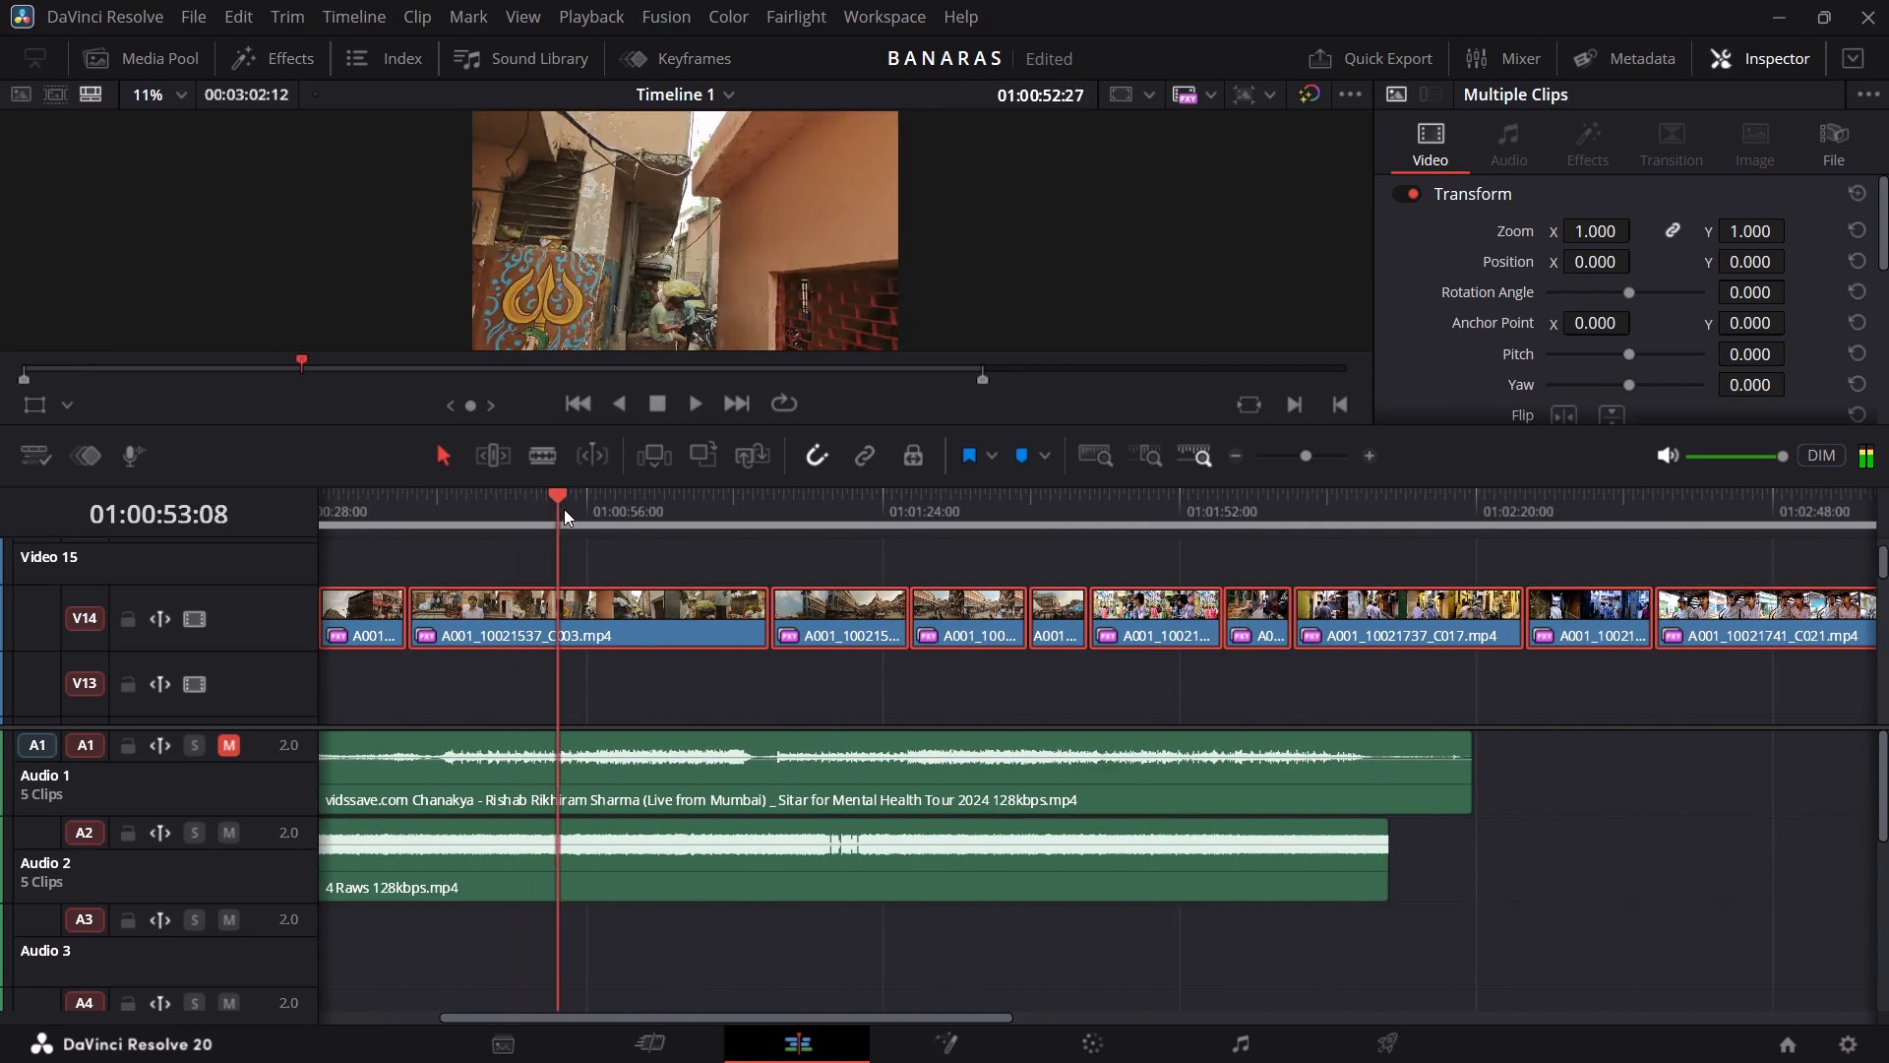
{"action": "left_click_drag", "start_coordinate": [564, 509], "coordinate": [461, 480]}
{"action": "scroll", "coordinate": [461, 480], "scroll_direction": "right", "scroll_amount": 1}
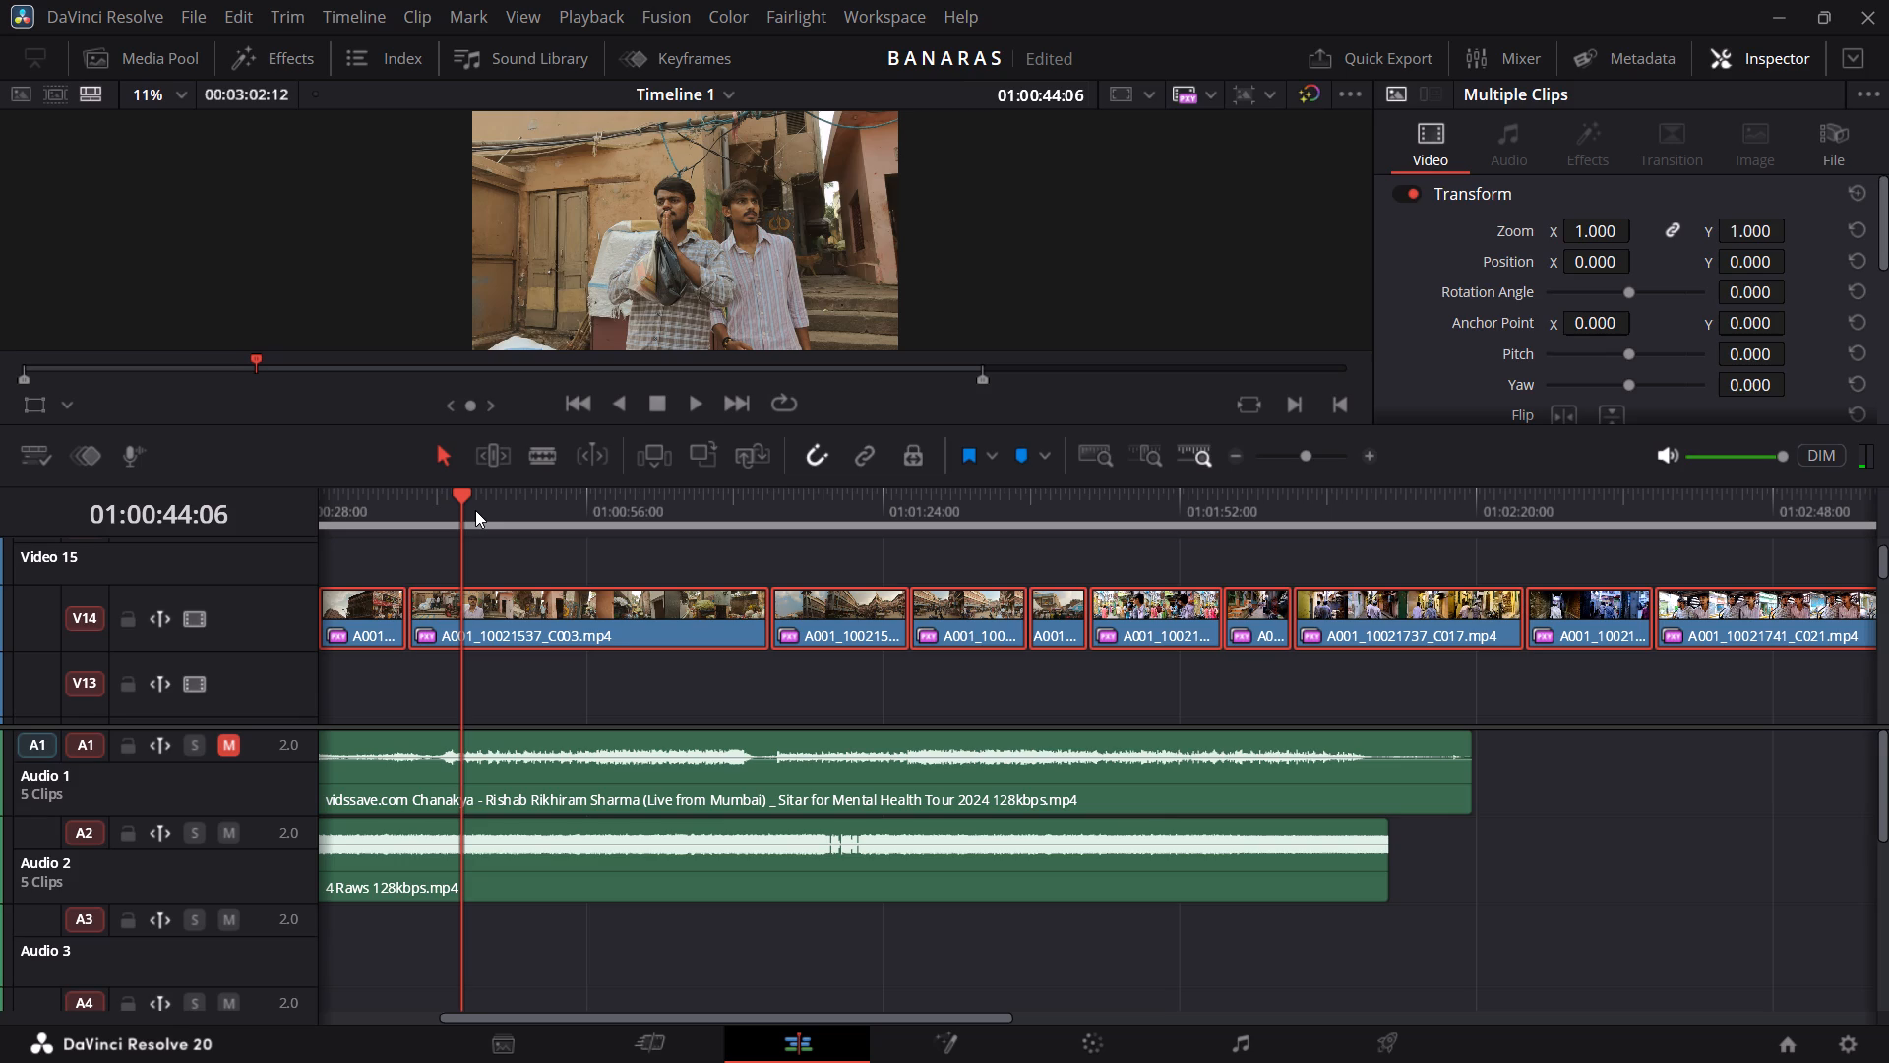
{"action": "scroll", "coordinate": [475, 510], "scroll_direction": "right", "scroll_amount": 1}
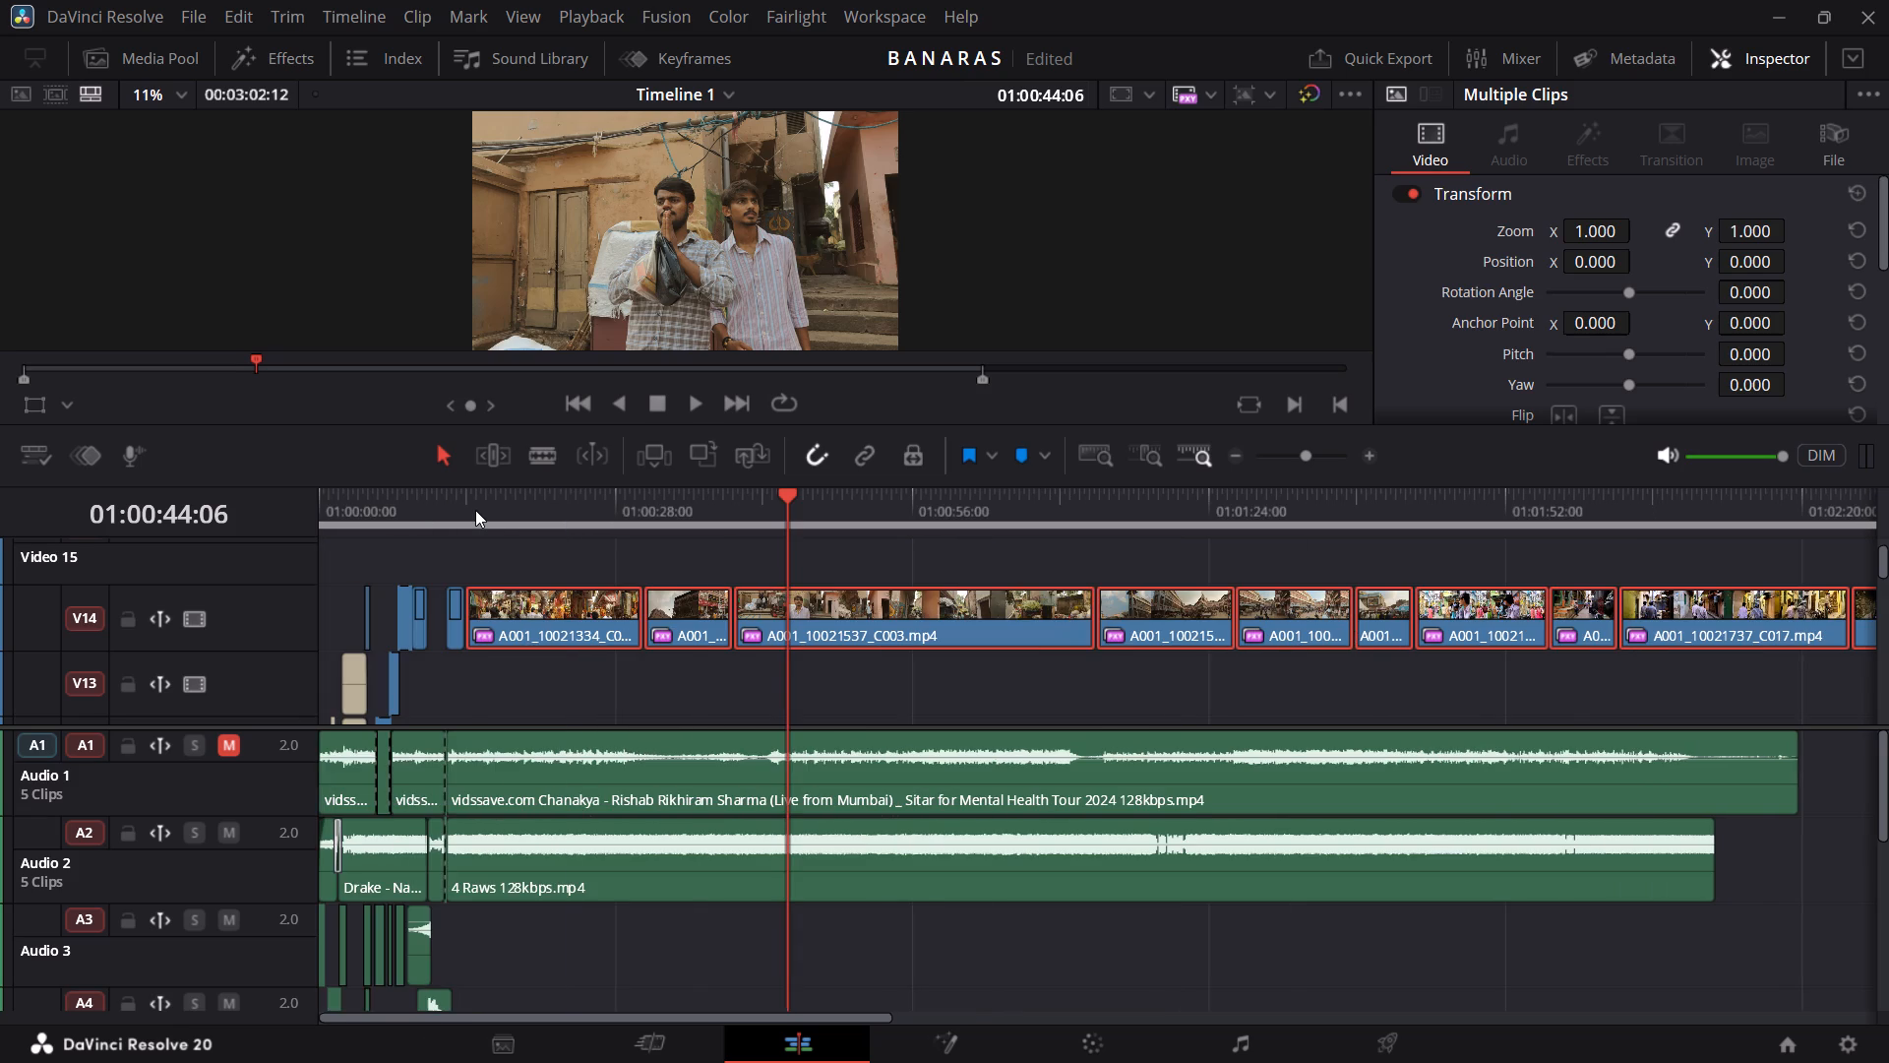
{"action": "scroll", "coordinate": [475, 510], "scroll_direction": "right", "scroll_amount": 1}
{"action": "left_click_drag", "start_coordinate": [509, 512], "coordinate": [595, 511]}
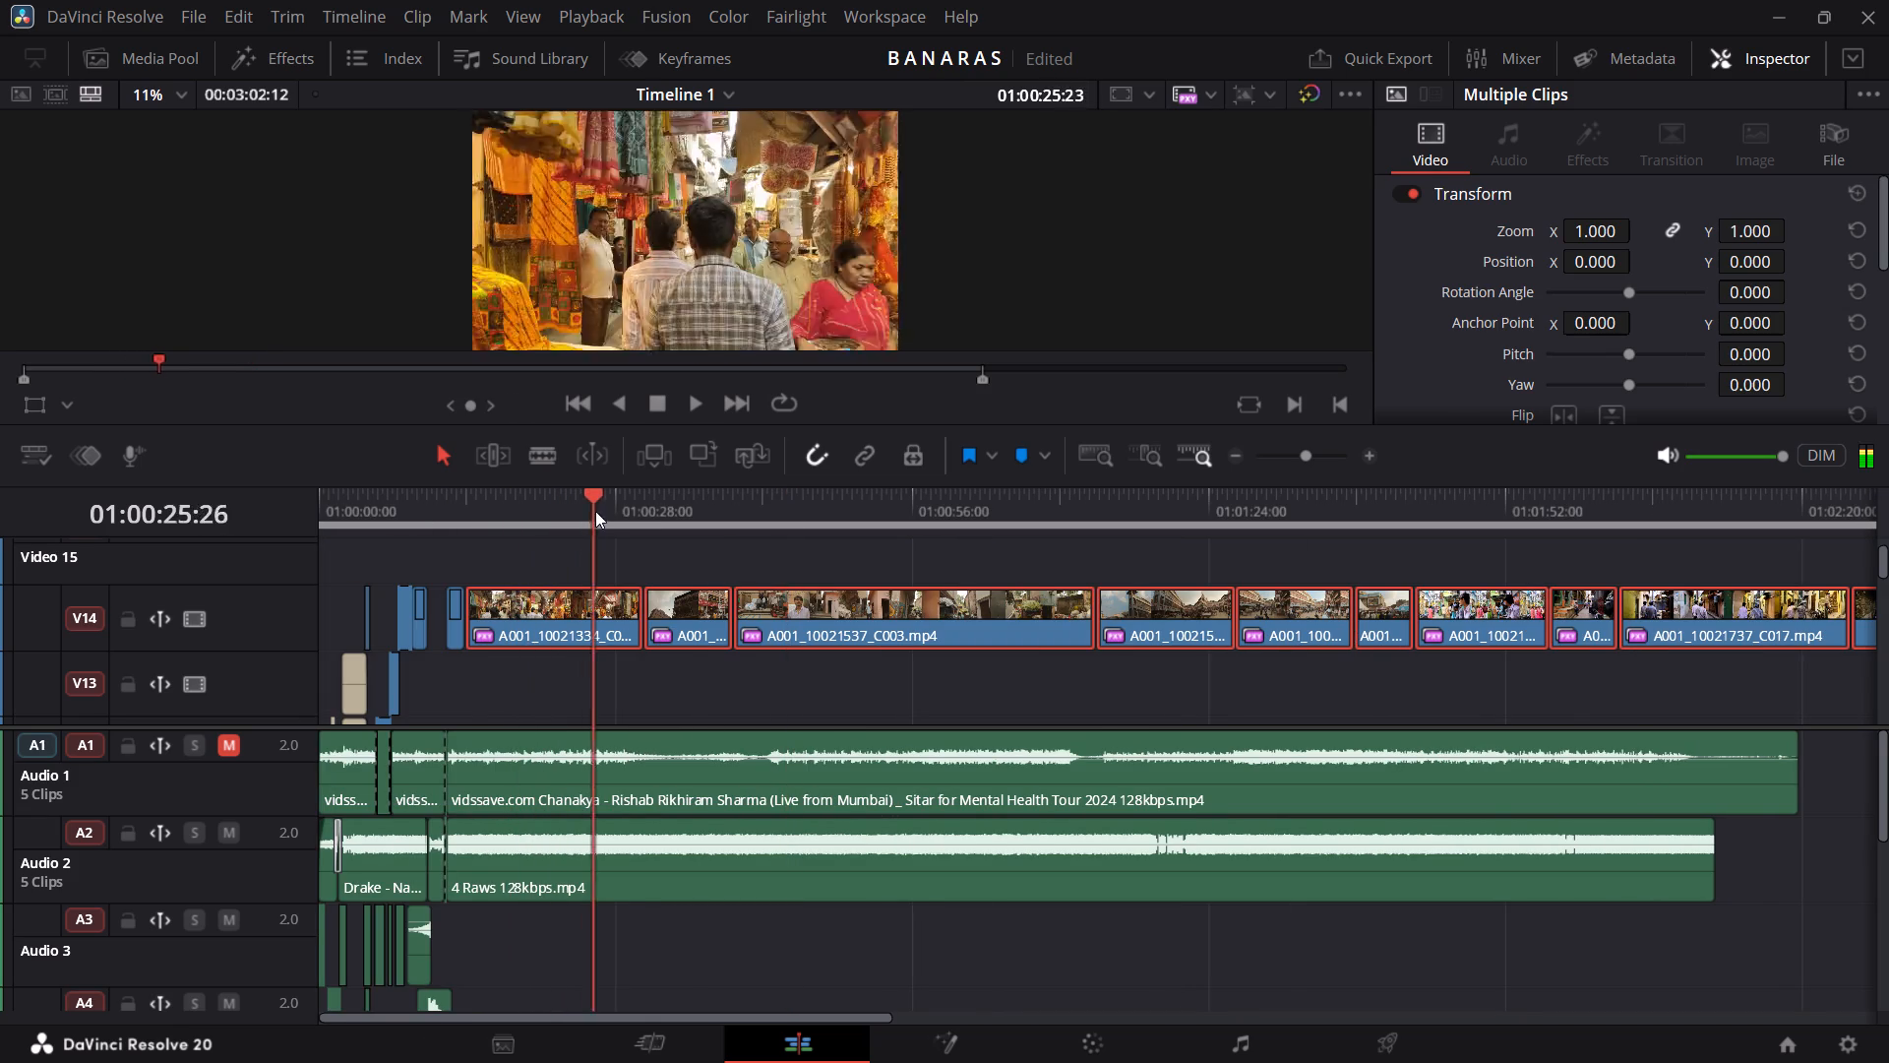
{"action": "left_click_drag", "start_coordinate": [595, 511], "coordinate": [735, 512]}
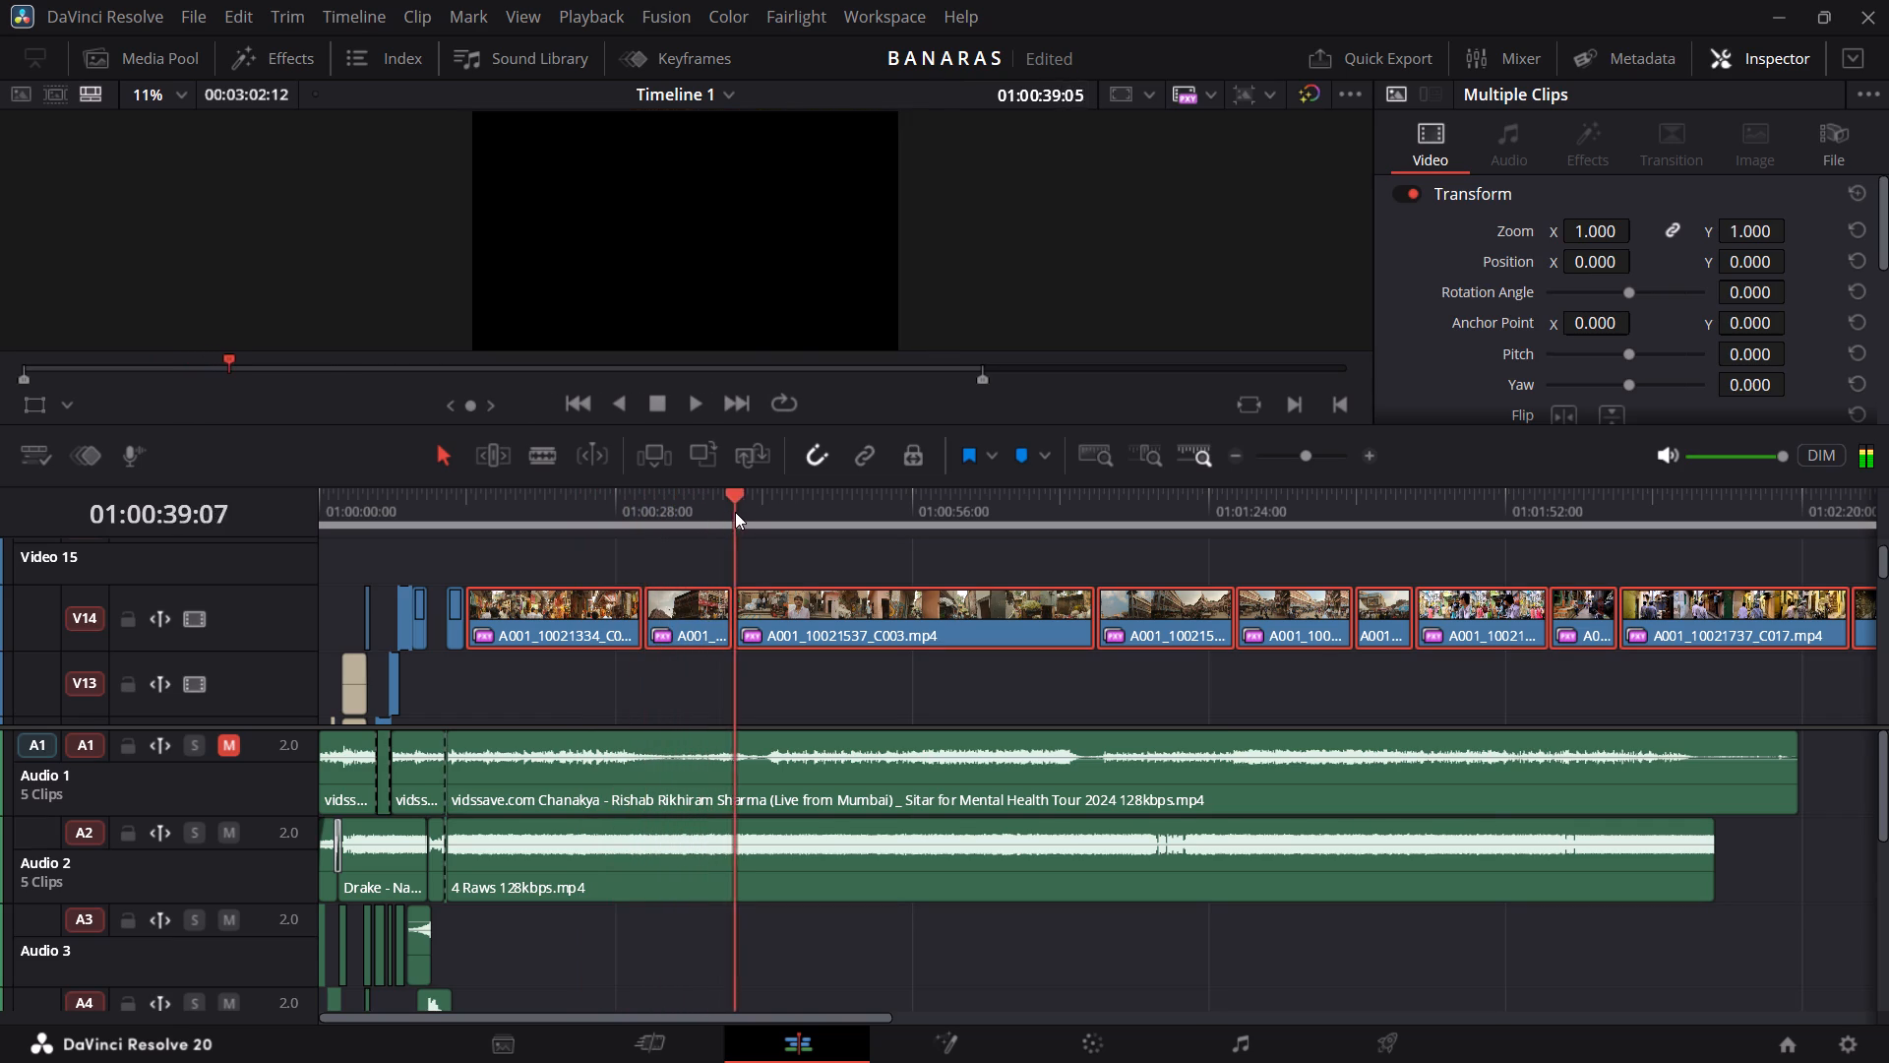
{"action": "left_click_drag", "start_coordinate": [735, 512], "coordinate": [655, 497]}
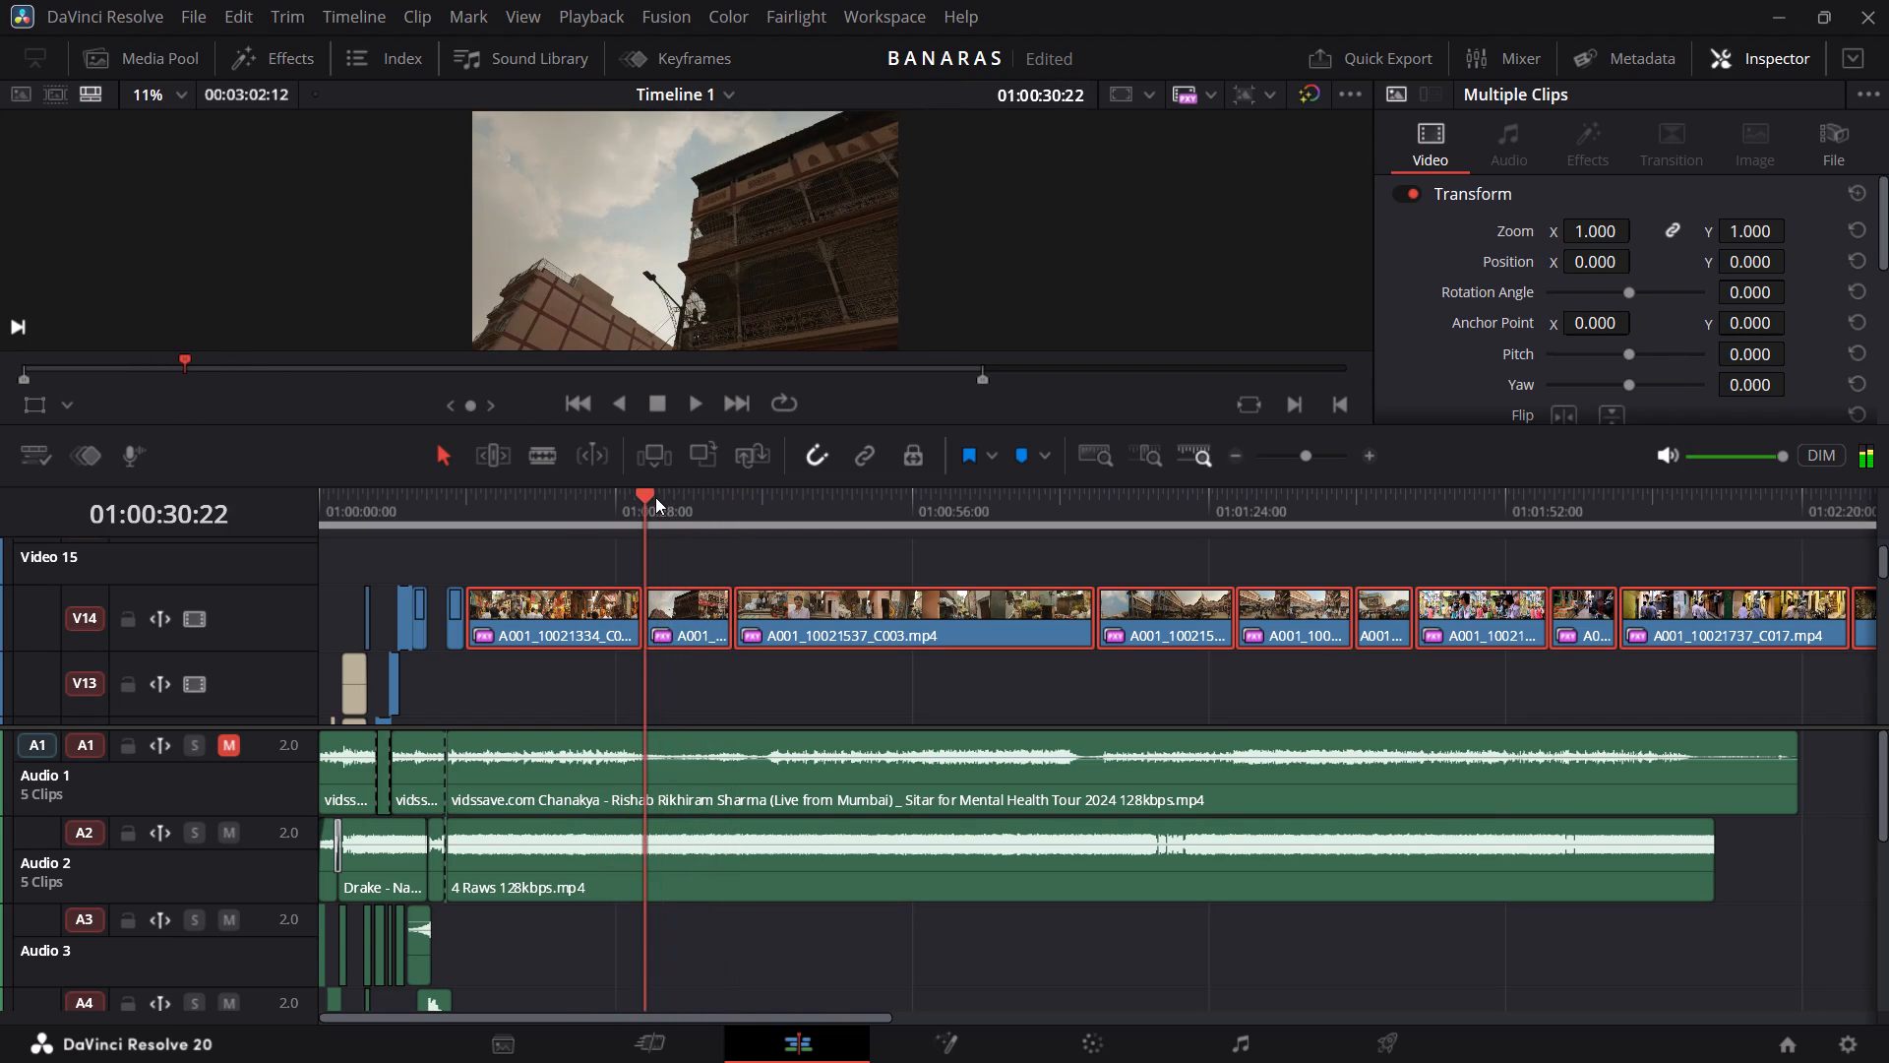
{"action": "left_click_drag", "start_coordinate": [655, 497], "coordinate": [759, 498]}
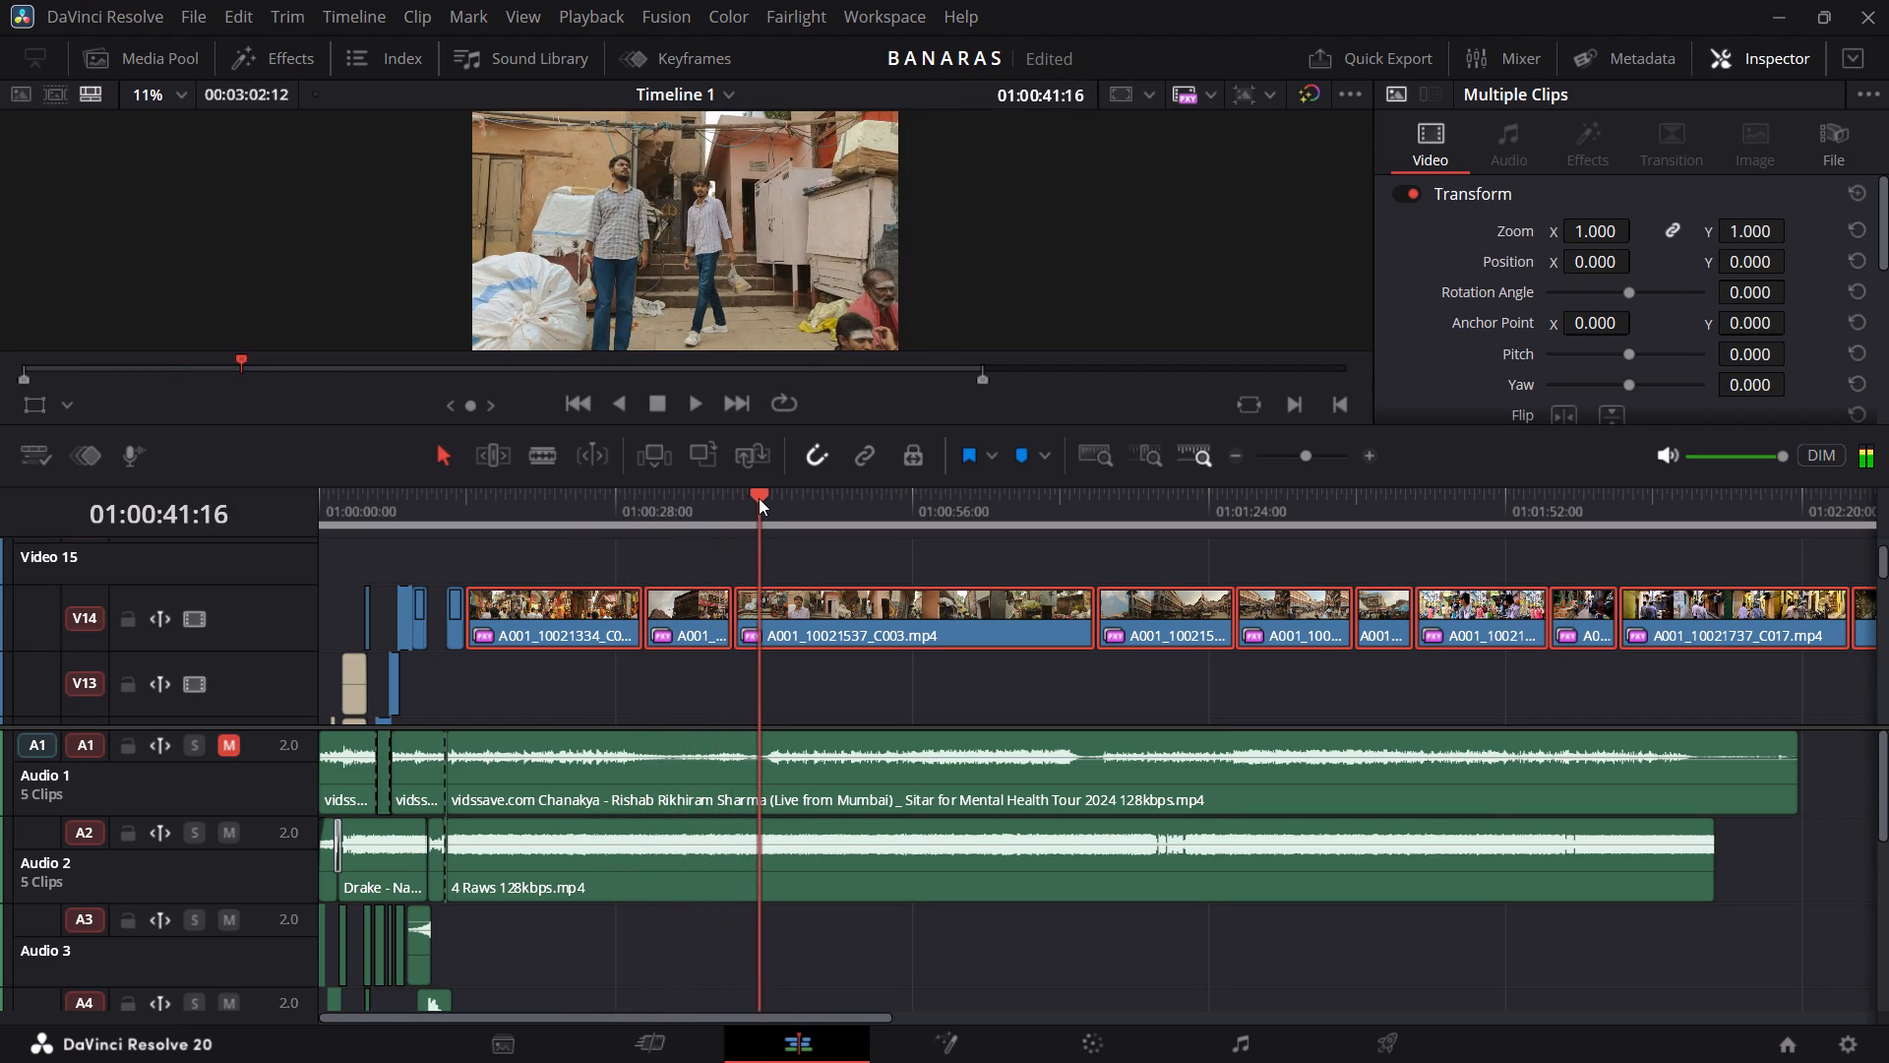
{"action": "left_click_drag", "start_coordinate": [759, 498], "coordinate": [760, 498]}
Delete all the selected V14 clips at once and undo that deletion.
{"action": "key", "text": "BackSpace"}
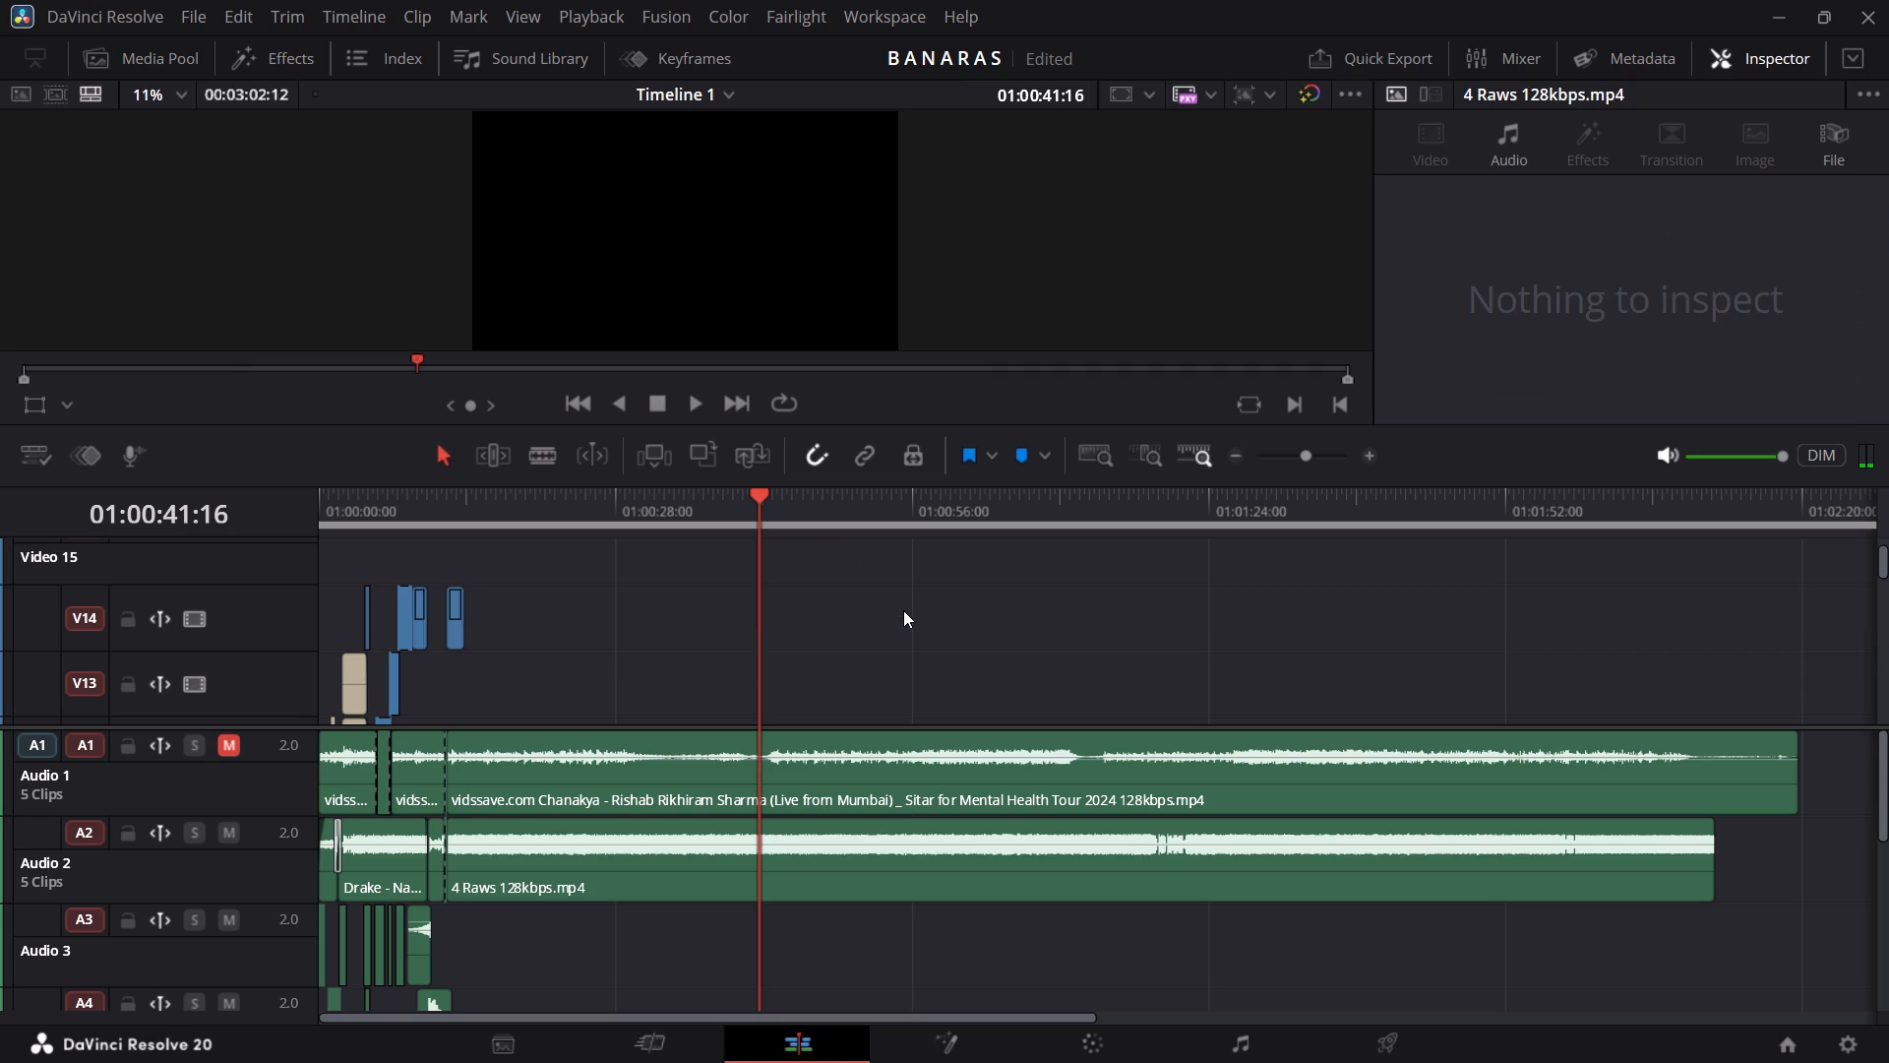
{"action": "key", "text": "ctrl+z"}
Delete only the A001_10021537_C003.mp4 clip from V14, leaving its gap open.
{"action": "left_click", "coordinate": [903, 610]}
{"action": "key", "text": "BackSpace"}
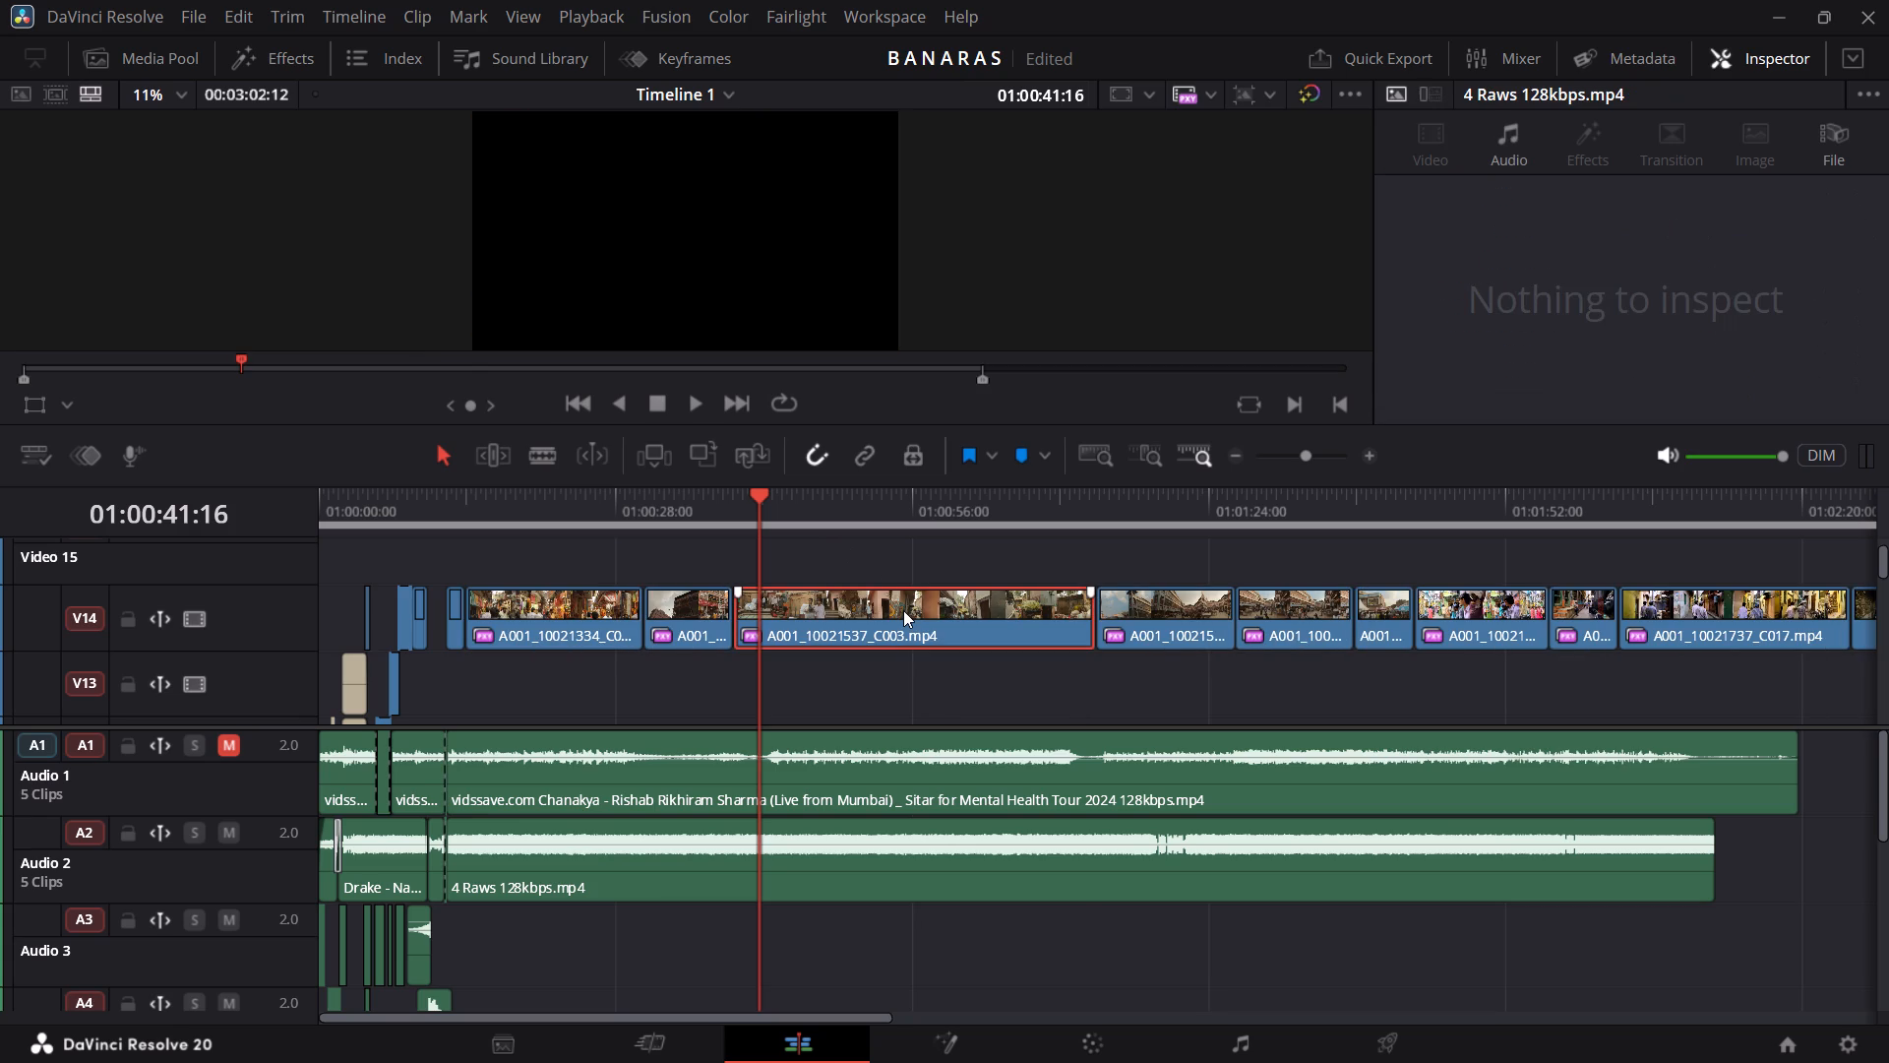
Check the V14 shots between about 01:01:16 and 01:01:33 and delete the A001_10021551_C007.mp4 clip, leaving its gap open.
{"action": "scroll", "coordinate": [903, 610], "scroll_direction": "left", "scroll_amount": 1}
{"action": "left_click", "coordinate": [764, 493]}
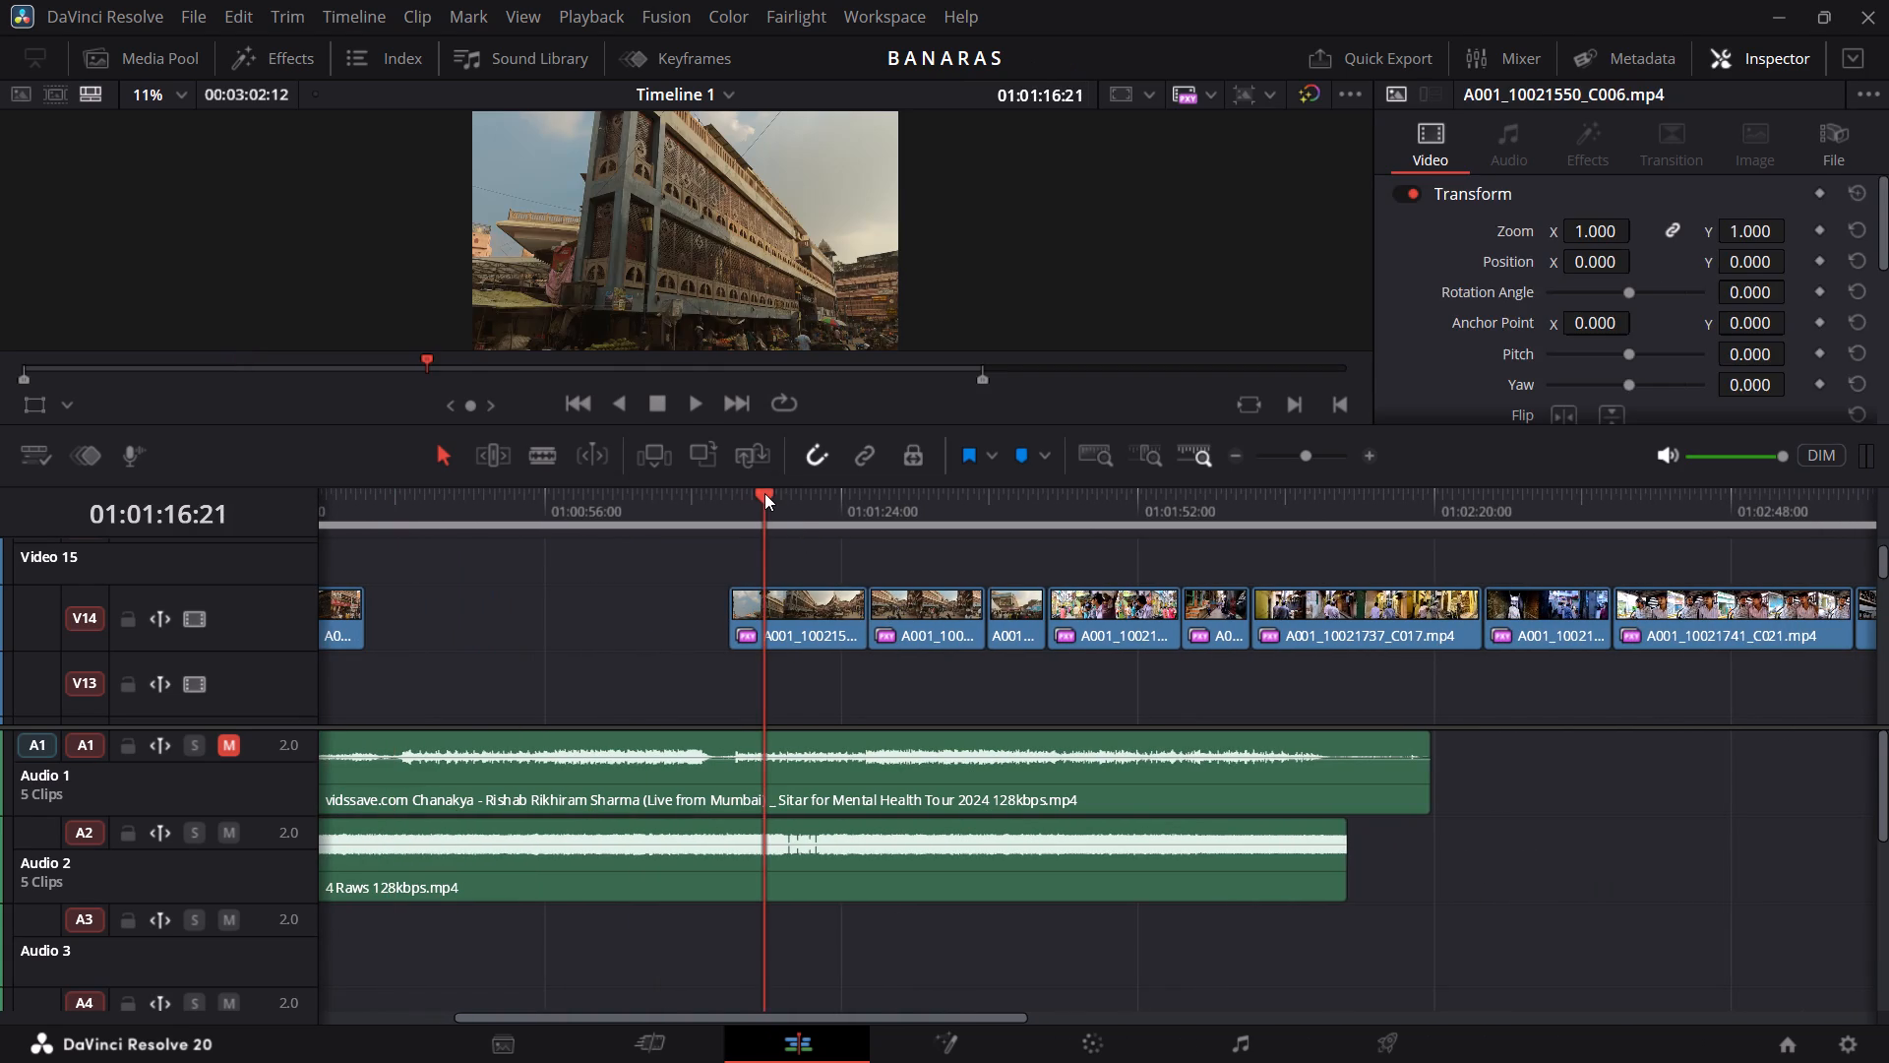
{"action": "left_click", "coordinate": [942, 501]}
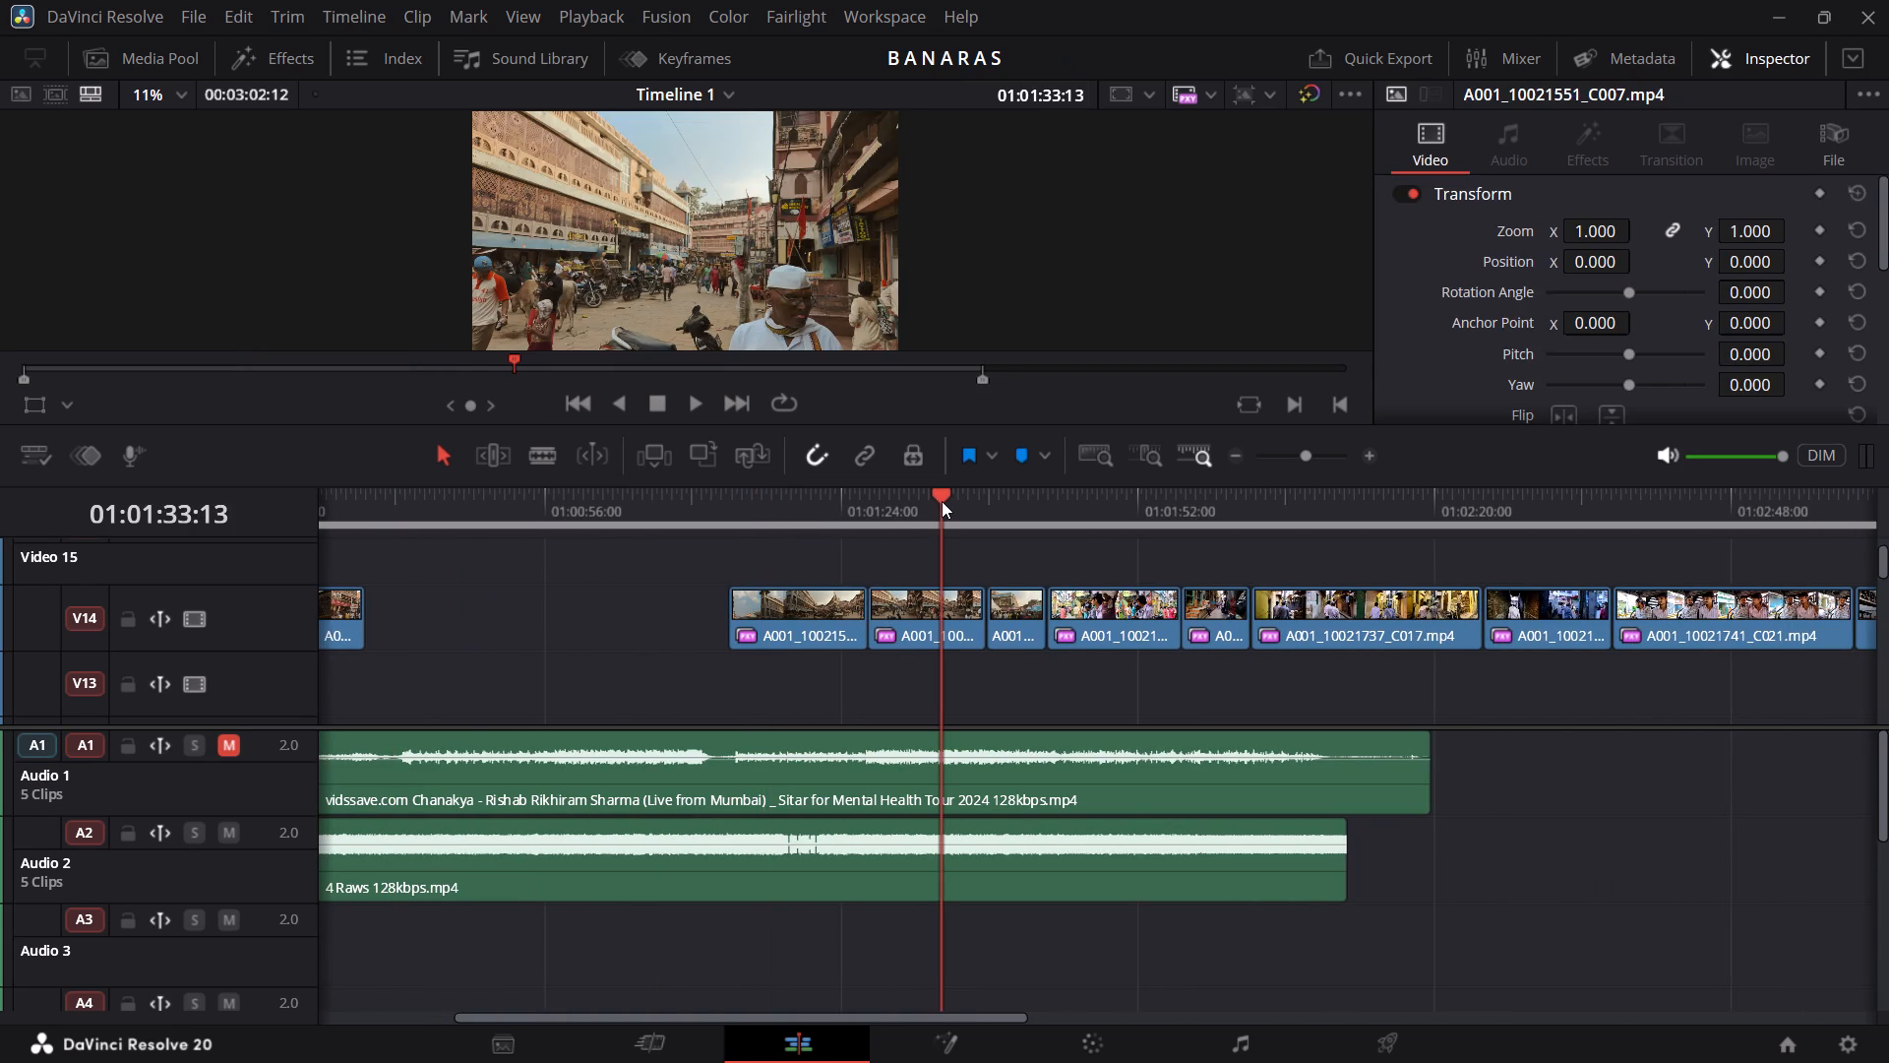
{"action": "left_click", "coordinate": [906, 500]}
{"action": "left_click", "coordinate": [899, 627]}
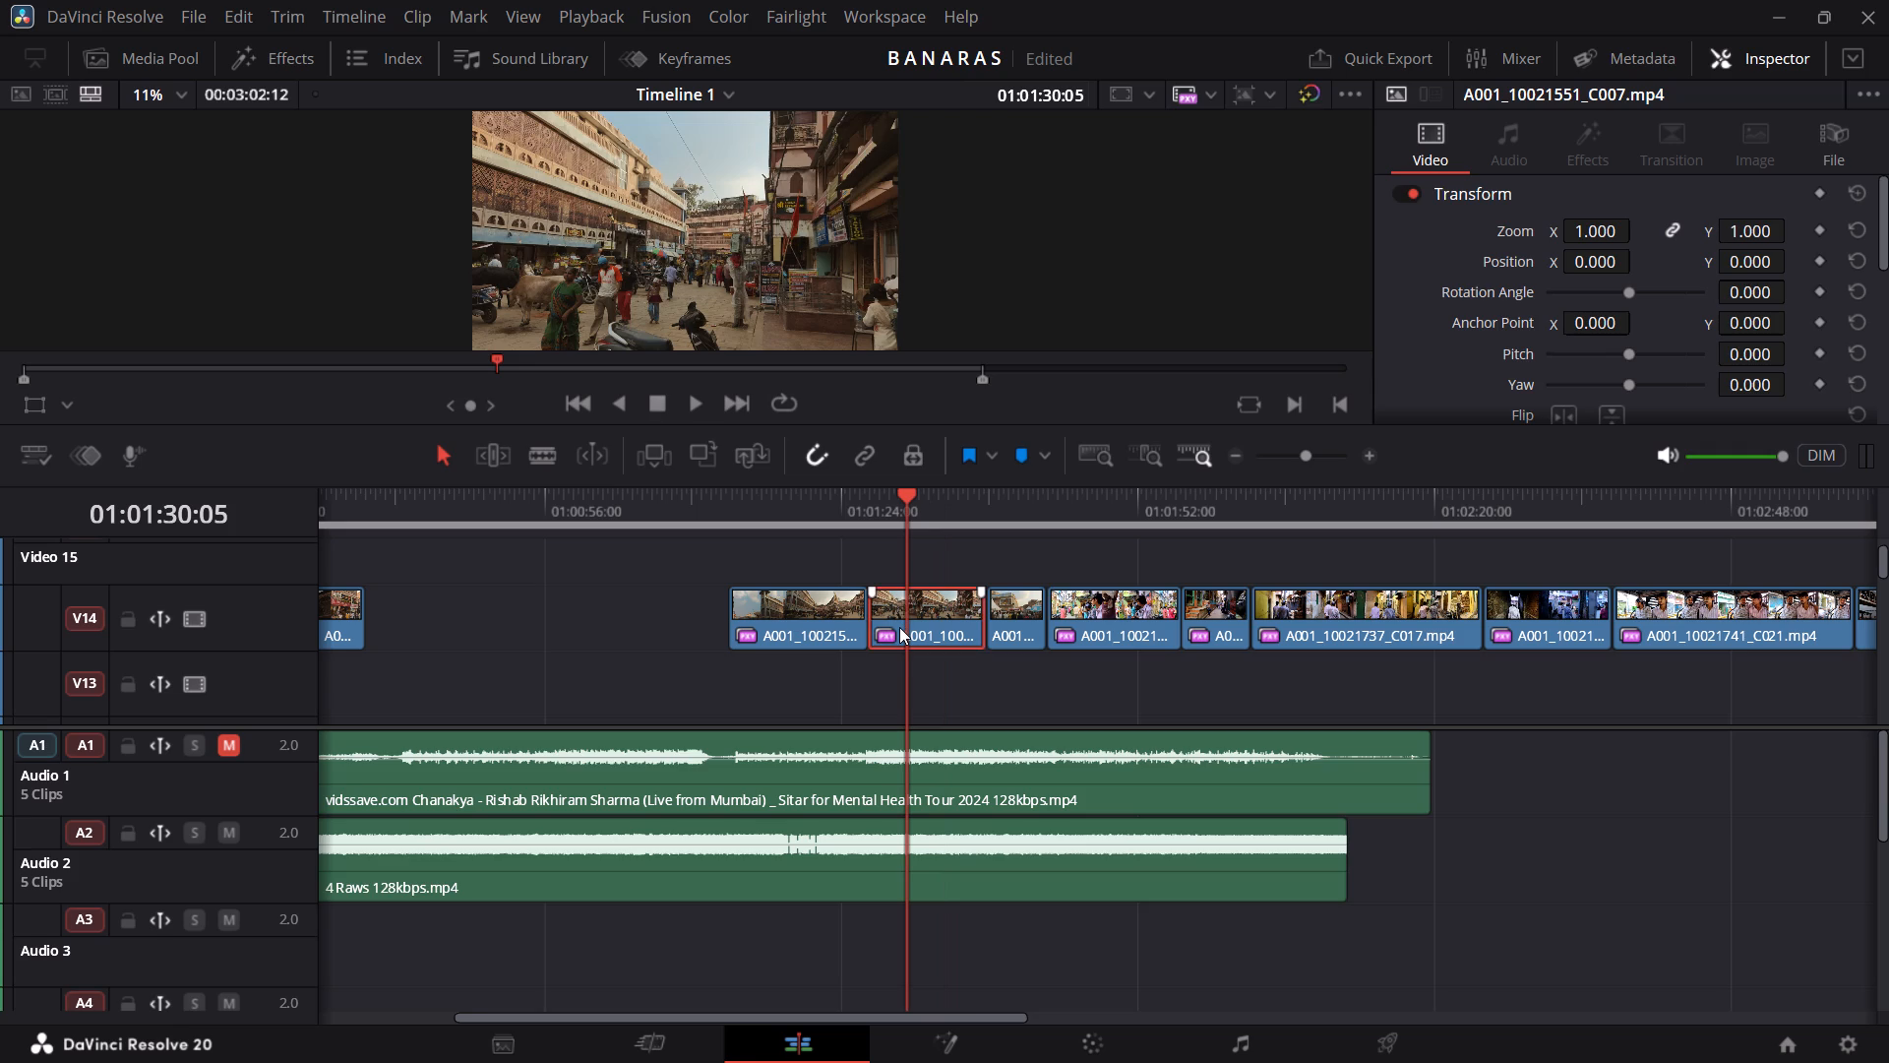
{"action": "key", "text": "BackSpace"}
{"action": "left_click", "coordinate": [1000, 542]}
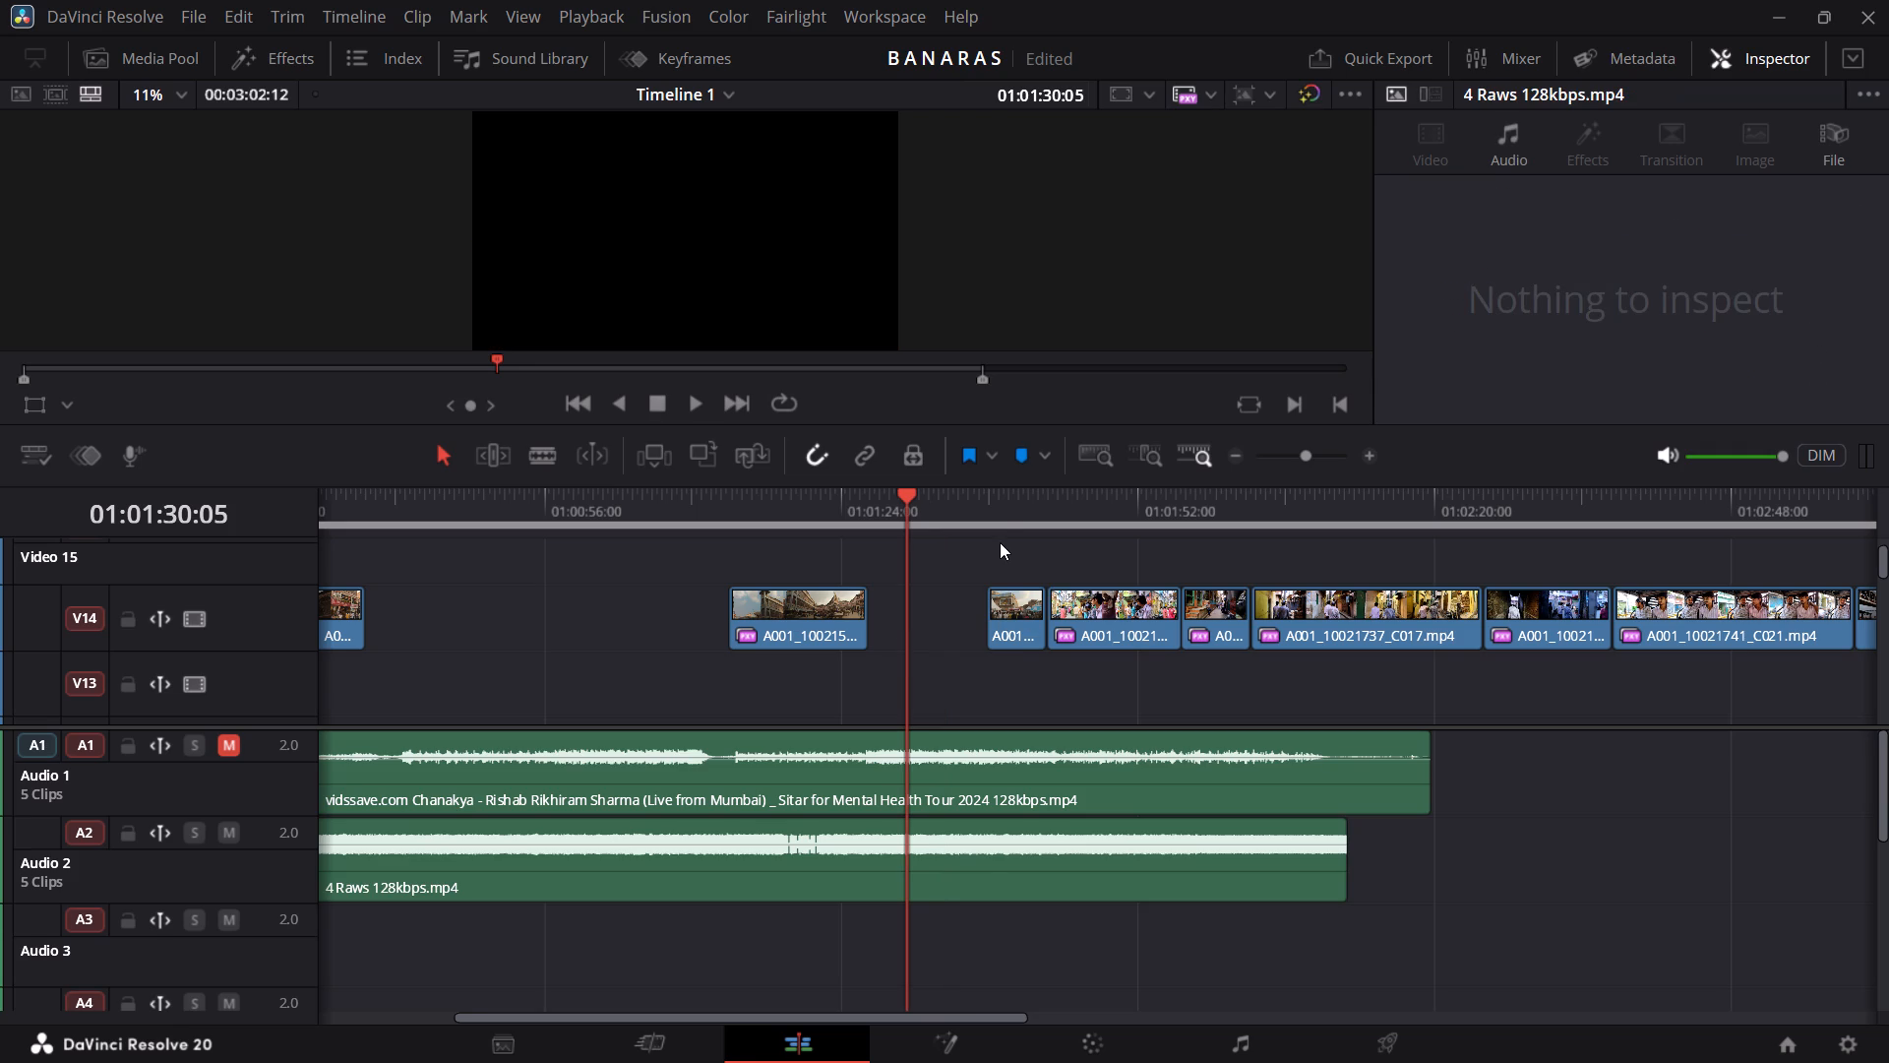
Check the V14 shots between about 01:01:37 and 01:01:58 and delete the A001_10021726_C013.mp4 clip, leaving its gap open.
{"action": "left_click", "coordinate": [1000, 515]}
{"action": "scroll", "coordinate": [1000, 515], "scroll_direction": "left", "scroll_amount": 1}
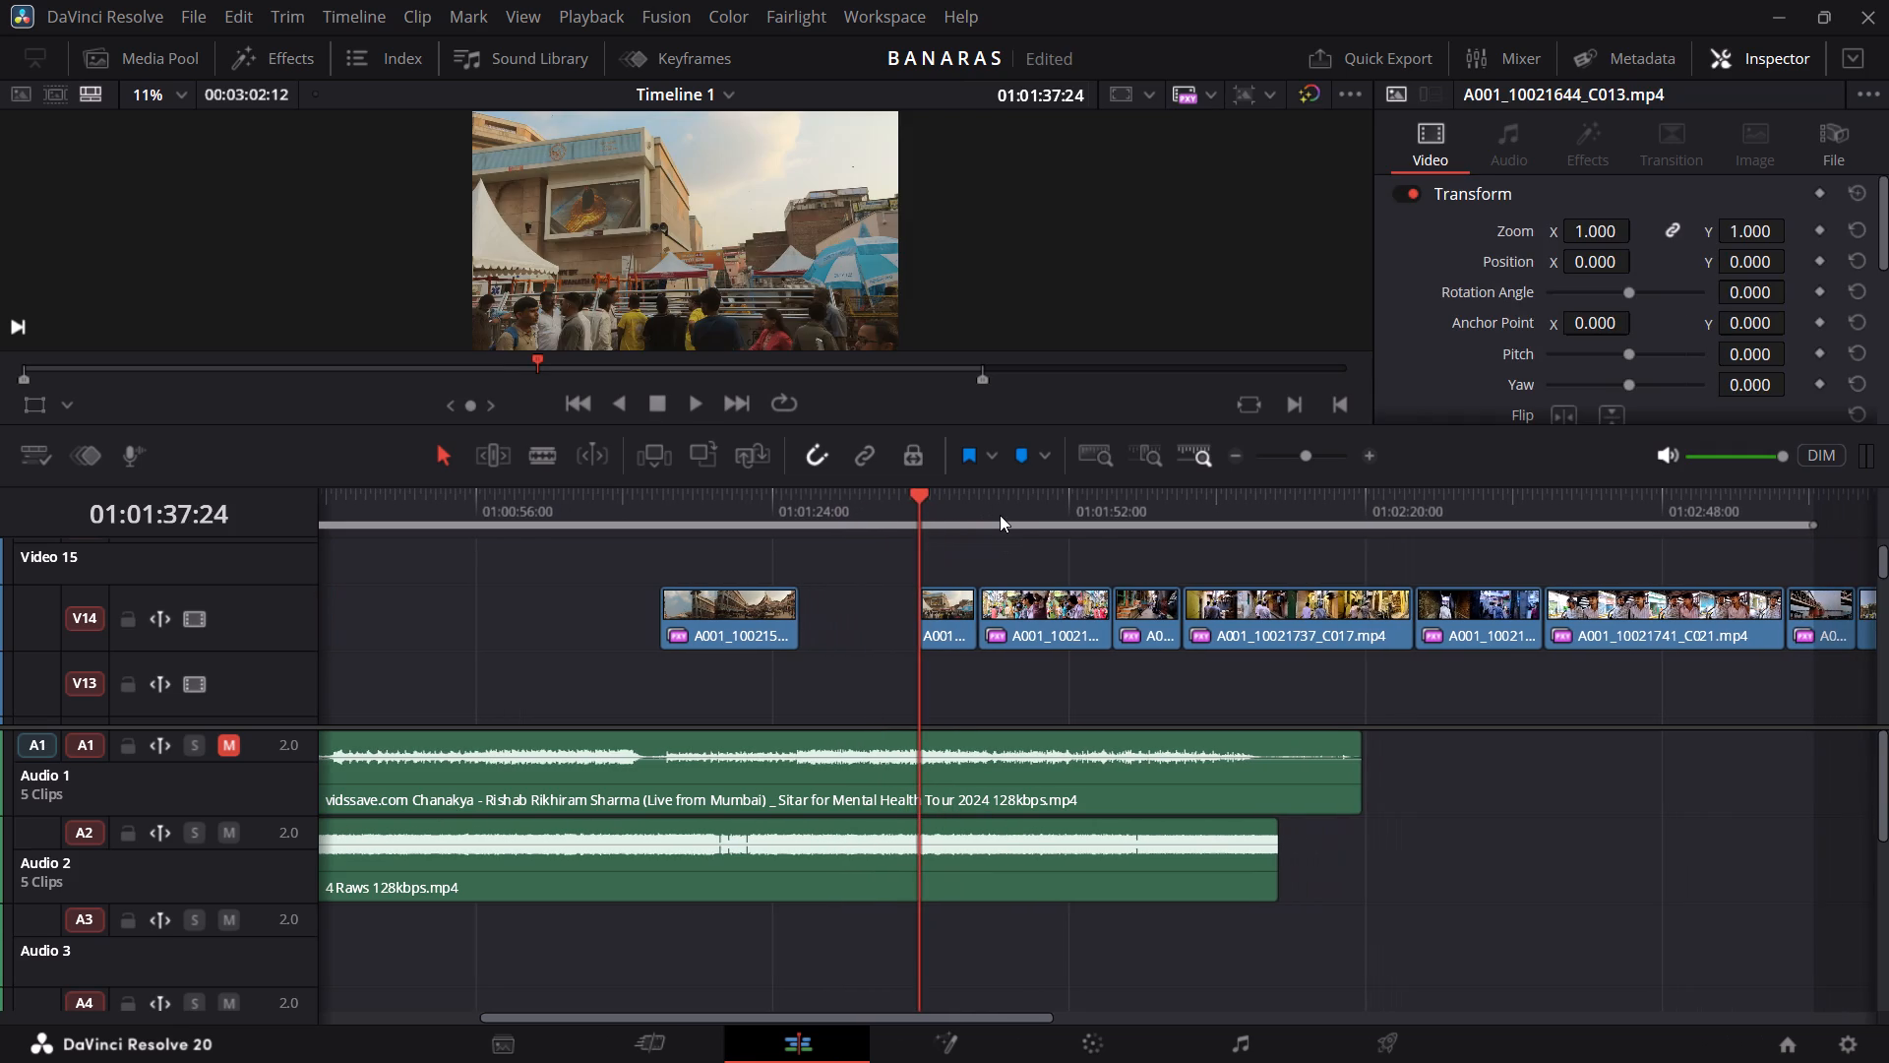
{"action": "left_click", "coordinate": [944, 507]}
{"action": "left_click", "coordinate": [1013, 495]}
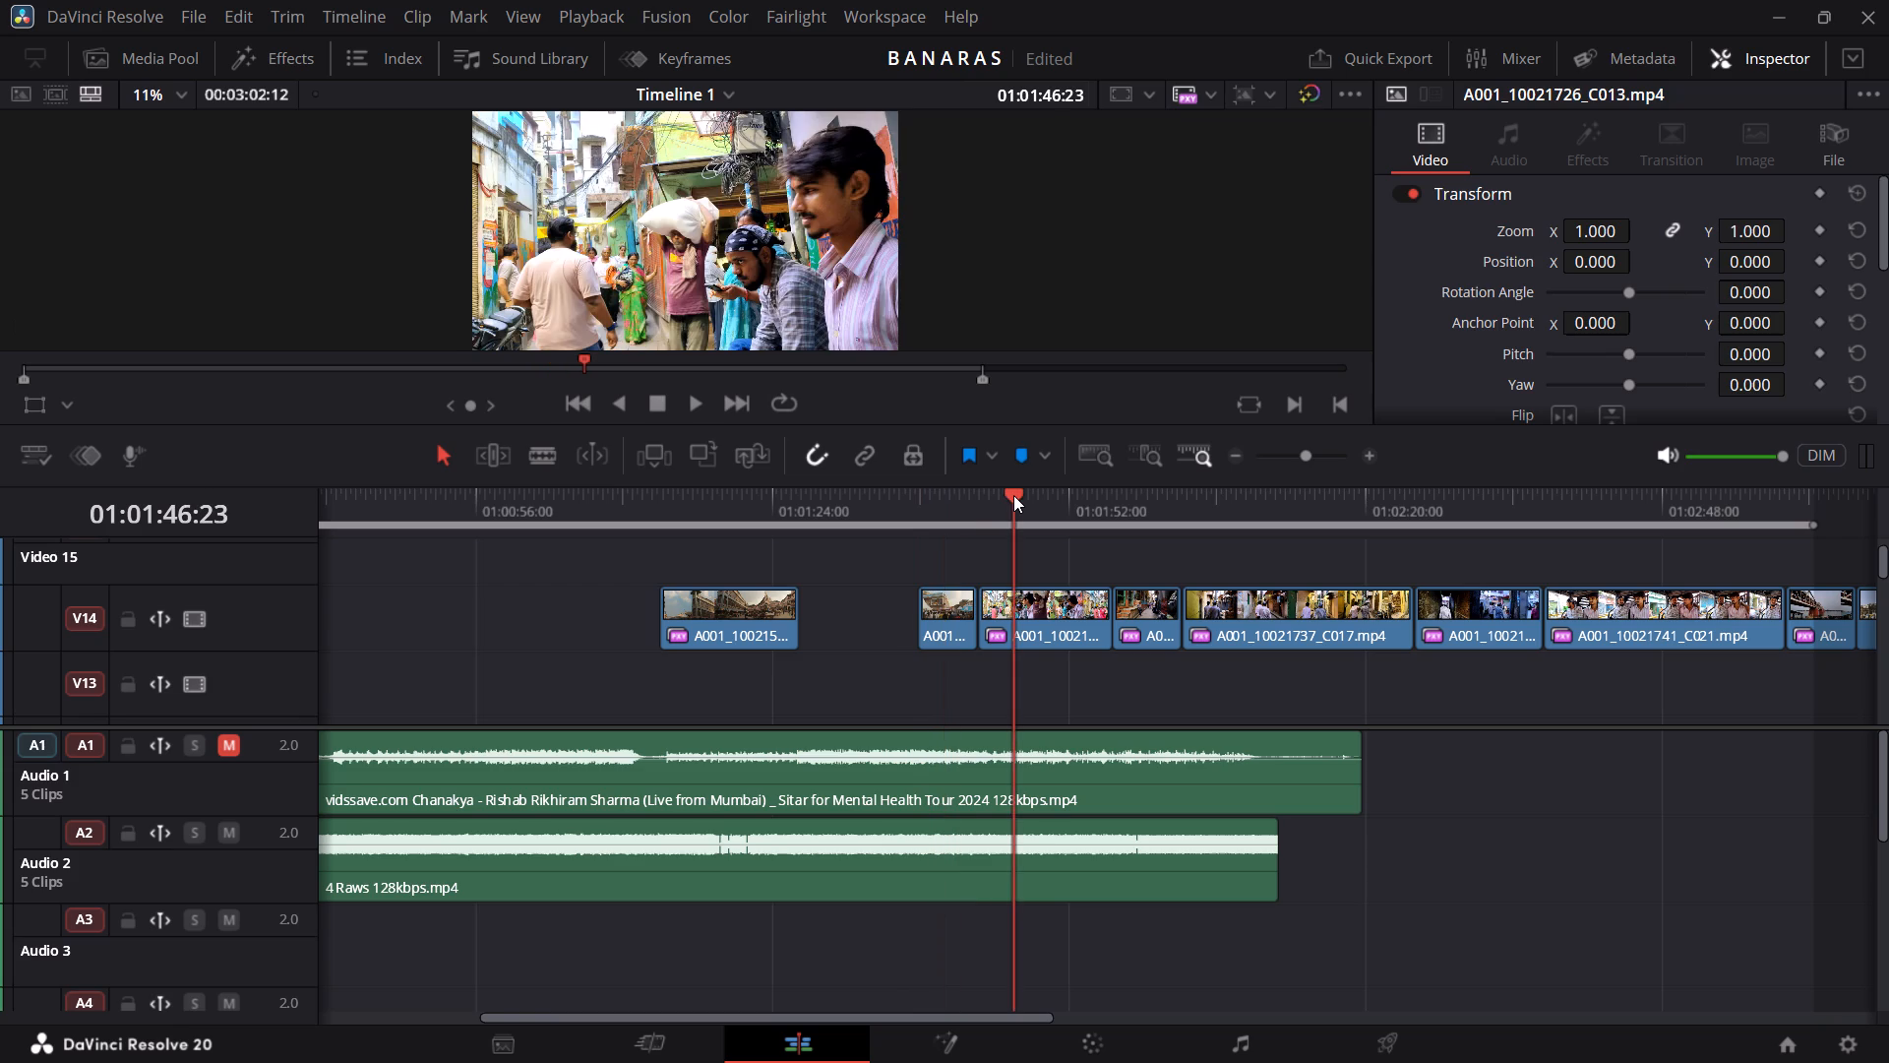
{"action": "scroll", "coordinate": [1013, 495], "scroll_direction": "left", "scroll_amount": 1}
{"action": "left_click", "coordinate": [1013, 495]}
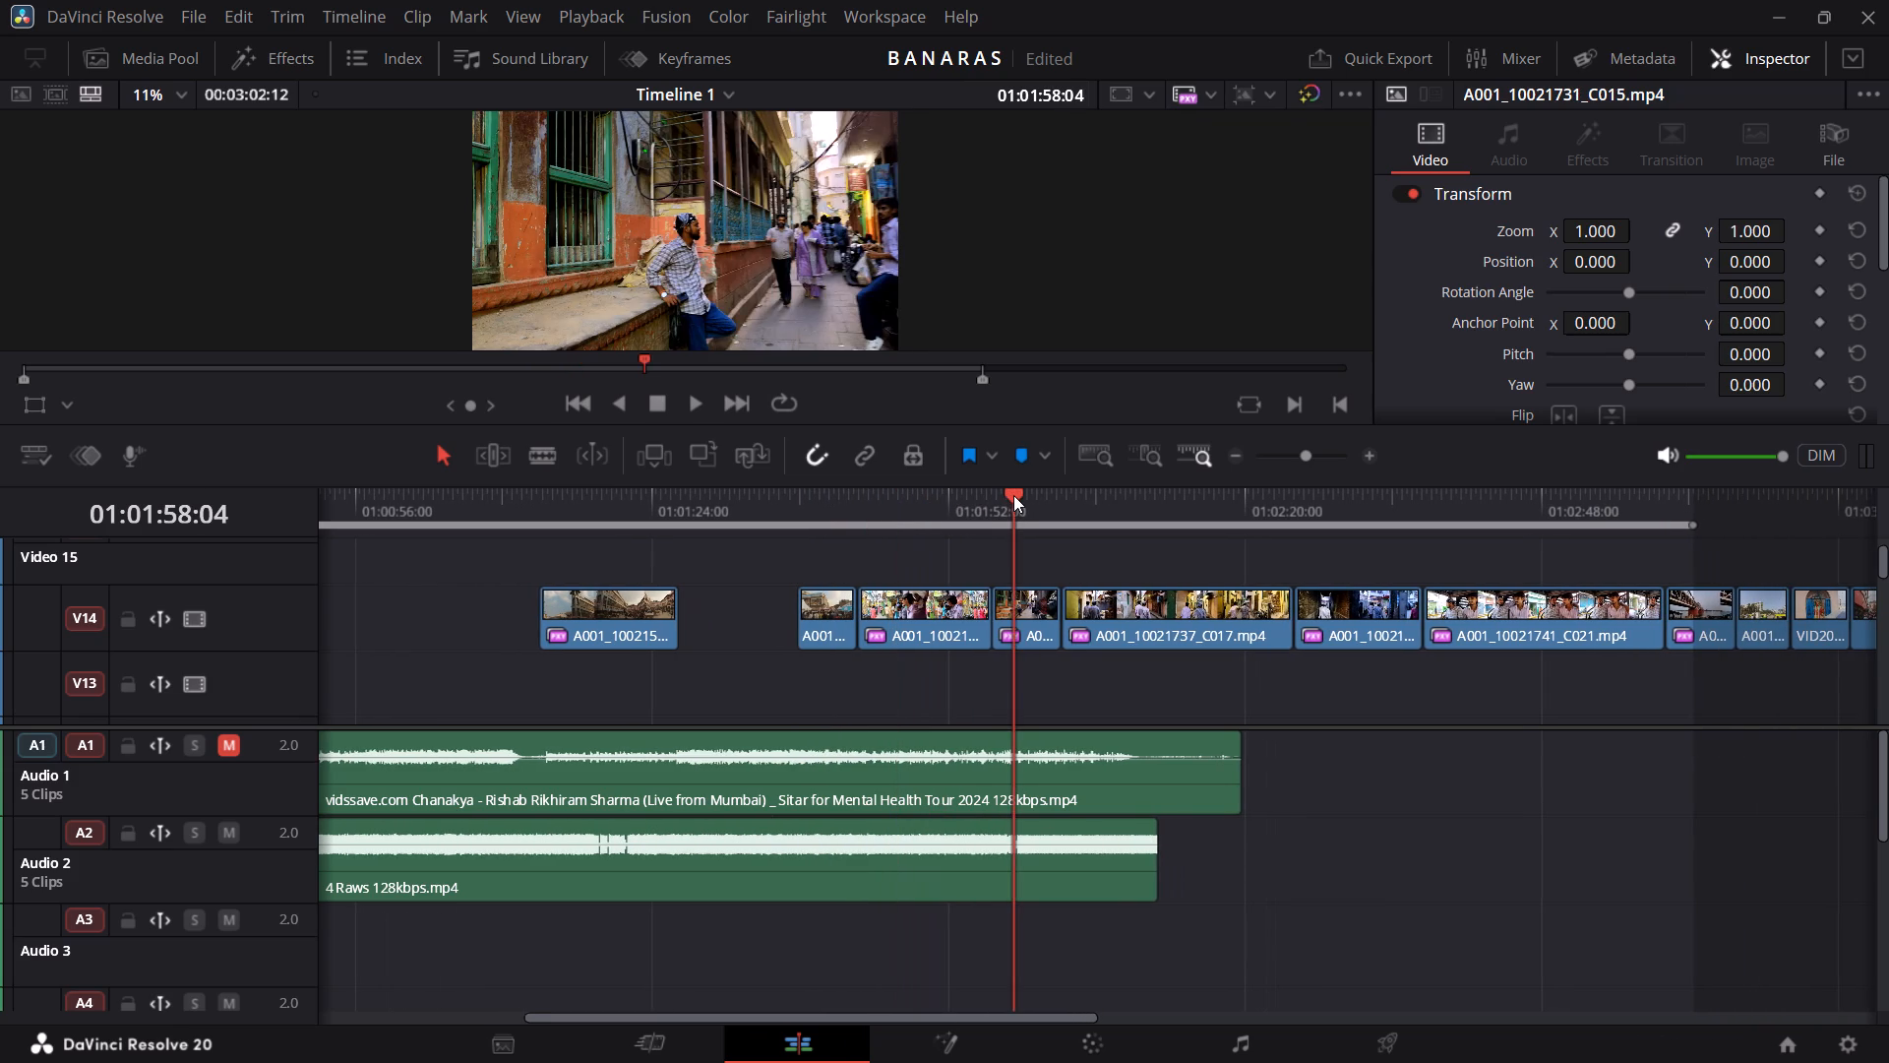
{"action": "scroll", "coordinate": [1013, 495], "scroll_direction": "left", "scroll_amount": 1}
{"action": "left_click", "coordinate": [891, 633]}
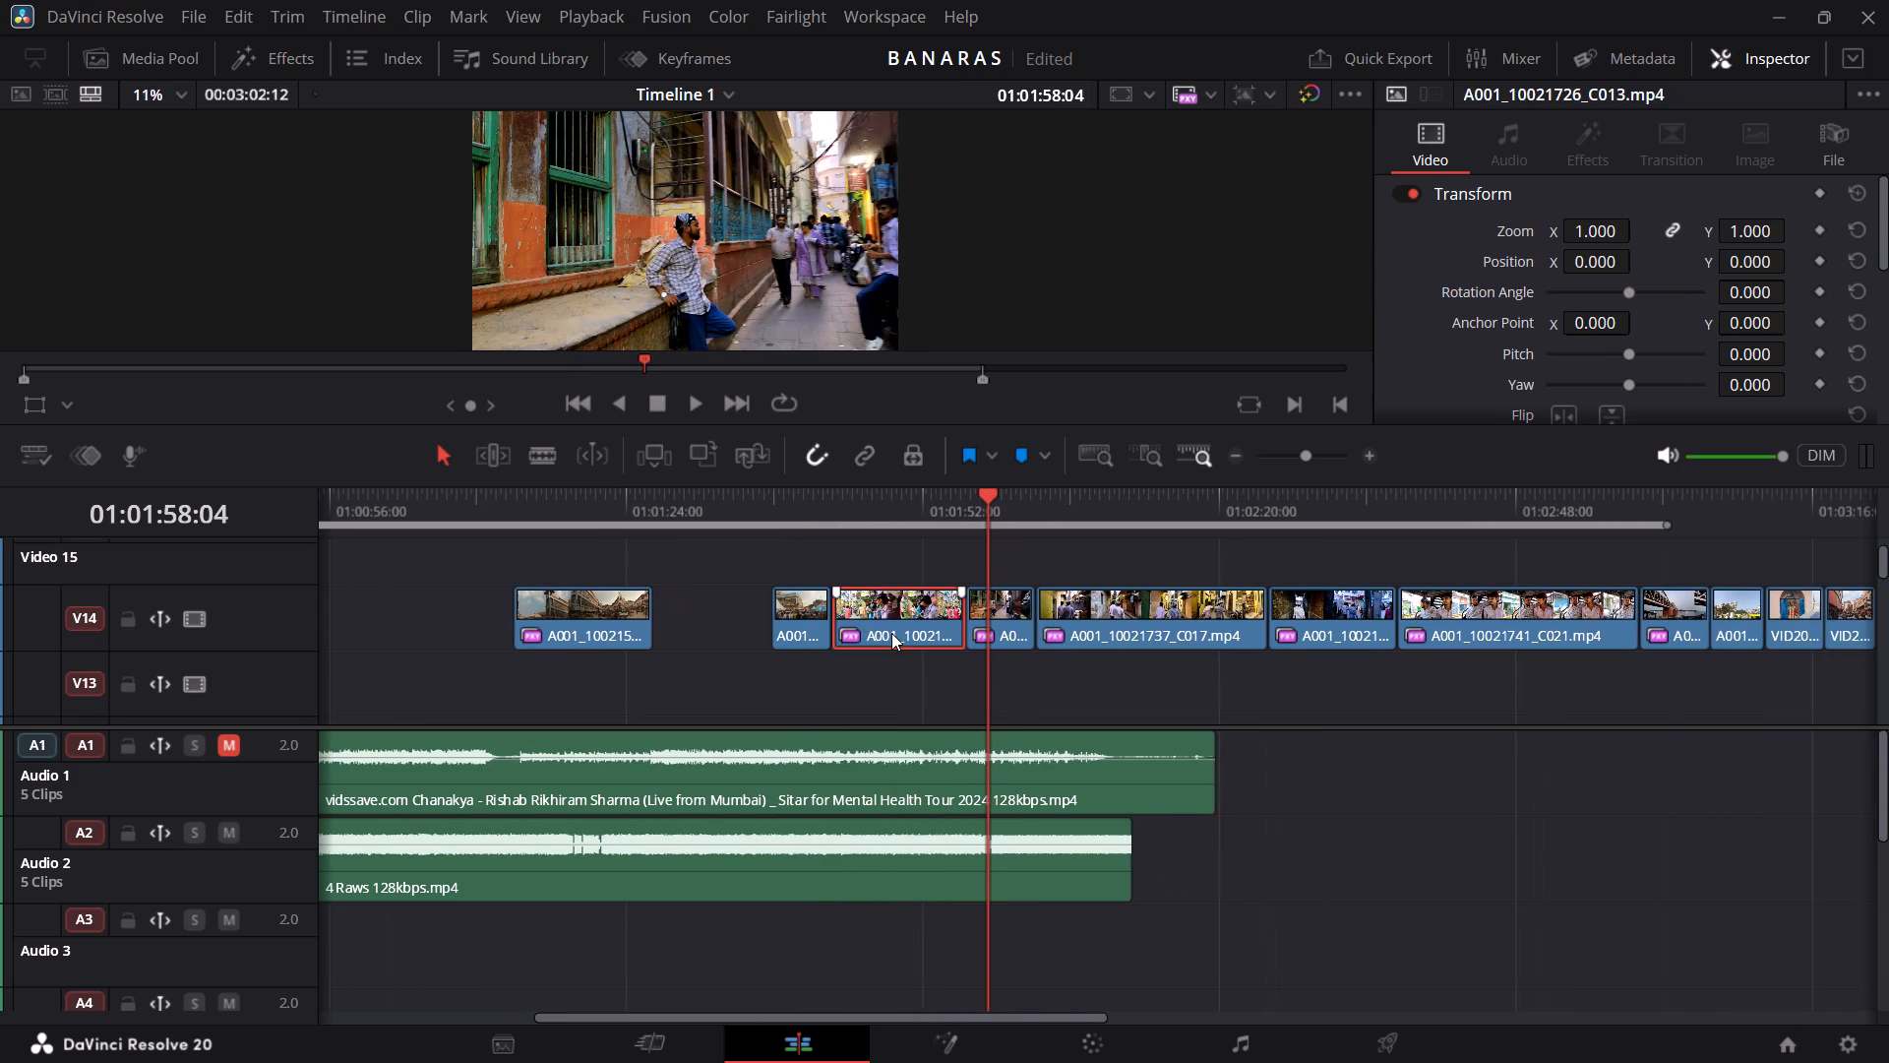
{"action": "key", "text": "BackSpace"}
Check the V14 shots between about 01:02:06 and 01:02:30 and delete the A001_10021737_C017.mp4 clip, leaving its gap open.
{"action": "scroll", "coordinate": [891, 633], "scroll_direction": "left", "scroll_amount": 1}
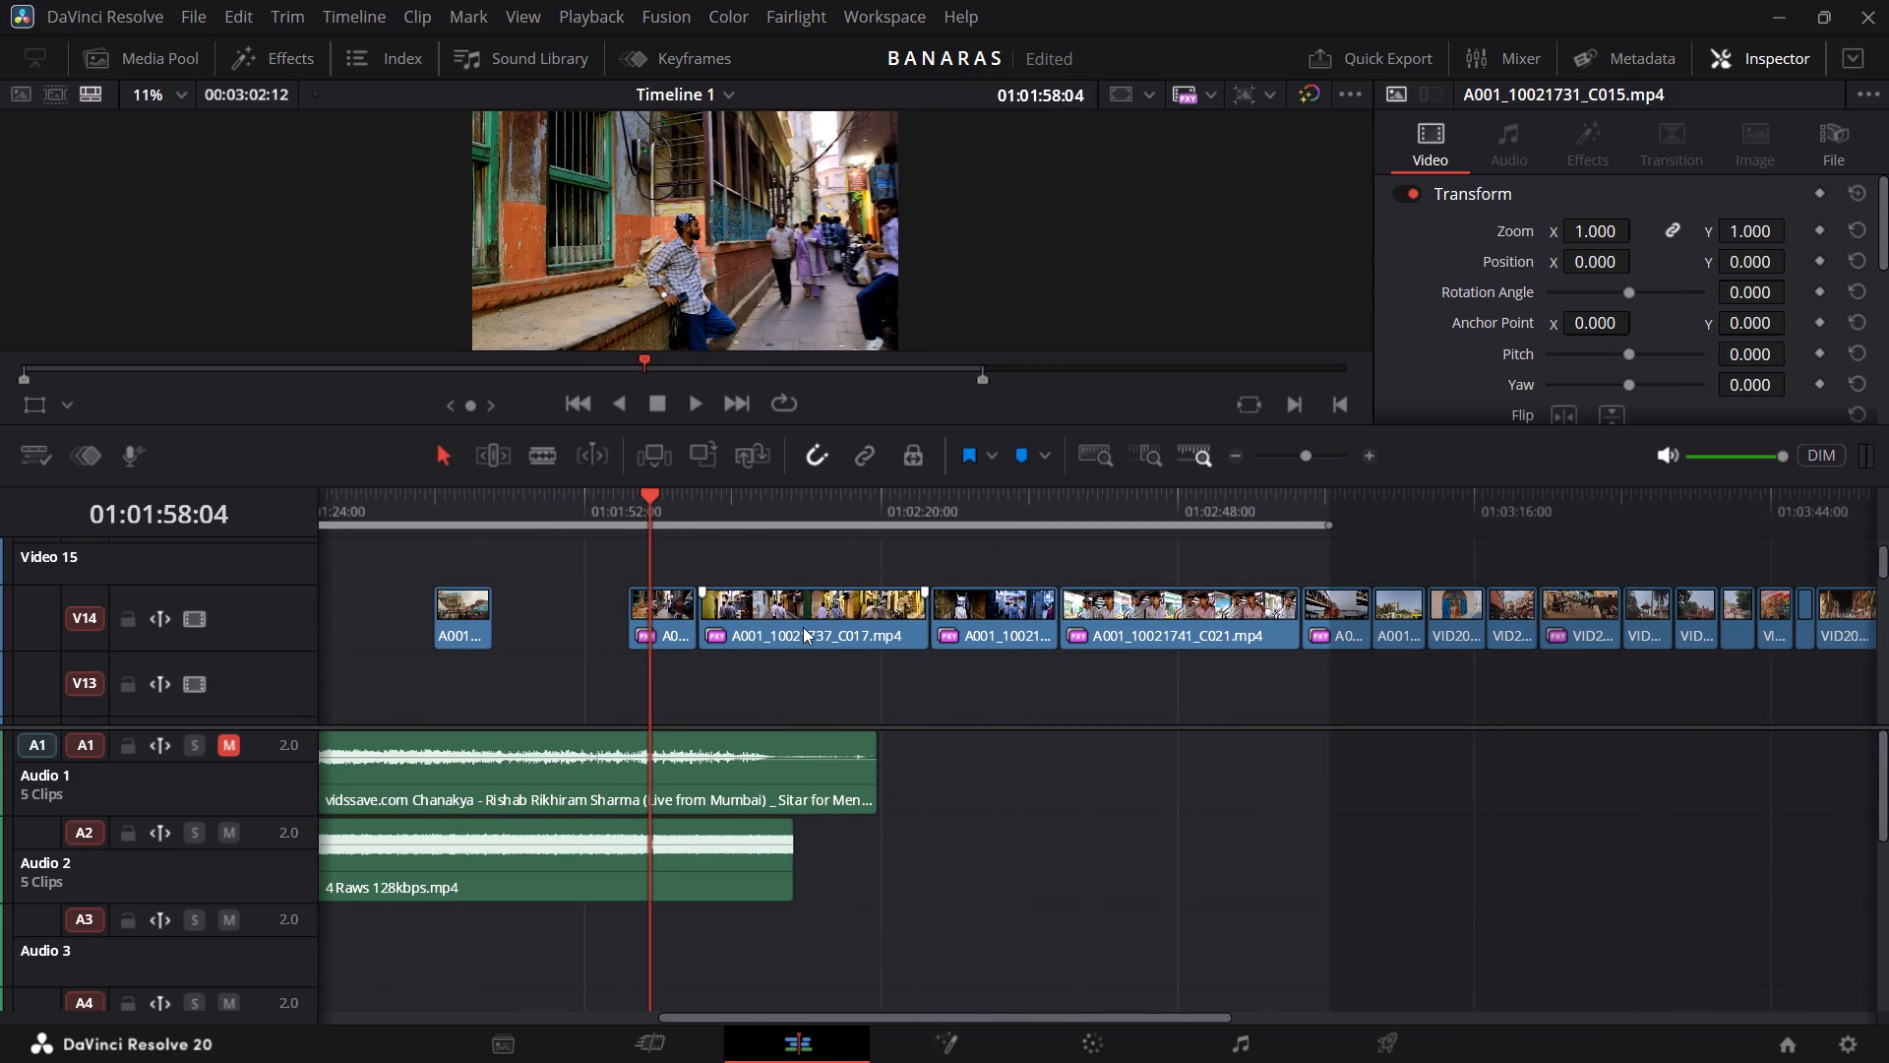
{"action": "left_click", "coordinate": [803, 627]}
{"action": "left_click", "coordinate": [736, 511]}
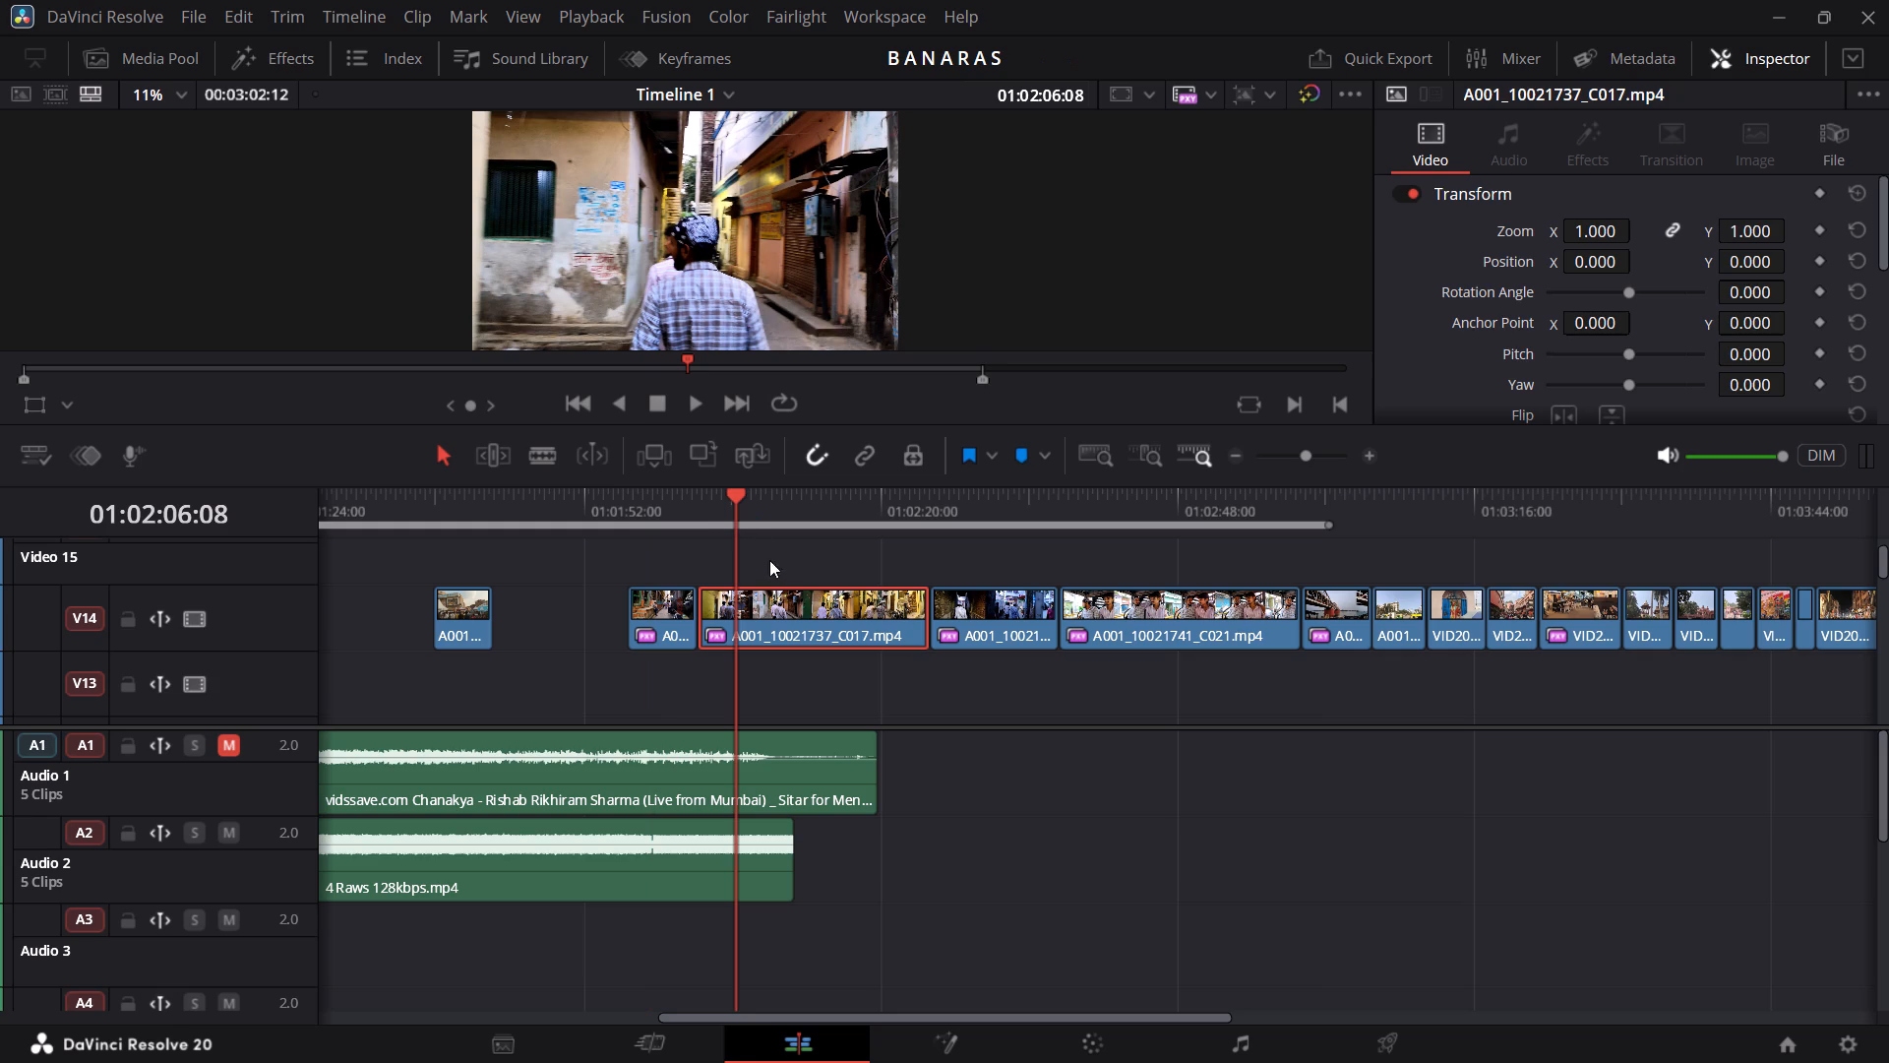
{"action": "left_click", "coordinate": [990, 504]}
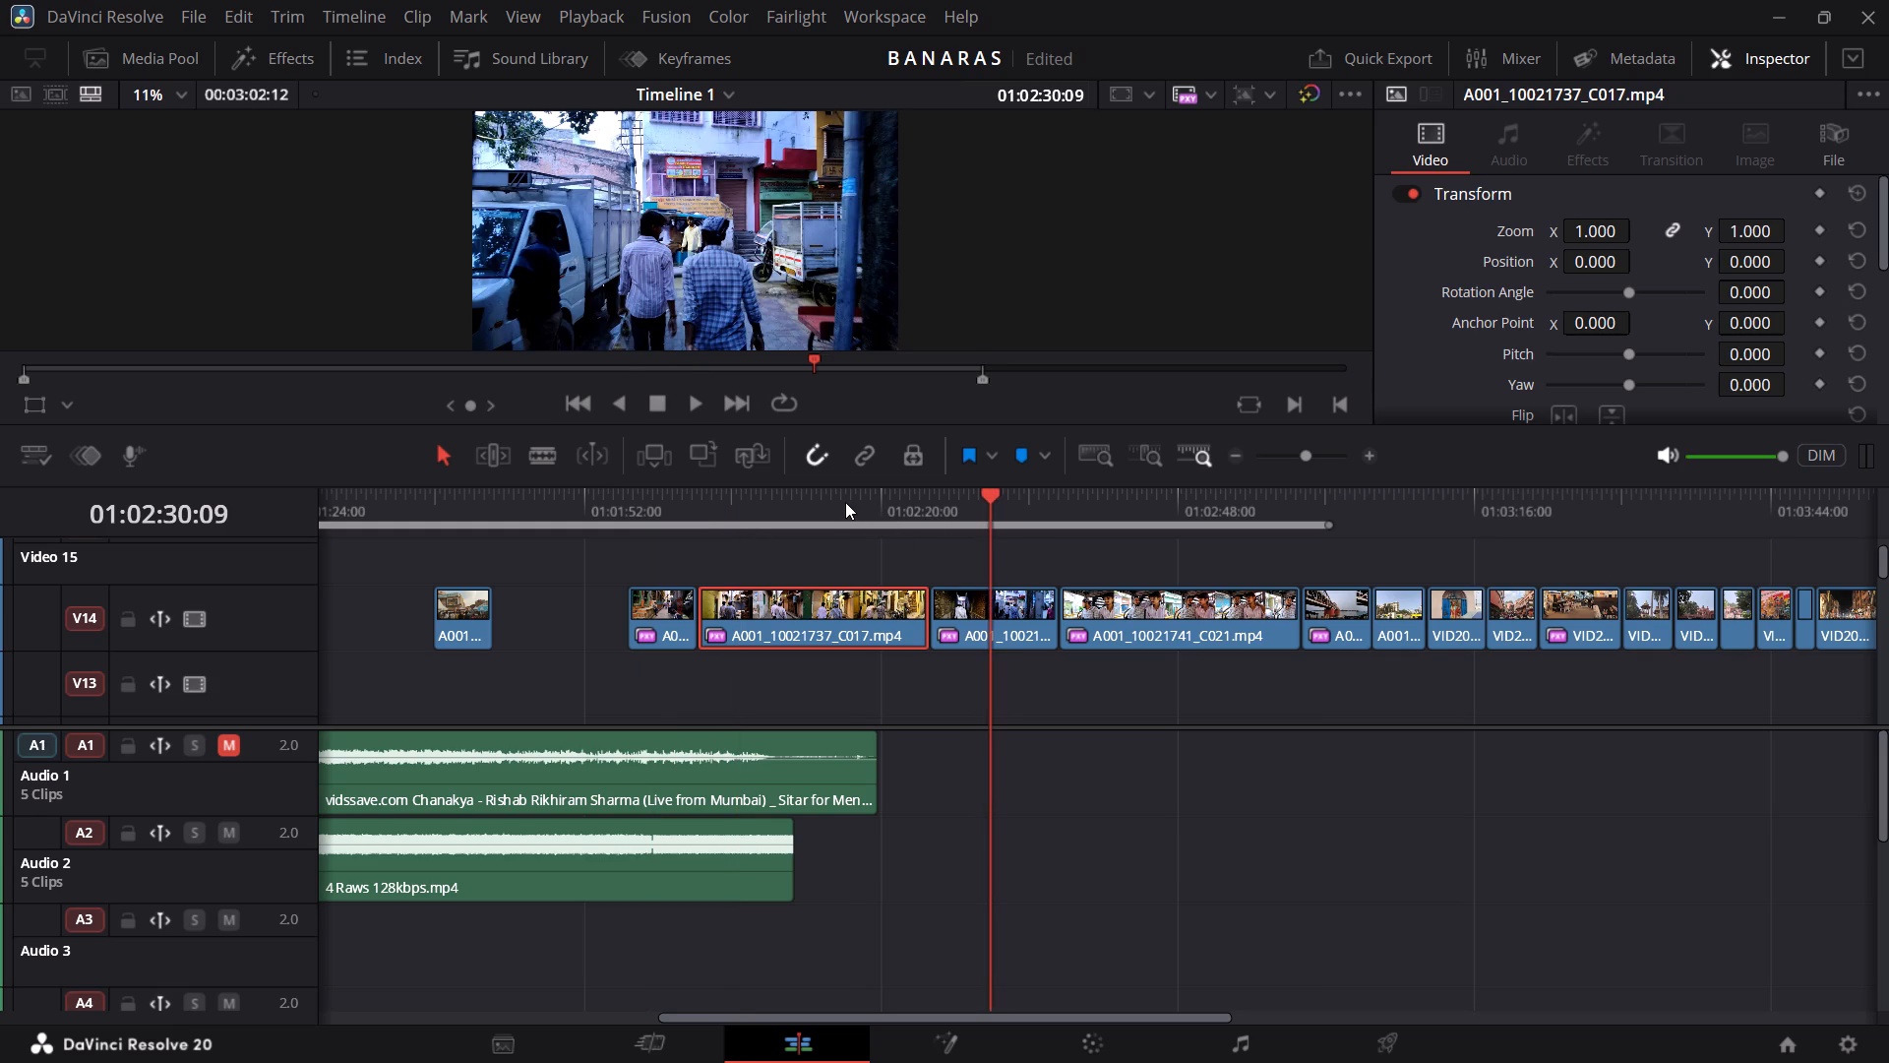
{"action": "left_click", "coordinate": [845, 502]}
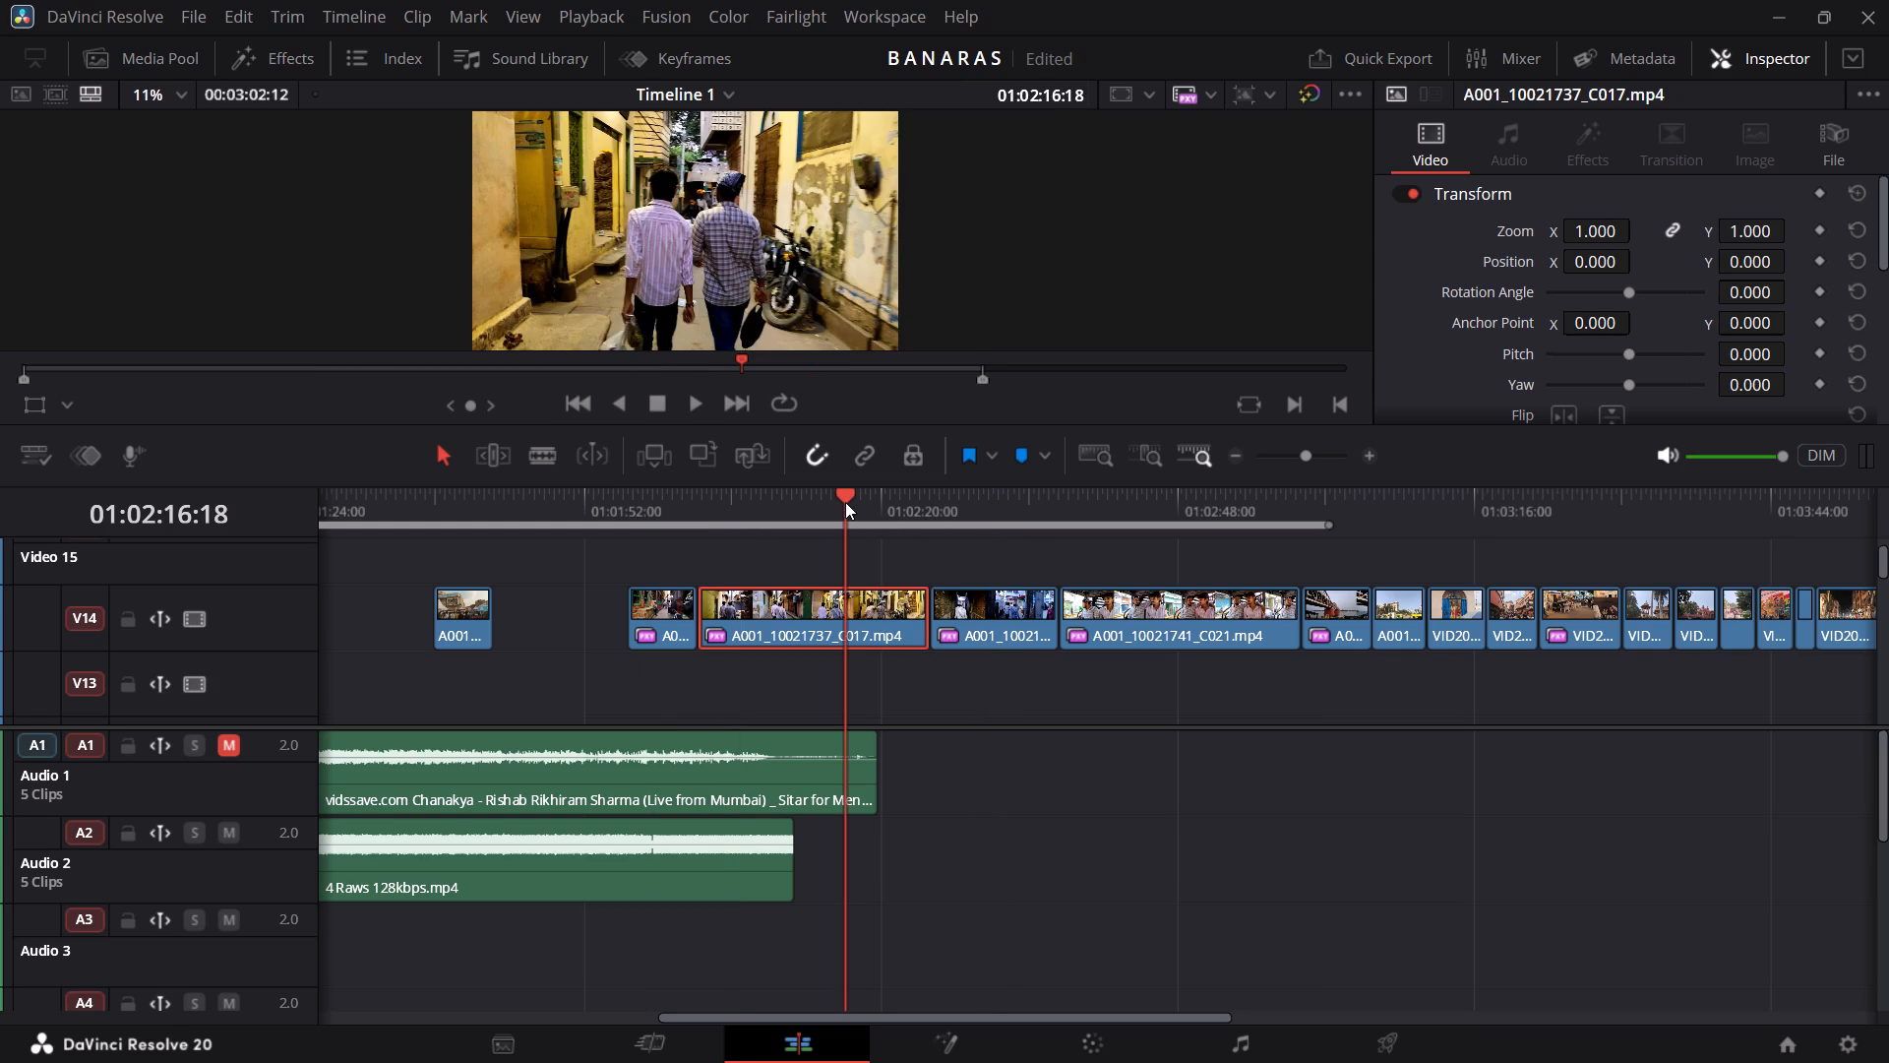
{"action": "key", "text": "BackSpace"}
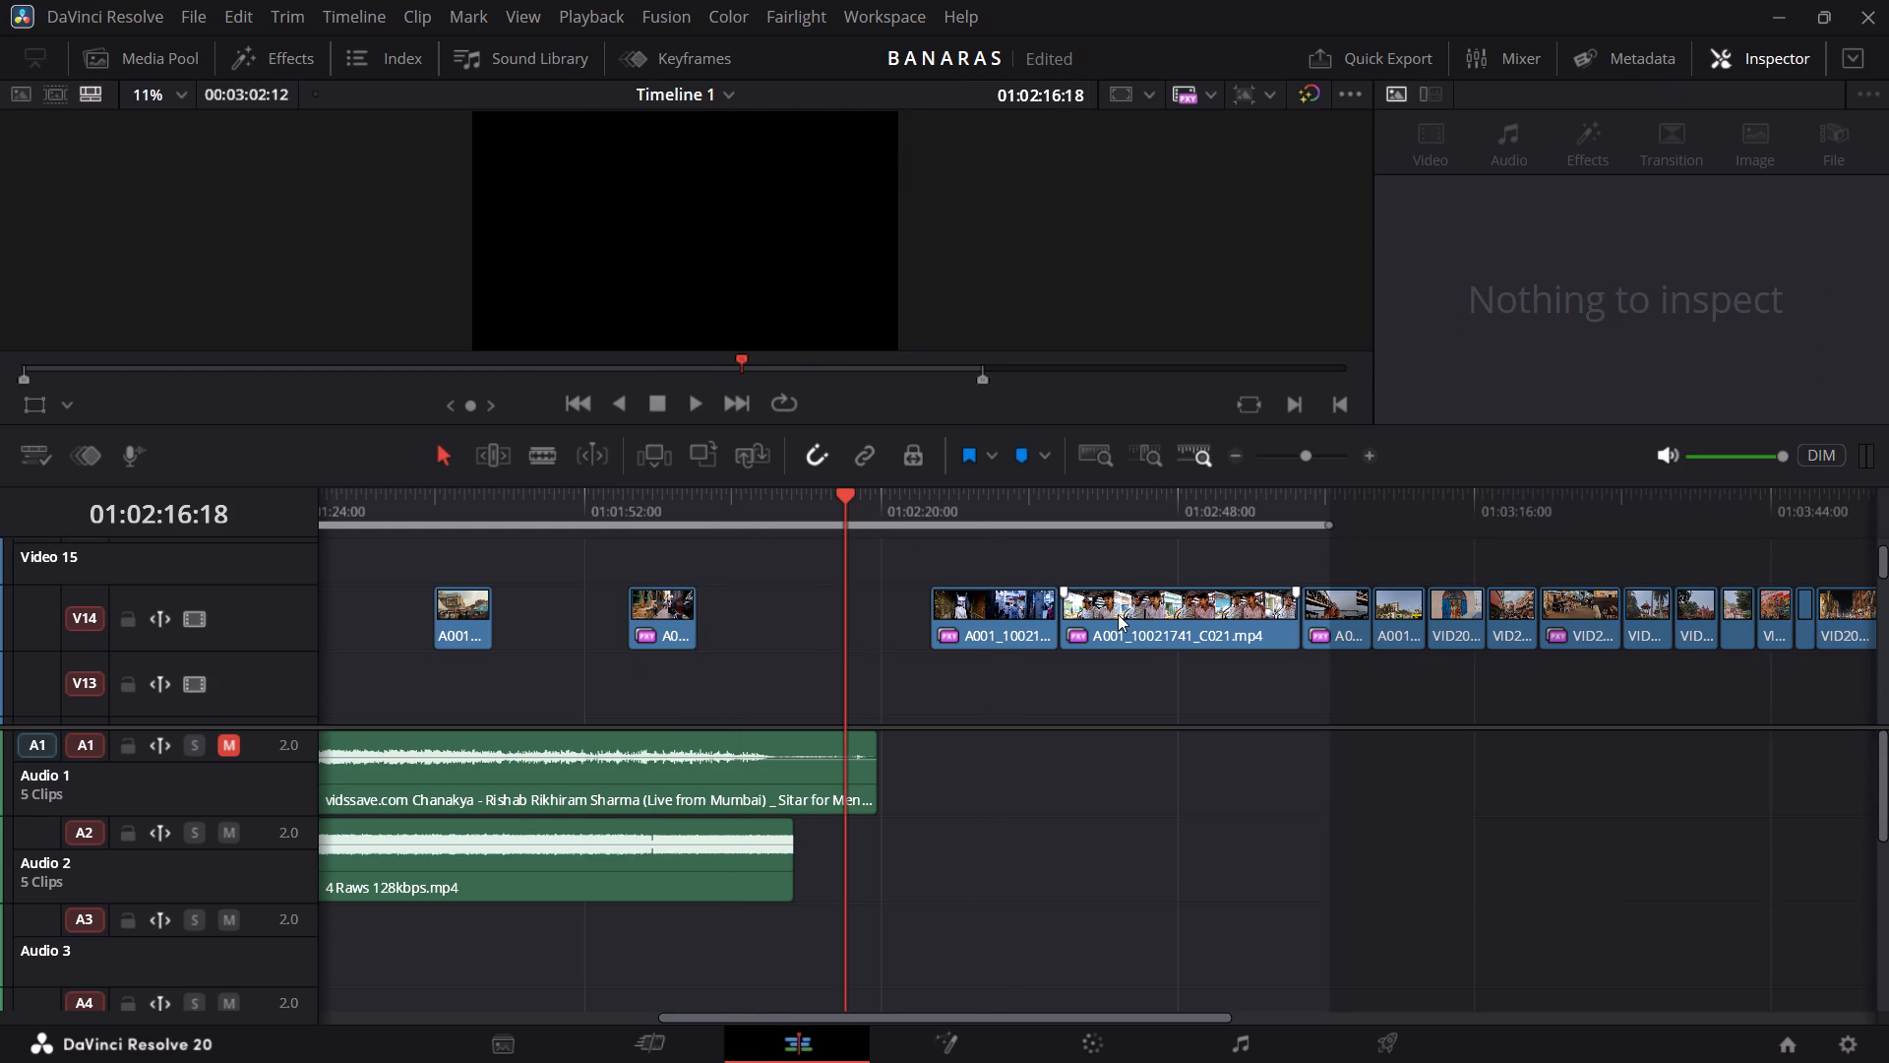
Check the V14 shots between about 01:03:02 and 01:03:08 and delete the A001_10030935_C026.mp4 clip, leaving its gap open.
{"action": "scroll", "coordinate": [1118, 614], "scroll_direction": "left", "scroll_amount": 1}
{"action": "left_click", "coordinate": [1035, 526]}
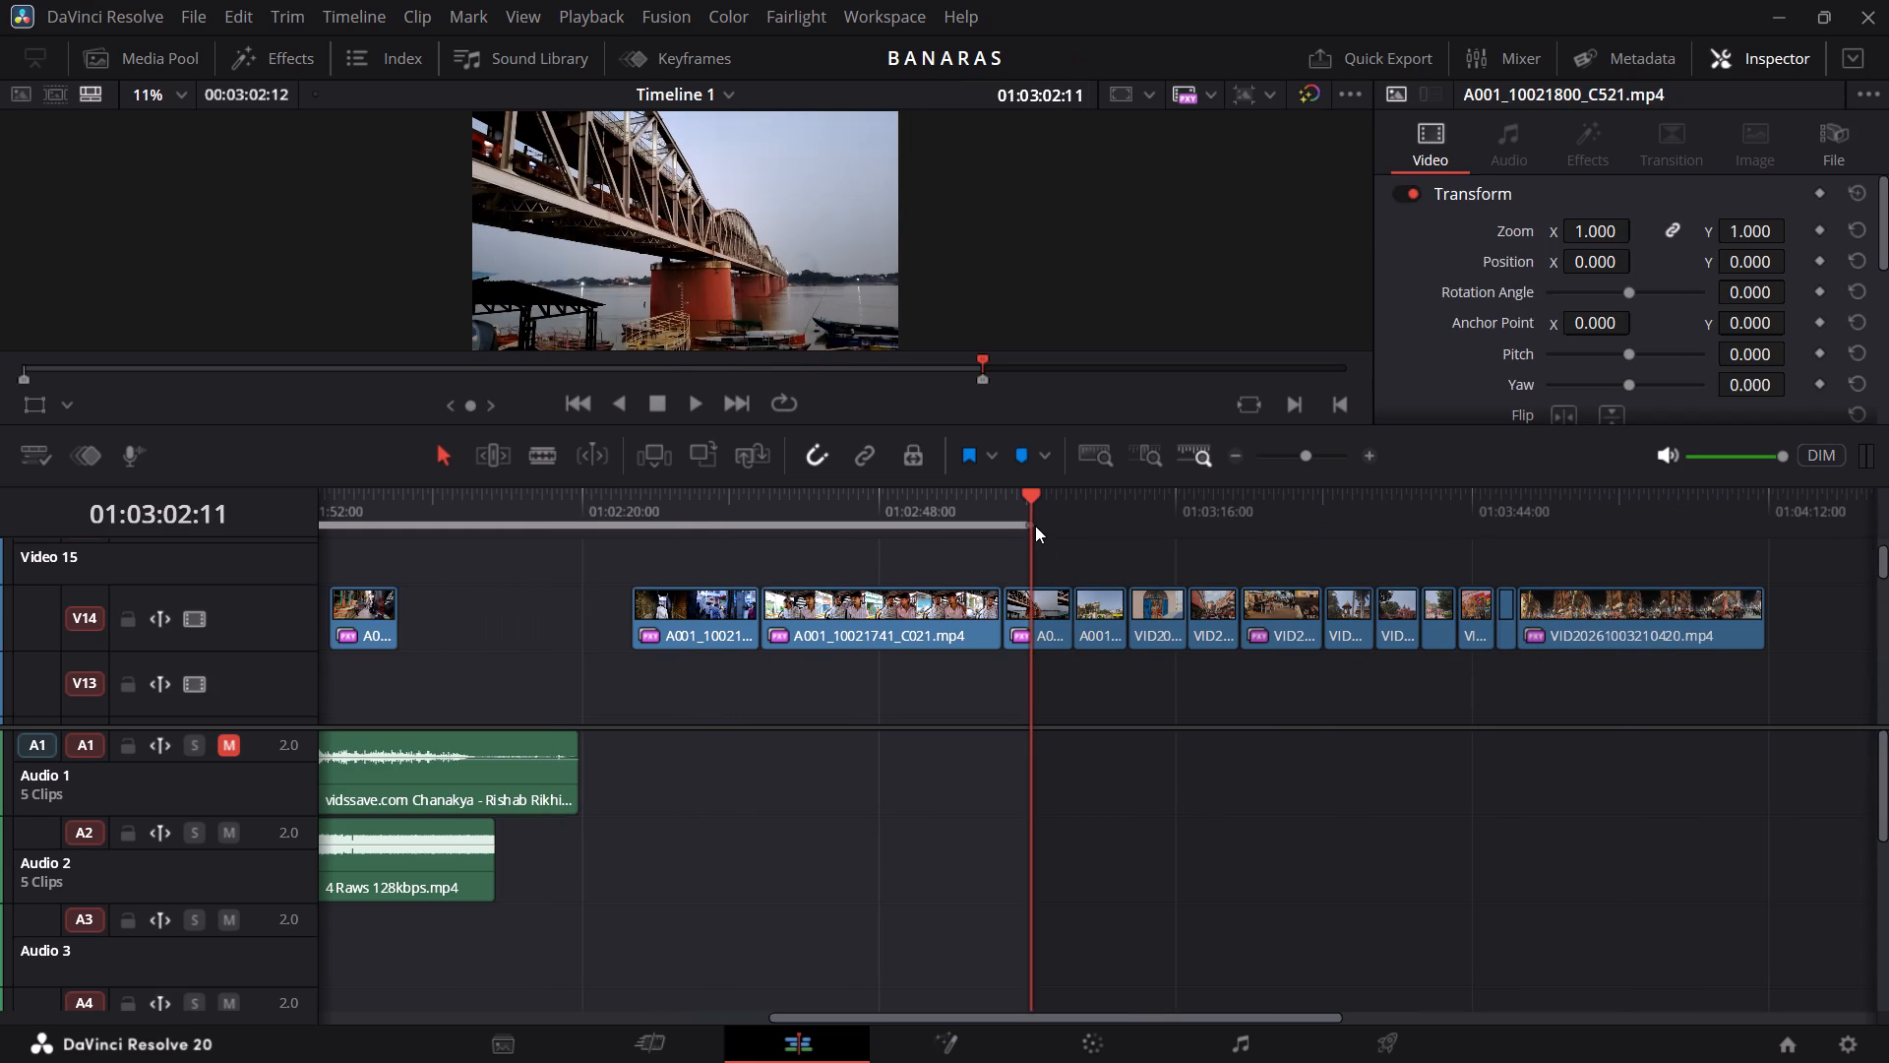
{"action": "left_click", "coordinate": [1102, 486]}
{"action": "left_click", "coordinate": [1096, 499]}
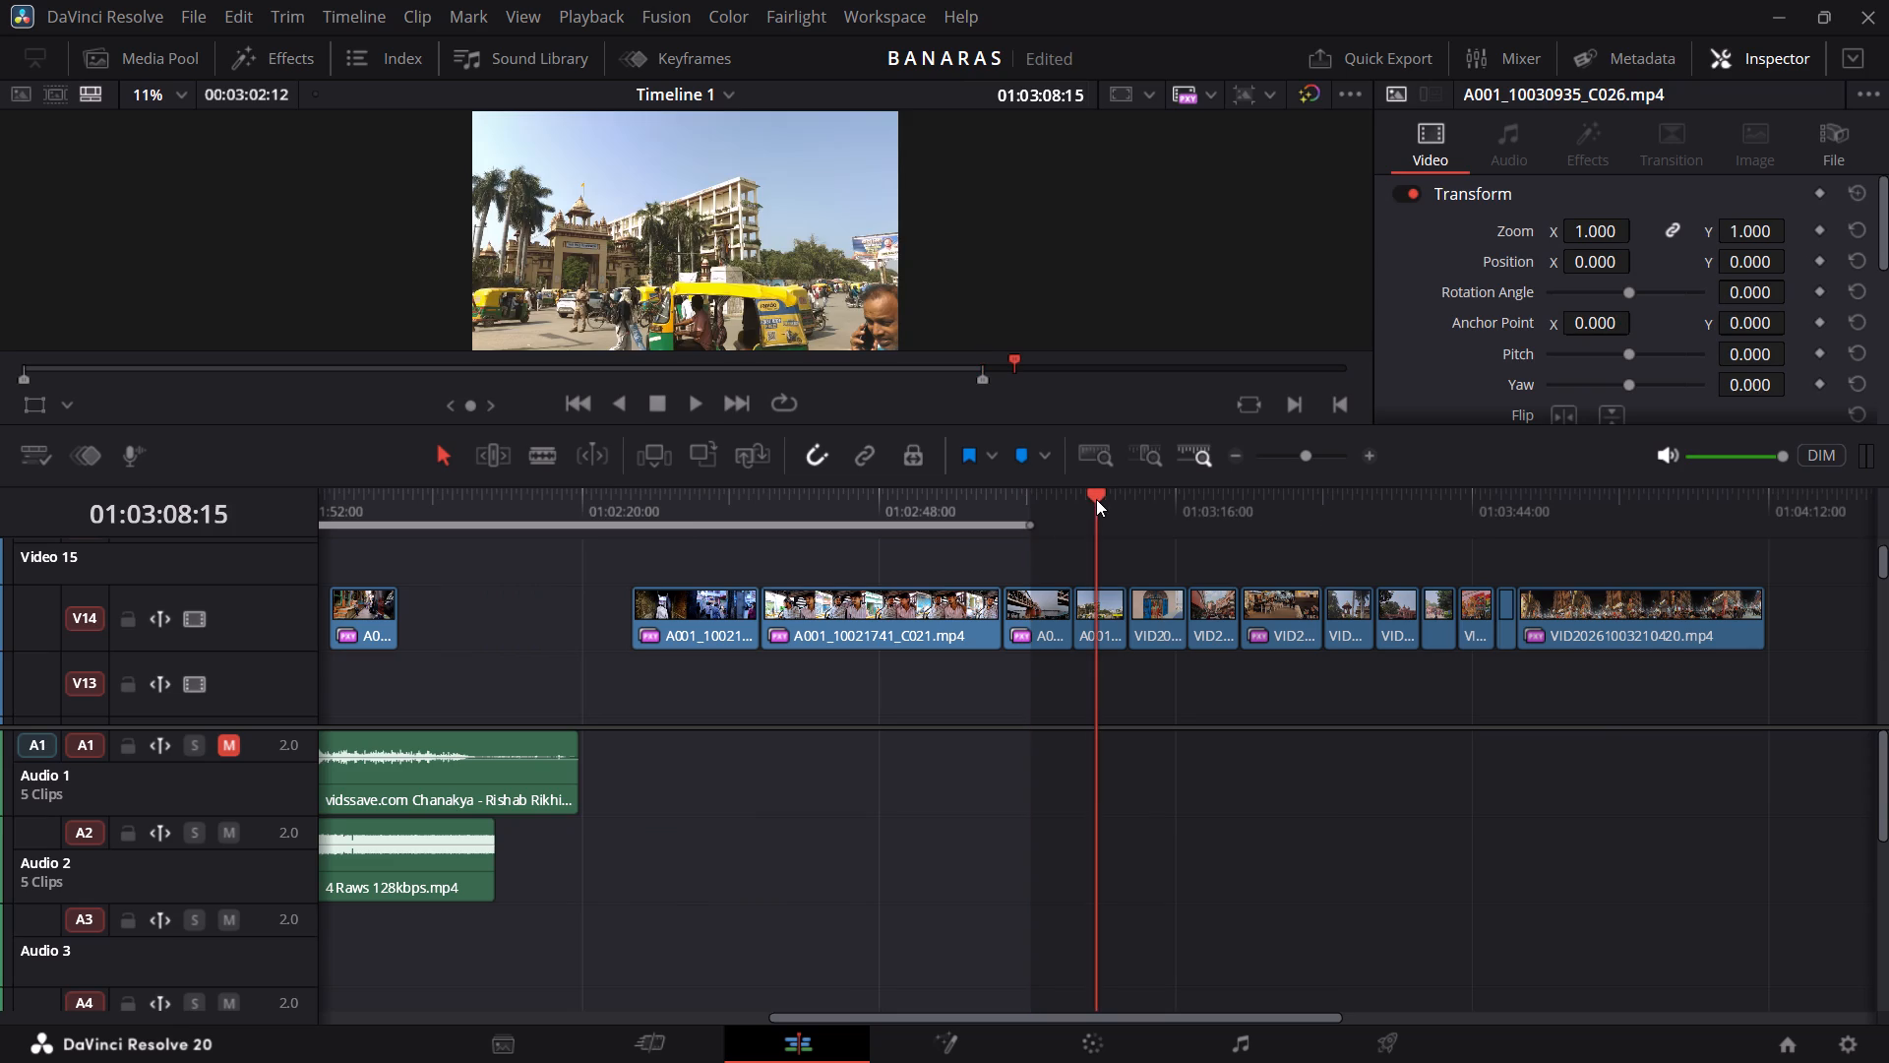
{"action": "left_click", "coordinate": [1095, 603]}
{"action": "key", "text": "BackSpace"}
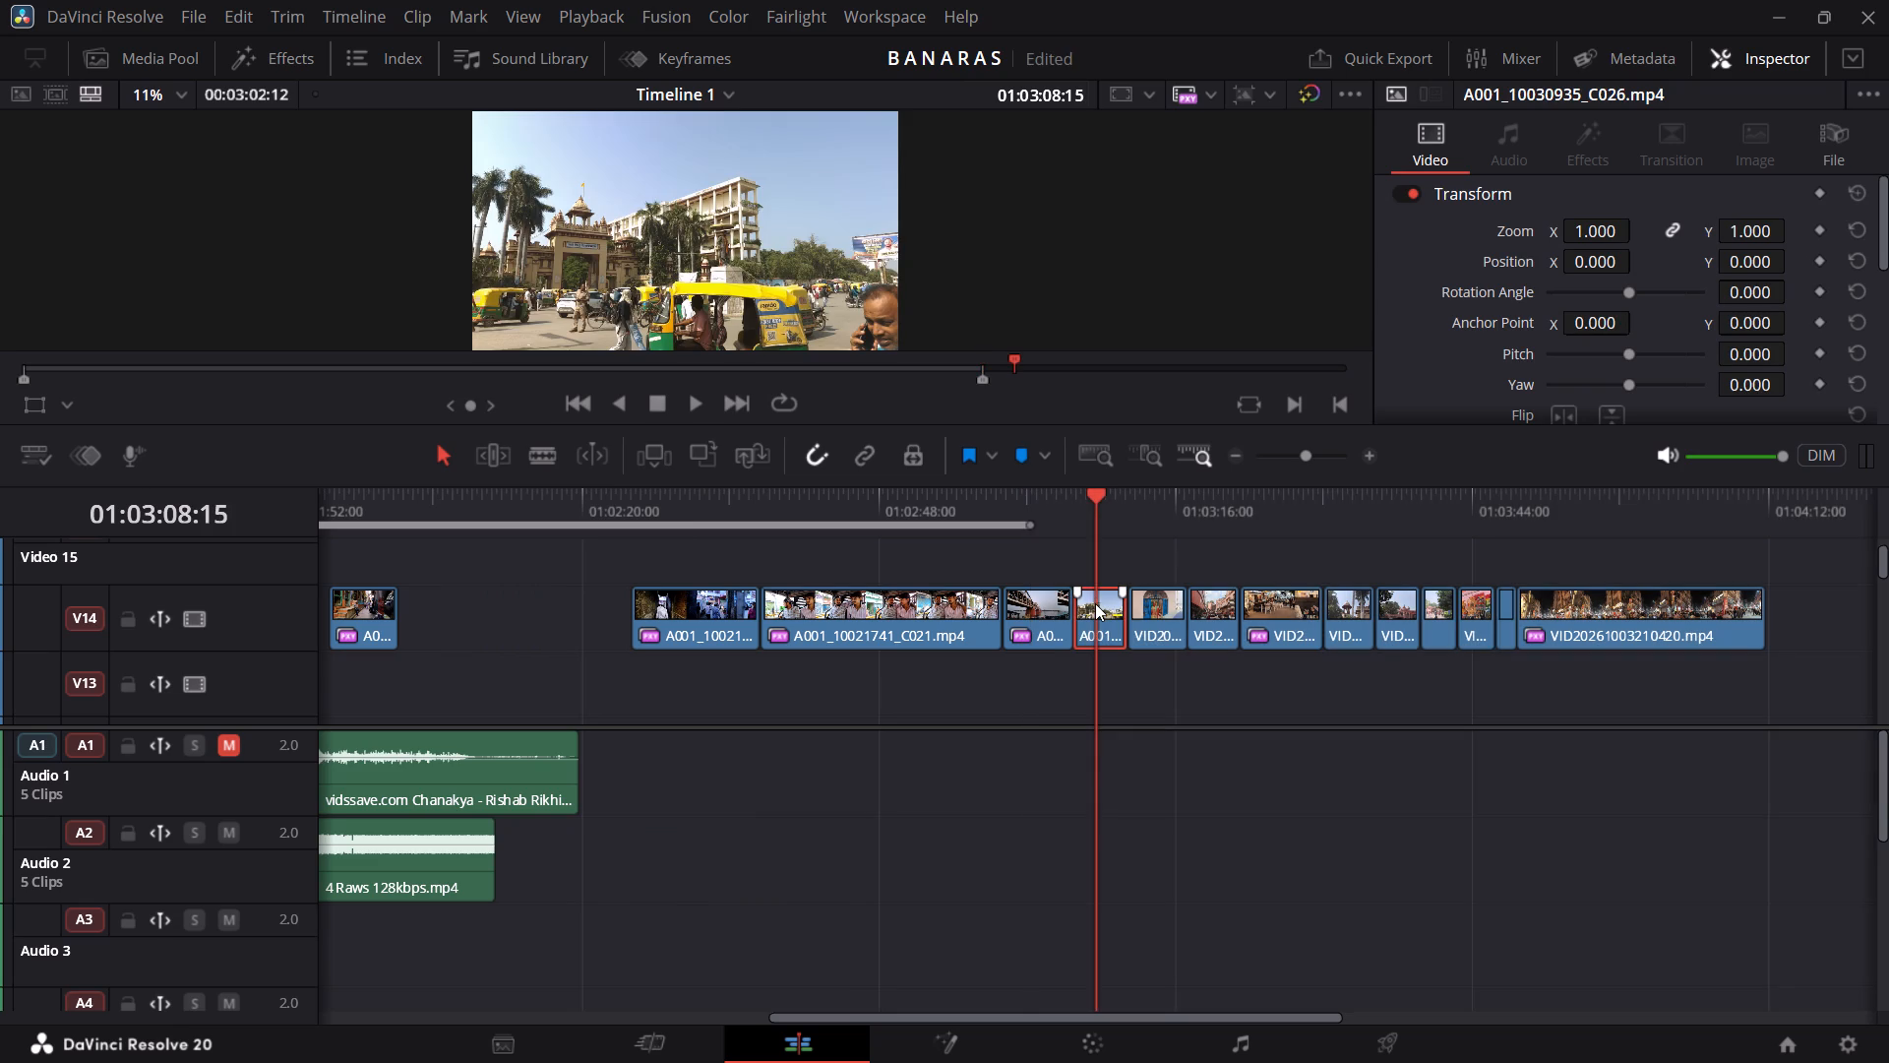
{"action": "left_click", "coordinate": [1160, 501]}
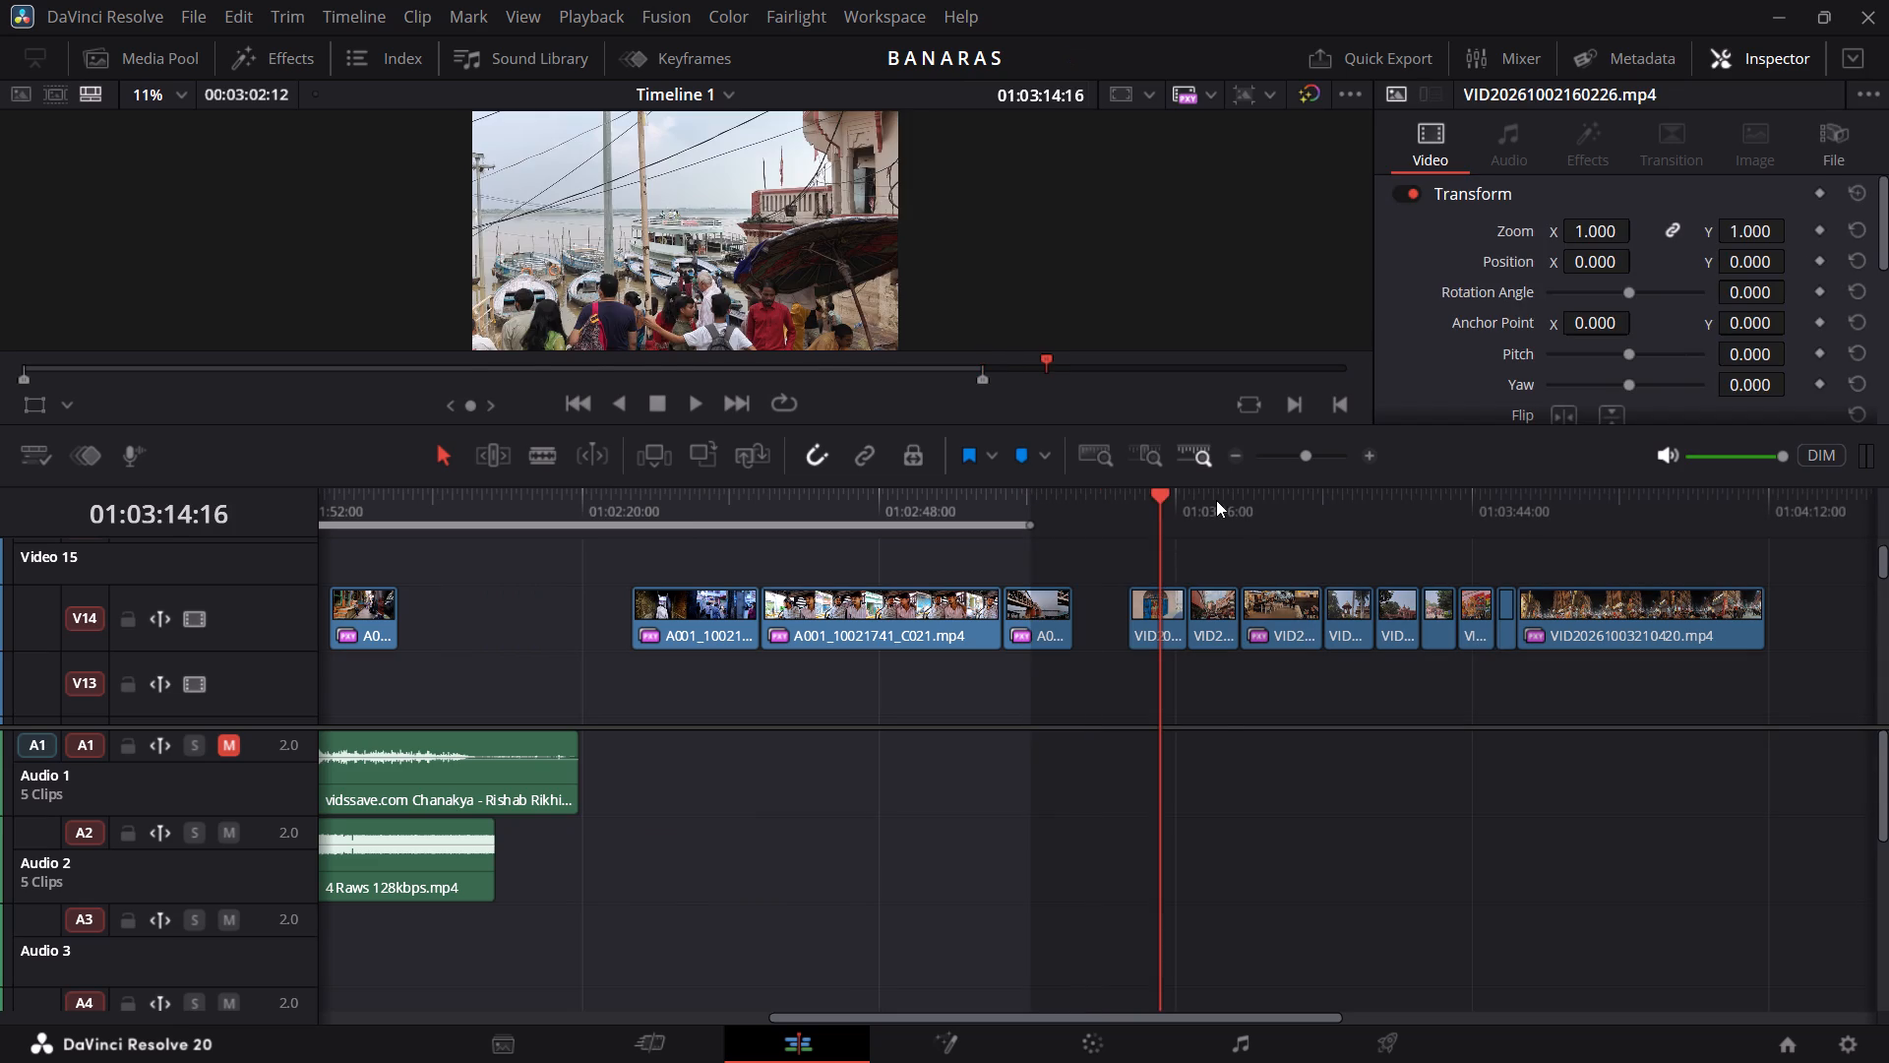
{"action": "left_click", "coordinate": [1223, 500]}
{"action": "scroll", "coordinate": [1216, 500], "scroll_direction": "left", "scroll_amount": 1}
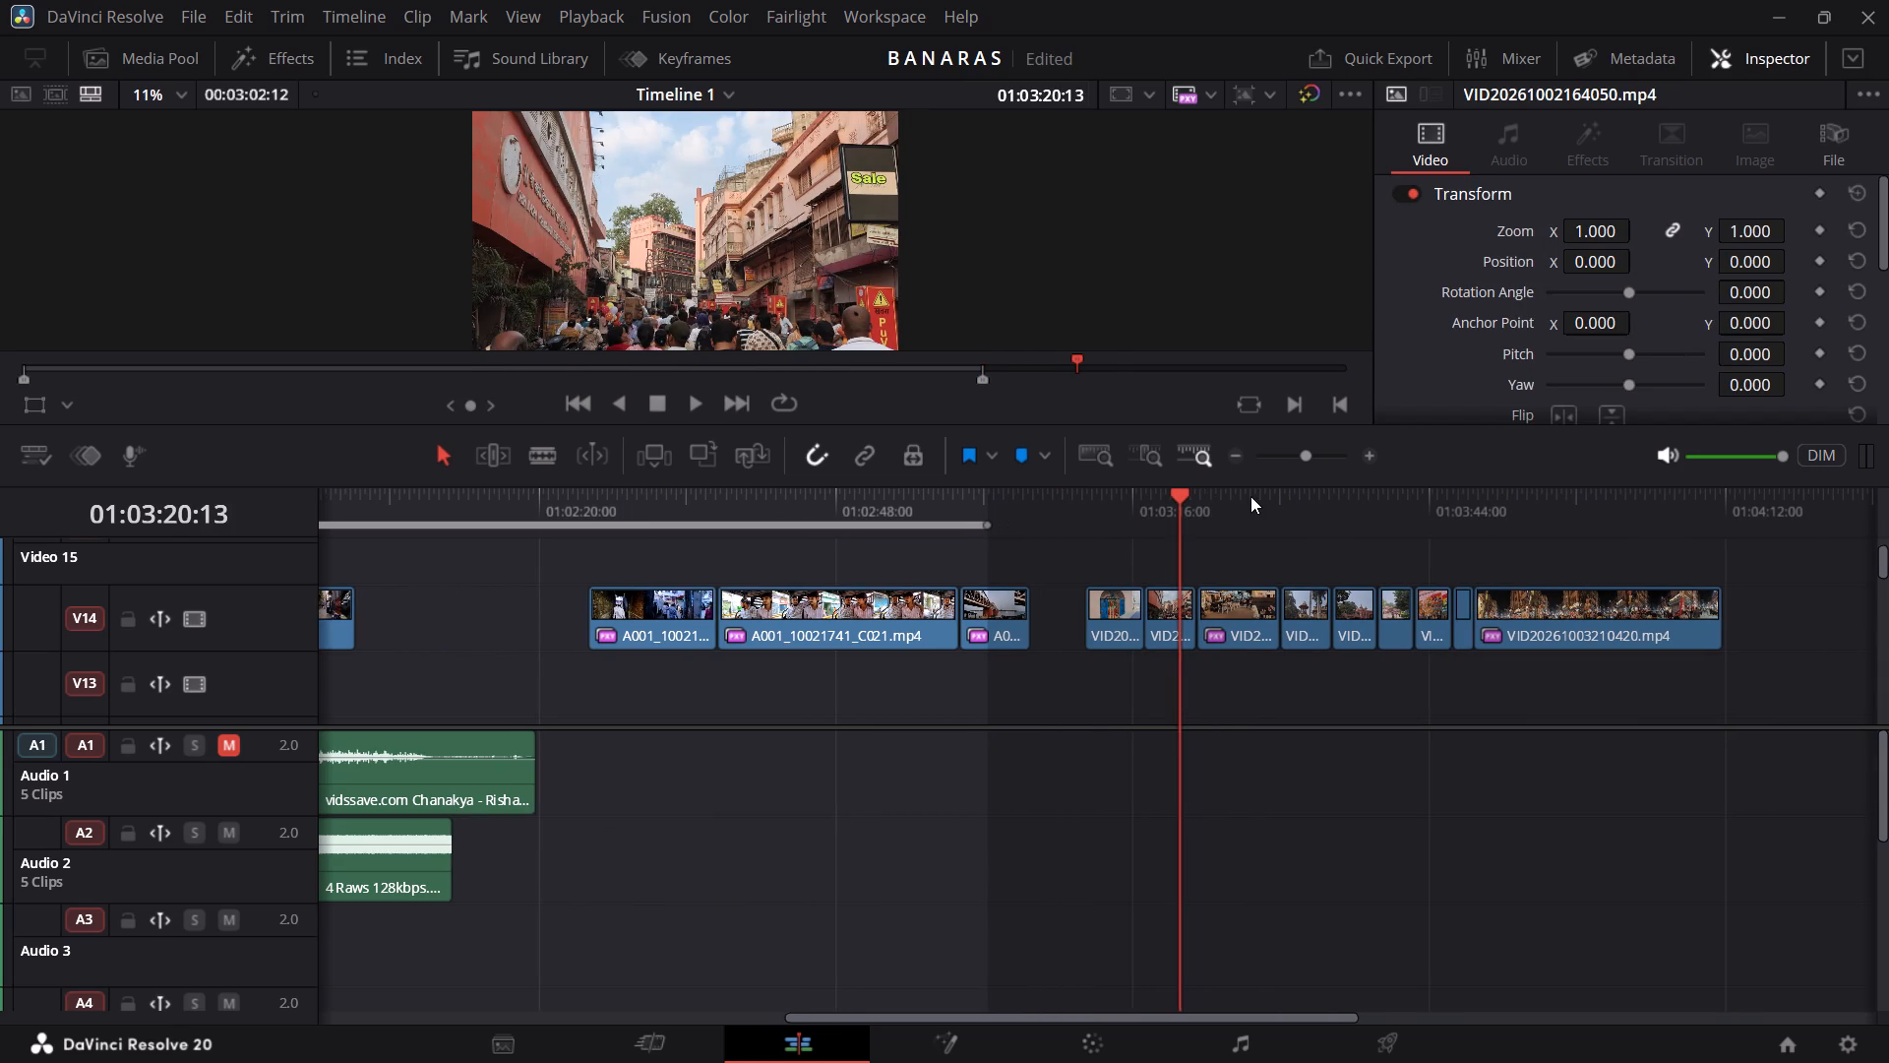
{"action": "left_click", "coordinate": [1250, 496]}
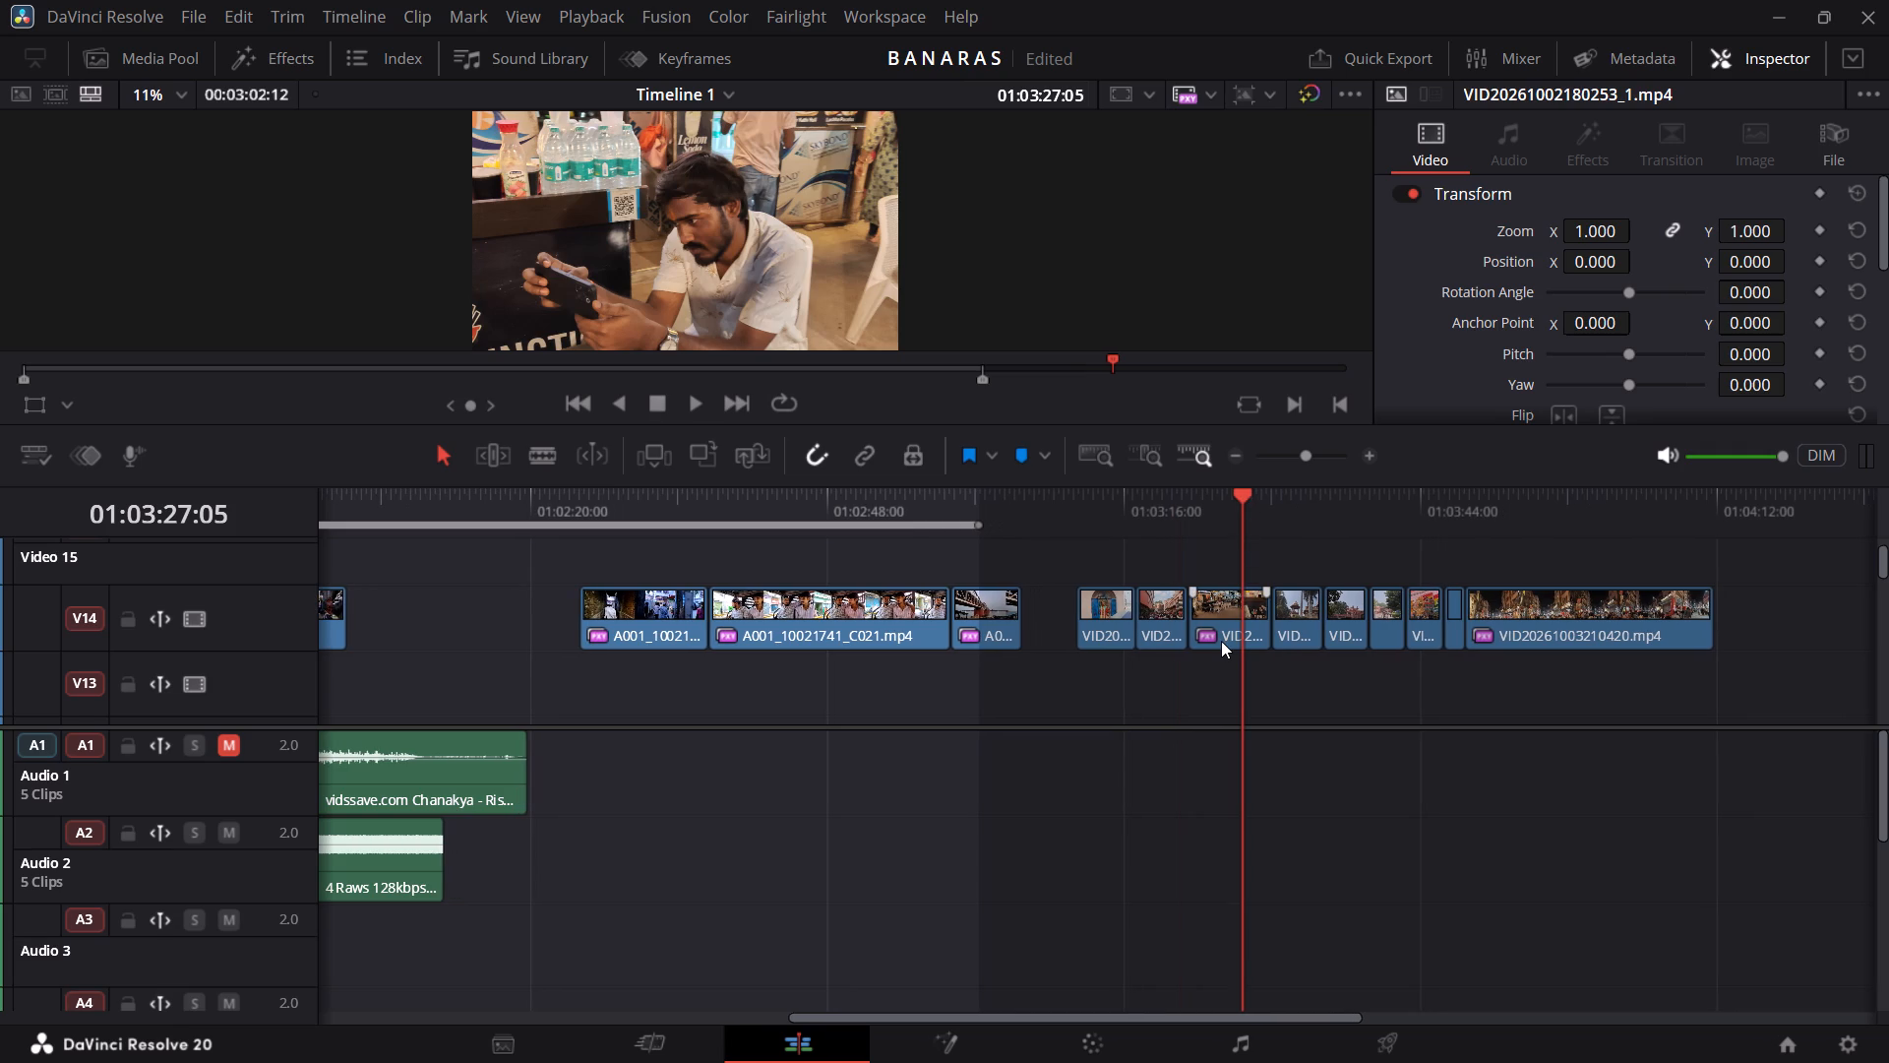
{"action": "left_click", "coordinate": [1221, 641]}
{"action": "key", "text": "BackSpace"}
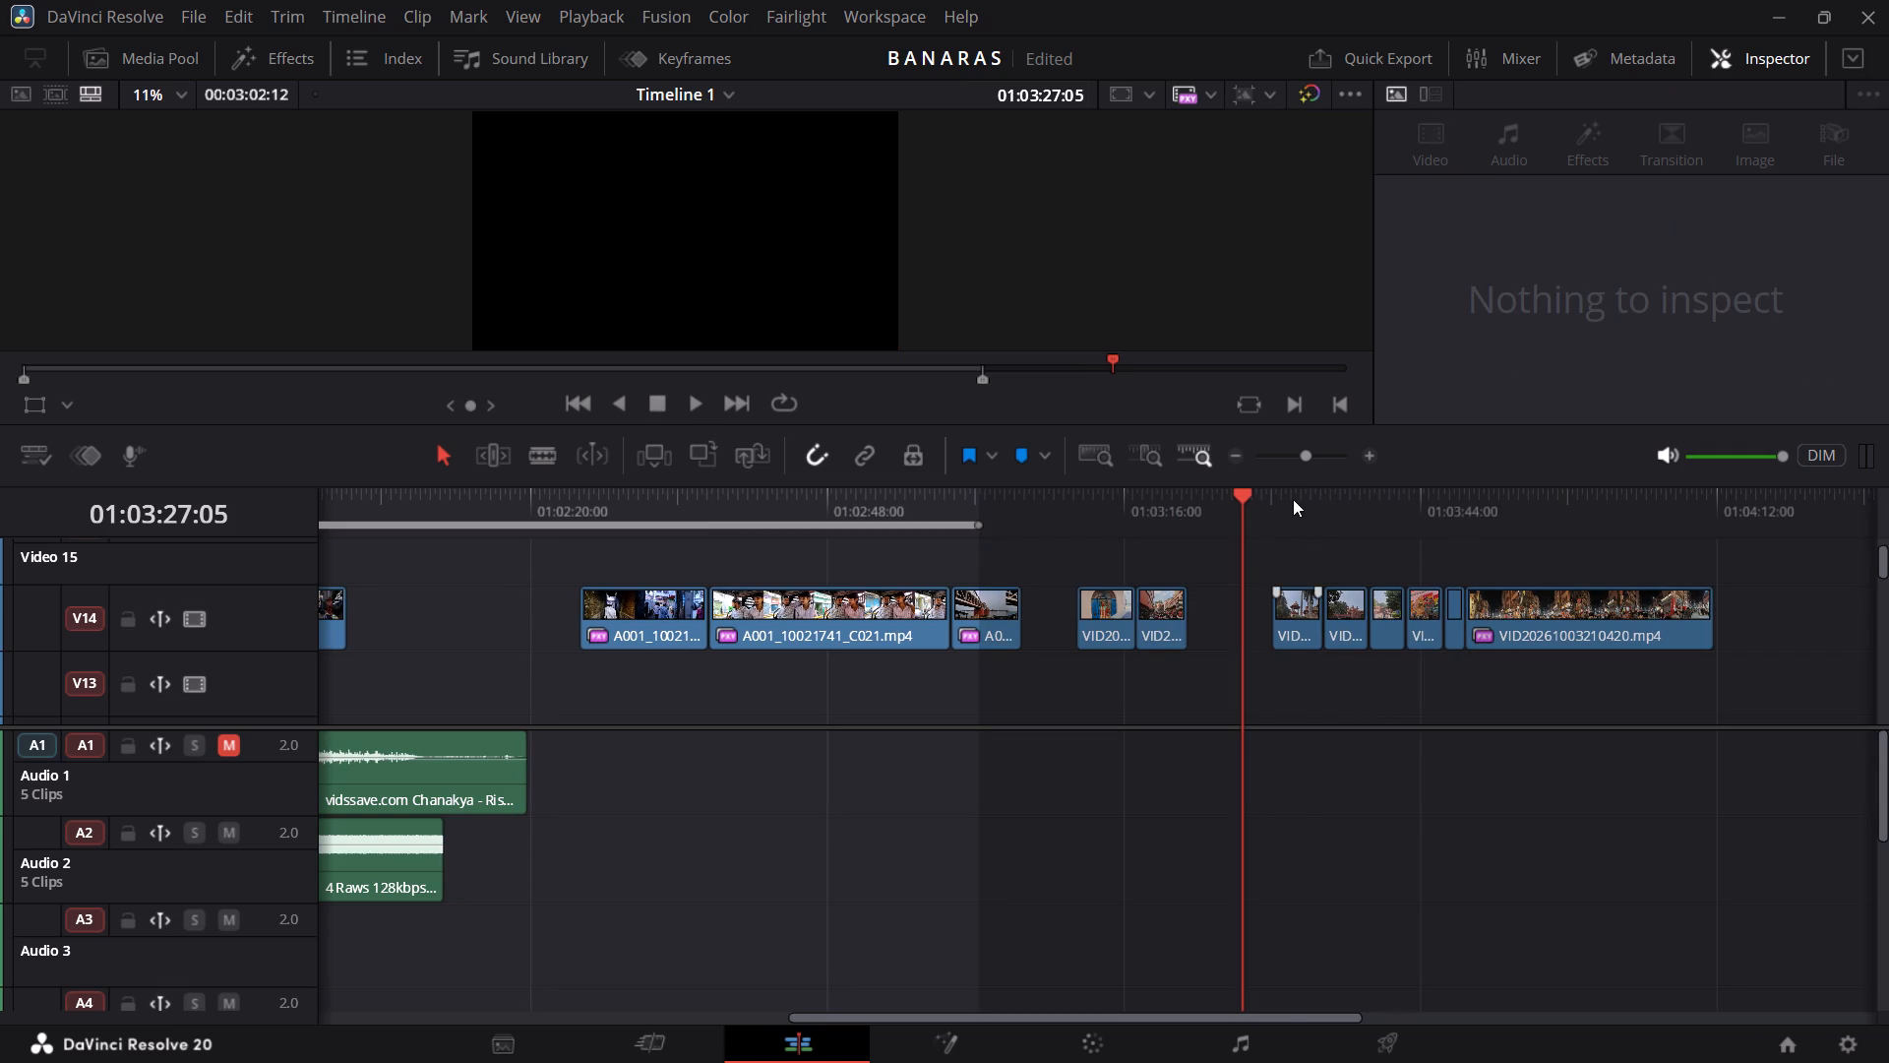
Preview the V14 shots up to VID20261003115523.mp4, and play back A001_10021334_C011.mp4 around 01:00:27 and the cut leading into it, stopping at 01:00:15.
{"action": "left_click", "coordinate": [1293, 499]}
{"action": "left_click", "coordinate": [1346, 502]}
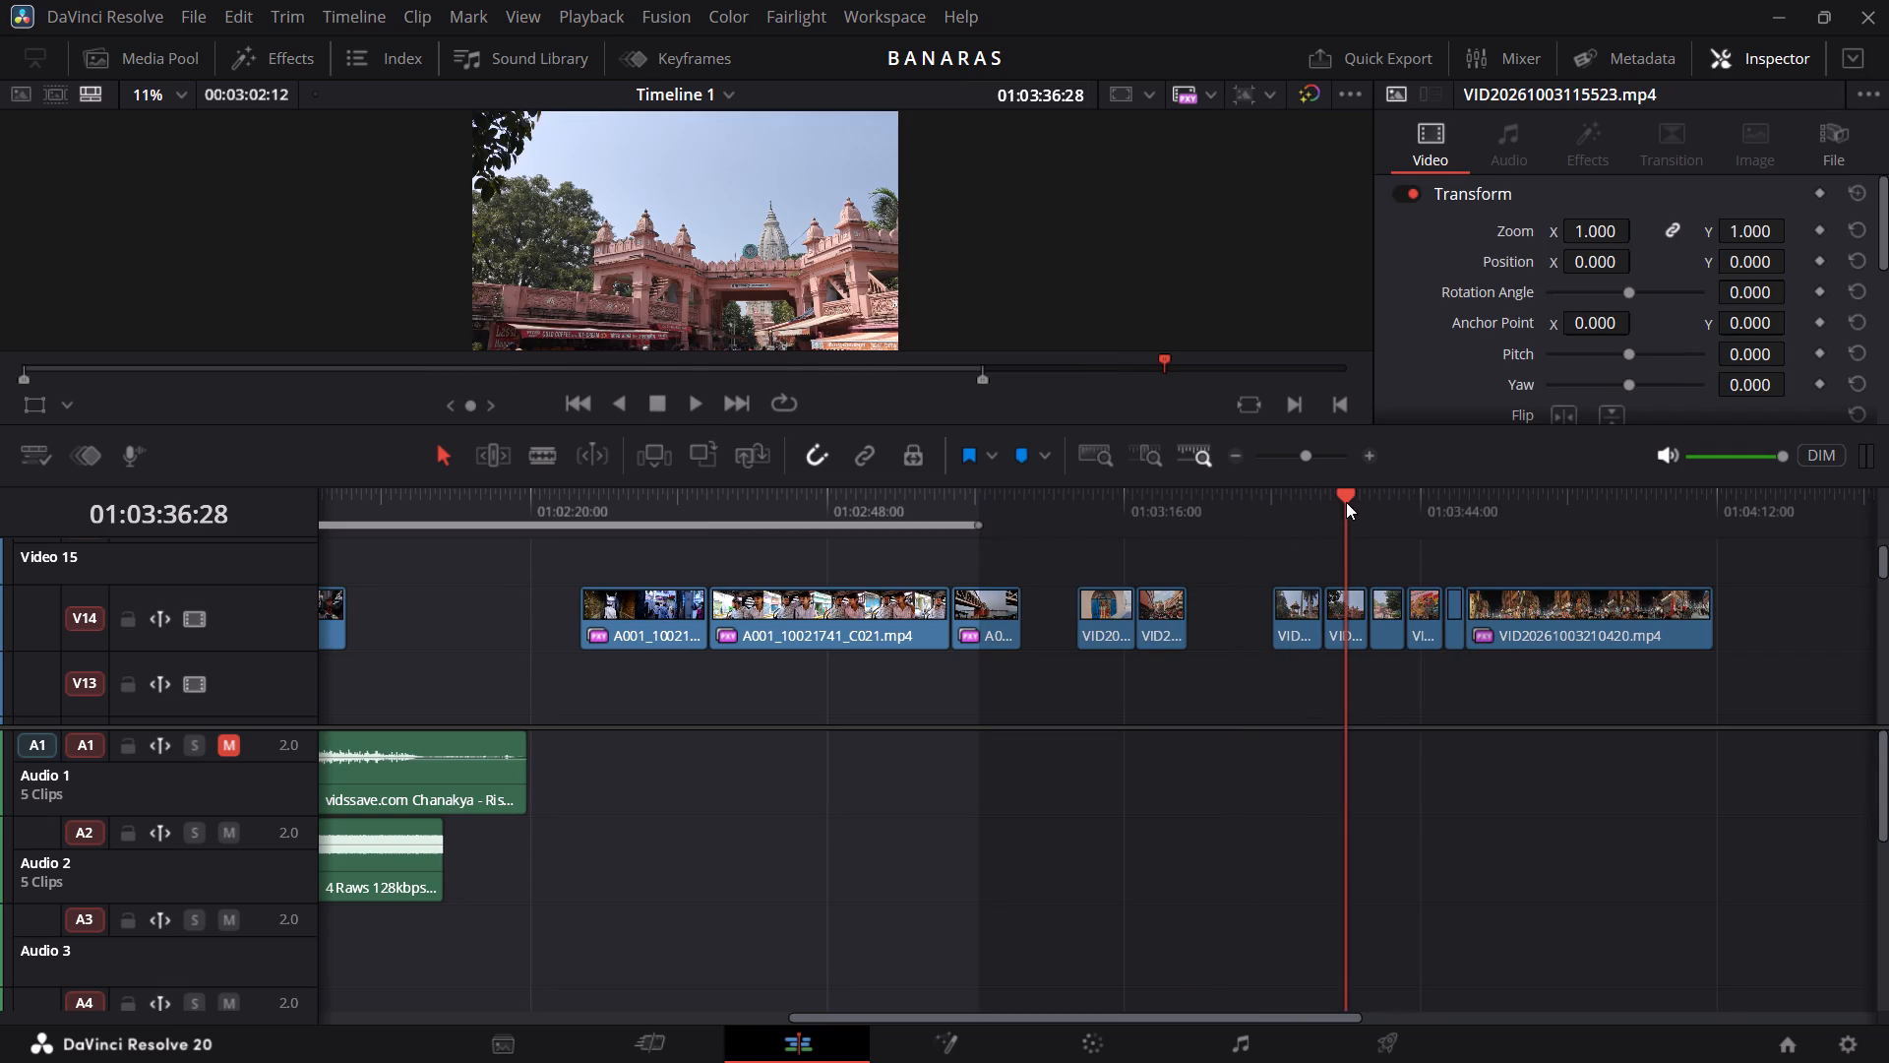
{"action": "scroll", "coordinate": [1534, 594], "scroll_direction": "right", "scroll_amount": 2}
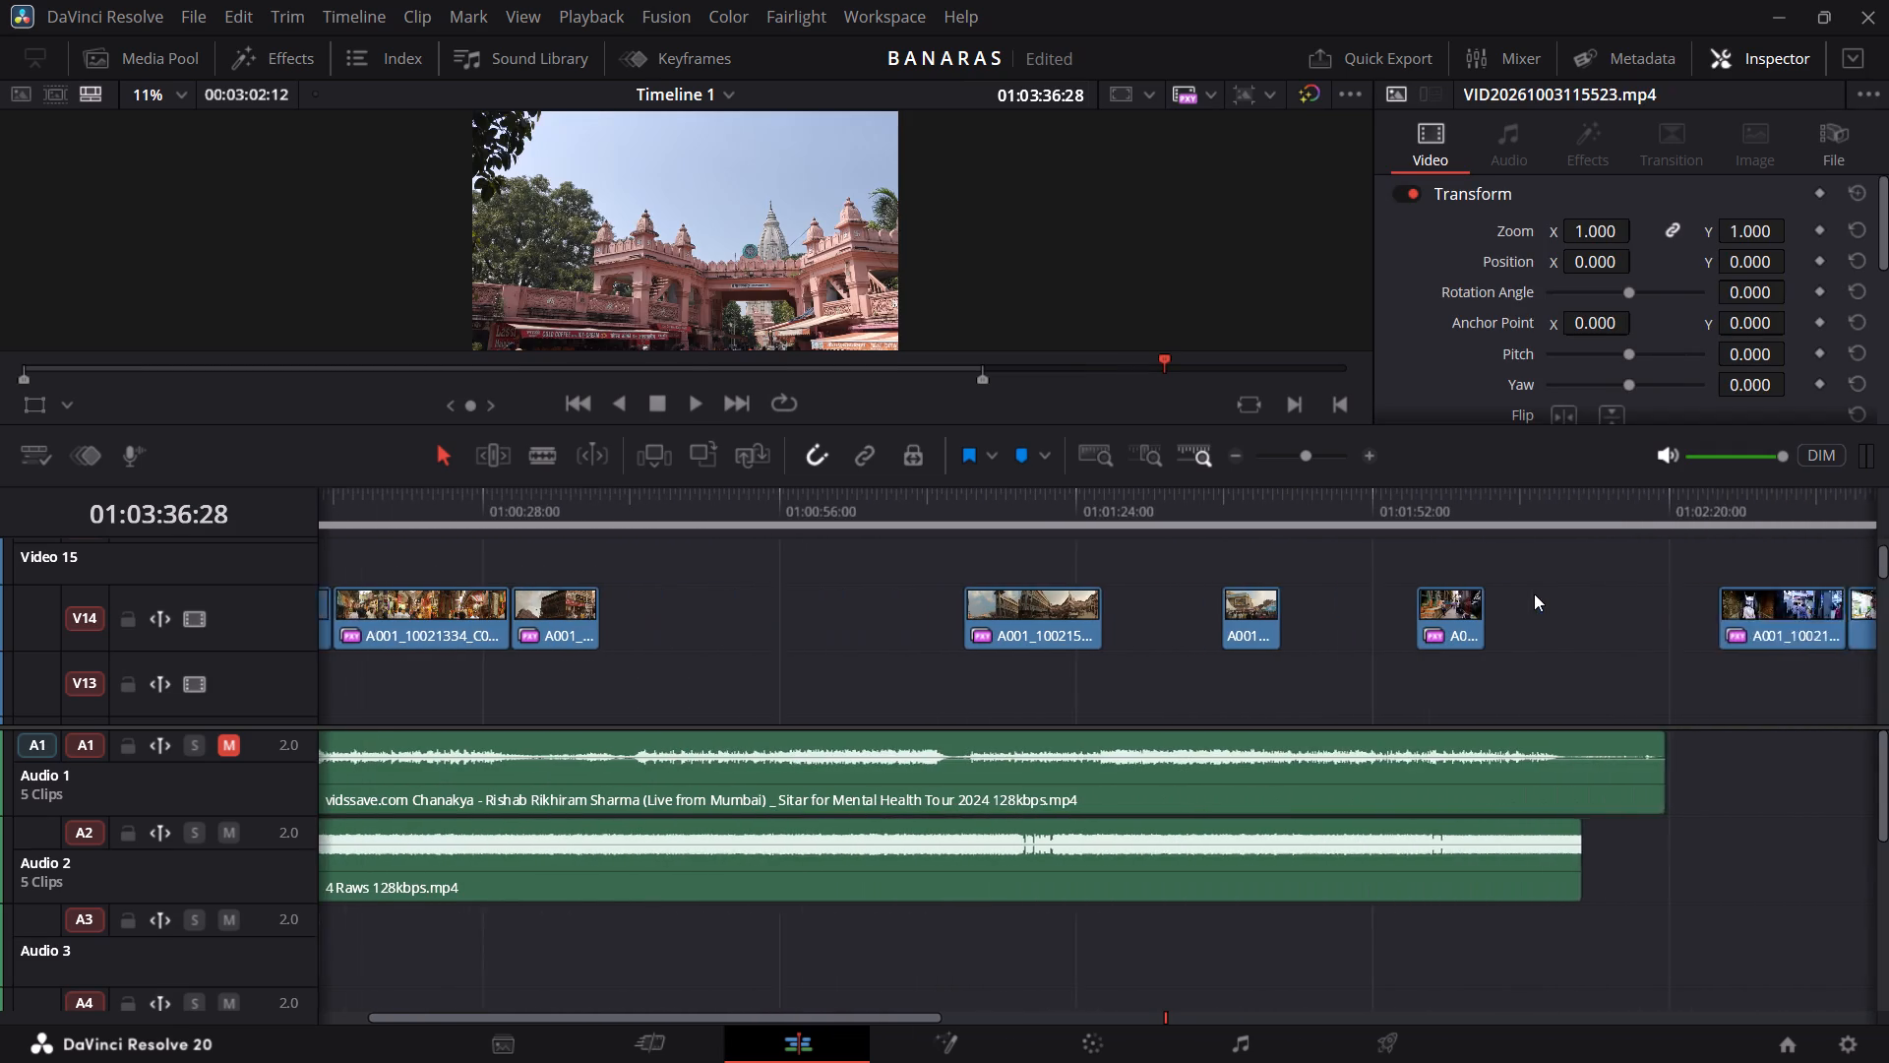
{"action": "scroll", "coordinate": [1534, 594], "scroll_direction": "right", "scroll_amount": 2}
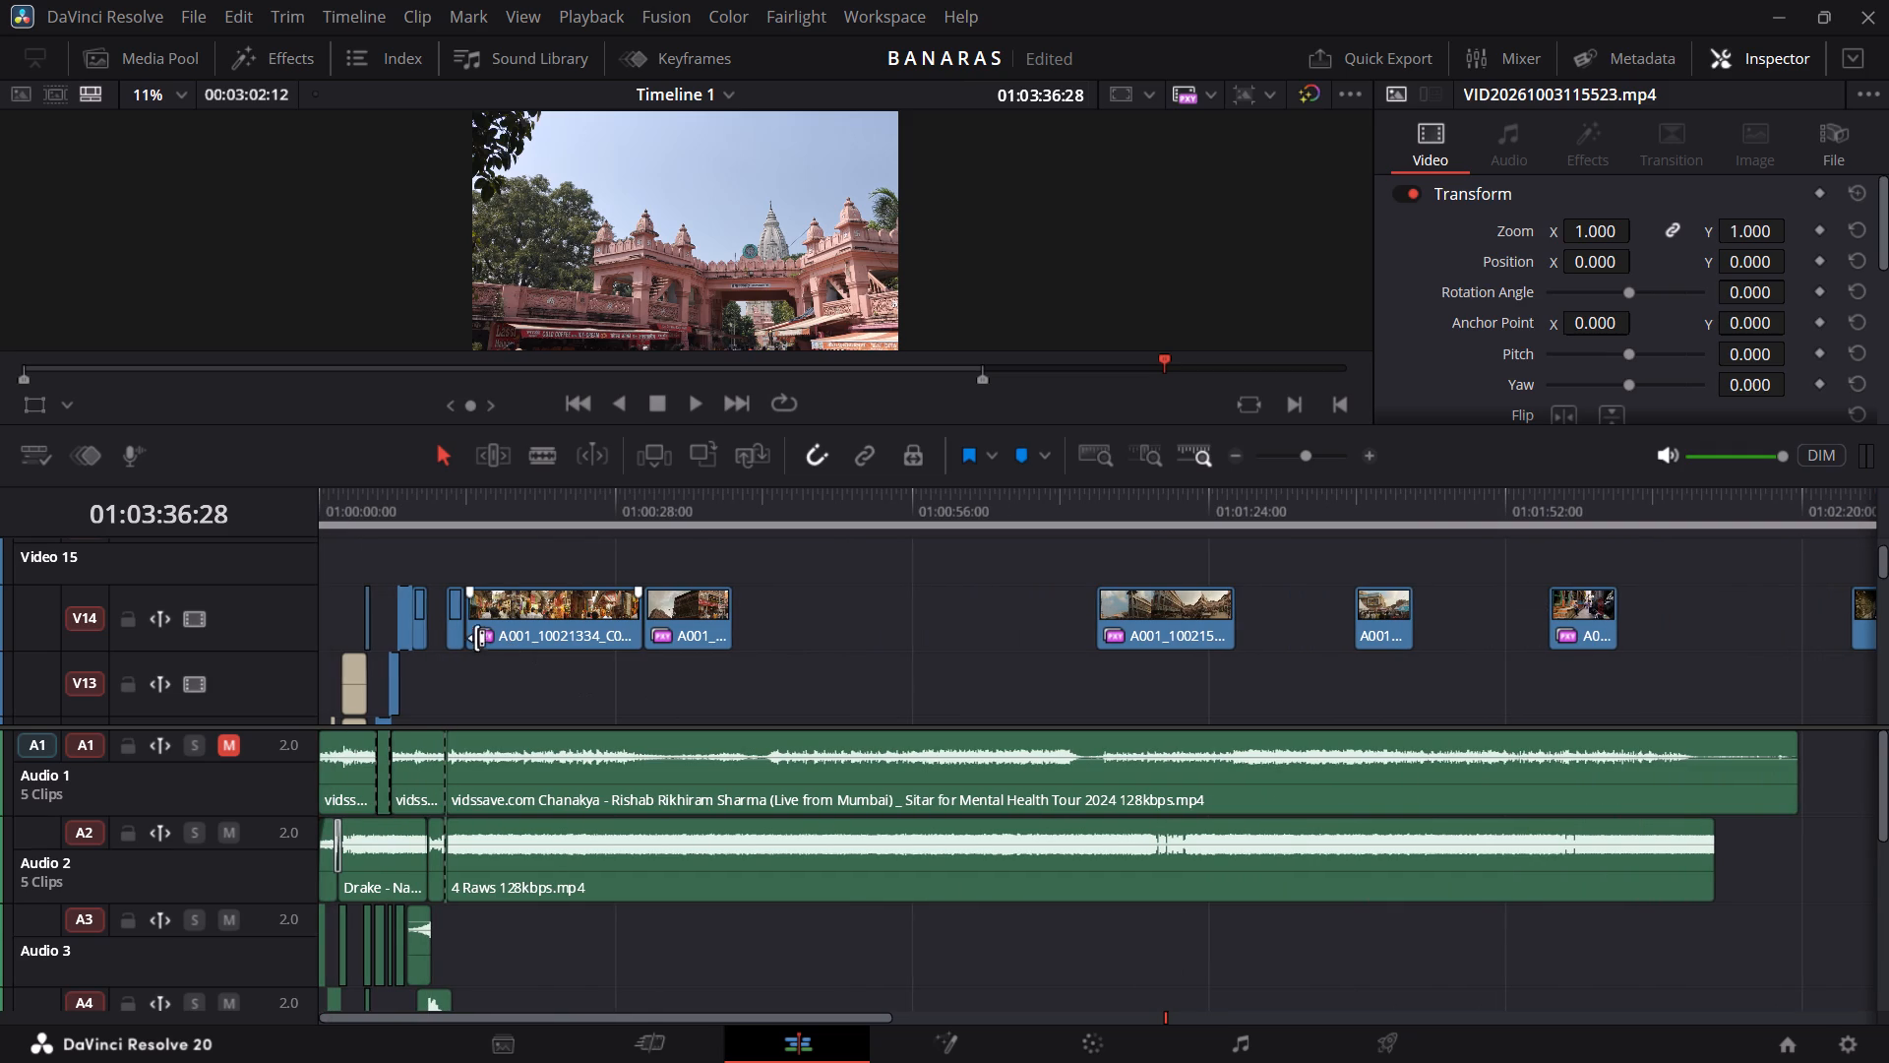
{"action": "left_click", "coordinate": [752, 509]}
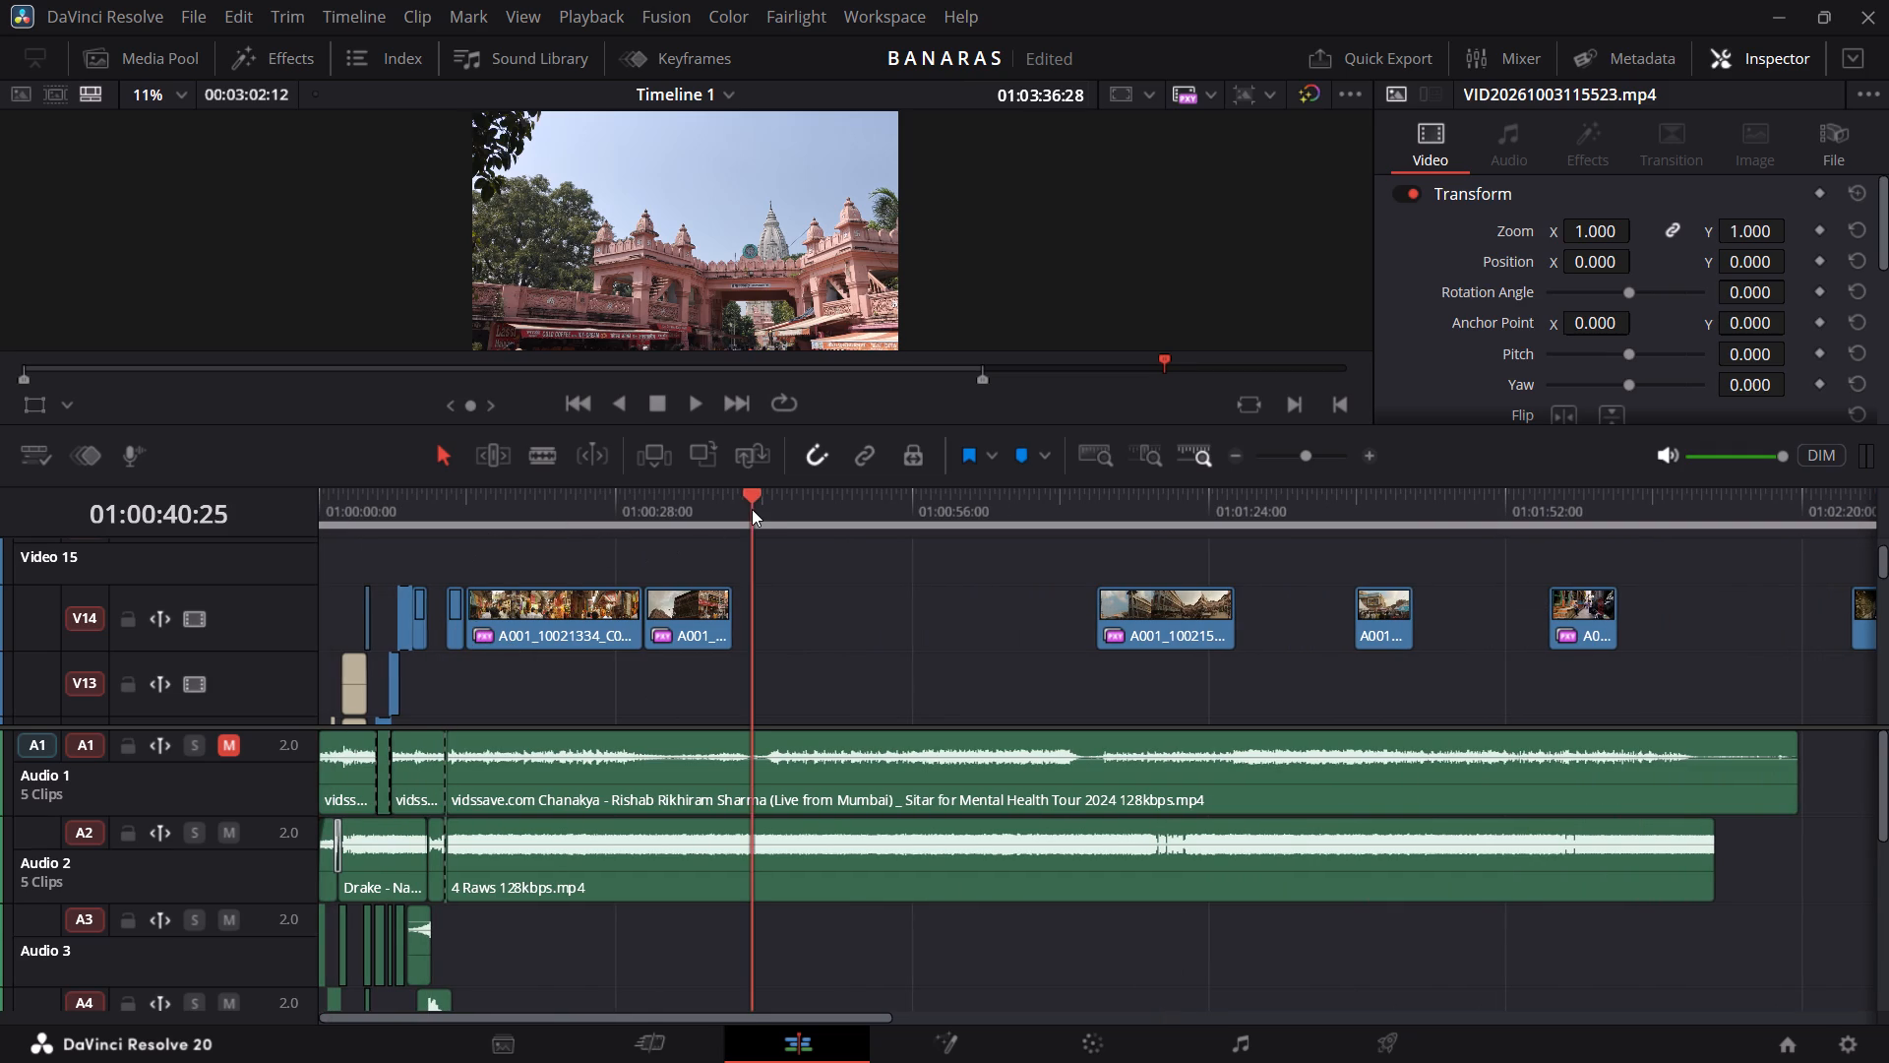
{"action": "left_click", "coordinate": [599, 504]}
{"action": "key", "text": "space"}
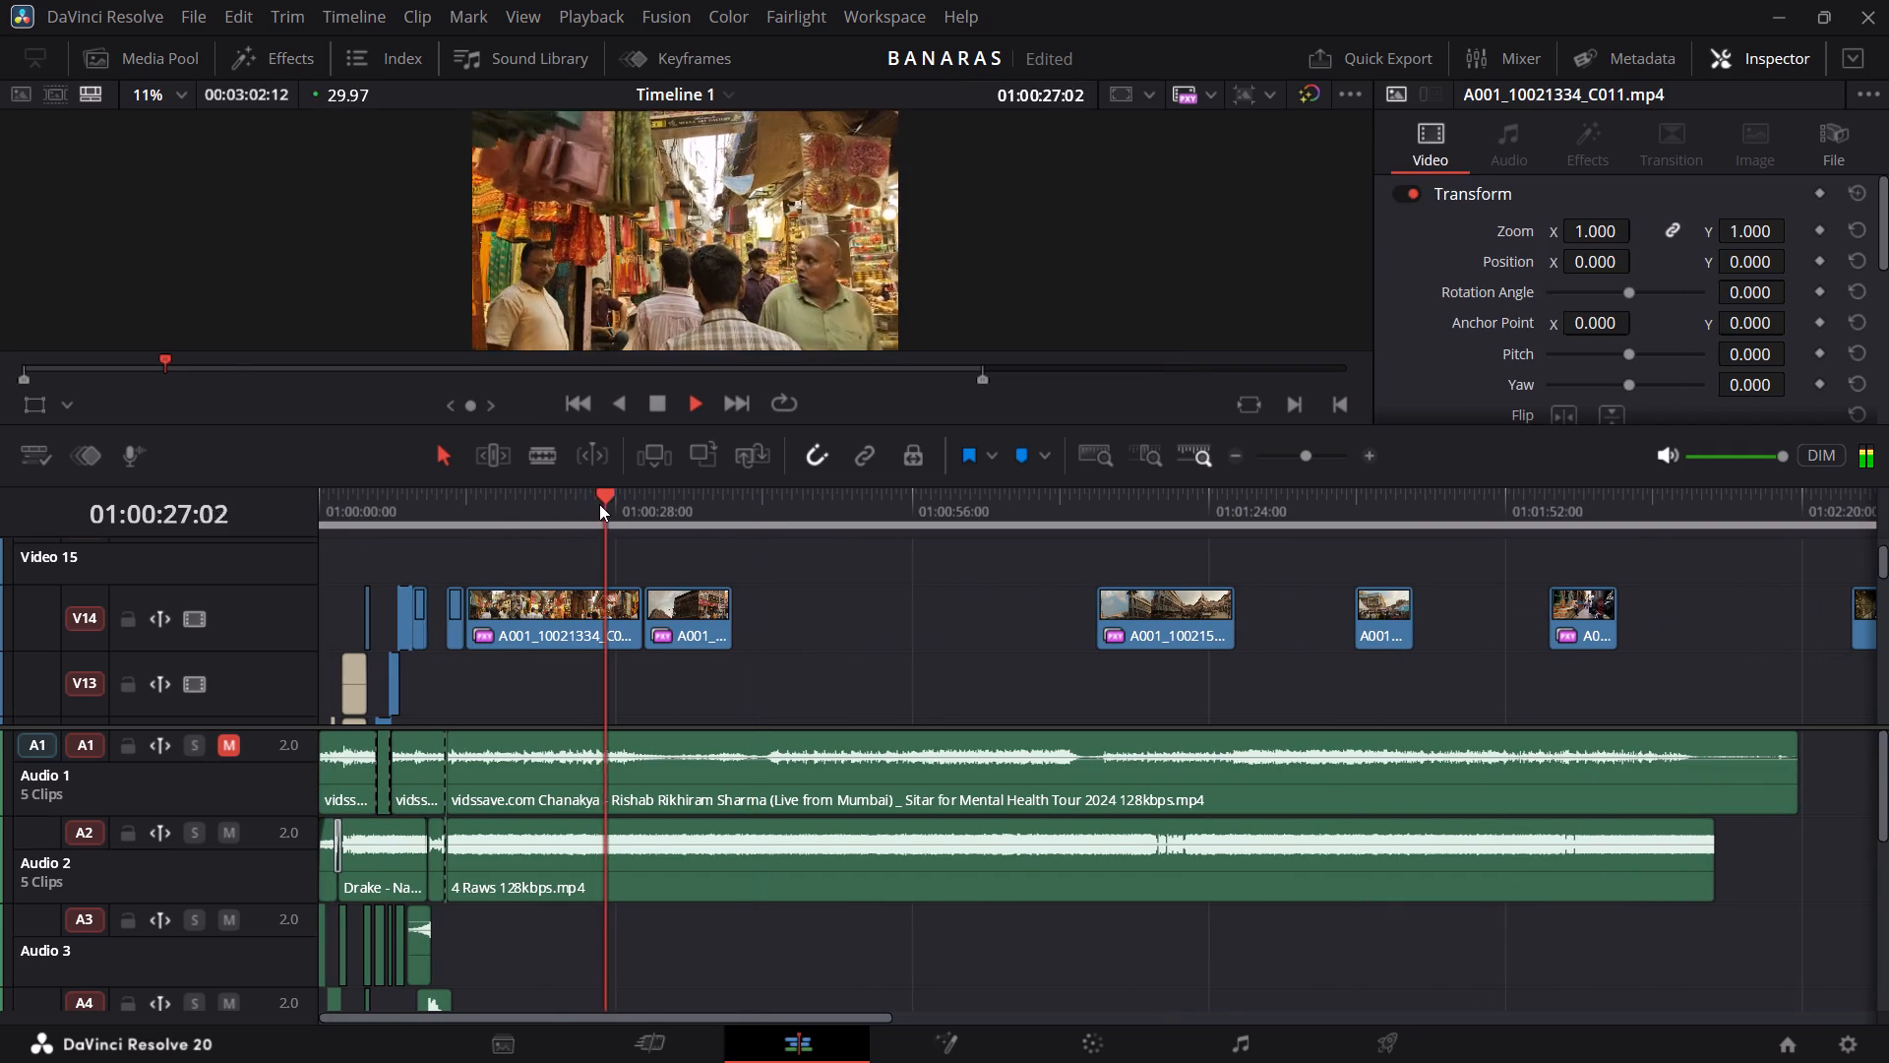
{"action": "key", "text": "space"}
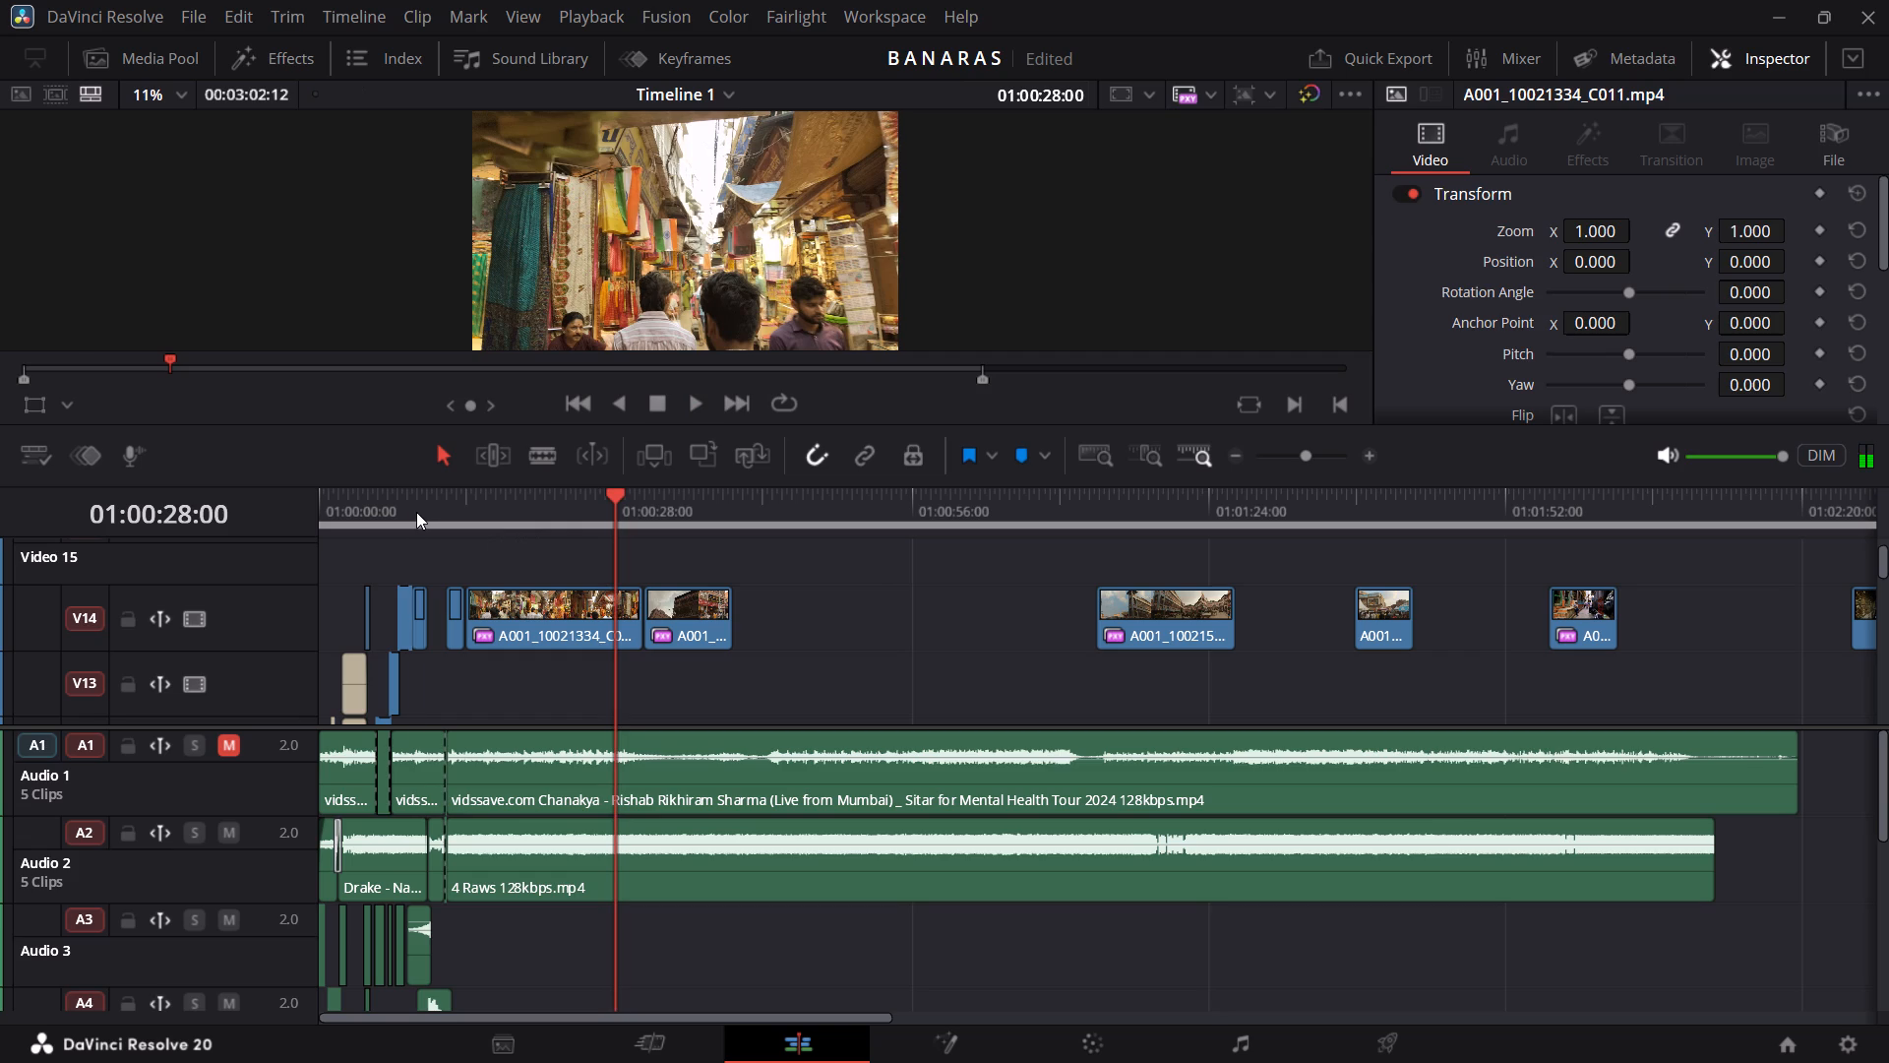
{"action": "left_click", "coordinate": [416, 512]}
{"action": "key", "text": "space"}
{"action": "key", "text": "space"}
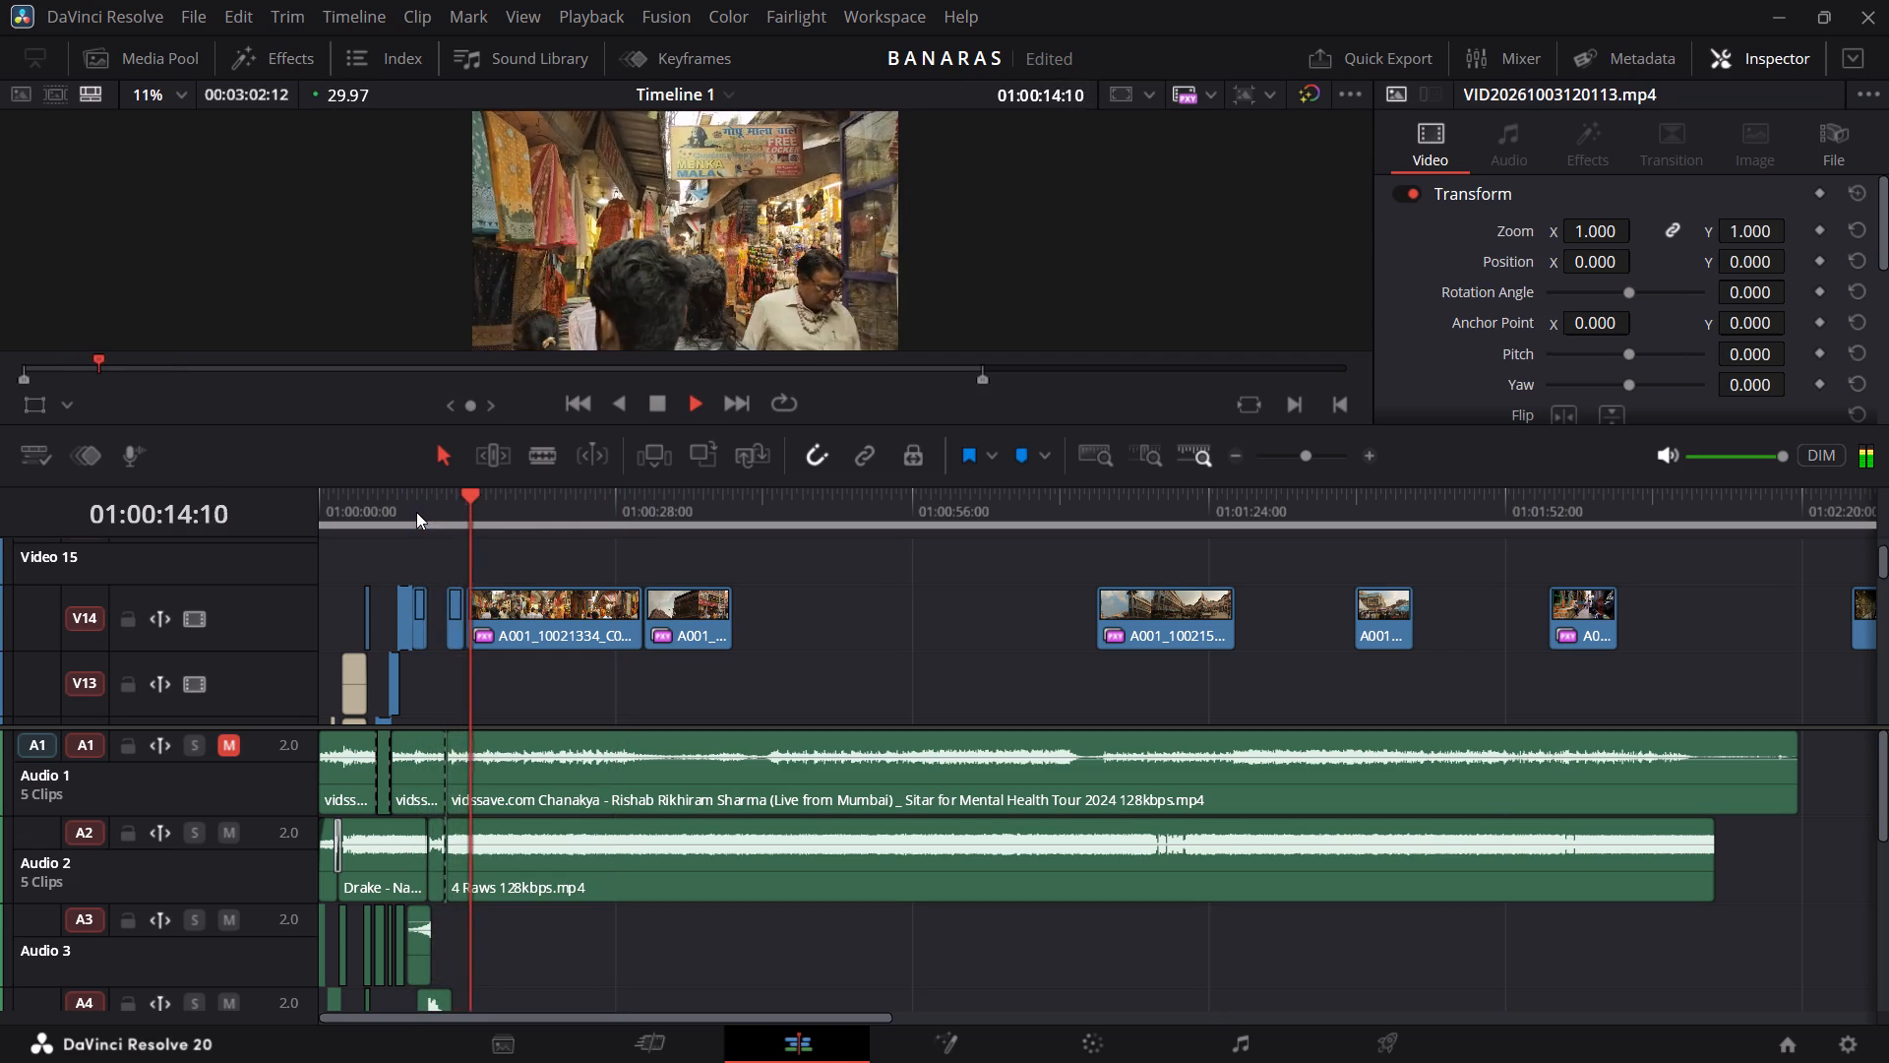
{"action": "key", "text": "space"}
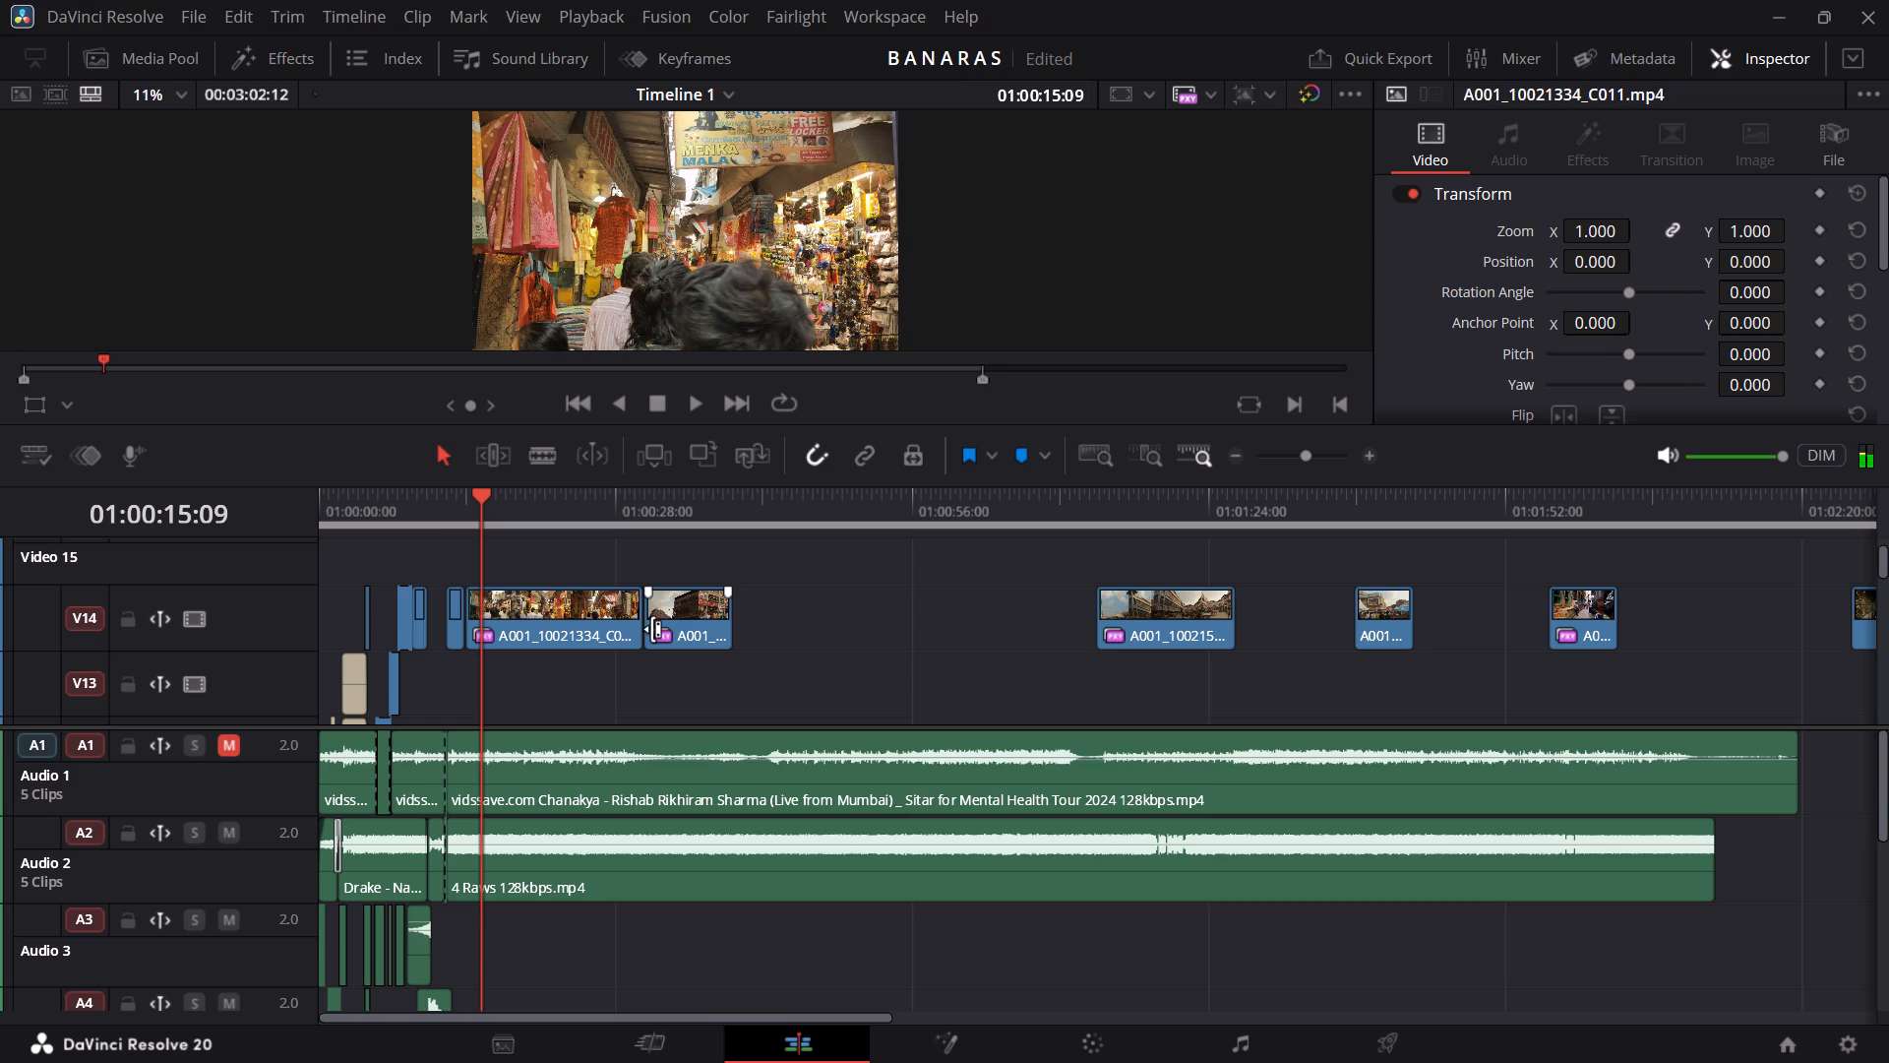
Select the four V14 clips from A001_10021334_C011.mp4 through A001_10021644_C013.mp4 and move them together about 11 seconds forward along the track.
{"action": "left_click", "coordinate": [588, 622], "text": "ctrl"}
{"action": "left_click", "coordinate": [682, 627], "text": "ctrl"}
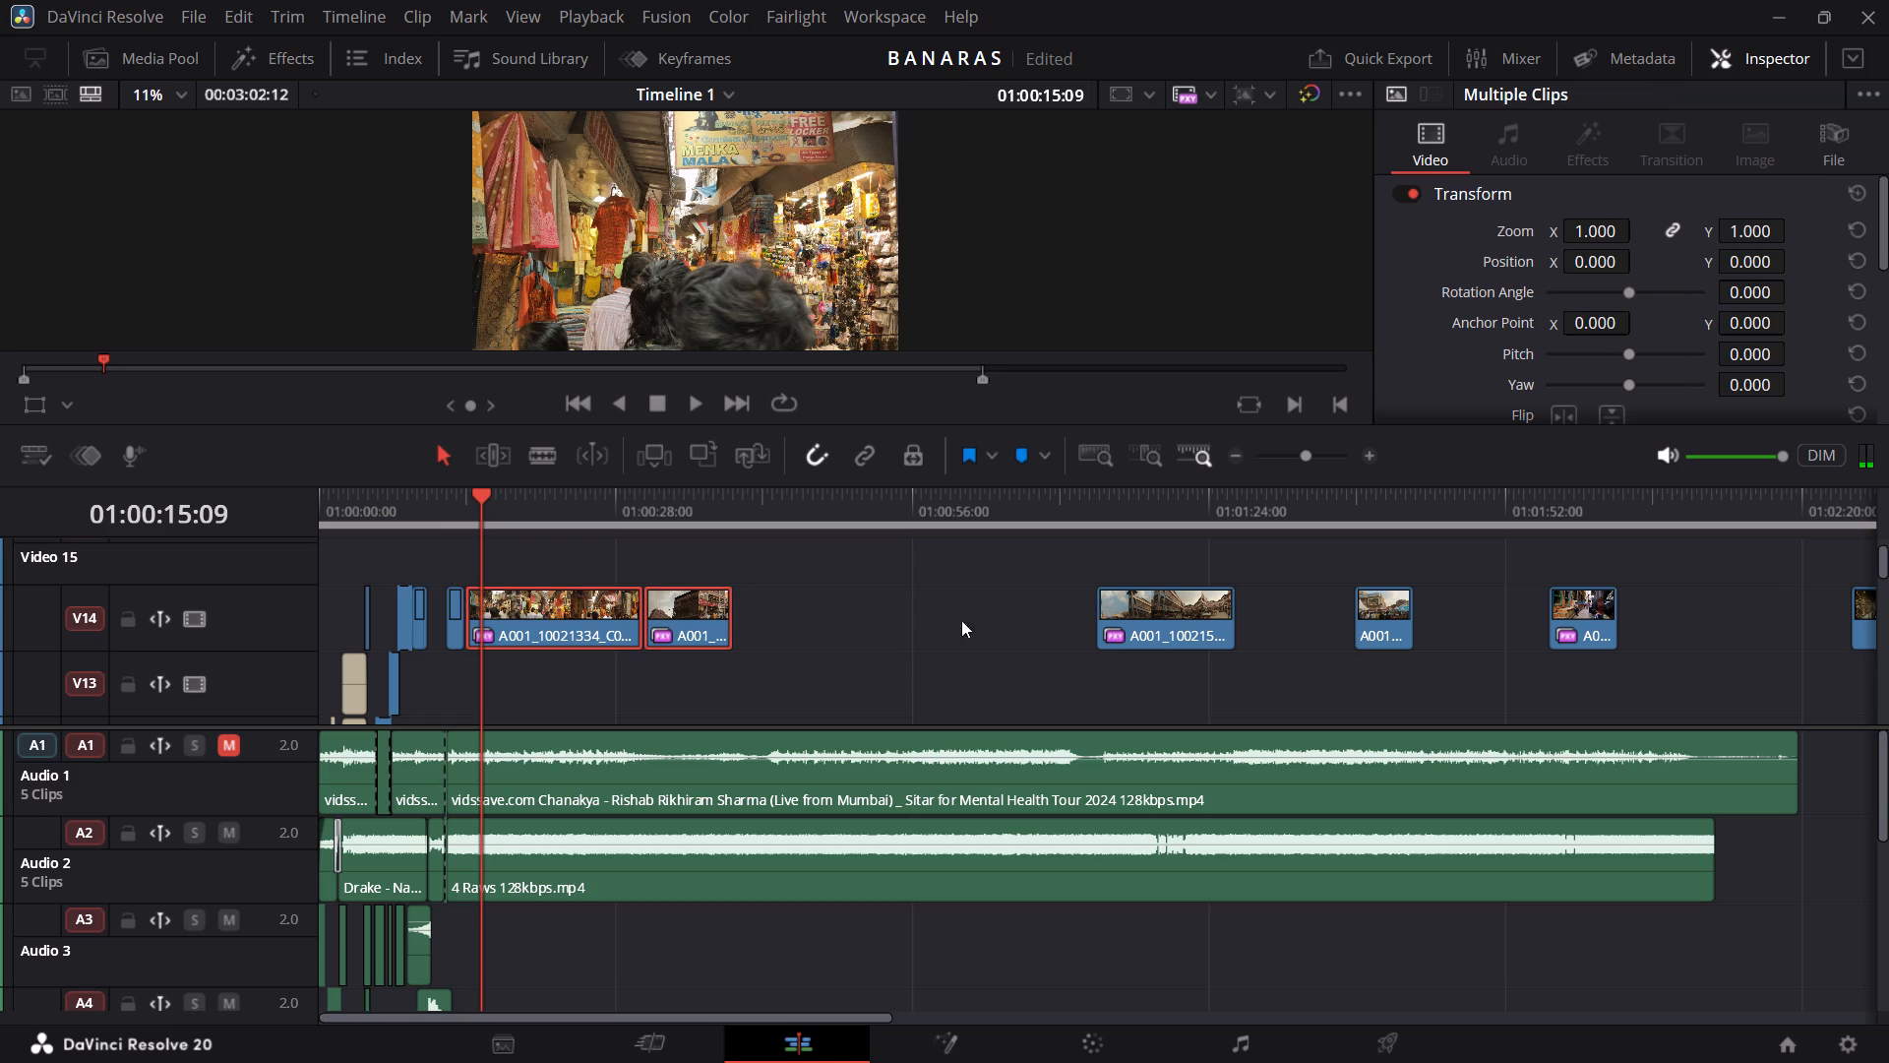
{"action": "left_click", "coordinate": [1134, 625], "text": "ctrl"}
{"action": "scroll", "coordinate": [1134, 625], "scroll_direction": "left", "scroll_amount": 1}
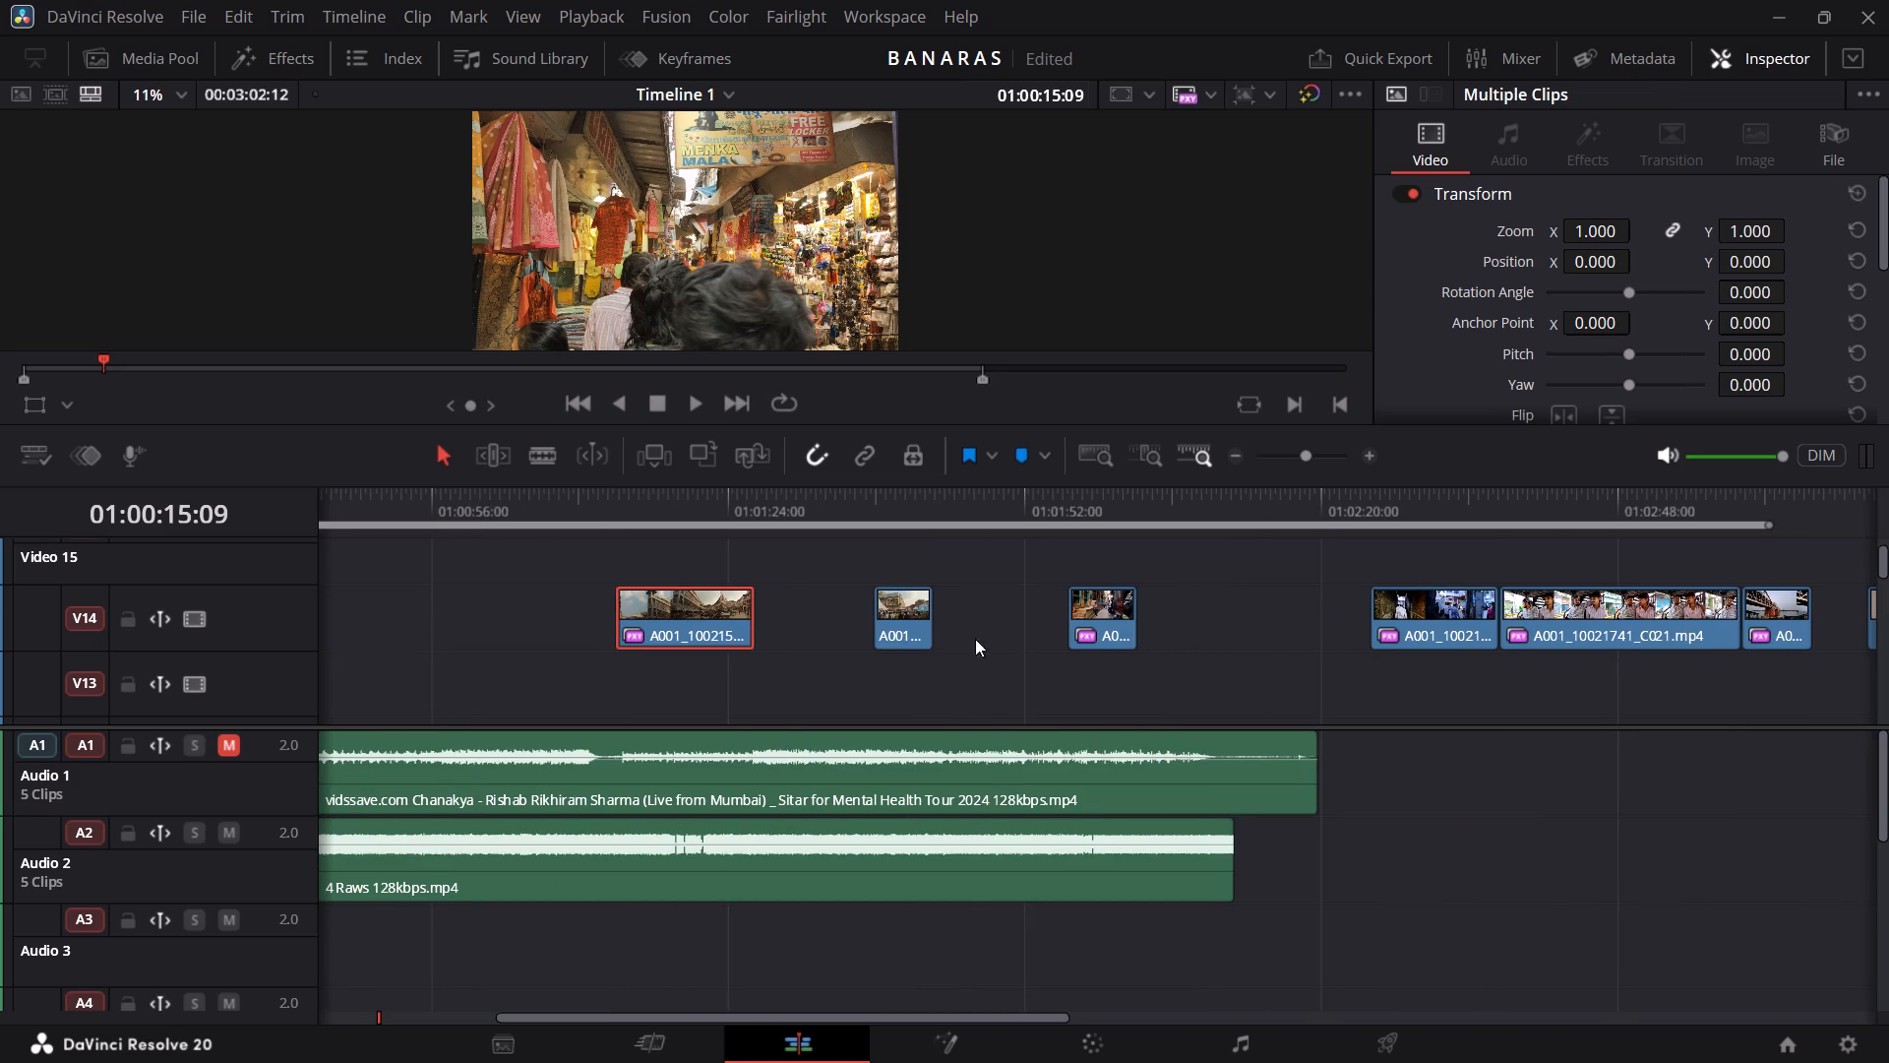
{"action": "left_click_drag", "start_coordinate": [895, 625], "coordinate": [1008, 645], "text": "ctrl"}
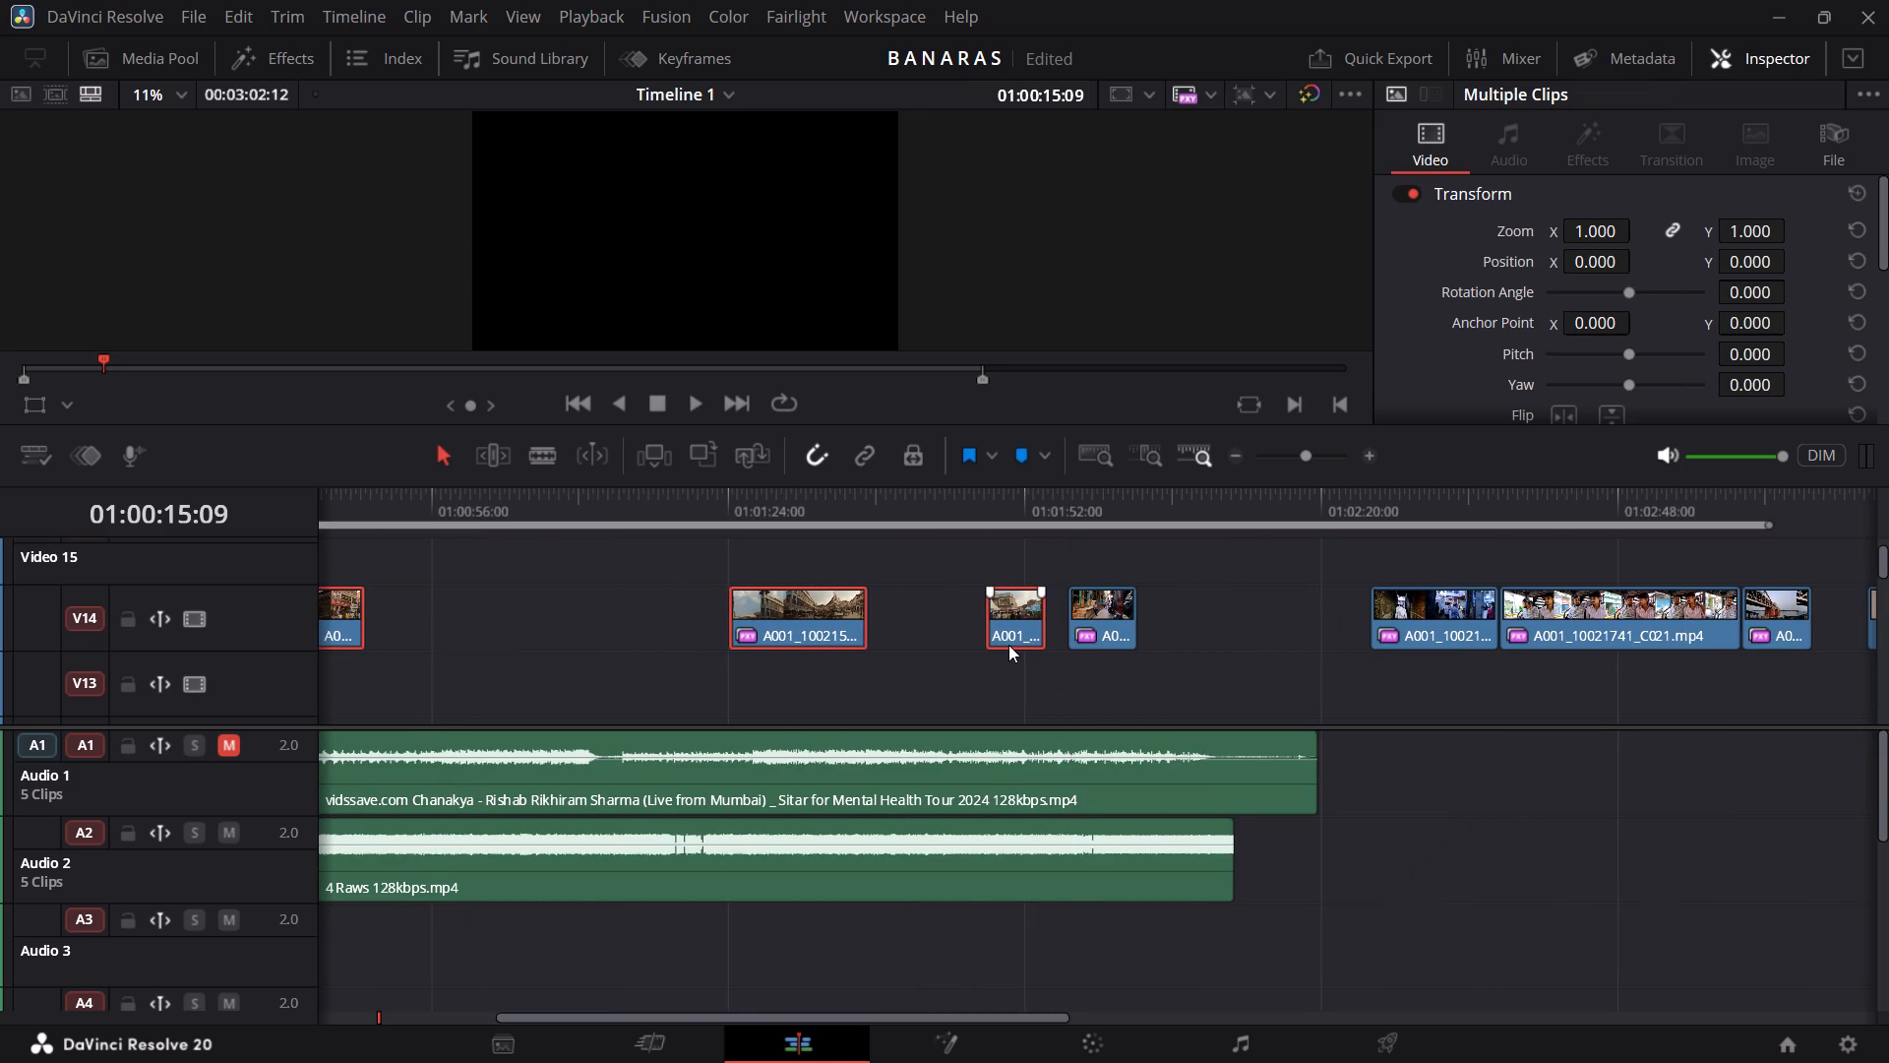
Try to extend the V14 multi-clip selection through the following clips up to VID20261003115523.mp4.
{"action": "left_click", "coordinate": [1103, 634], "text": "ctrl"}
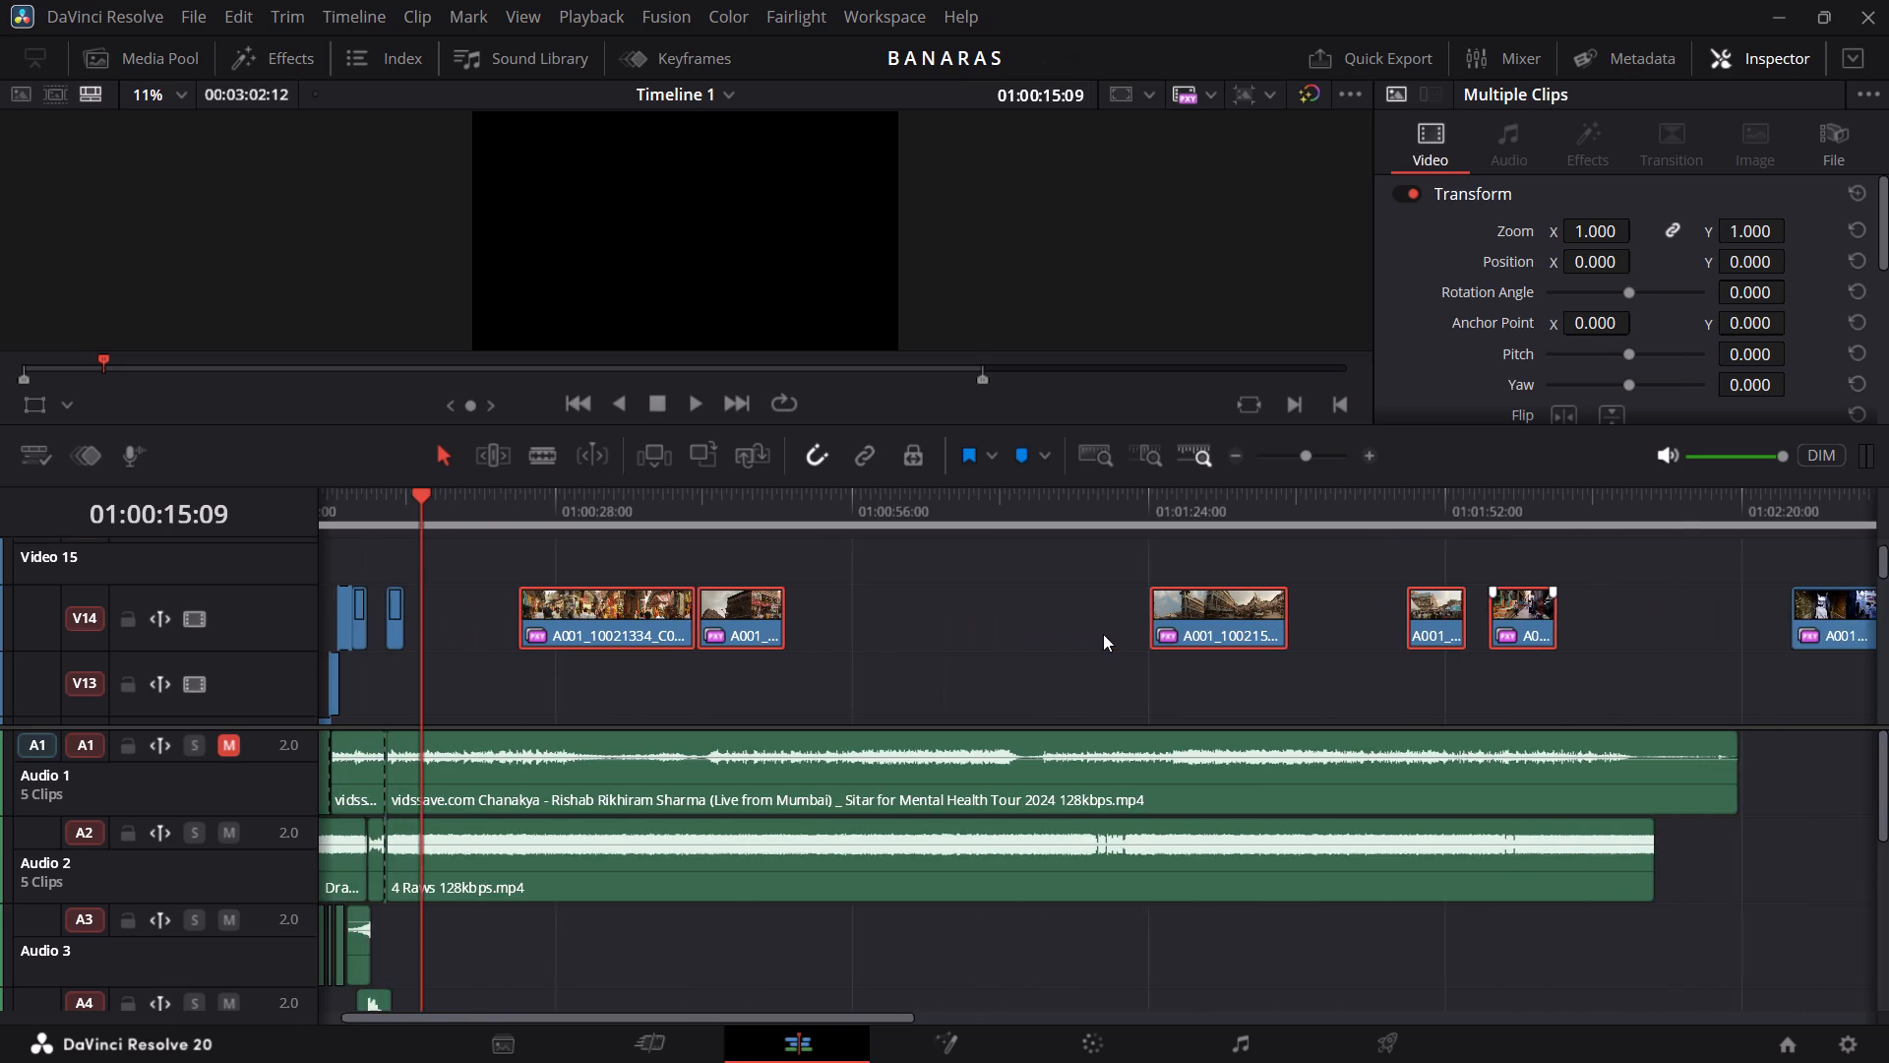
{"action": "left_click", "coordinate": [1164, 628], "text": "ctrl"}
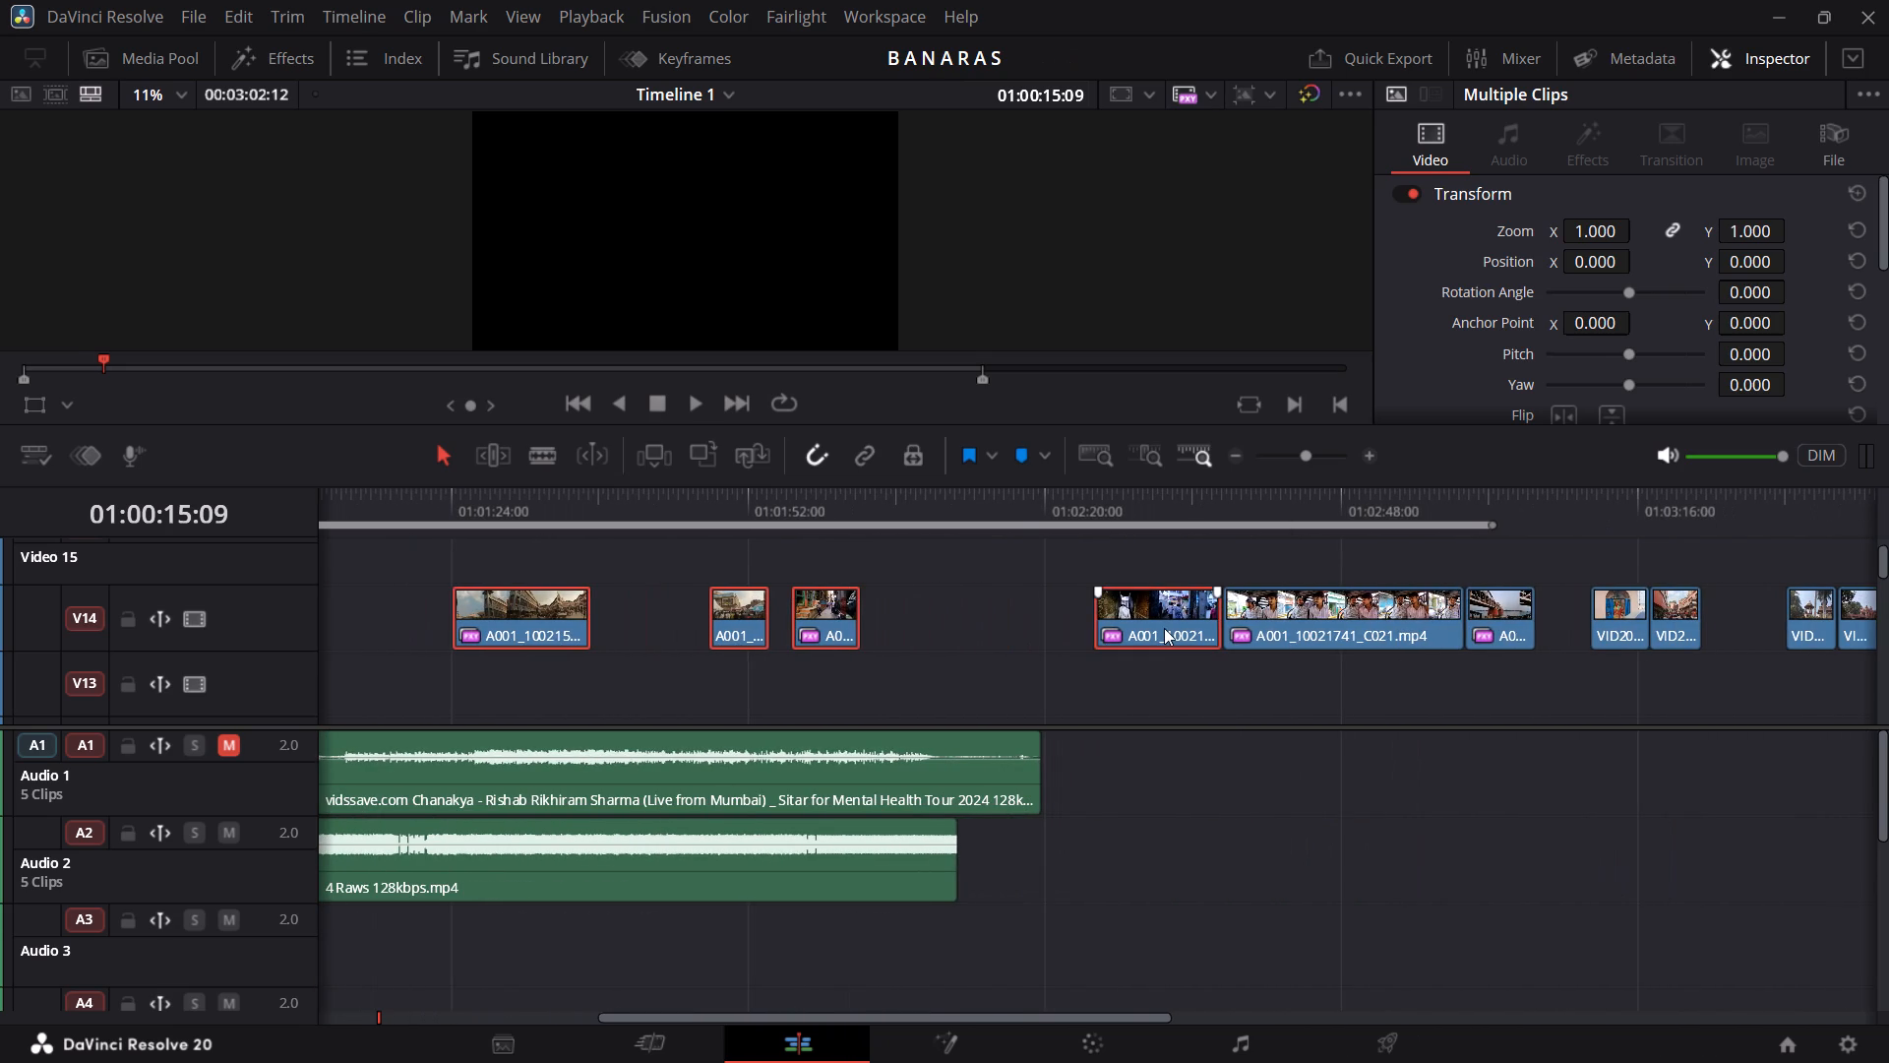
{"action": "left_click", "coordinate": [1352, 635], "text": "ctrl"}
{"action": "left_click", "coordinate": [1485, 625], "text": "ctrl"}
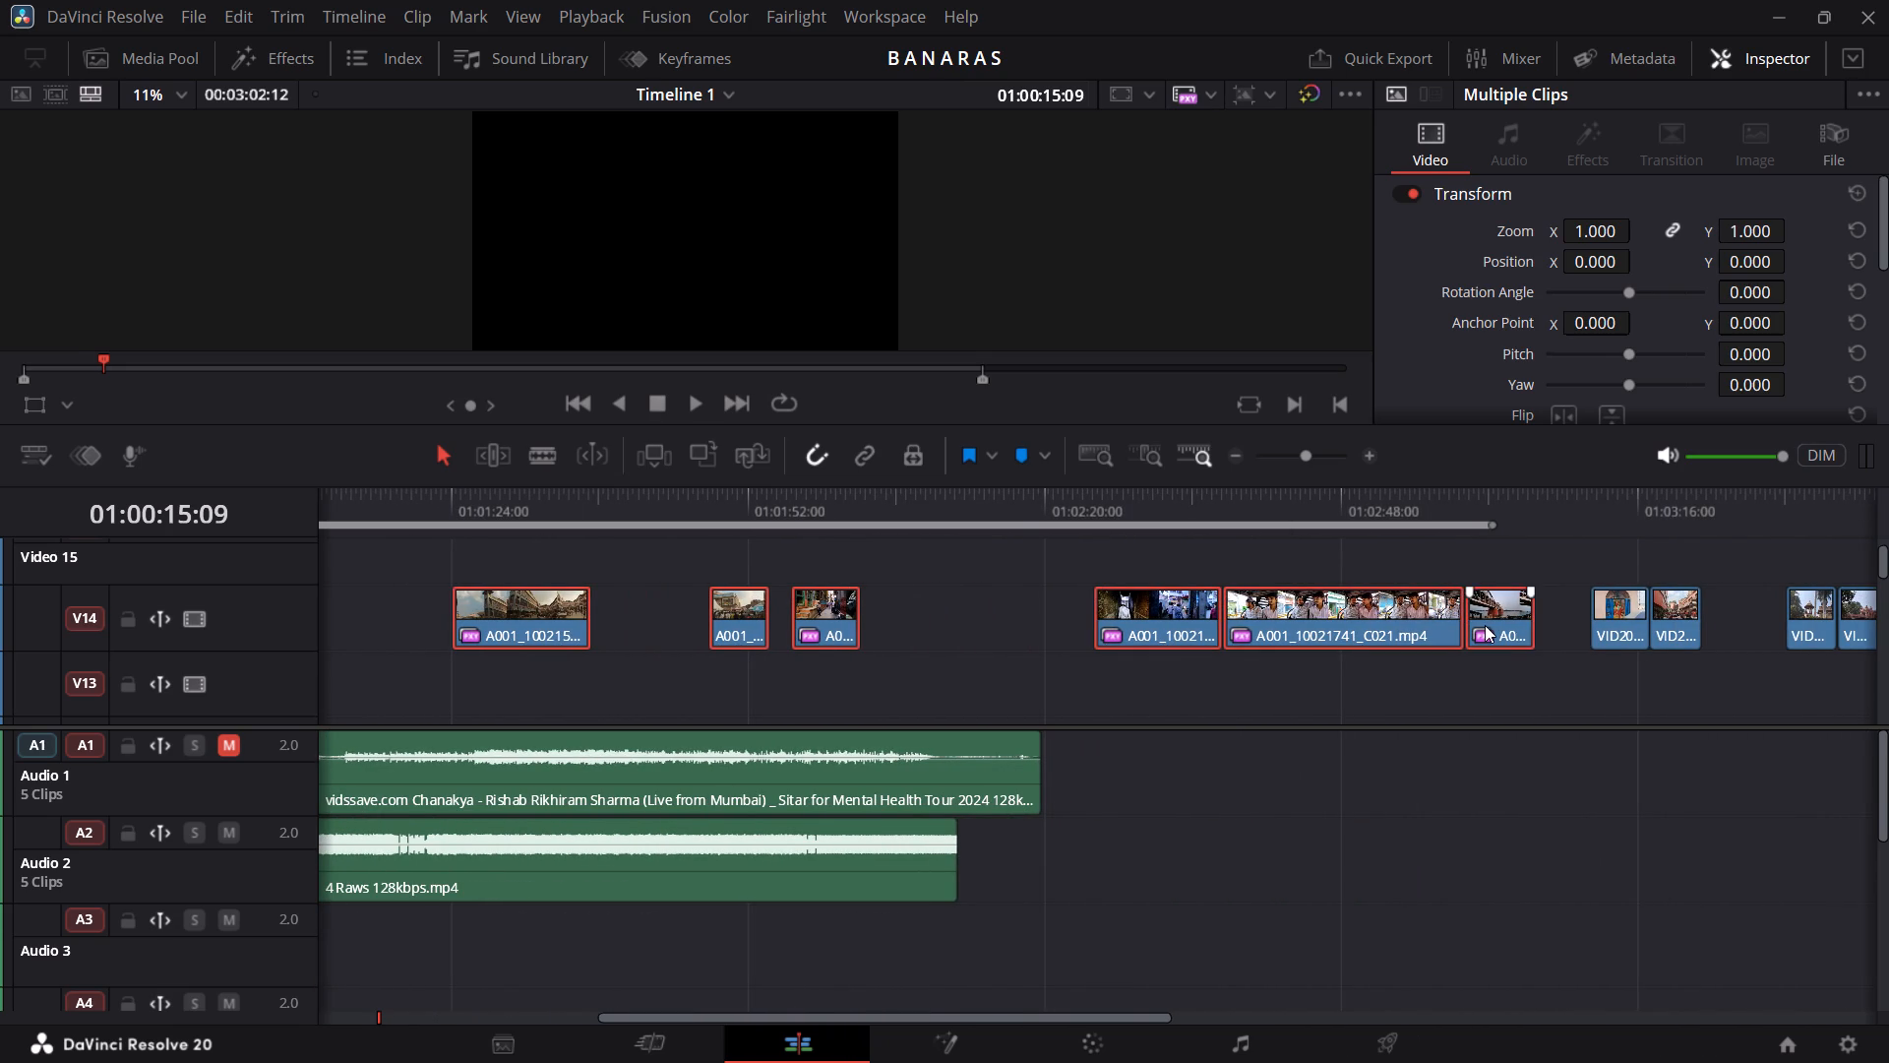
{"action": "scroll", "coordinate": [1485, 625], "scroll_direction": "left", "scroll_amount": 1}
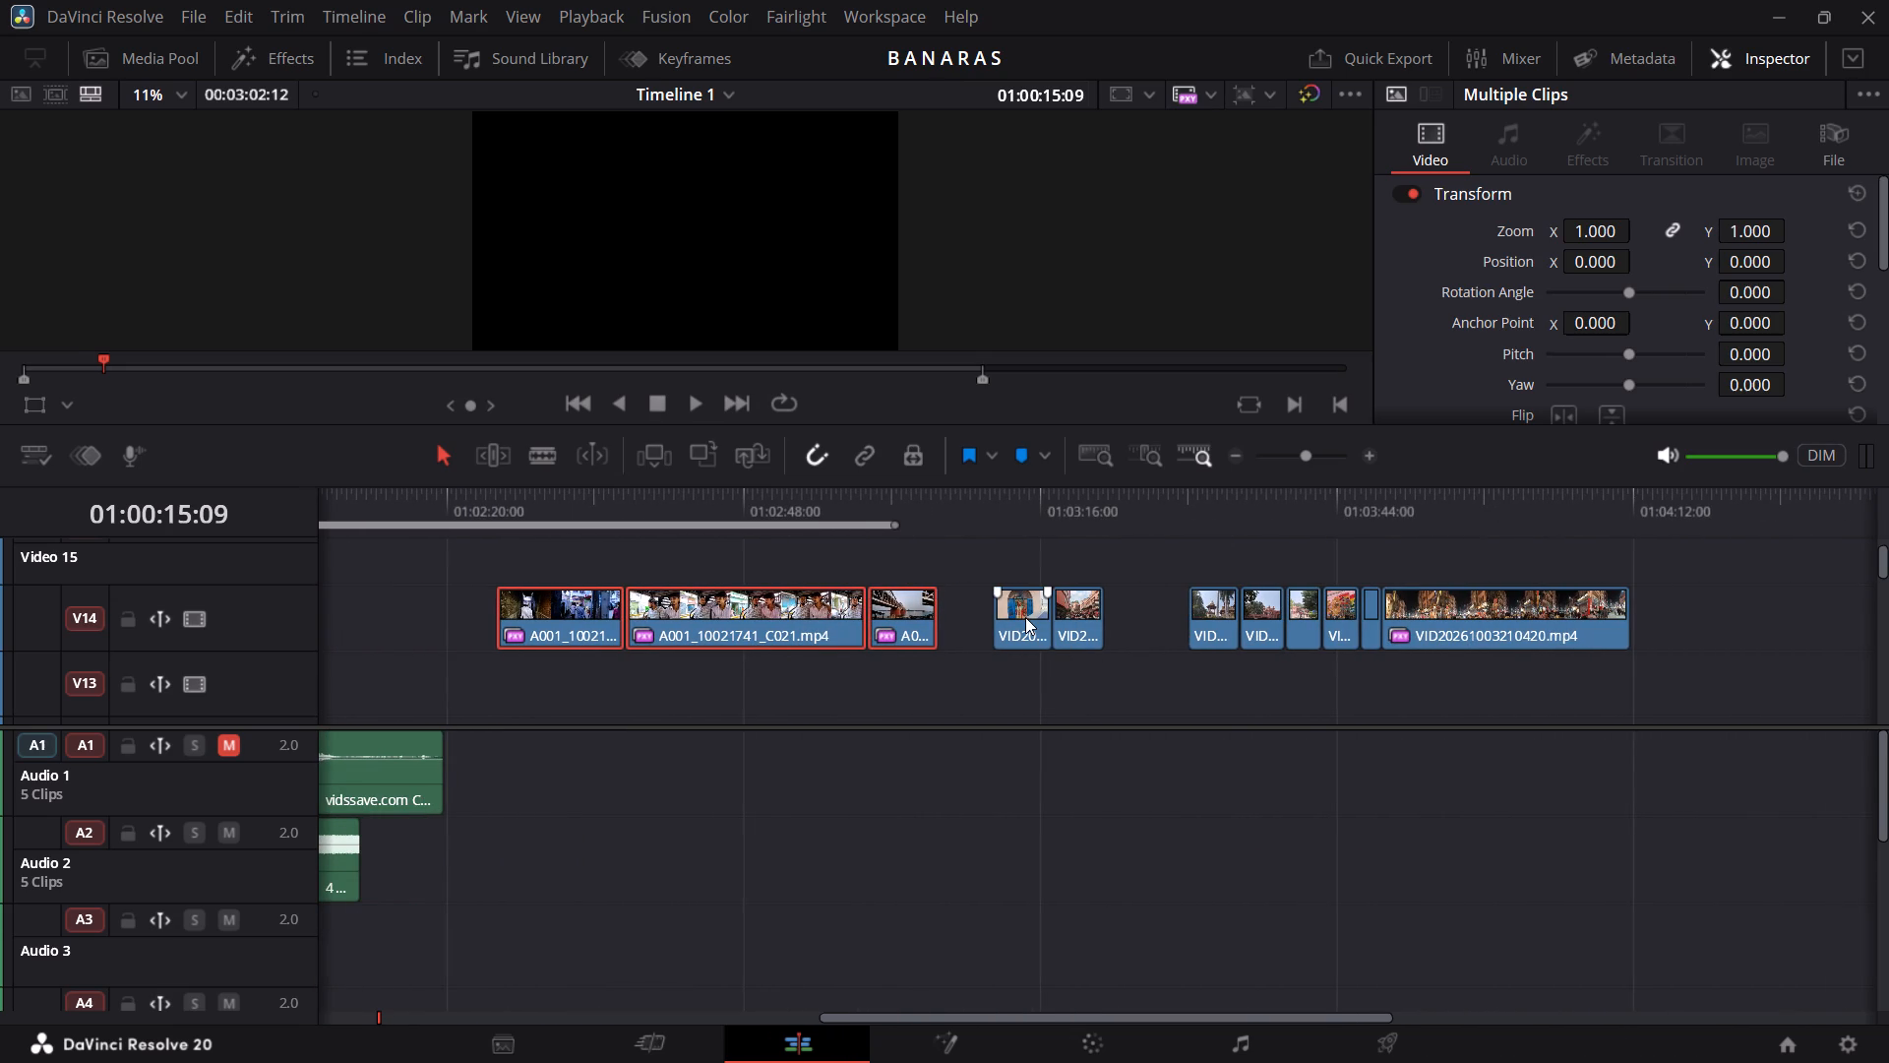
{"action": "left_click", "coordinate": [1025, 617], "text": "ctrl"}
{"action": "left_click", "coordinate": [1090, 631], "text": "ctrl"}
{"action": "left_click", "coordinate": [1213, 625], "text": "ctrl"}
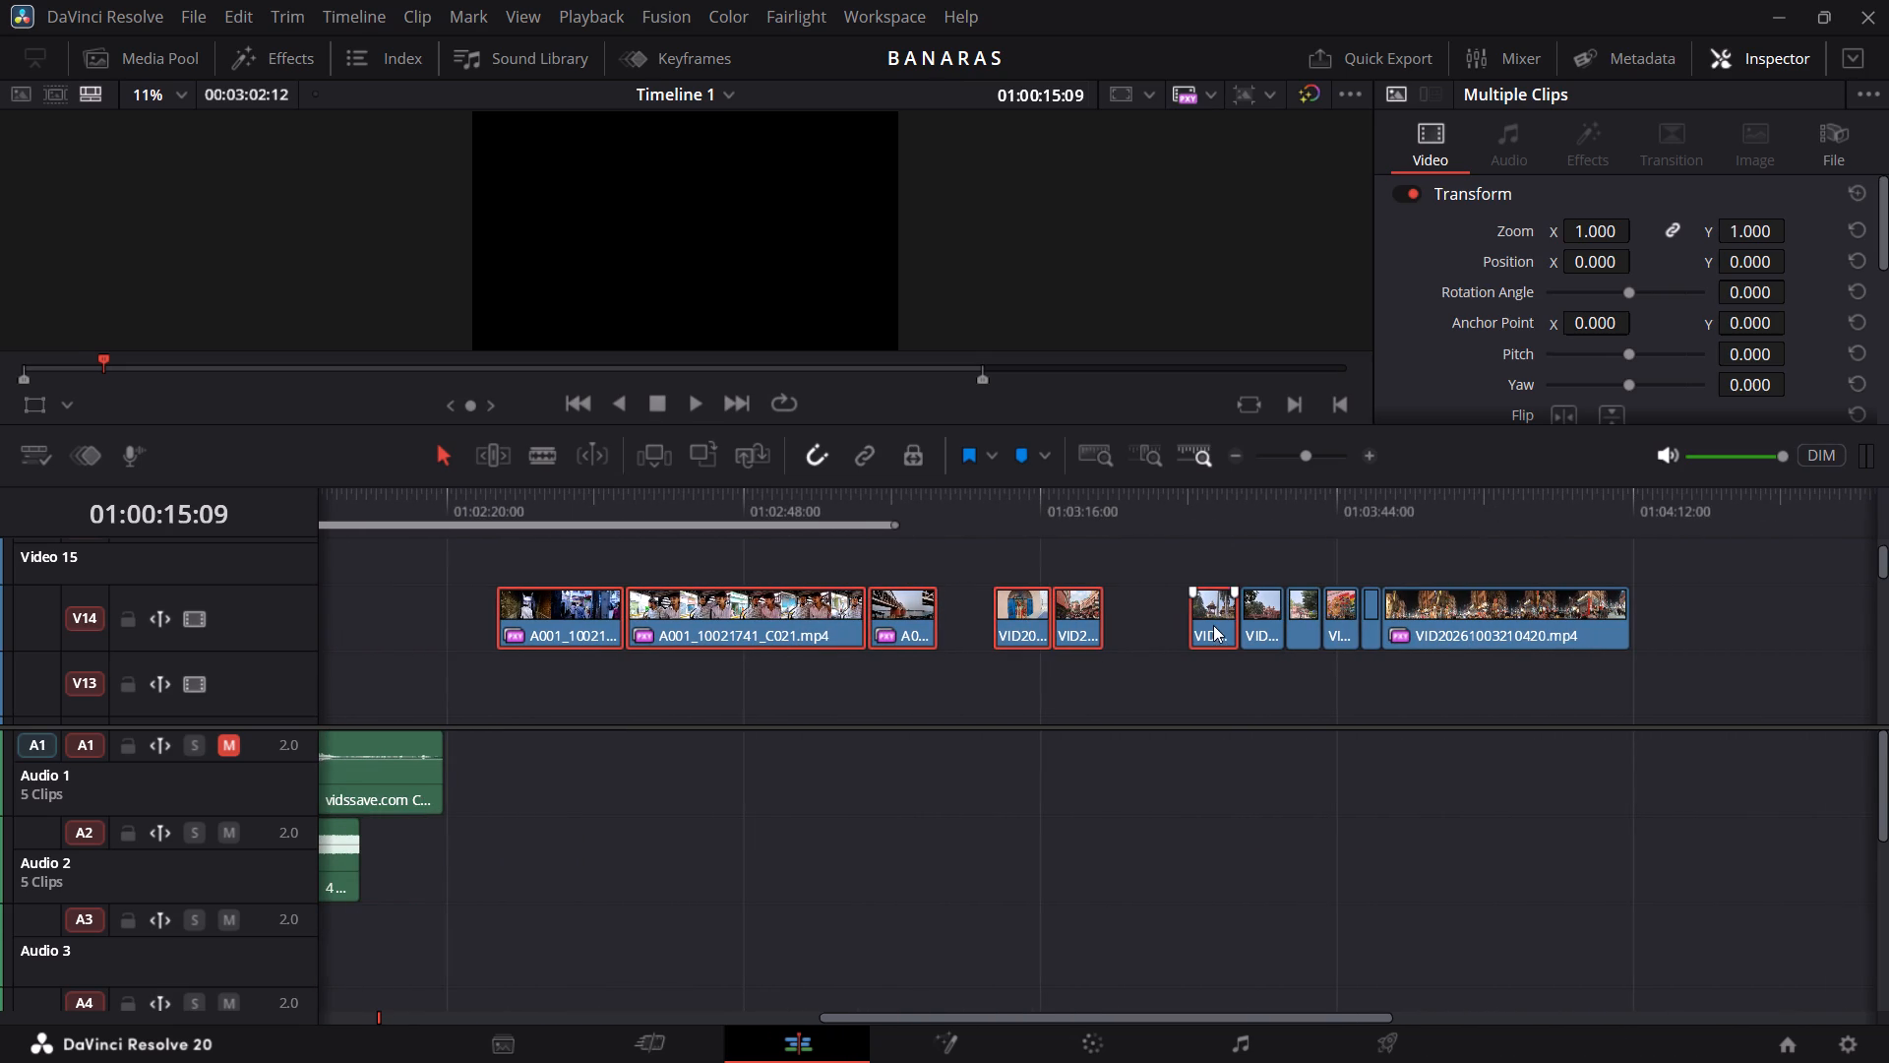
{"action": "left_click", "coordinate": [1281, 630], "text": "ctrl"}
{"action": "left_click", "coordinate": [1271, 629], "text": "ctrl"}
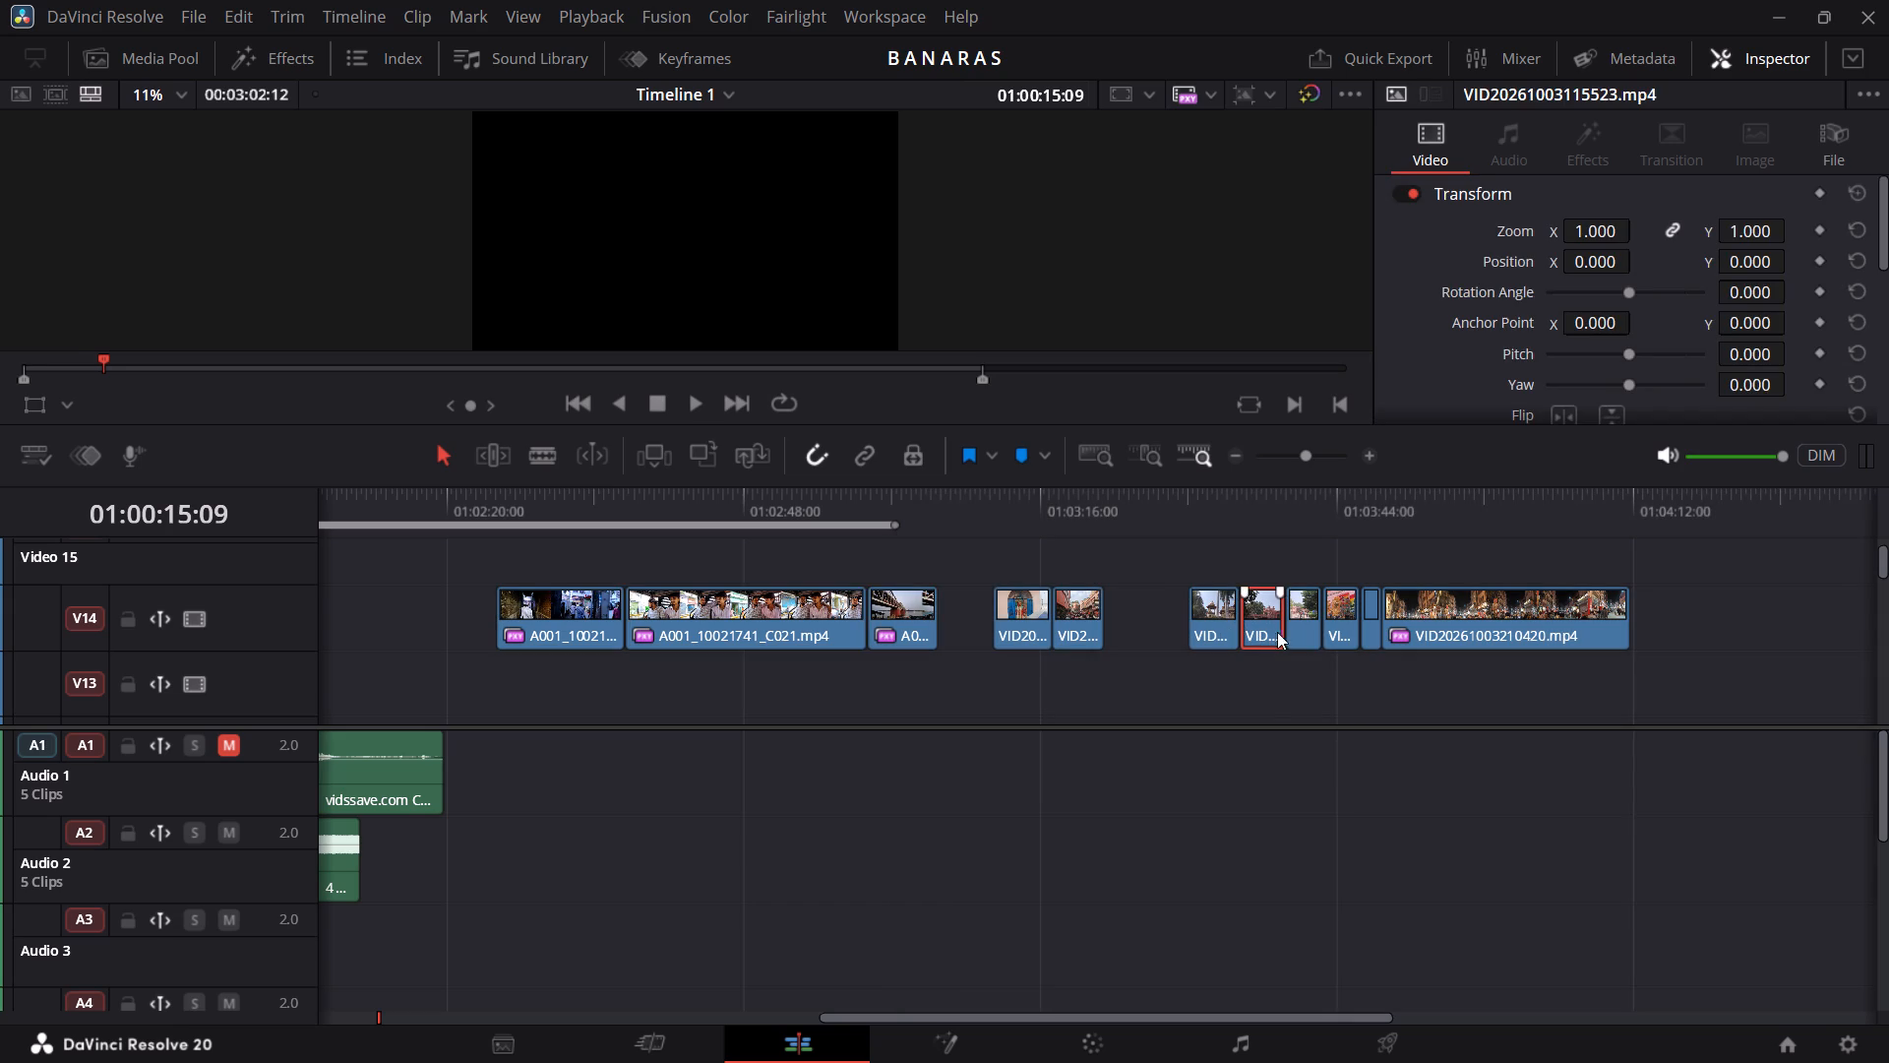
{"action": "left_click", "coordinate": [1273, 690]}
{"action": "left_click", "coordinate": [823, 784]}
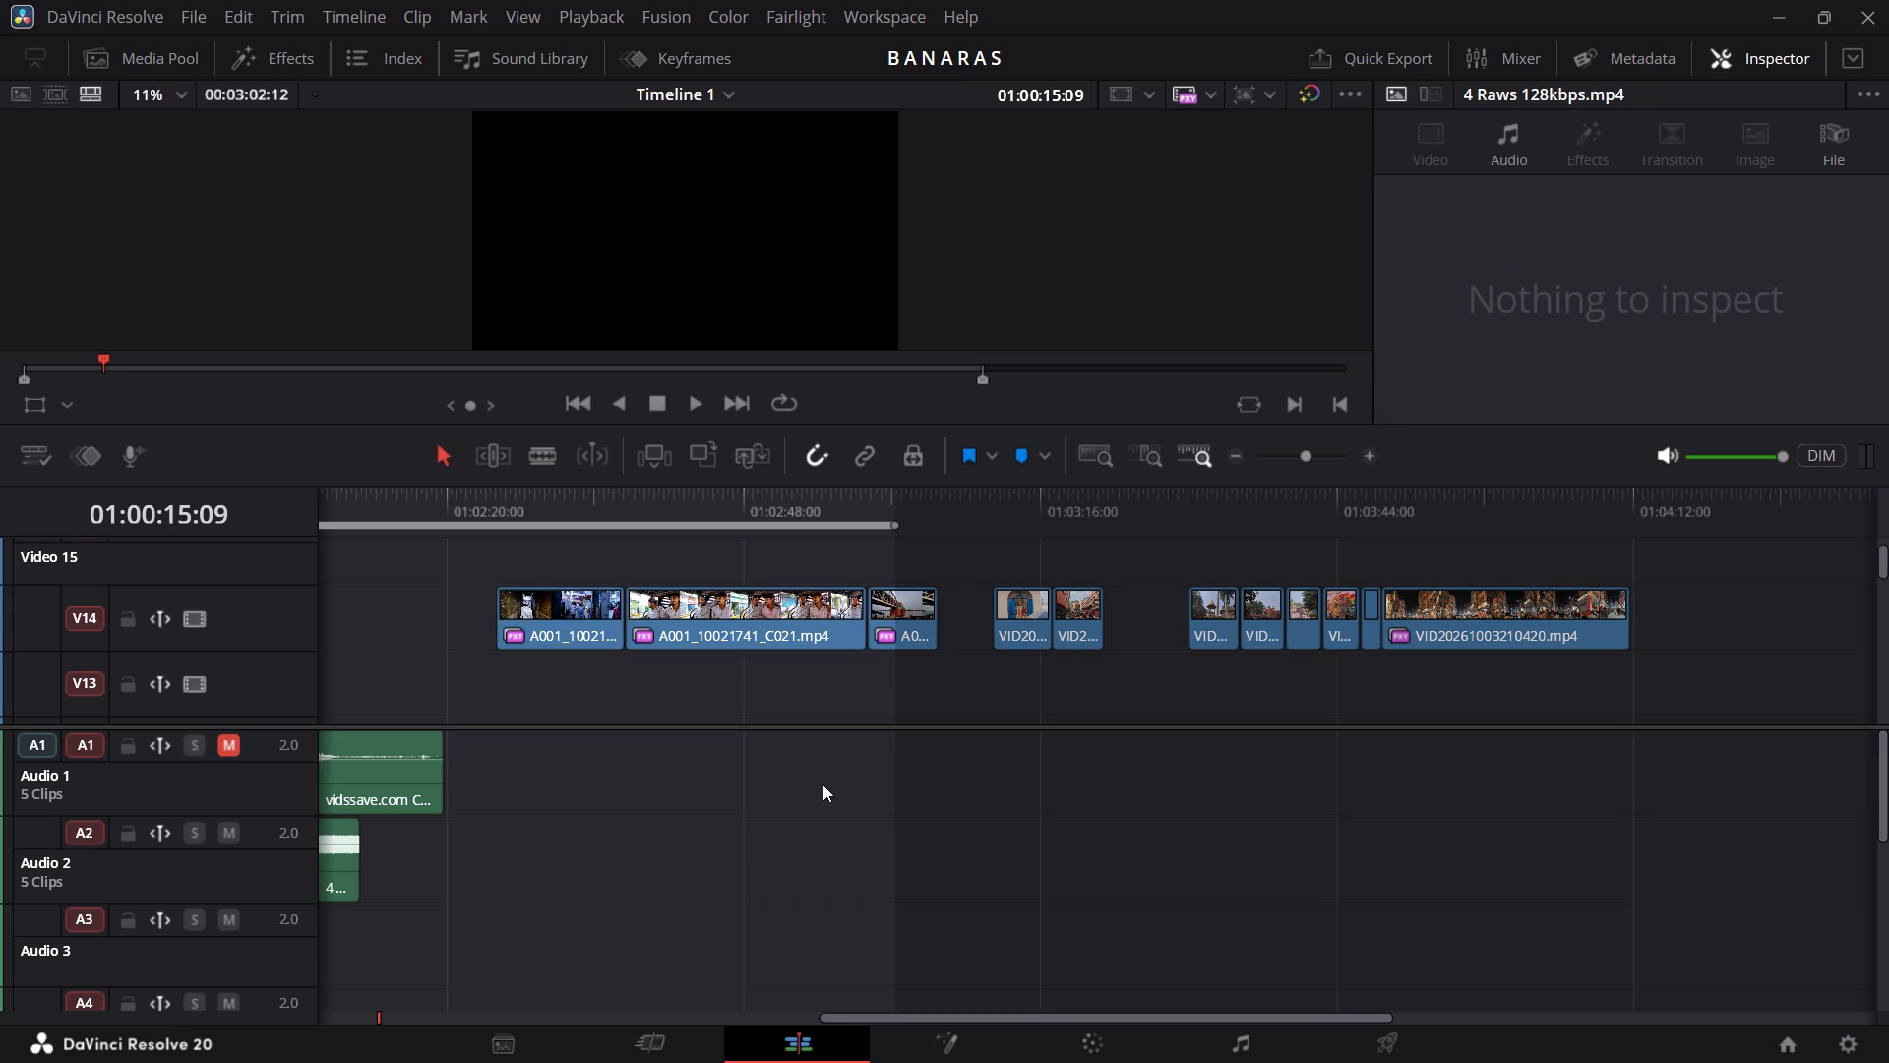
Check the V14 shots between about 01:03:13 and 01:03:41 and delete the VID20261003115840.mp4 clip, leaving its gap open.
{"action": "left_click", "coordinate": [1012, 513]}
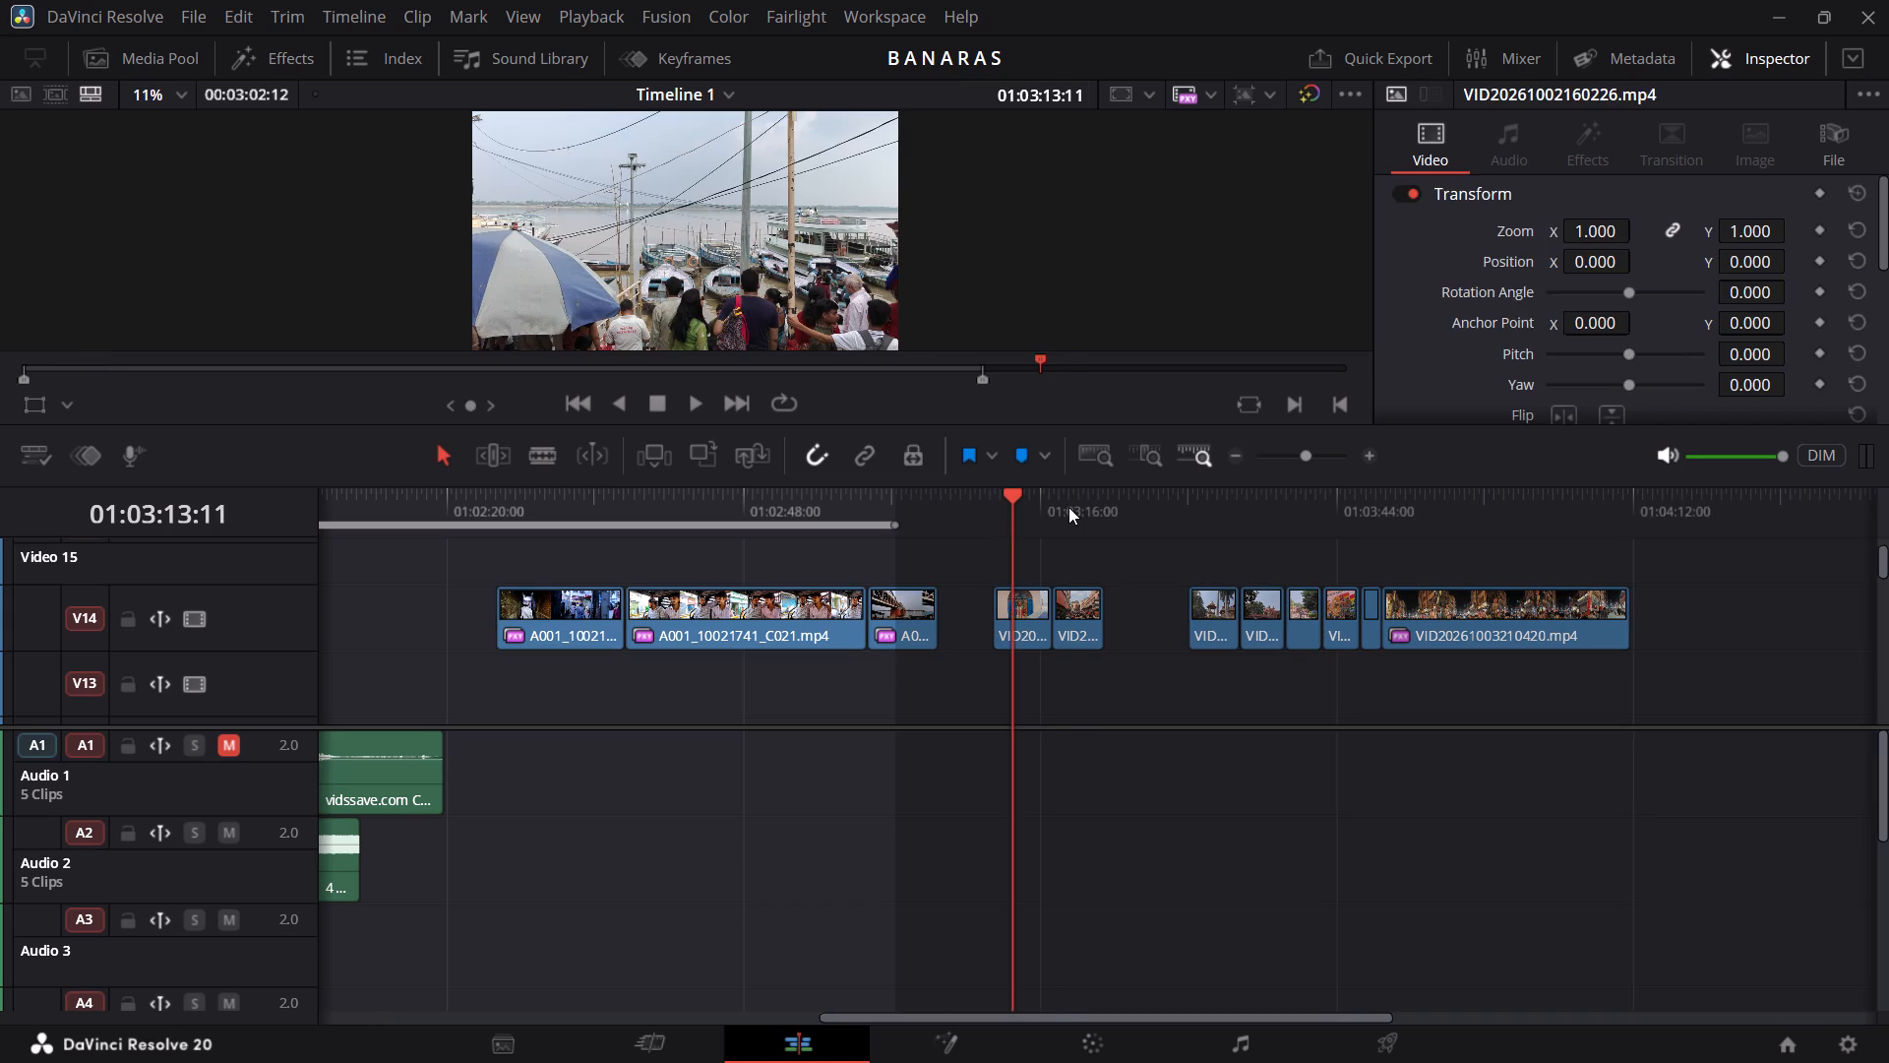
{"action": "left_click", "coordinate": [1068, 507]}
{"action": "left_click", "coordinate": [1195, 522]}
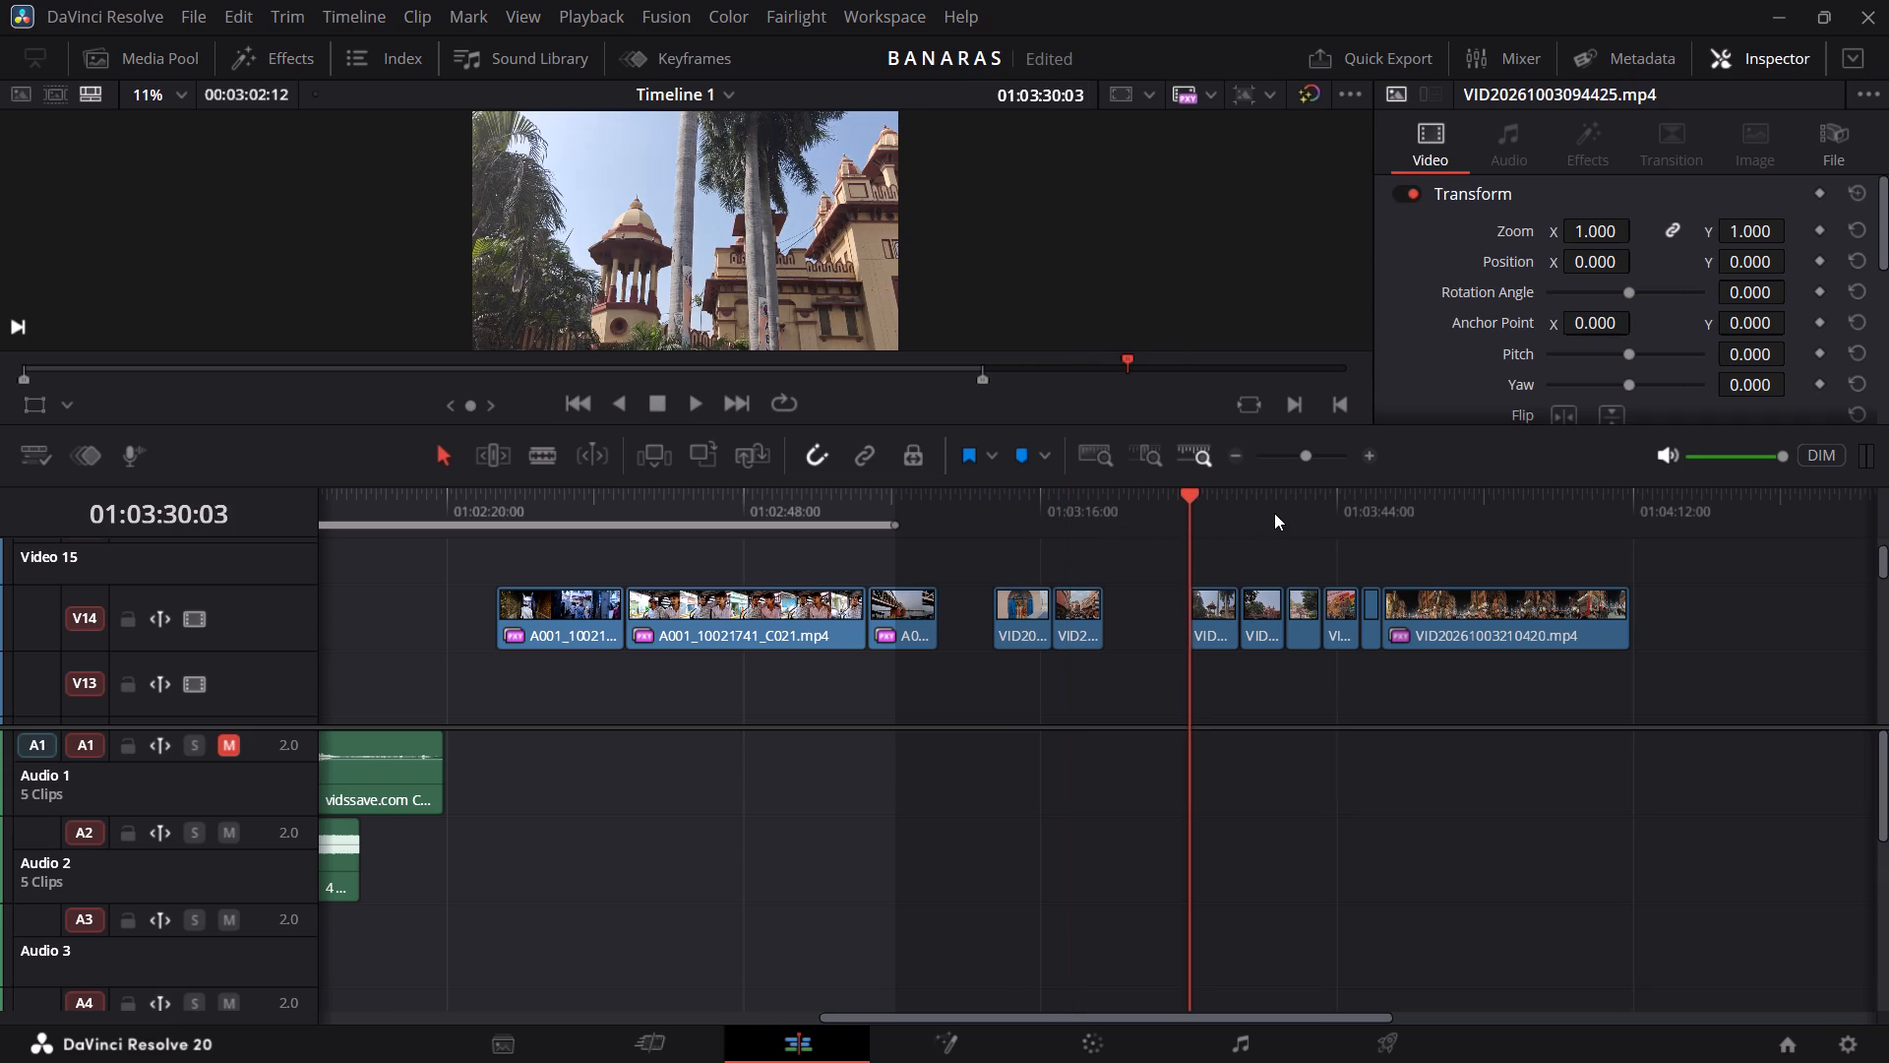
{"action": "left_click", "coordinate": [1276, 513]}
{"action": "left_click", "coordinate": [1252, 505]}
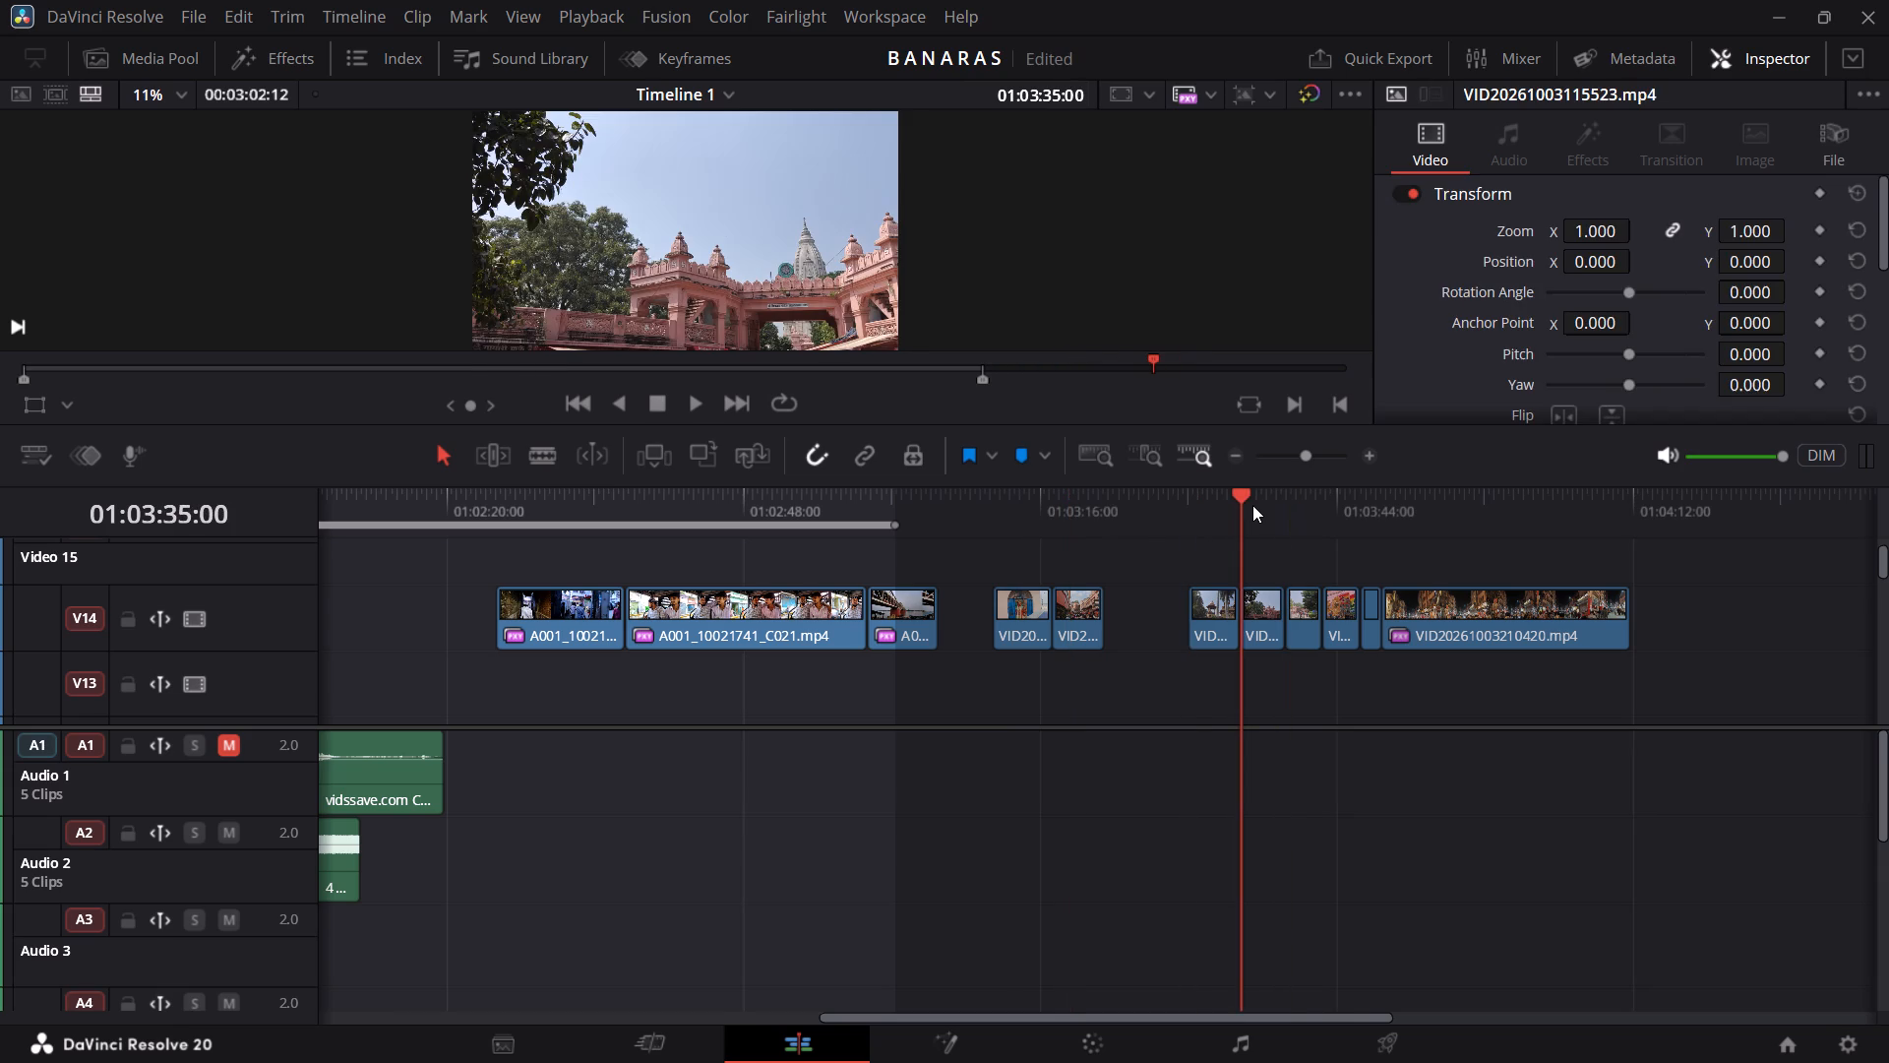
{"action": "left_click", "coordinate": [1303, 504]}
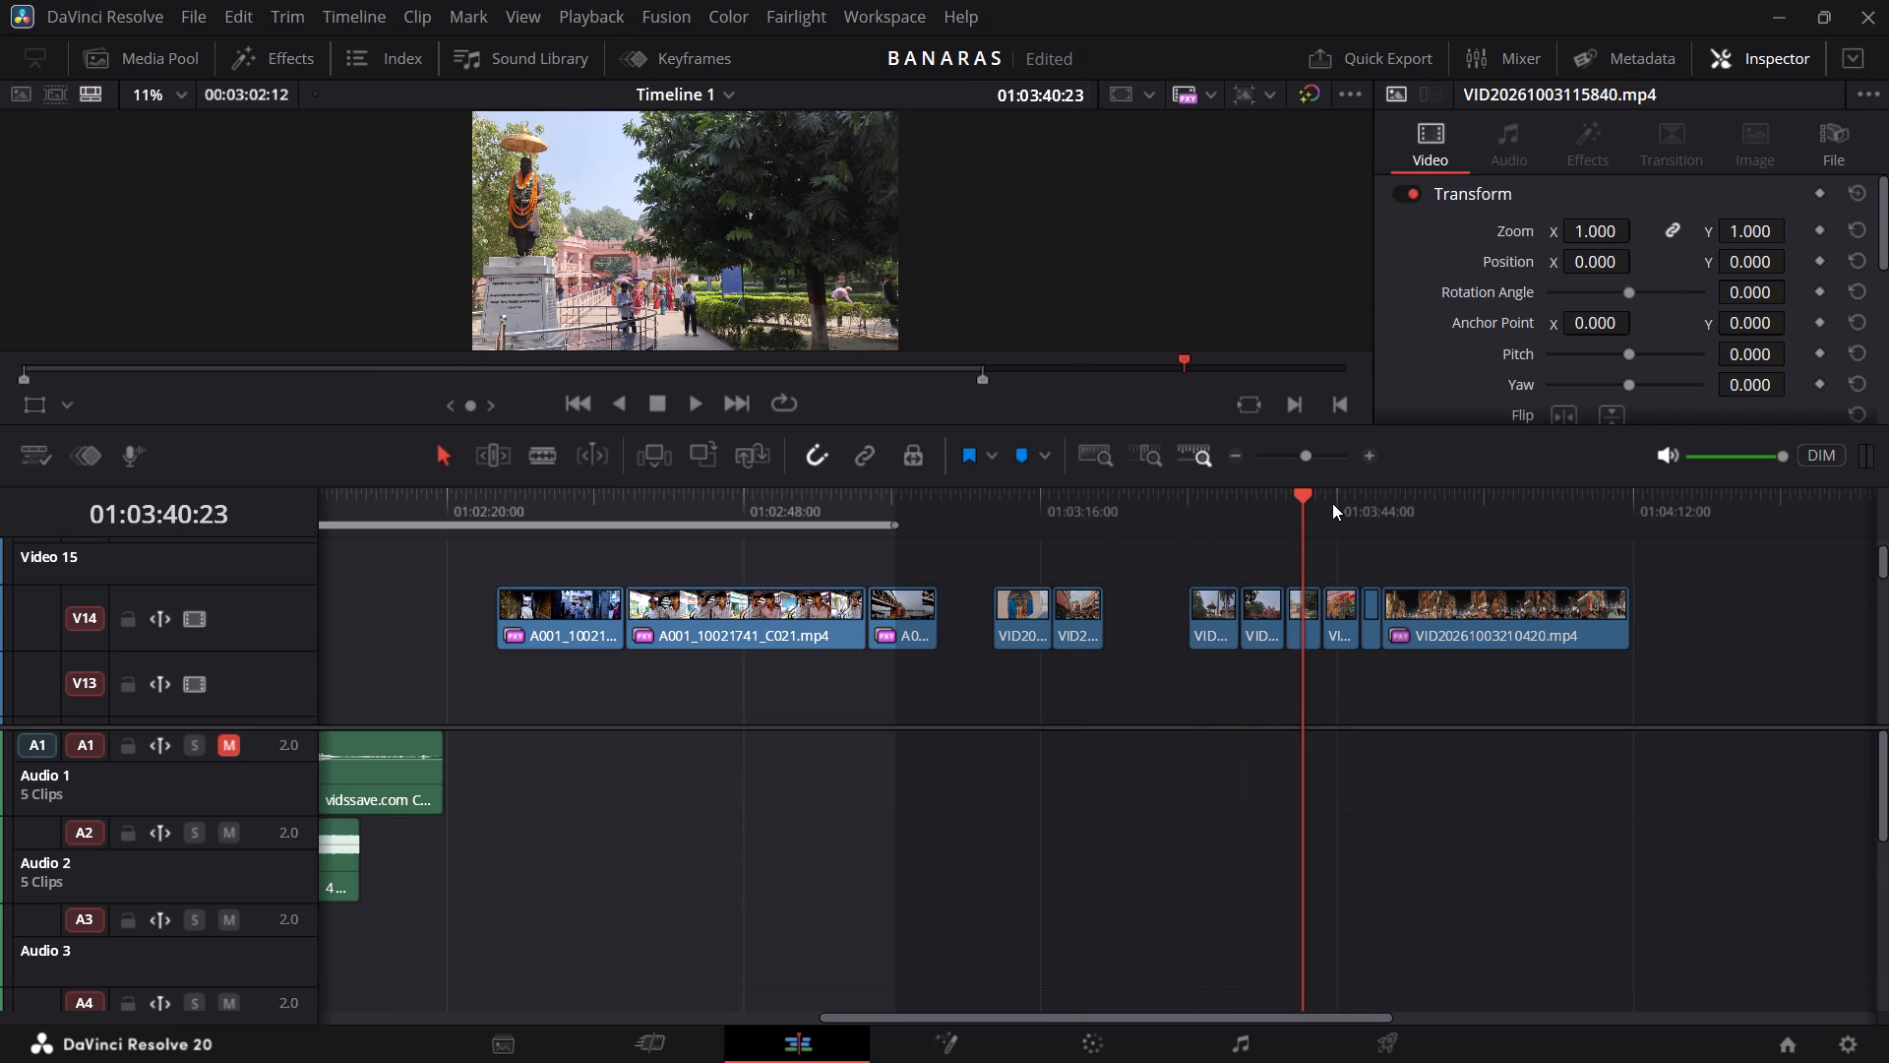
{"action": "left_click", "coordinate": [1298, 627]}
{"action": "key", "text": "BackSpace"}
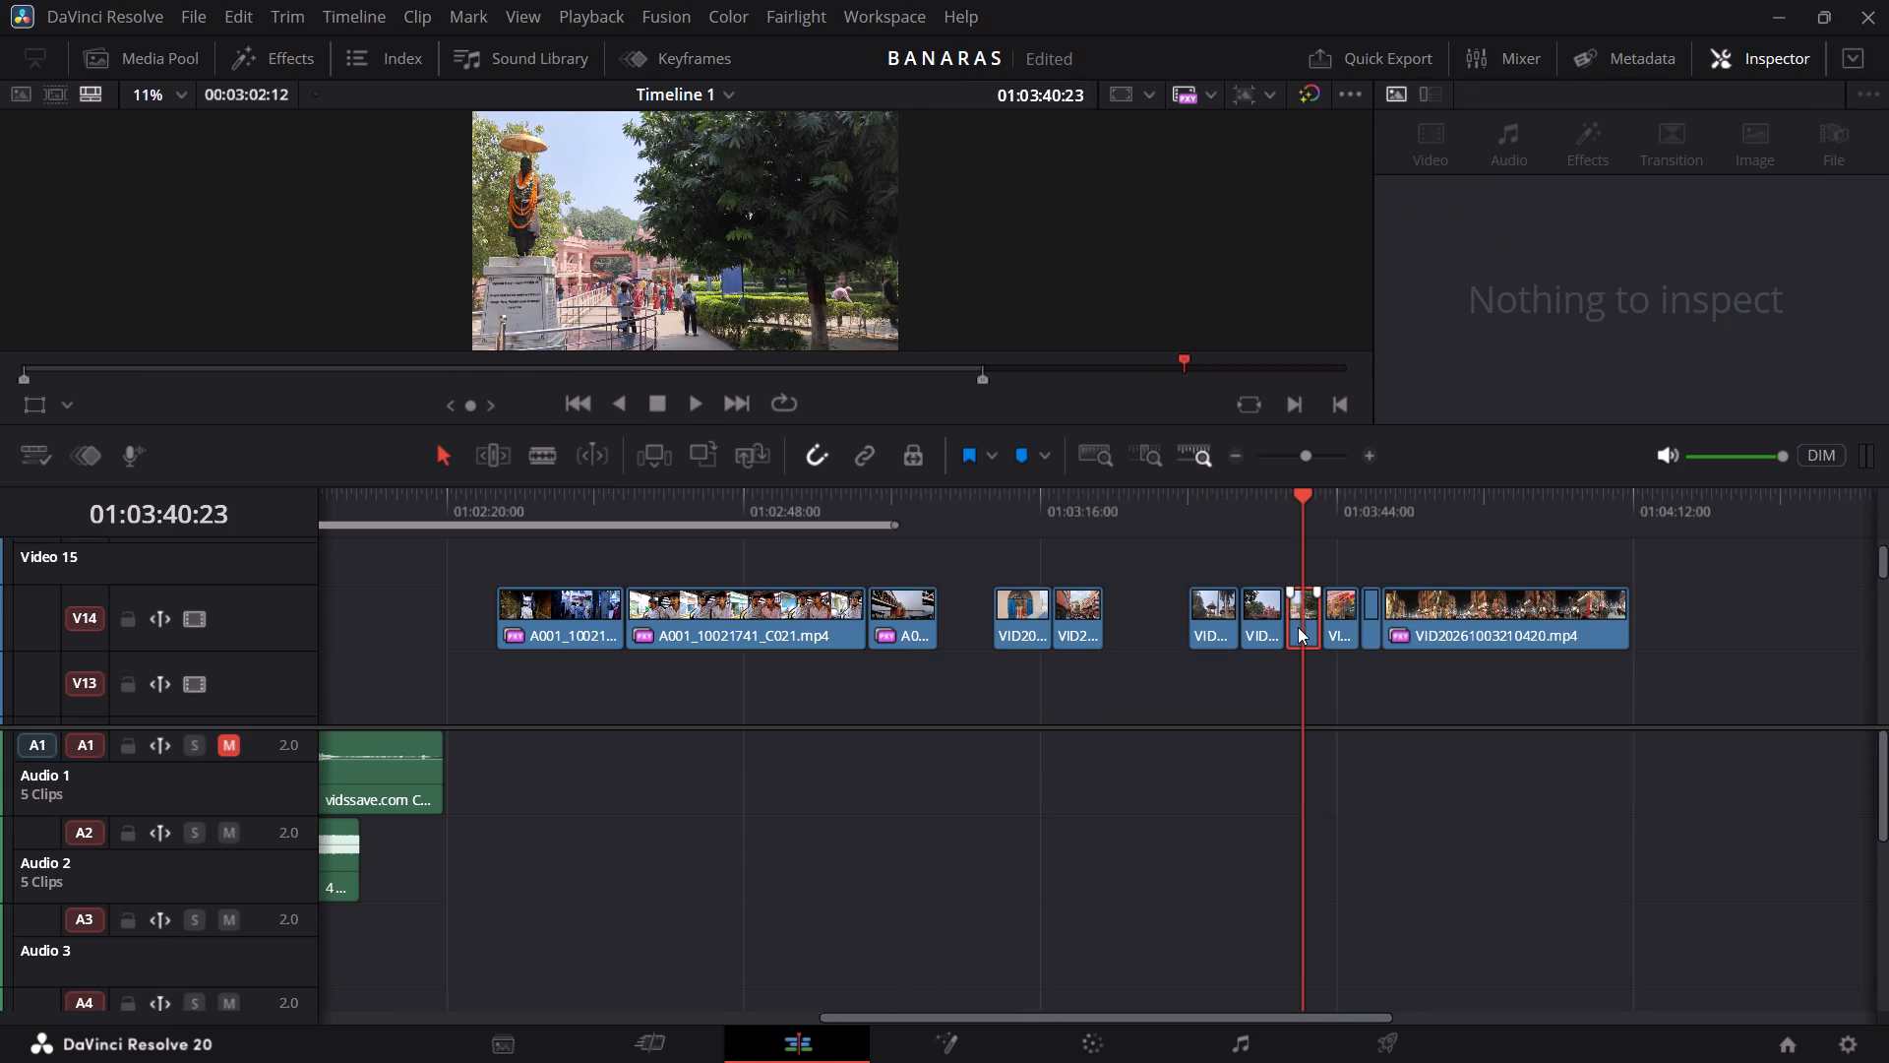
Check the V14 shots between about 01:03:43 and 01:03:51 and delete the VID20261003120238.mp4 clip, leaving its gap open.
{"action": "left_click", "coordinate": [1336, 620]}
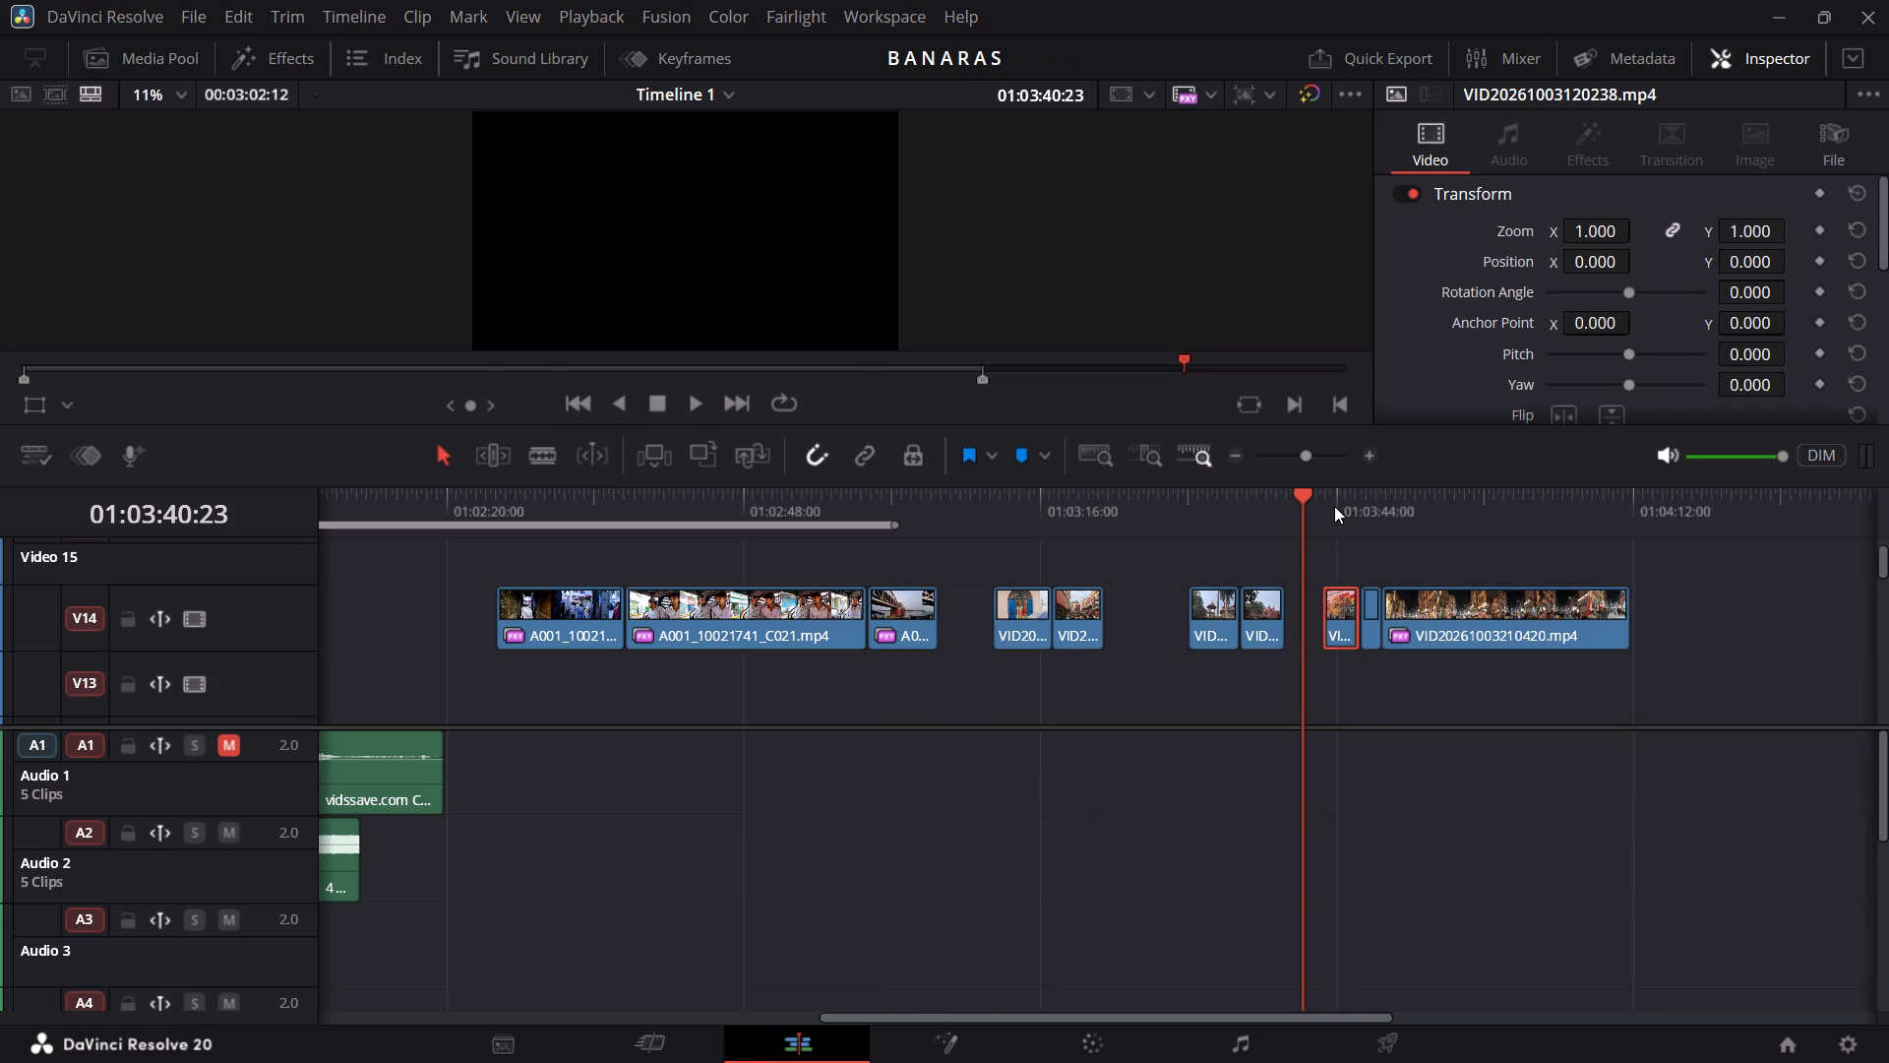
{"action": "left_click", "coordinate": [1334, 506]}
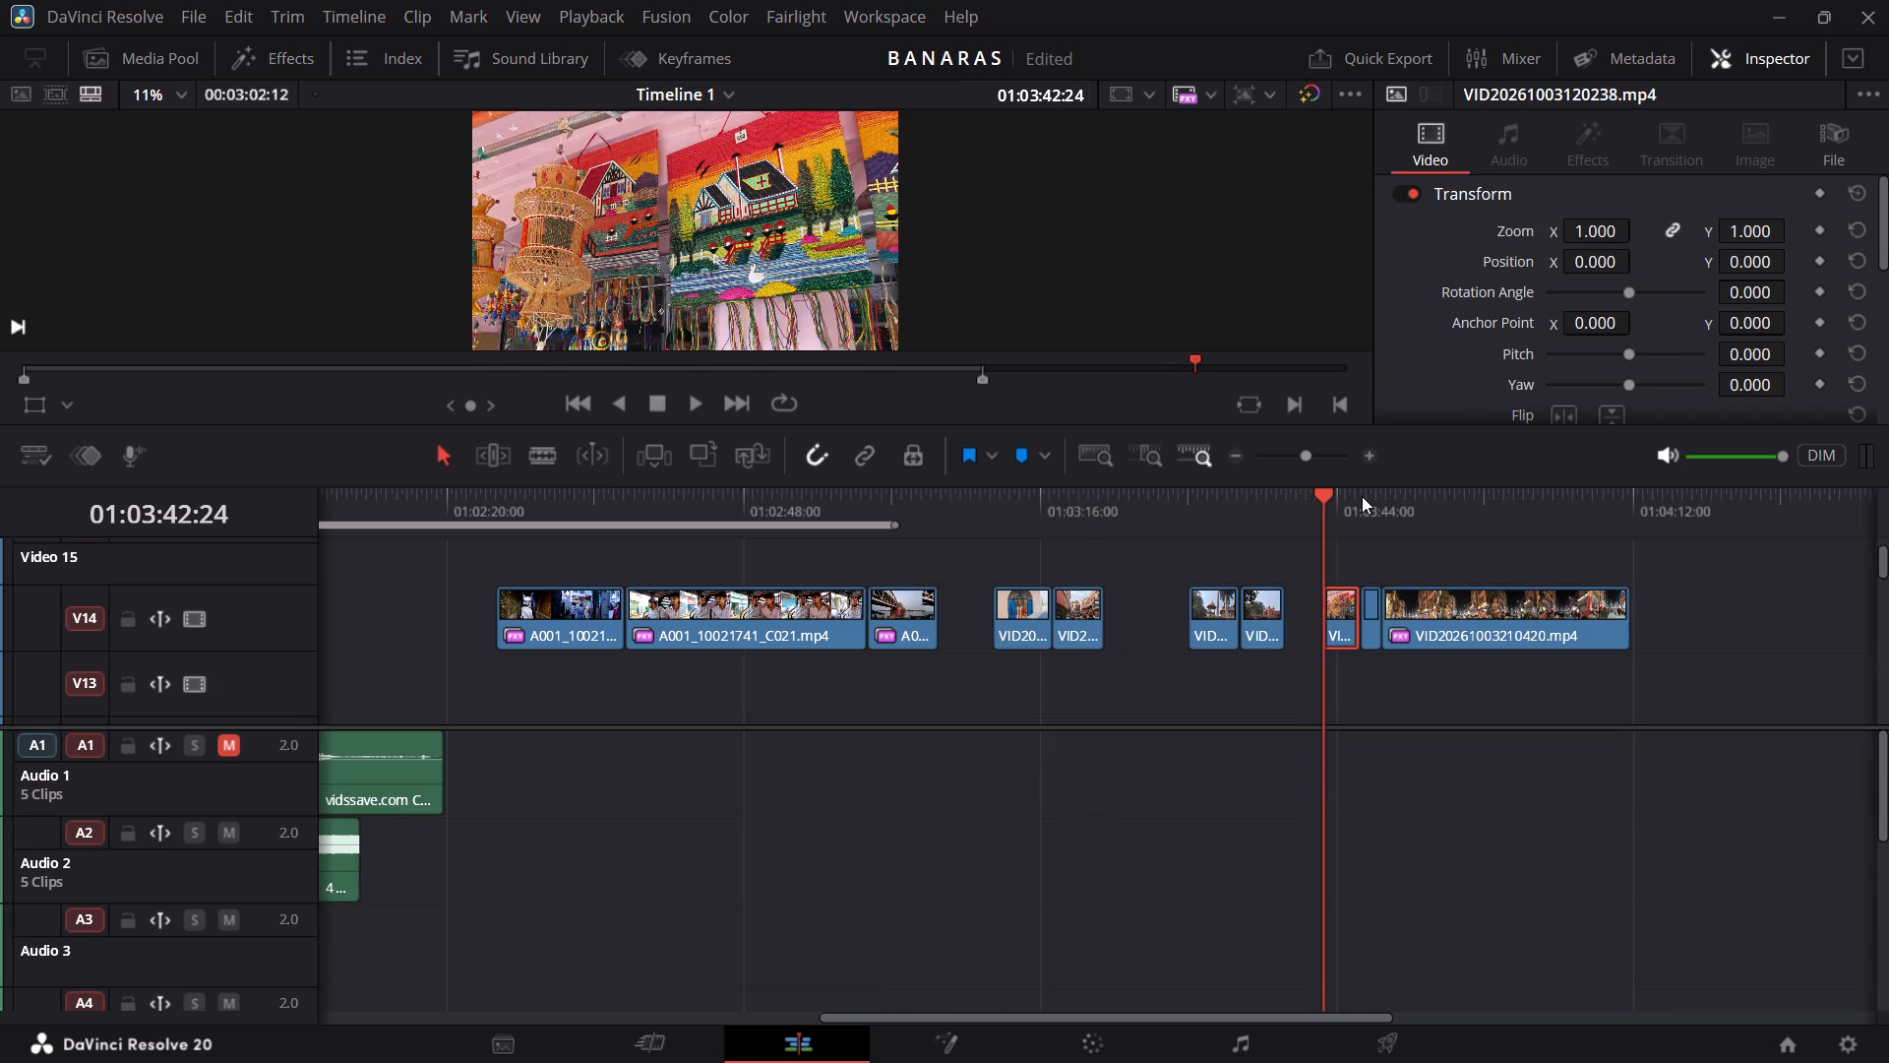
{"action": "left_click", "coordinate": [1362, 496]}
{"action": "left_click", "coordinate": [1408, 515]}
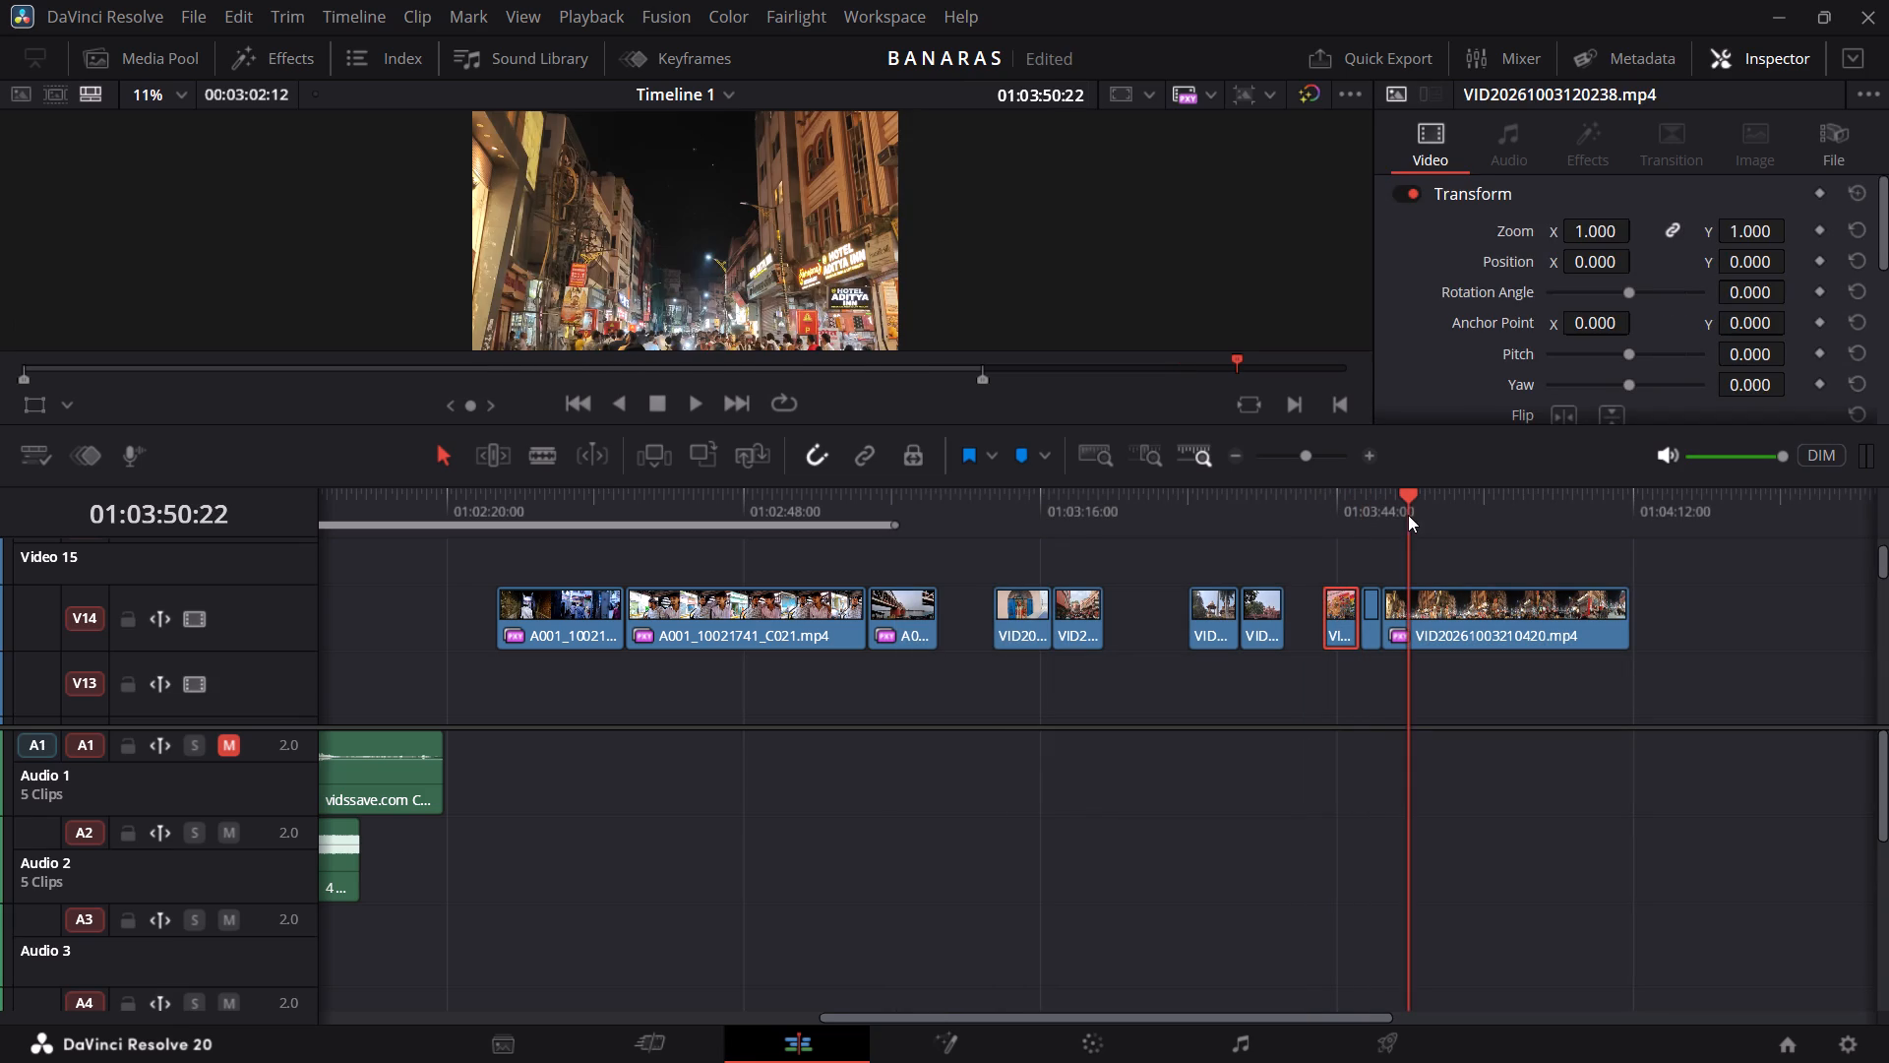
{"action": "left_click", "coordinate": [1330, 501]}
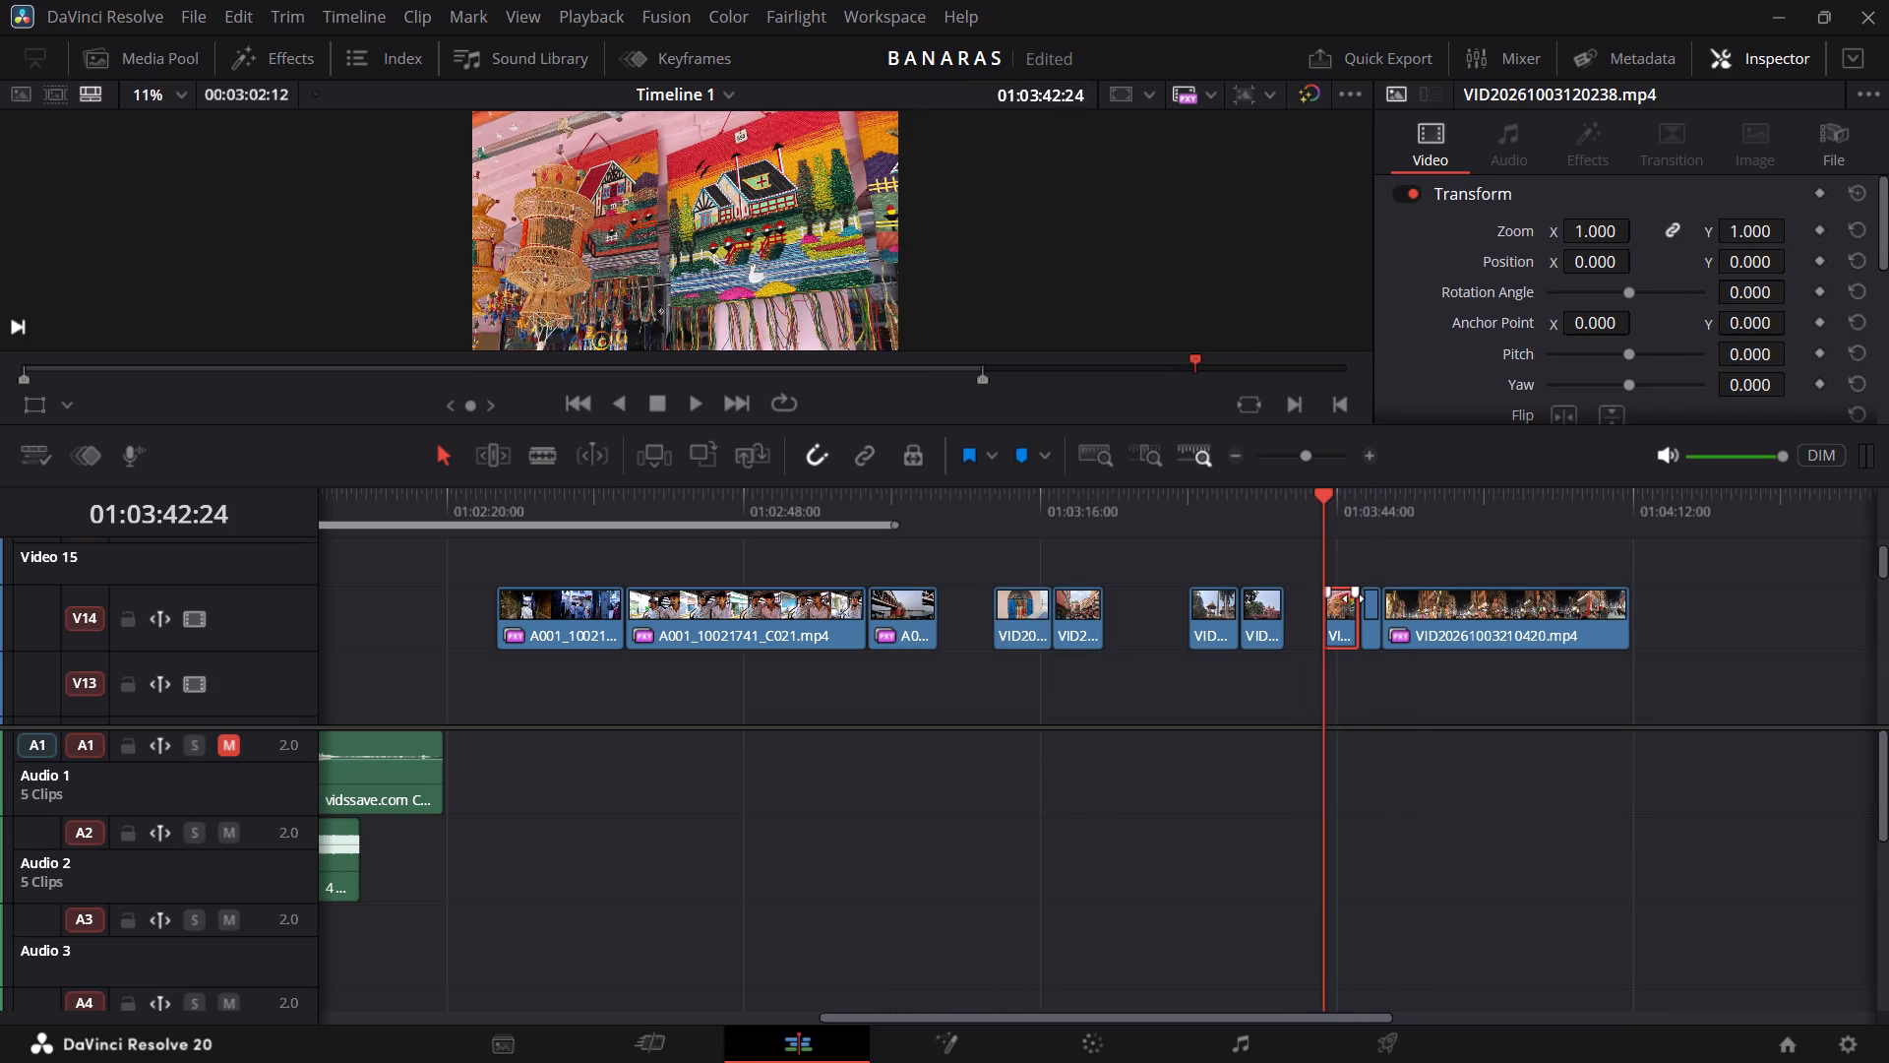
{"action": "key", "text": "BackSpace"}
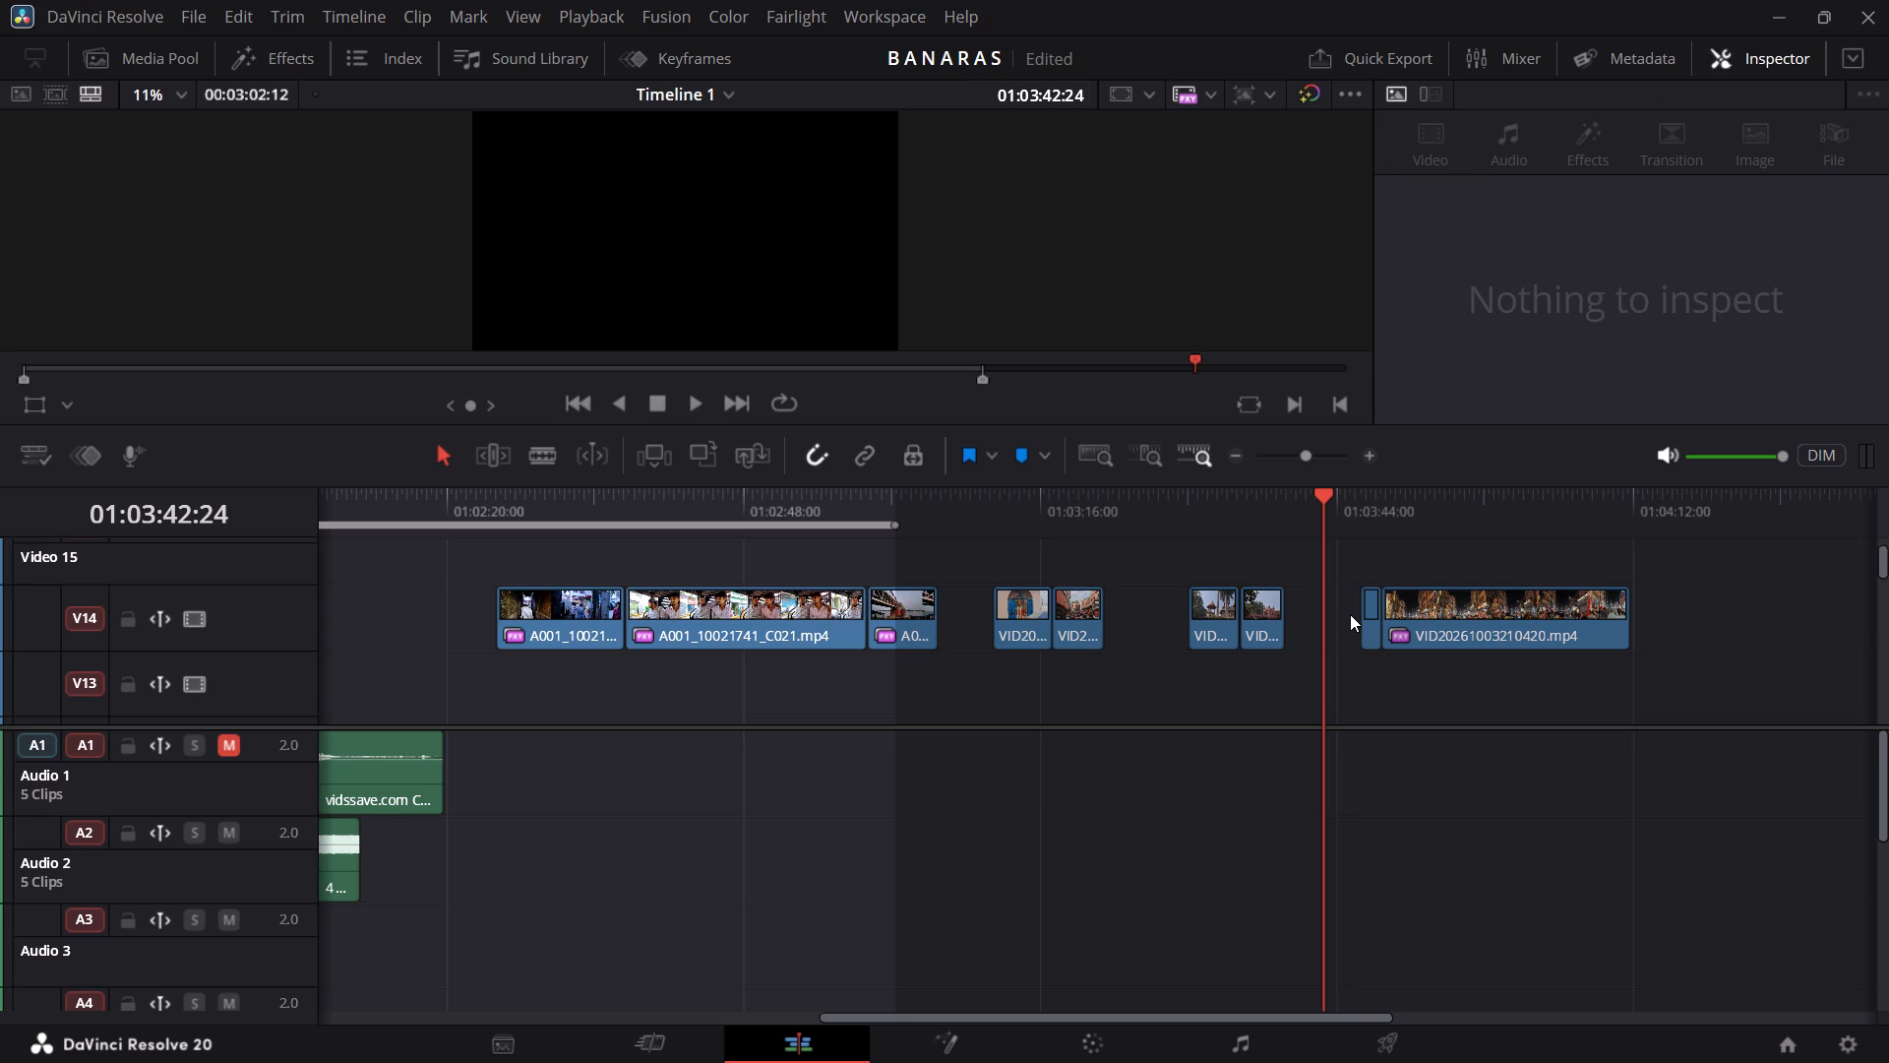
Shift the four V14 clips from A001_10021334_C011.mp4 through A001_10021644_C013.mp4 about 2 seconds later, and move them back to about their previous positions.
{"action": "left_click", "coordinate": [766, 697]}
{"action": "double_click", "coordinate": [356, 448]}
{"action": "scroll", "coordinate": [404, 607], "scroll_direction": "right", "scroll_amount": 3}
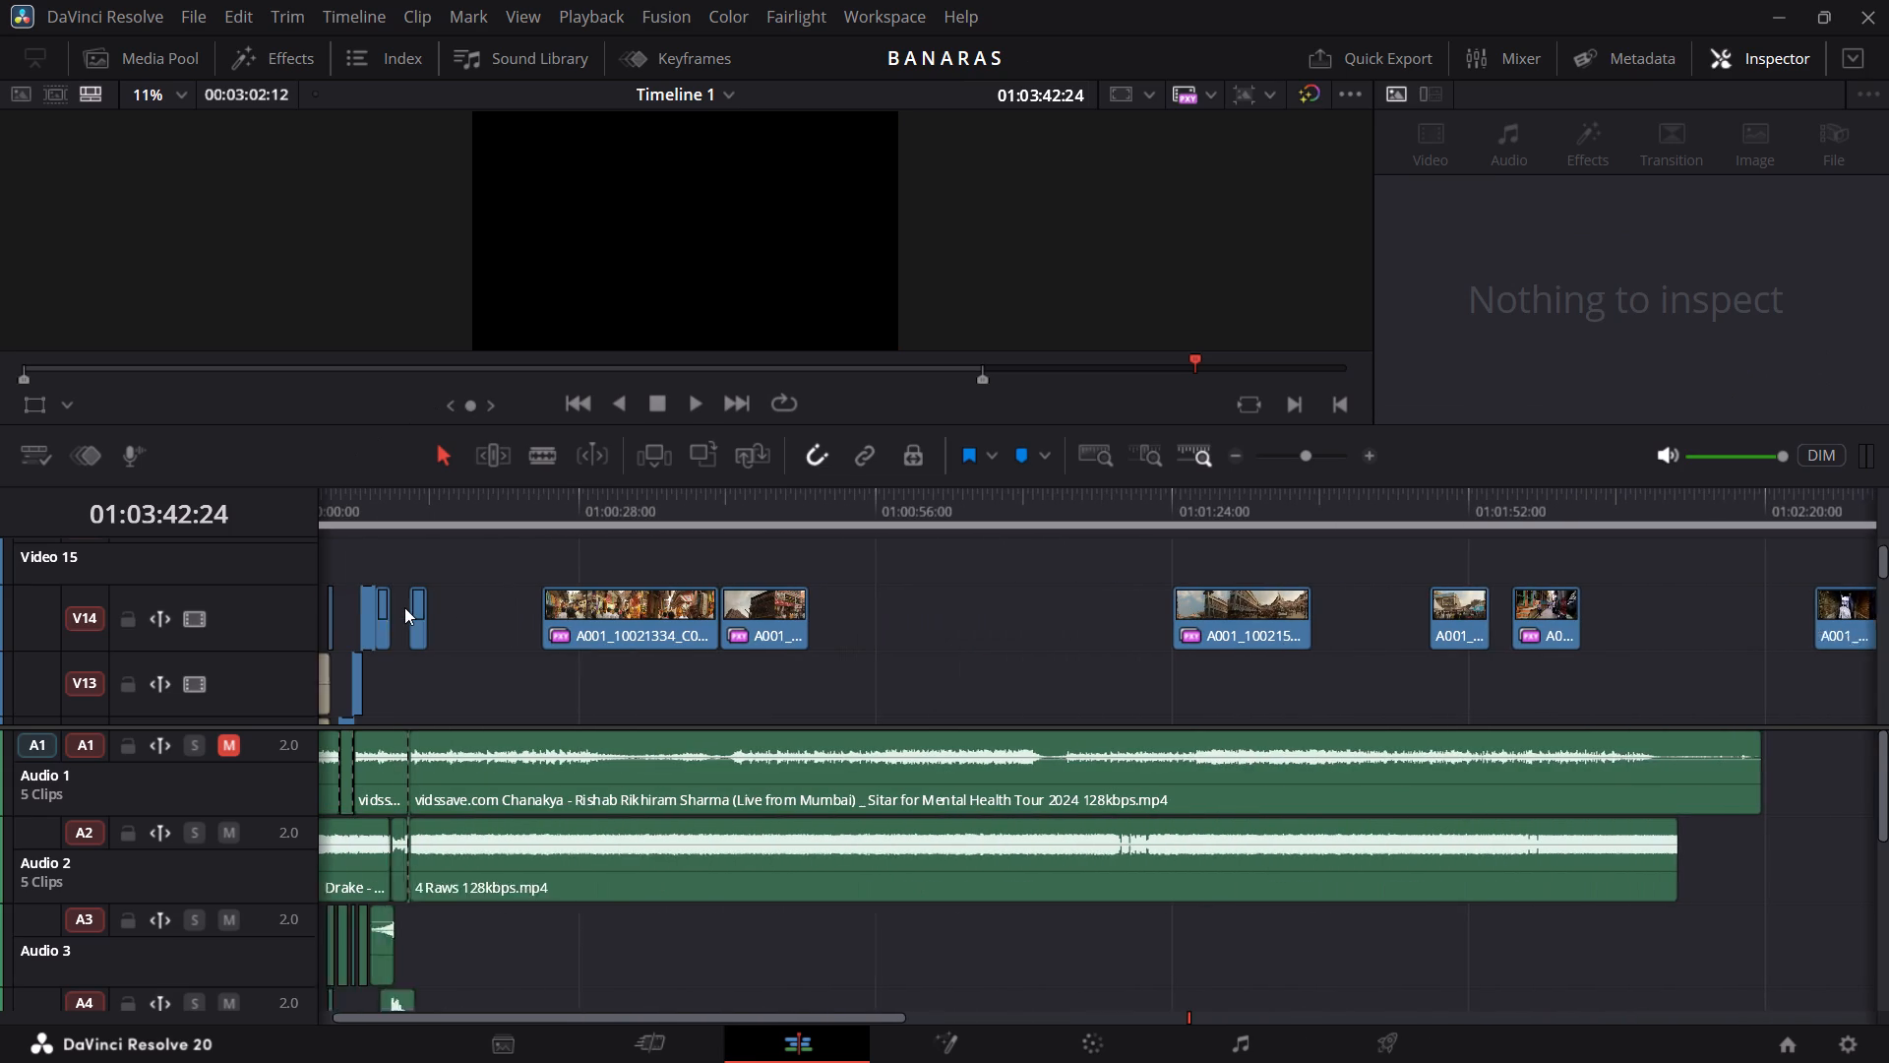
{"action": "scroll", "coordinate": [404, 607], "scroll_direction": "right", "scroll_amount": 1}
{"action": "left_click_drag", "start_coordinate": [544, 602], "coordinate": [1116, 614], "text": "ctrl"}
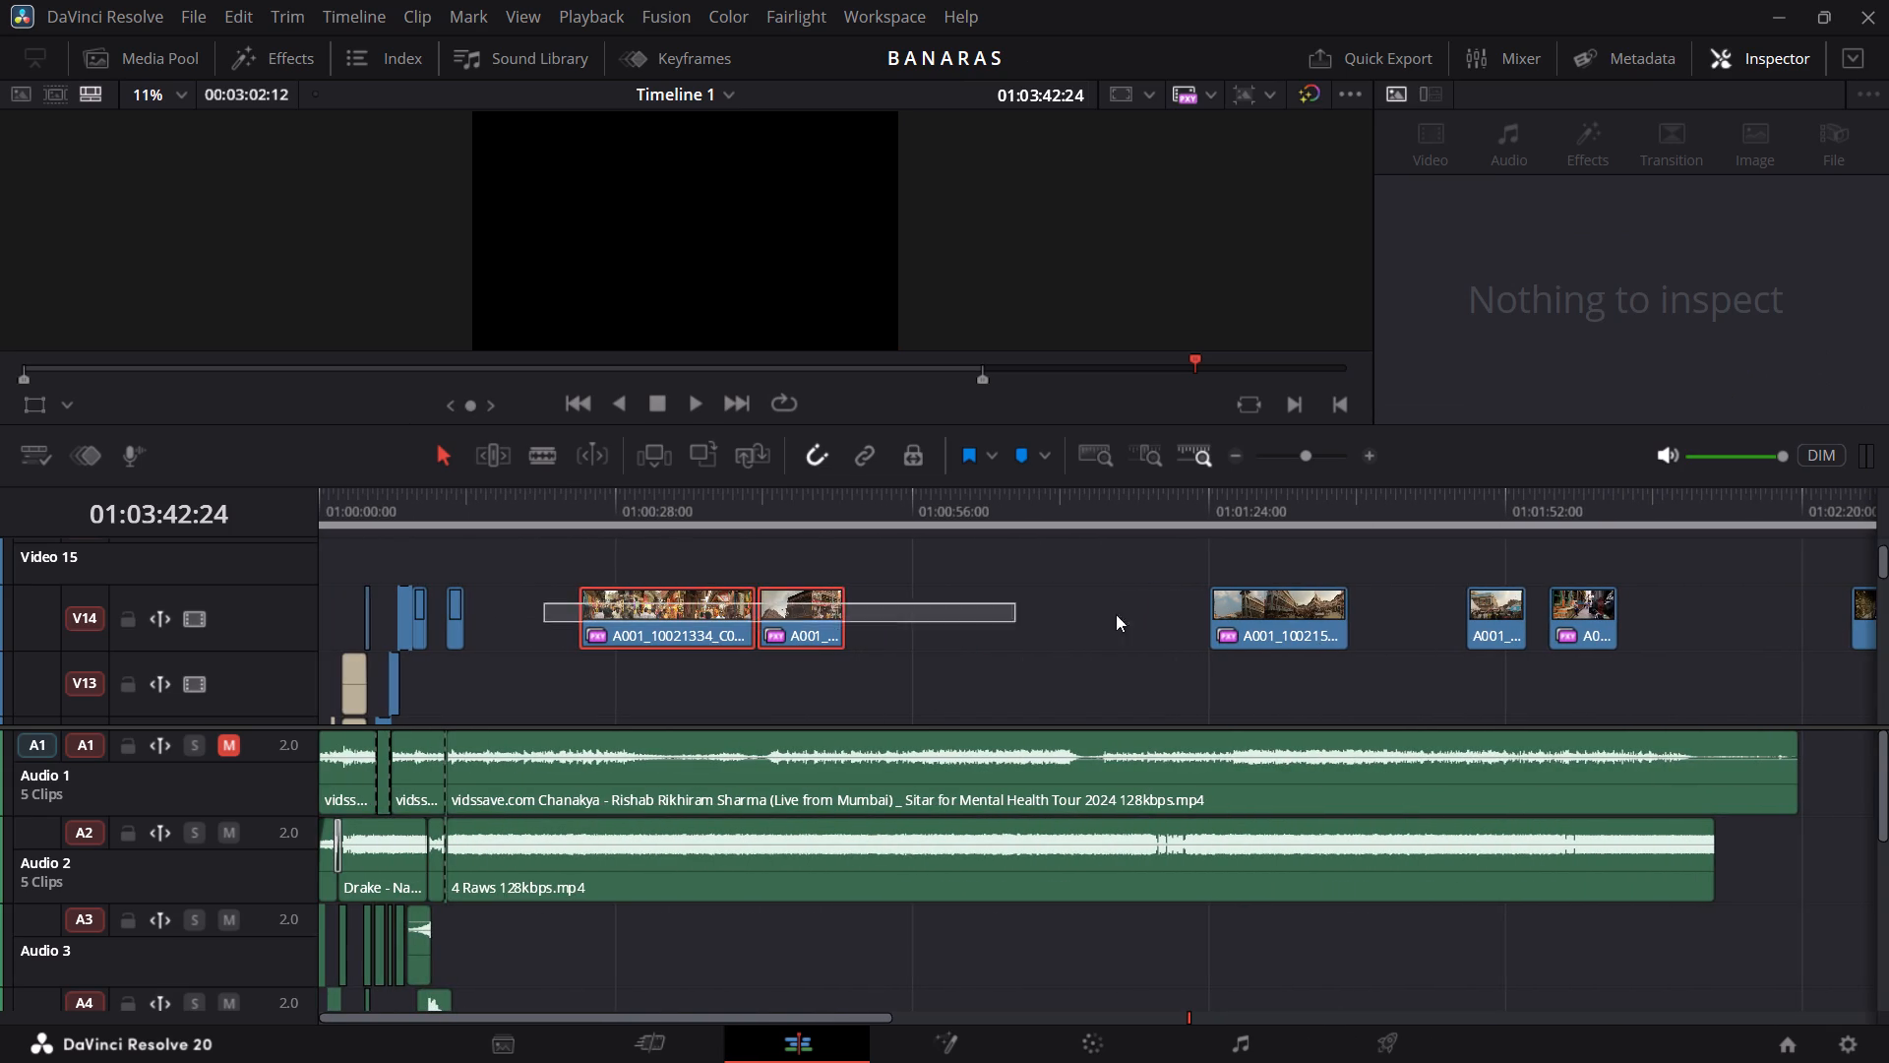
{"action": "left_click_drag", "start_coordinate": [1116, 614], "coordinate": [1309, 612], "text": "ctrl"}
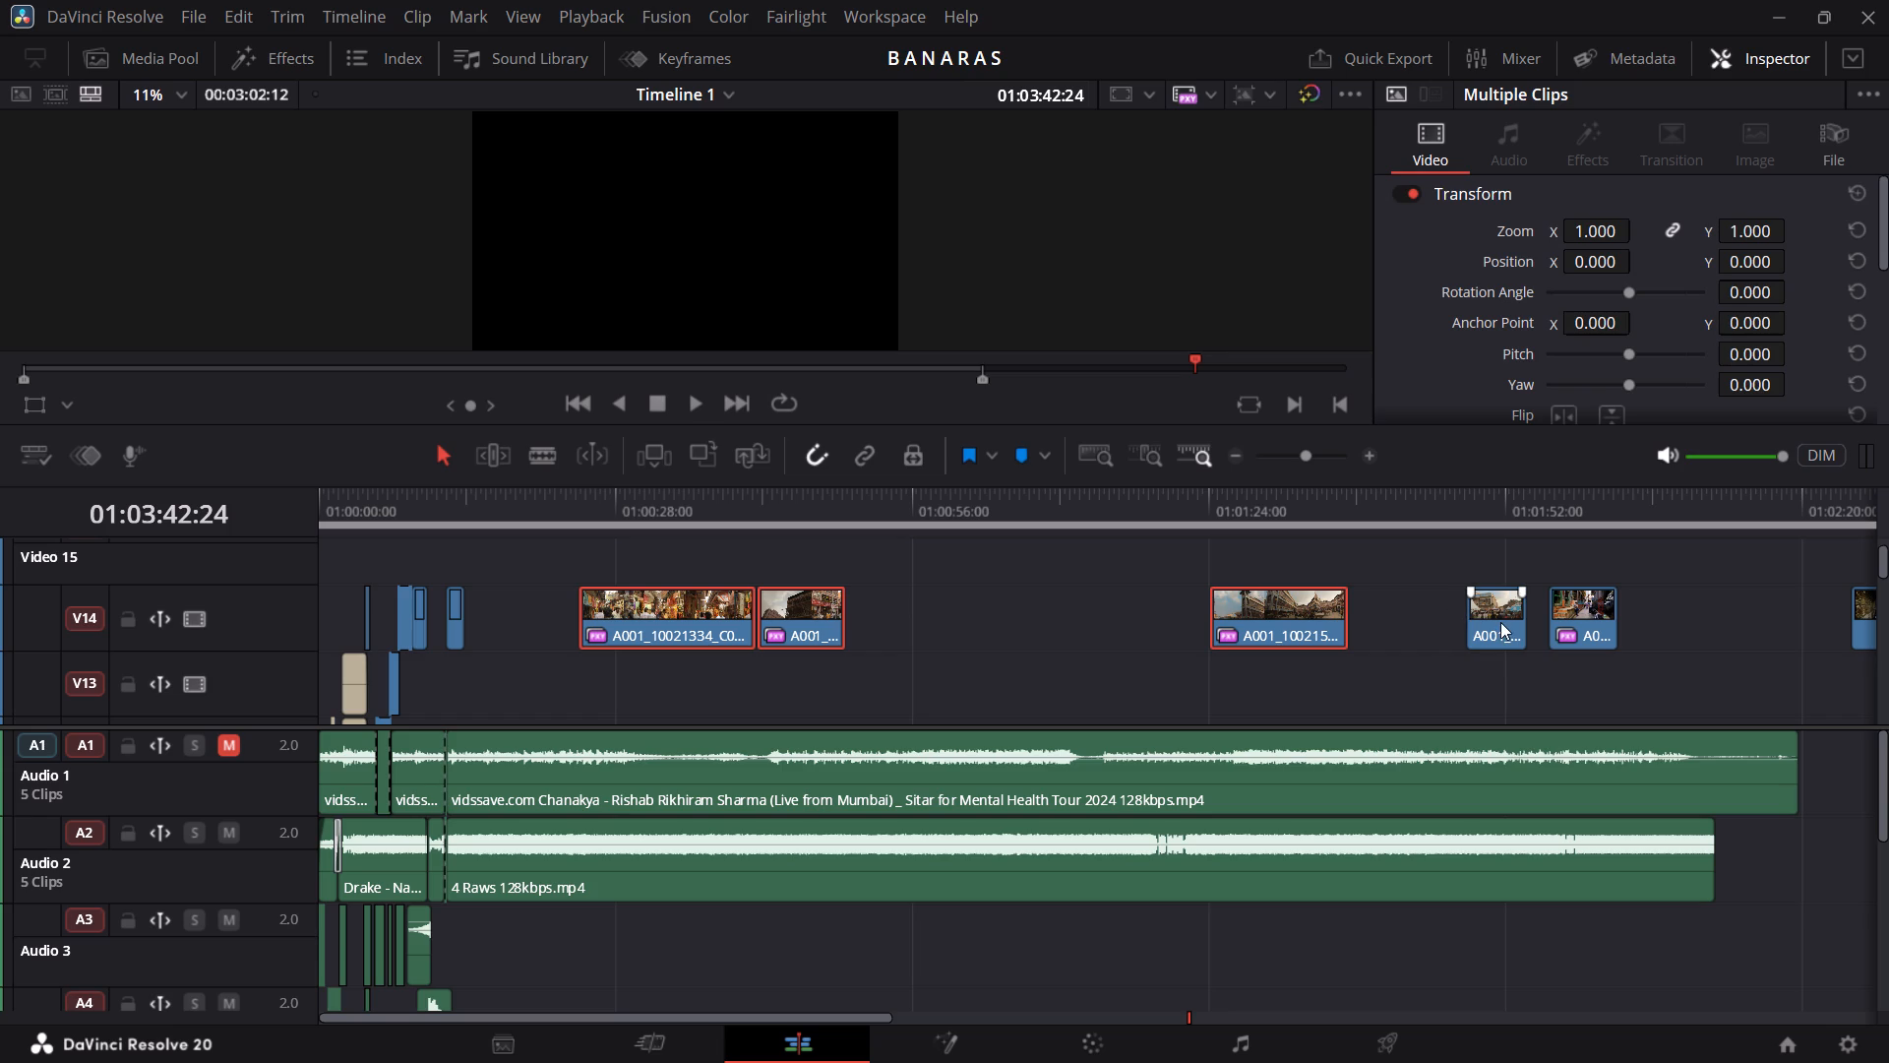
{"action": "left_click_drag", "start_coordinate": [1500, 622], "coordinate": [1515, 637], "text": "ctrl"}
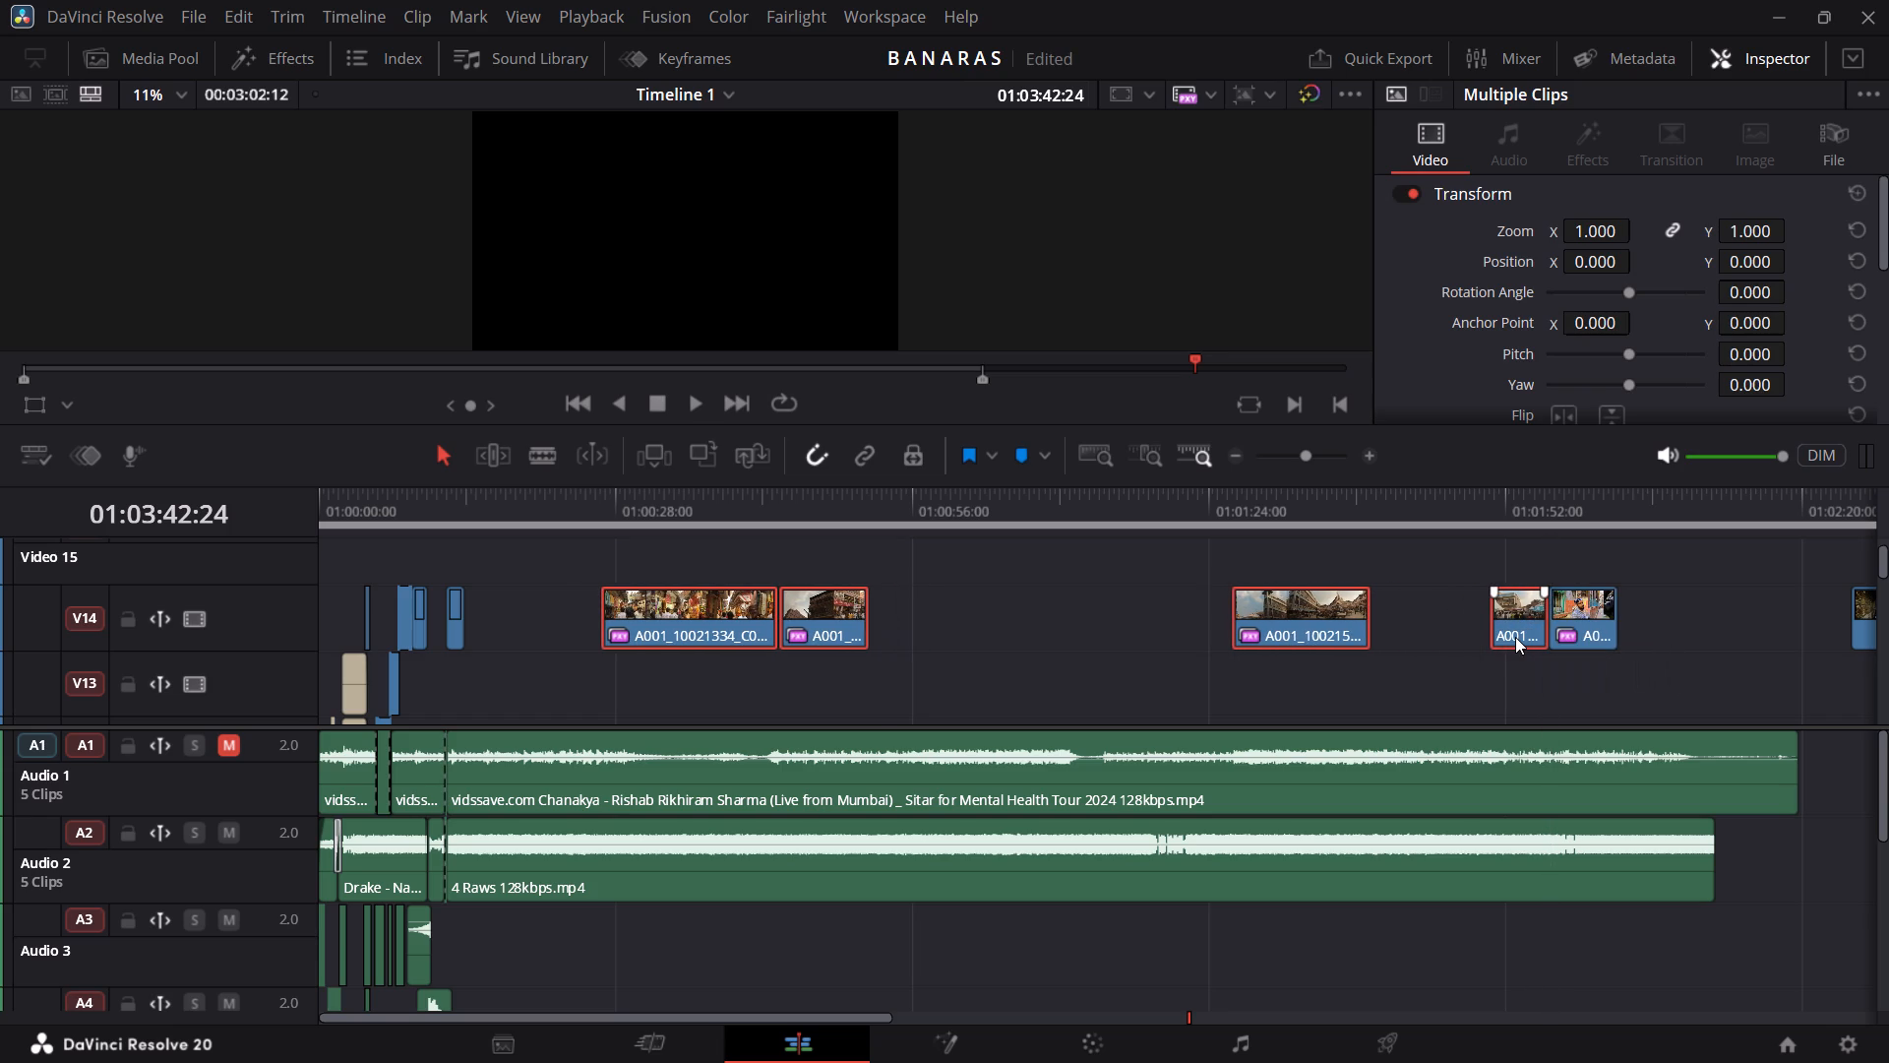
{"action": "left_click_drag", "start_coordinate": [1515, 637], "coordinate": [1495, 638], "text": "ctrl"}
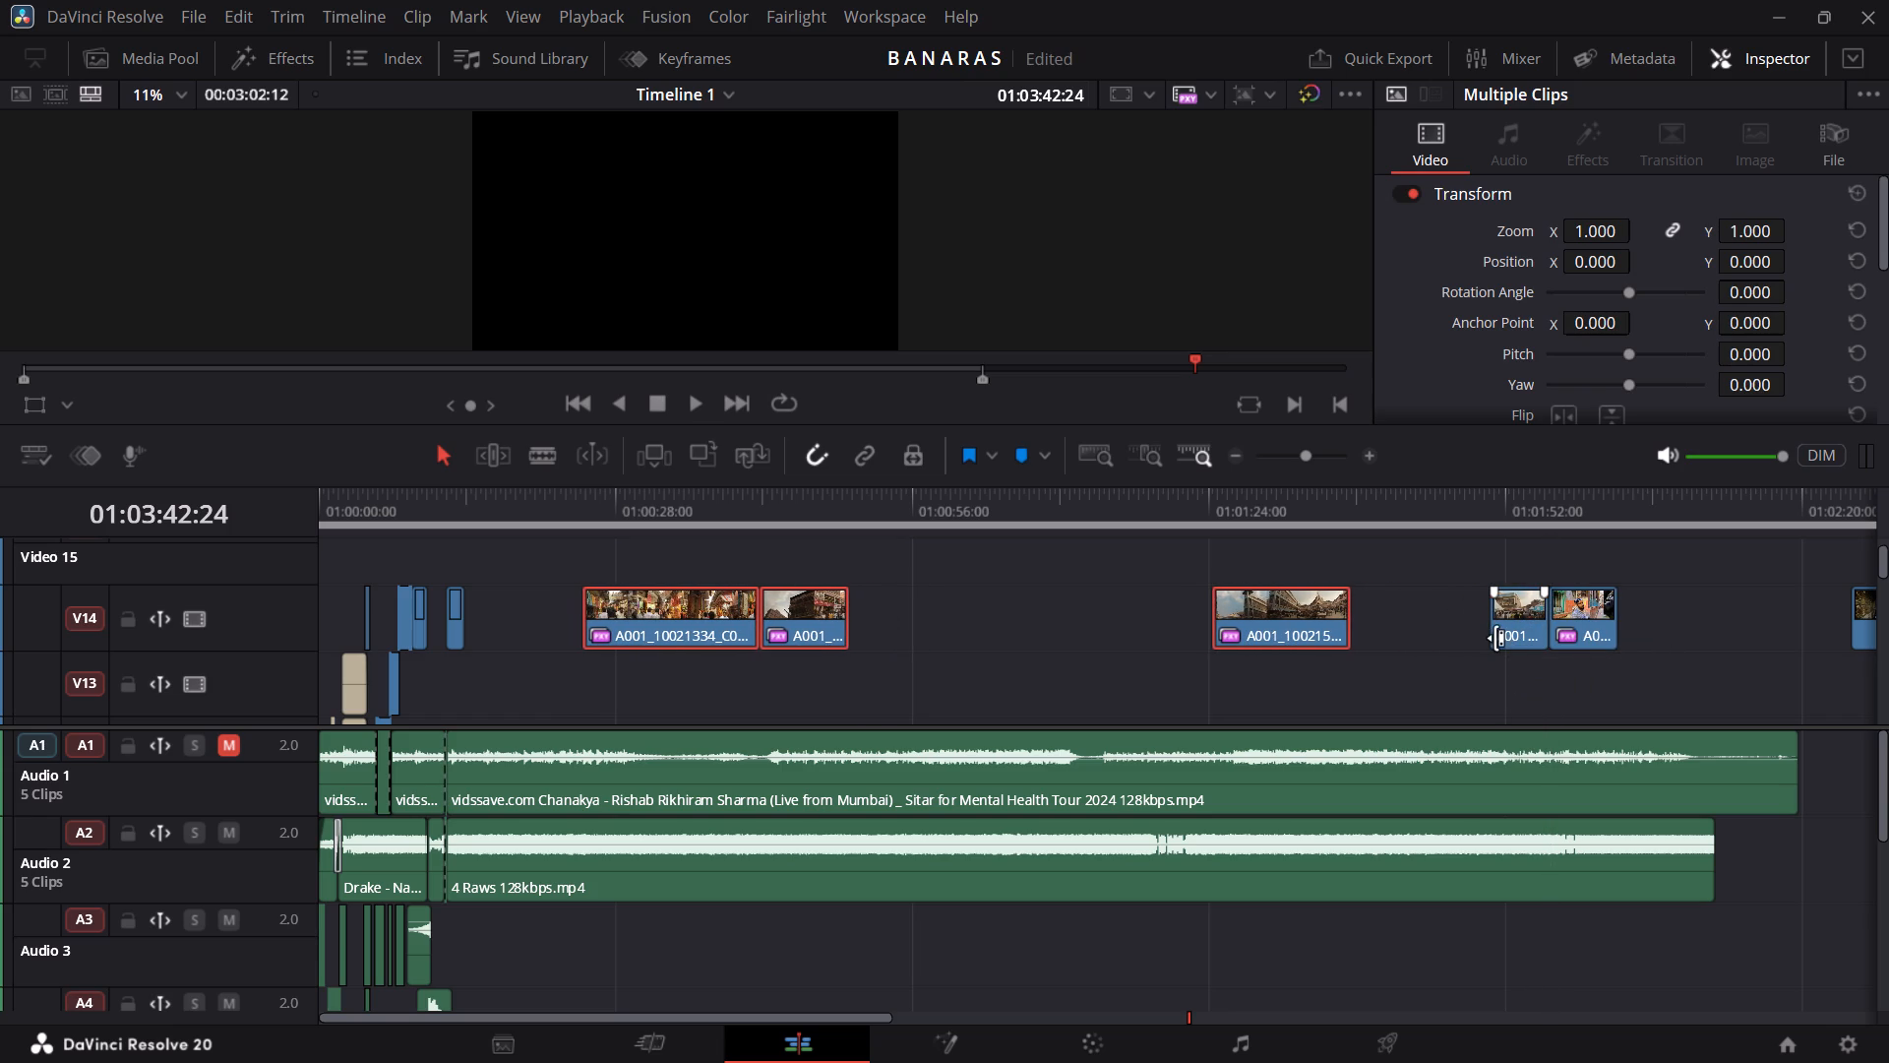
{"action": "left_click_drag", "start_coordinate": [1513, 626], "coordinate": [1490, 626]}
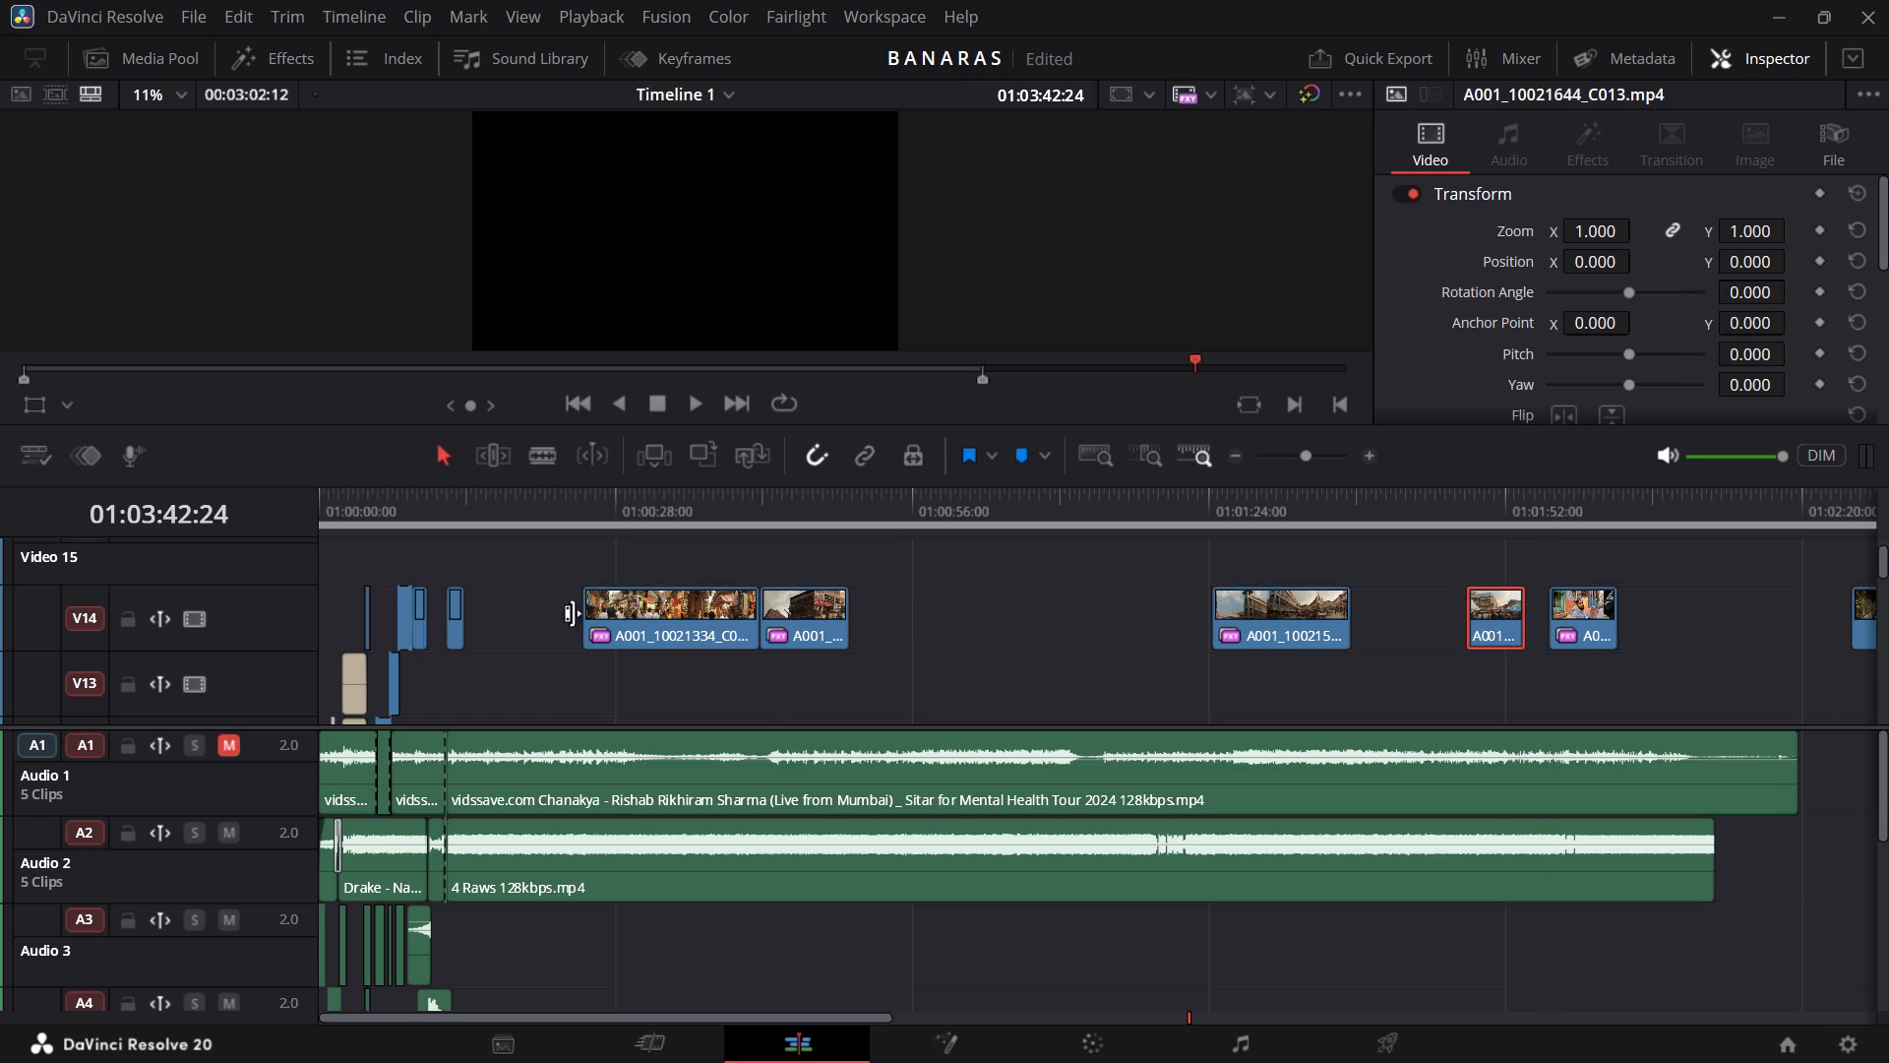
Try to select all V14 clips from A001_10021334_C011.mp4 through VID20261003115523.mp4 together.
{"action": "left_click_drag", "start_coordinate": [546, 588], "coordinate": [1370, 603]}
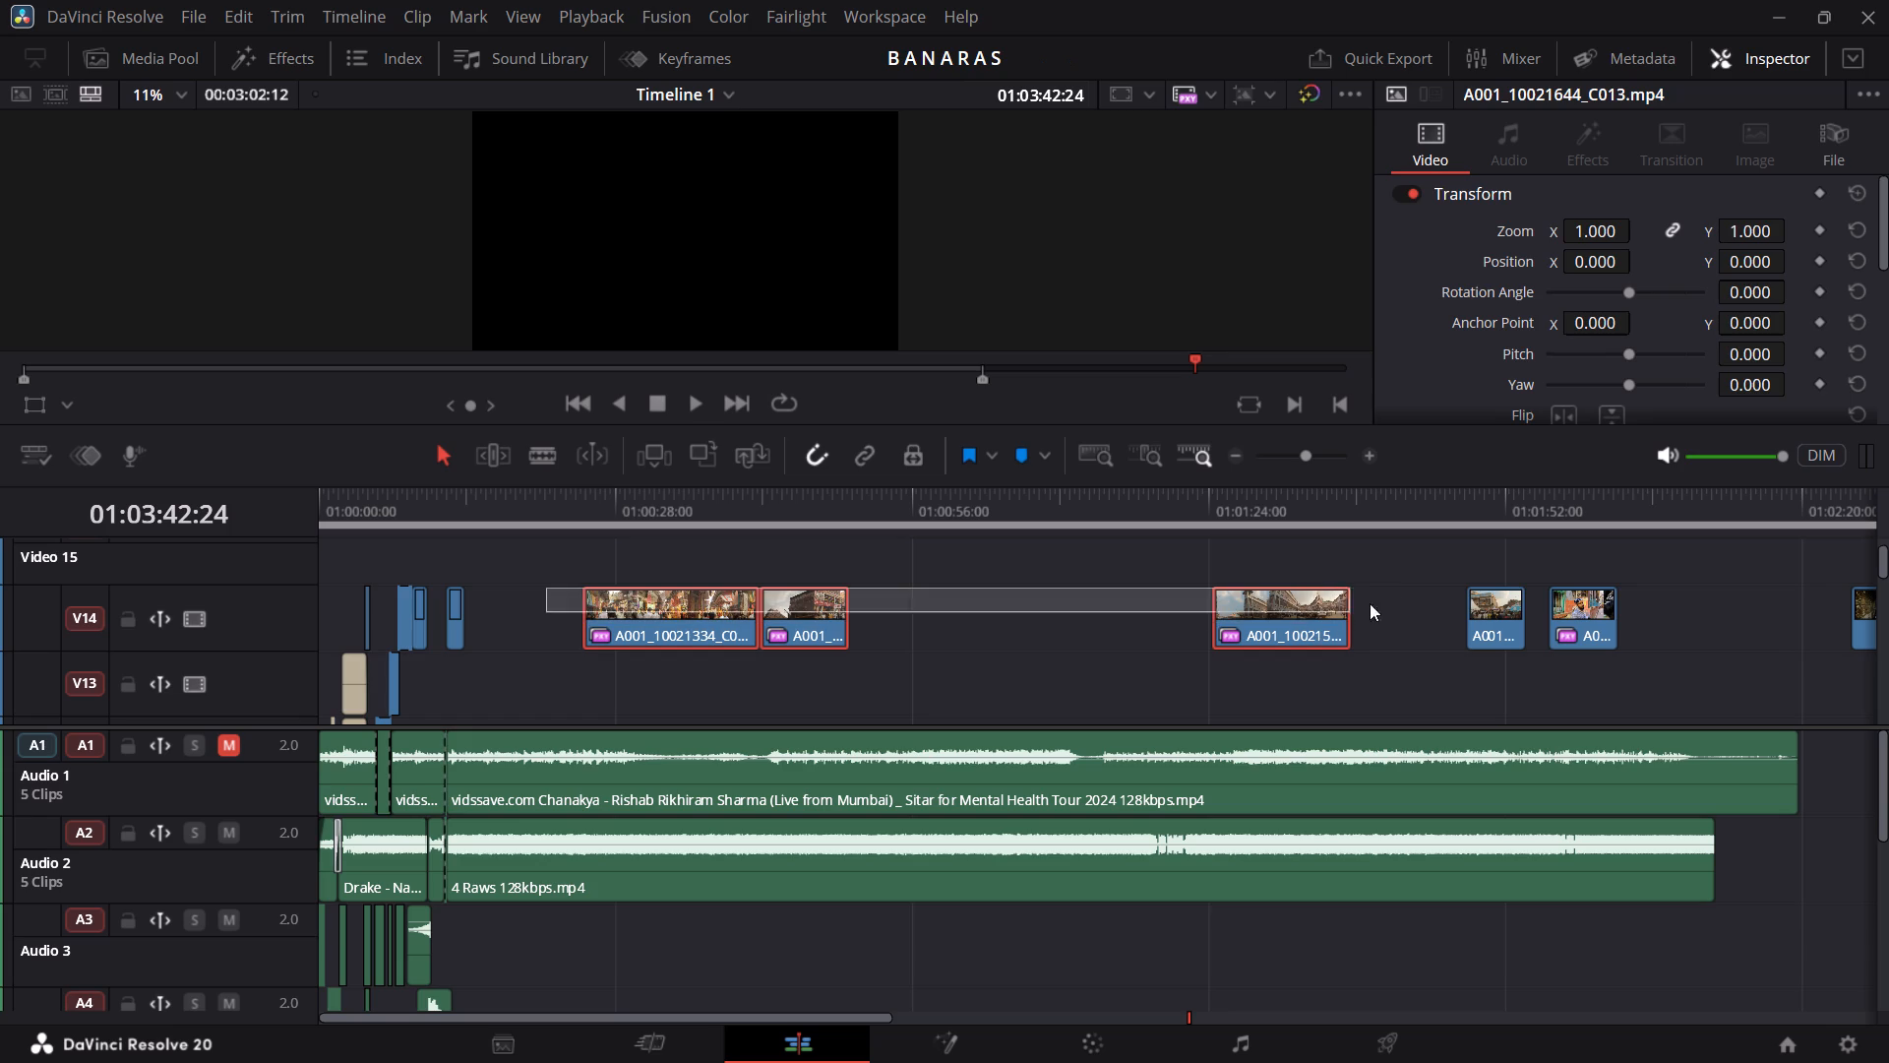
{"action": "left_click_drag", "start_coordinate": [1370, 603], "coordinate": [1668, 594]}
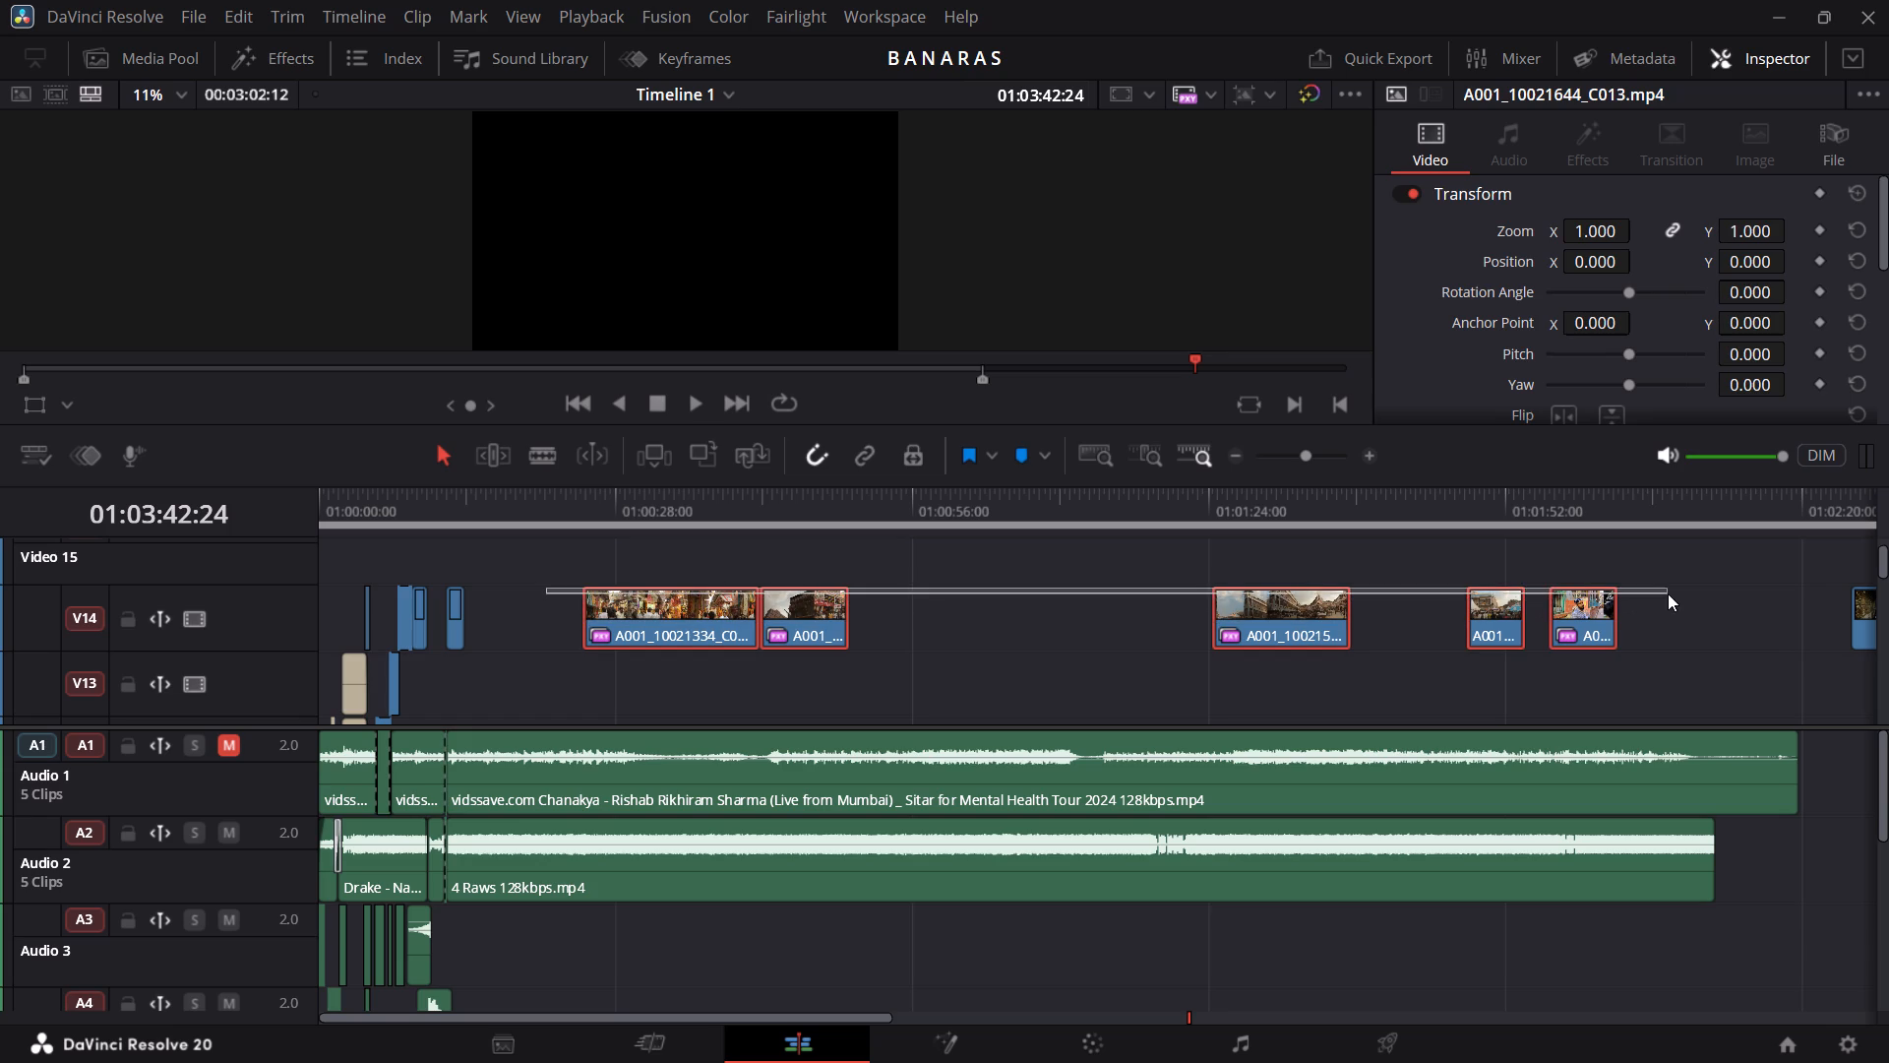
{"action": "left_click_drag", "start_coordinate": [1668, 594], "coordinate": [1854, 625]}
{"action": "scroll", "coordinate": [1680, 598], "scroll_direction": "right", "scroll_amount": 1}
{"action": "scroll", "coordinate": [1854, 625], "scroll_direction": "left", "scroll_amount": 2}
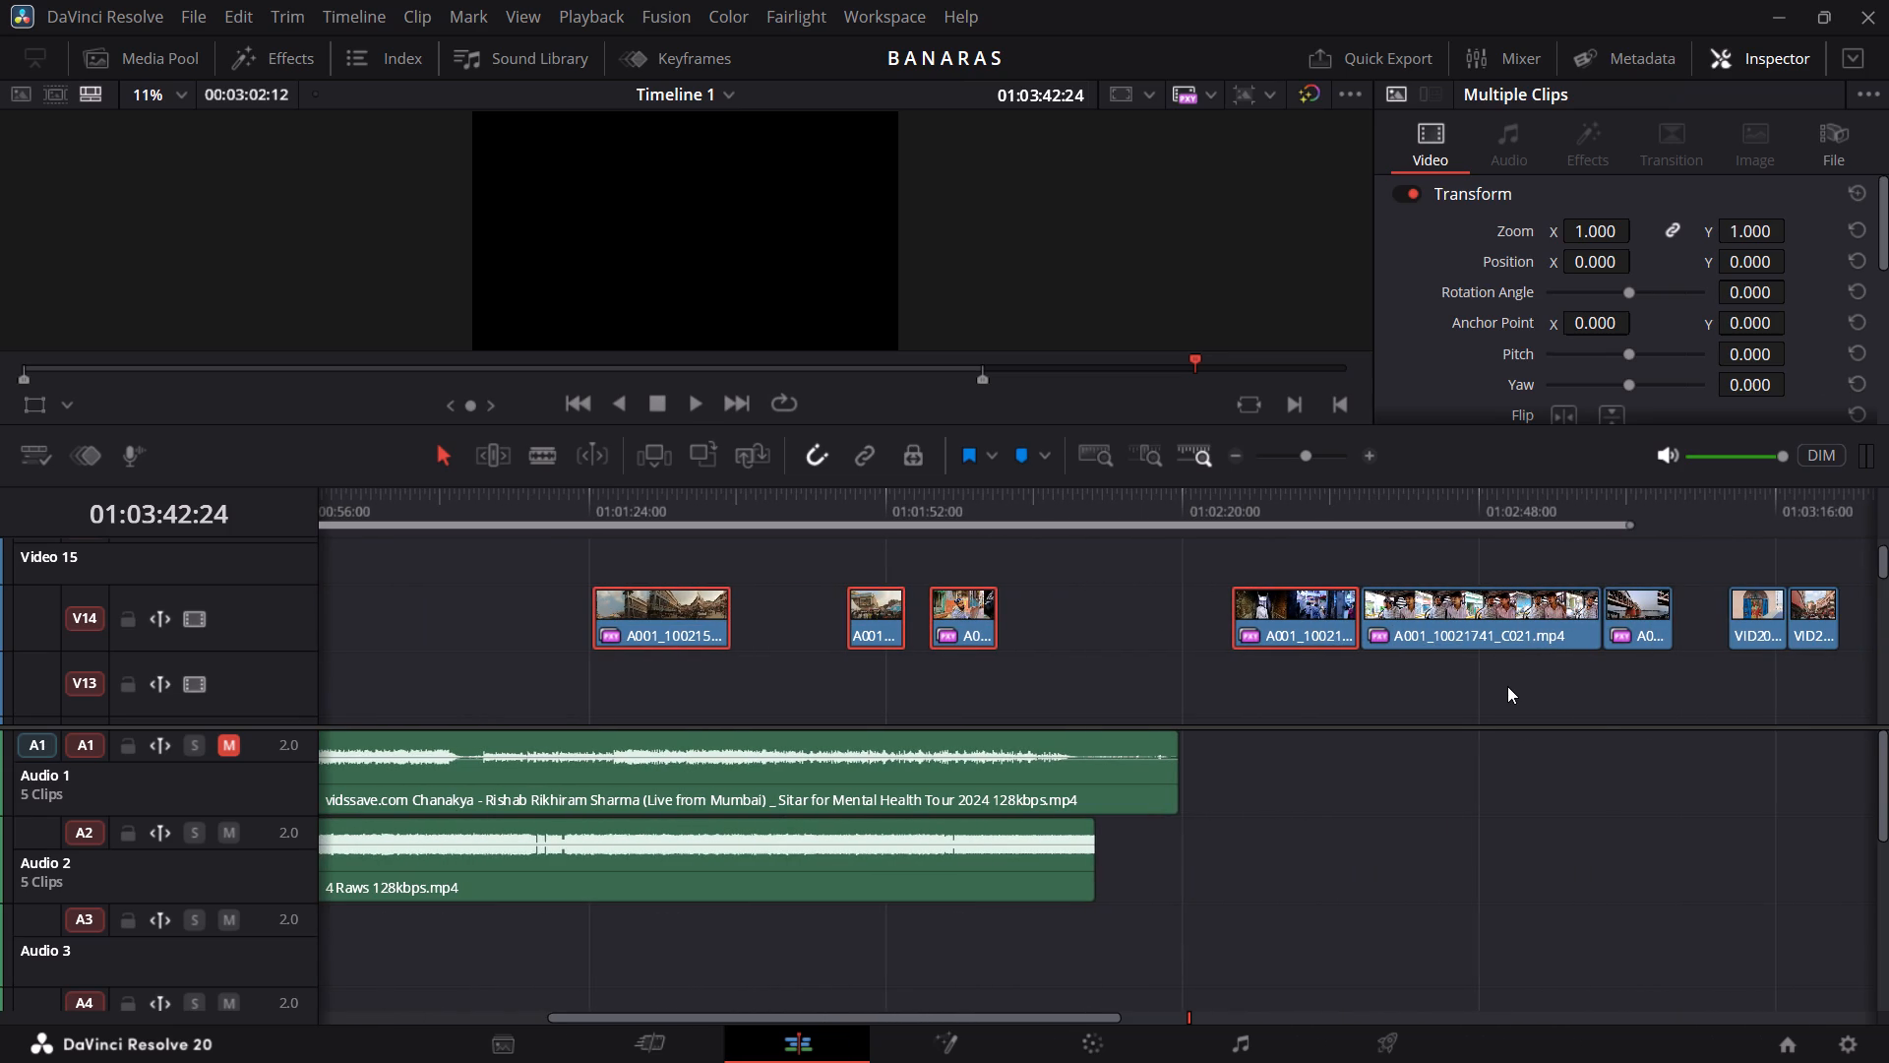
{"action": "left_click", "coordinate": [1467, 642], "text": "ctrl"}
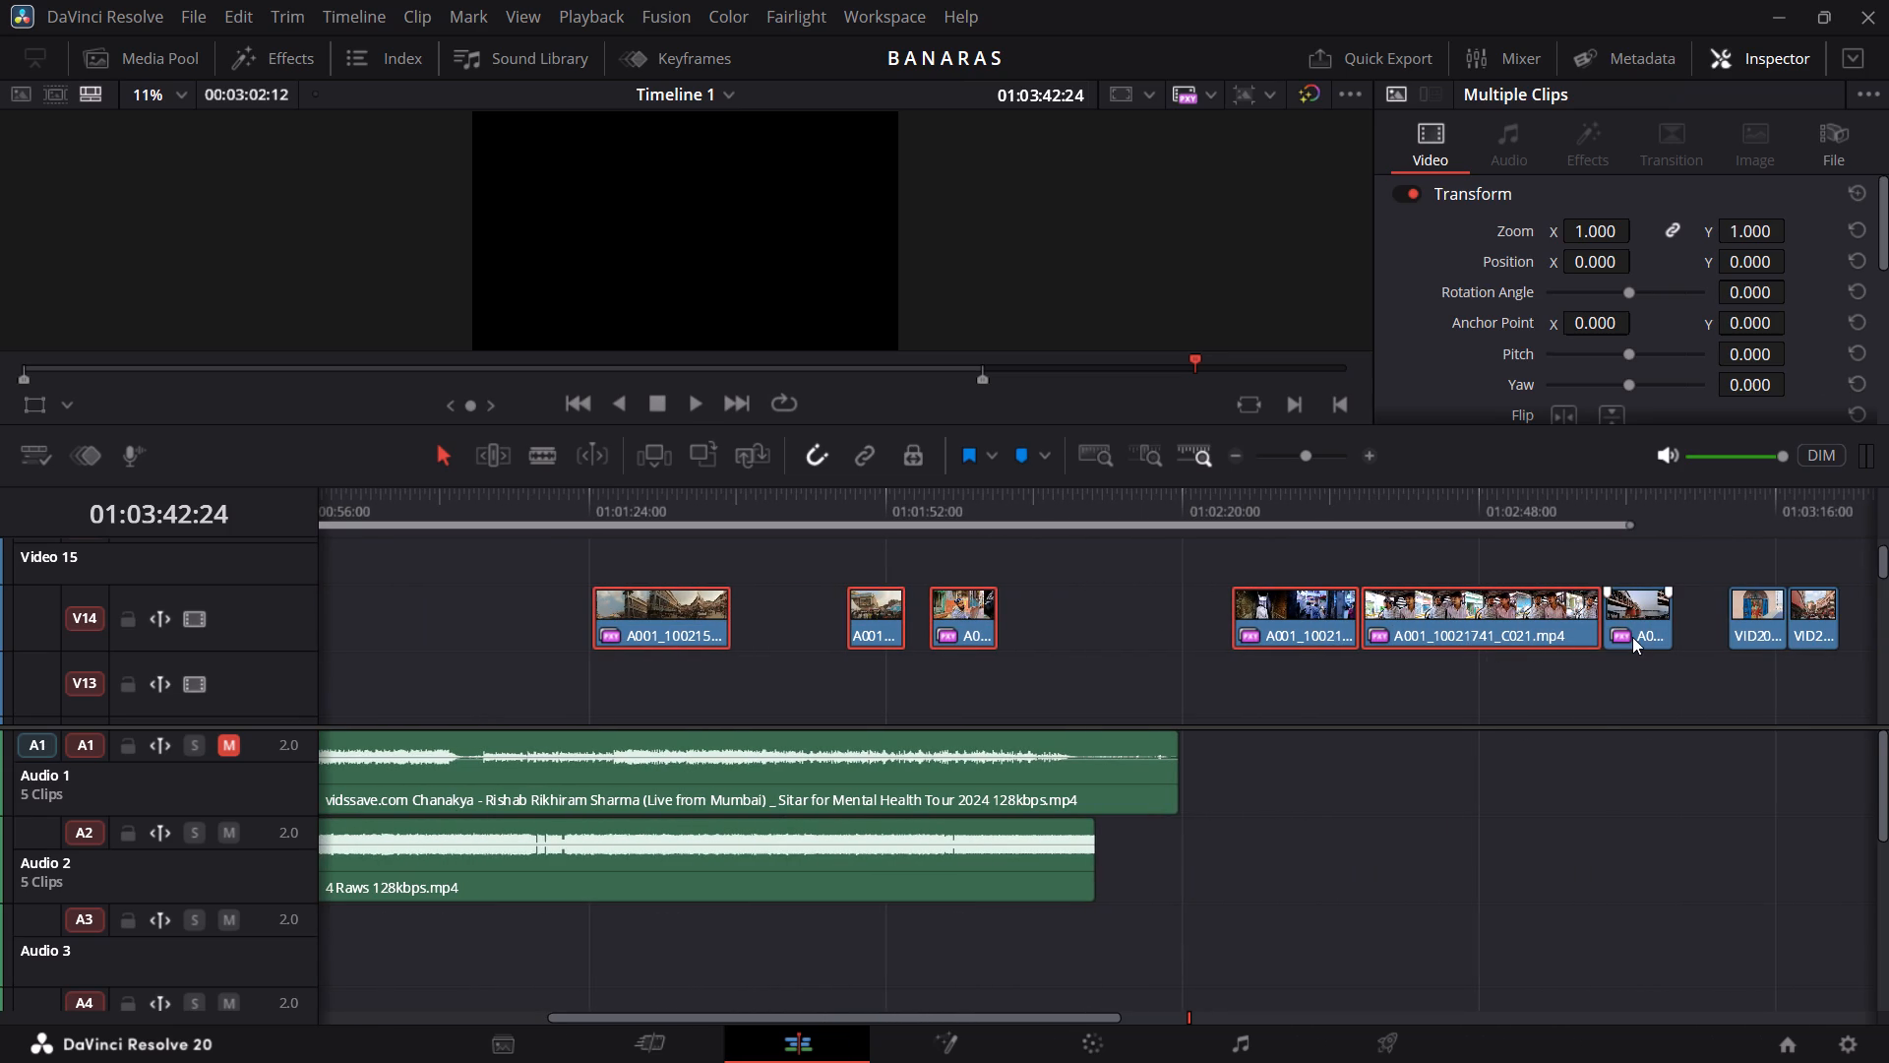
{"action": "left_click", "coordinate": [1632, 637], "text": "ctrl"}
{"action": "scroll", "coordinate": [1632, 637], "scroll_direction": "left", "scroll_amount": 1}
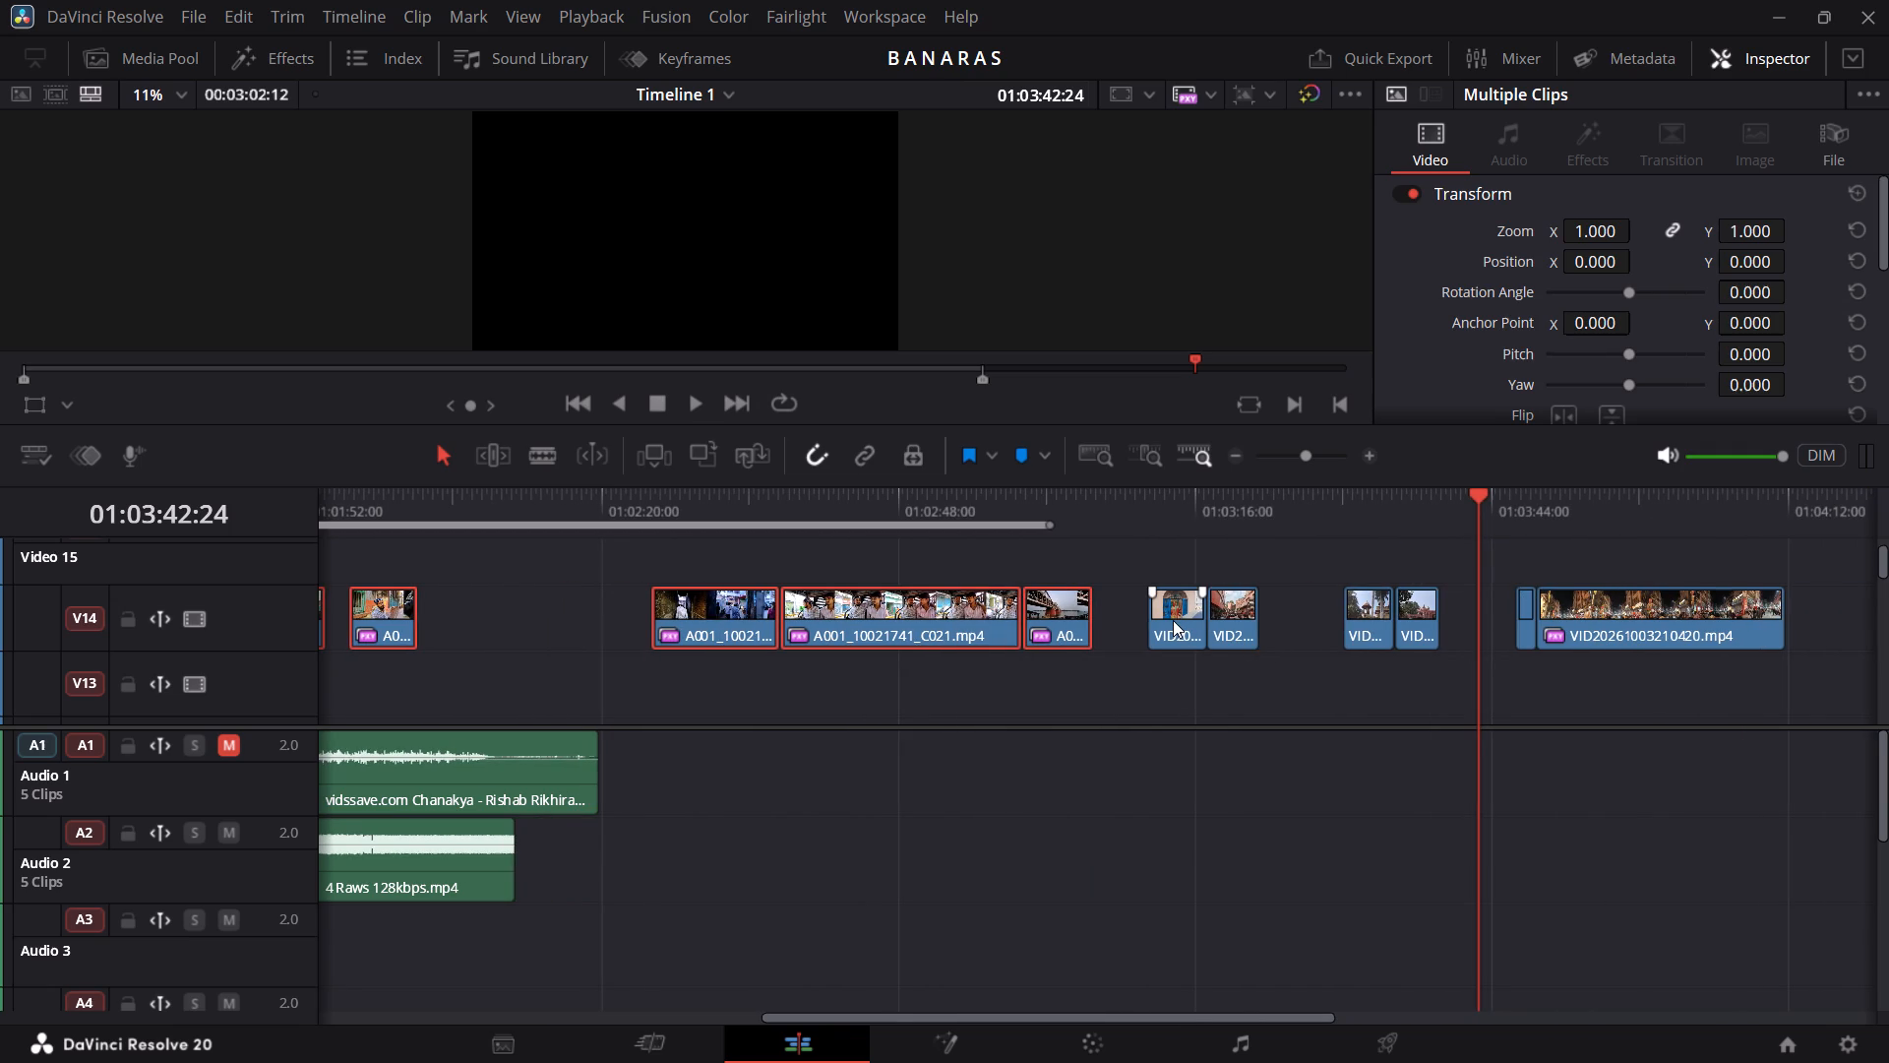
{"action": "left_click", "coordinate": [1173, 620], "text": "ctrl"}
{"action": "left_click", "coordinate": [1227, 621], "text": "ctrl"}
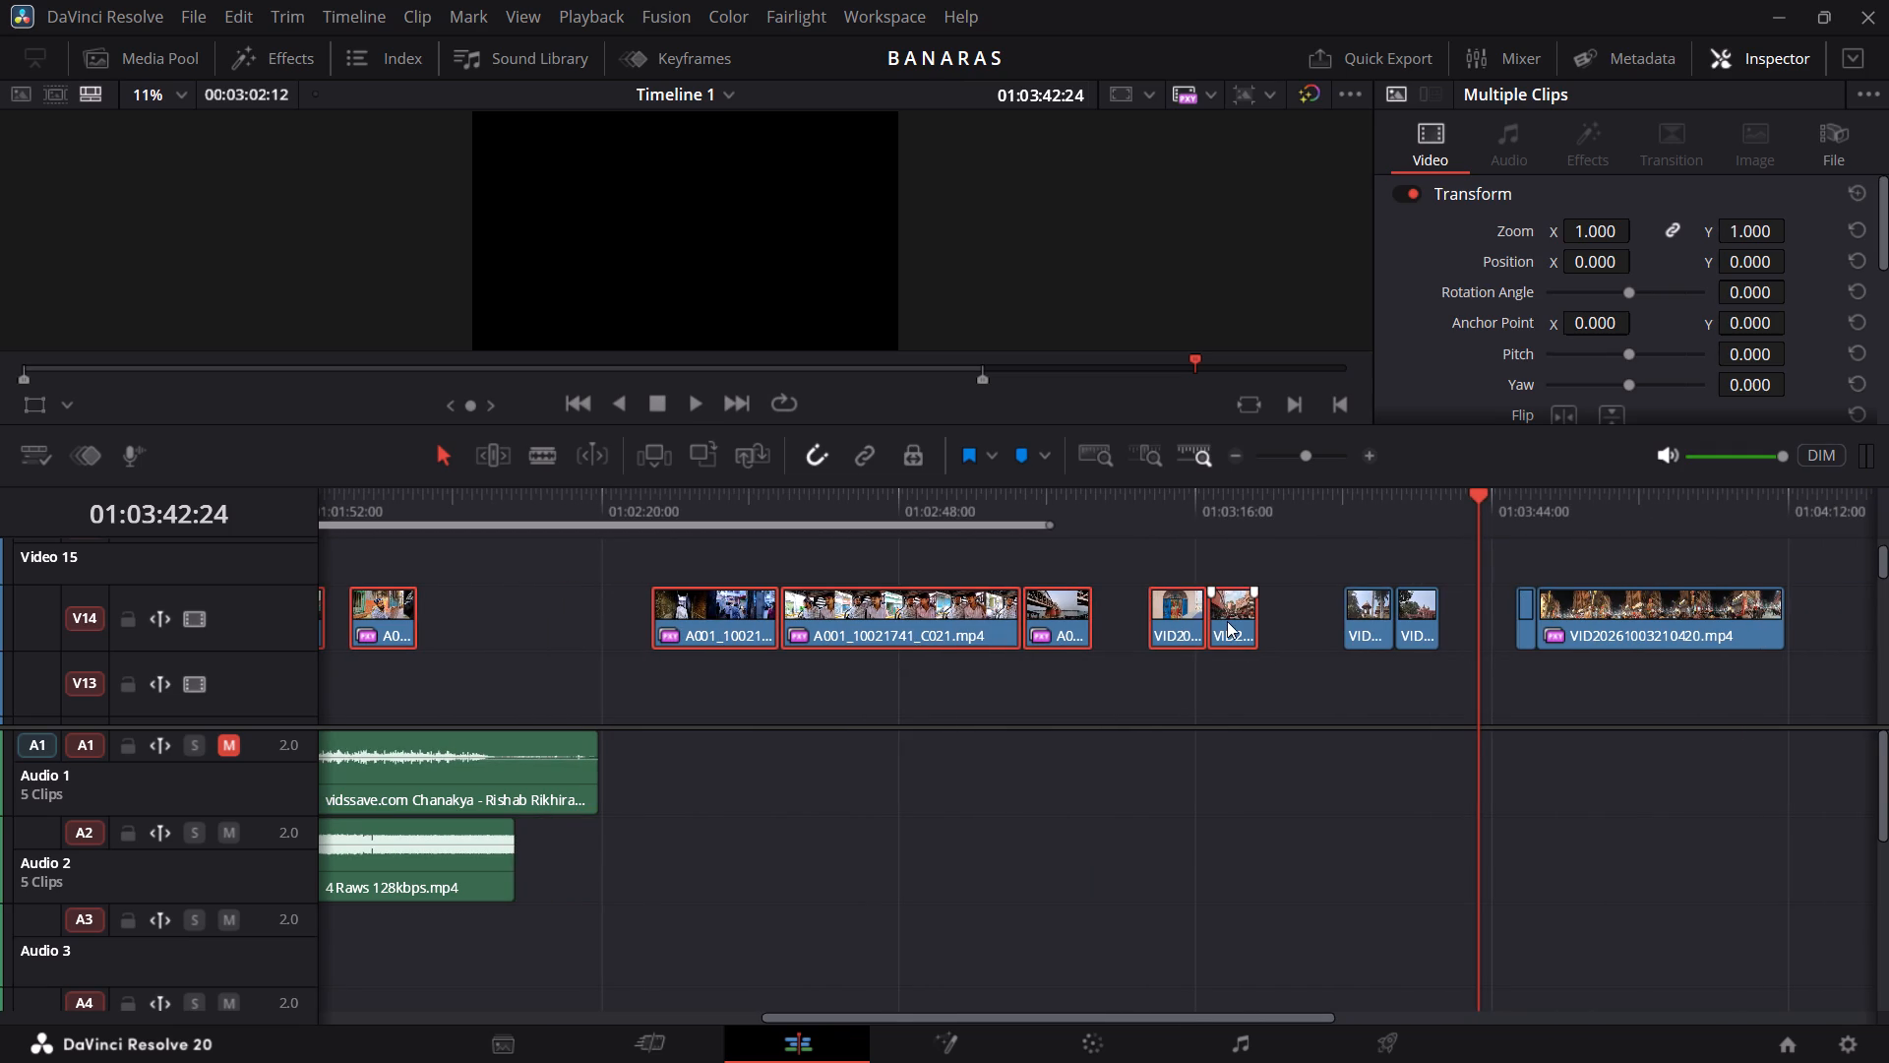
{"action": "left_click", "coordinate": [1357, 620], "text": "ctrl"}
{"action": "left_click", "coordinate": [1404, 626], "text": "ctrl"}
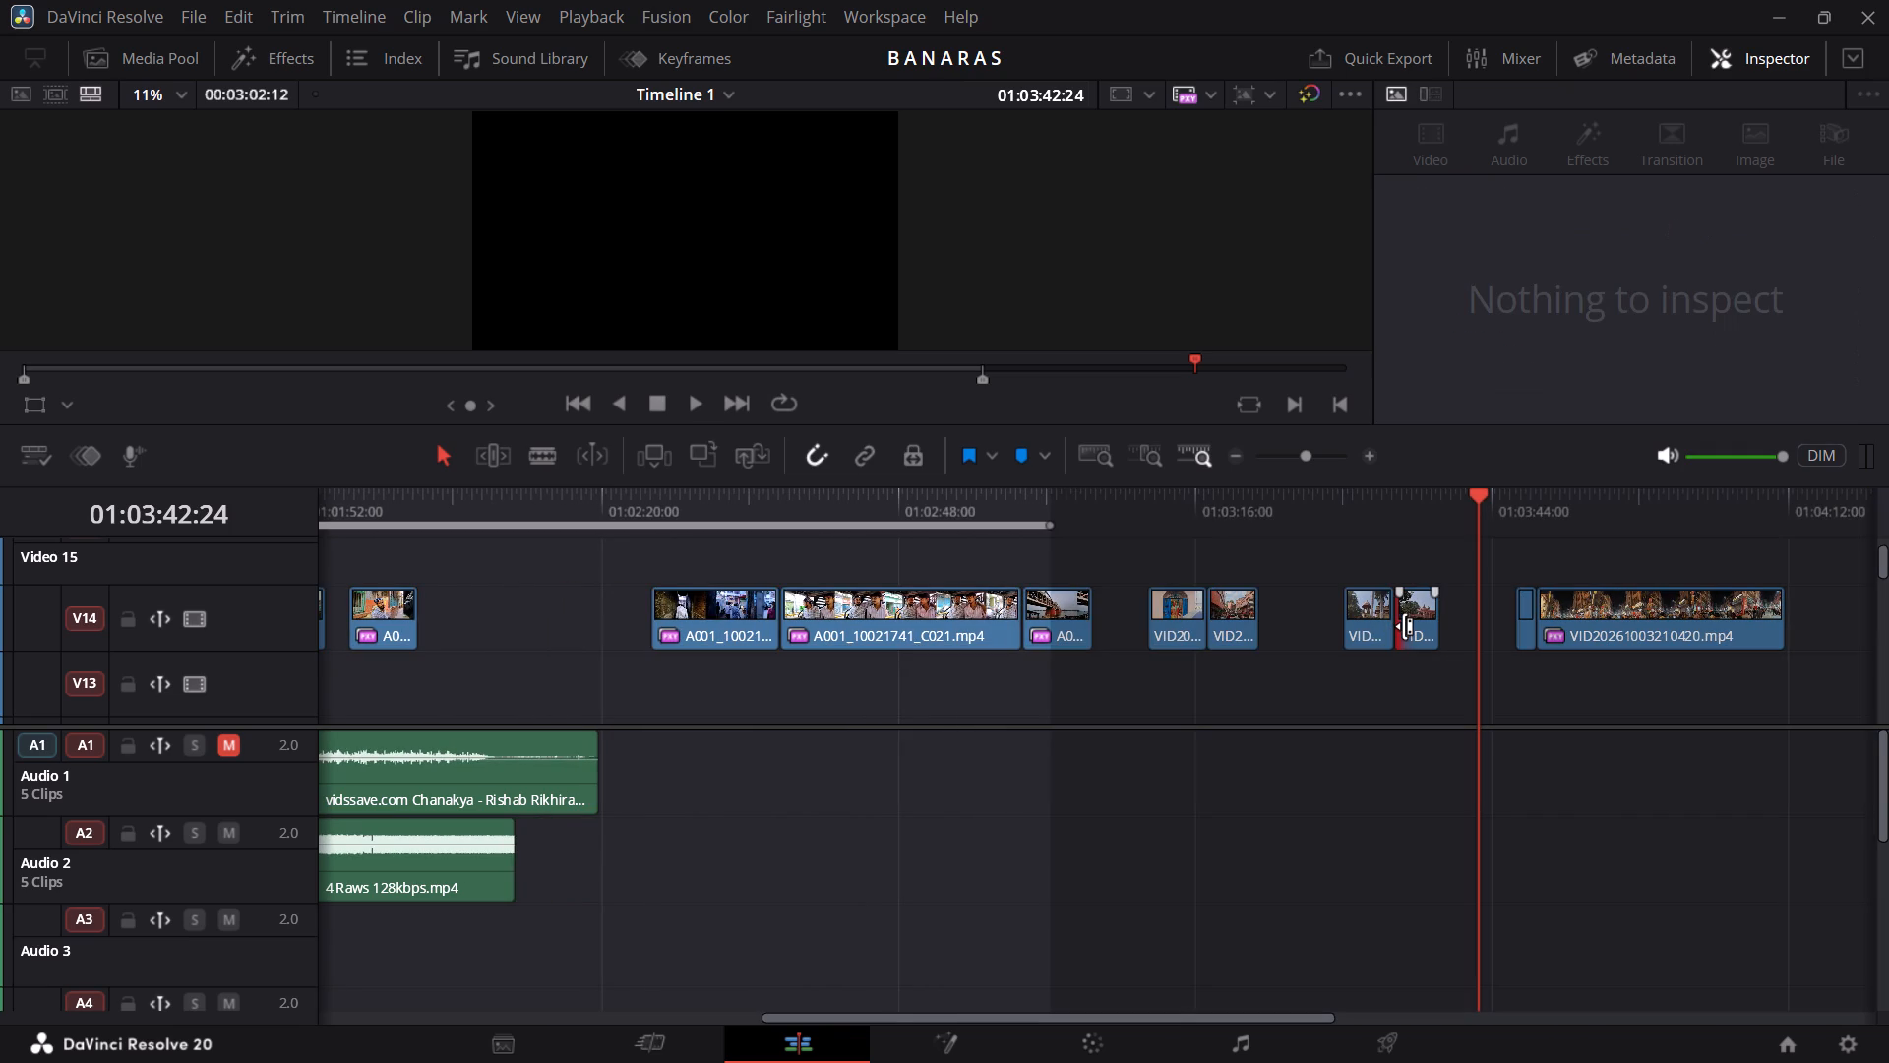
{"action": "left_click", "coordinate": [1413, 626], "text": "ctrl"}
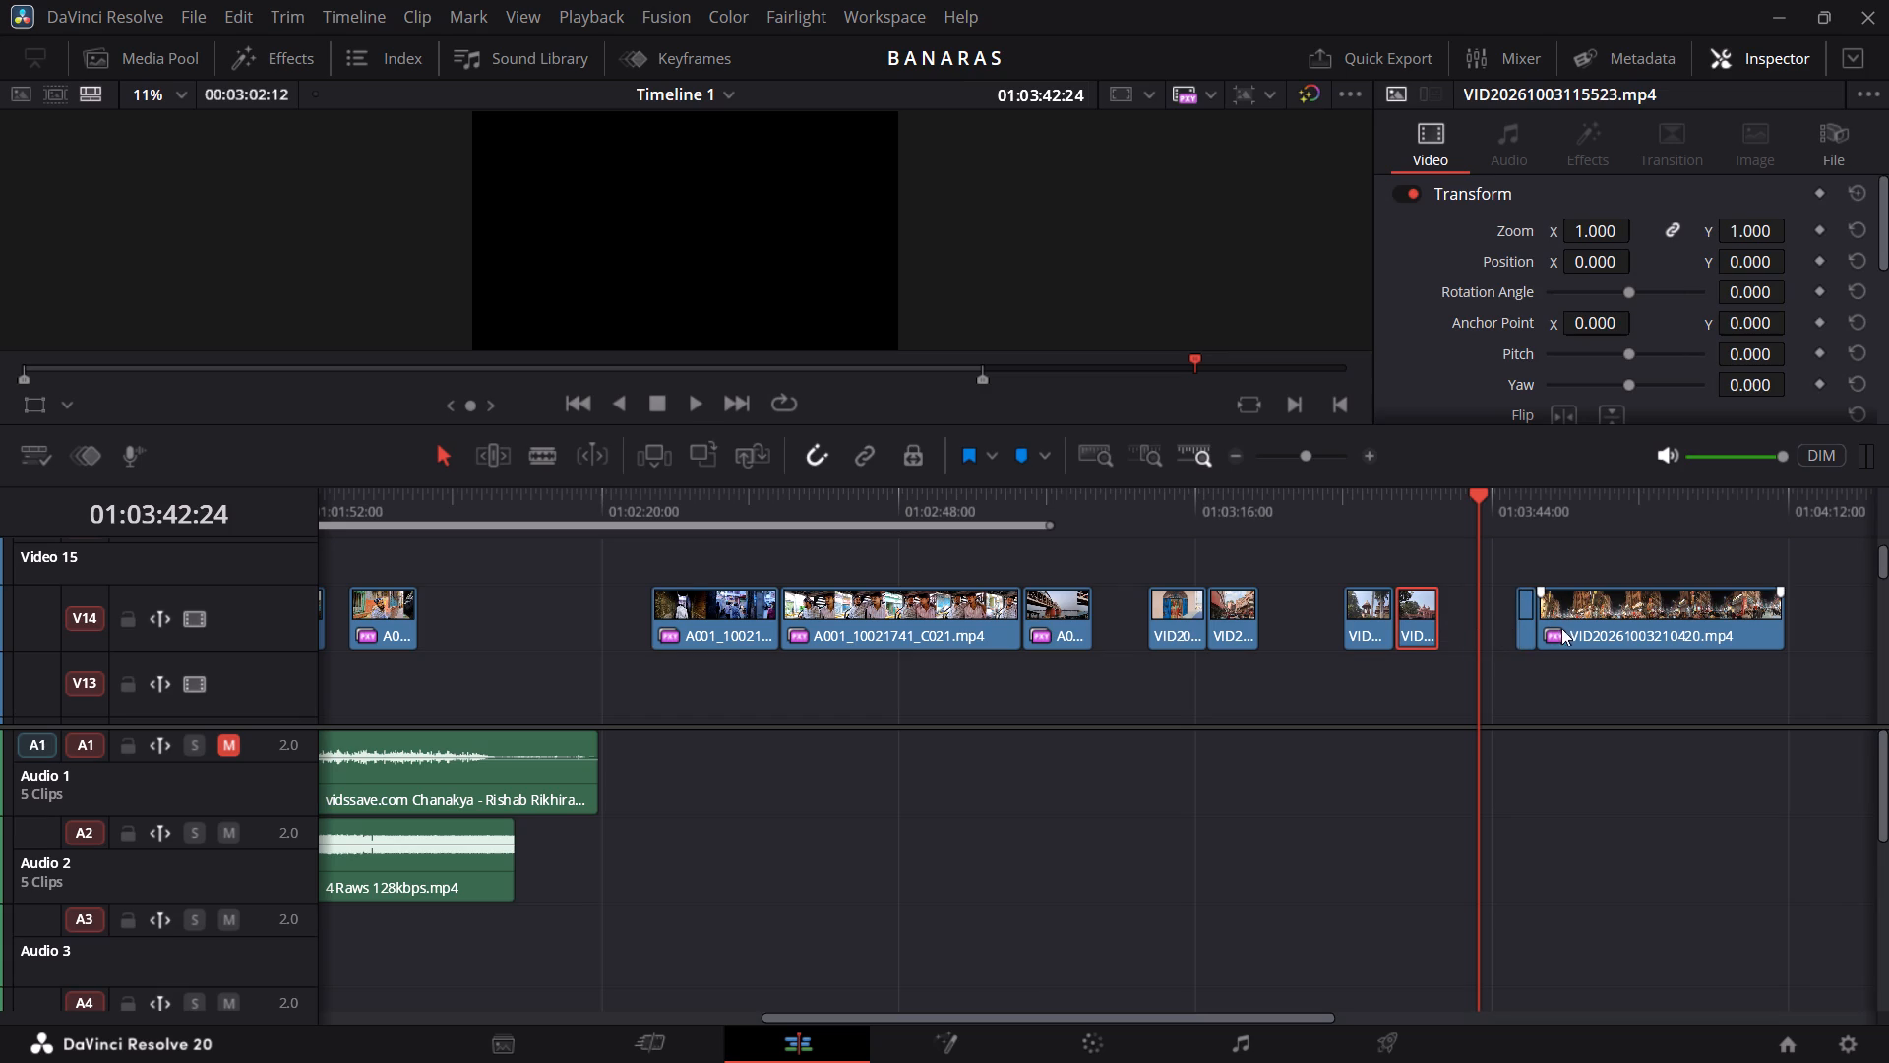
Check the V14 shots between about 01:03:13 and 01:03:48 and delete the VID20261002164050.mp4 clip, leaving its gap open.
{"action": "scroll", "coordinate": [1597, 624], "scroll_direction": "left", "scroll_amount": 1}
{"action": "left_click", "coordinate": [1483, 506]}
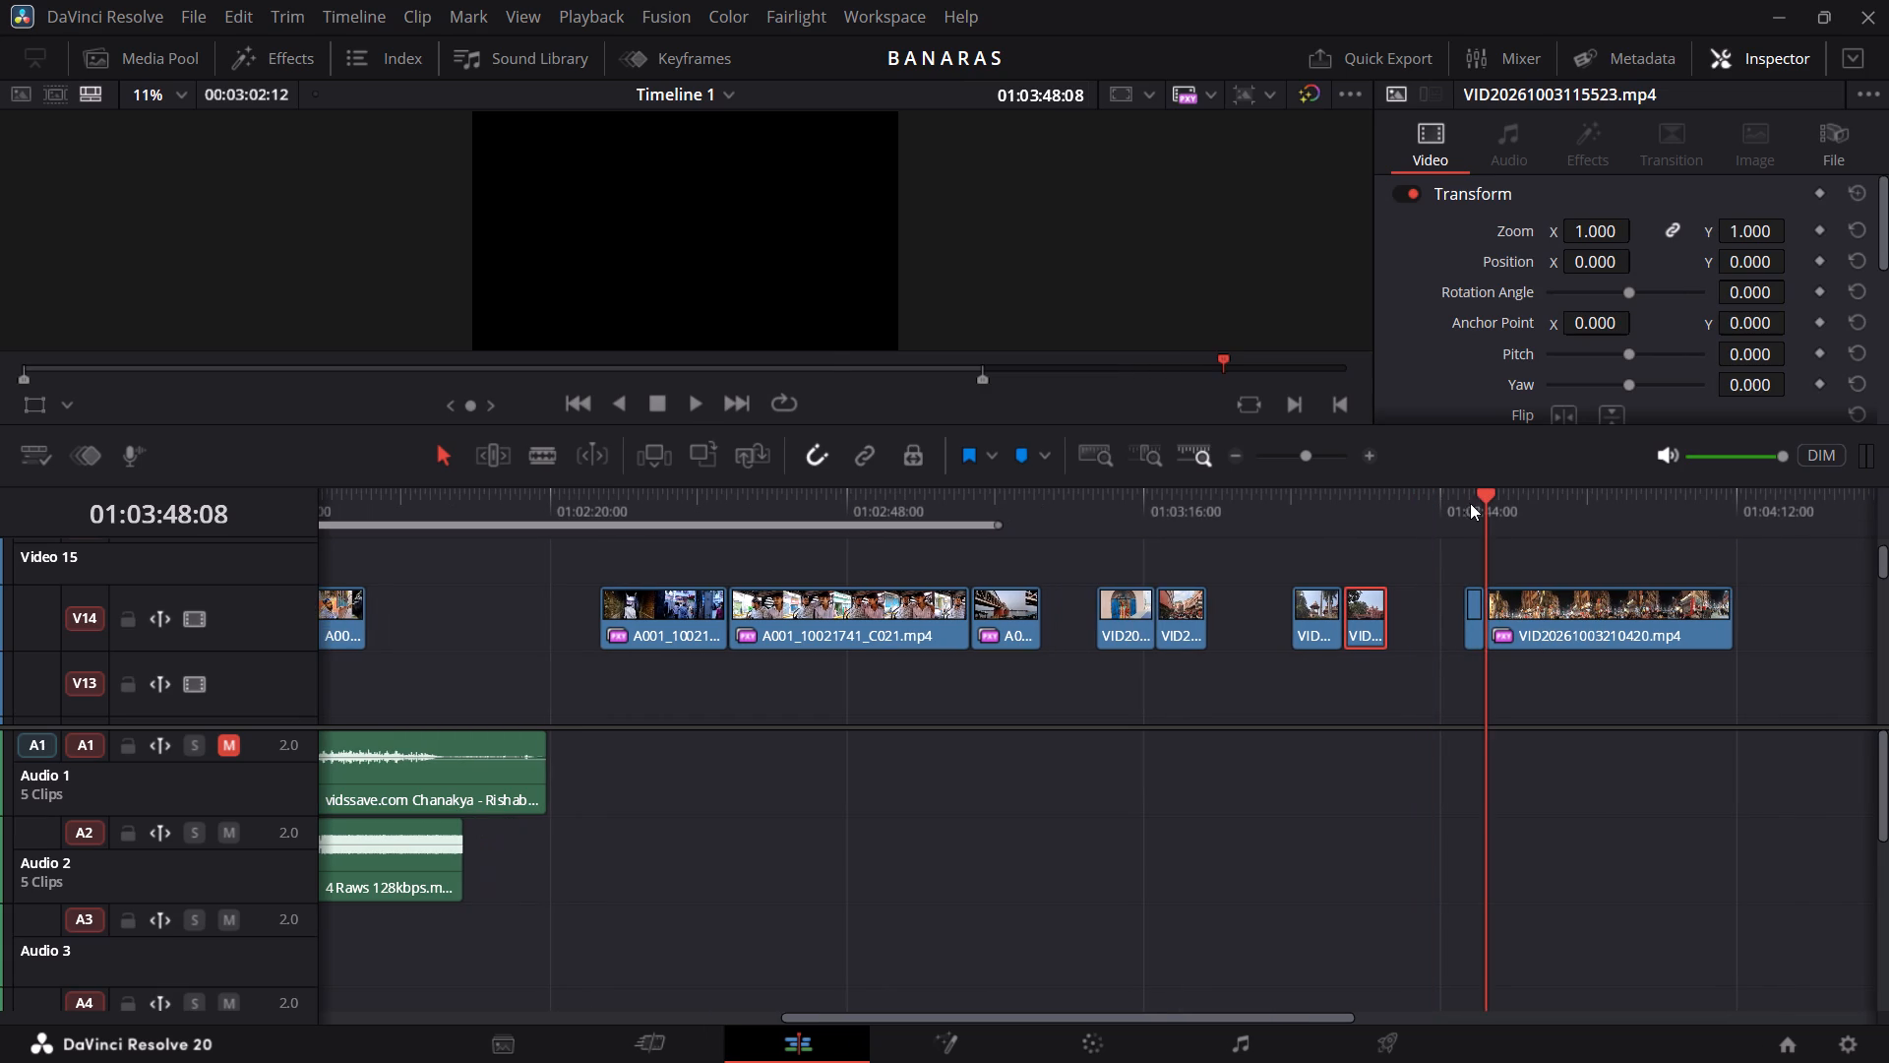
{"action": "left_click", "coordinate": [1469, 503]}
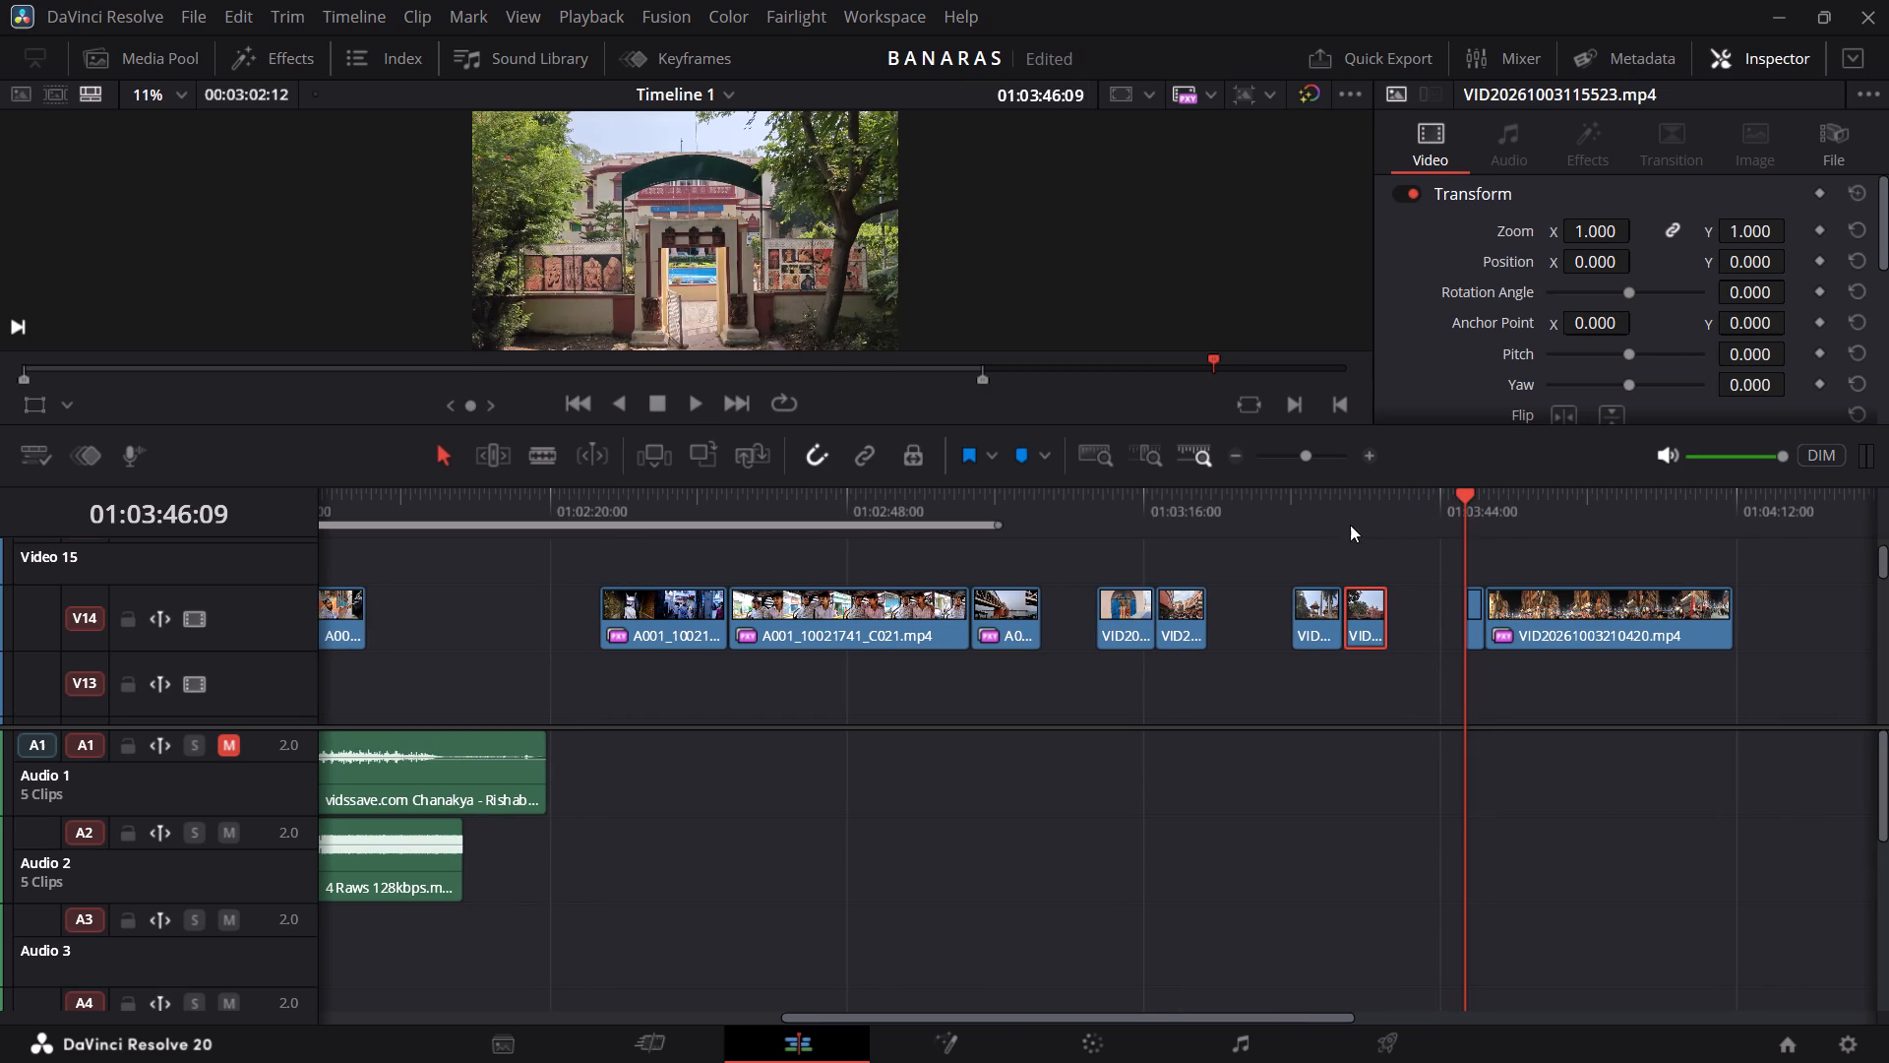
{"action": "left_click", "coordinate": [1350, 520]}
{"action": "left_click", "coordinate": [1295, 508]}
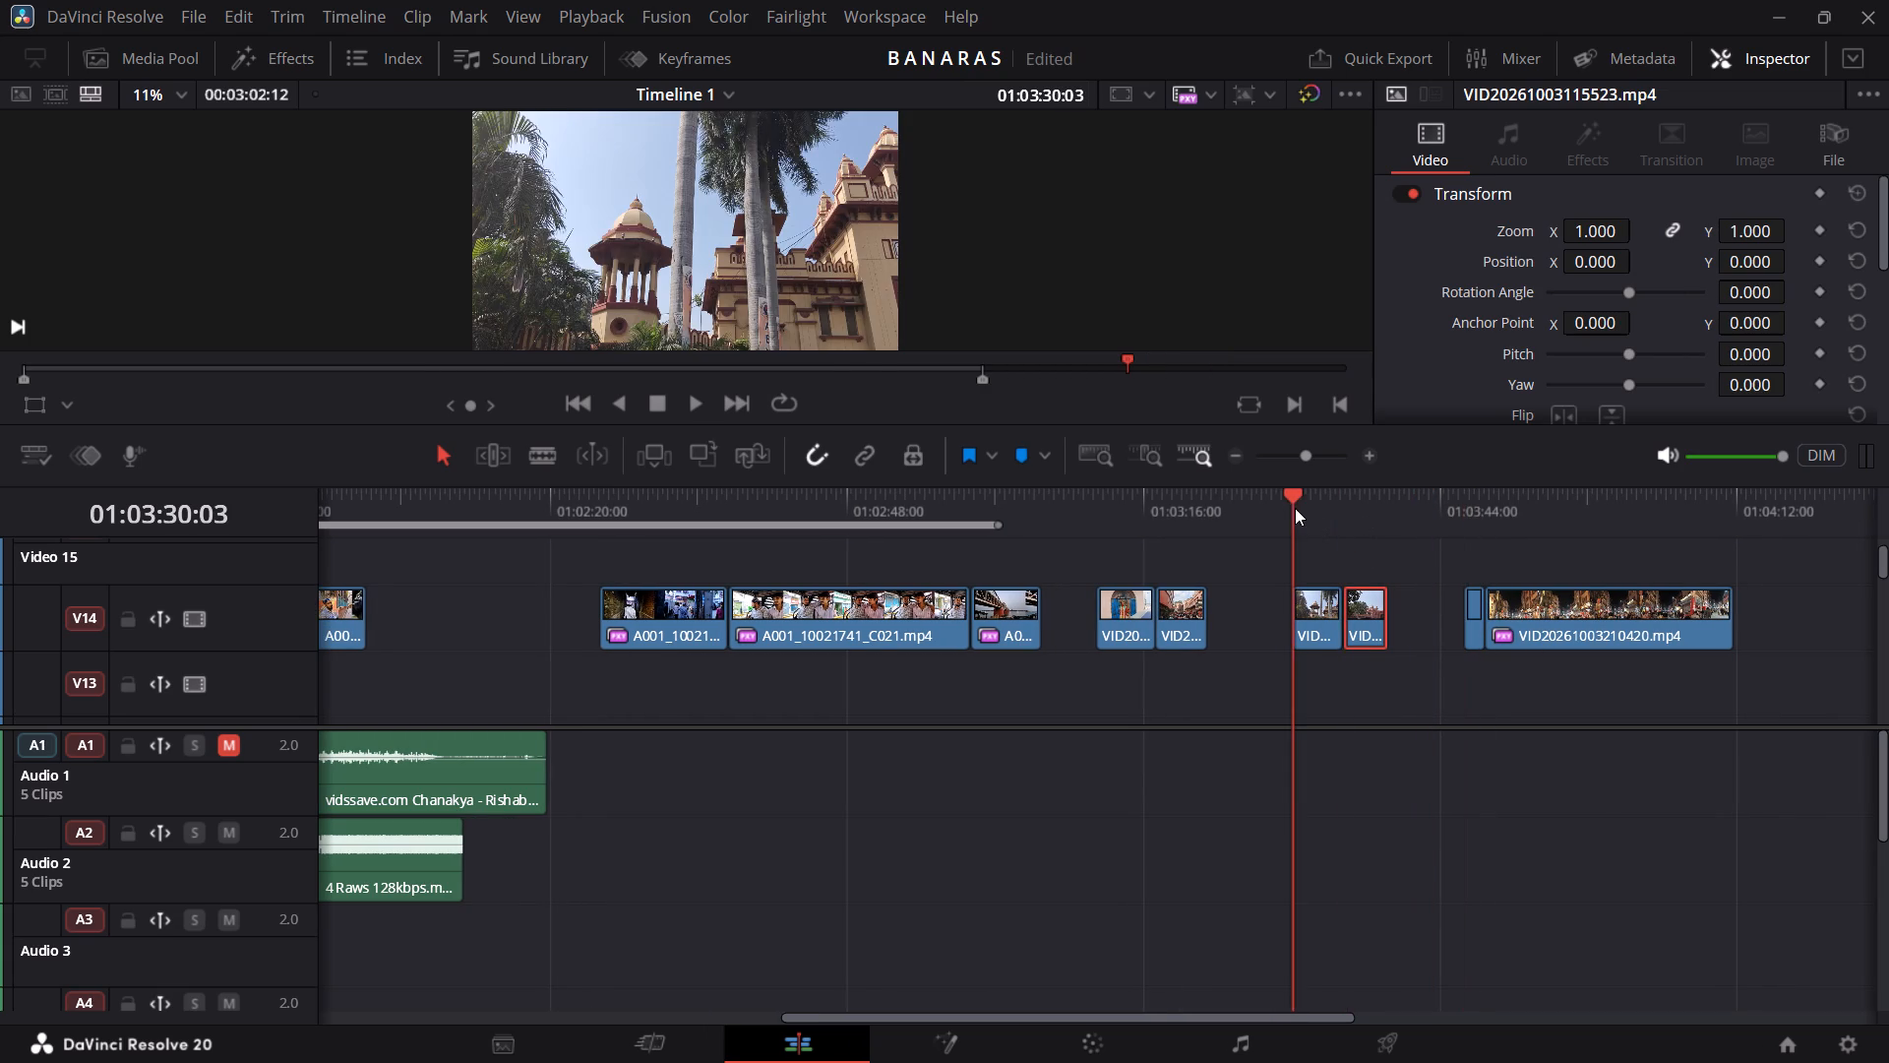
{"action": "left_click", "coordinate": [1137, 507]}
{"action": "left_click_drag", "start_coordinate": [1112, 503], "coordinate": [1170, 498]}
{"action": "left_click", "coordinate": [1170, 498]}
{"action": "left_click", "coordinate": [1183, 607]}
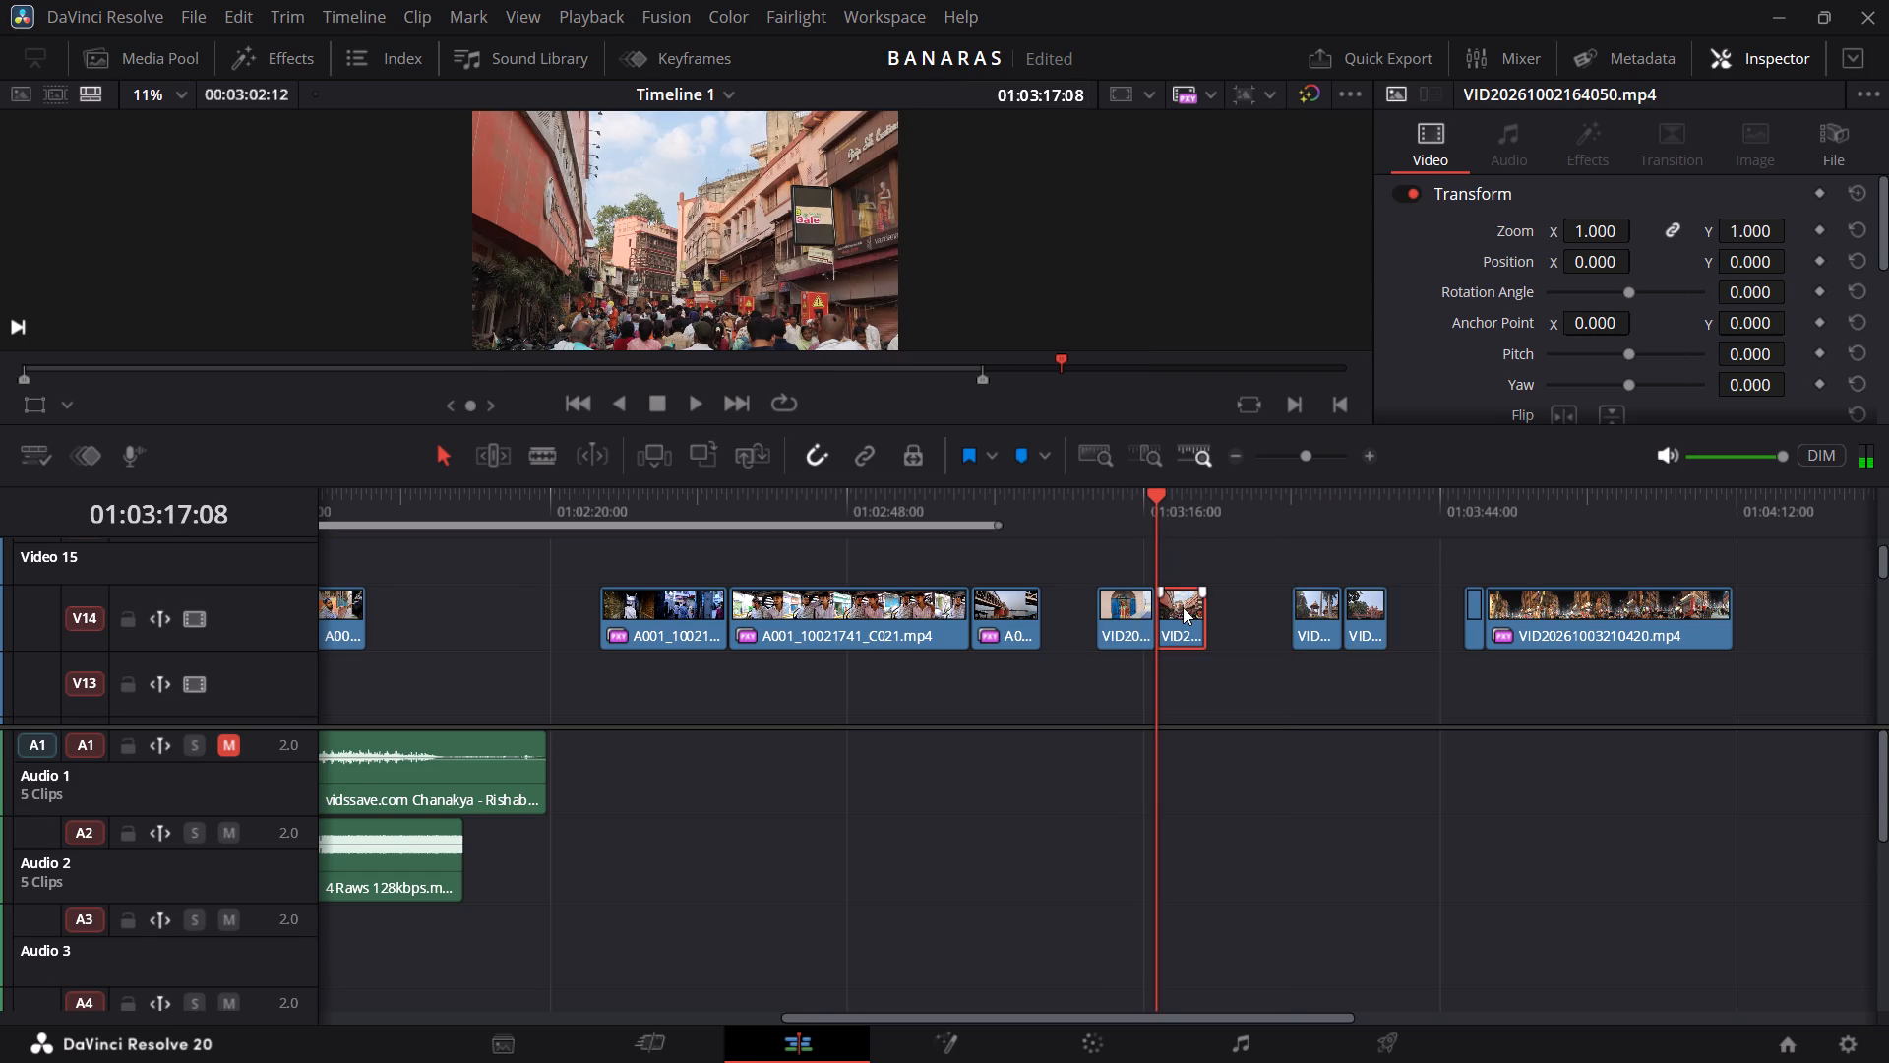
{"action": "key", "text": "BackSpace"}
{"action": "left_click", "coordinate": [1267, 719]}
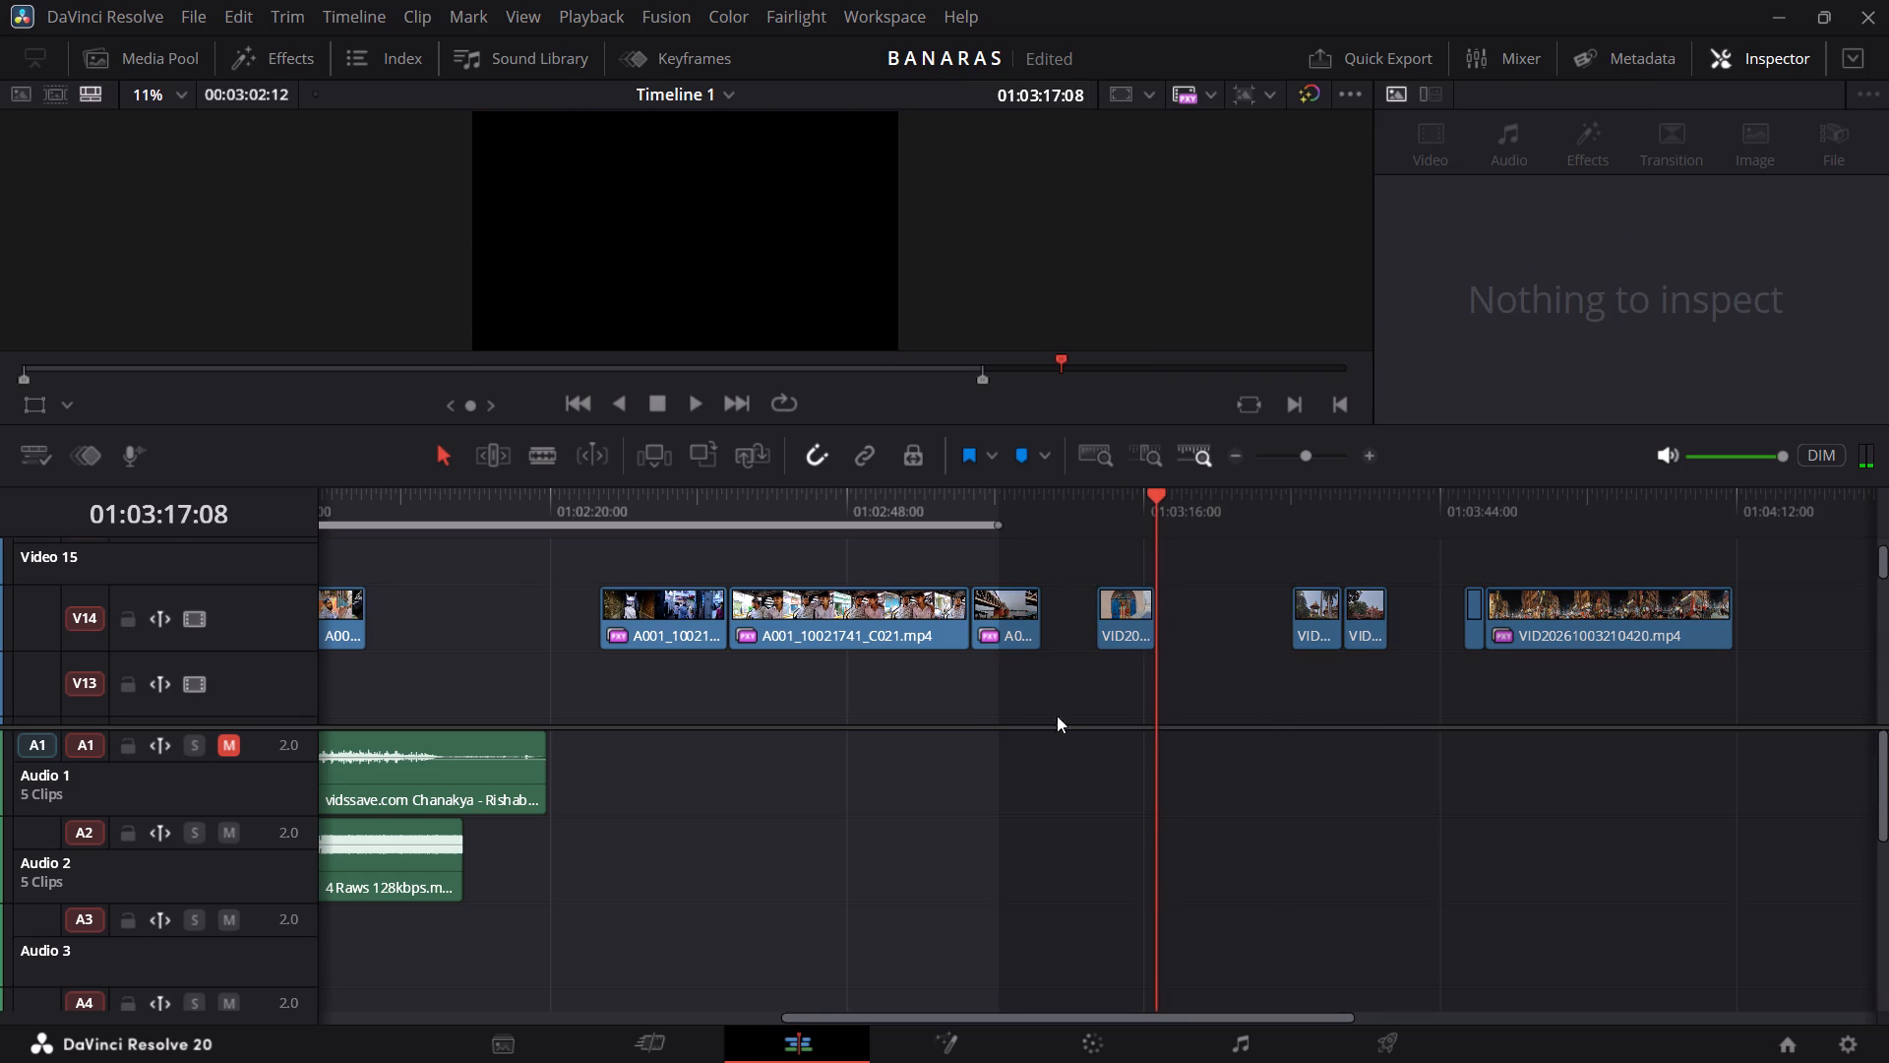
Select all V14 clips from A001_10021334_C011.mp4 through VID20261003210420.mp4 together and run Delete Gaps on them.
{"action": "scroll", "coordinate": [965, 709], "scroll_direction": "right", "scroll_amount": 1}
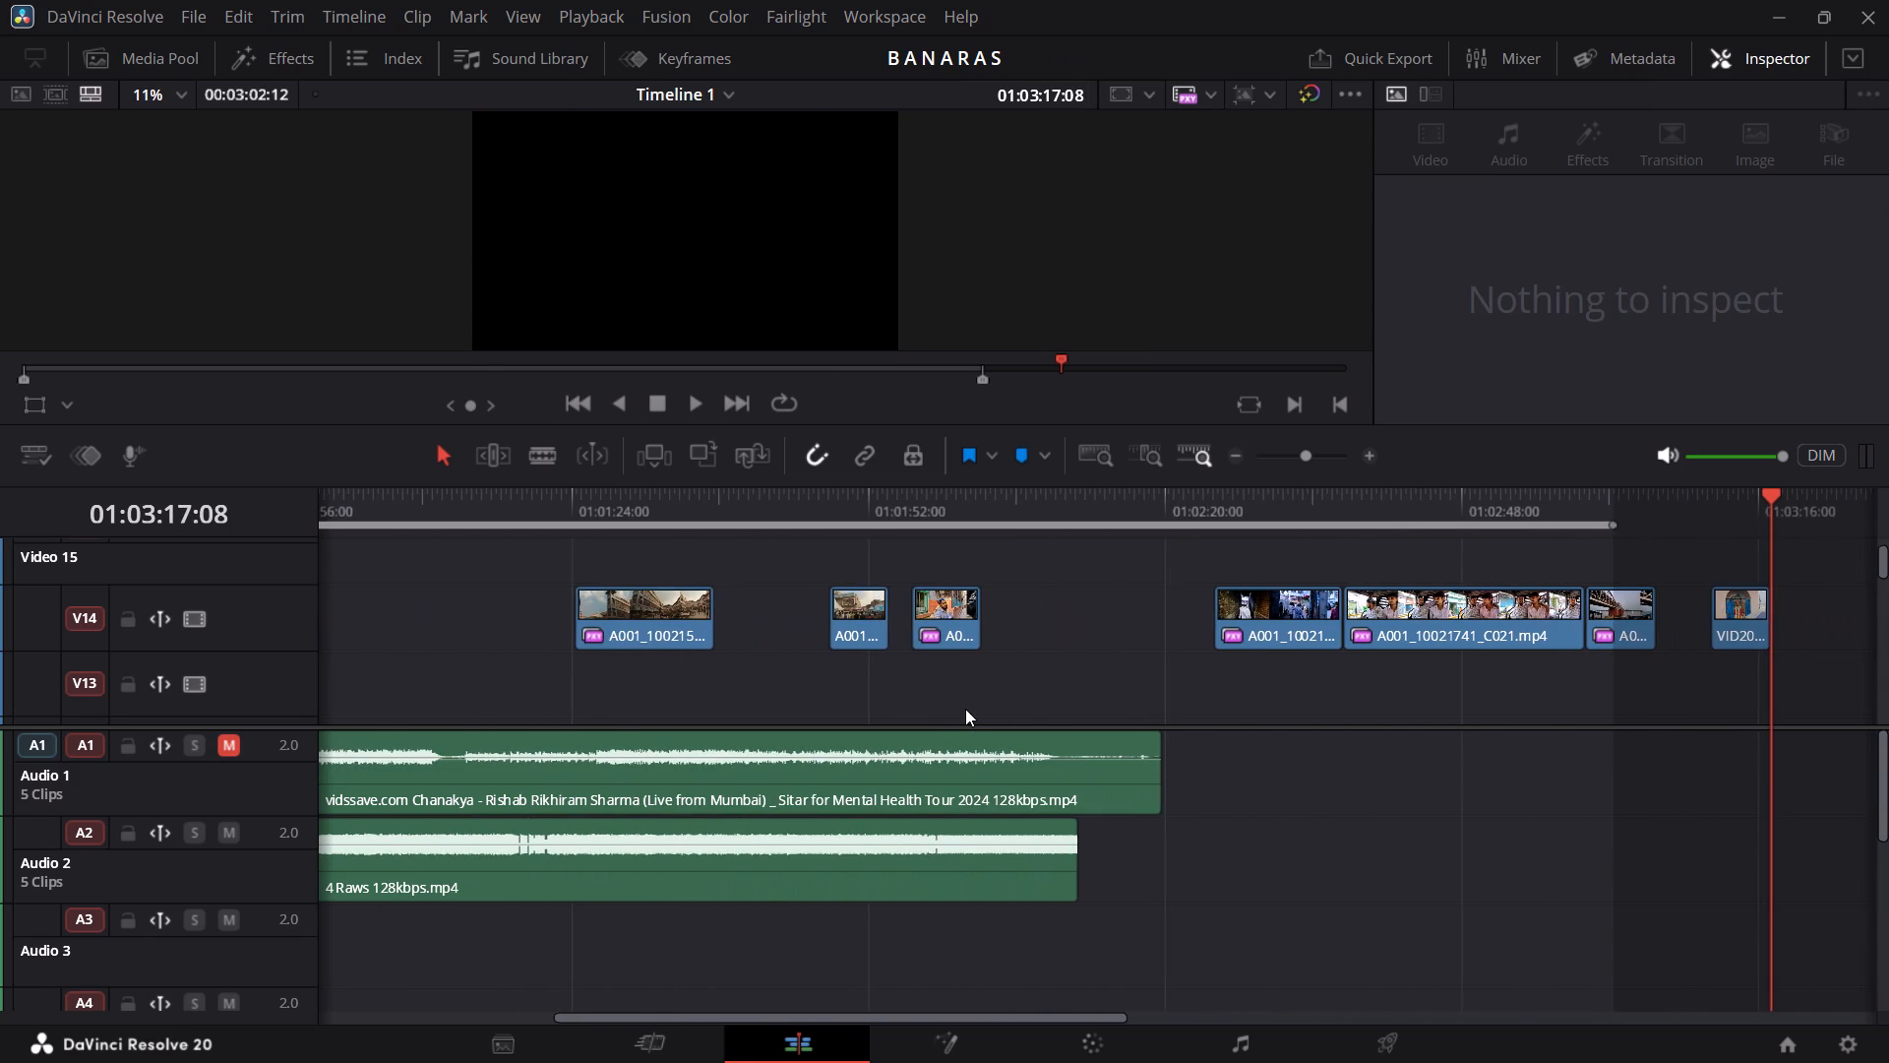
{"action": "scroll", "coordinate": [965, 709], "scroll_direction": "right", "scroll_amount": 1}
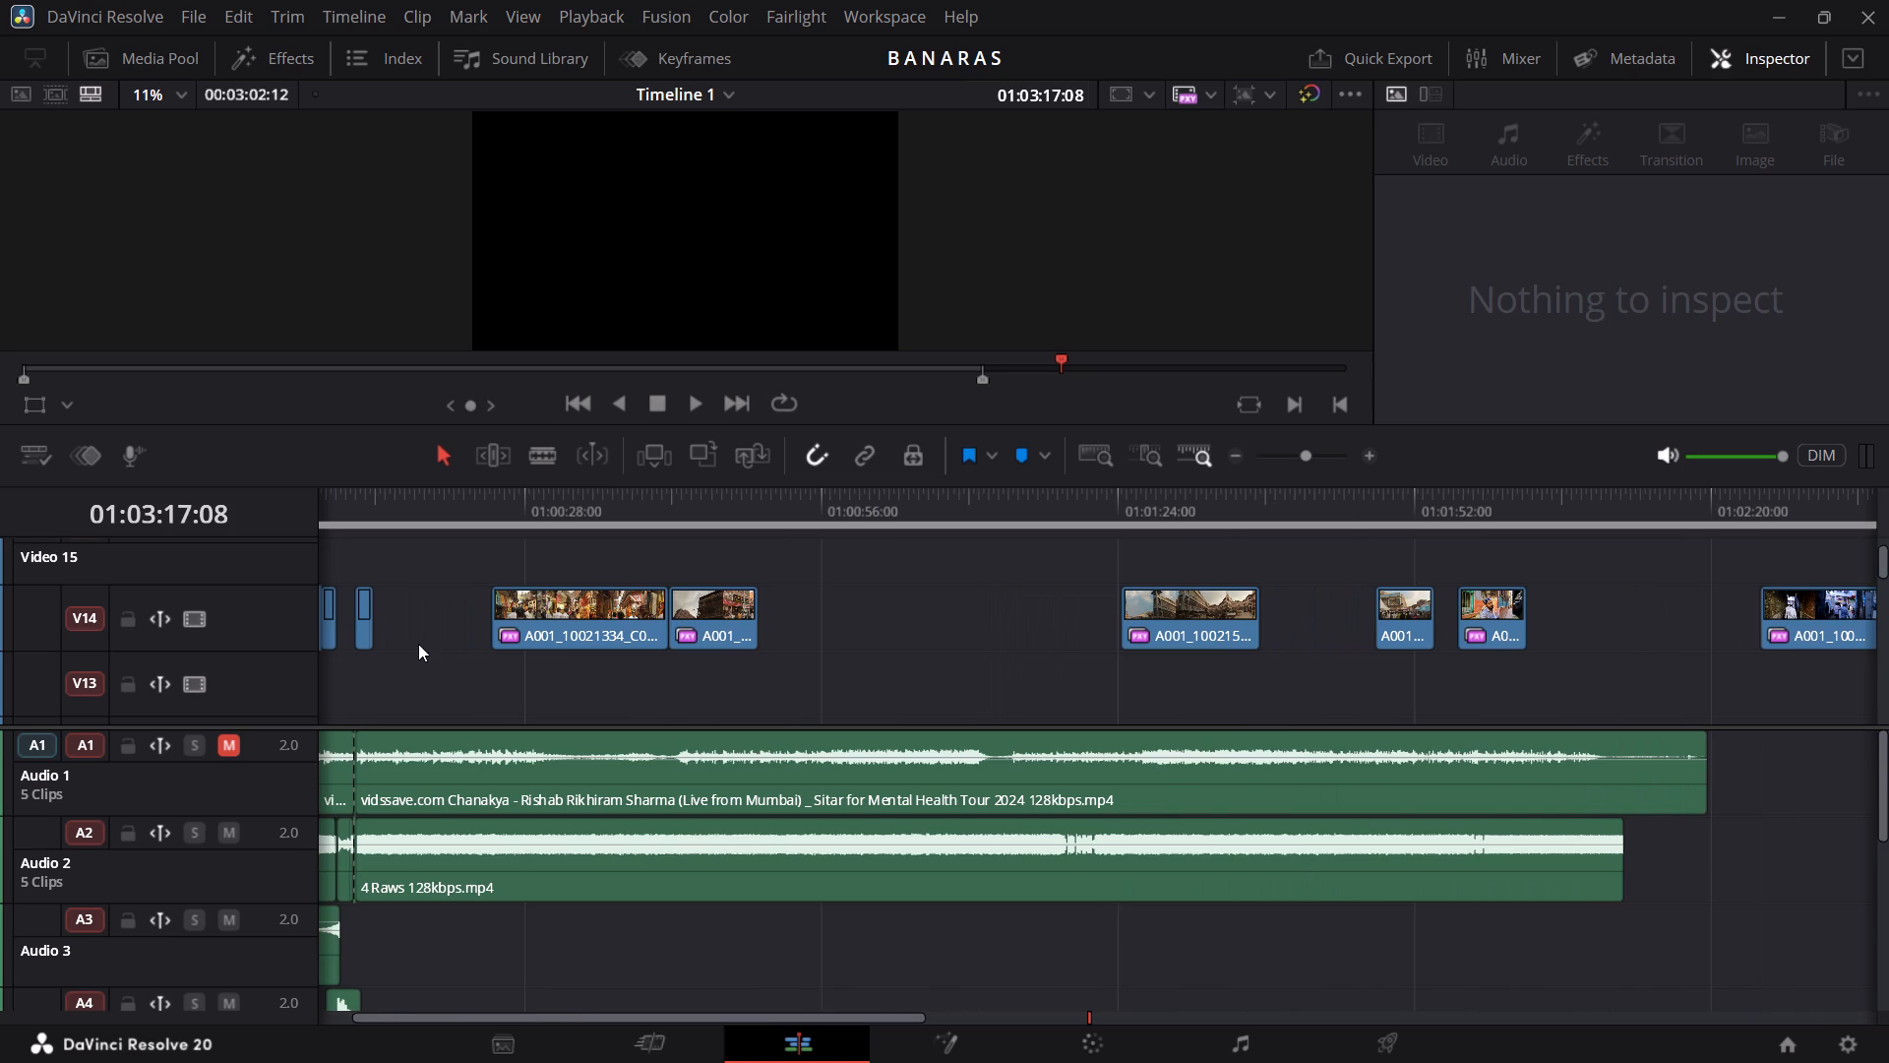
{"action": "left_click_drag", "start_coordinate": [418, 644], "coordinate": [1282, 628]}
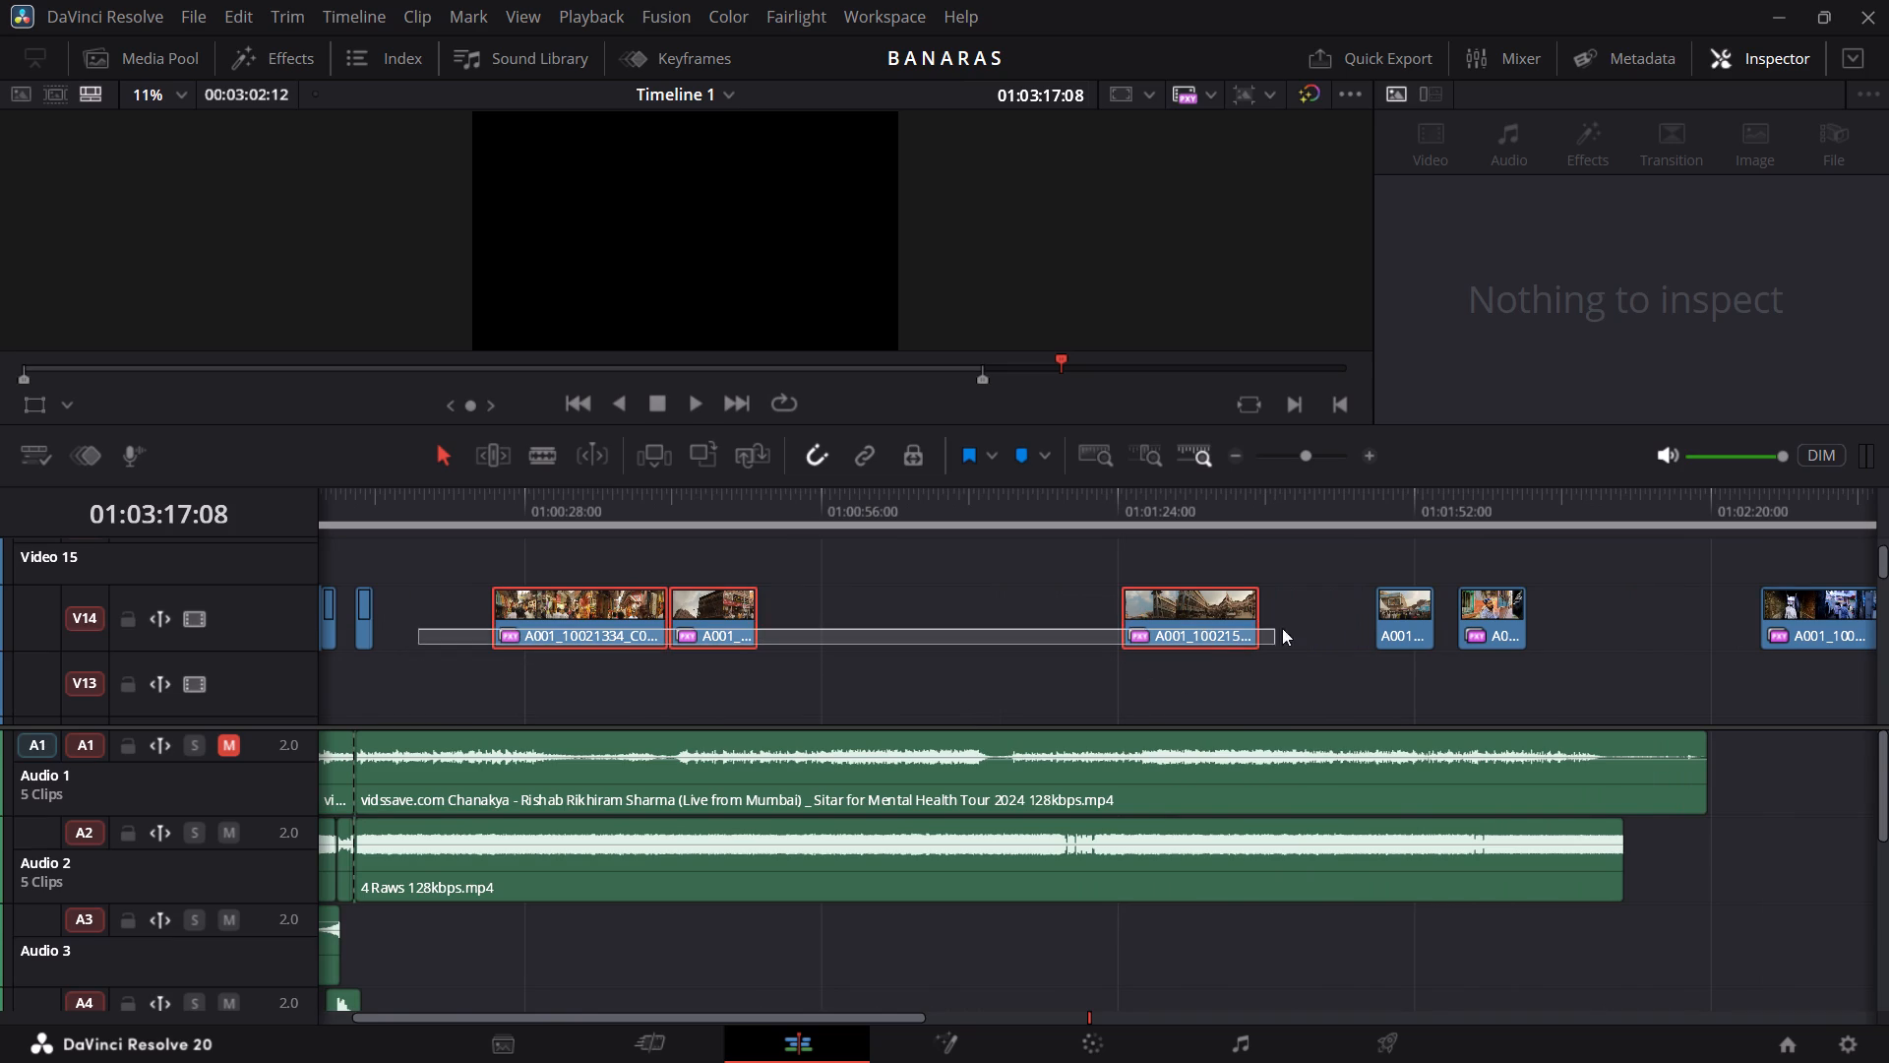
{"action": "left_click_drag", "start_coordinate": [1282, 628], "coordinate": [1721, 620]}
{"action": "scroll", "coordinate": [1616, 610], "scroll_direction": "right", "scroll_amount": 1}
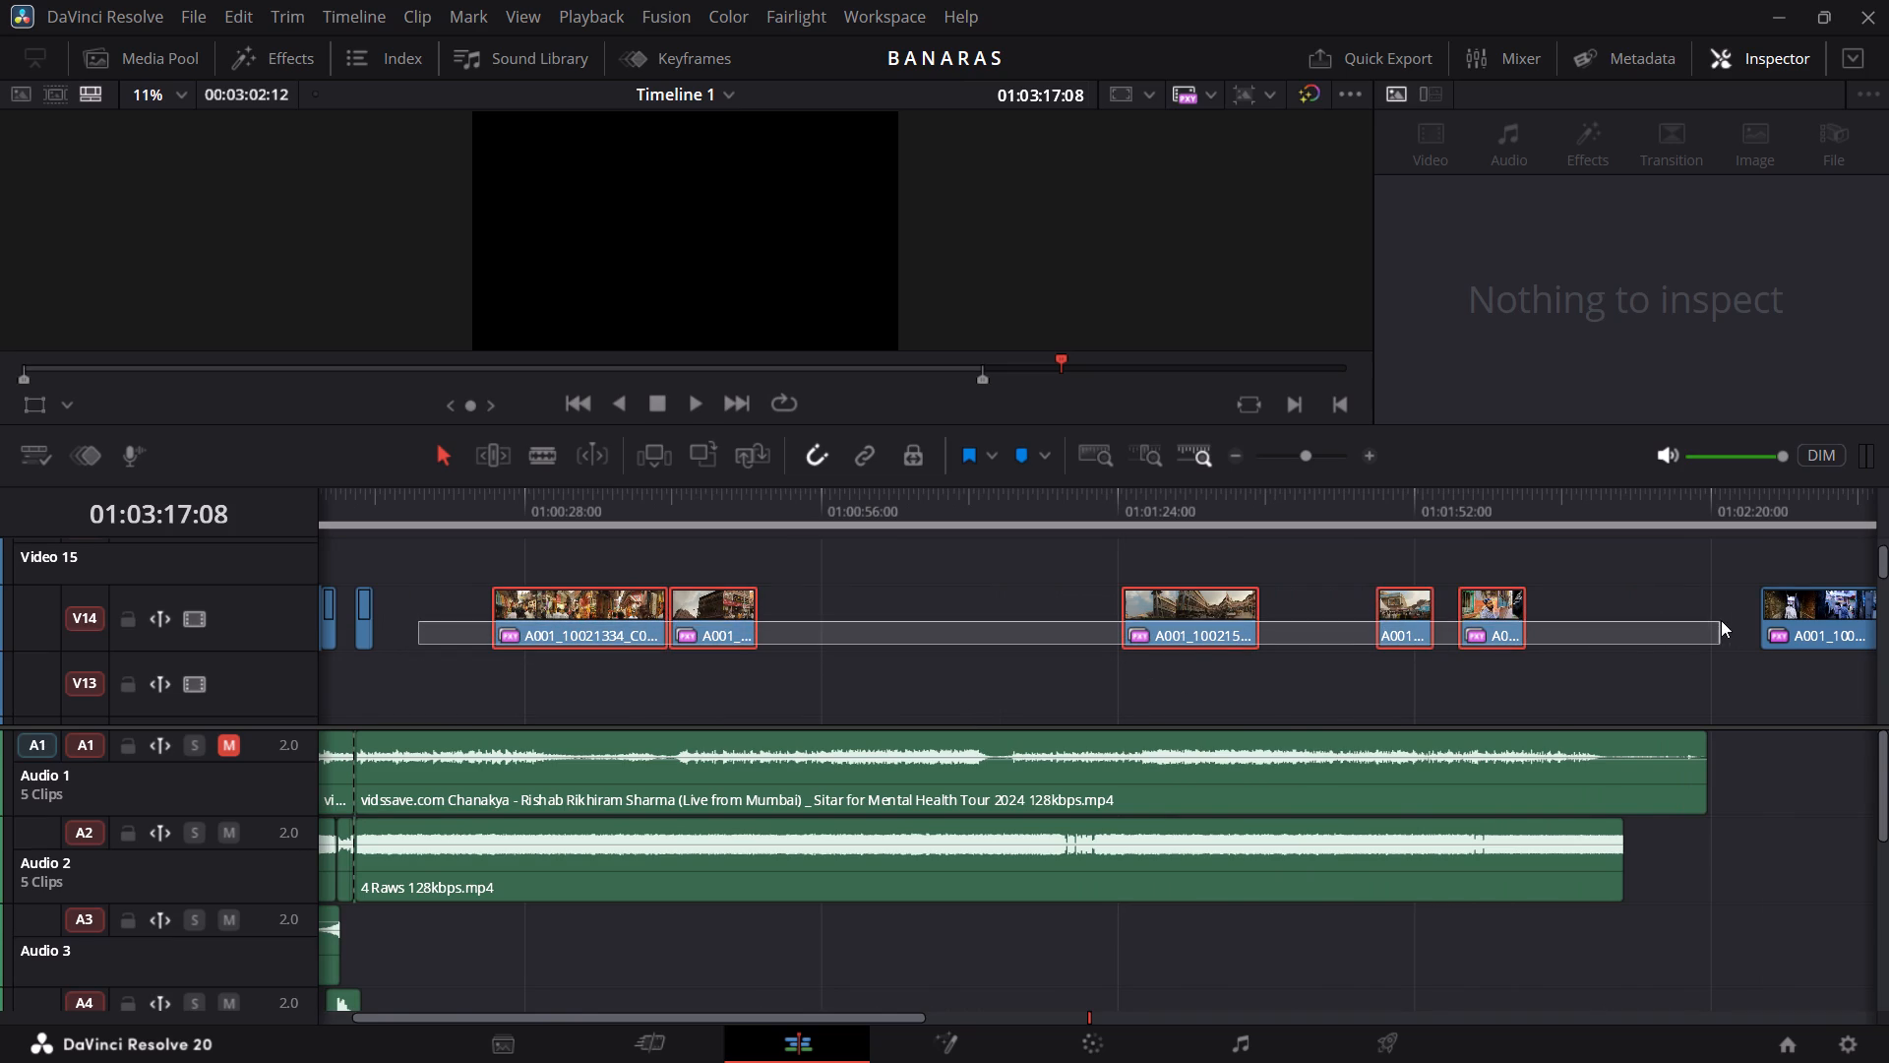
{"action": "scroll", "coordinate": [1721, 620], "scroll_direction": "right", "scroll_amount": 1}
{"action": "left_click_drag", "start_coordinate": [1721, 620], "coordinate": [1888, 581]}
{"action": "scroll", "coordinate": [1741, 615], "scroll_direction": "right", "scroll_amount": 1}
{"action": "scroll", "coordinate": [1617, 672], "scroll_direction": "right", "scroll_amount": 1}
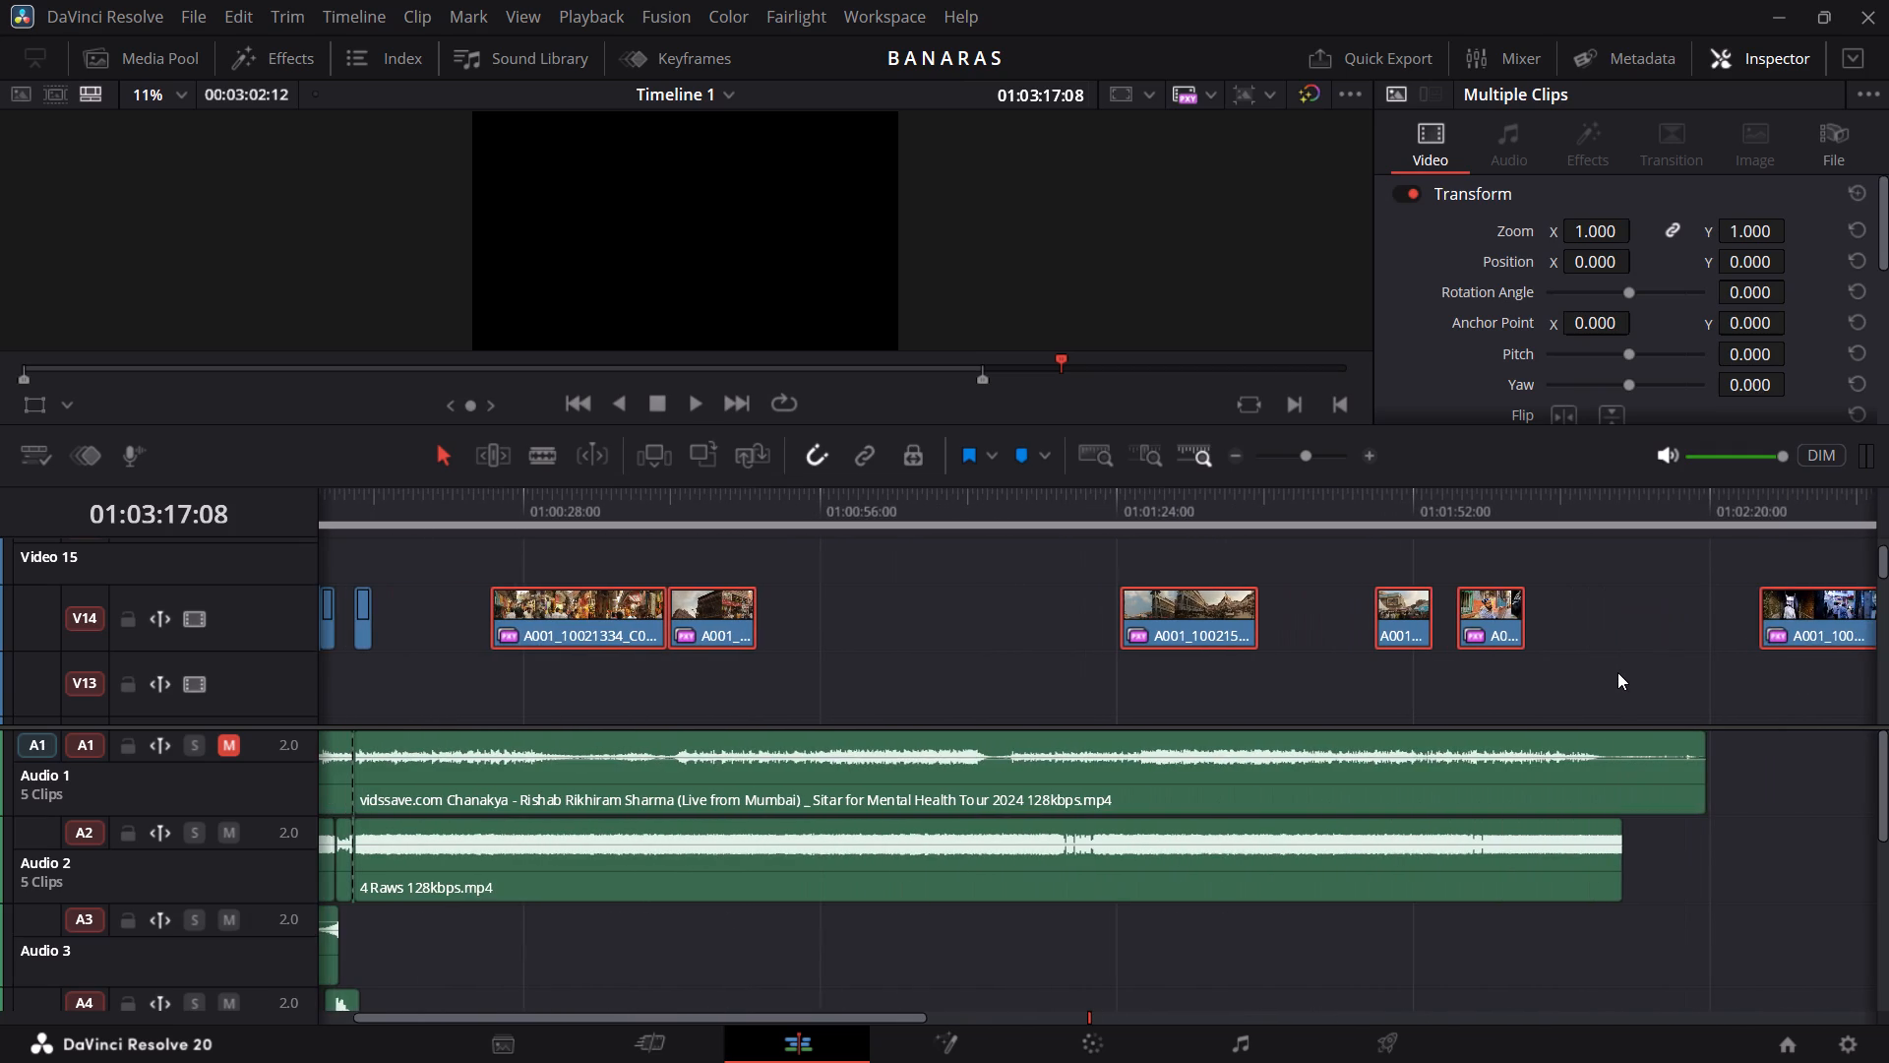
{"action": "scroll", "coordinate": [1617, 672], "scroll_direction": "right", "scroll_amount": 1}
{"action": "left_click", "coordinate": [243, 11]}
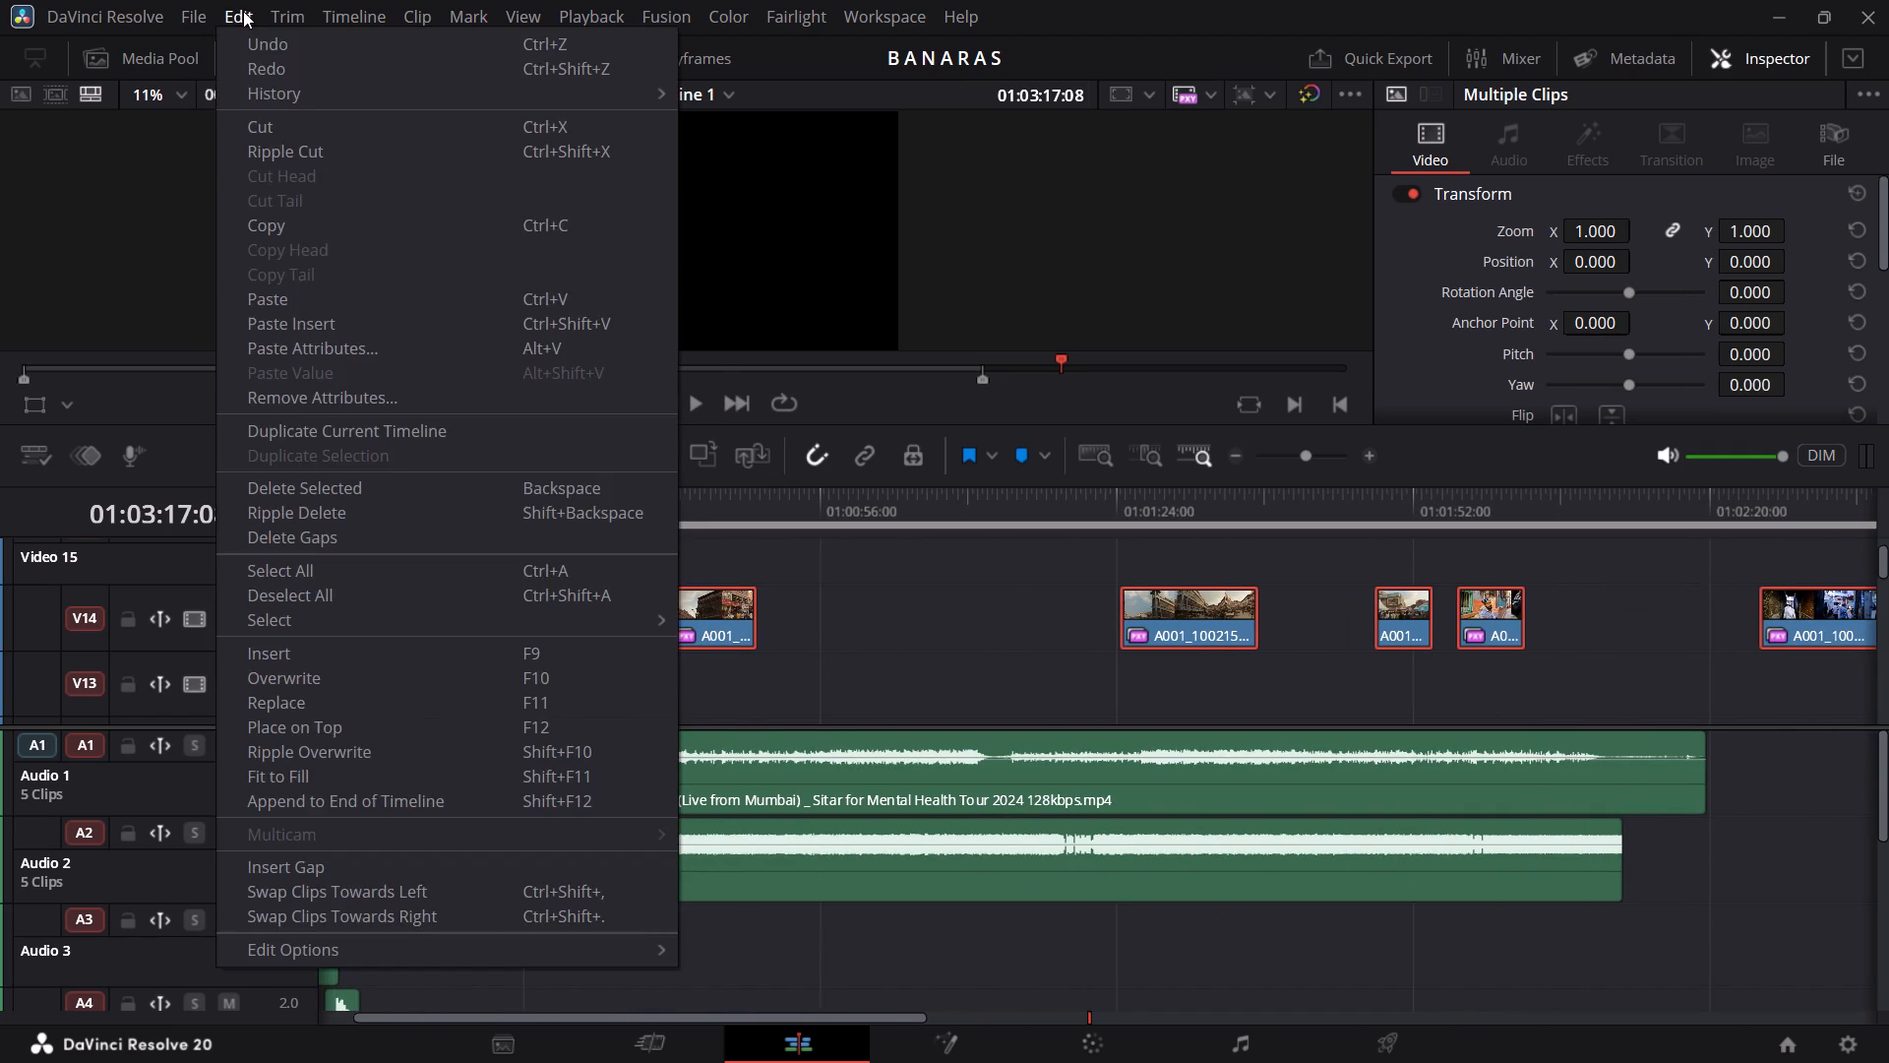
{"action": "left_click", "coordinate": [221, 21]}
{"action": "left_click", "coordinate": [221, 21]}
{"action": "left_click", "coordinate": [363, 539]}
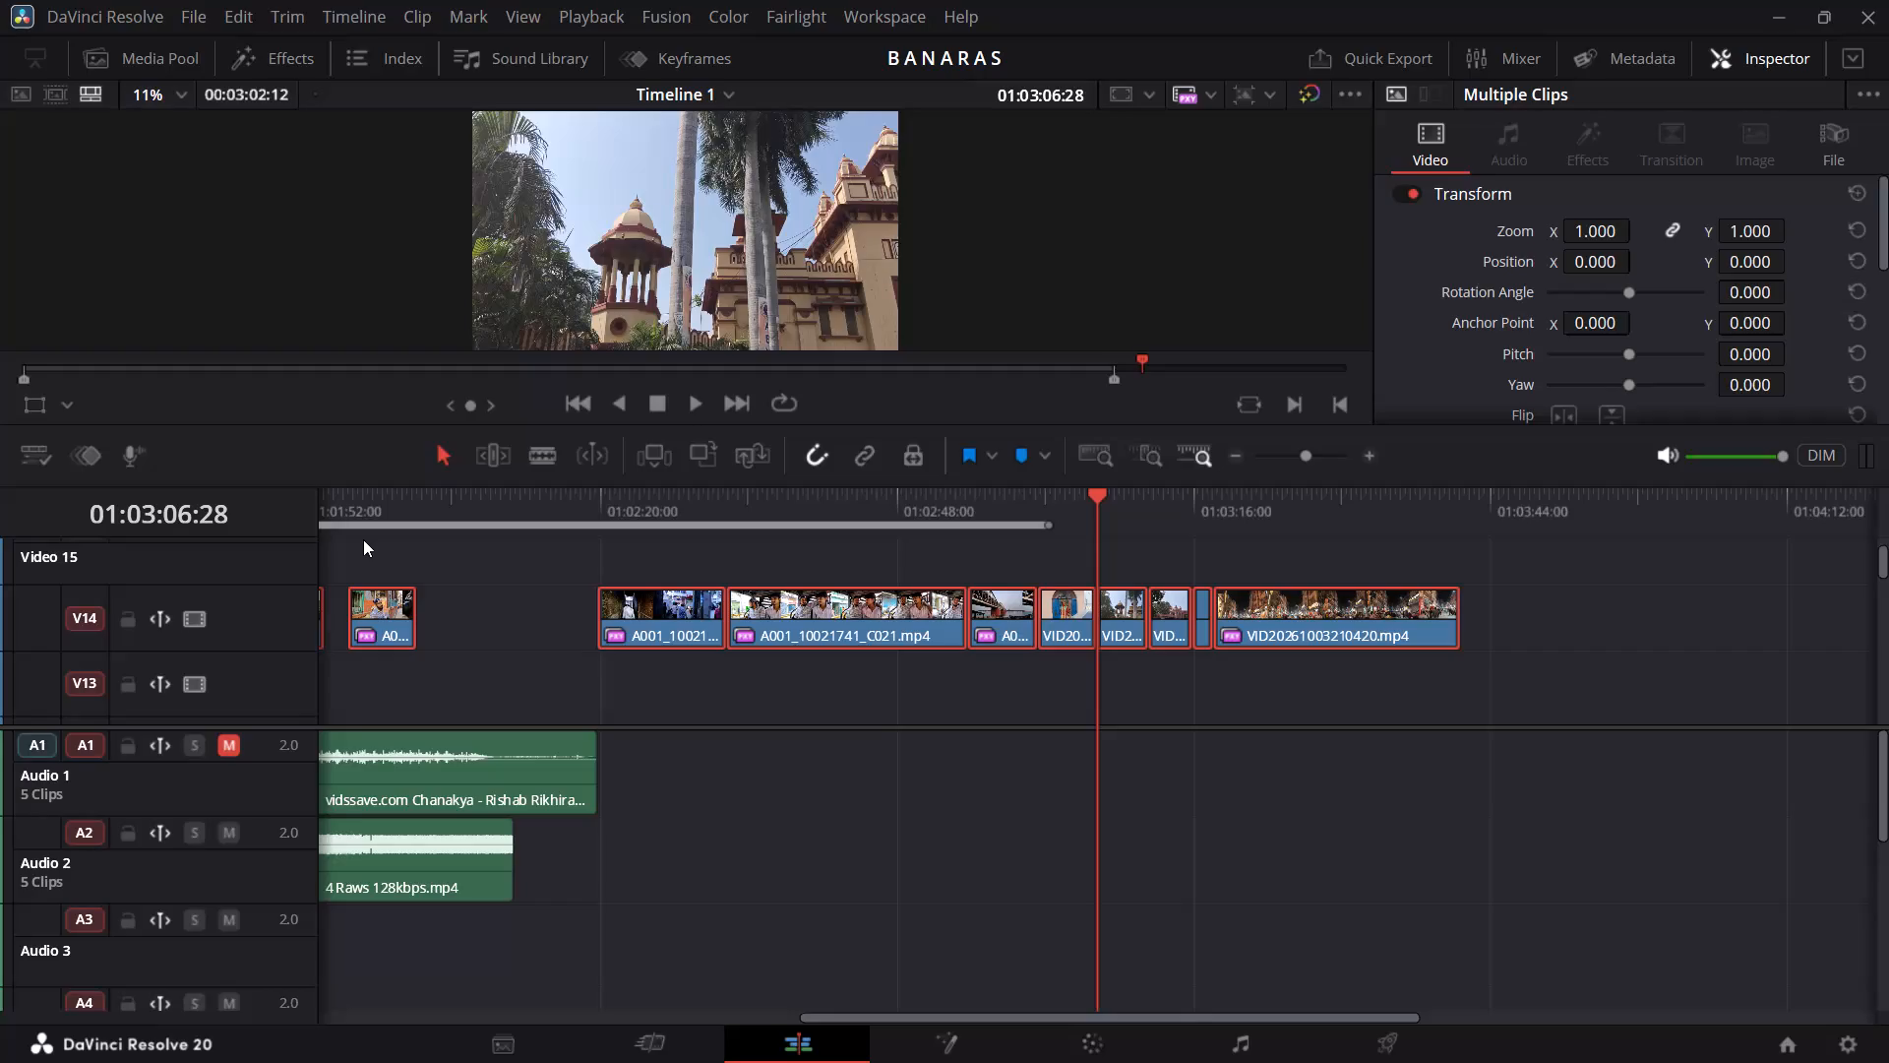
Review the V14 gaps by briefly playing the timeline from about 01:01:38, 01:01:13 and 01:00:12.
{"action": "scroll", "coordinate": [345, 528], "scroll_direction": "right", "scroll_amount": 1}
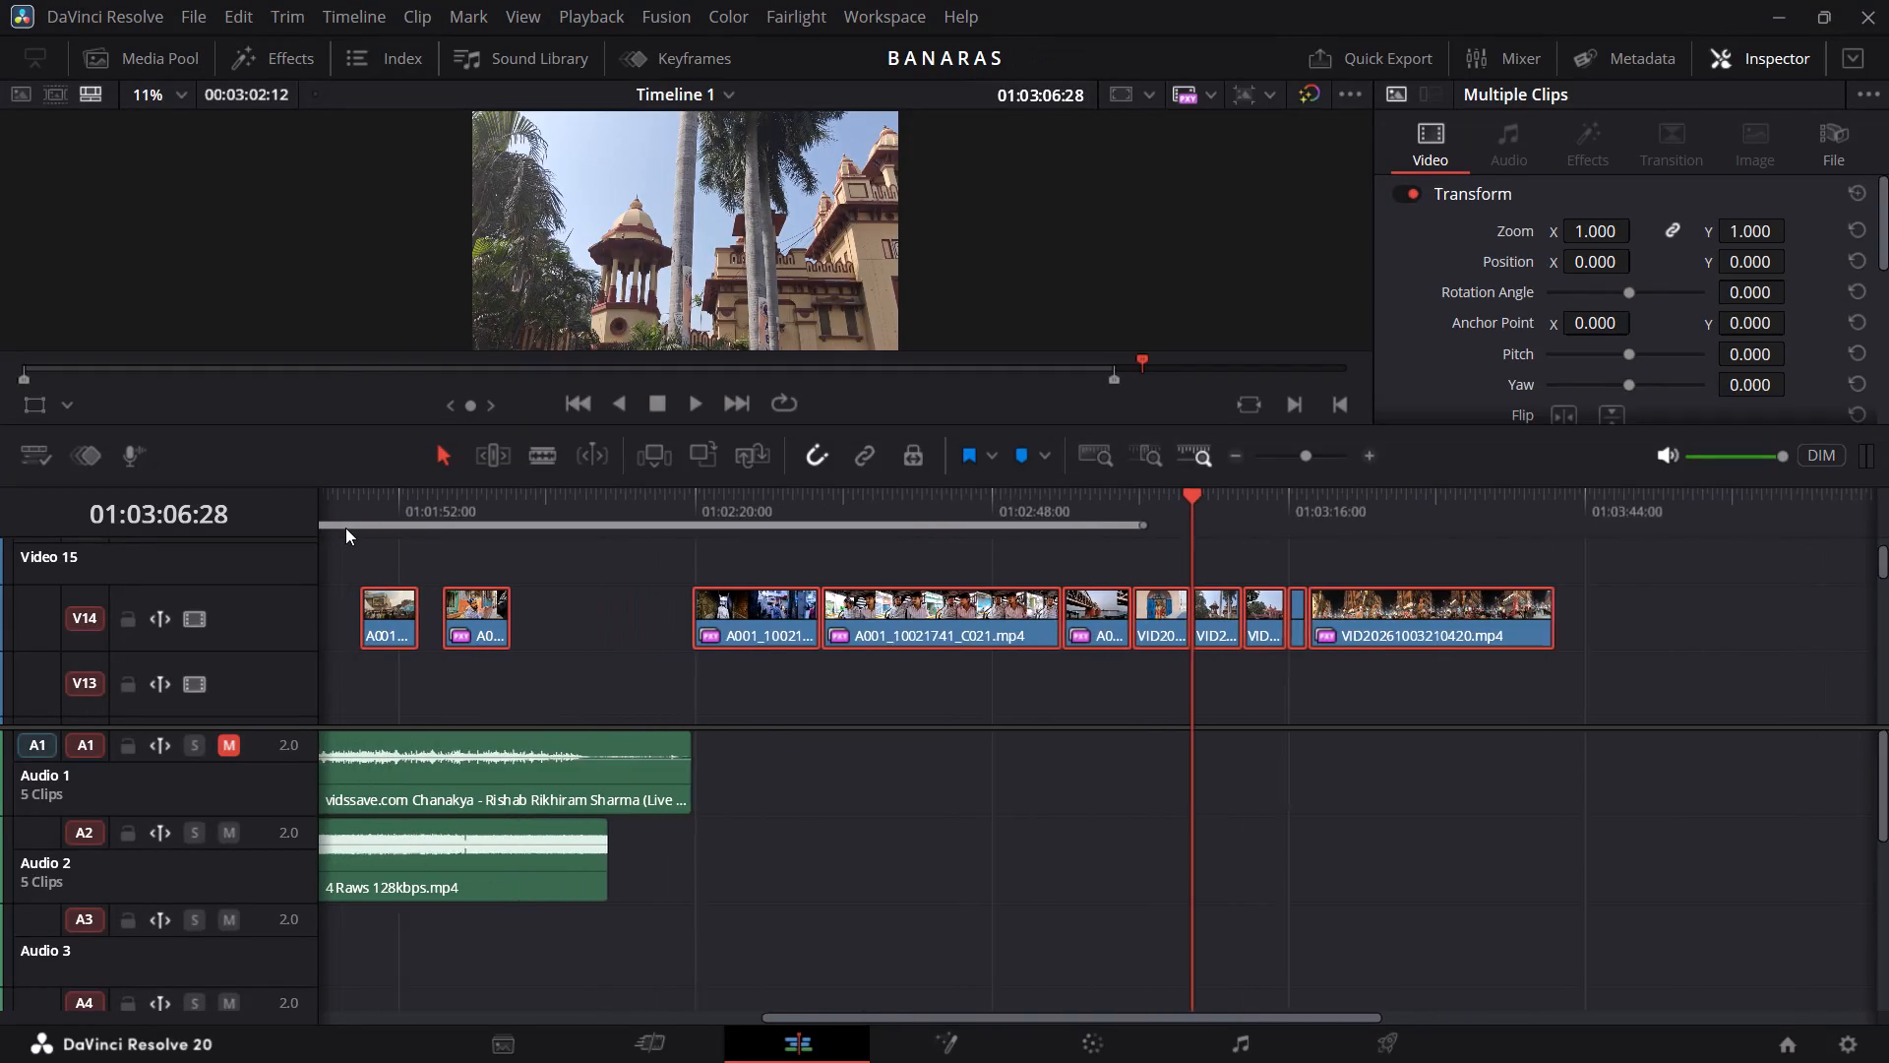
{"action": "scroll", "coordinate": [345, 528], "scroll_direction": "right", "scroll_amount": 1}
{"action": "left_click", "coordinate": [363, 524]}
{"action": "key", "text": "space"}
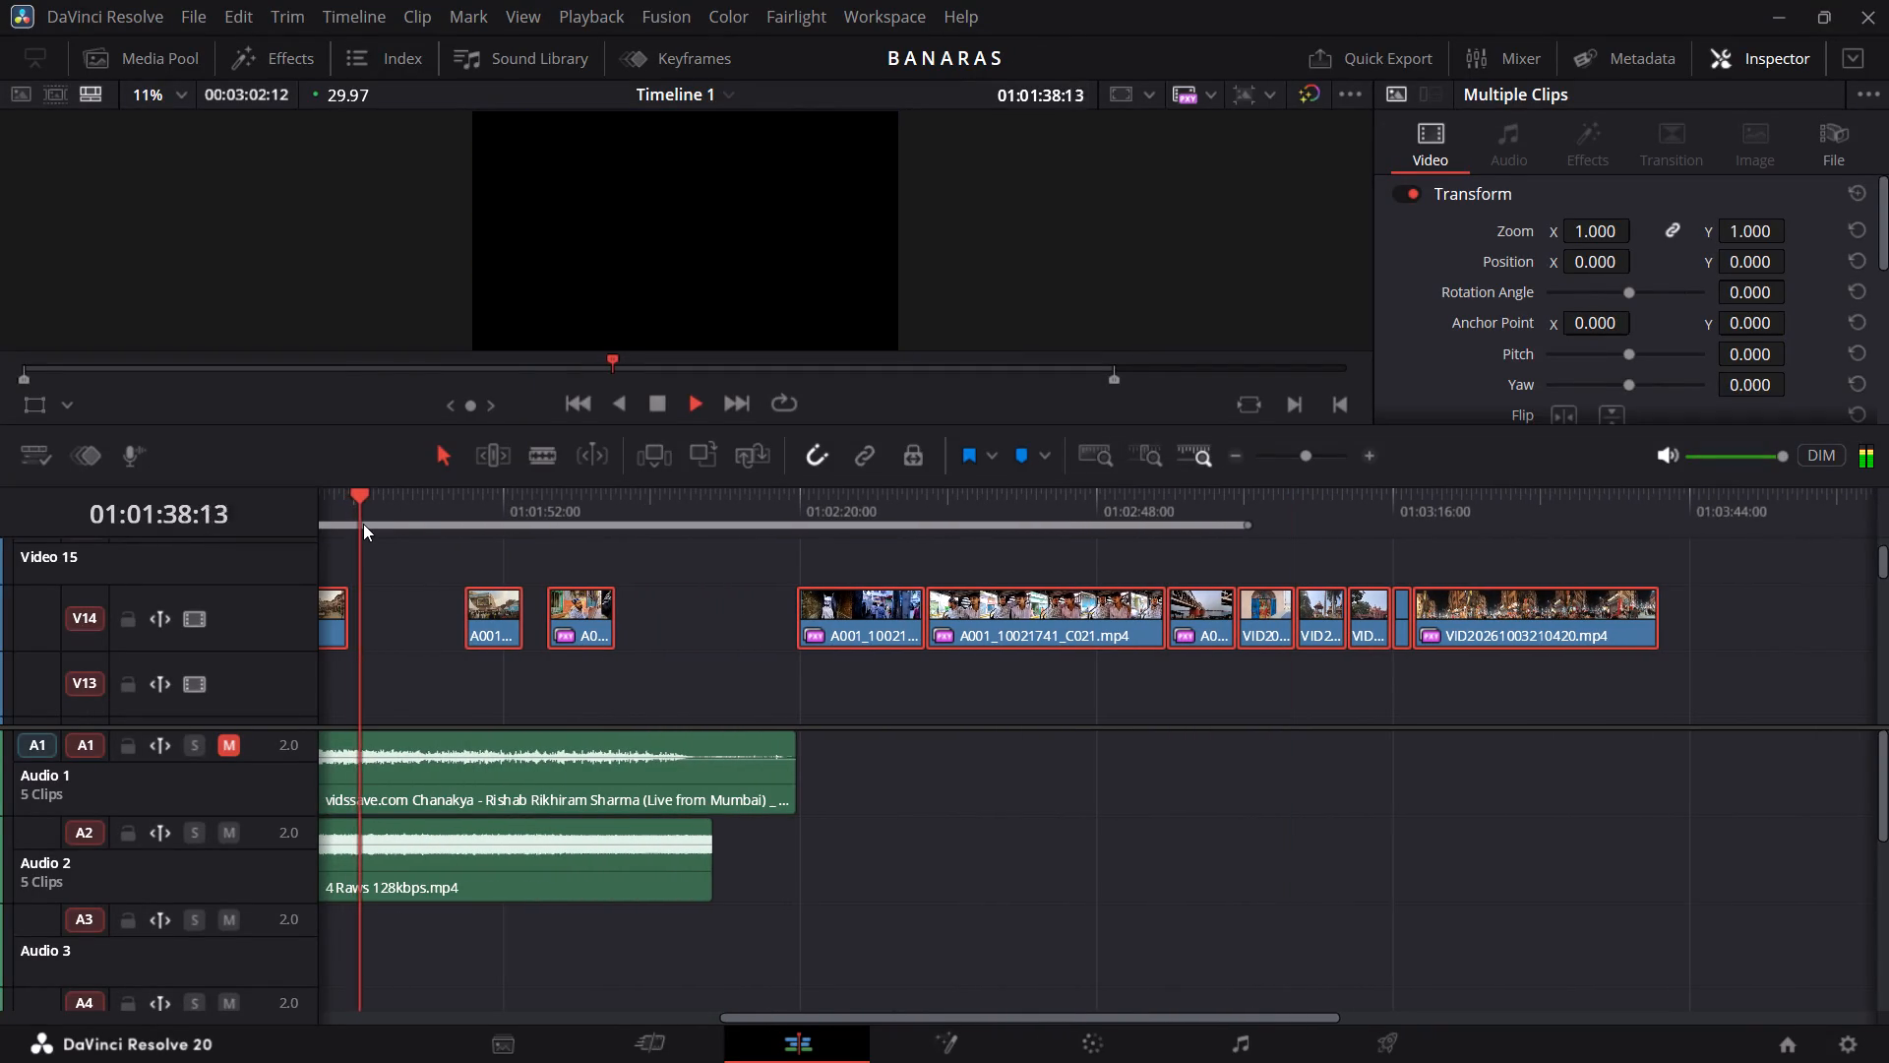
{"action": "key", "text": "space"}
{"action": "scroll", "coordinate": [363, 524], "scroll_direction": "right", "scroll_amount": 1}
{"action": "double_click", "coordinate": [363, 524]}
{"action": "key", "text": "space"}
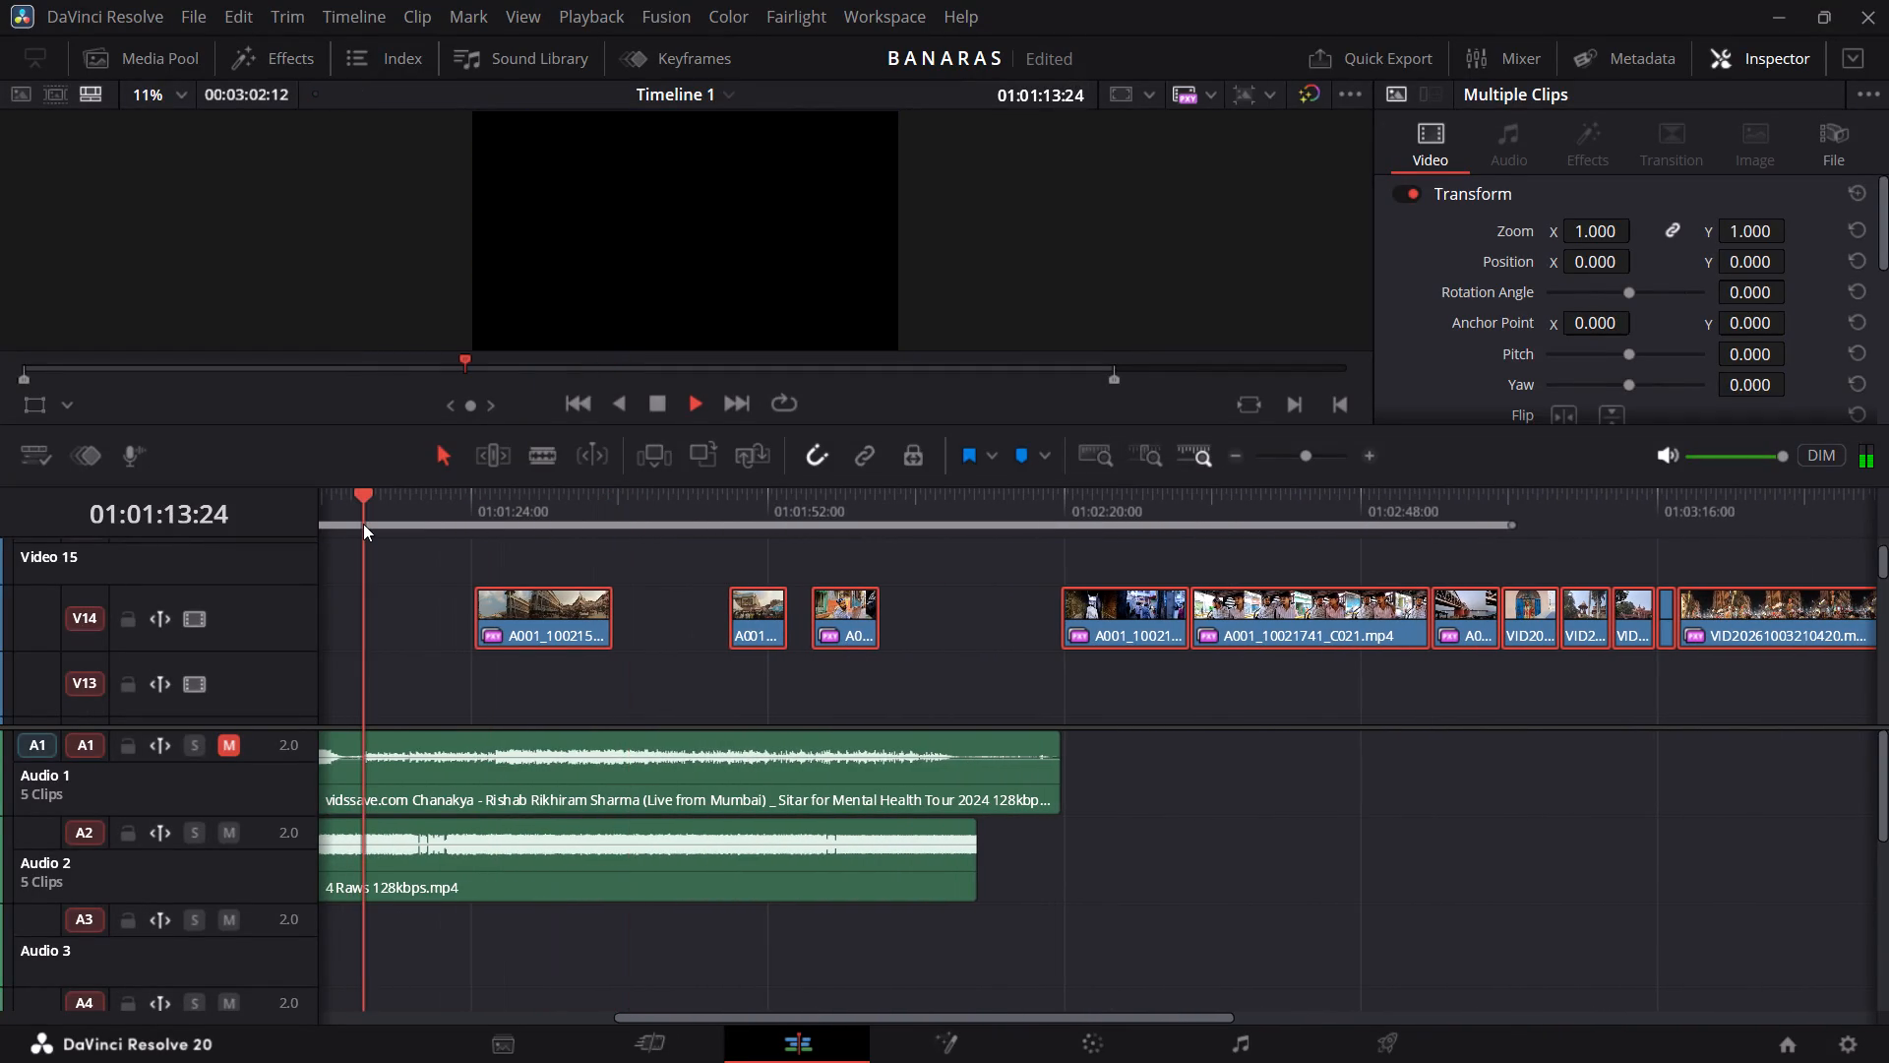
{"action": "key", "text": "space"}
{"action": "scroll", "coordinate": [363, 524], "scroll_direction": "right", "scroll_amount": 1}
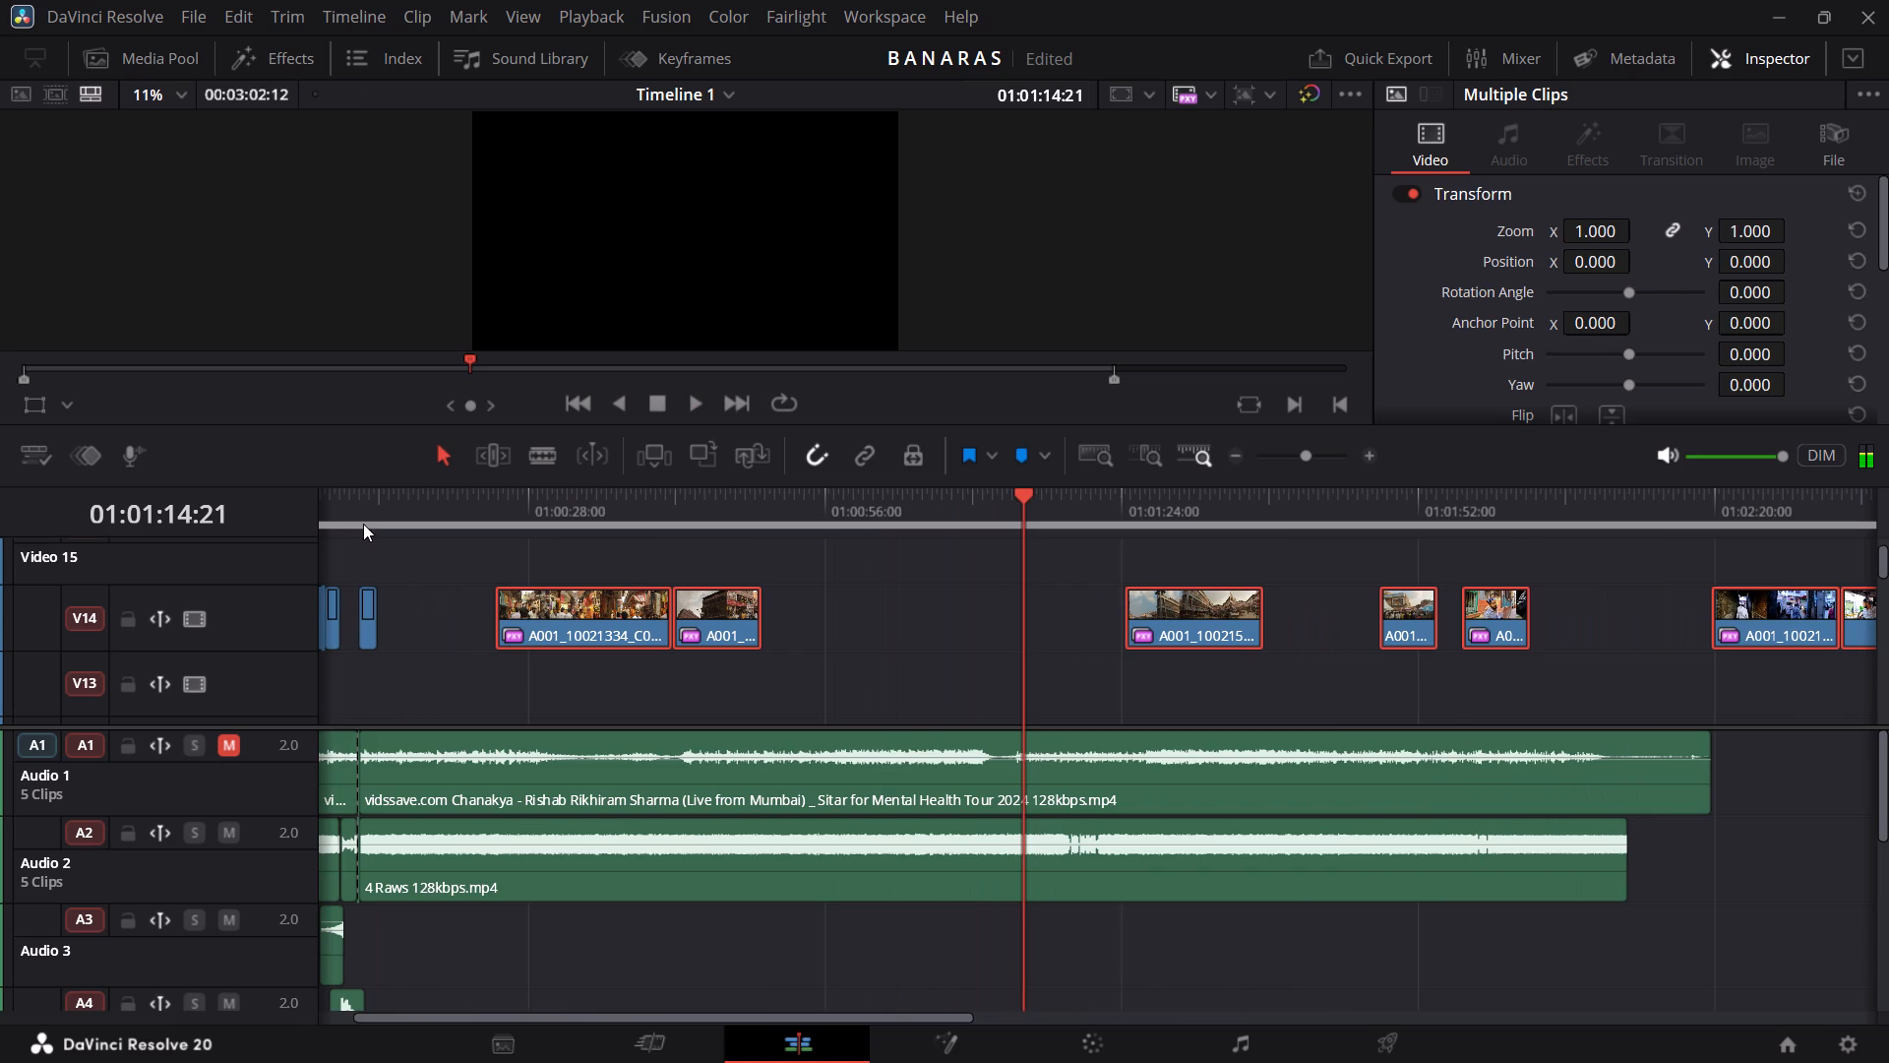
{"action": "left_click", "coordinate": [363, 524]}
{"action": "key", "text": "space"}
{"action": "key", "text": "space"}
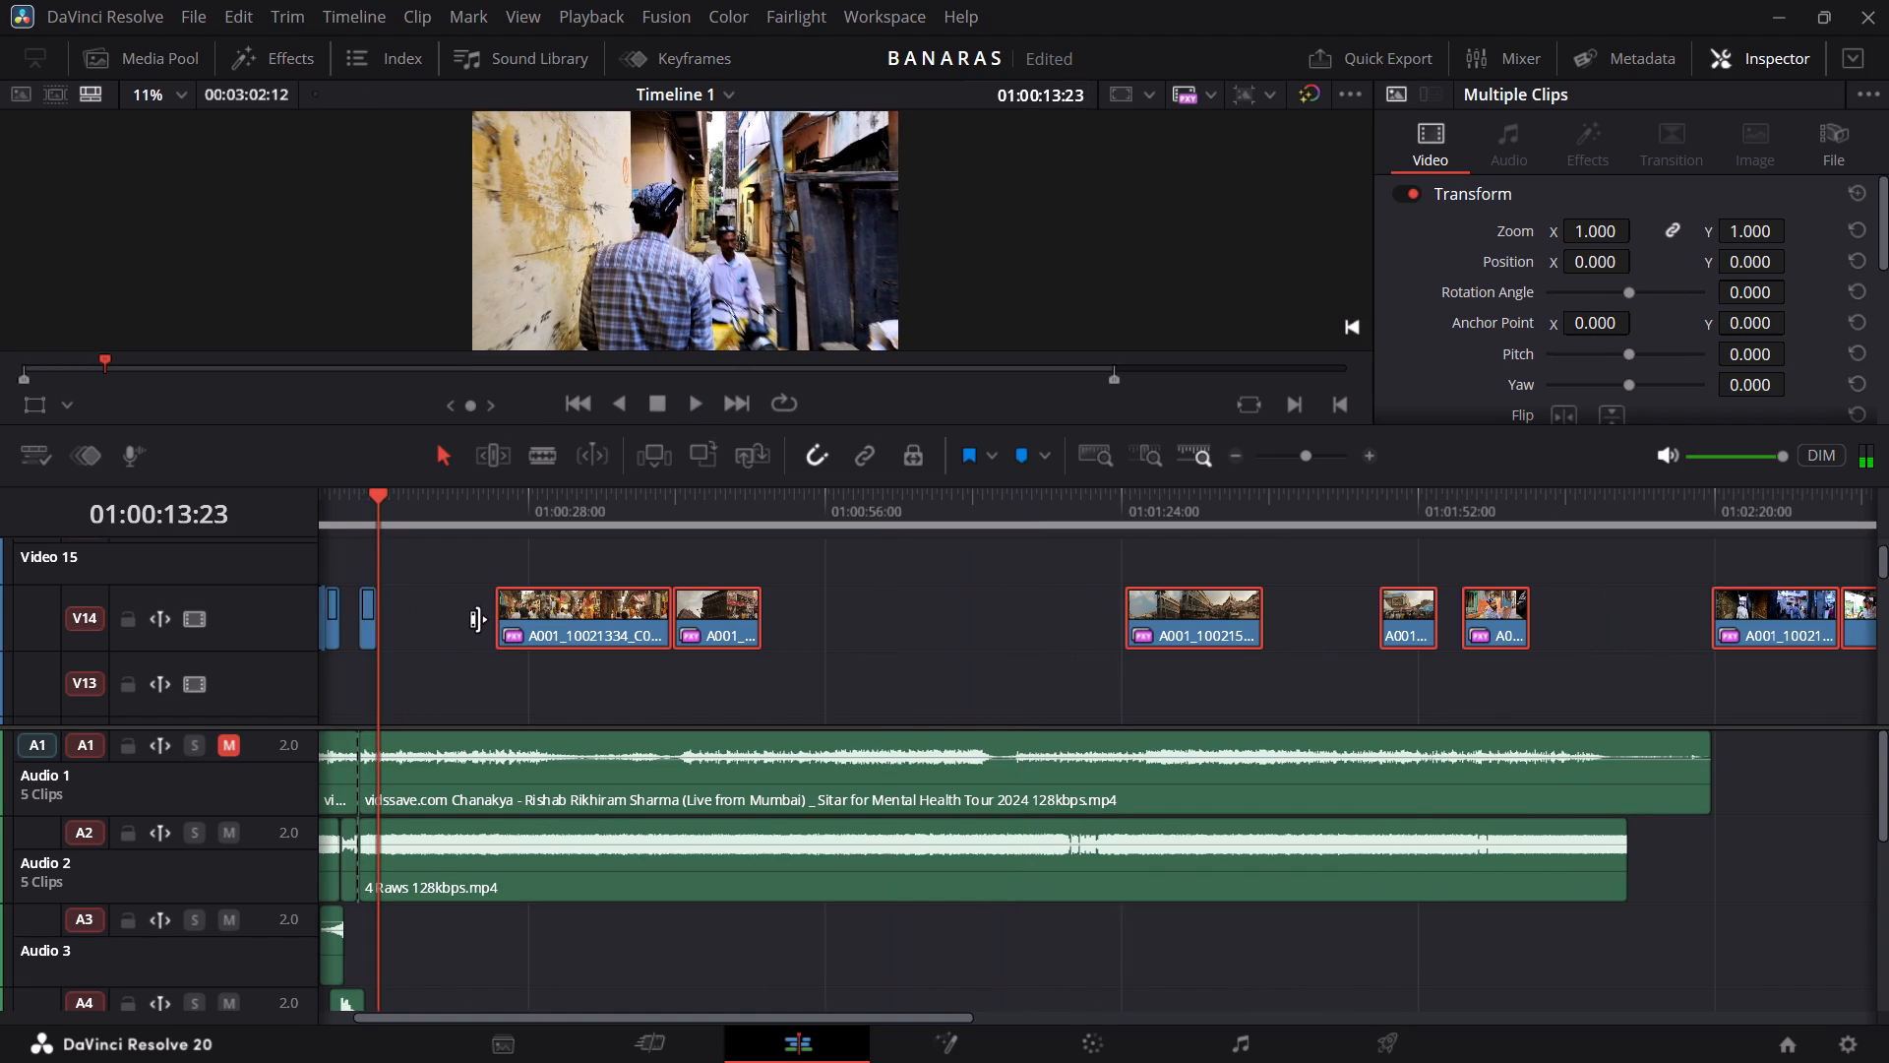
Move A001_10021334_C011.mp4 and the clip after it about 34 seconds later on V14, so they butt against the third clip.
{"action": "left_click", "coordinate": [544, 627]}
{"action": "left_click_drag", "start_coordinate": [548, 678], "coordinate": [726, 611]}
{"action": "left_click_drag", "start_coordinate": [726, 611], "coordinate": [1078, 630]}
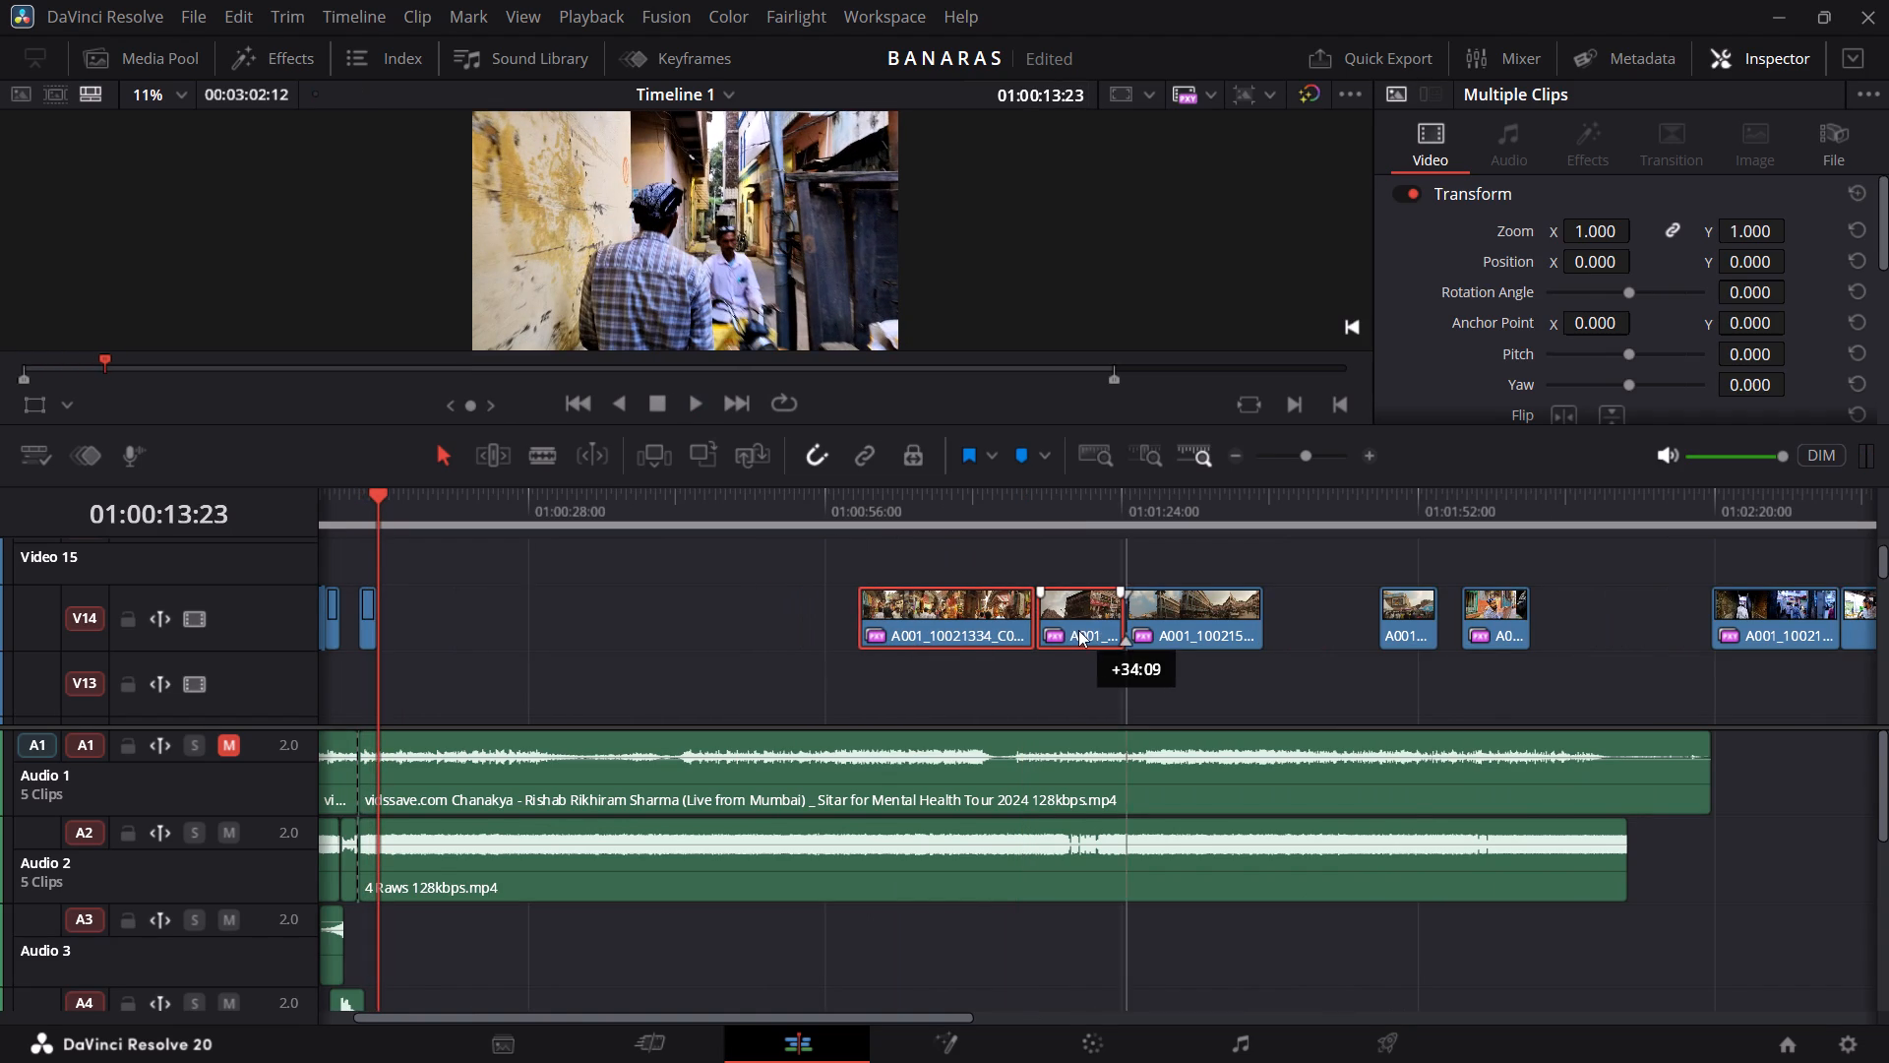
{"action": "left_click_drag", "start_coordinate": [1078, 630], "coordinate": [1080, 630]}
Move the first three grouped V14 clips about 11 seconds later to butt against the fourth clip, undoing a move that overlaps it.
{"action": "left_click_drag", "start_coordinate": [991, 672], "coordinate": [1158, 629]}
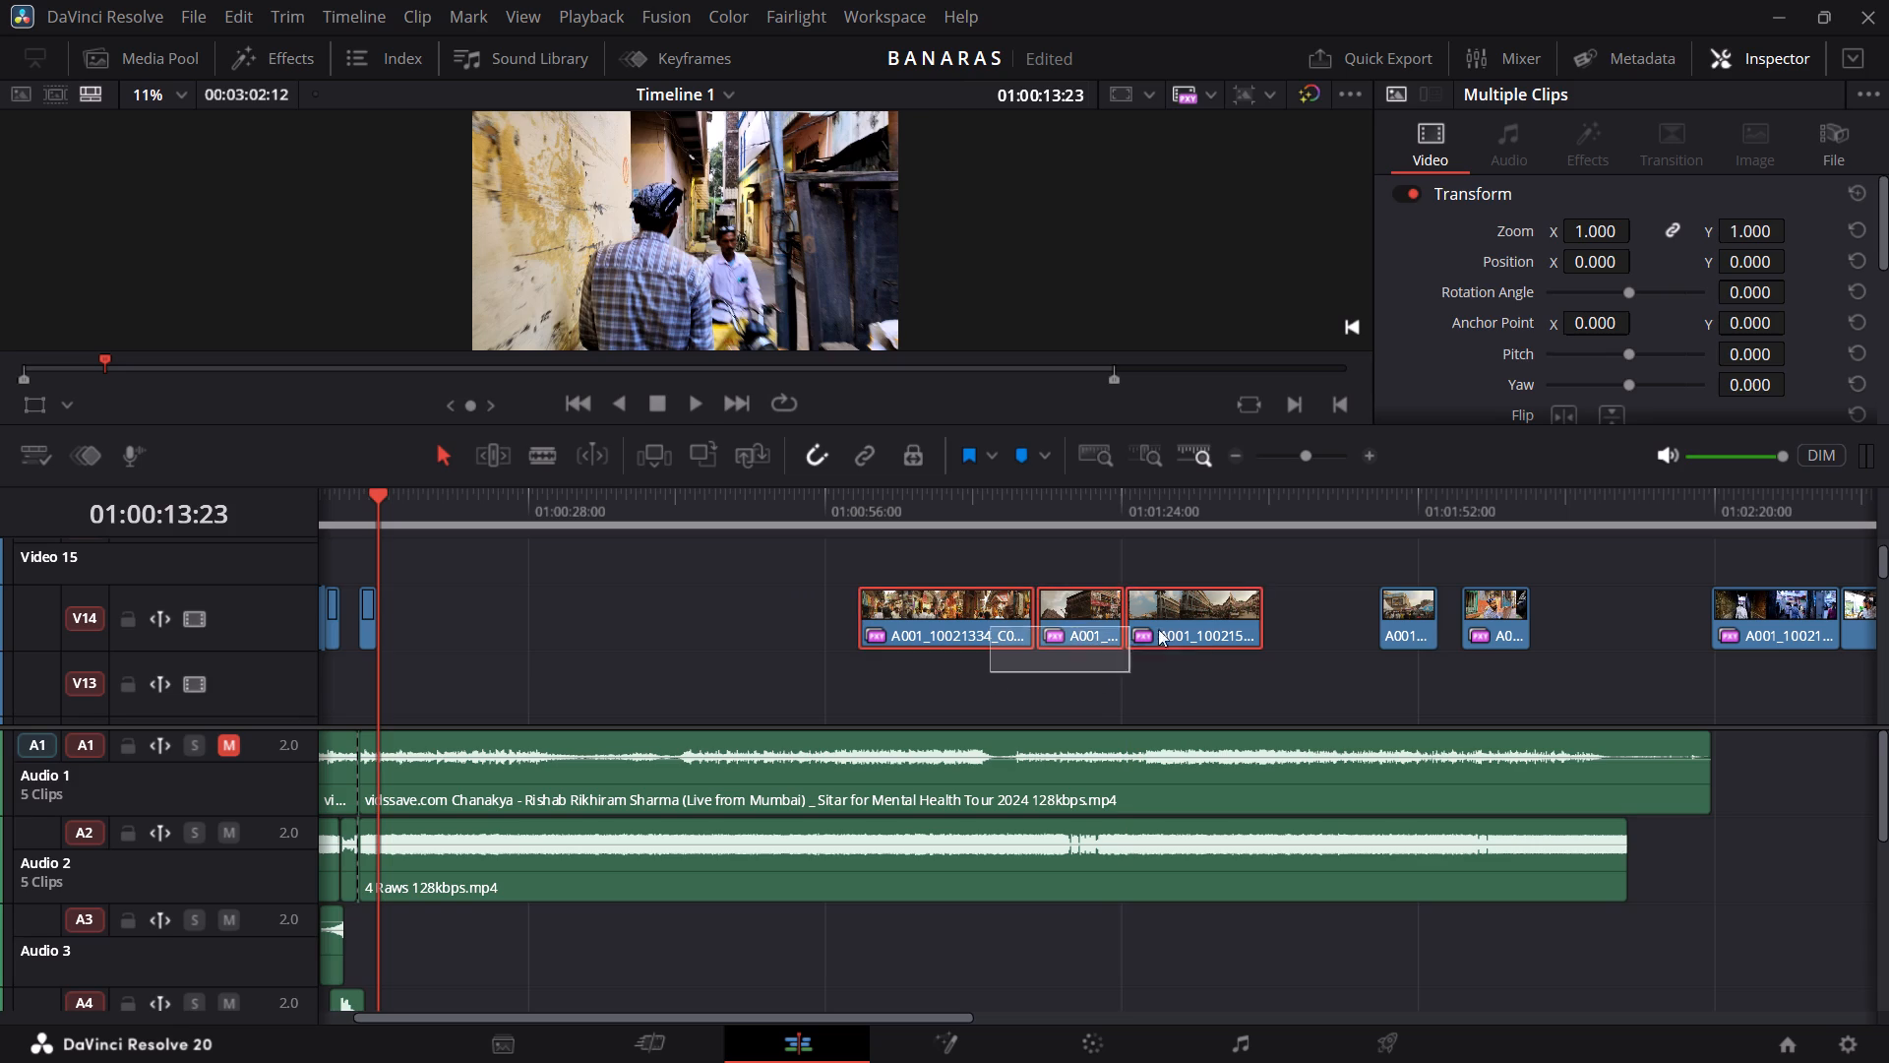
{"action": "left_click_drag", "start_coordinate": [1158, 629], "coordinate": [1212, 630]}
{"action": "left_click_drag", "start_coordinate": [1212, 630], "coordinate": [1354, 638]}
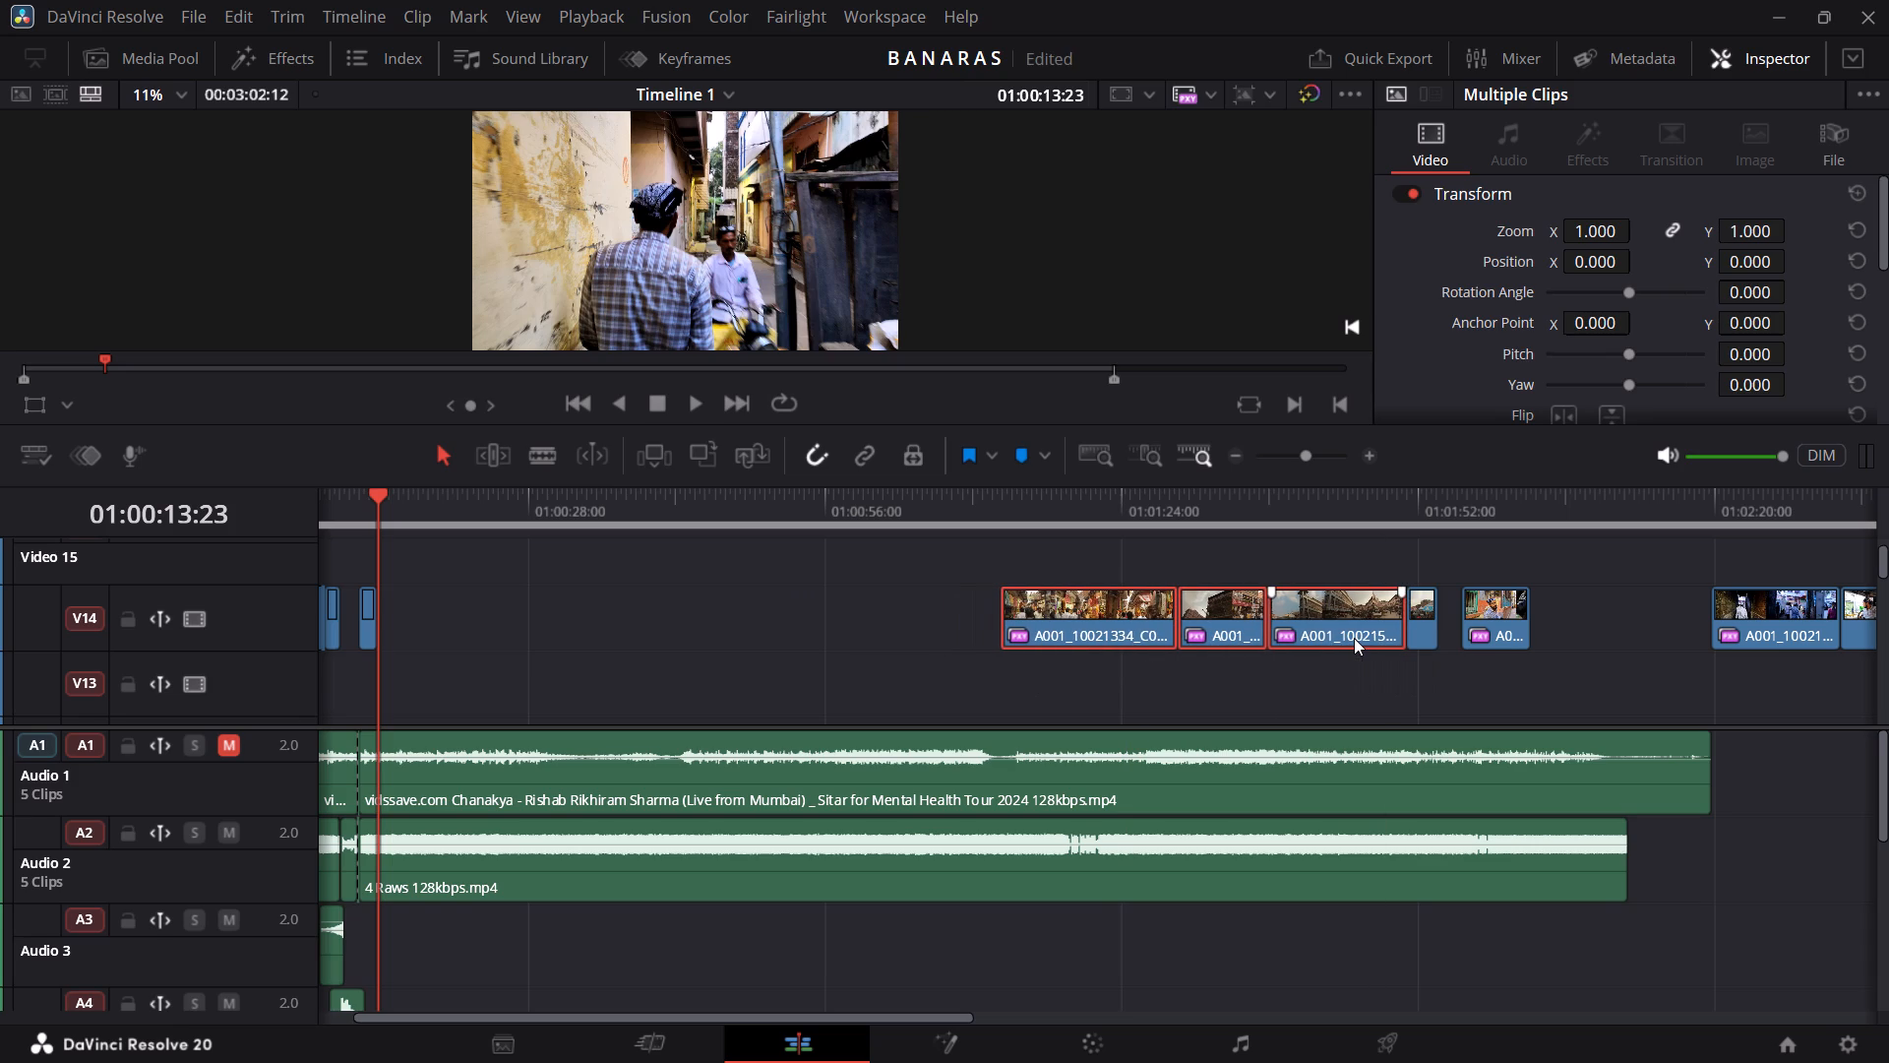
{"action": "key", "text": "ctrl+z"}
{"action": "left_click_drag", "start_coordinate": [1215, 623], "coordinate": [1256, 628]}
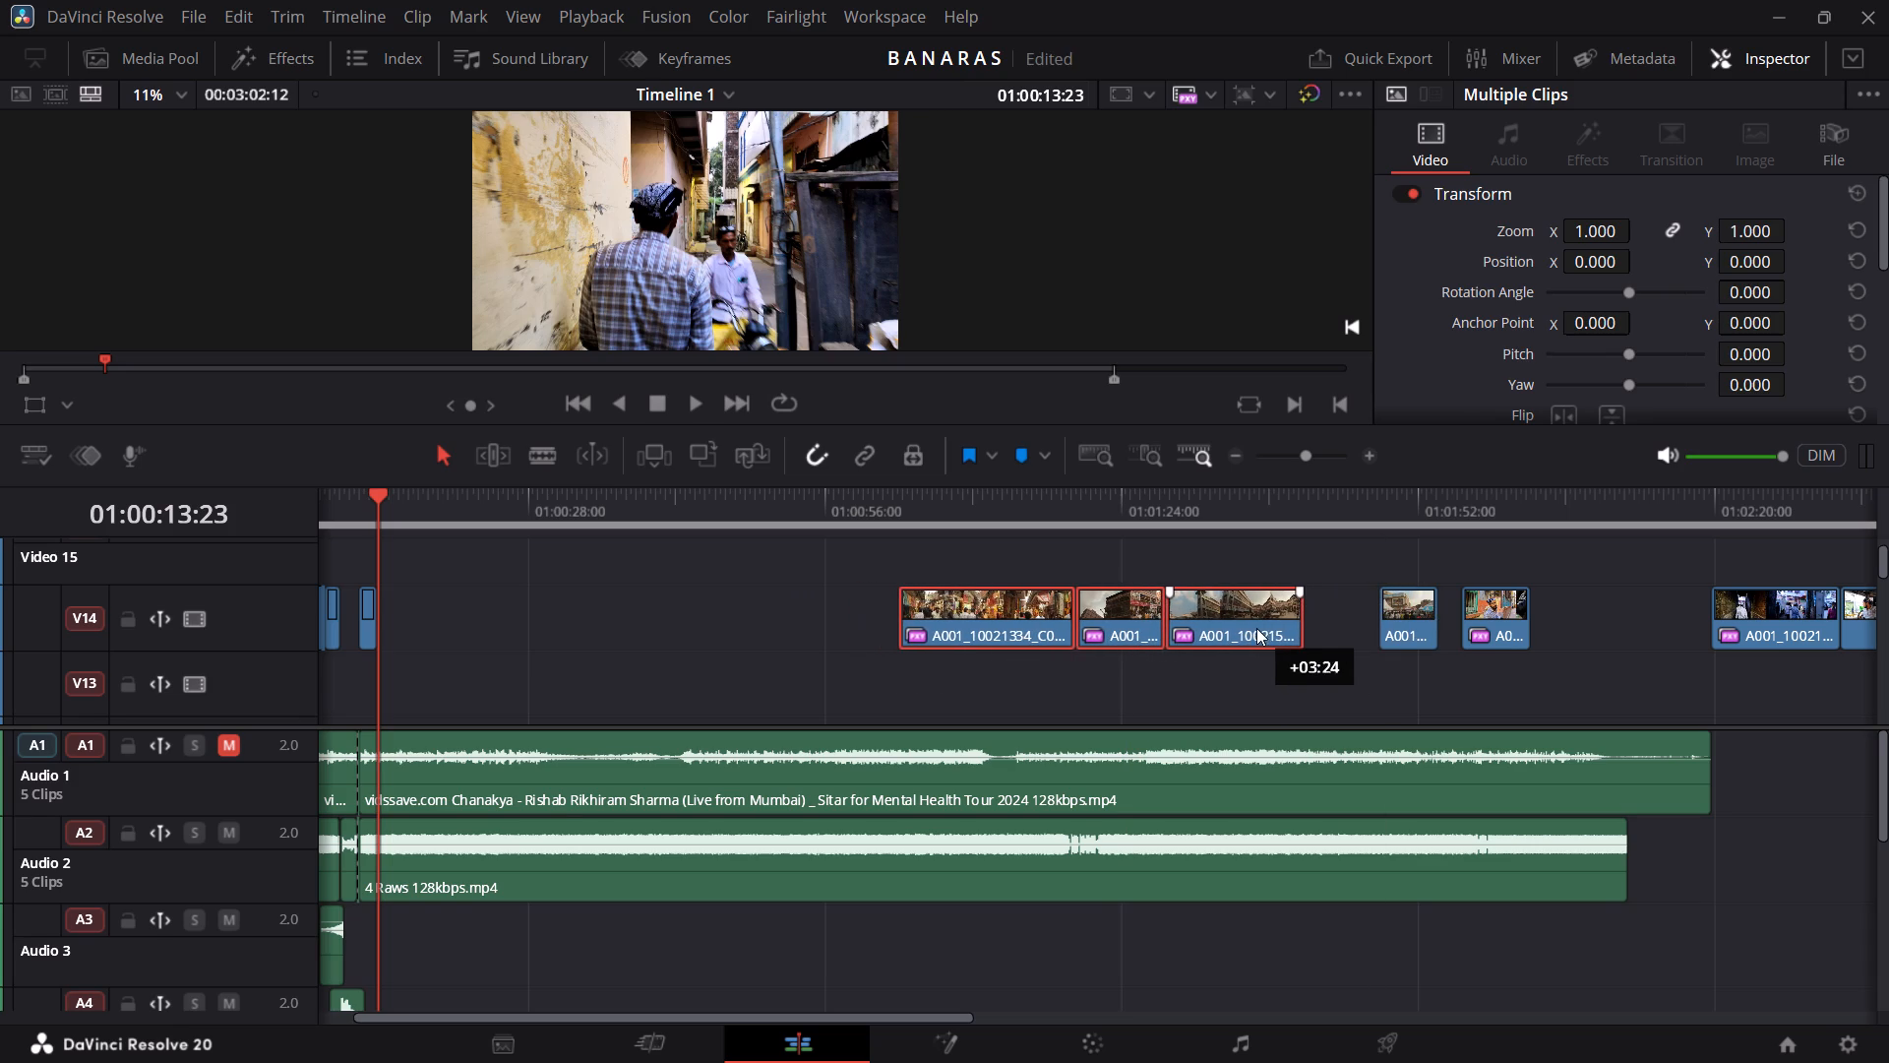
{"action": "left_click_drag", "start_coordinate": [1256, 628], "coordinate": [1322, 632]}
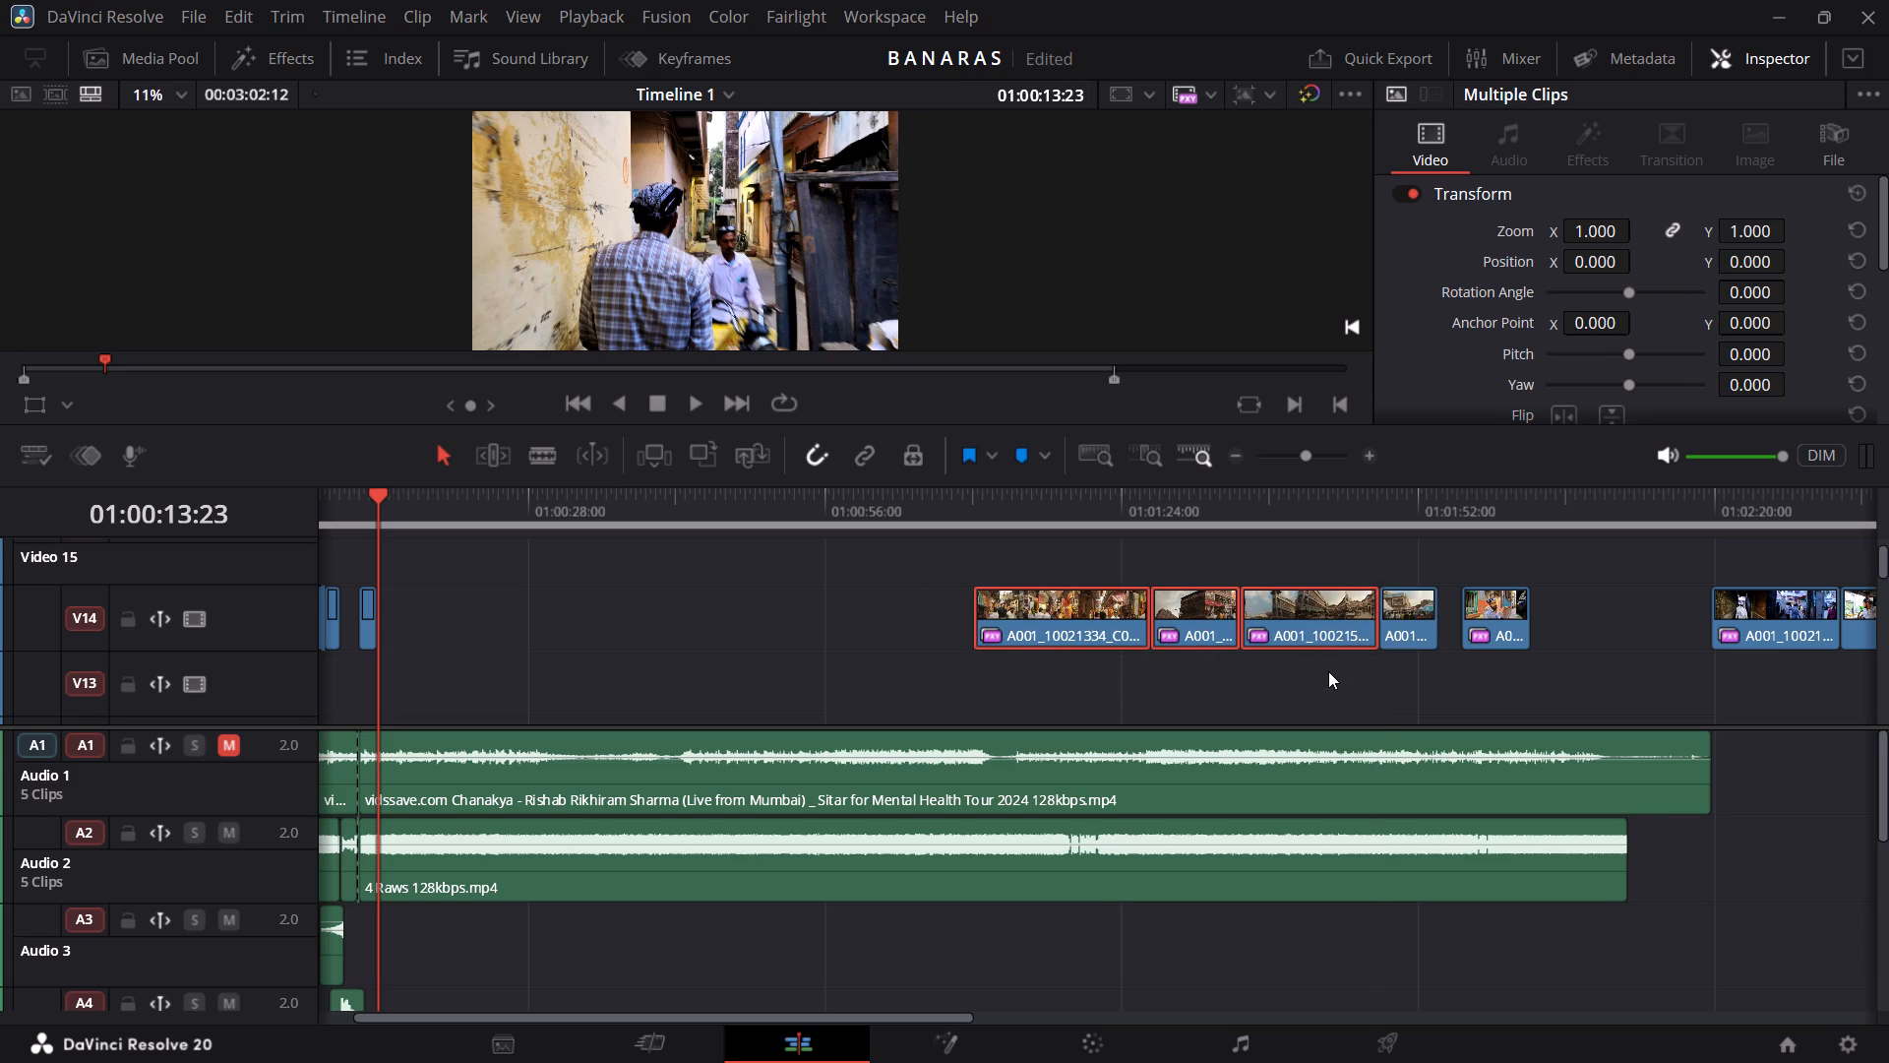
Move A001_10021731_C015.mp4 about 2 seconds earlier on V14 to butt against the end of the preceding clip.
{"action": "left_click", "coordinate": [1551, 627]}
{"action": "left_click_drag", "start_coordinate": [1551, 627], "coordinate": [1446, 619]}
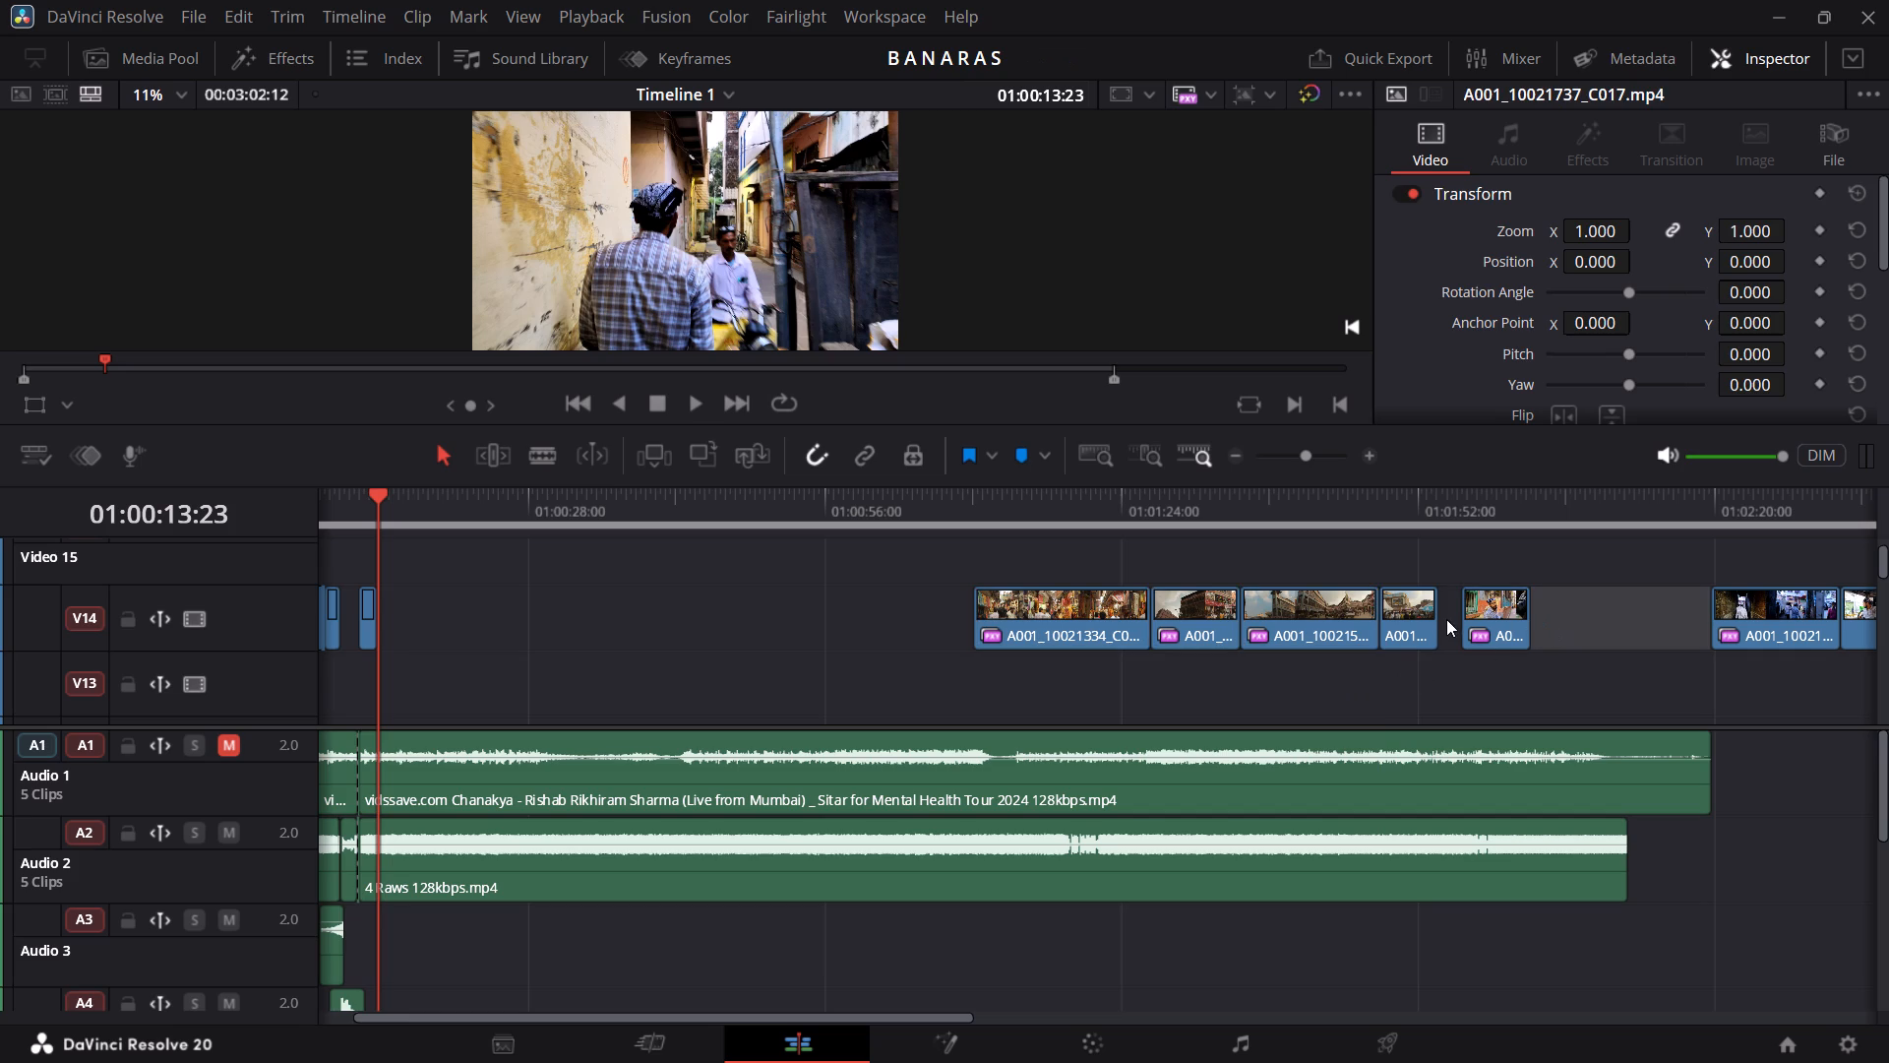
{"action": "left_click_drag", "start_coordinate": [1446, 619], "coordinate": [1445, 619]}
{"action": "left_click", "coordinate": [1473, 625]}
{"action": "left_click", "coordinate": [1480, 627]}
{"action": "left_click_drag", "start_coordinate": [1480, 627], "coordinate": [1457, 627]}
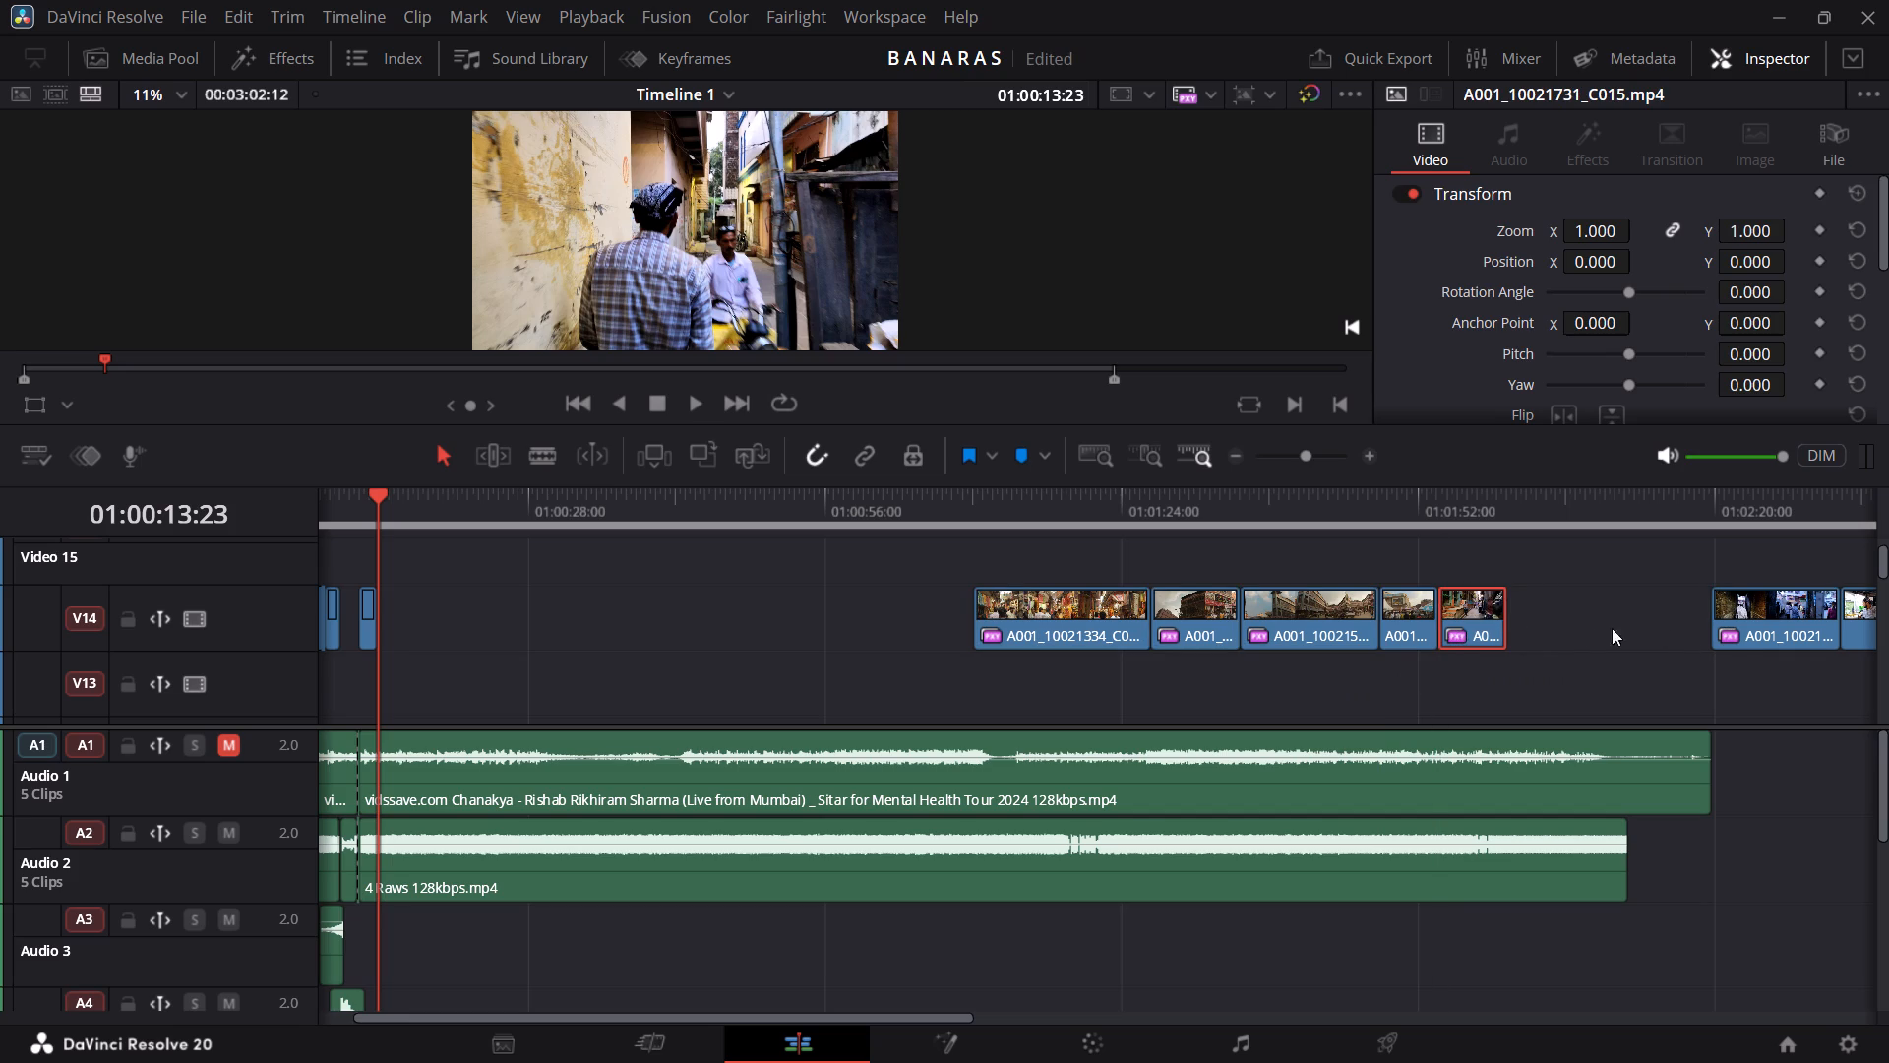
Move the five V14 clips from A001_10021334_C011.mp4 through A001_10021731_C015.mp4 about 19 seconds later, butting them against the following clip.
{"action": "left_click_drag", "start_coordinate": [923, 621], "coordinate": [1518, 636]}
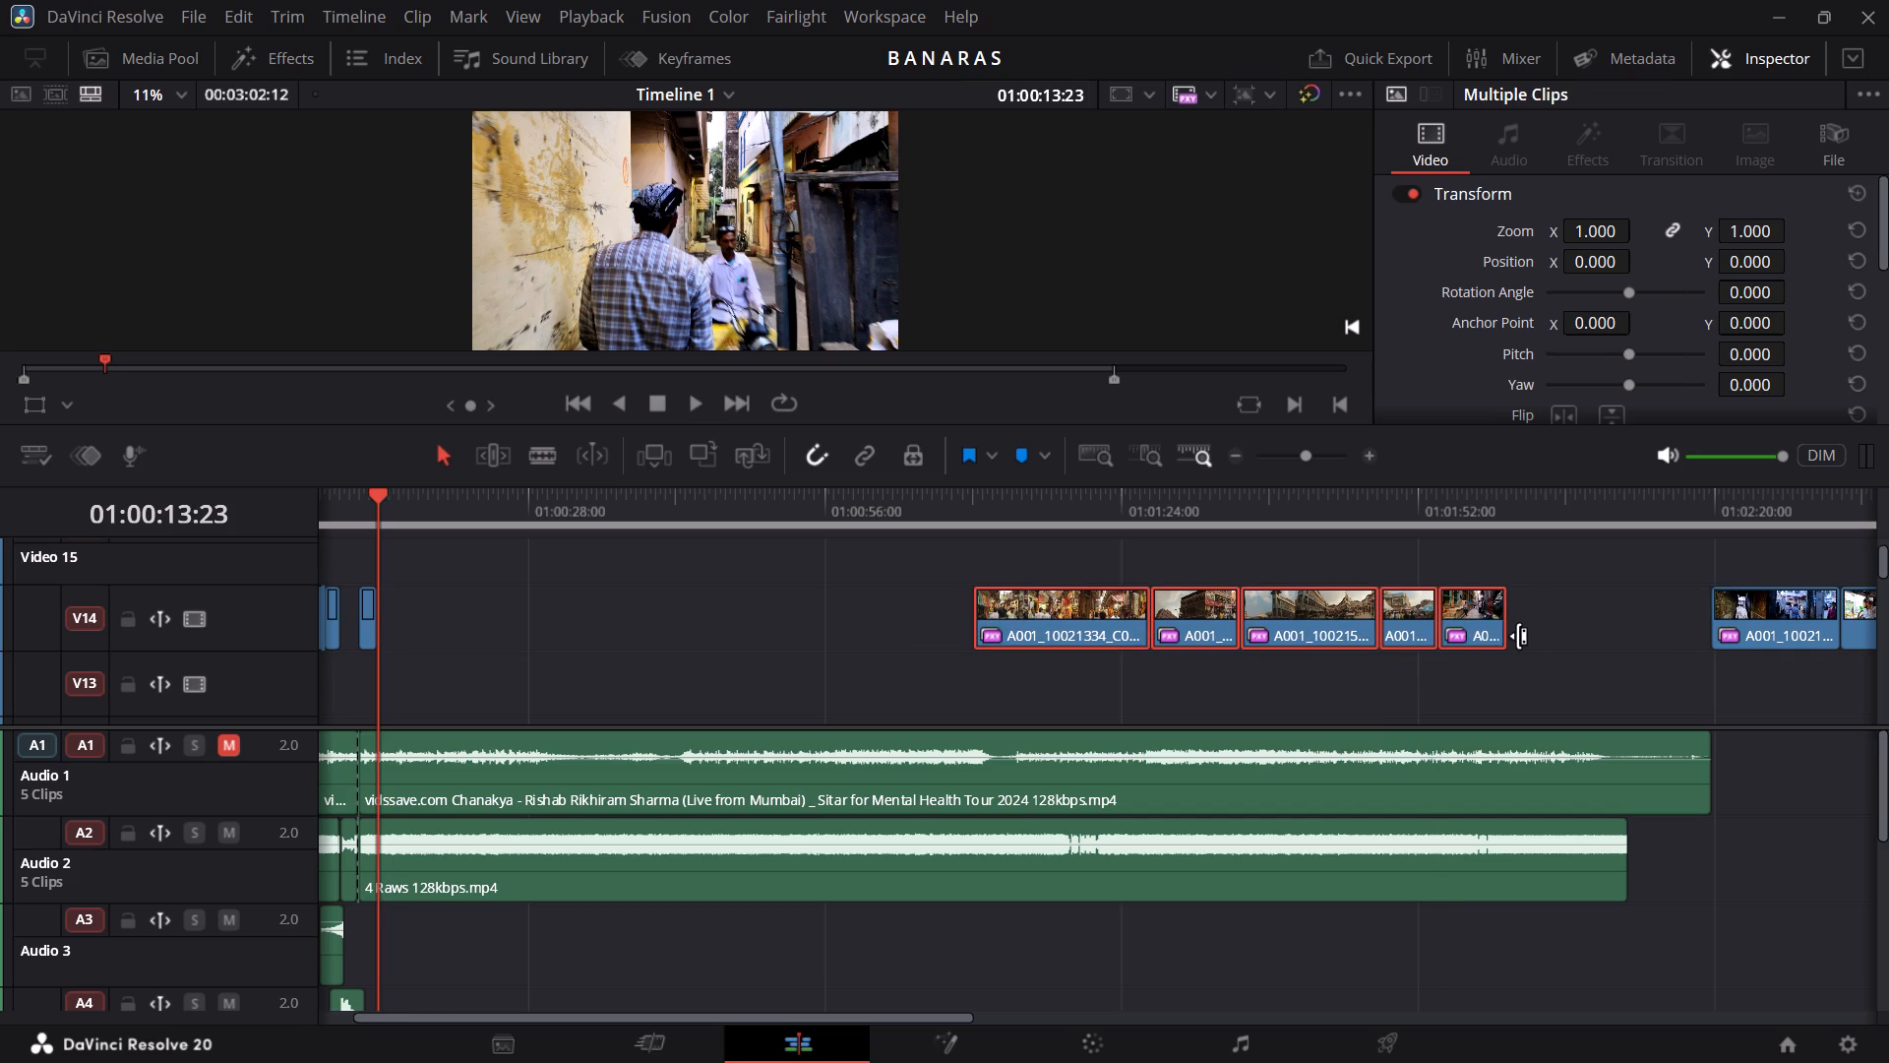
{"action": "left_click_drag", "start_coordinate": [1471, 619], "coordinate": [1655, 630]}
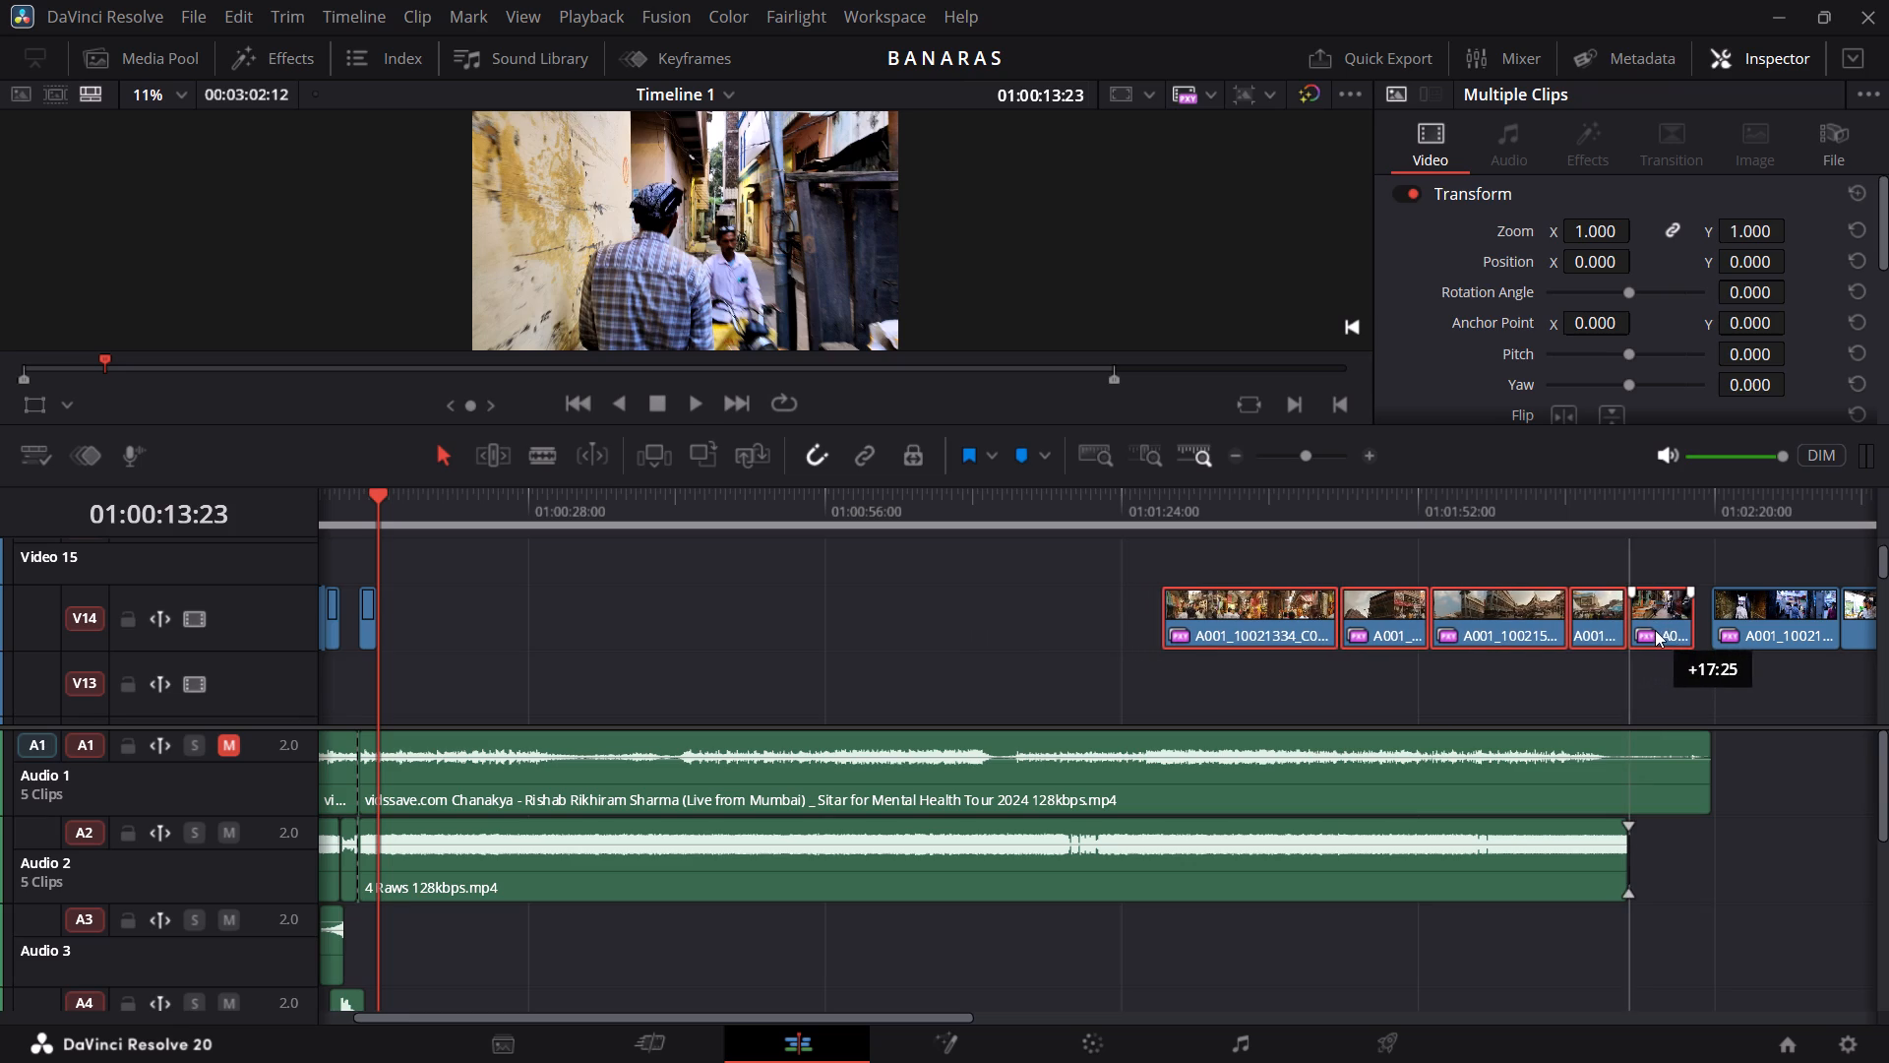
{"action": "left_click_drag", "start_coordinate": [1655, 630], "coordinate": [1676, 635]}
{"action": "scroll", "coordinate": [1676, 635], "scroll_direction": "left", "scroll_amount": 1}
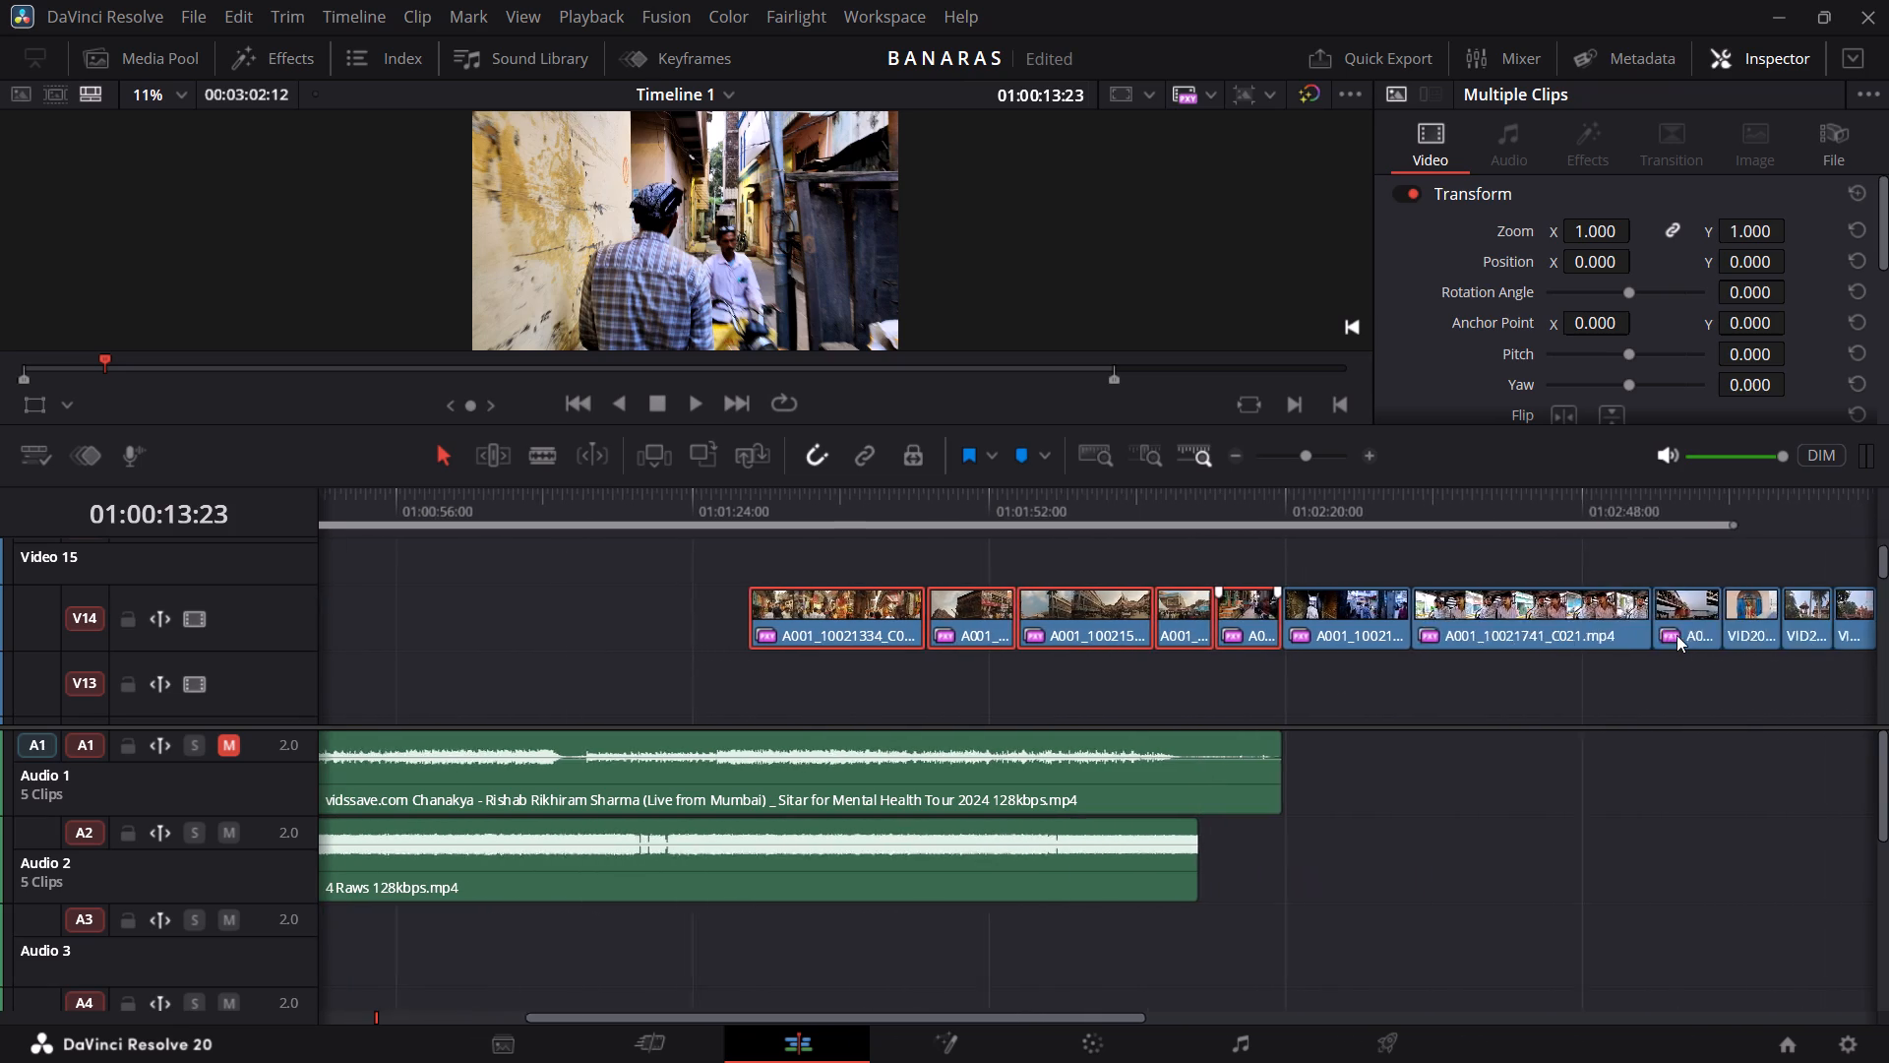
{"action": "scroll", "coordinate": [1676, 635], "scroll_direction": "left", "scroll_amount": 2}
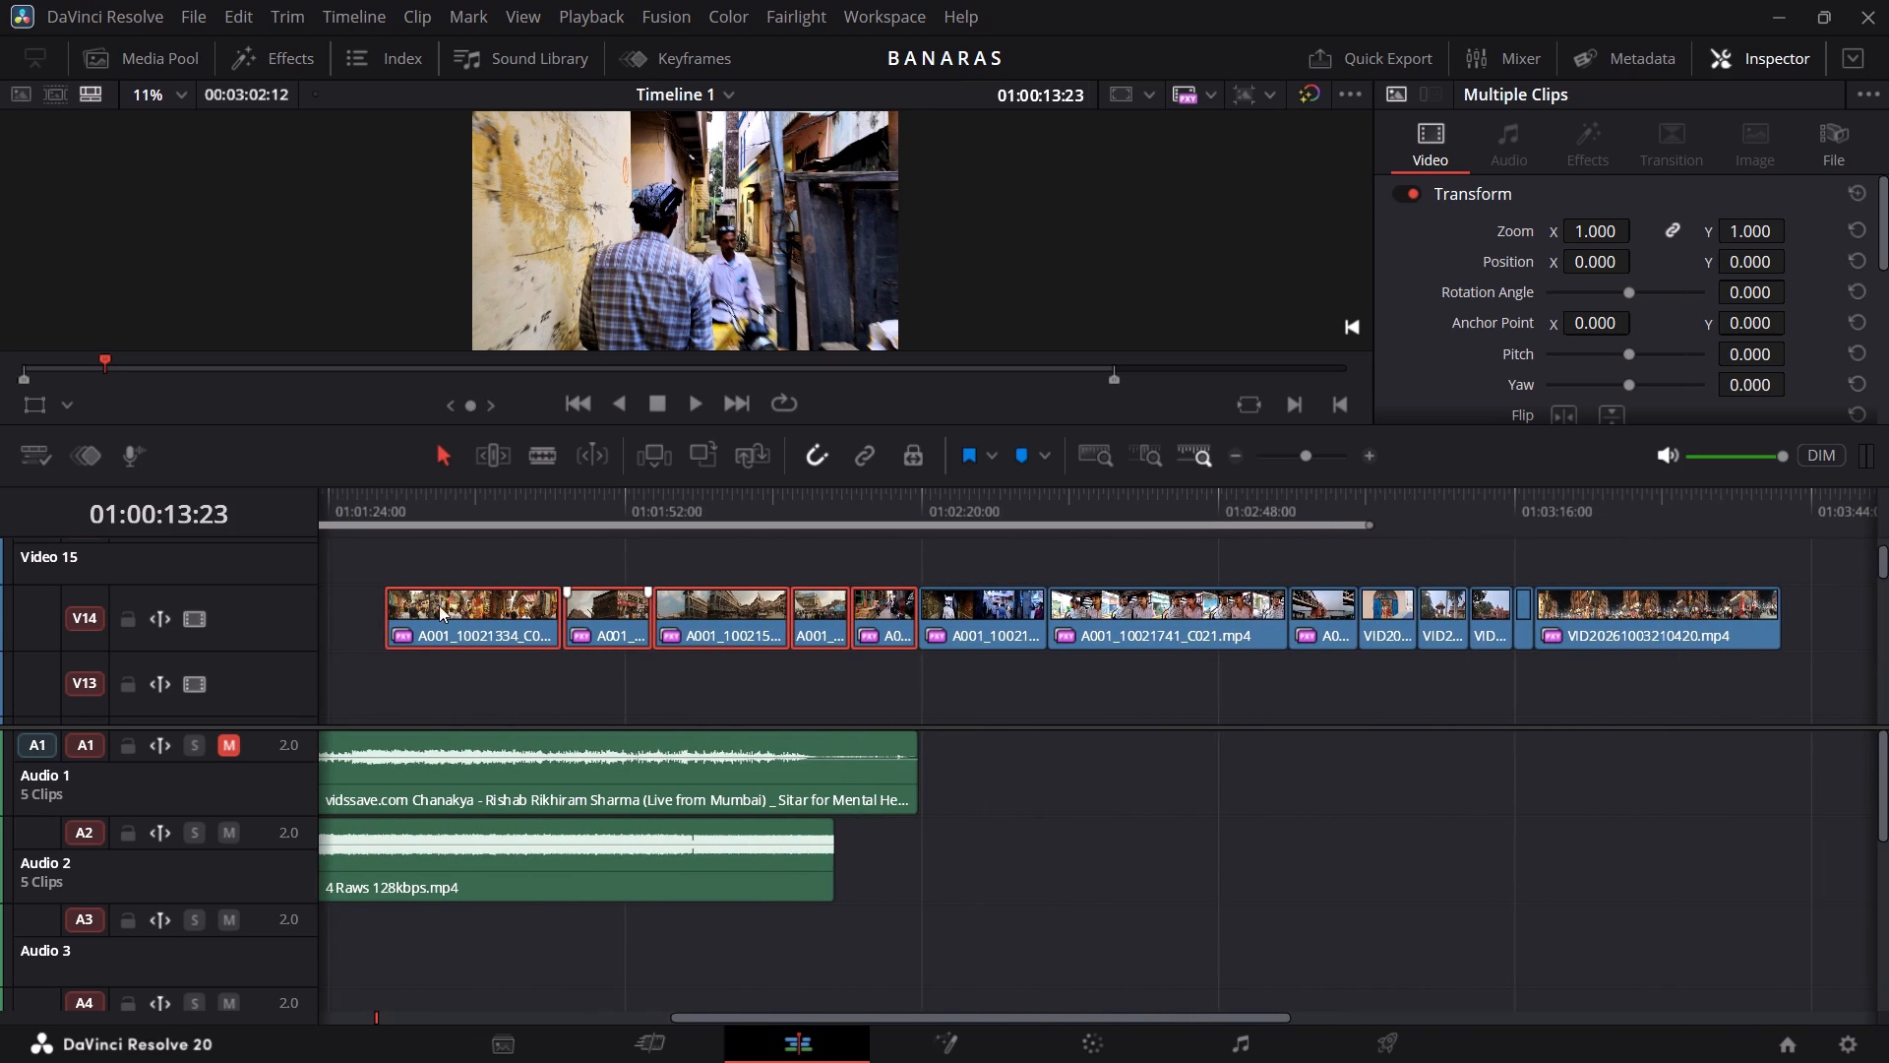
Set the duration of all the V14 clips from A001_10021334_C011.mp4 through VID20261003210420.mp4 to 4 frames.
{"action": "left_click", "coordinate": [340, 594]}
{"action": "left_click_drag", "start_coordinate": [340, 594], "coordinate": [1223, 594]}
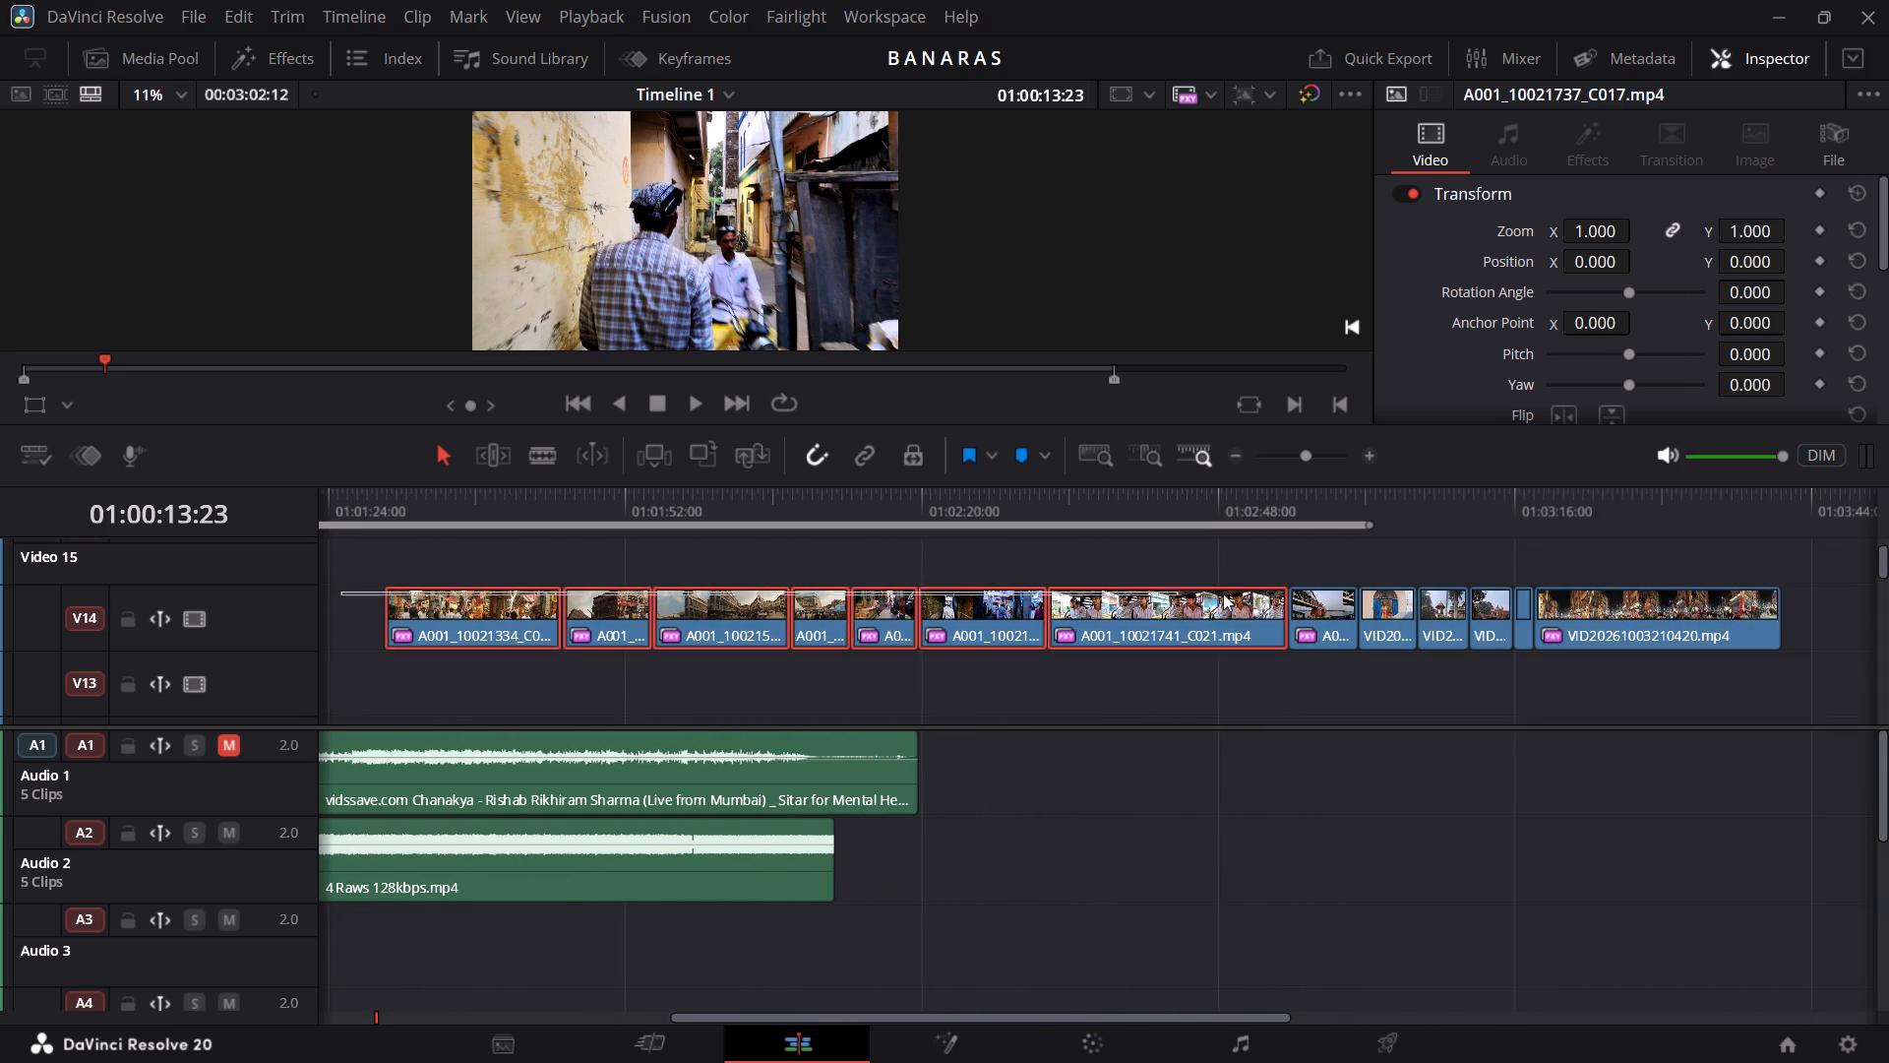
{"action": "left_click_drag", "start_coordinate": [1223, 594], "coordinate": [1647, 640]}
{"action": "scroll", "coordinate": [1331, 629], "scroll_direction": "right", "scroll_amount": 2}
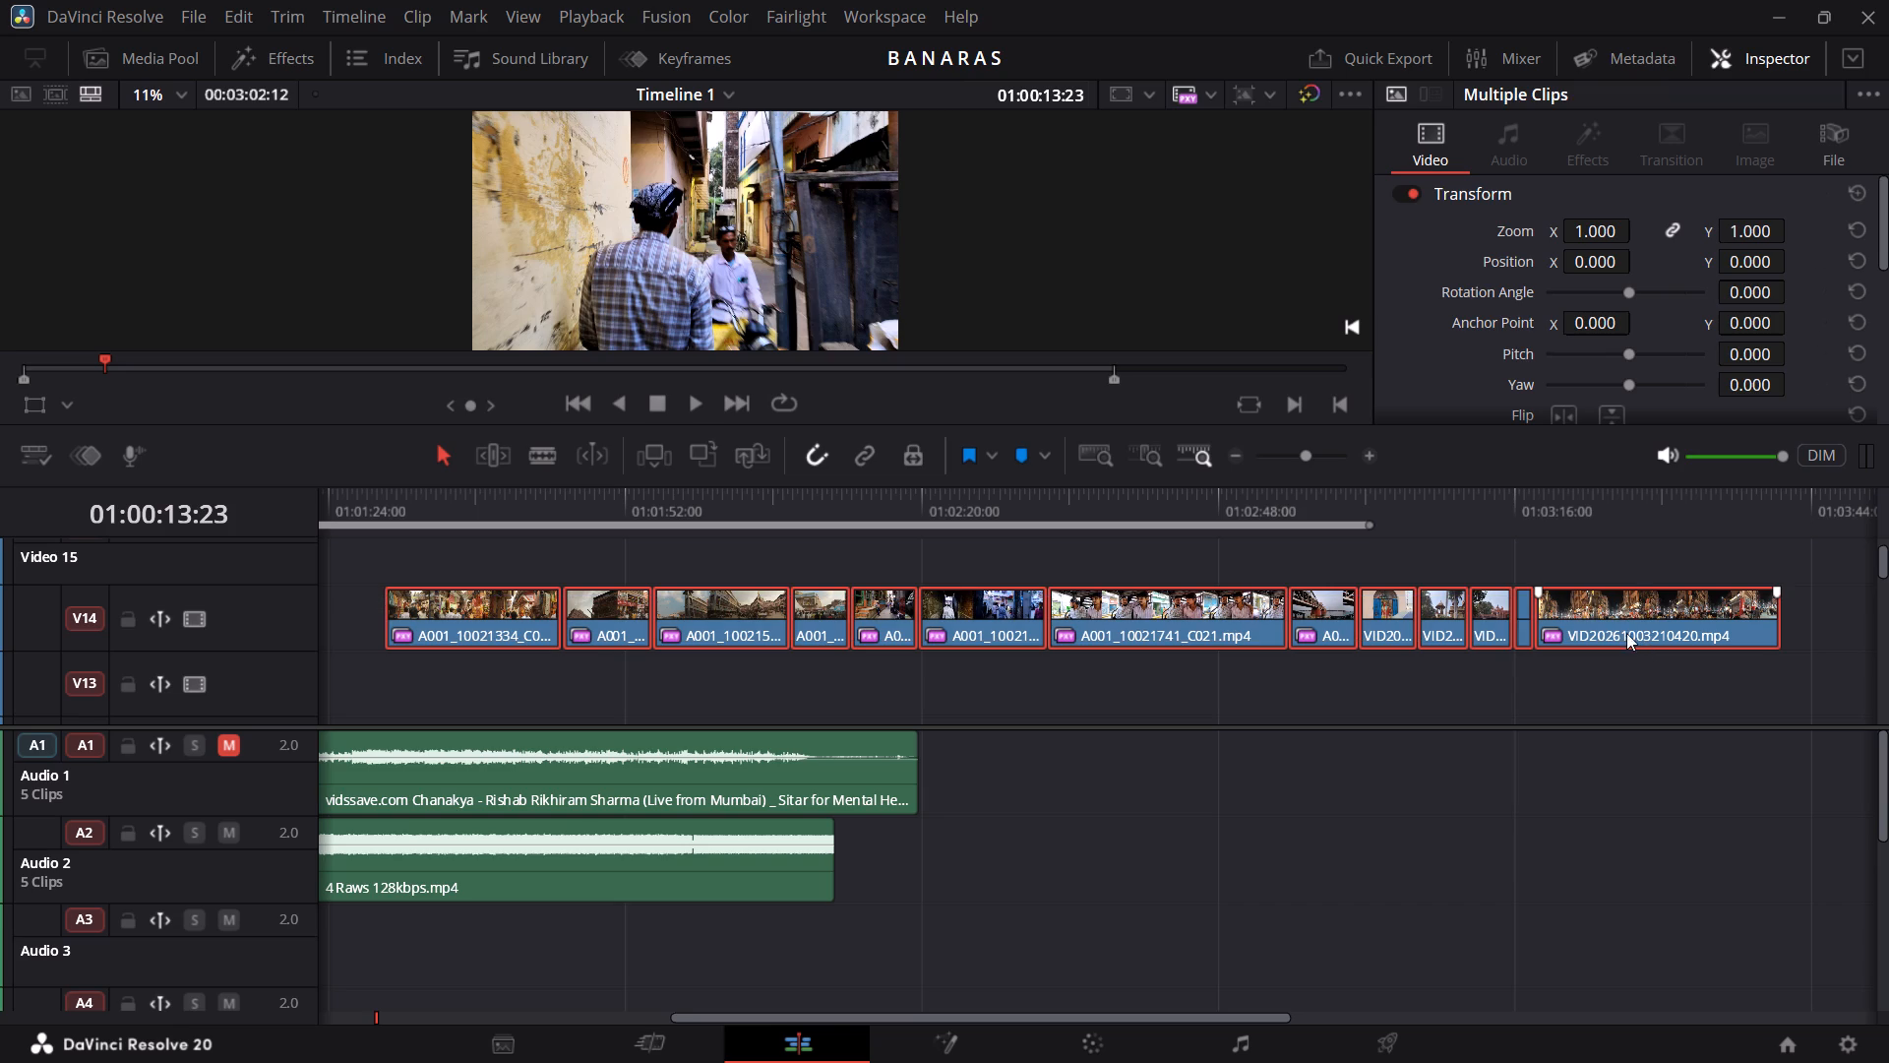
{"action": "right_click", "coordinate": [1608, 626]}
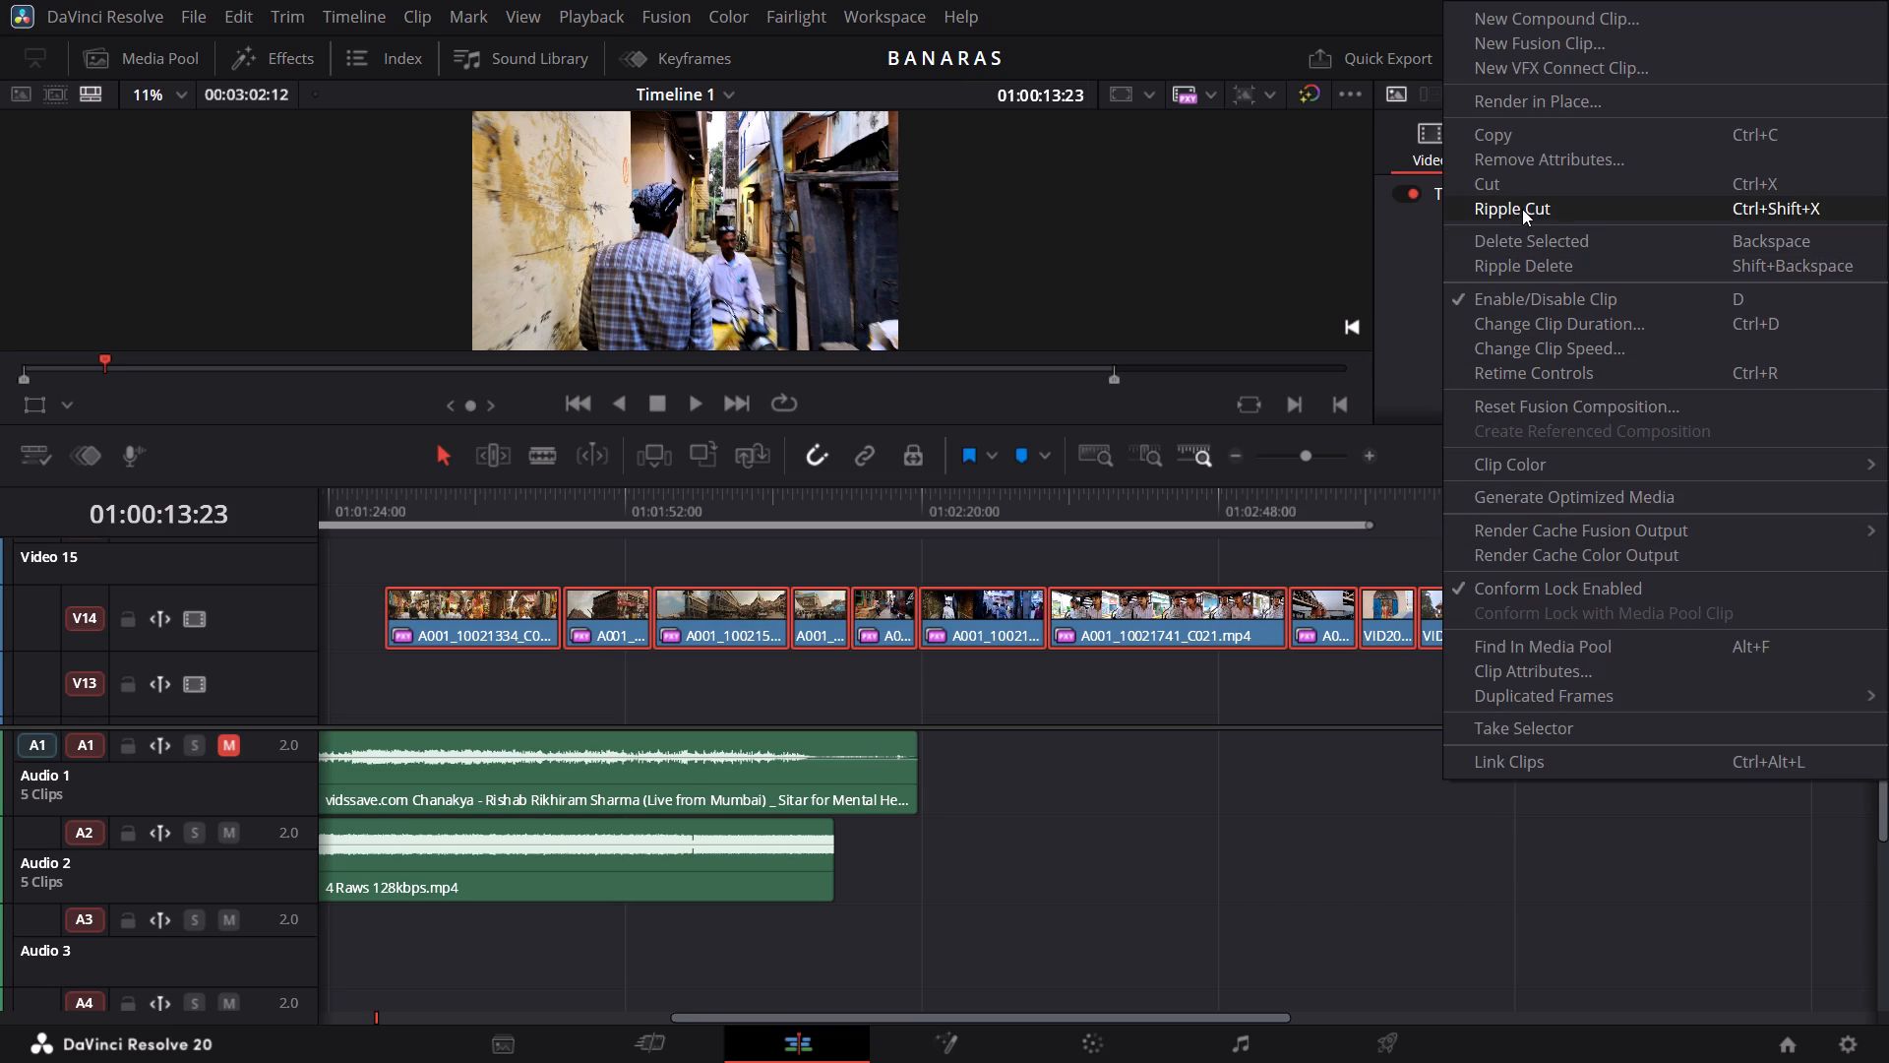
{"action": "left_click", "coordinate": [1528, 321]}
{"action": "left_click", "coordinate": [1269, 389]}
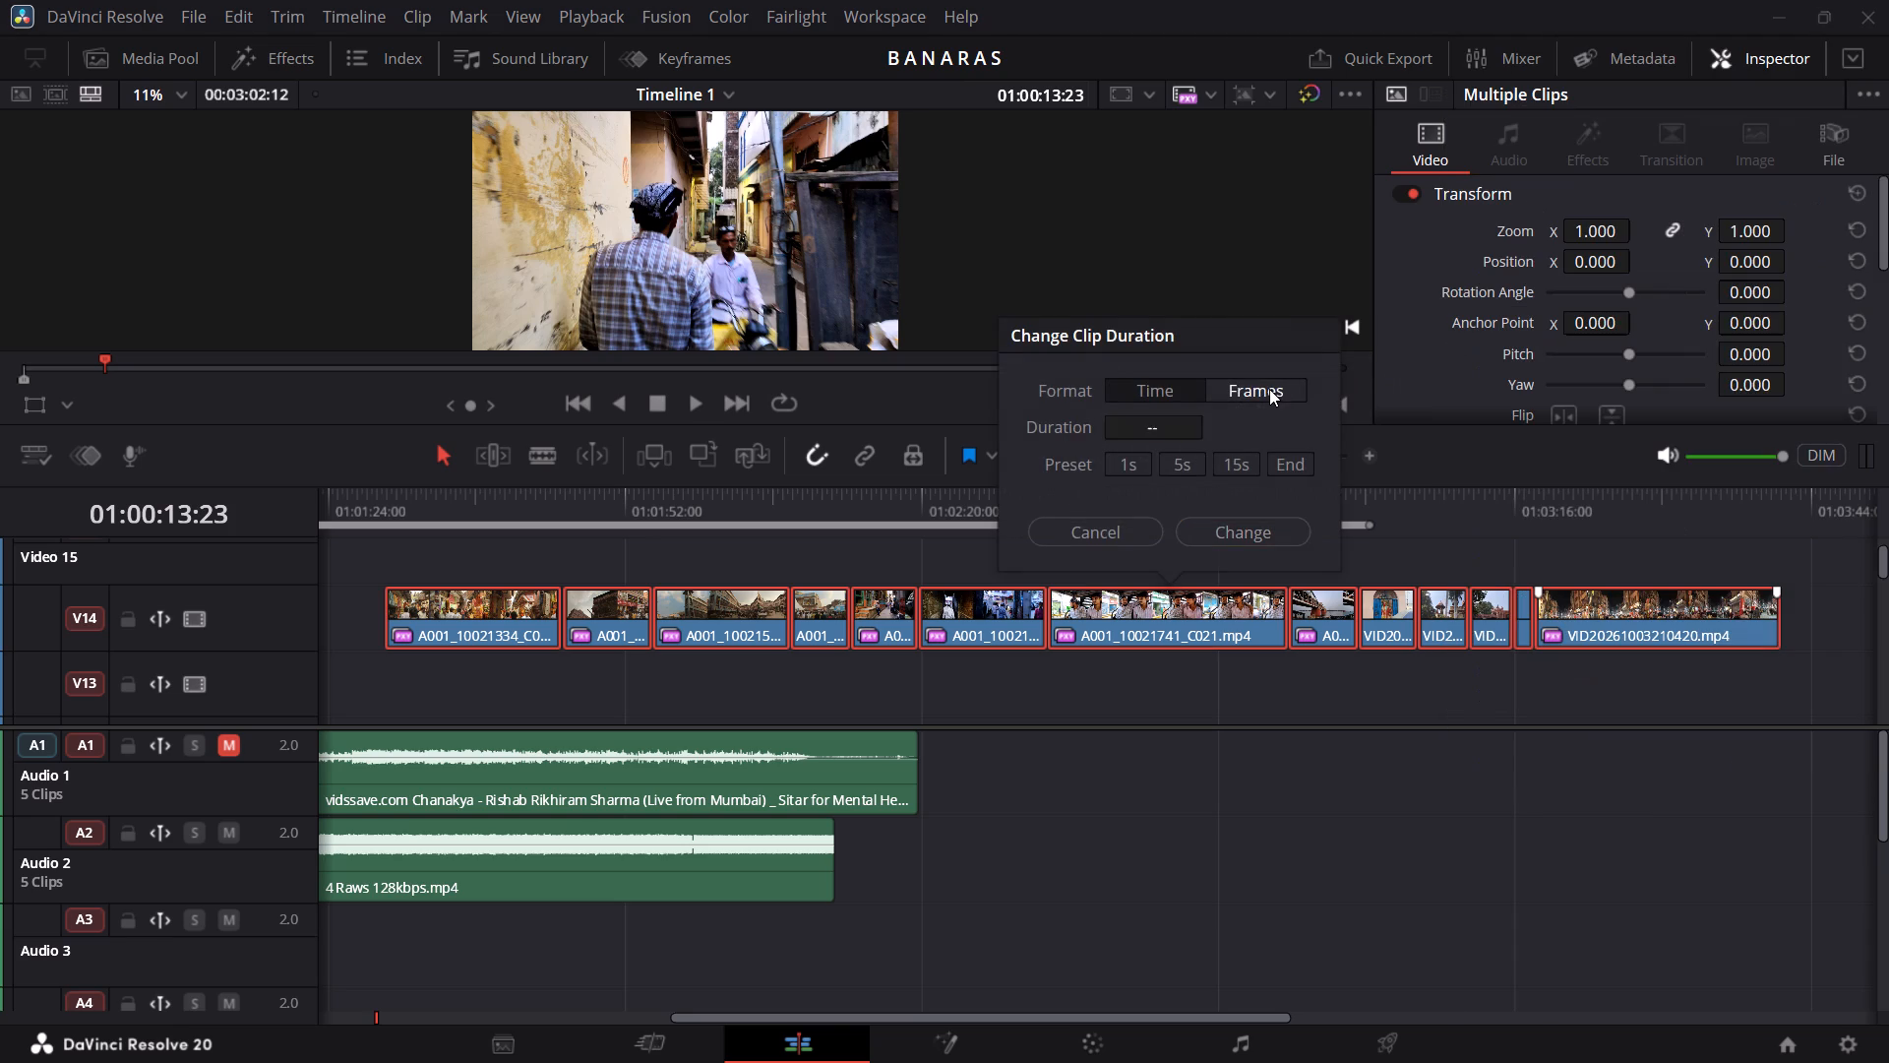
{"action": "key", "text": "4"}
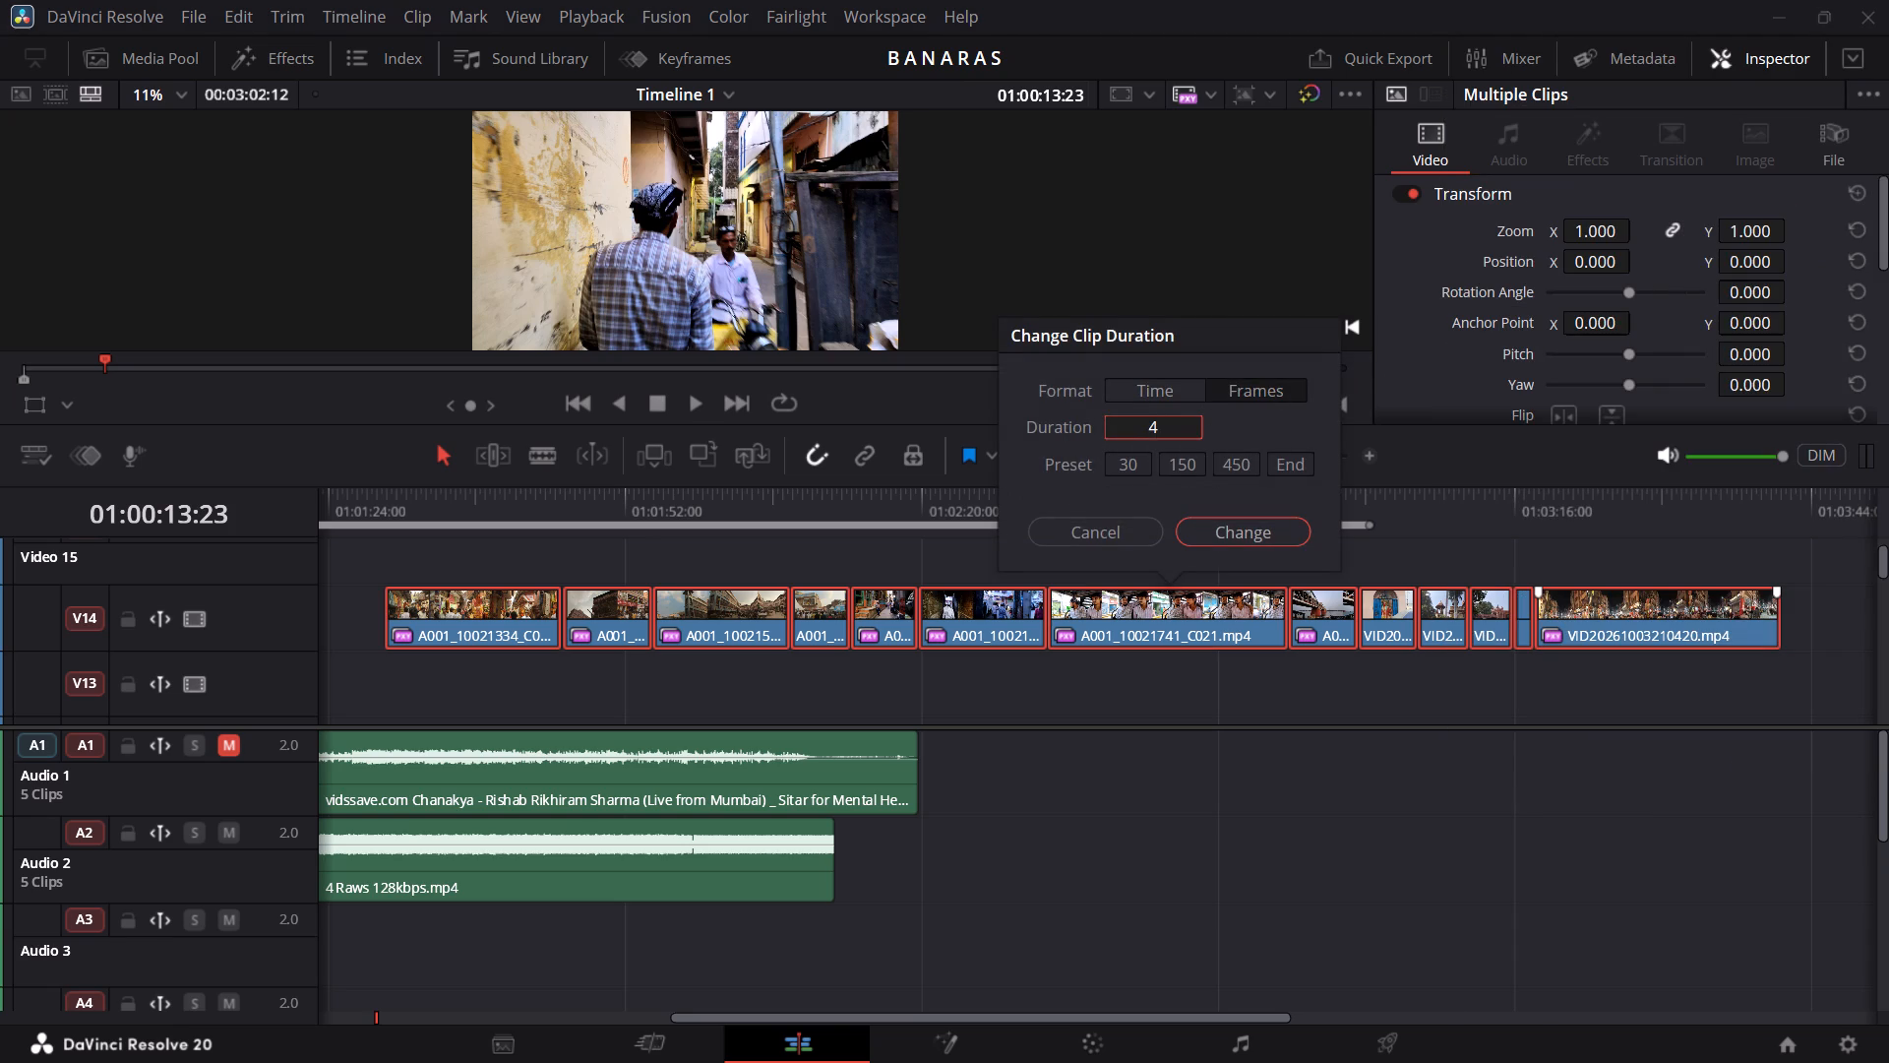
{"action": "left_click", "coordinate": [1204, 545]}
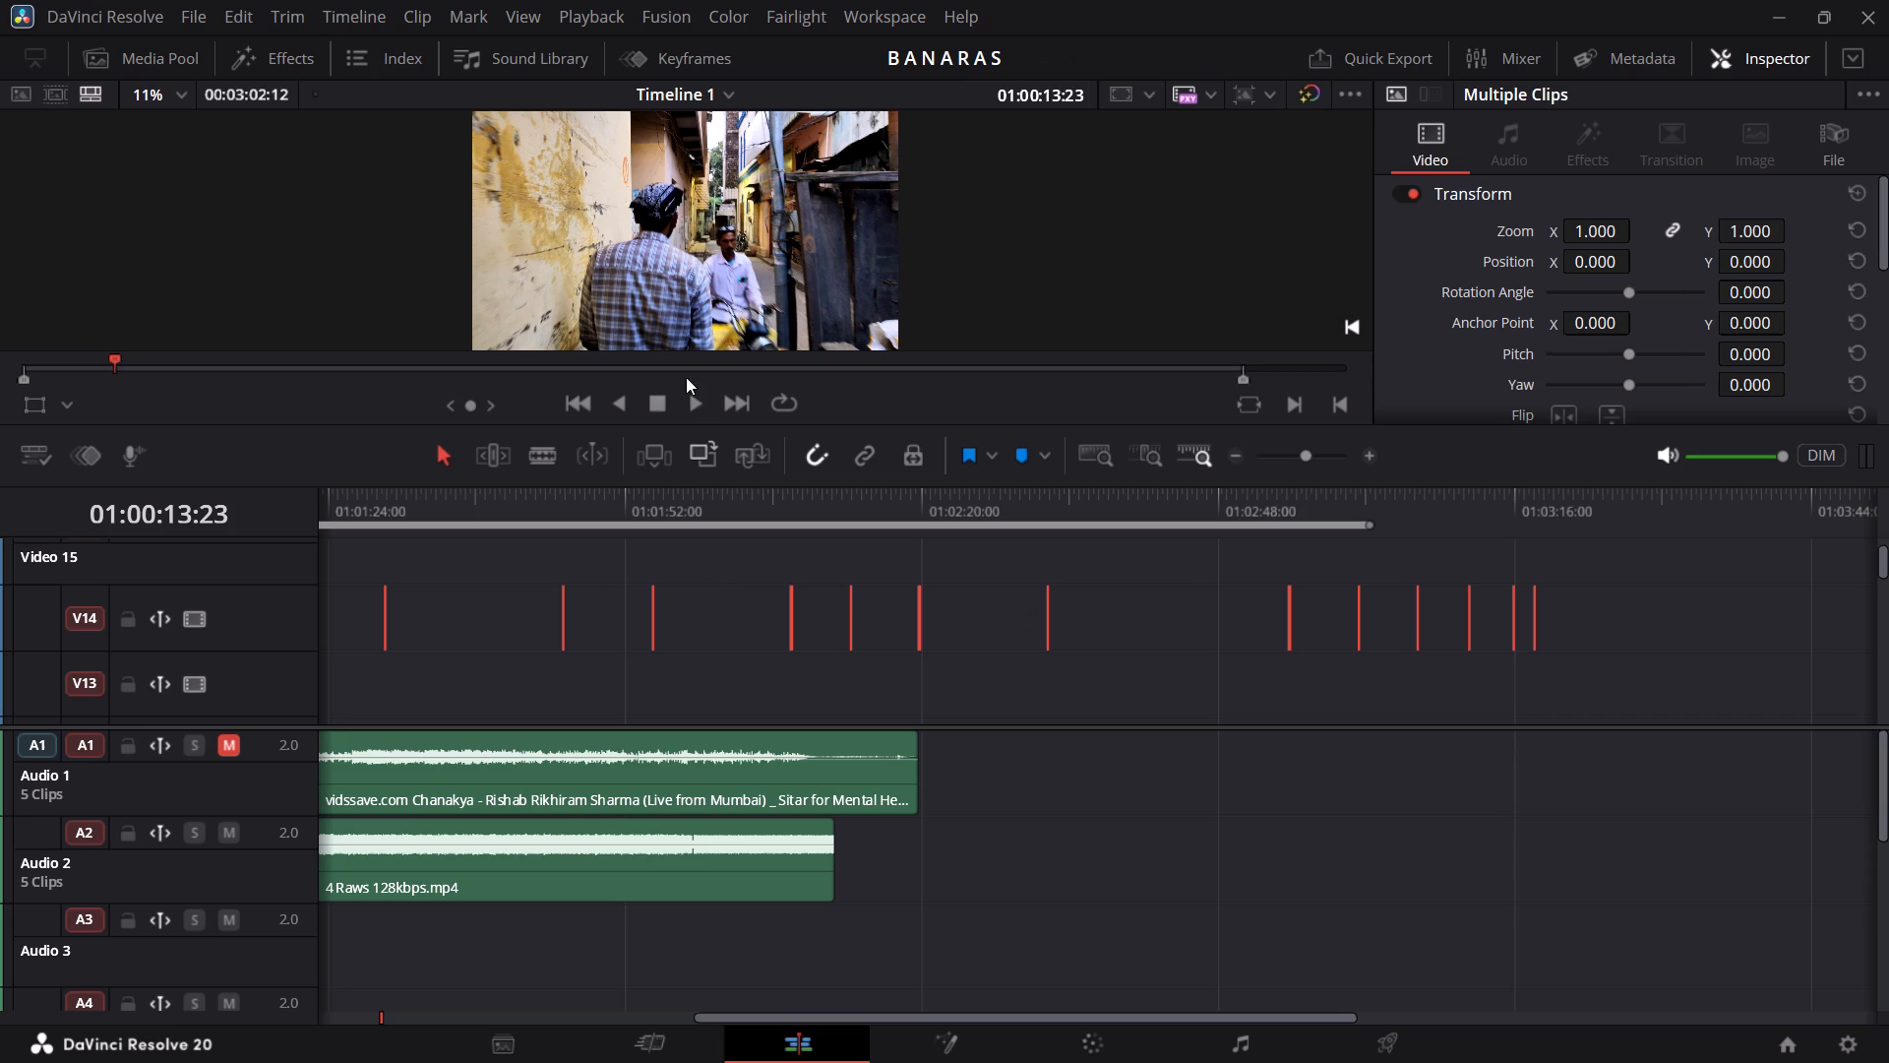
Run Delete Gaps on the shortened V14 clips, then reselect the row and run it once more.
{"action": "left_click", "coordinate": [239, 25]}
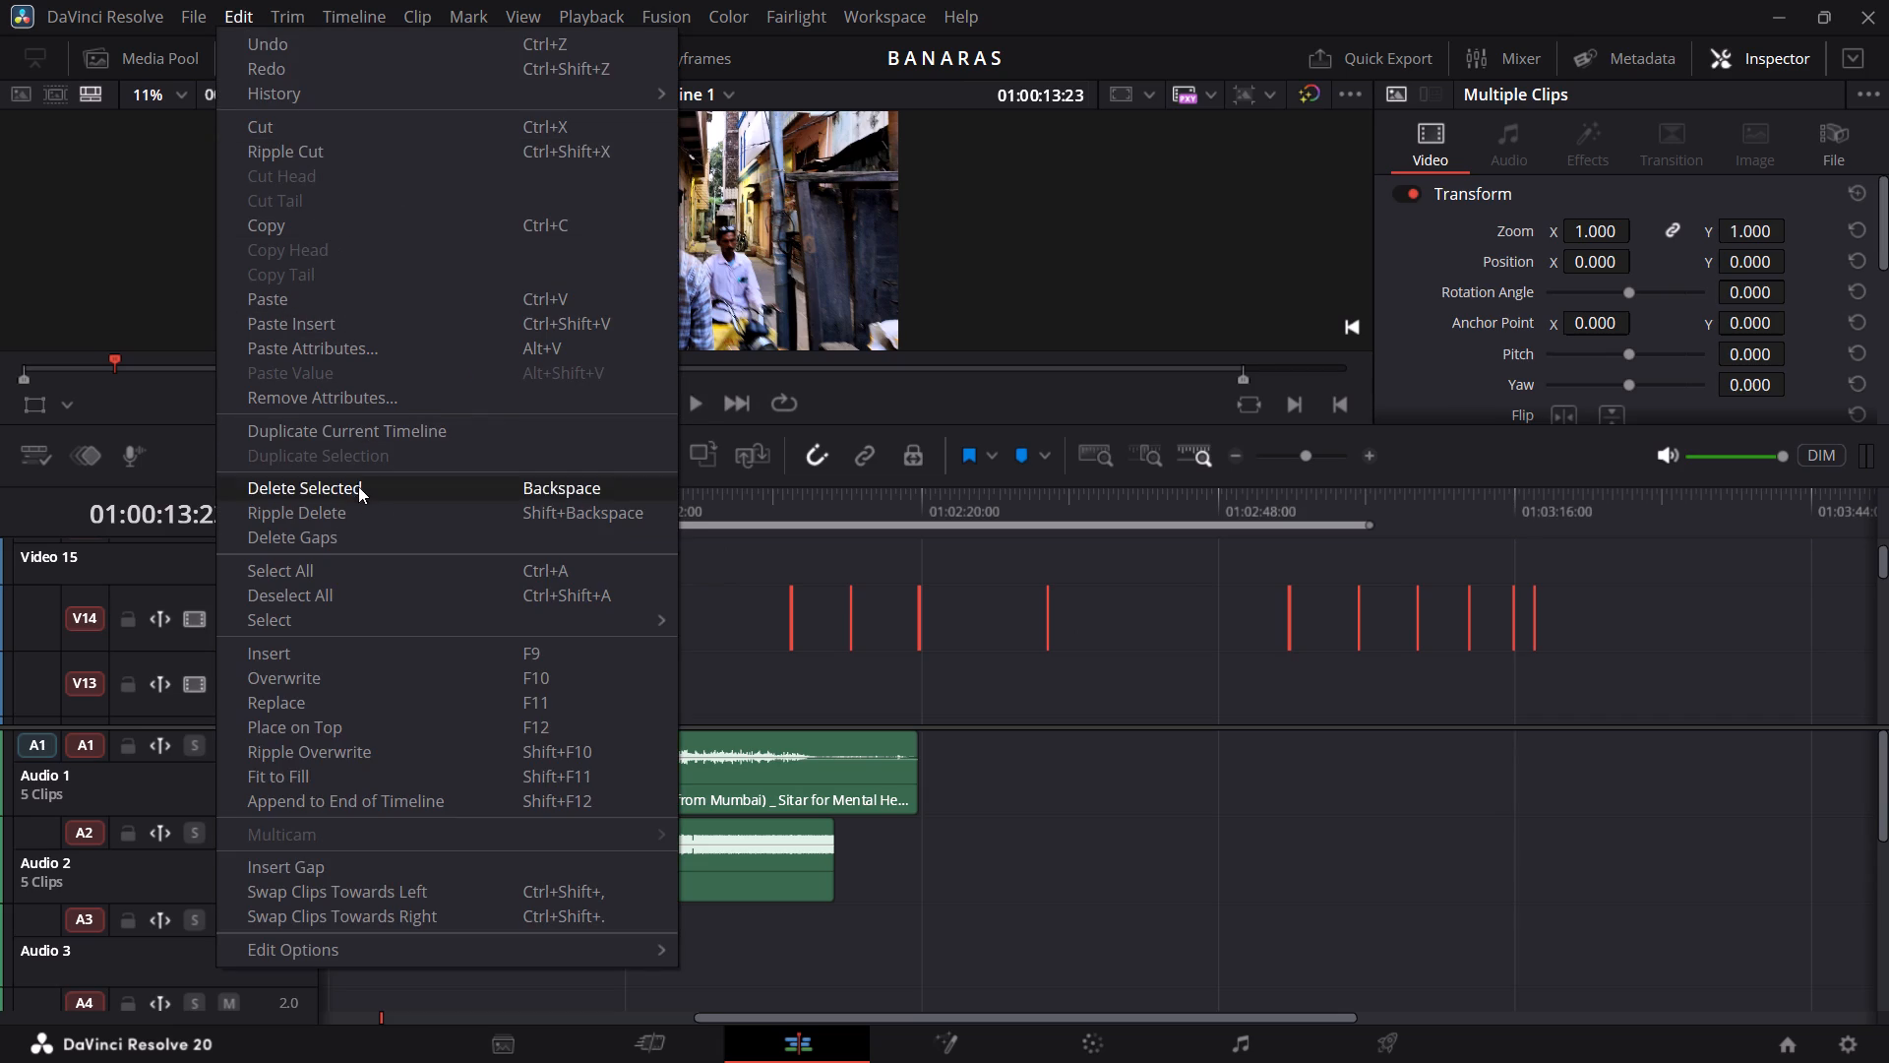
{"action": "left_click", "coordinate": [400, 531]}
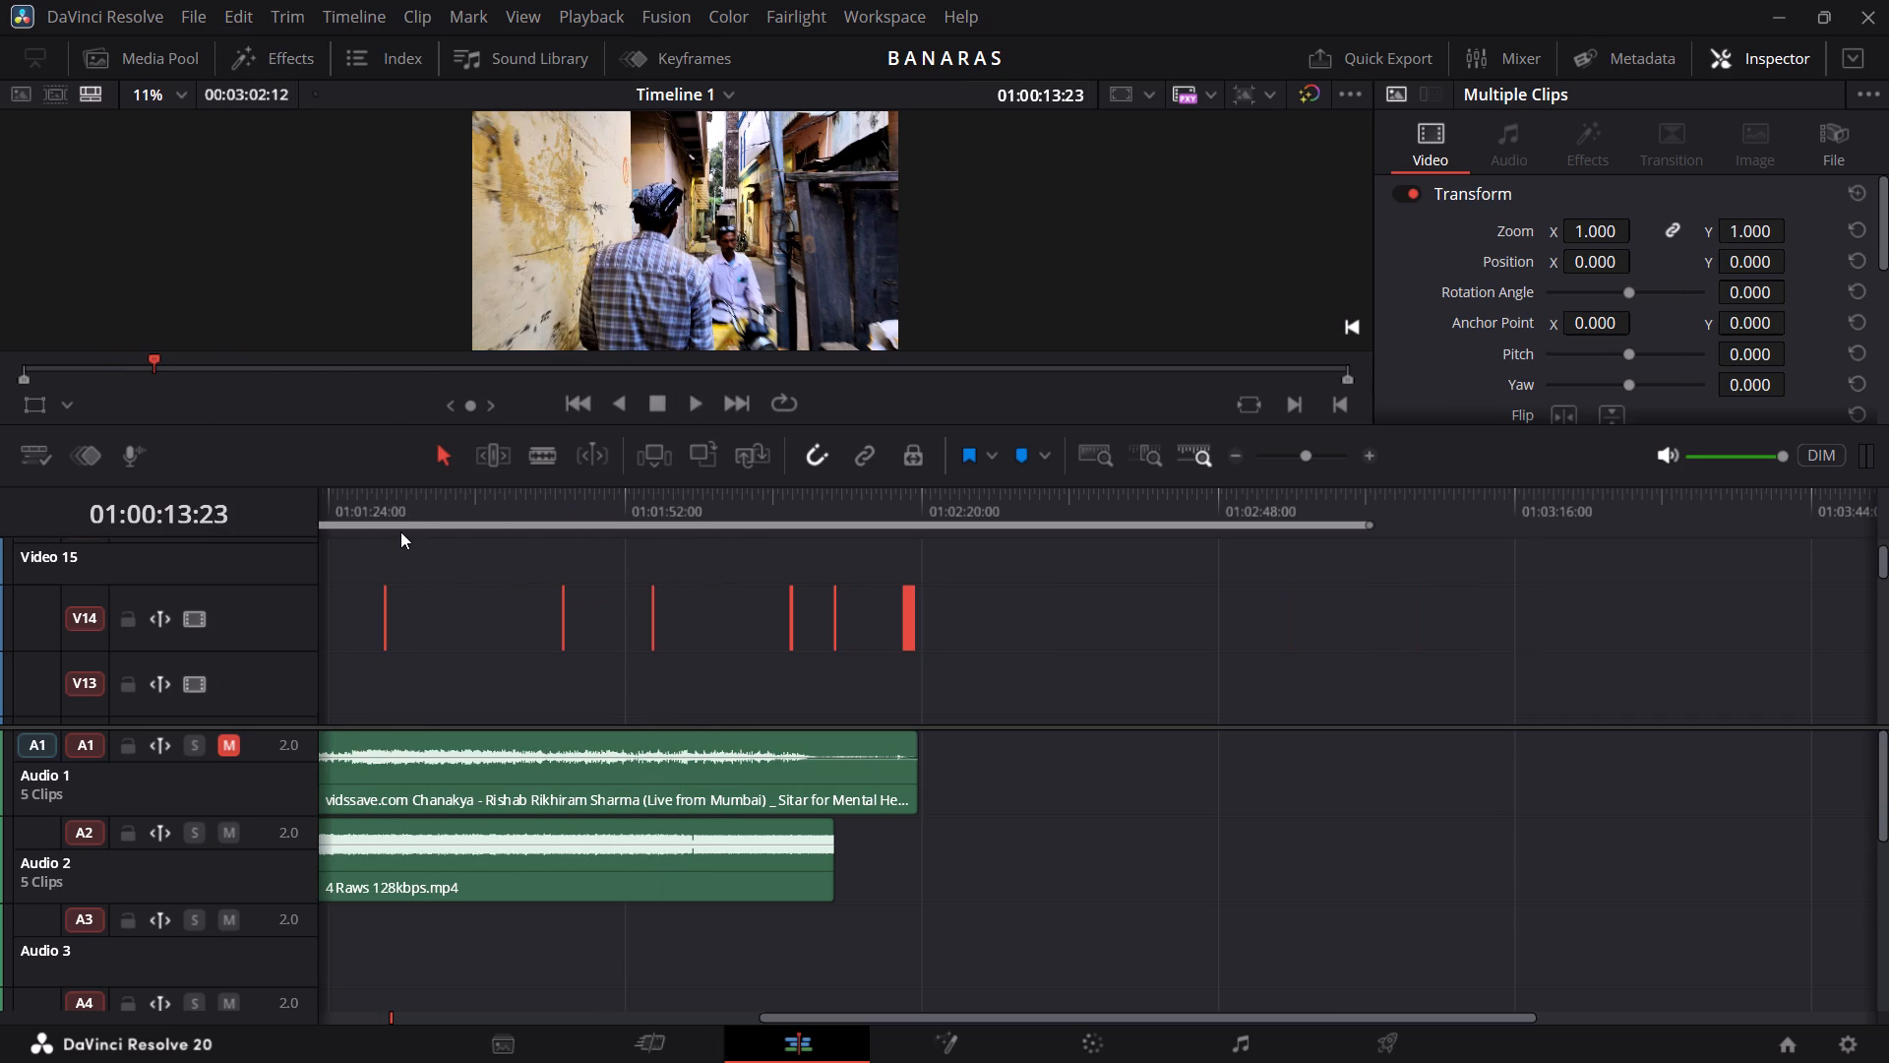
{"action": "left_click", "coordinate": [471, 614]}
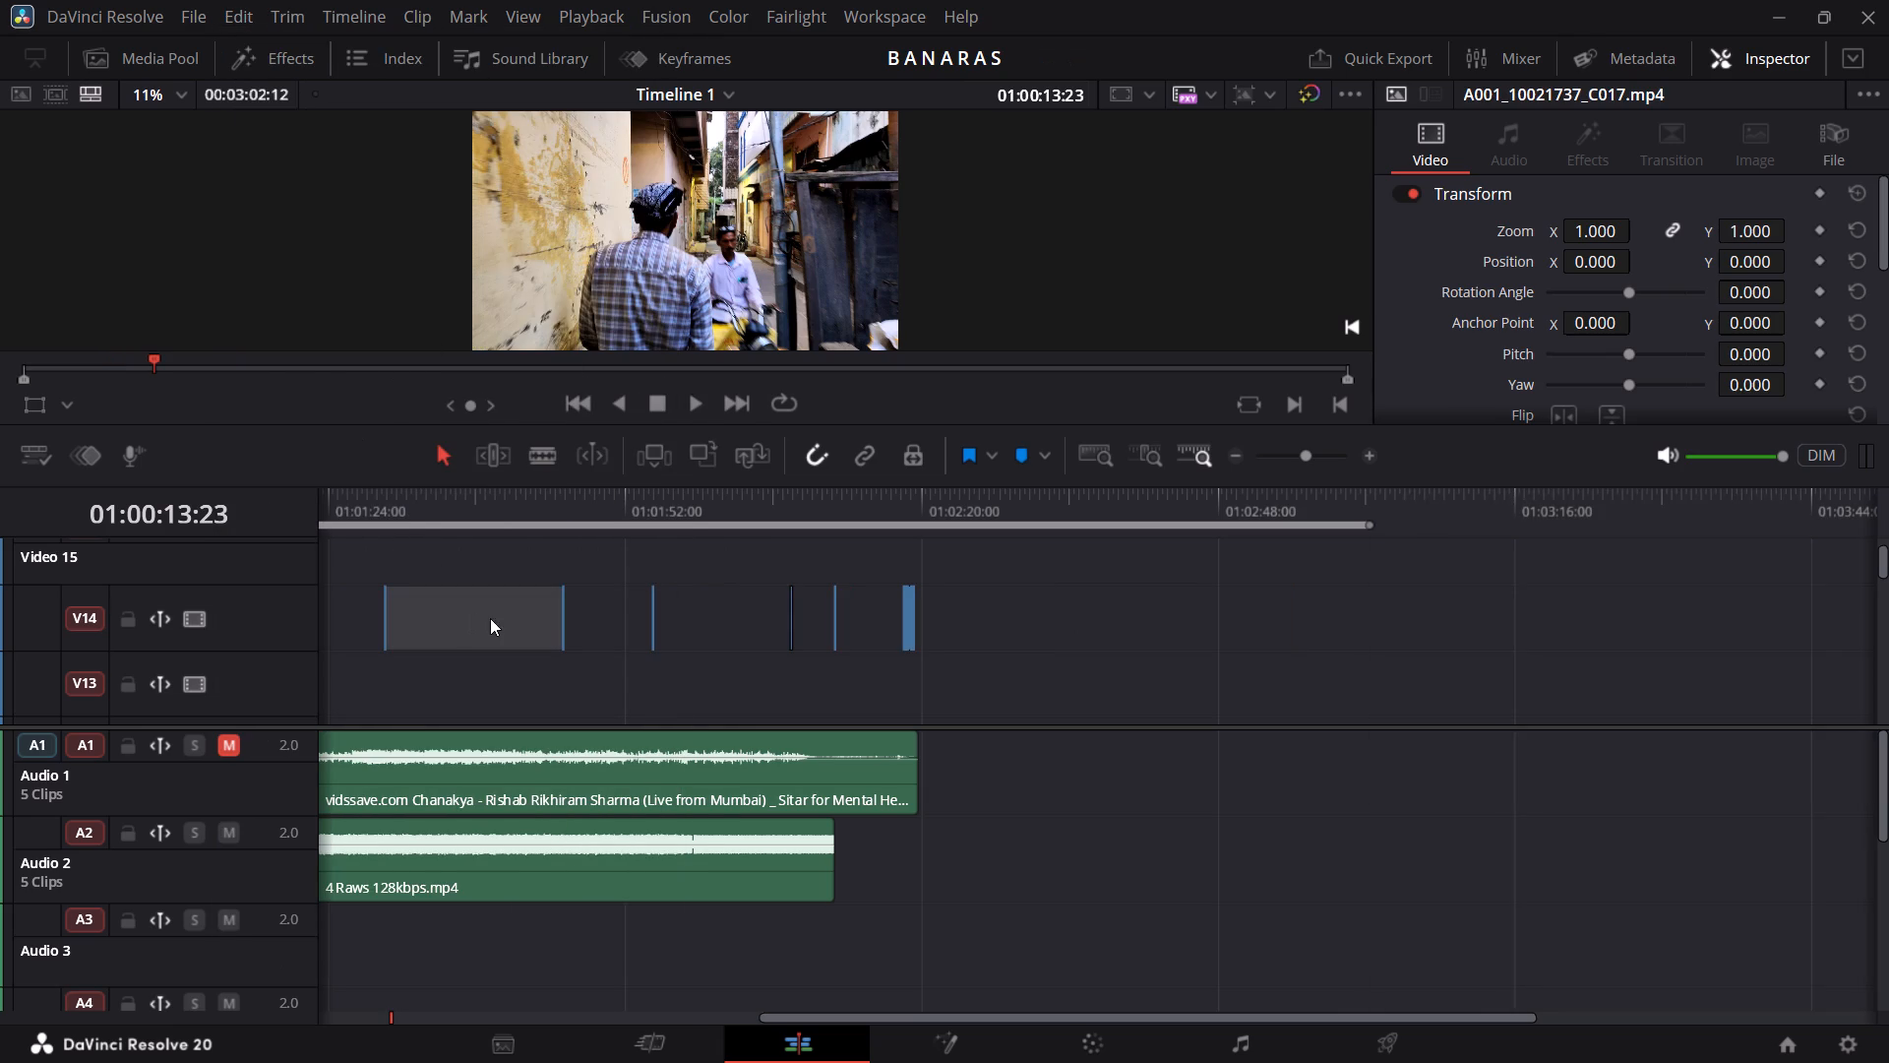
{"action": "left_click", "coordinate": [462, 627]}
{"action": "left_click_drag", "start_coordinate": [354, 623], "coordinate": [714, 624]}
{"action": "left_click_drag", "start_coordinate": [714, 624], "coordinate": [910, 628]}
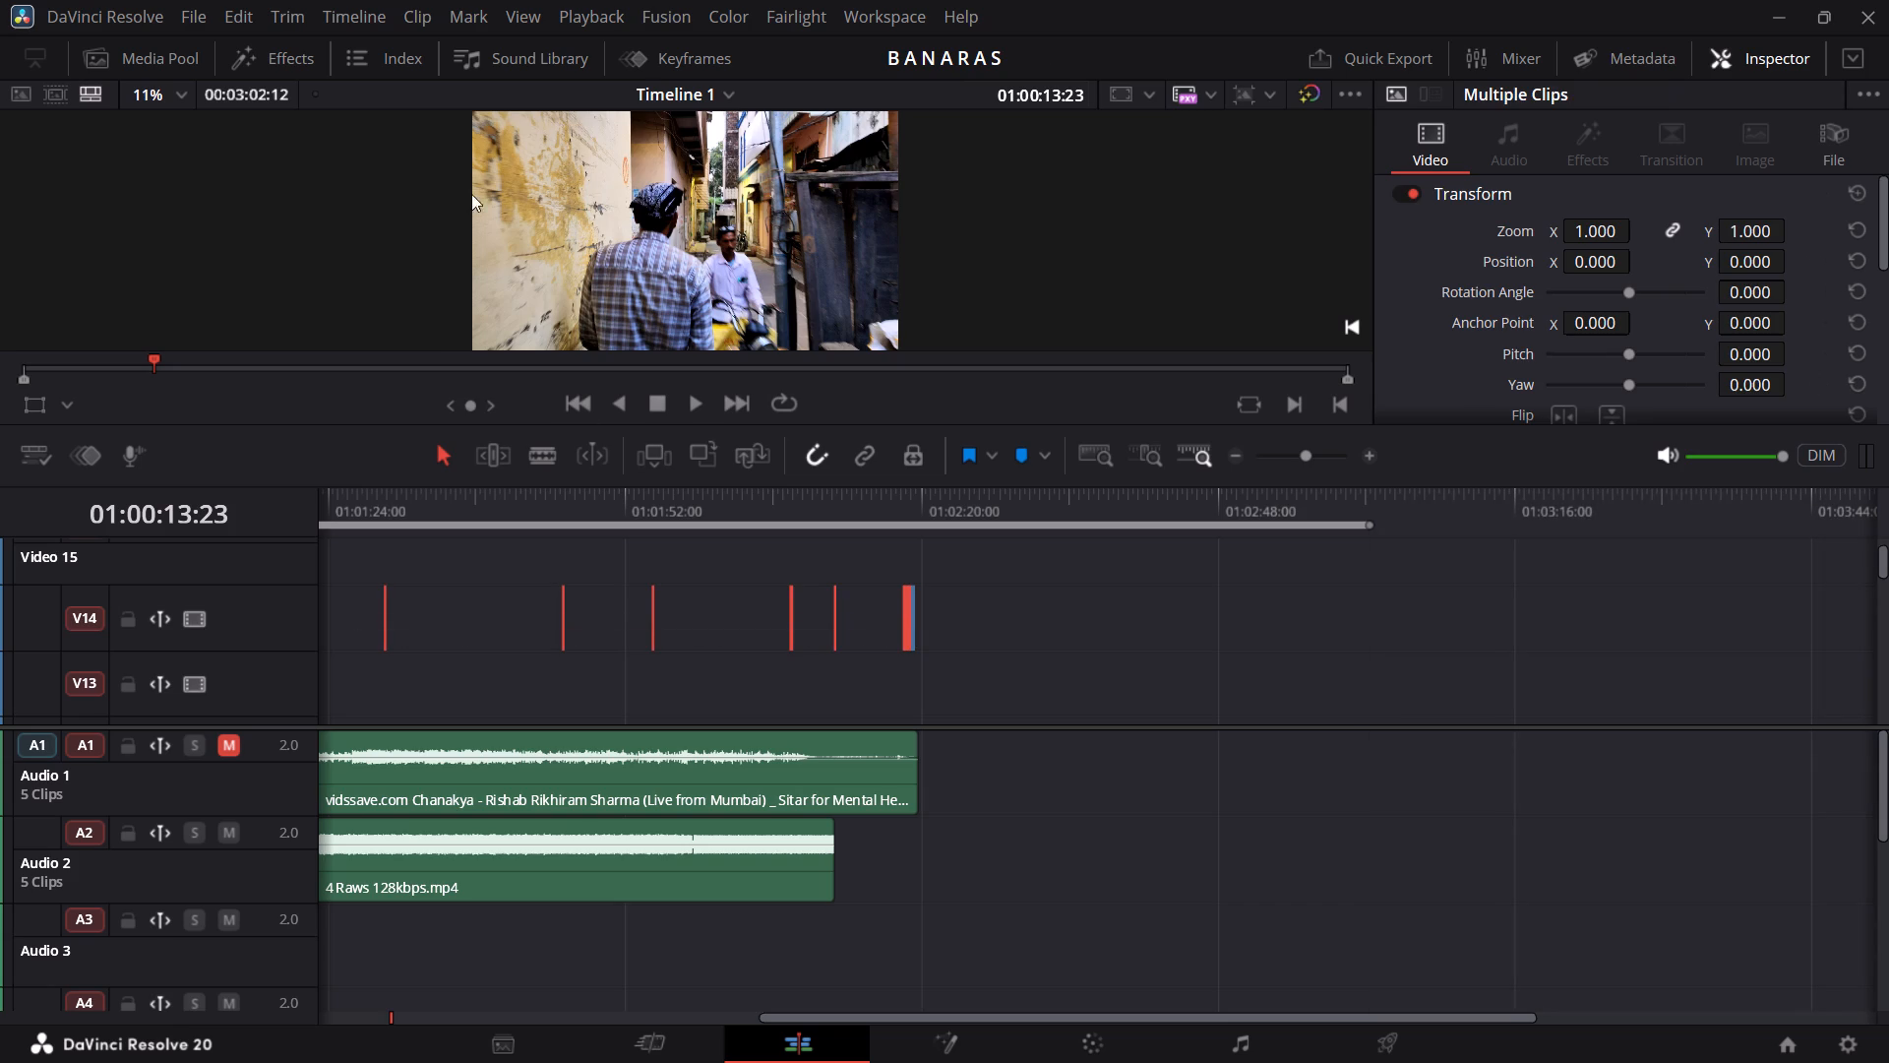
{"action": "left_click", "coordinate": [247, 23]}
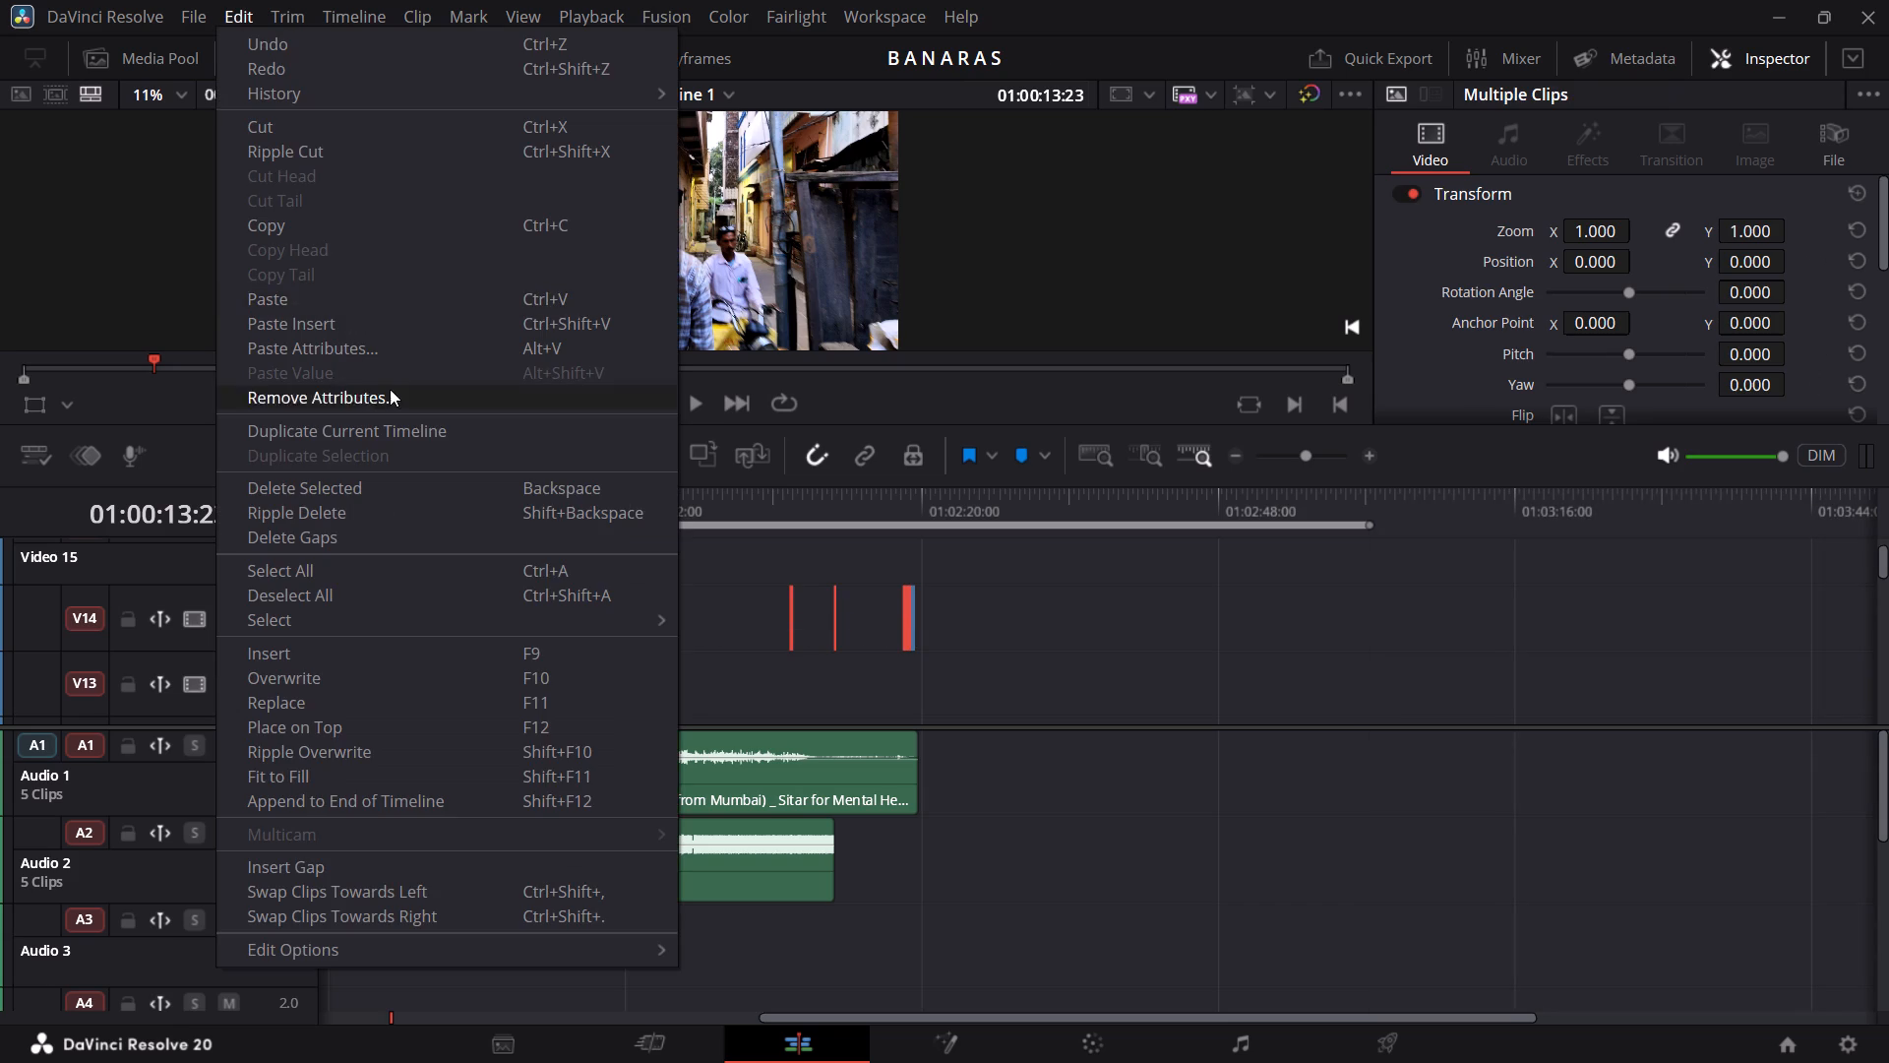
{"action": "left_click", "coordinate": [341, 531]}
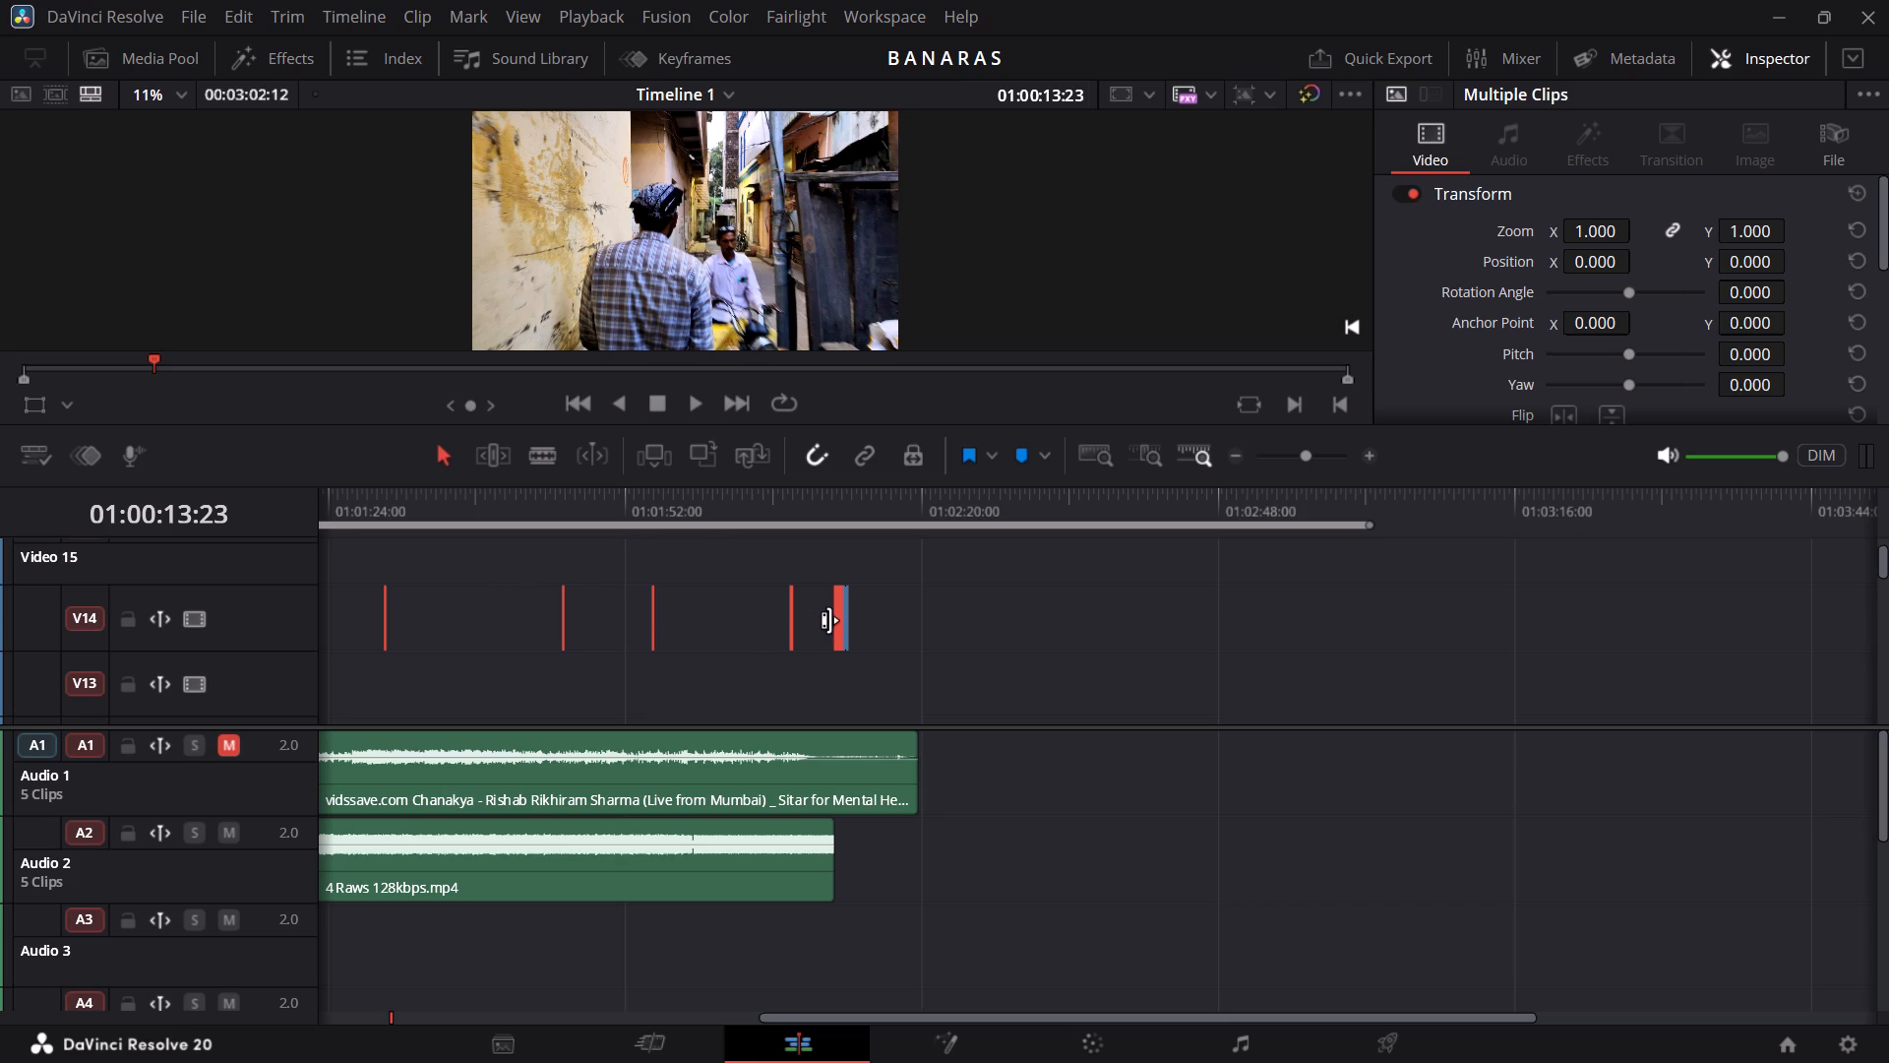
Move all the shortened V14 clips together about 64 seconds earlier on the track, just after A001_10021737_C017.mp4.
{"action": "left_click", "coordinate": [1317, 452]}
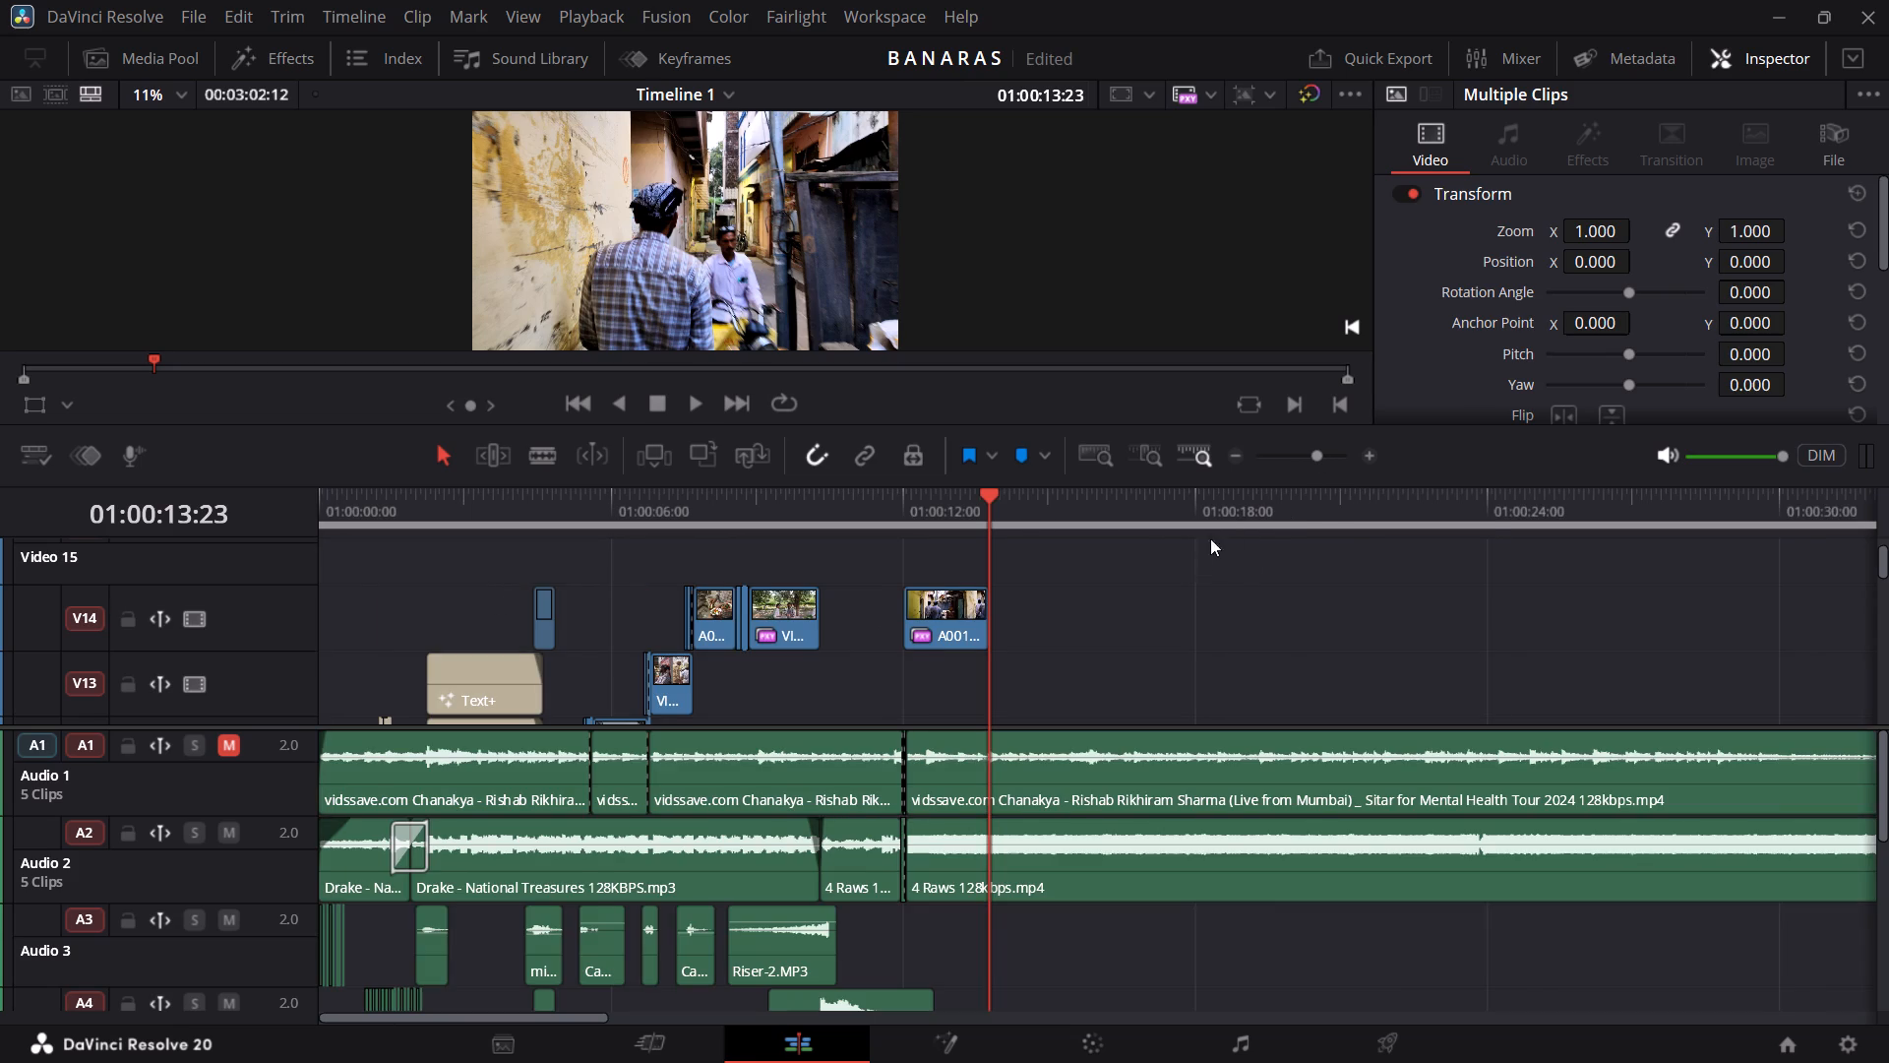
{"action": "left_click", "coordinate": [1291, 464]}
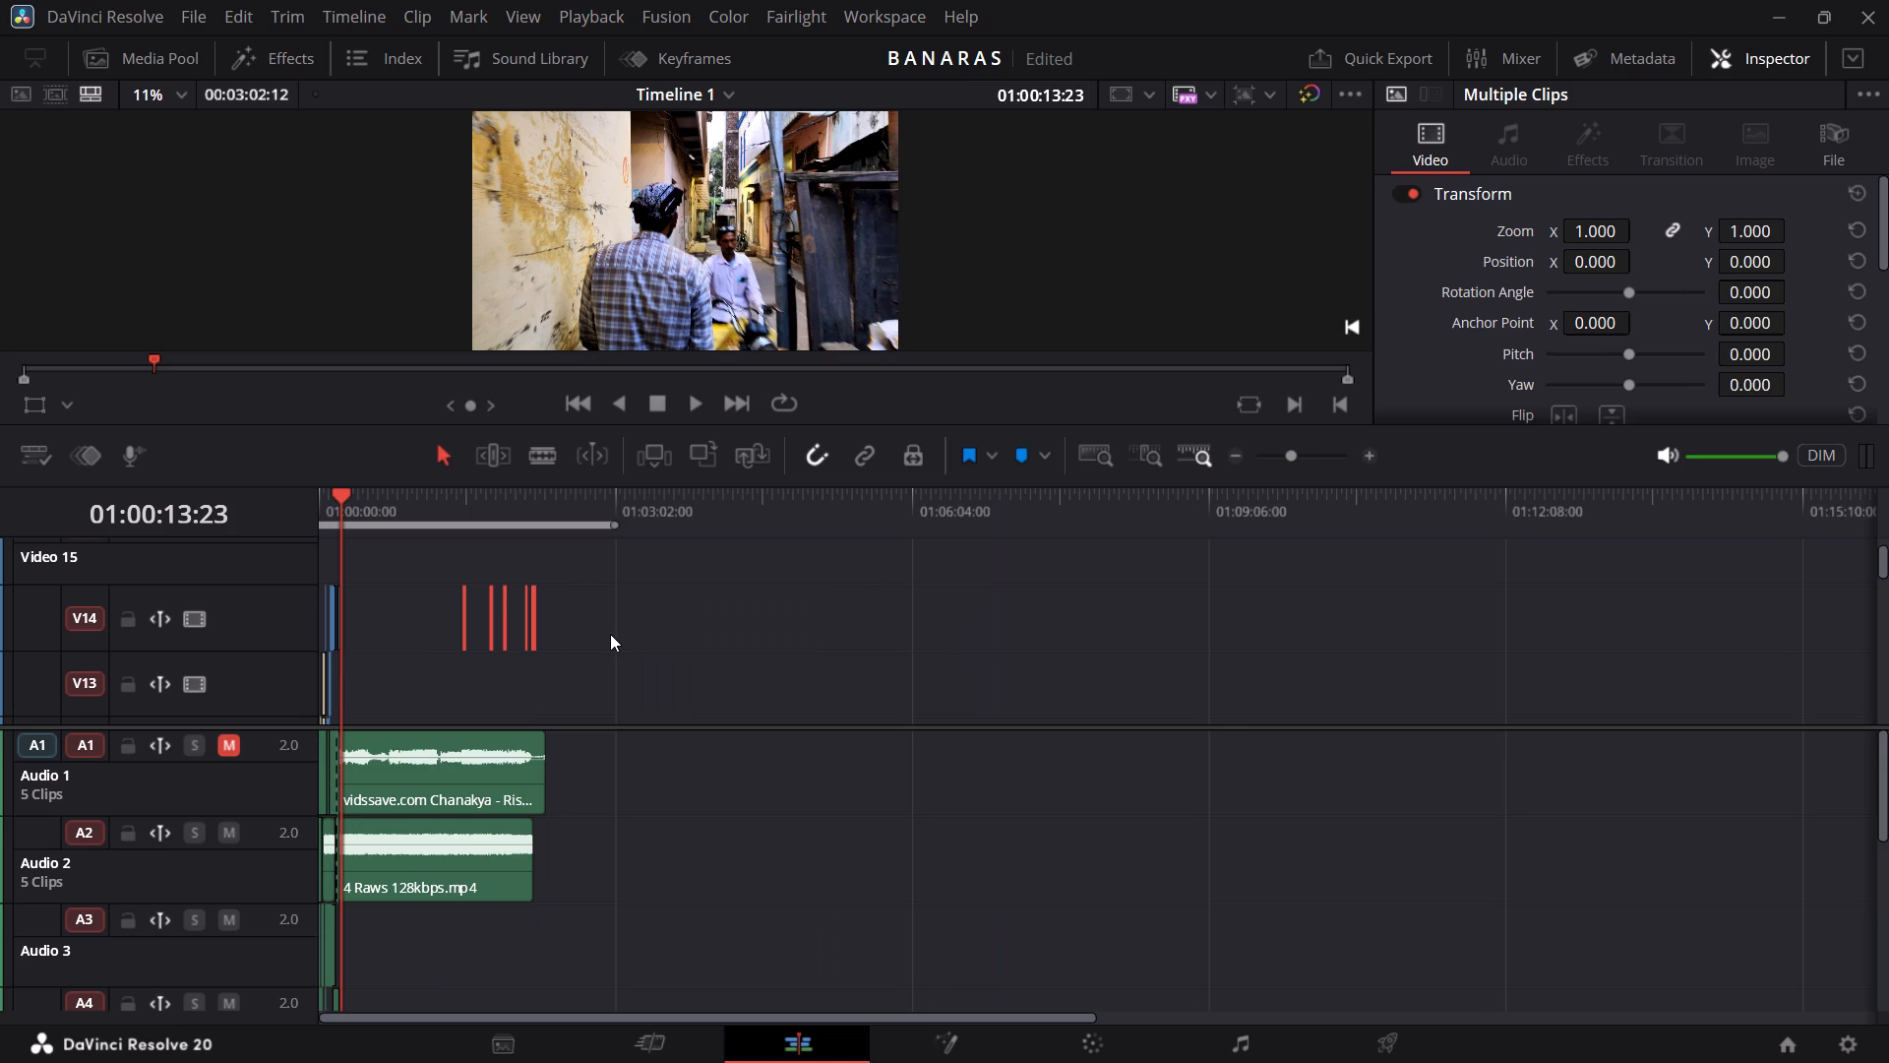
{"action": "scroll", "coordinate": [555, 633], "scroll_direction": "right", "scroll_amount": 1}
{"action": "left_click_drag", "start_coordinate": [530, 621], "coordinate": [485, 619]}
{"action": "left_click_drag", "start_coordinate": [558, 616], "coordinate": [479, 614]}
{"action": "left_click_drag", "start_coordinate": [479, 614], "coordinate": [445, 616]}
{"action": "left_click", "coordinate": [551, 616]}
{"action": "left_click_drag", "start_coordinate": [551, 616], "coordinate": [525, 616]}
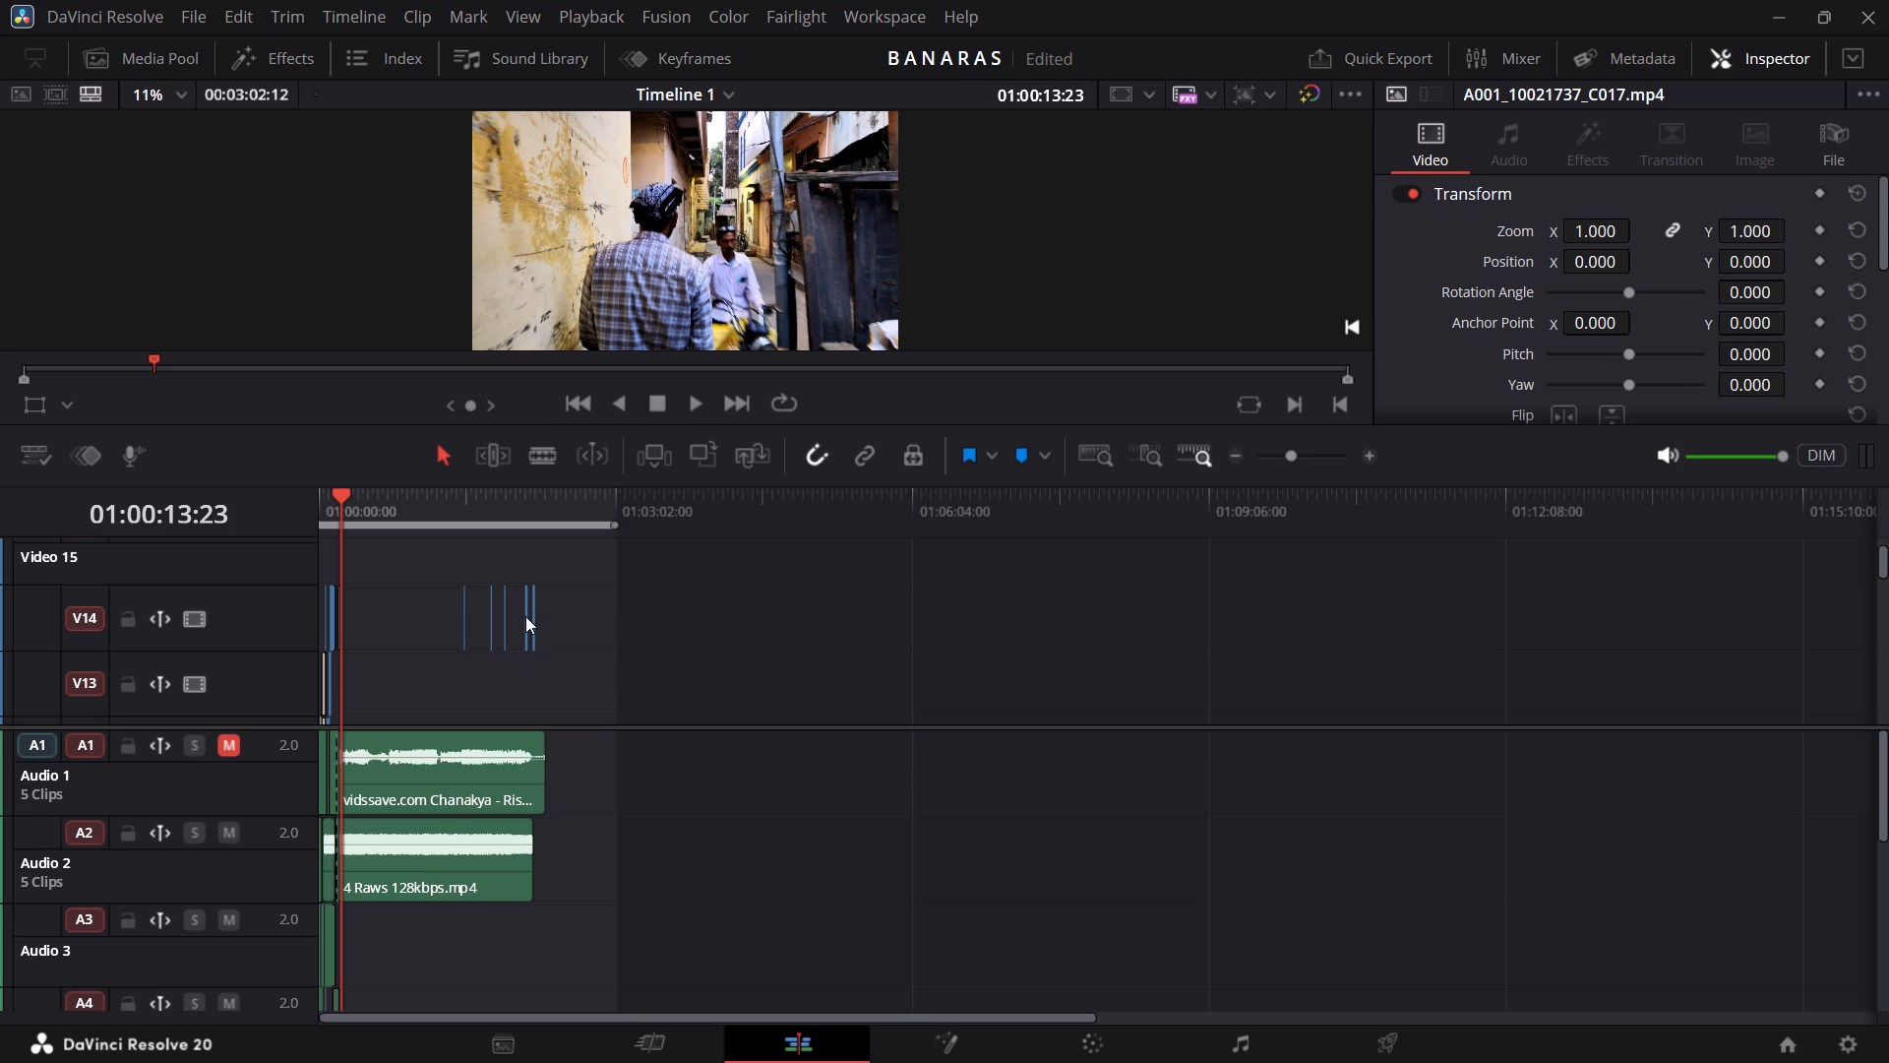
{"action": "left_click_drag", "start_coordinate": [525, 616], "coordinate": [500, 617]}
{"action": "left_click_drag", "start_coordinate": [431, 607], "coordinate": [545, 611]}
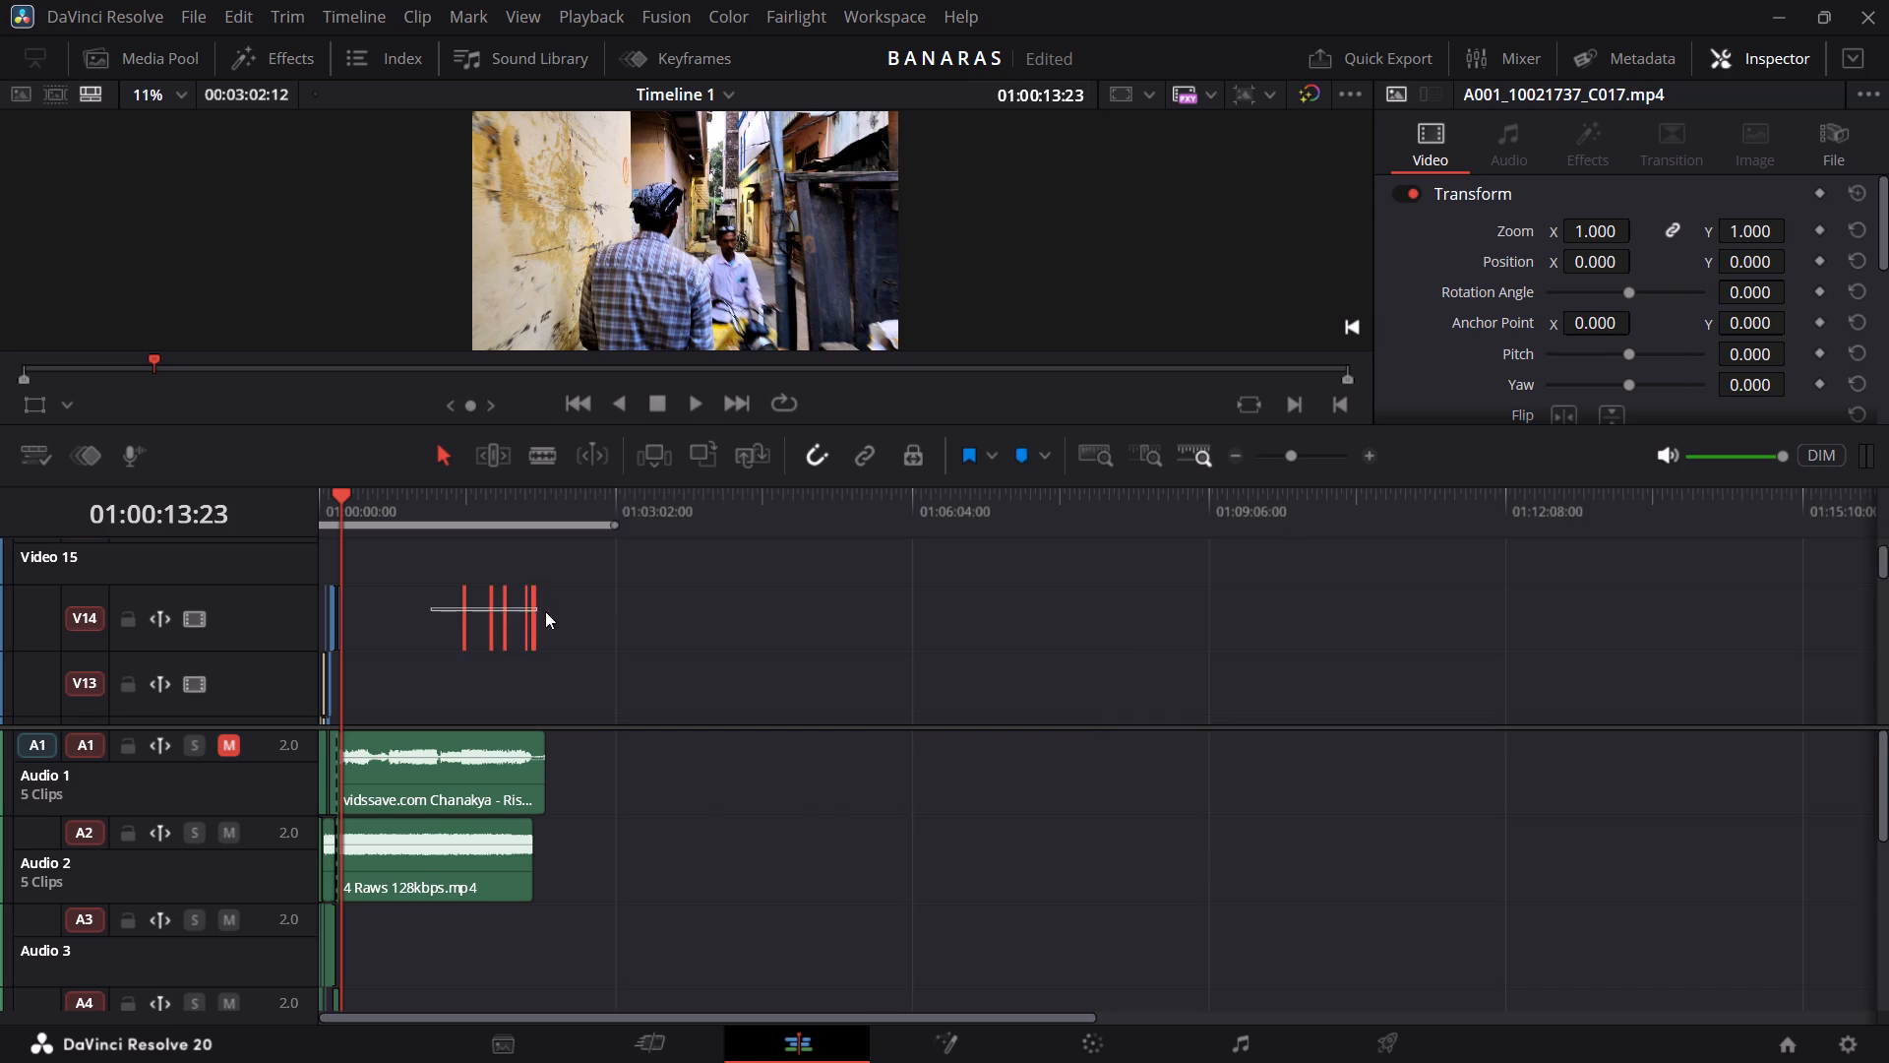
{"action": "left_click_drag", "start_coordinate": [545, 611], "coordinate": [569, 611]}
{"action": "left_click_drag", "start_coordinate": [534, 616], "coordinate": [430, 611]}
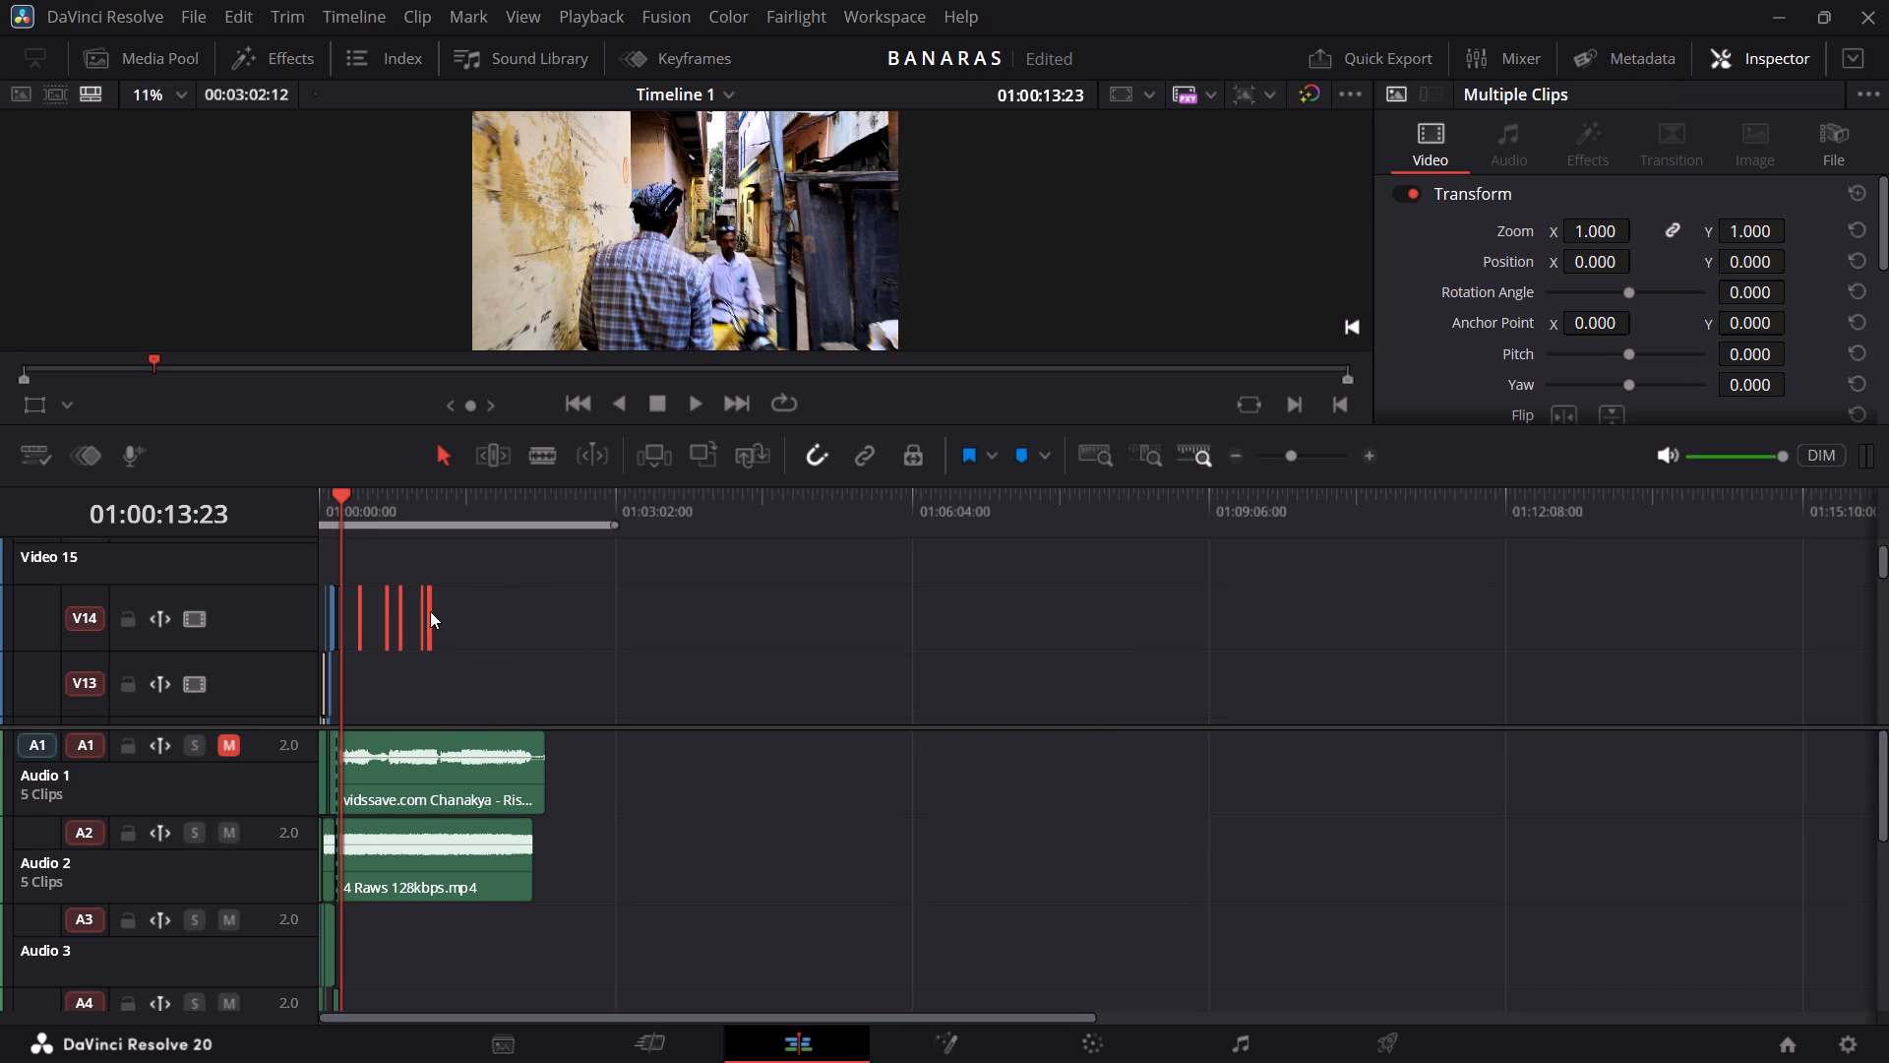
Play past the end of A001_10021737_C017.mp4, and delete each remaining gap between the shortened V14 clips so they sit back to back.
{"action": "left_click", "coordinate": [1315, 450]}
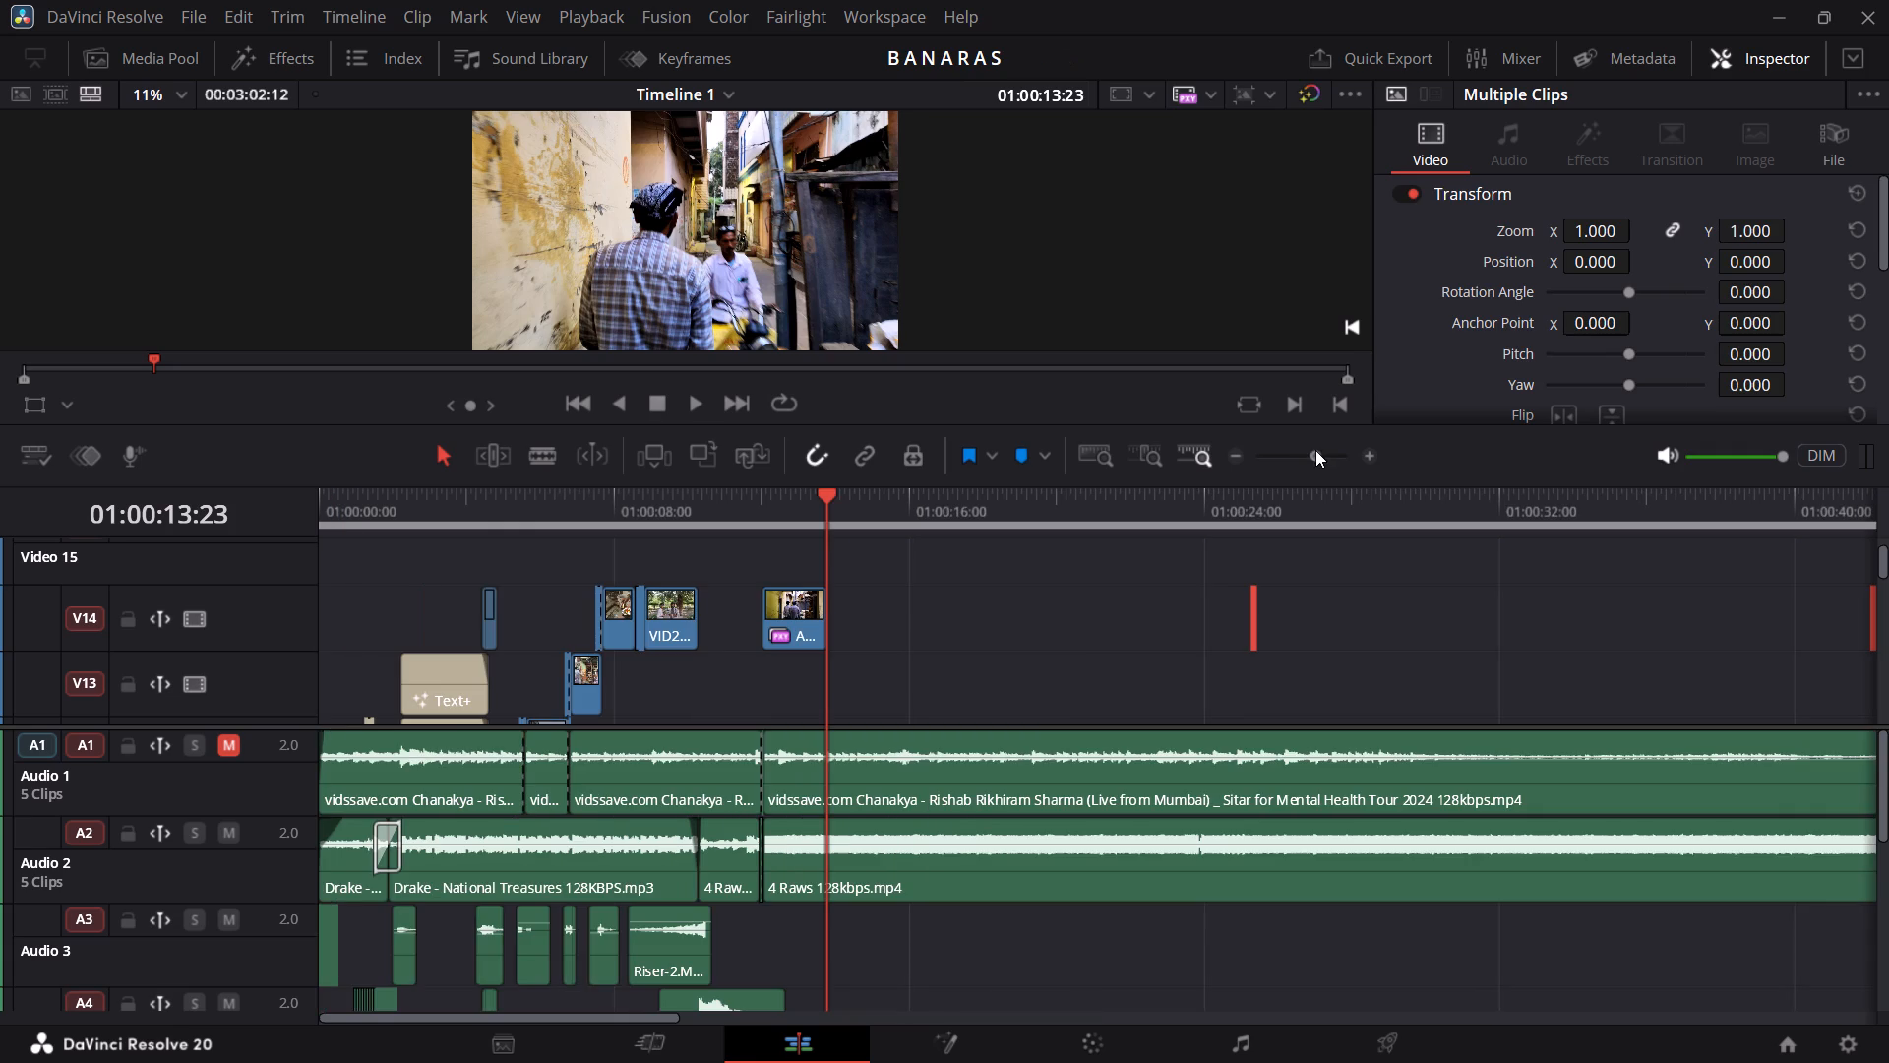
{"action": "left_click", "coordinate": [662, 523]}
{"action": "key", "text": "space"}
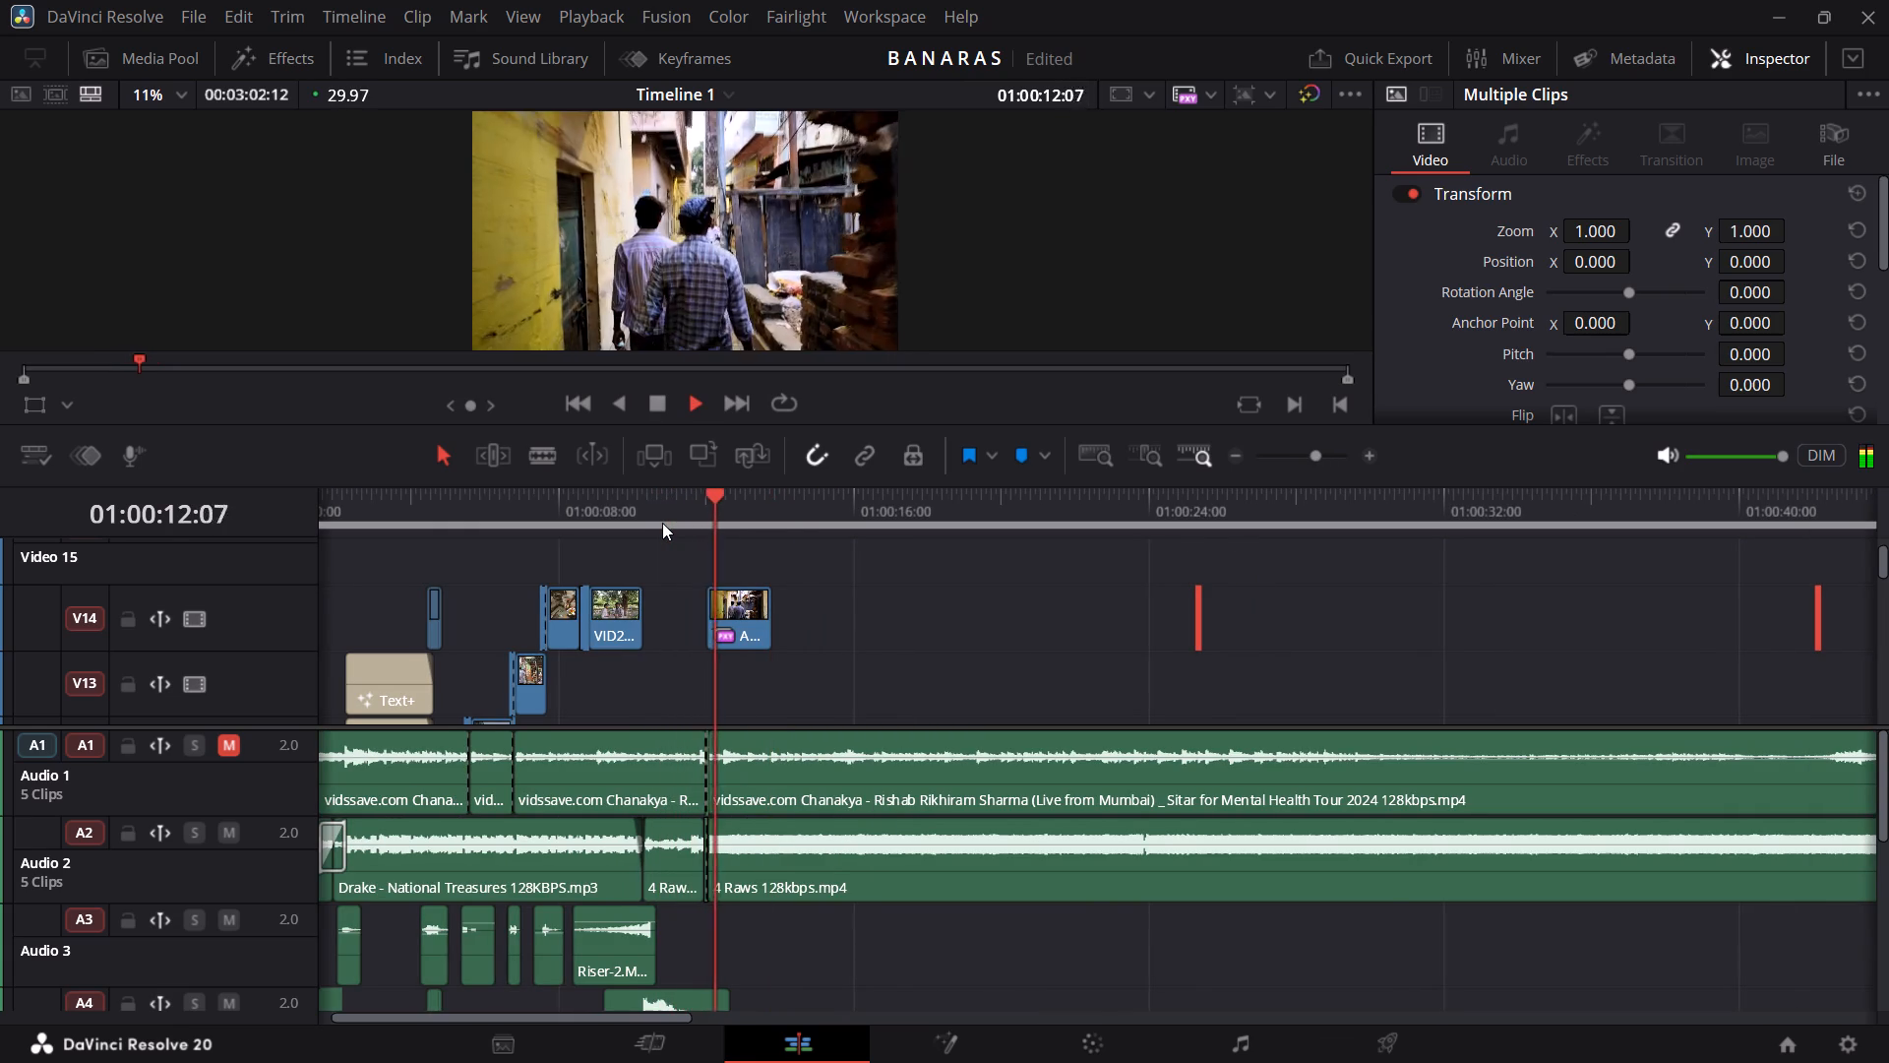
{"action": "key", "text": "space"}
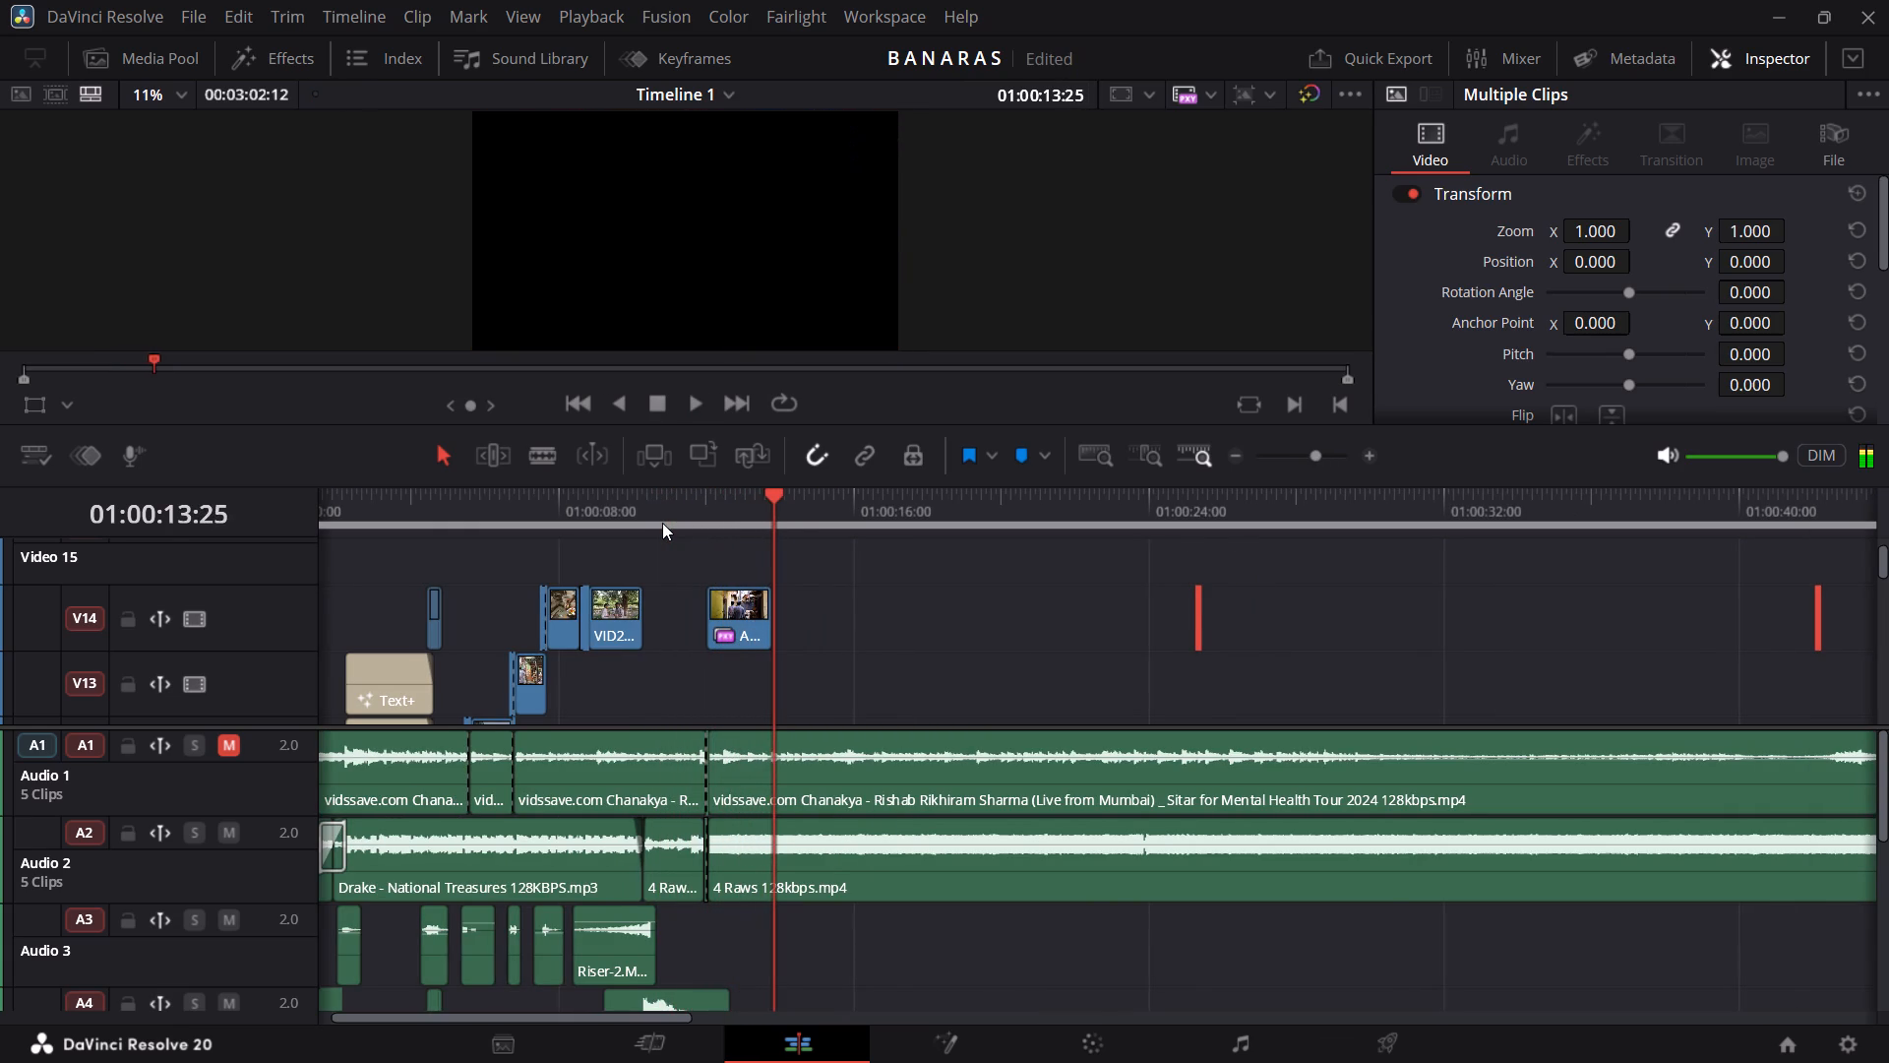
{"action": "left_click", "coordinate": [1498, 631]}
{"action": "left_click", "coordinate": [1440, 632]}
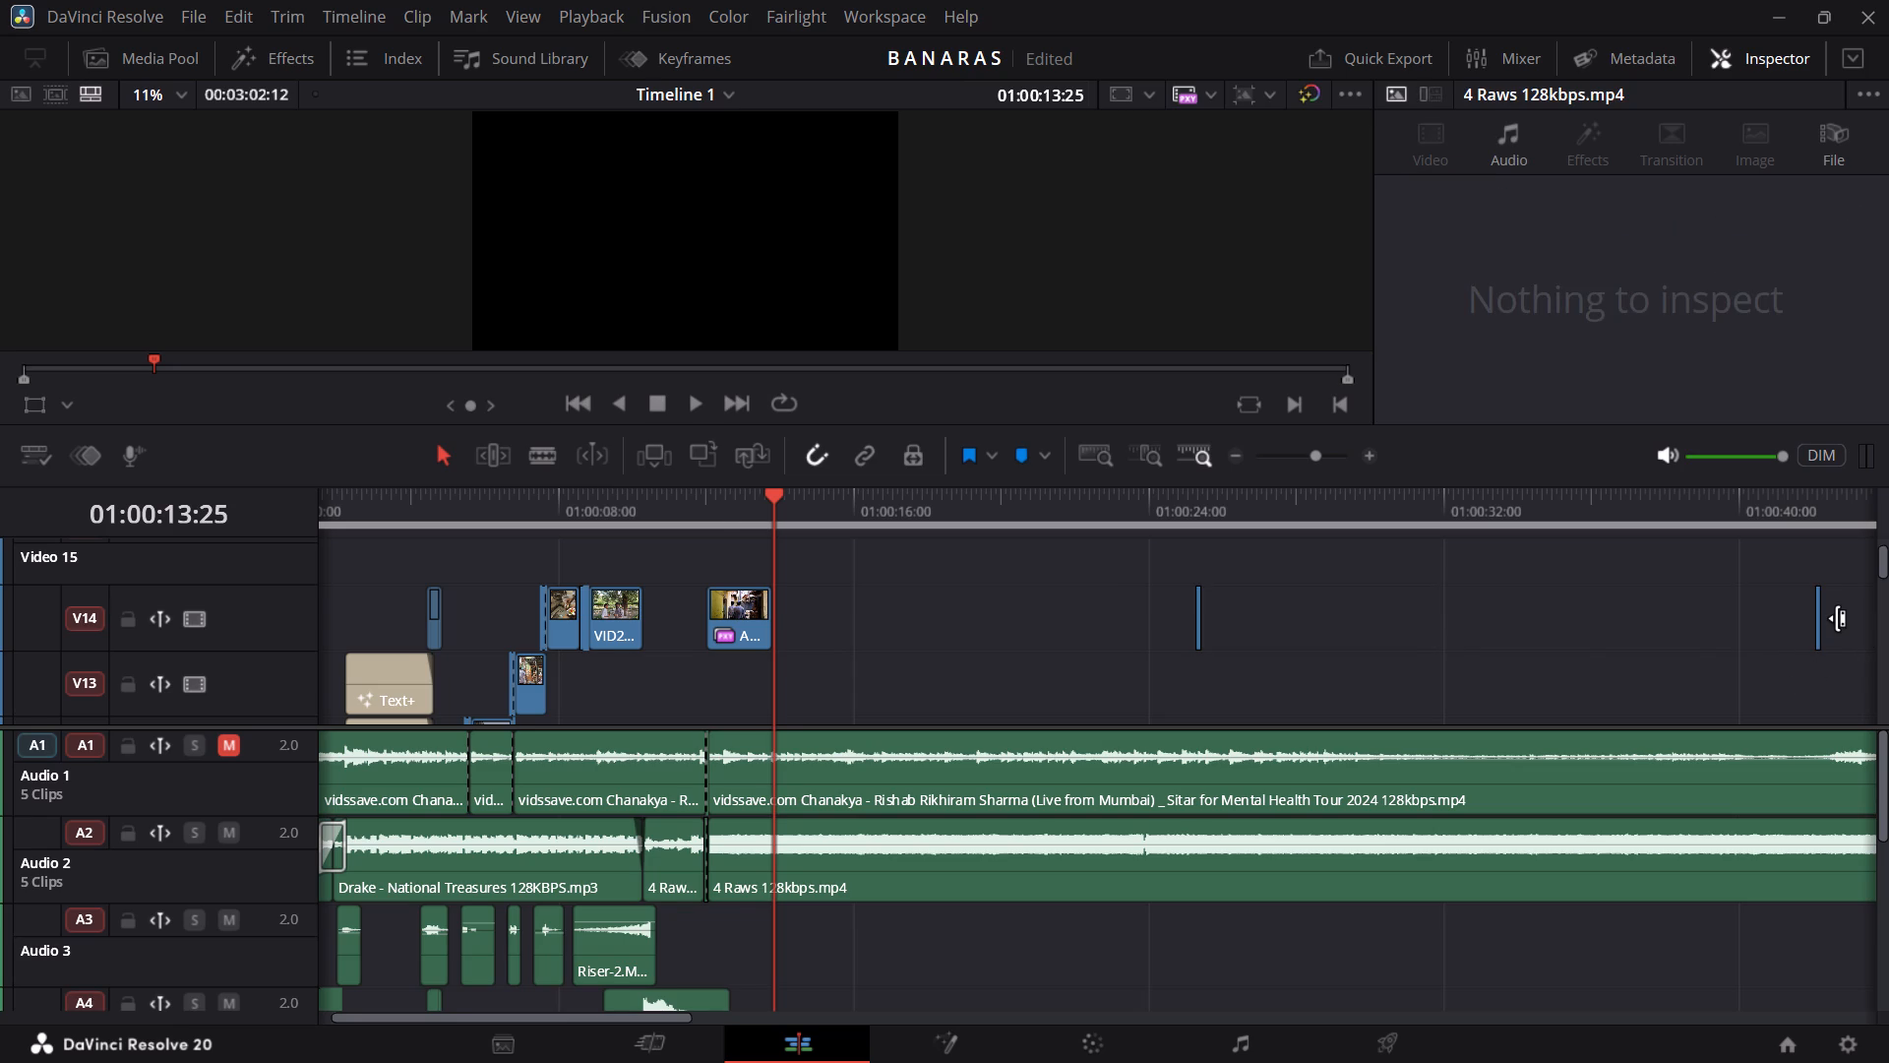
{"action": "scroll", "coordinate": [1837, 618], "scroll_direction": "left", "scroll_amount": 2}
{"action": "left_click", "coordinate": [1292, 626]}
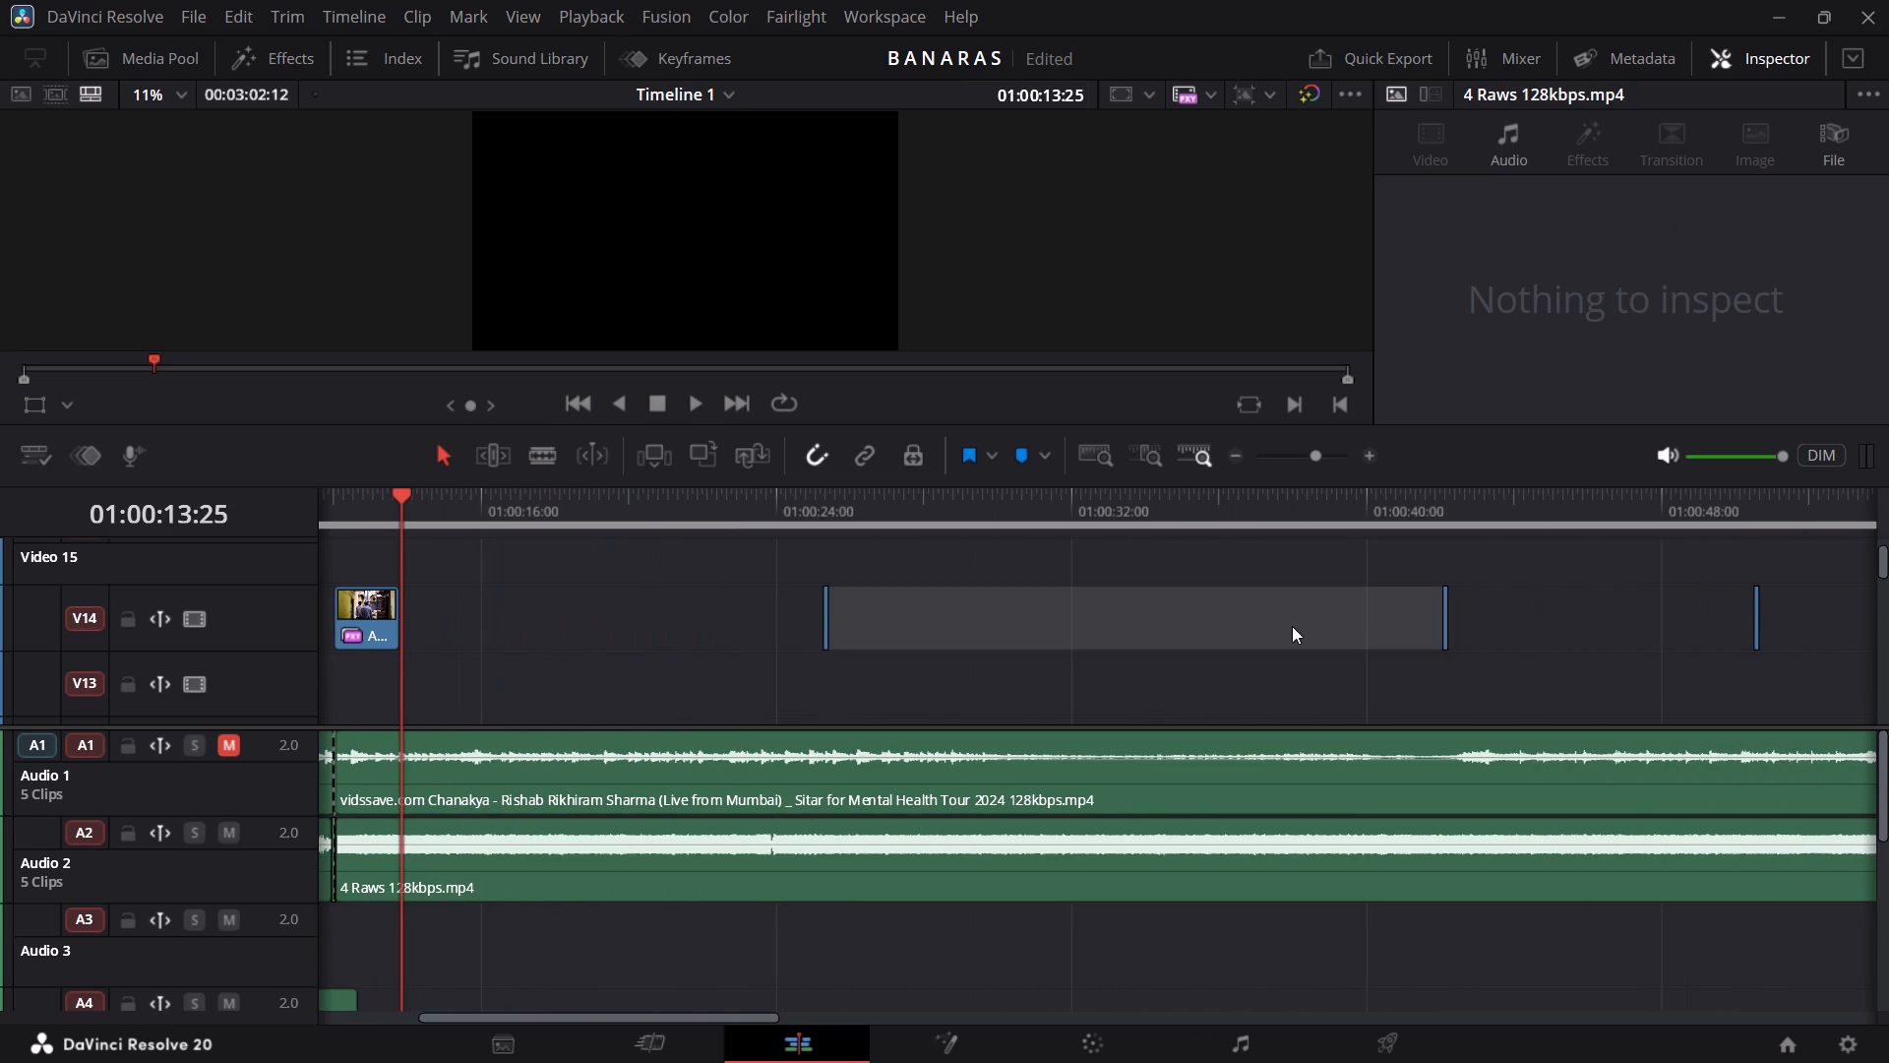
{"action": "key", "text": "BackSpace"}
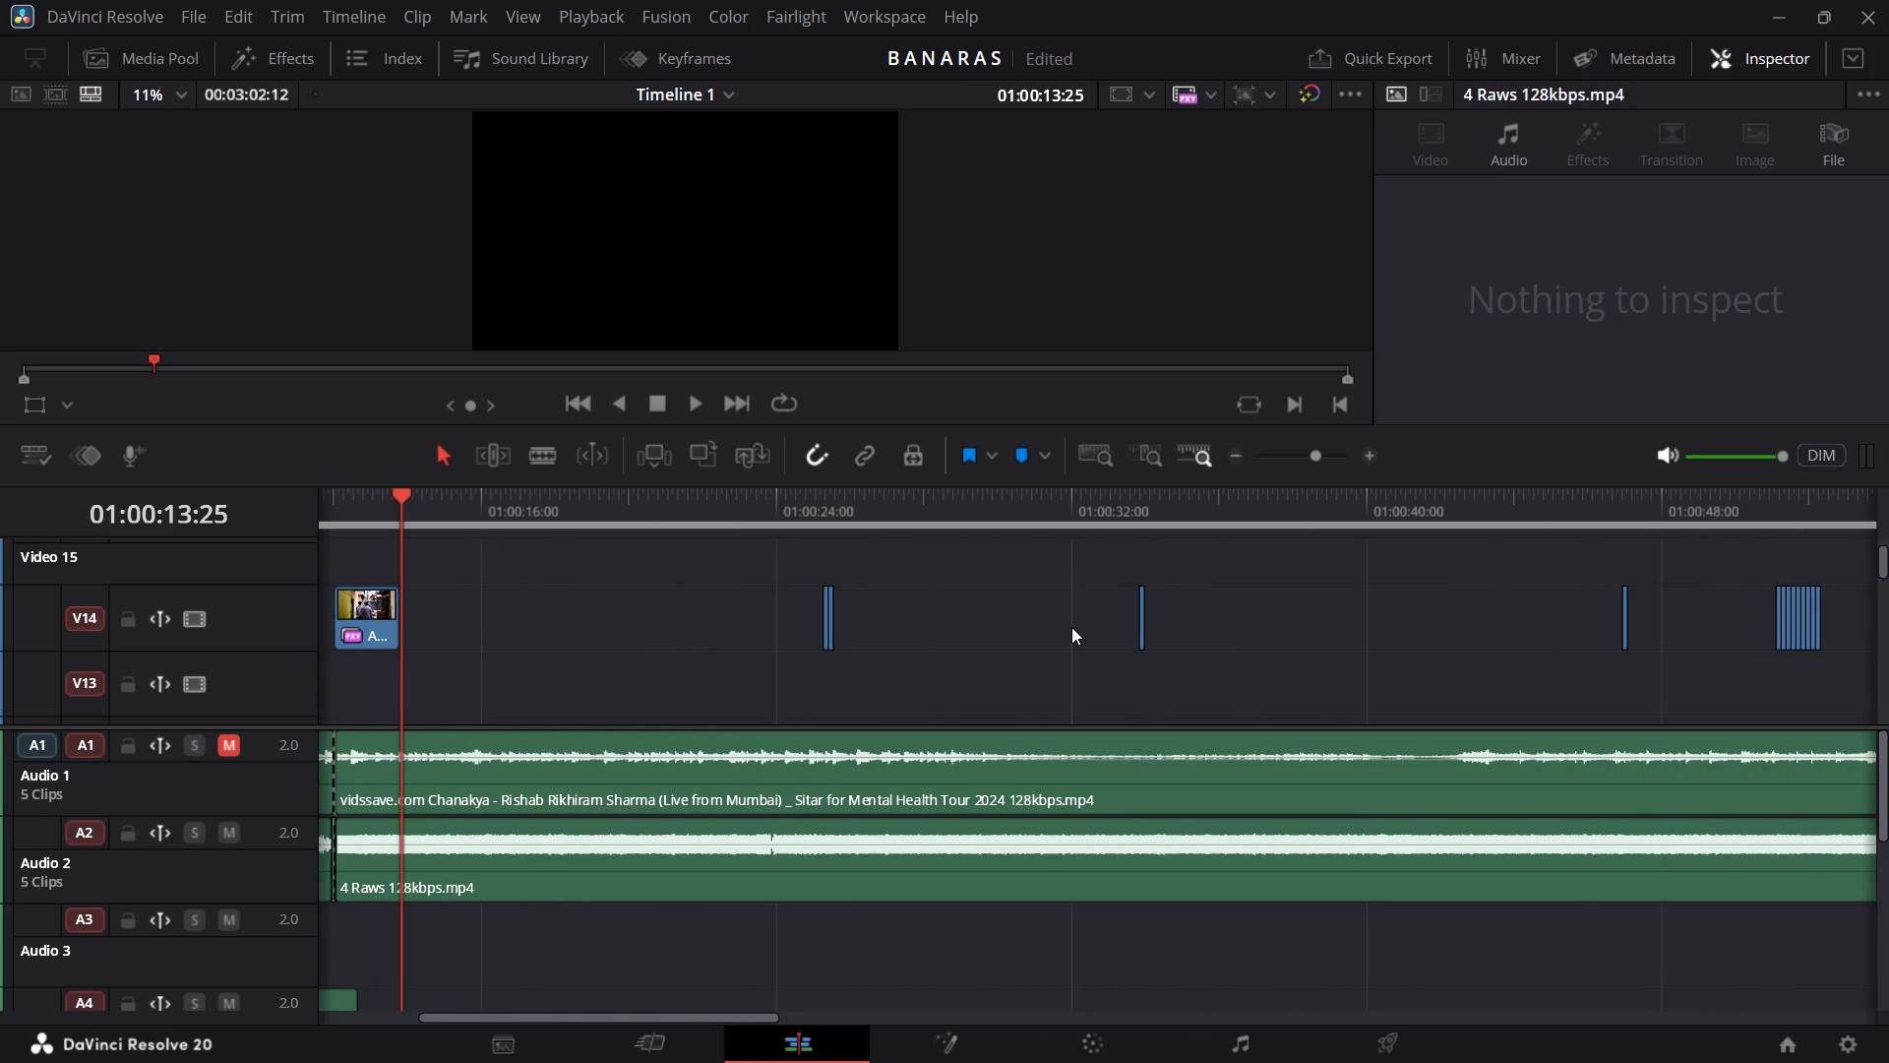
{"action": "left_click", "coordinate": [1071, 627]}
{"action": "key", "text": "BackSpace"}
{"action": "left_click", "coordinate": [1071, 627]}
{"action": "left_click", "coordinate": [1071, 627]}
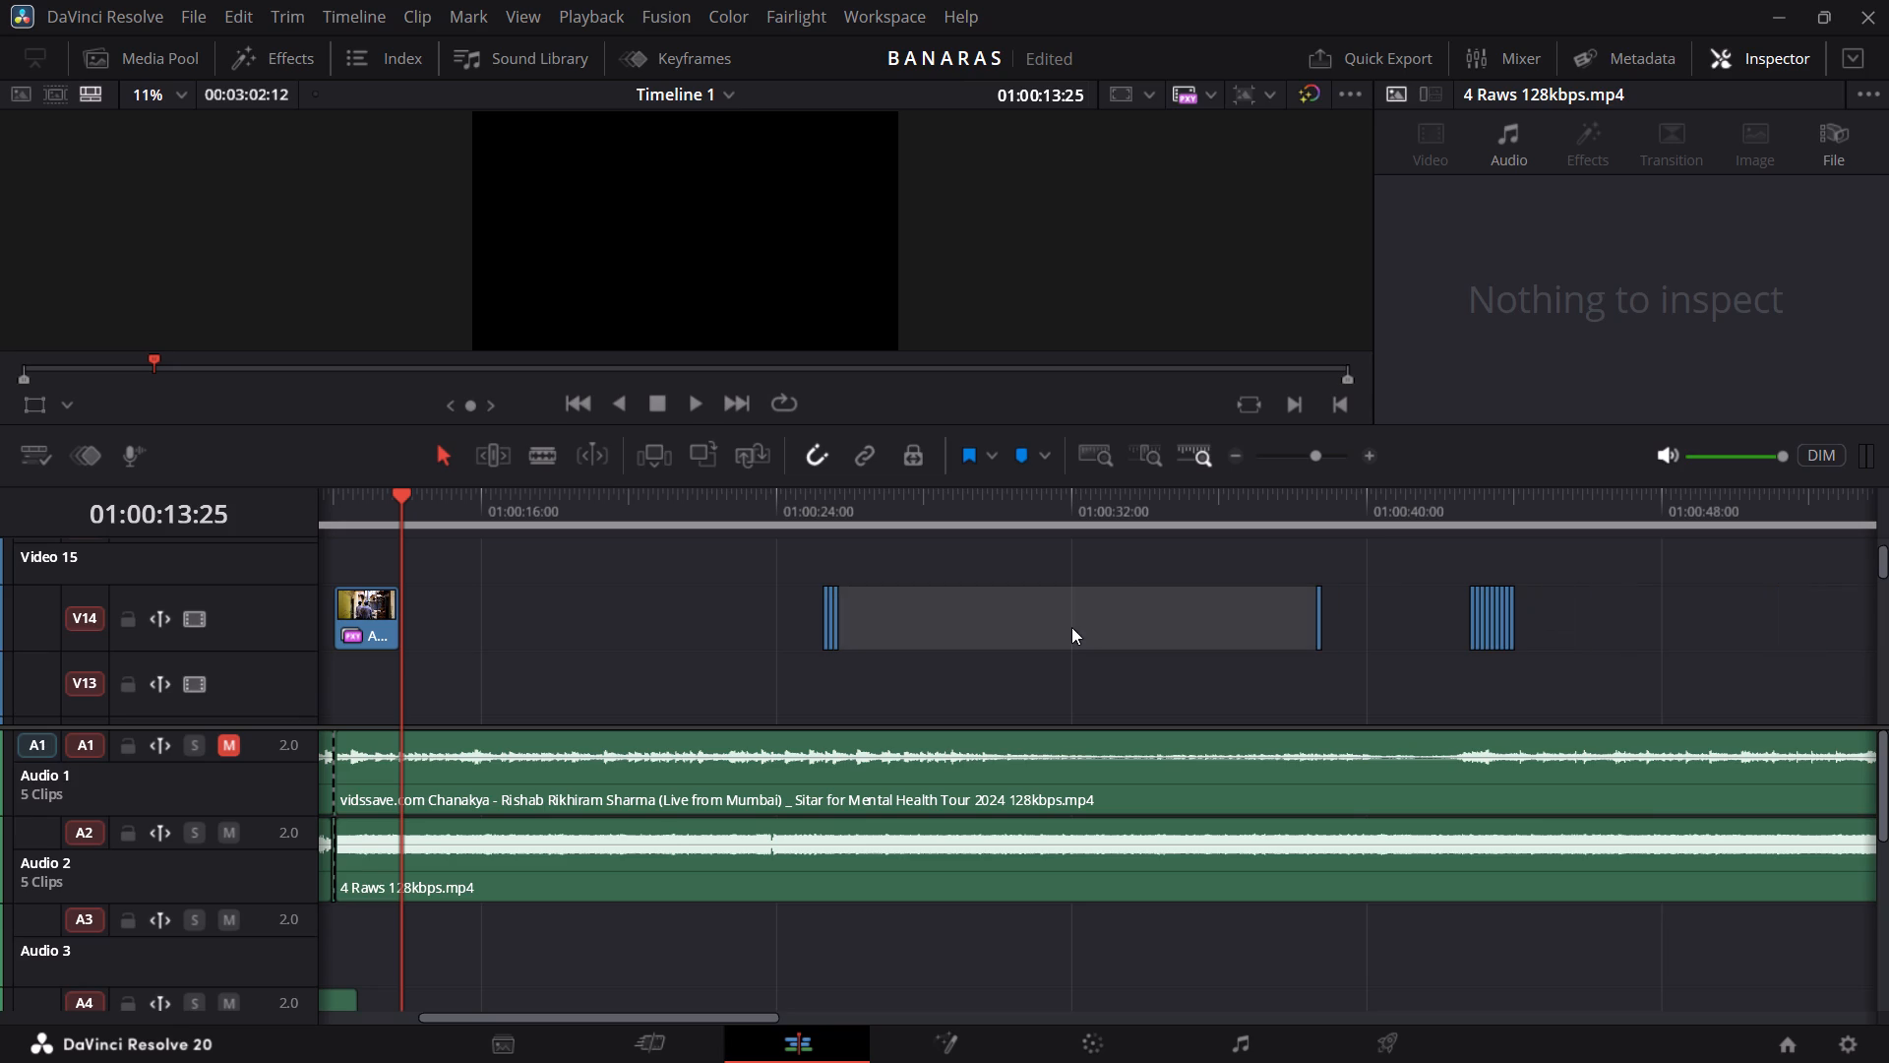
{"action": "key", "text": "BackSpace"}
{"action": "left_click", "coordinate": [921, 643]}
{"action": "key", "text": "BackSpace"}
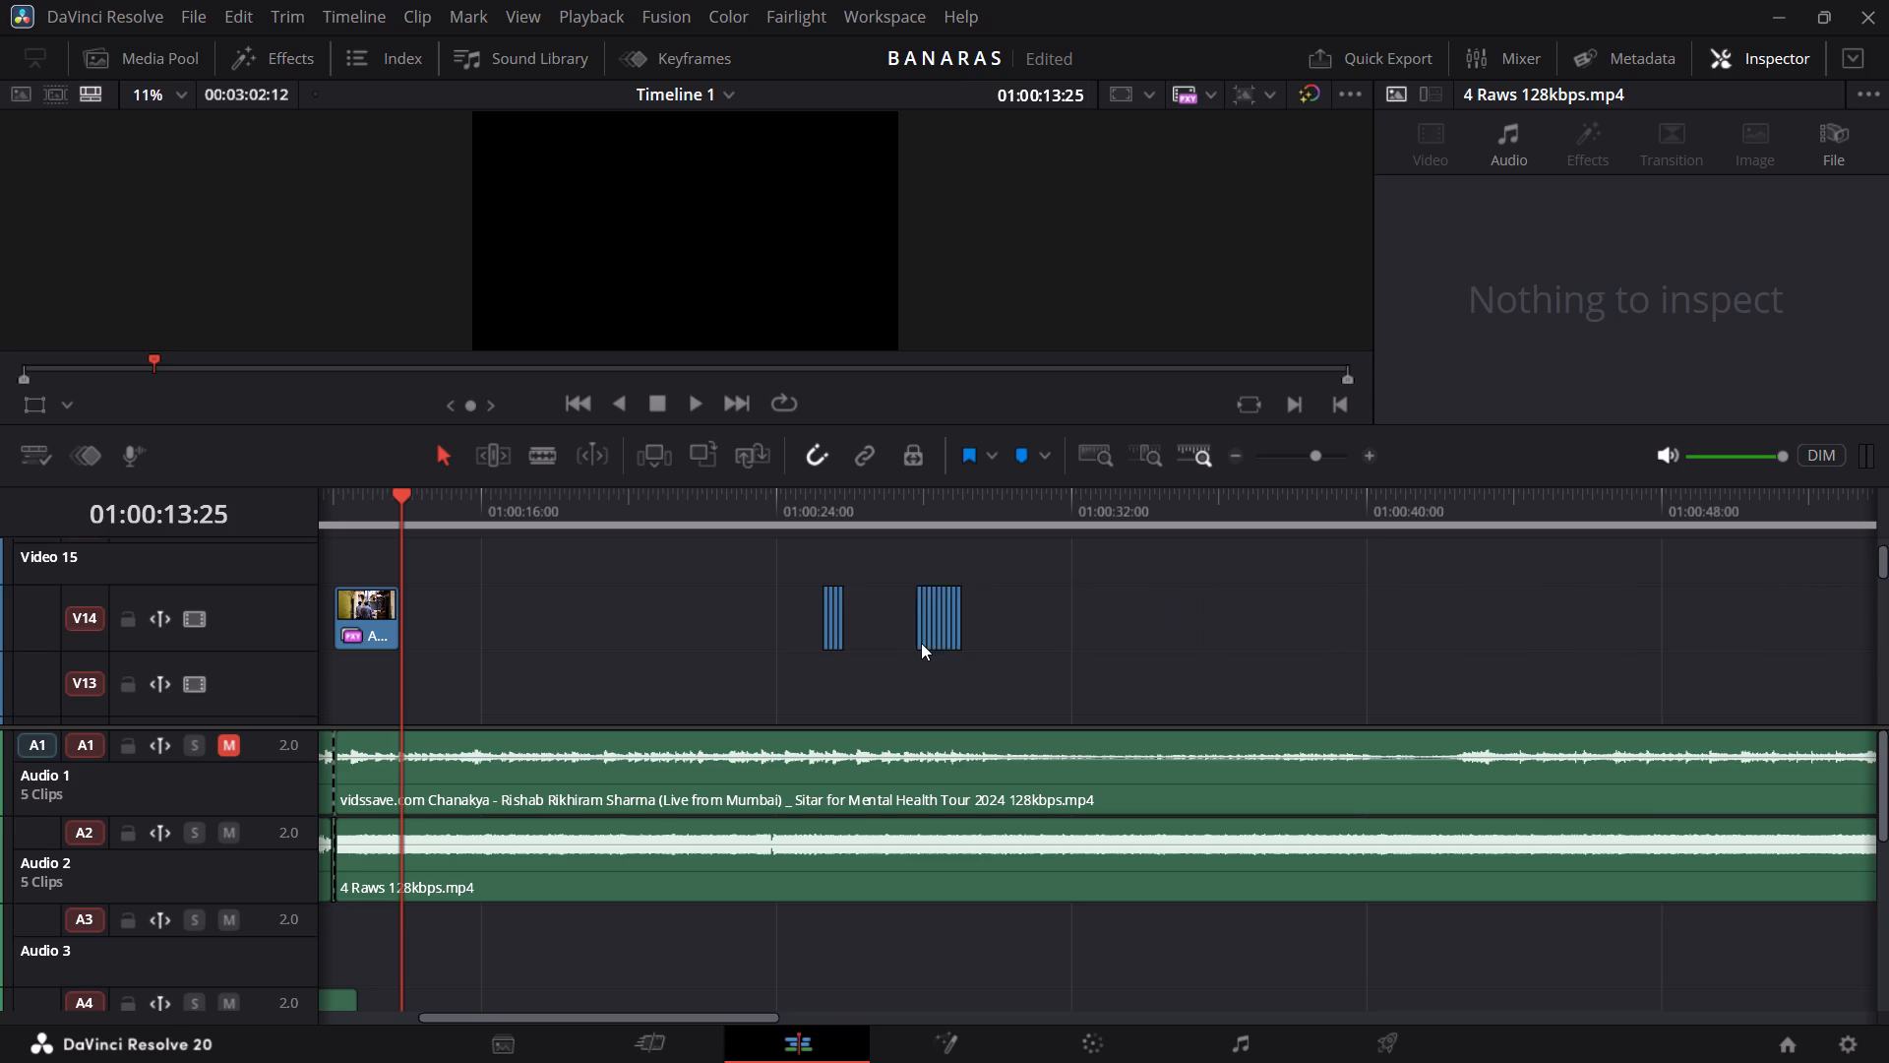
{"action": "scroll", "coordinate": [911, 643], "scroll_direction": "left", "scroll_amount": 1}
{"action": "scroll", "coordinate": [911, 643], "scroll_direction": "right", "scroll_amount": 1}
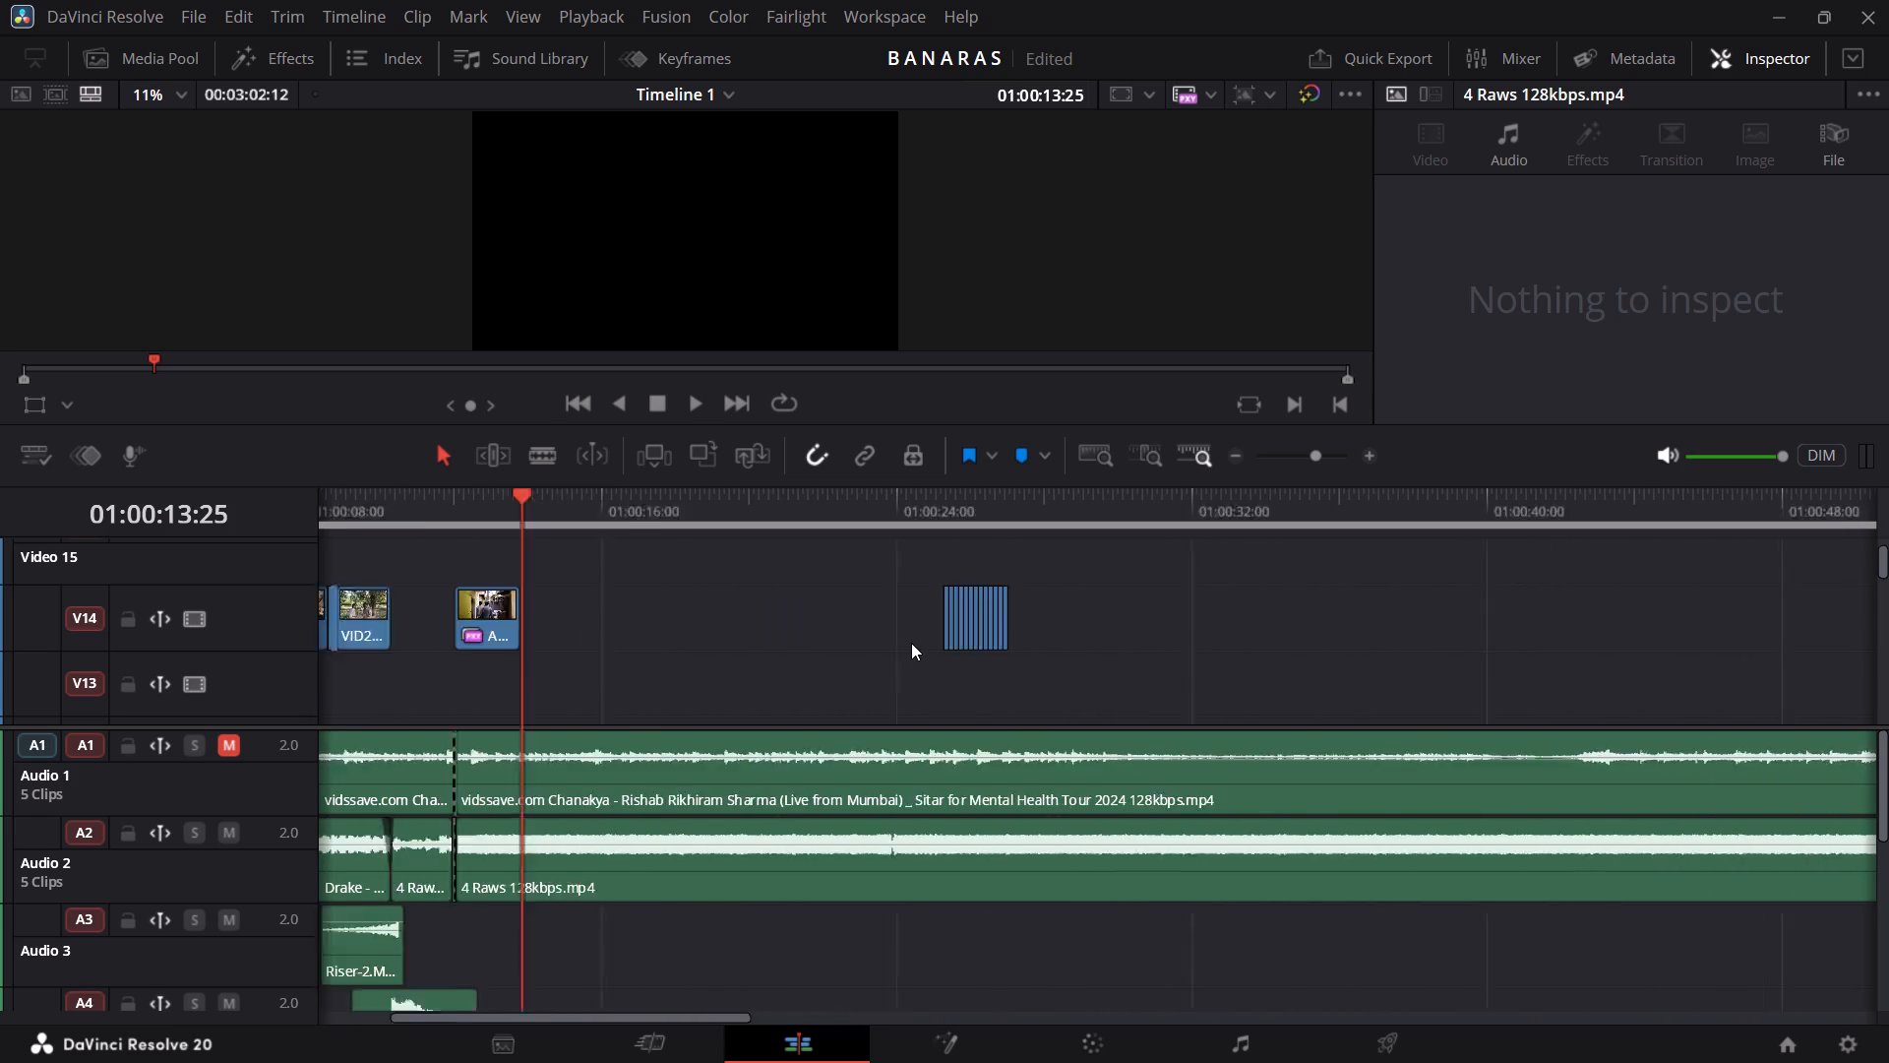
Move the whole block of shortened clips from V14 down to V13, about 9 seconds earlier, starting at about 01:00:16.
{"action": "scroll", "coordinate": [911, 643], "scroll_direction": "right", "scroll_amount": 1}
{"action": "left_click_drag", "start_coordinate": [1209, 627], "coordinate": [1143, 622]}
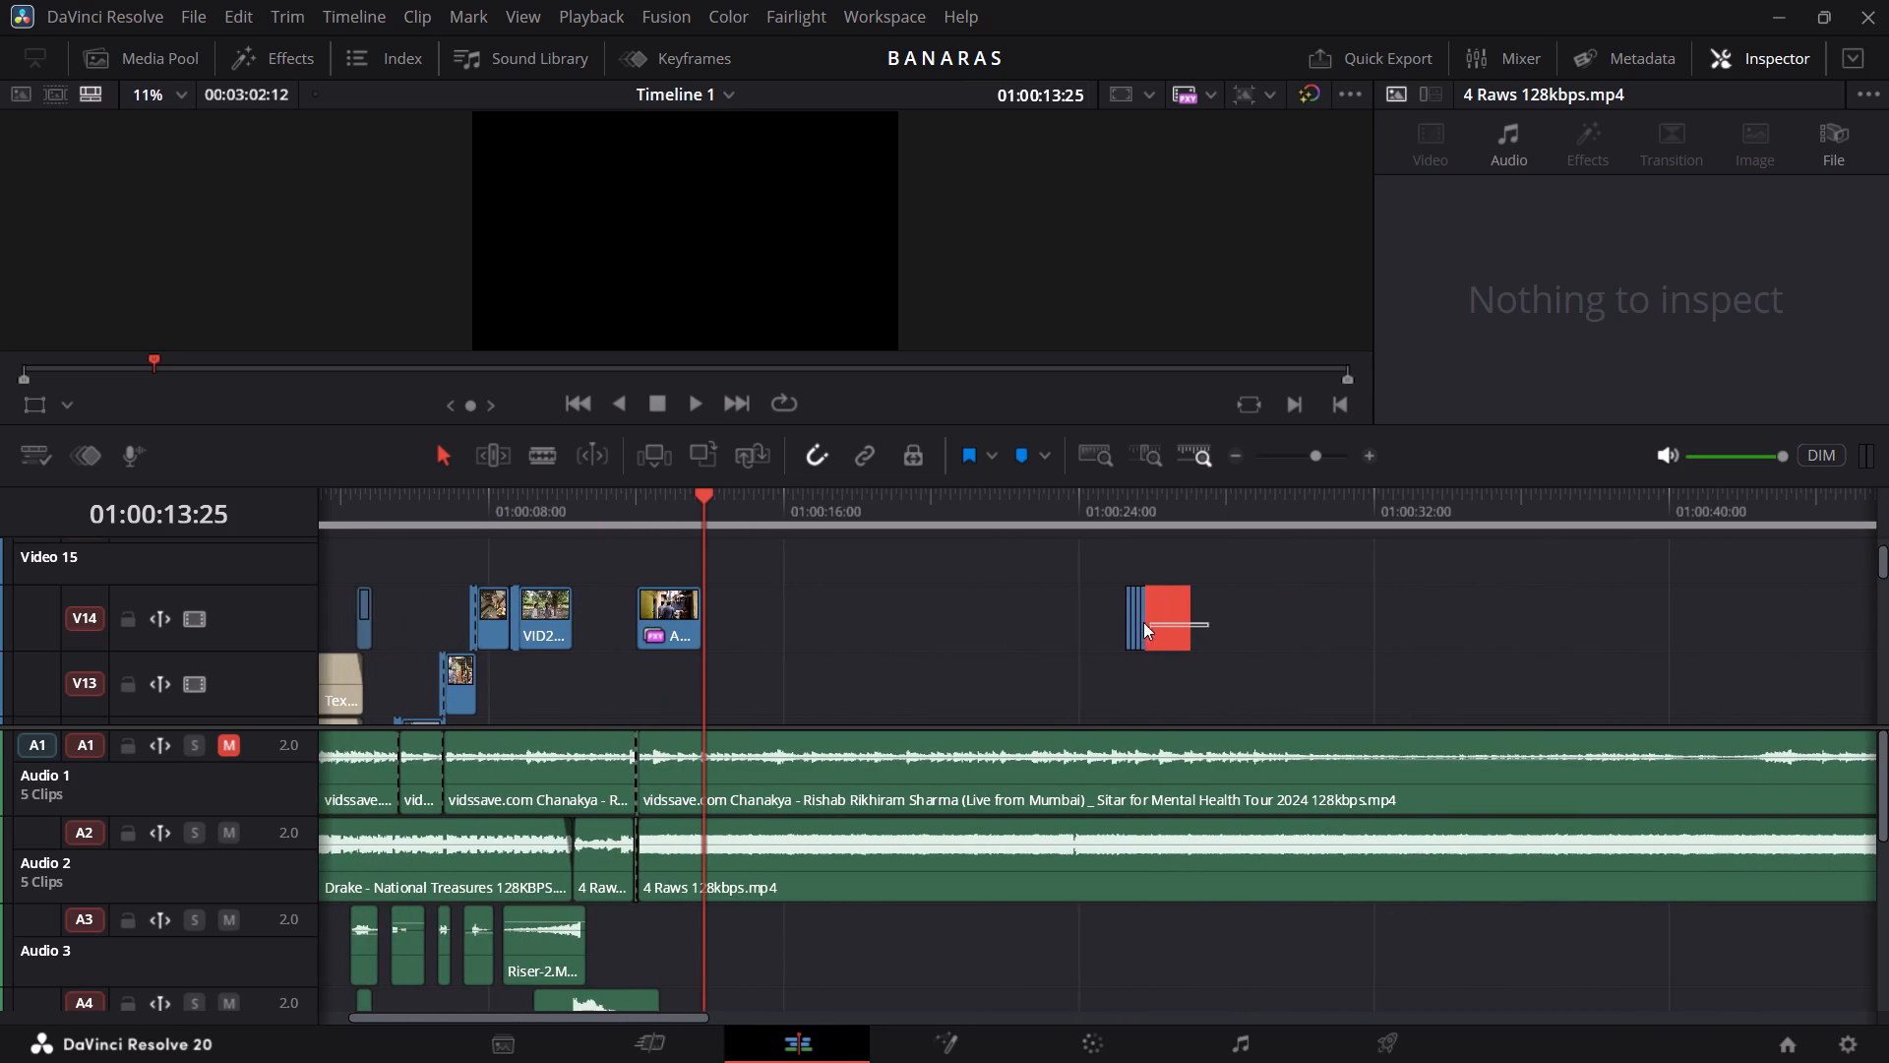
{"action": "left_click_drag", "start_coordinate": [1143, 622], "coordinate": [1113, 621]}
{"action": "left_click_drag", "start_coordinate": [1142, 620], "coordinate": [597, 646]}
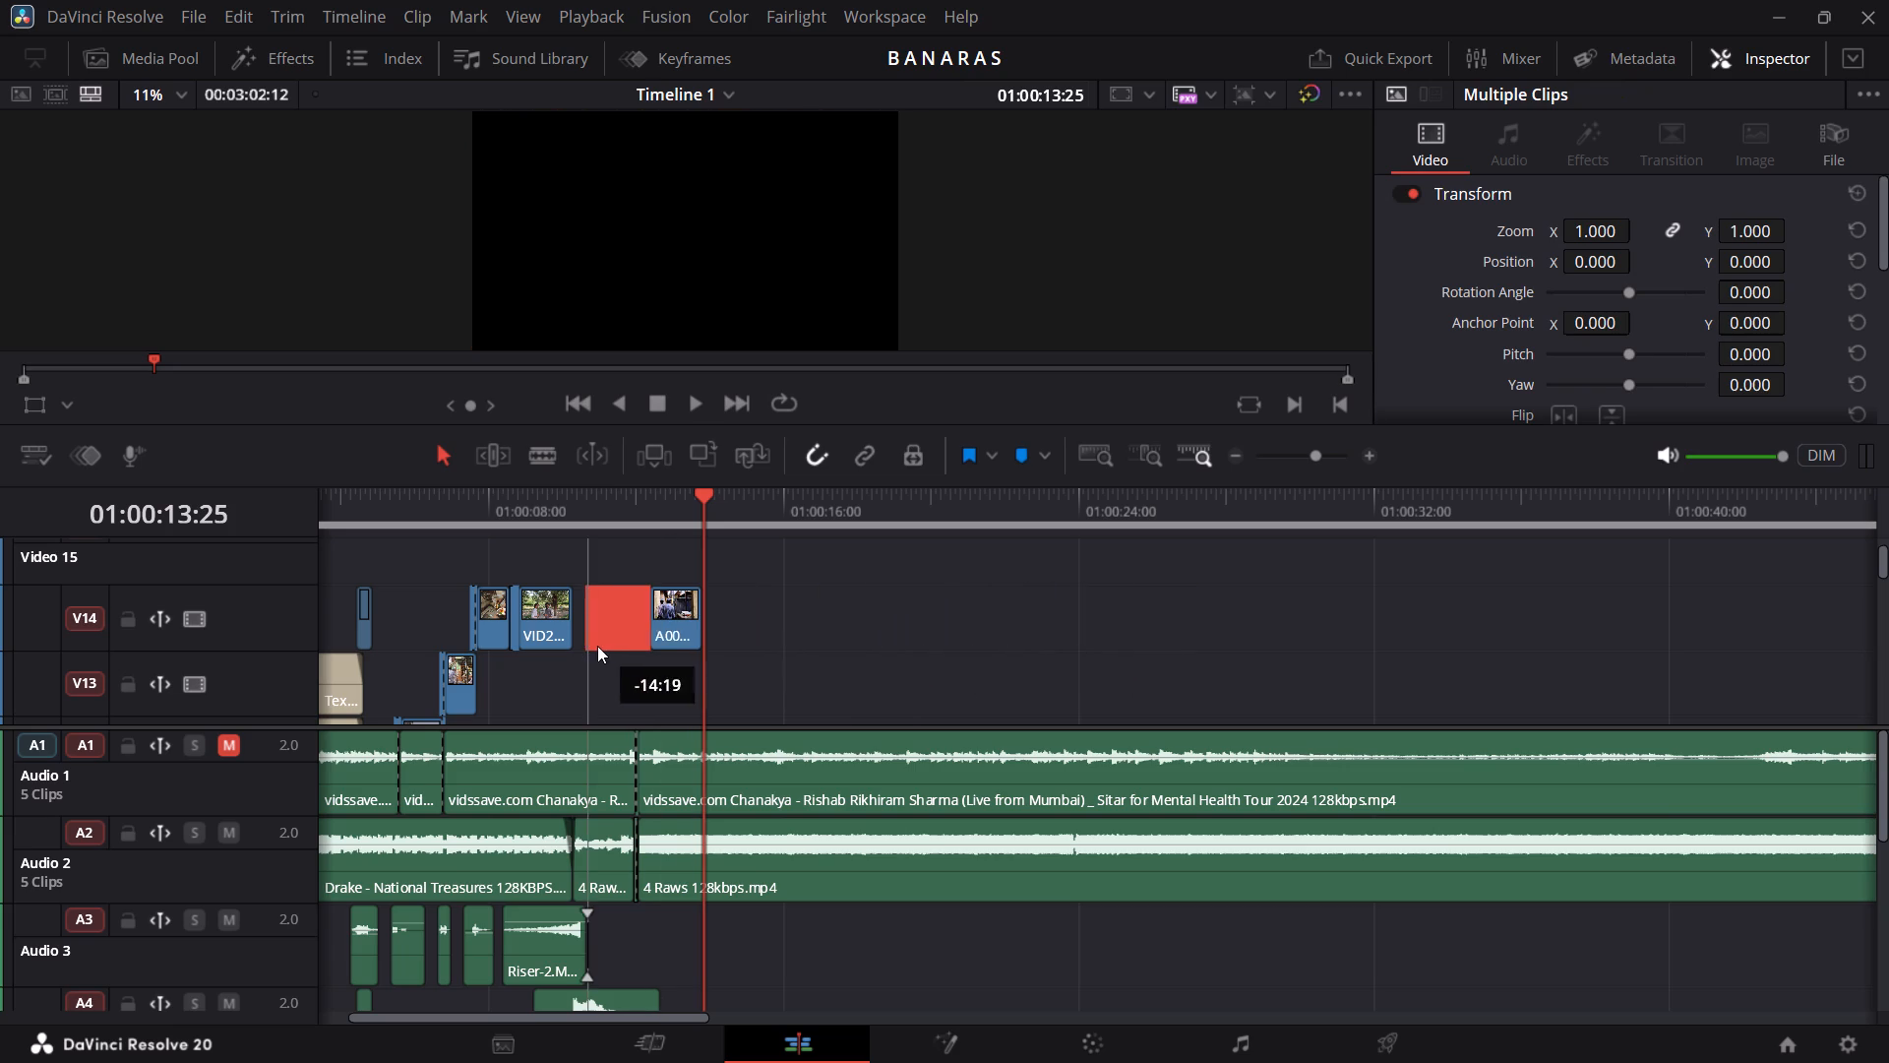
{"action": "left_click_drag", "start_coordinate": [597, 646], "coordinate": [584, 711]}
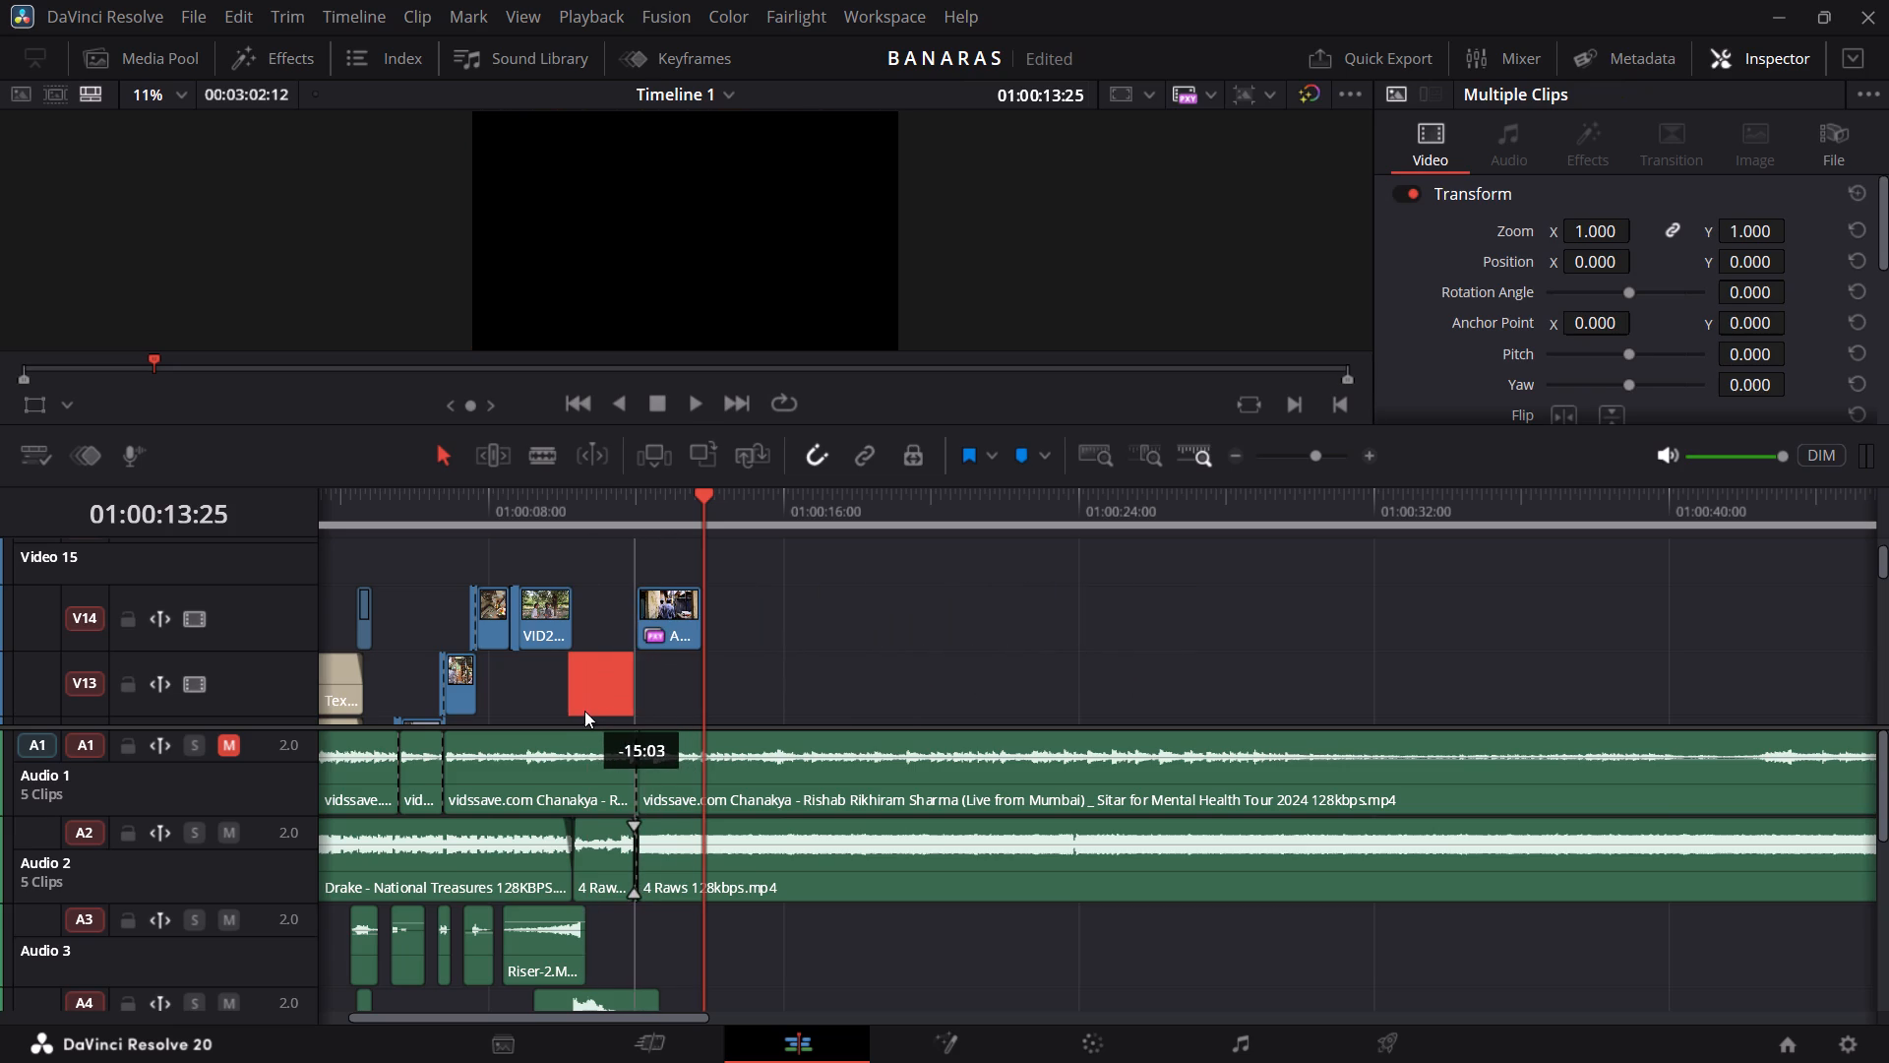
{"action": "left_click_drag", "start_coordinate": [584, 711], "coordinate": [625, 708]}
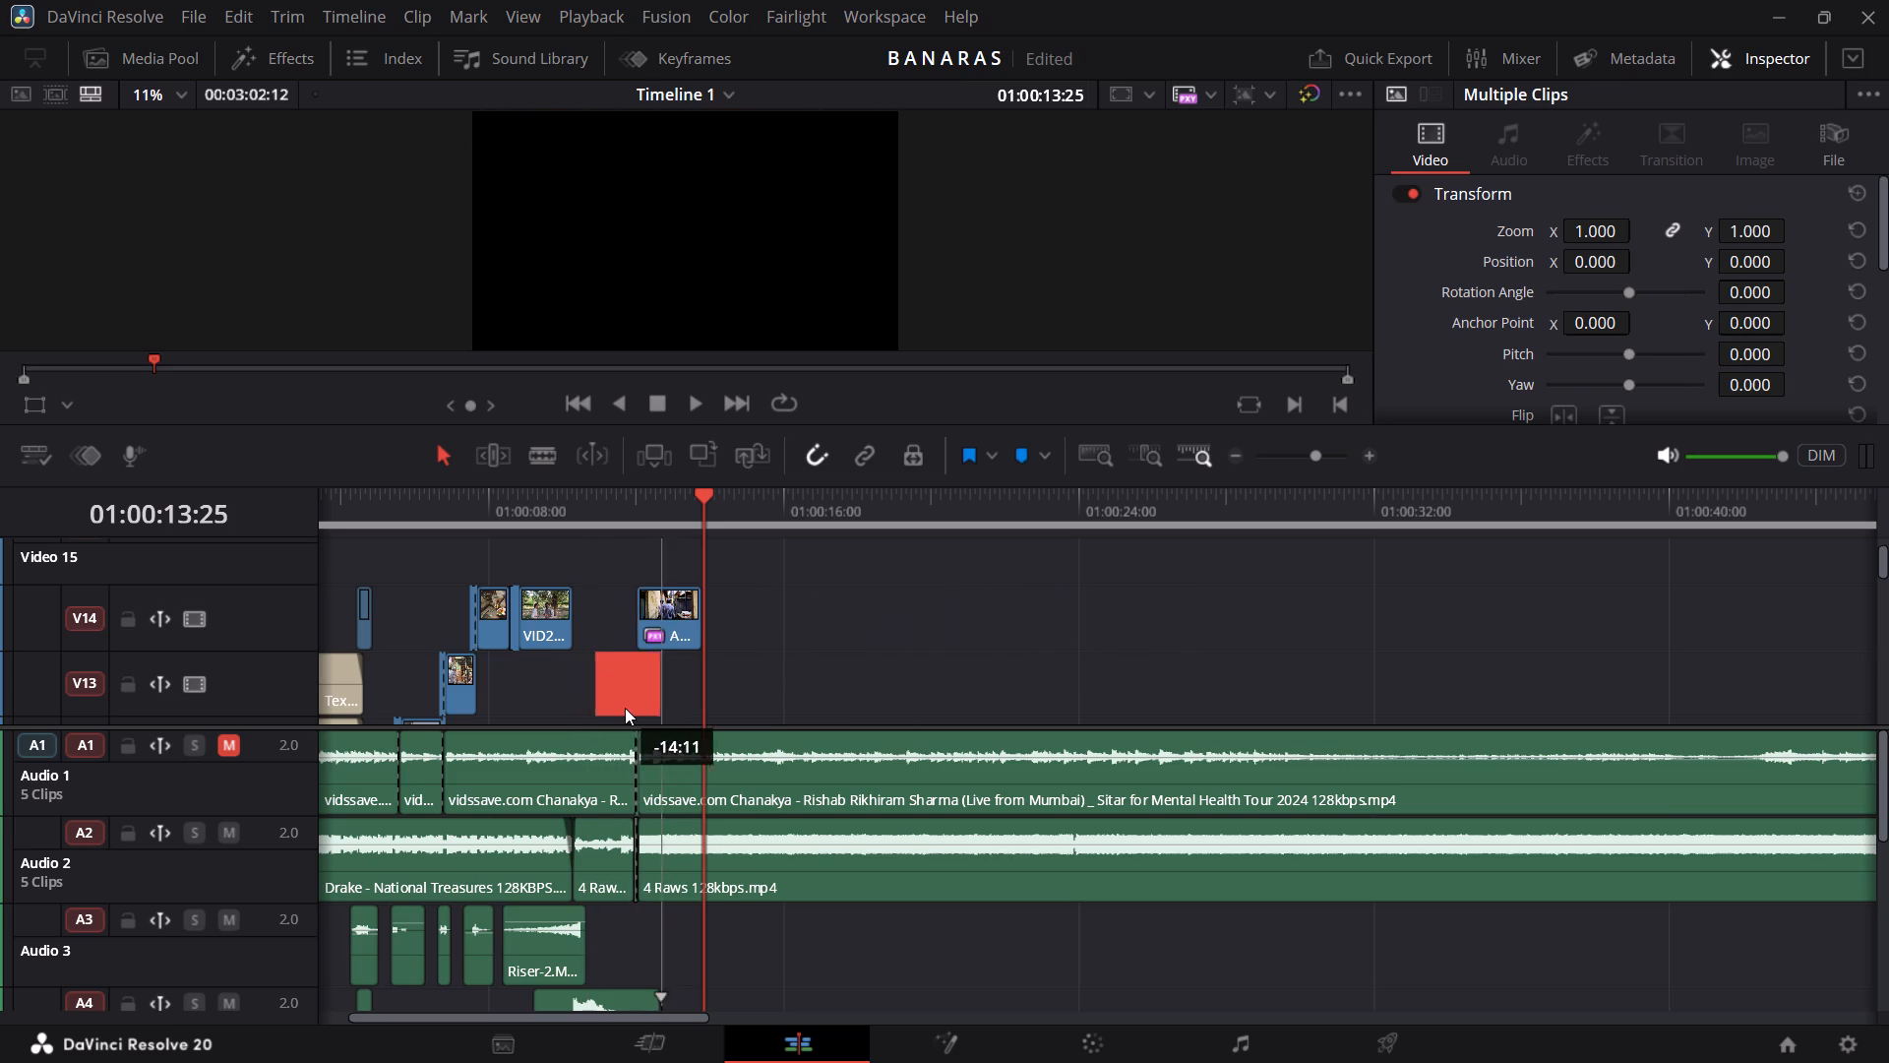
{"action": "left_click_drag", "start_coordinate": [625, 708], "coordinate": [821, 678]}
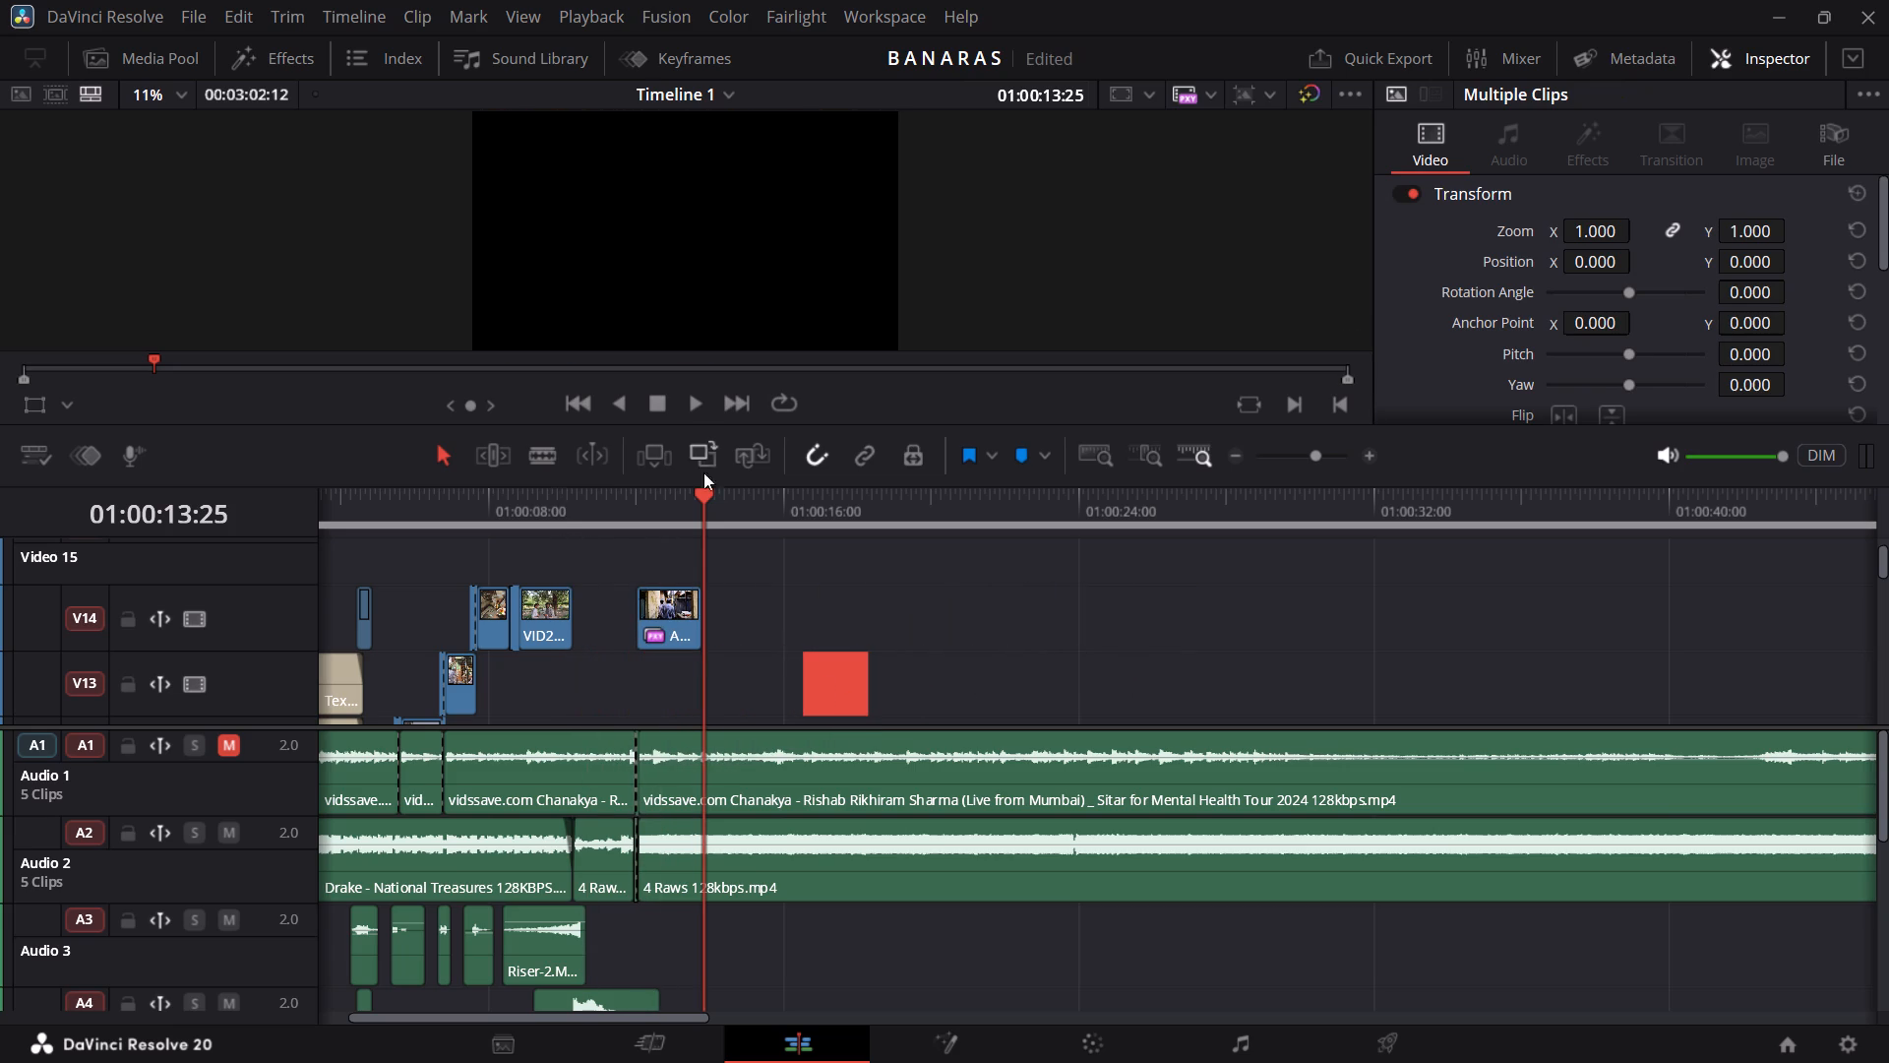
{"action": "left_click", "coordinate": [1342, 453]}
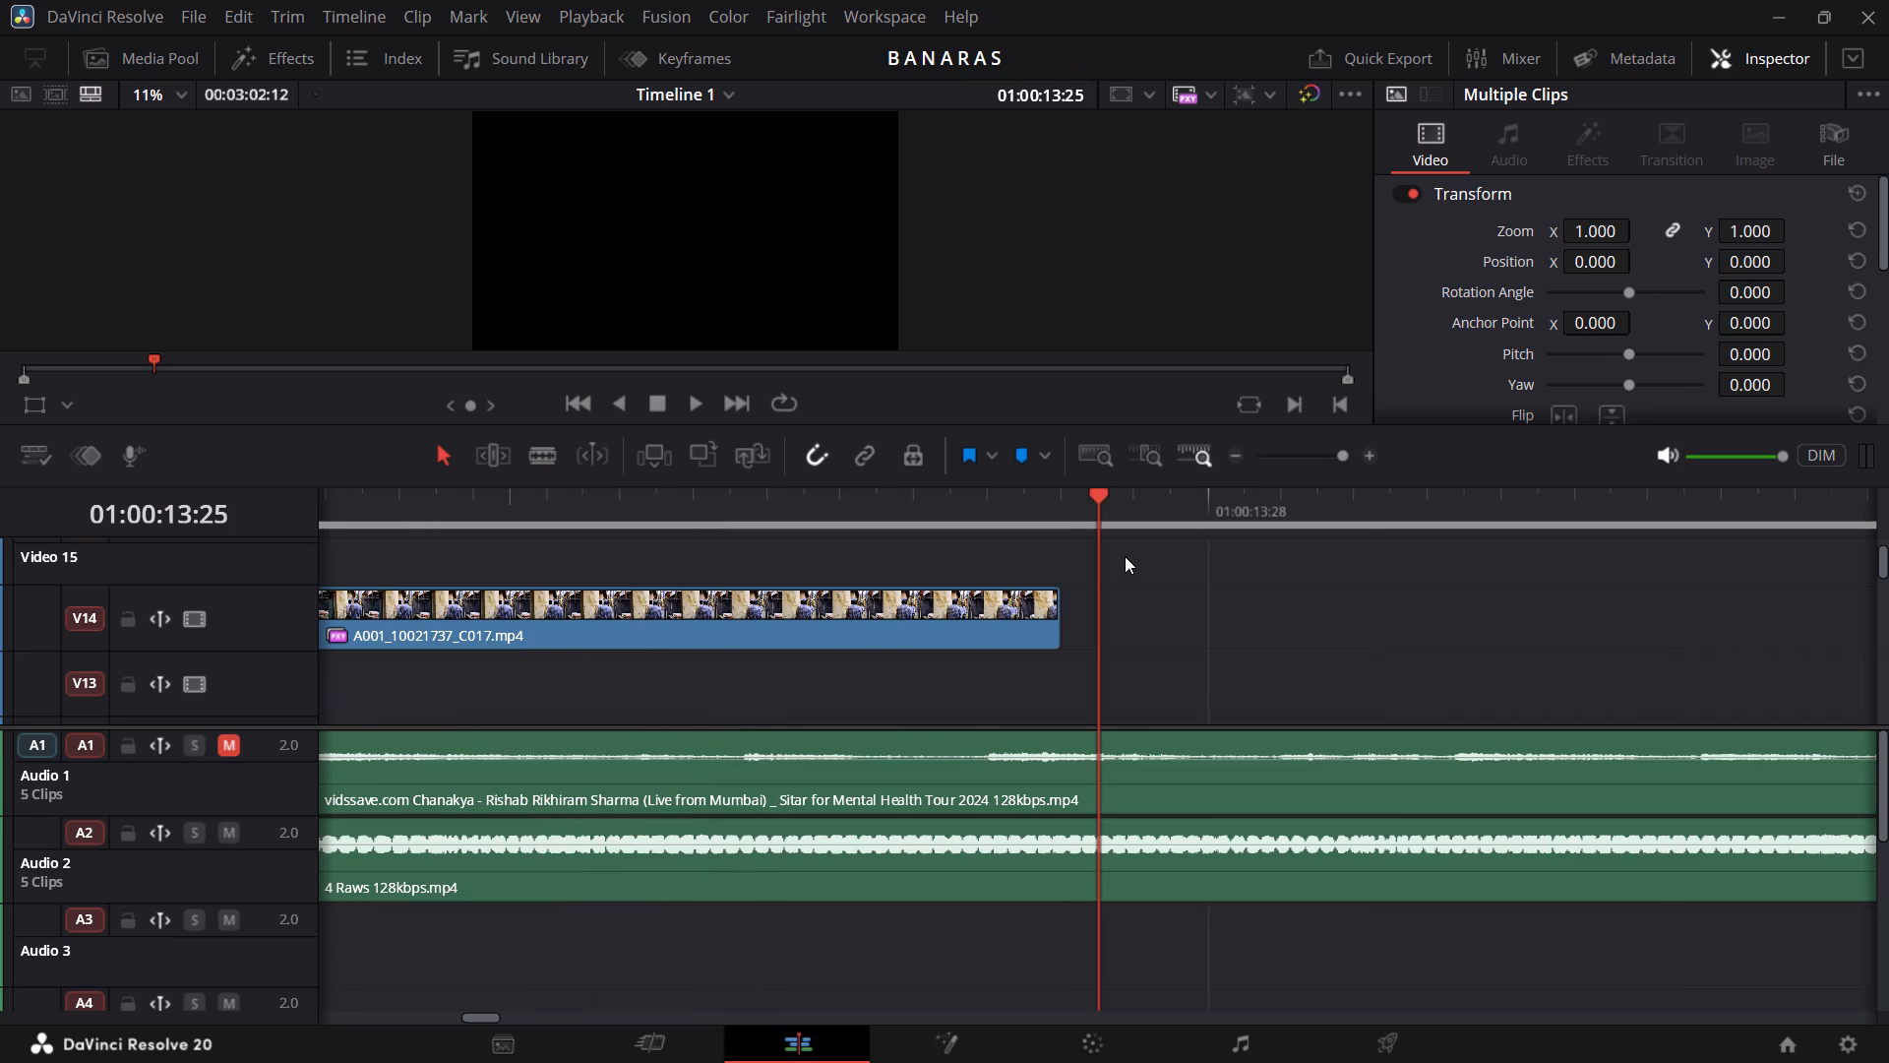
Move the selected block of shortened clips about 1.7 seconds earlier along V13, starting at about 01:00:14:25.
{"action": "scroll", "coordinate": [1125, 556], "scroll_direction": "right", "scroll_amount": 7}
{"action": "scroll", "coordinate": [1125, 556], "scroll_direction": "left", "scroll_amount": 1}
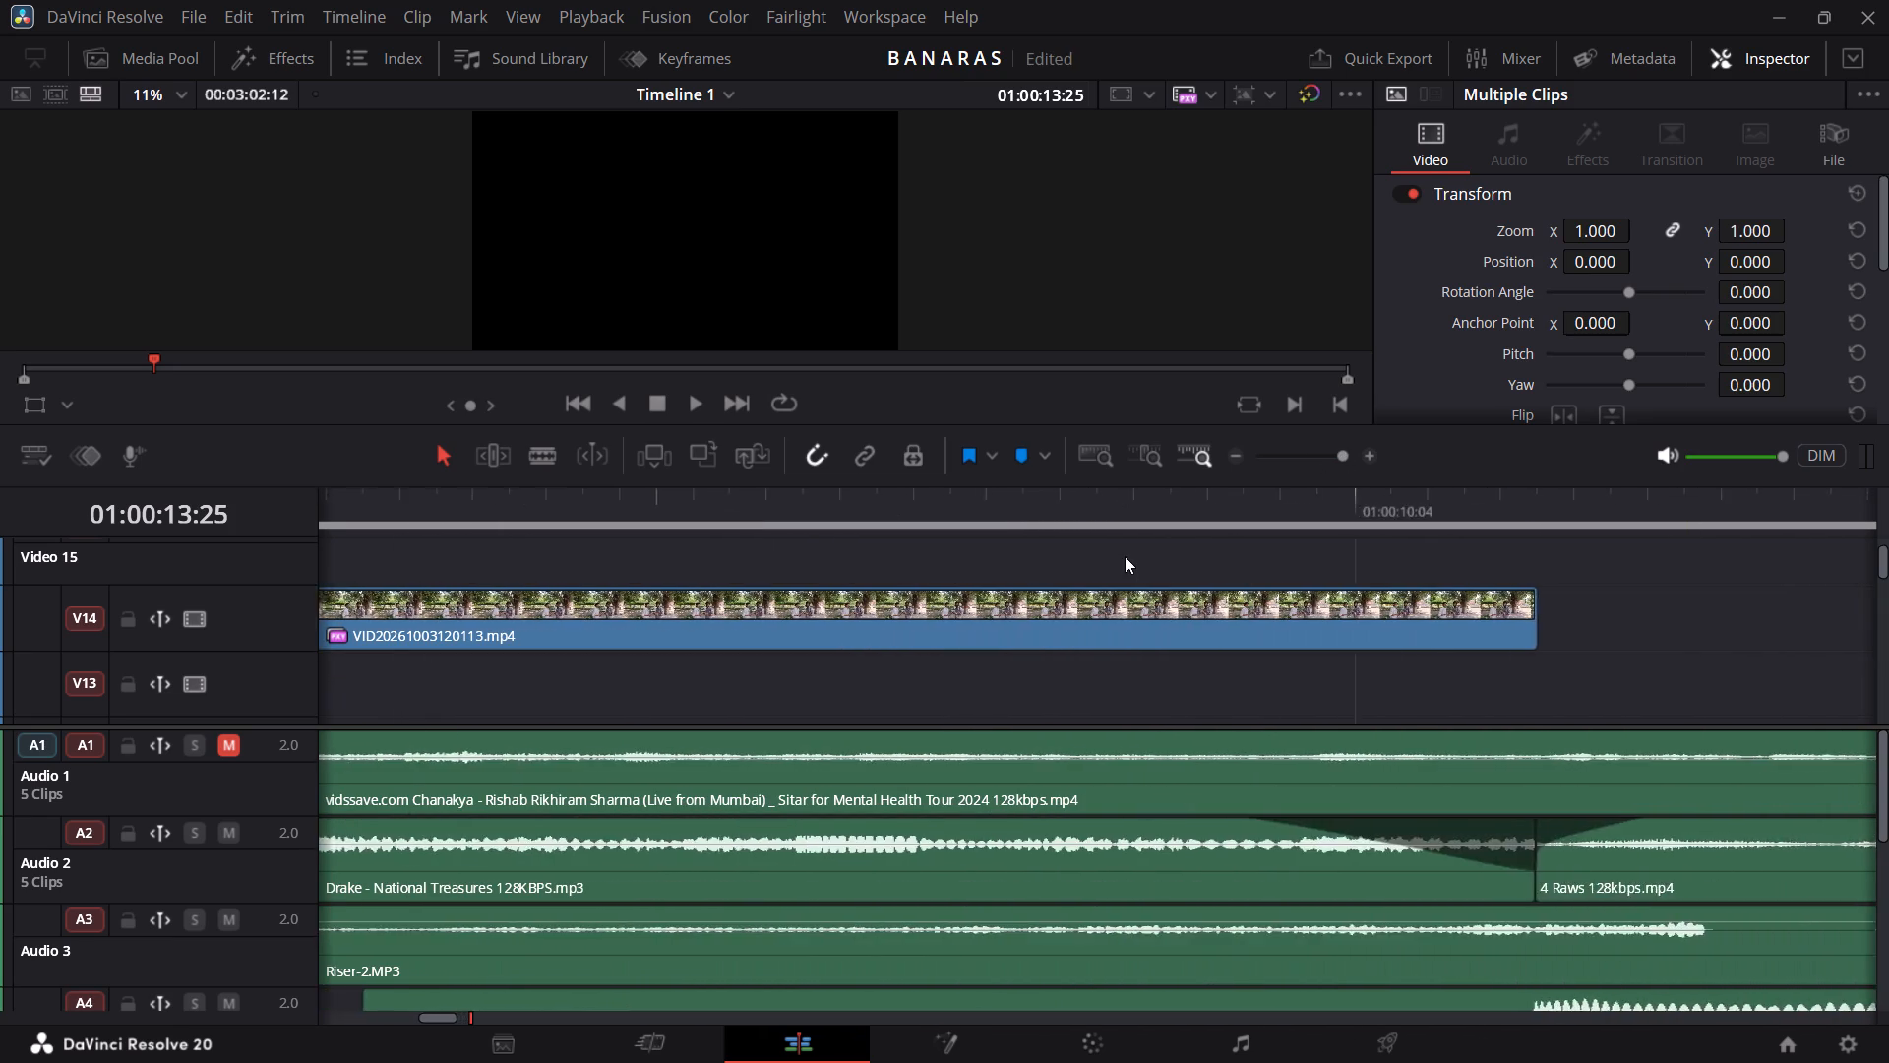
{"action": "scroll", "coordinate": [1125, 556], "scroll_direction": "left", "scroll_amount": 7}
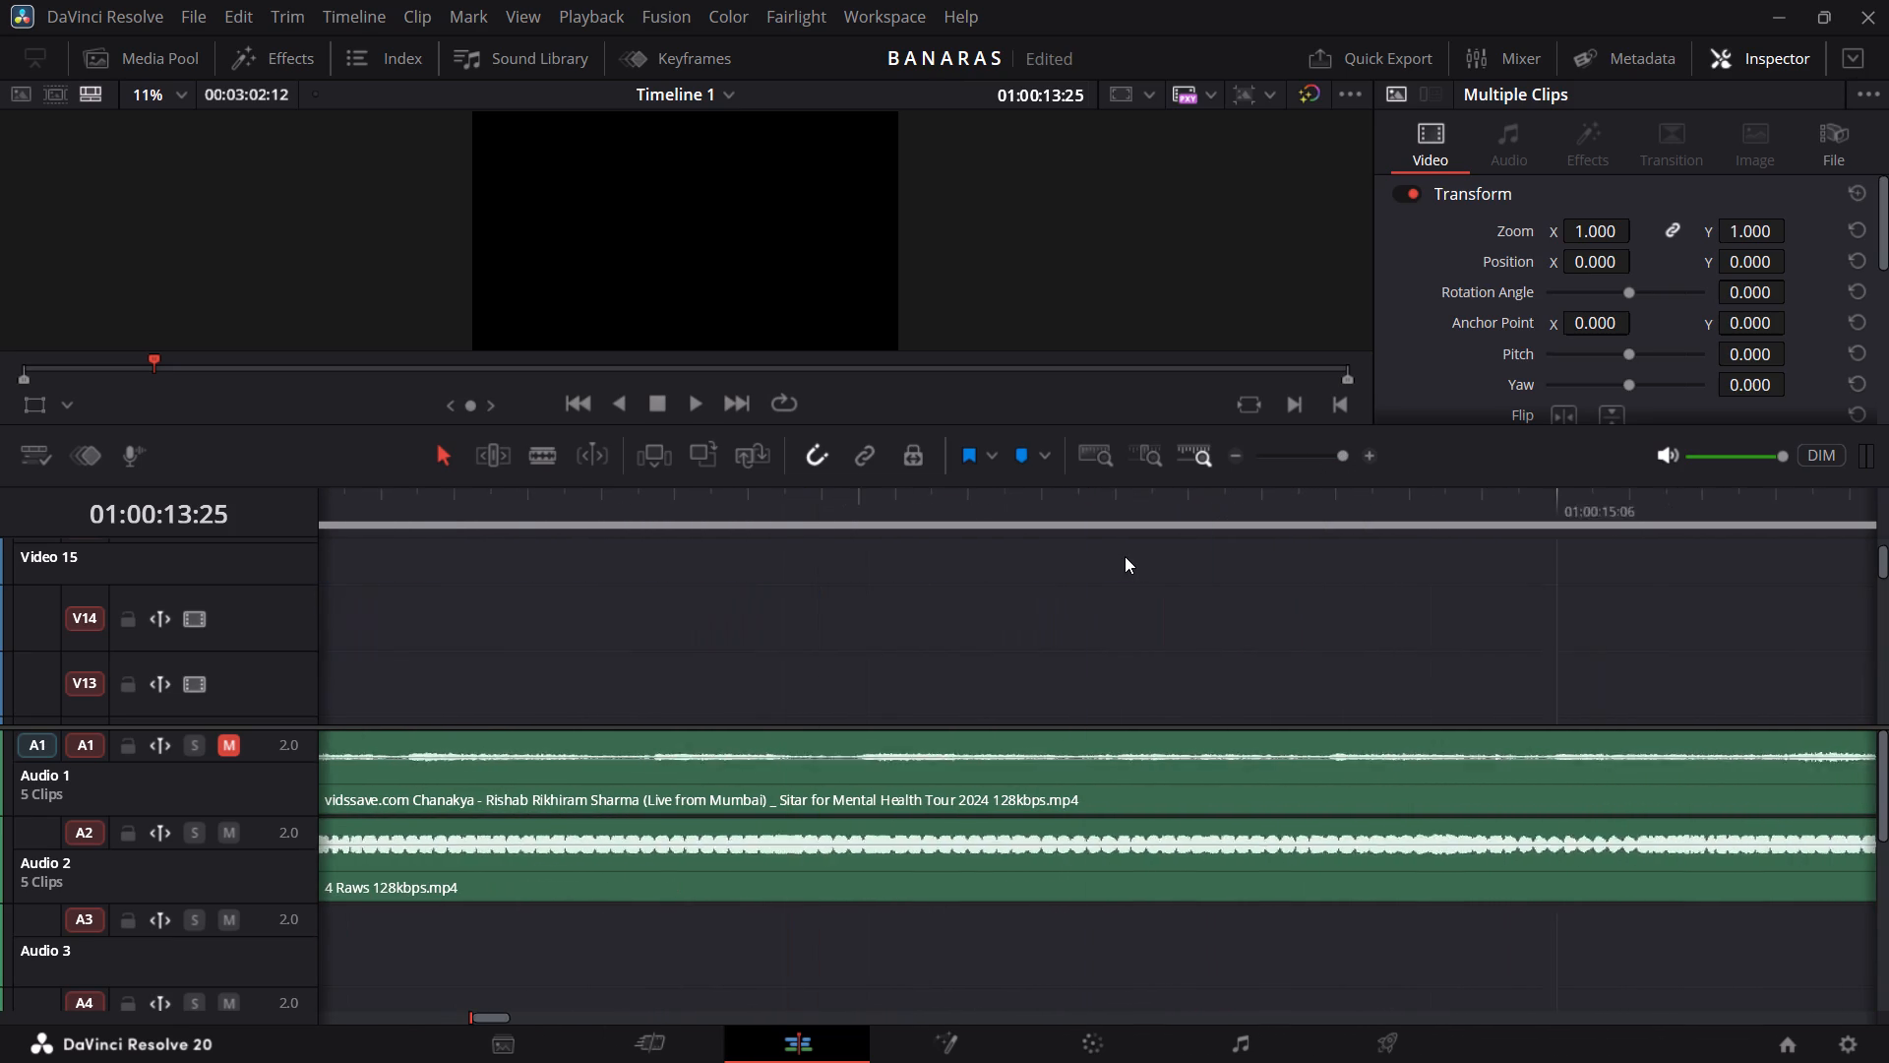
{"action": "scroll", "coordinate": [1125, 556], "scroll_direction": "left", "scroll_amount": 5}
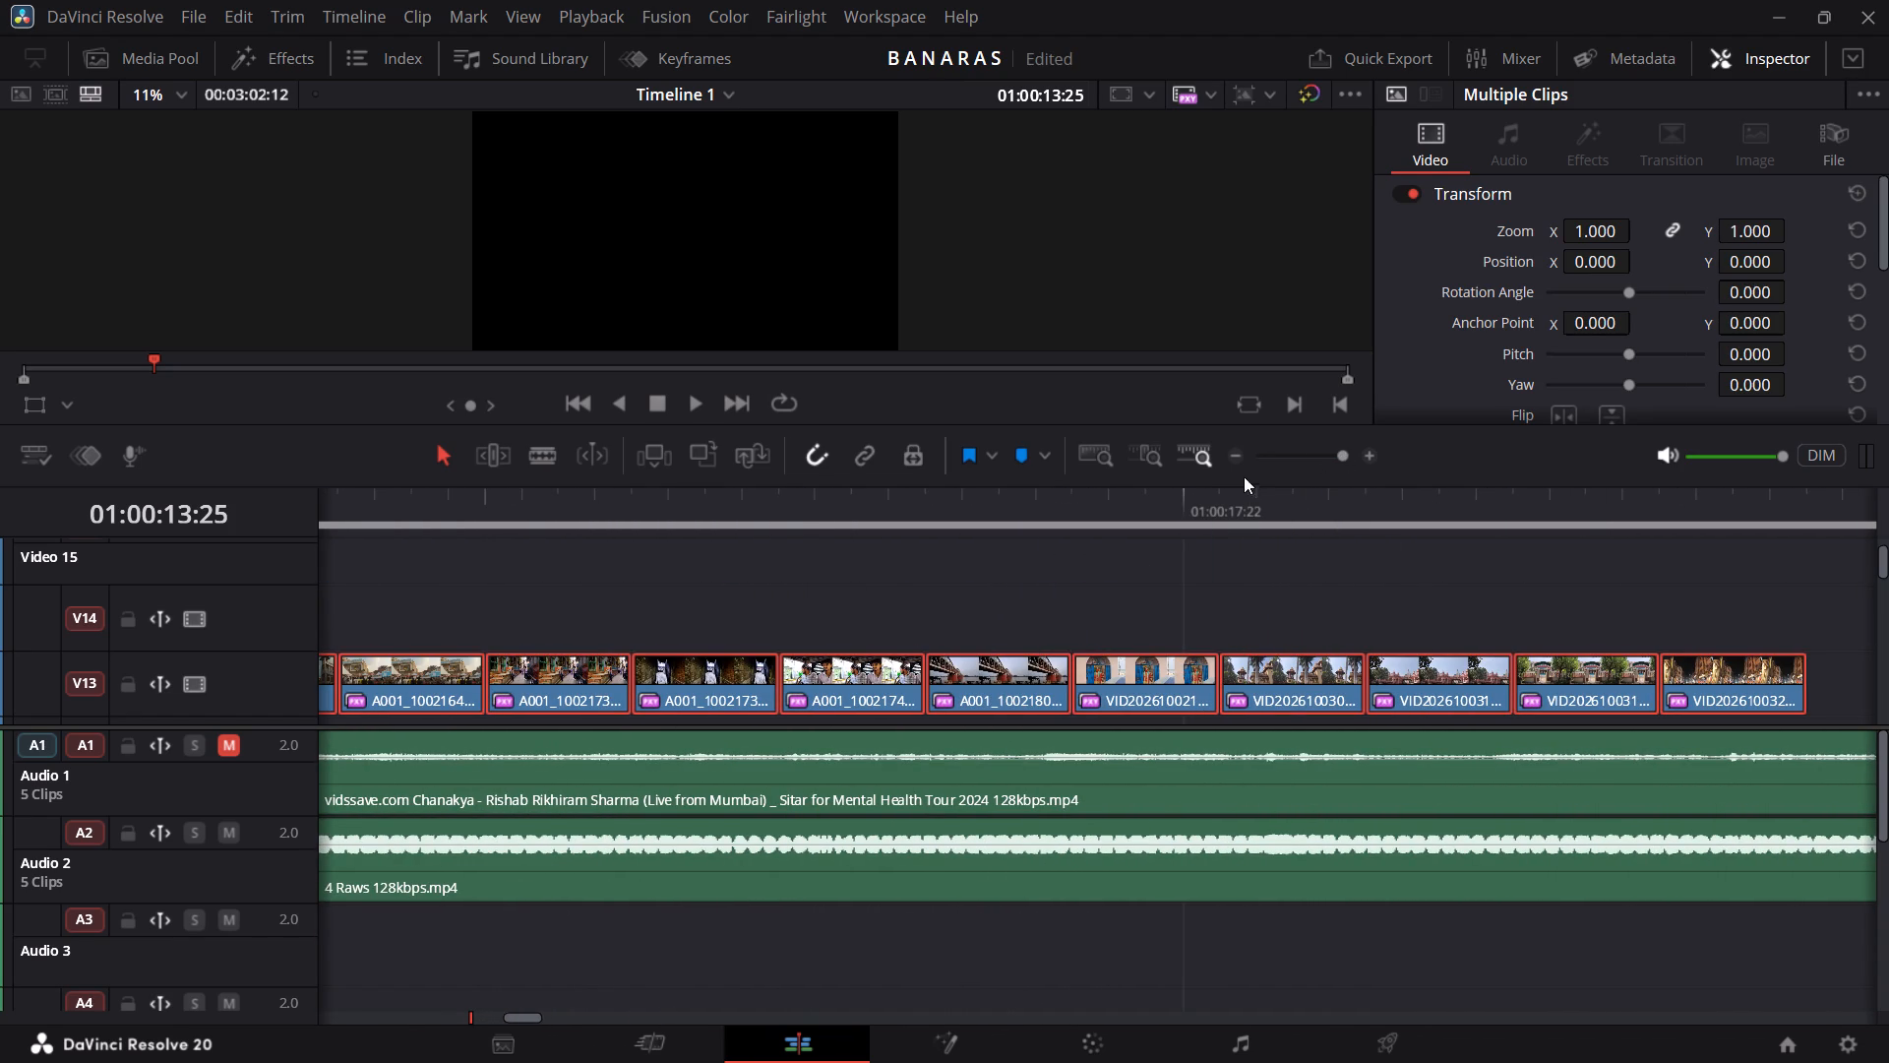
{"action": "left_click", "coordinate": [1232, 462]}
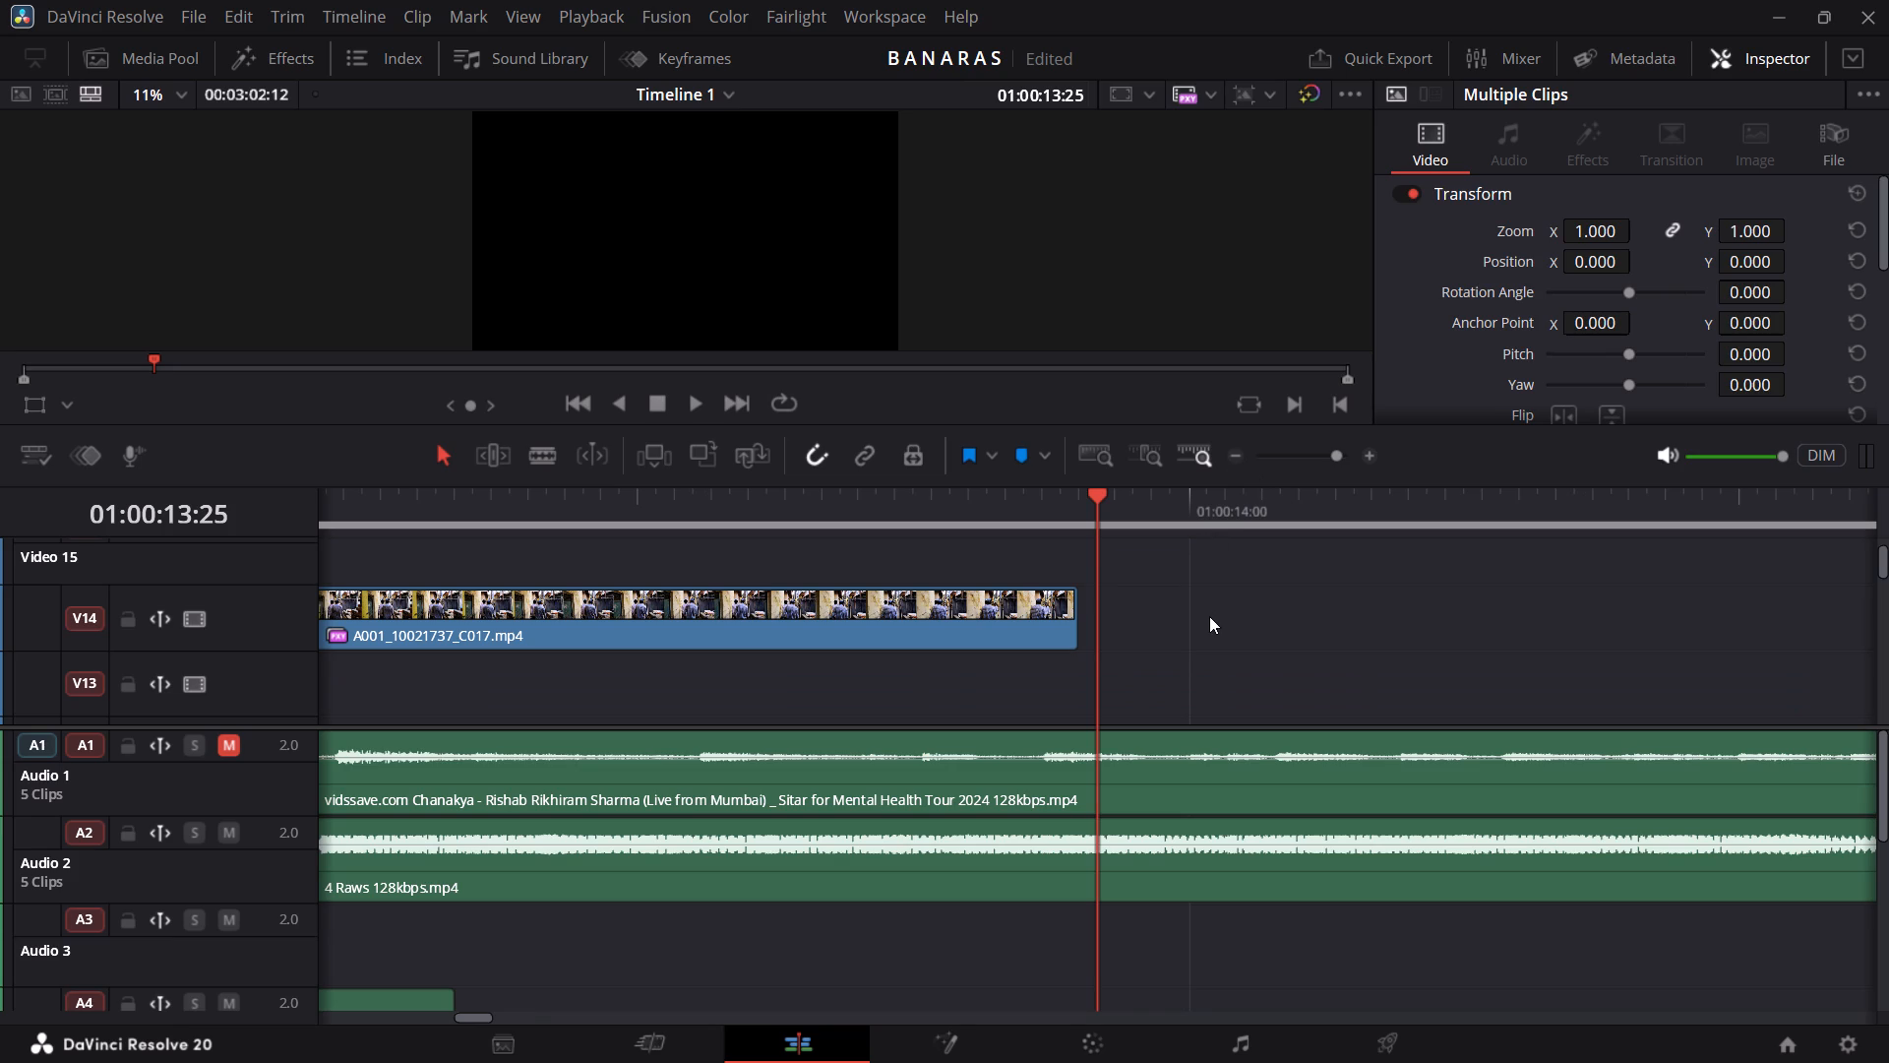
{"action": "scroll", "coordinate": [1209, 616], "scroll_direction": "down", "scroll_amount": 1}
{"action": "scroll", "coordinate": [1209, 616], "scroll_direction": "left", "scroll_amount": 4}
{"action": "scroll", "coordinate": [1209, 616], "scroll_direction": "up", "scroll_amount": 1}
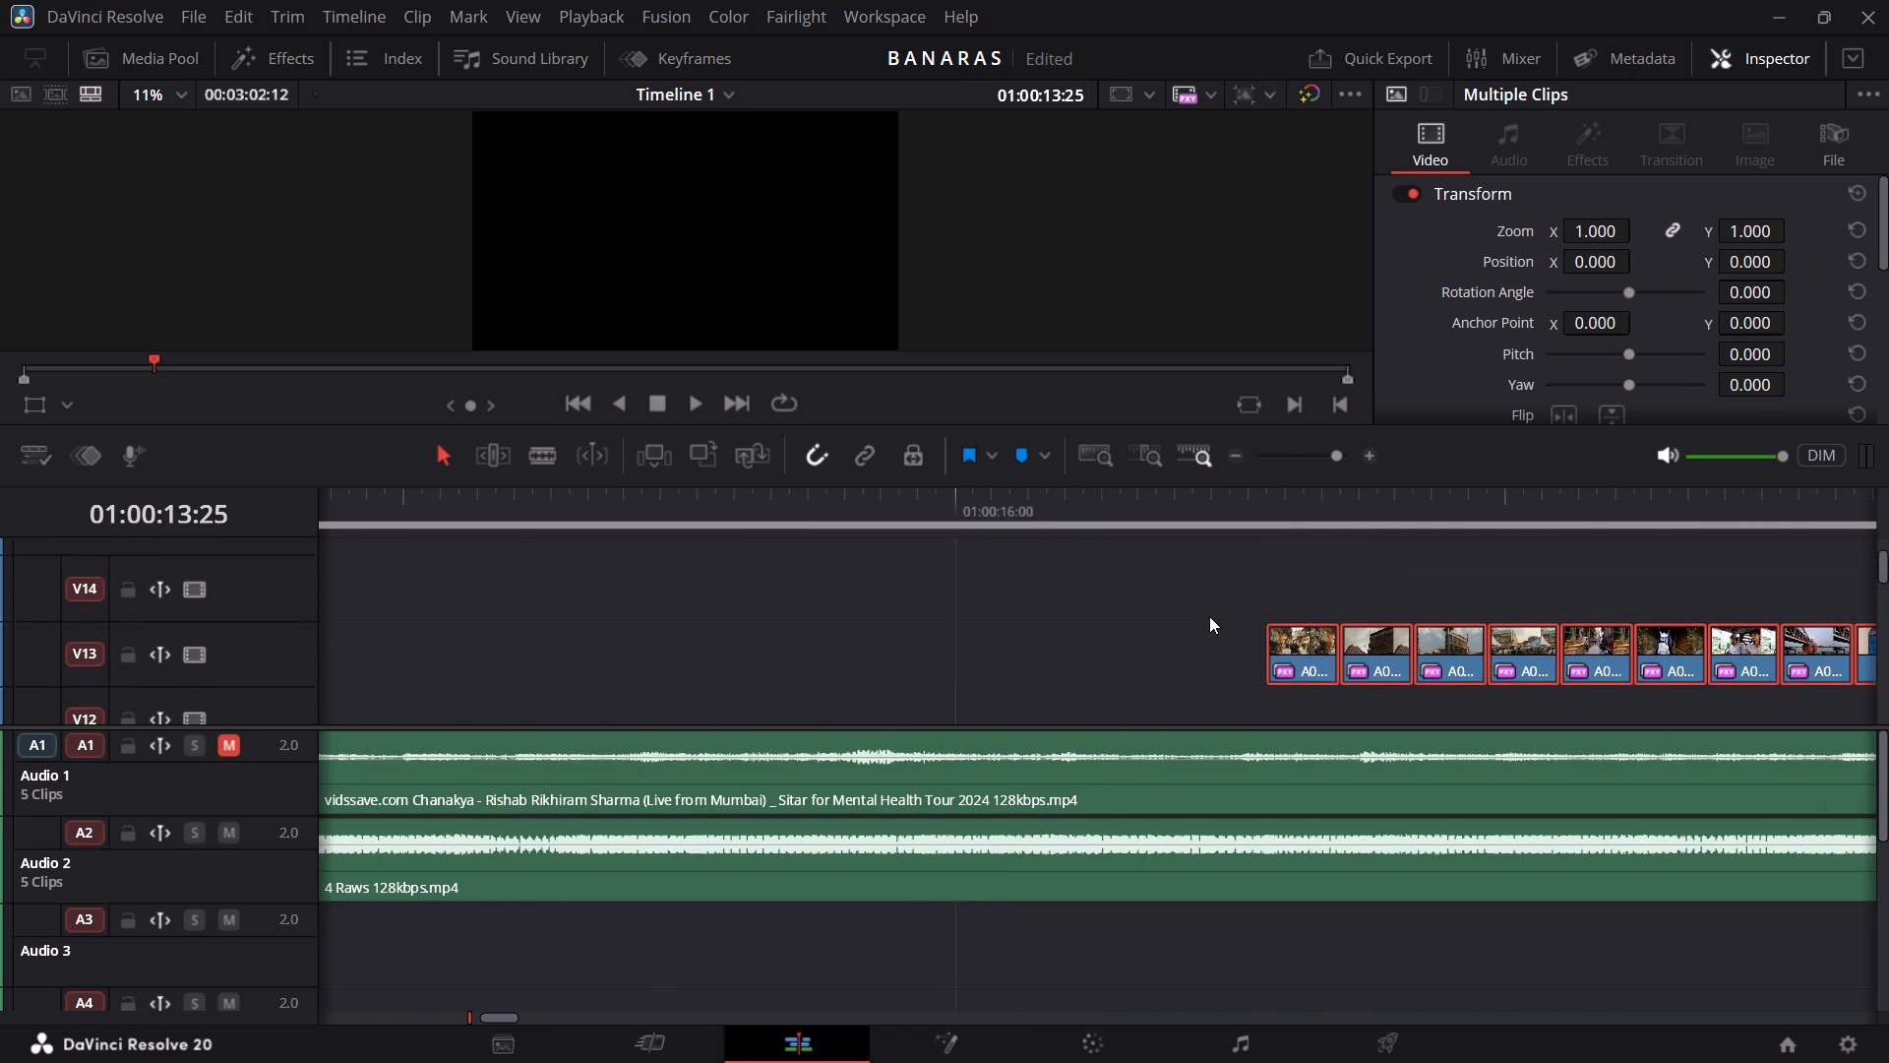
{"action": "scroll", "coordinate": [1209, 616], "scroll_direction": "up", "scroll_amount": 1}
{"action": "left_click_drag", "start_coordinate": [1307, 674], "coordinate": [1012, 678]}
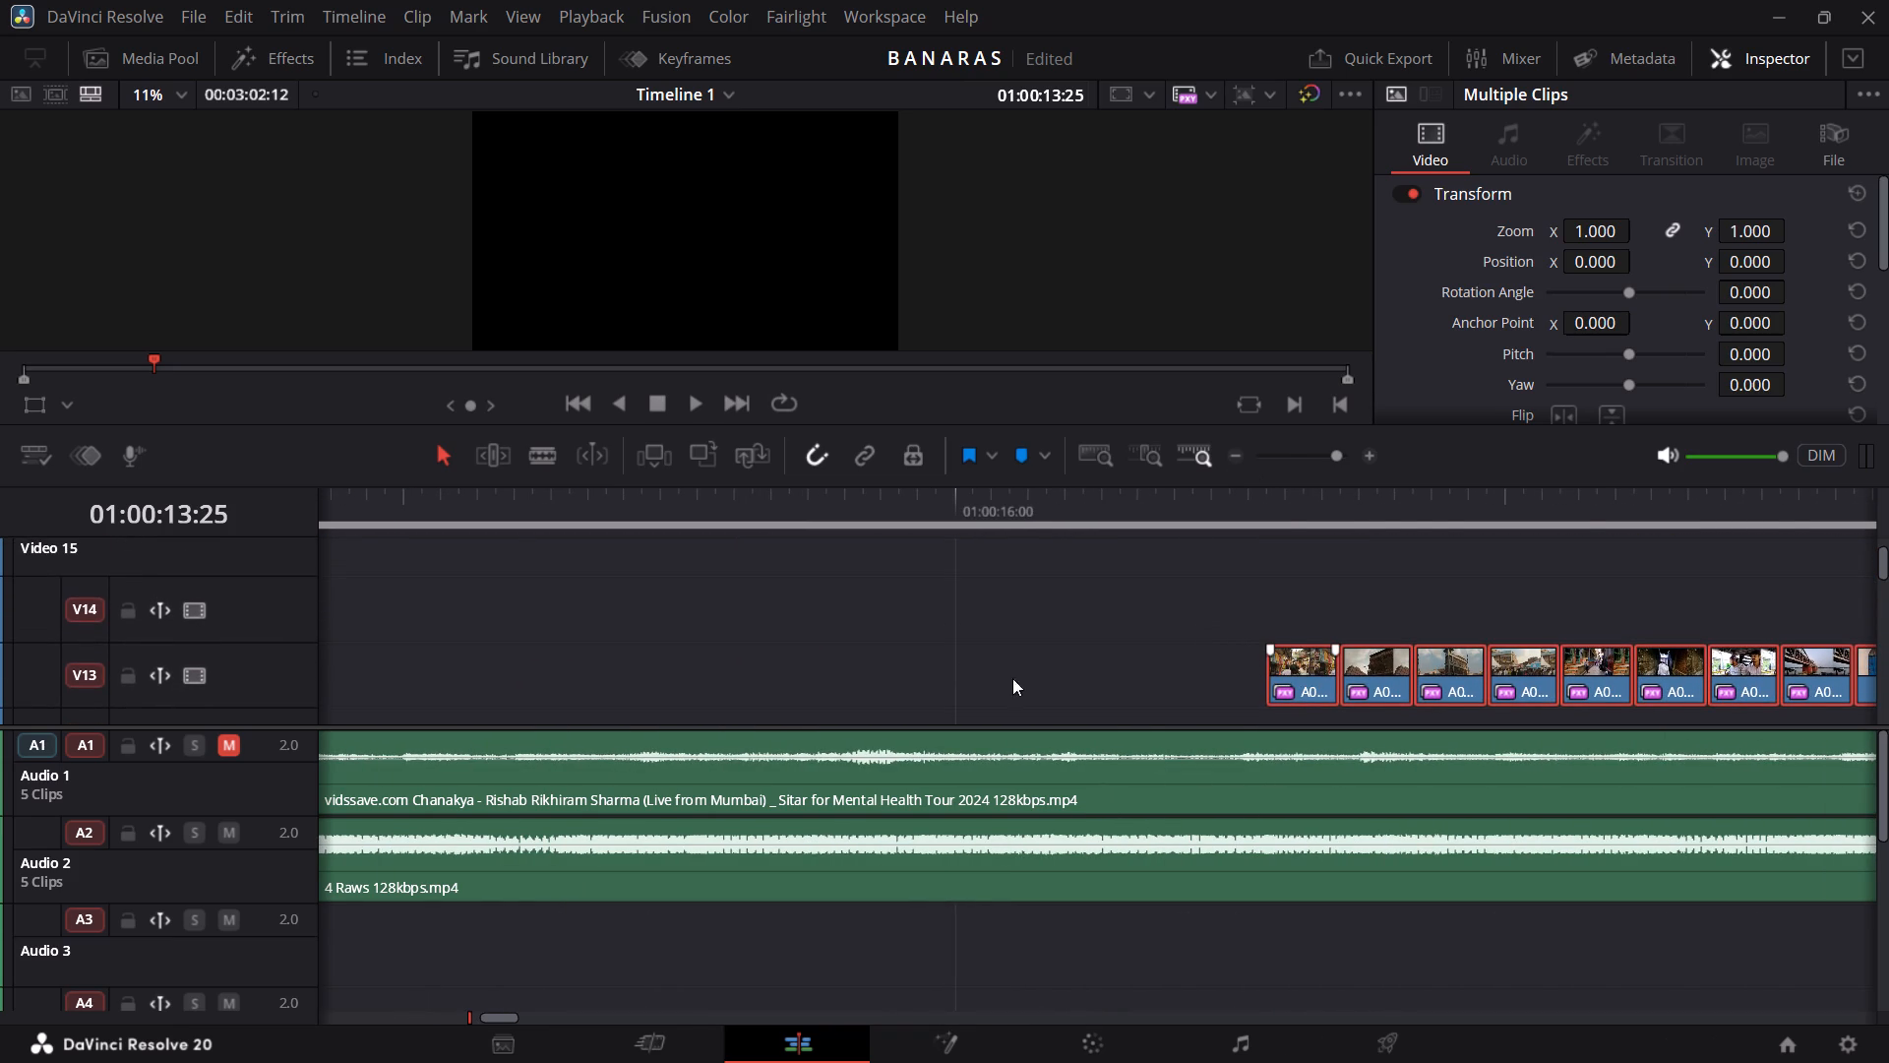
{"action": "left_click_drag", "start_coordinate": [1012, 678], "coordinate": [782, 676]}
{"action": "scroll", "coordinate": [782, 676], "scroll_direction": "right", "scroll_amount": 1}
{"action": "left_click_drag", "start_coordinate": [917, 690], "coordinate": [726, 657]}
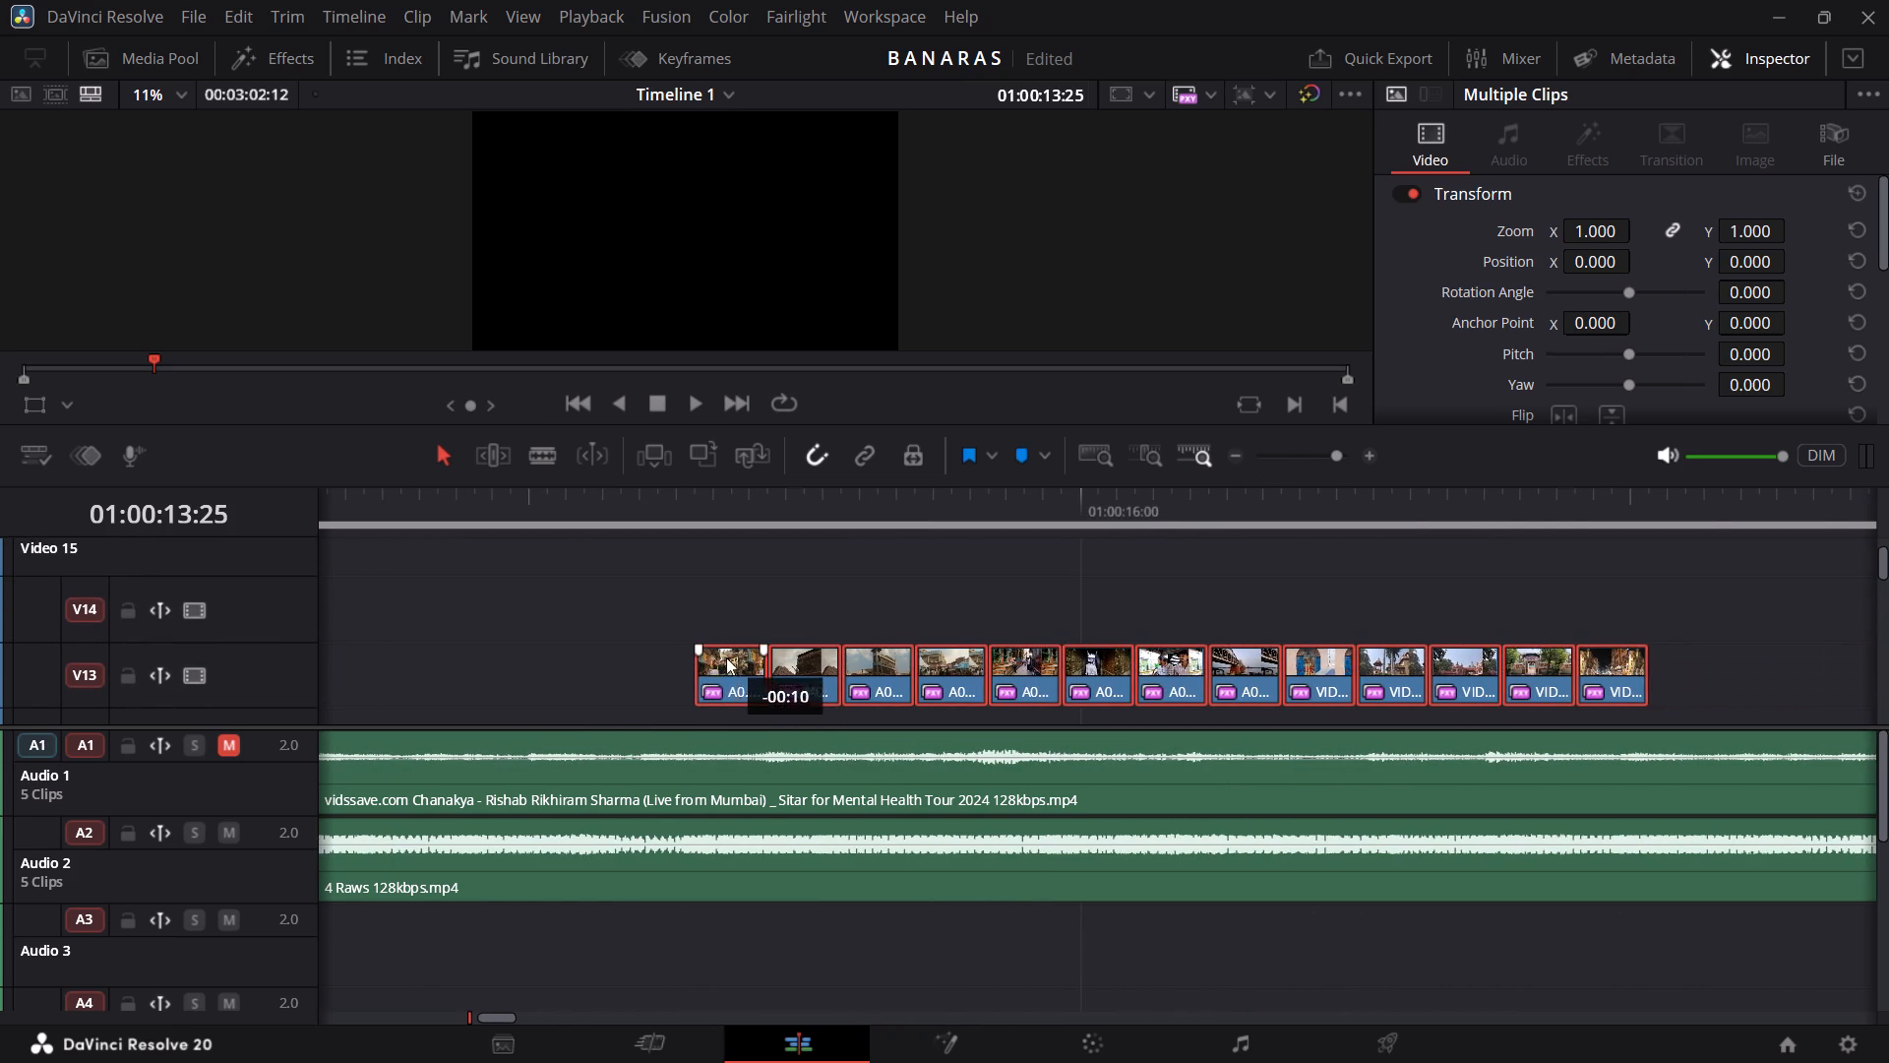
{"action": "left_click_drag", "start_coordinate": [726, 657], "coordinate": [458, 681]}
{"action": "scroll", "coordinate": [458, 681], "scroll_direction": "right", "scroll_amount": 1}
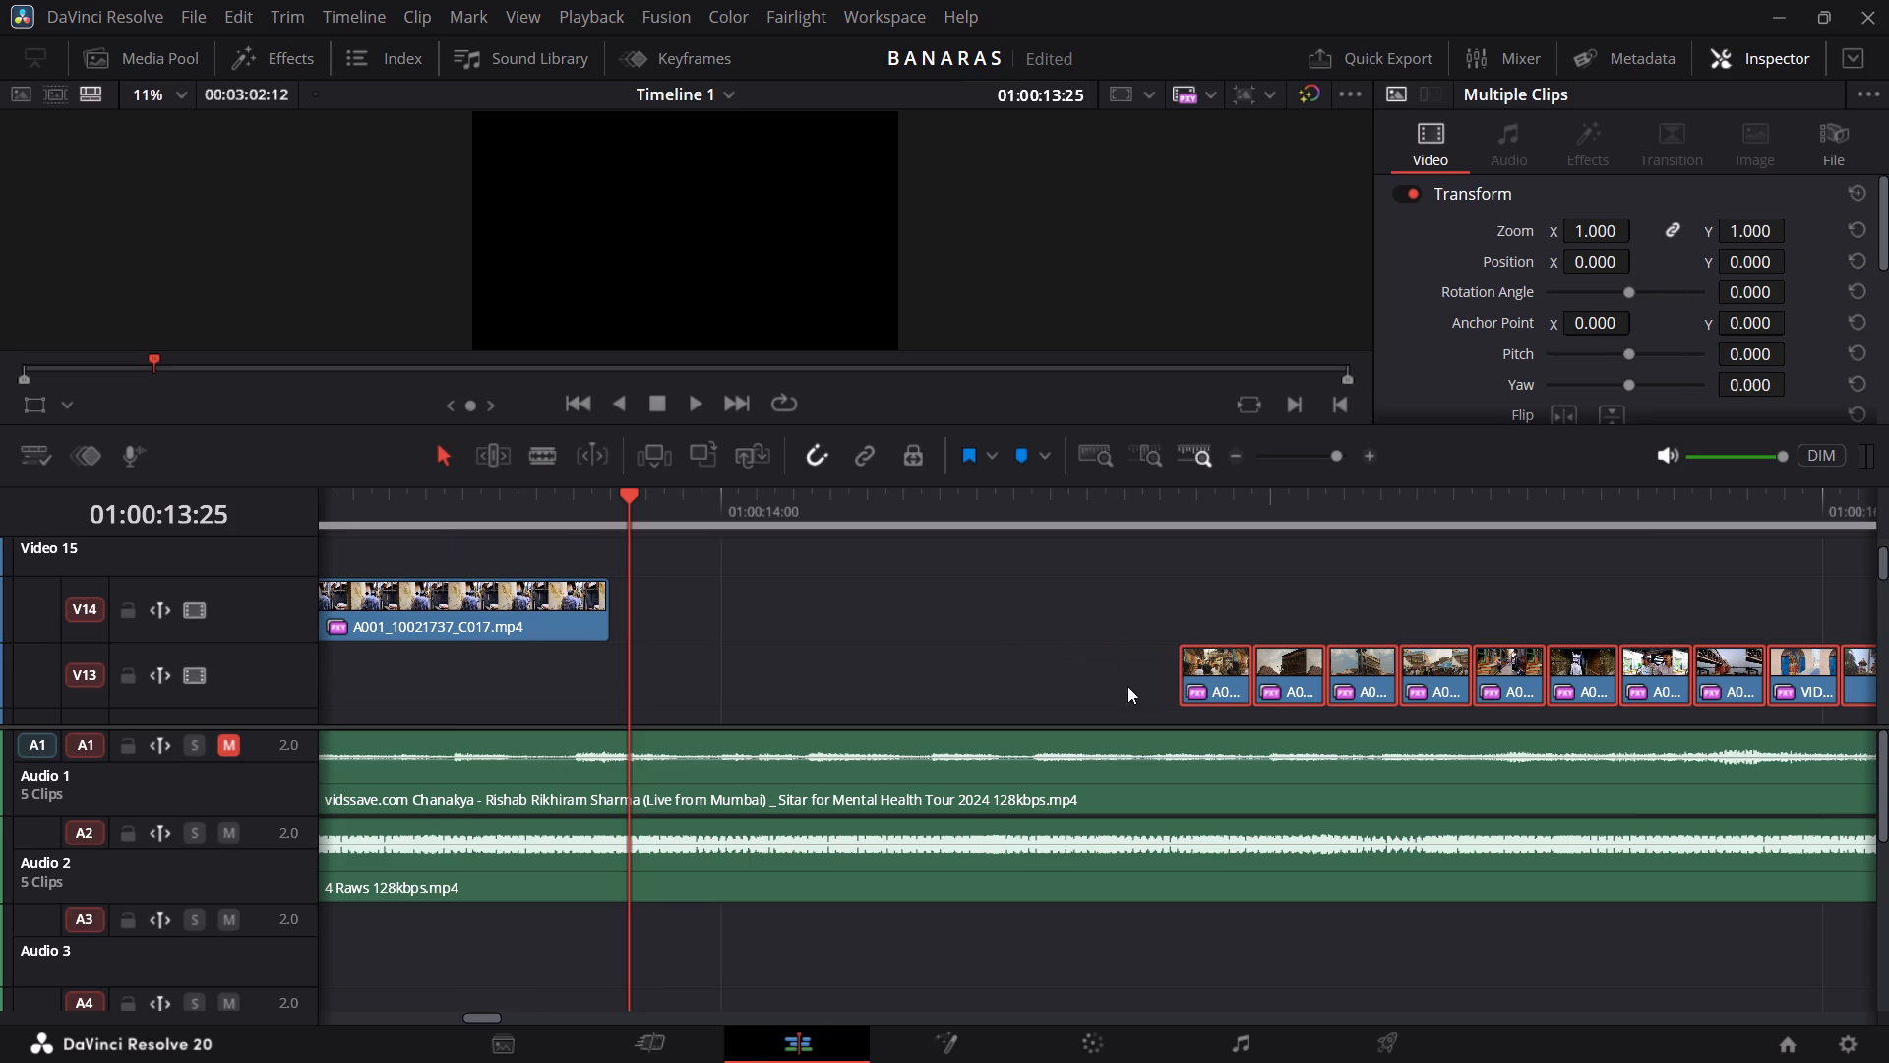
Move the block of shortened clips down to V12 and earlier, starting at 01:00:10:09 where VID20261003120113.mp4 ends.
{"action": "left_click_drag", "start_coordinate": [1228, 689], "coordinate": [486, 708]}
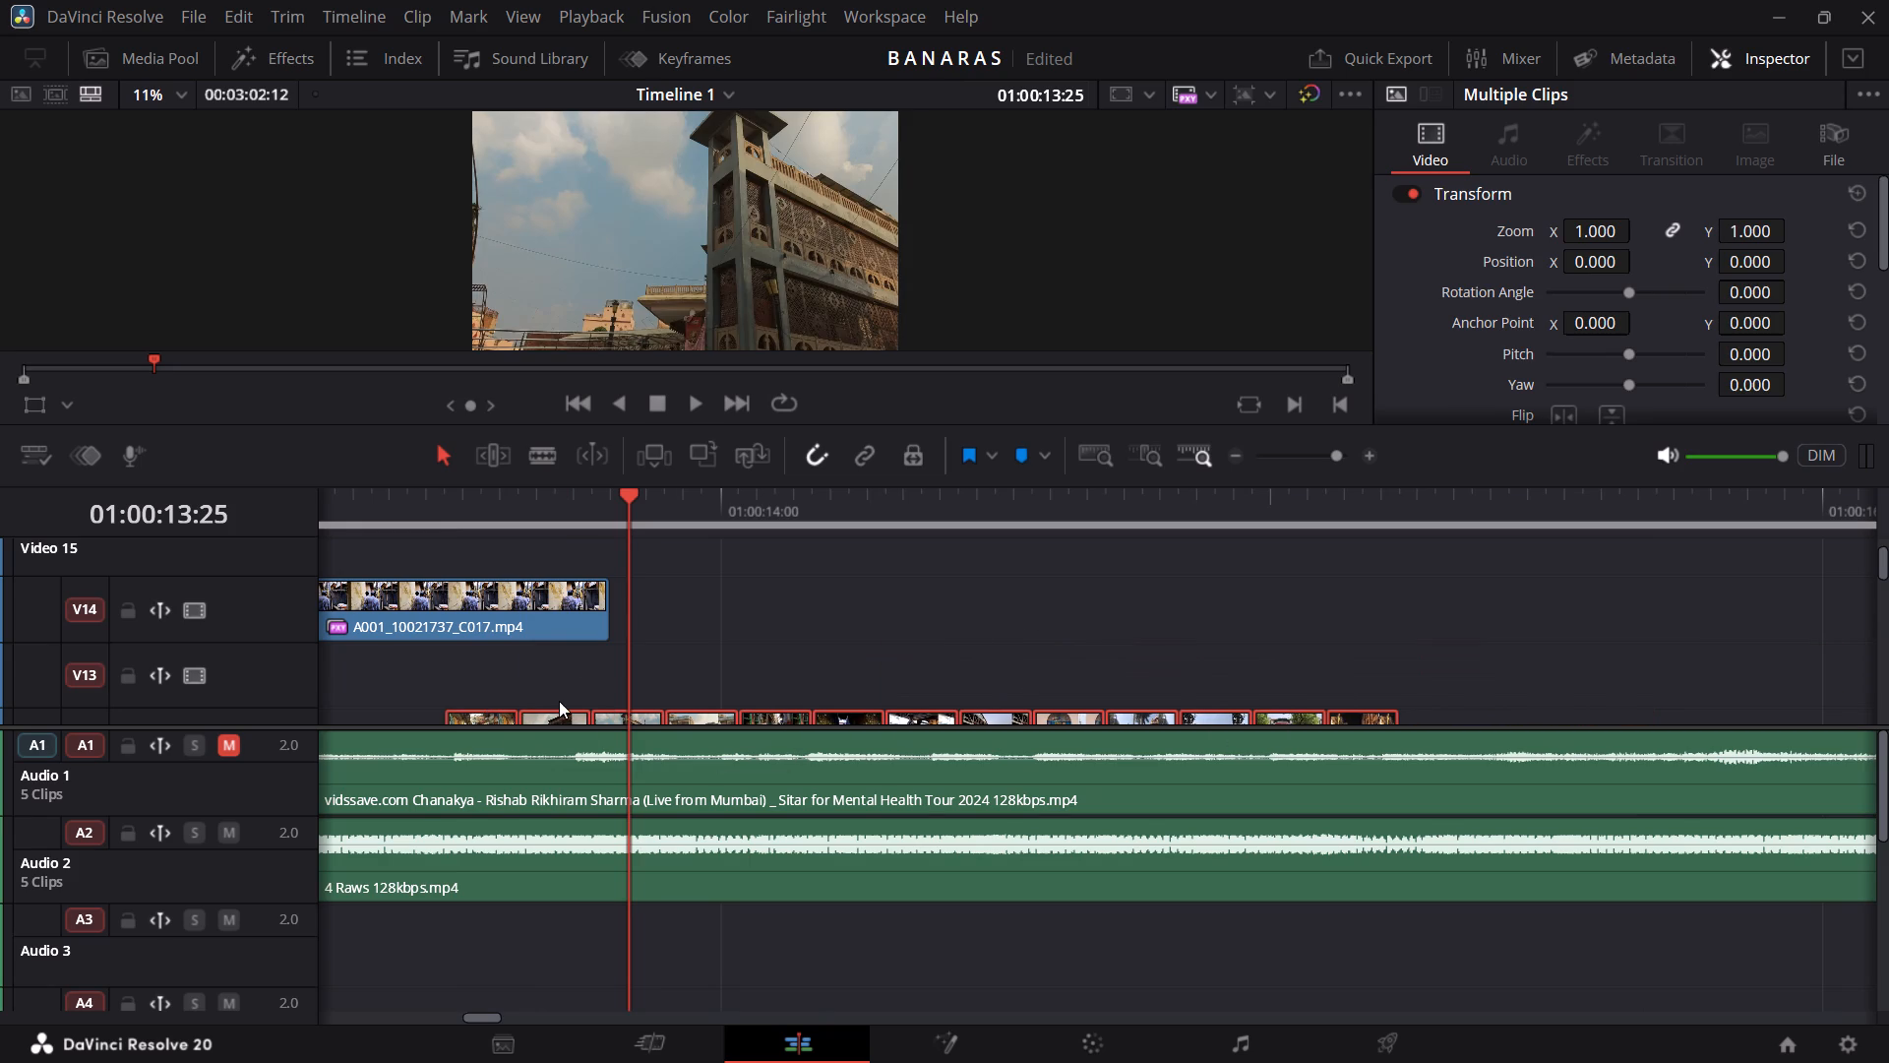
{"action": "scroll", "coordinate": [559, 701], "scroll_direction": "up", "scroll_amount": 1}
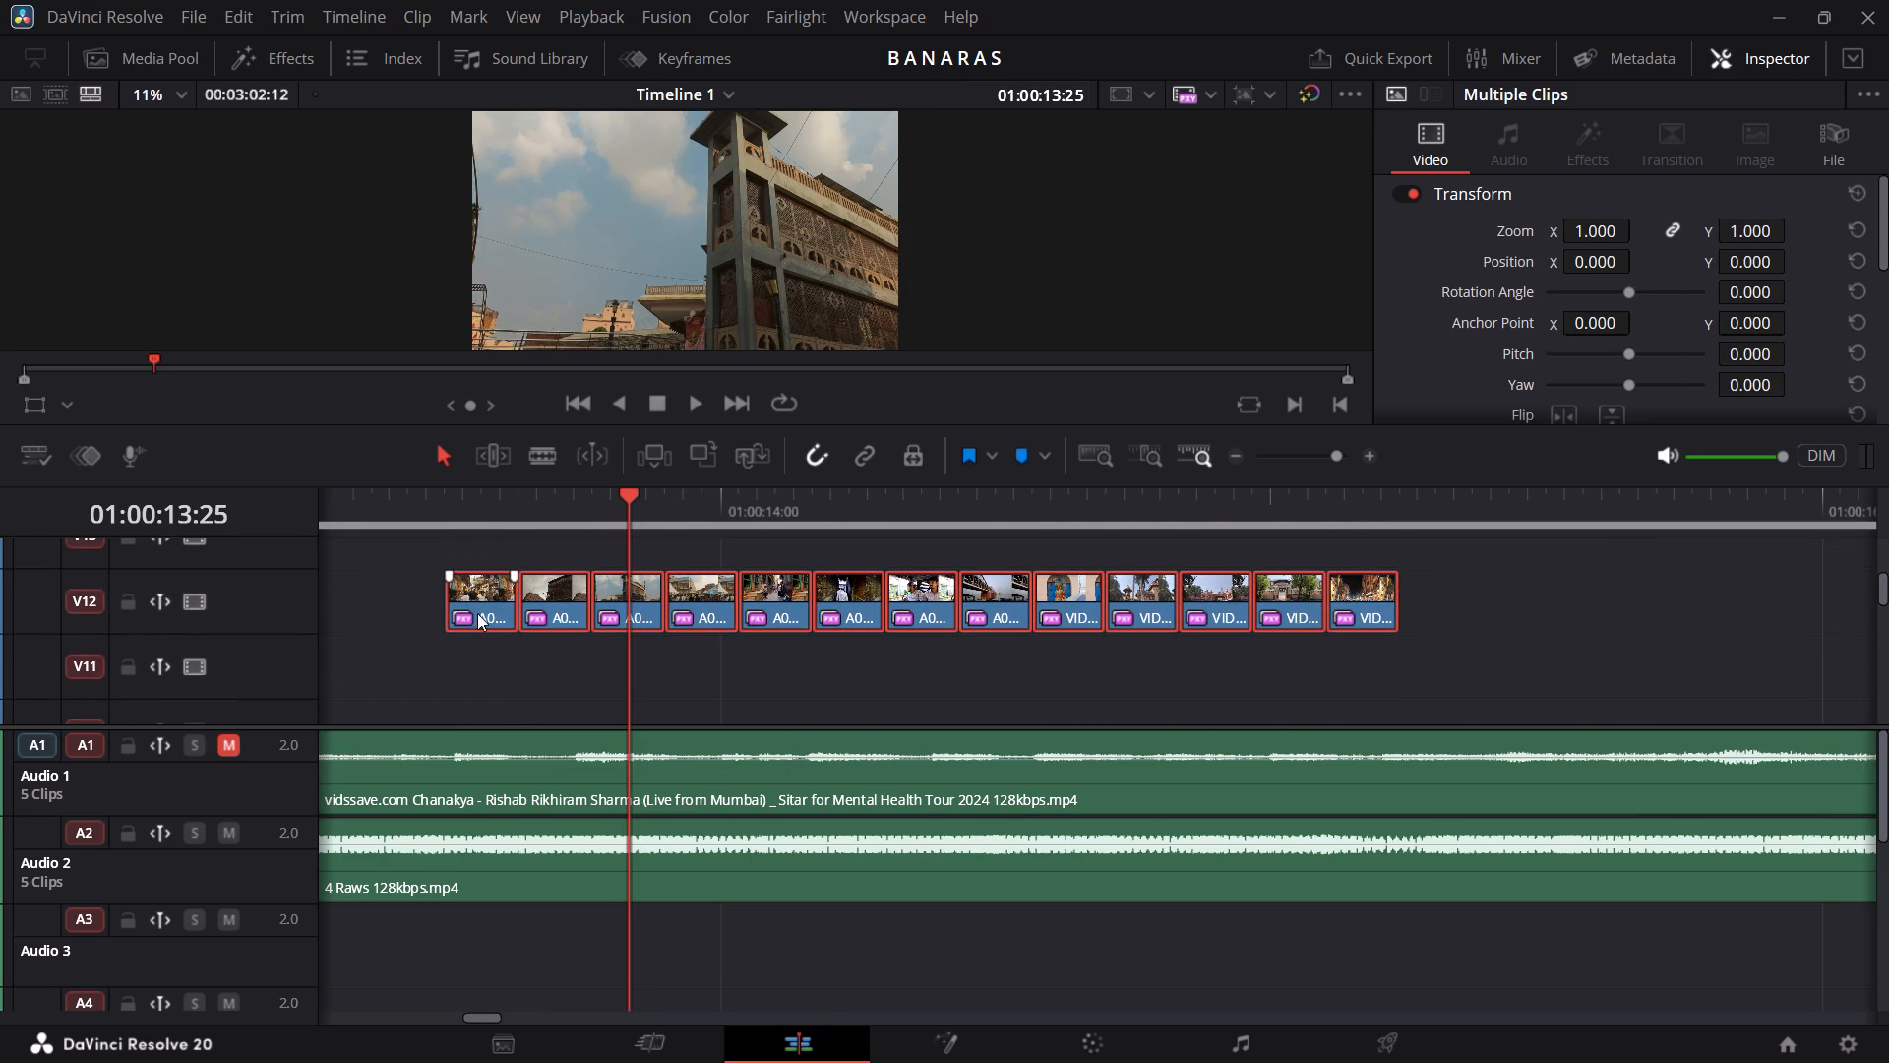
{"action": "left_click_drag", "start_coordinate": [476, 599], "coordinate": [296, 586]}
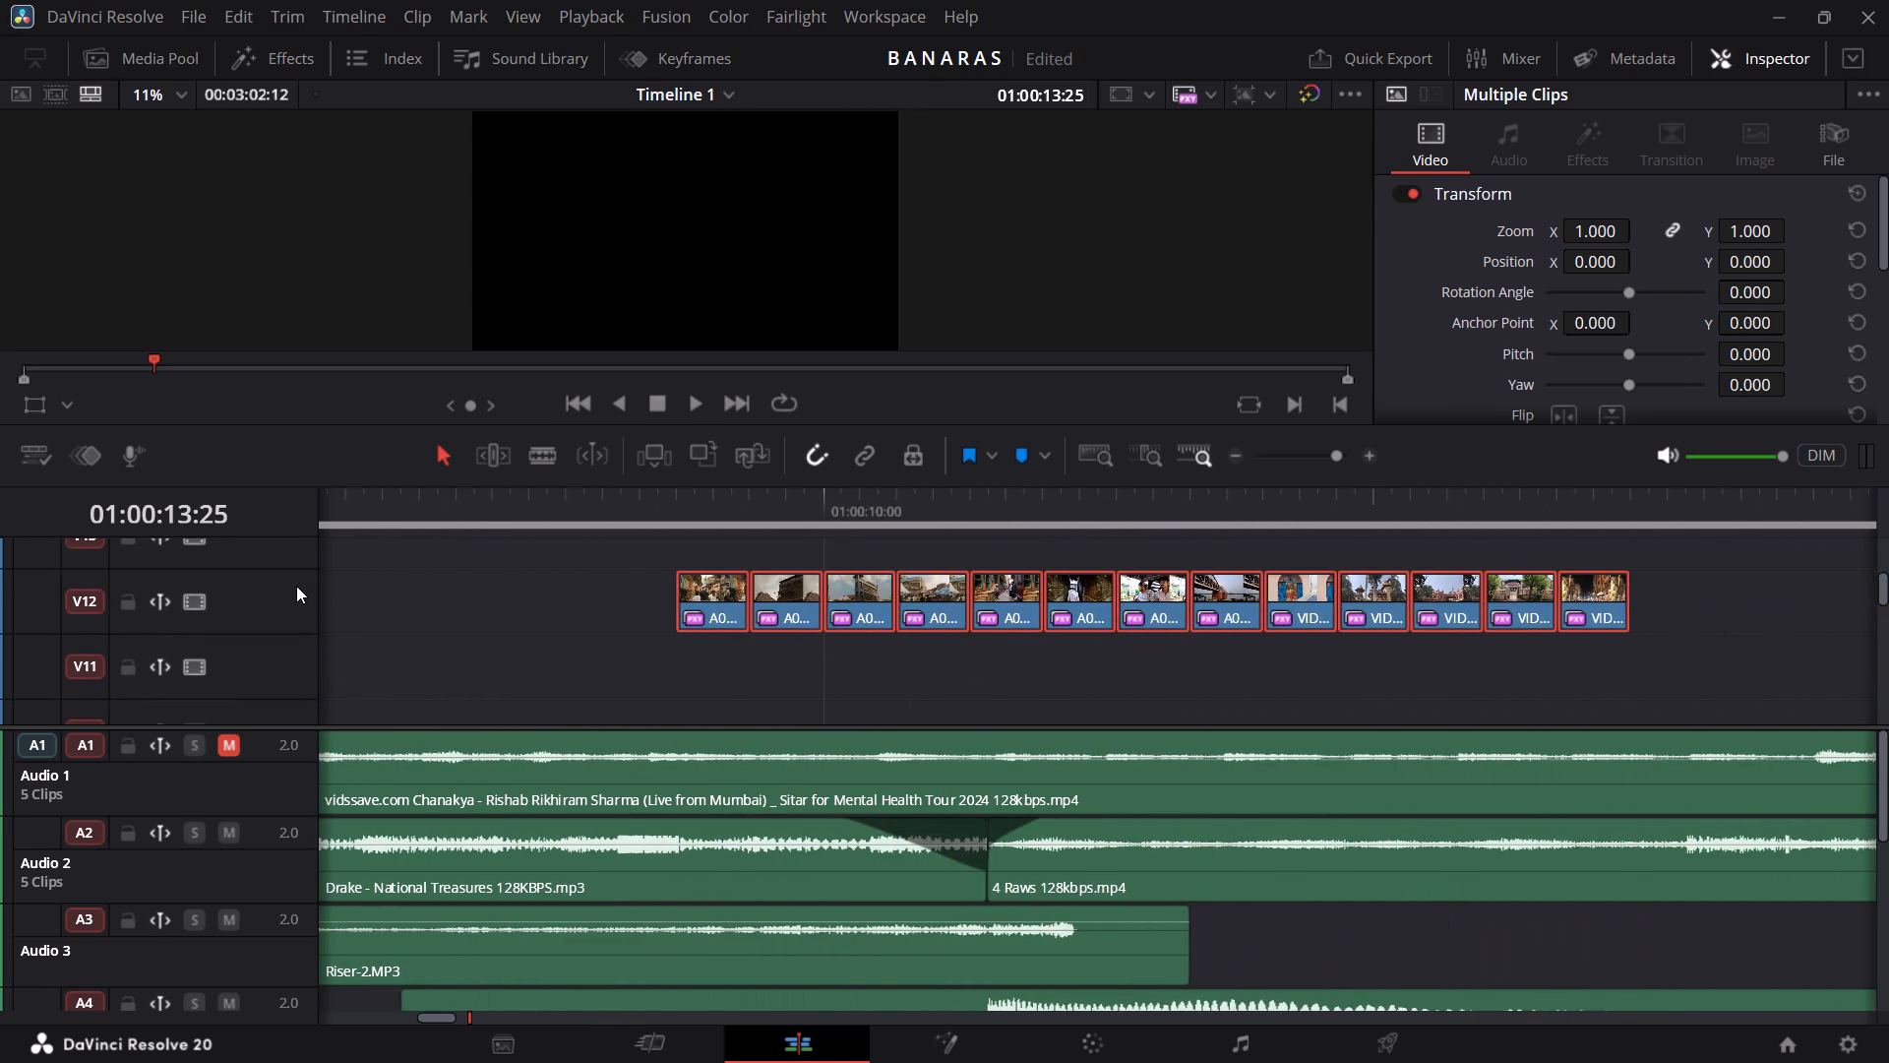
{"action": "scroll", "coordinate": [296, 586], "scroll_direction": "up", "scroll_amount": 1}
{"action": "scroll", "coordinate": [503, 617], "scroll_direction": "up", "scroll_amount": 1}
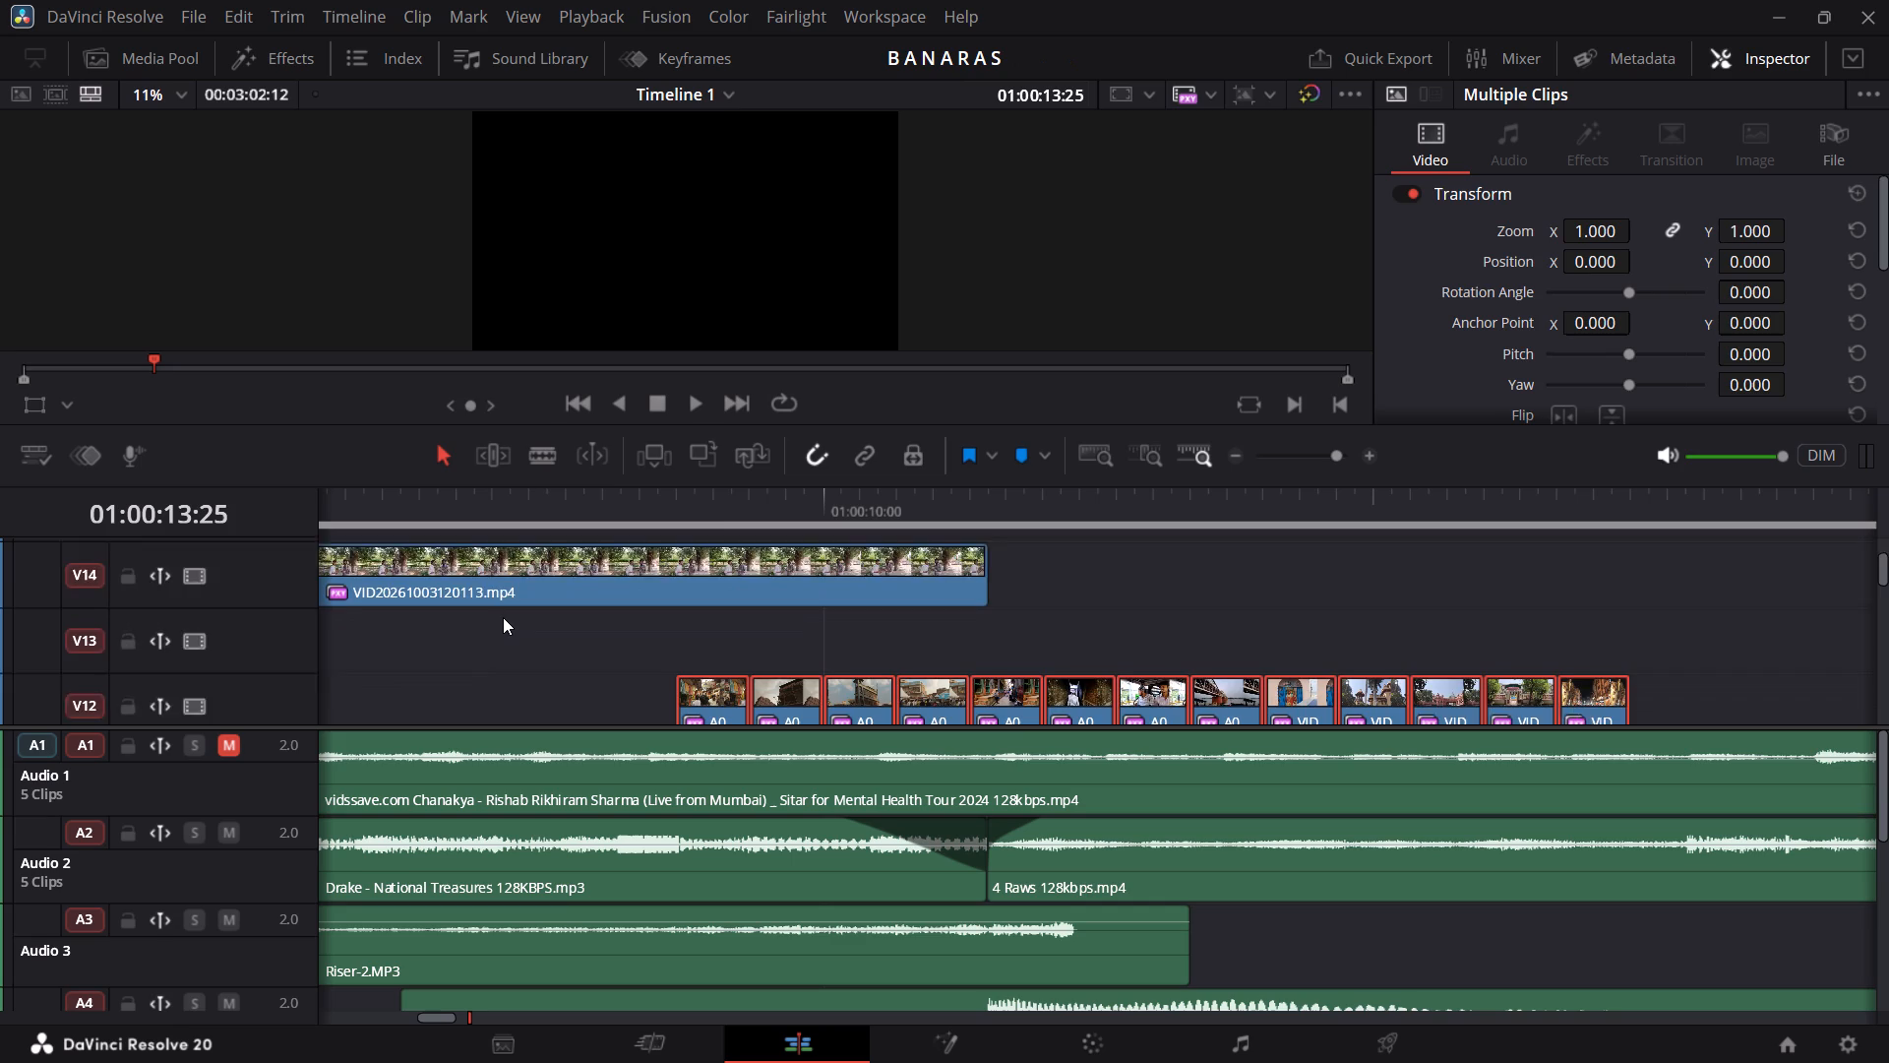
{"action": "left_click_drag", "start_coordinate": [712, 660], "coordinate": [941, 640]}
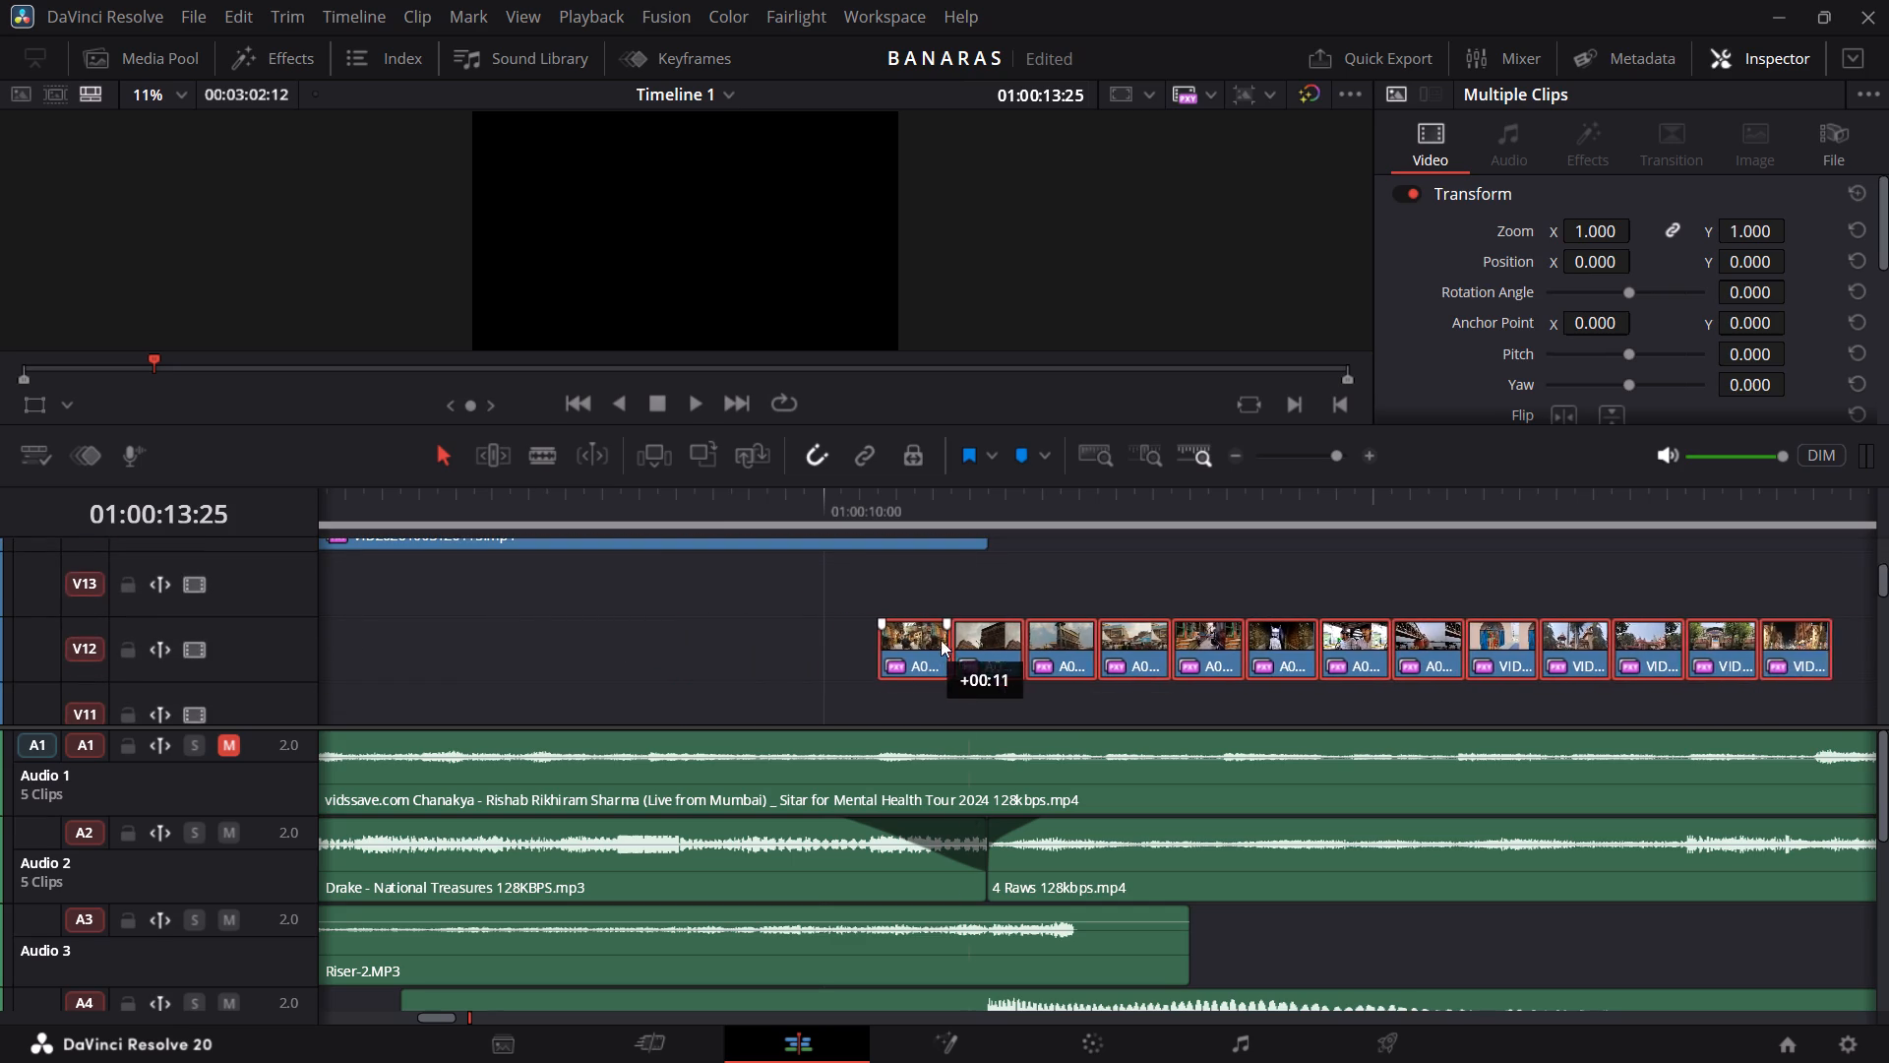
{"action": "left_click_drag", "start_coordinate": [941, 640], "coordinate": [1031, 637]}
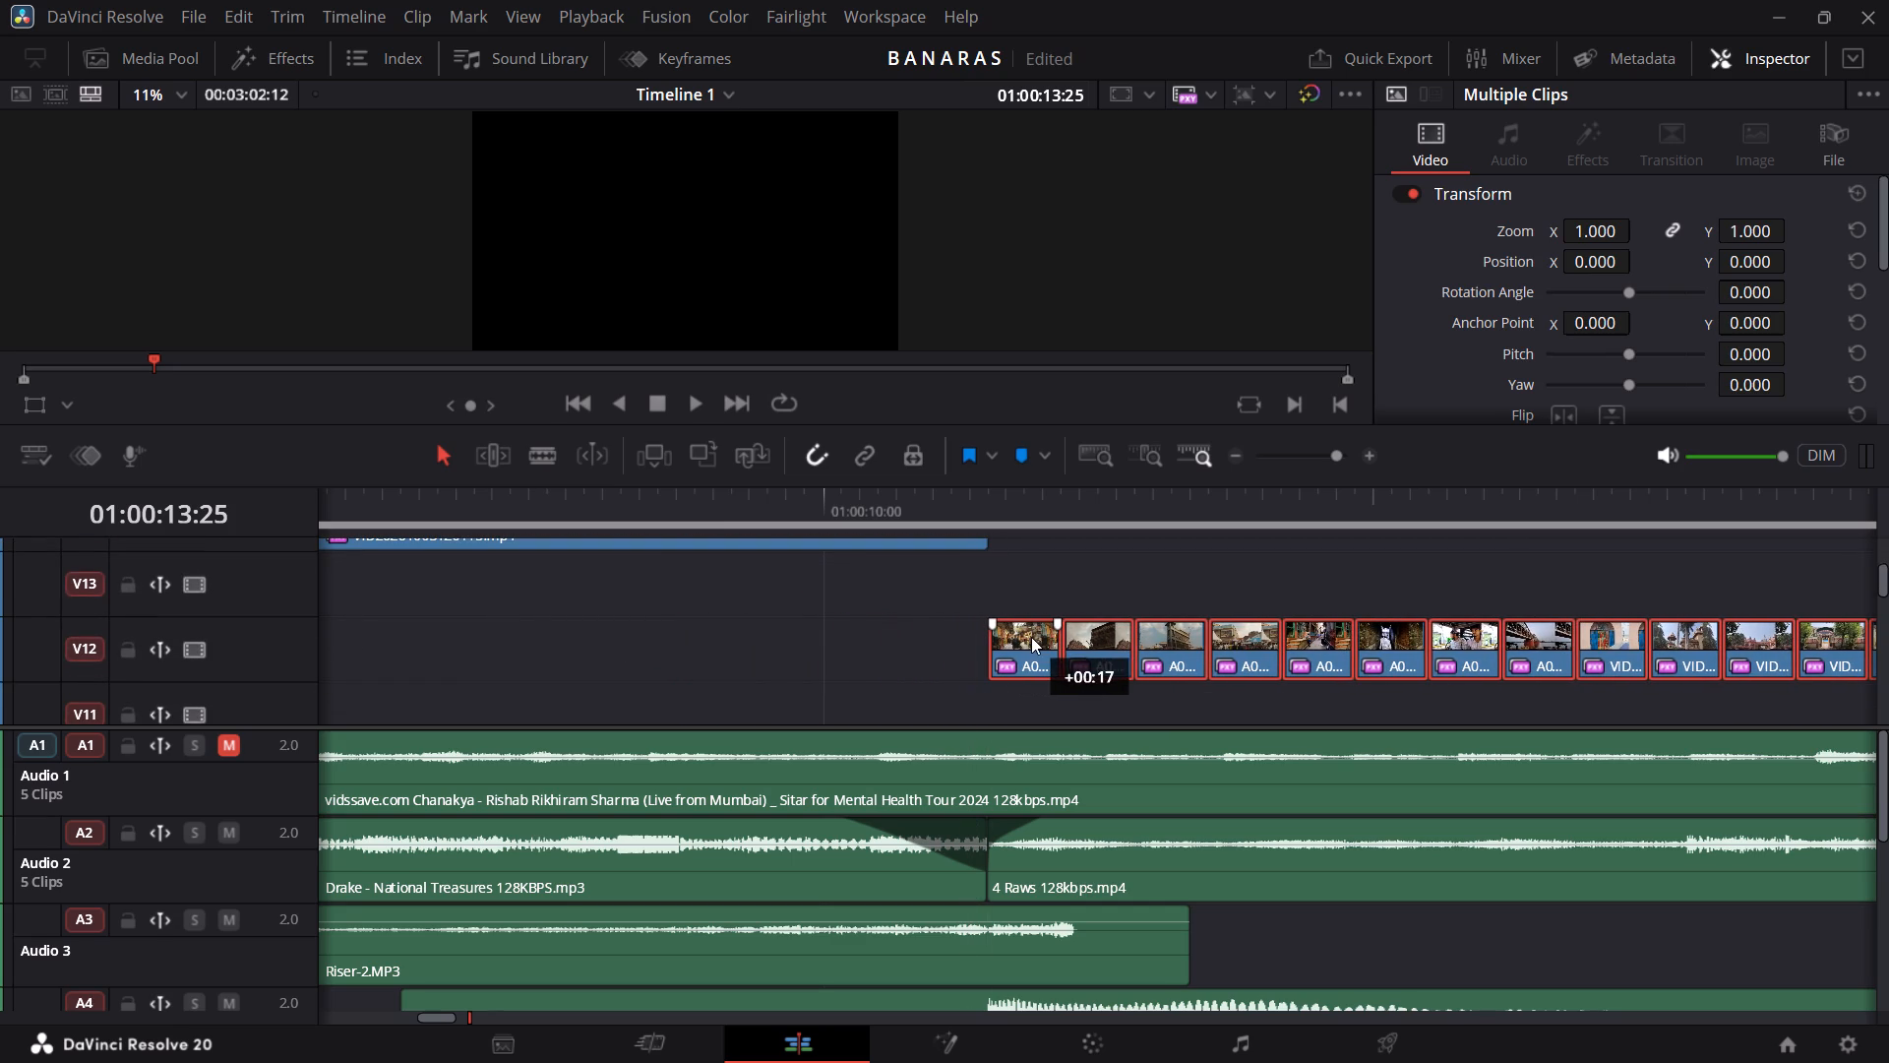
{"action": "left_click_drag", "start_coordinate": [1031, 637], "coordinate": [1032, 637]}
{"action": "right_click", "coordinate": [1032, 637]}
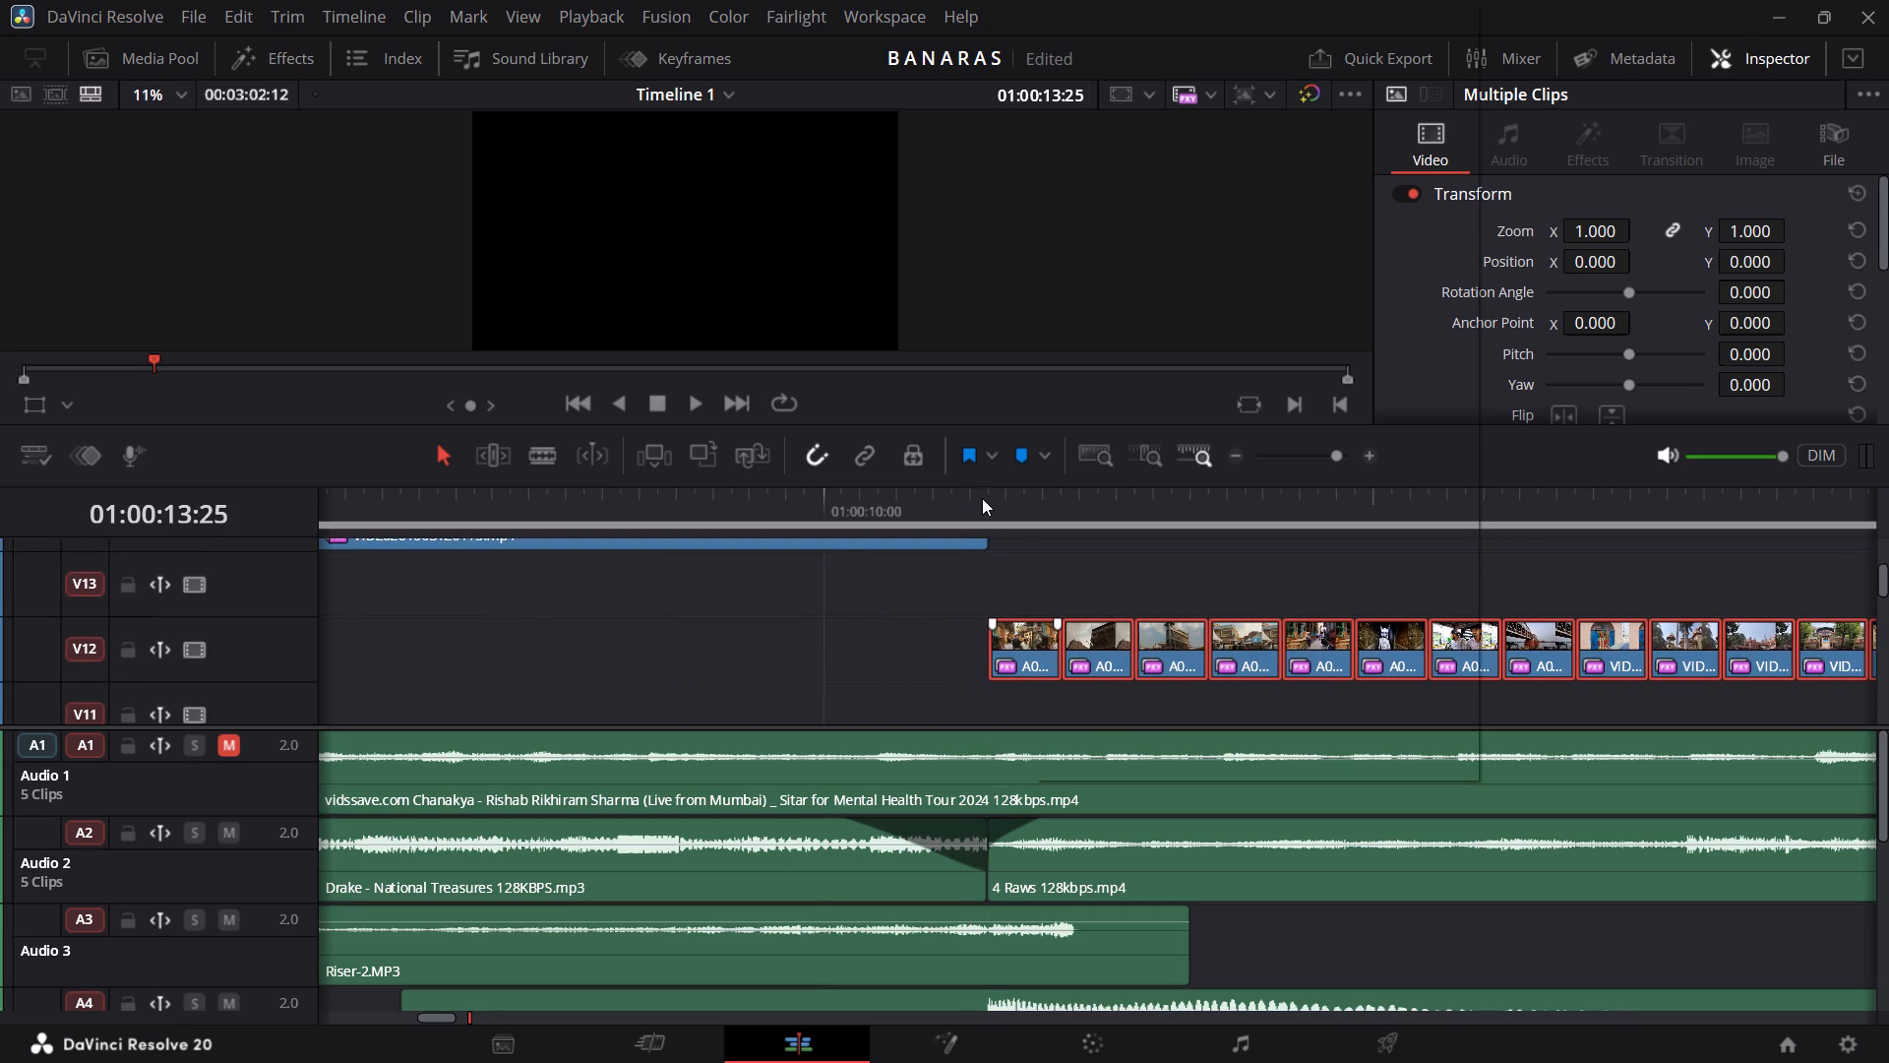
Play through the V12 block from just before its first clip, and set the playhead at the block's end, 01:00:12:01.
{"action": "left_click", "coordinate": [982, 498]}
{"action": "key", "text": "Left"}
{"action": "key", "text": "Right"}
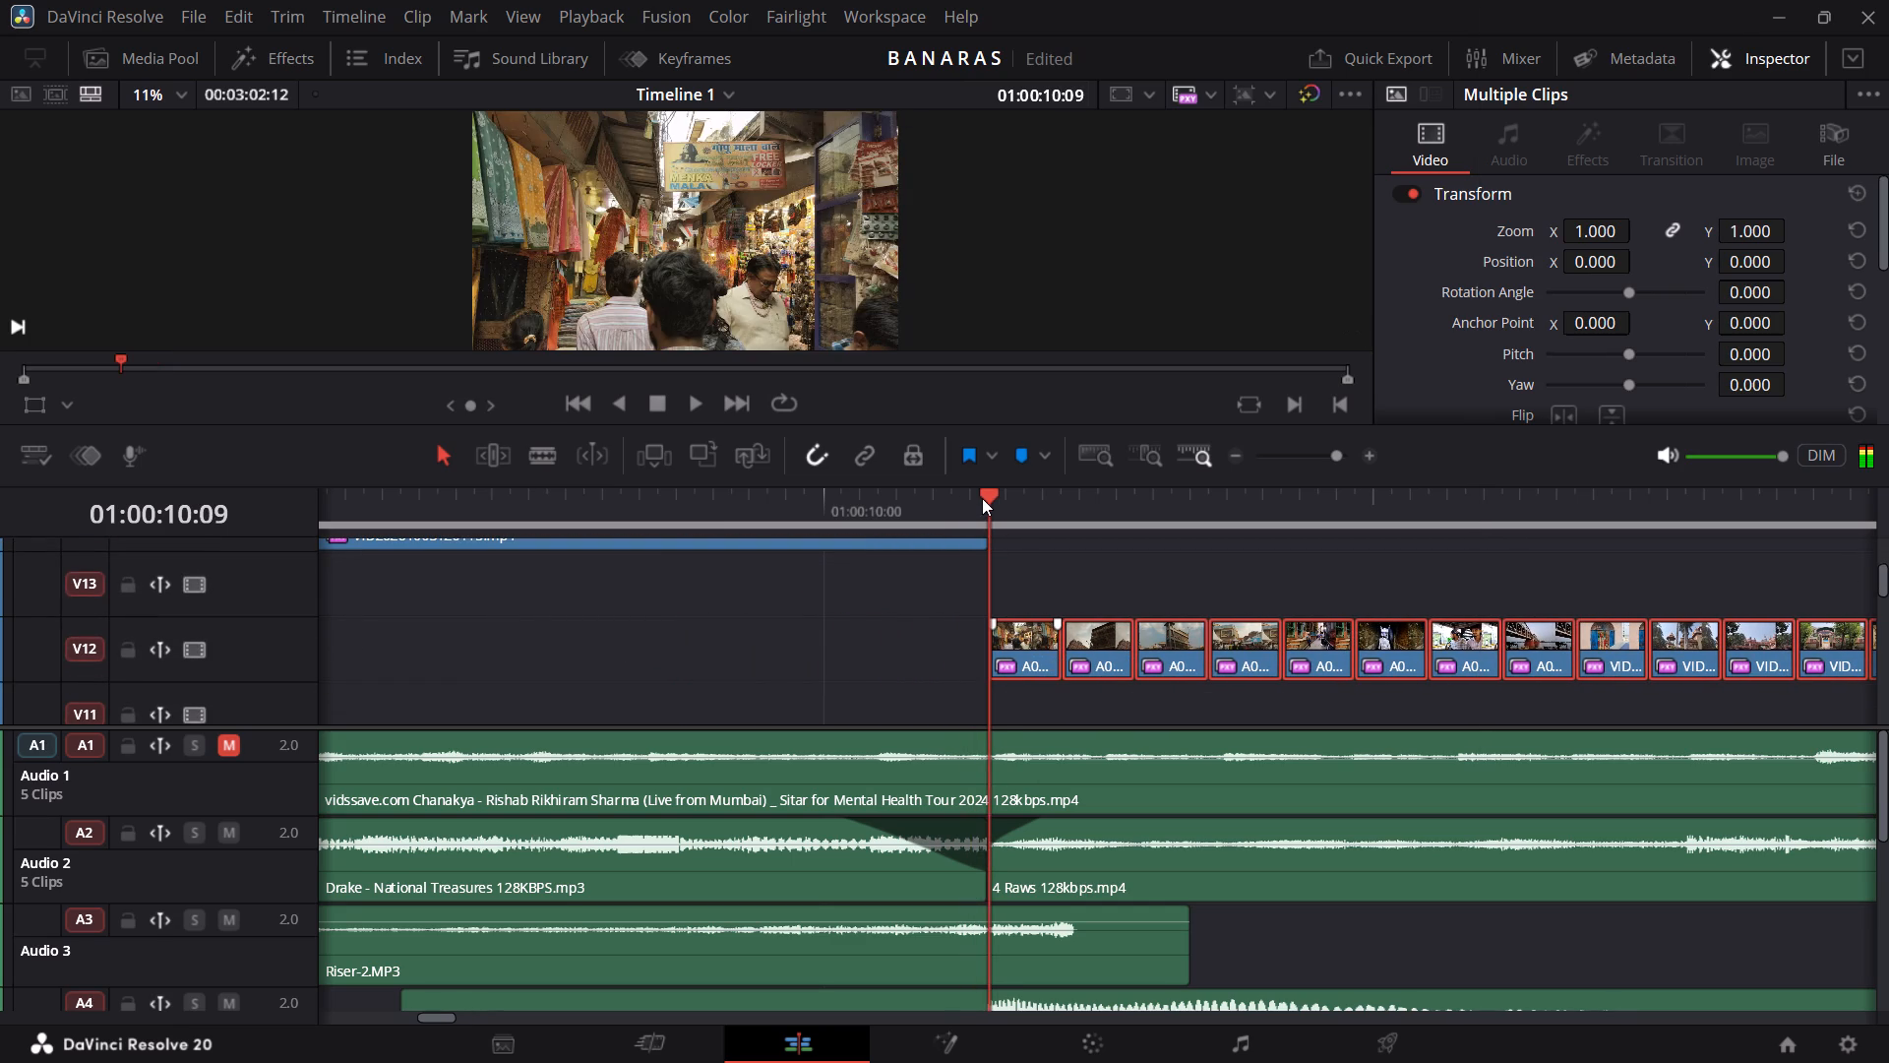
{"action": "key", "text": "Left"}
{"action": "key", "text": "space"}
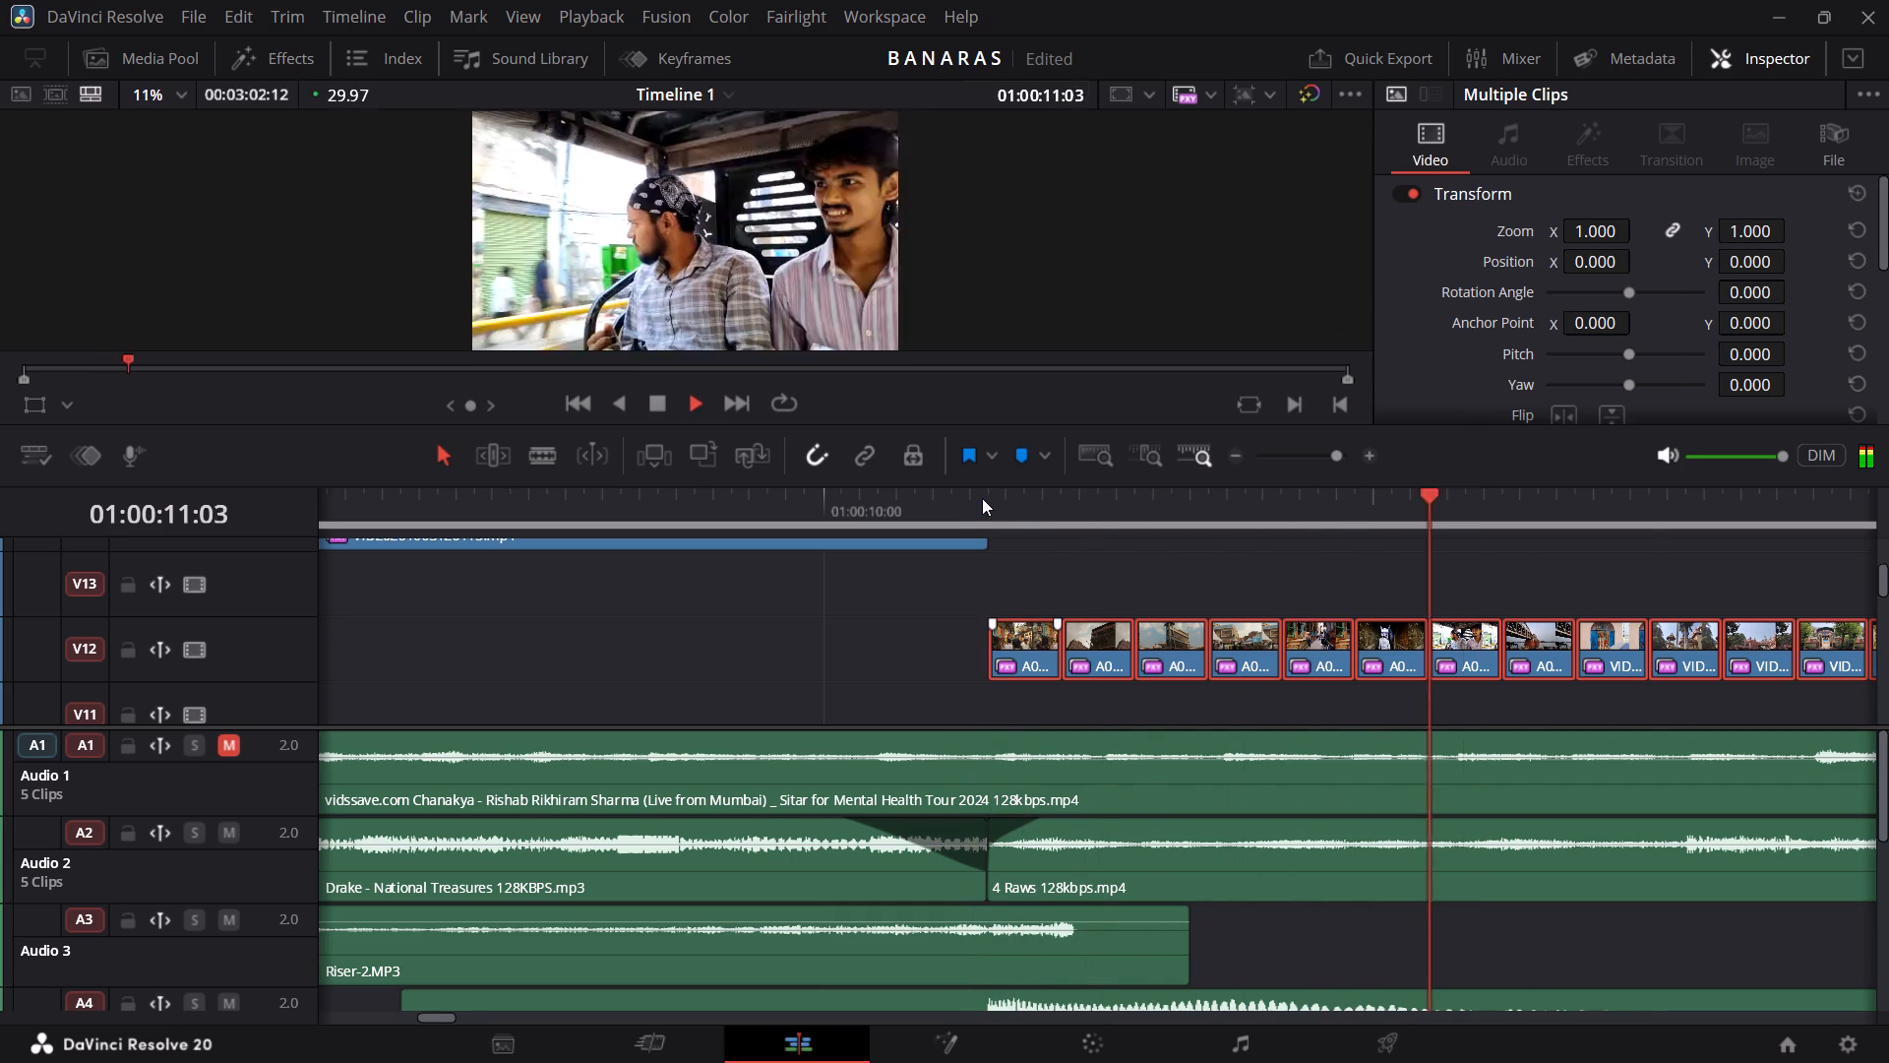
{"action": "key", "text": "space"}
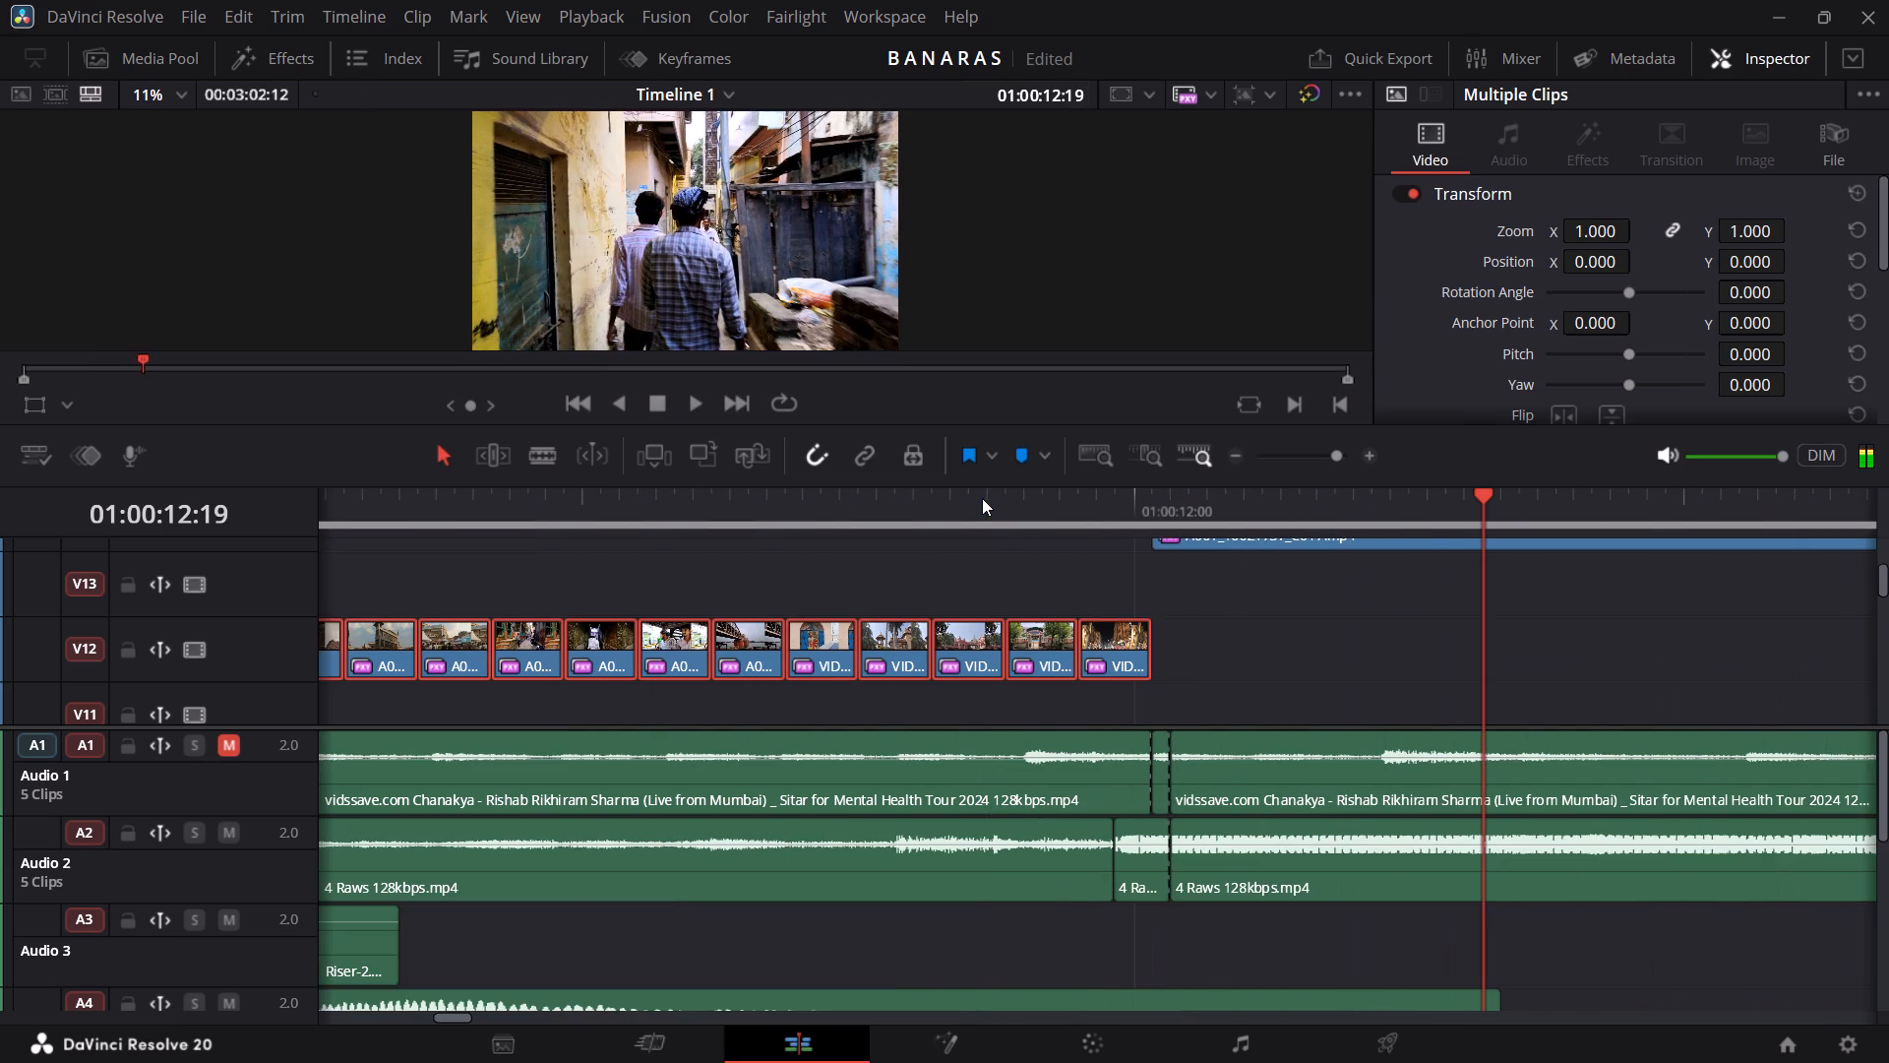
{"action": "left_click", "coordinate": [1147, 488]}
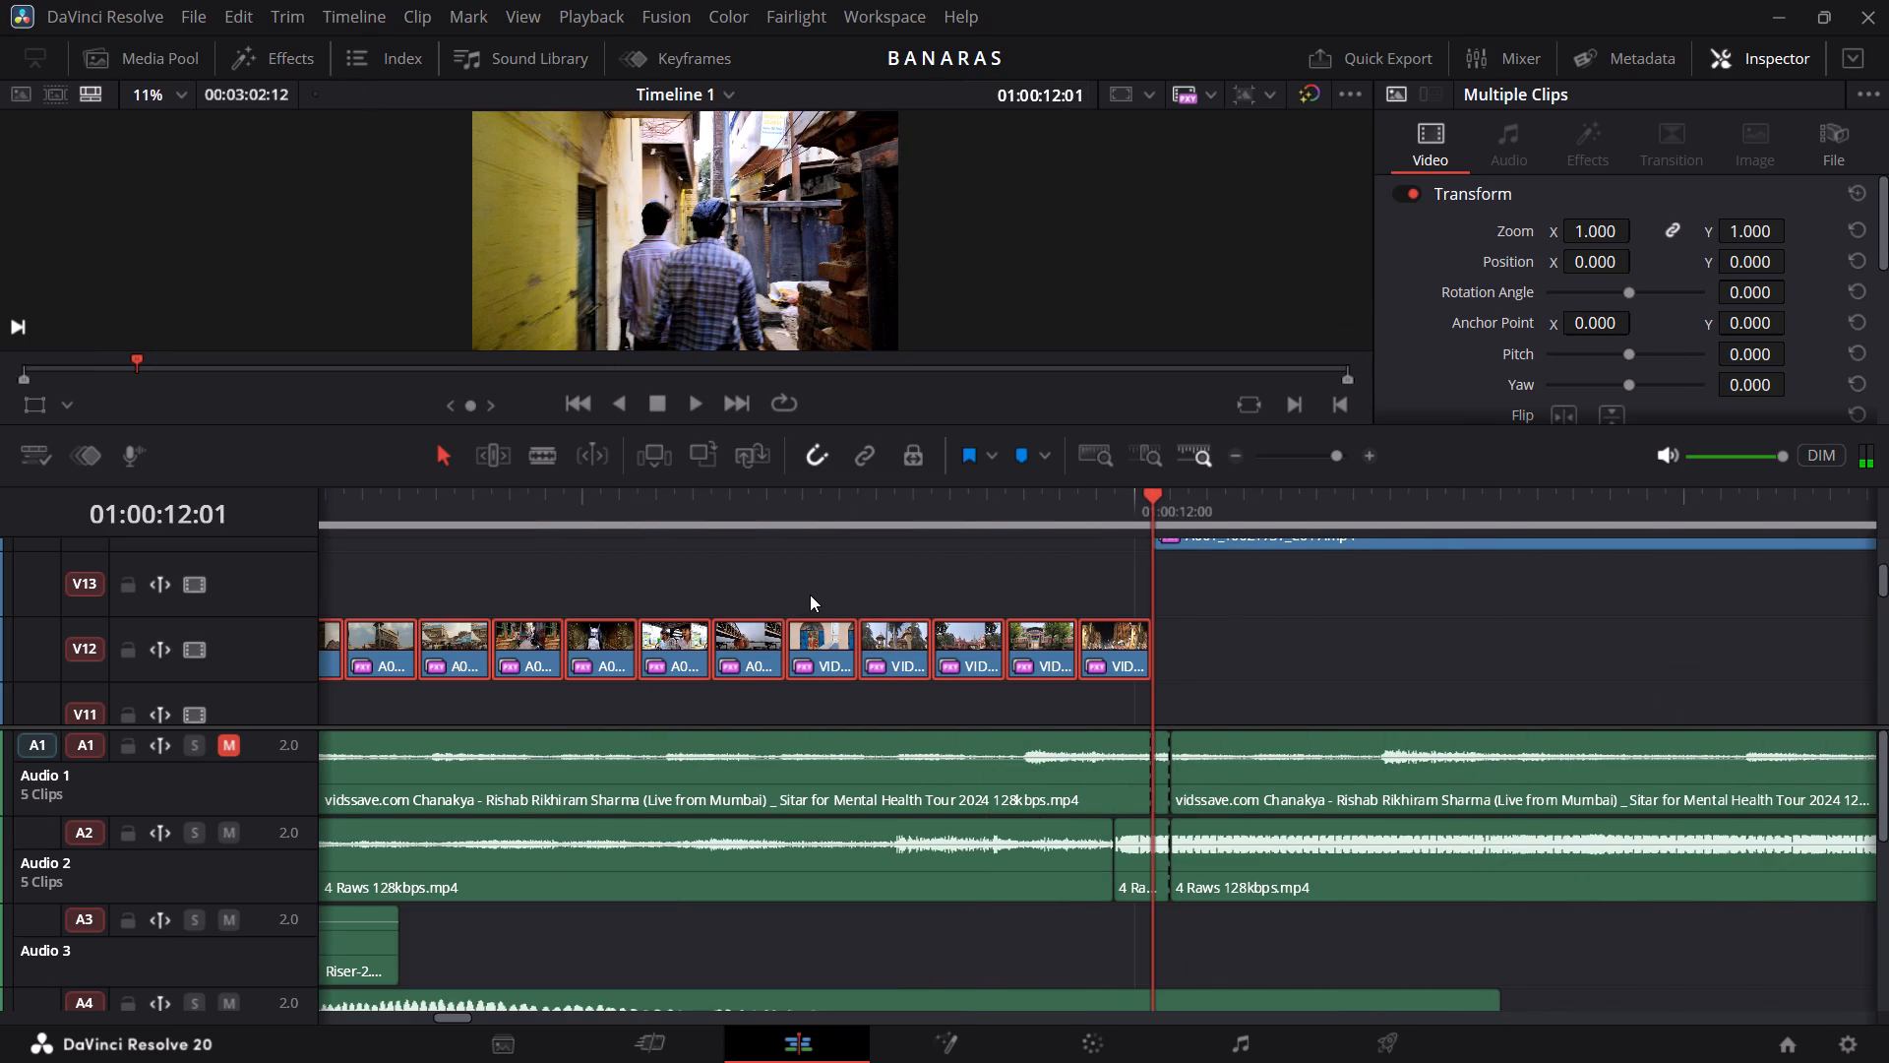
{"action": "scroll", "coordinate": [649, 529], "scroll_direction": "right", "scroll_amount": 1}
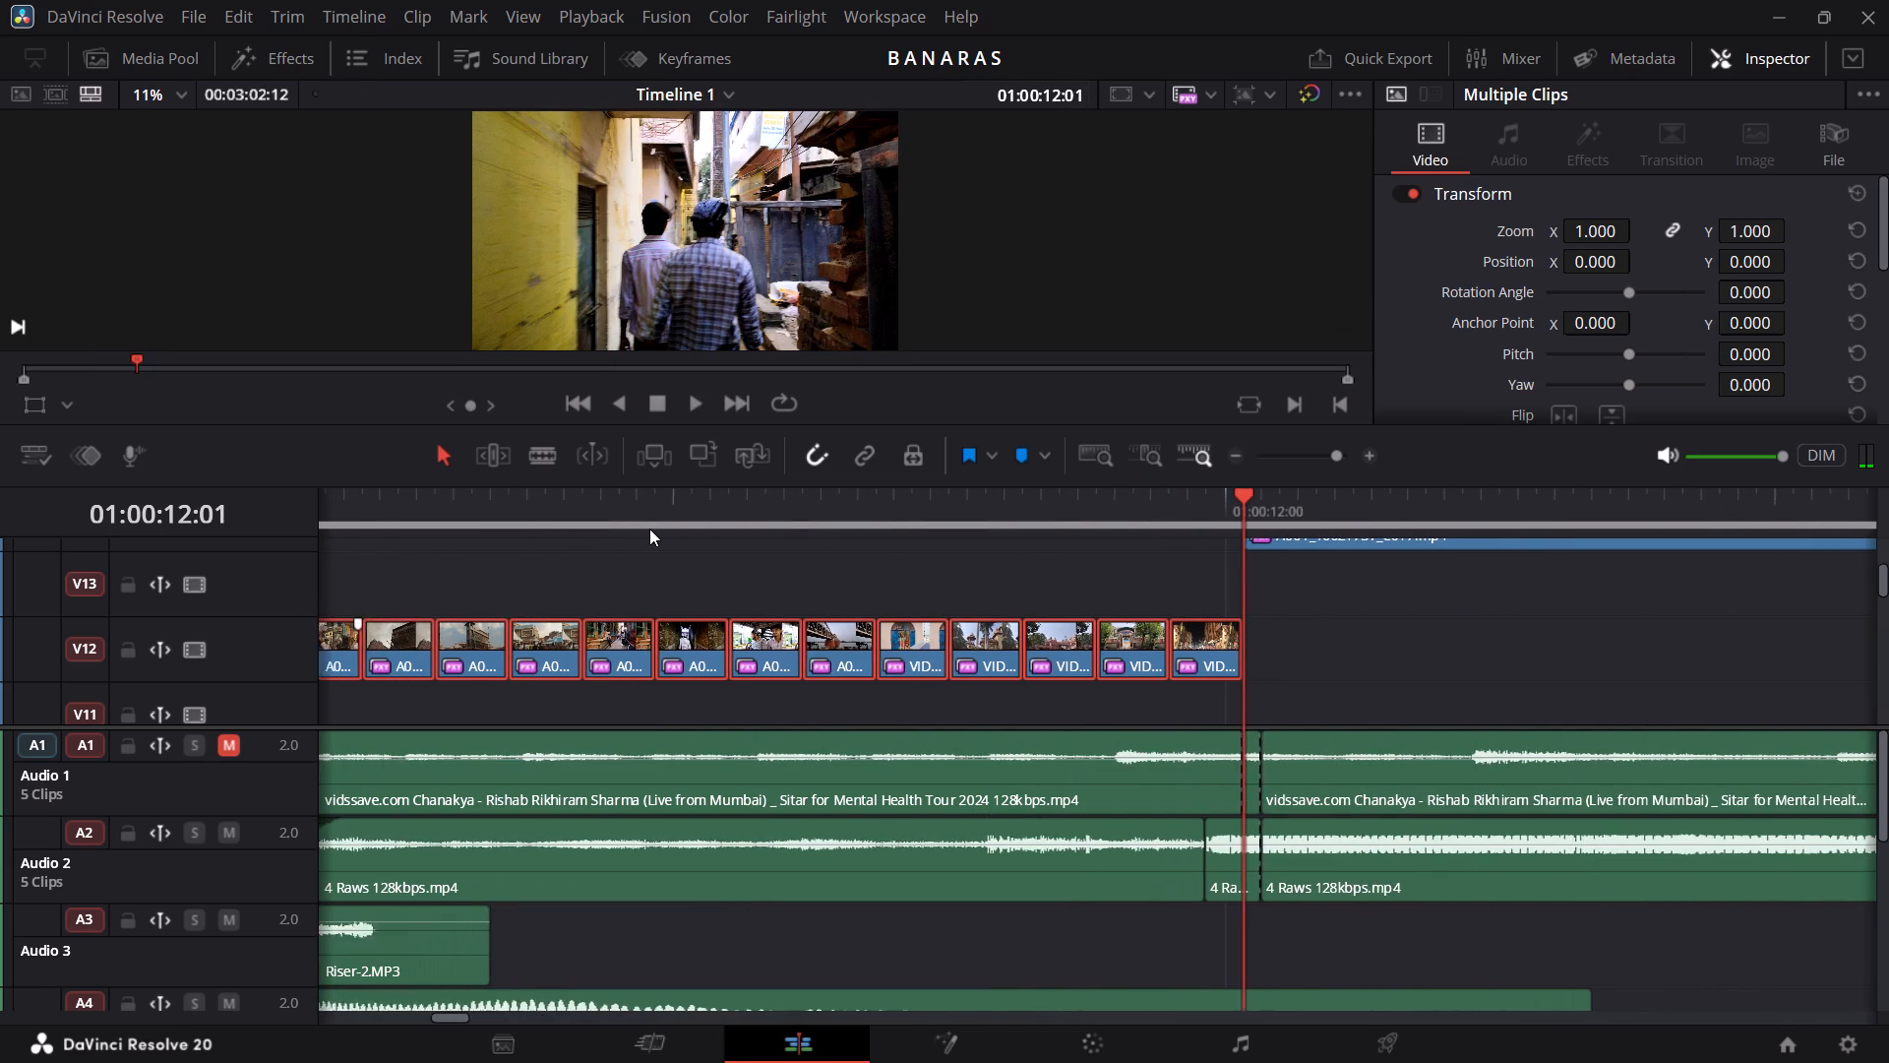
{"action": "scroll", "coordinate": [649, 529], "scroll_direction": "right", "scroll_amount": 1}
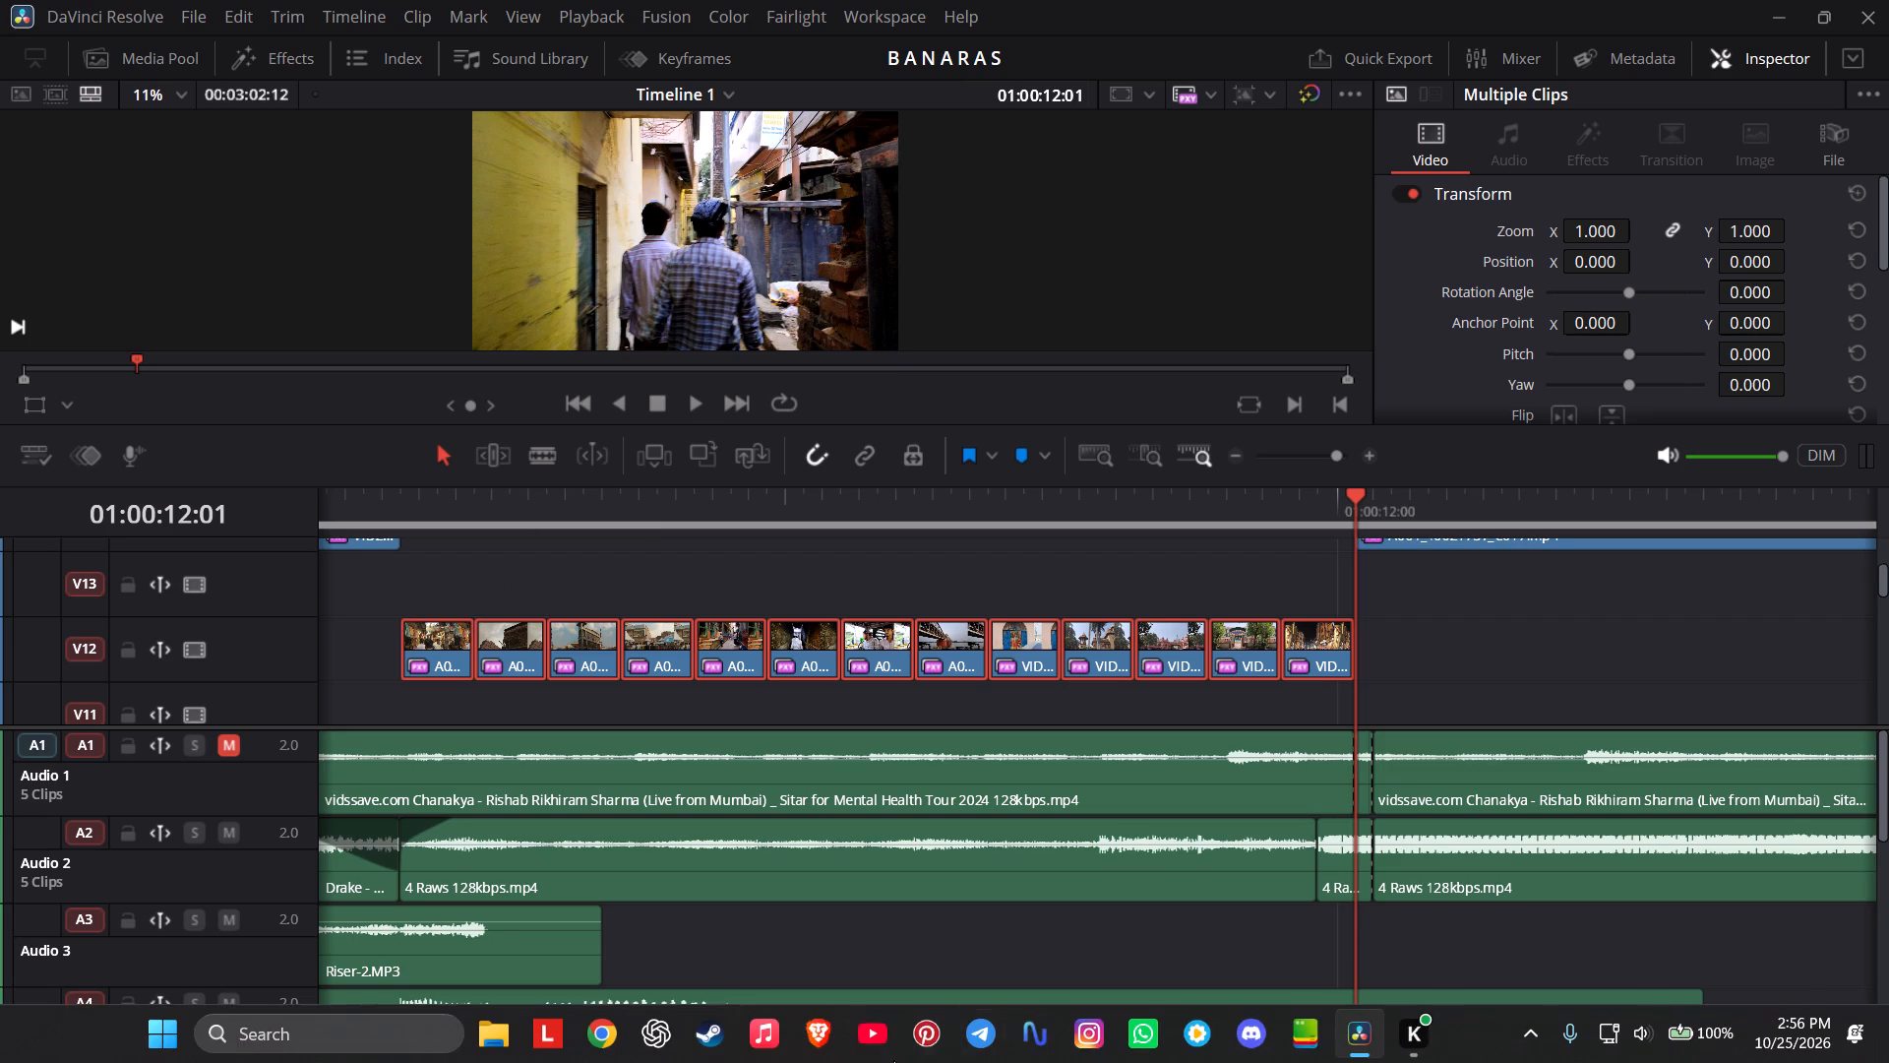
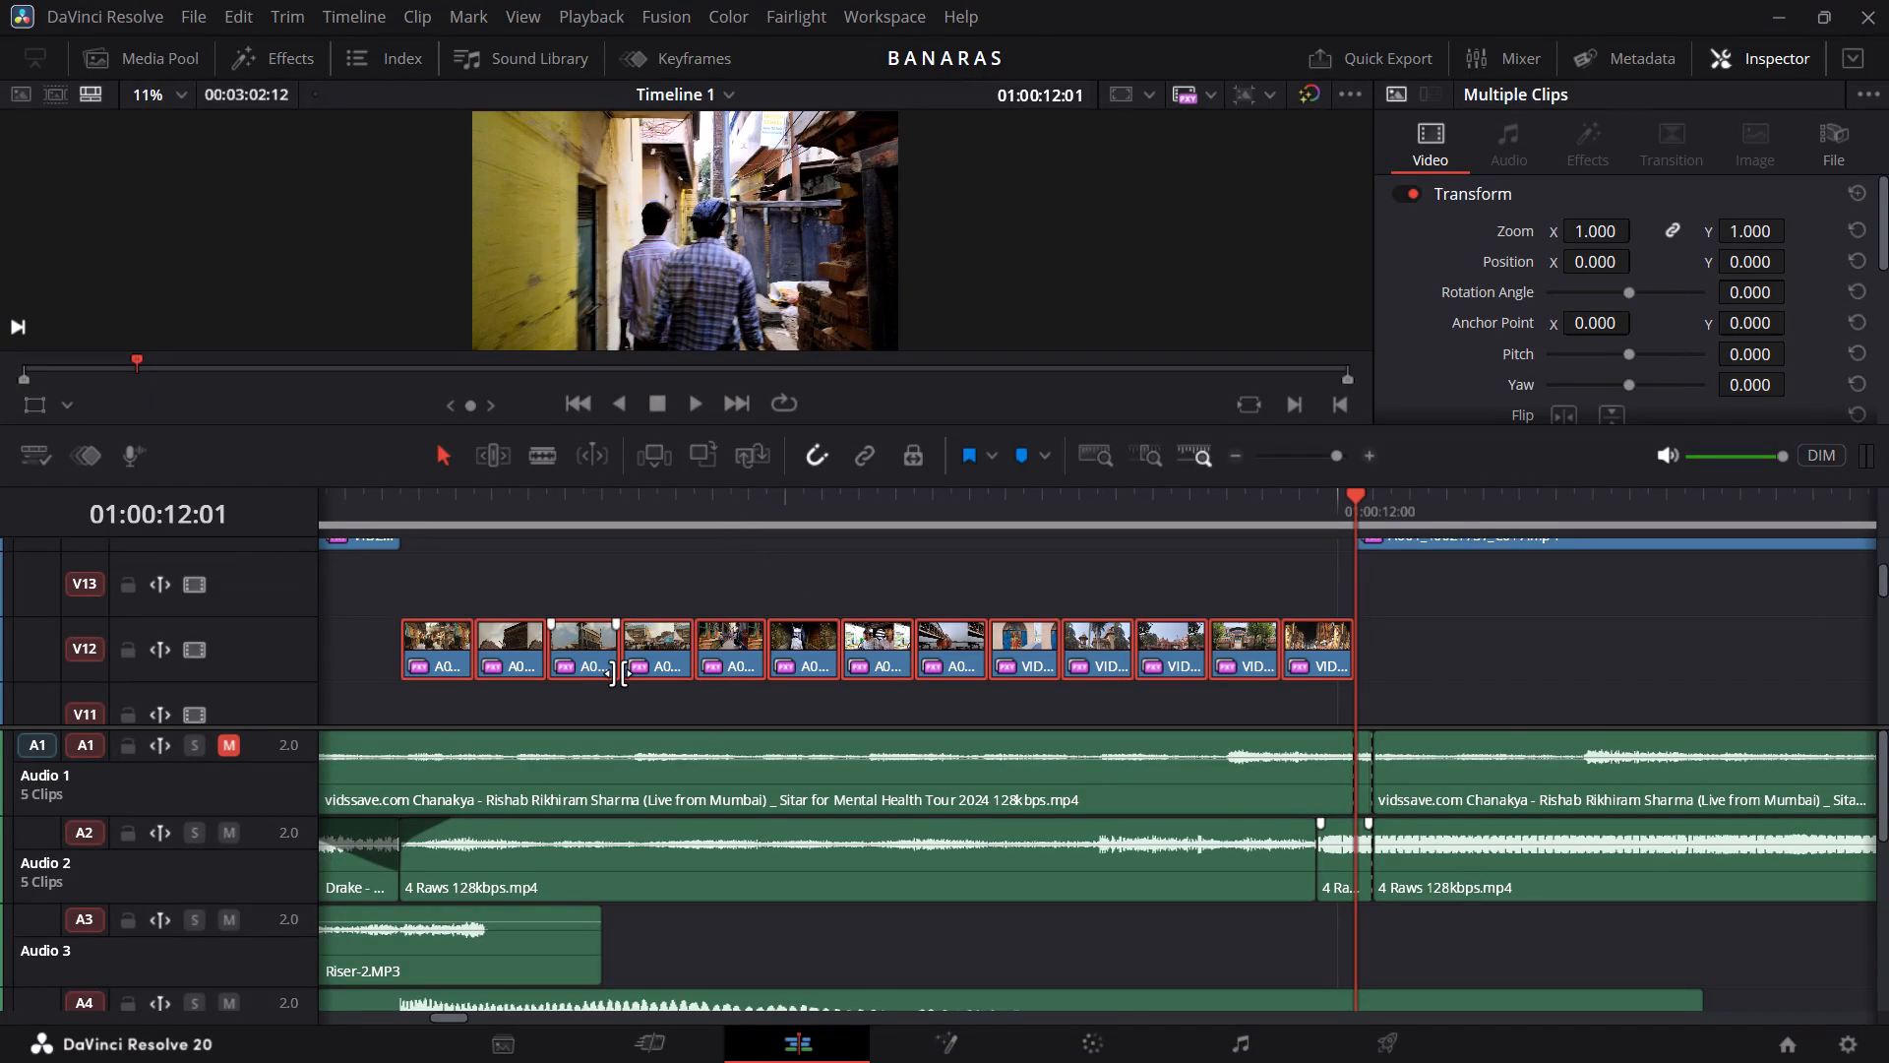
Duplicate the whole V12 block of 4-frame clips onto V13, directly above the originals at the same timing, and clear the selection.
{"action": "left_click_drag", "start_coordinate": [434, 658], "coordinate": [433, 604], "text": "alt"}
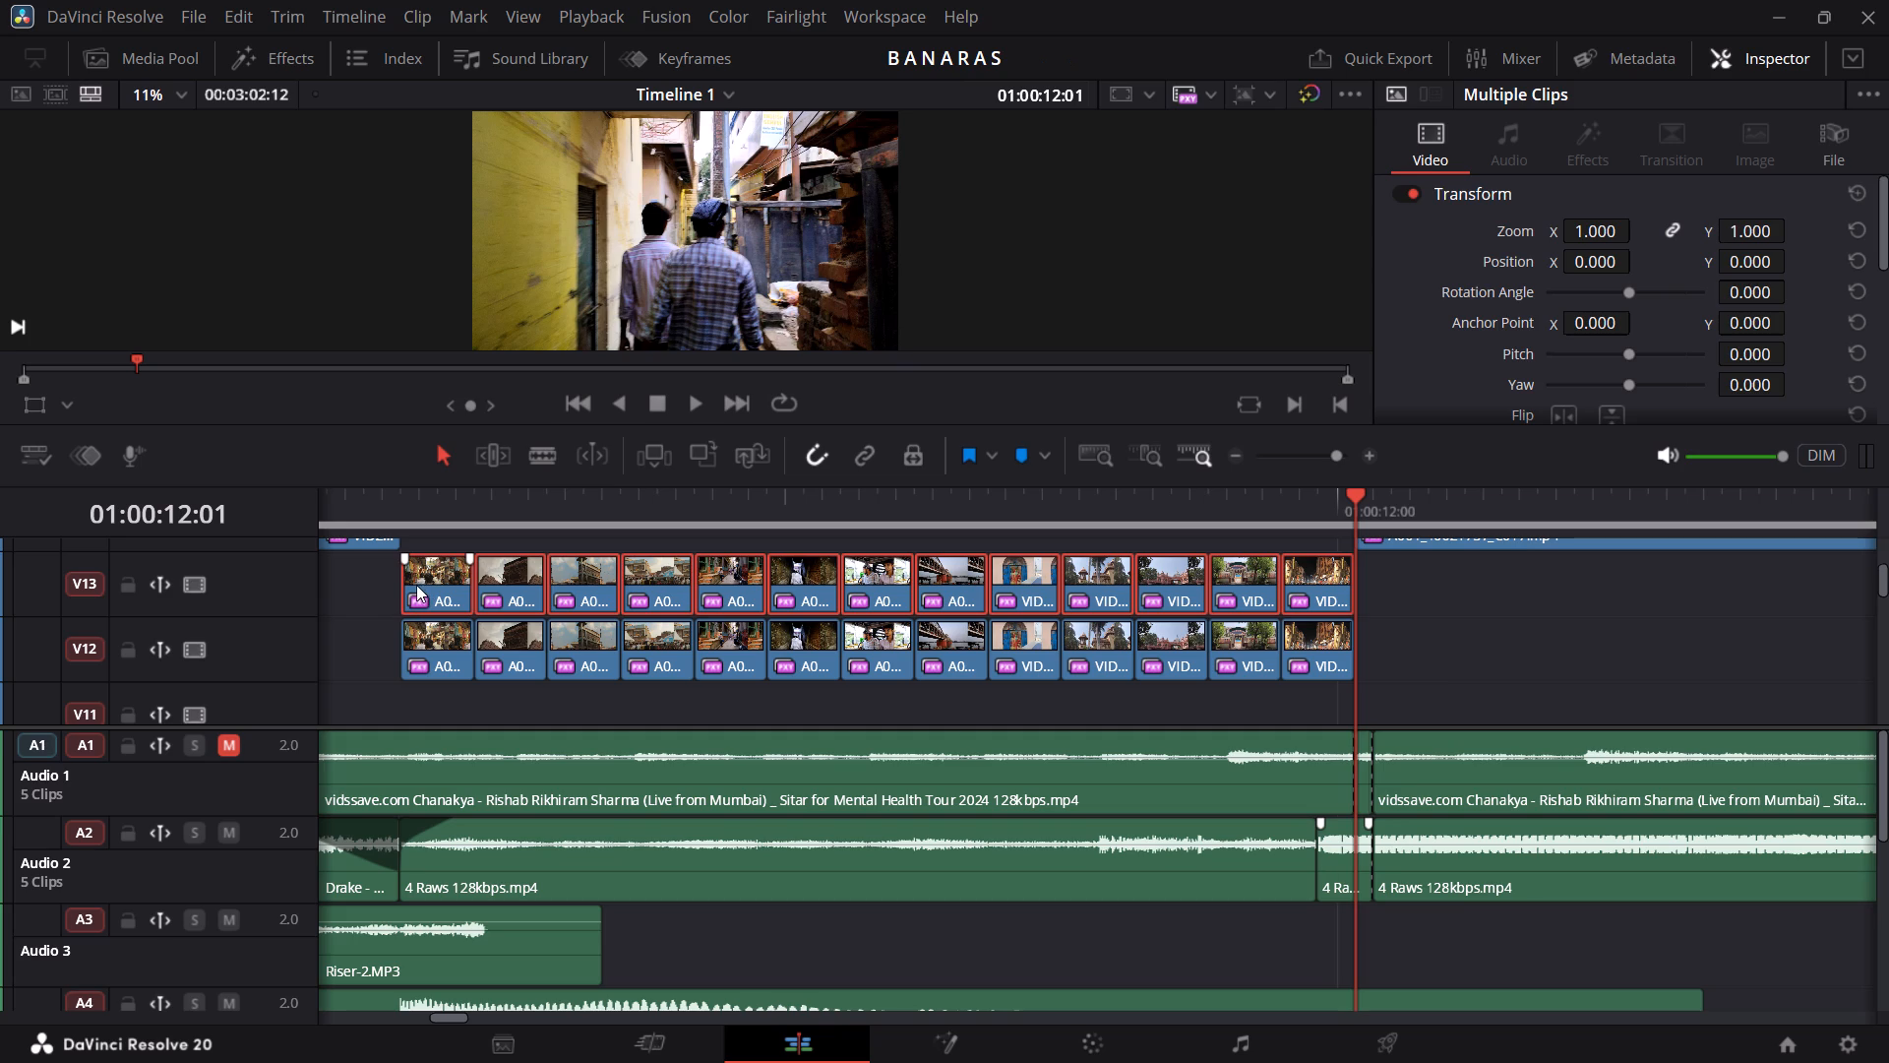
{"action": "left_click", "coordinate": [379, 594]}
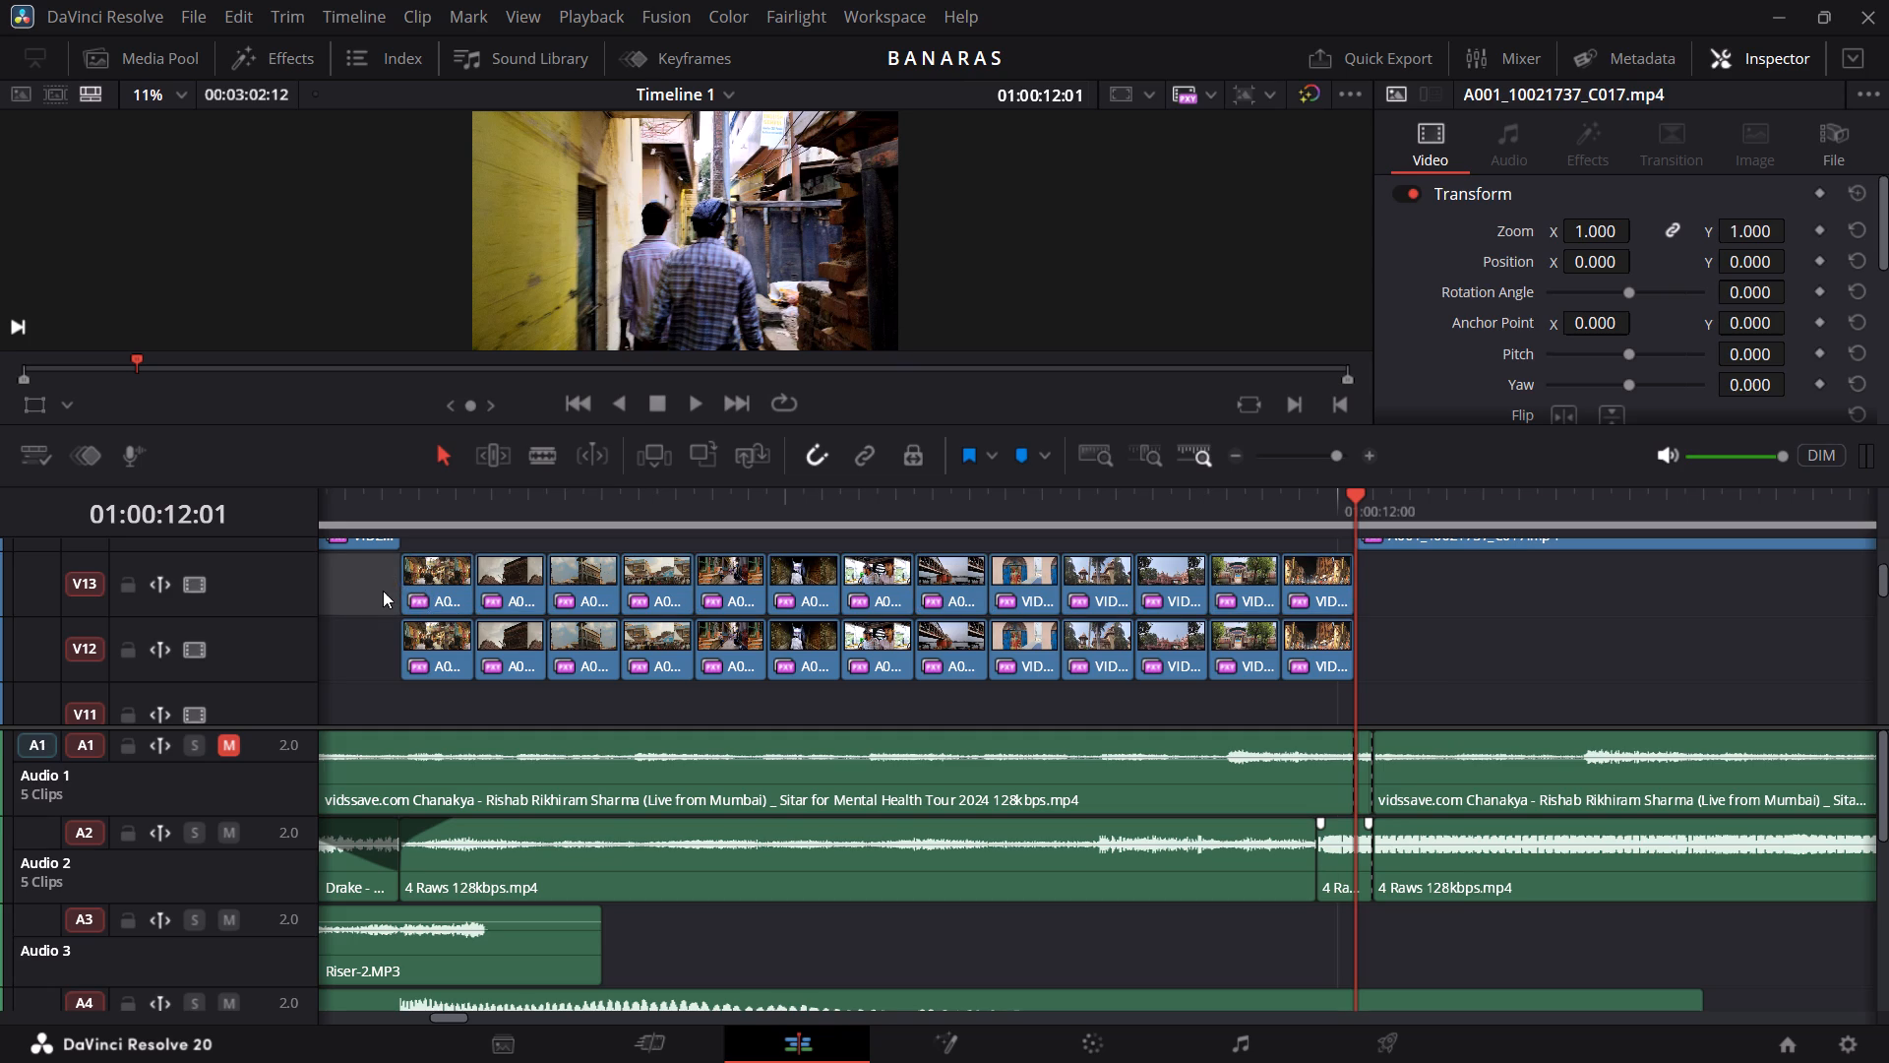
{"action": "left_click", "coordinate": [383, 591]}
Shorten the first eight V13 copies (the A001 clips) to 2 frames each, alternately trimming 2 frames off a clip's start and the following clip's end.
{"action": "left_click_drag", "start_coordinate": [414, 591], "coordinate": [440, 593]}
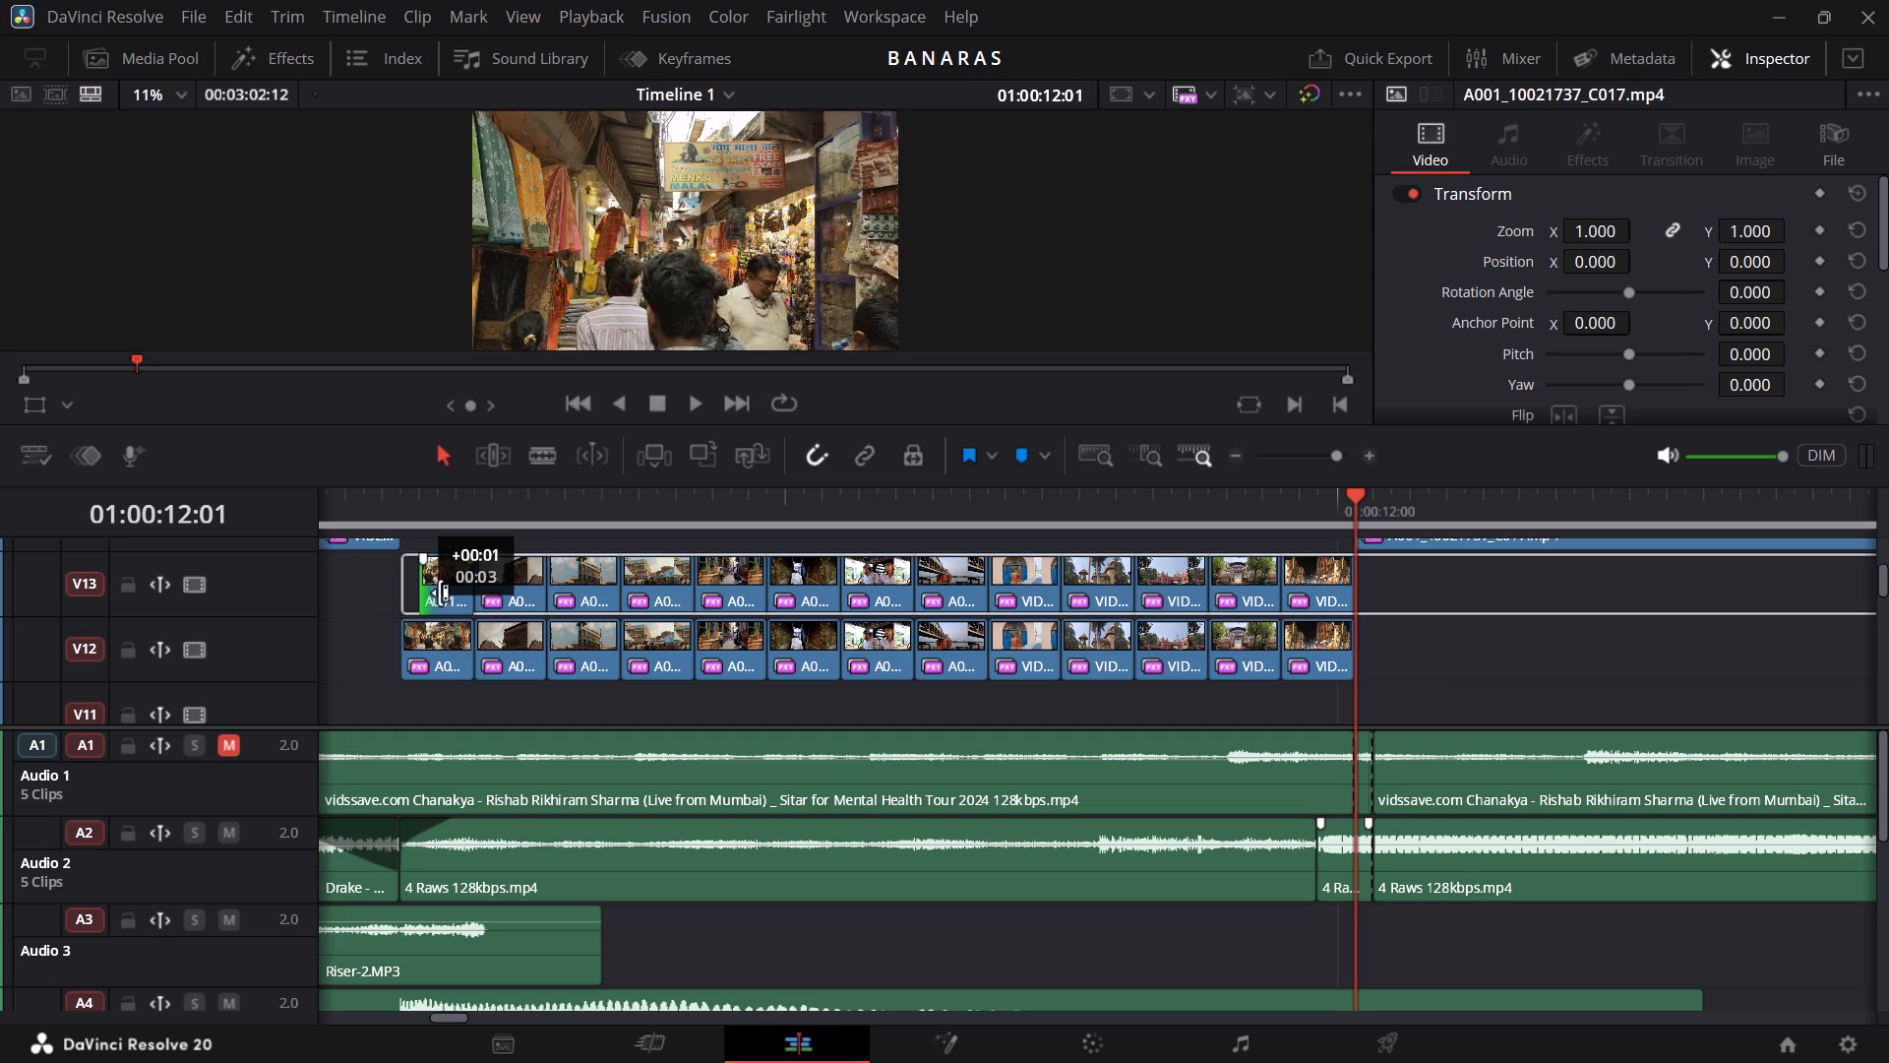
{"action": "left_click_drag", "start_coordinate": [440, 593], "coordinate": [452, 594]}
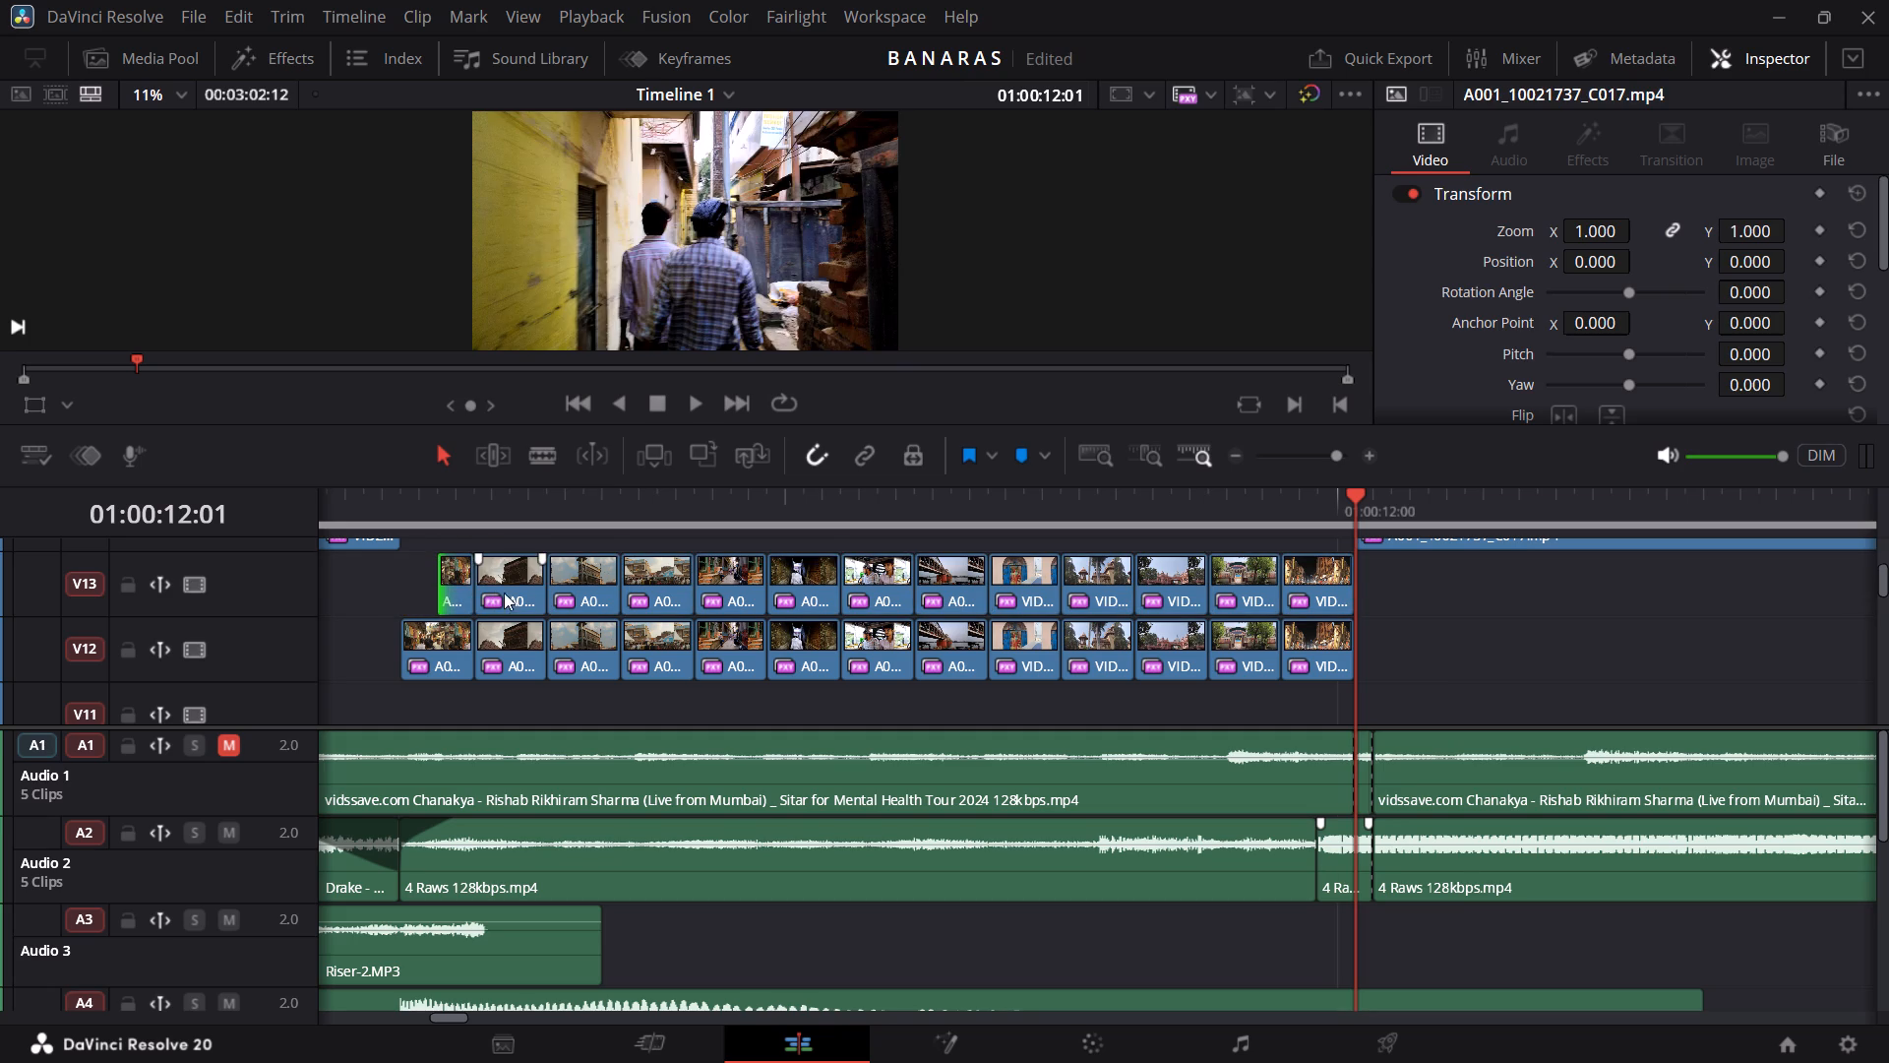
{"action": "left_click_drag", "start_coordinate": [538, 592], "coordinate": [518, 592]}
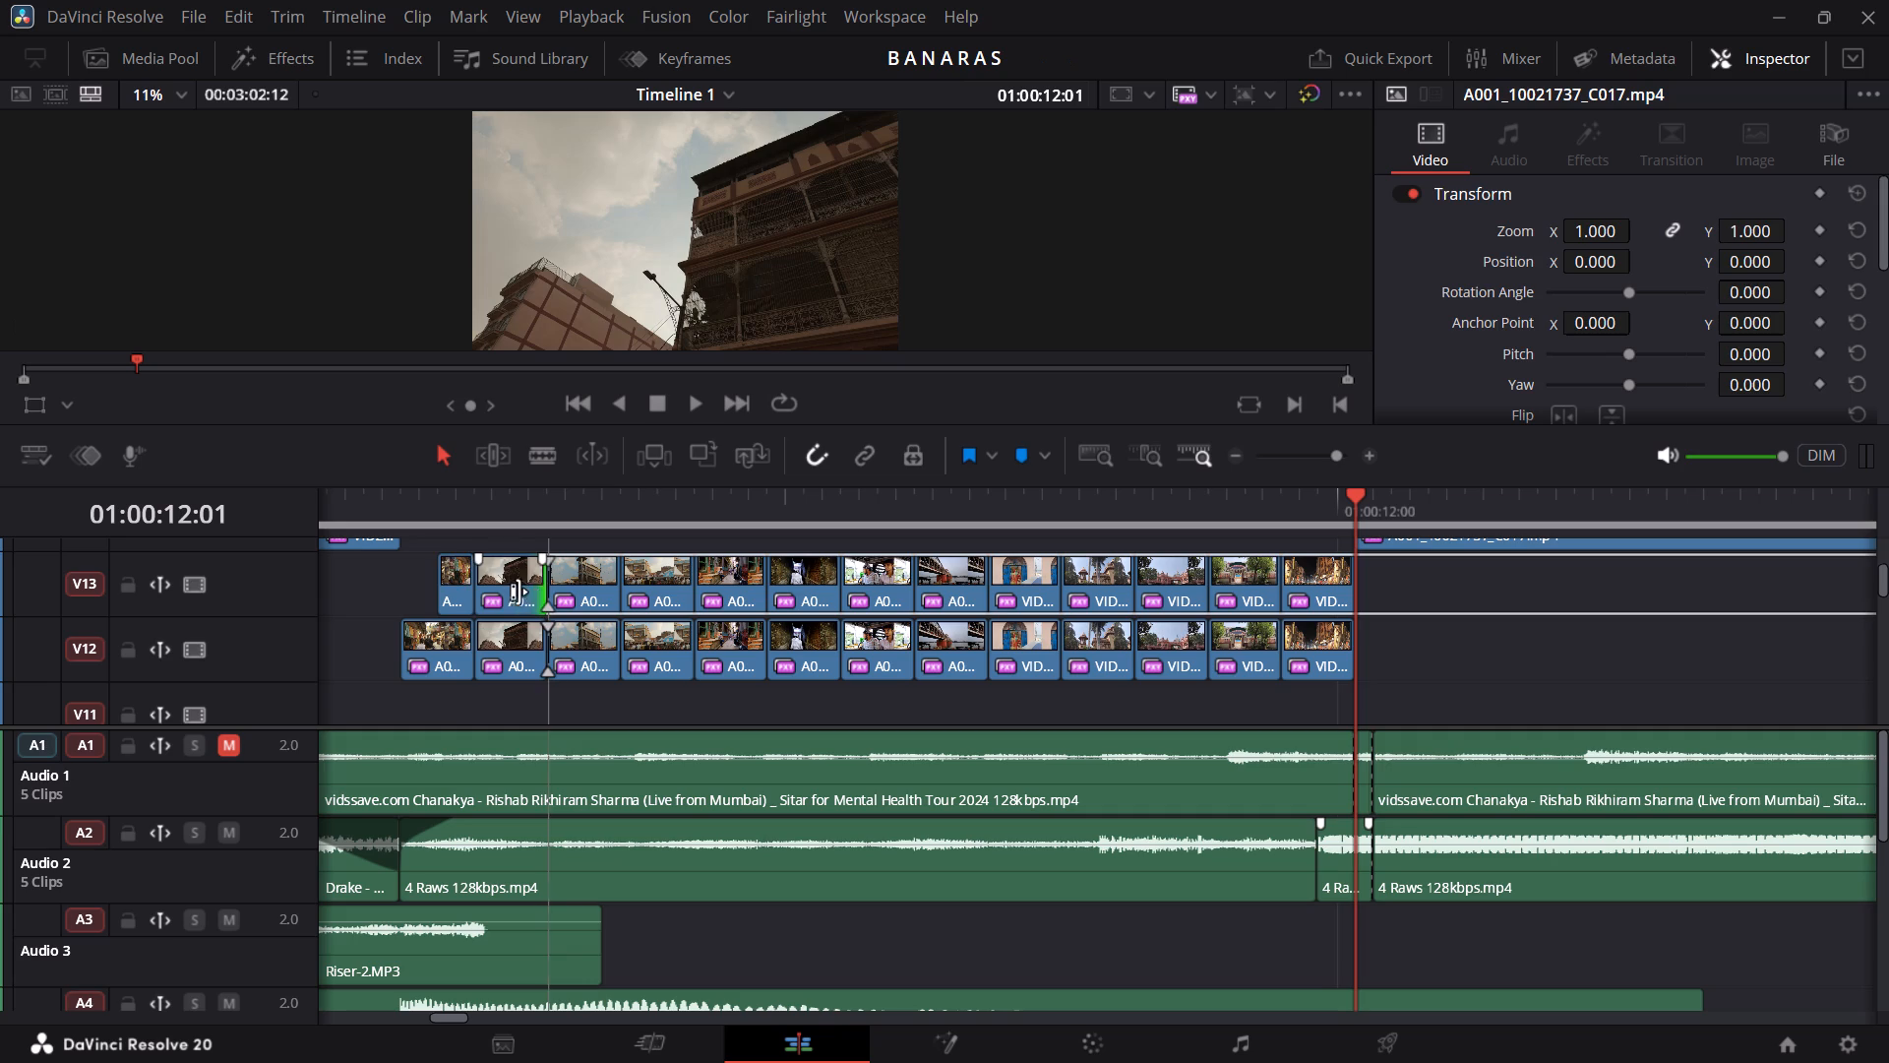
{"action": "left_click_drag", "start_coordinate": [518, 592], "coordinate": [497, 590]}
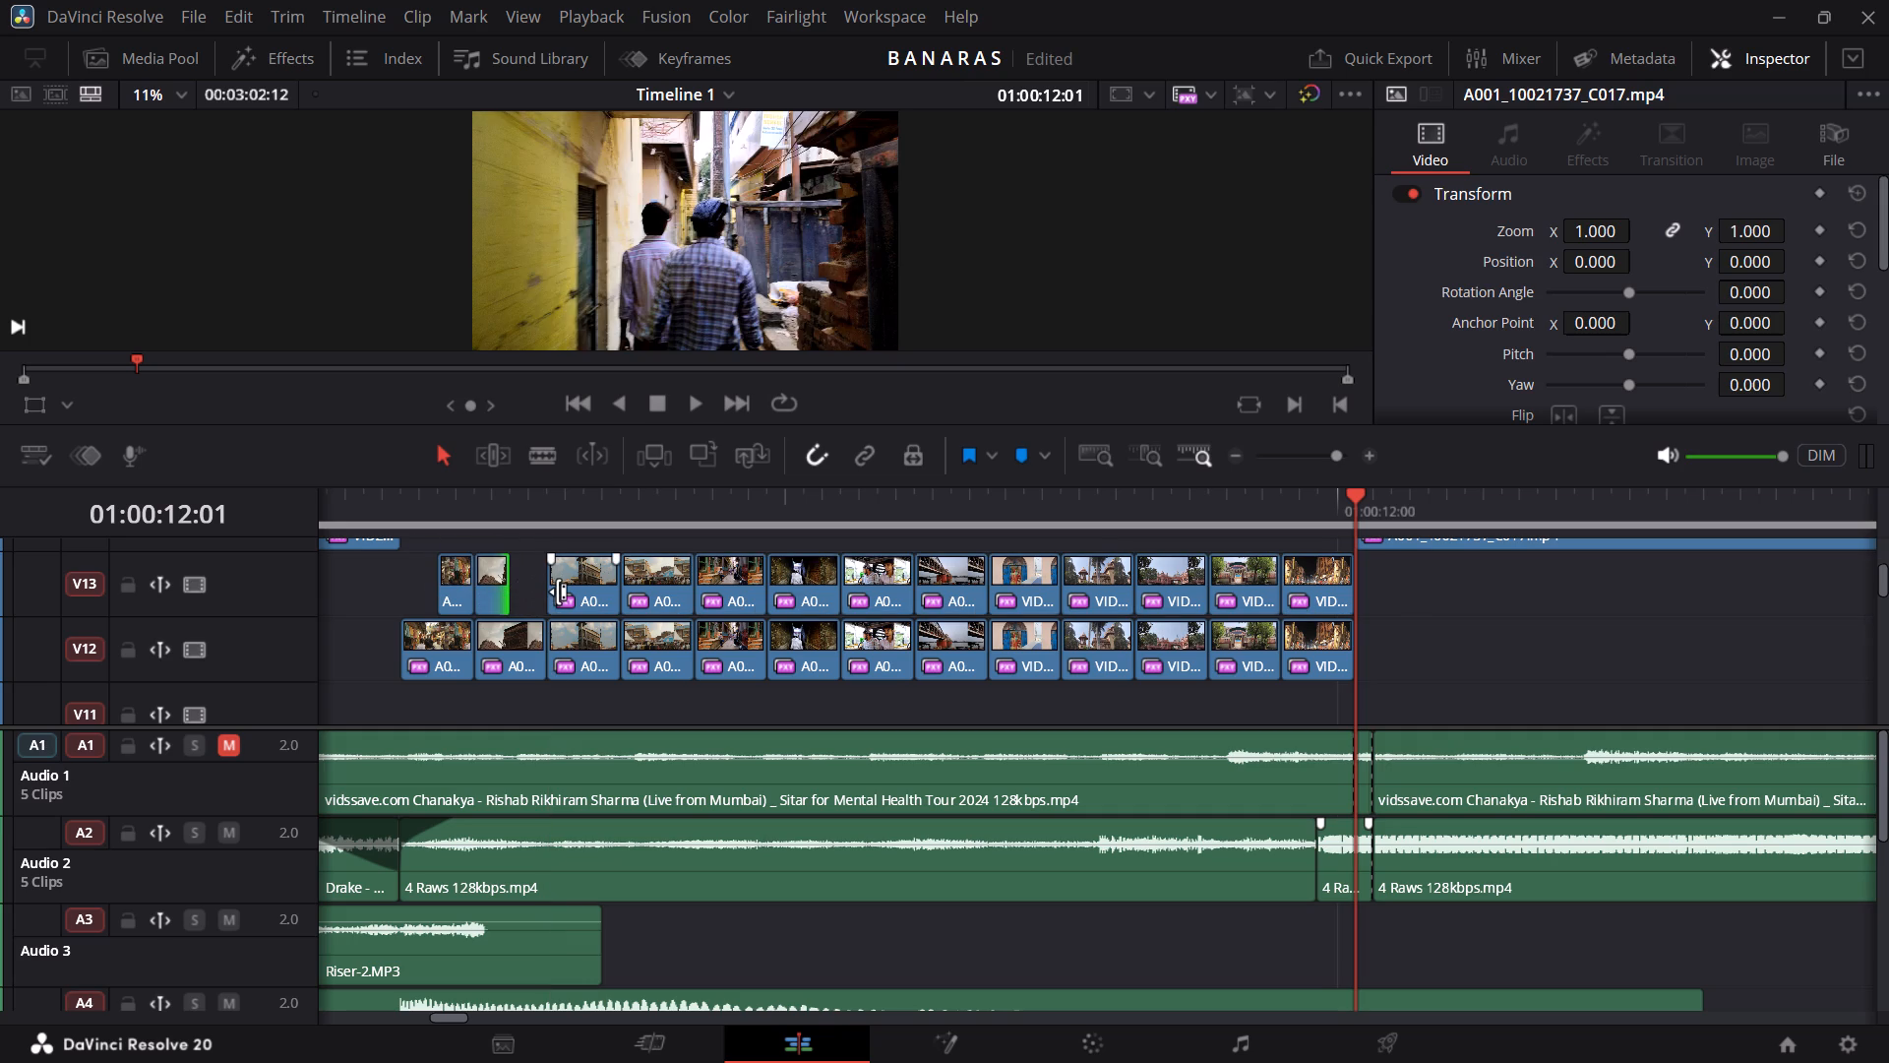
{"action": "left_click_drag", "start_coordinate": [560, 592], "coordinate": [604, 592]}
{"action": "left_click_drag", "start_coordinate": [685, 591], "coordinate": [663, 591]}
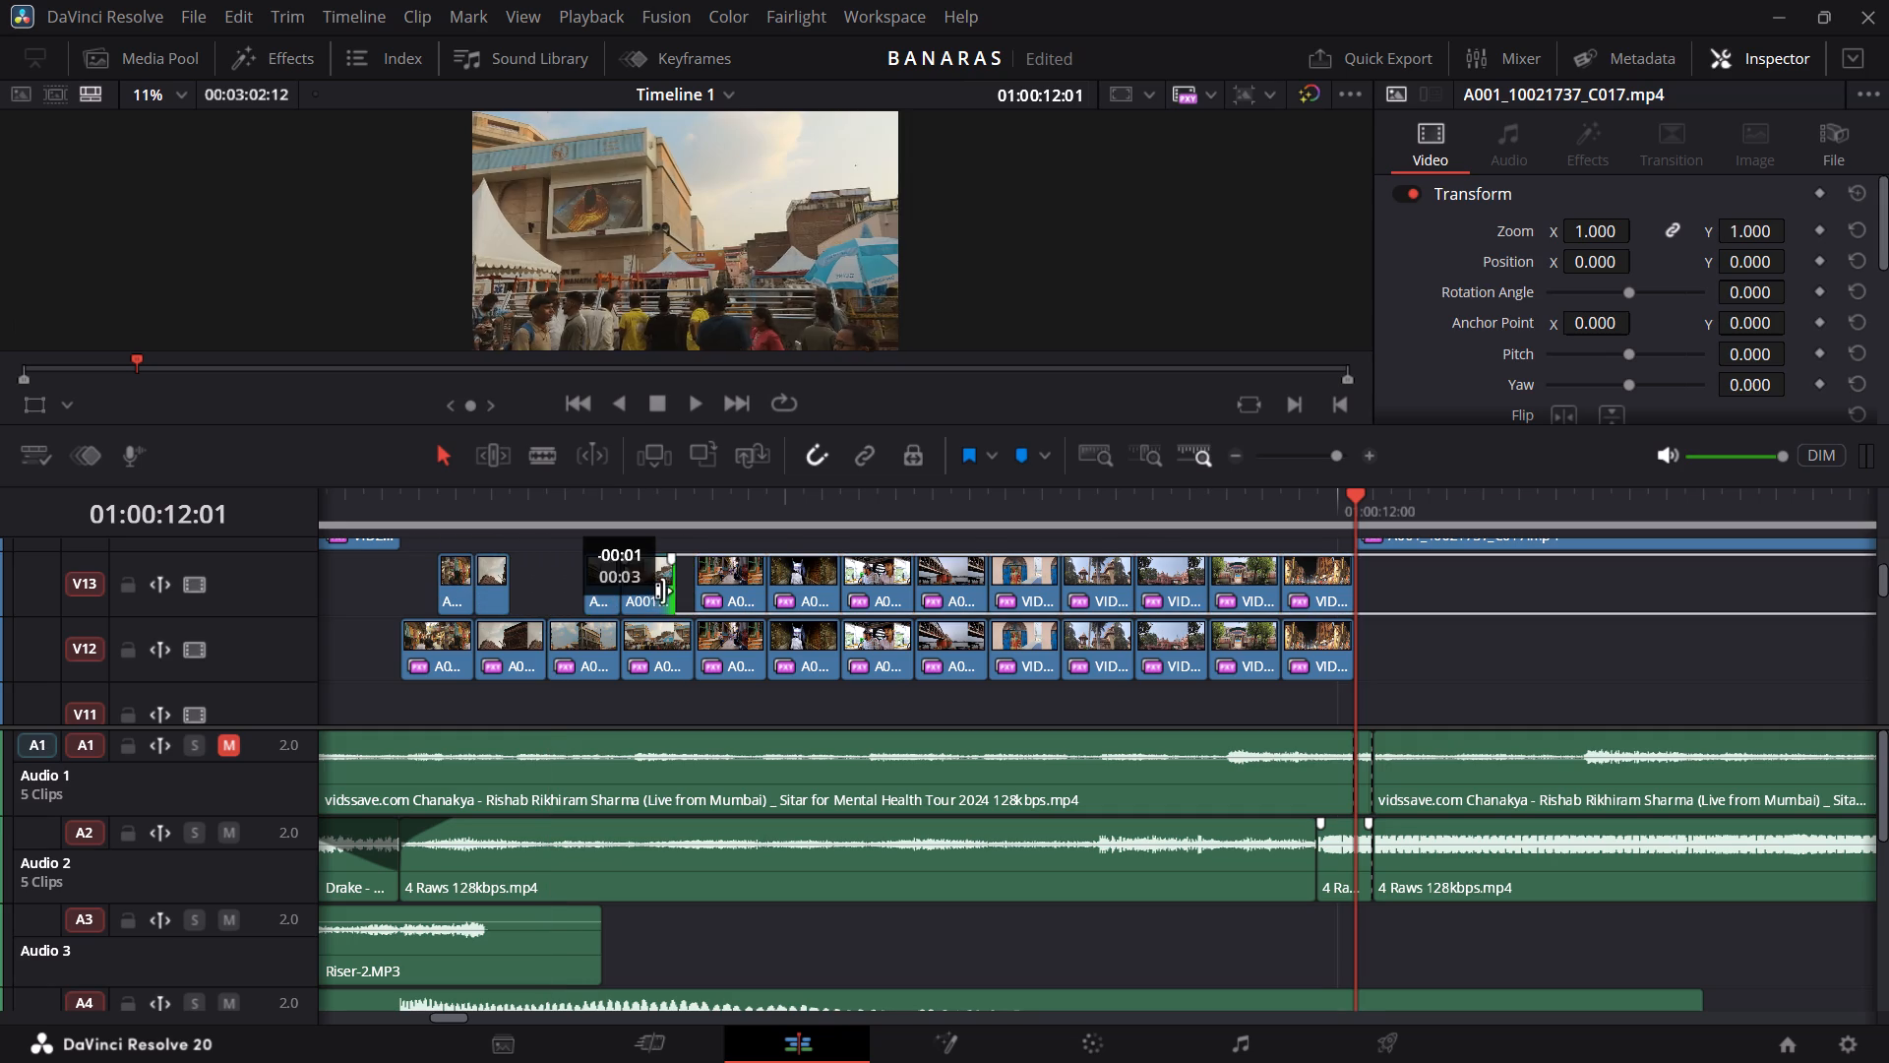
{"action": "left_click_drag", "start_coordinate": [663, 591], "coordinate": [644, 589]}
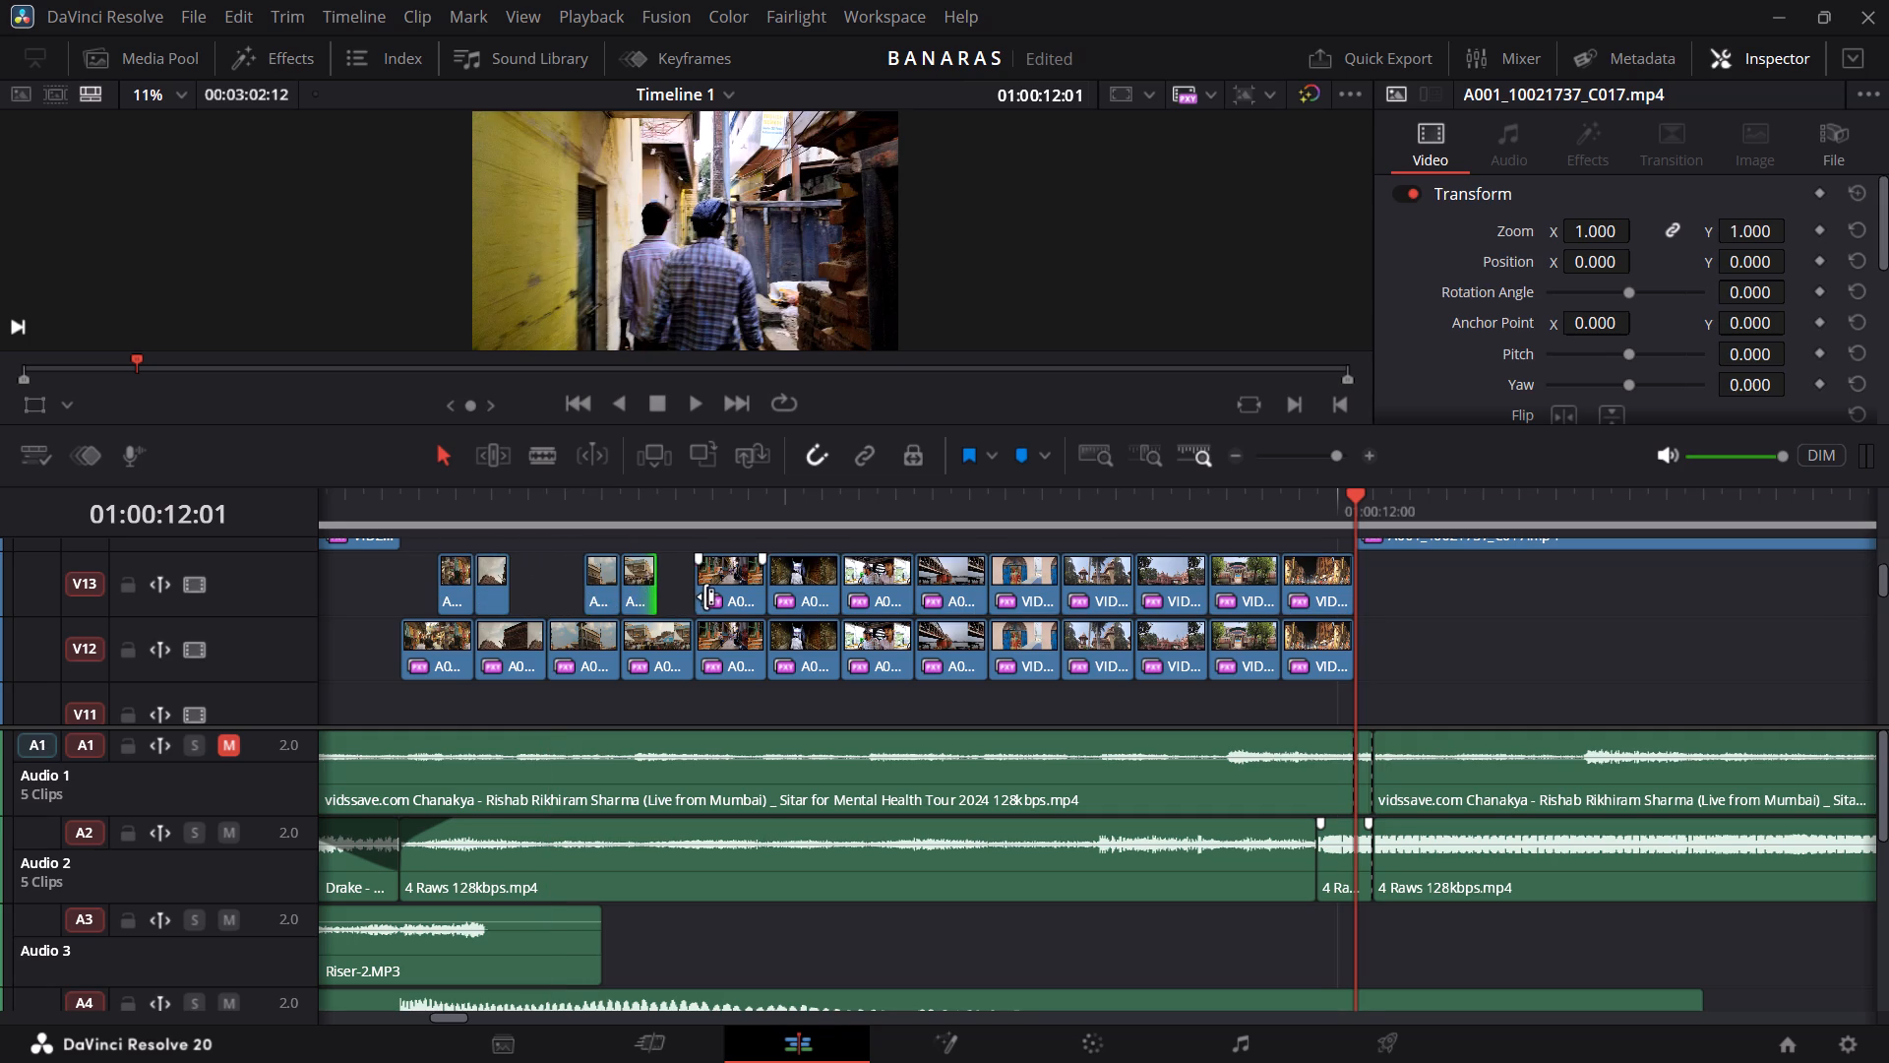
{"action": "left_click_drag", "start_coordinate": [705, 596], "coordinate": [748, 604]}
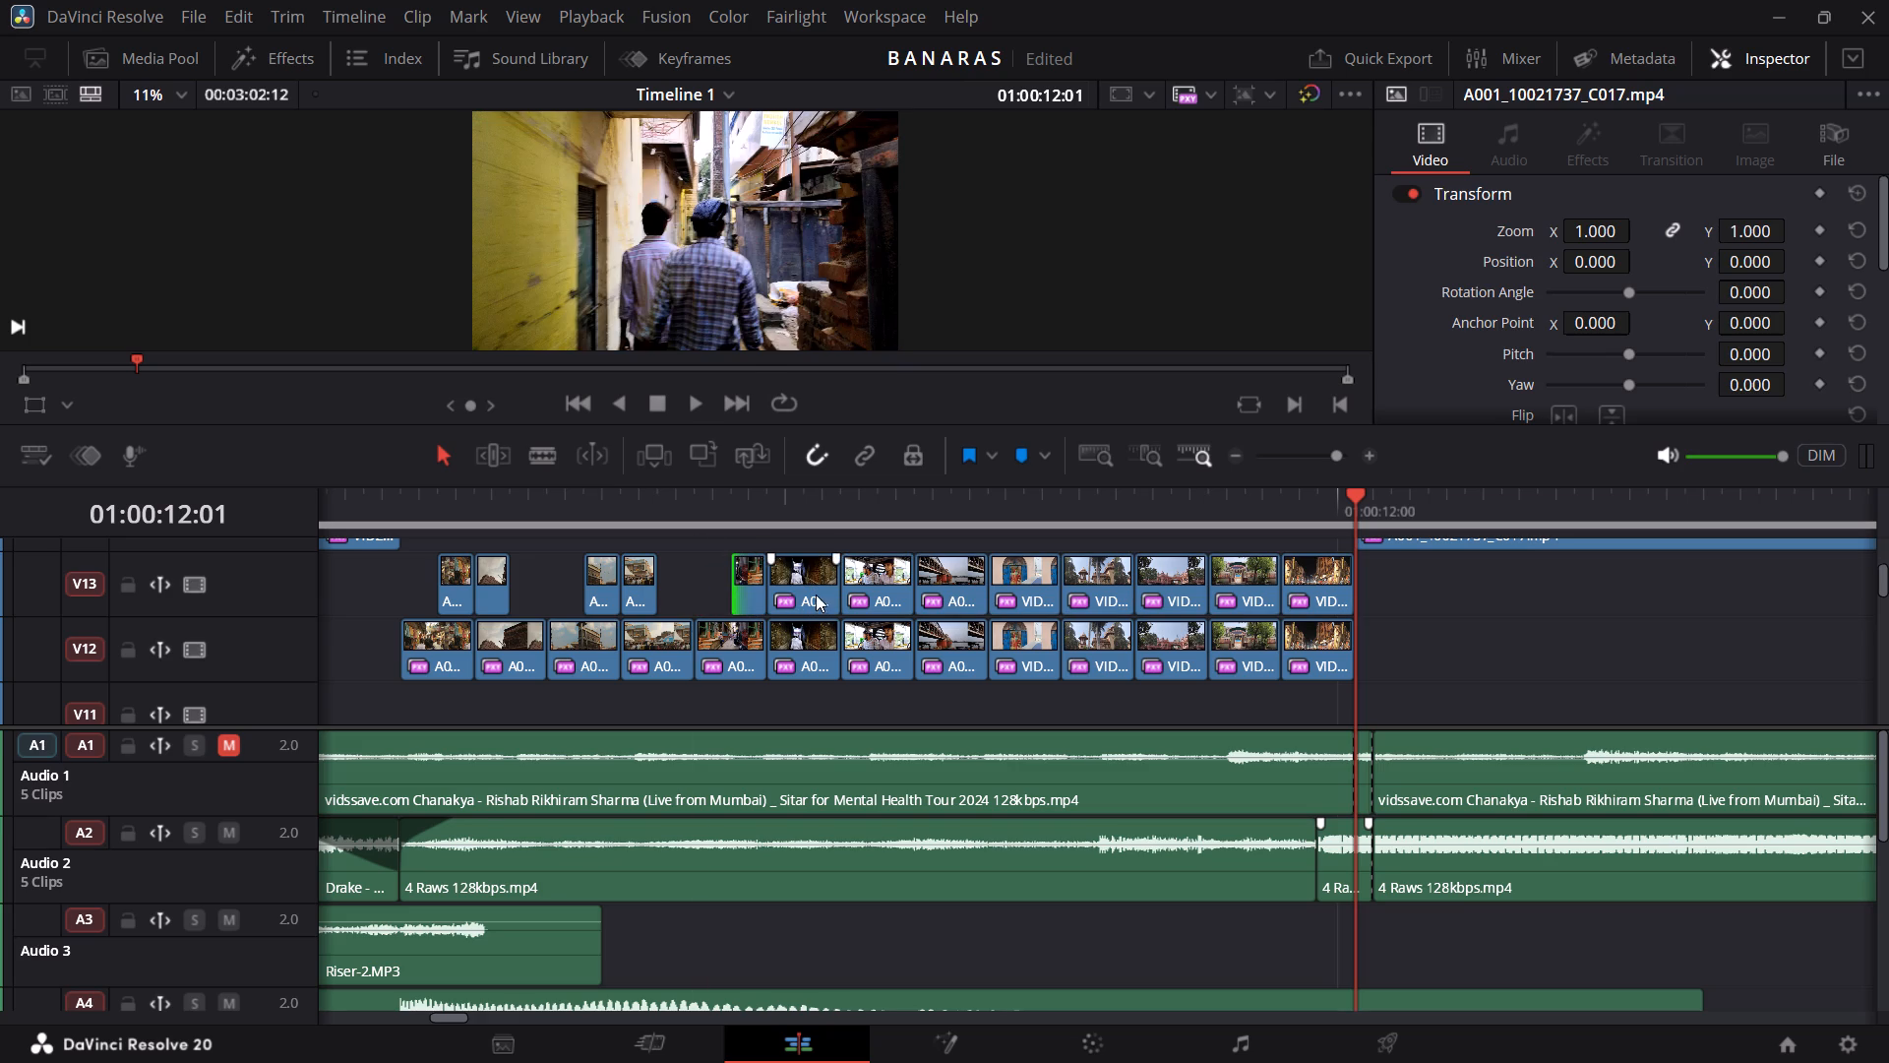
{"action": "left_click_drag", "start_coordinate": [833, 588], "coordinate": [801, 587]}
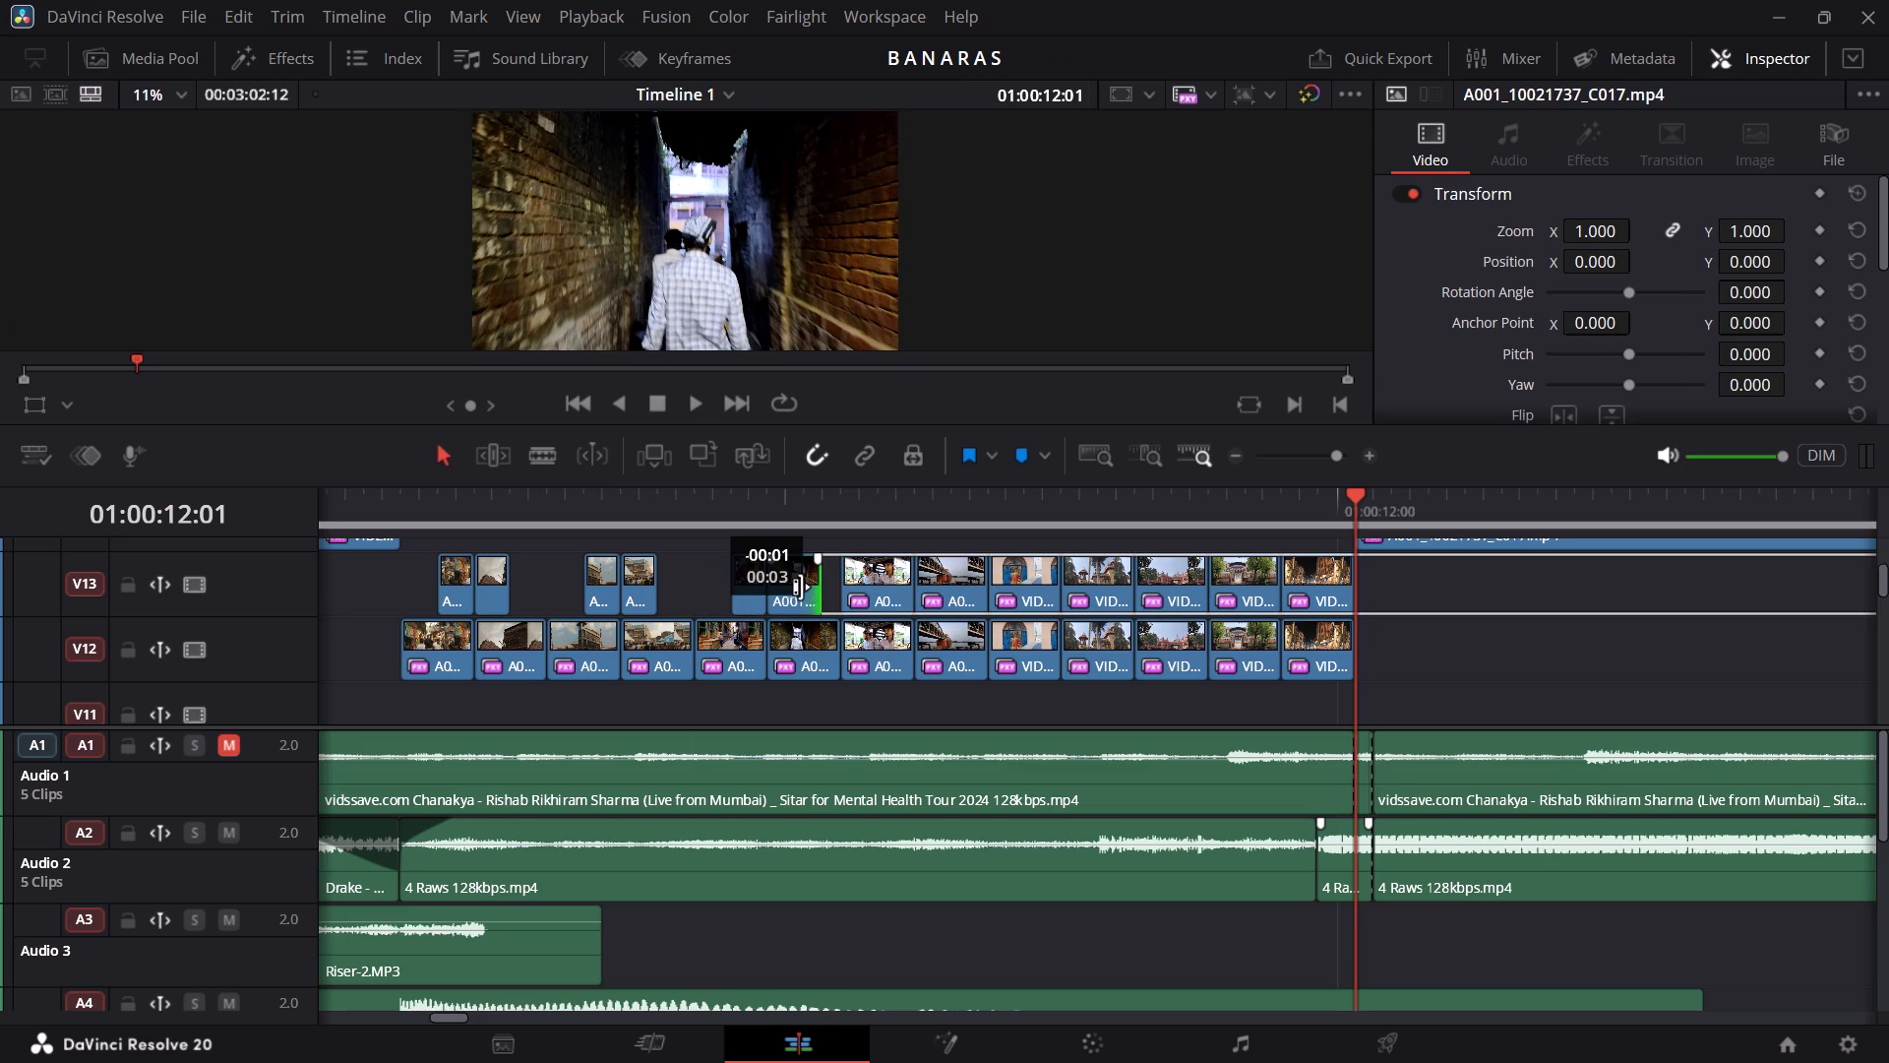
{"action": "left_click_drag", "start_coordinate": [801, 587], "coordinate": [796, 587]}
{"action": "left_click_drag", "start_coordinate": [856, 587], "coordinate": [900, 594]}
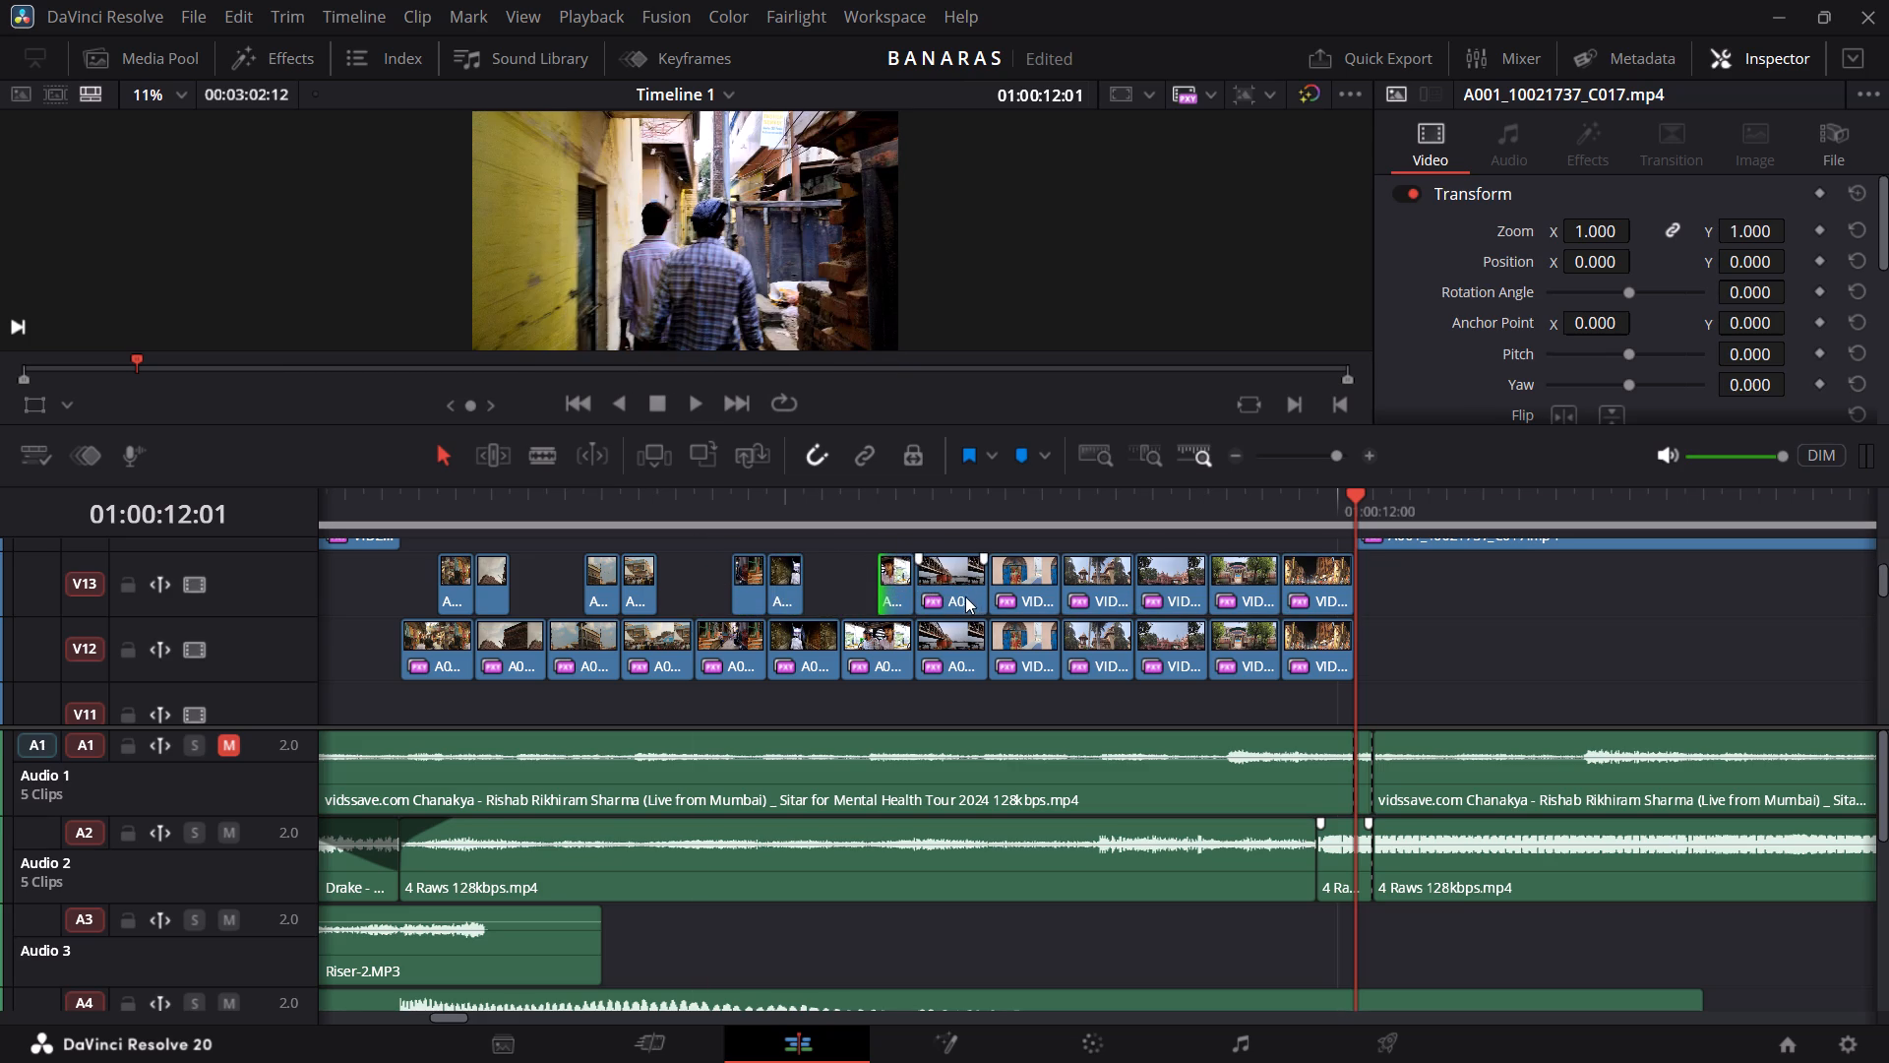
{"action": "left_click_drag", "start_coordinate": [977, 596], "coordinate": [938, 594]}
Shorten the five VID copies on V13 to 2 frames each, trimming the first, third and fifth at their starts, the second and fourth at their ends.
{"action": "left_click_drag", "start_coordinate": [1004, 594], "coordinate": [1014, 594]}
{"action": "left_click_drag", "start_coordinate": [999, 576], "coordinate": [1031, 578]}
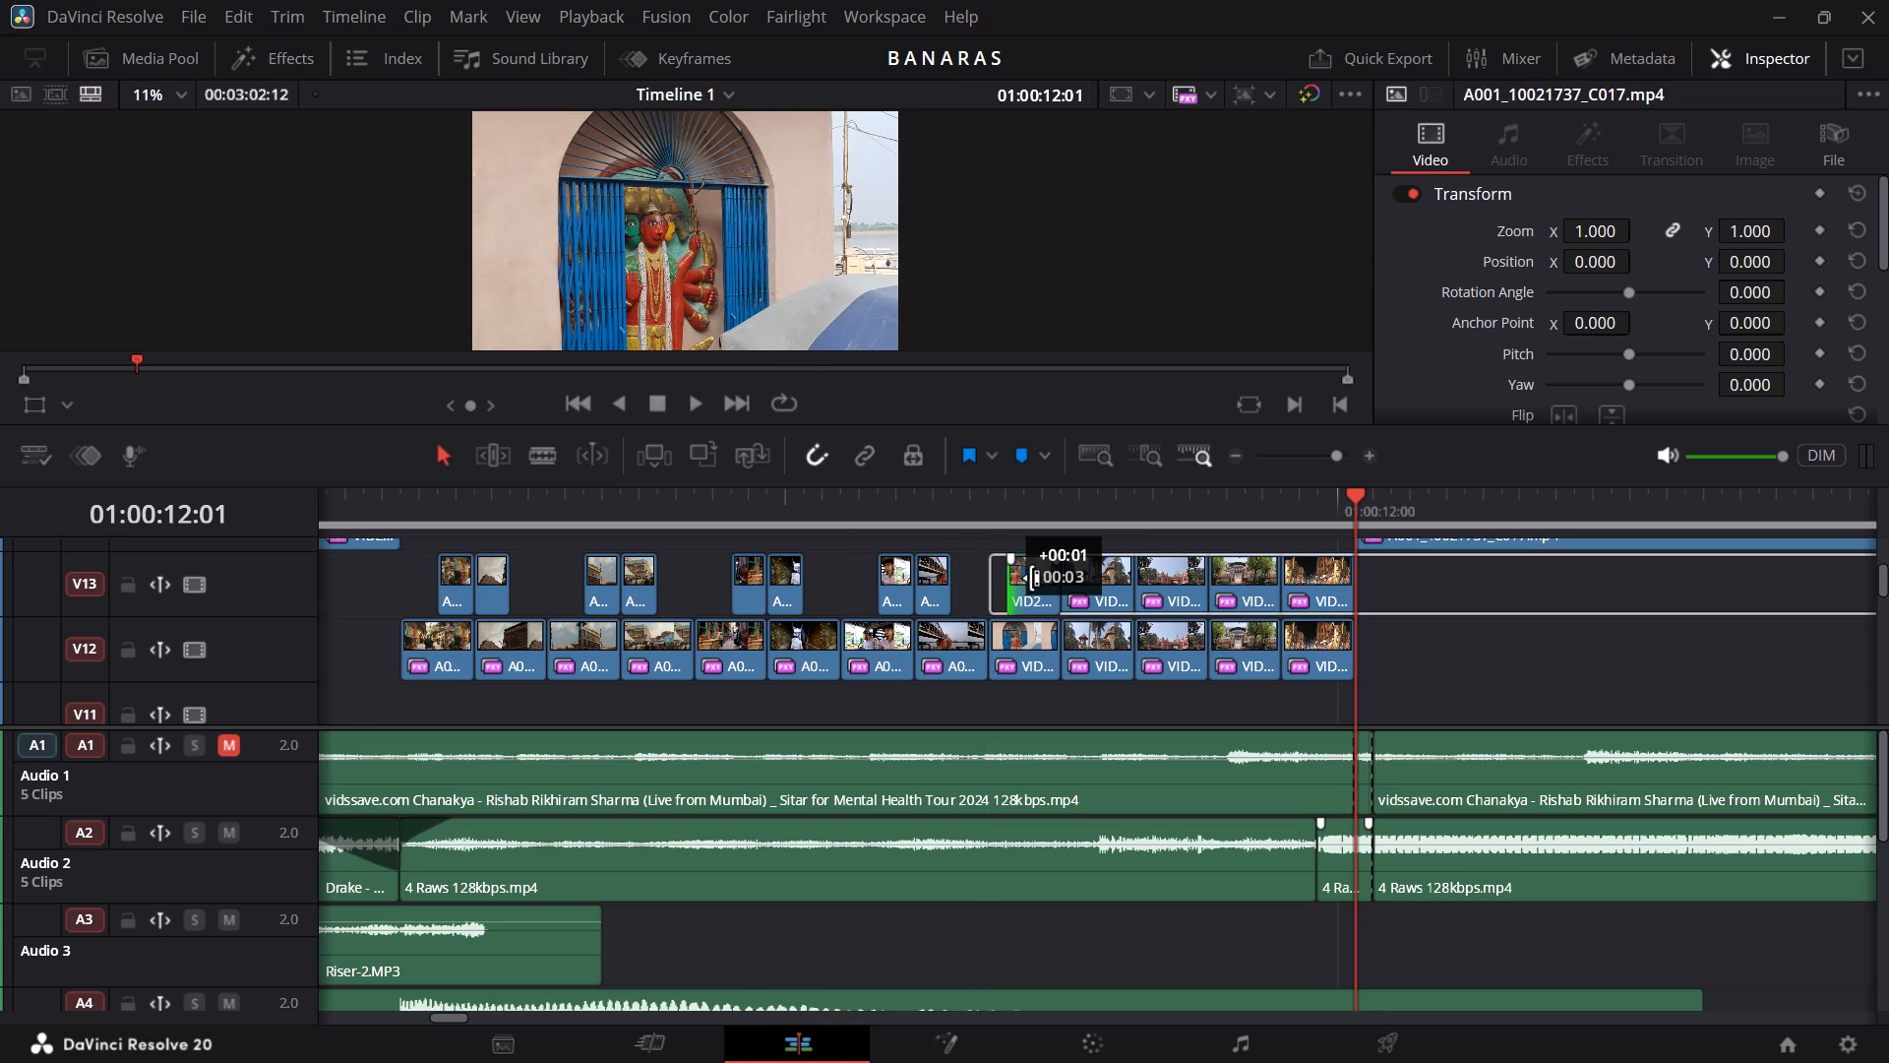
{"action": "left_click_drag", "start_coordinate": [1031, 578], "coordinate": [1042, 581]}
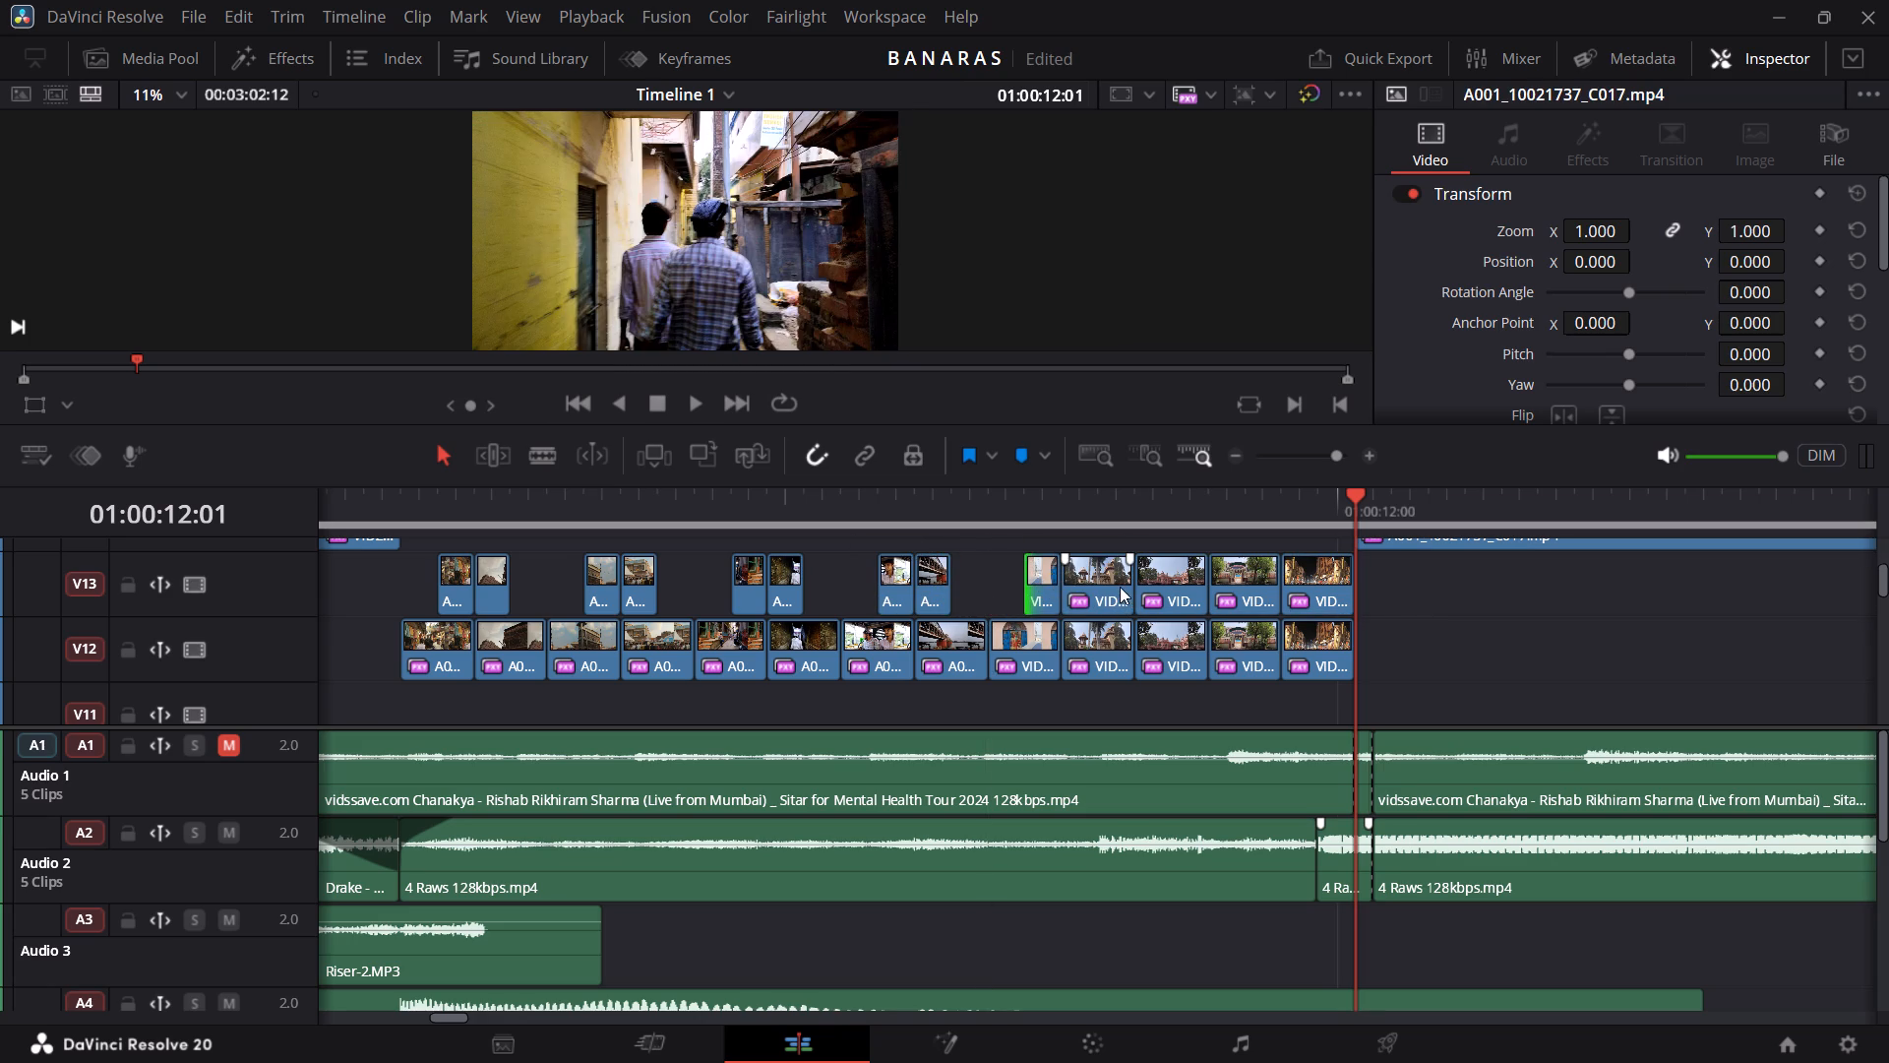
{"action": "left_click_drag", "start_coordinate": [1127, 586], "coordinate": [1088, 585]}
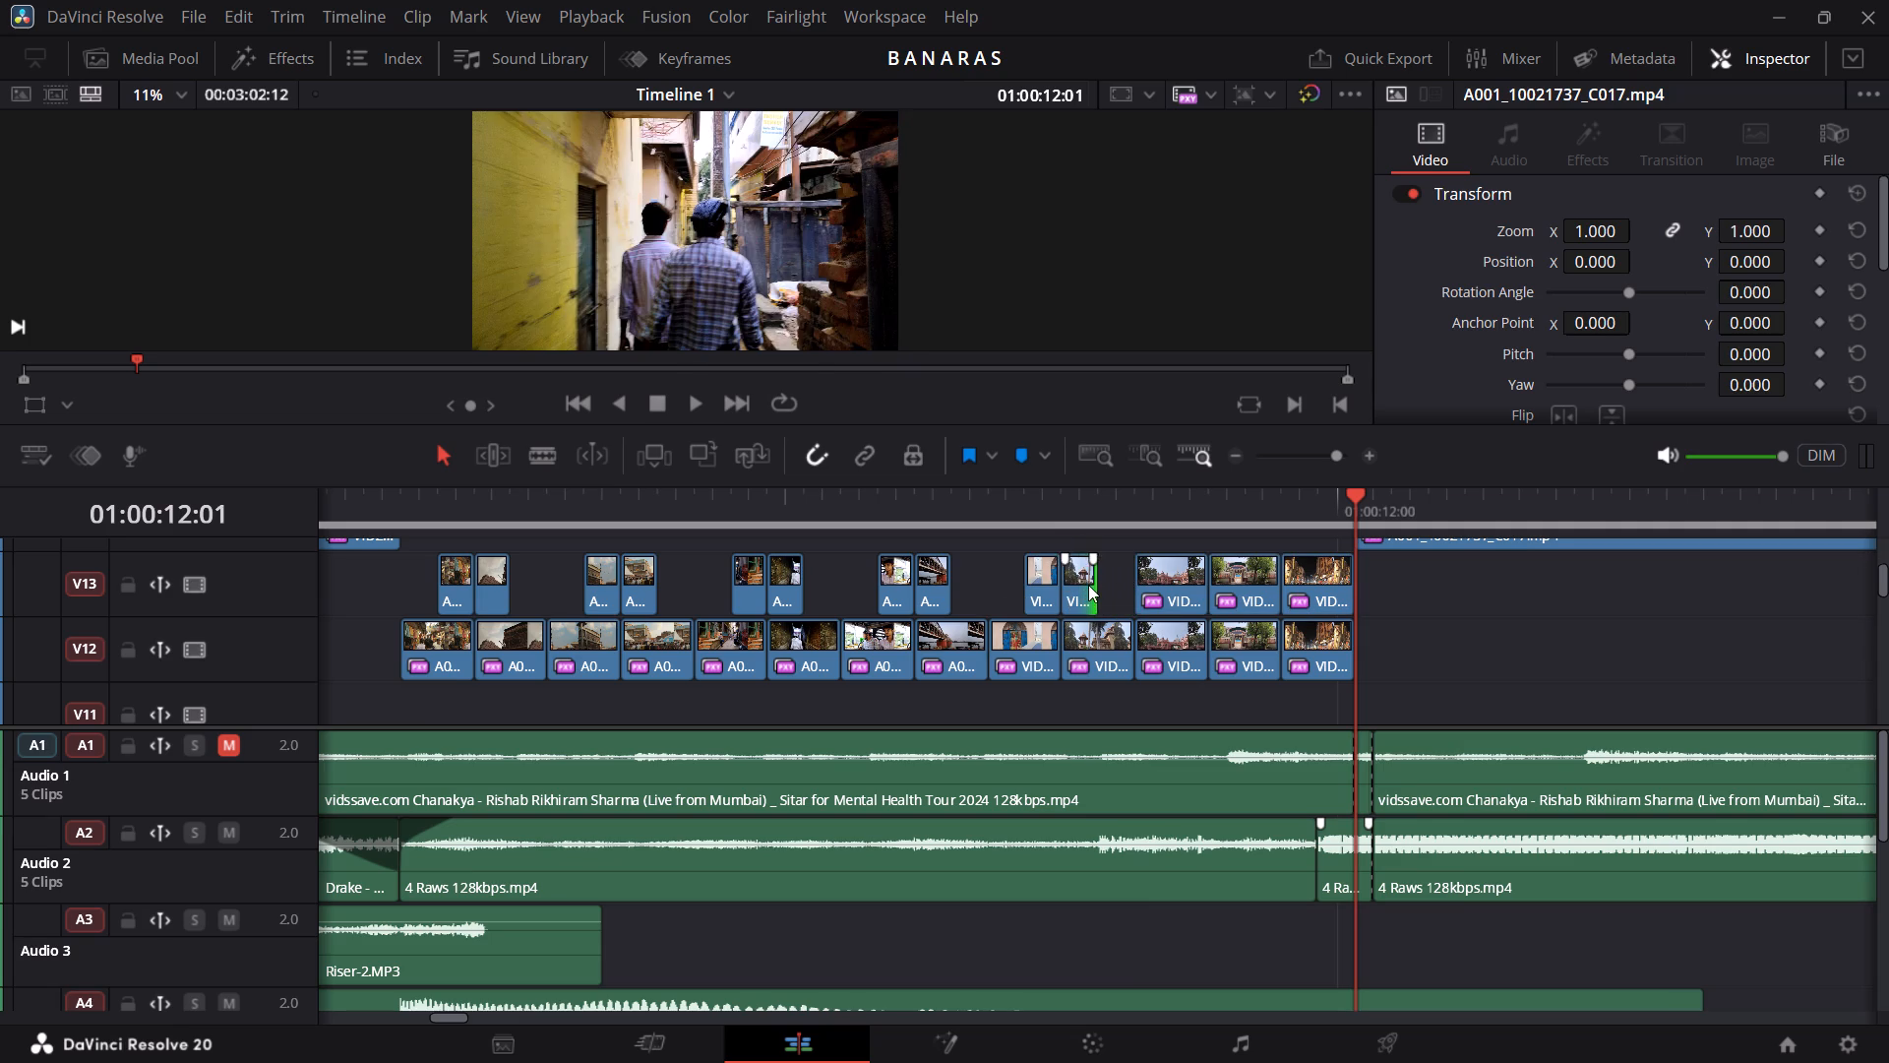
{"action": "left_click_drag", "start_coordinate": [1145, 594], "coordinate": [1164, 594]}
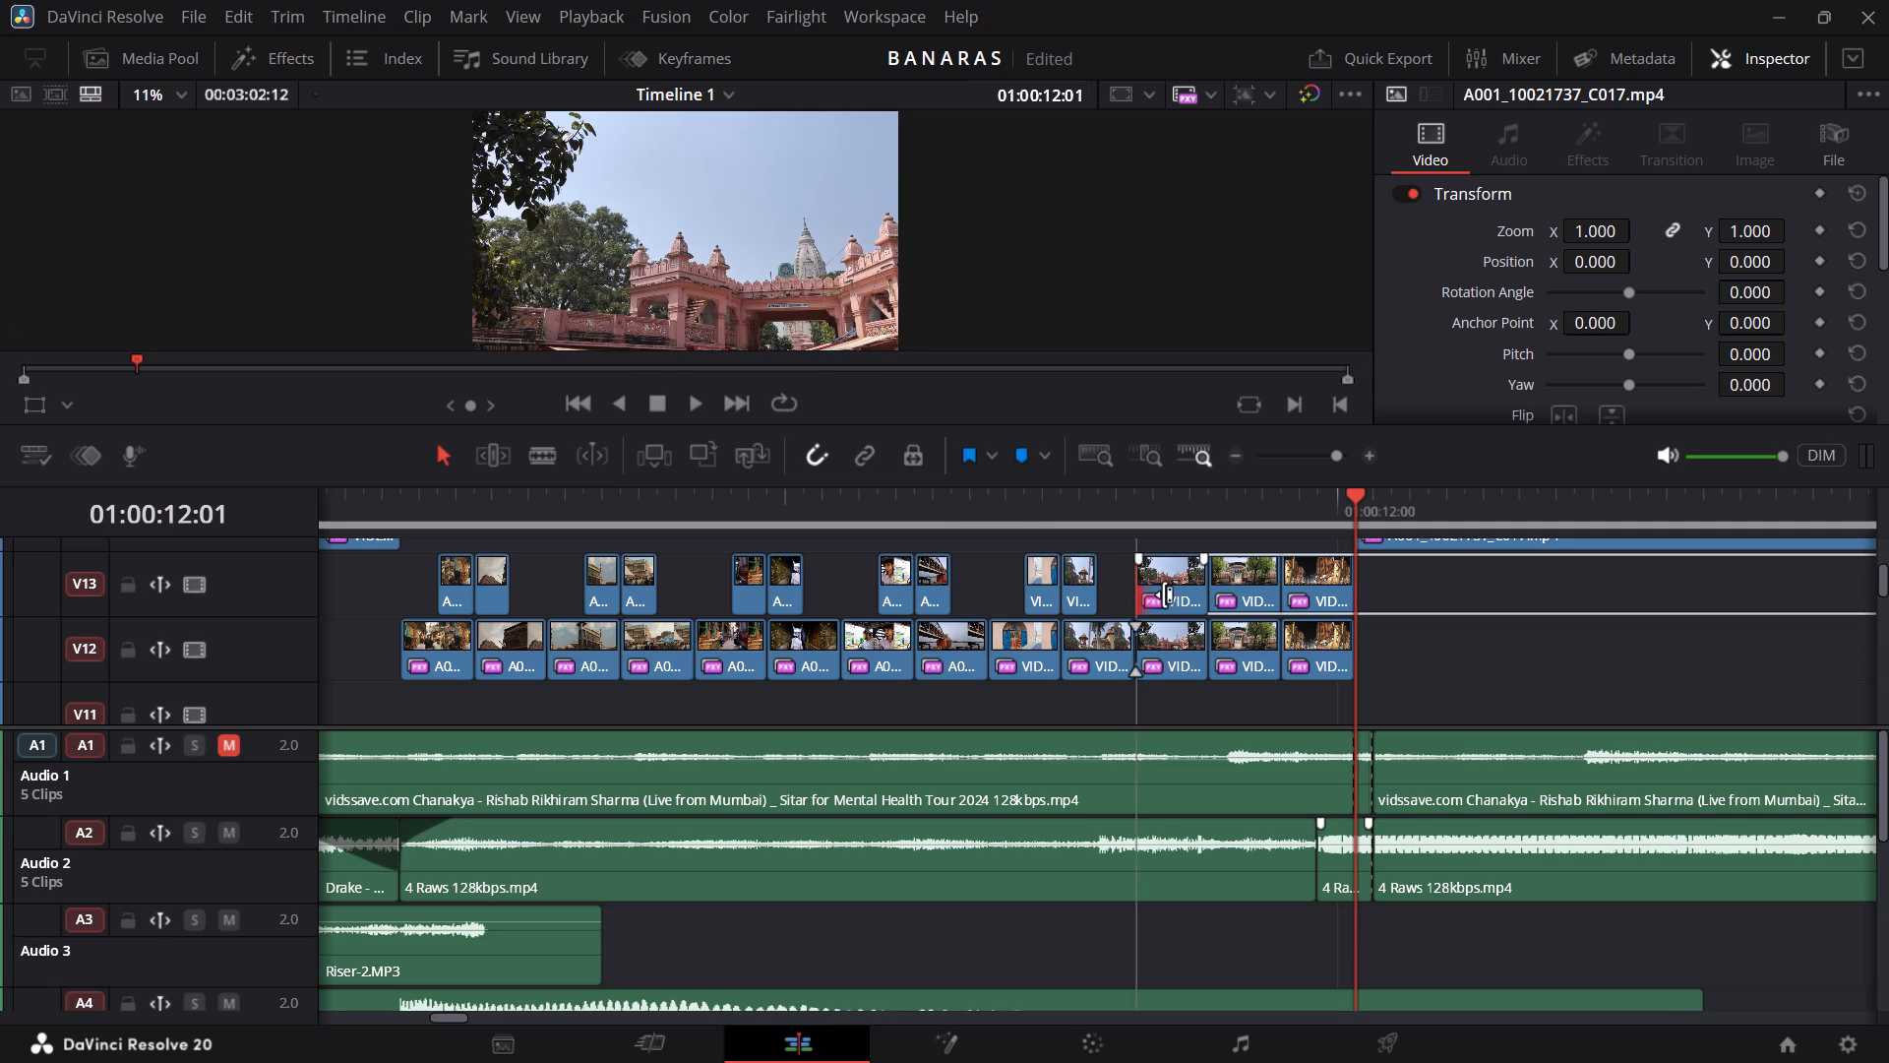
{"action": "left_click_drag", "start_coordinate": [1164, 594], "coordinate": [1192, 596]}
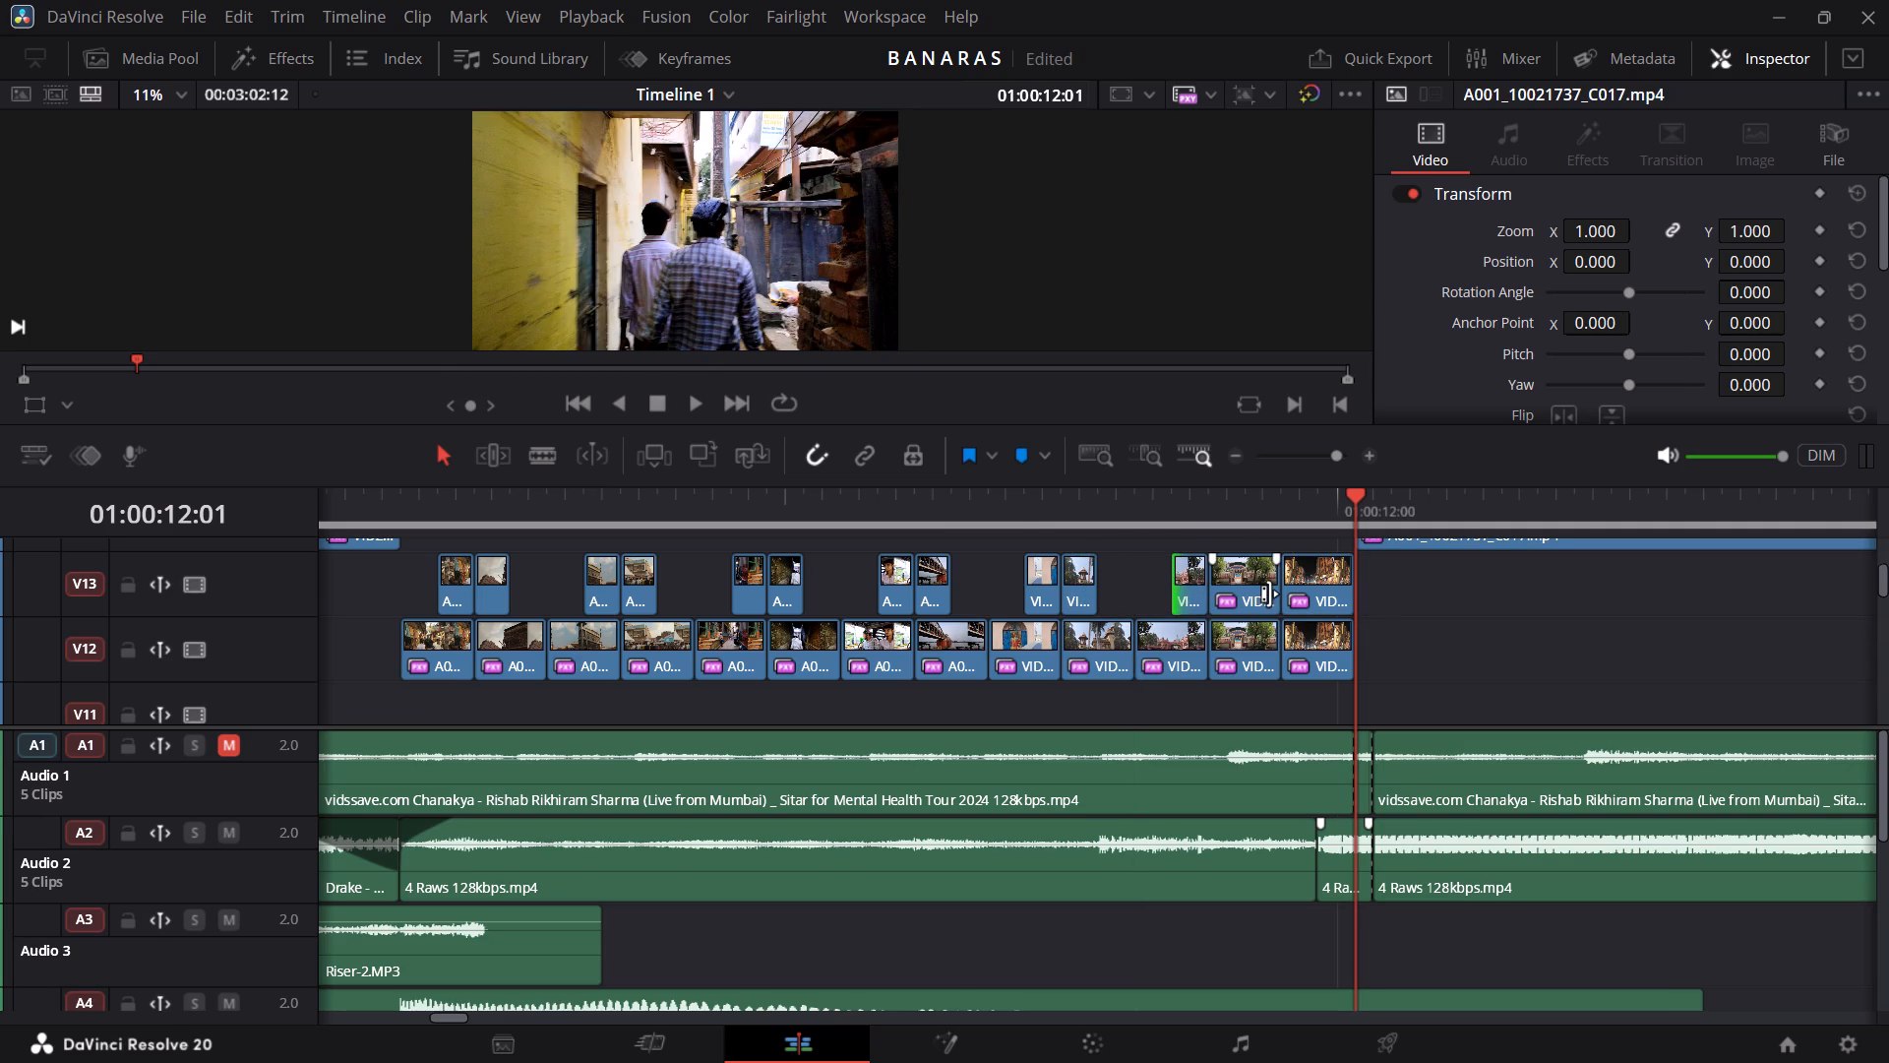
{"action": "left_click_drag", "start_coordinate": [1270, 594], "coordinate": [1224, 594]}
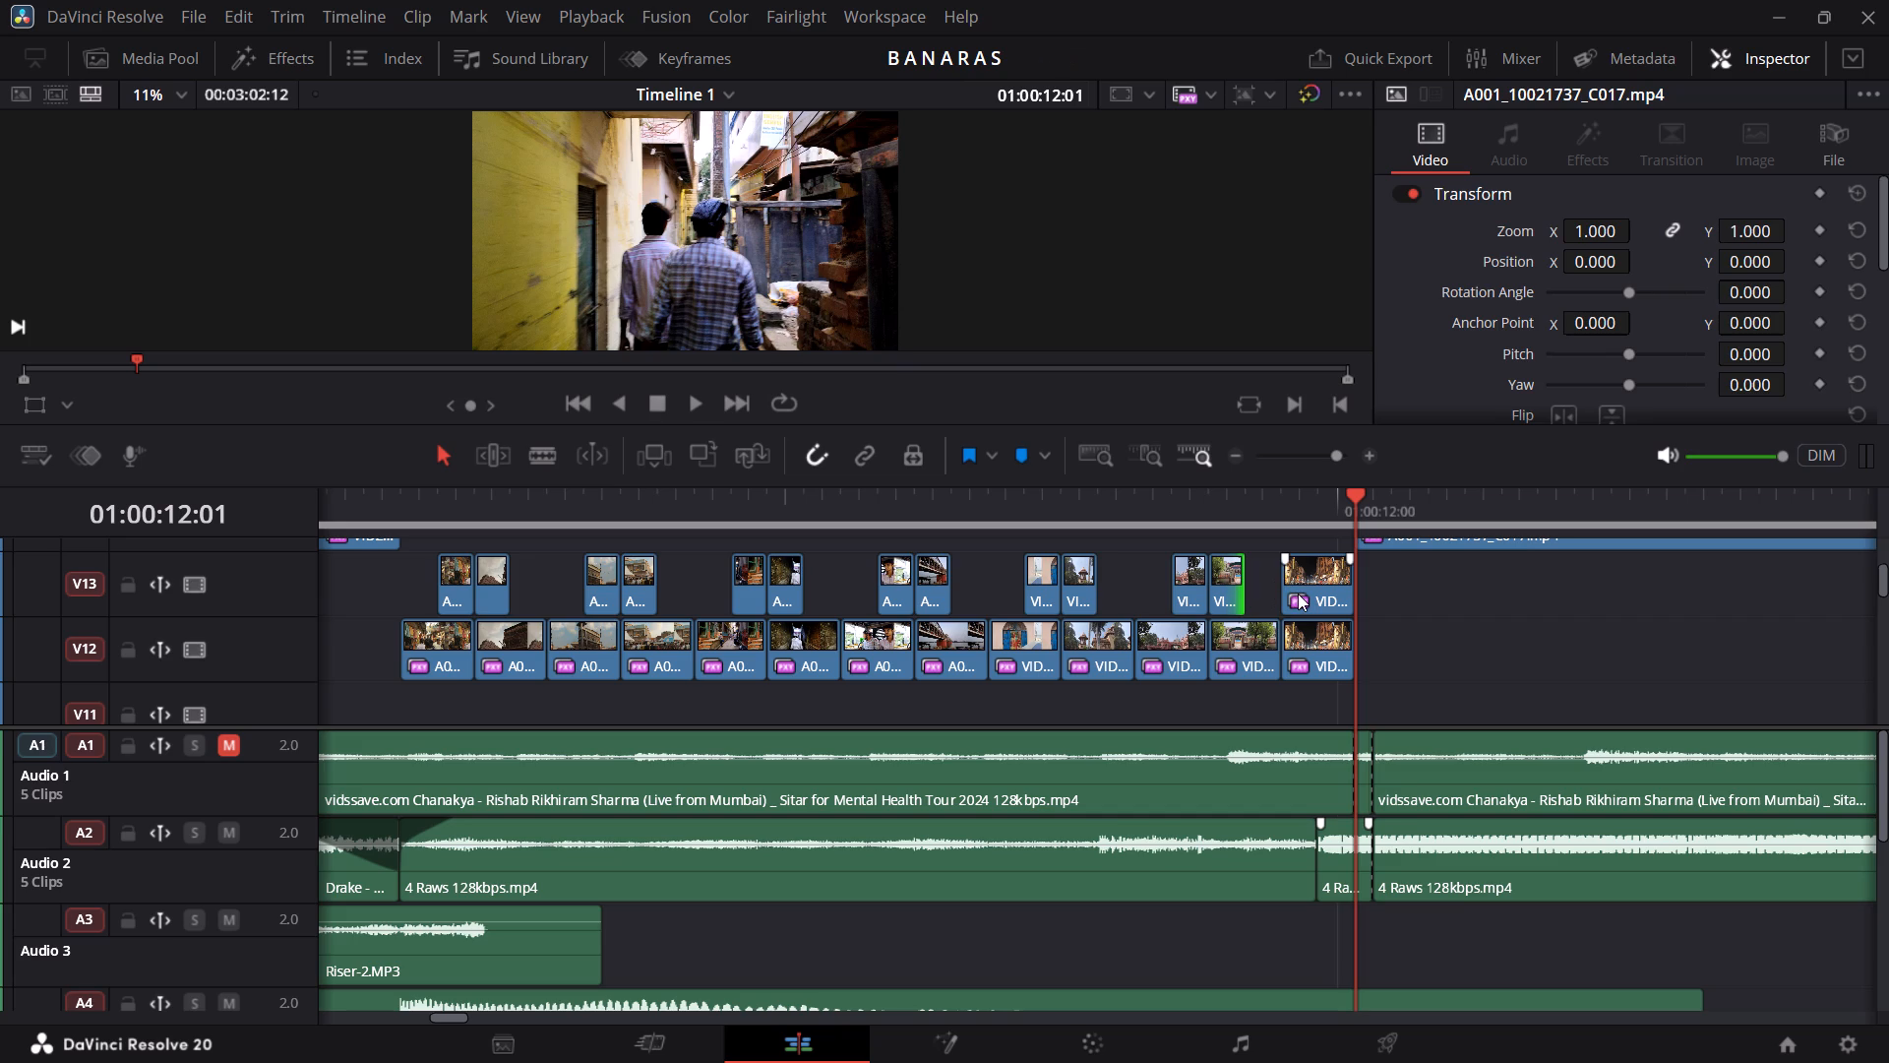
{"action": "left_click_drag", "start_coordinate": [1290, 589], "coordinate": [1302, 589]}
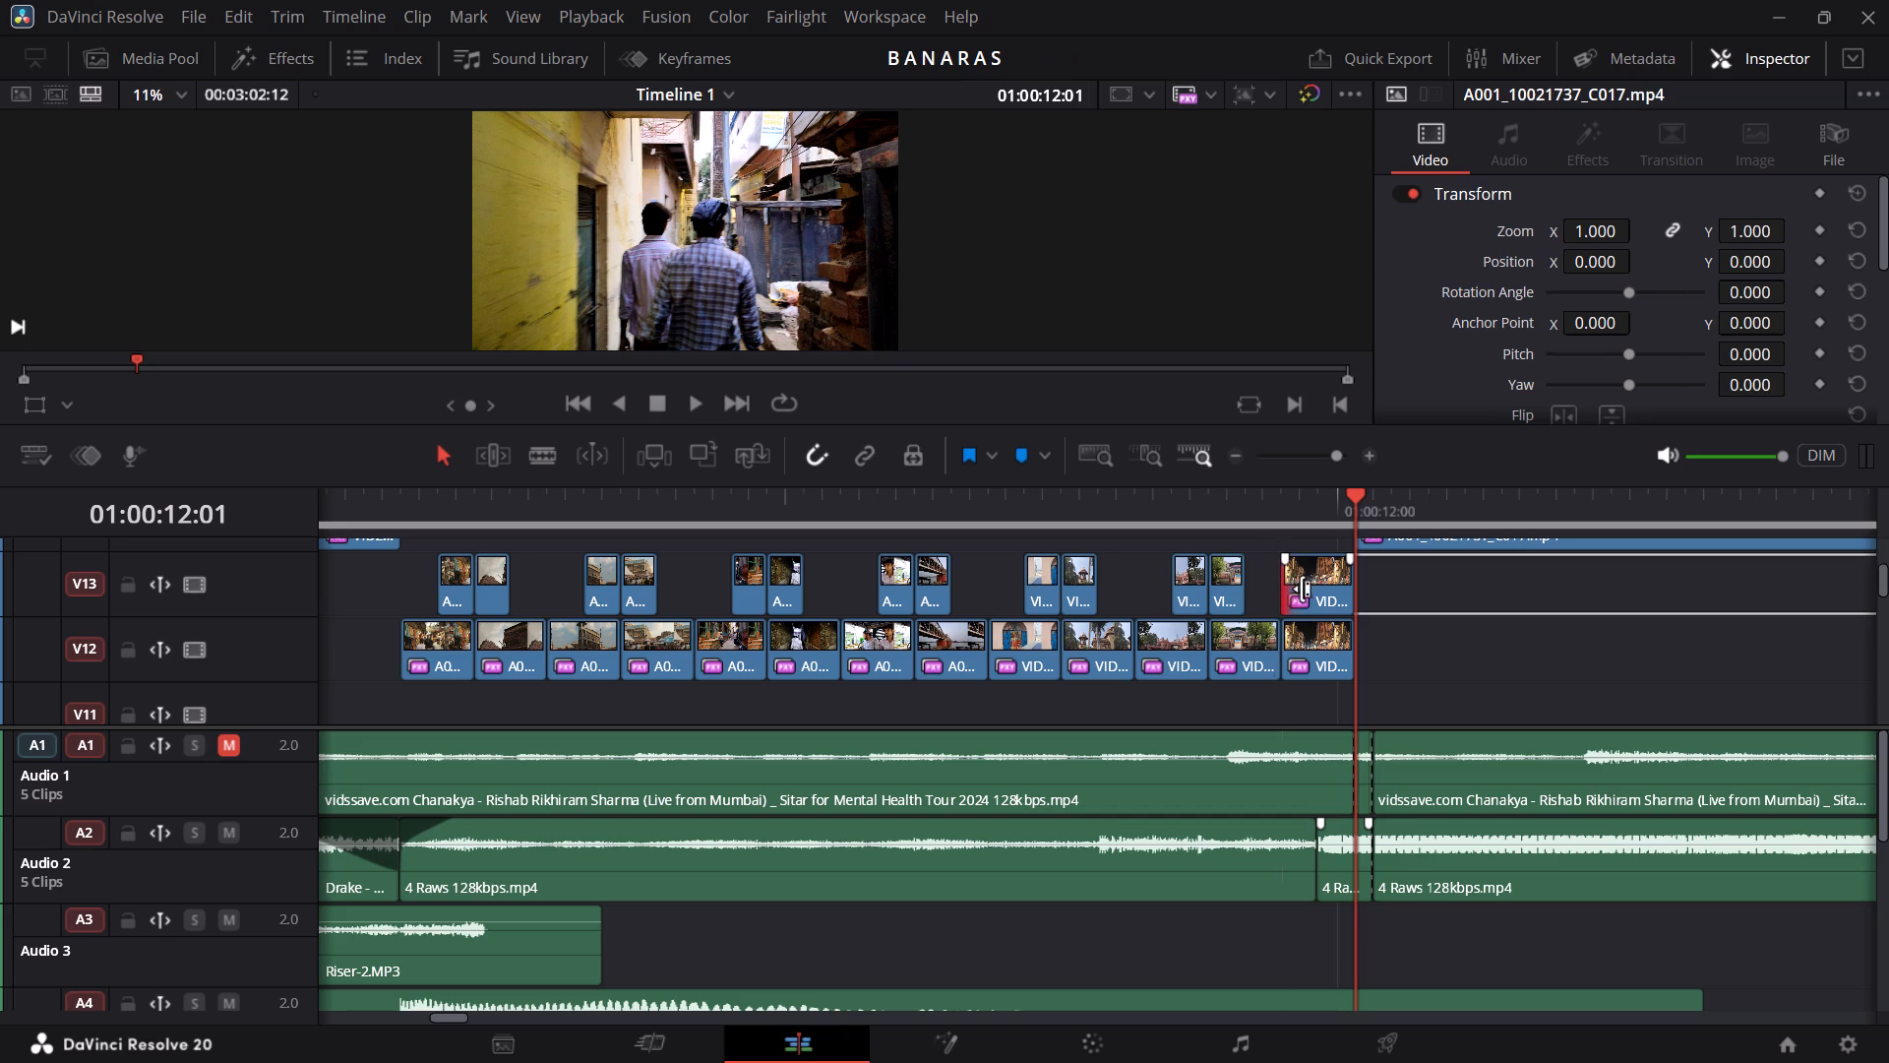
{"action": "left_click_drag", "start_coordinate": [1302, 589], "coordinate": [1342, 592]}
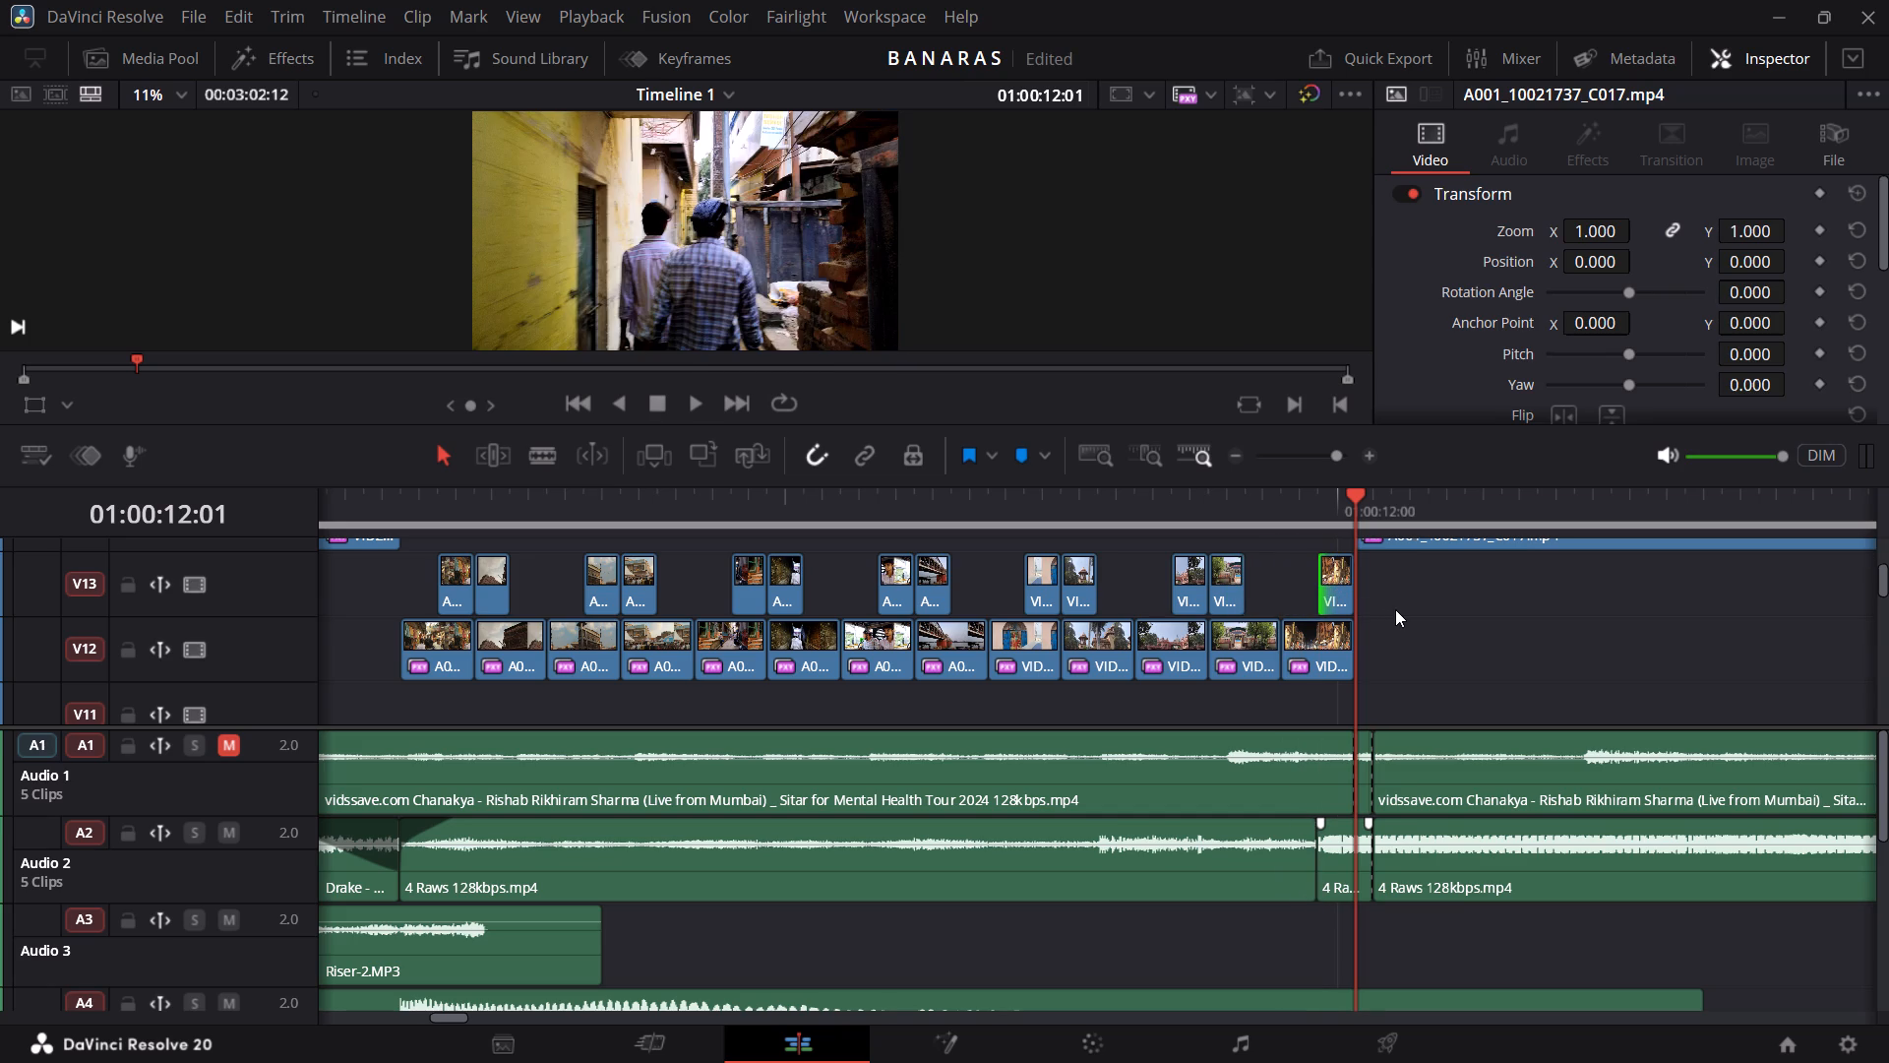
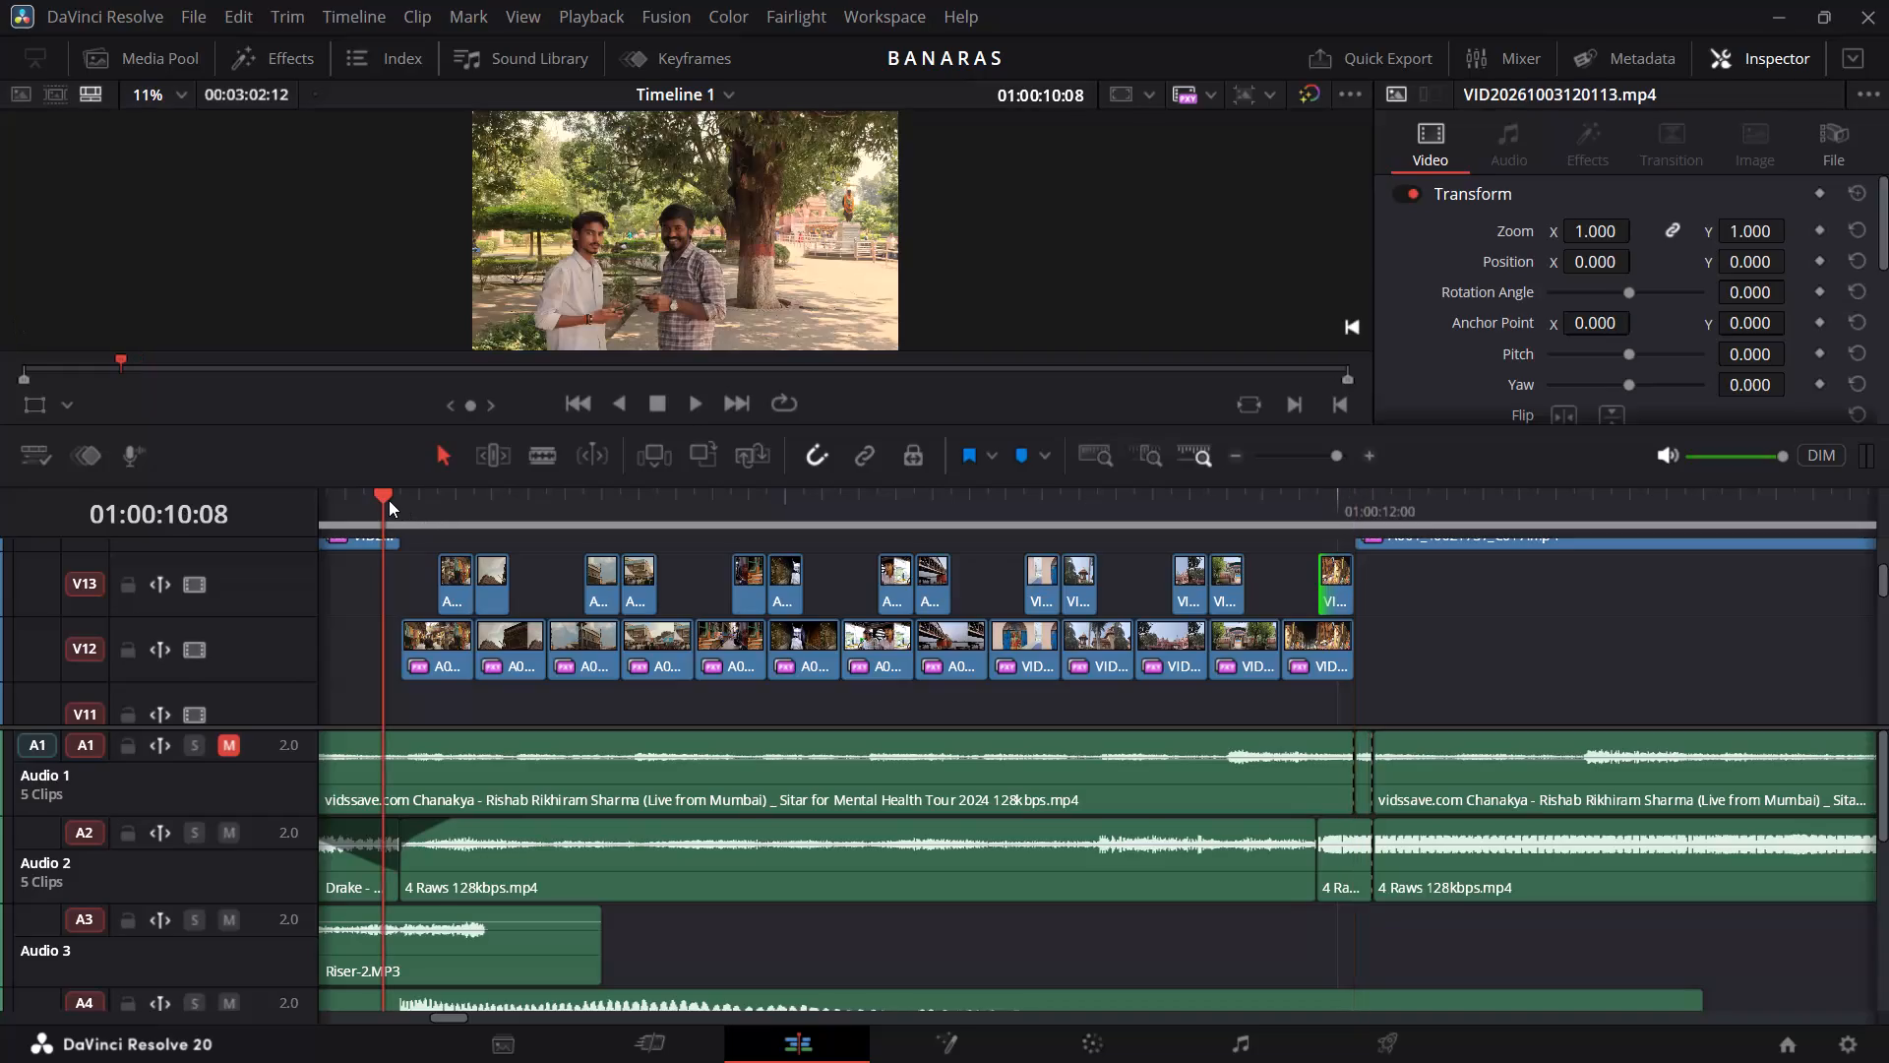
Play back the layered V12 and V13 short-clip sequence from its start, and return the playhead to its first frame at 01:00:10:09.
{"action": "key", "text": "space"}
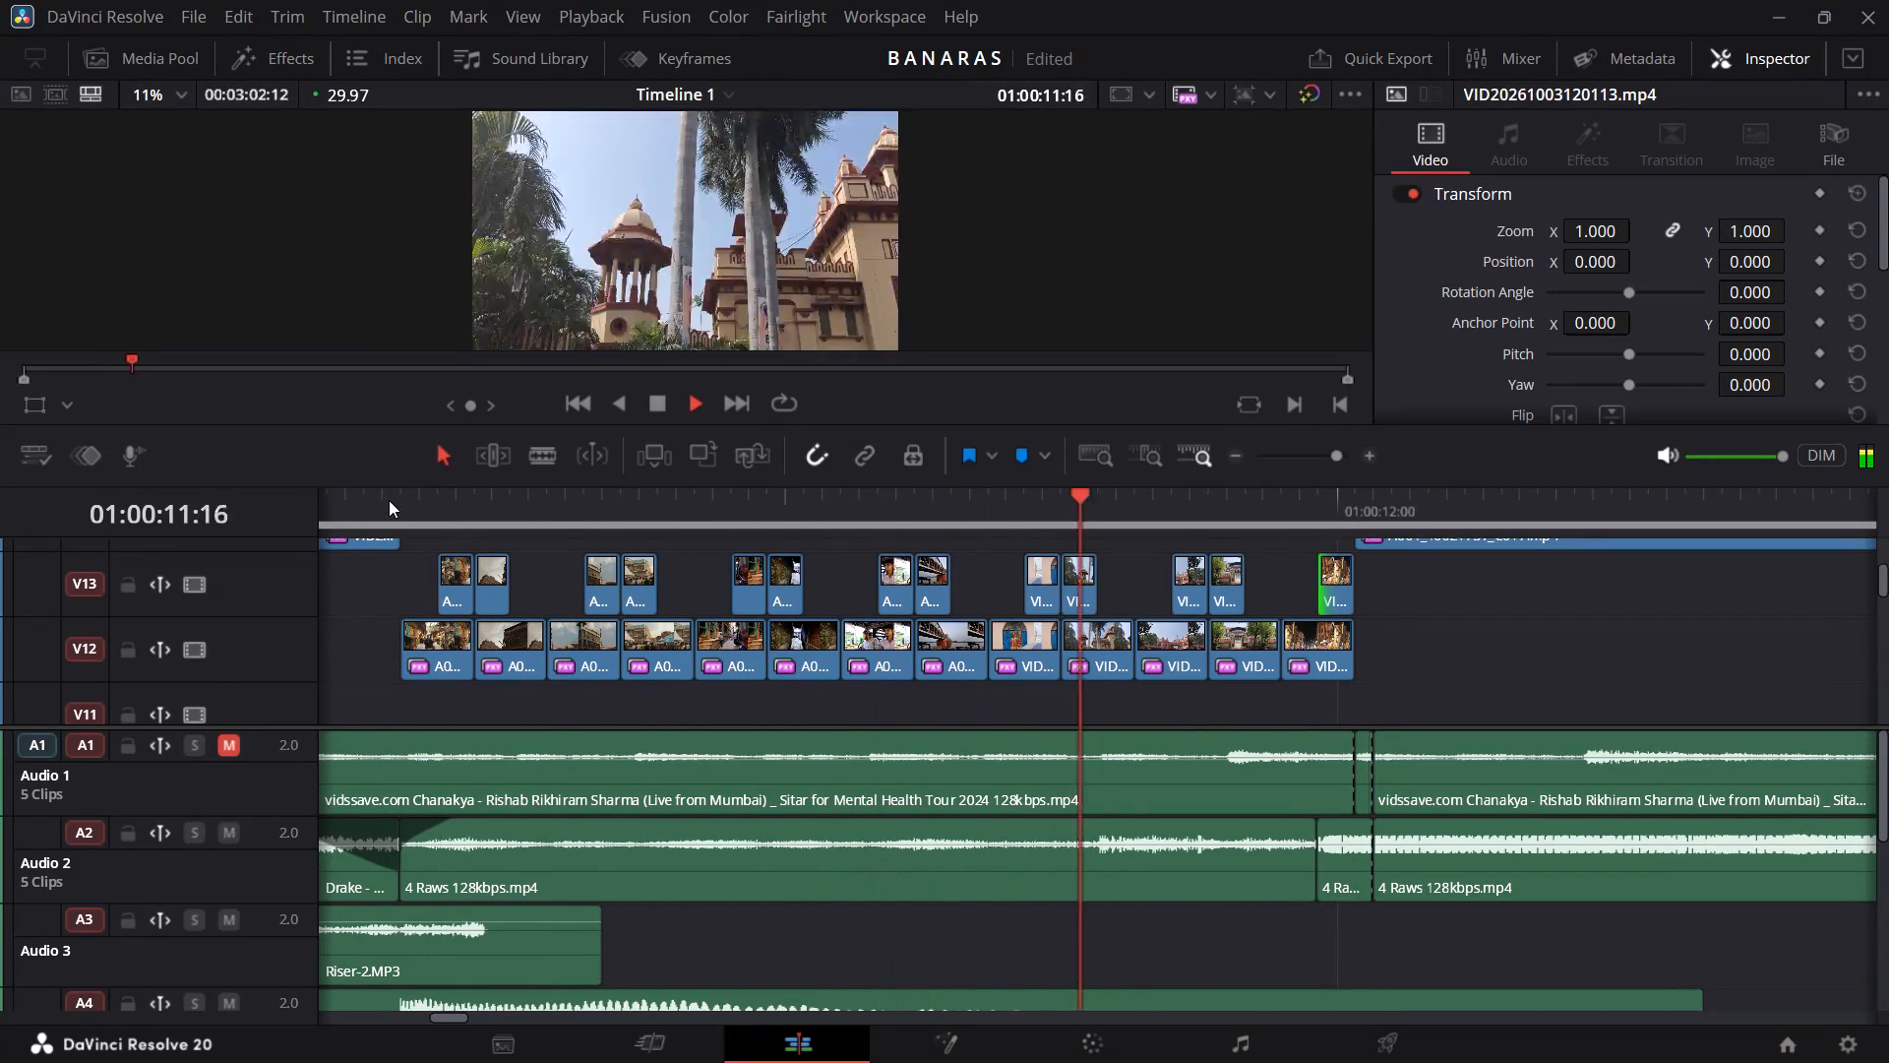
{"action": "key", "text": "space"}
{"action": "left_click", "coordinate": [393, 501]}
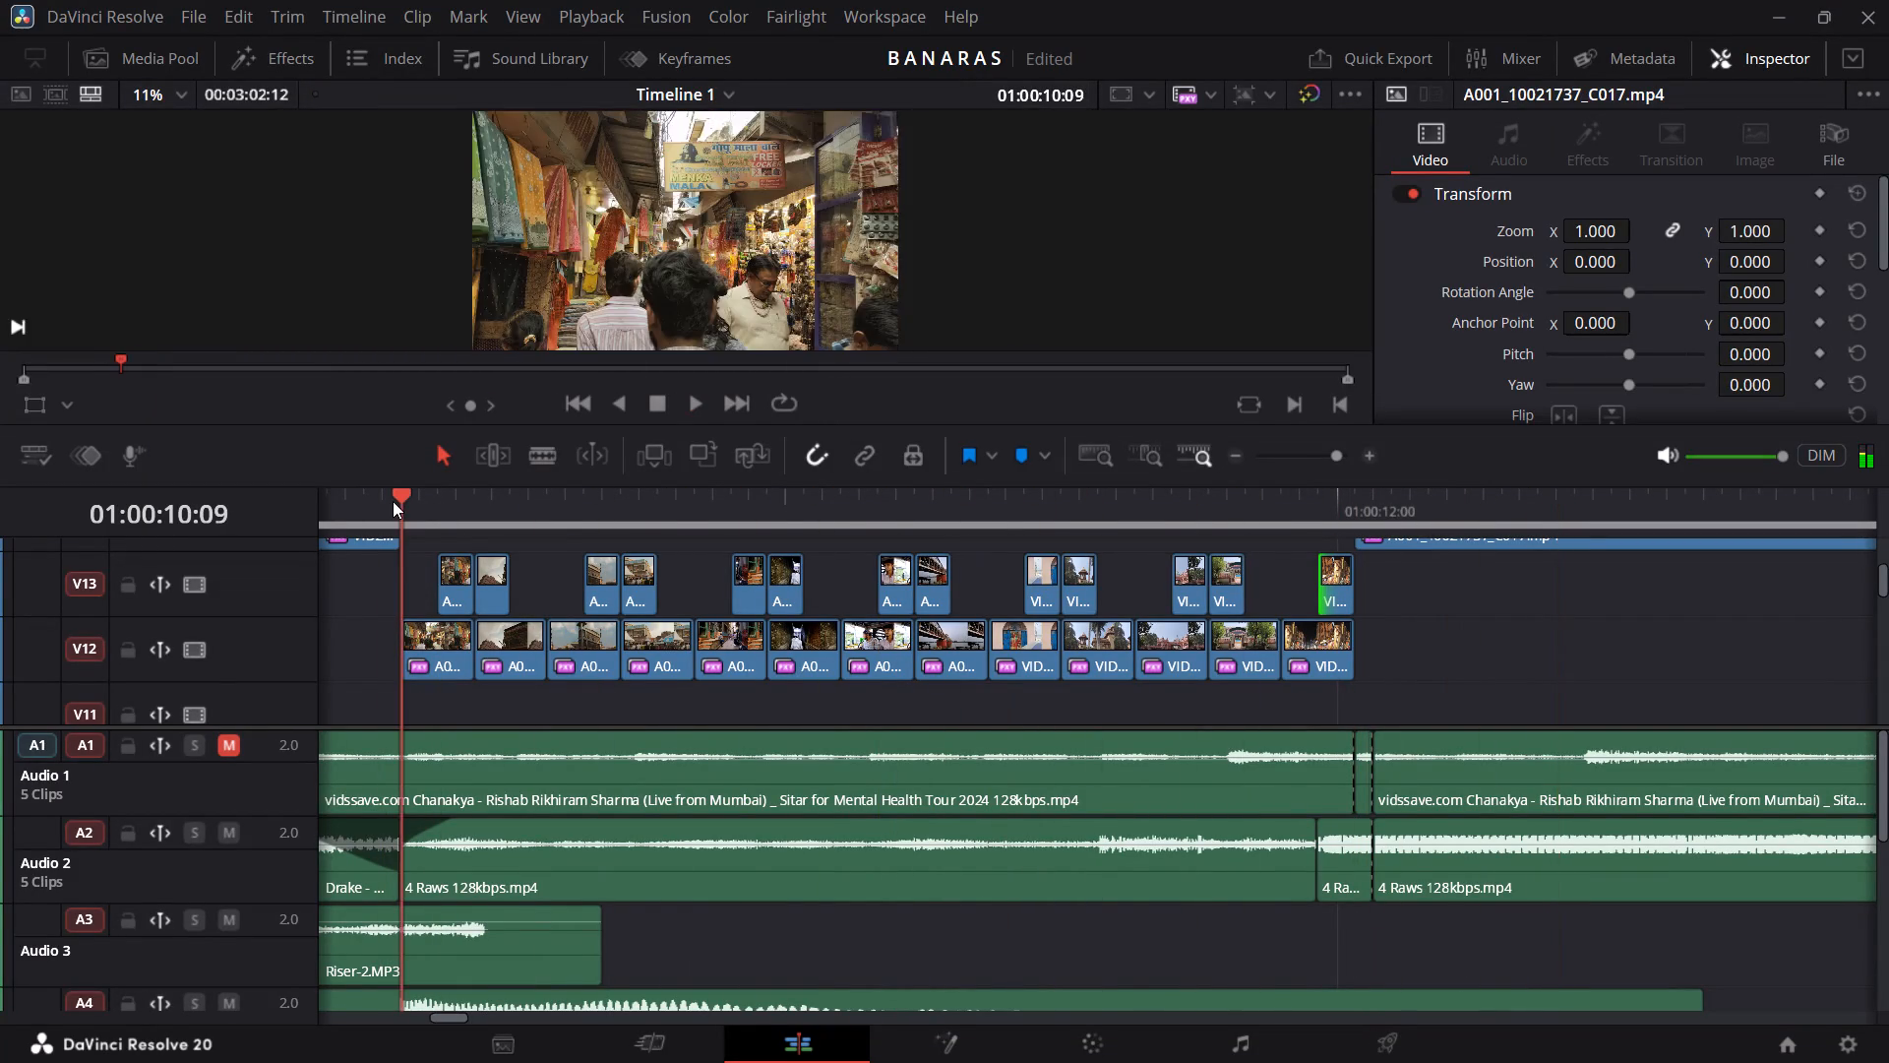
{"action": "key", "text": "space"}
{"action": "key", "text": "space"}
{"action": "key", "text": "space"}
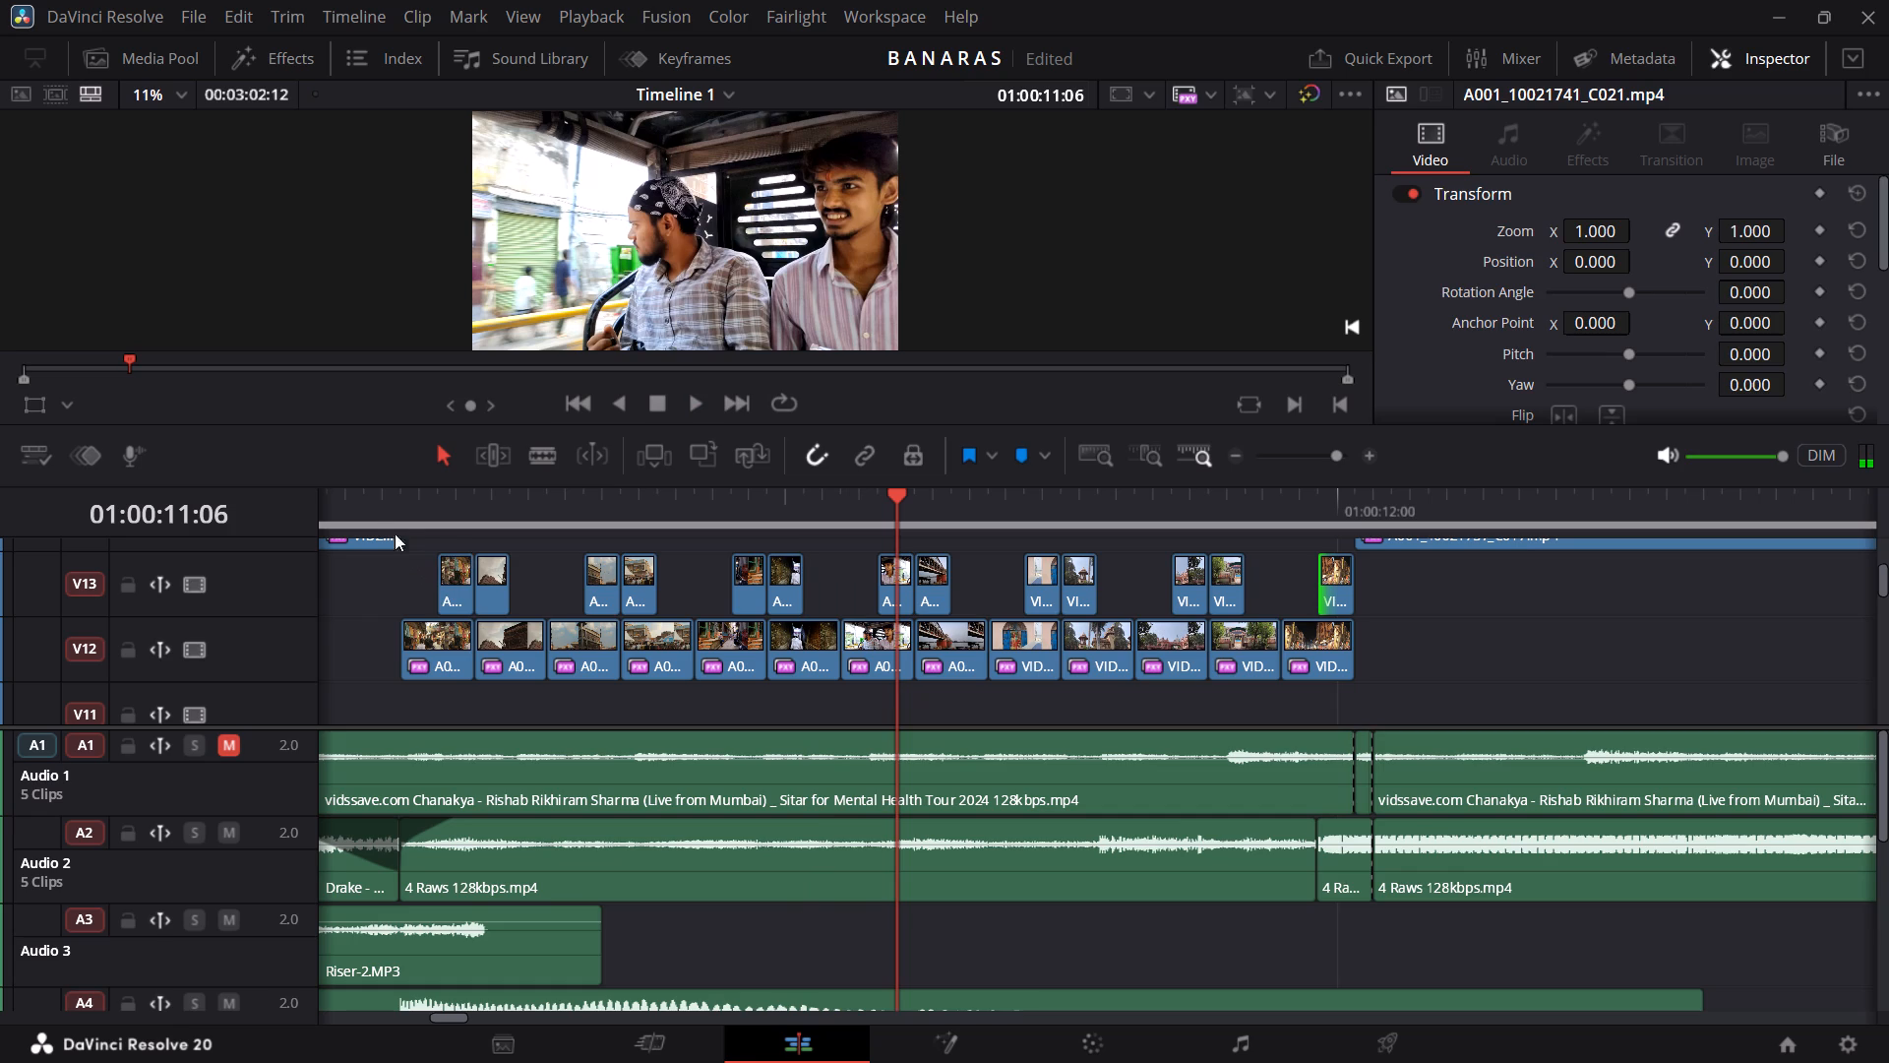
{"action": "left_click", "coordinate": [376, 513]}
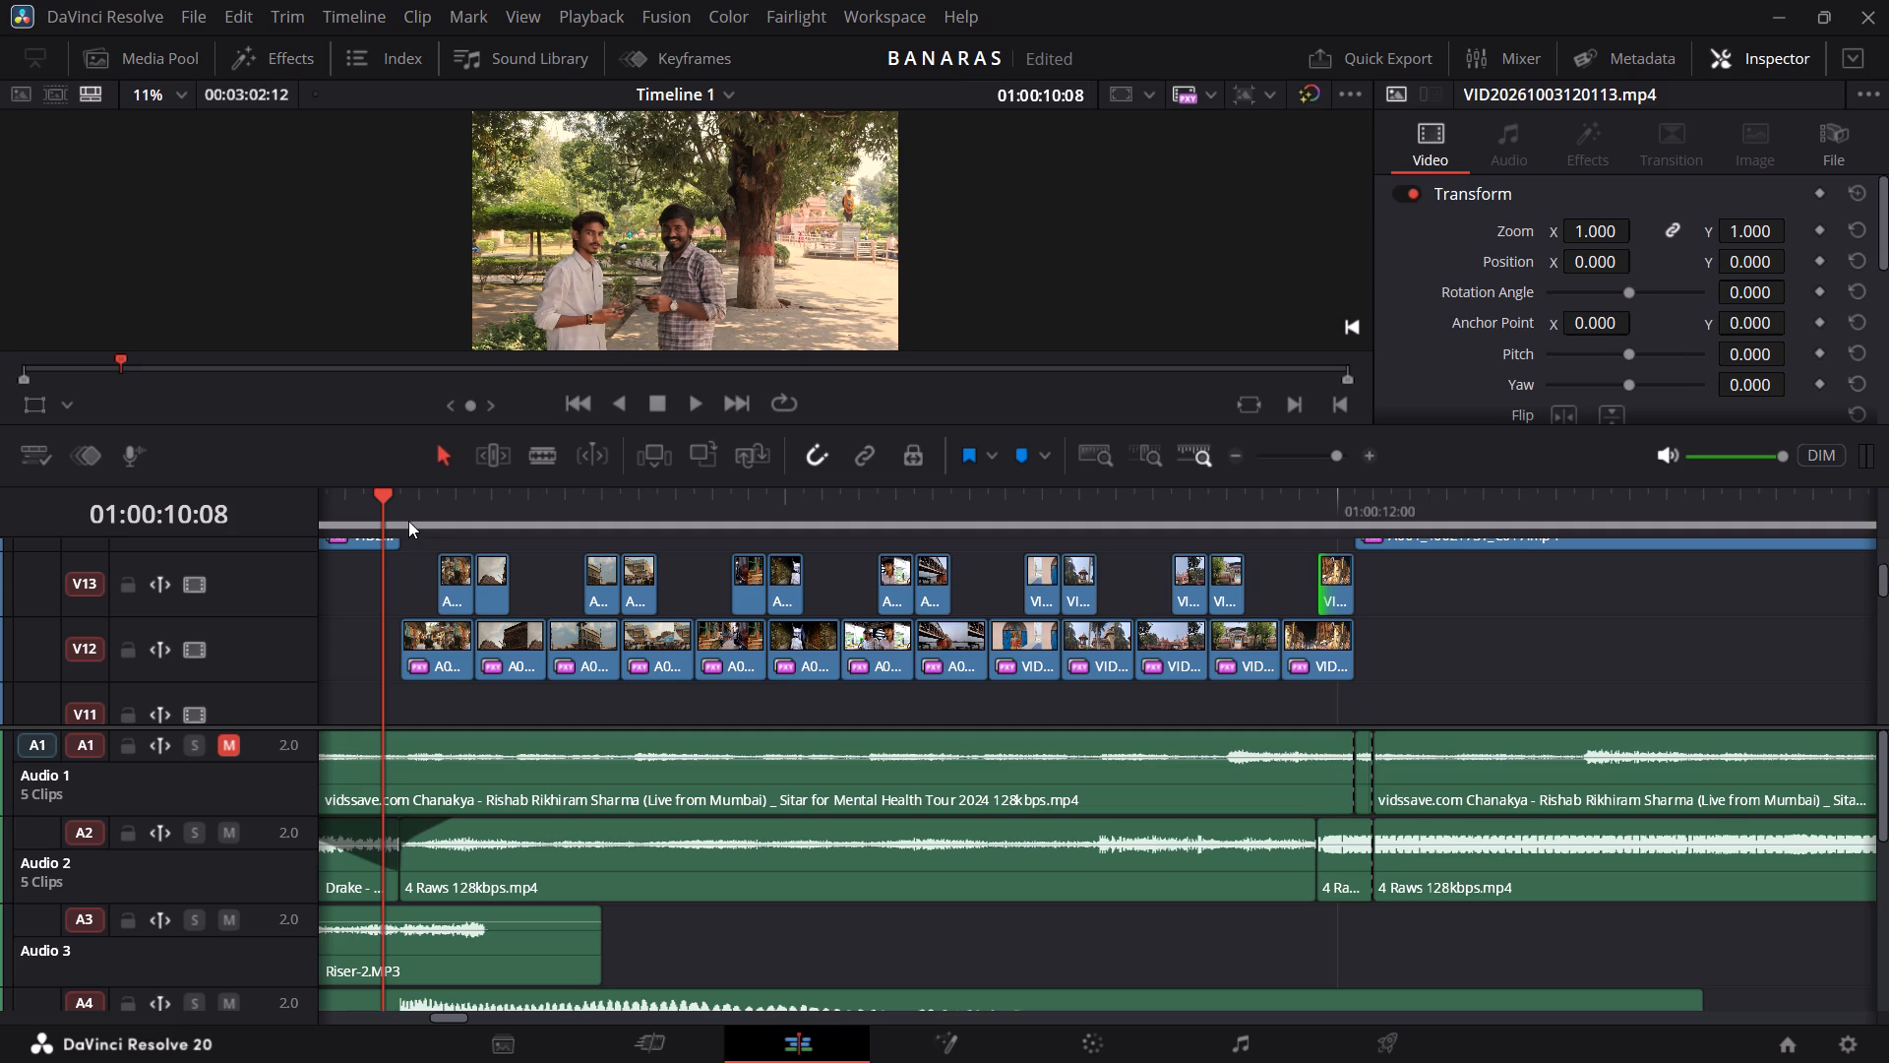
{"action": "key", "text": "Right"}
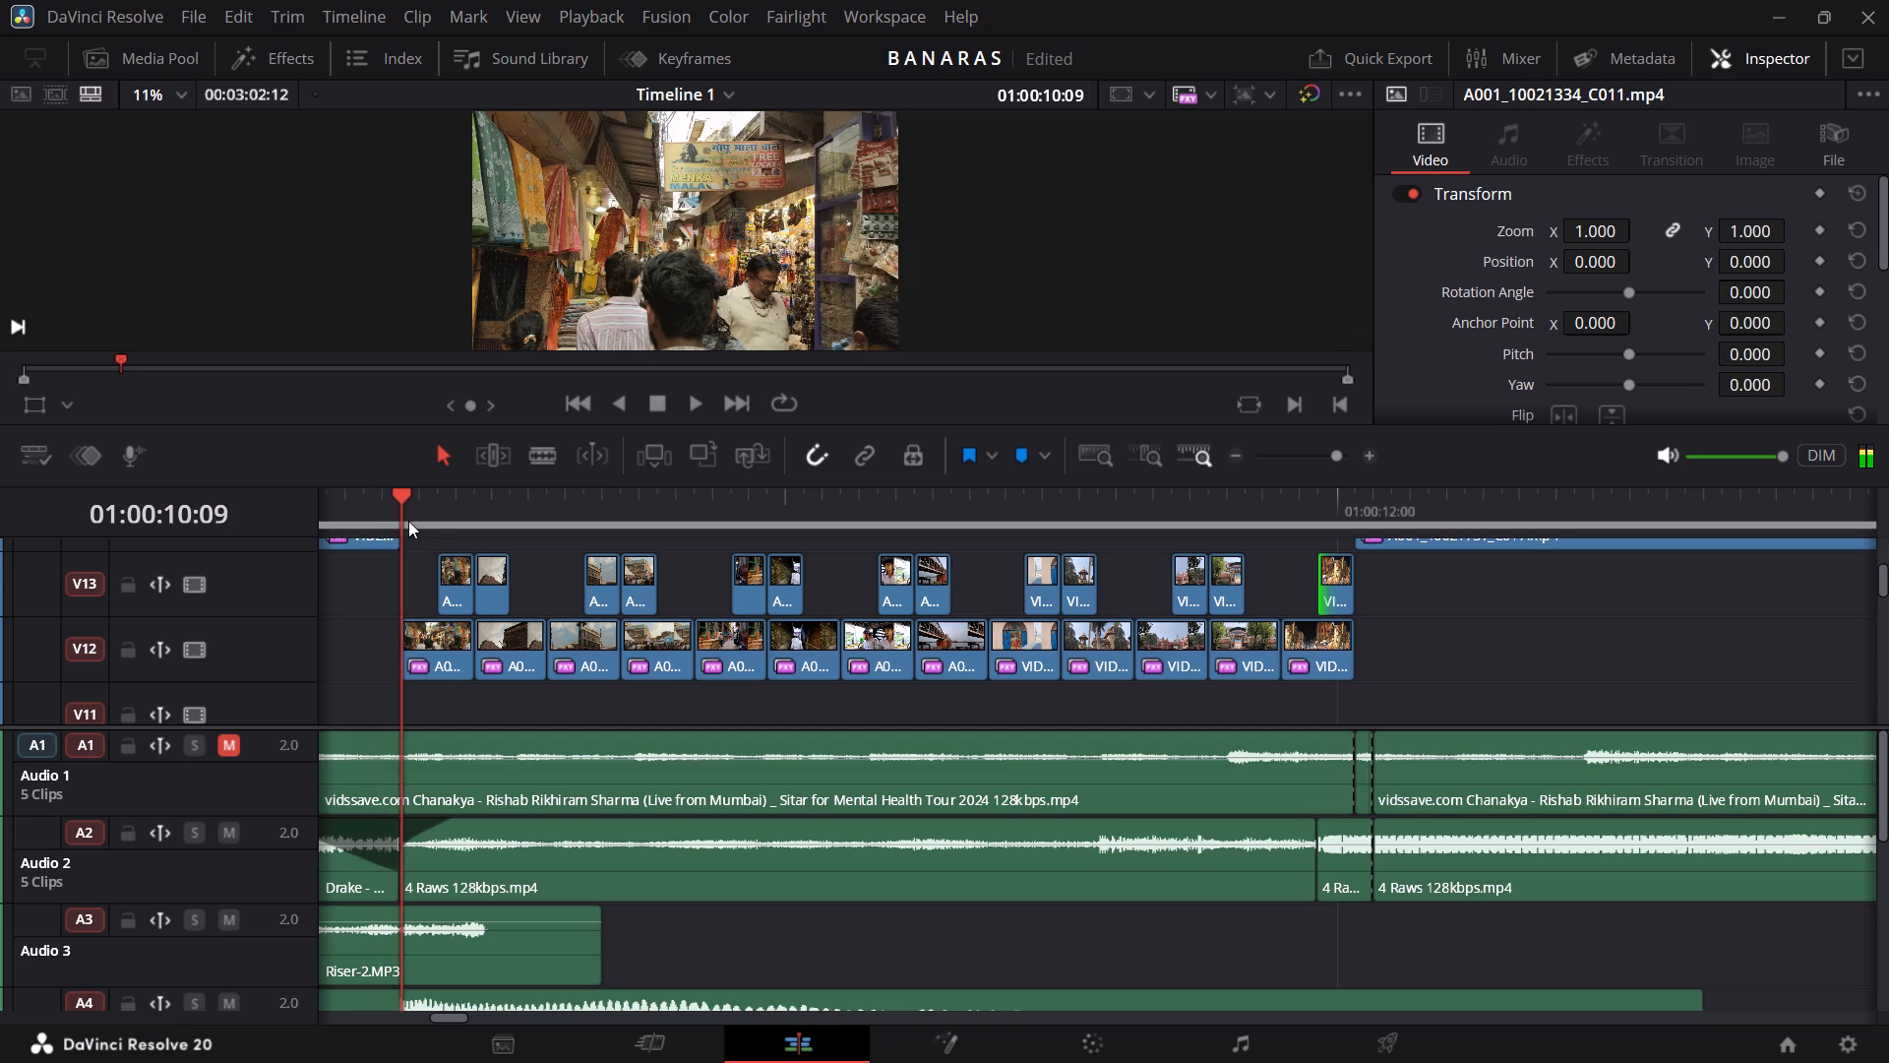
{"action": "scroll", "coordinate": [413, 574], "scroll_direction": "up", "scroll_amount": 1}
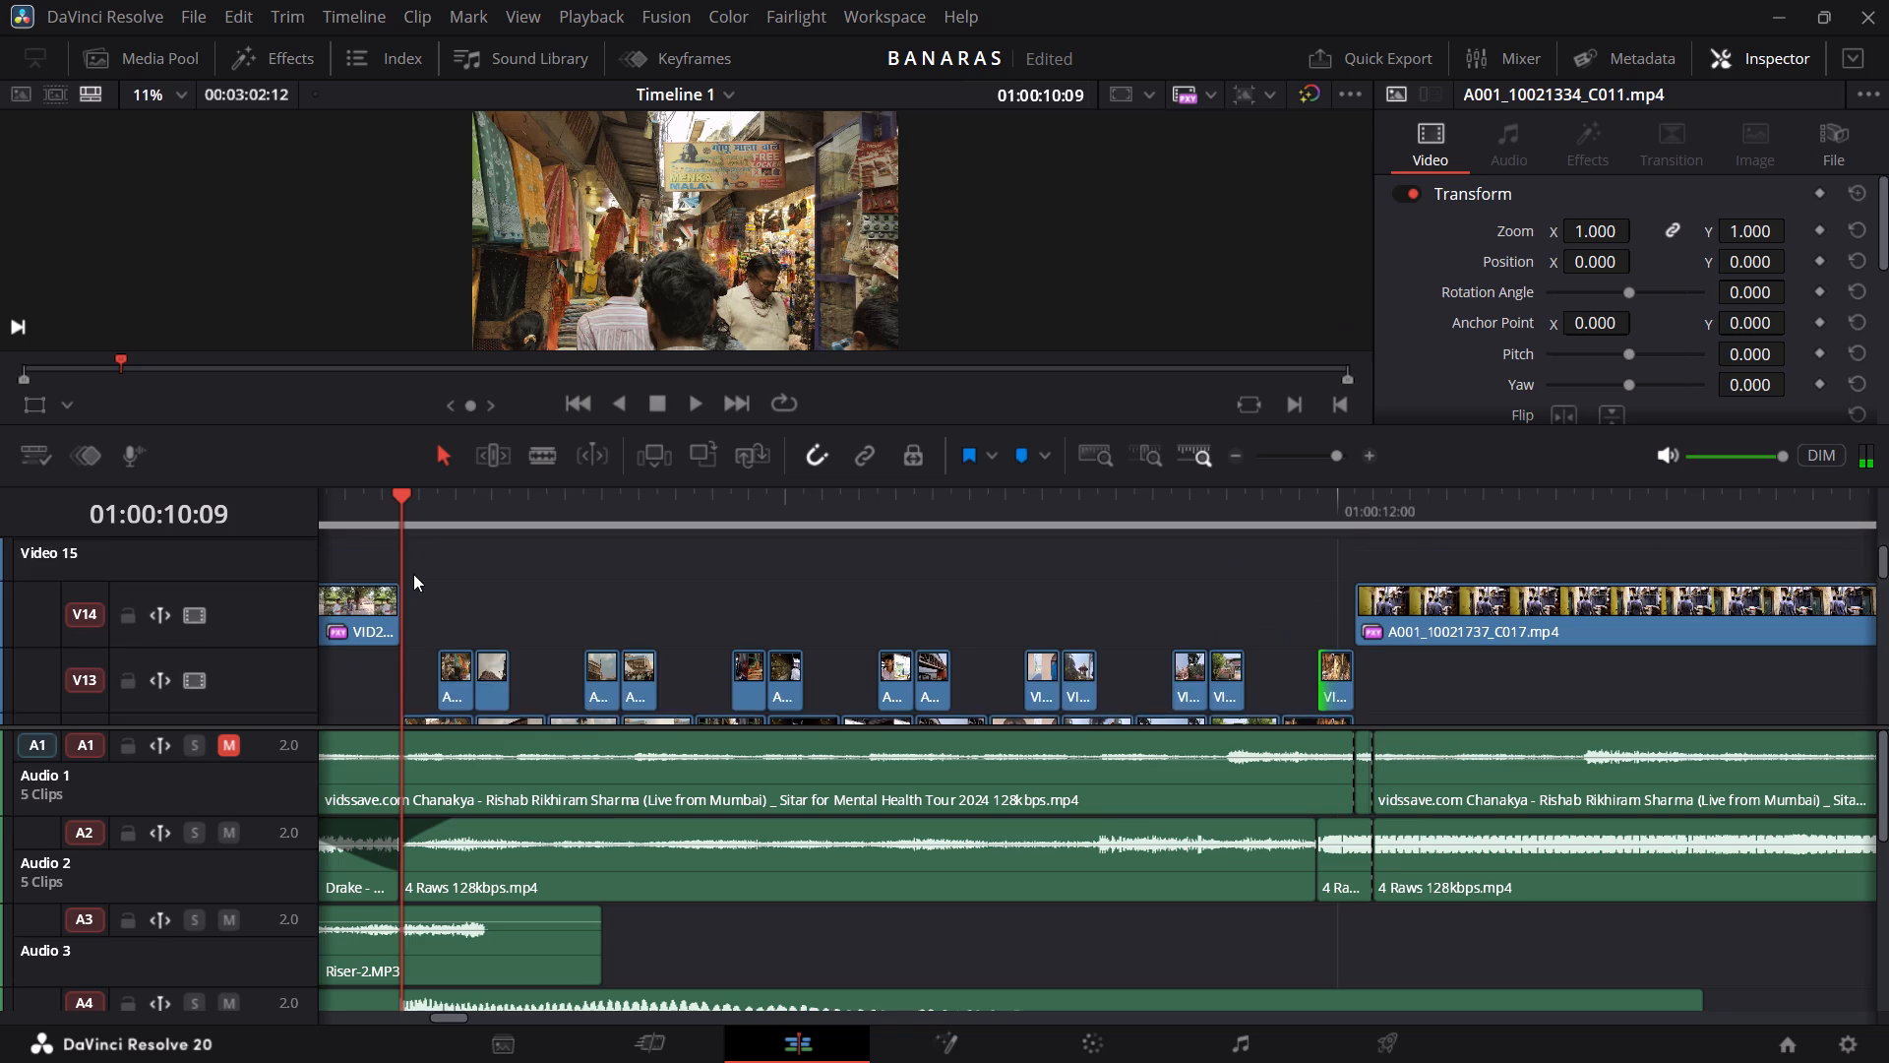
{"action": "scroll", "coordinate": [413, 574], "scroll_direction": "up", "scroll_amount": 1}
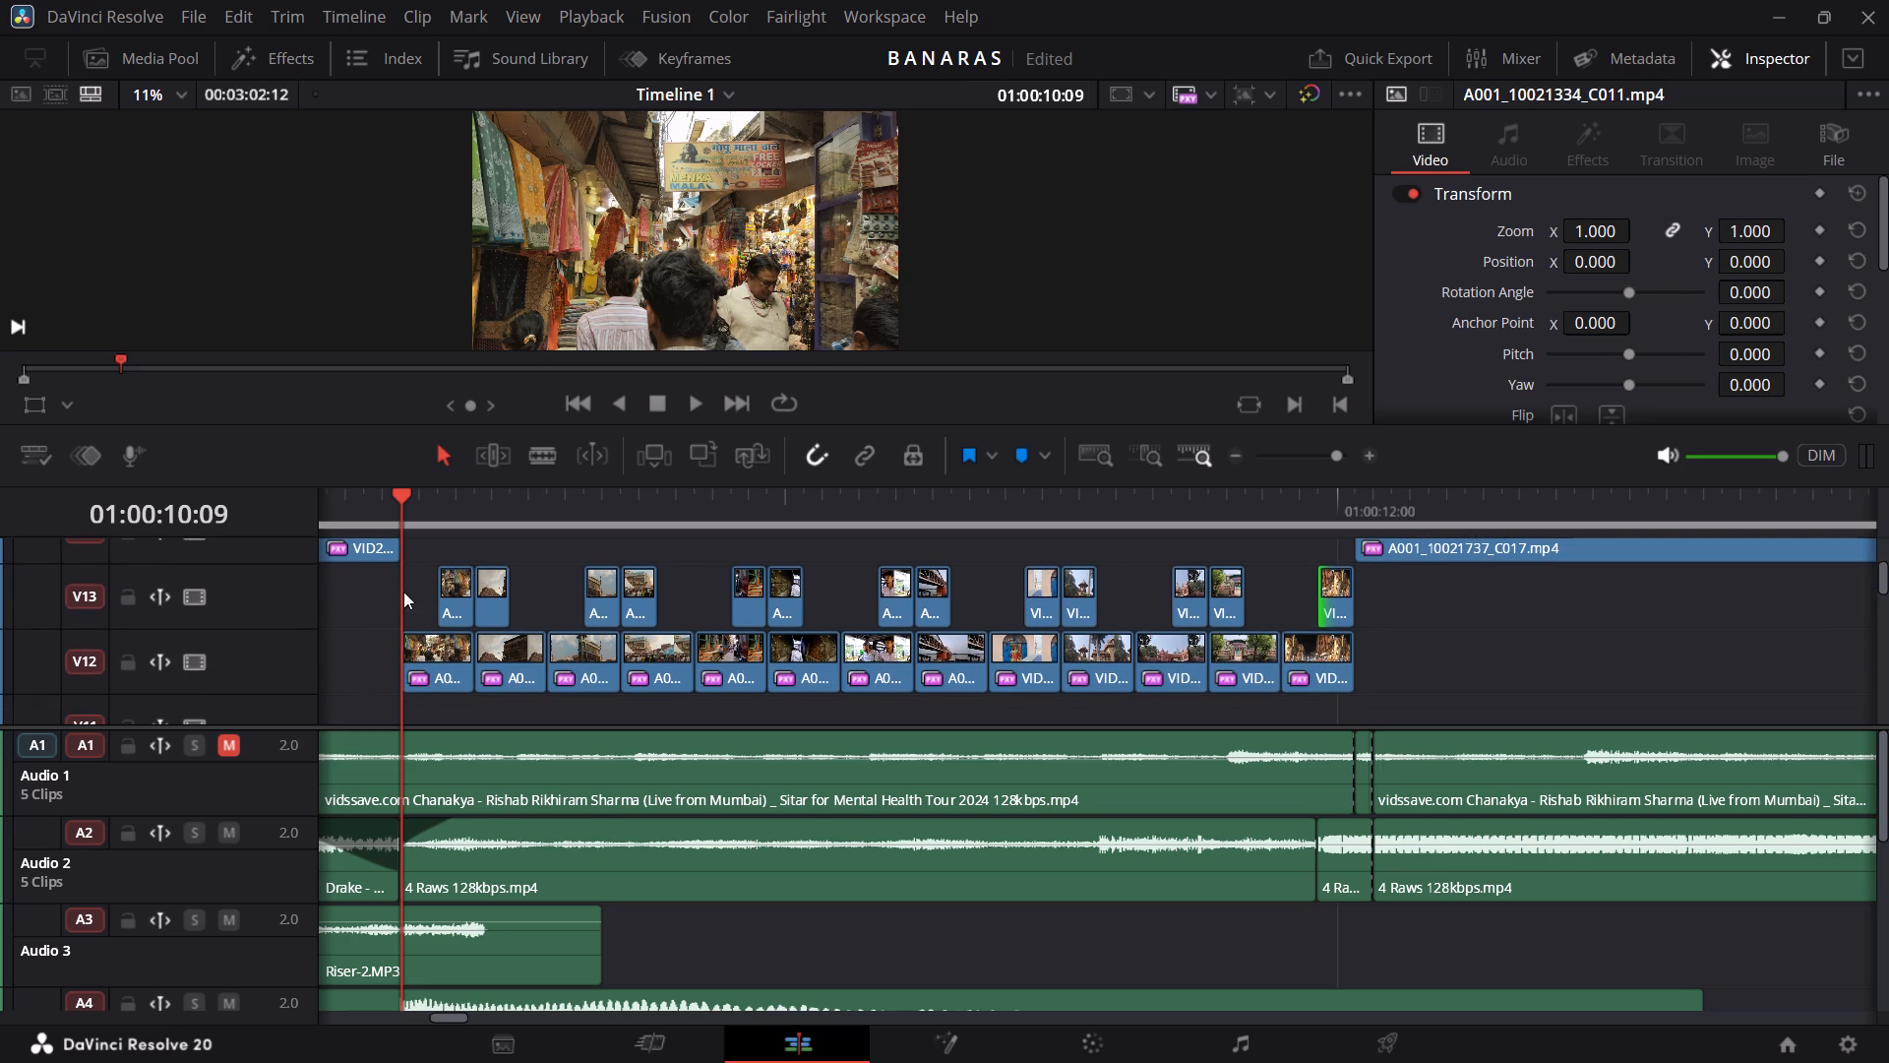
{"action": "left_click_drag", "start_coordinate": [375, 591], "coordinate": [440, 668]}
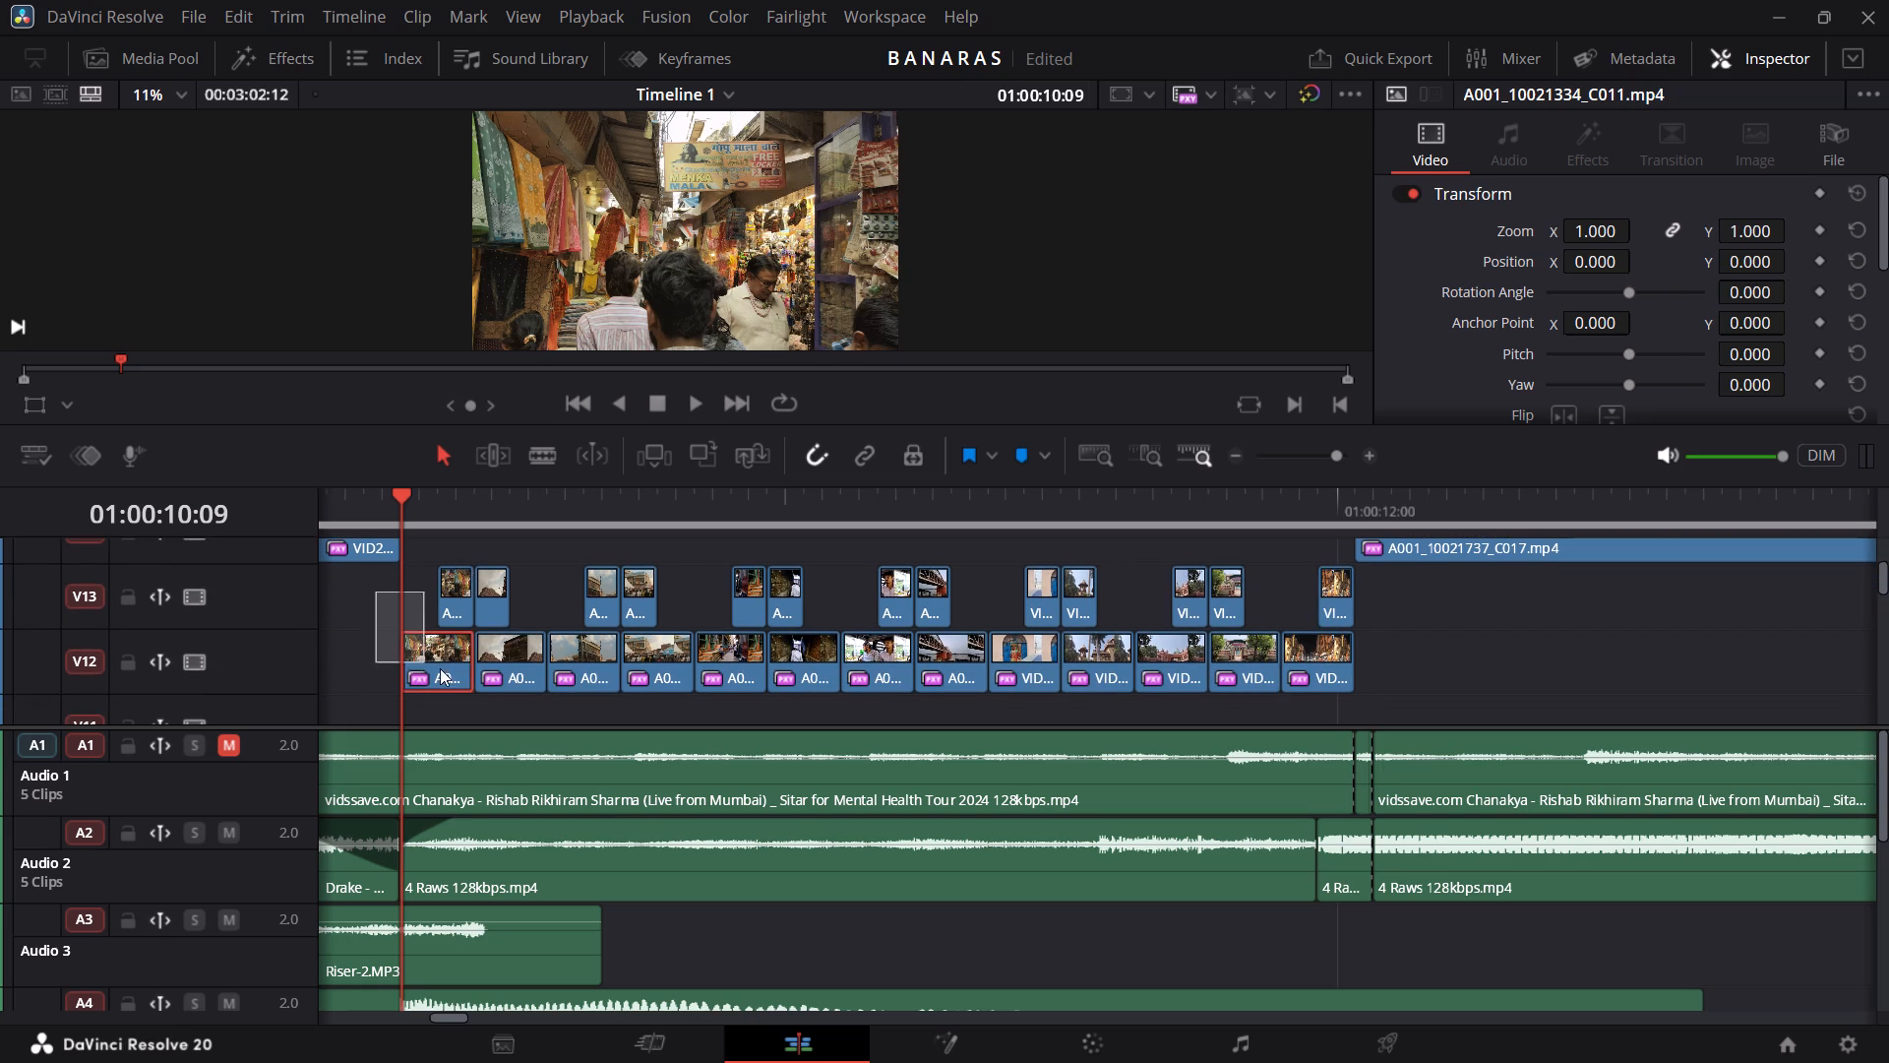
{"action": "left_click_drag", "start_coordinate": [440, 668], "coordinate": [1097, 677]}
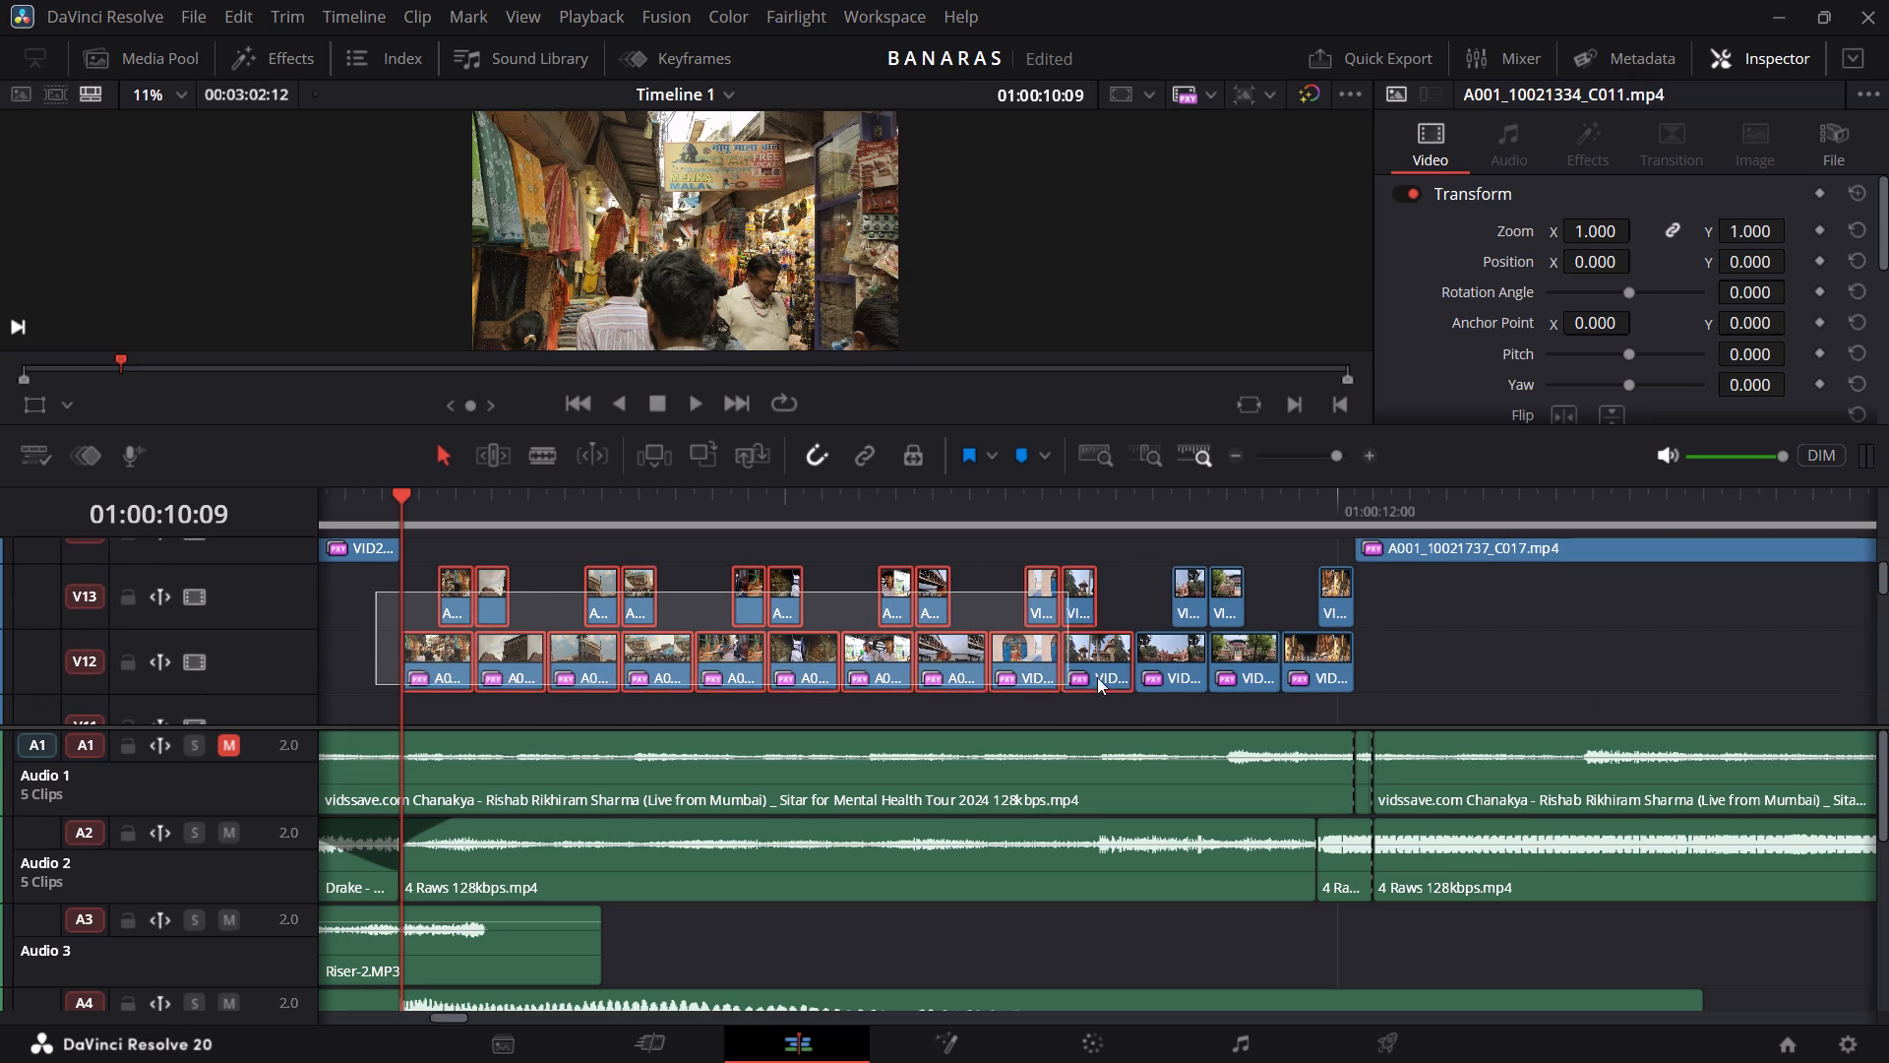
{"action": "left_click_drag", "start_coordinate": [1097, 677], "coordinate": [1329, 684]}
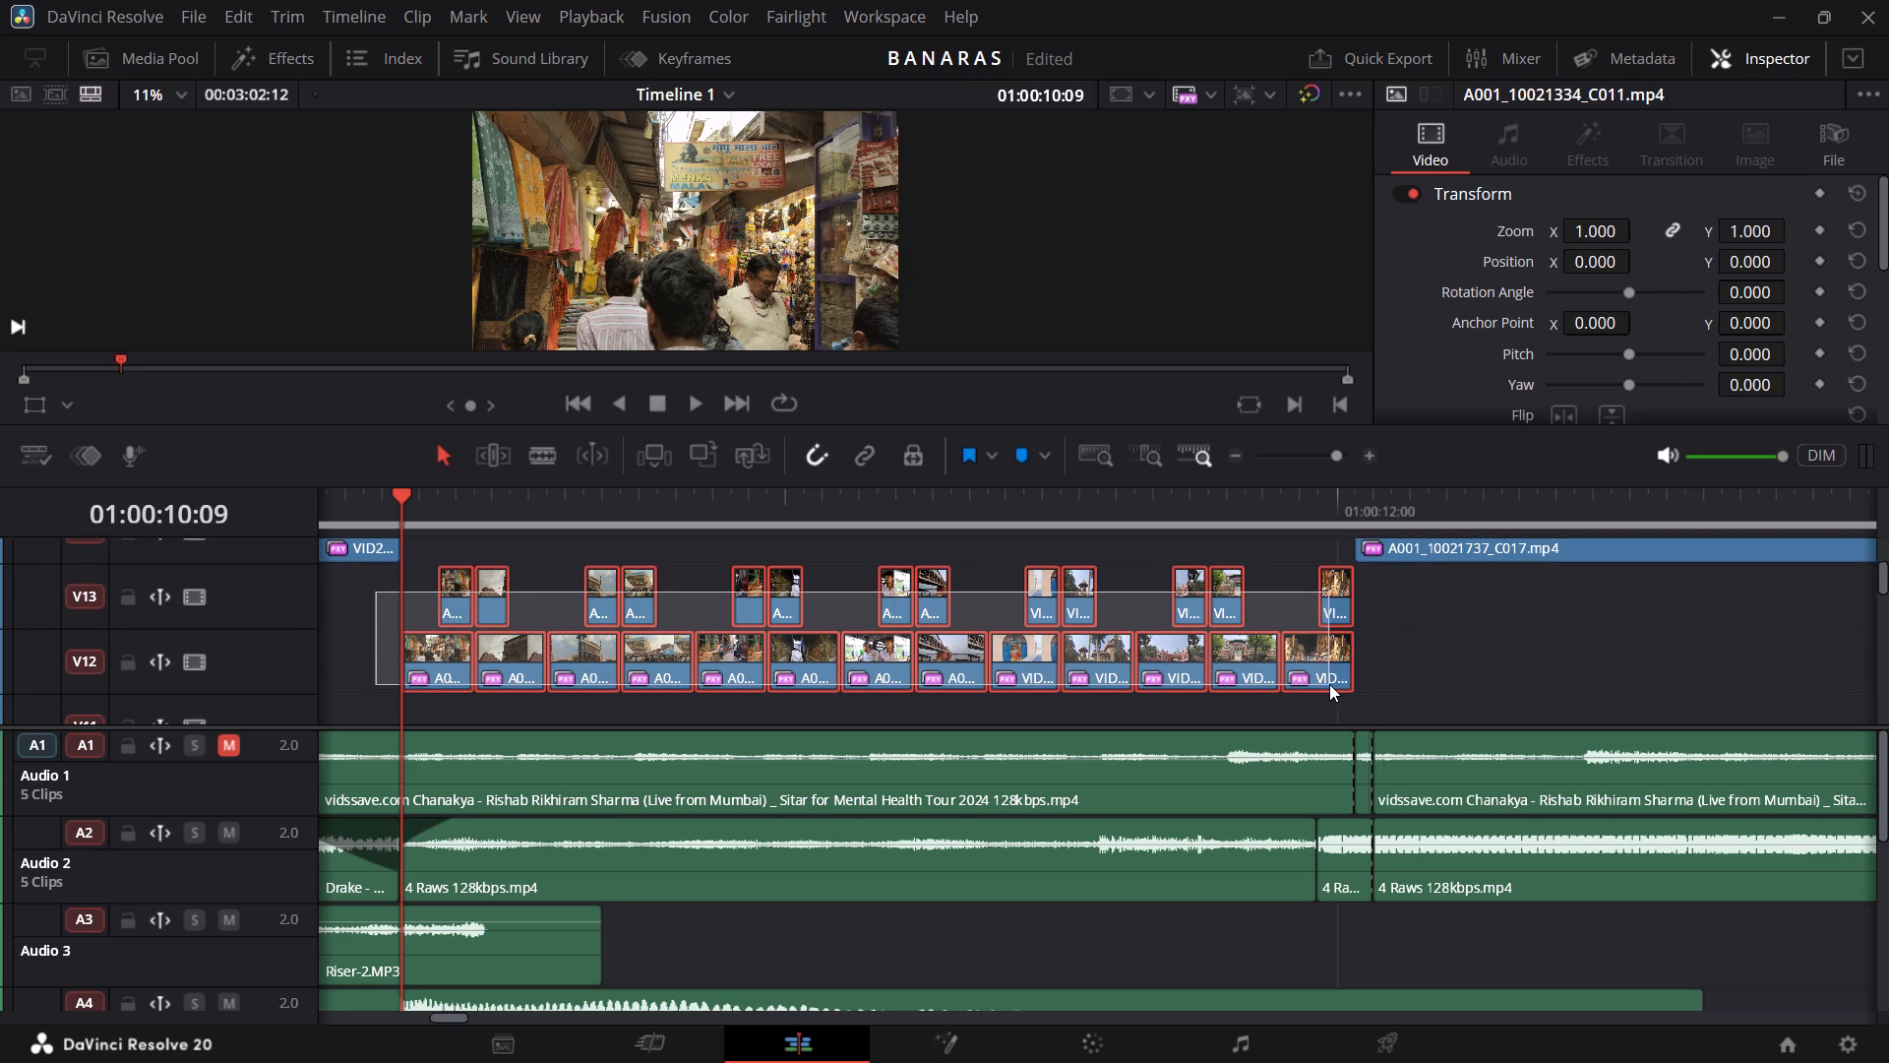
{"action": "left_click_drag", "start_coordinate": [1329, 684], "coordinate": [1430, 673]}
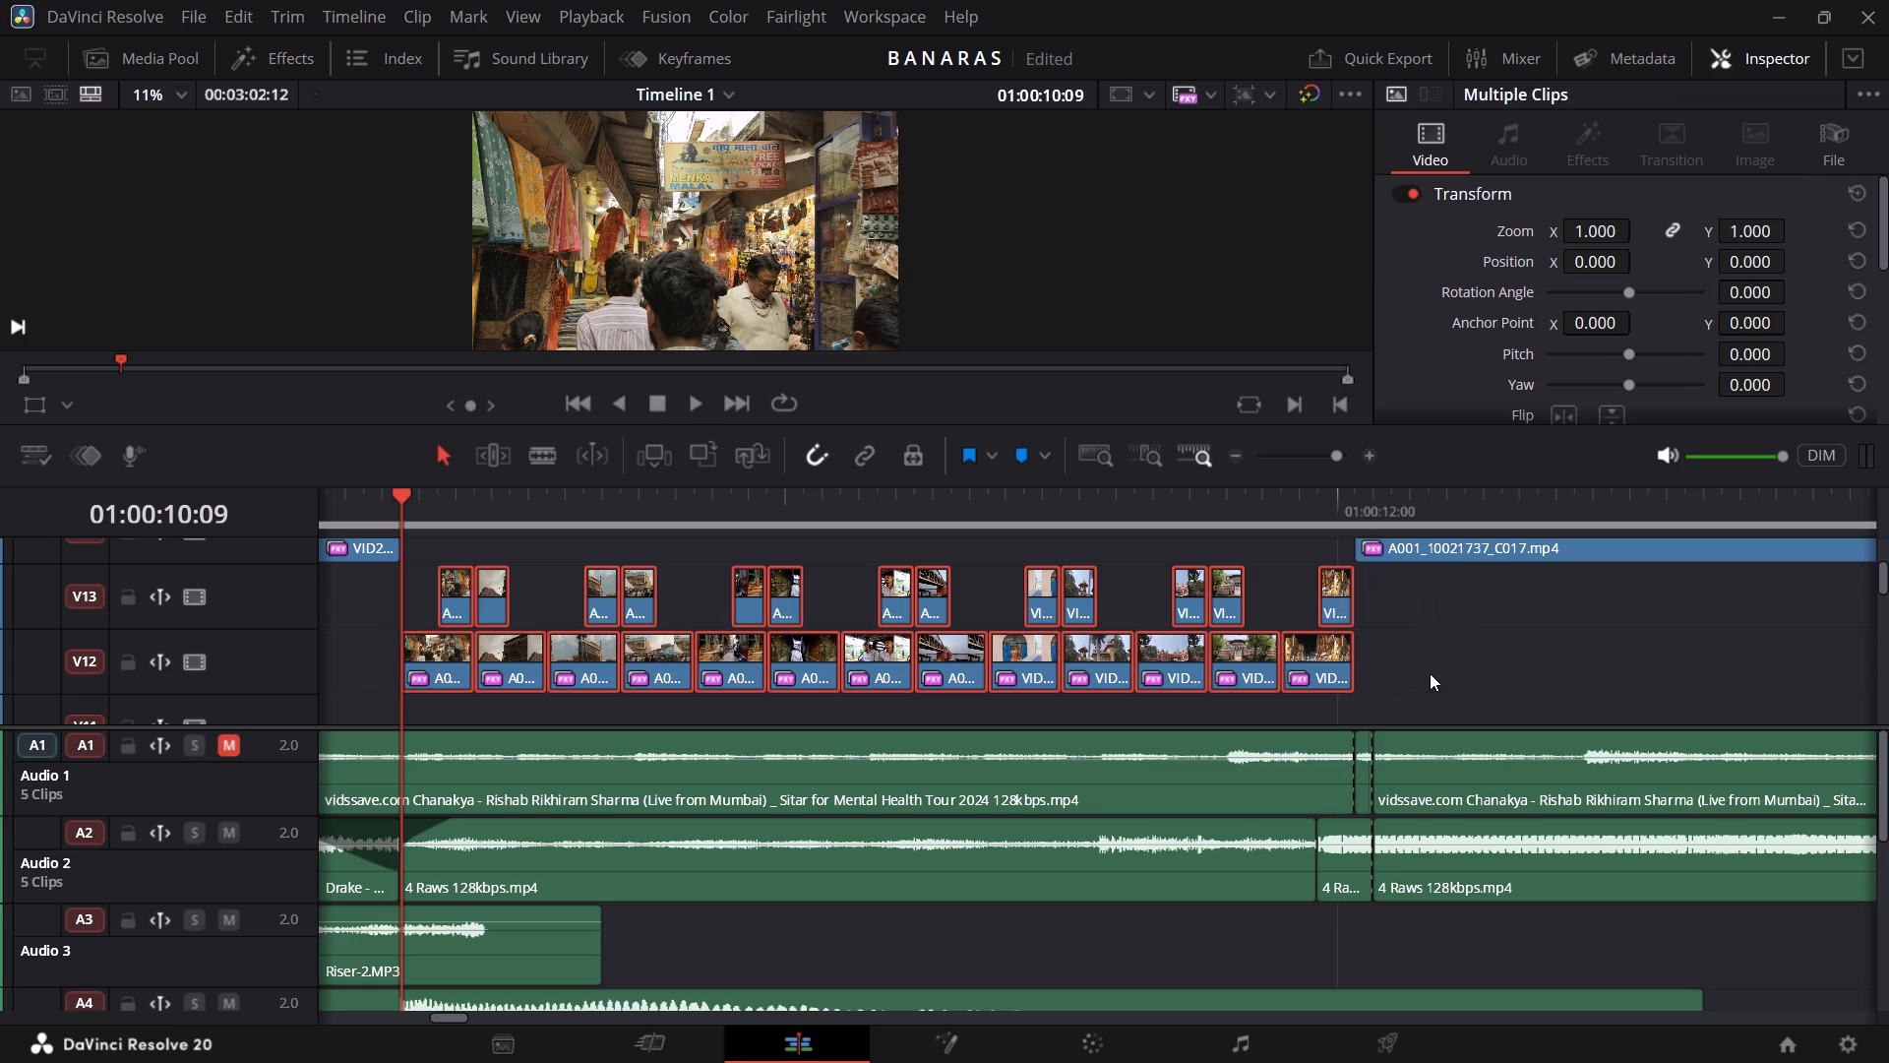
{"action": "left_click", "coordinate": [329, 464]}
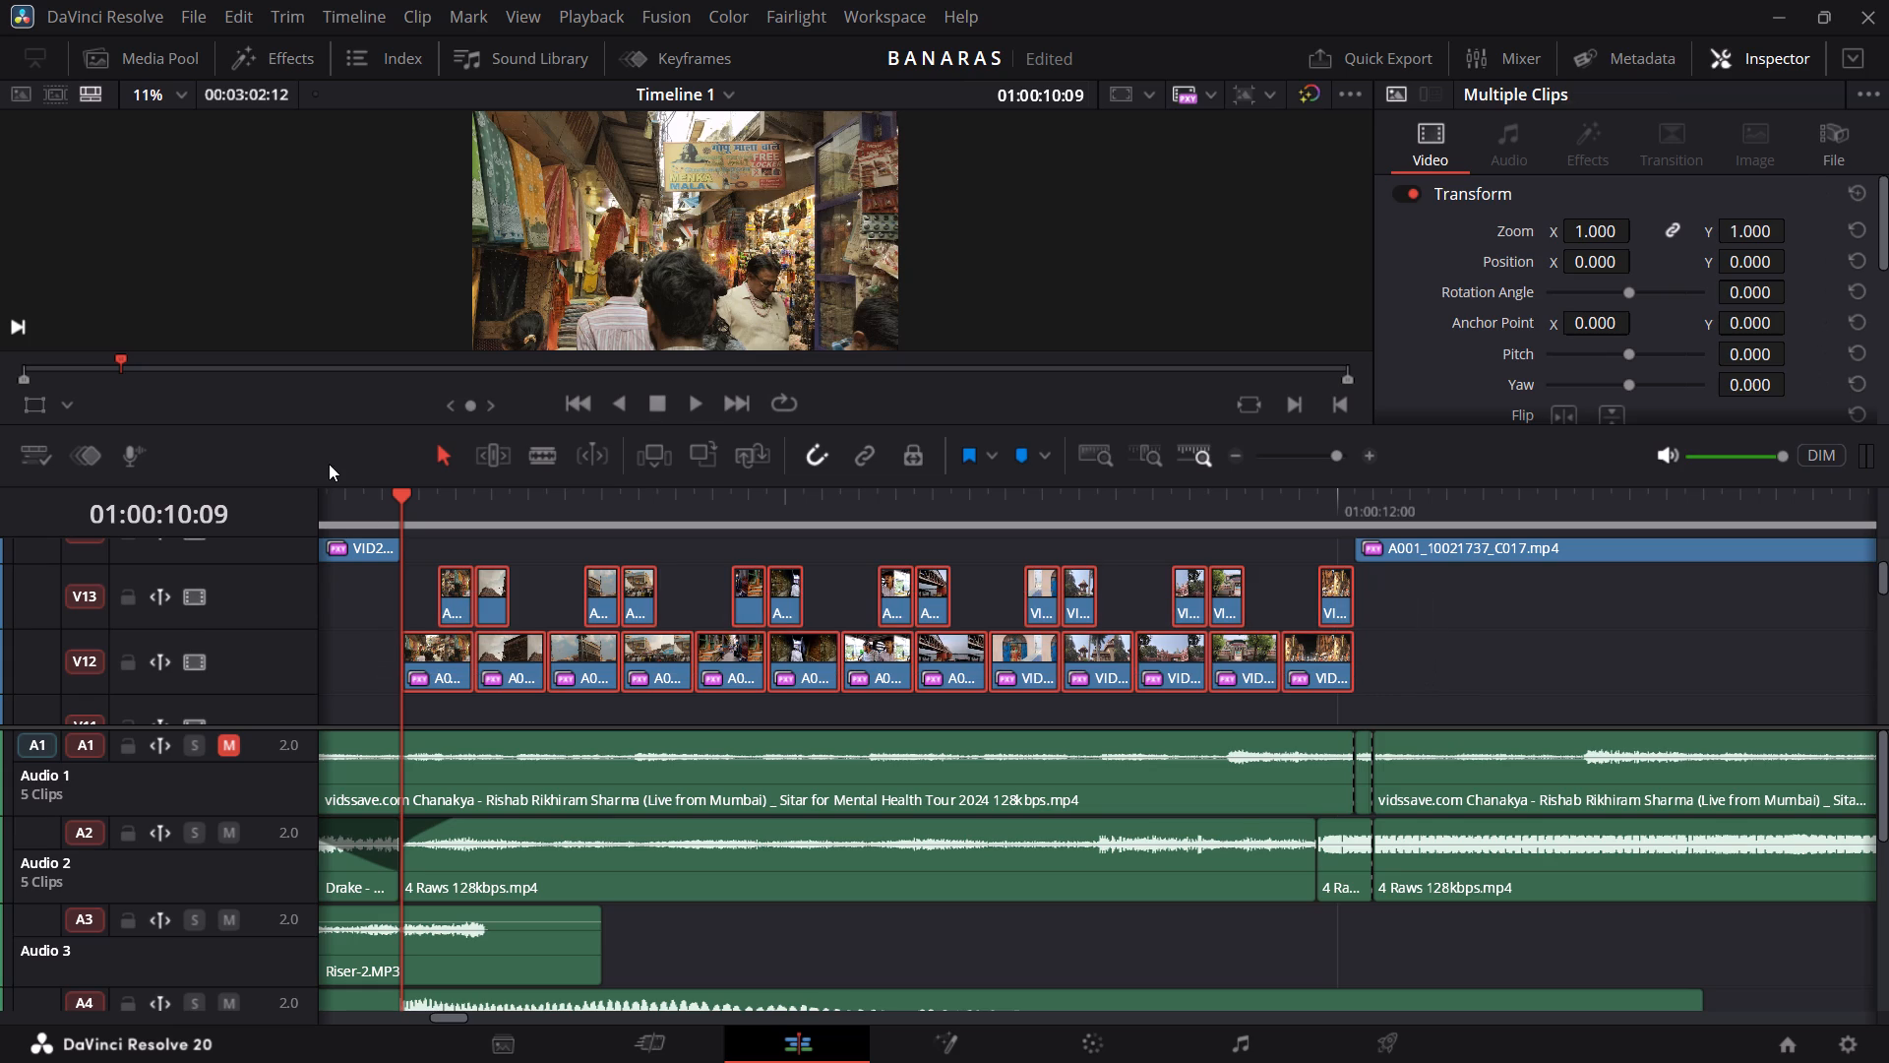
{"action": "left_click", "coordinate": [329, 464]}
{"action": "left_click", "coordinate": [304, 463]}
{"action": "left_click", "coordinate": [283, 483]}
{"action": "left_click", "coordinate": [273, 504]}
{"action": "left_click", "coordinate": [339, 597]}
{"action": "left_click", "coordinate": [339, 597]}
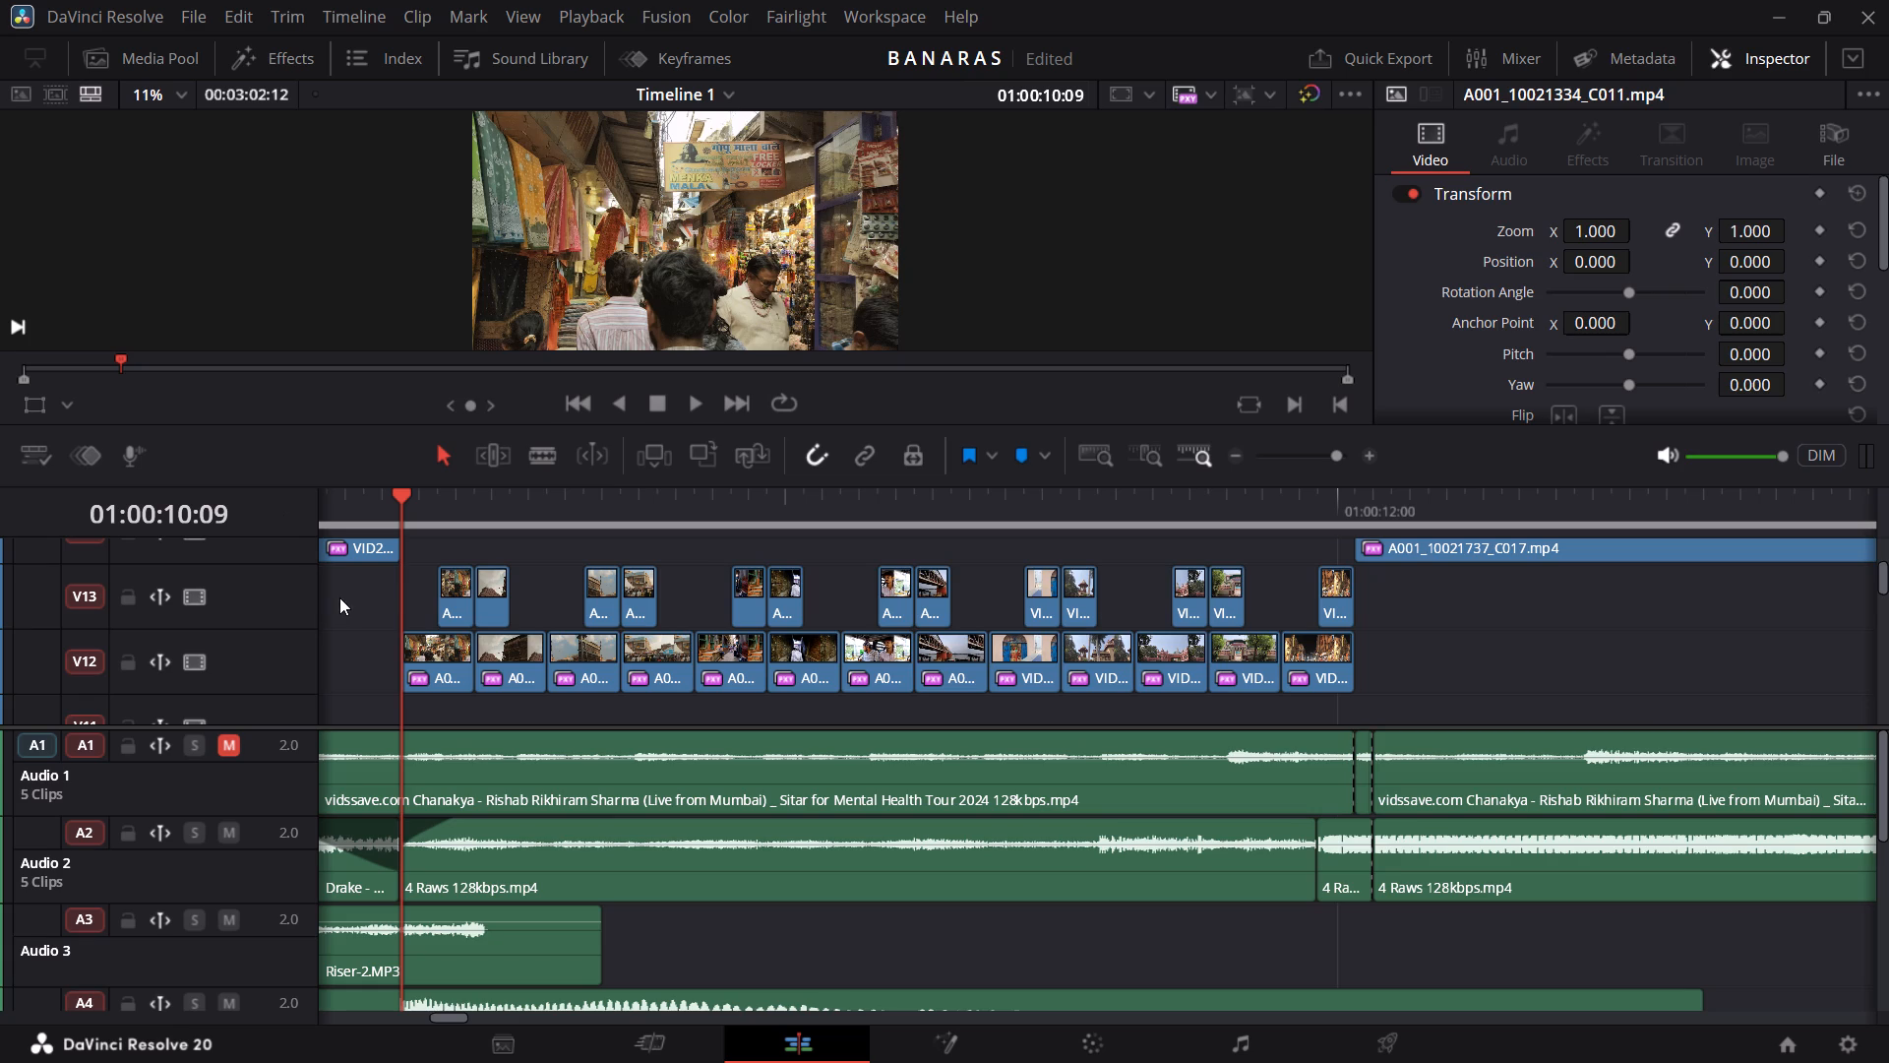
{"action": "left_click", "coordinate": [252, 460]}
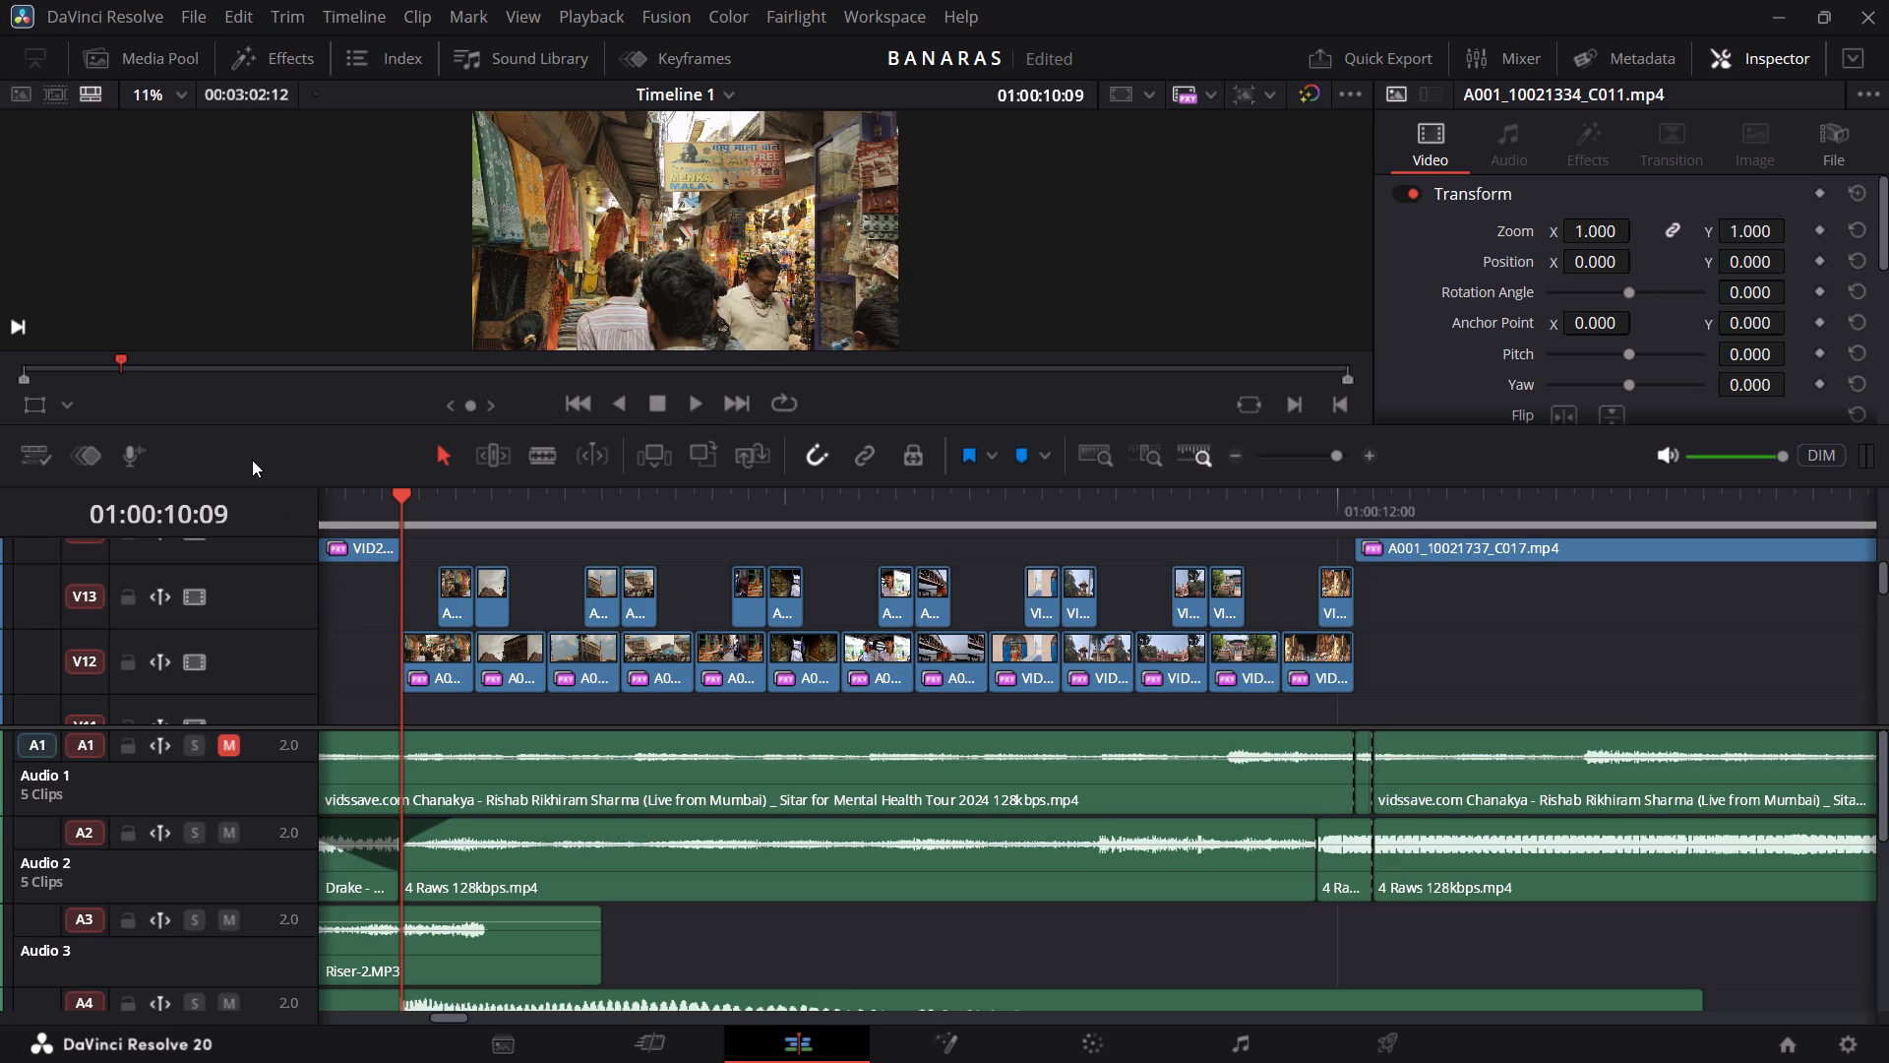
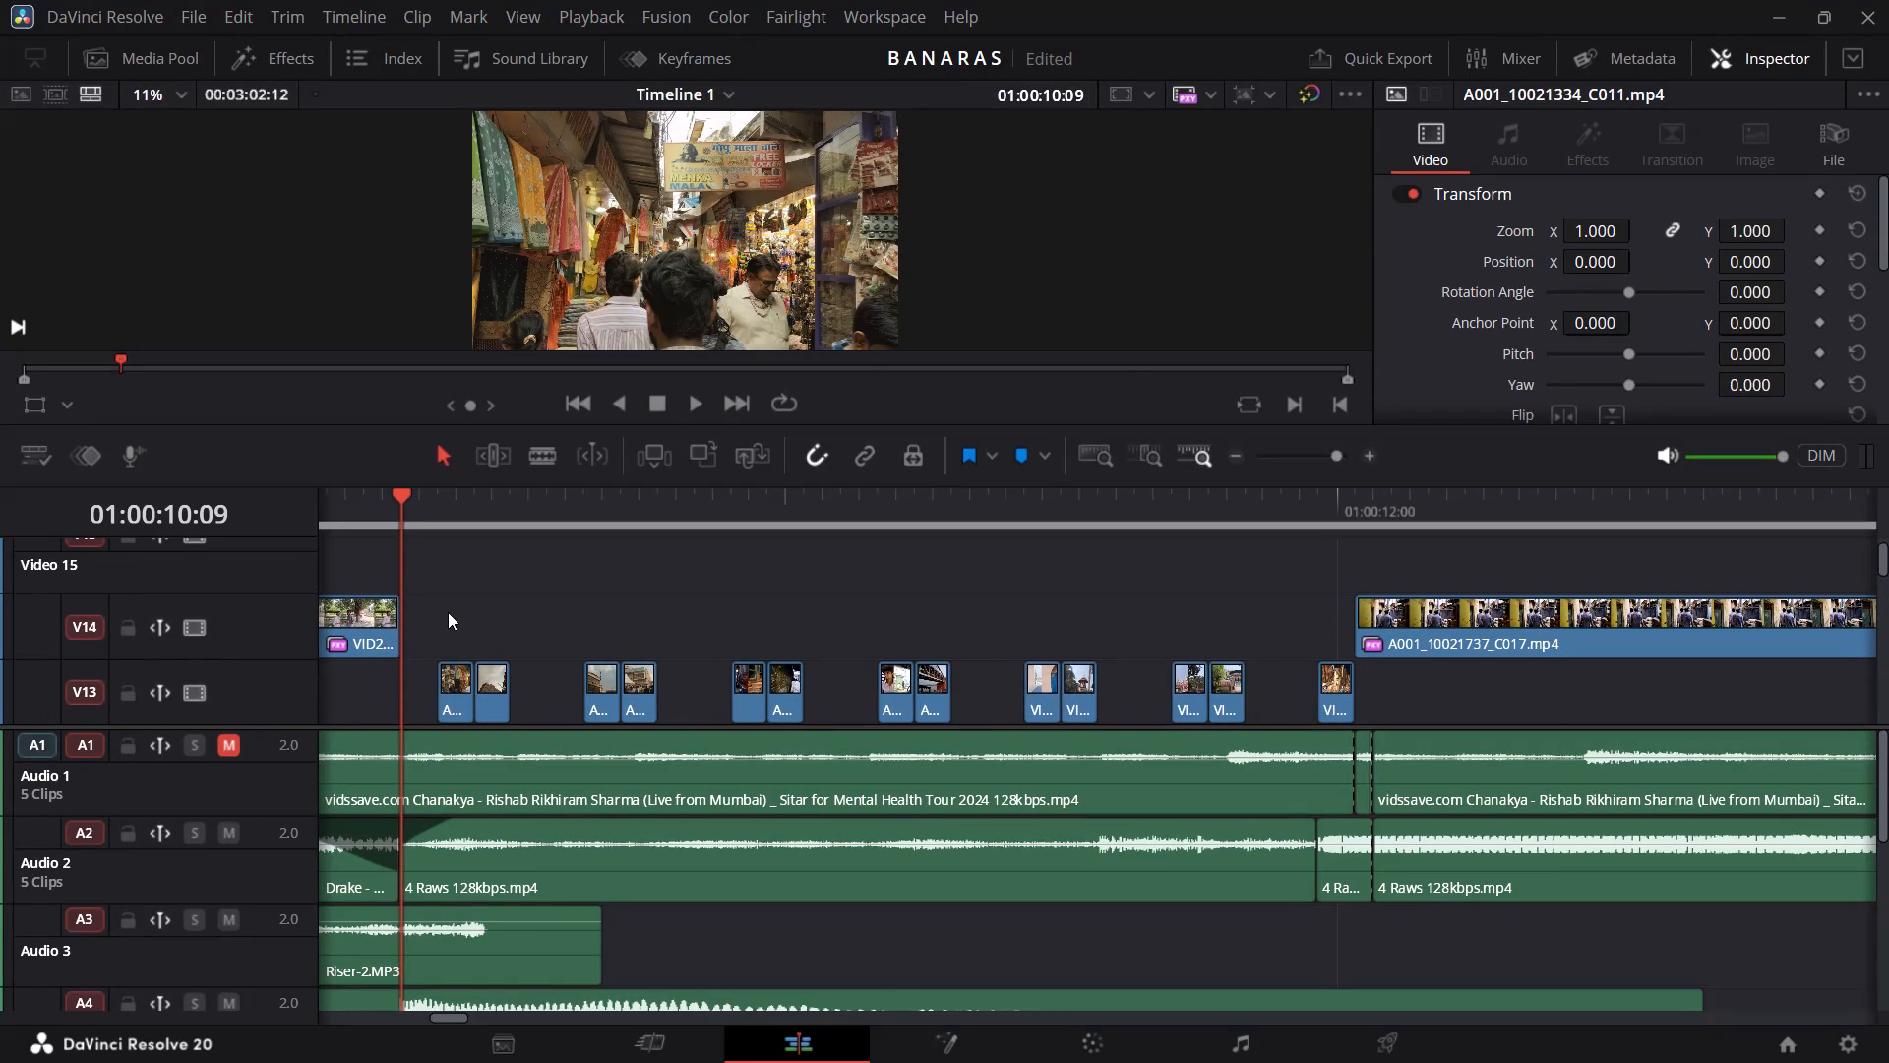
Trim the first two V13 clip pairs to one frame per clip, shortening each left clip's start and each right clip's end.
{"action": "scroll", "coordinate": [448, 612], "scroll_direction": "down", "scroll_amount": 1}
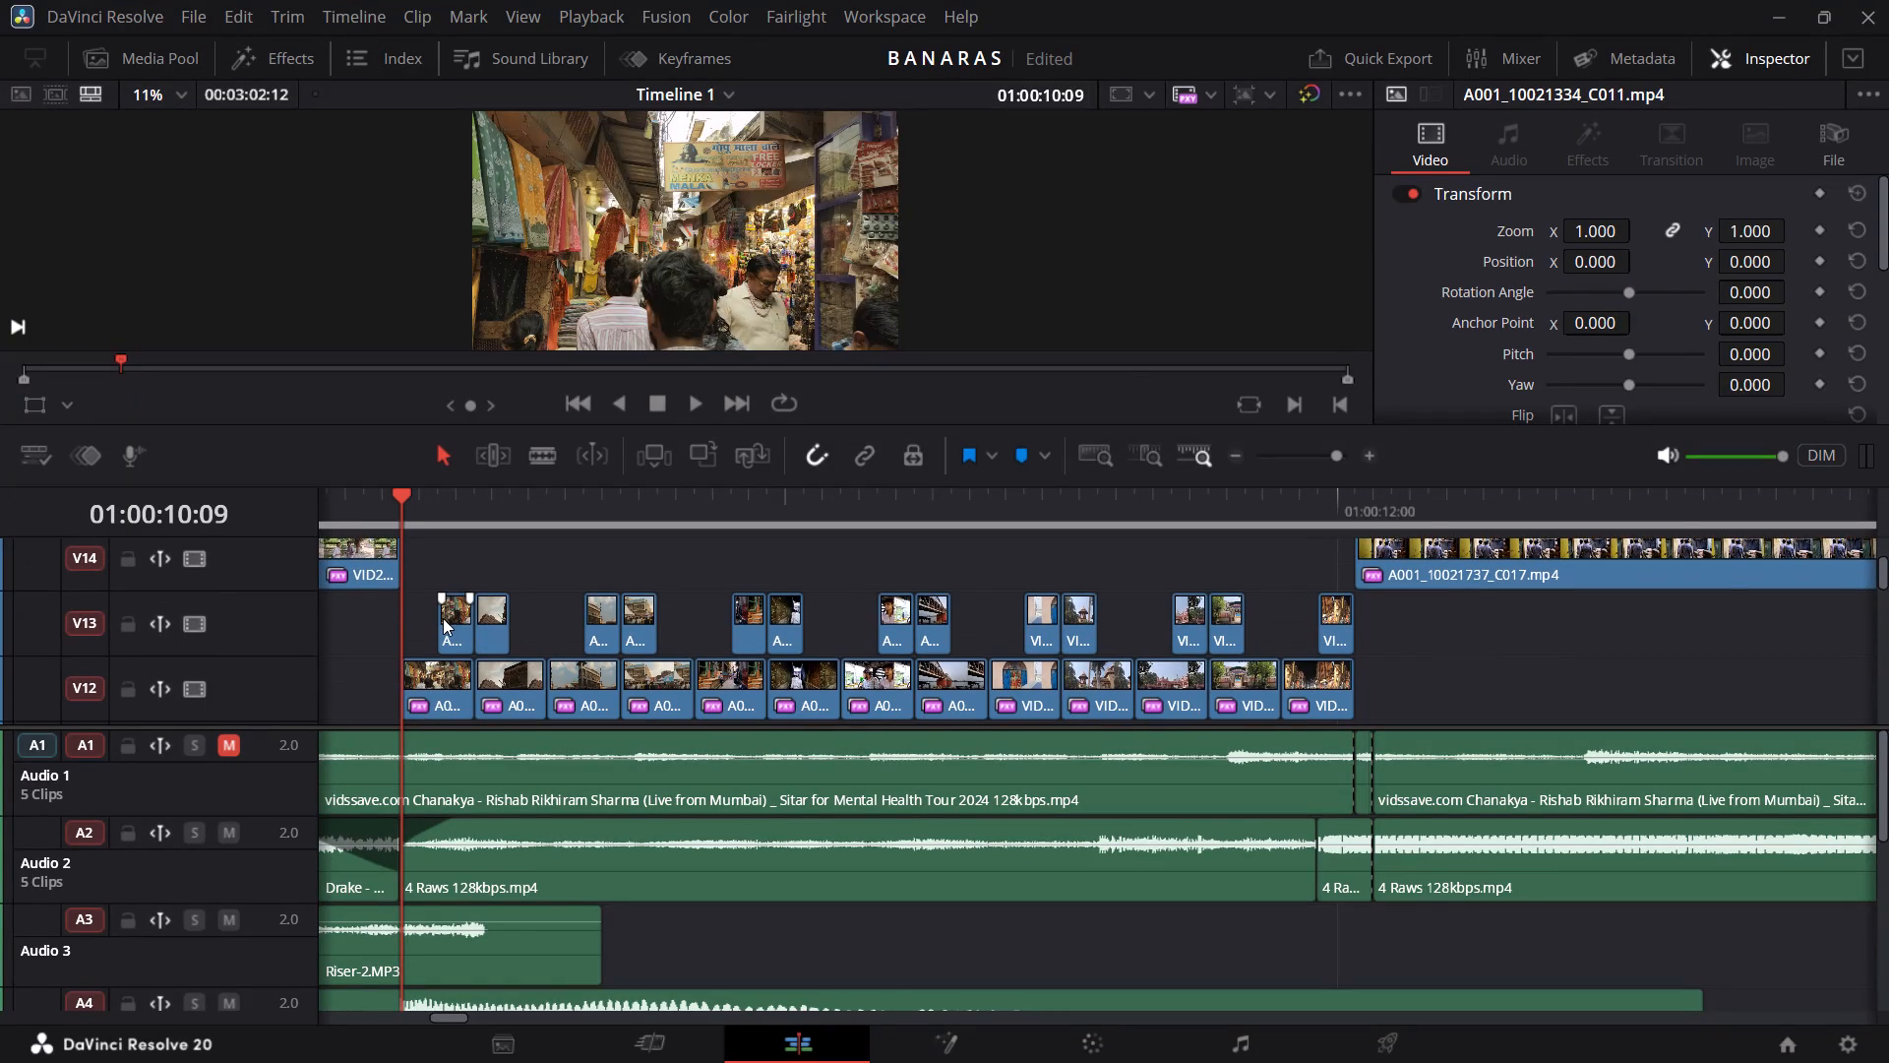
{"action": "left_click_drag", "start_coordinate": [440, 626], "coordinate": [459, 626]}
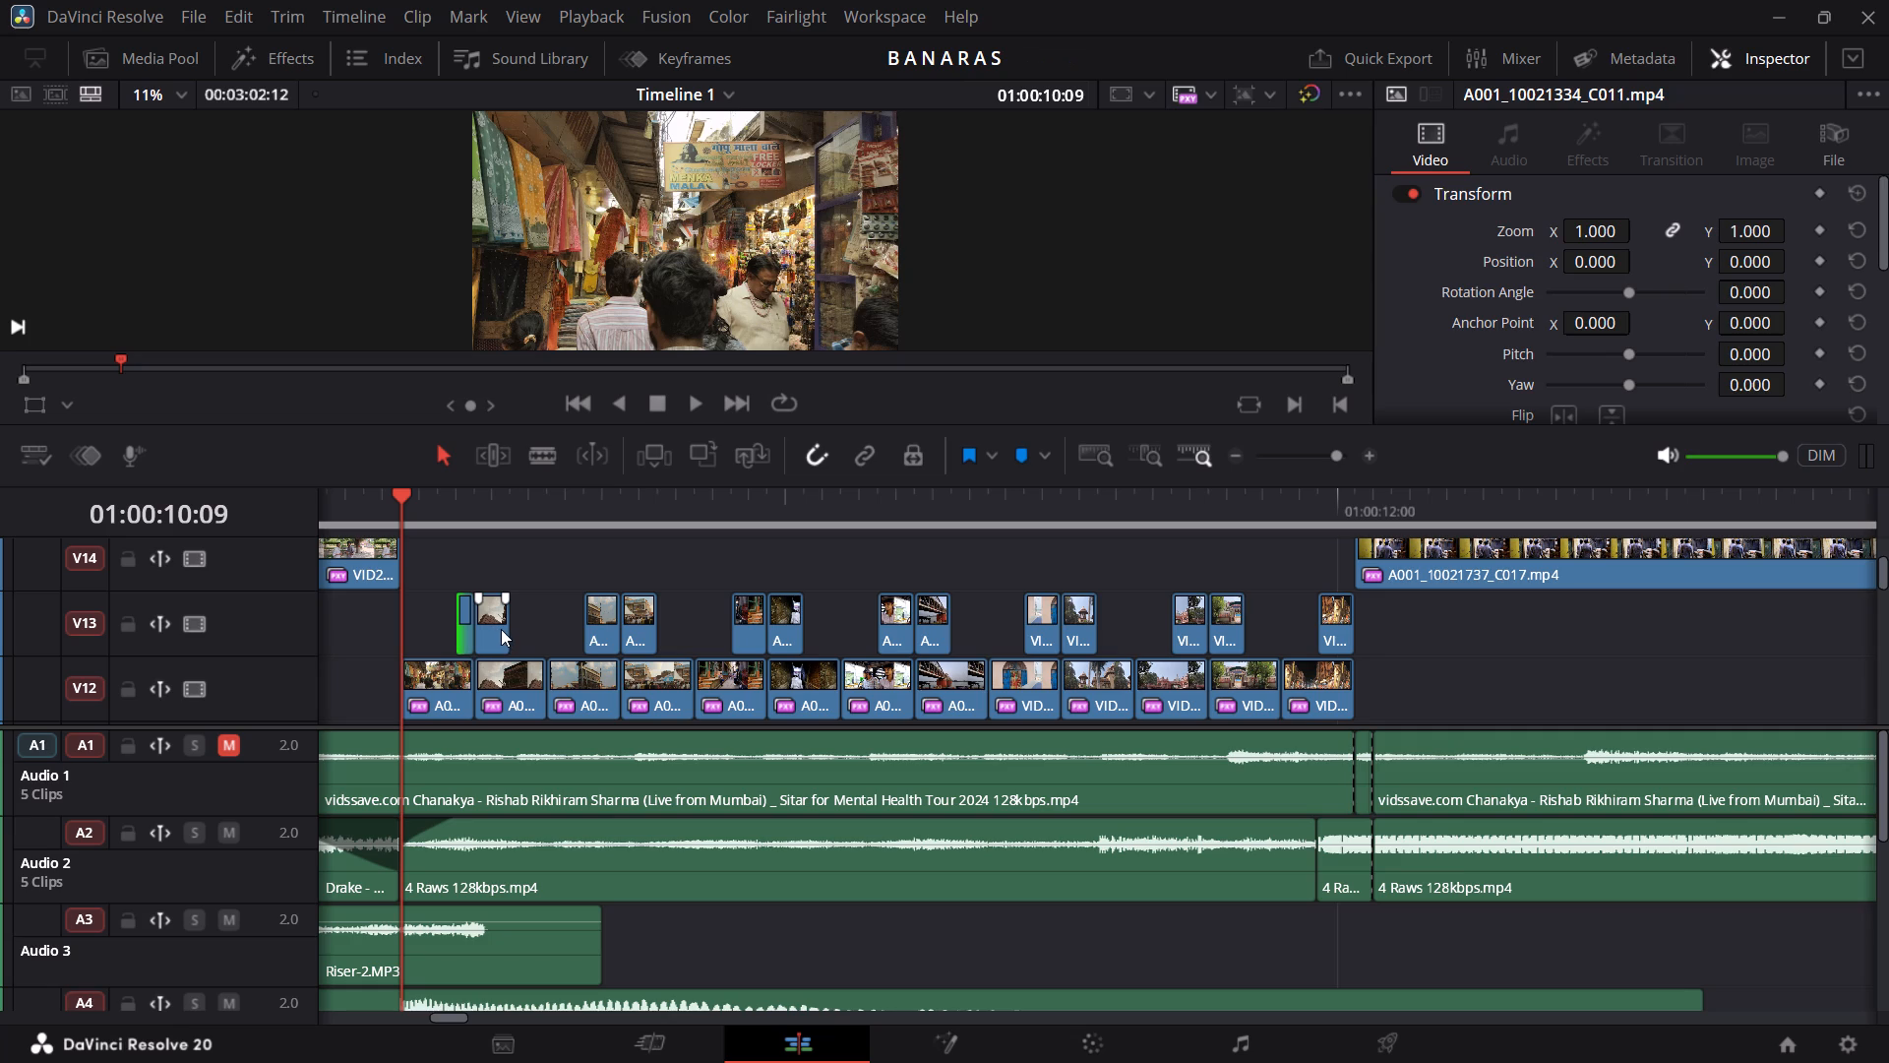
{"action": "left_click", "coordinate": [501, 629]}
{"action": "left_click_drag", "start_coordinate": [508, 625], "coordinate": [483, 621]}
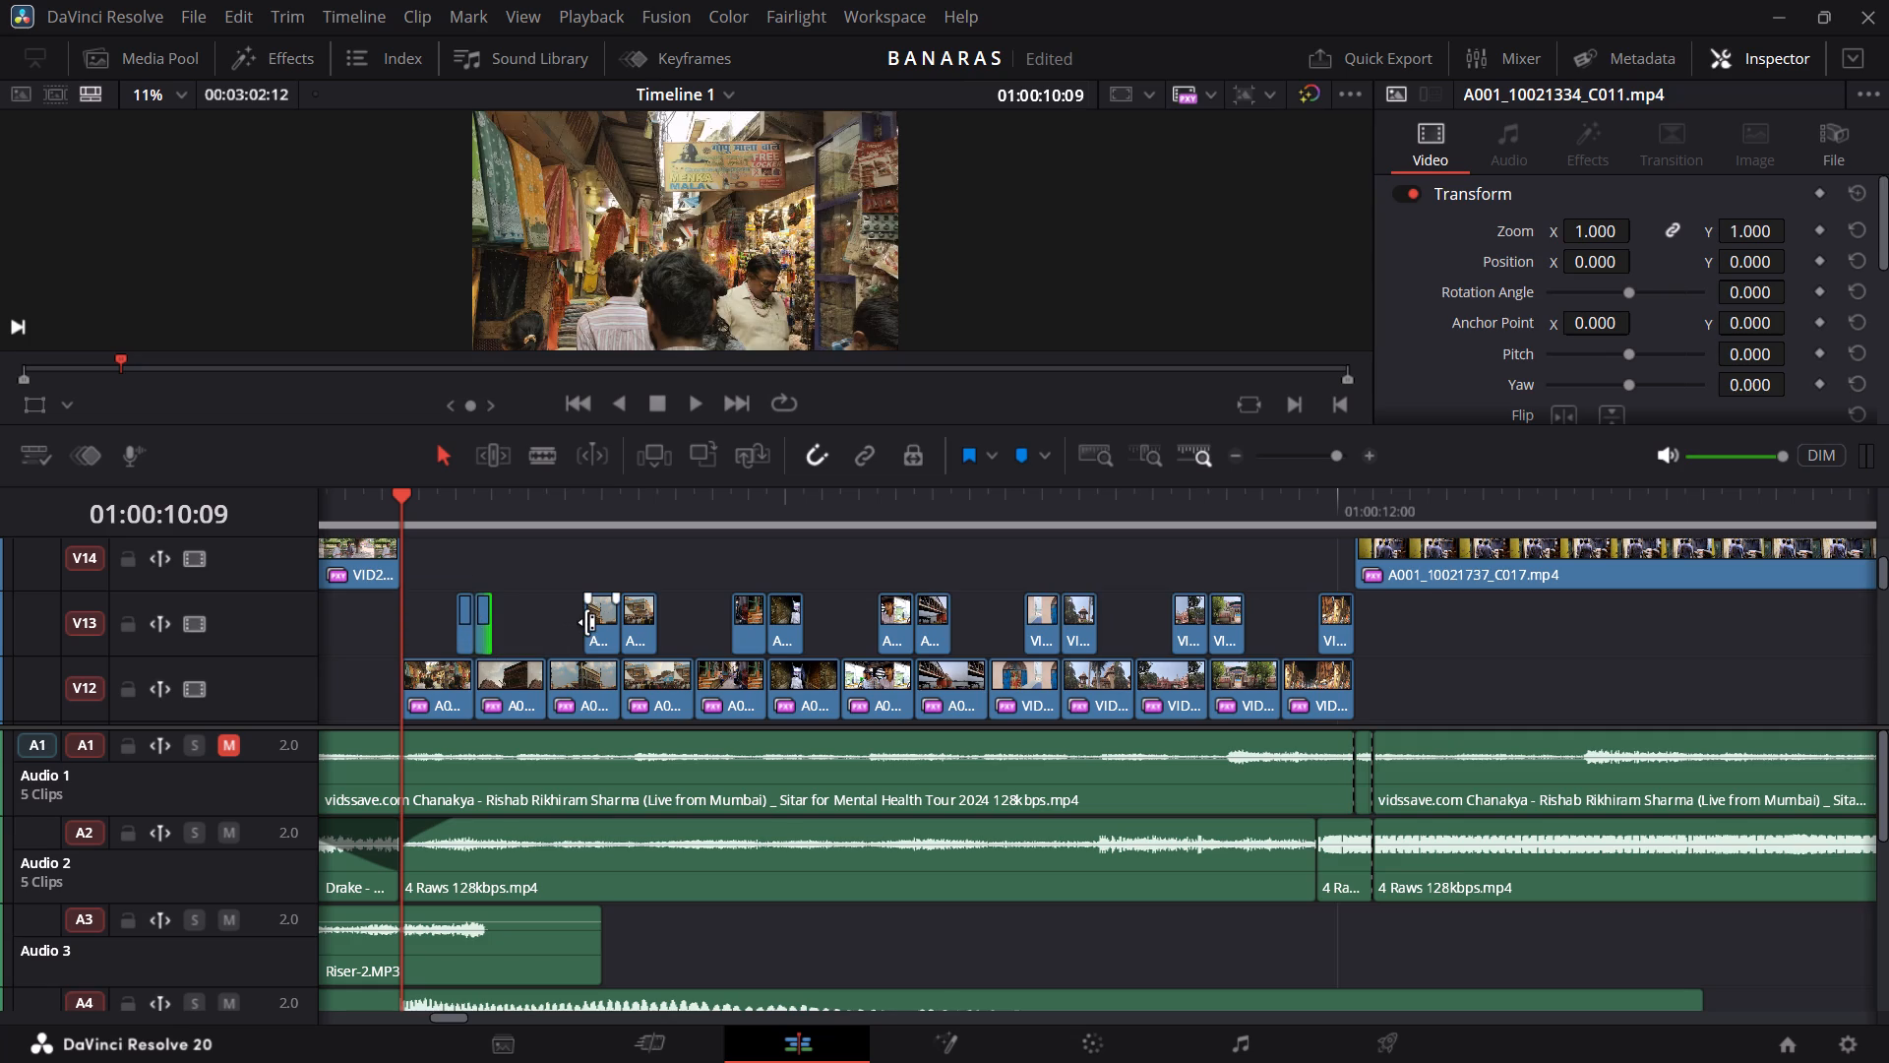
{"action": "left_click", "coordinate": [586, 622]}
{"action": "left_click_drag", "start_coordinate": [588, 625], "coordinate": [608, 629]}
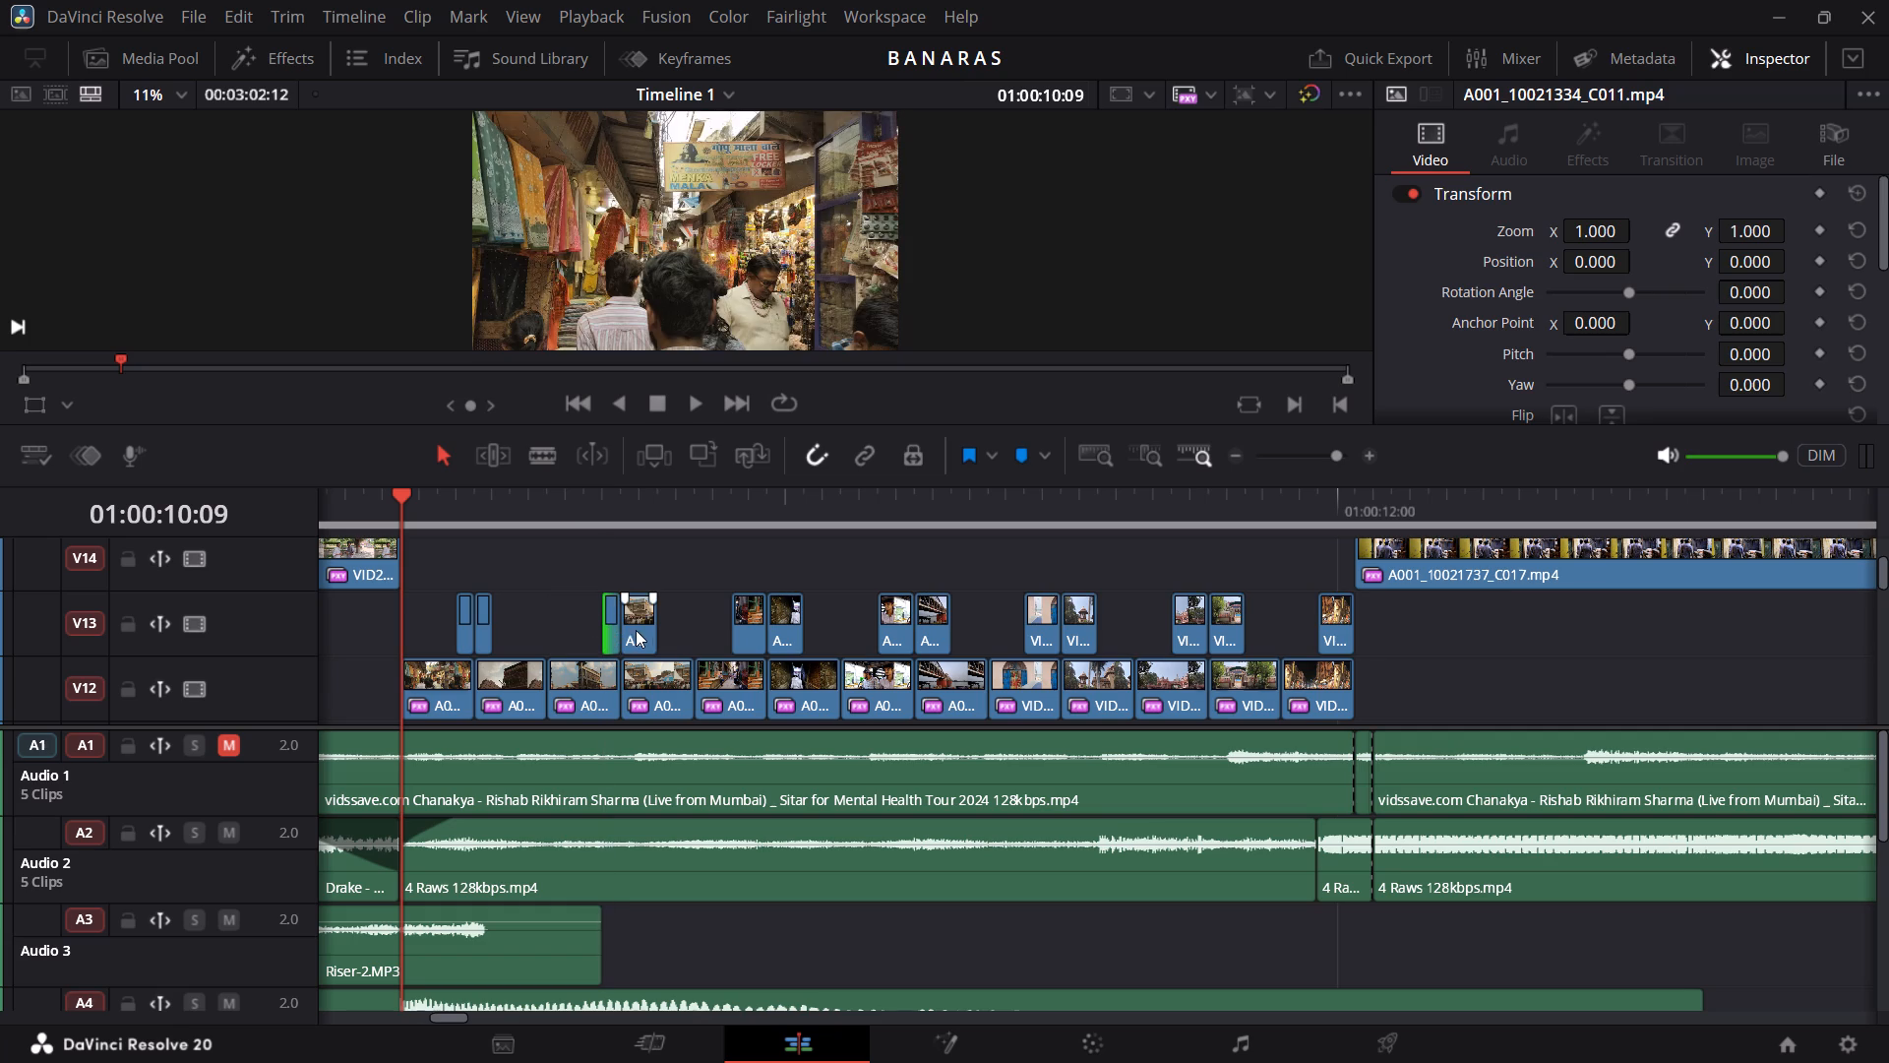
{"action": "left_click_drag", "start_coordinate": [656, 630], "coordinate": [648, 630]}
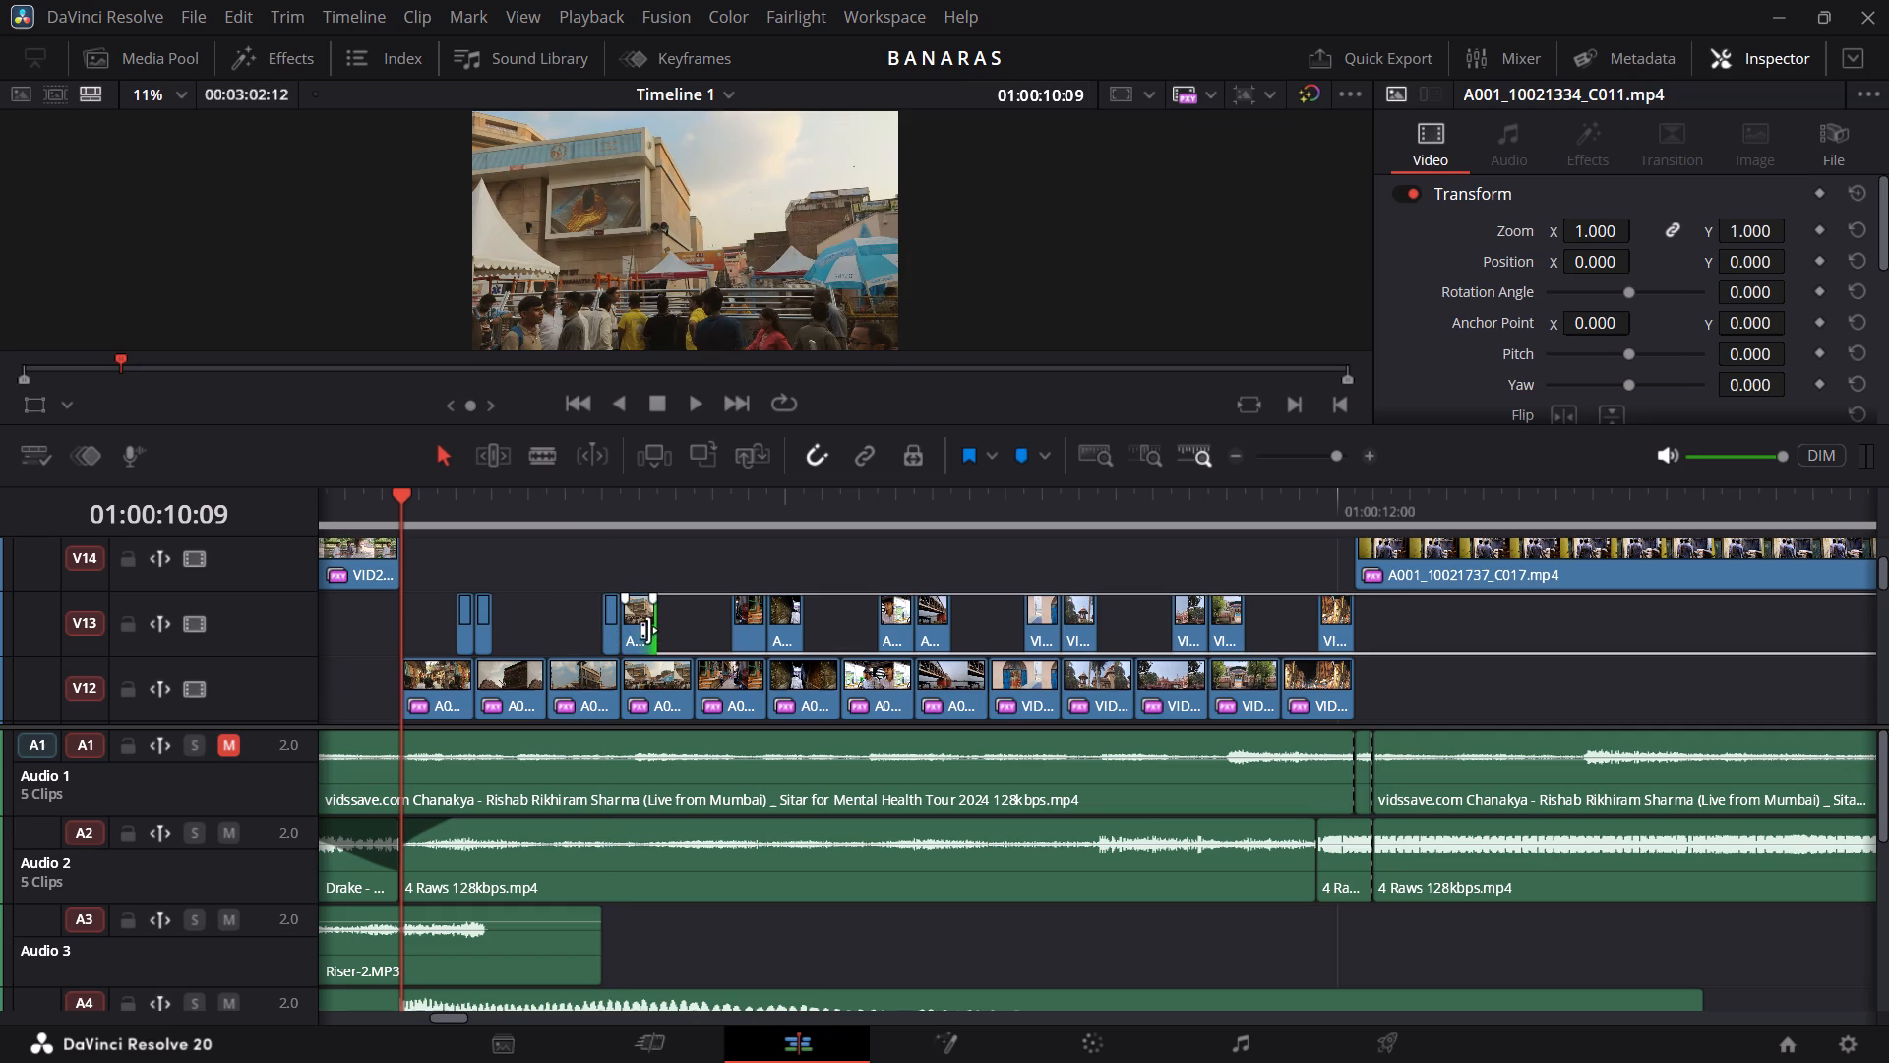
{"action": "left_click_drag", "start_coordinate": [648, 630], "coordinate": [637, 627]}
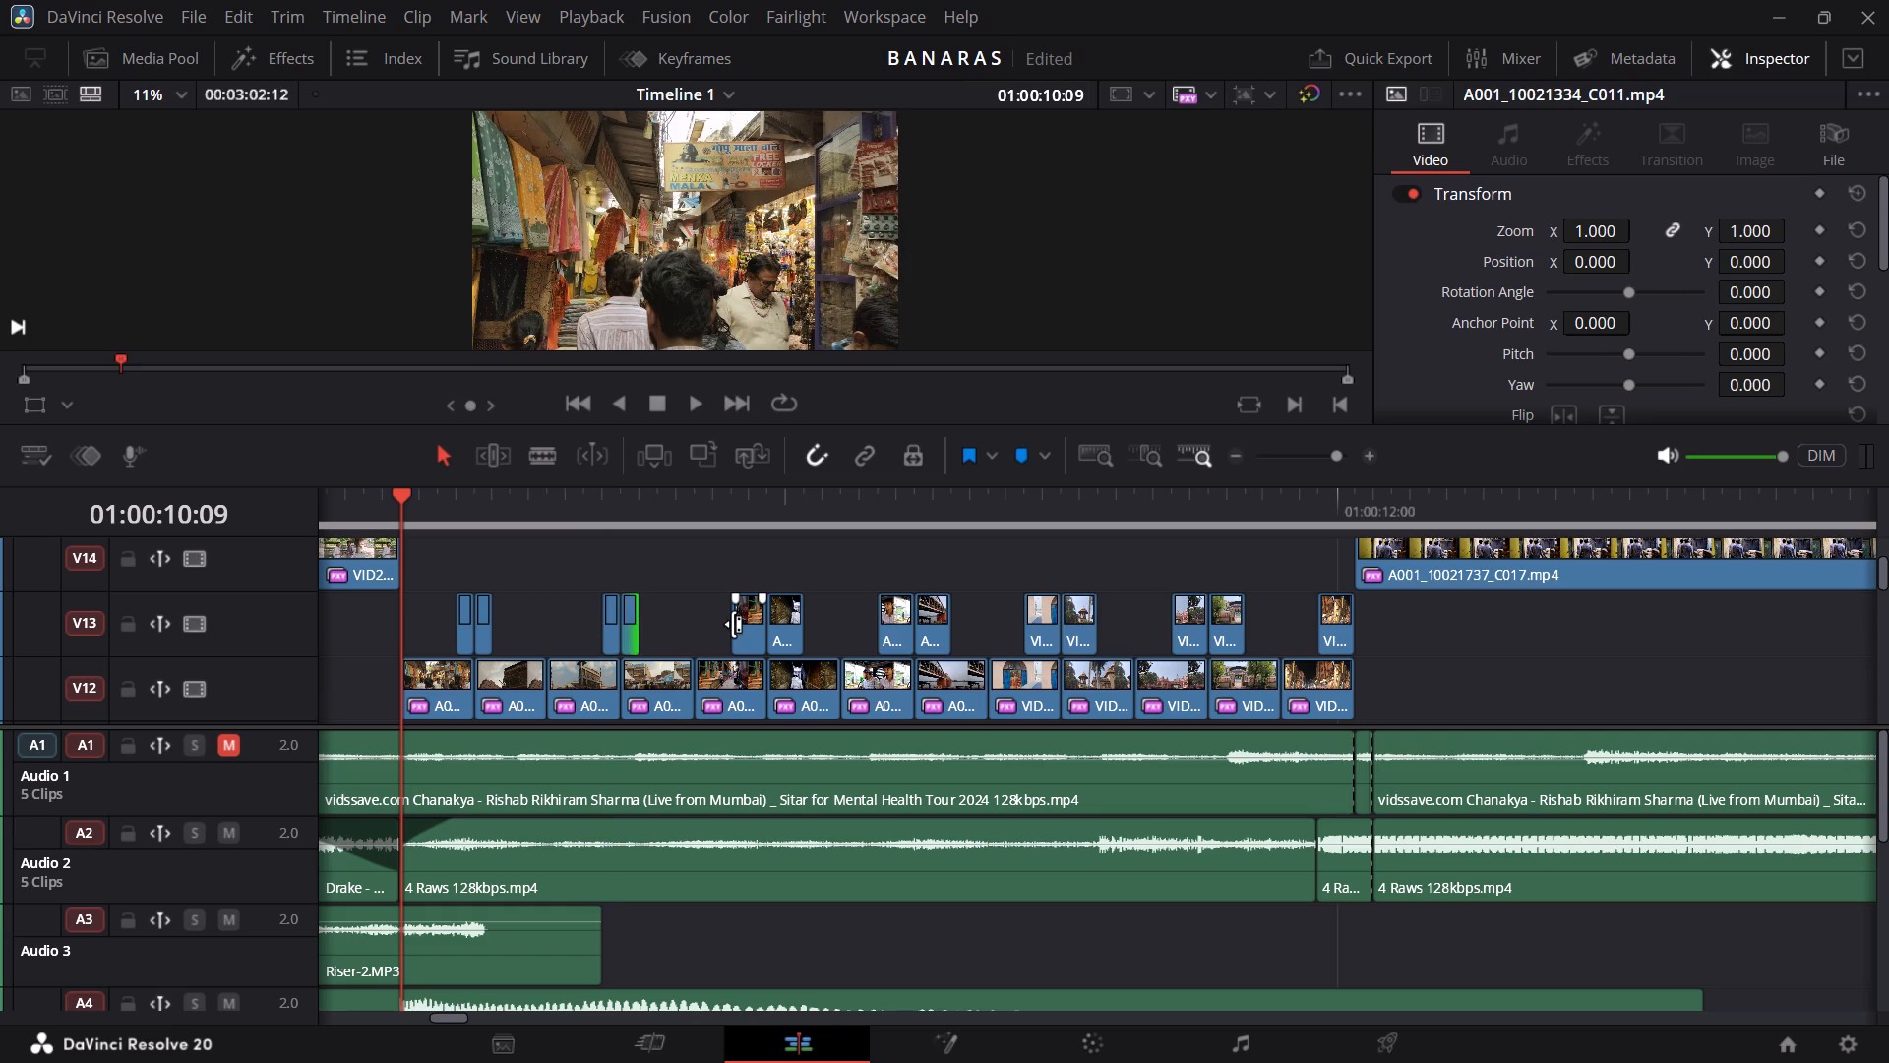
Trim the third and fourth V13 clip pairs to one frame per clip, keeping each pair's two clips touching.
{"action": "left_click_drag", "start_coordinate": [733, 624], "coordinate": [754, 626]}
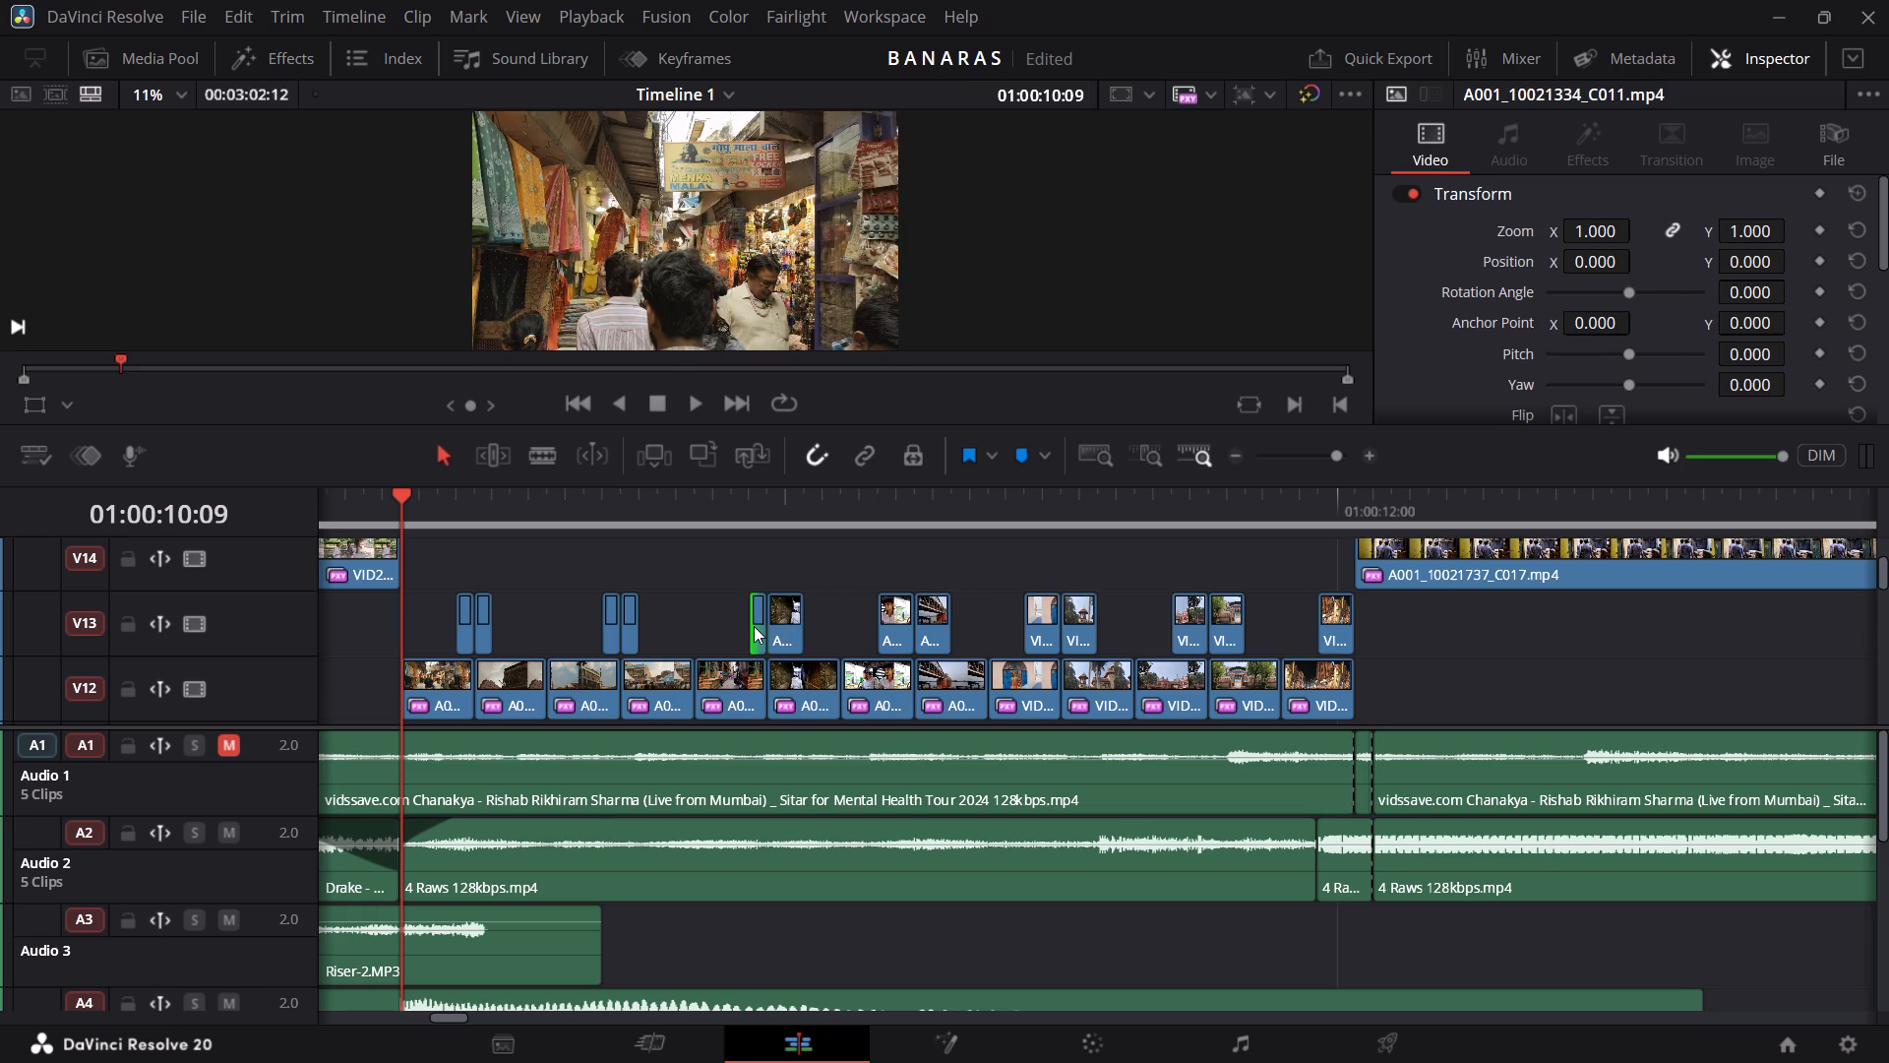
{"action": "left_click", "coordinate": [797, 629]}
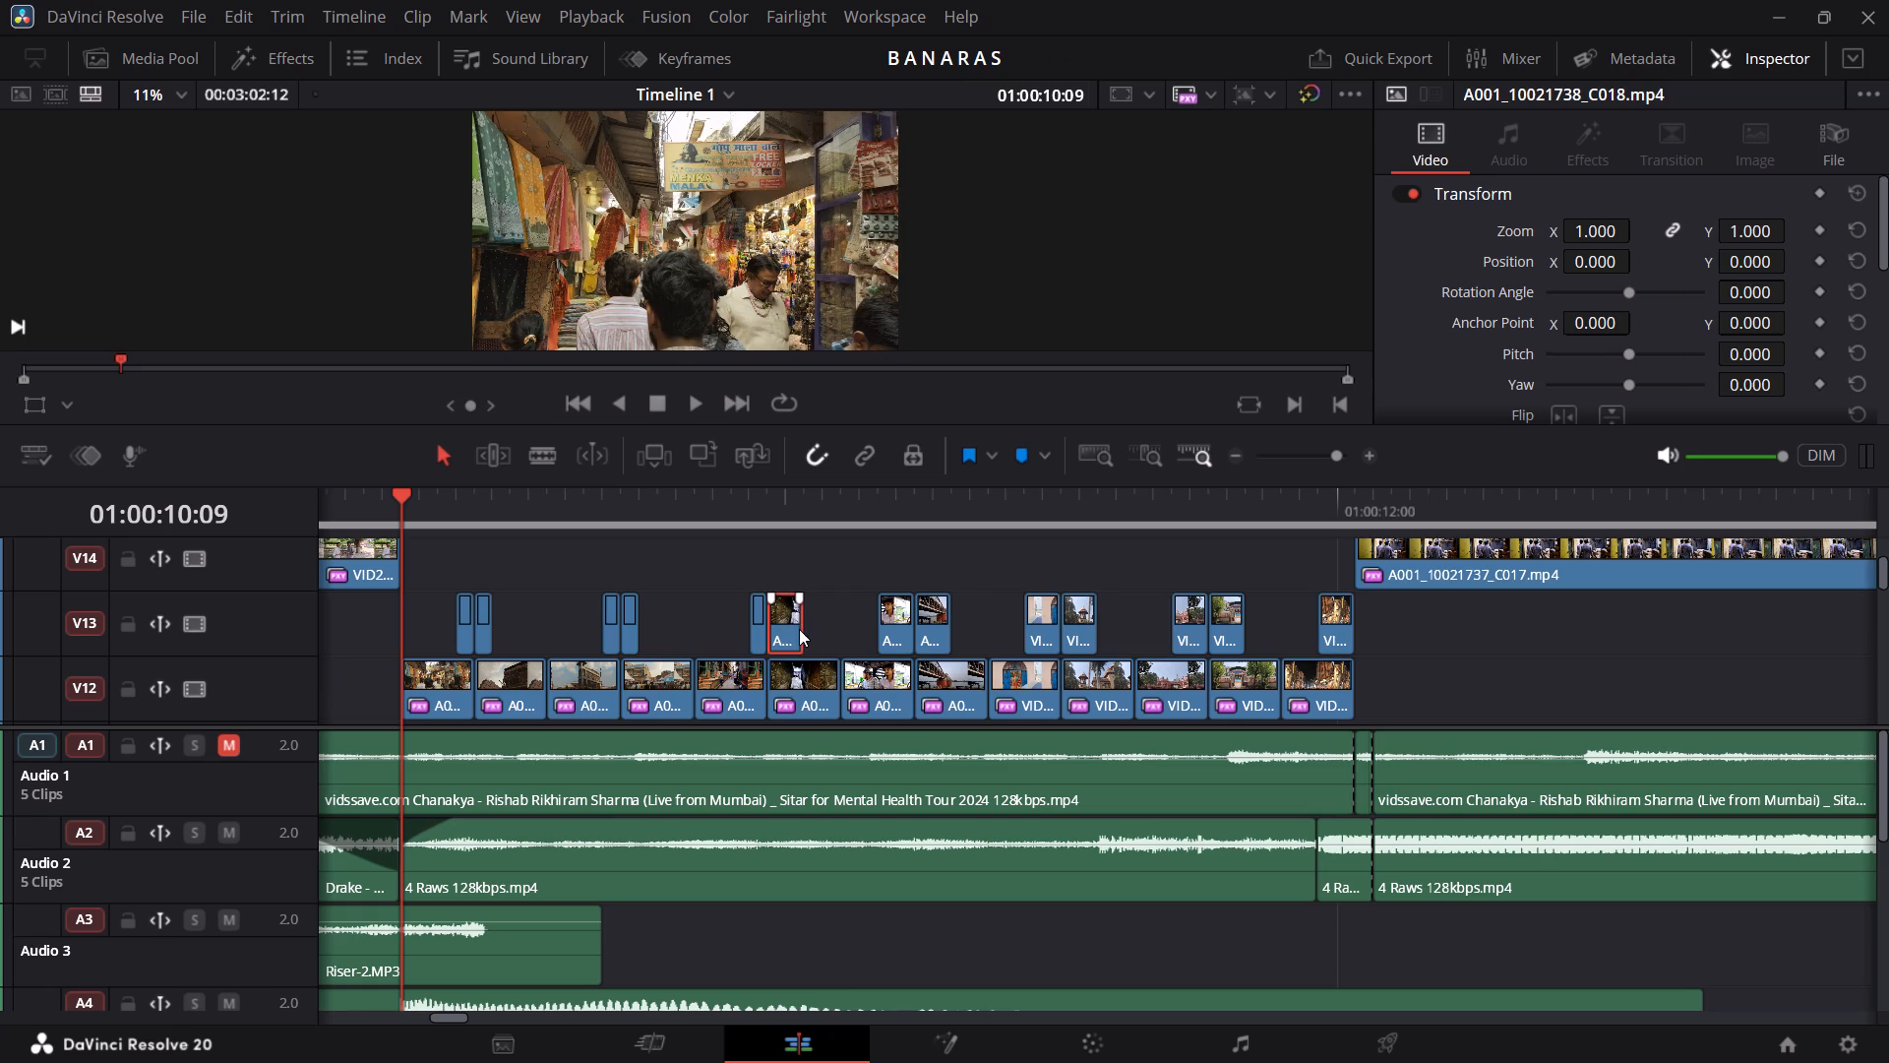
{"action": "left_click_drag", "start_coordinate": [803, 629], "coordinate": [785, 627]}
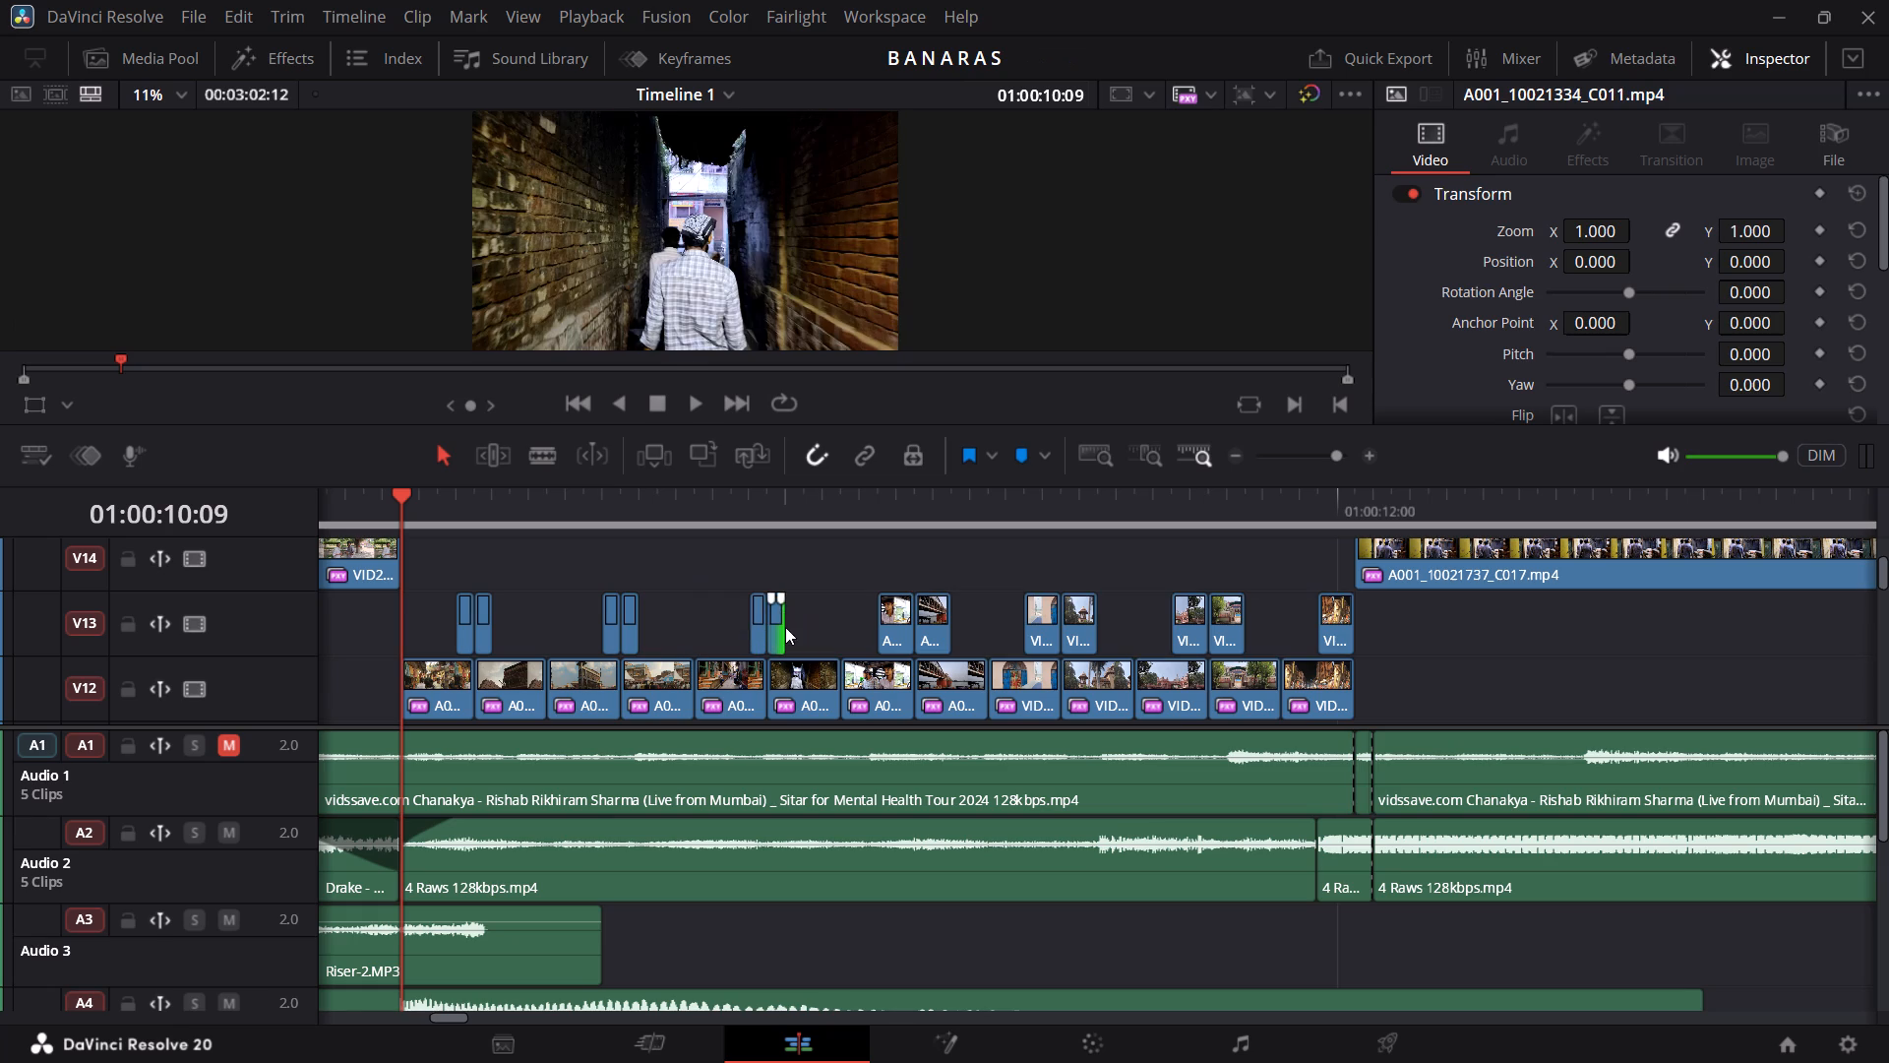
{"action": "left_click", "coordinate": [884, 625]}
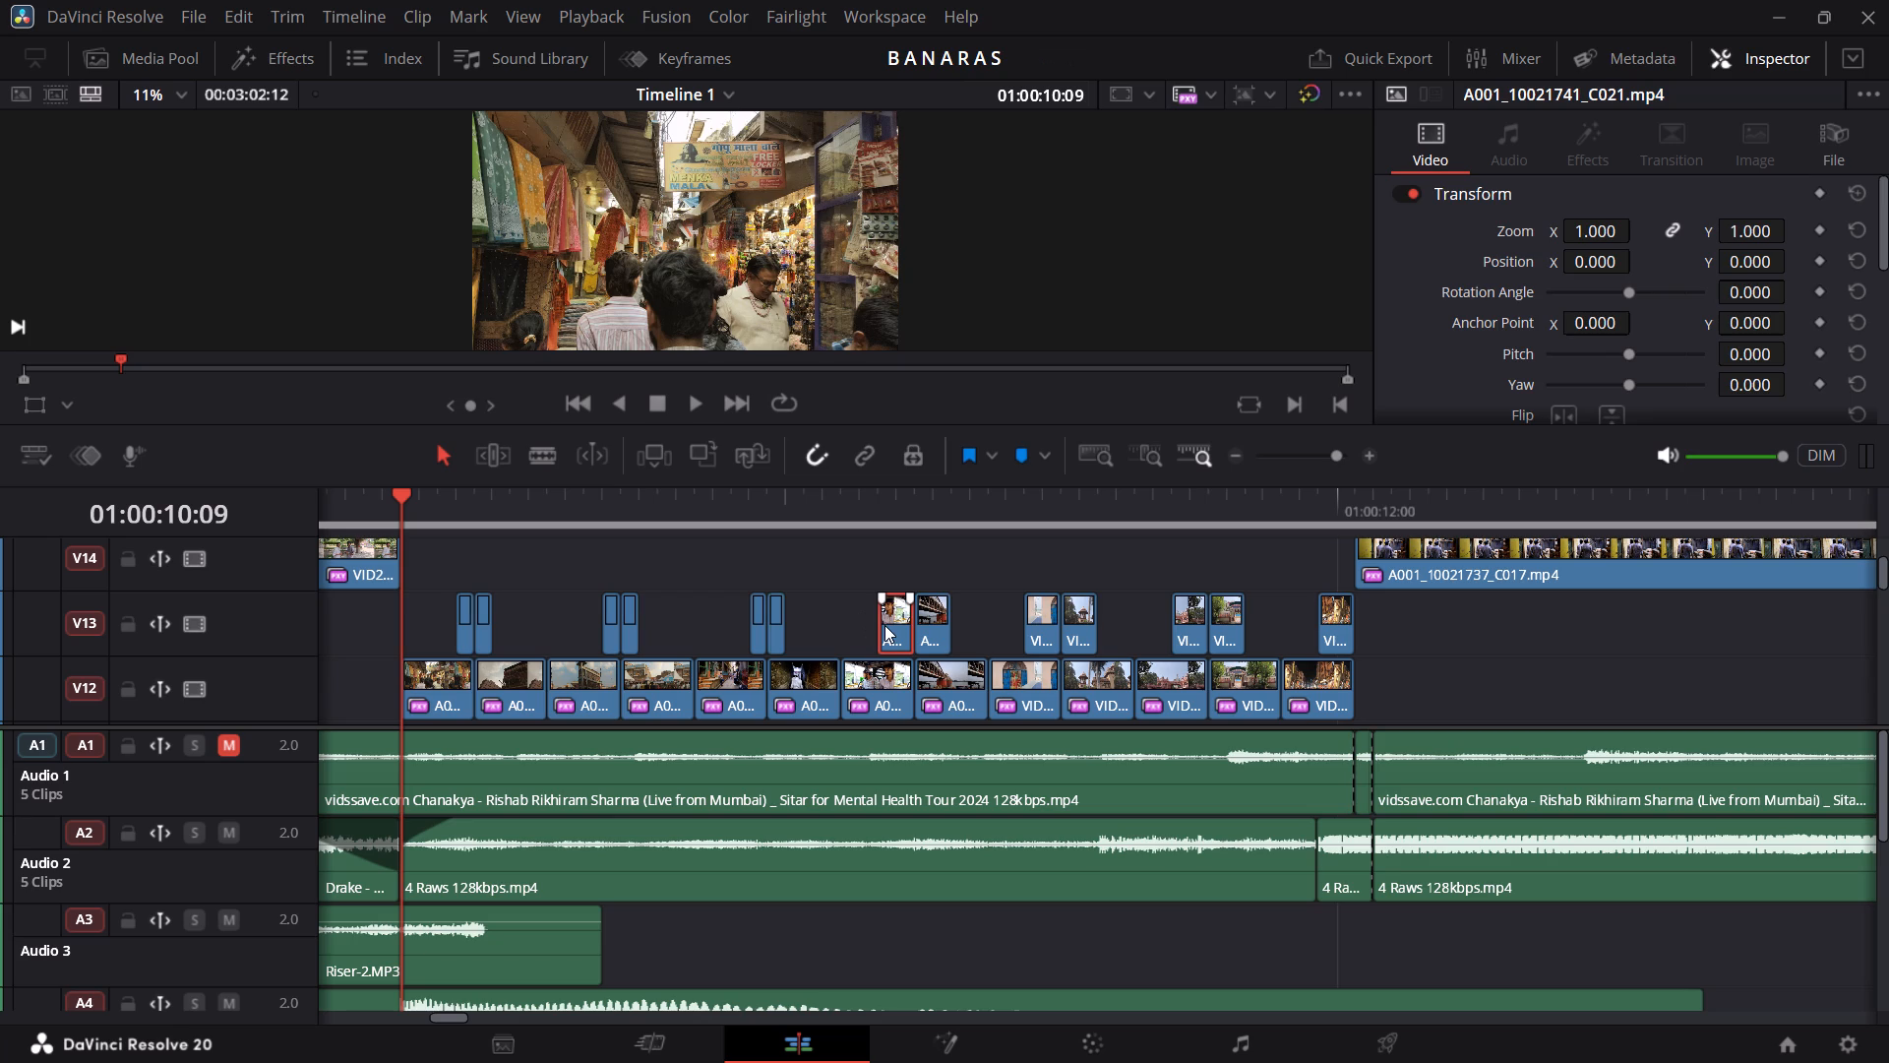
{"action": "left_click", "coordinate": [858, 619]}
{"action": "left_click_drag", "start_coordinate": [883, 621], "coordinate": [903, 622]}
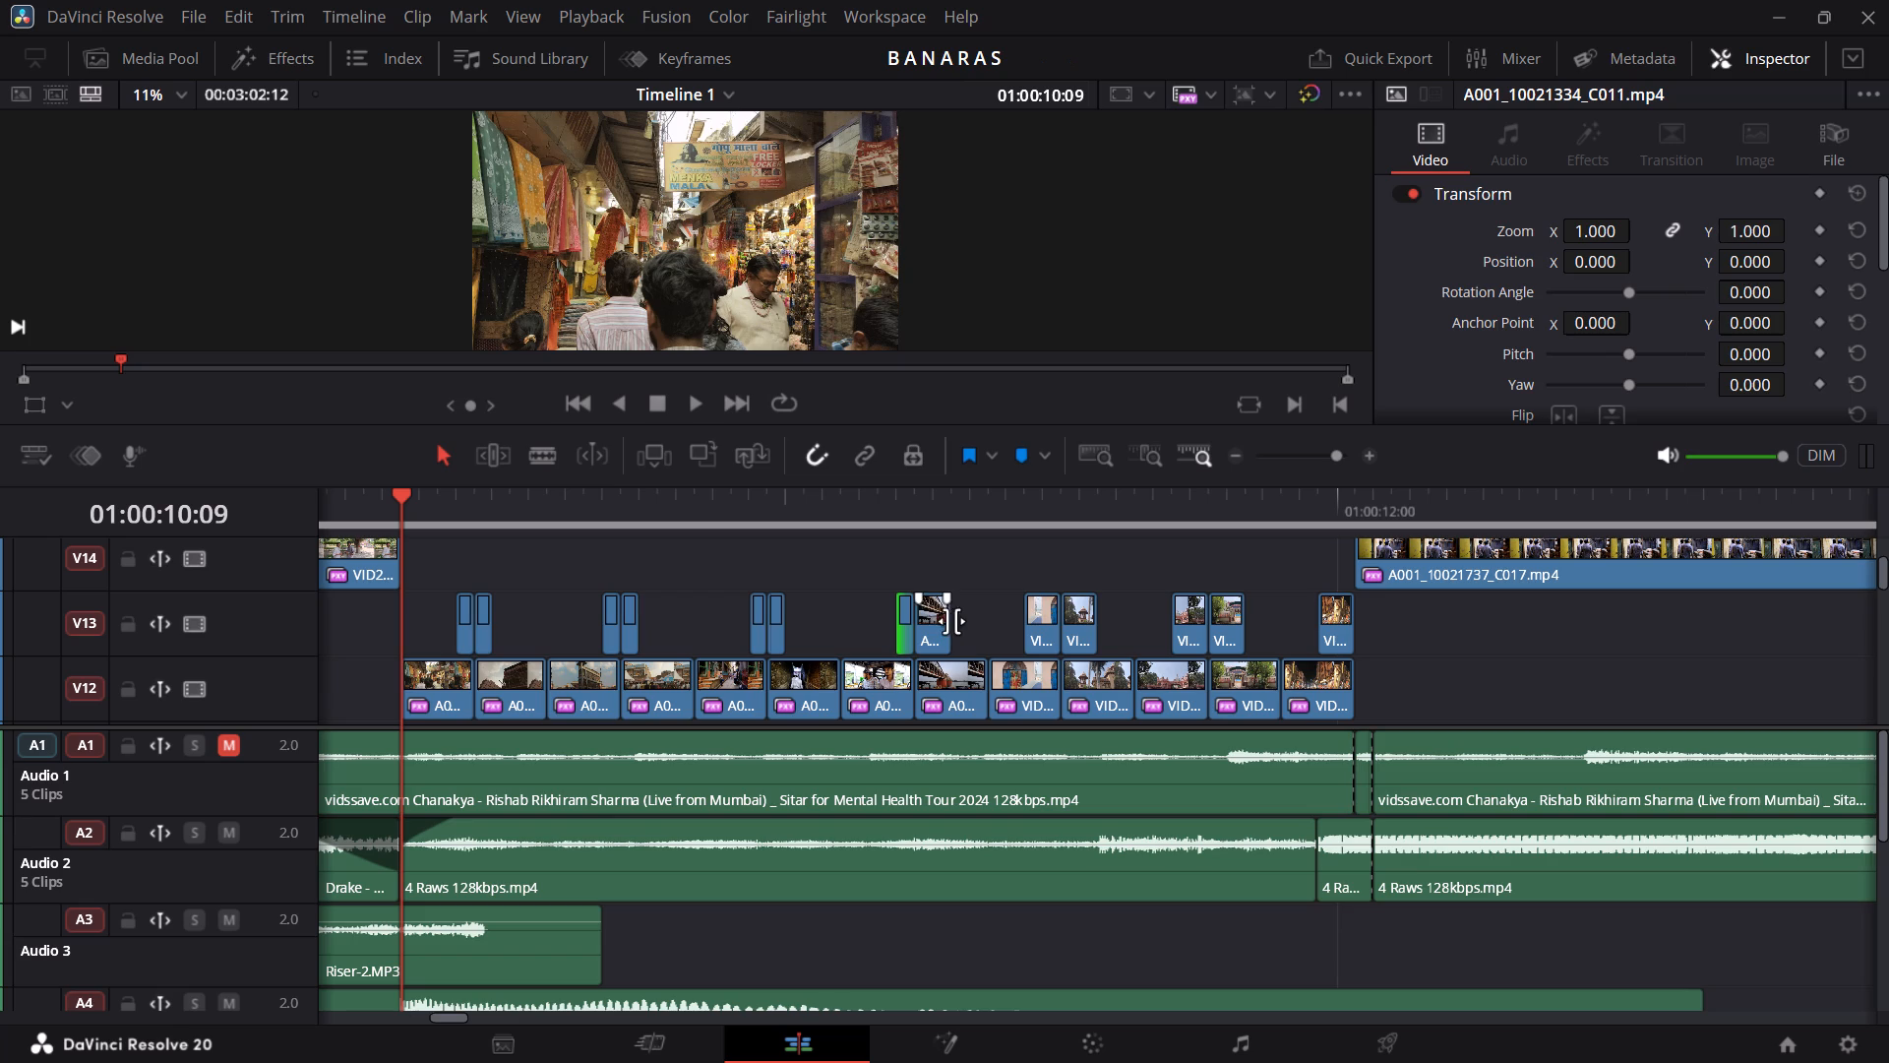
{"action": "left_click", "coordinate": [946, 622]}
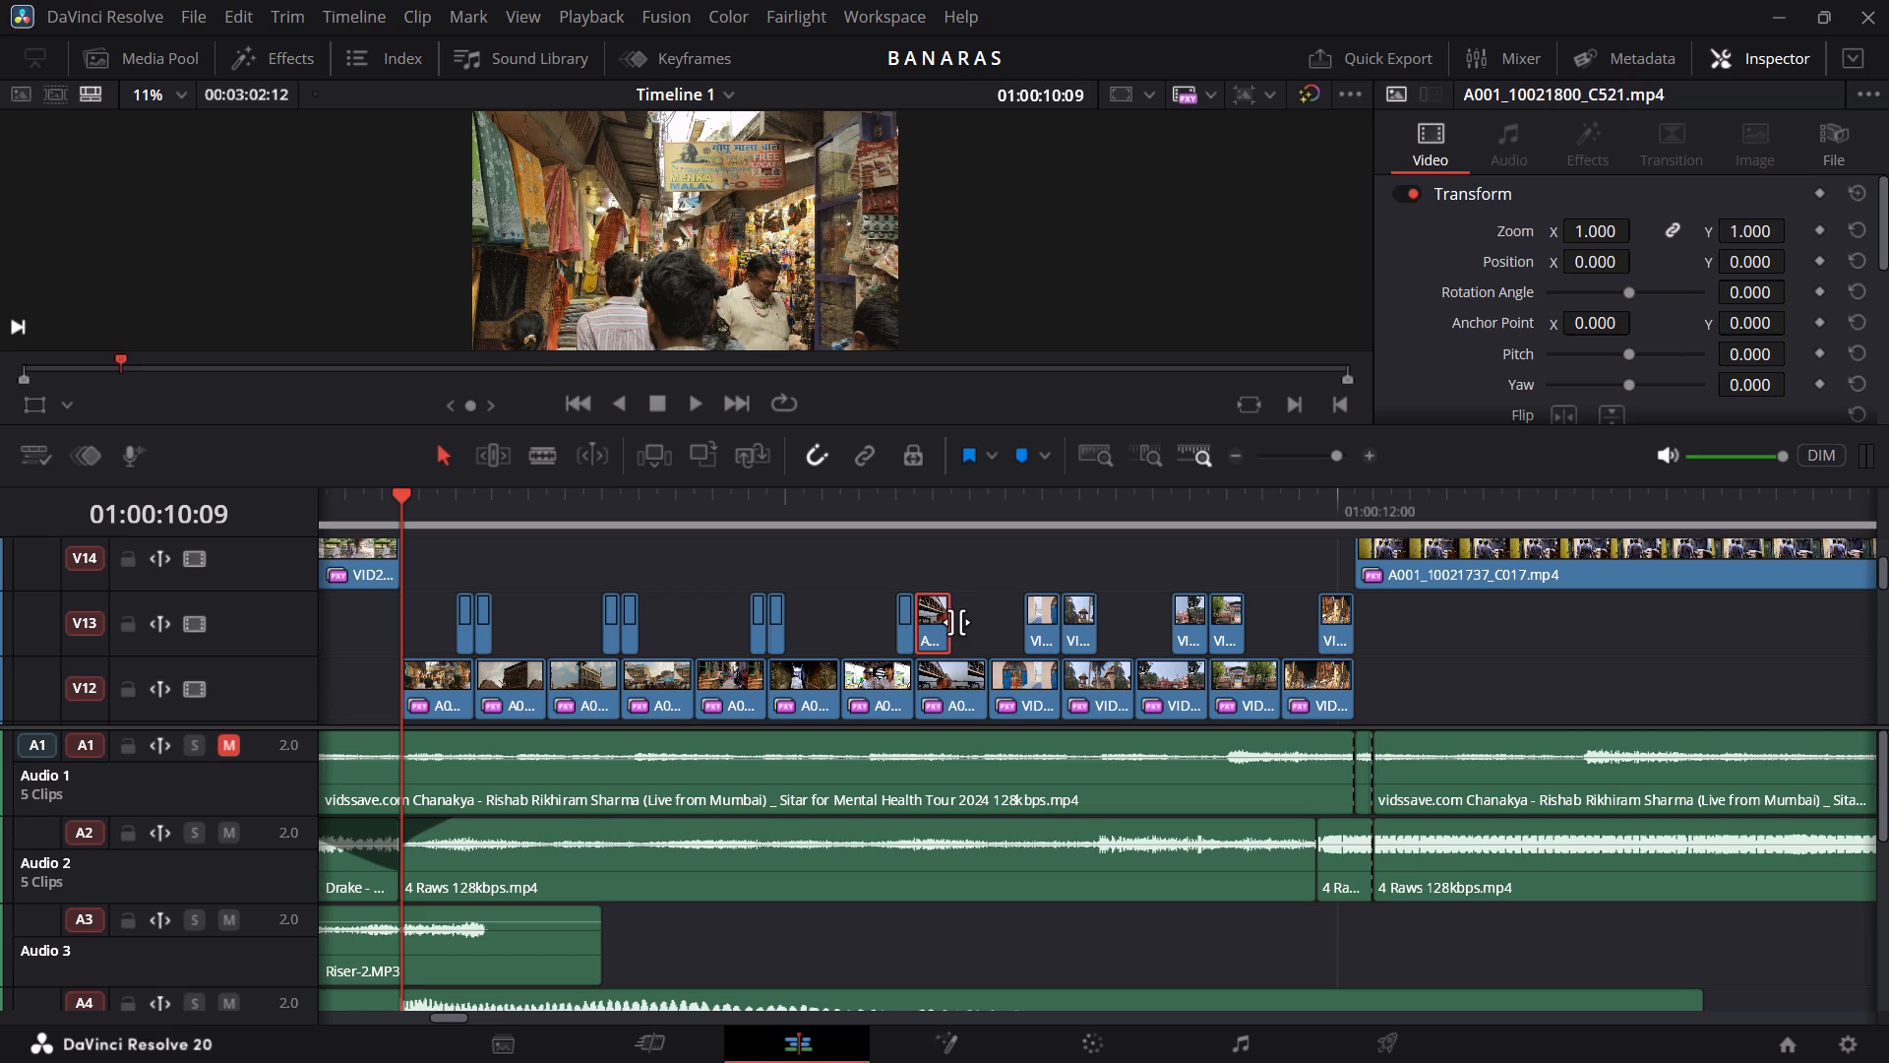
{"action": "left_click", "coordinate": [956, 622]}
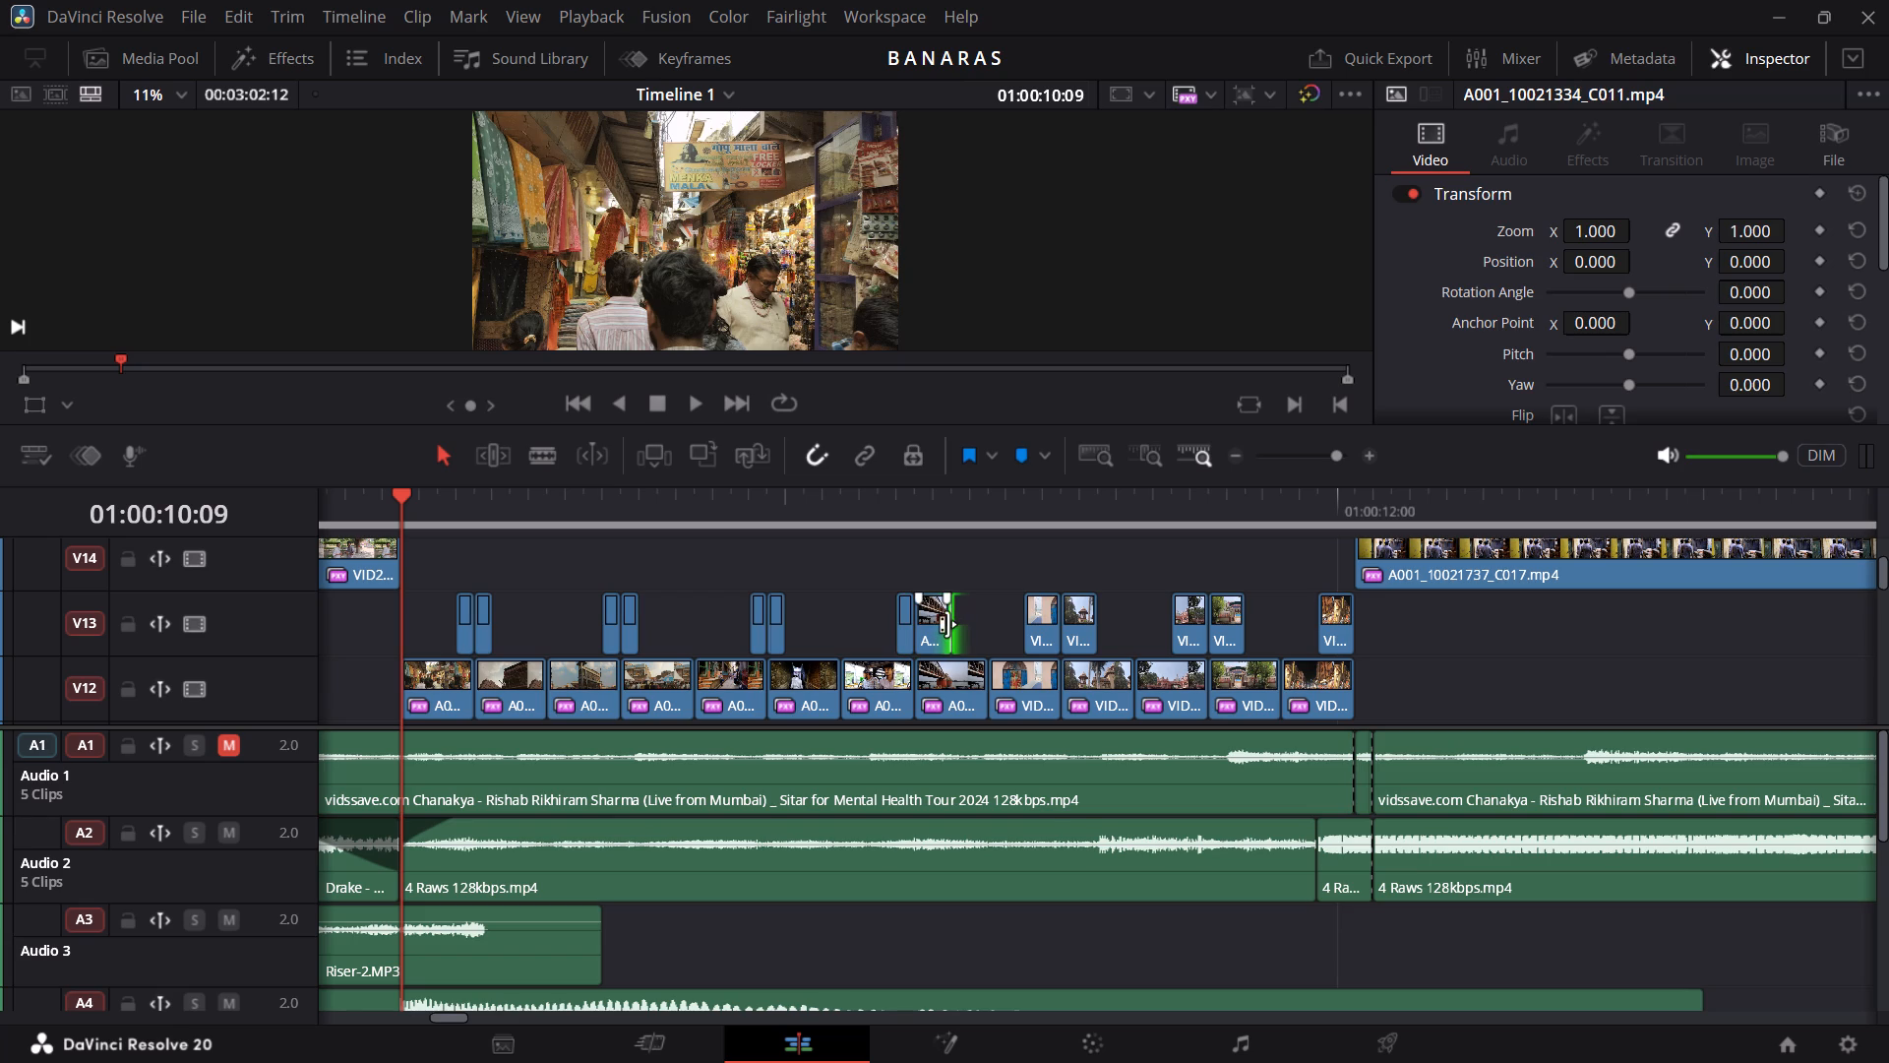
{"action": "left_click_drag", "start_coordinate": [949, 625], "coordinate": [929, 623]}
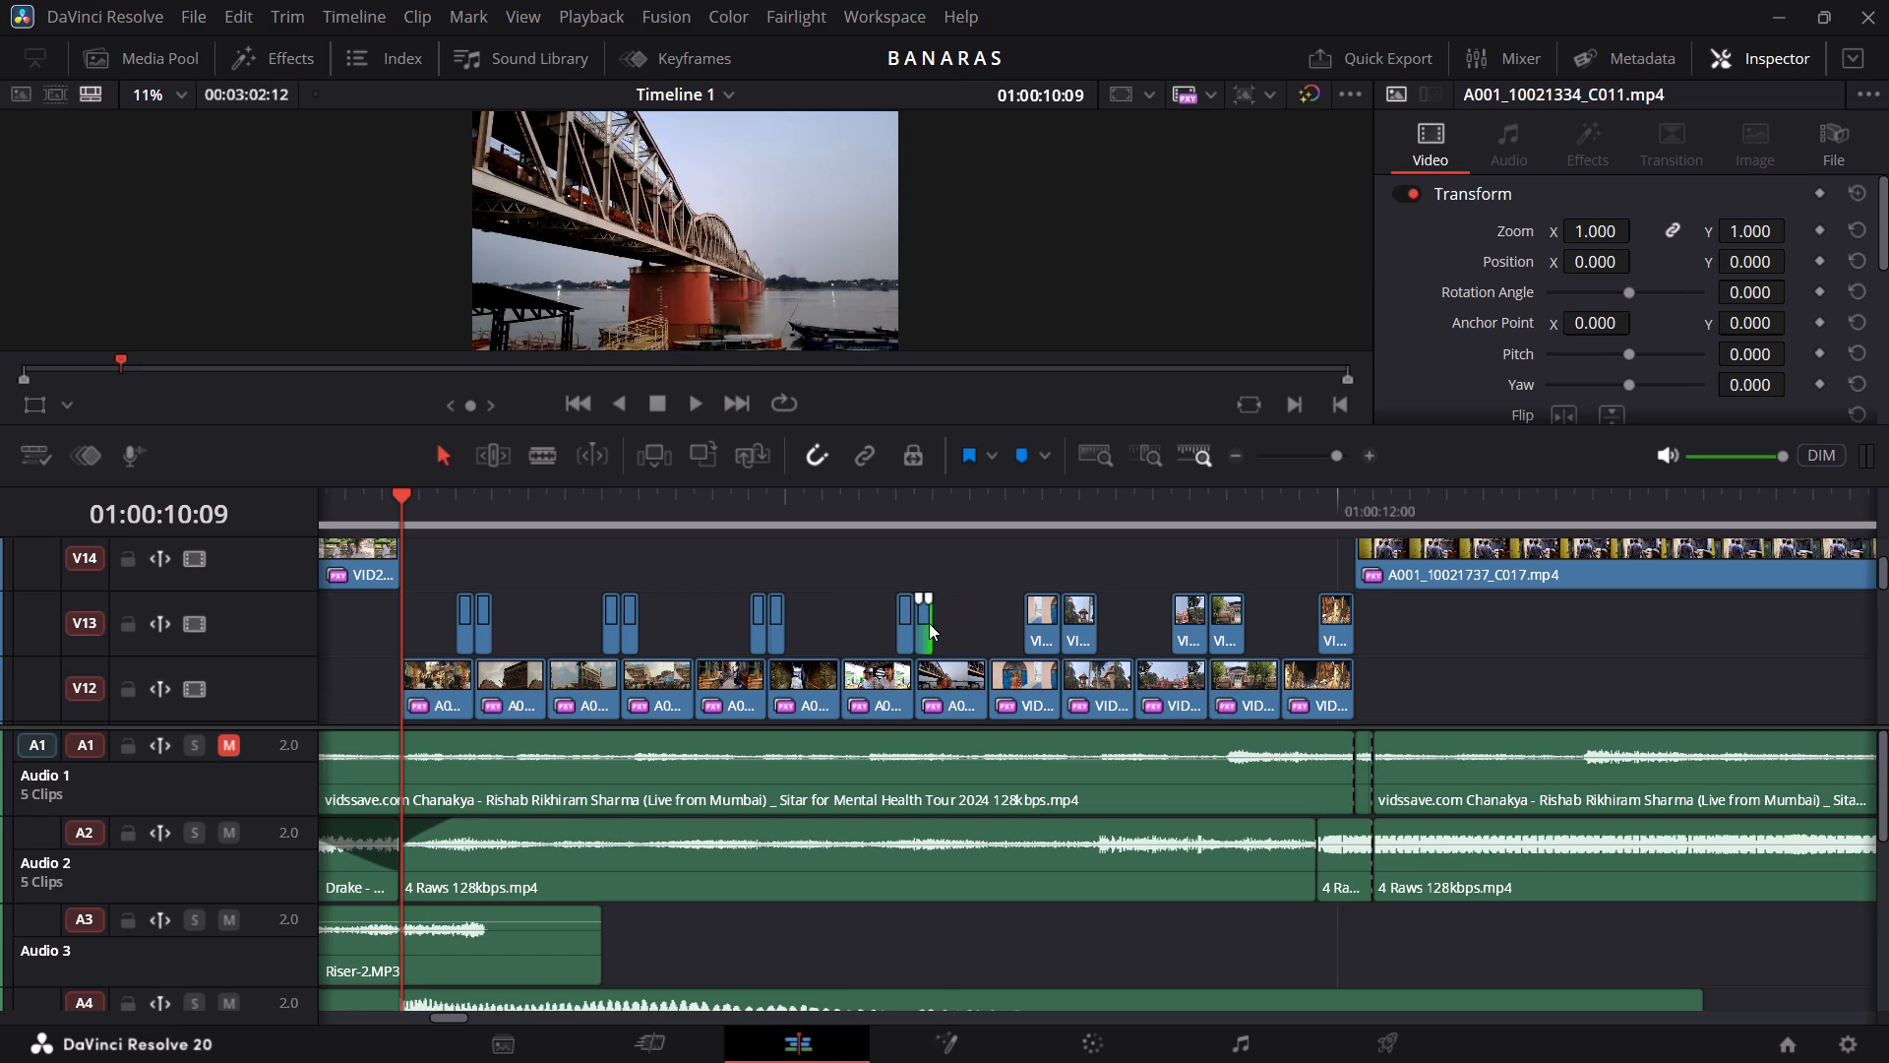
Trim the fifth V13 clip pair to one frame per clip, cutting the first clip's start and the second clip's end.
{"action": "left_click", "coordinate": [1026, 629]}
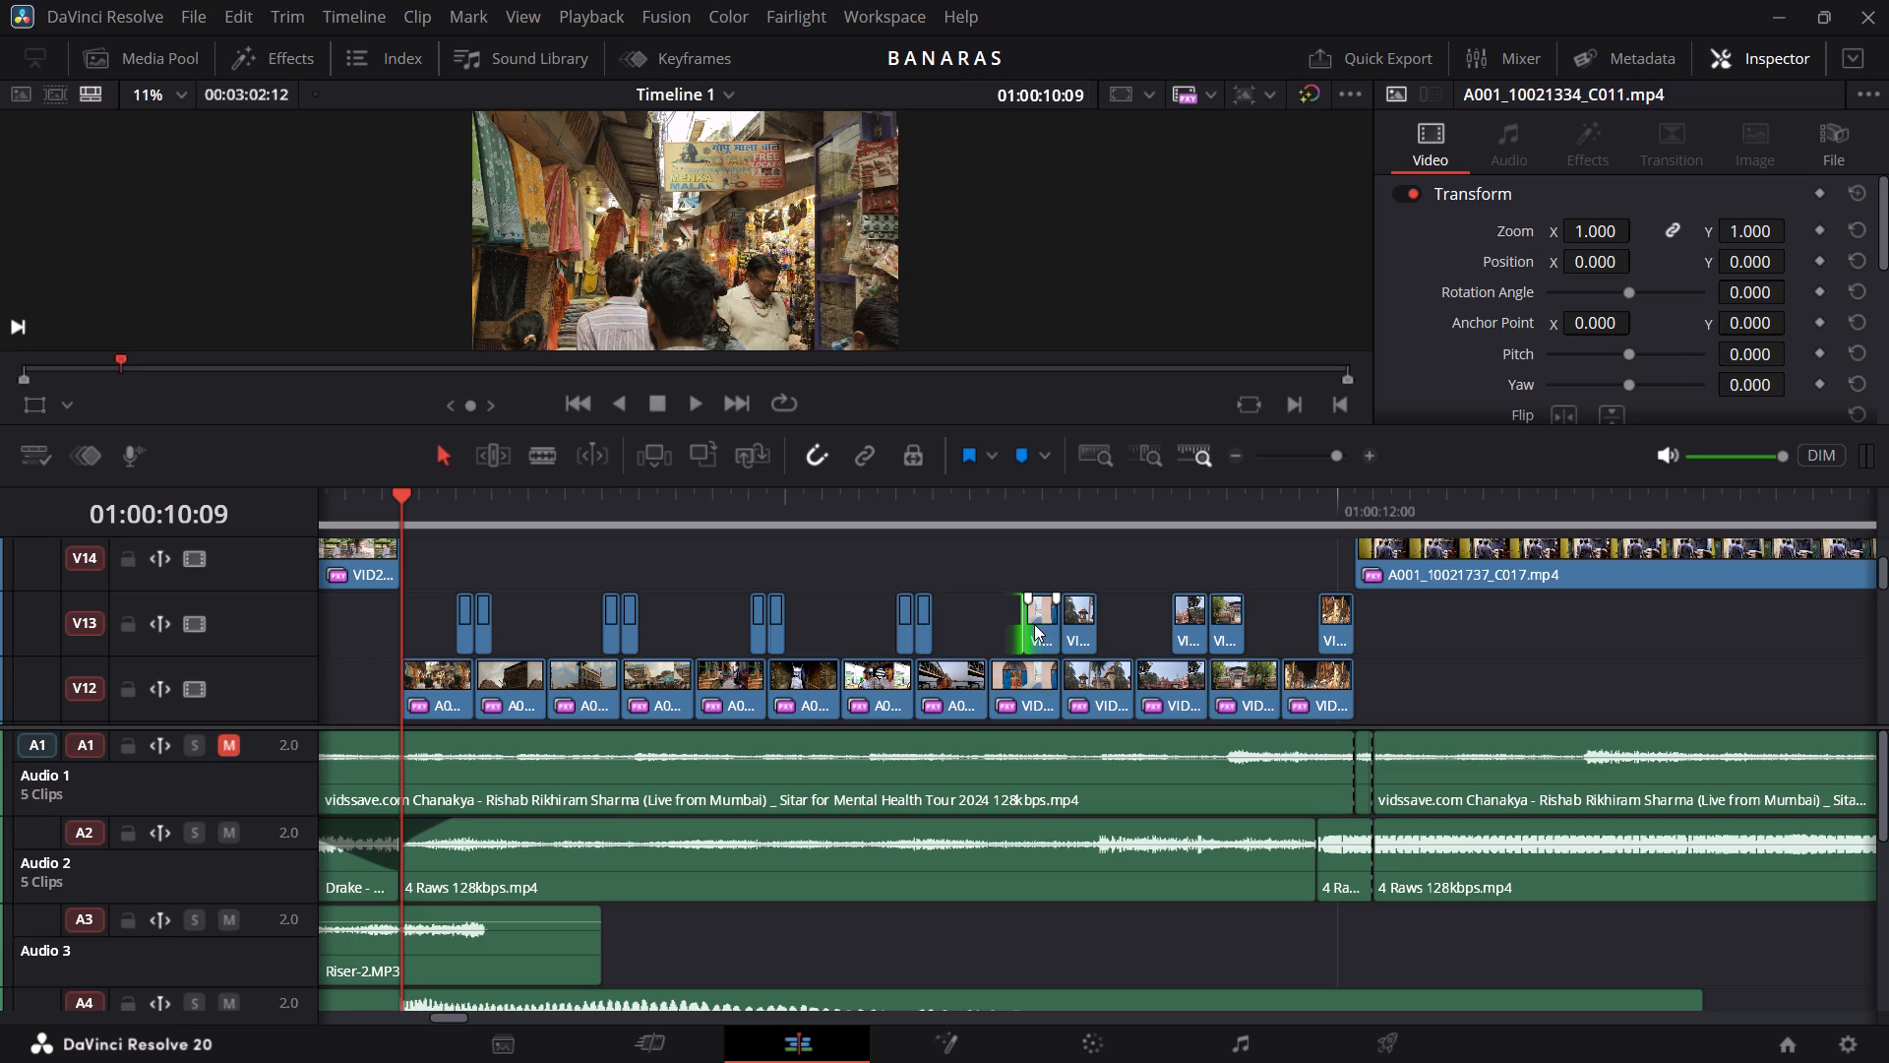
{"action": "left_click_drag", "start_coordinate": [1029, 619], "coordinate": [1044, 619]}
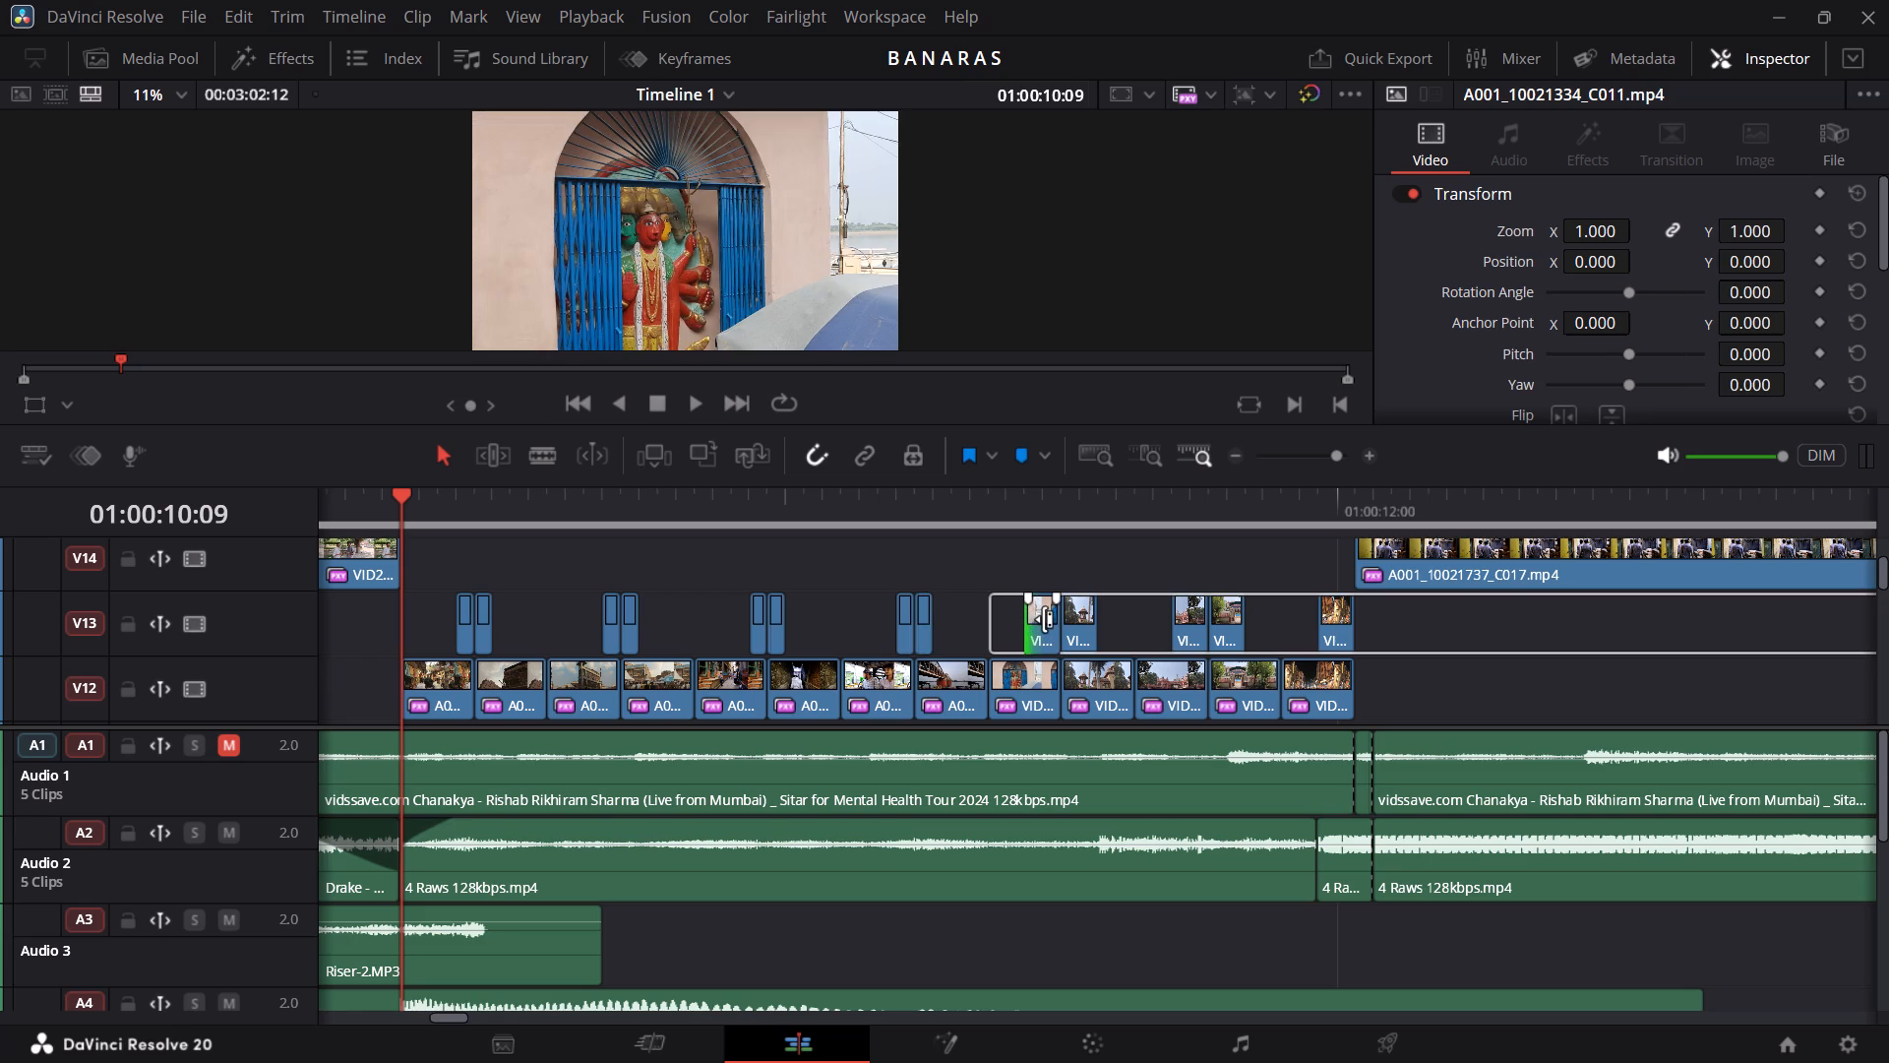
{"action": "left_click_drag", "start_coordinate": [1044, 619], "coordinate": [1049, 619]}
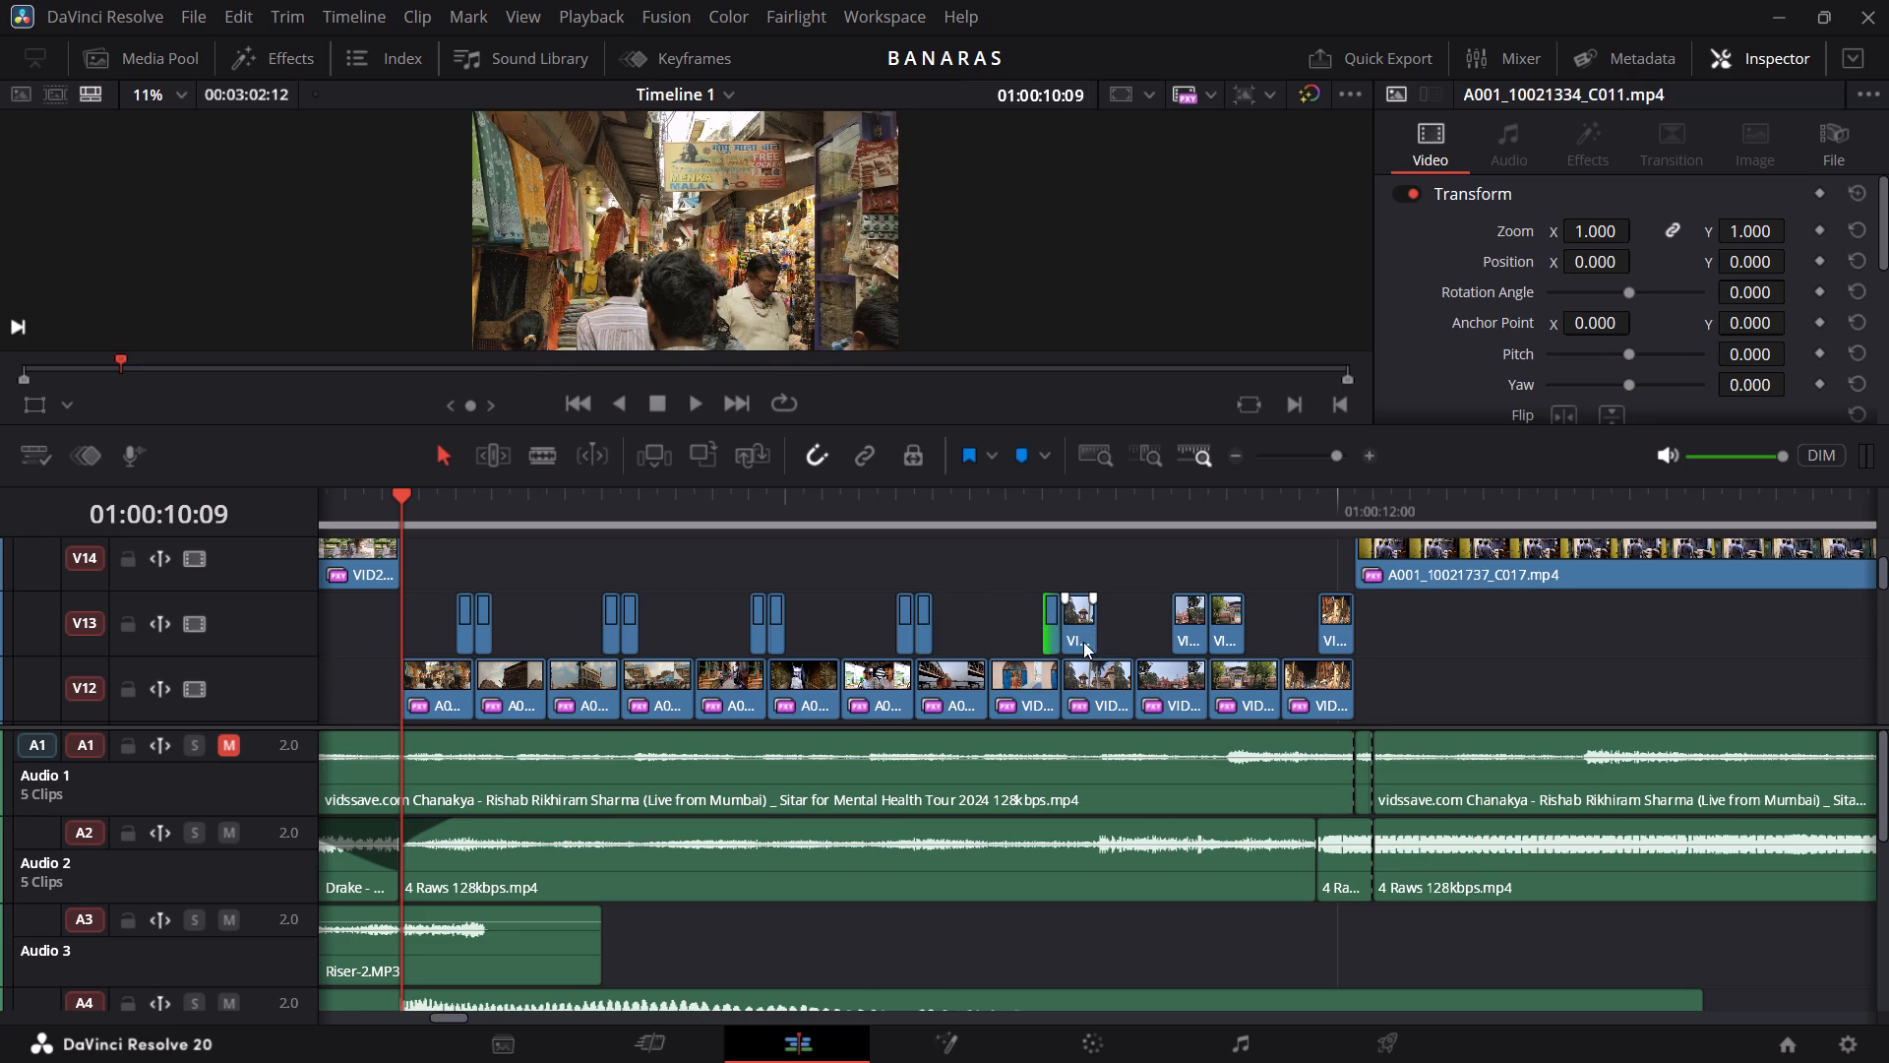
{"action": "left_click", "coordinate": [1049, 523]}
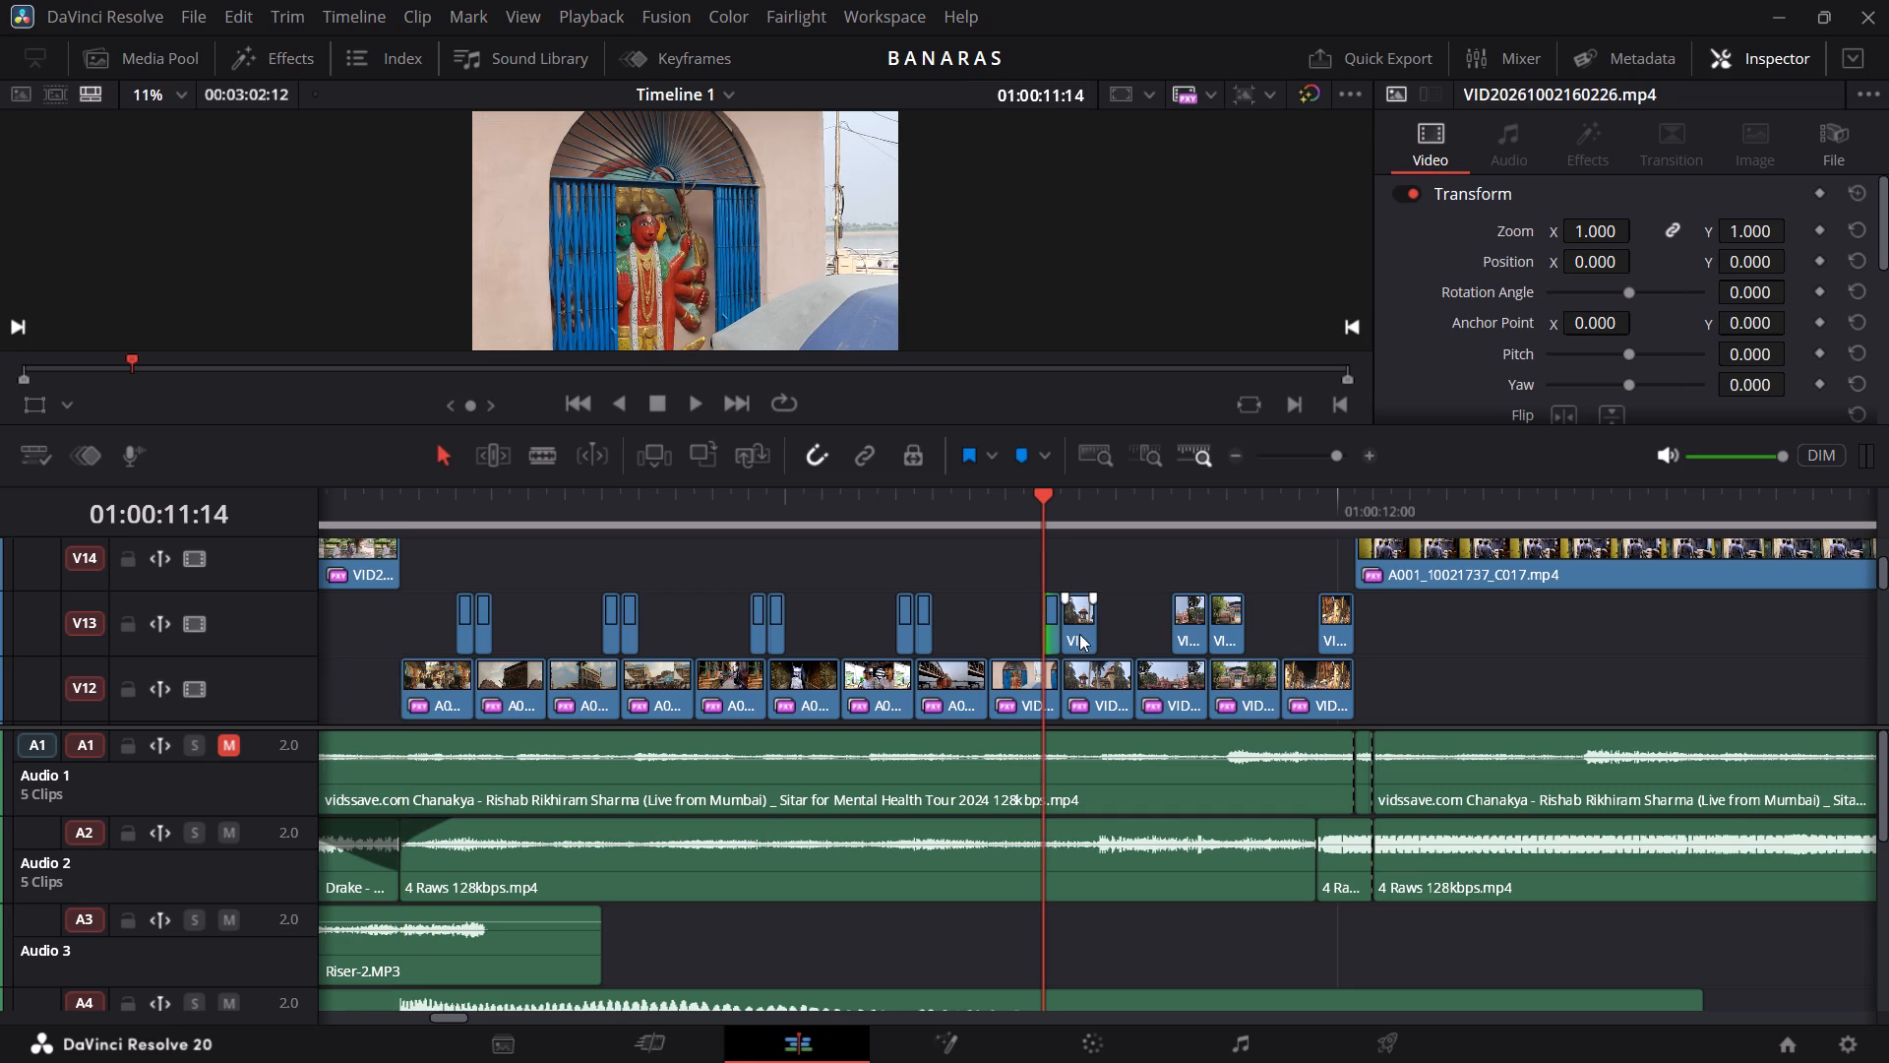
{"action": "left_click", "coordinate": [1036, 514]}
{"action": "left_click", "coordinate": [1012, 500]}
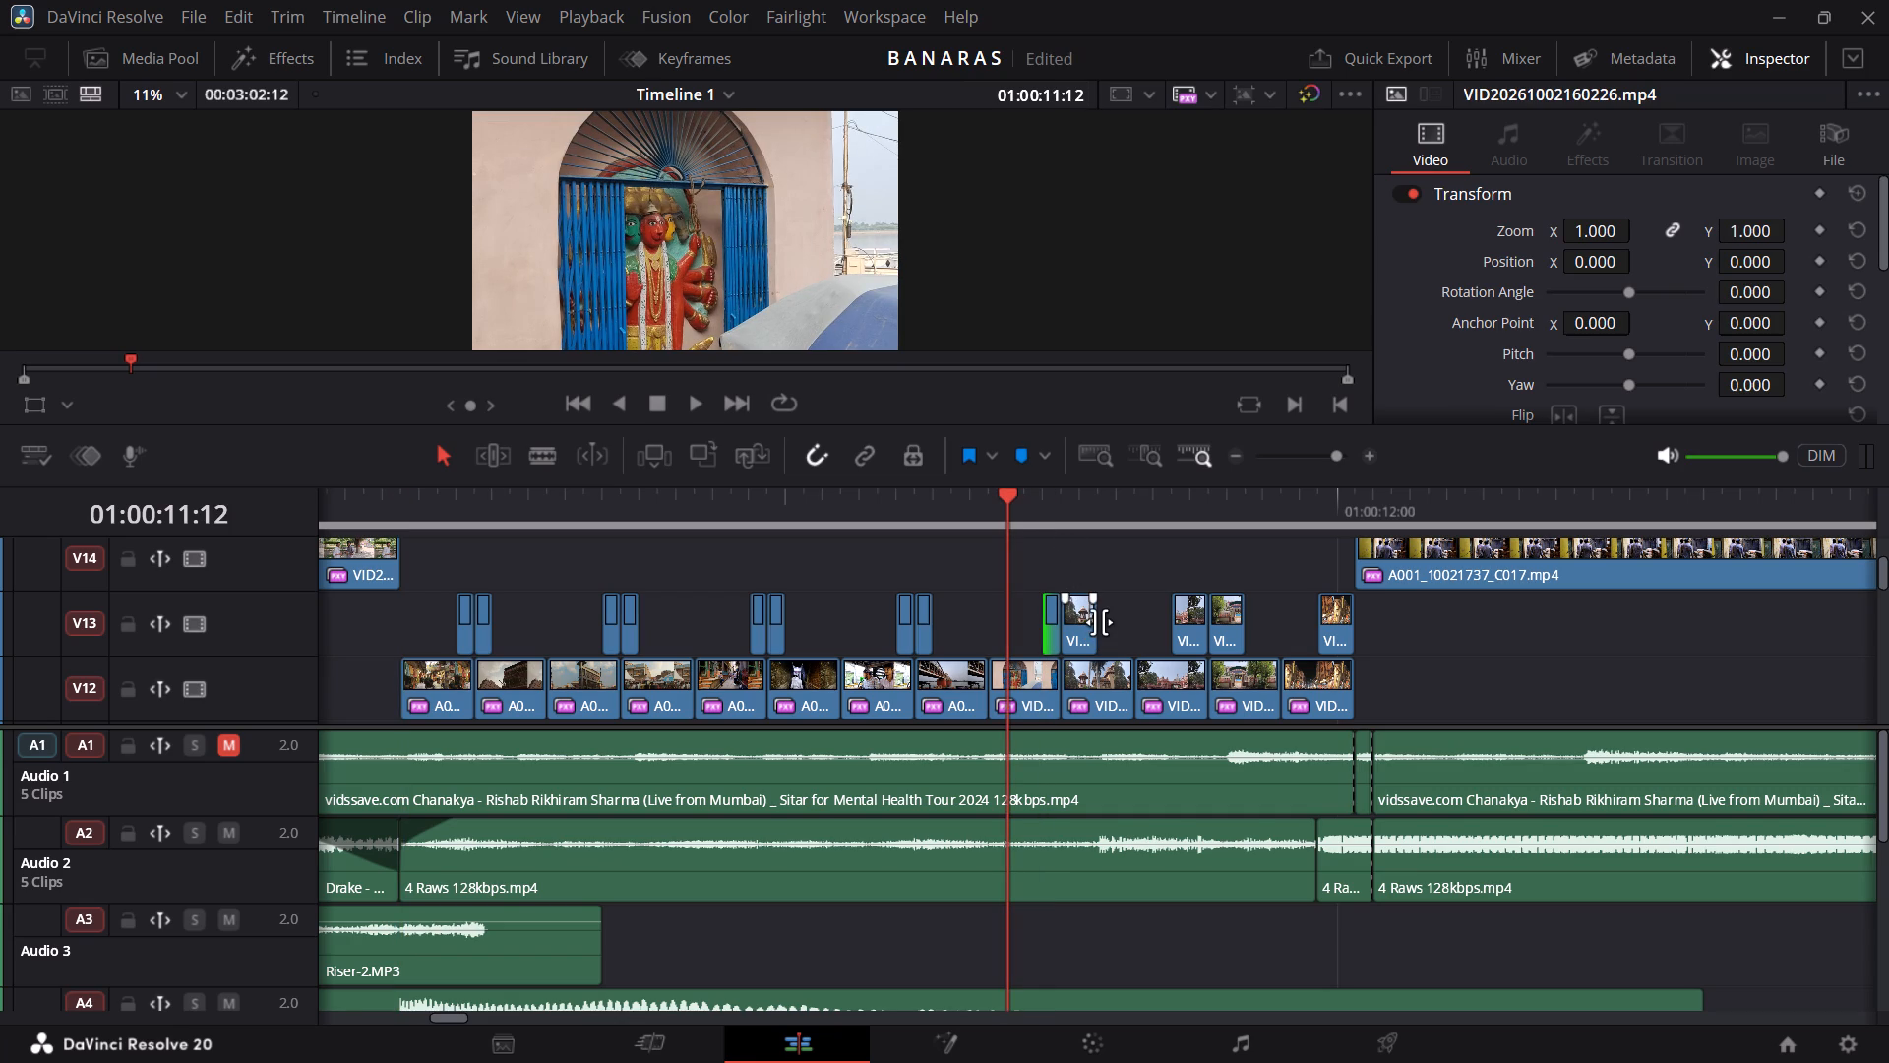
{"action": "left_click_drag", "start_coordinate": [1095, 622], "coordinate": [1082, 622]}
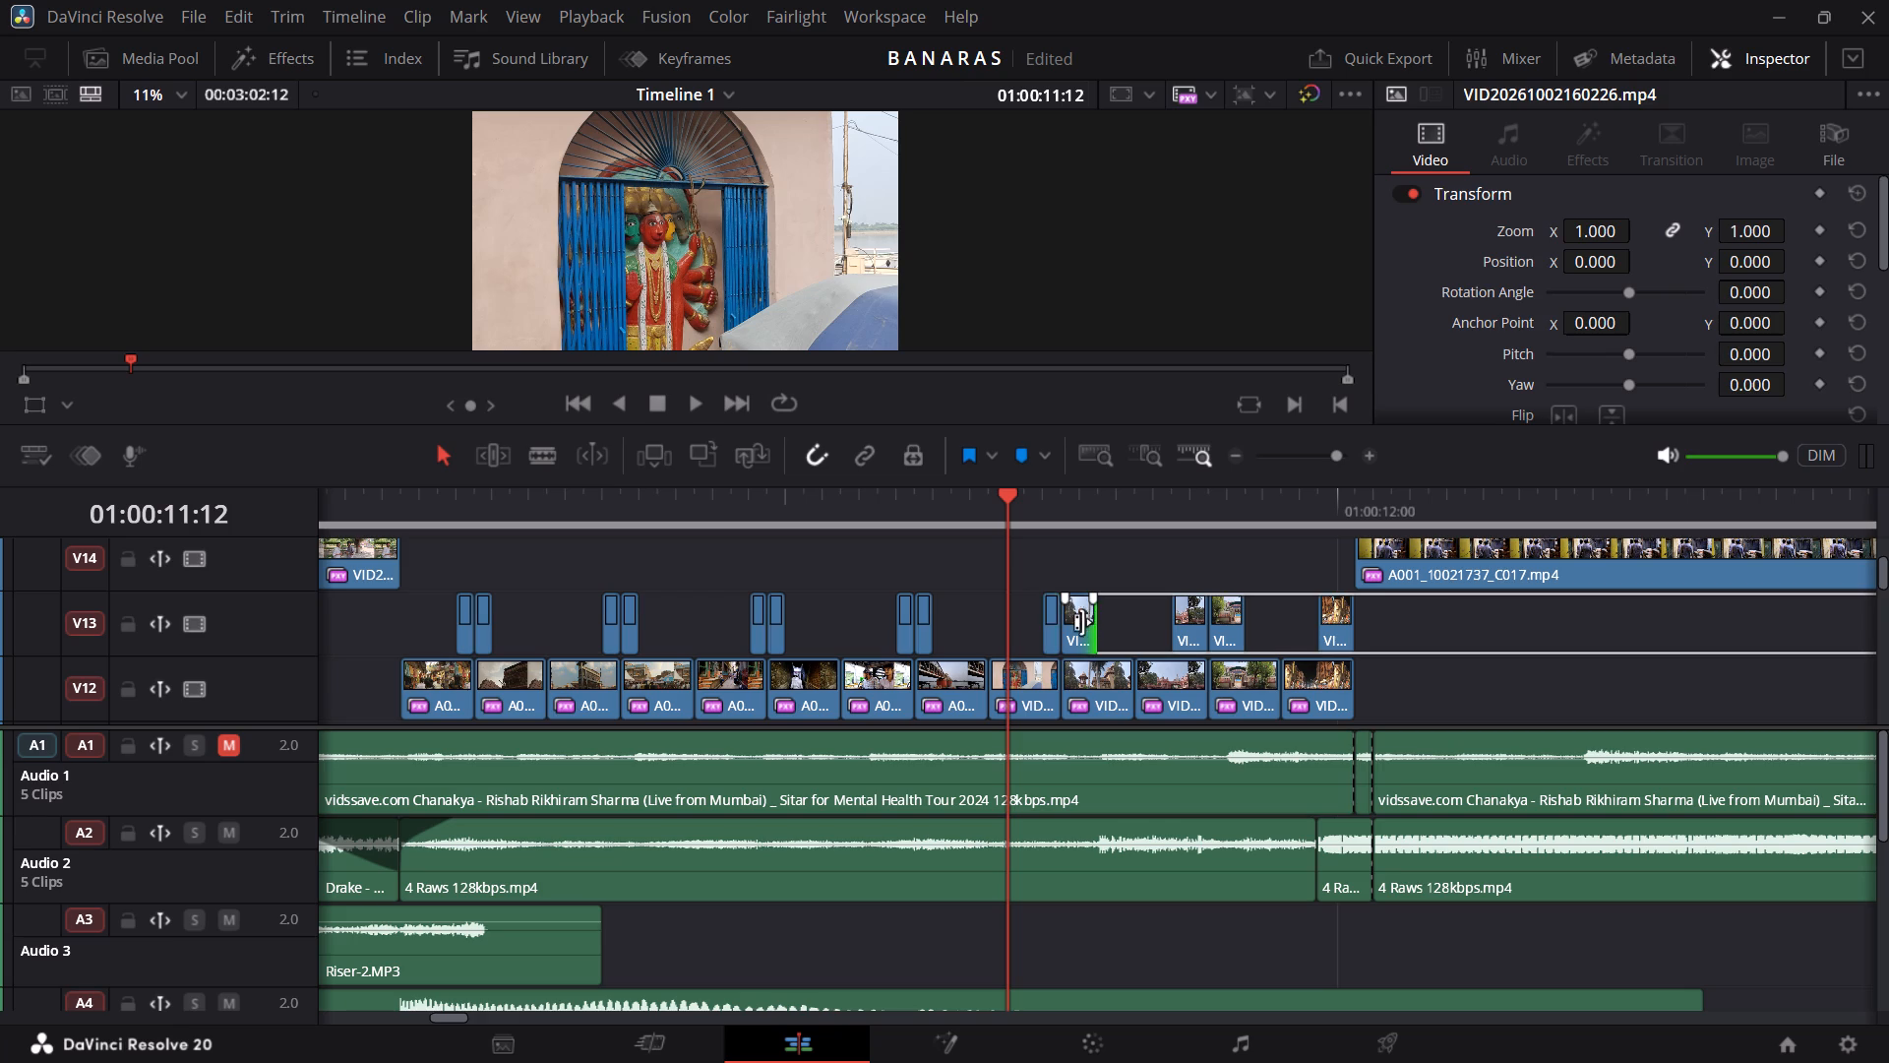
{"action": "left_click_drag", "start_coordinate": [1082, 622], "coordinate": [1075, 622]}
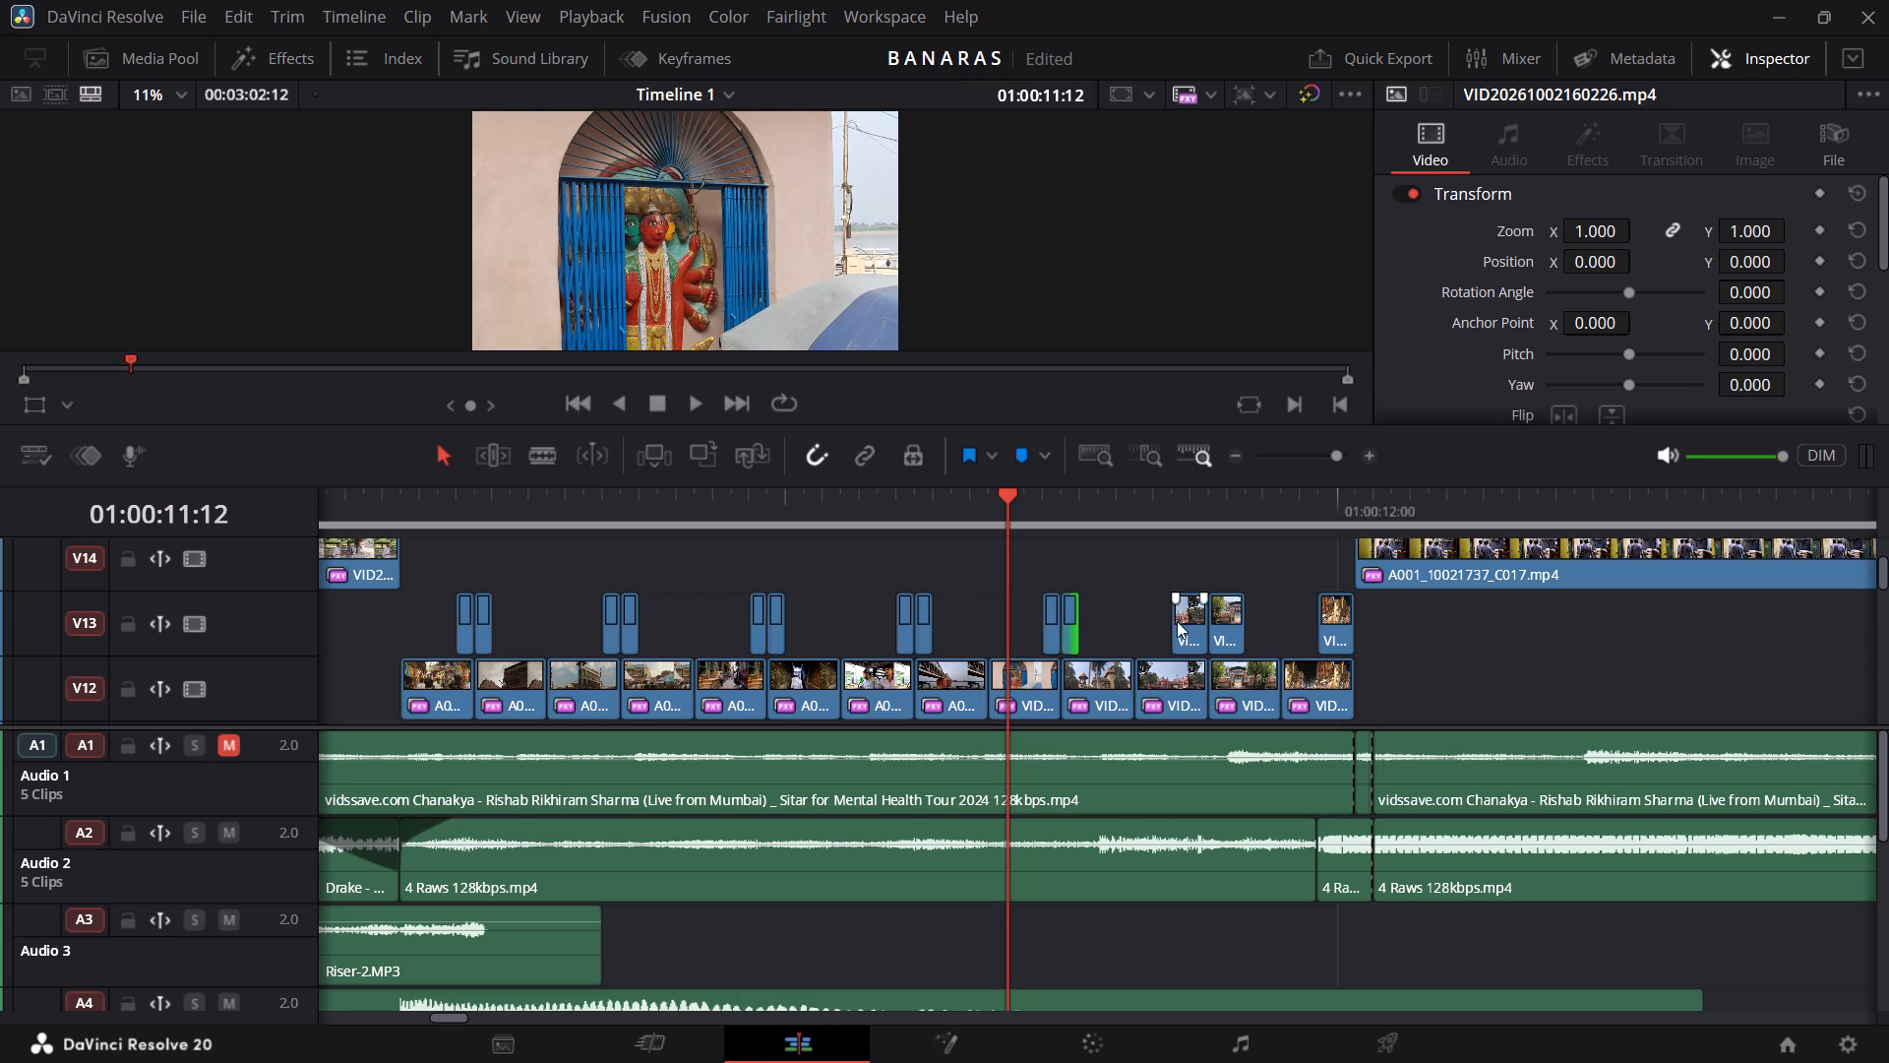
Trim the sixth V13 pair's outer edges and the start of the last single V13 clip, leaving one frame per clip.
{"action": "left_click_drag", "start_coordinate": [1174, 621], "coordinate": [1190, 623]}
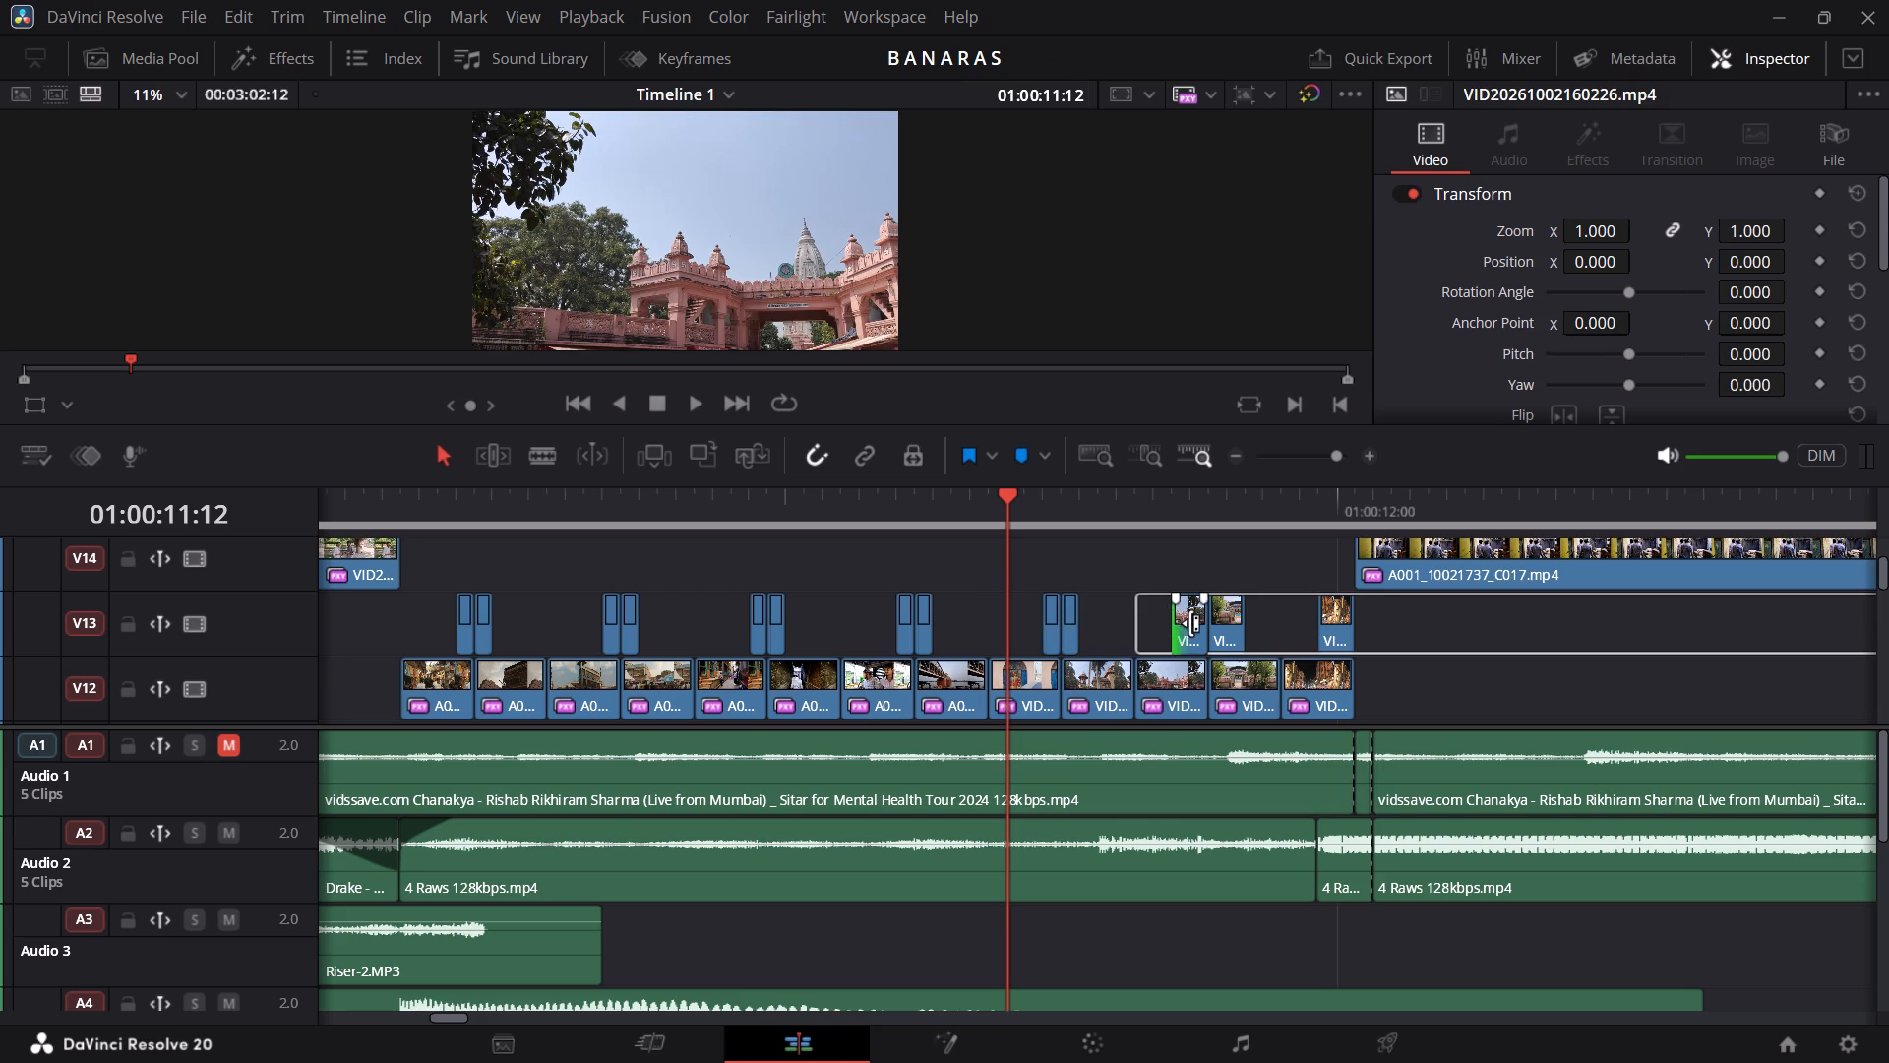
{"action": "left_click_drag", "start_coordinate": [1190, 623], "coordinate": [1193, 623]}
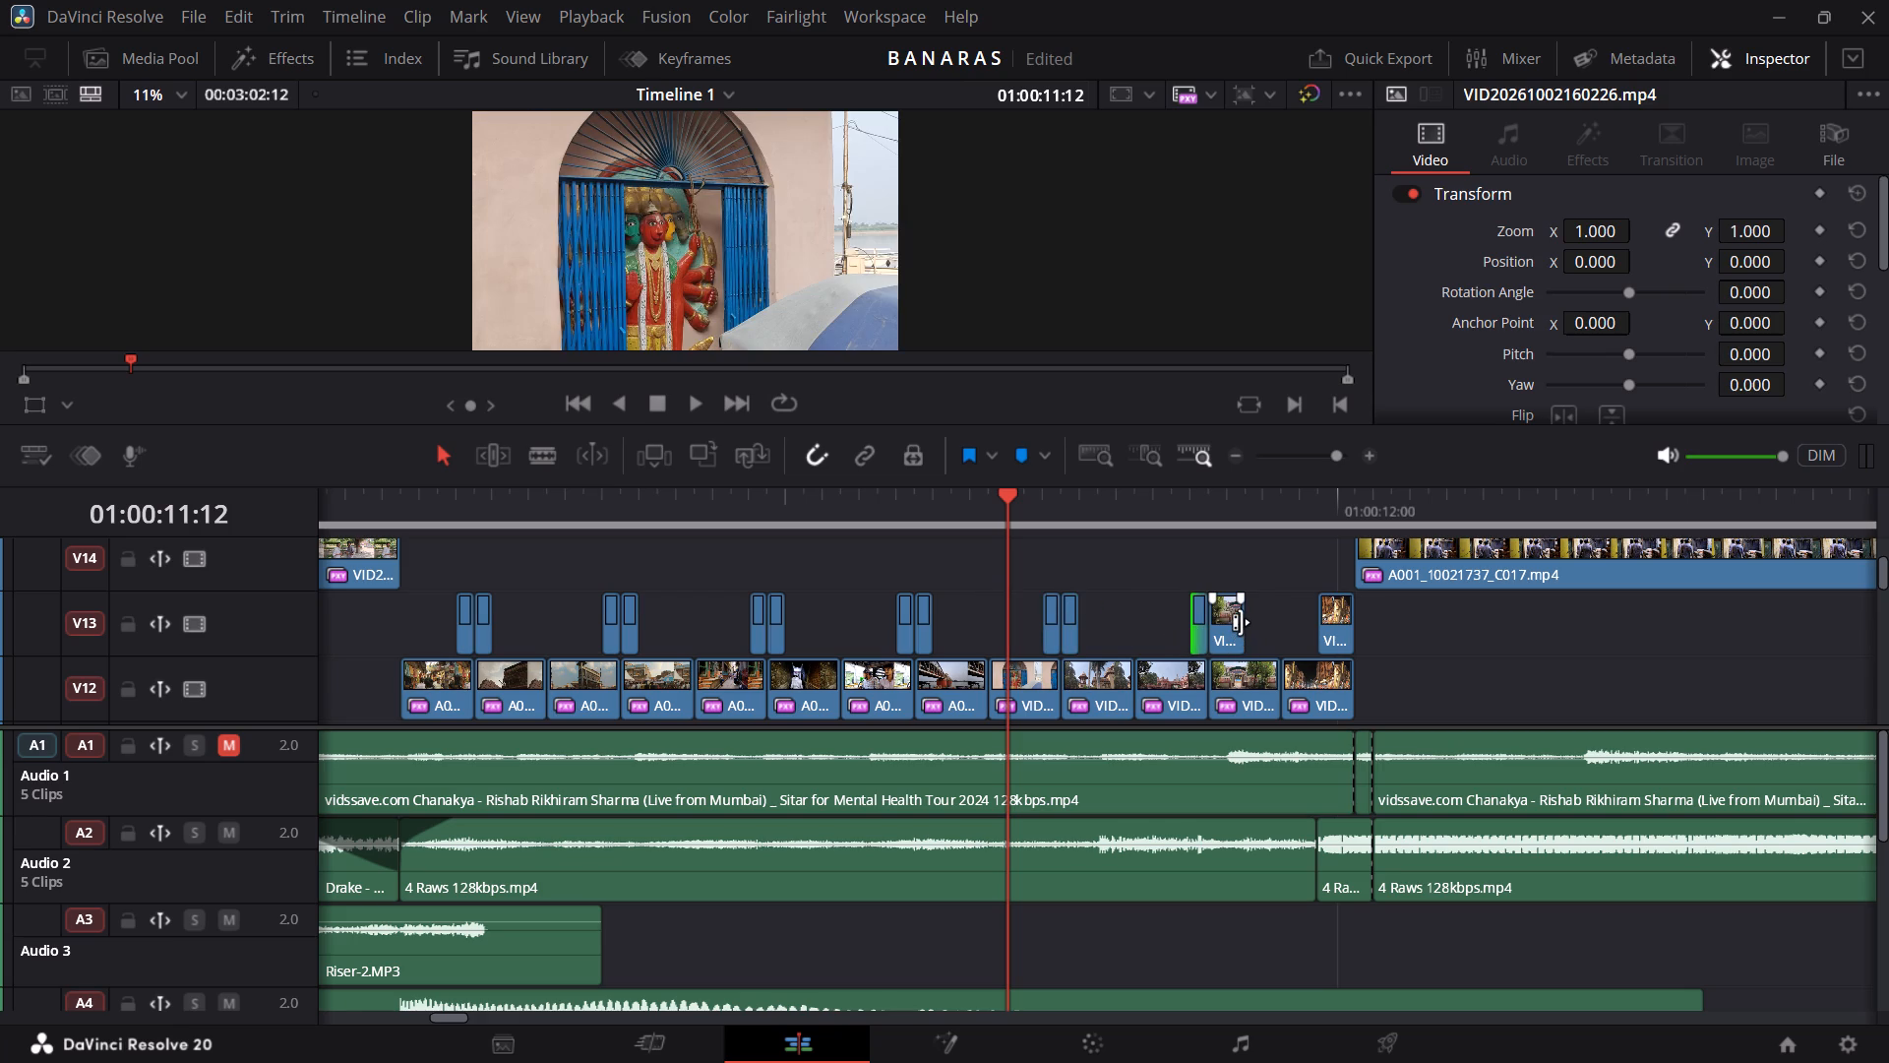
{"action": "left_click_drag", "start_coordinate": [1241, 622], "coordinate": [1219, 617]}
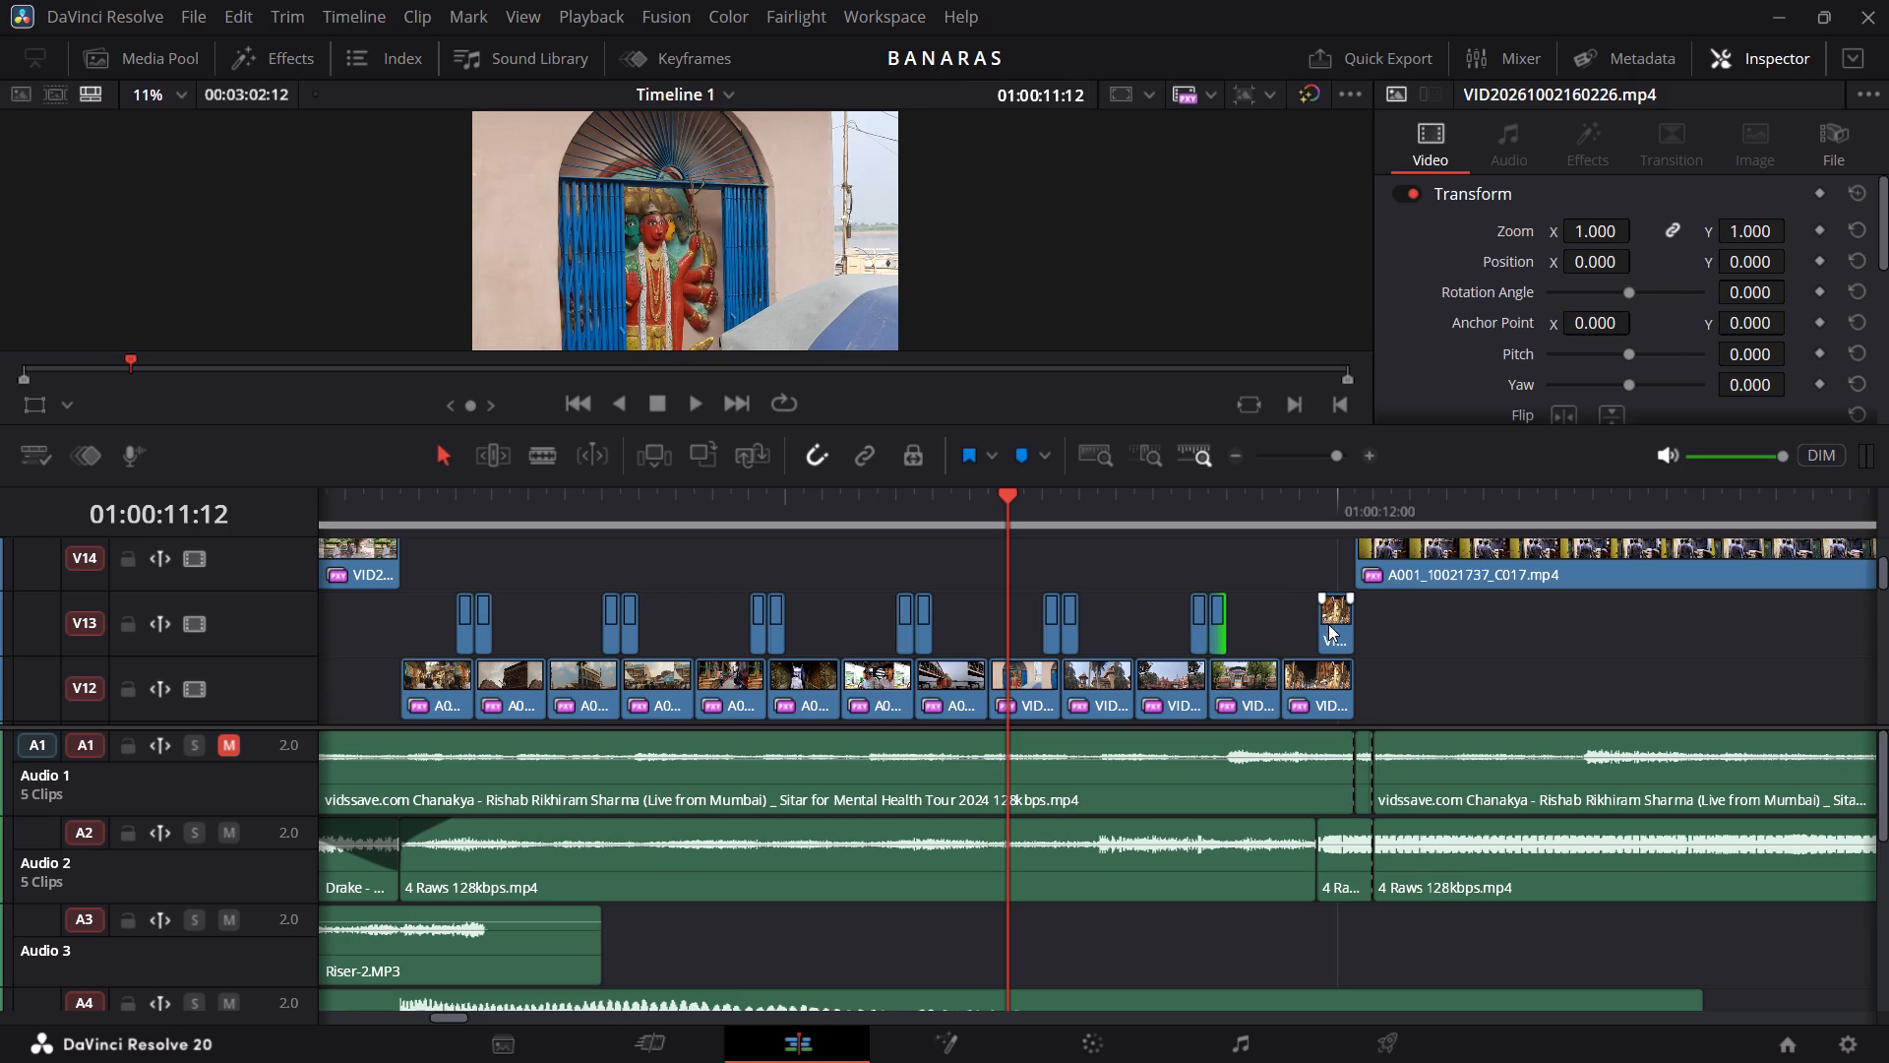
{"action": "left_click_drag", "start_coordinate": [1322, 626], "coordinate": [1342, 629]}
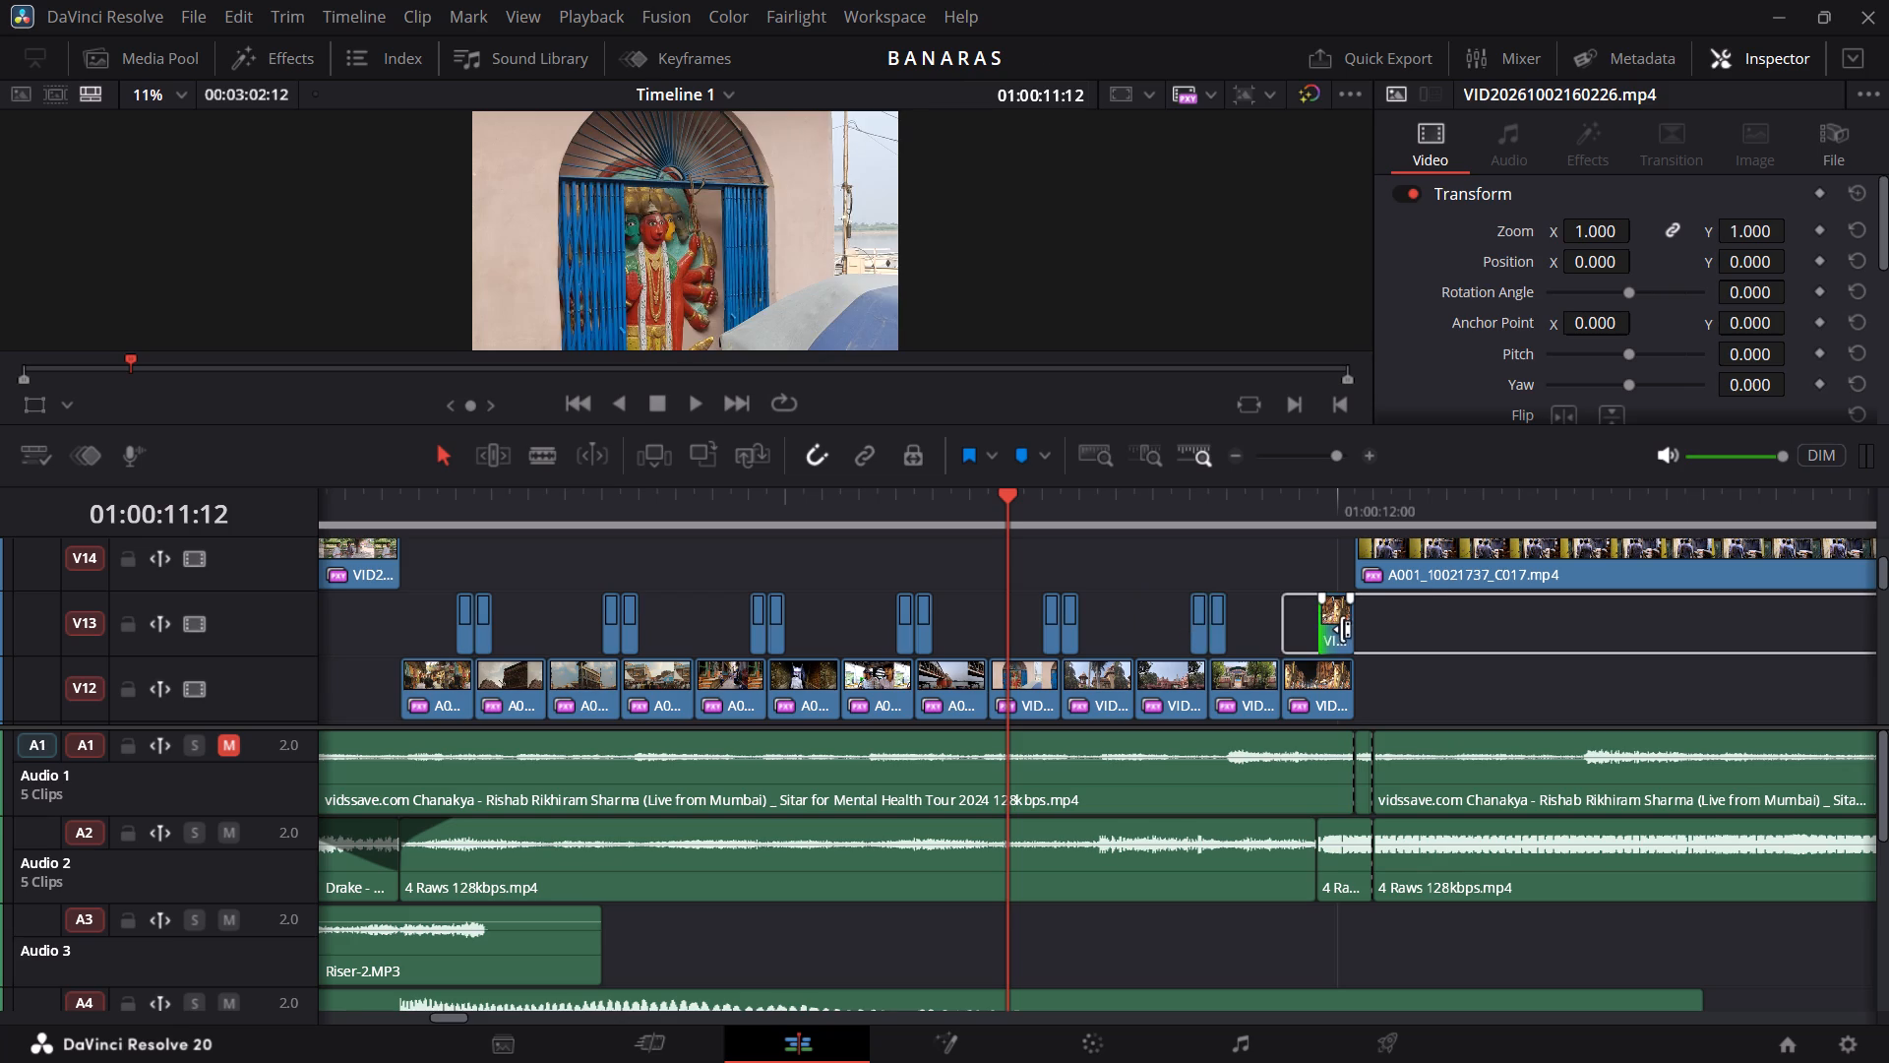
{"action": "left_click_drag", "start_coordinate": [1342, 629], "coordinate": [1344, 629]}
Play back the layered V12 and V13 sequence from 01:00:10:03 into the A001_10021737_C017.mp4 clip on V14.
{"action": "scroll", "coordinate": [944, 618], "scroll_direction": "right", "scroll_amount": 1}
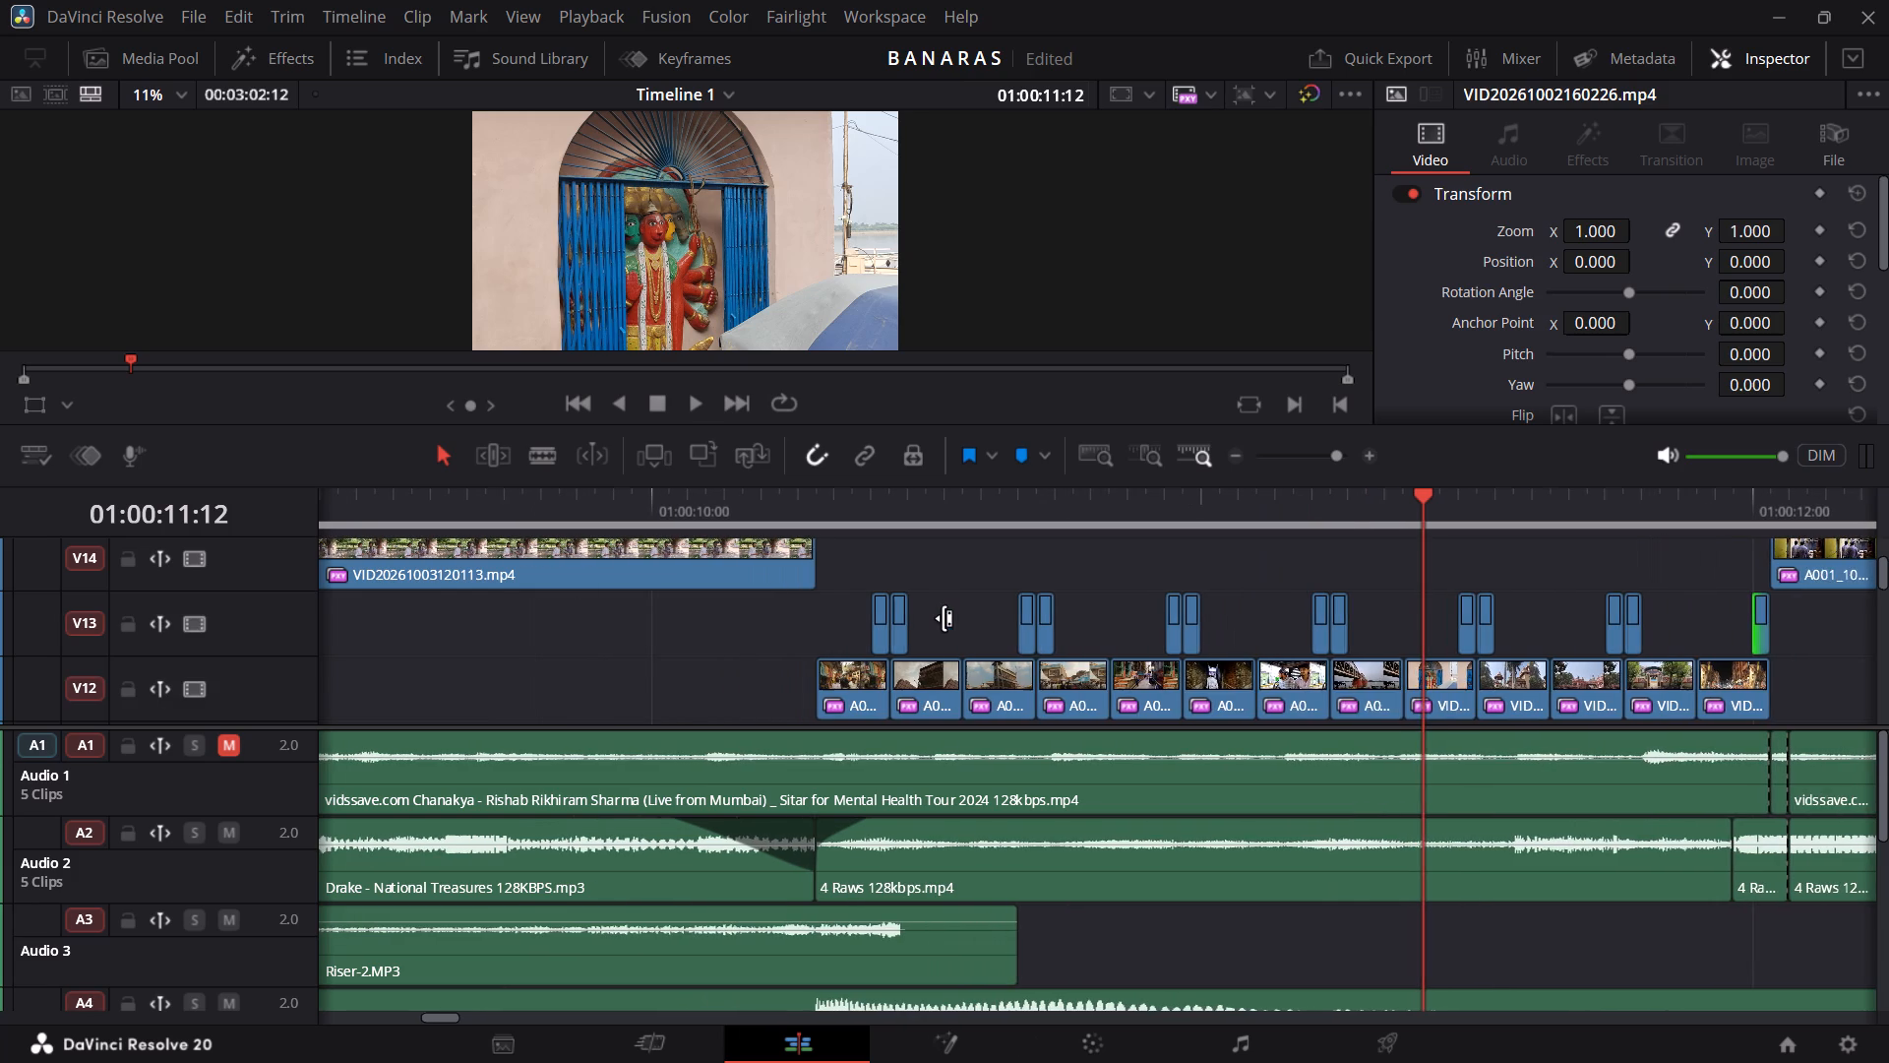
{"action": "scroll", "coordinate": [944, 618], "scroll_direction": "up", "scroll_amount": 1}
{"action": "left_click", "coordinate": [703, 508]}
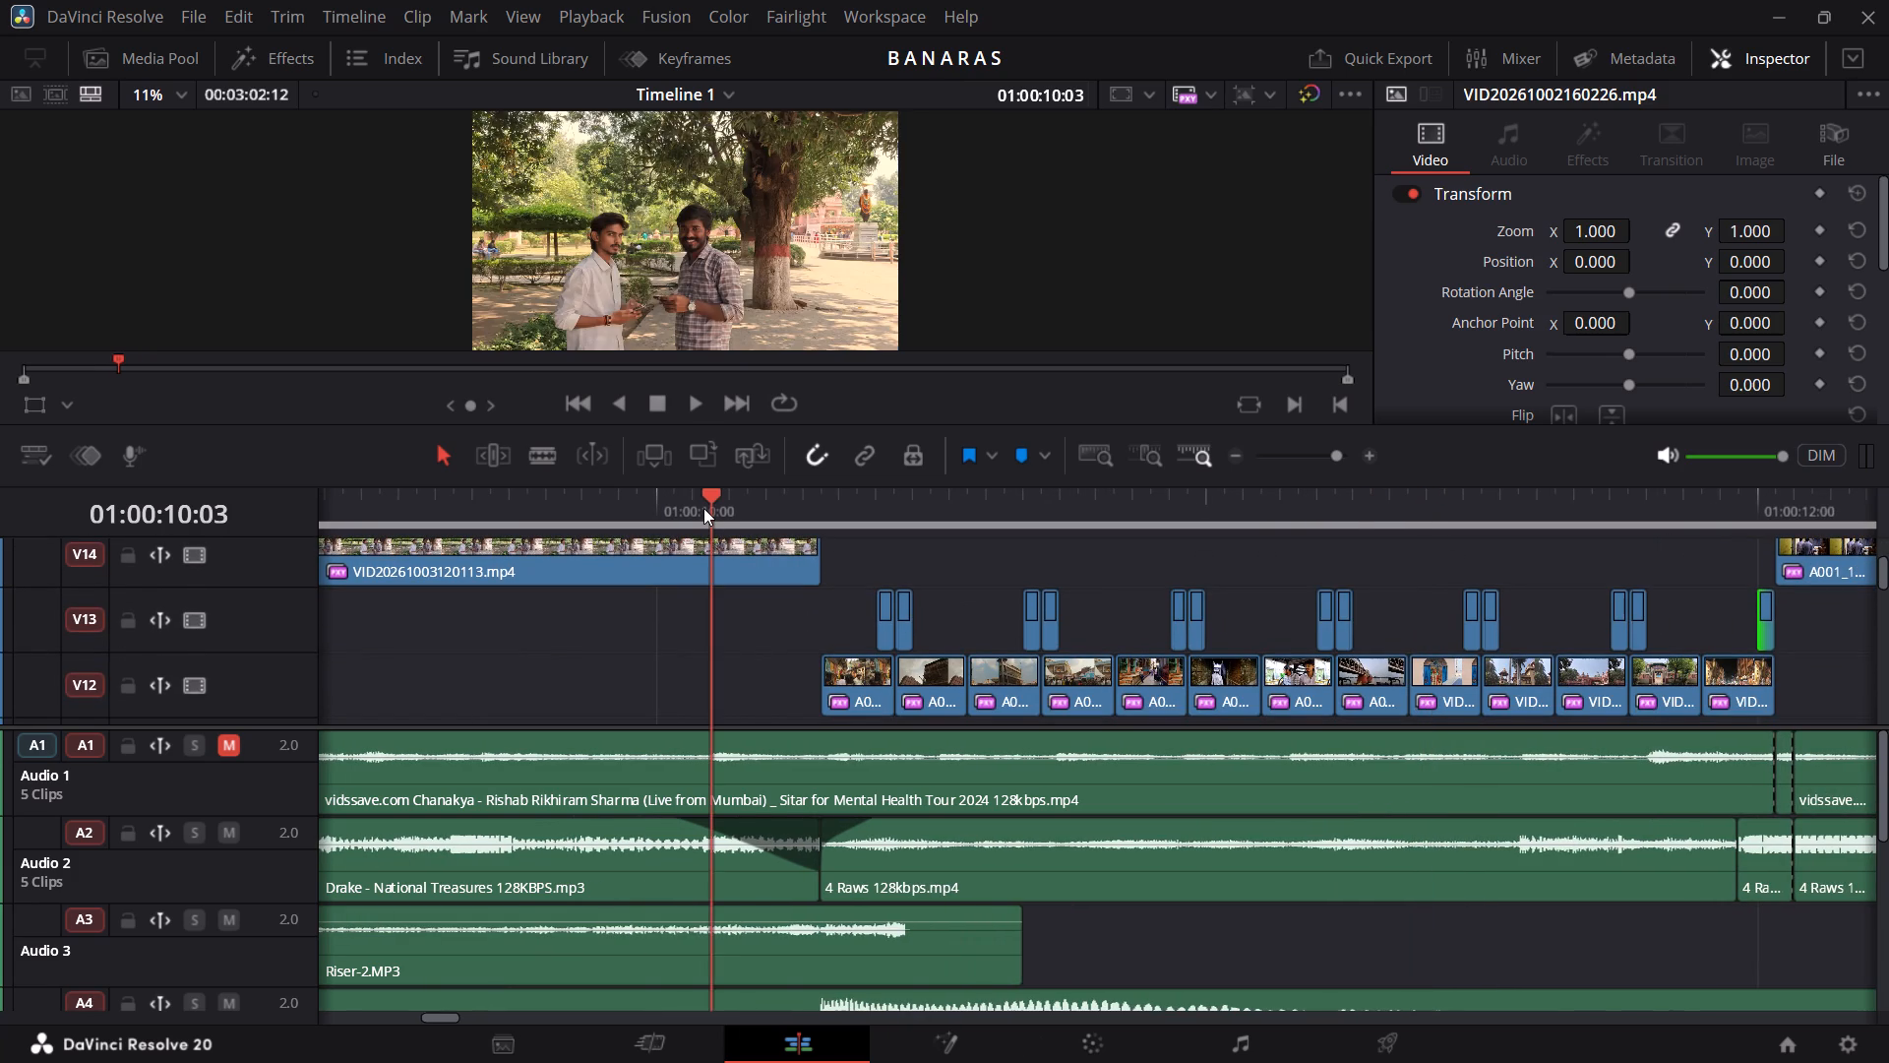
{"action": "key", "text": "space"}
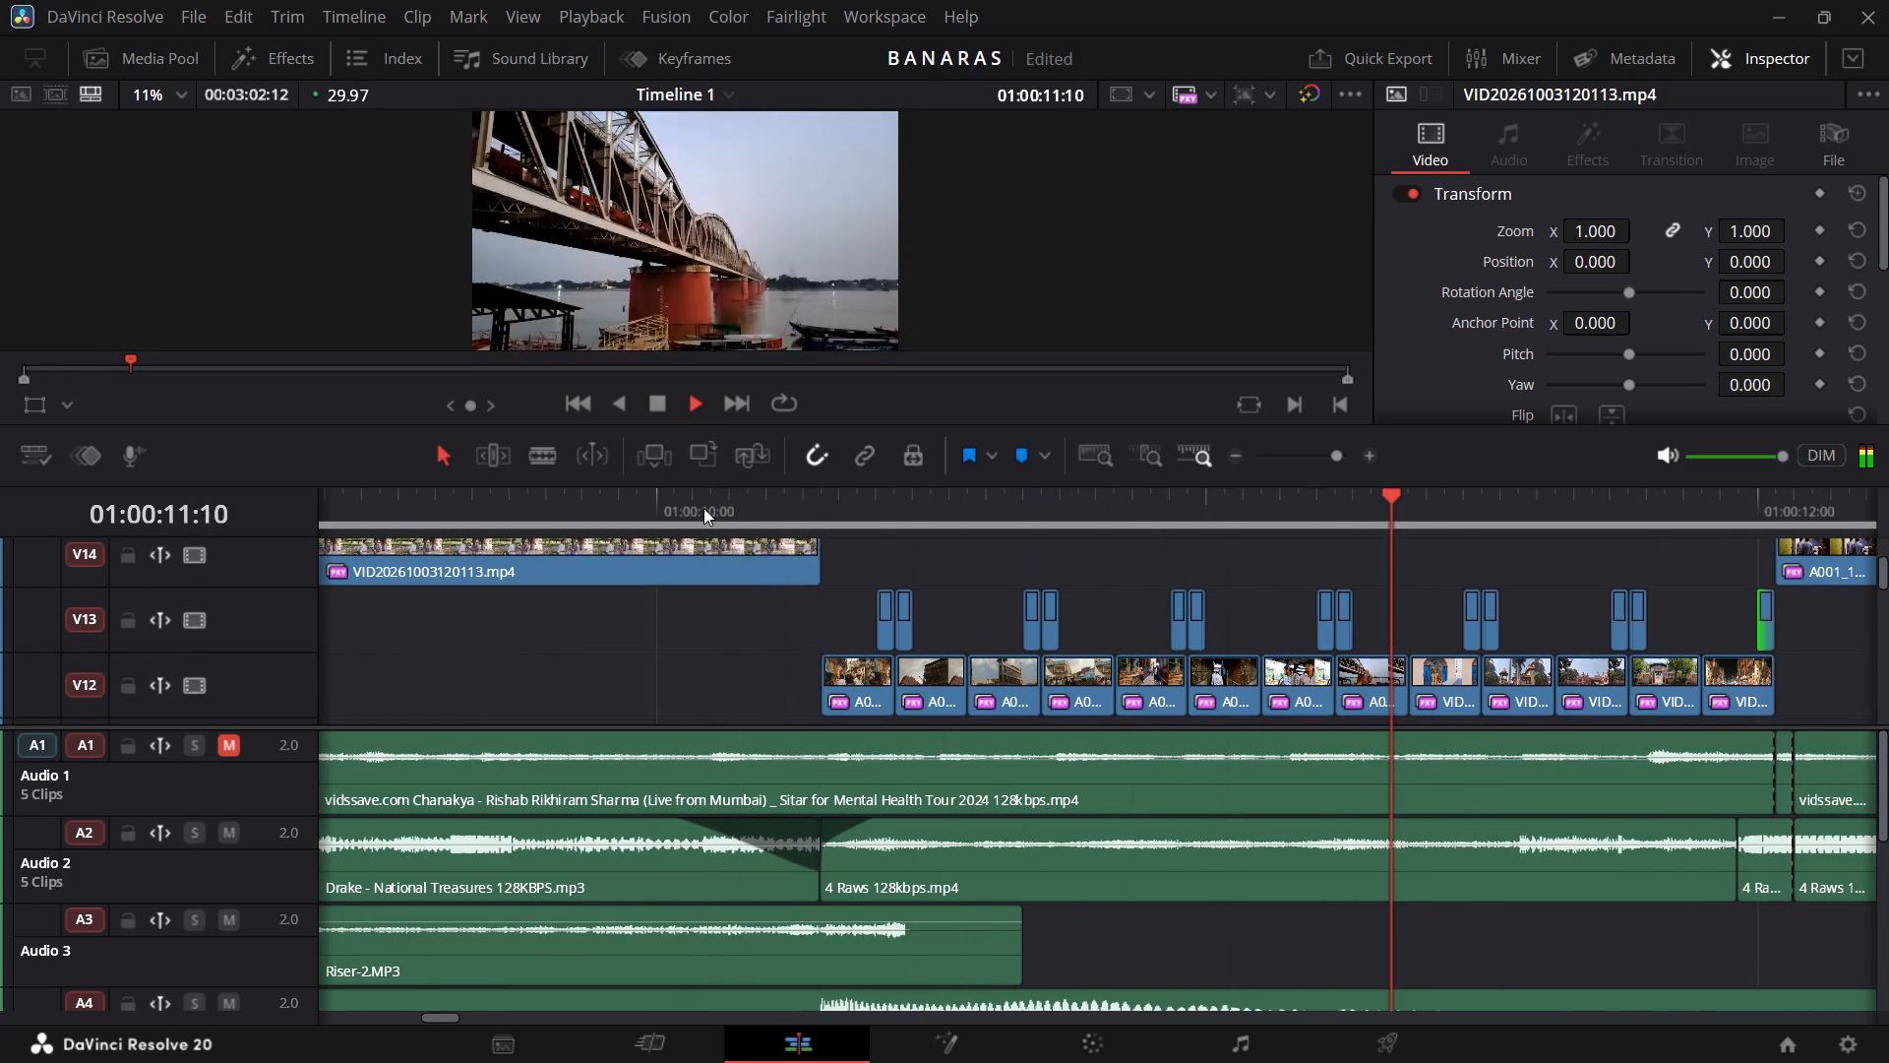
{"action": "key", "text": "space"}
{"action": "scroll", "coordinate": [703, 508], "scroll_direction": "right", "scroll_amount": 1}
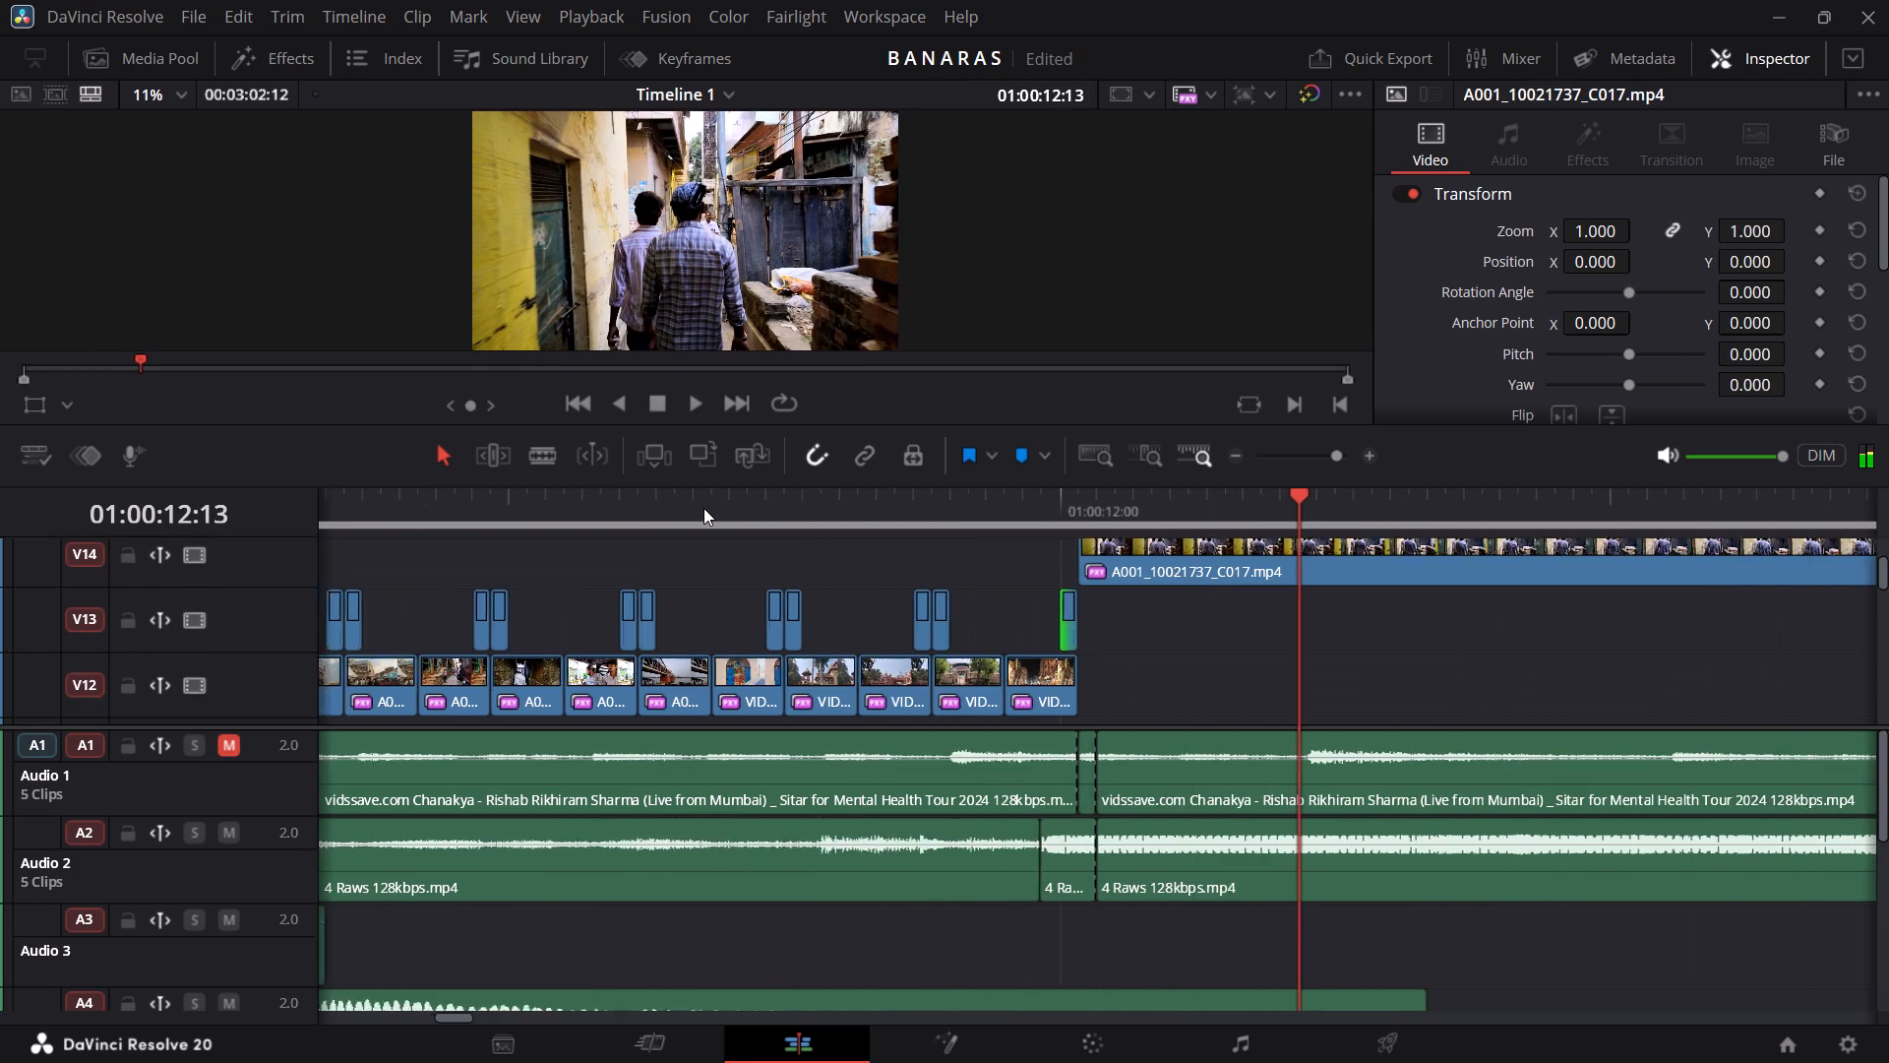
{"action": "scroll", "coordinate": [703, 508], "scroll_direction": "right", "scroll_amount": 1}
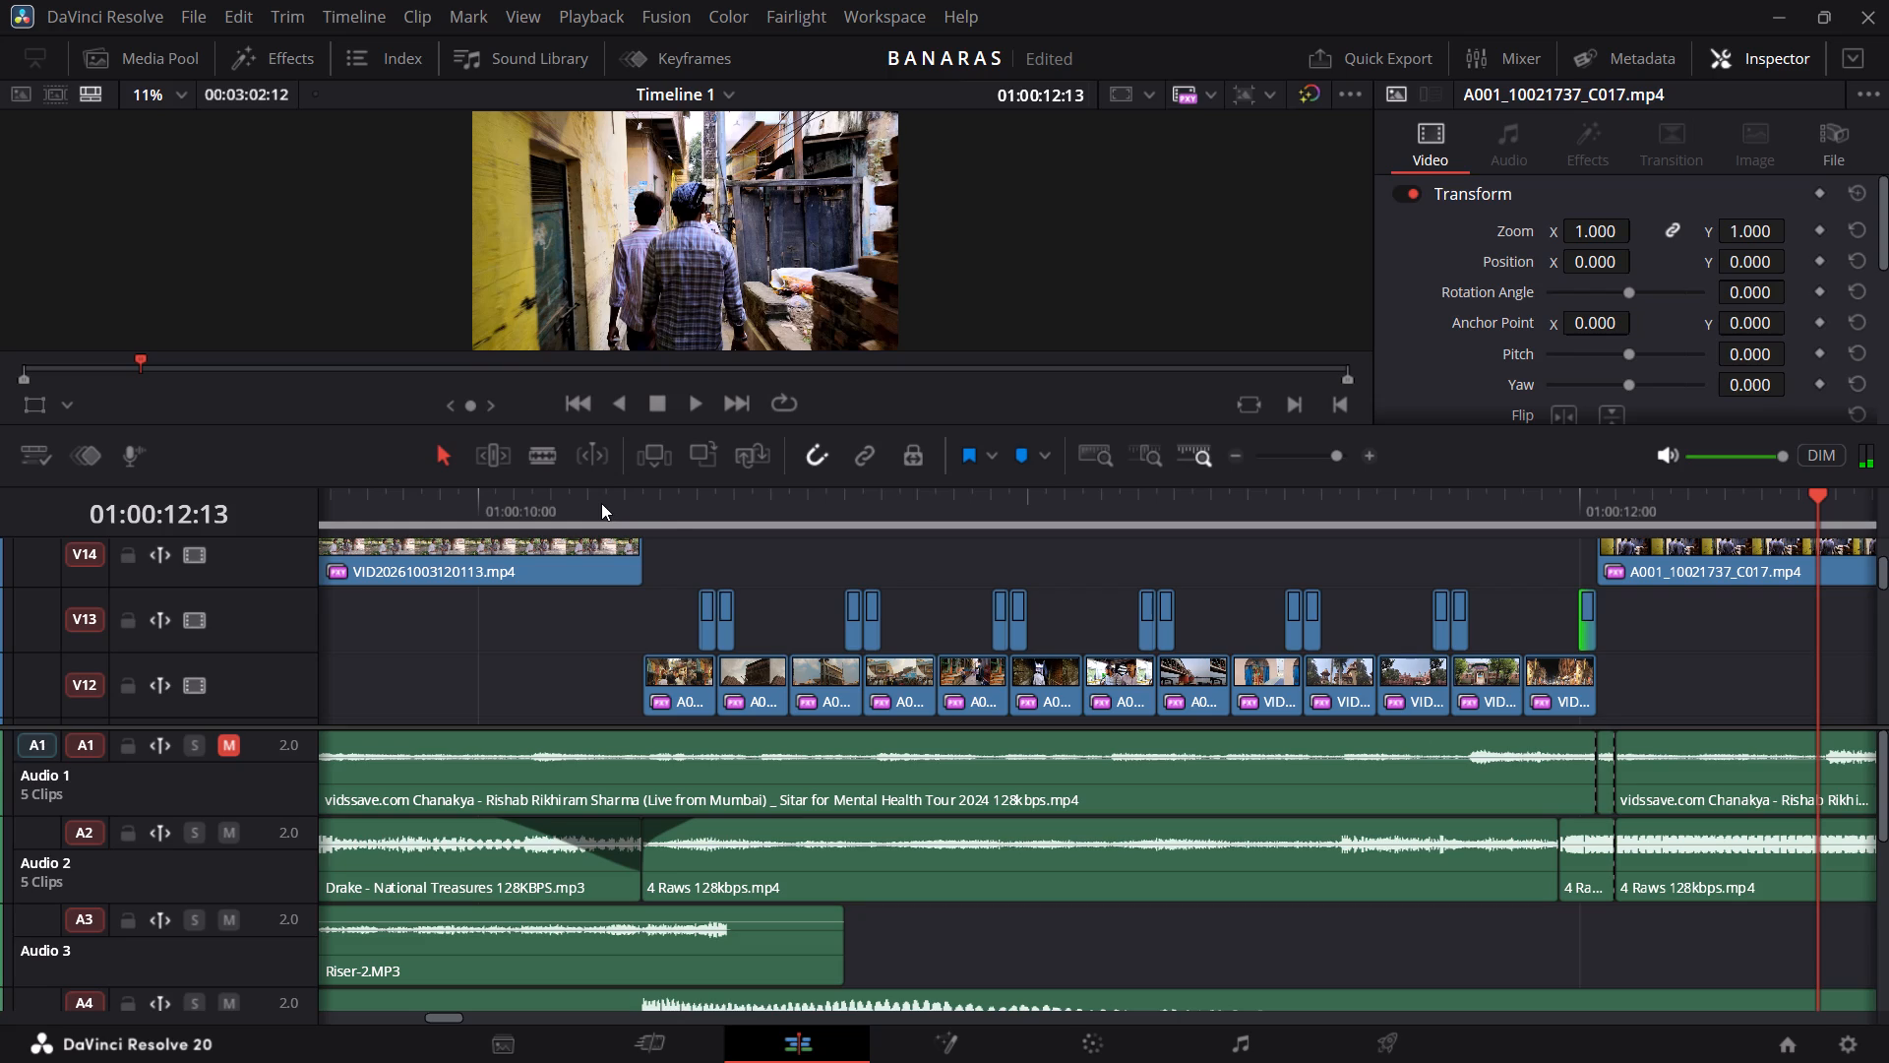
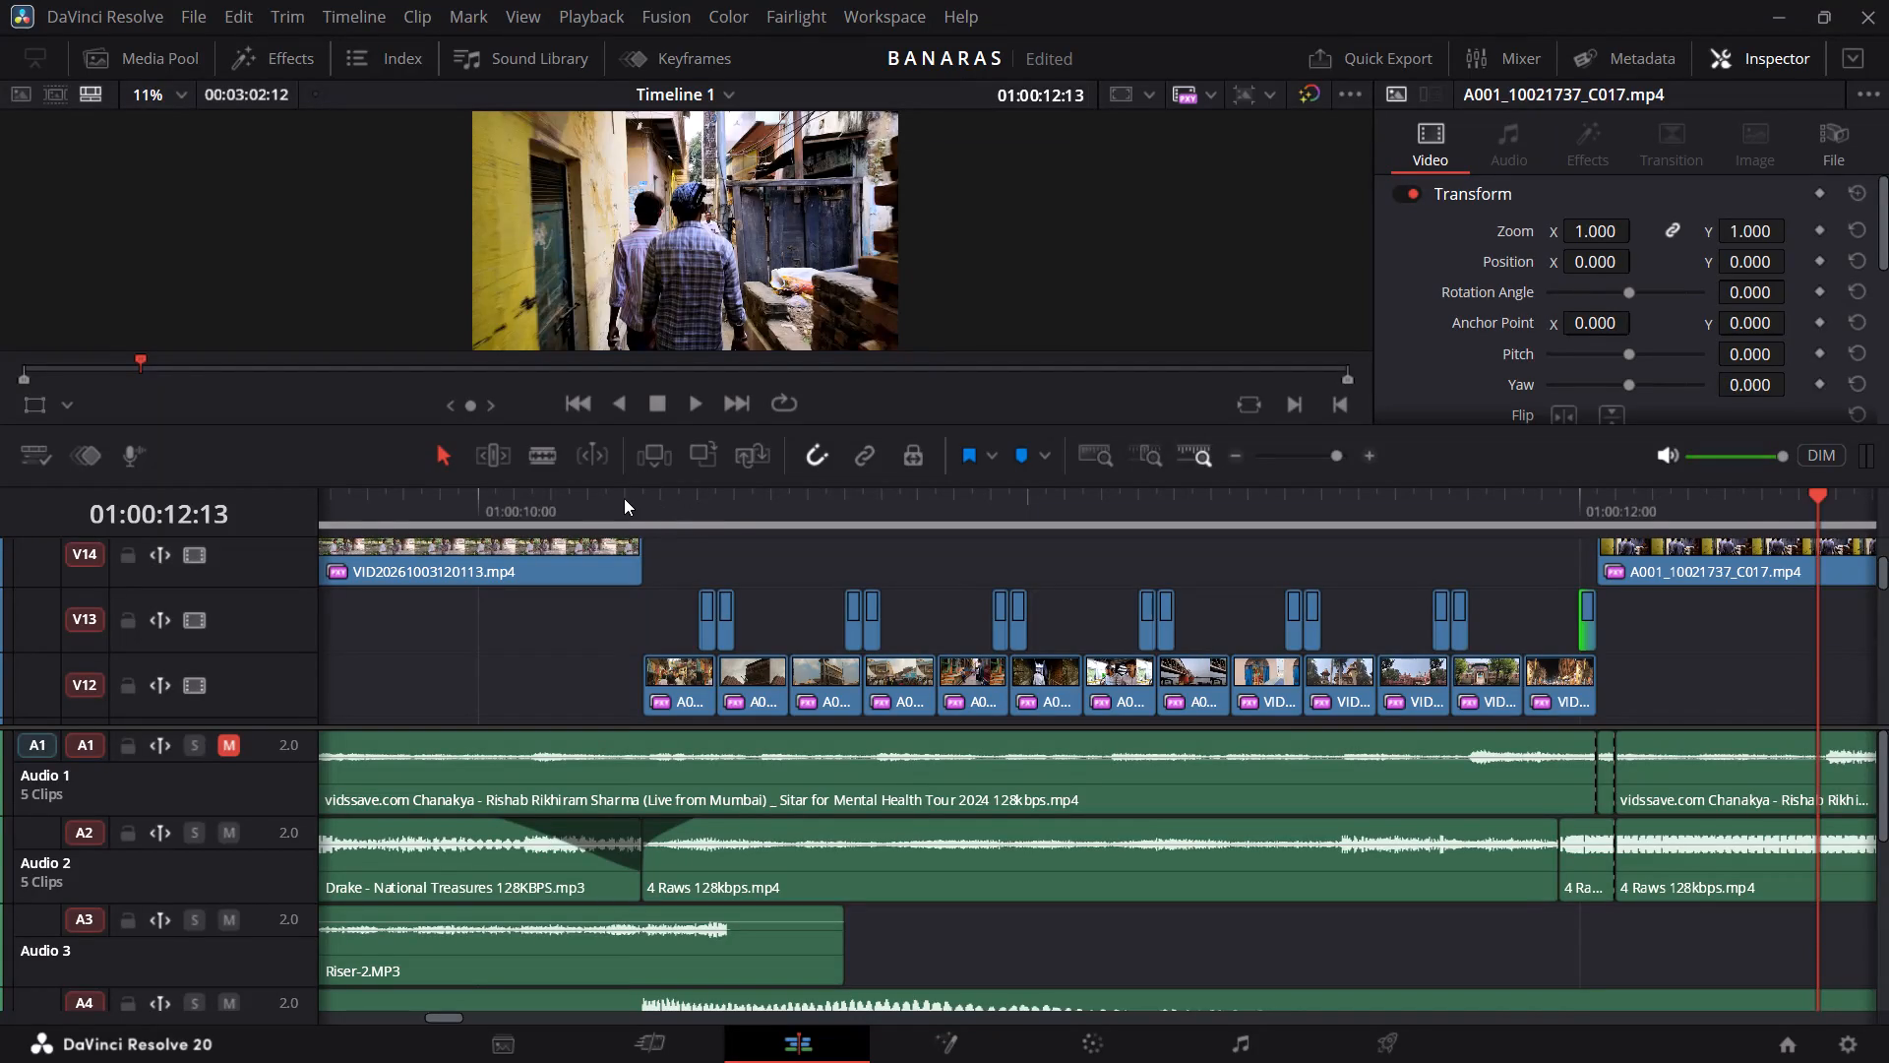
Step frame by frame through the start of the layered V12 and V13 sequence, up to 01:00:10:13.
{"action": "left_click", "coordinate": [624, 498]}
{"action": "key", "text": "Right"}
{"action": "key", "text": "Right"}
{"action": "key", "text": "Right"}
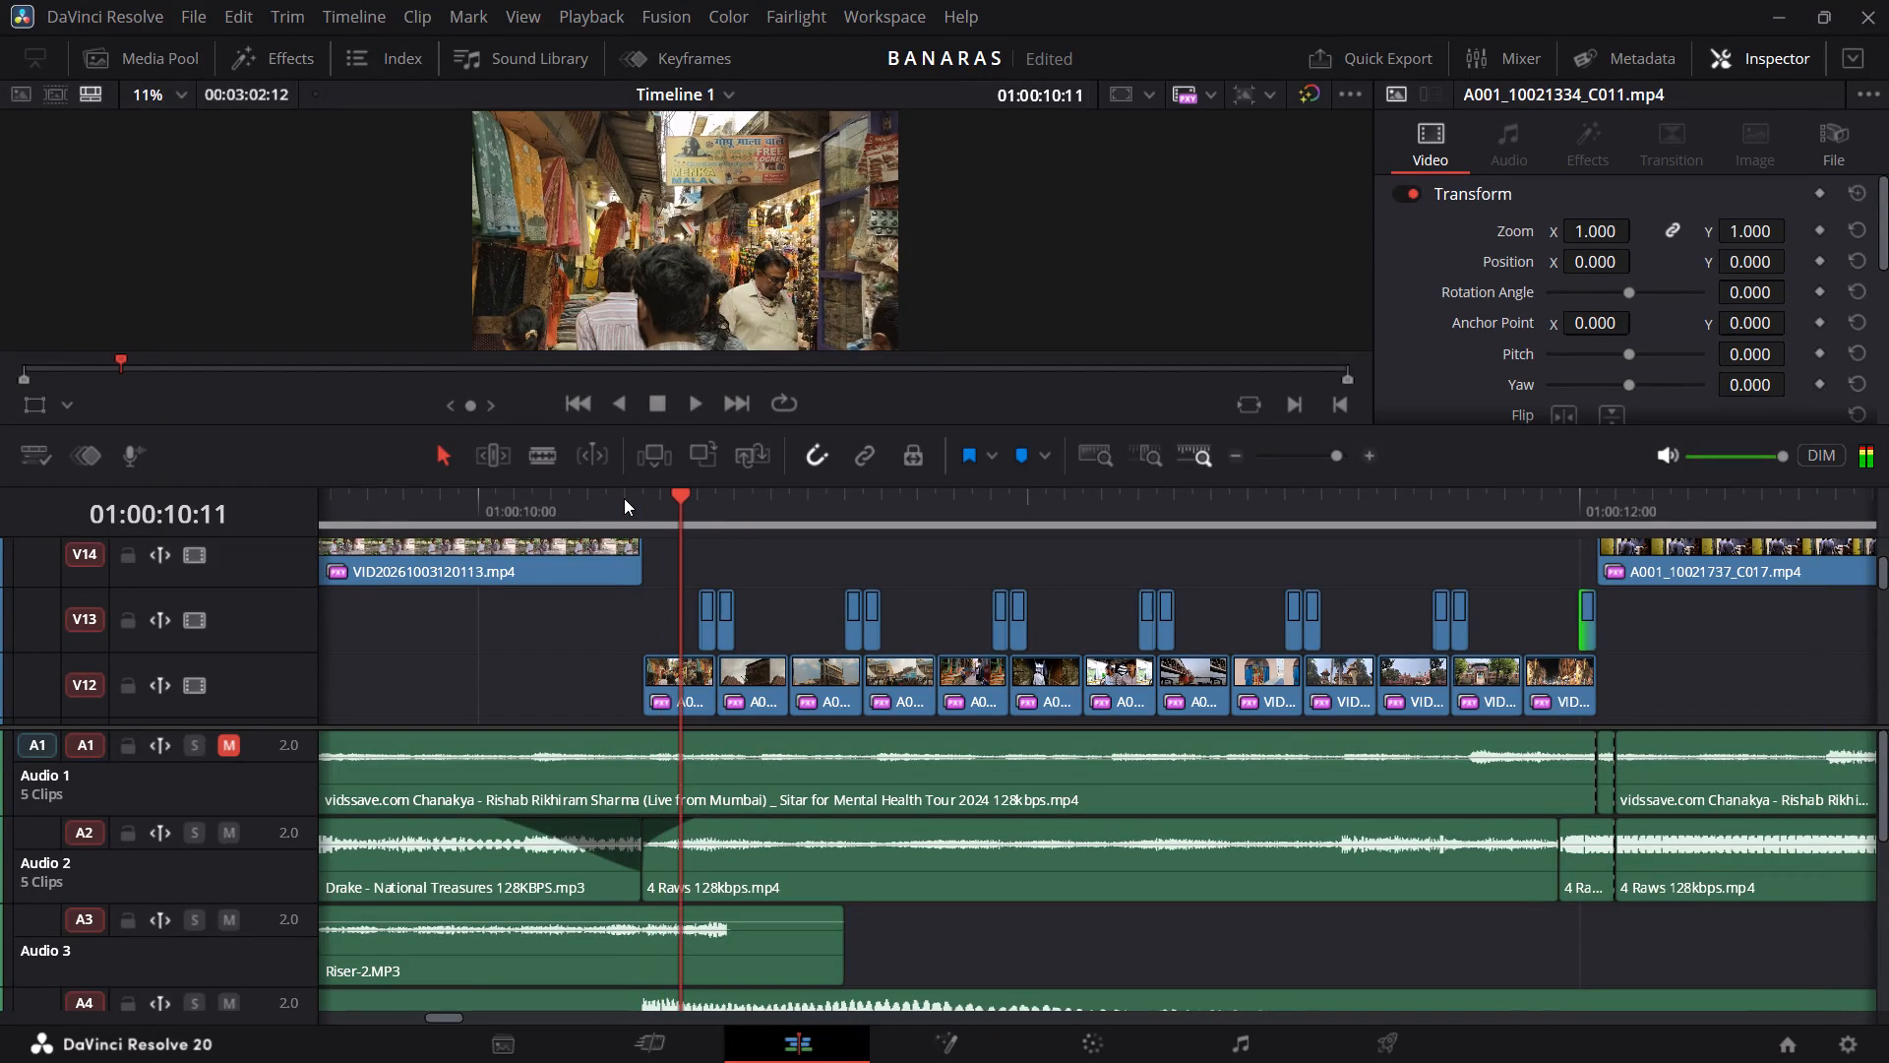
{"action": "key", "text": "Right"}
{"action": "key", "text": "Right"}
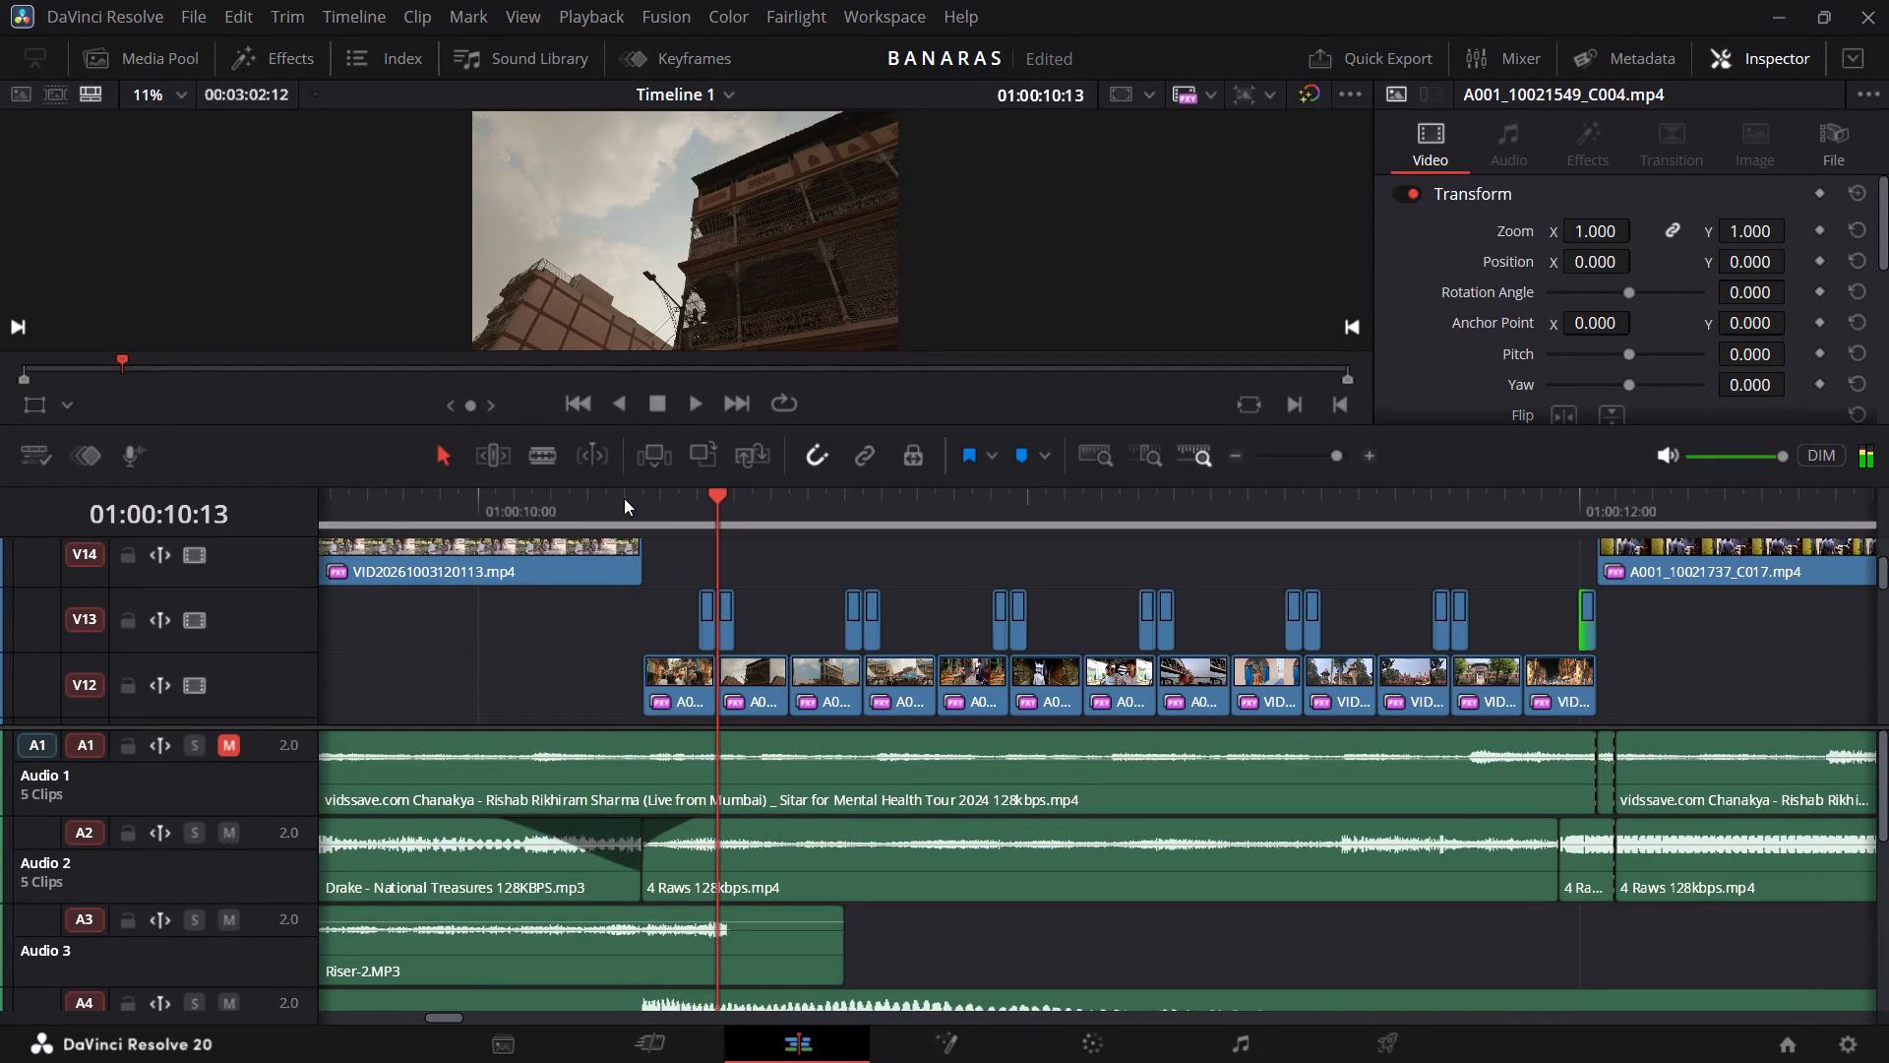
Undo the one-frame trims on all the V13 clips, from the last single clip back to the first pair.
{"action": "key", "text": "ctrl+z"}
{"action": "key", "text": "ctrl+z"}
{"action": "key", "text": "ctrl+z"}
{"action": "key", "text": "ctrl+z"}
{"action": "key", "text": "ctrl+z"}
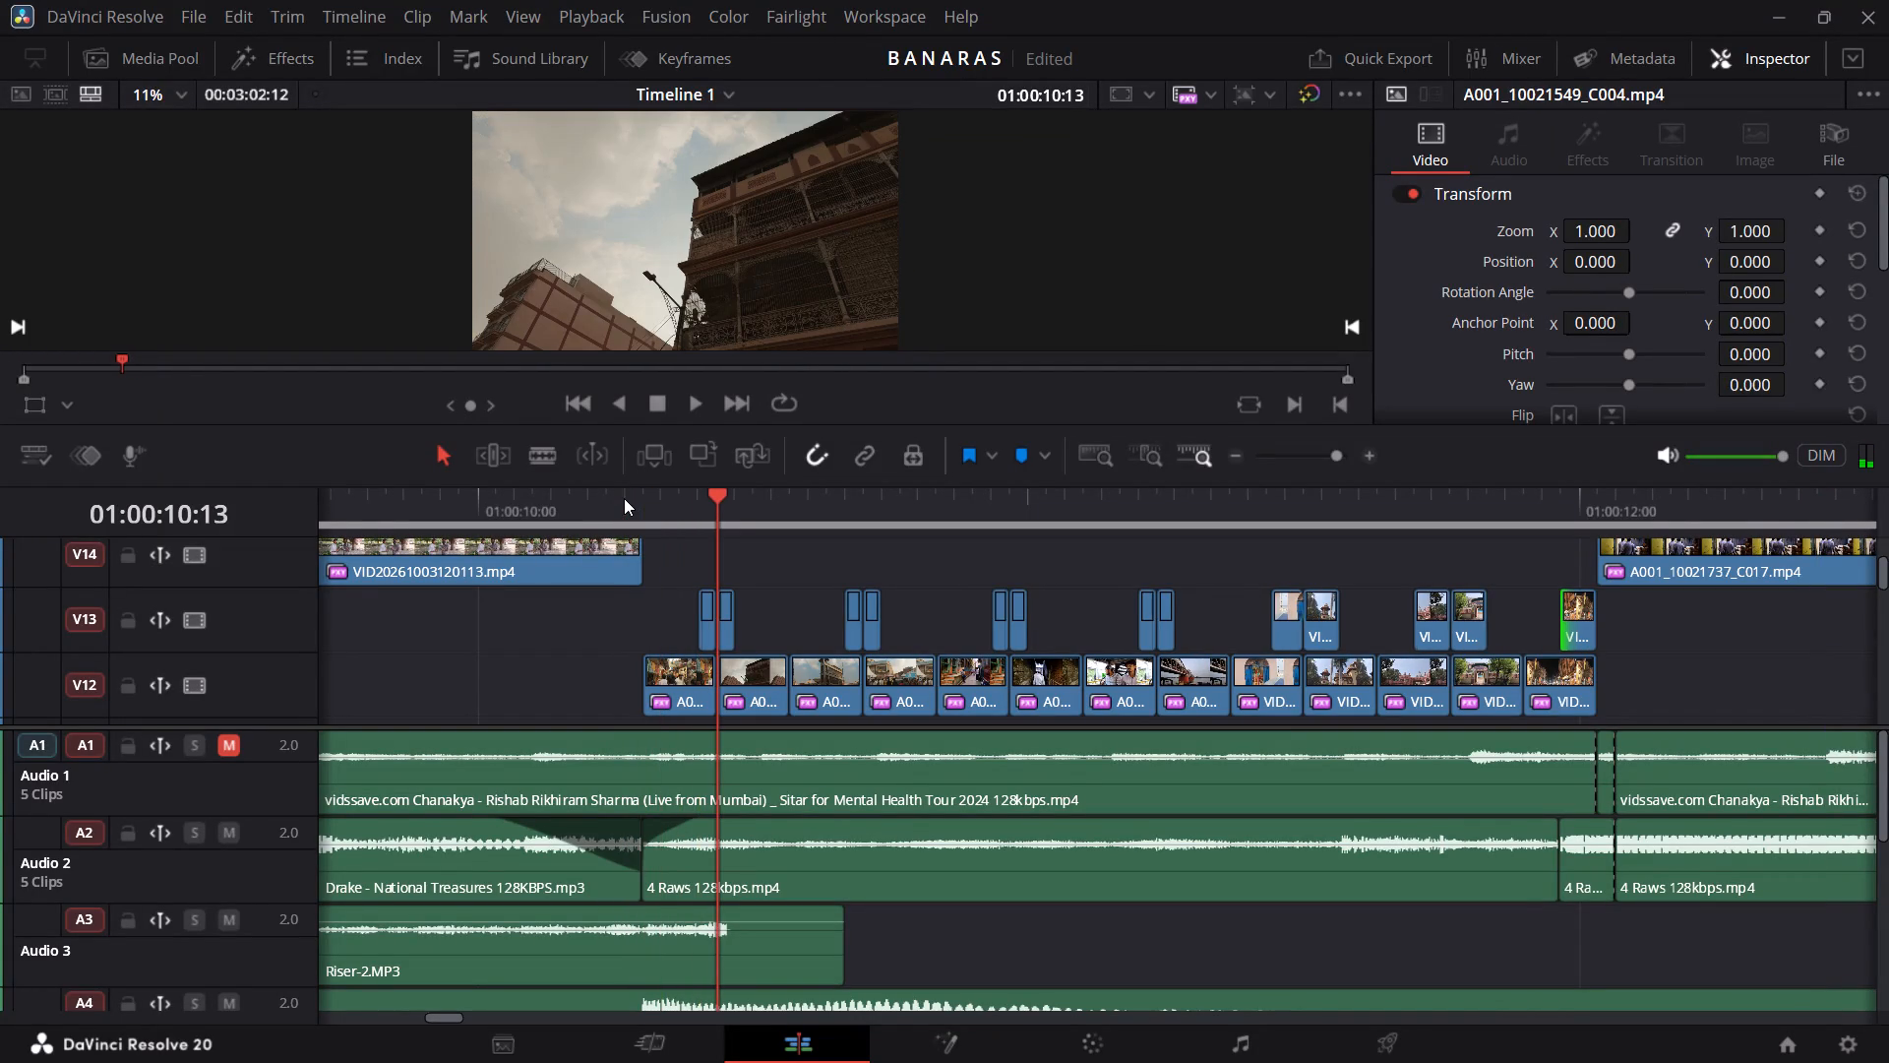
{"action": "key", "text": "ctrl+z"}
{"action": "key", "text": "ctrl+z"}
{"action": "key", "text": "ctrl+z"}
{"action": "key", "text": "ctrl+z"}
{"action": "key", "text": "ctrl+z"}
{"action": "key", "text": "ctrl+z"}
{"action": "key", "text": "ctrl+z"}
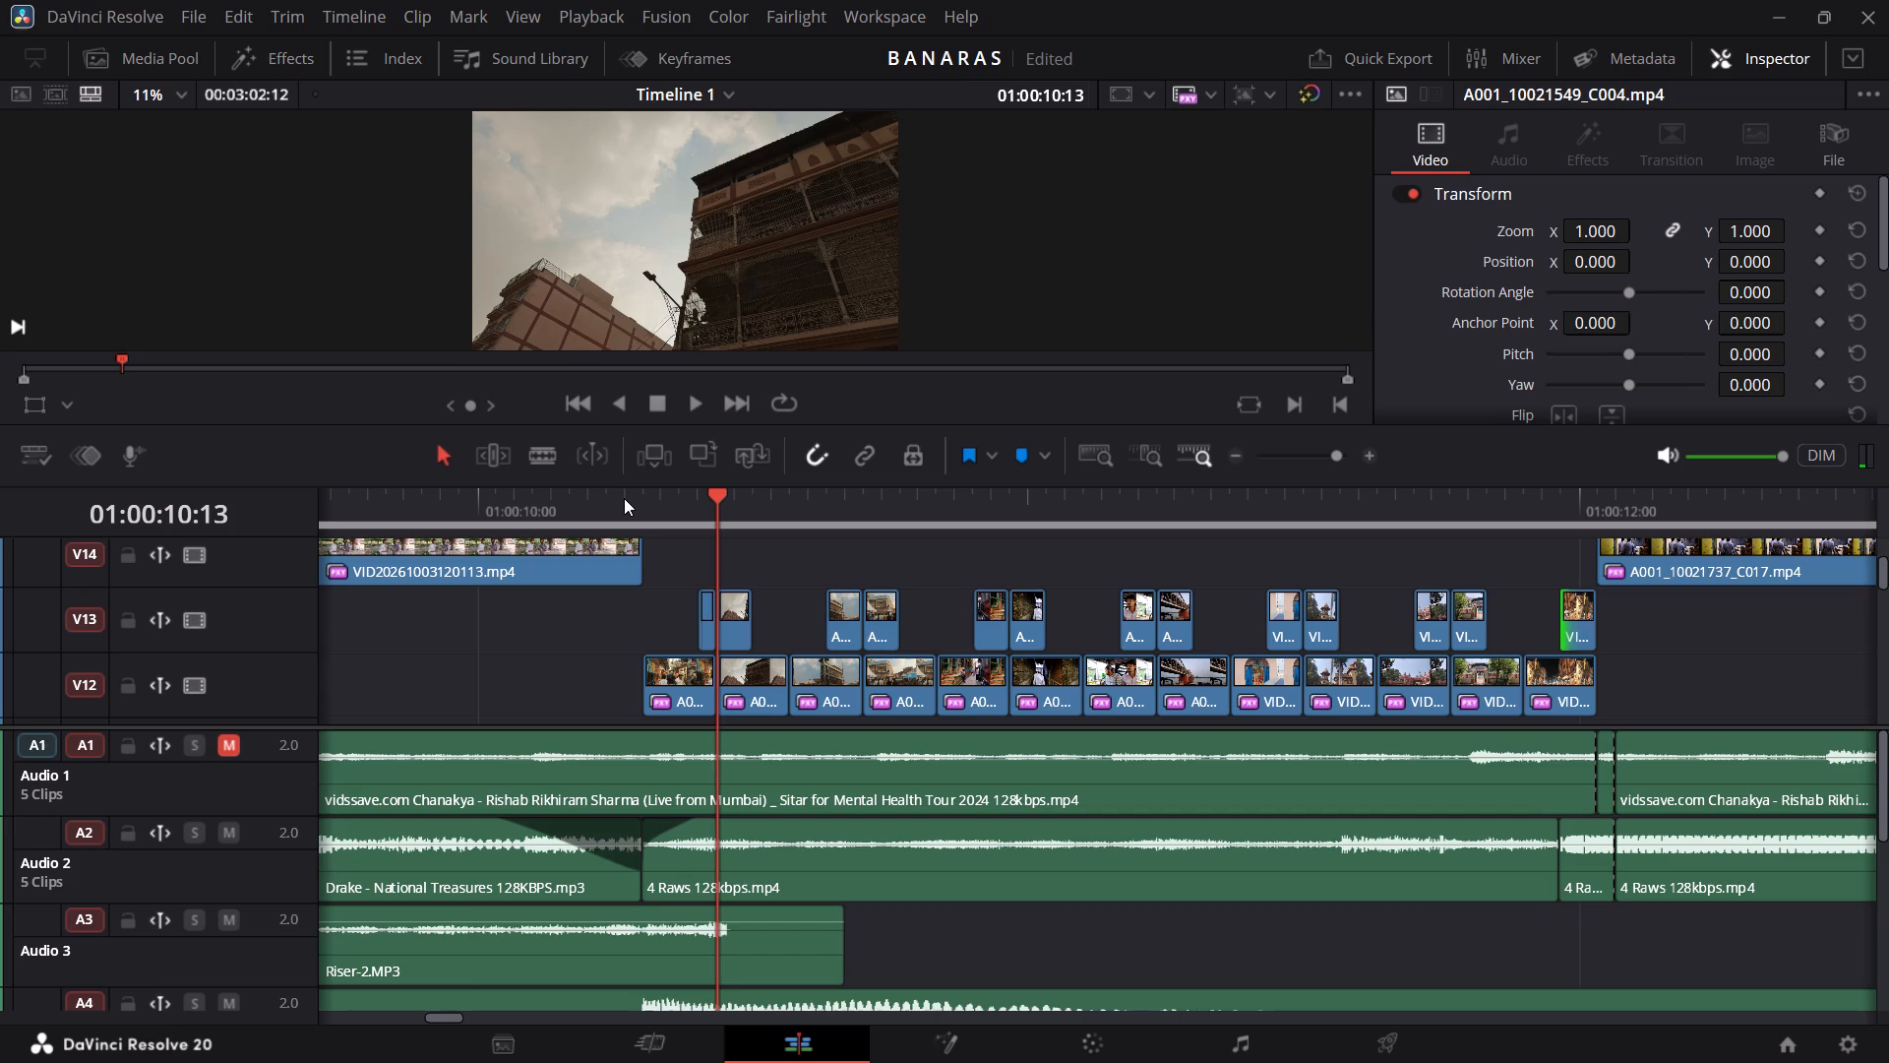
{"action": "key", "text": "ctrl+z"}
On the Color page, make the first V12 clip, number 94 at 01:00:10:09, monochrome with the RGB Mixer.
{"action": "left_click", "coordinate": [595, 503]}
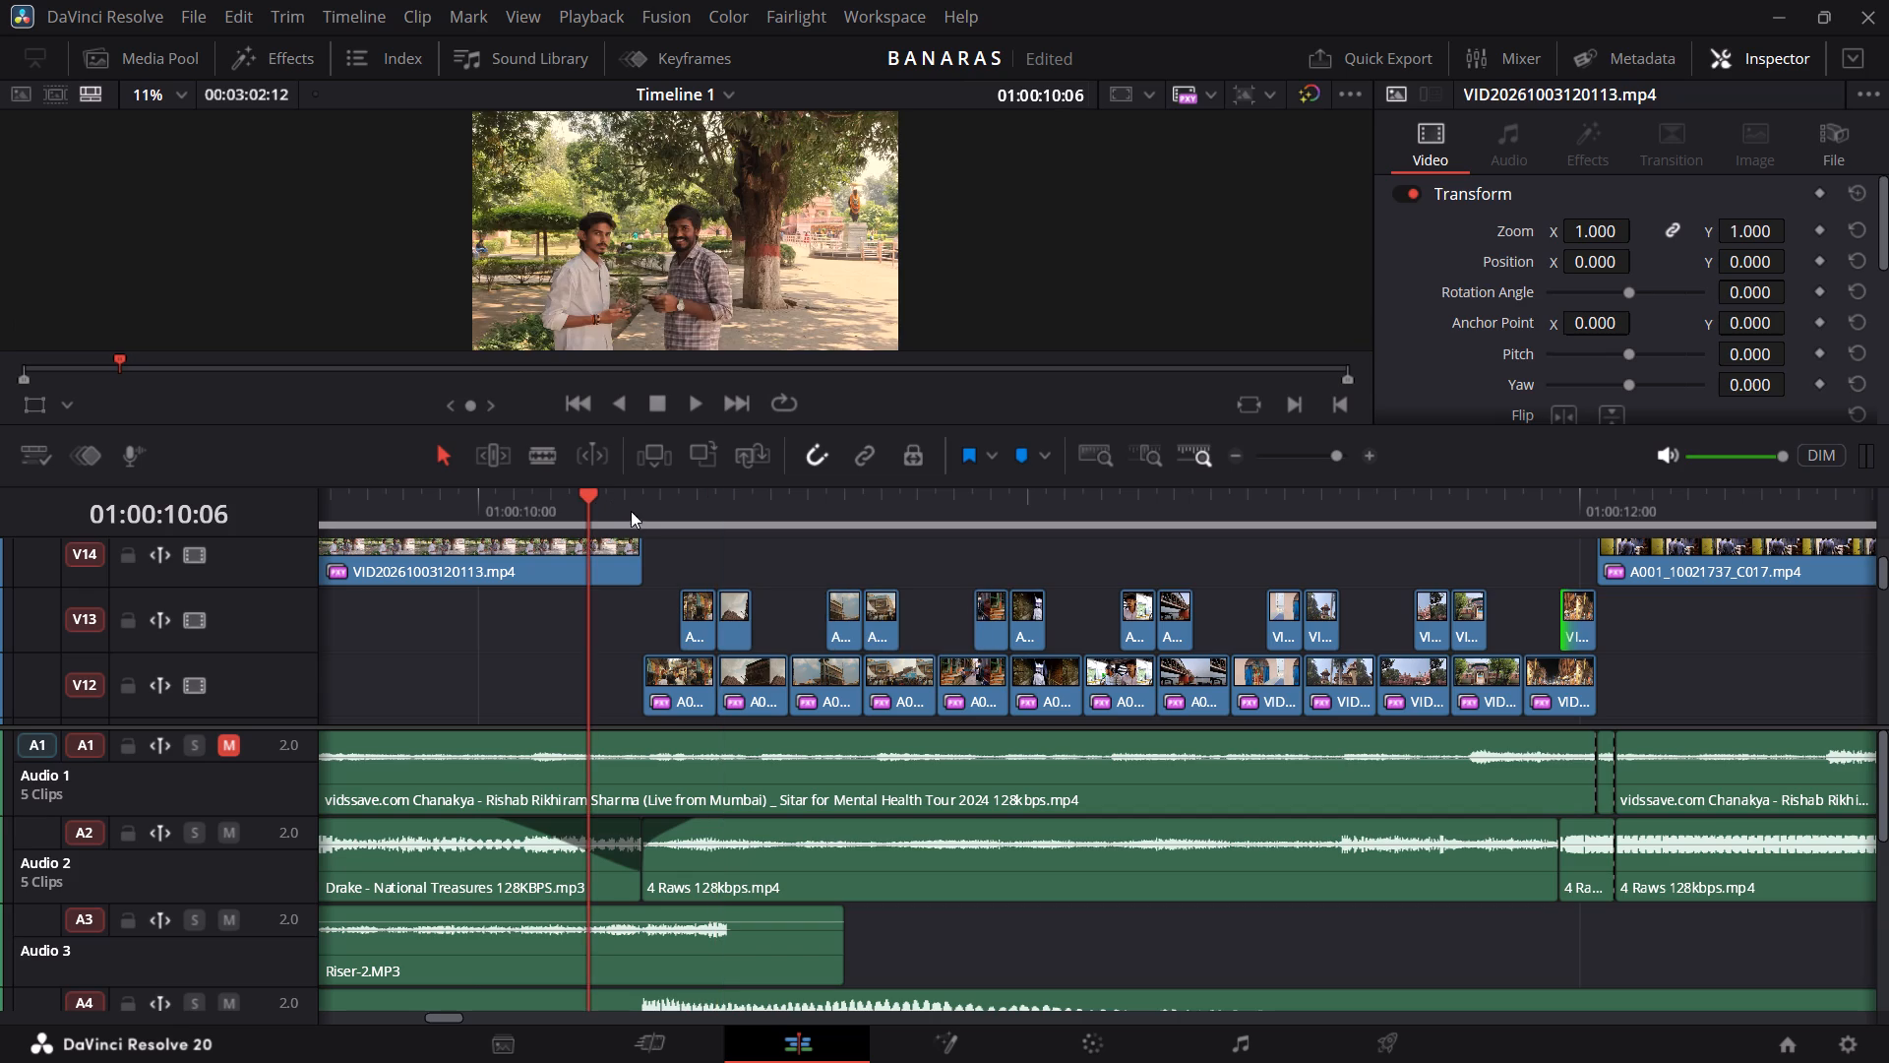
{"action": "left_click", "coordinate": [643, 510]}
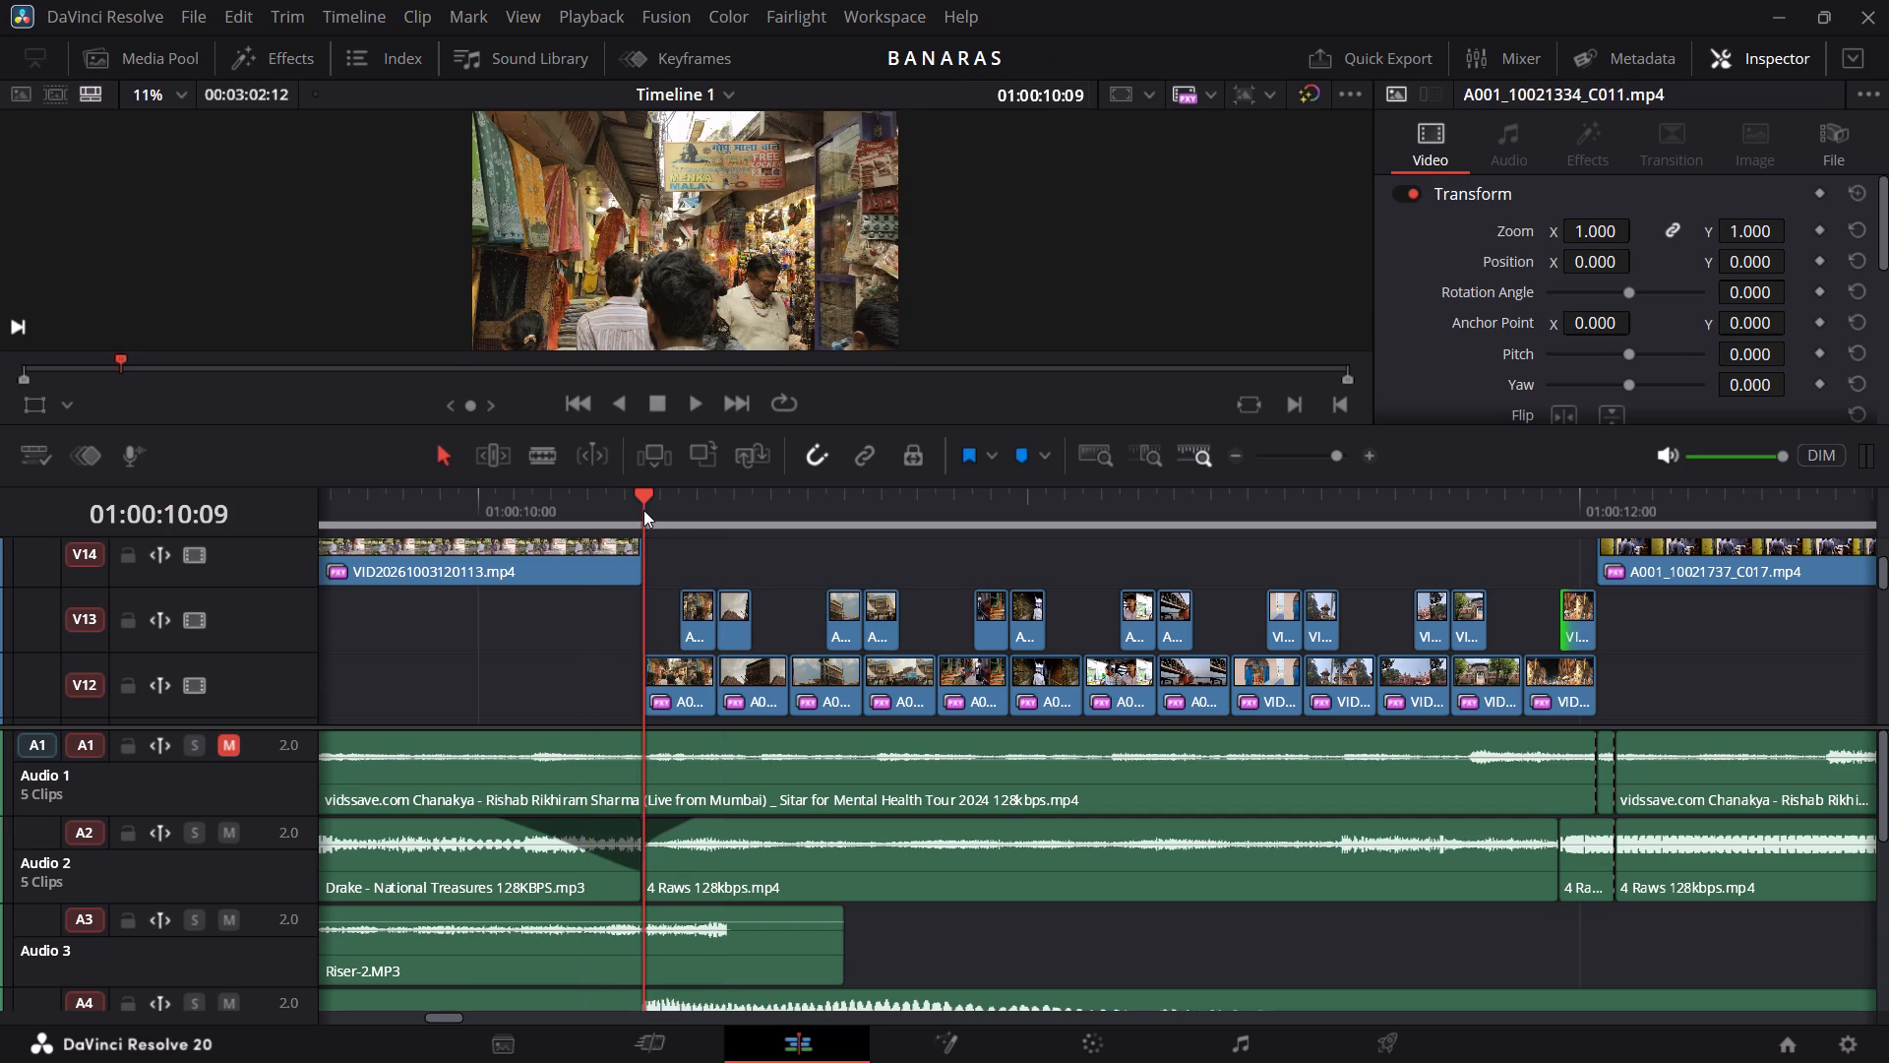
{"action": "left_click", "coordinate": [1096, 1043]}
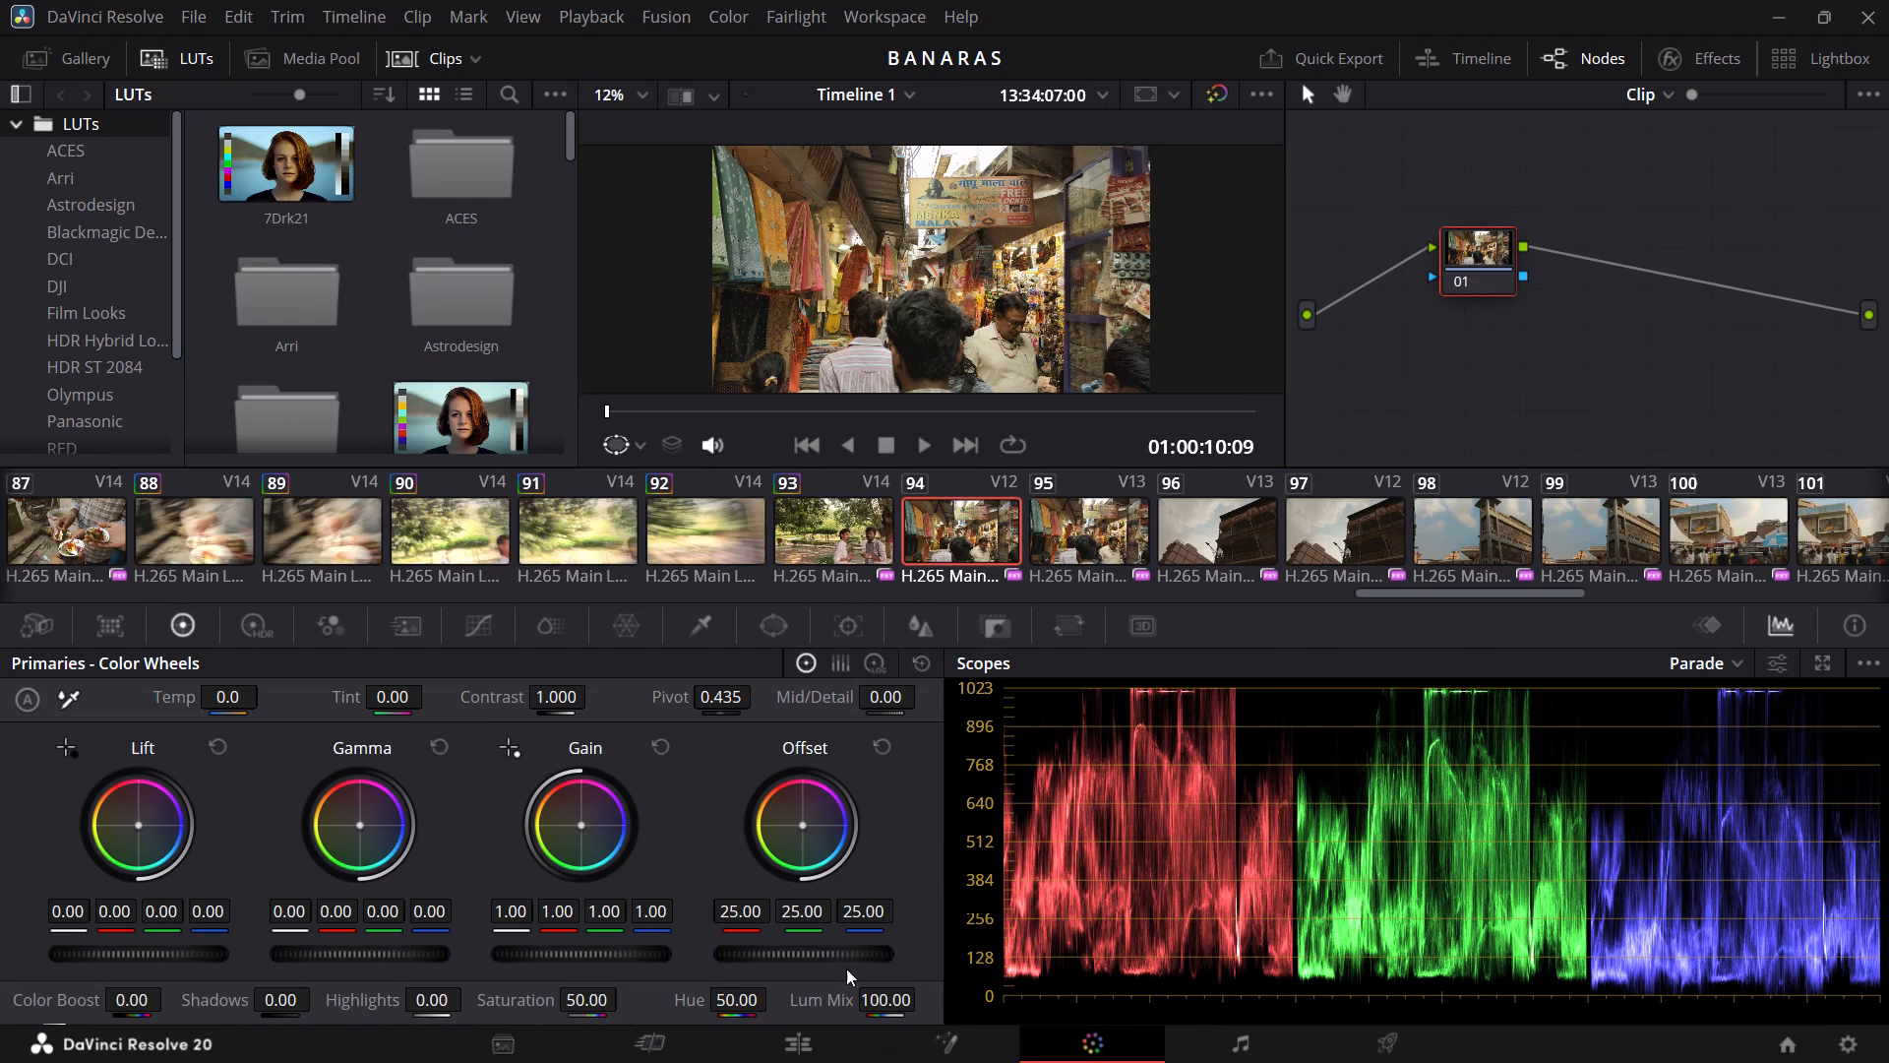
{"action": "left_click", "coordinate": [812, 1057]}
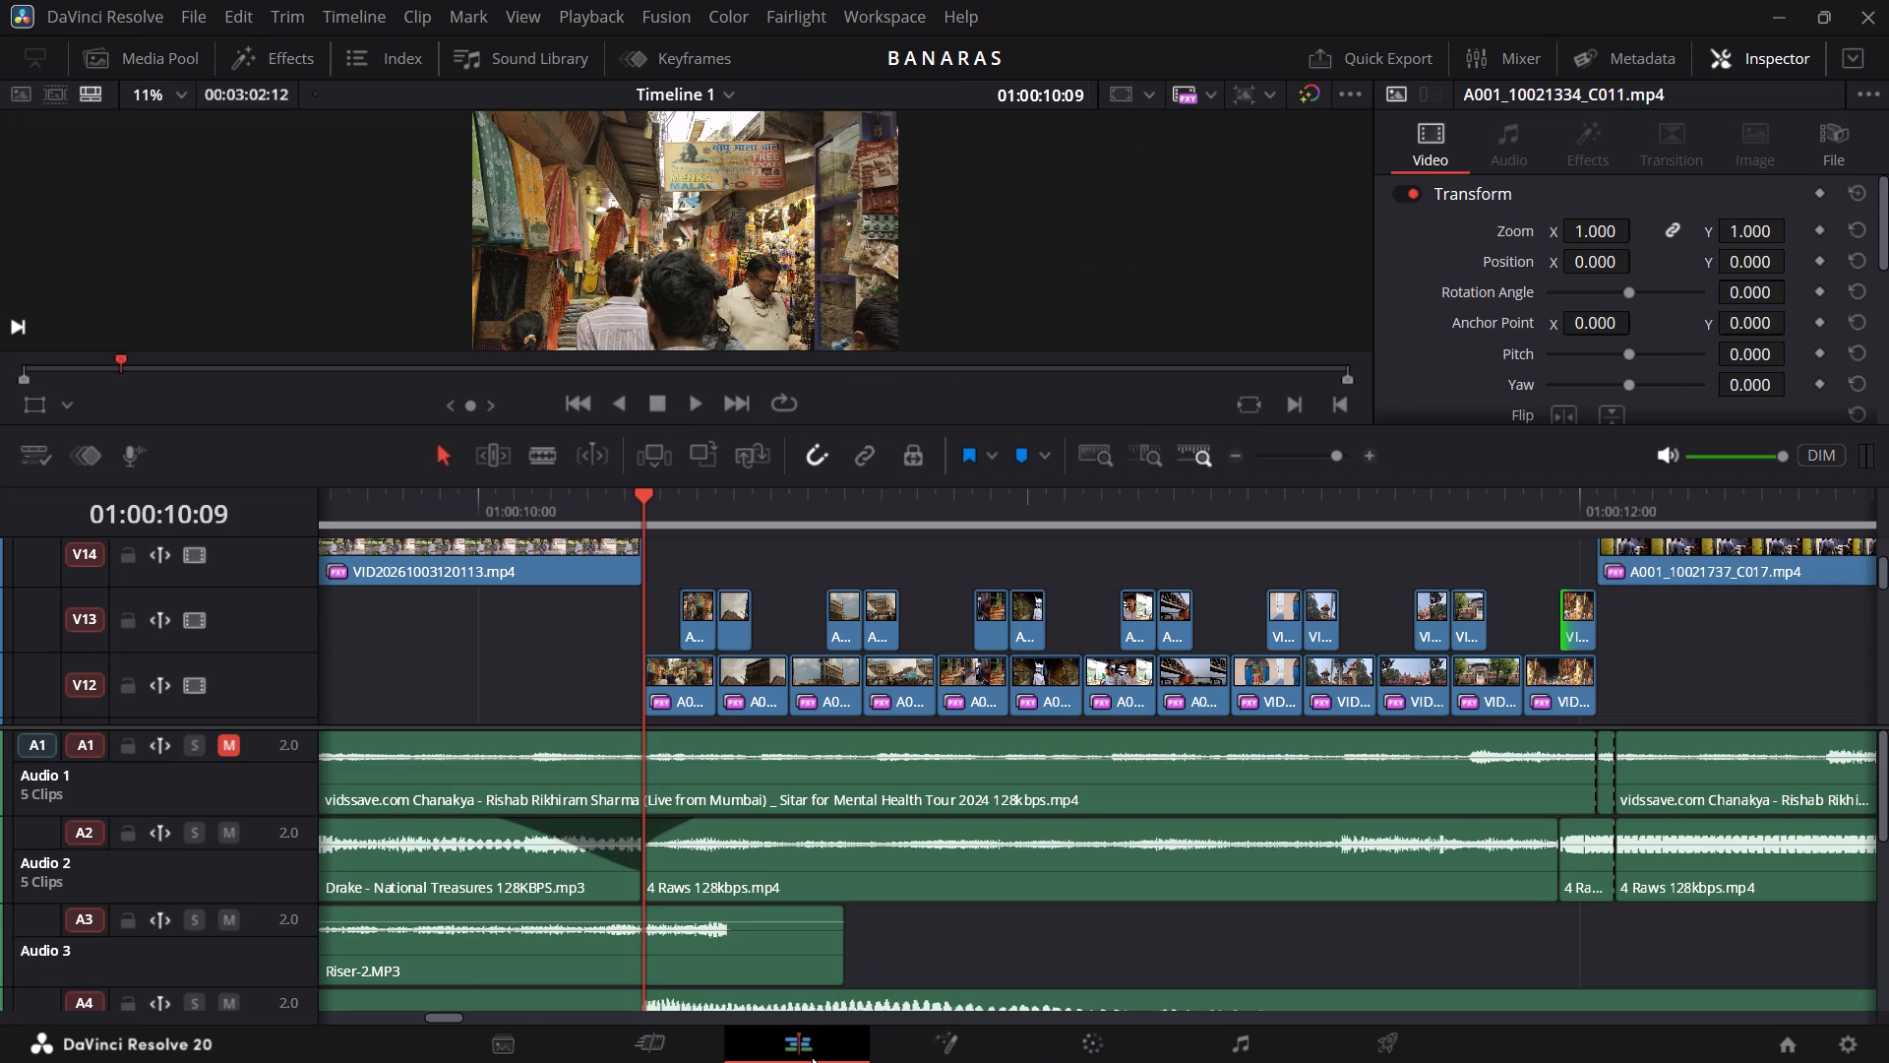
{"action": "left_click", "coordinate": [1061, 1044]}
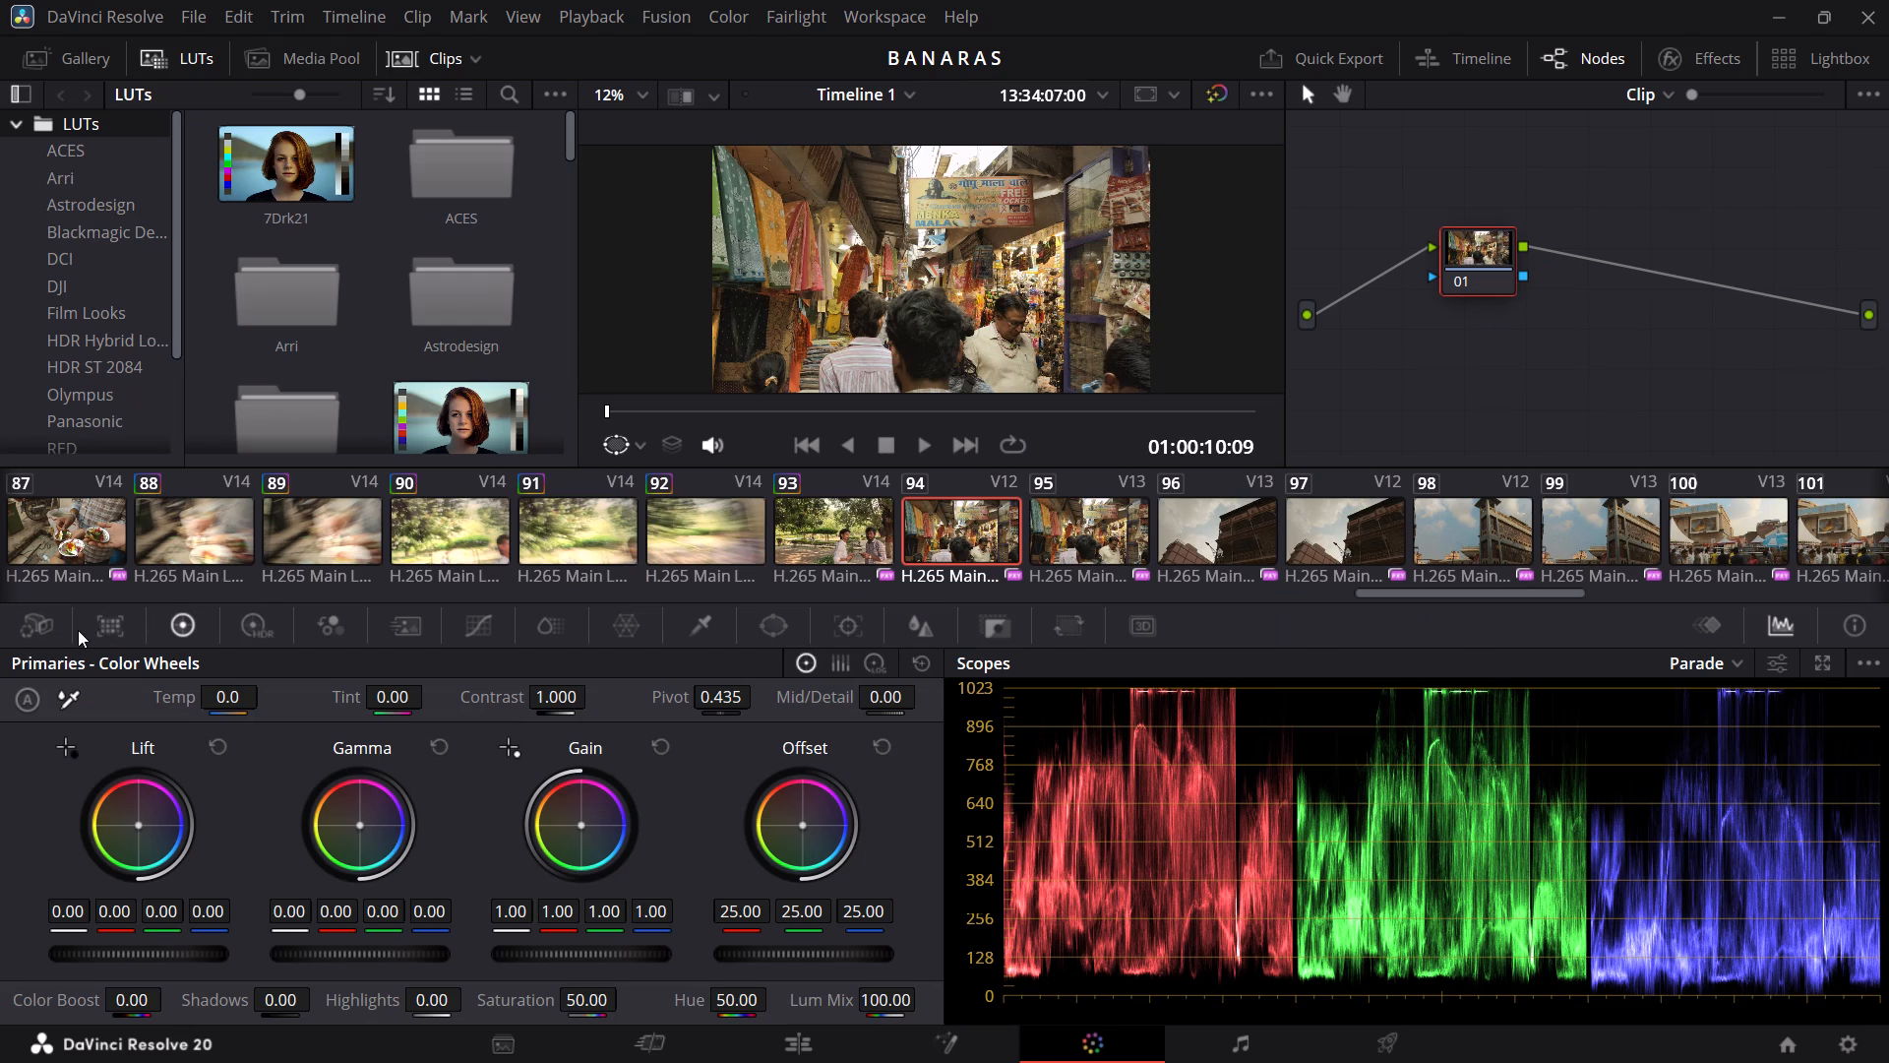
{"action": "left_click", "coordinate": [322, 633]}
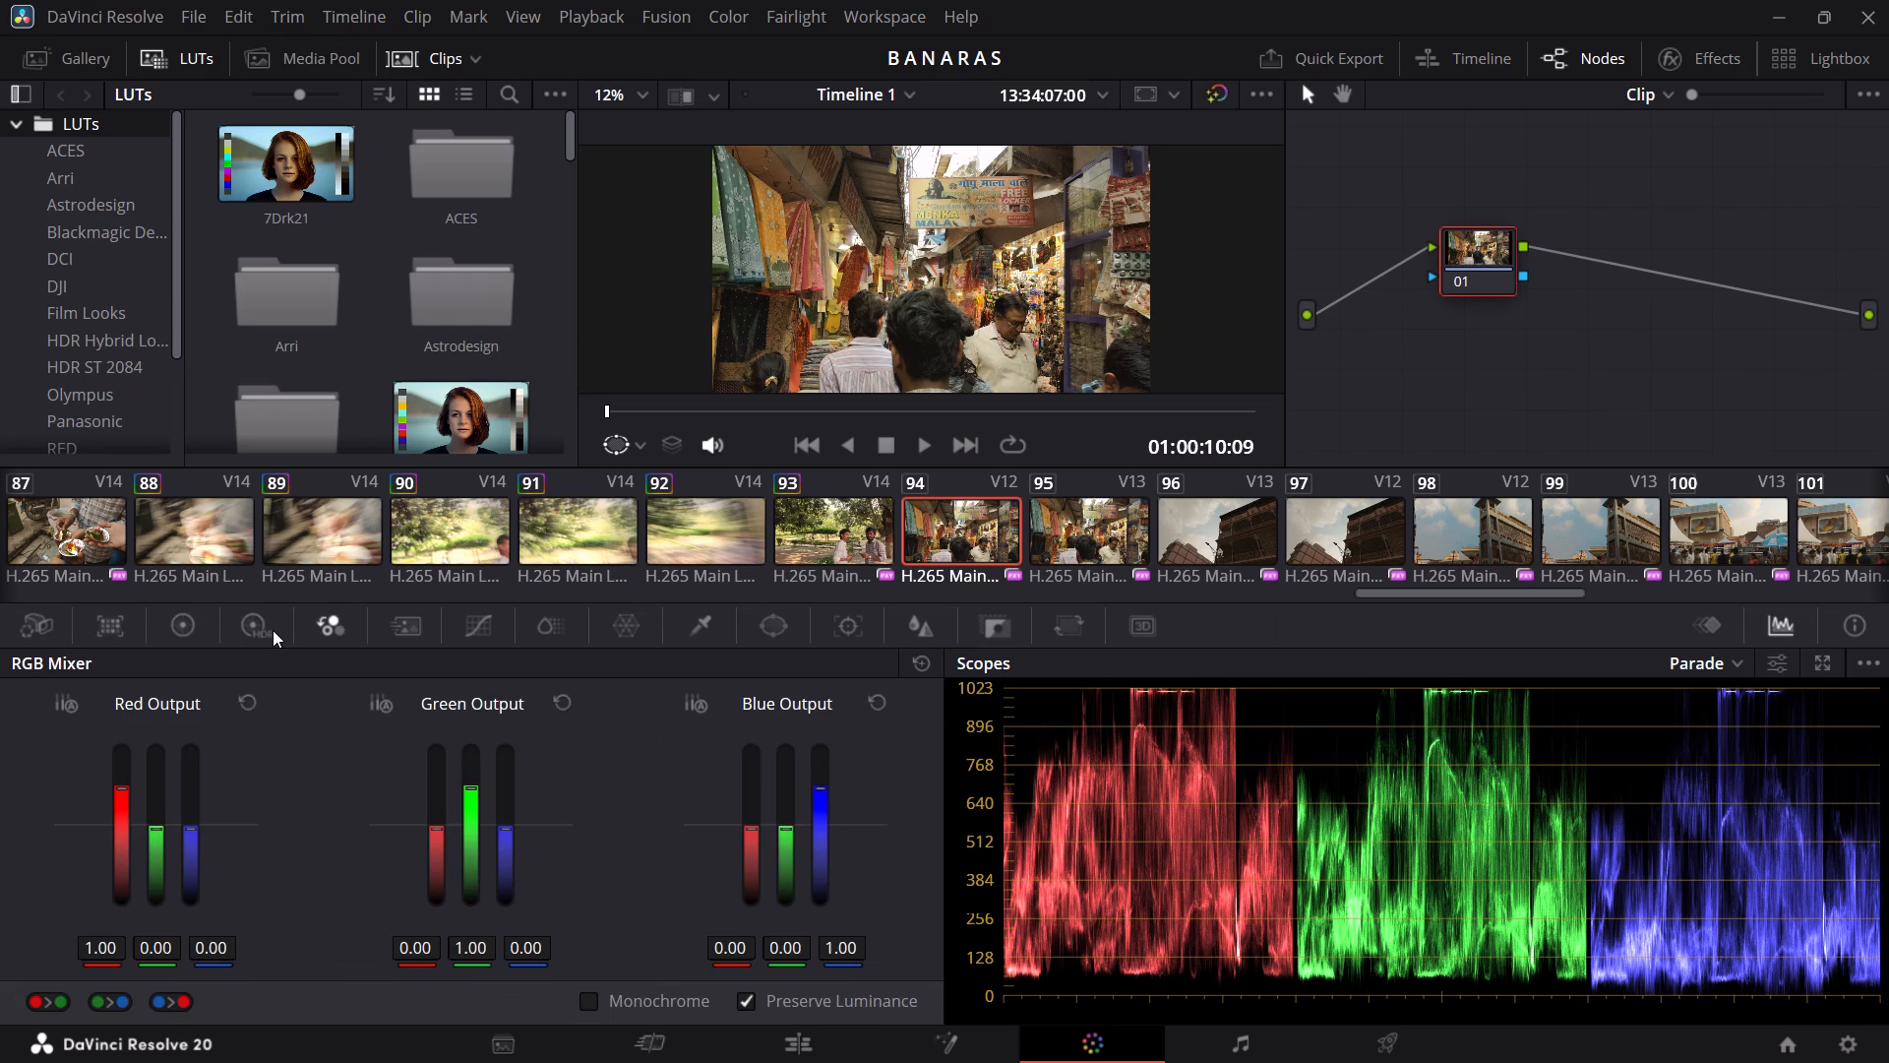
{"action": "left_click", "coordinate": [273, 630]}
{"action": "left_click", "coordinate": [328, 632]}
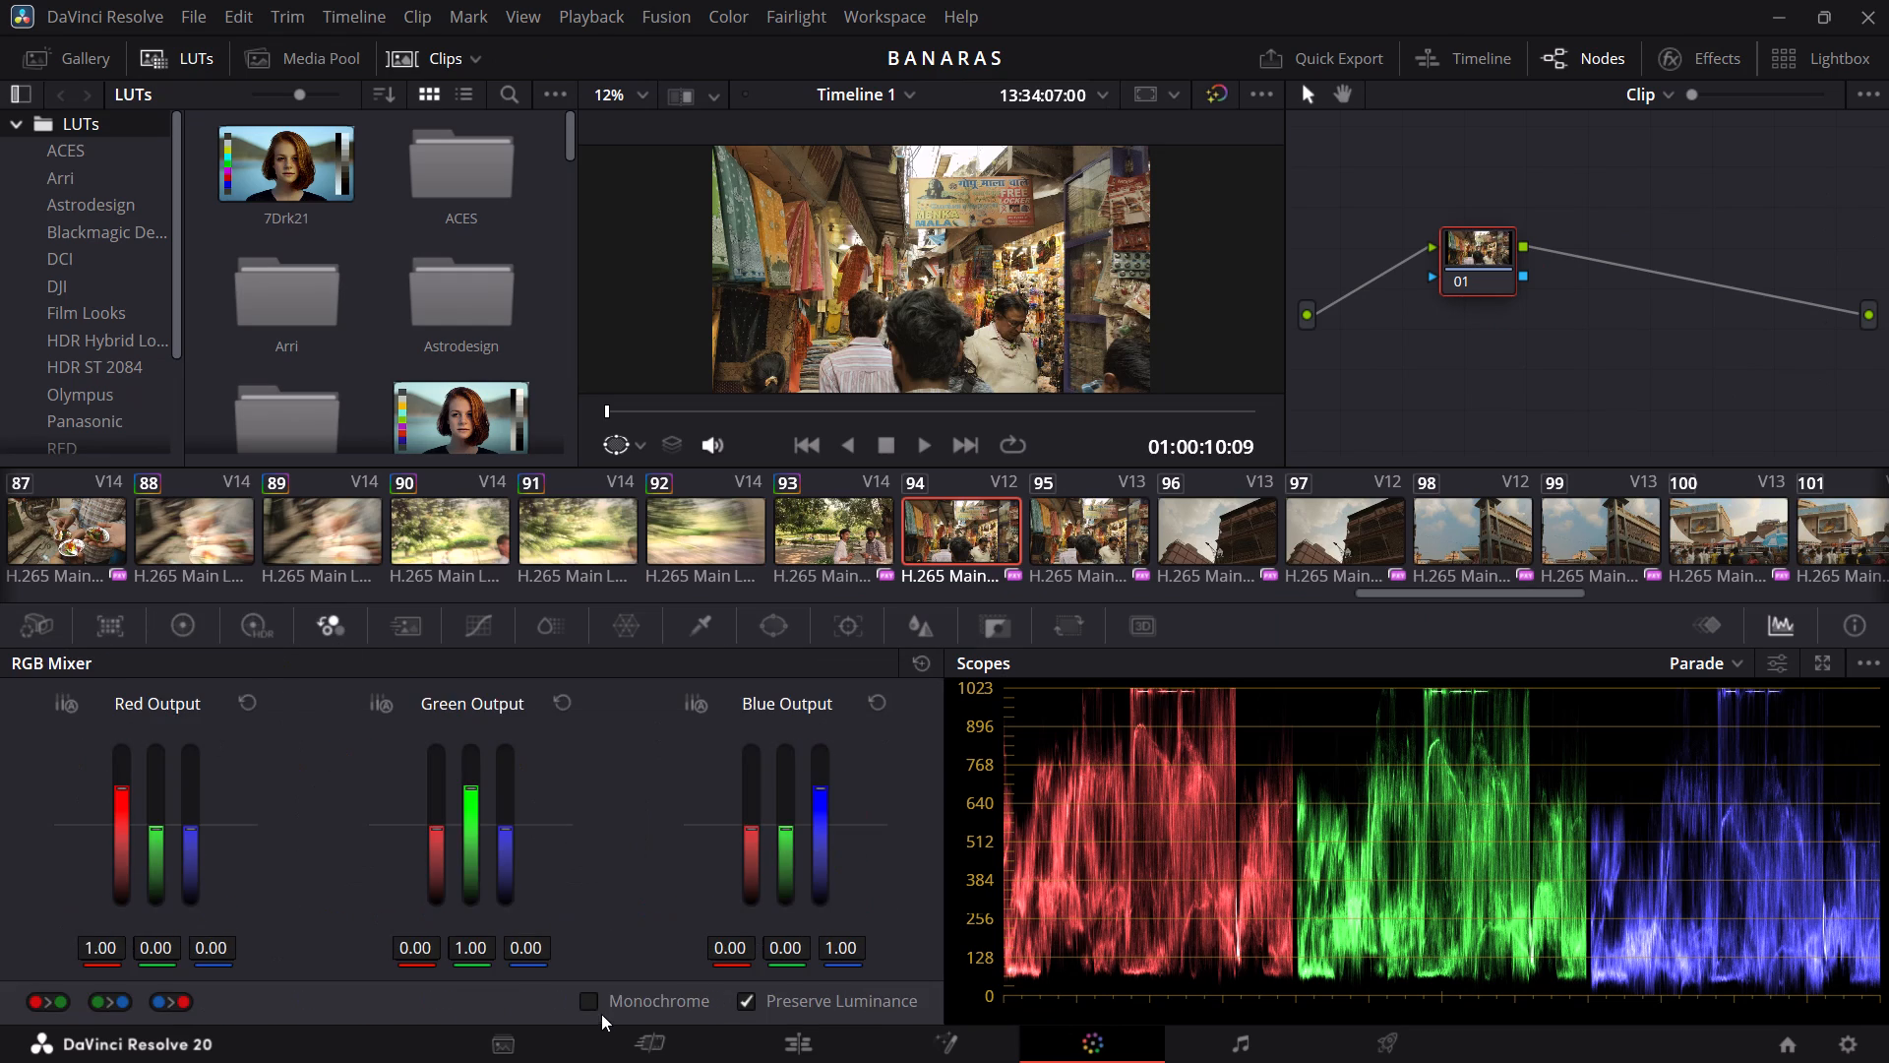
{"action": "left_click", "coordinate": [582, 1006]}
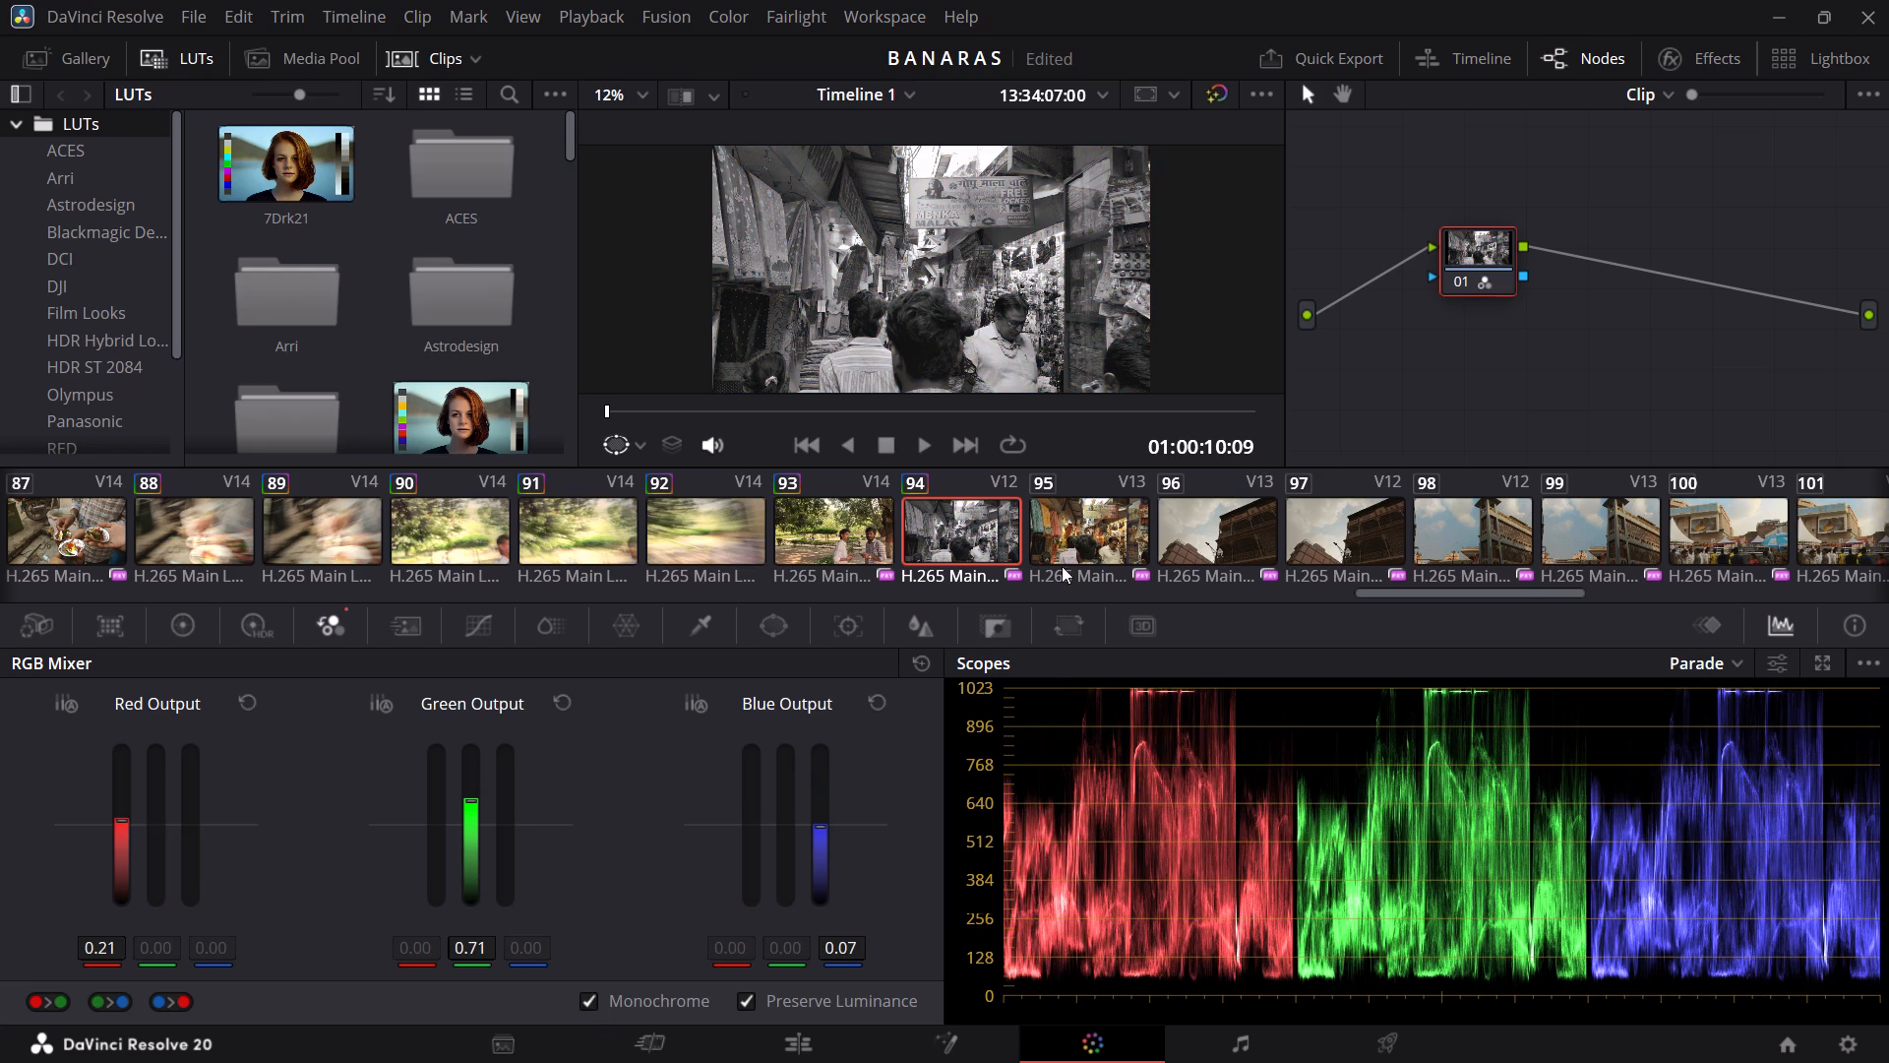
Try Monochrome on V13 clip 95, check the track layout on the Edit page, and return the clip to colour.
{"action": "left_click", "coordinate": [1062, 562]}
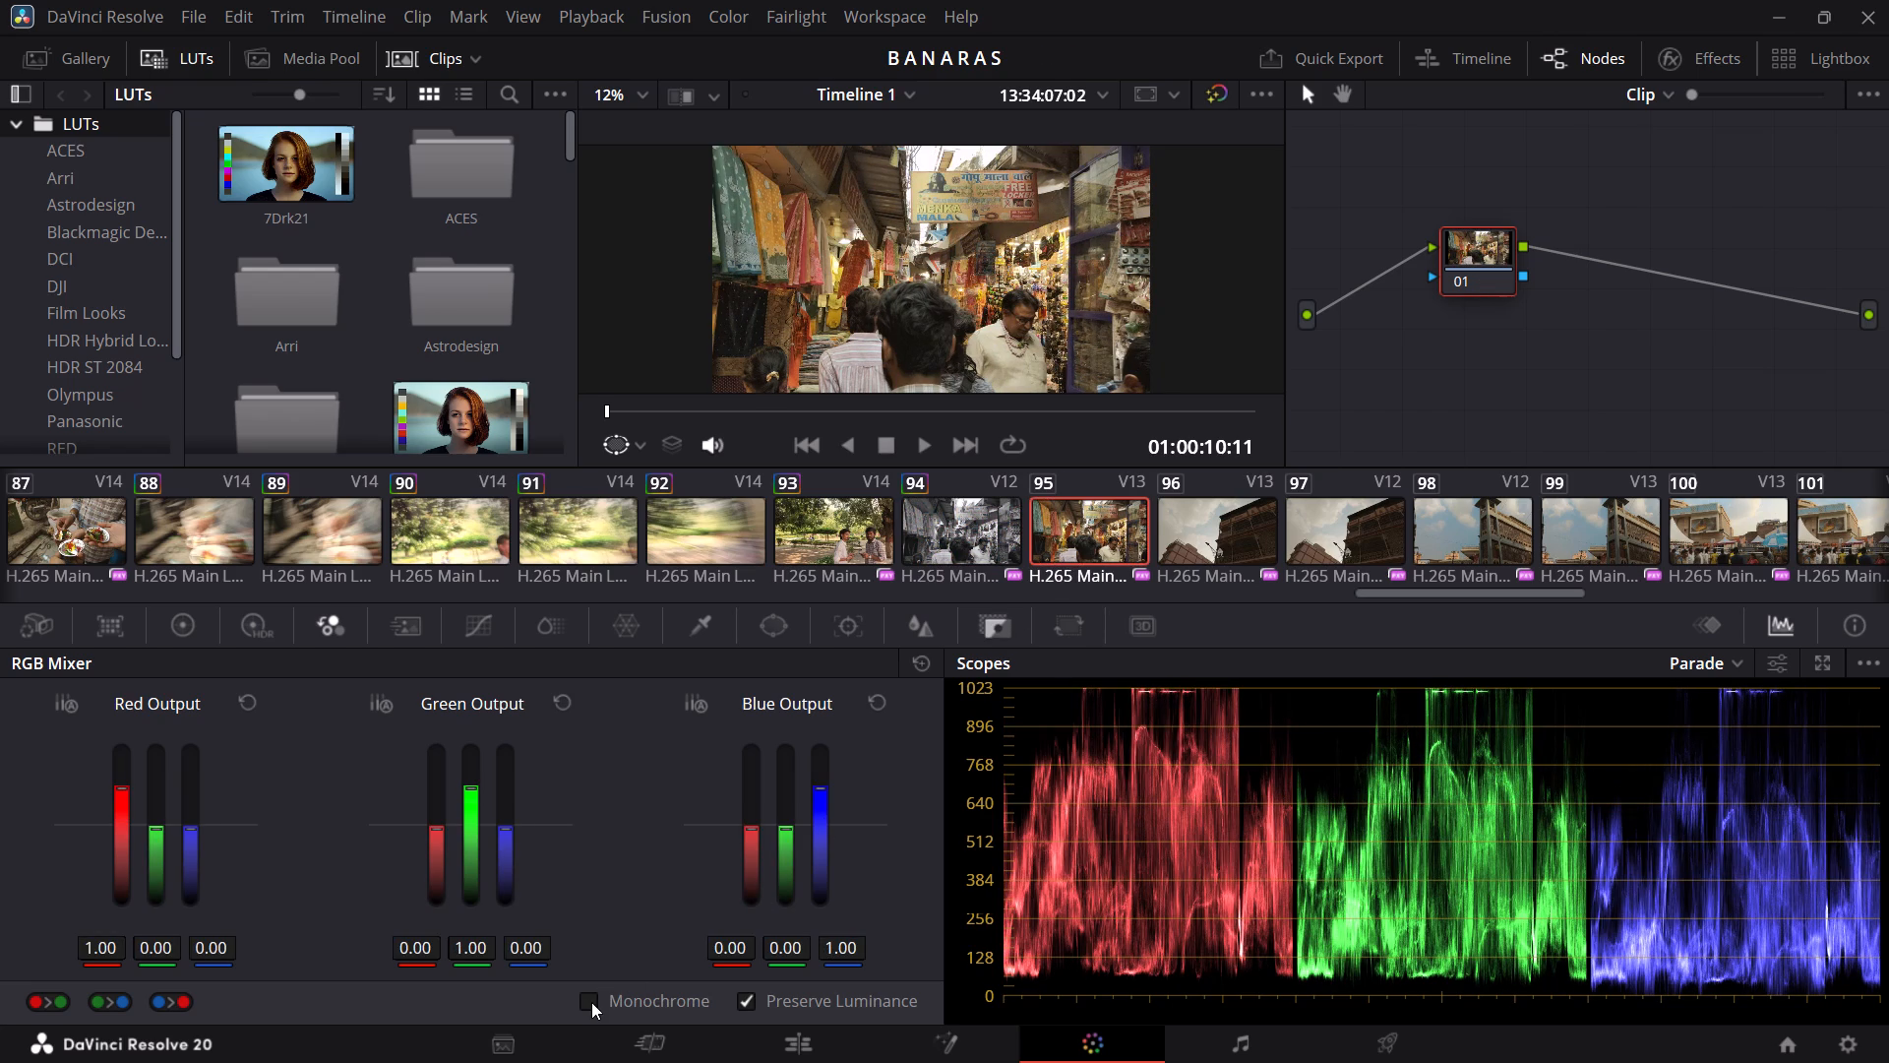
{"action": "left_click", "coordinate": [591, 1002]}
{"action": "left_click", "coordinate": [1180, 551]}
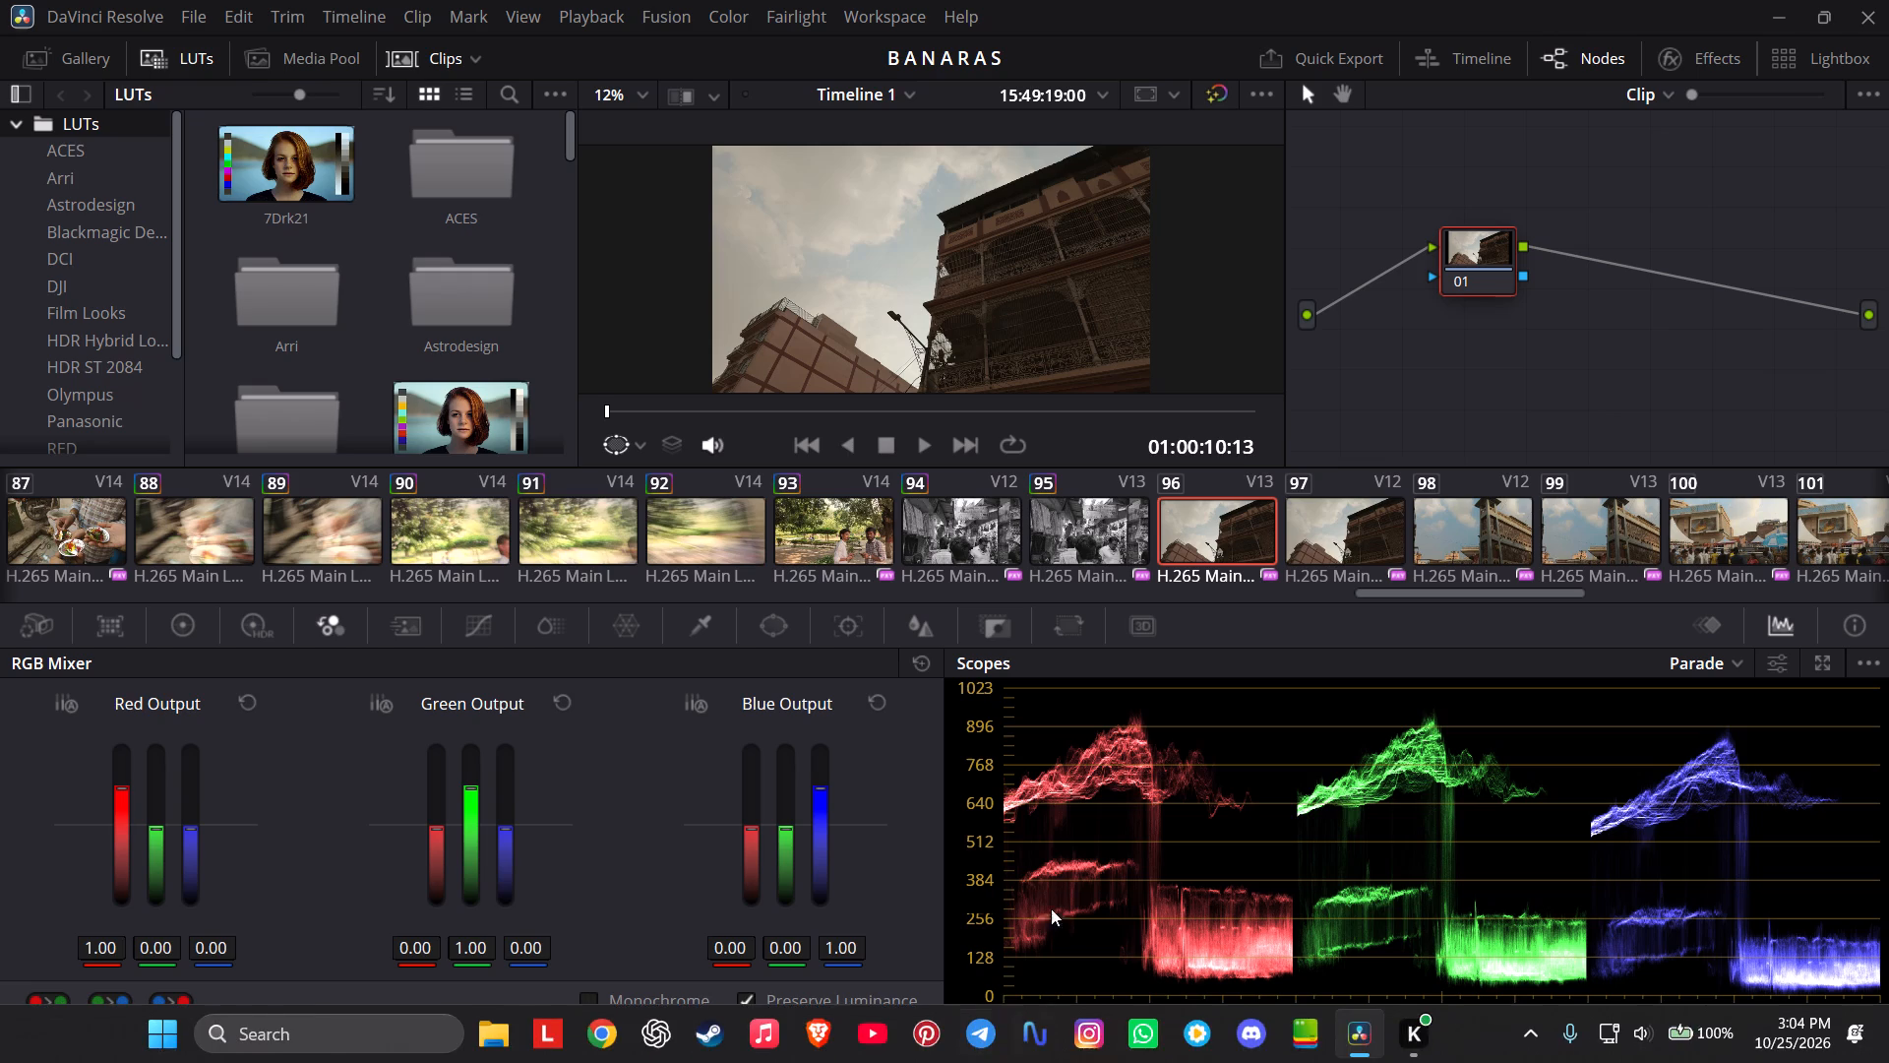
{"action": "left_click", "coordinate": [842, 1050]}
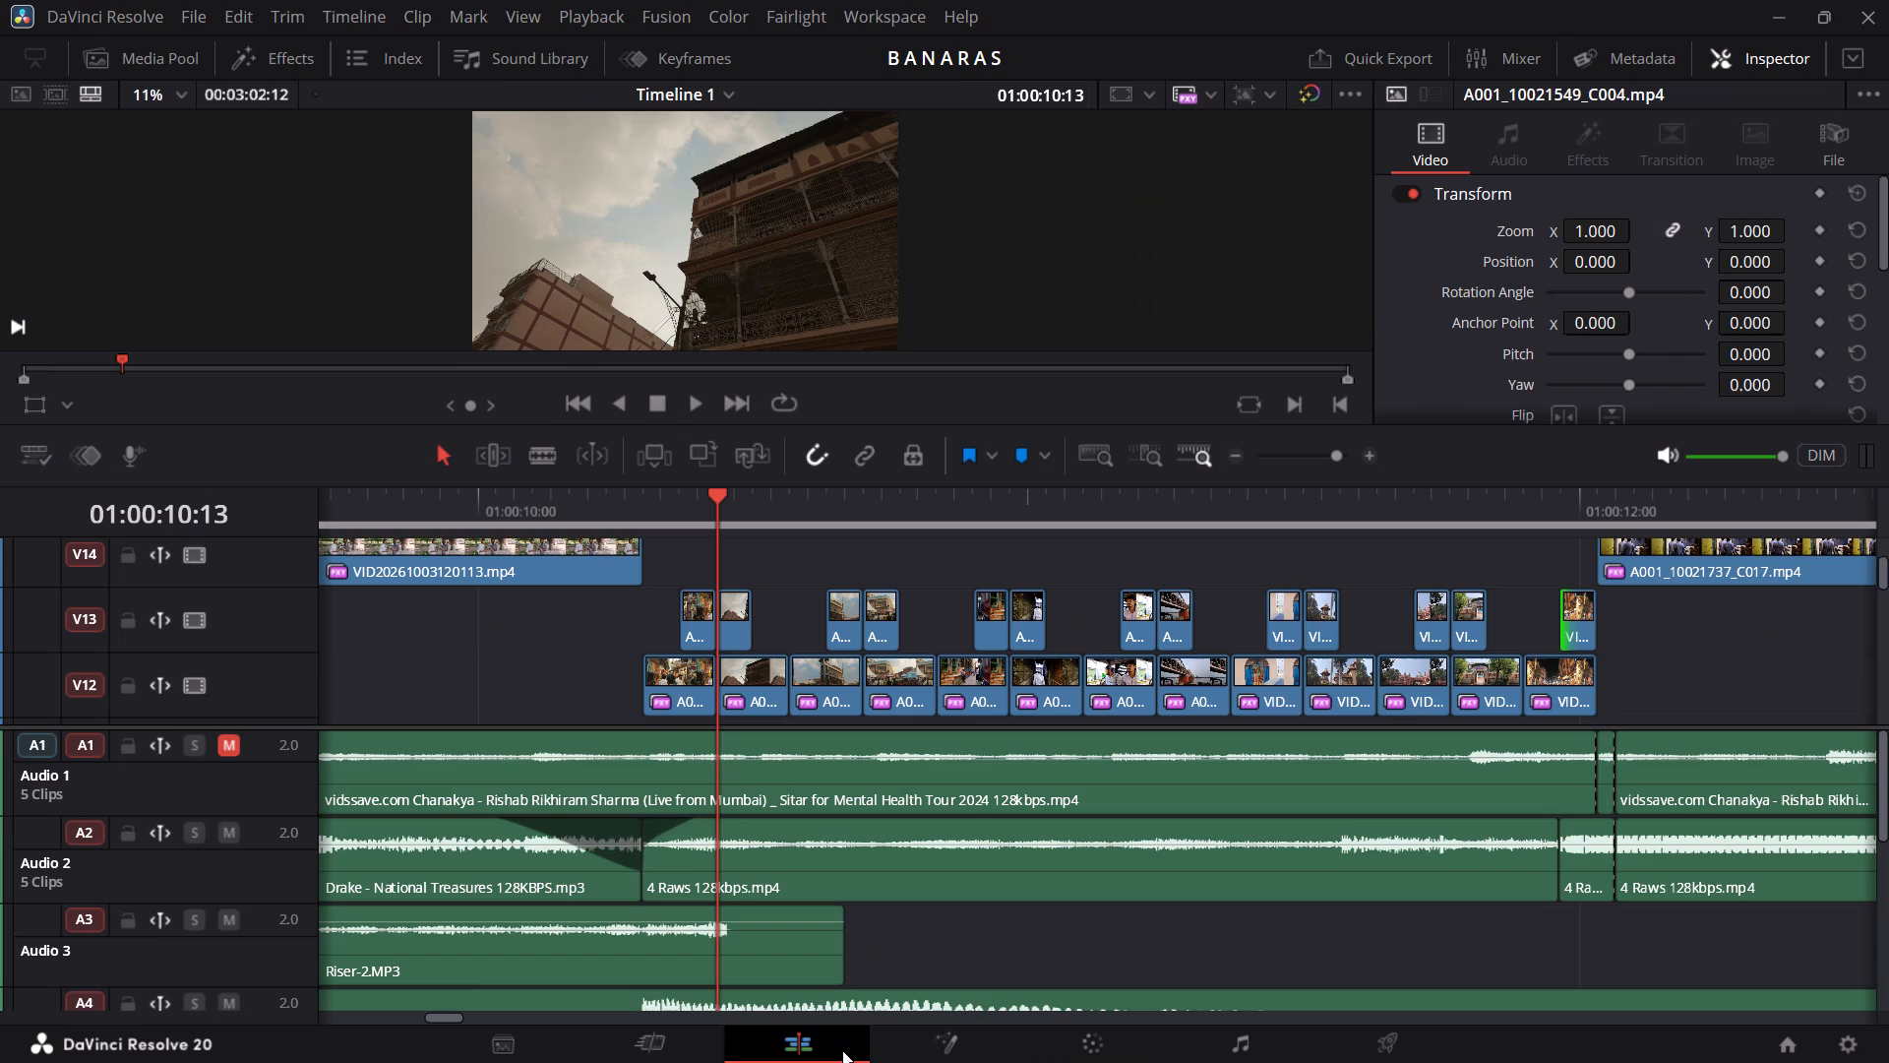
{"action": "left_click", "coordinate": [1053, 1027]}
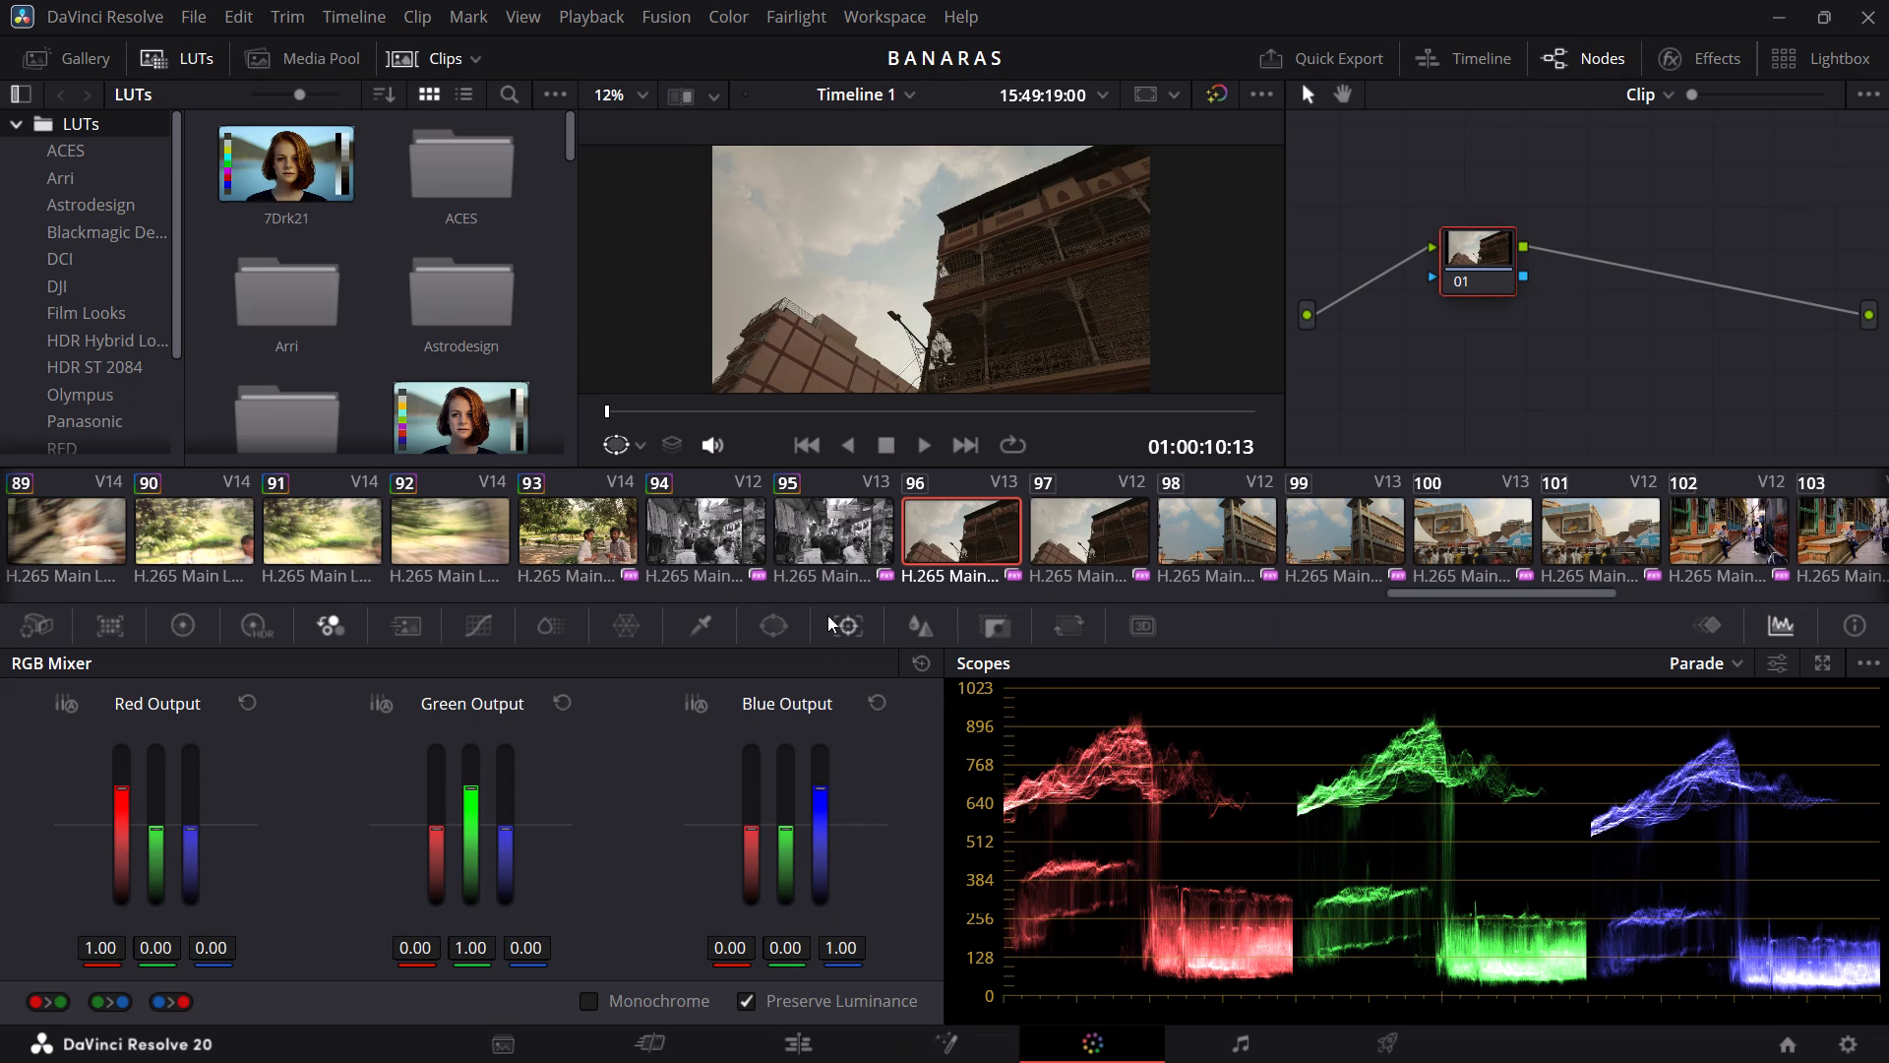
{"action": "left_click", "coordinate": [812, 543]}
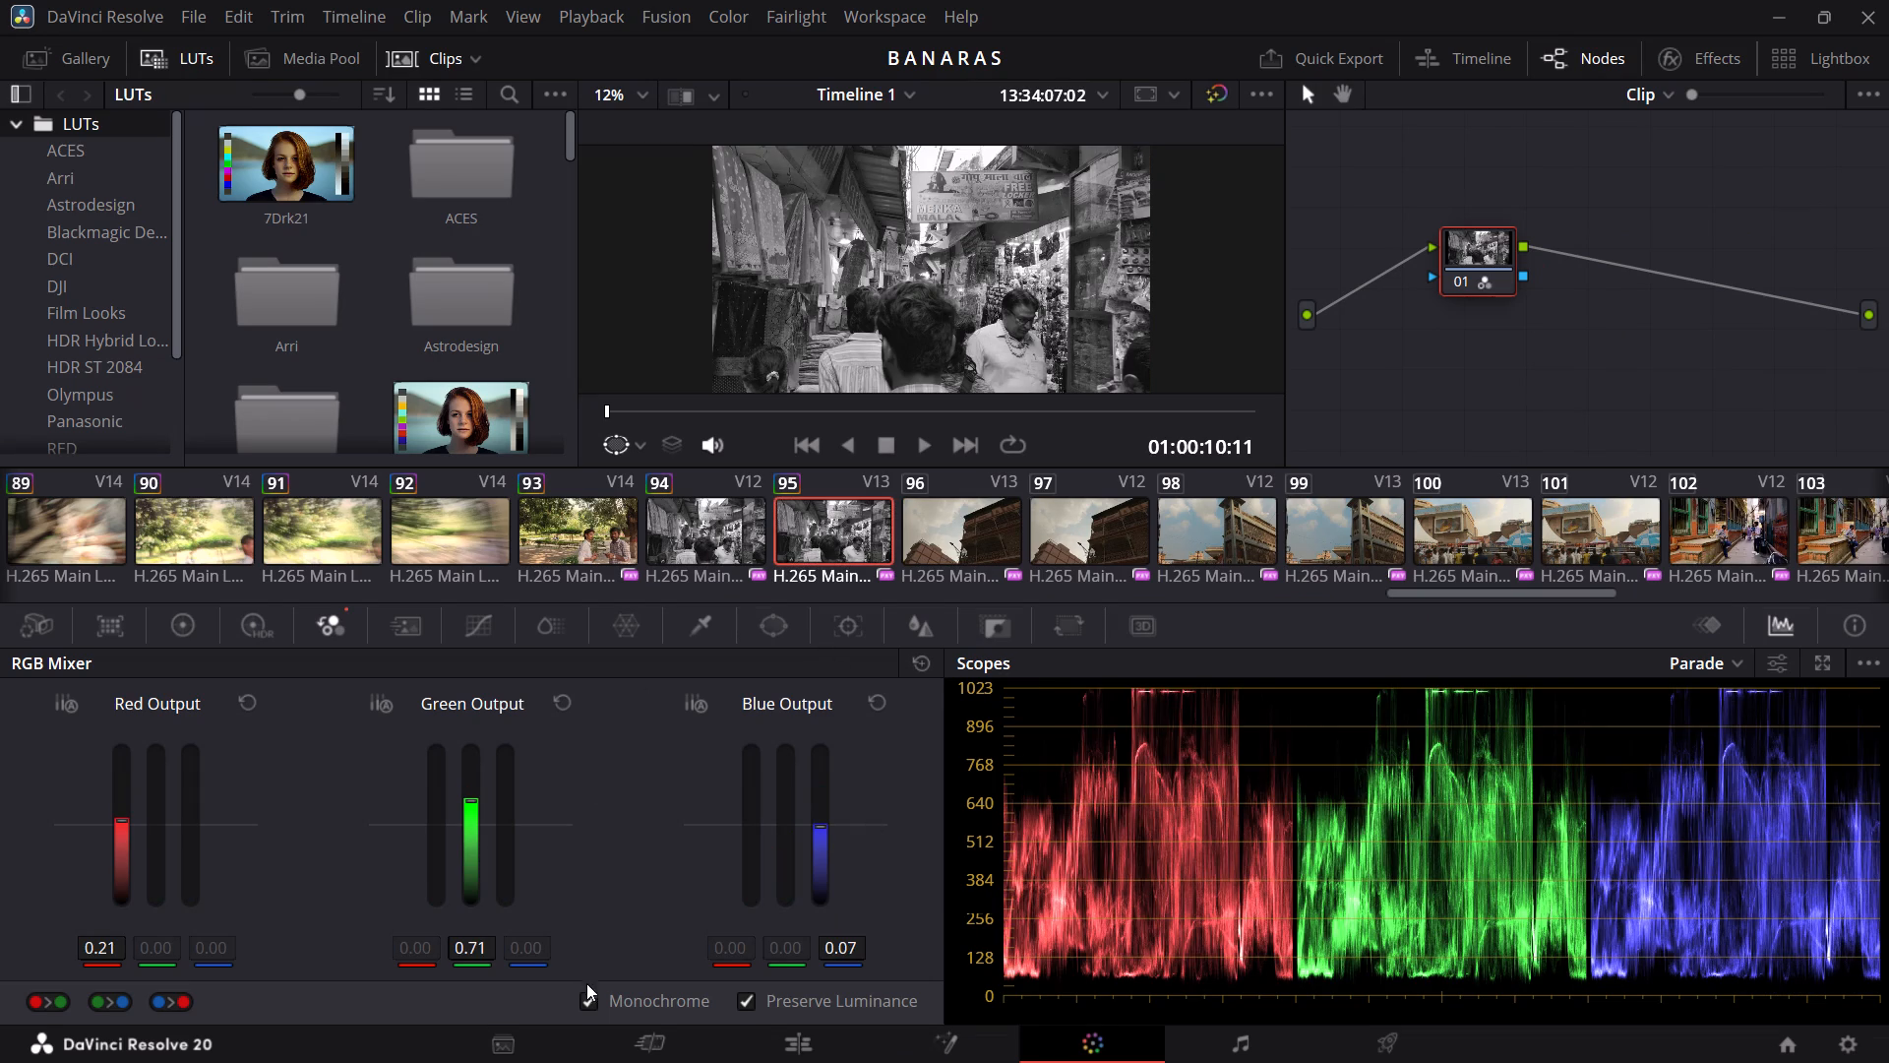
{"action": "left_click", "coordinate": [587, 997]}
Make V12 clips 97, 98, 101 and 102 monochrome in the RGB Mixer, leaving the V13 clips in colour.
{"action": "left_click", "coordinate": [944, 576]}
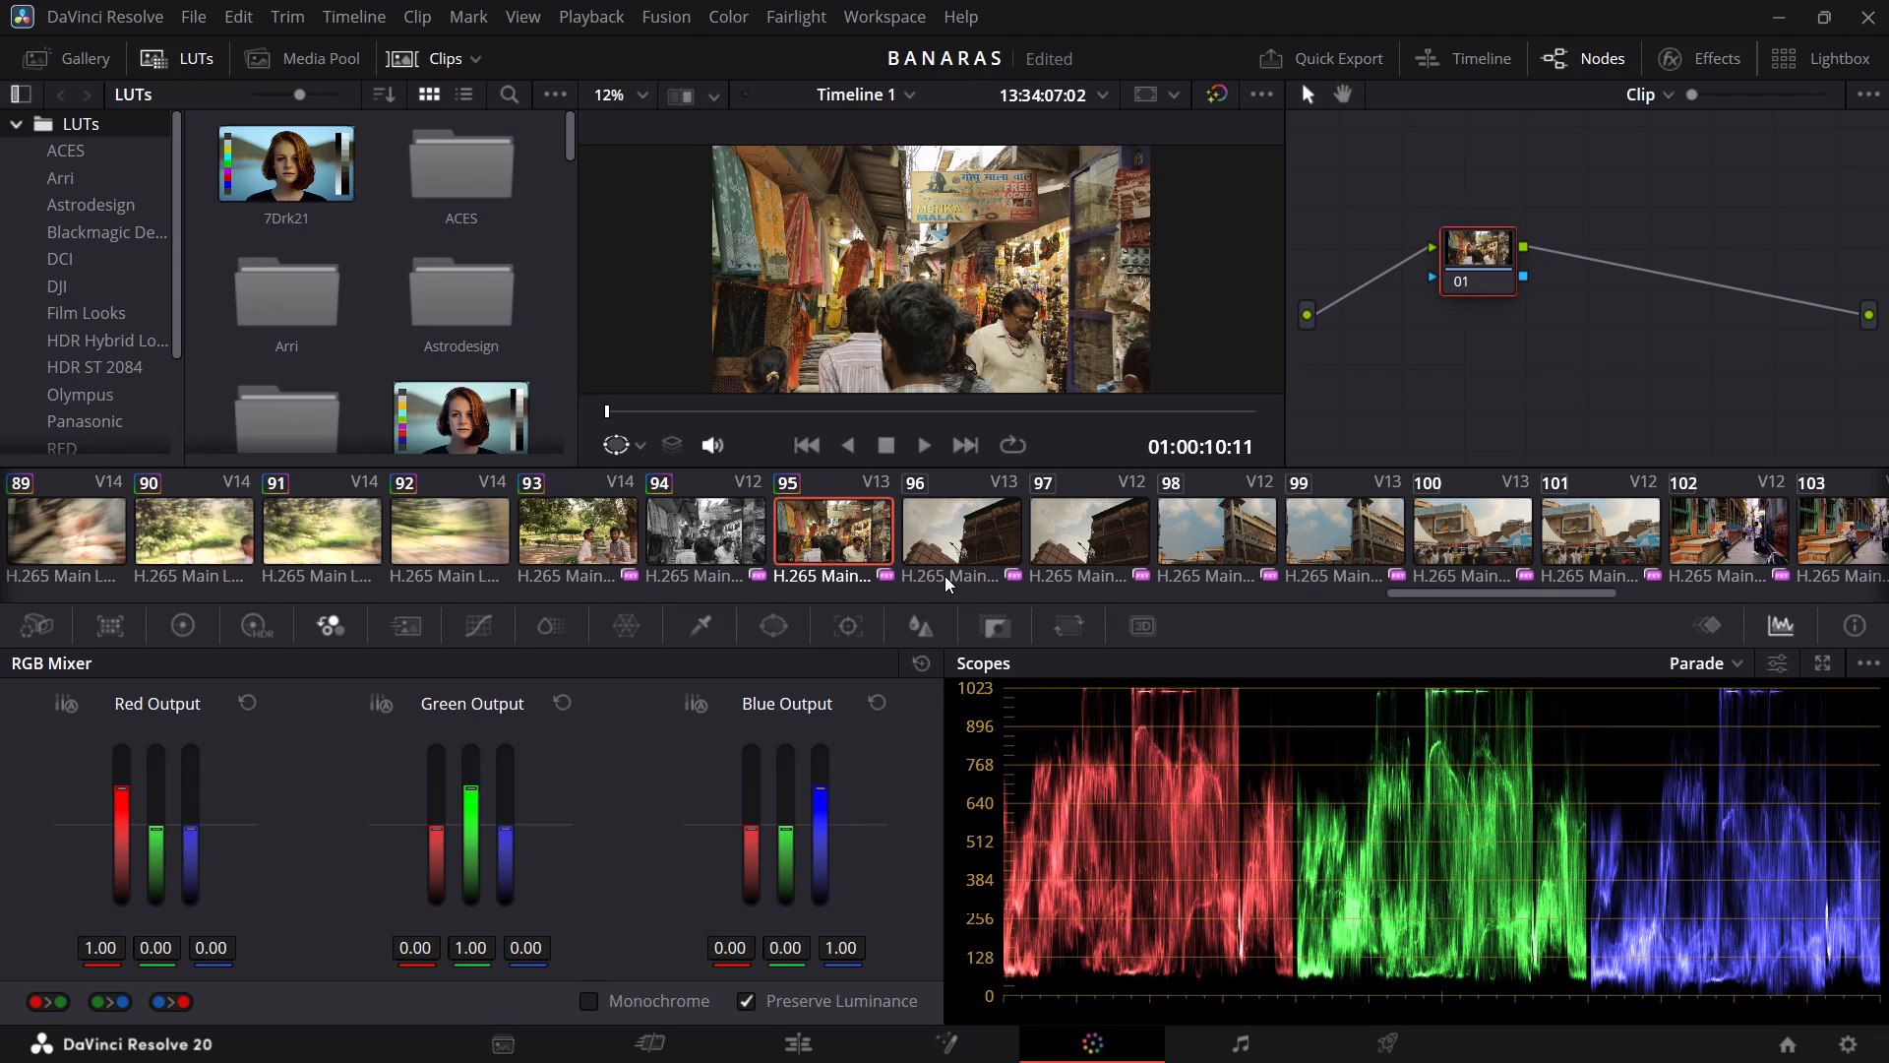
{"action": "left_click", "coordinate": [1092, 525]}
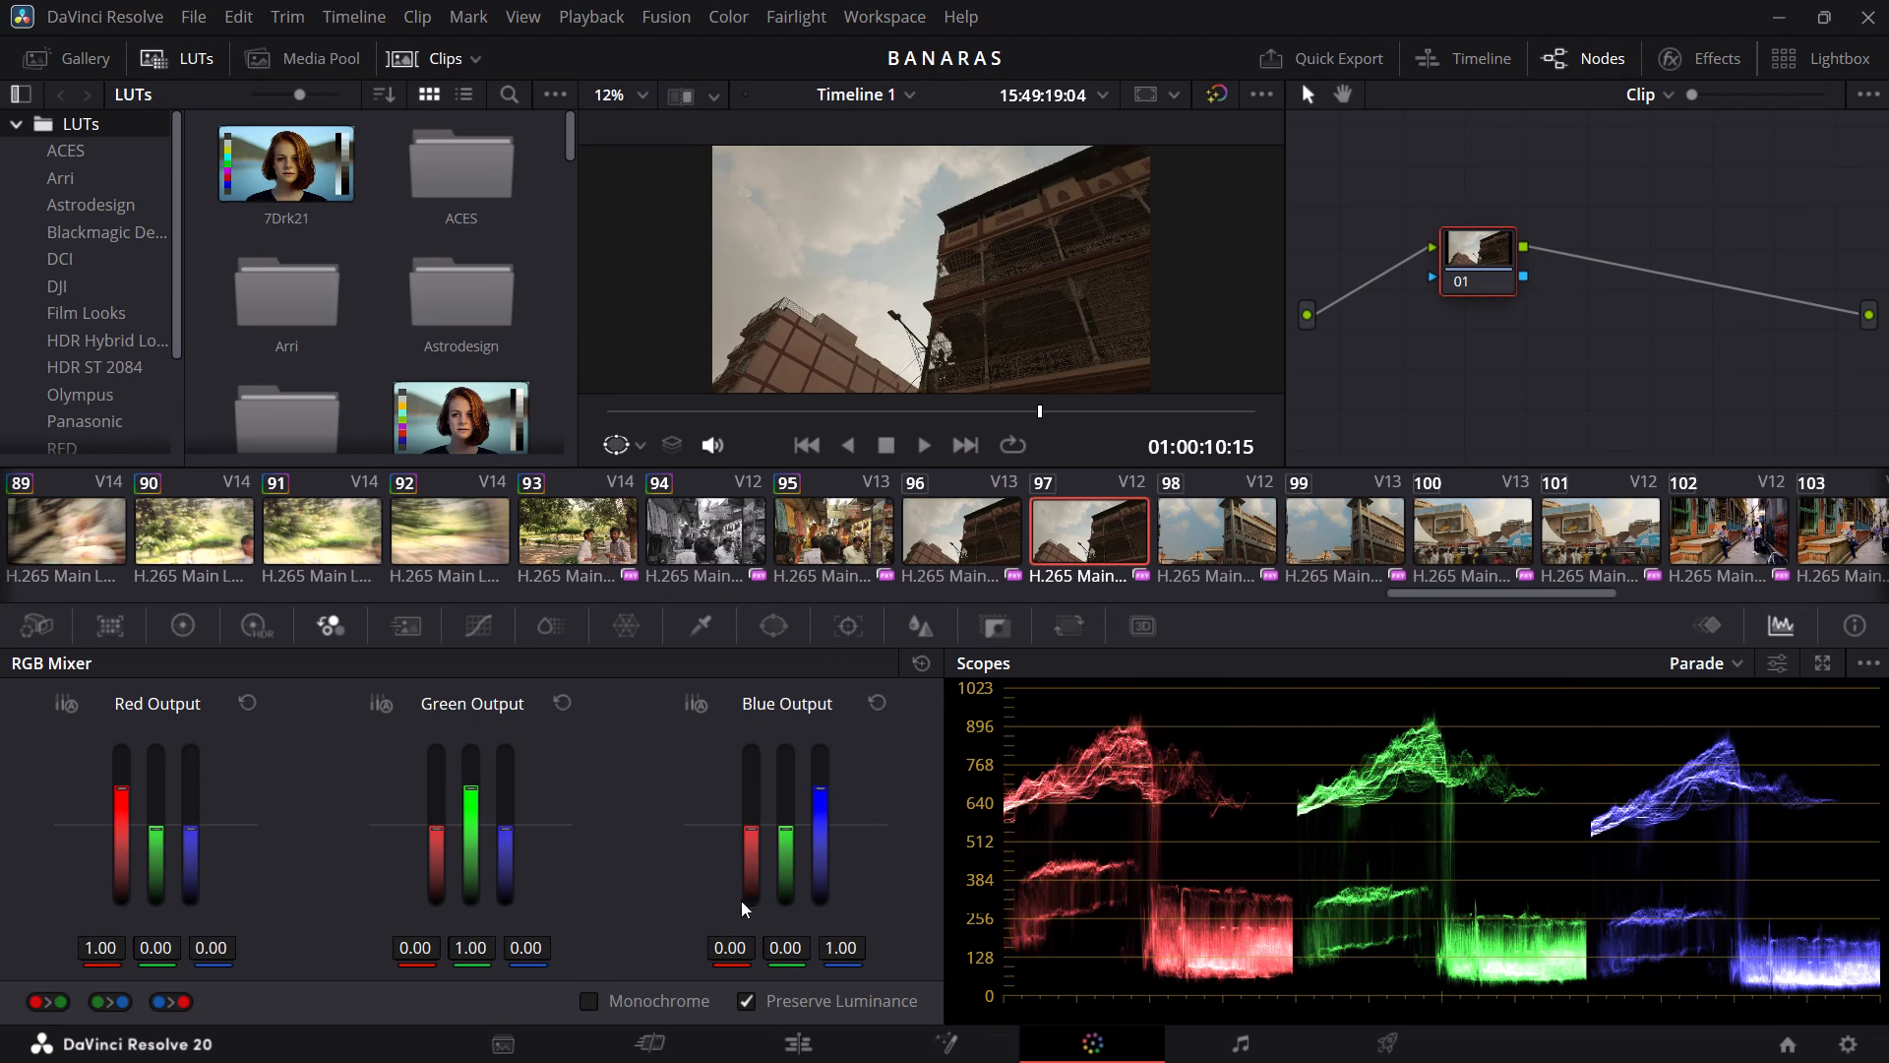
{"action": "left_click", "coordinate": [585, 1002]}
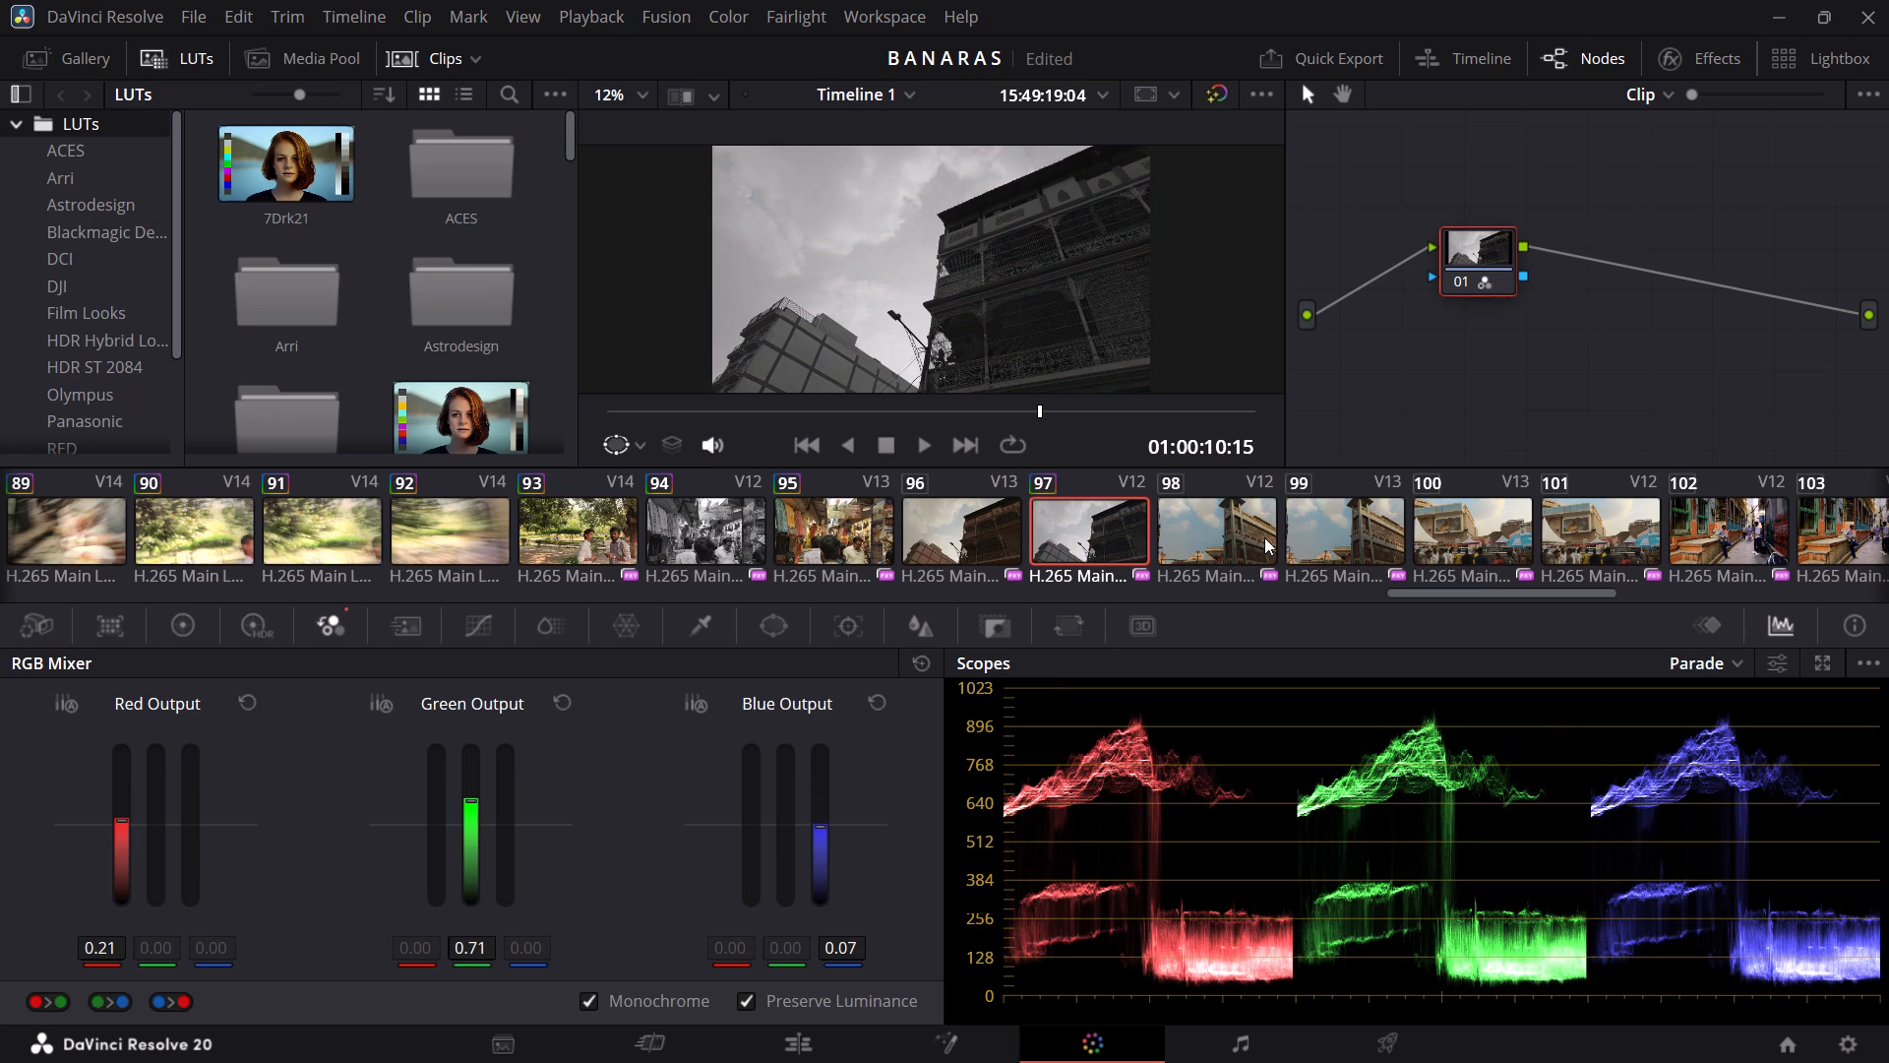
{"action": "left_click", "coordinate": [1244, 535]}
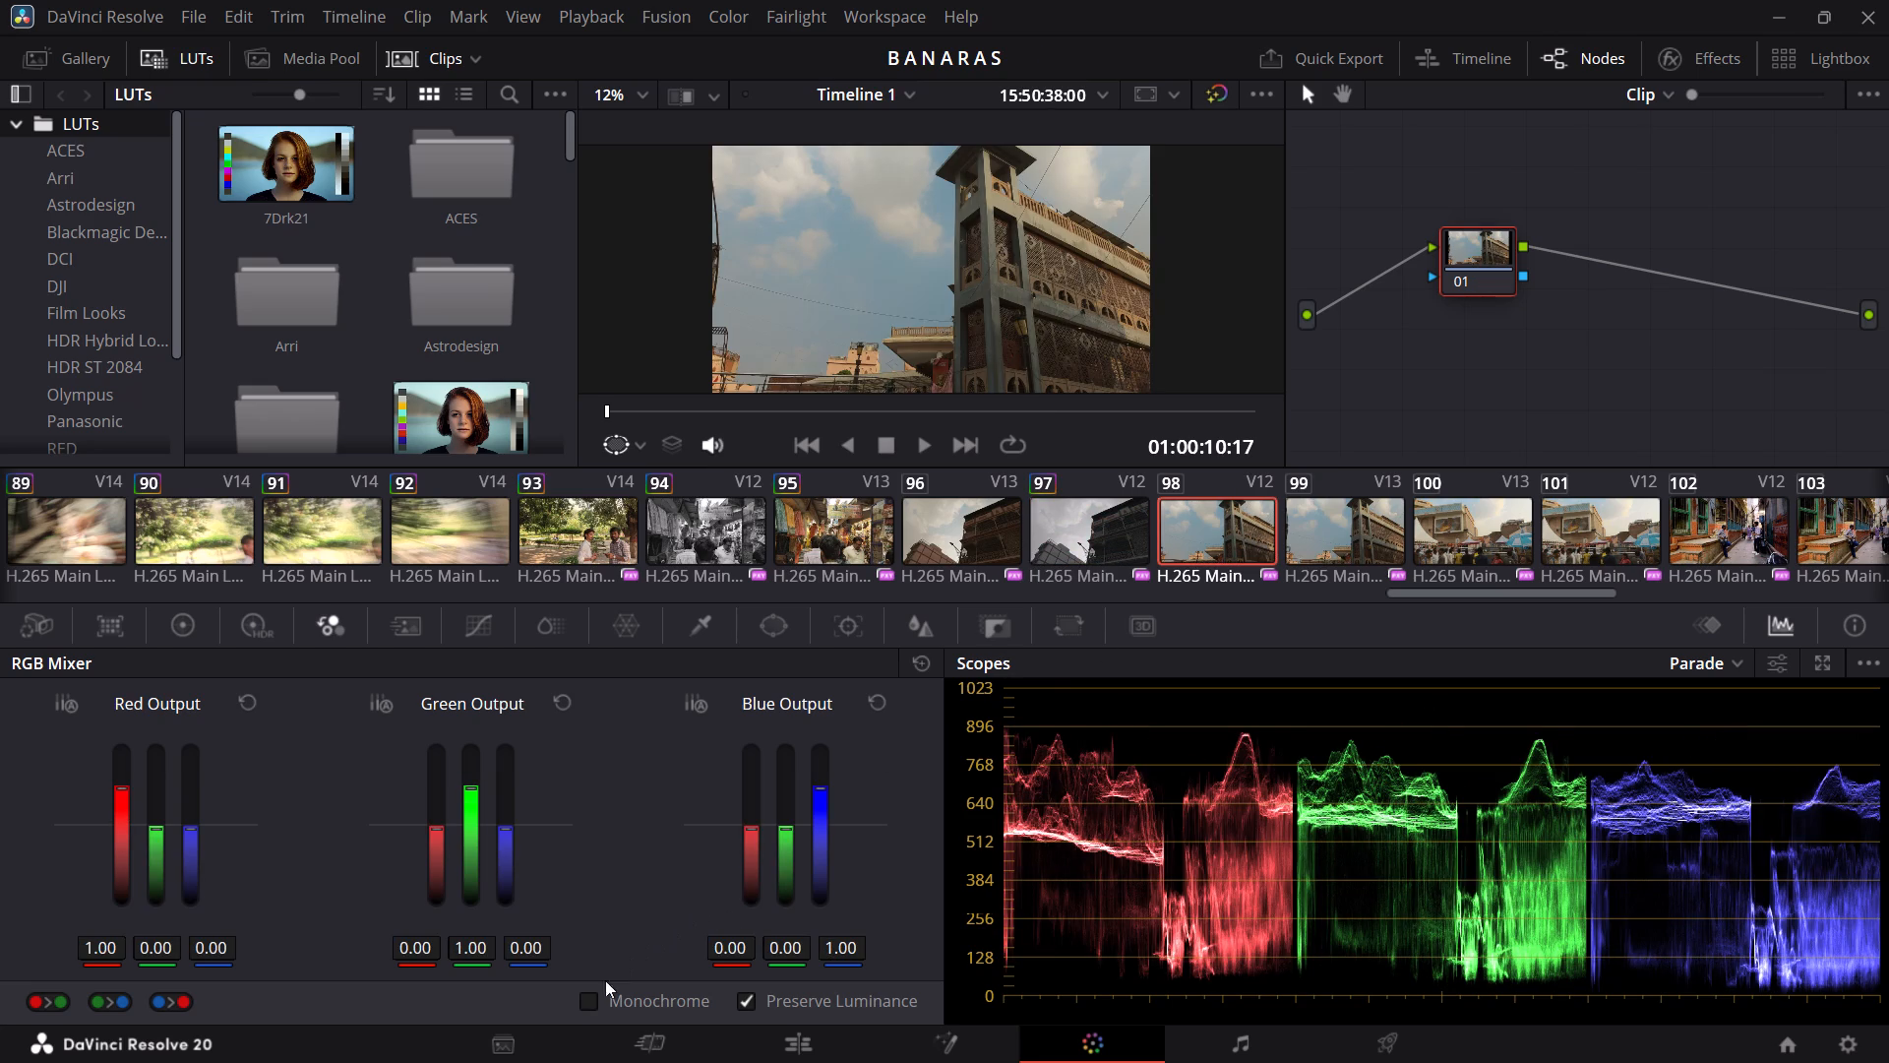
{"action": "left_click", "coordinate": [583, 1000]}
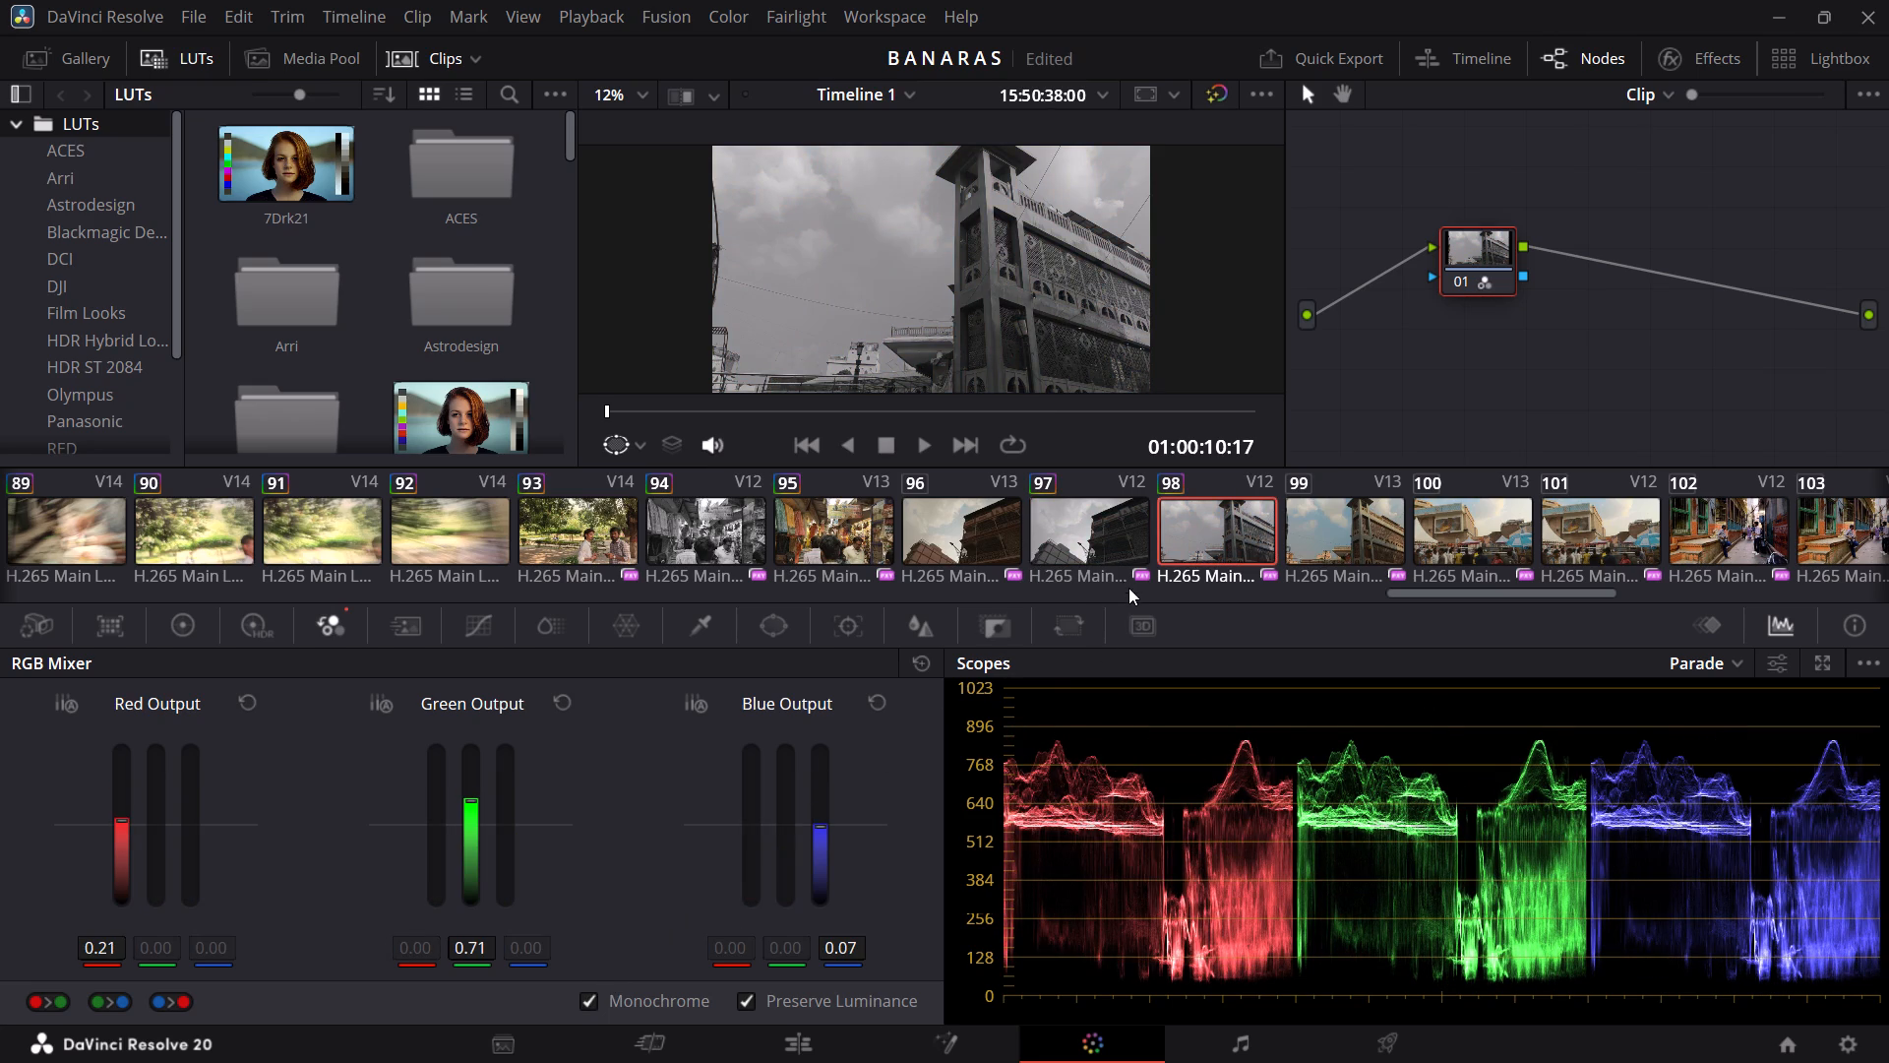
{"action": "scroll", "coordinate": [1118, 573], "scroll_direction": "left", "scroll_amount": 1}
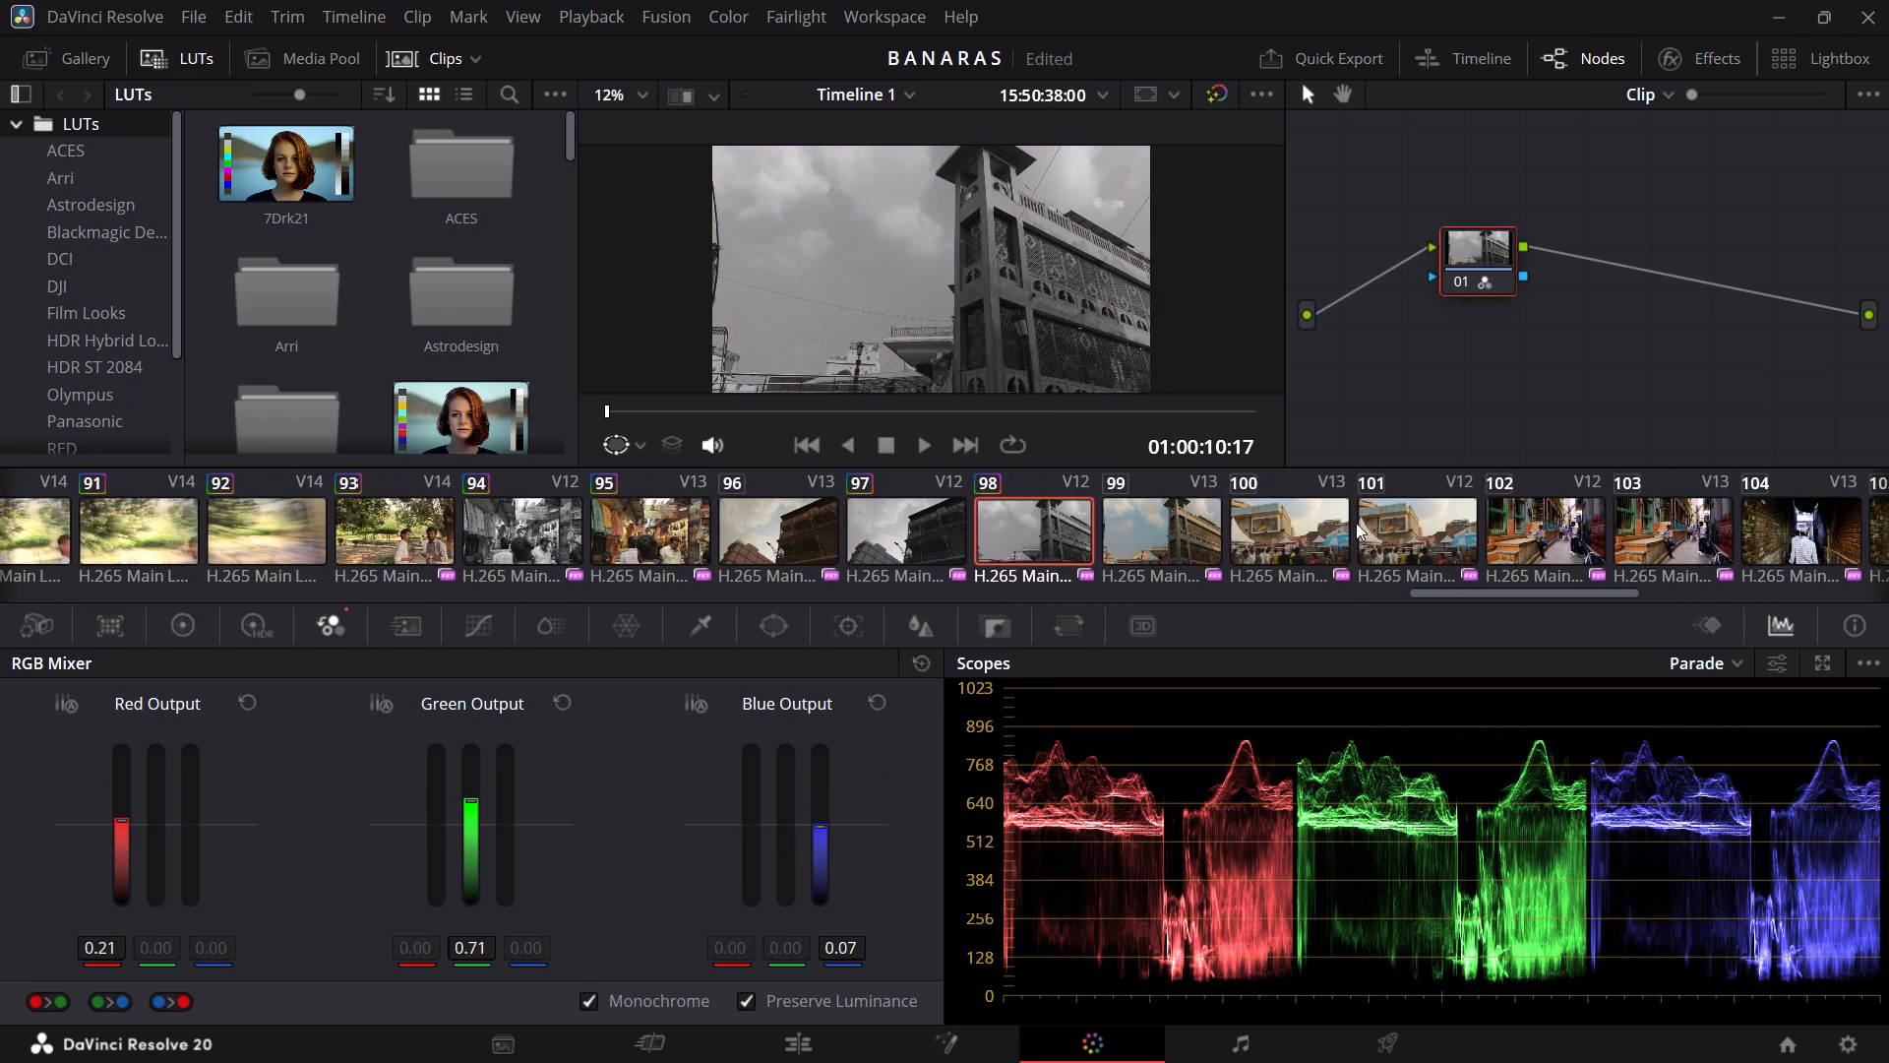
{"action": "left_click", "coordinate": [1389, 522]}
{"action": "left_click", "coordinate": [588, 1006]}
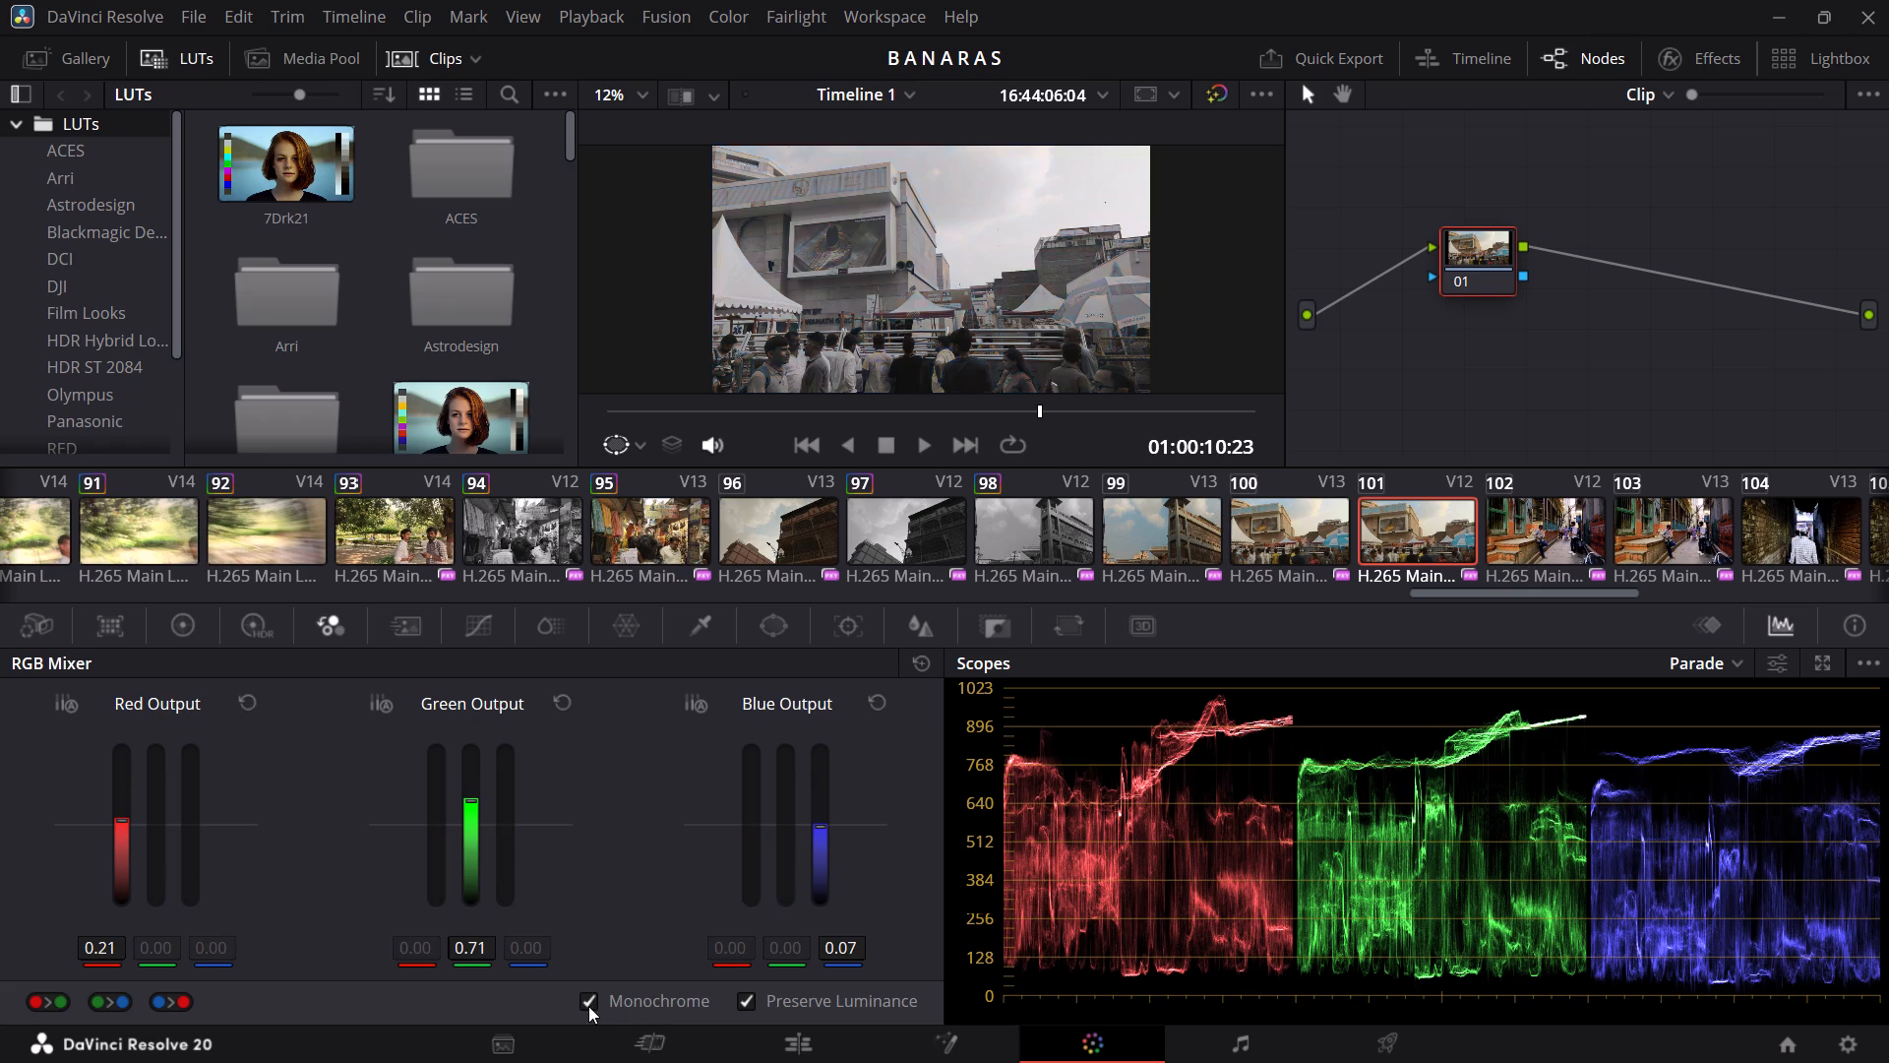
{"action": "scroll", "coordinate": [1516, 515], "scroll_direction": "left", "scroll_amount": 1}
{"action": "left_click", "coordinate": [1417, 524]}
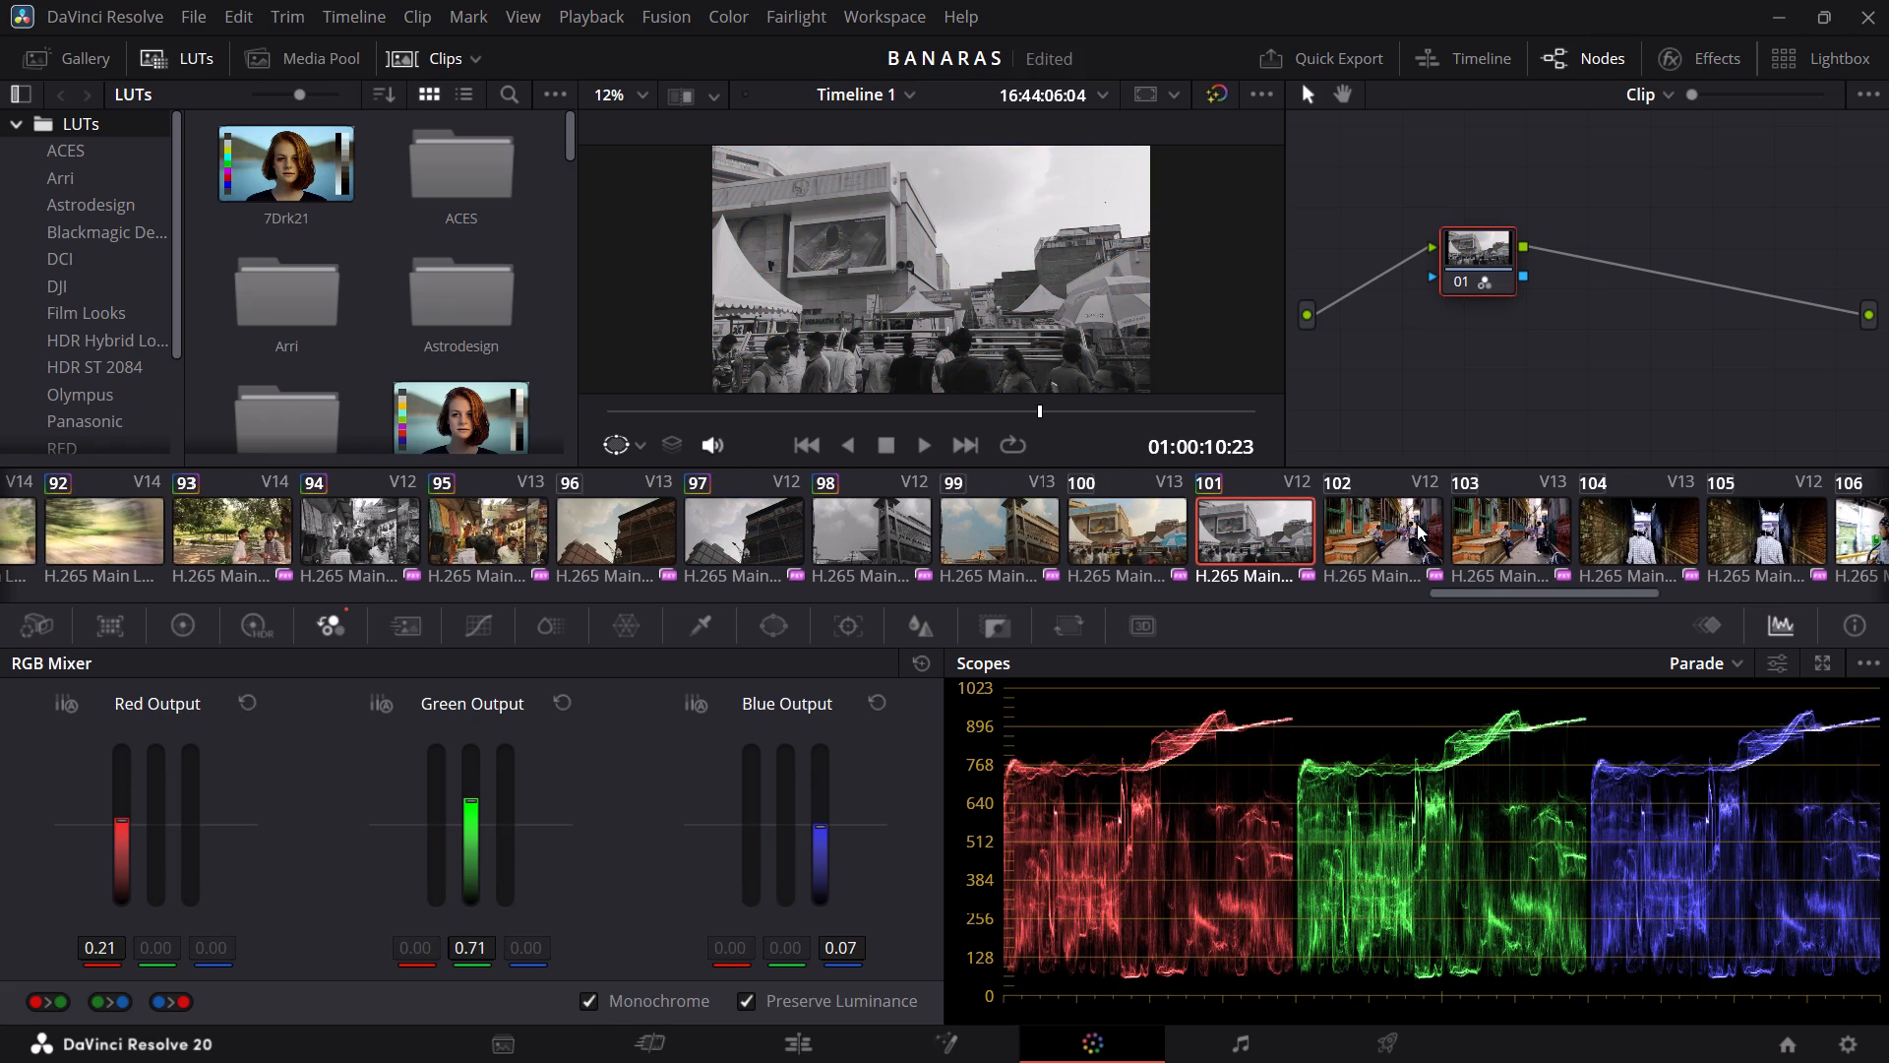
{"action": "left_click", "coordinate": [586, 1006]}
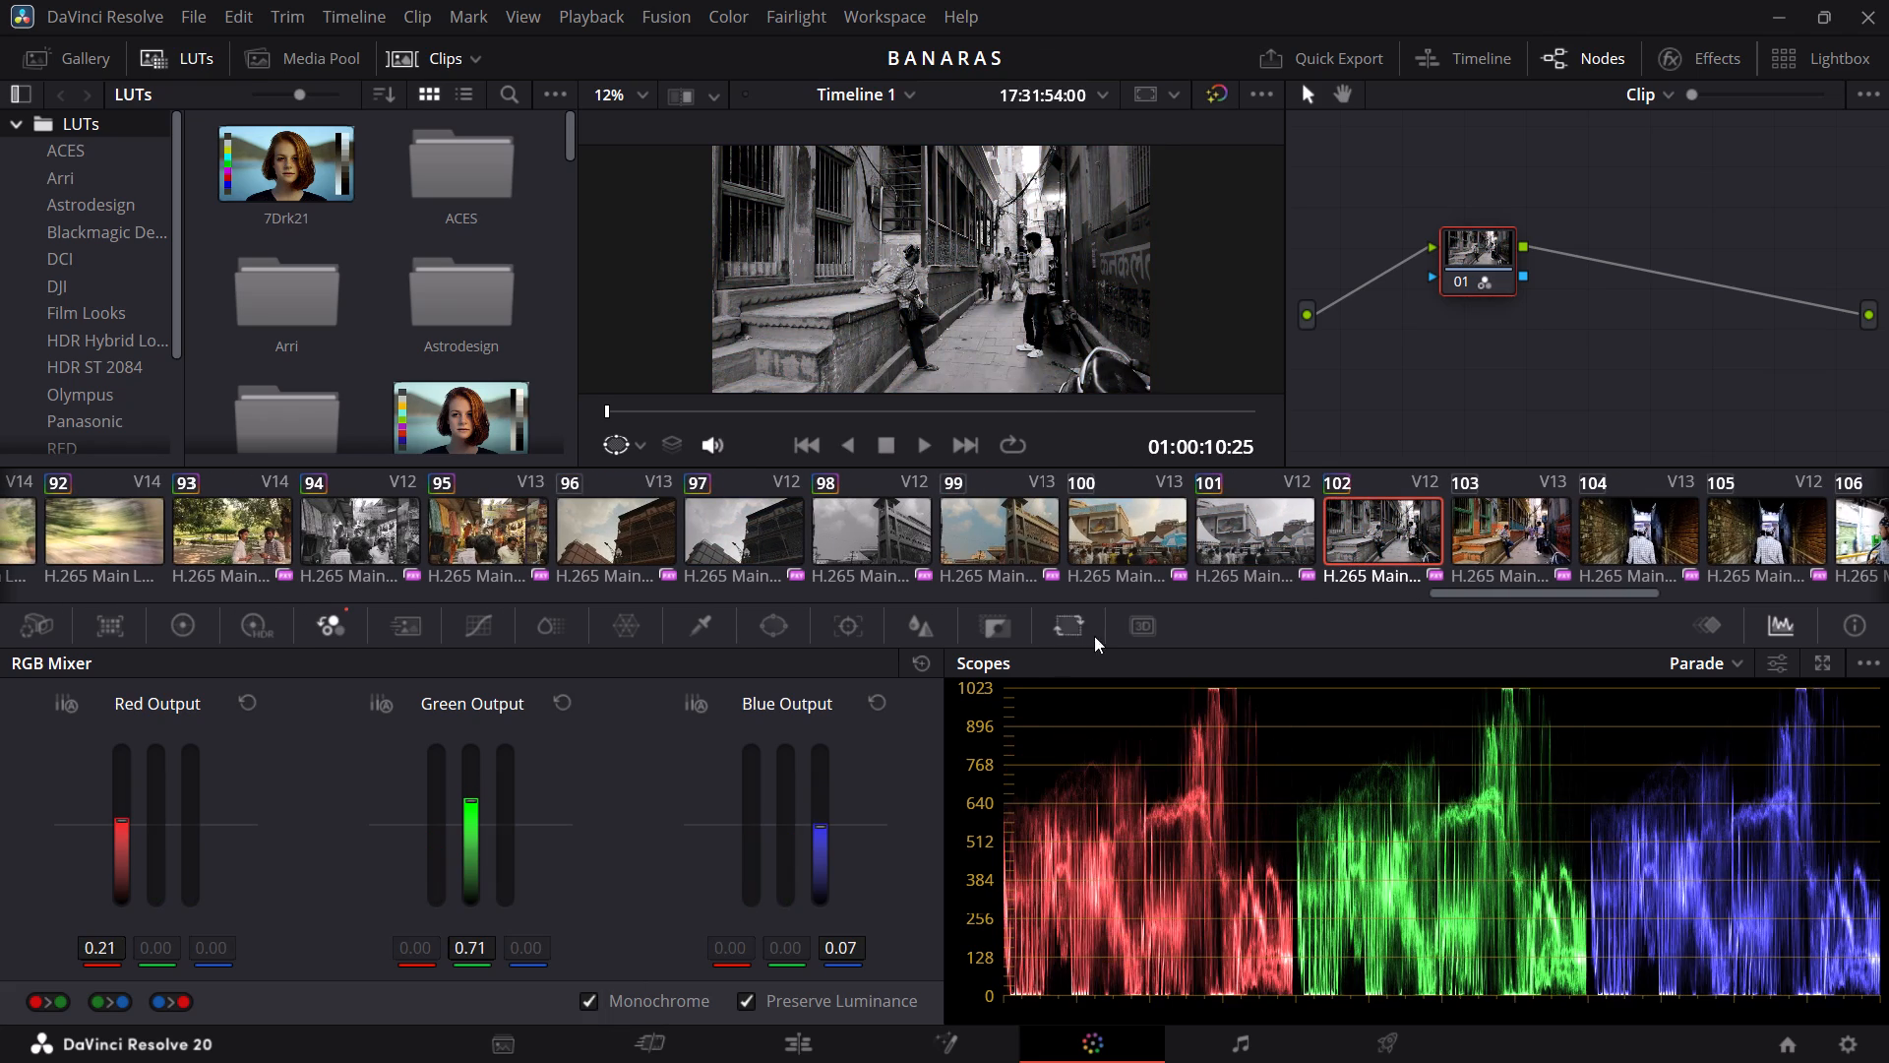
Make V12 clips 105, 106, 109 and 110 monochrome in the RGB Mixer, skipping the V13 clips.
{"action": "scroll", "coordinate": [1293, 574], "scroll_direction": "left", "scroll_amount": 1}
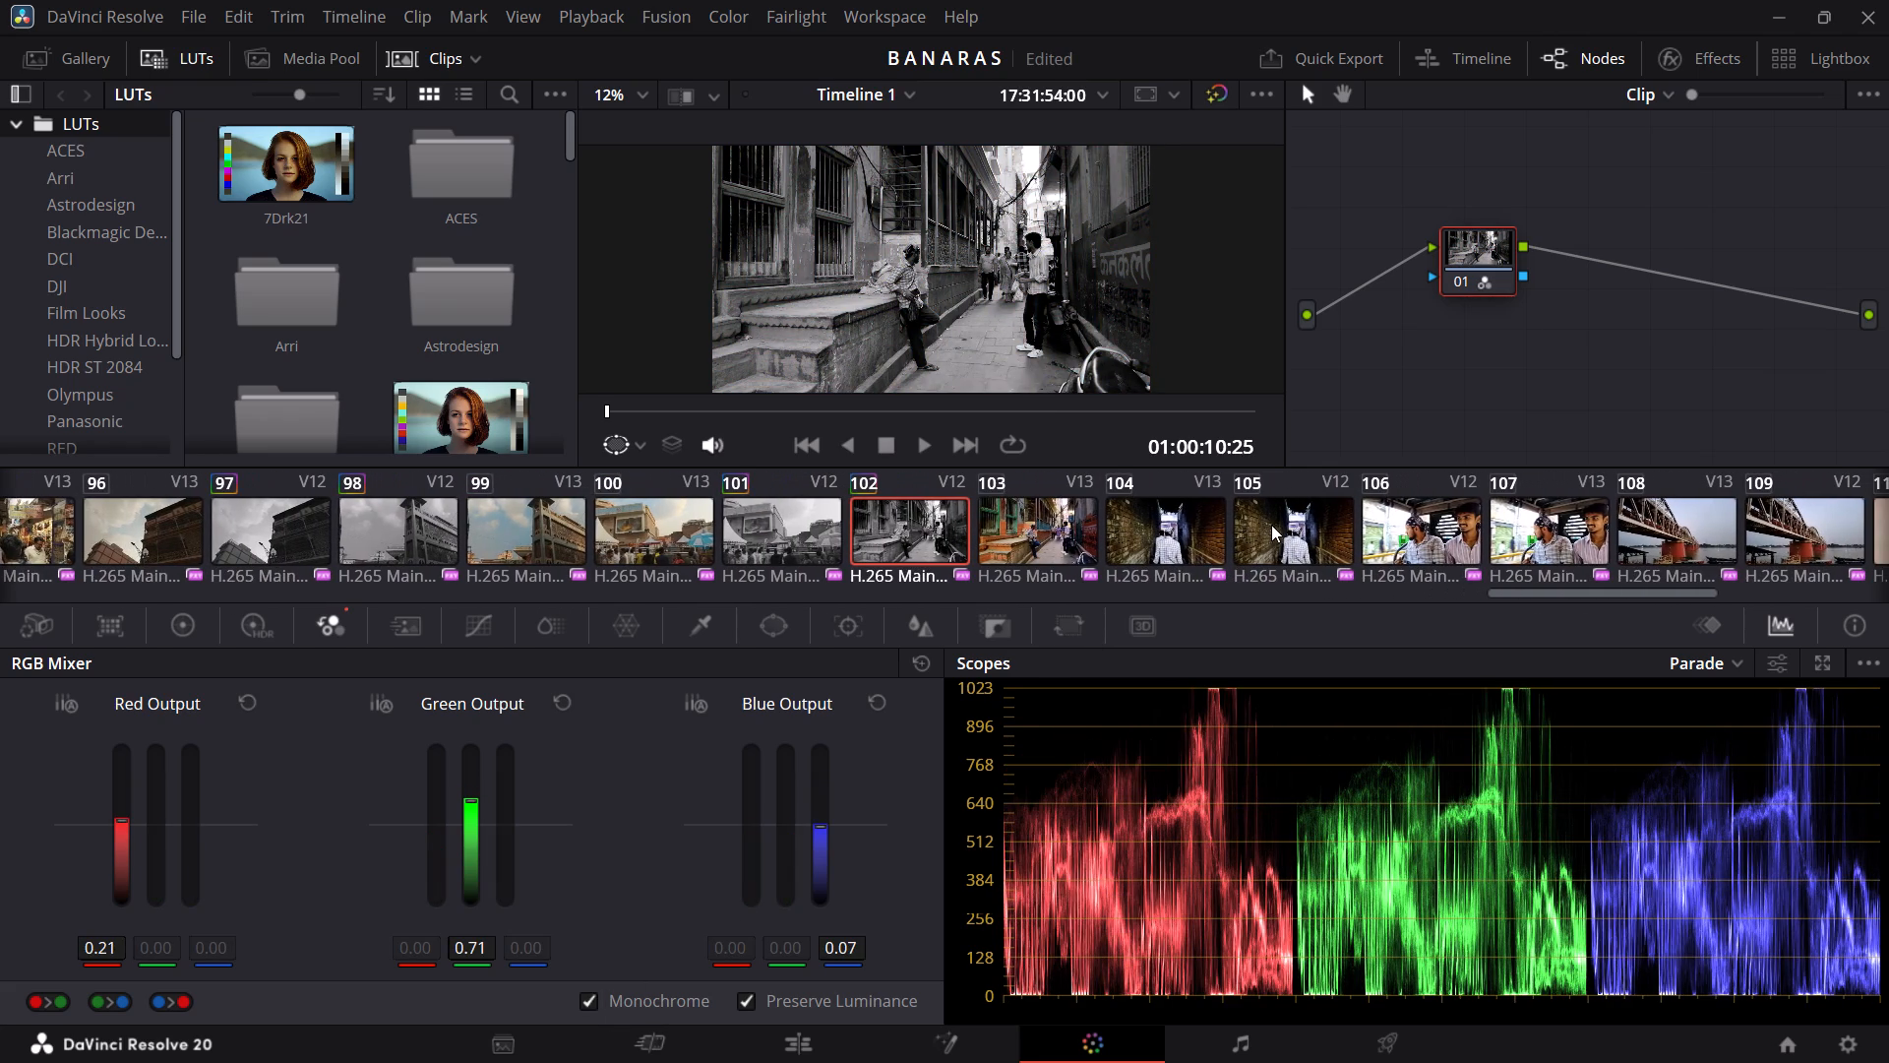
{"action": "left_click", "coordinate": [1269, 525]}
{"action": "left_click", "coordinate": [585, 1001]}
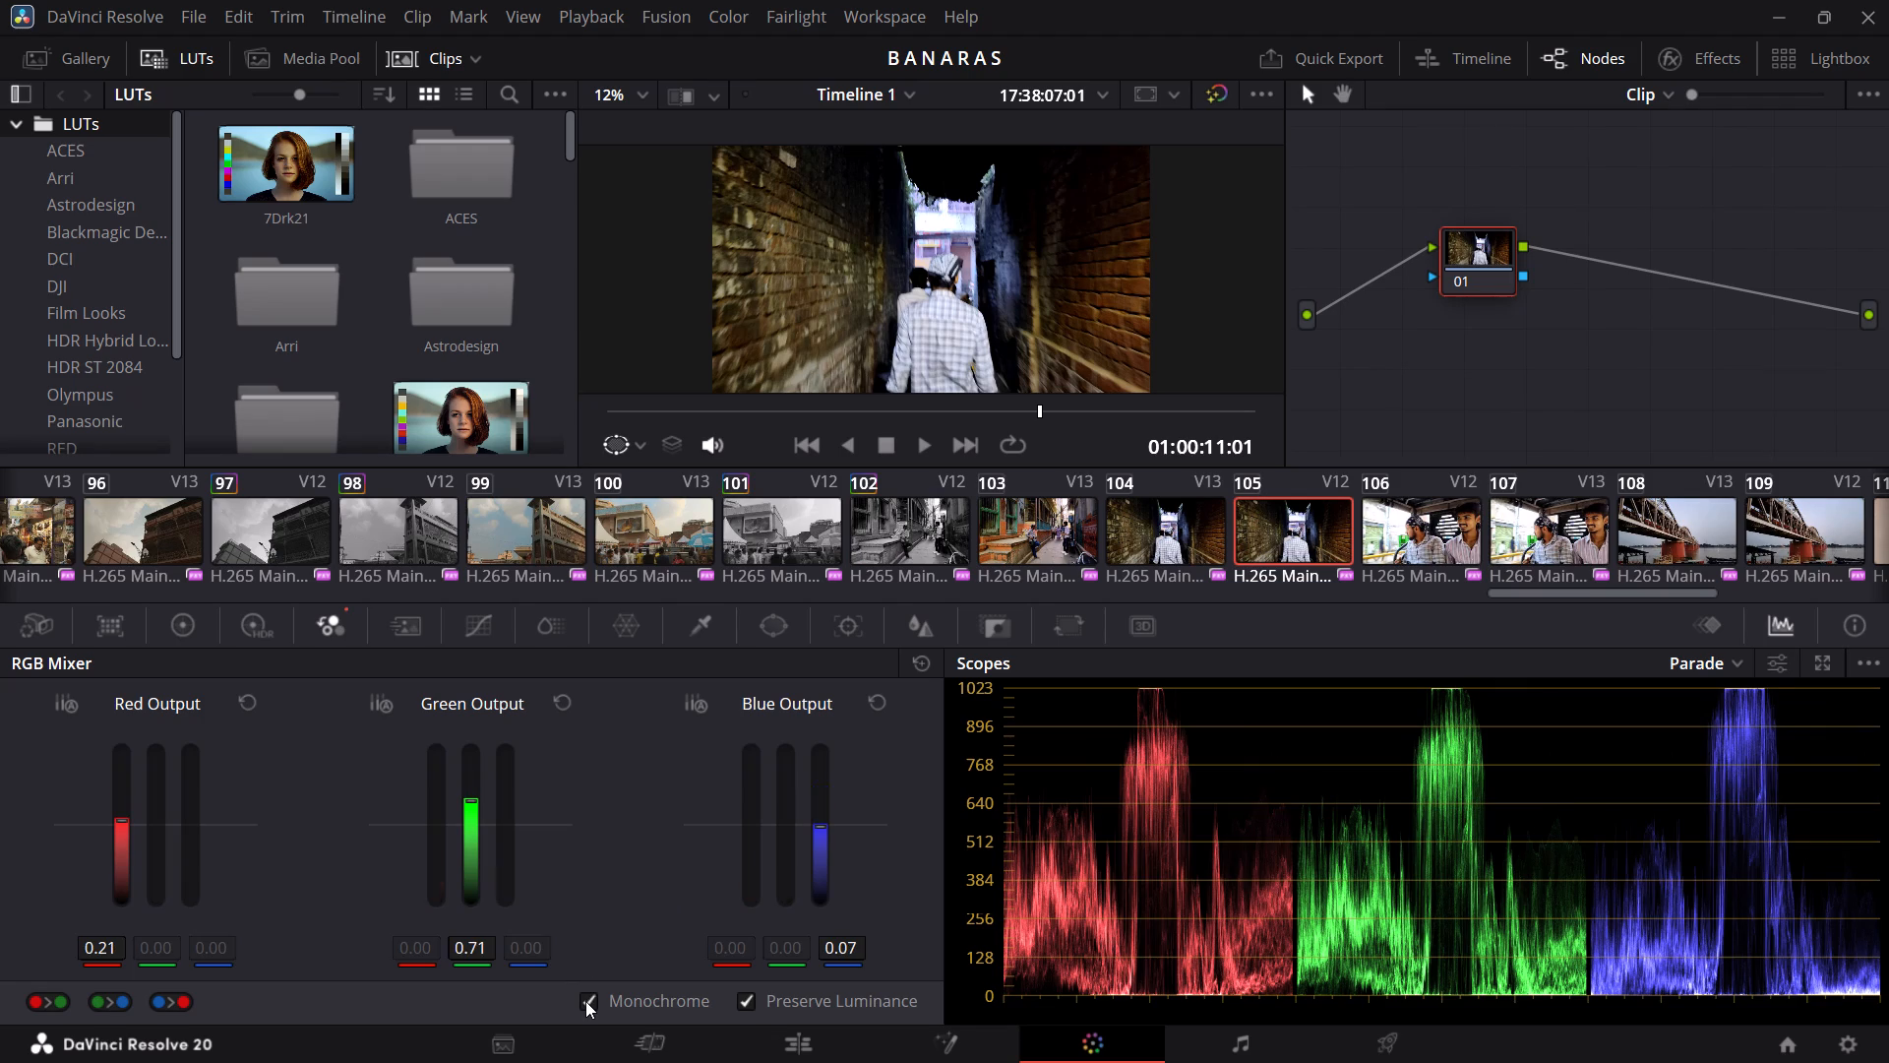
{"action": "left_click", "coordinate": [1429, 524]}
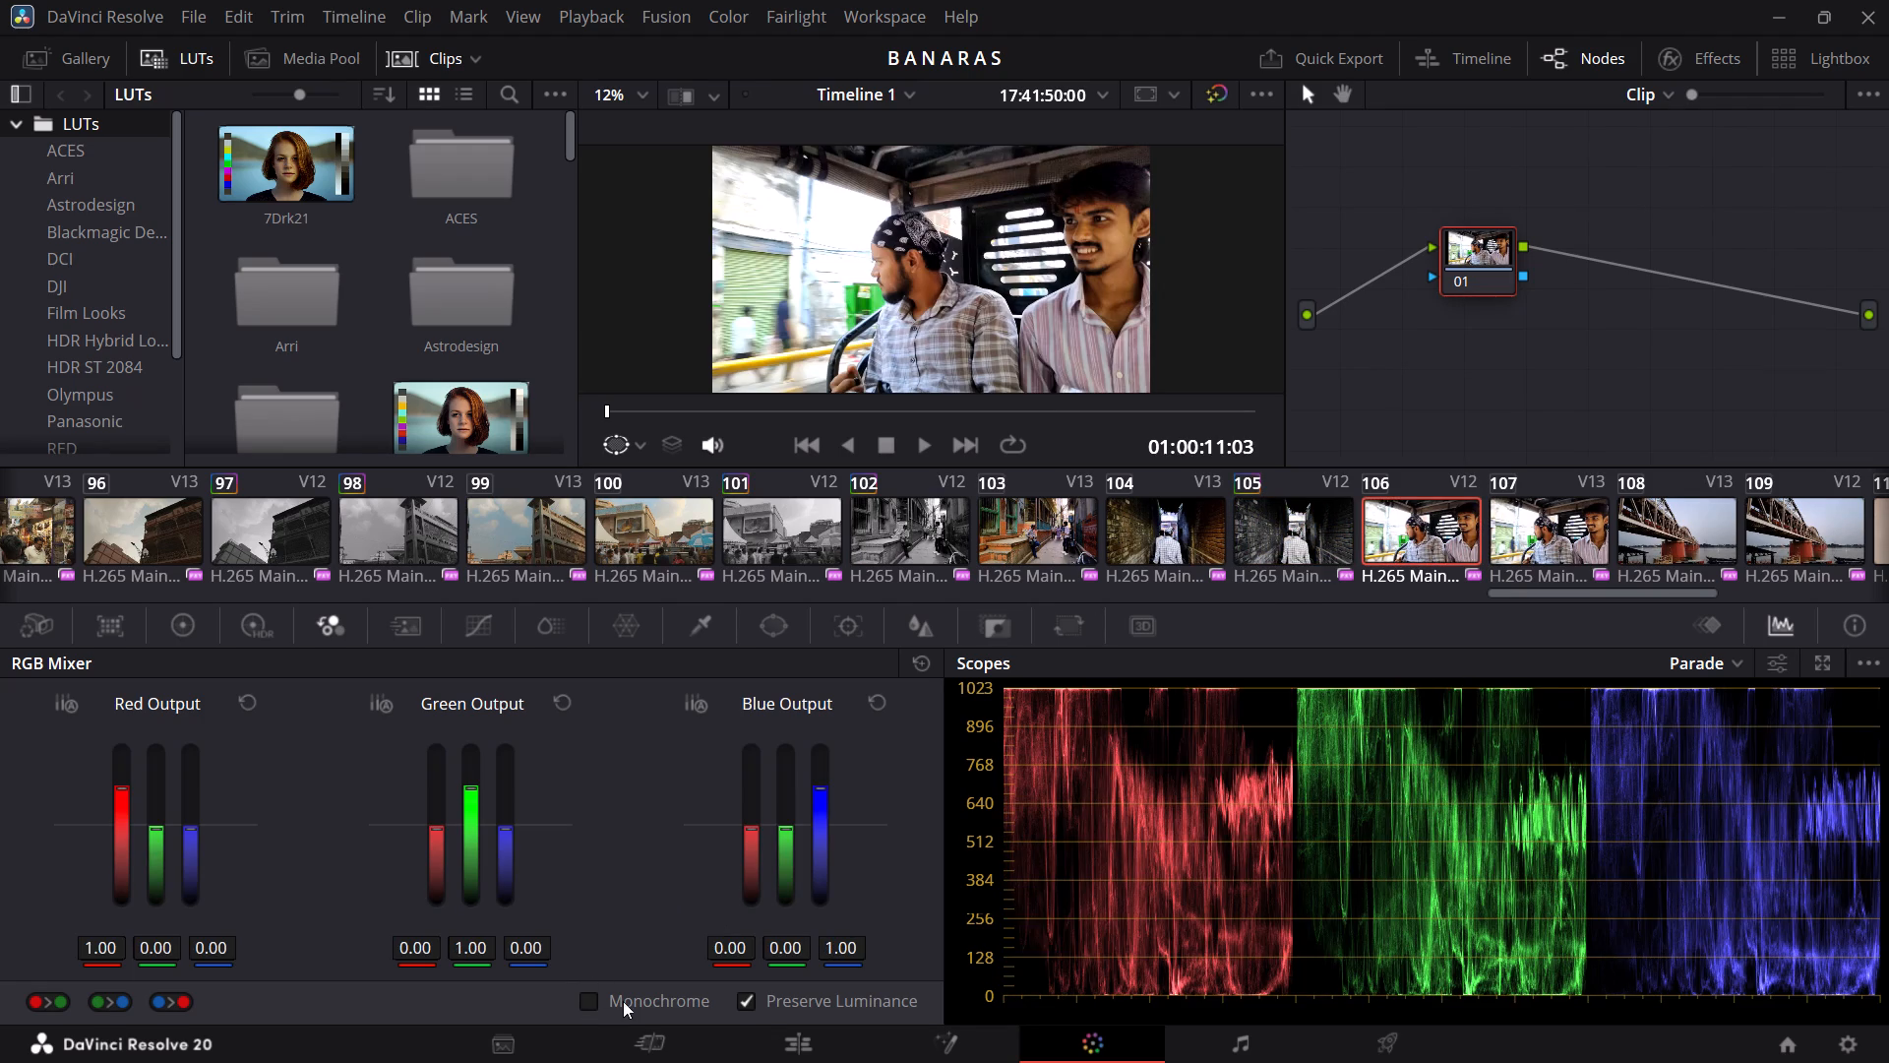
{"action": "left_click", "coordinate": [587, 1005]}
{"action": "scroll", "coordinate": [1231, 590], "scroll_direction": "left", "scroll_amount": 1}
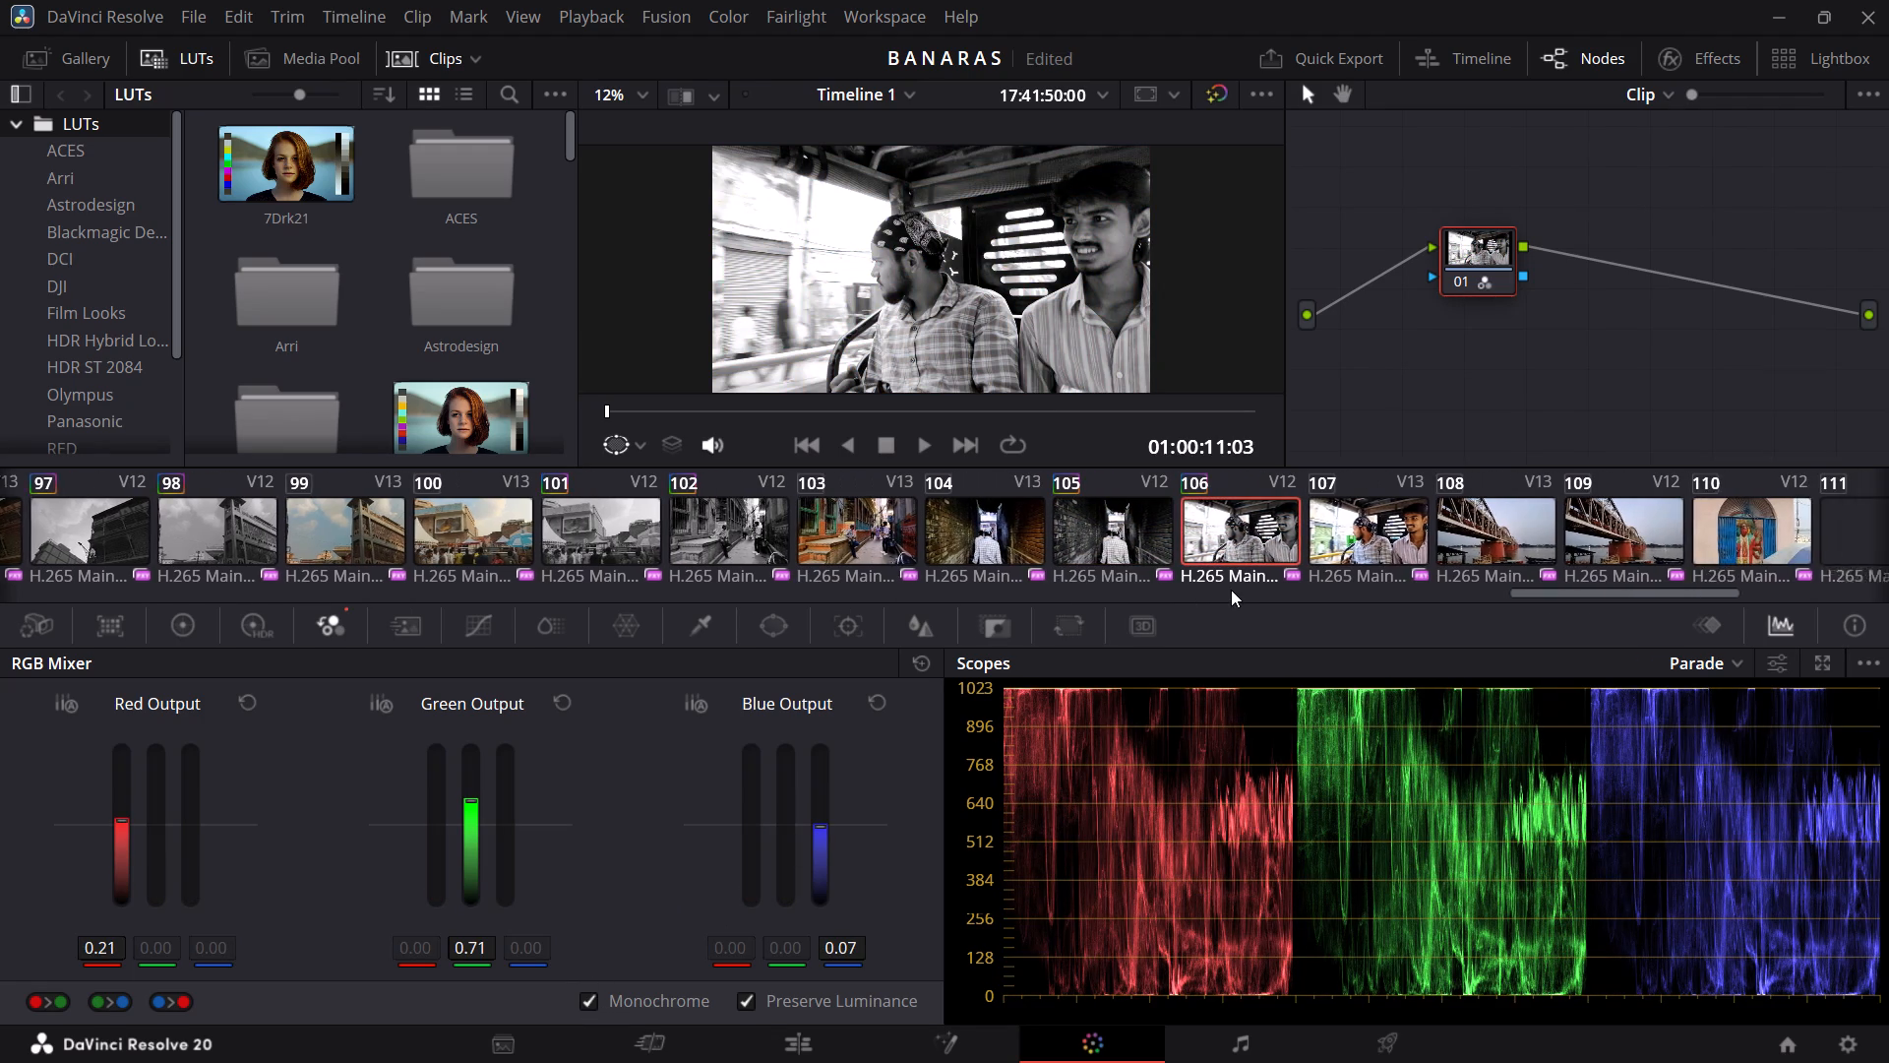
{"action": "scroll", "coordinate": [1231, 590], "scroll_direction": "left", "scroll_amount": 1}
{"action": "left_click", "coordinate": [1492, 518]}
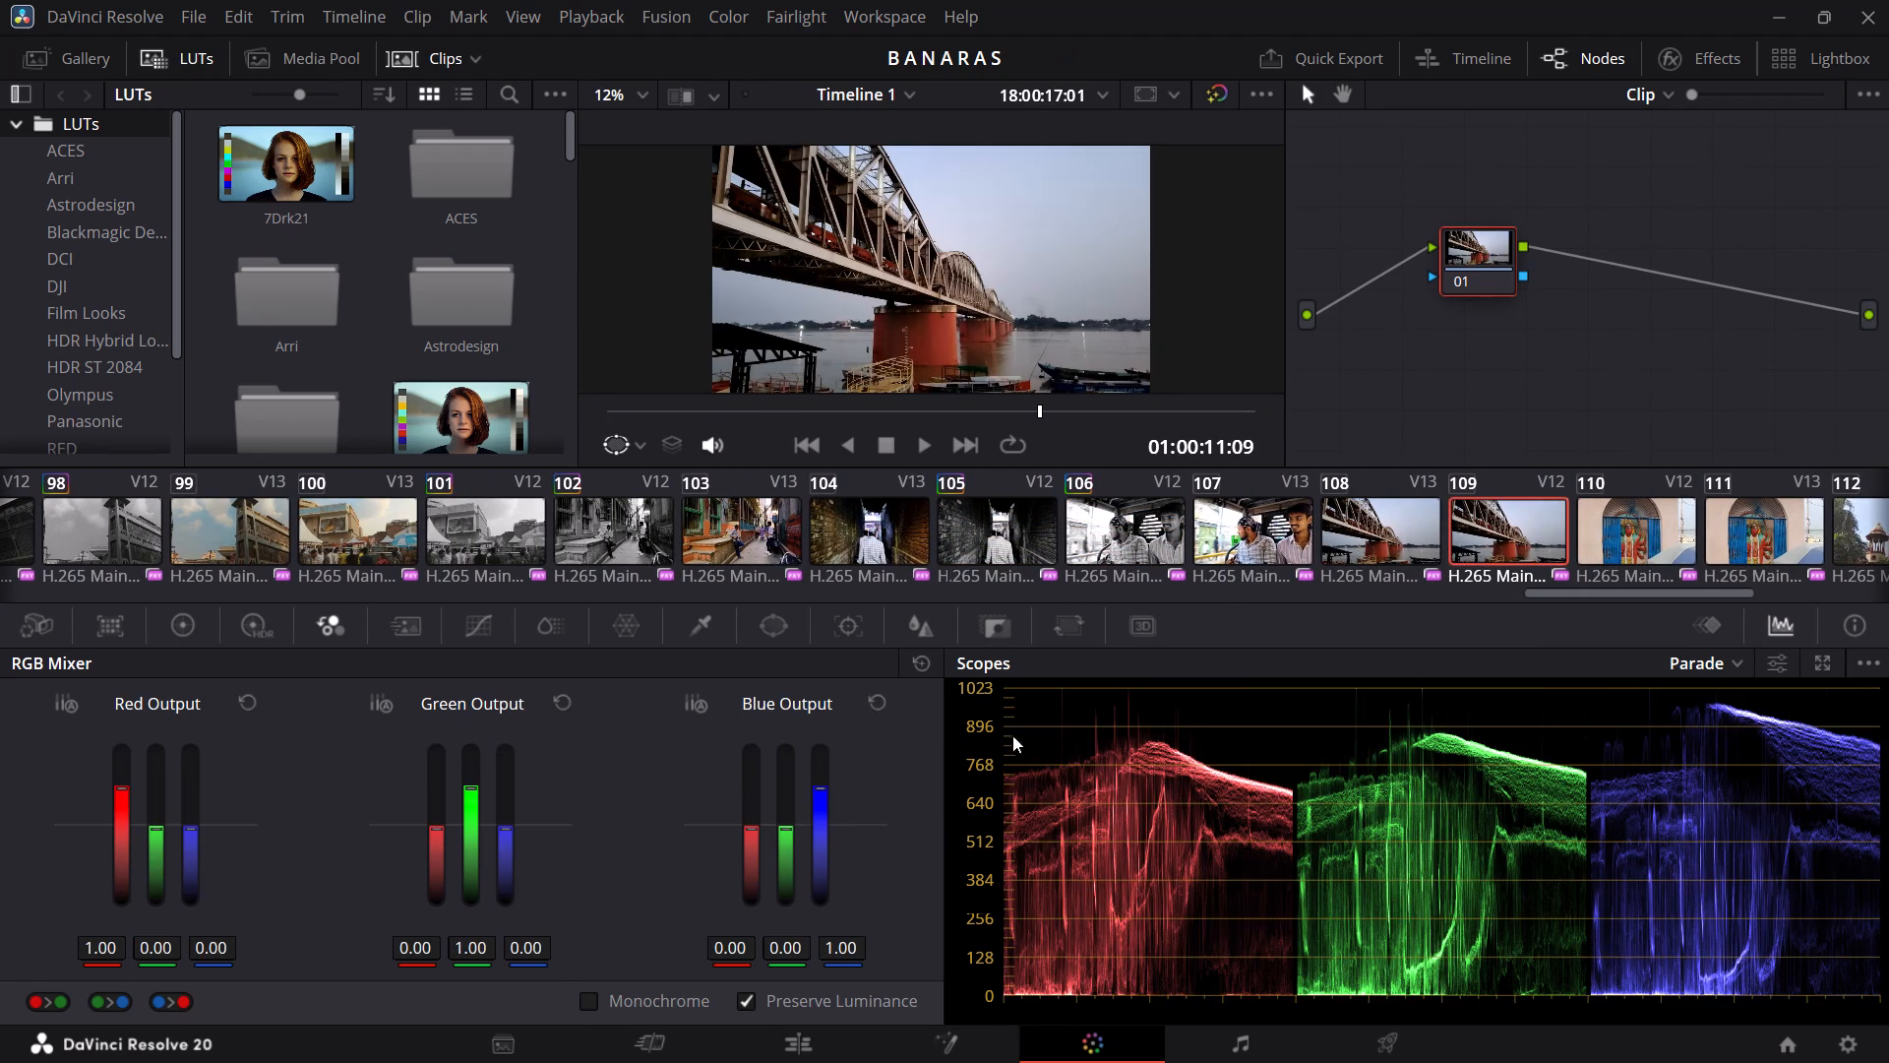
{"action": "left_click", "coordinate": [590, 998]}
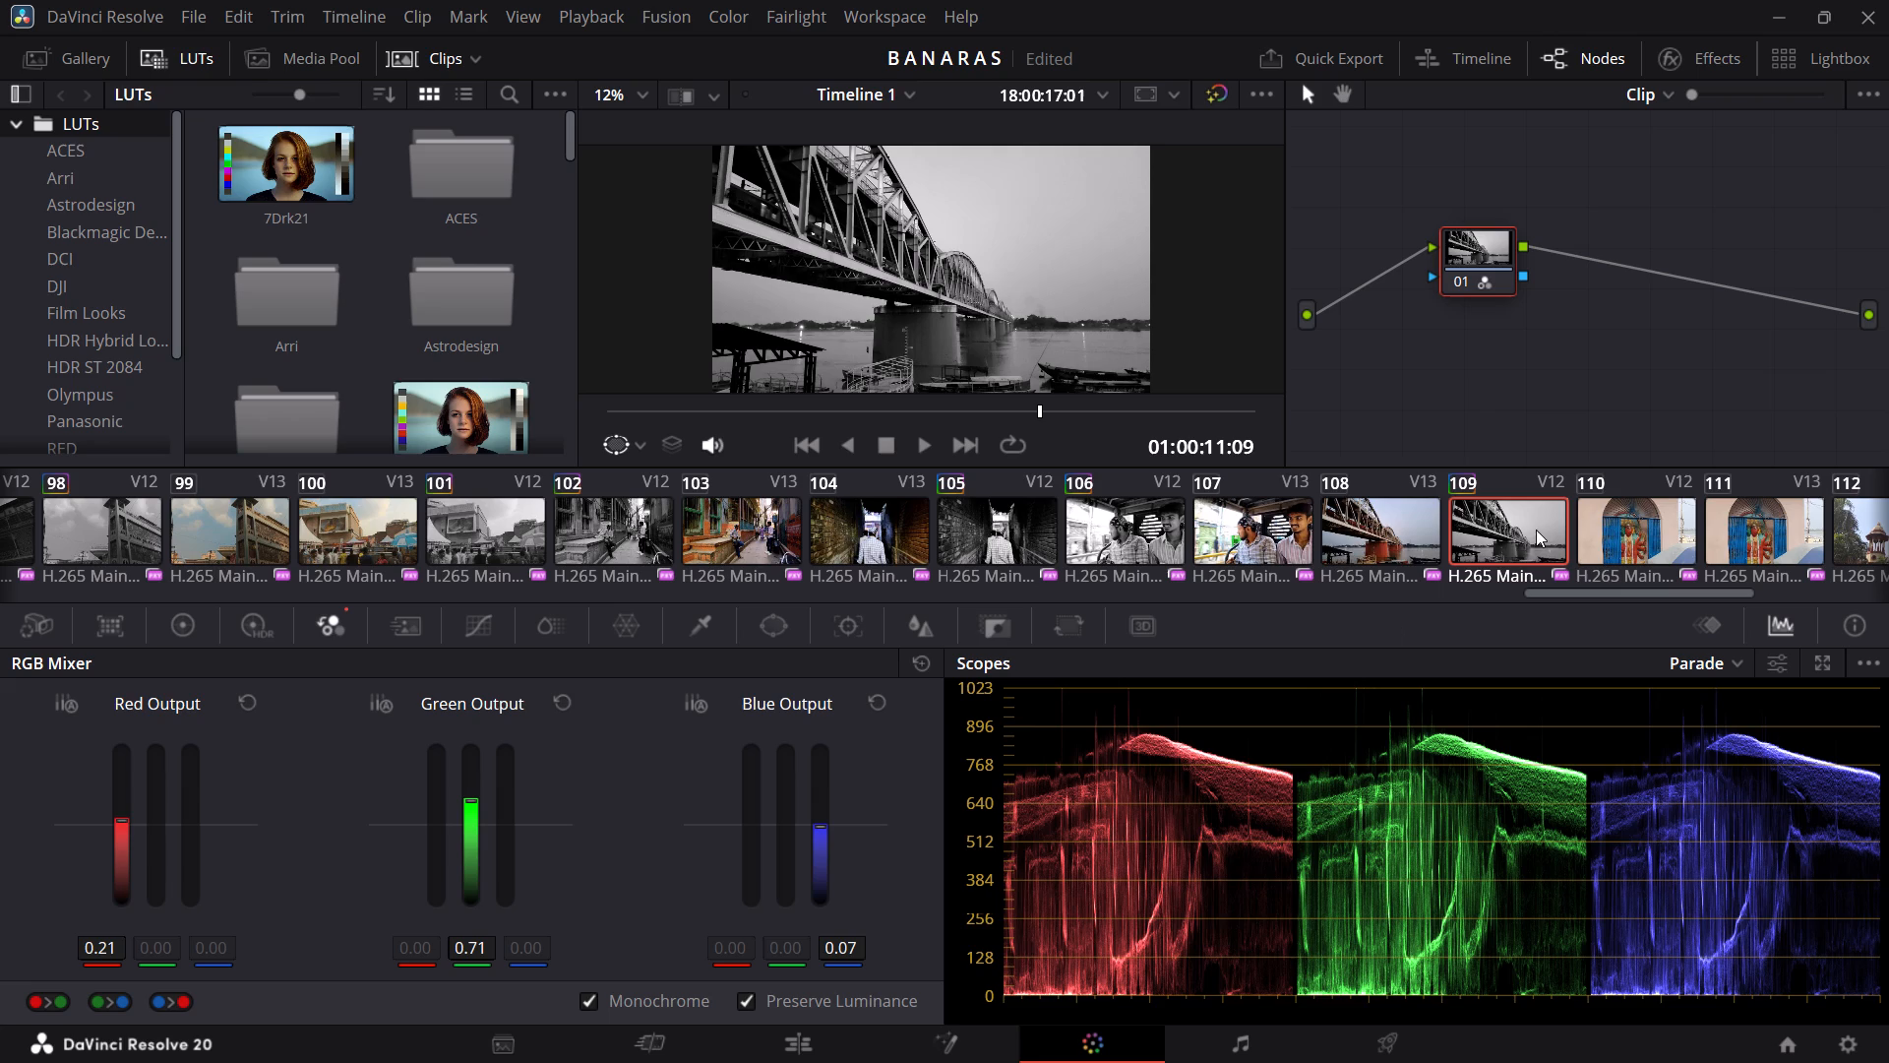
{"action": "left_click", "coordinate": [1607, 520]}
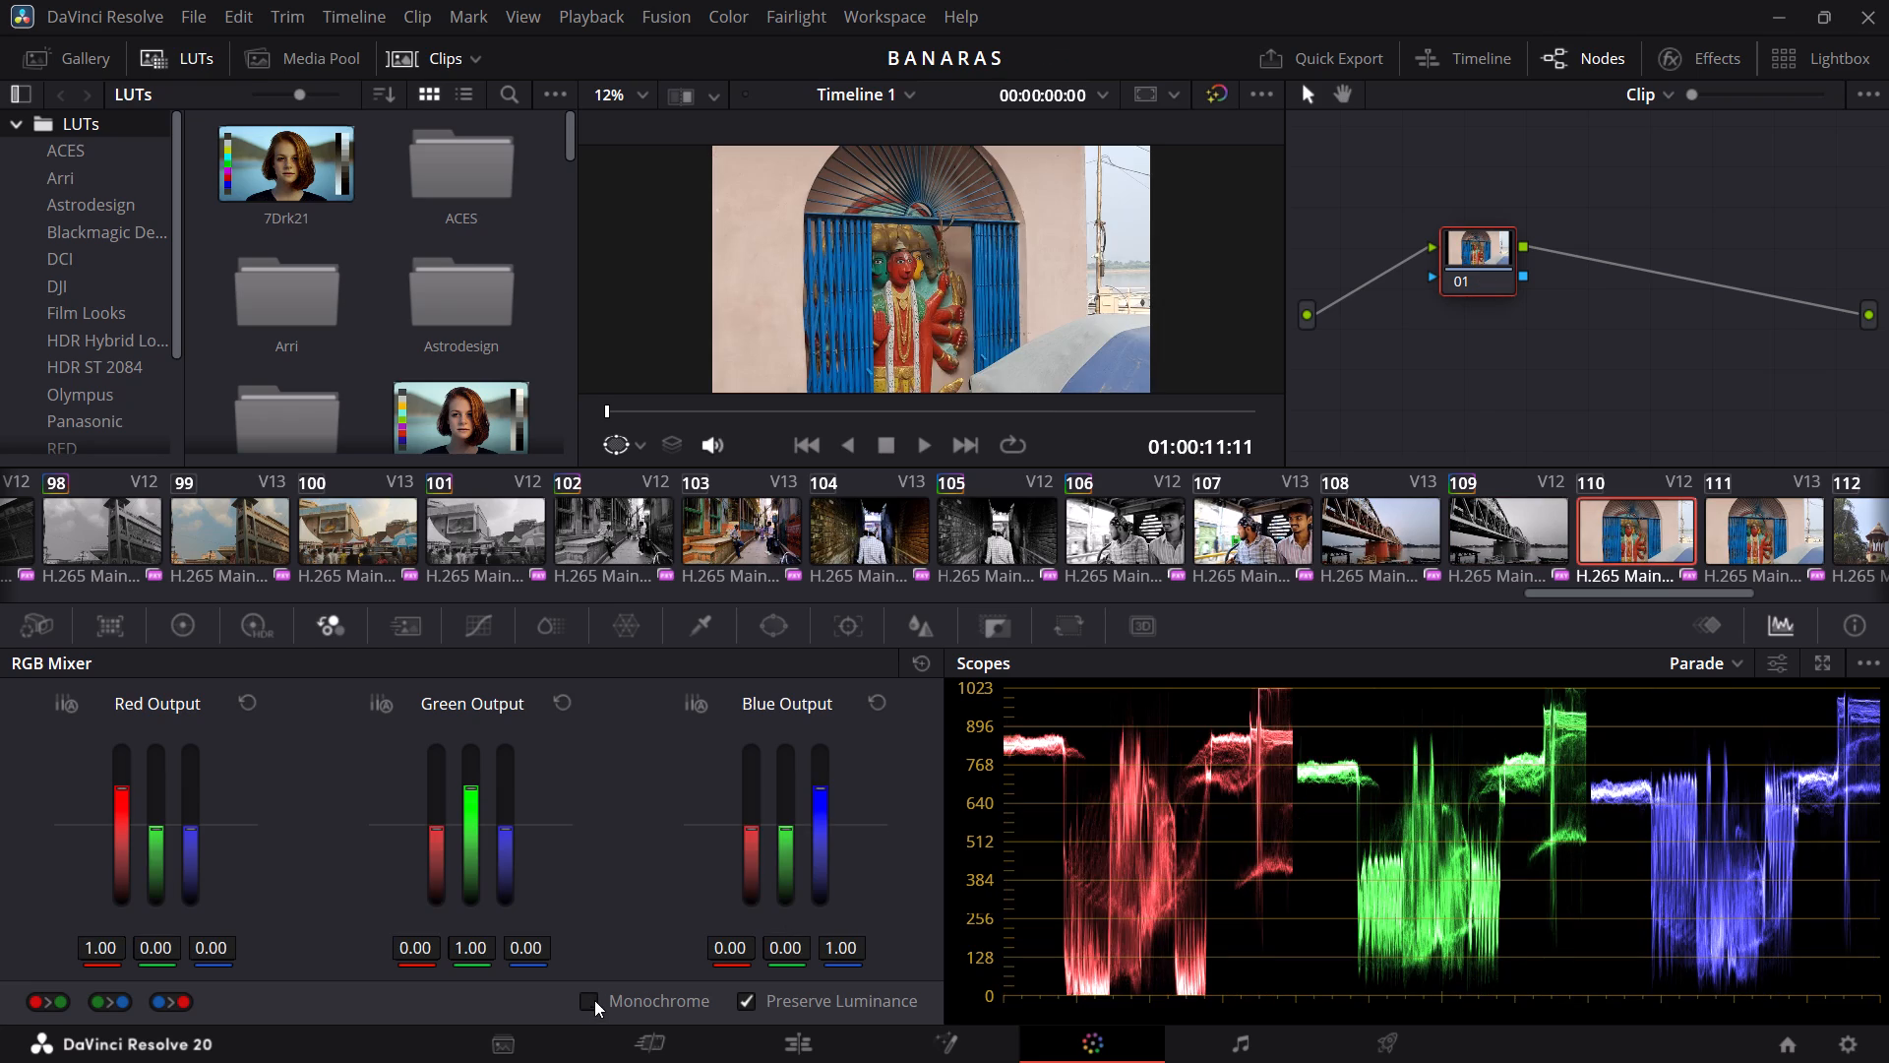
{"action": "left_click", "coordinate": [594, 1003]}
Make V12 clips 113 and 114 monochrome in the RGB Mixer, skipping V13 clips 111 and 112.
{"action": "scroll", "coordinate": [1268, 598], "scroll_direction": "left", "scroll_amount": 1}
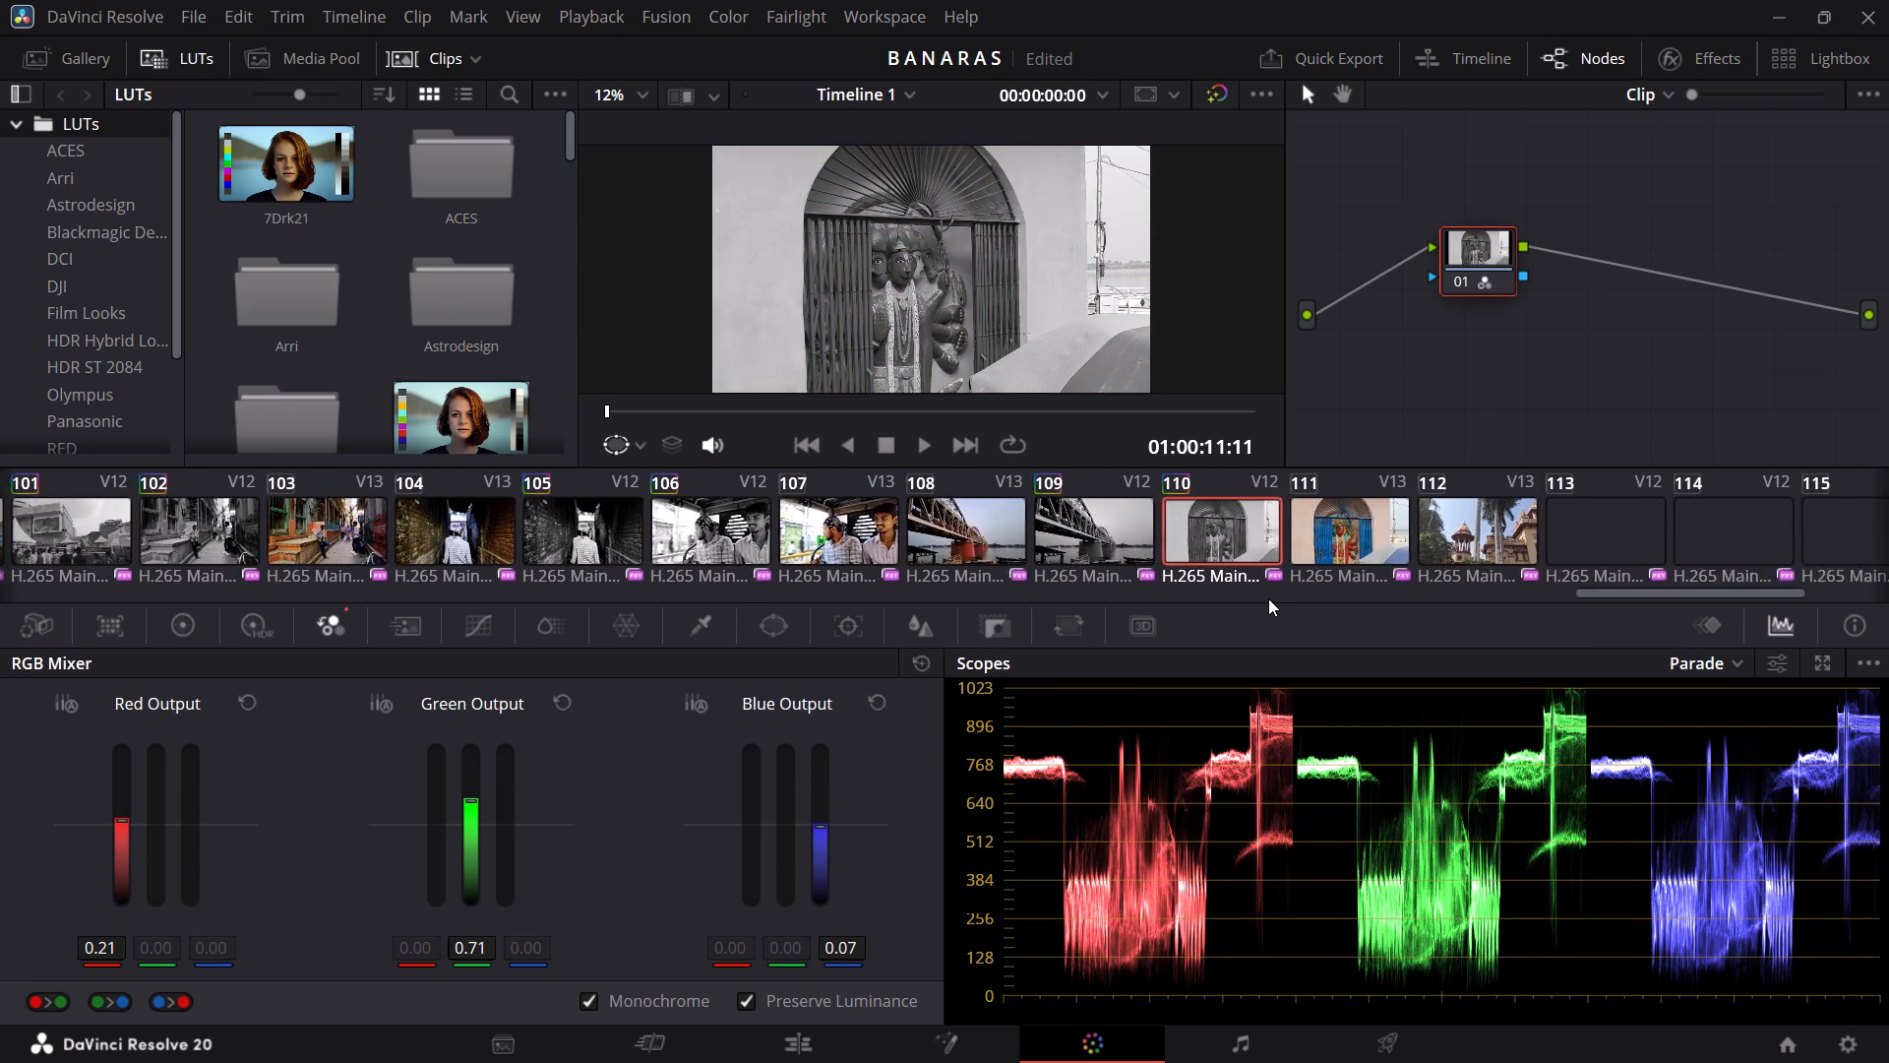
{"action": "scroll", "coordinate": [1268, 598], "scroll_direction": "left", "scroll_amount": 1}
{"action": "left_click", "coordinate": [1532, 530]}
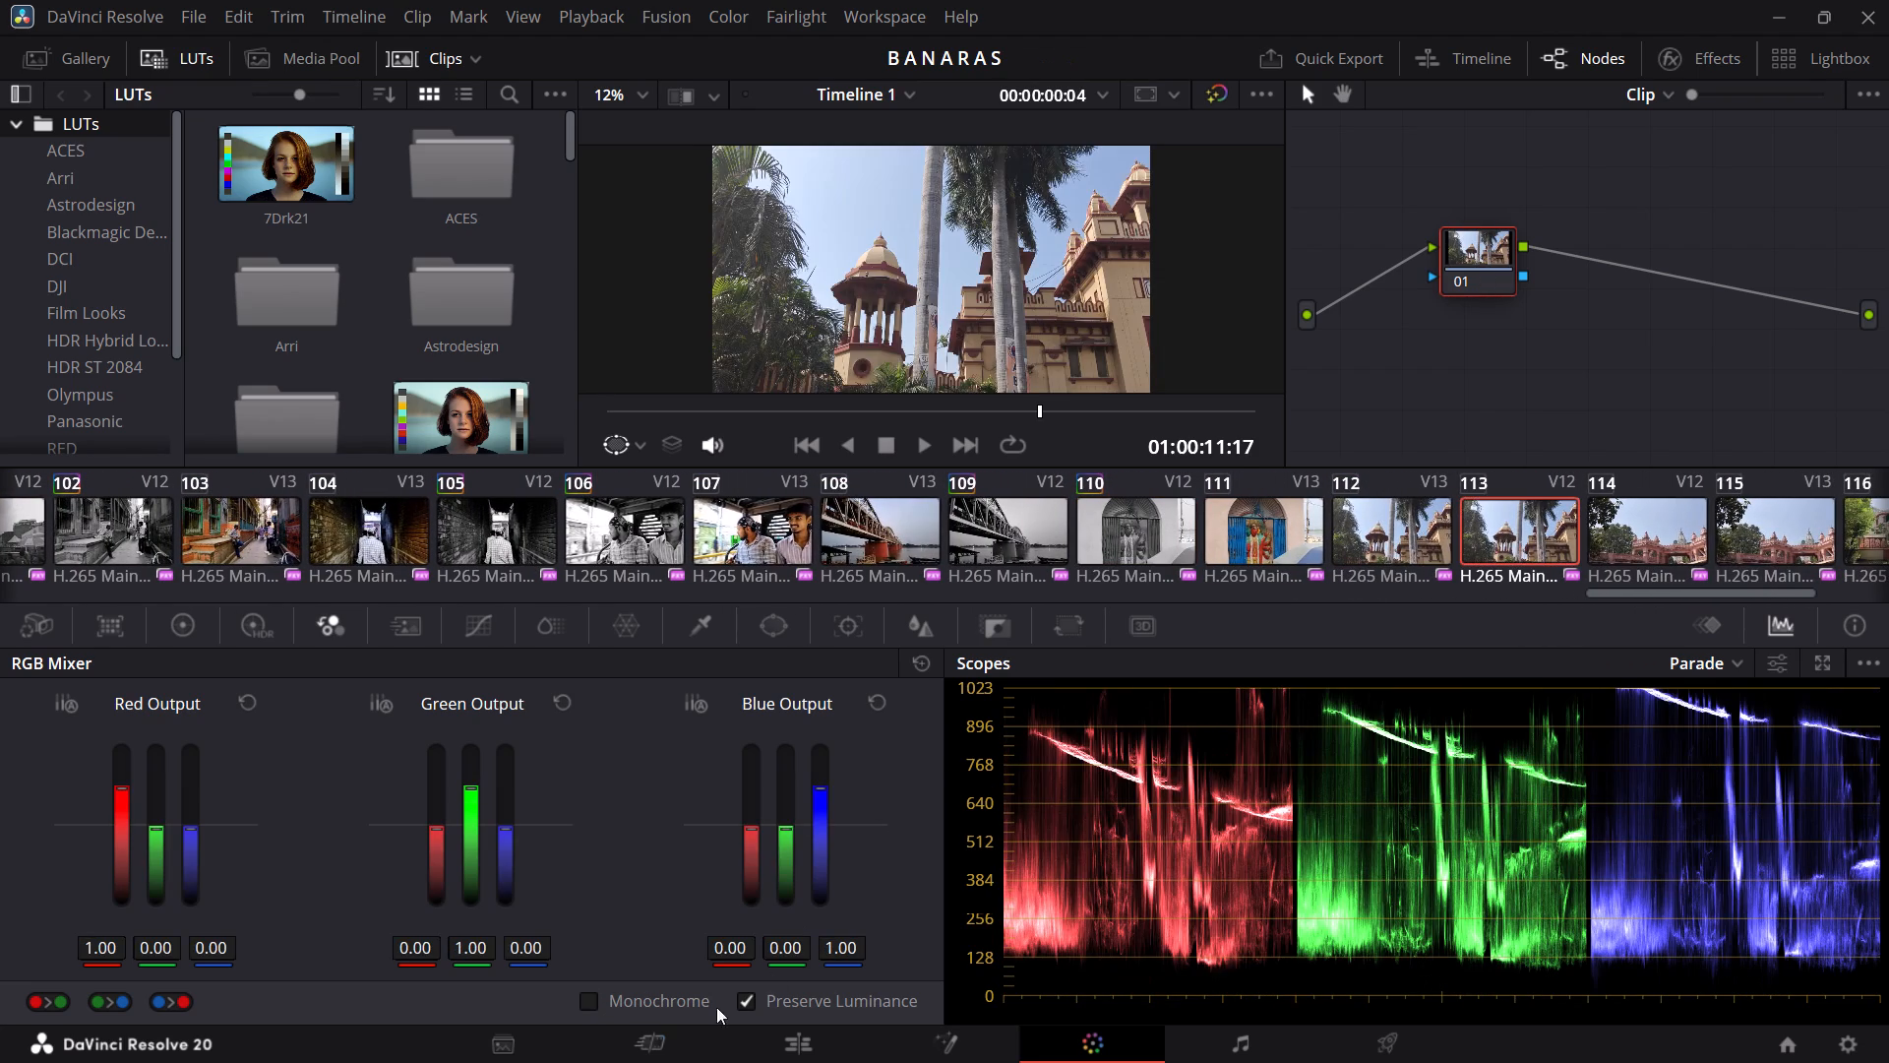
{"action": "left_click", "coordinate": [575, 1010]}
{"action": "left_click", "coordinate": [591, 1007]}
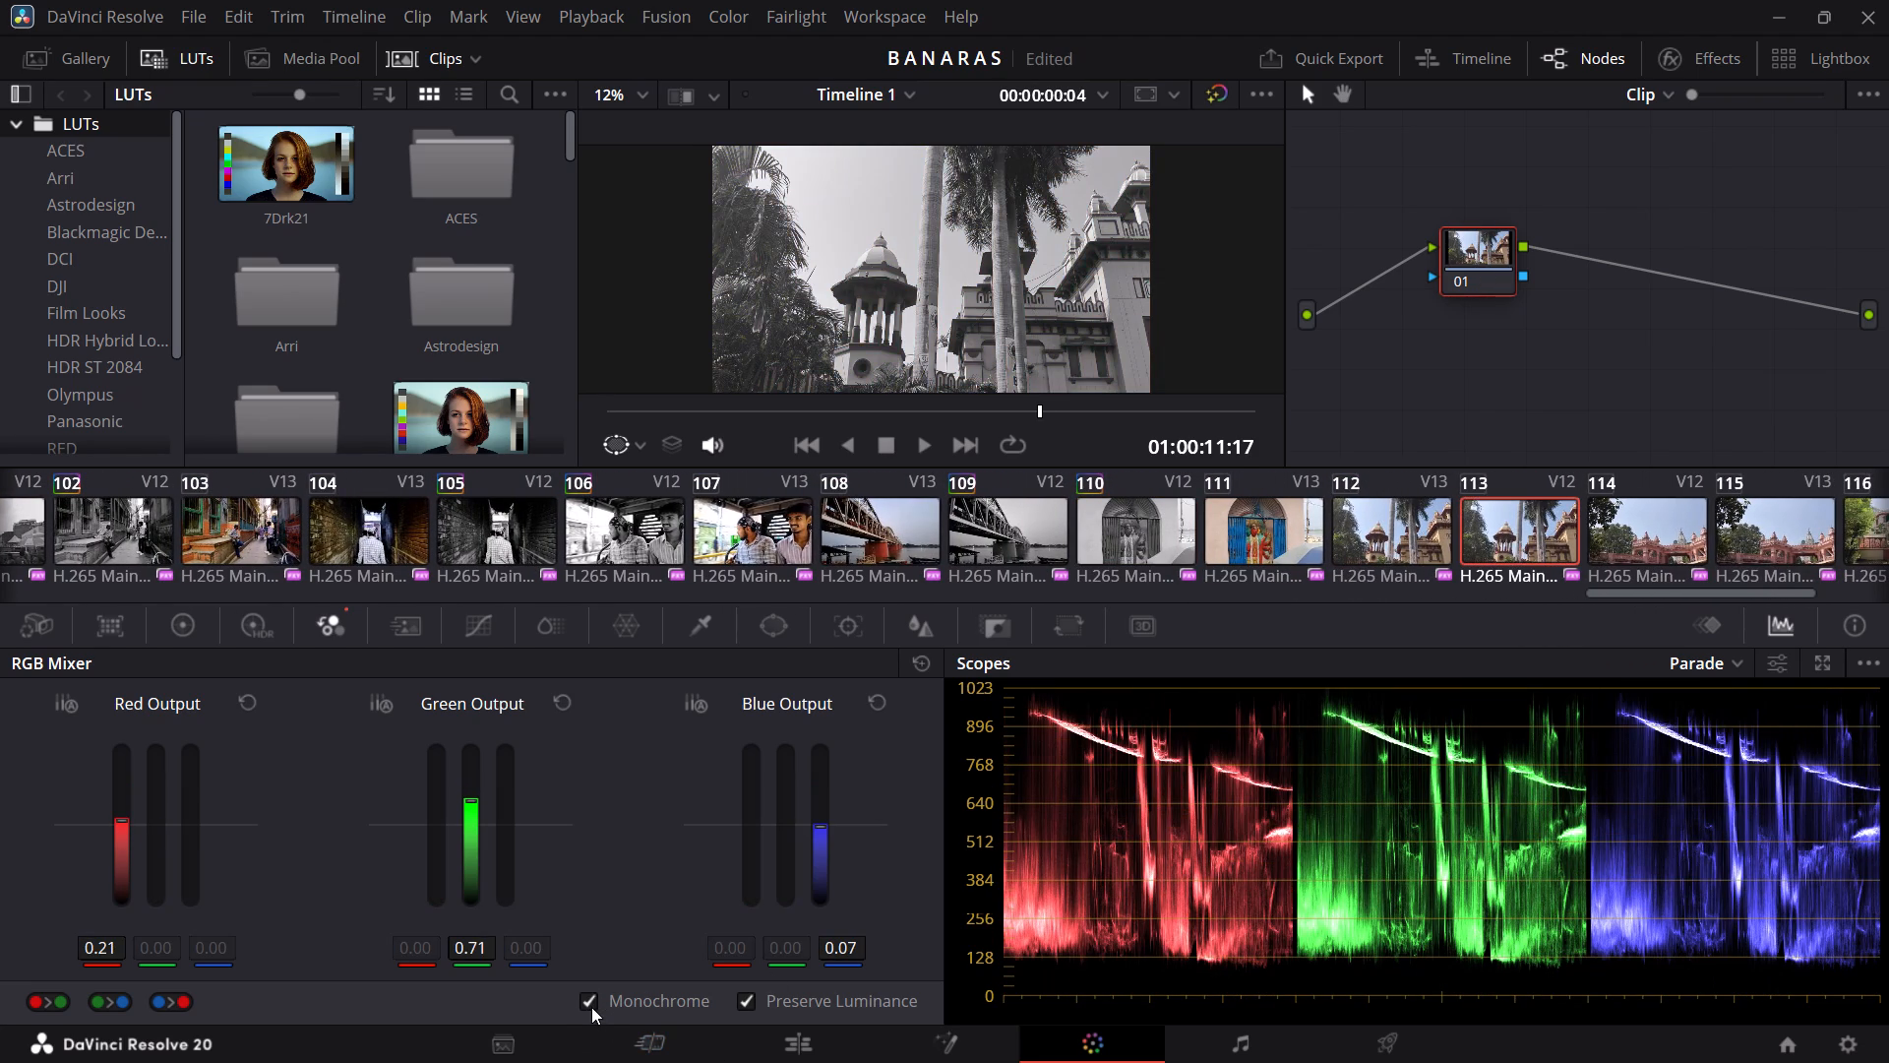
{"action": "left_click", "coordinate": [1637, 502]}
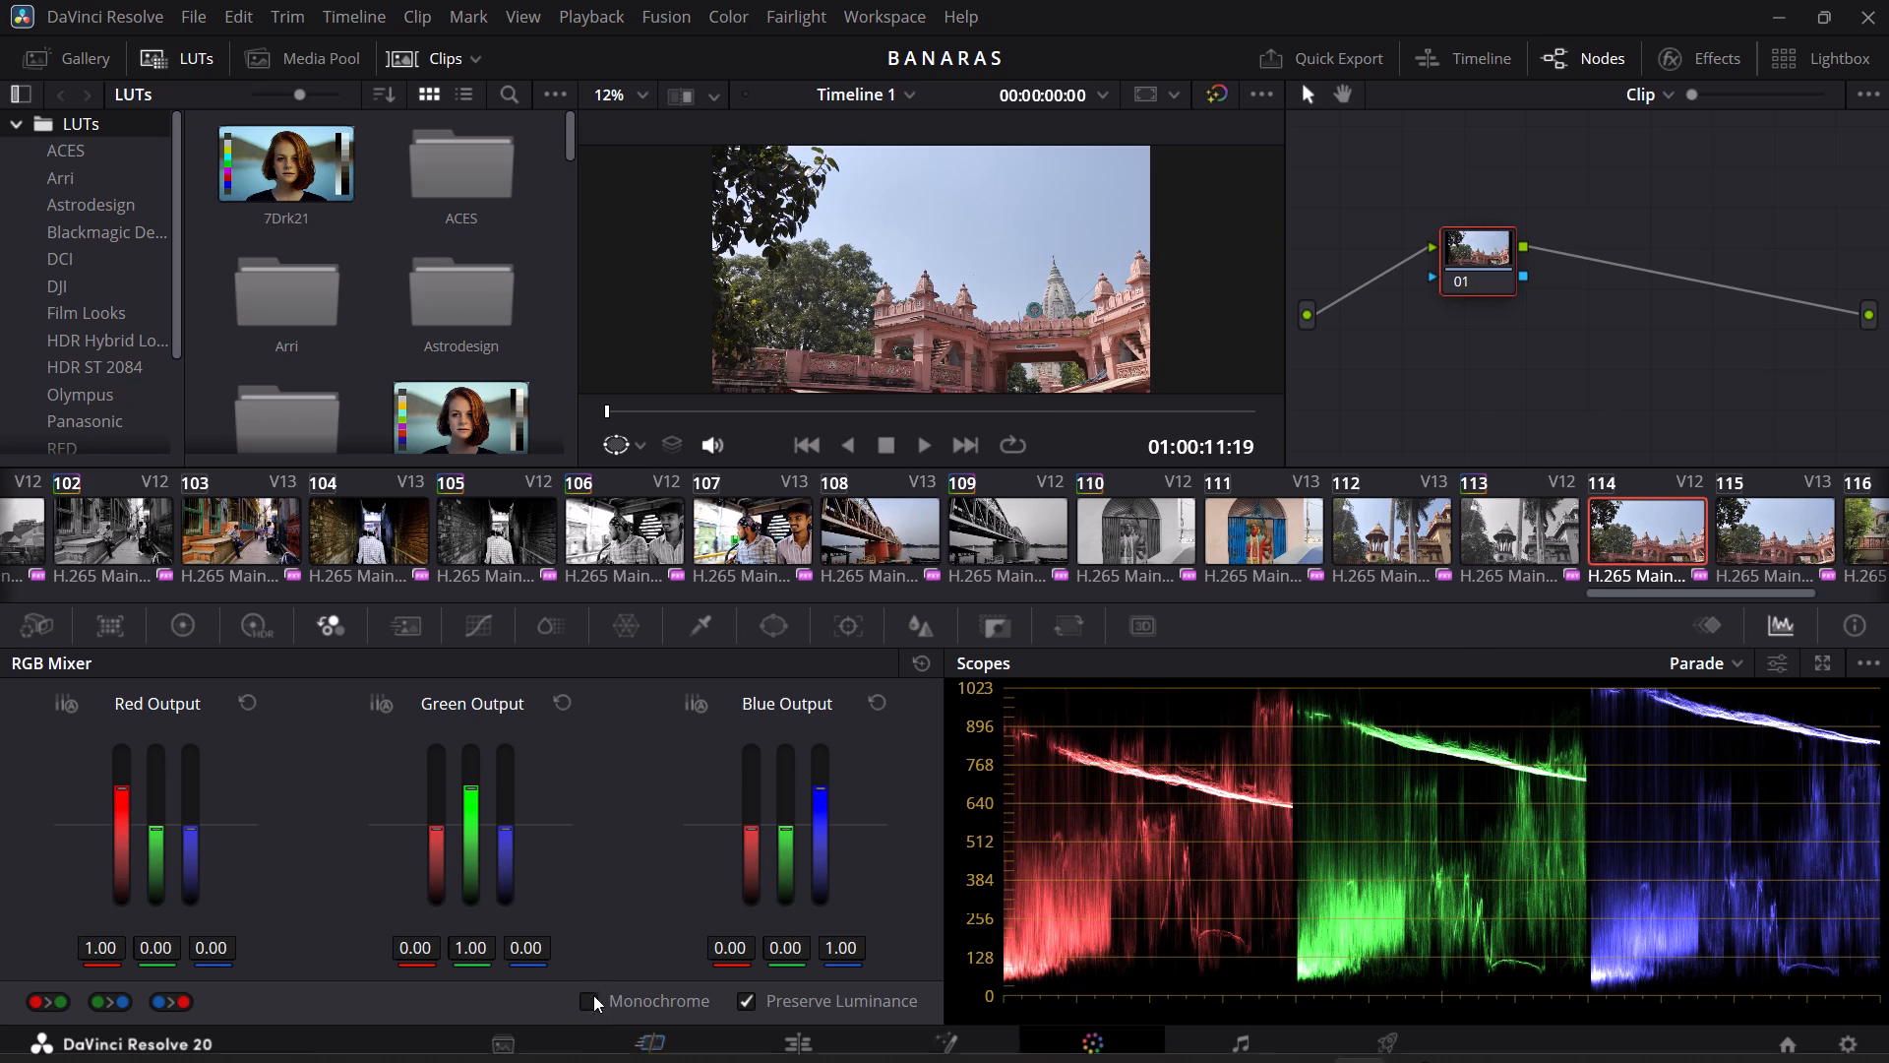
{"action": "left_click", "coordinate": [593, 996]}
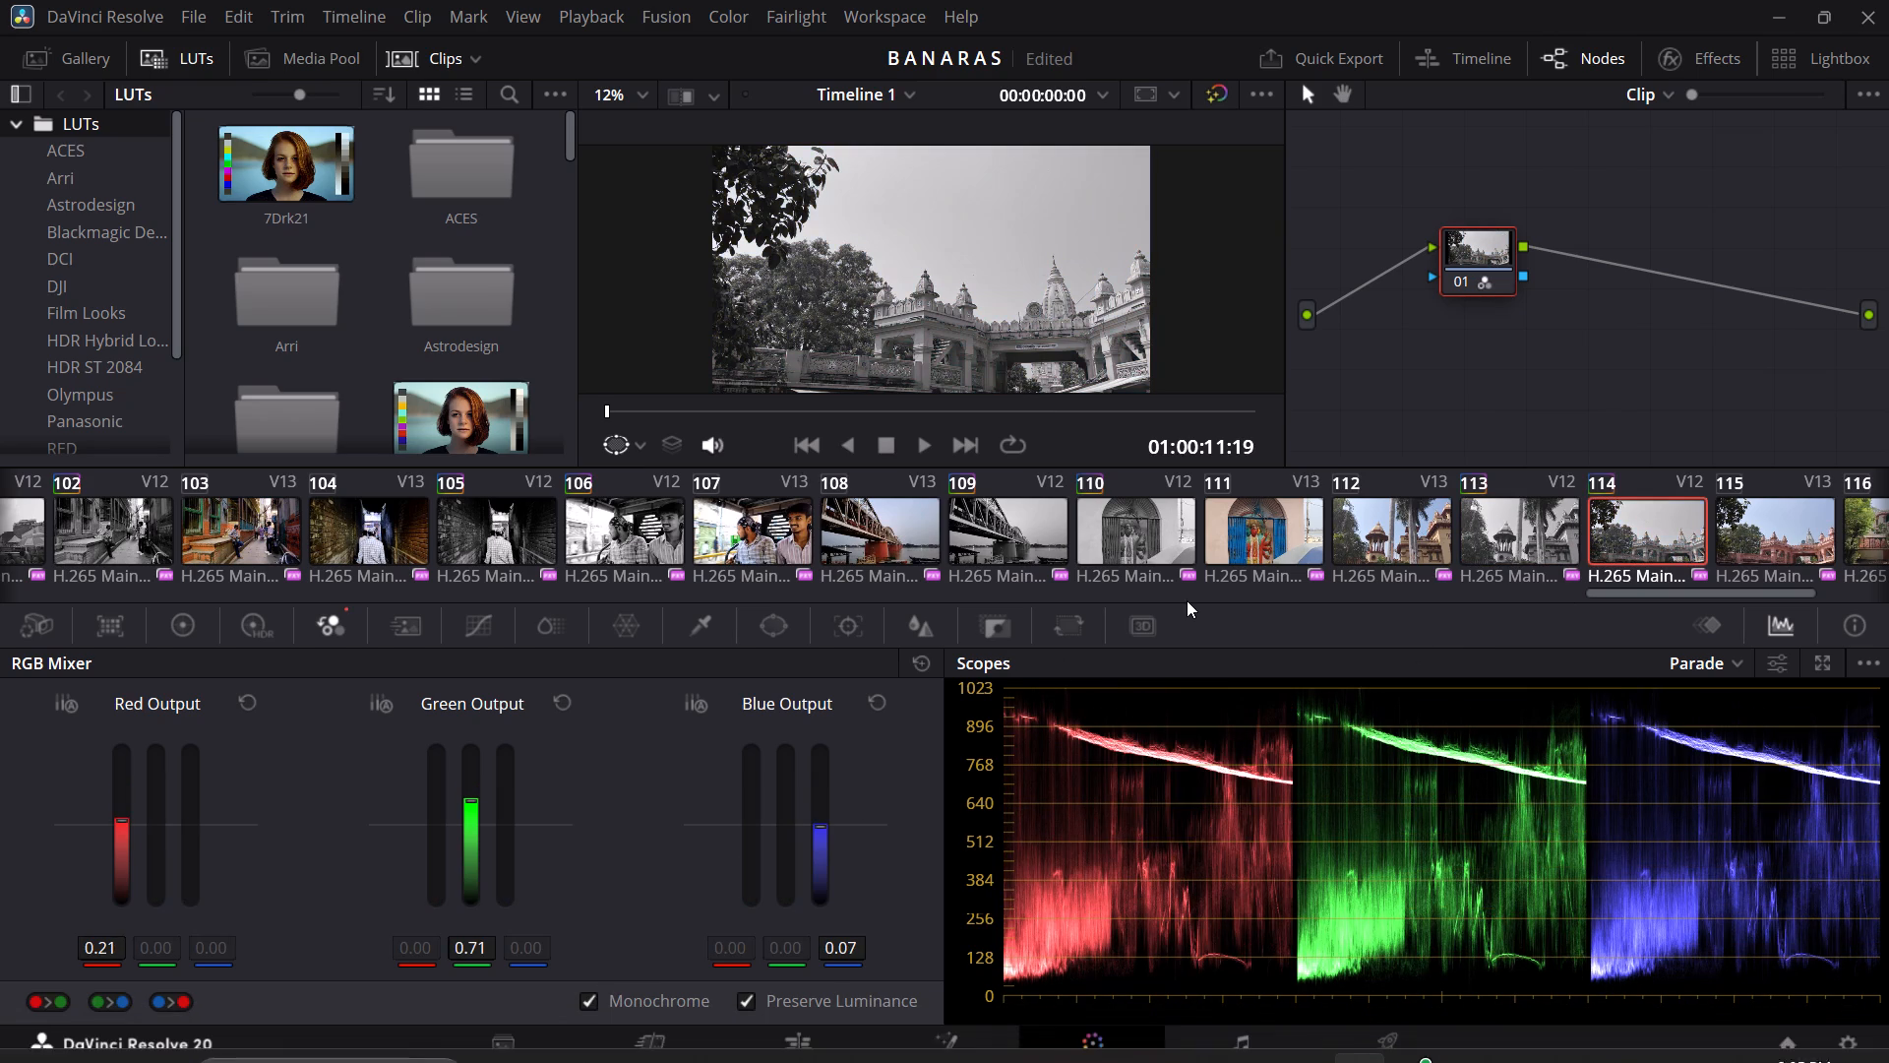
Make V12 clips 117 and 118 monochrome in the RGB Mixer, skipping V13 clips 115 and 116.
{"action": "scroll", "coordinate": [1187, 600], "scroll_direction": "left", "scroll_amount": 2}
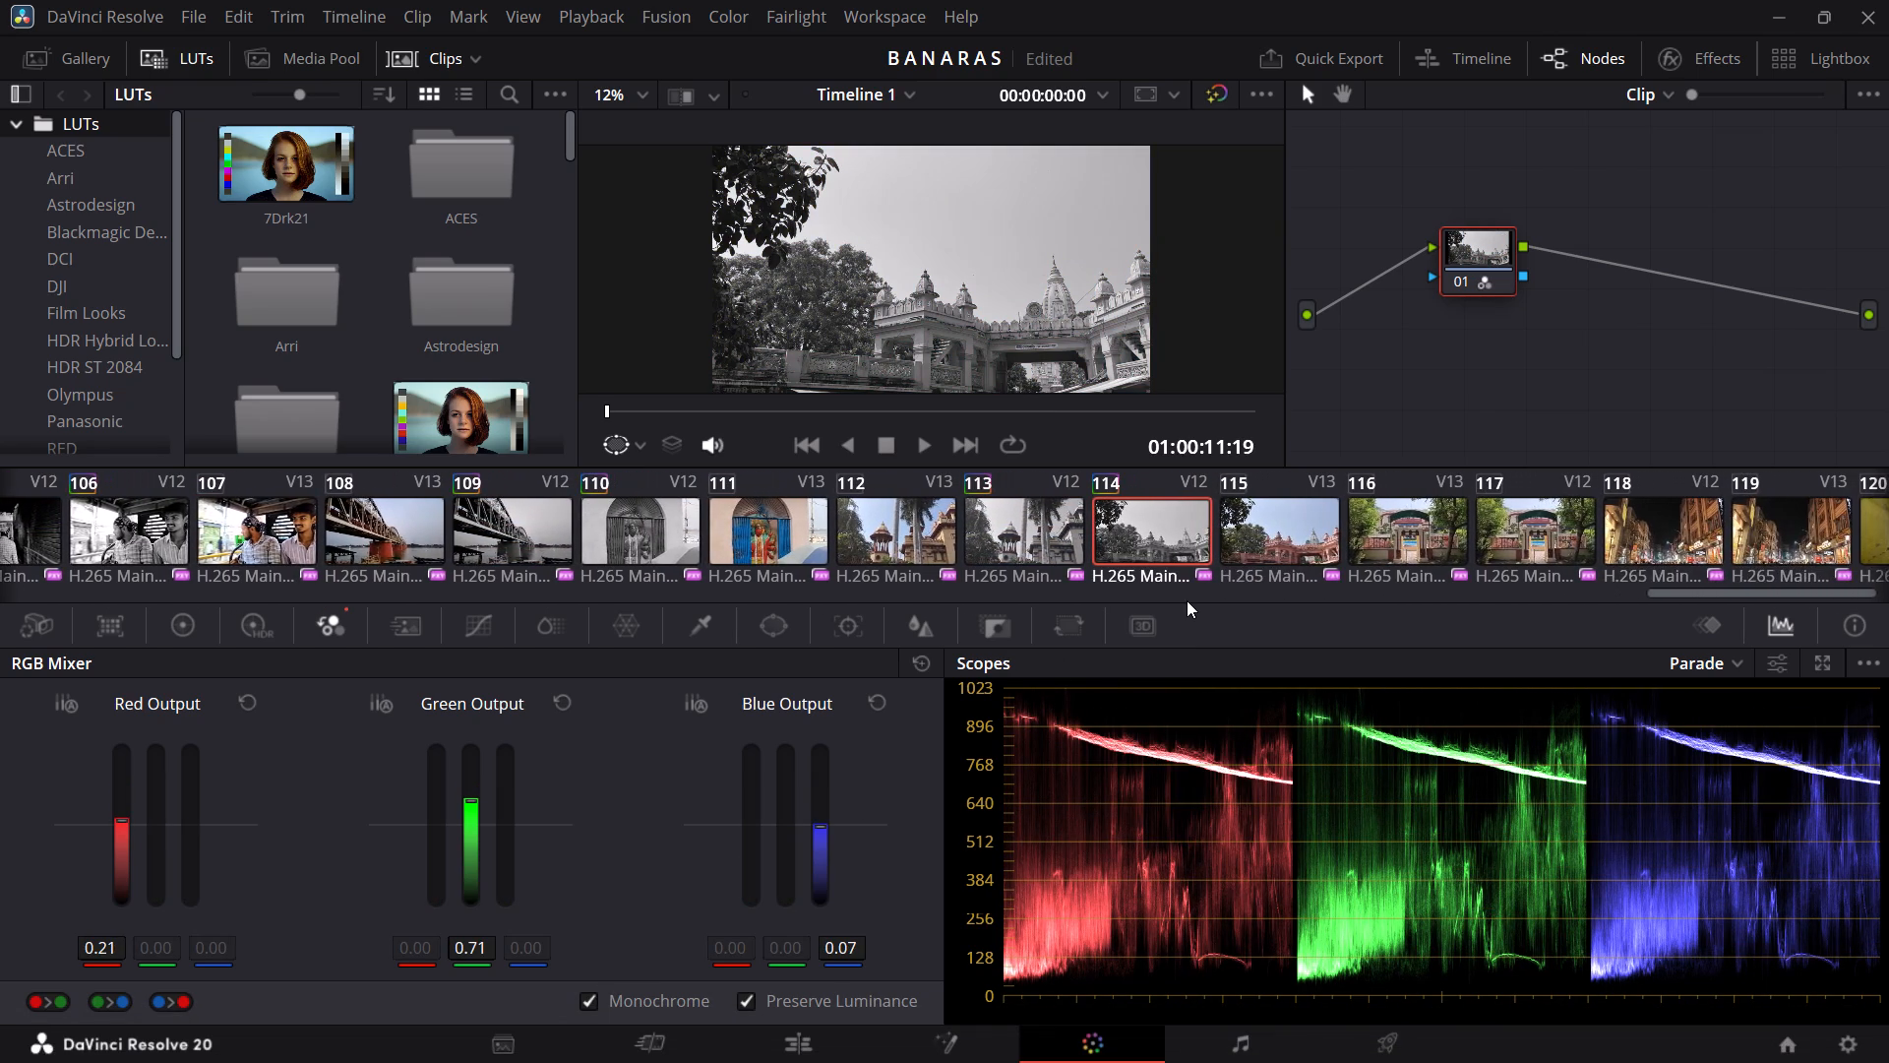
{"action": "scroll", "coordinate": [1187, 600], "scroll_direction": "left", "scroll_amount": 1}
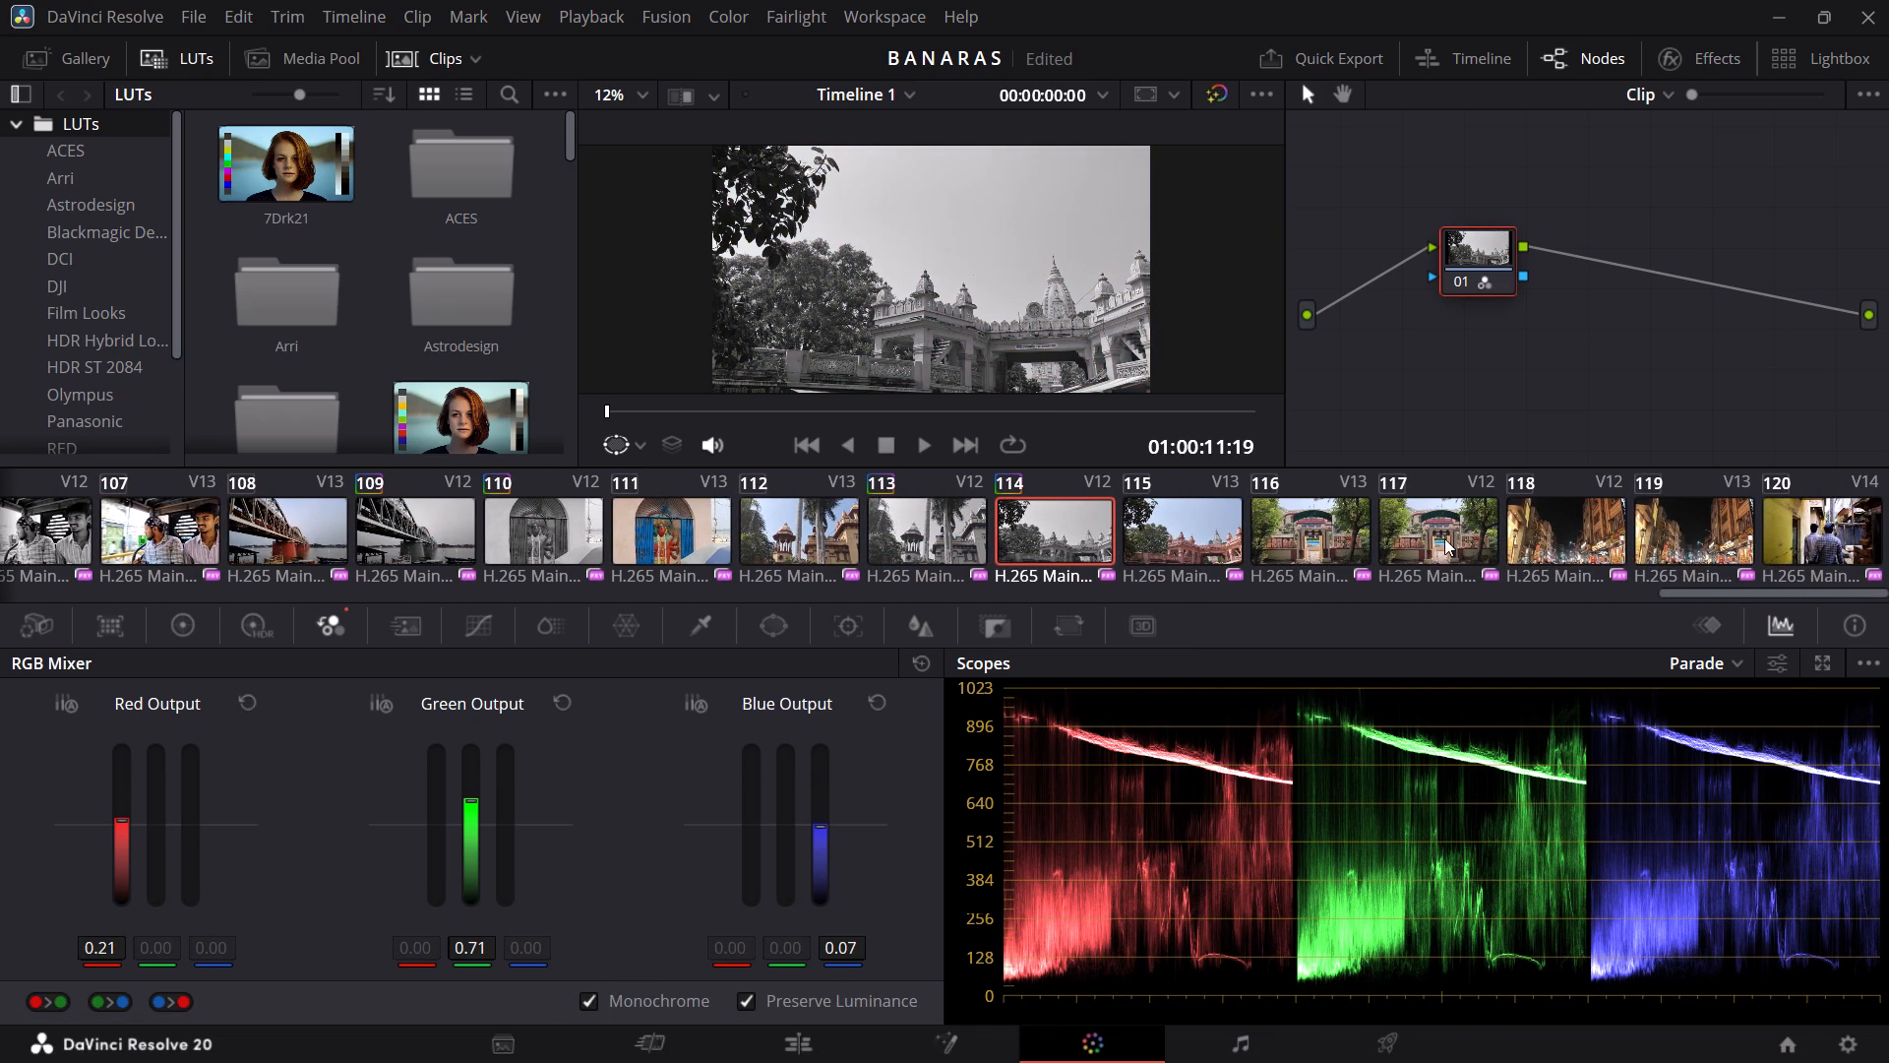
{"action": "left_click", "coordinate": [1444, 538]}
{"action": "left_click", "coordinate": [572, 1010]}
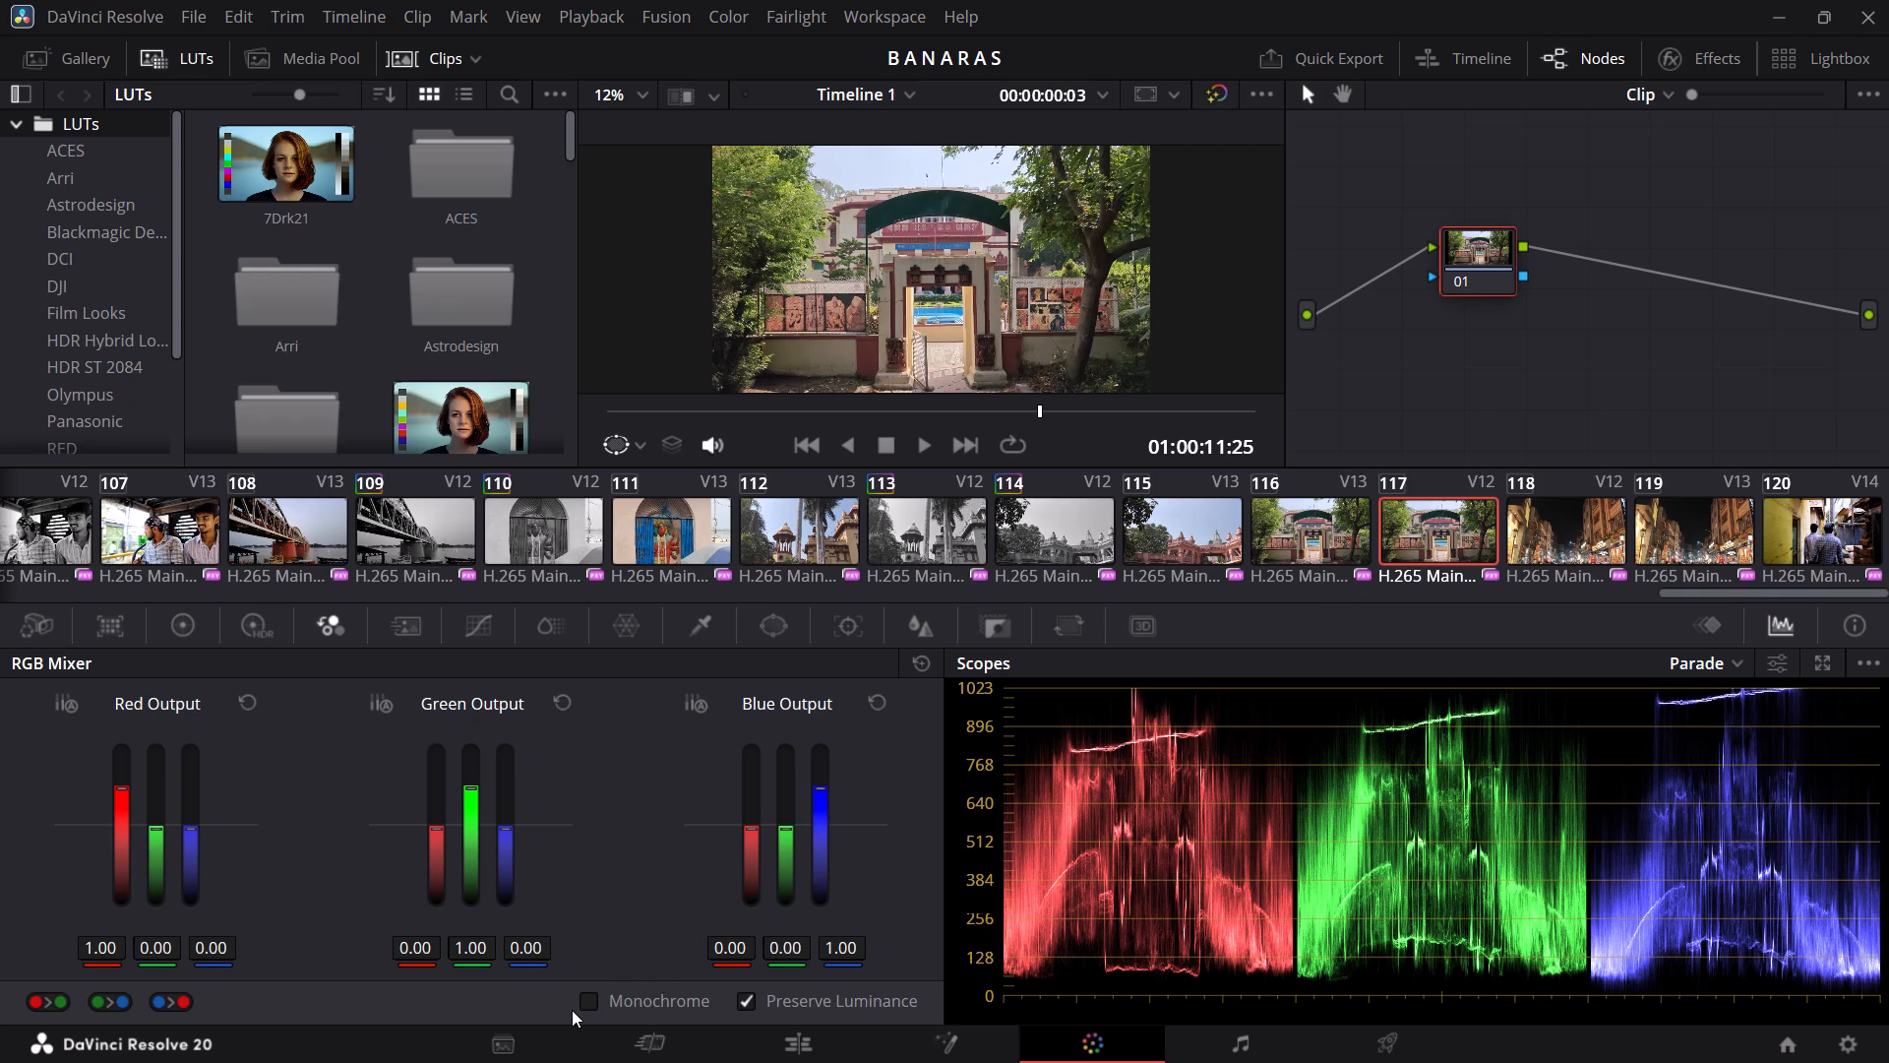
{"action": "left_click", "coordinate": [583, 1009]}
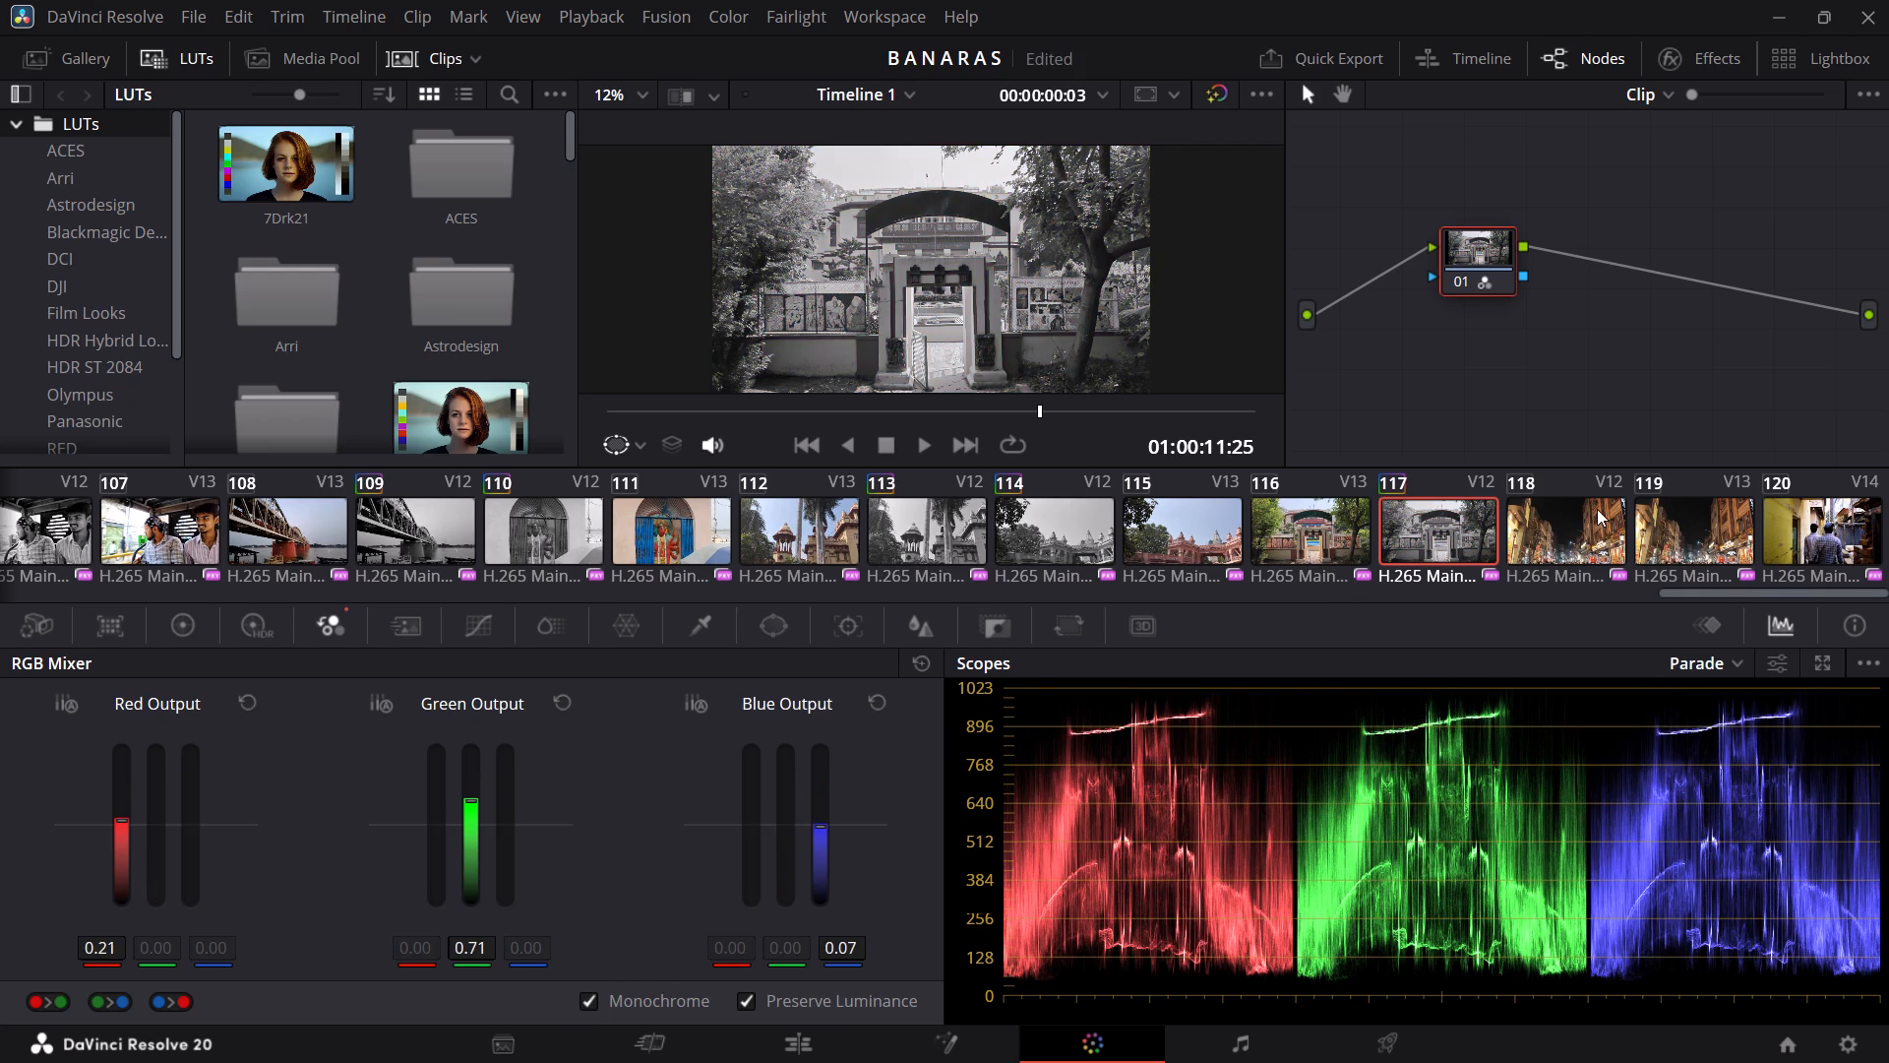
{"action": "left_click", "coordinate": [1597, 509]}
{"action": "left_click", "coordinate": [596, 1000]}
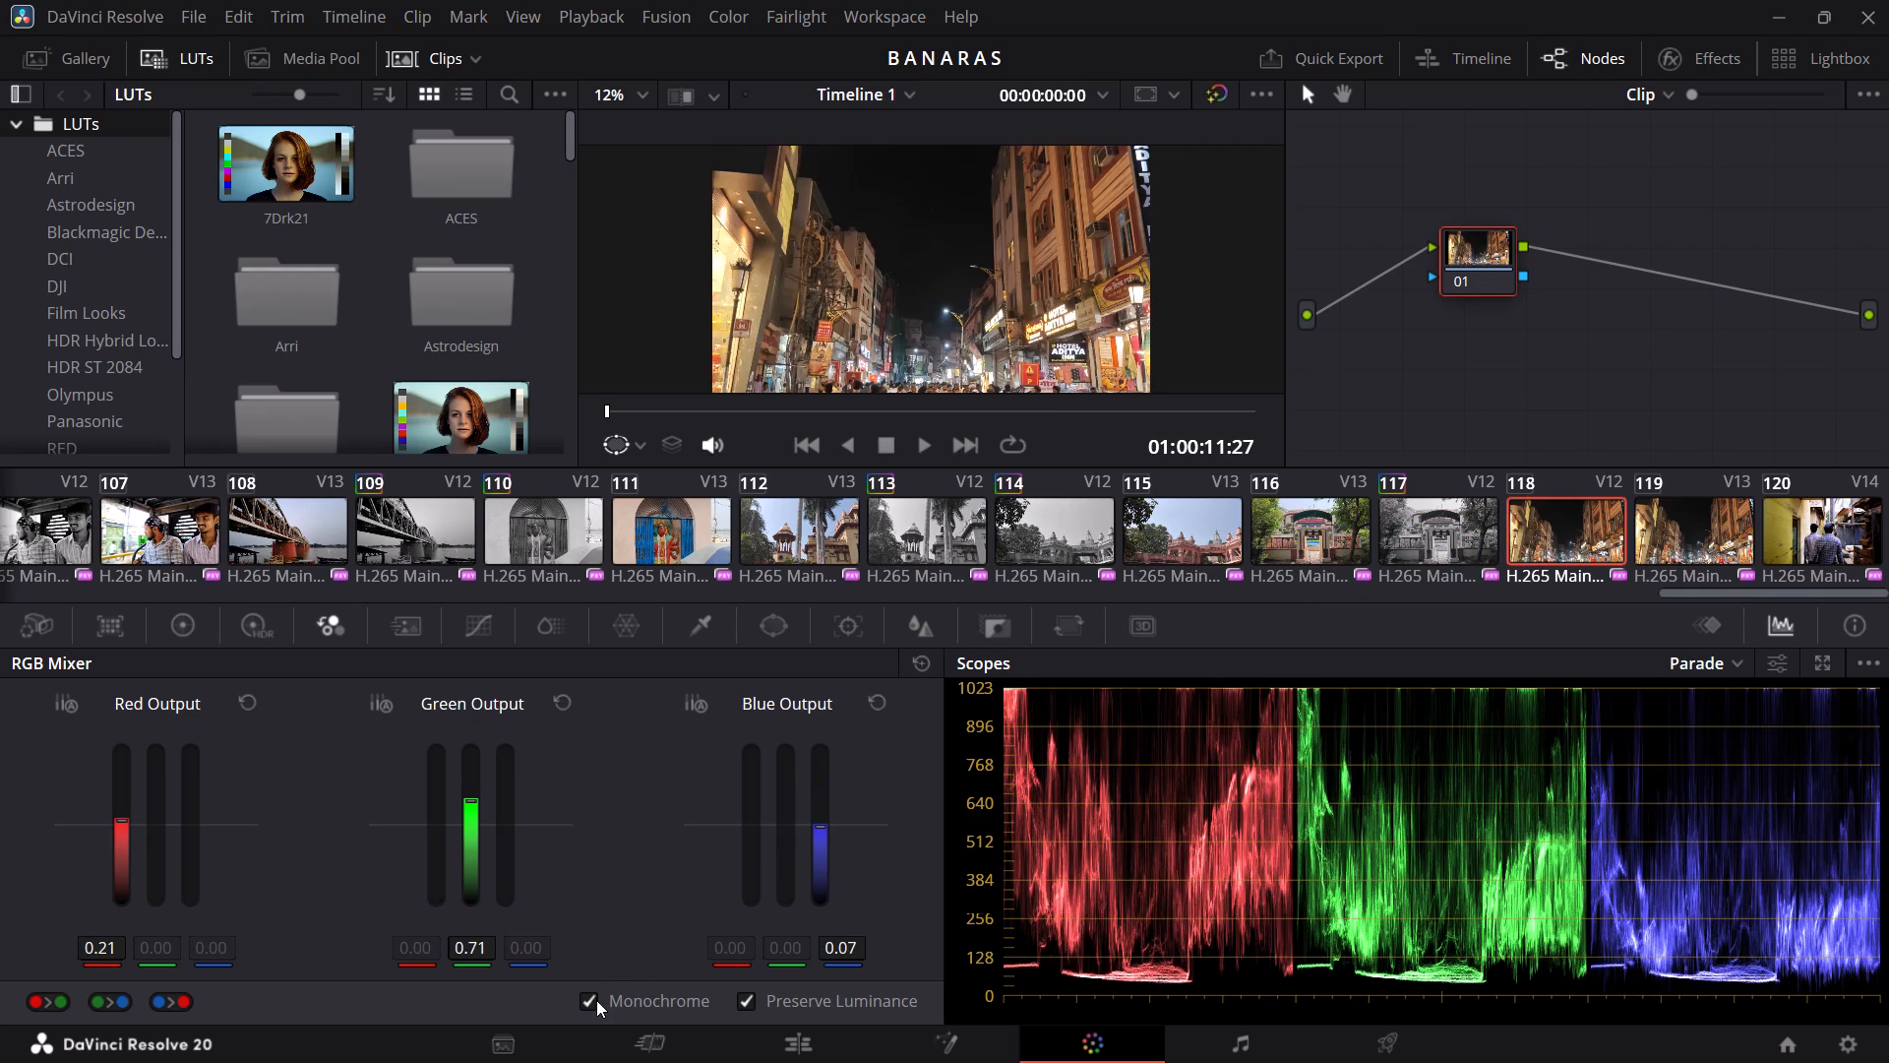
{"action": "scroll", "coordinate": [1186, 568], "scroll_direction": "left", "scroll_amount": 1}
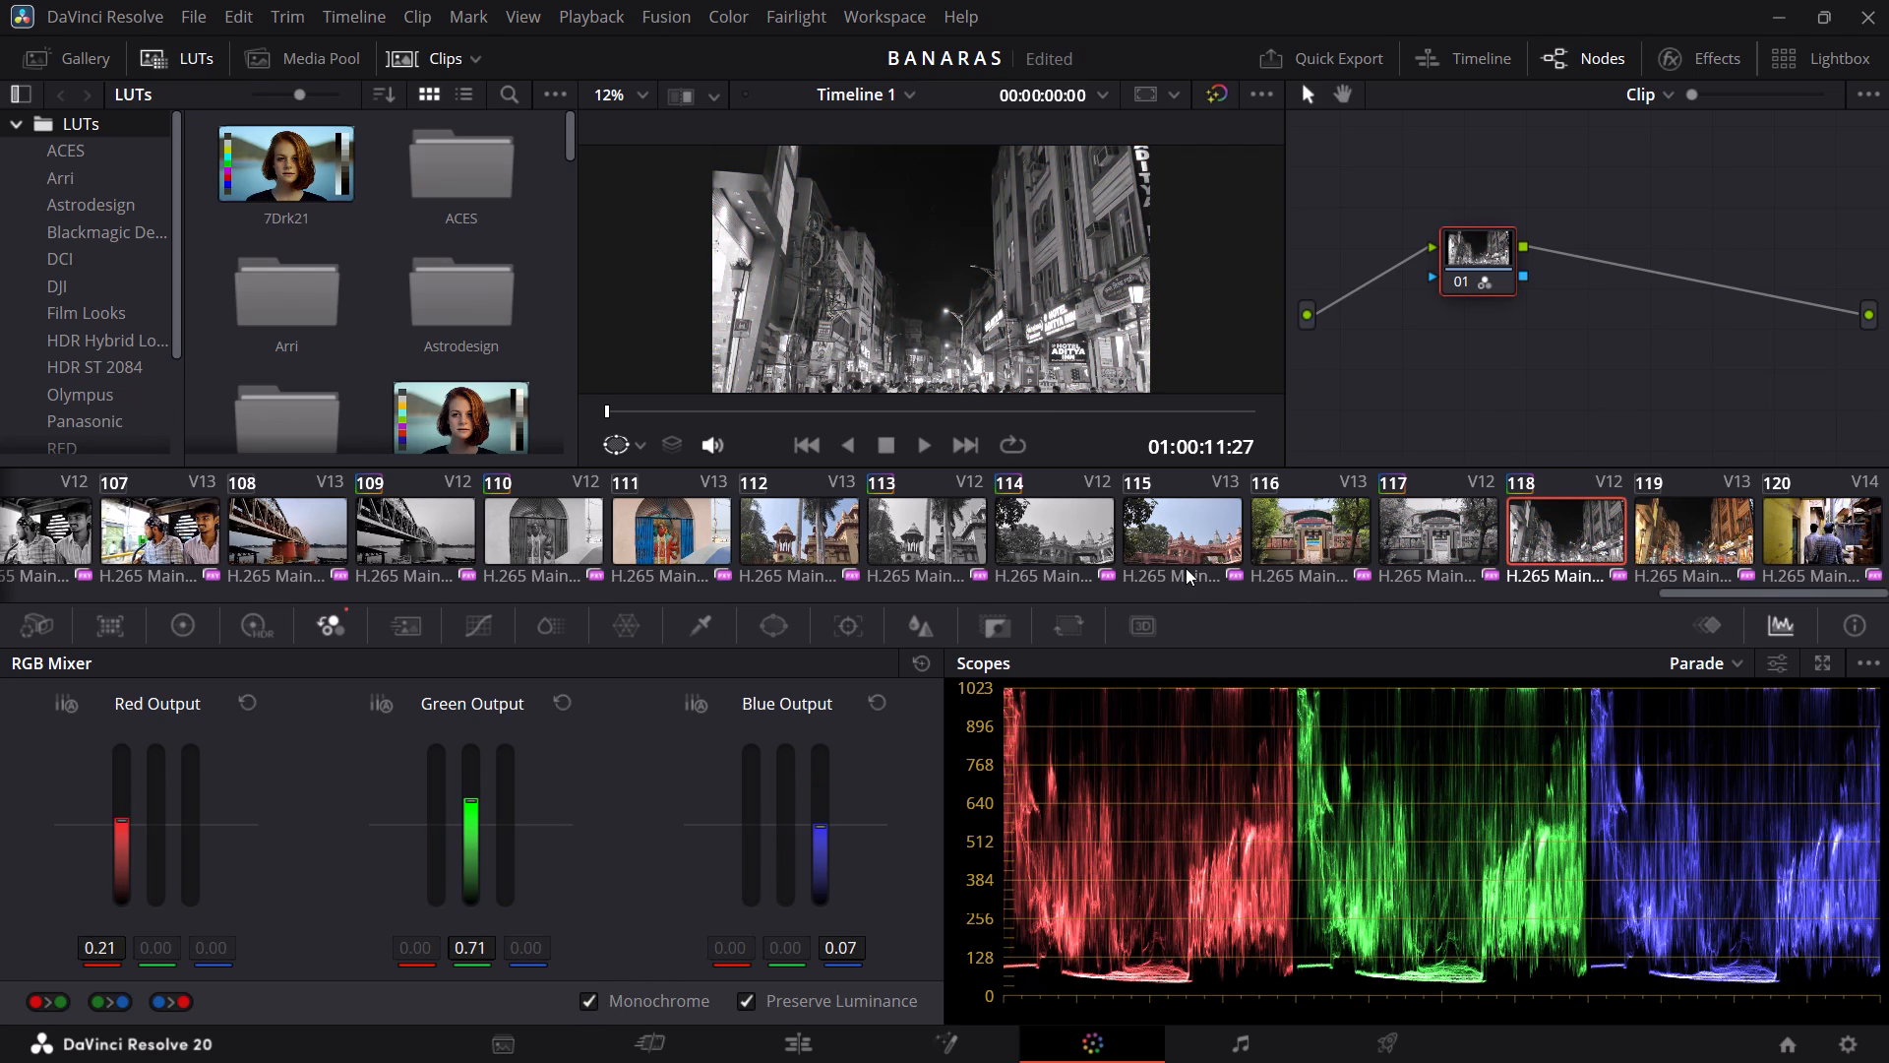
{"action": "scroll", "coordinate": [1186, 568], "scroll_direction": "left", "scroll_amount": 1}
Play back the flicker section on the Edit page, starting shortly after 01:00:10:00 and ending past 01:00:12:00.
{"action": "left_click", "coordinate": [763, 1037]}
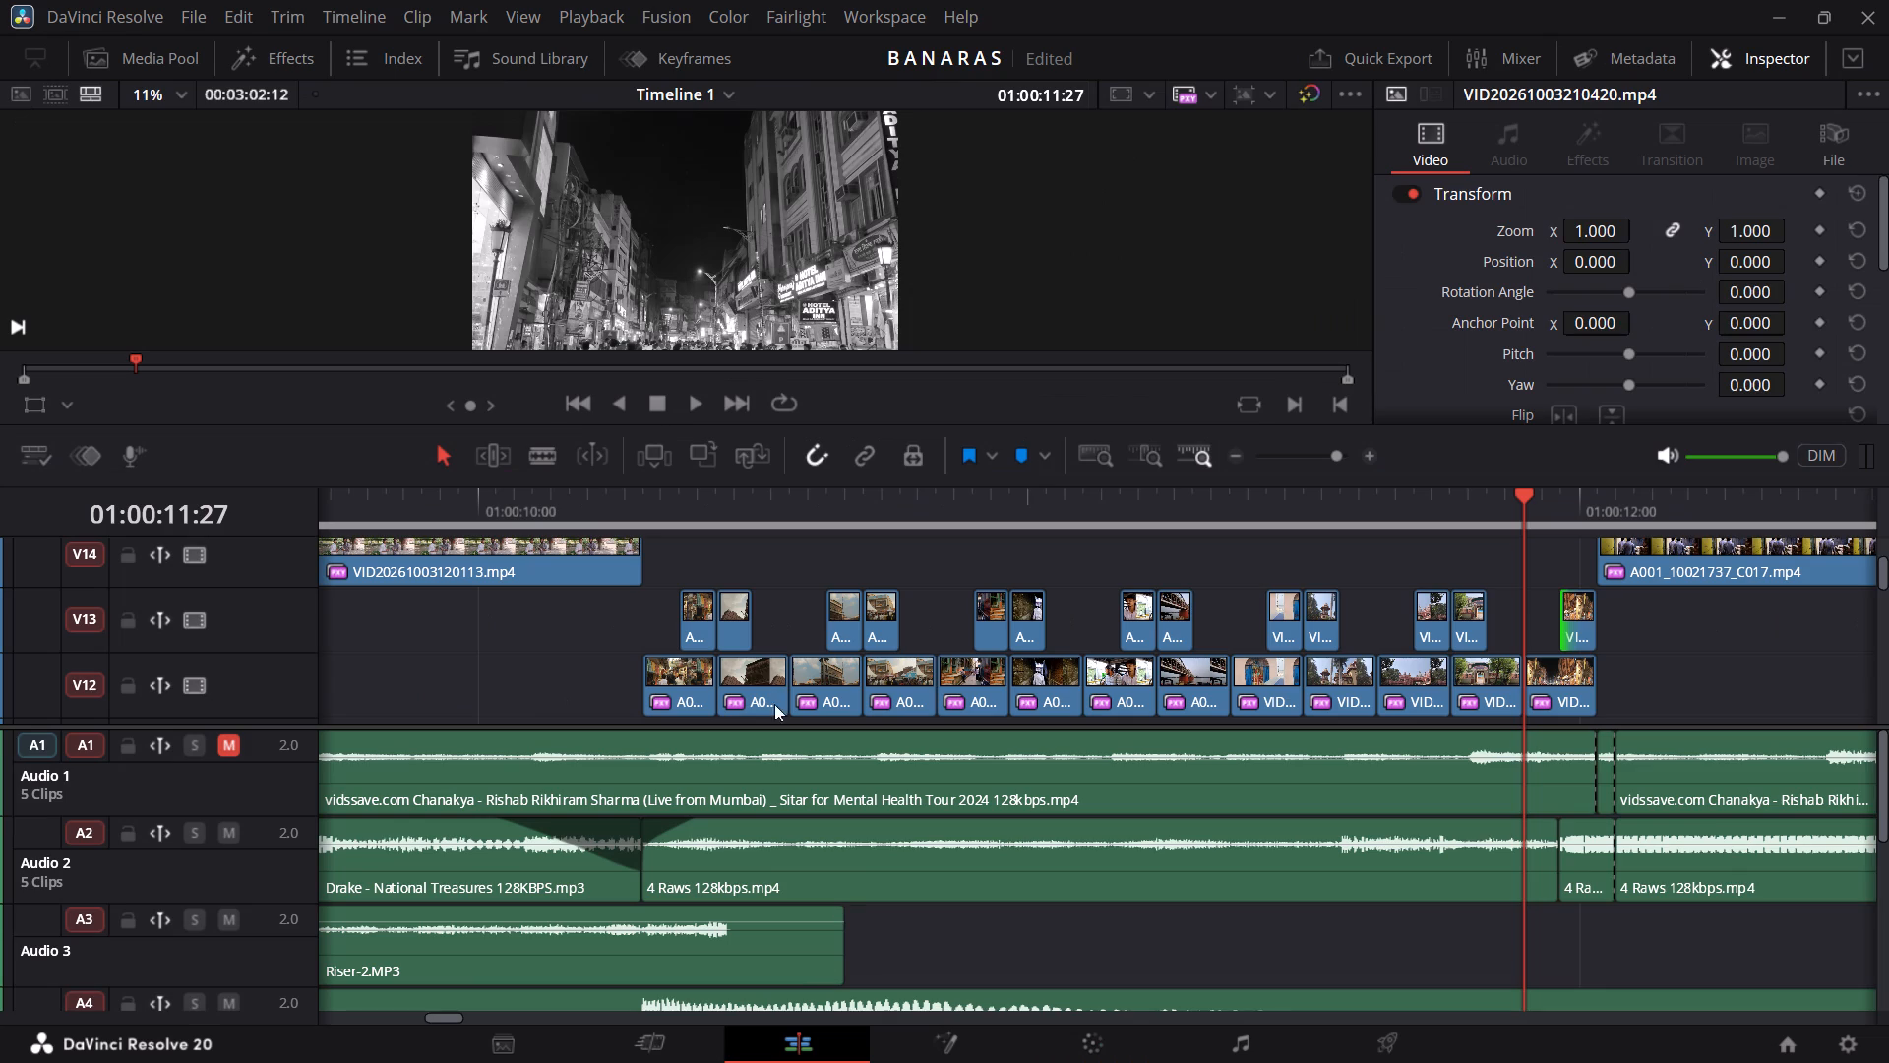
{"action": "left_click", "coordinate": [546, 505]}
{"action": "key", "text": "space"}
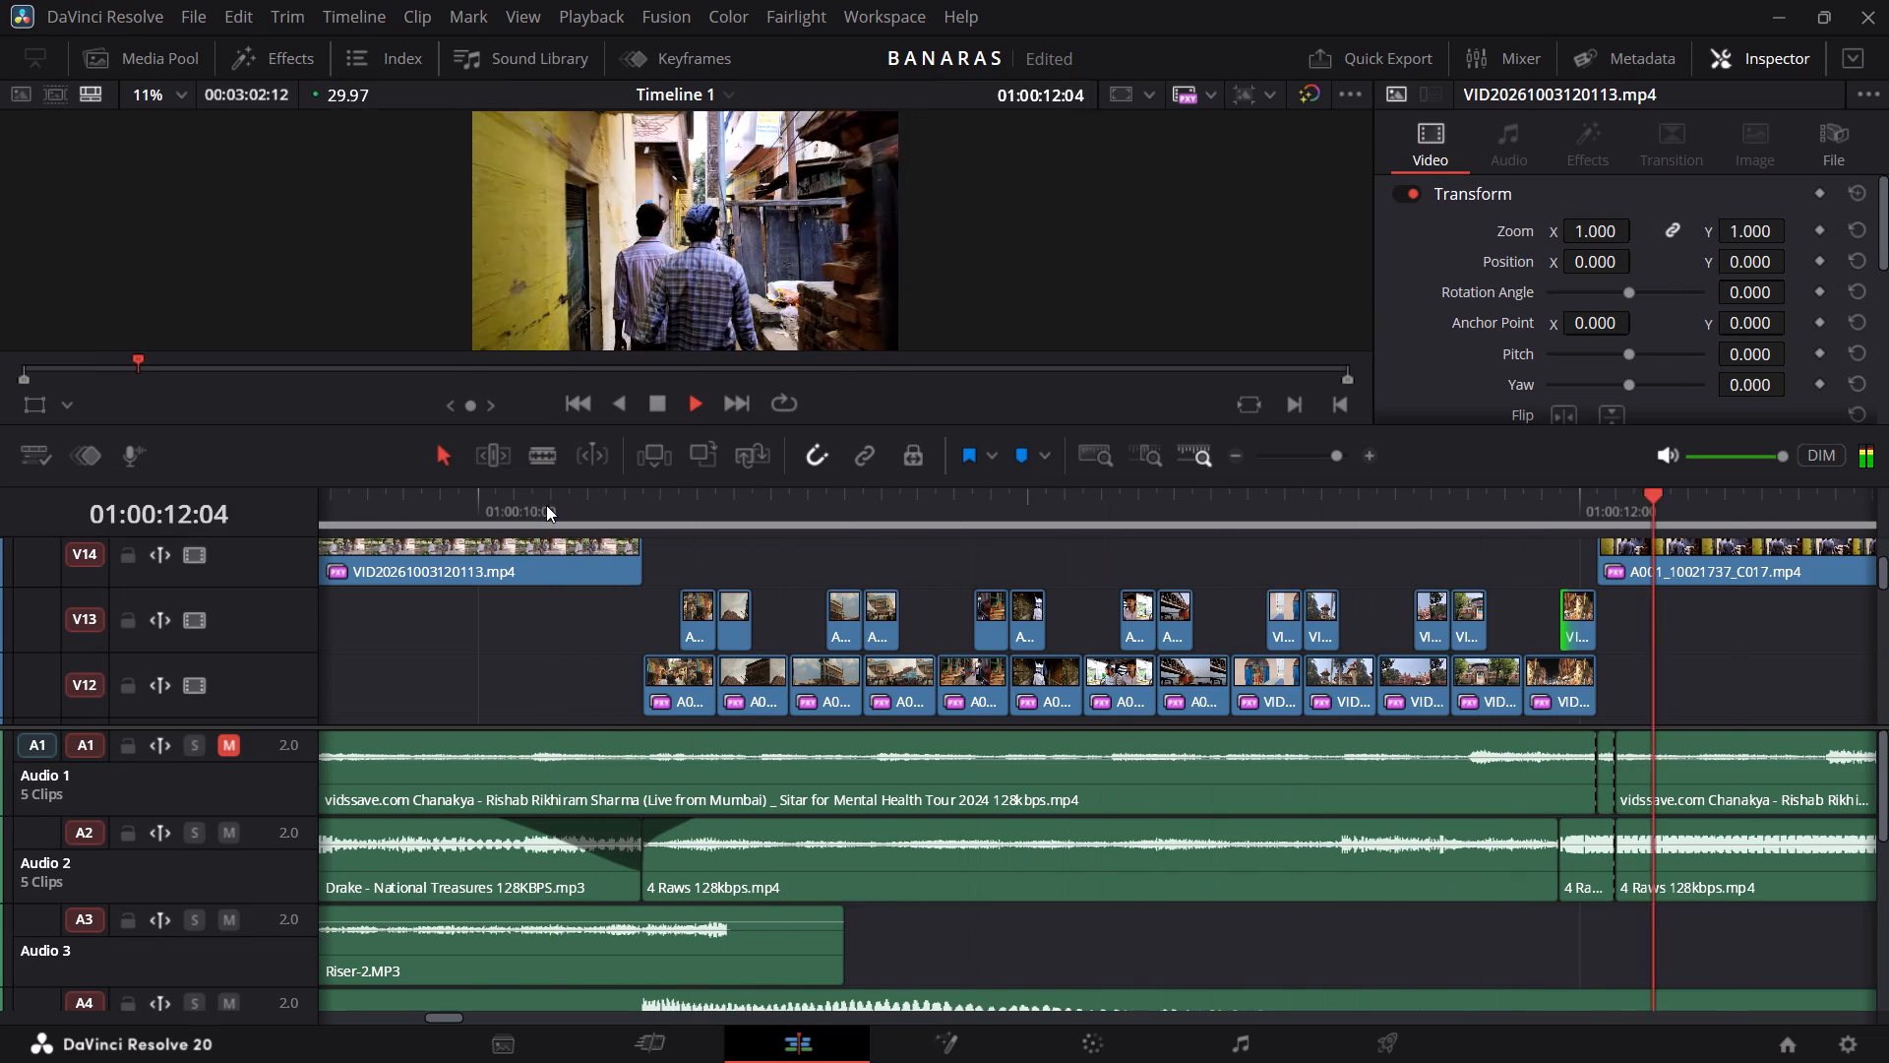
{"action": "key", "text": "space"}
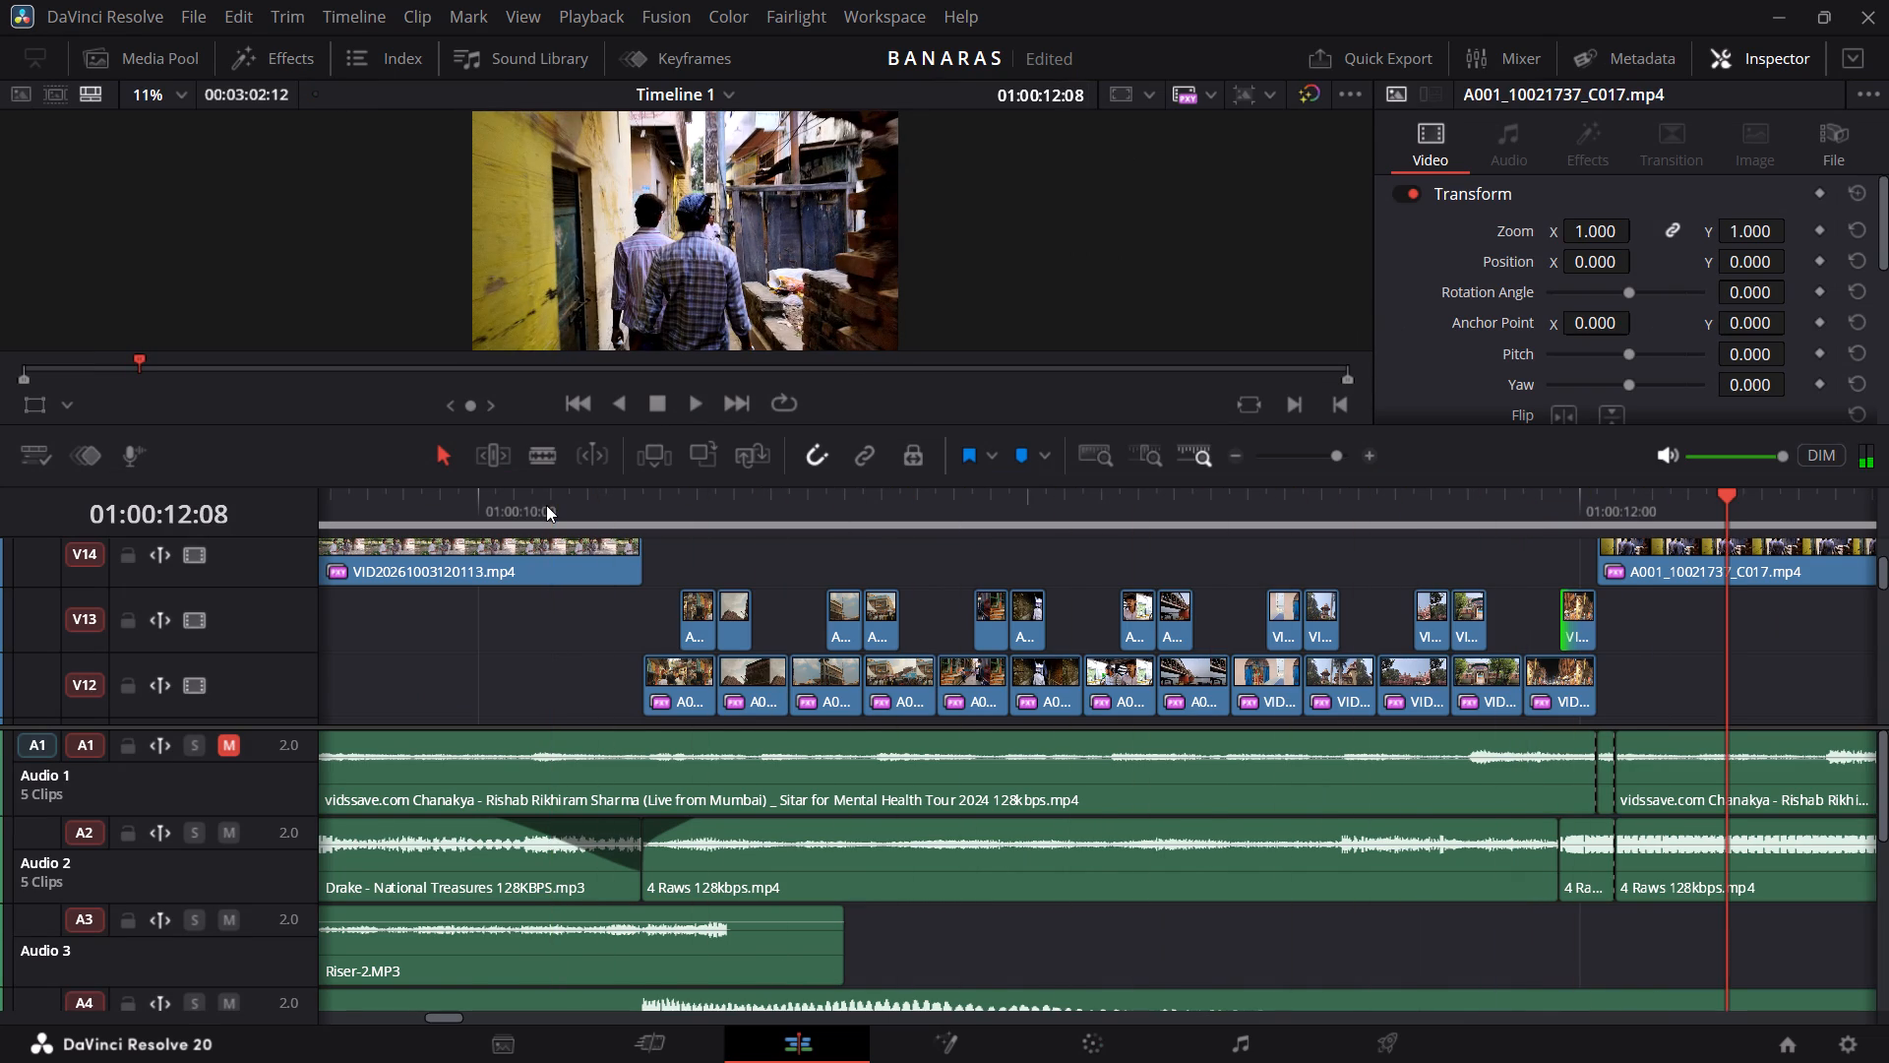
Back on the Color page, make V13 clips 119, 116 and 115 monochrome with the RGB Mixer.
{"action": "left_click", "coordinate": [1085, 1042]}
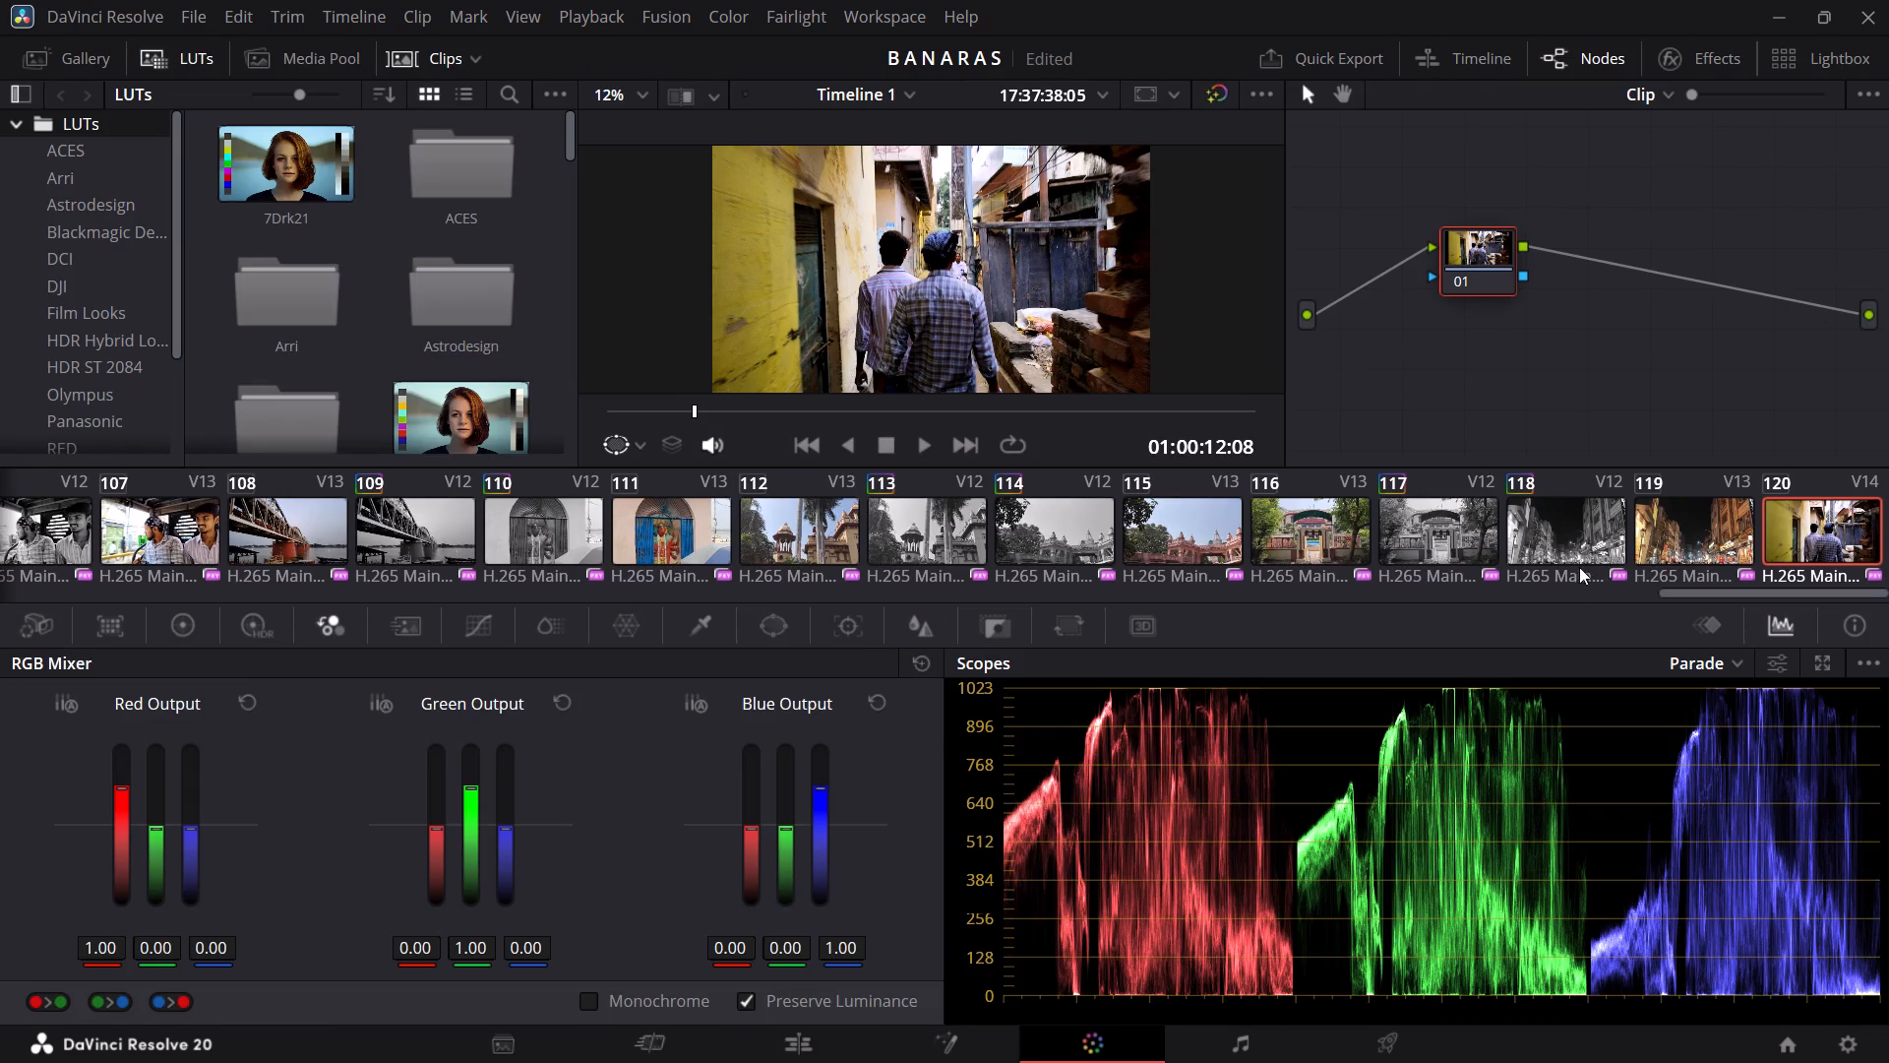
{"action": "left_click", "coordinate": [1646, 545]}
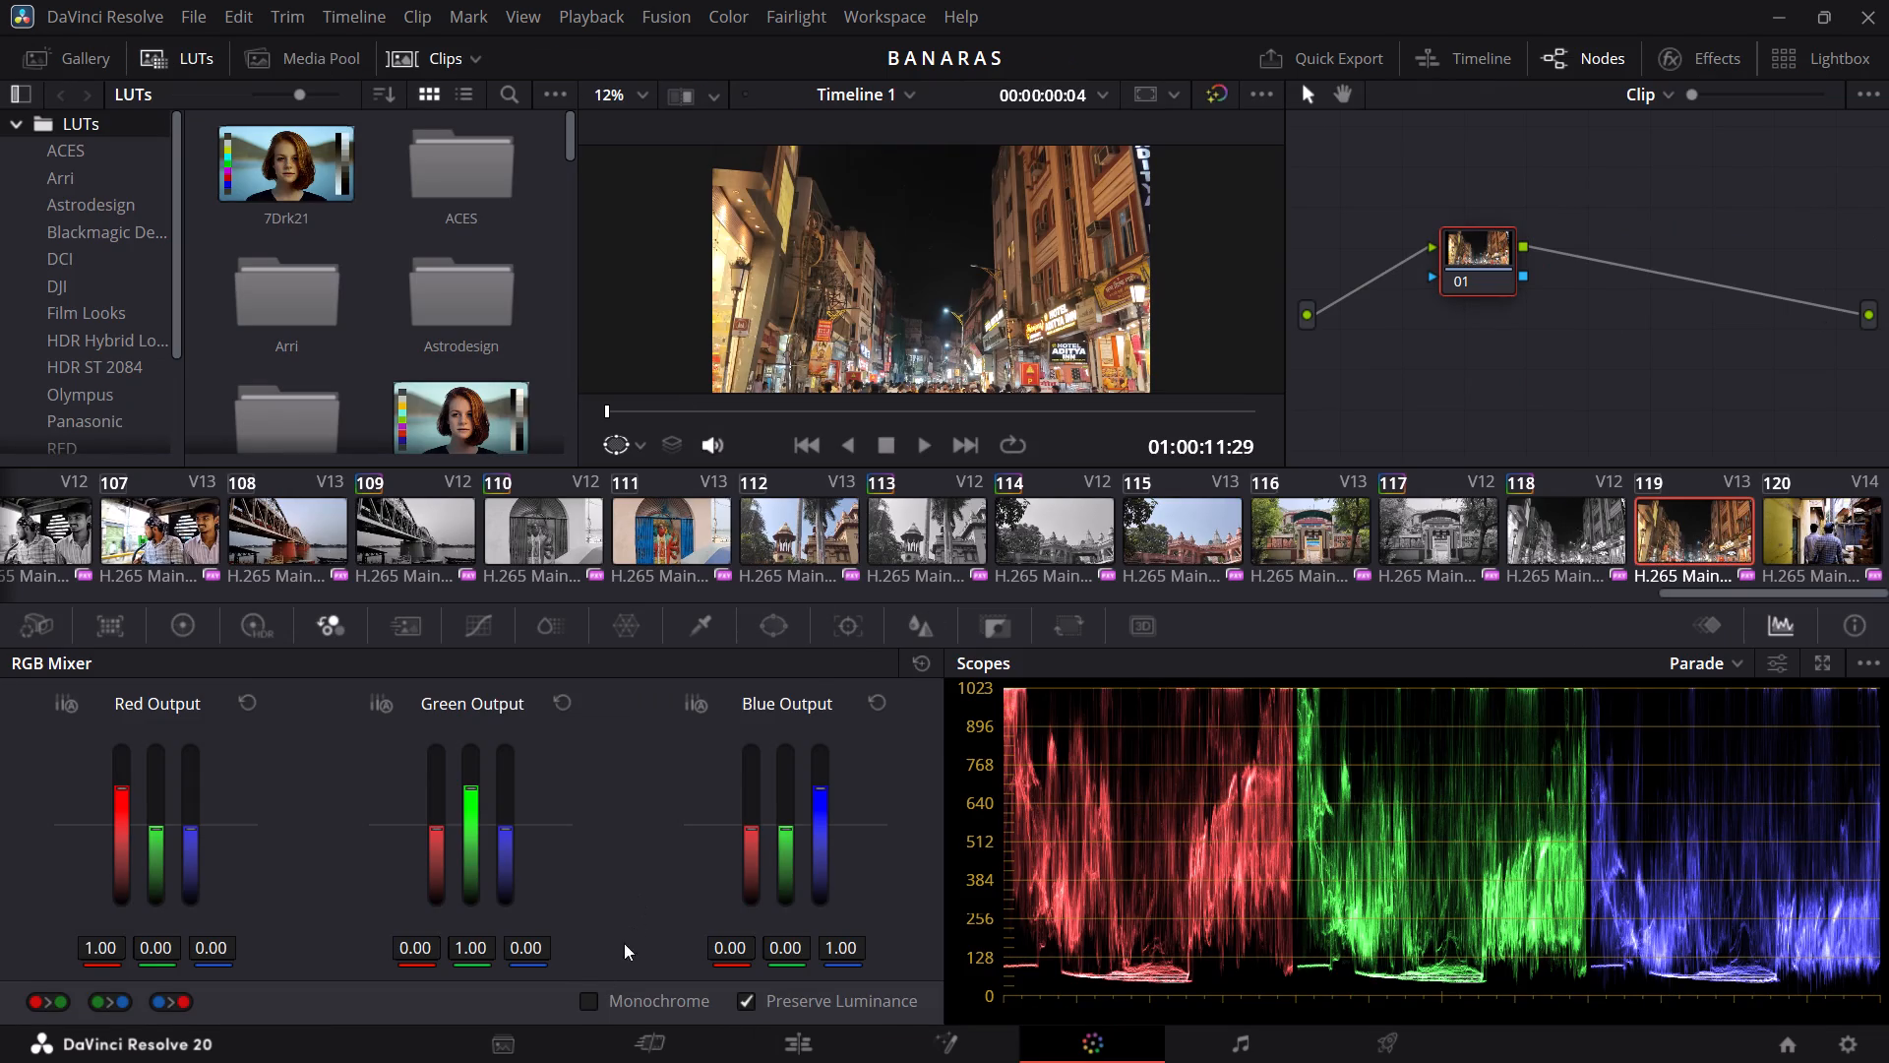
{"action": "left_click", "coordinate": [589, 995]}
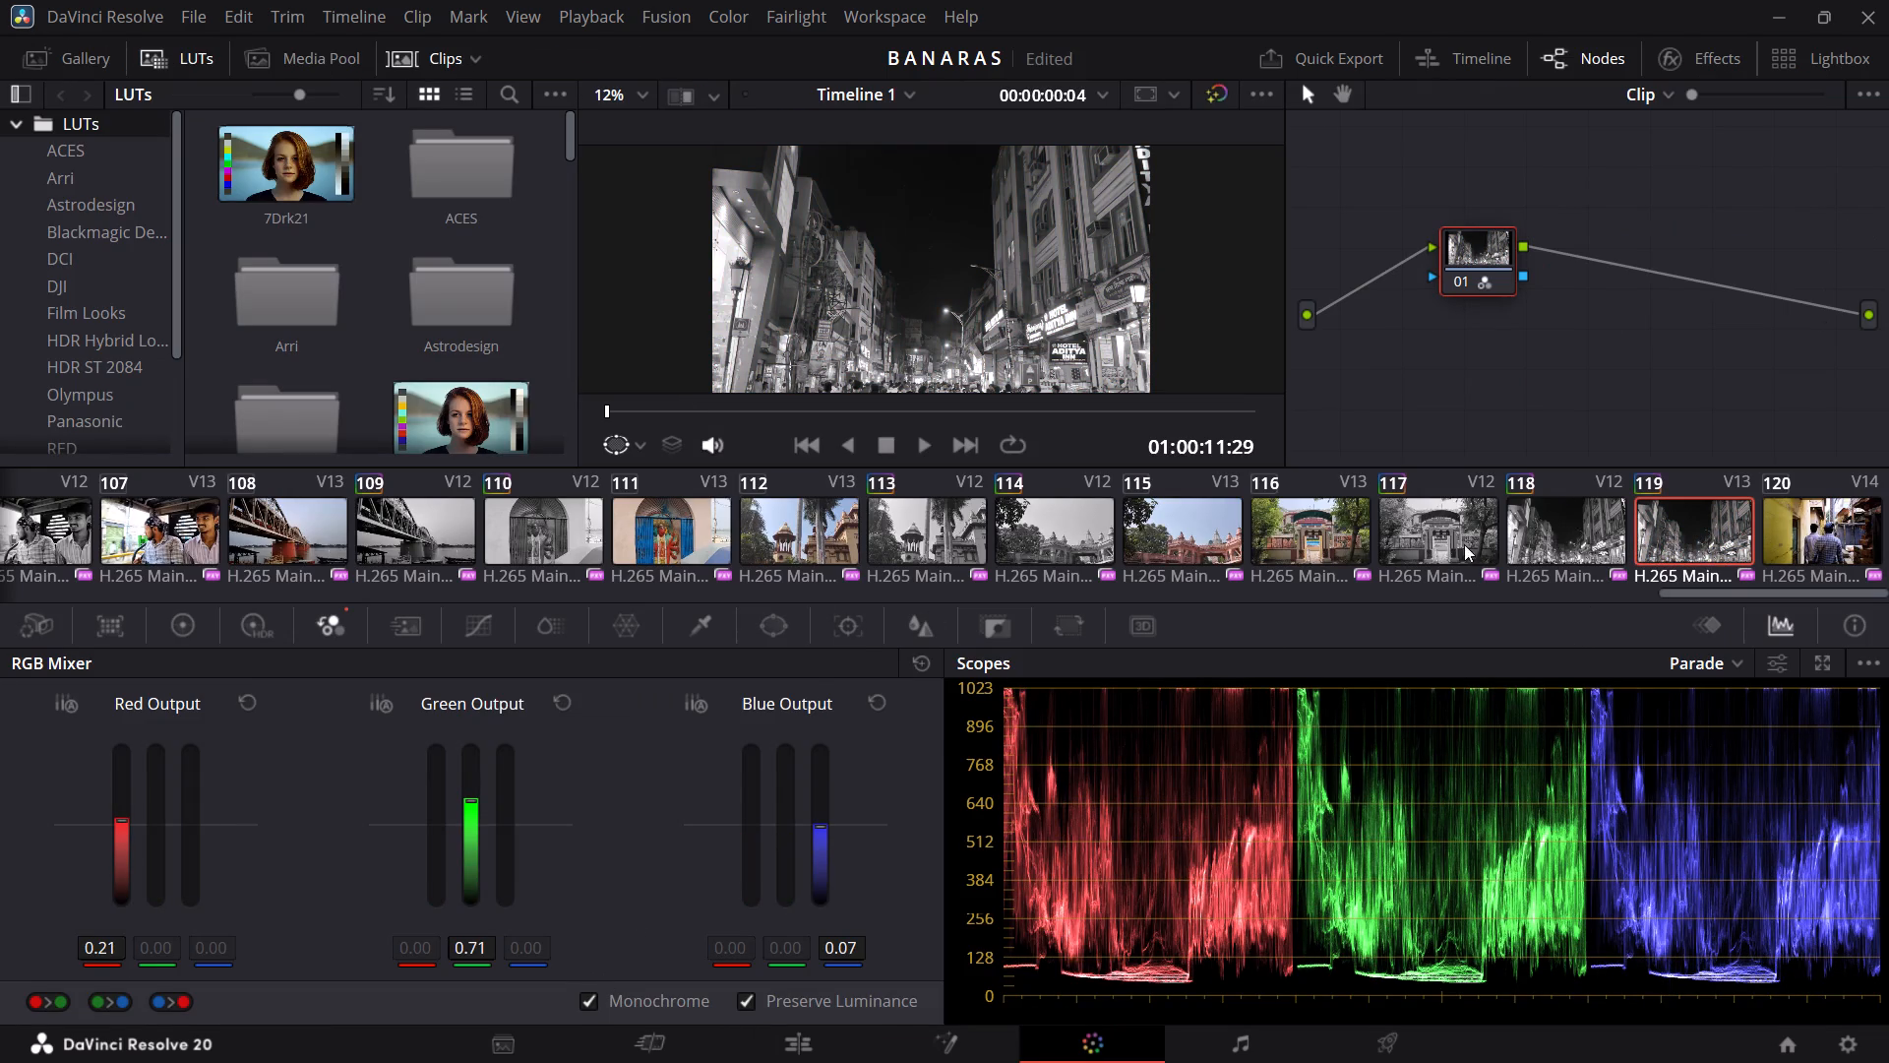
{"action": "left_click", "coordinate": [1279, 544]}
{"action": "left_click", "coordinate": [589, 991]}
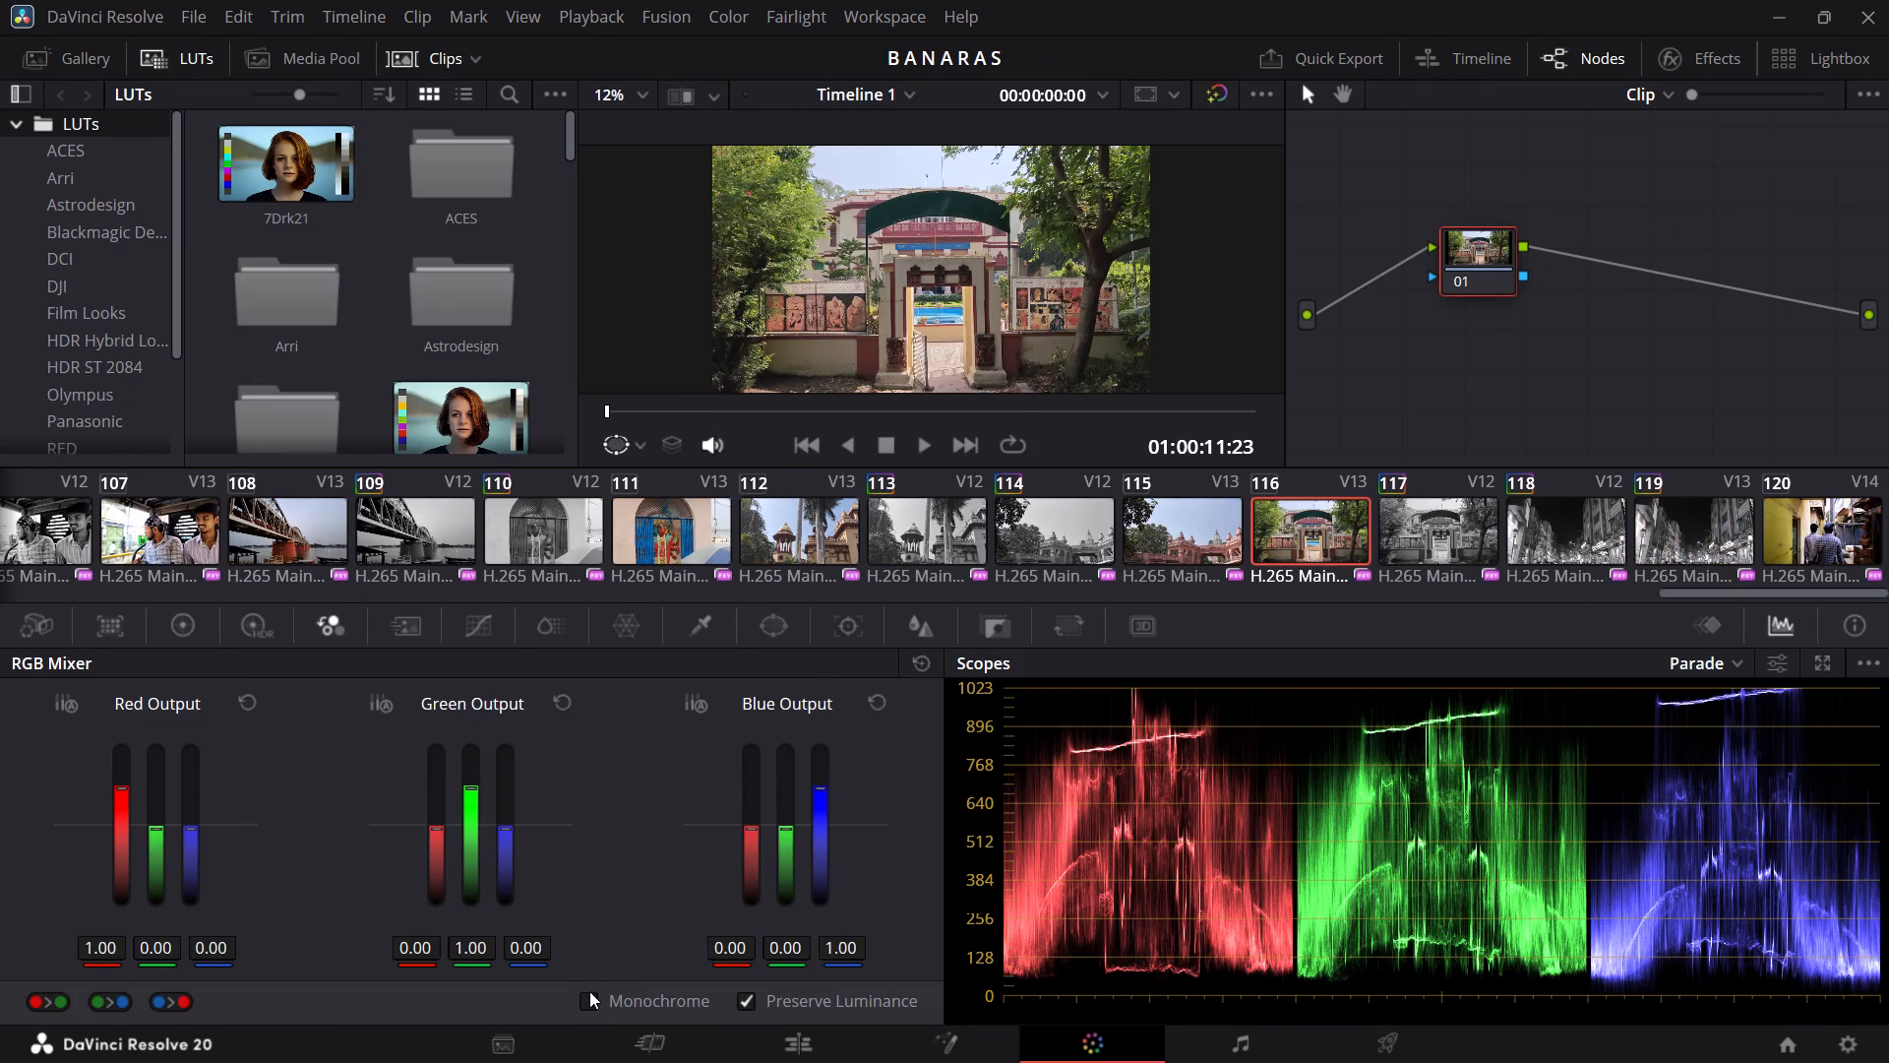
{"action": "left_click", "coordinate": [1184, 532]}
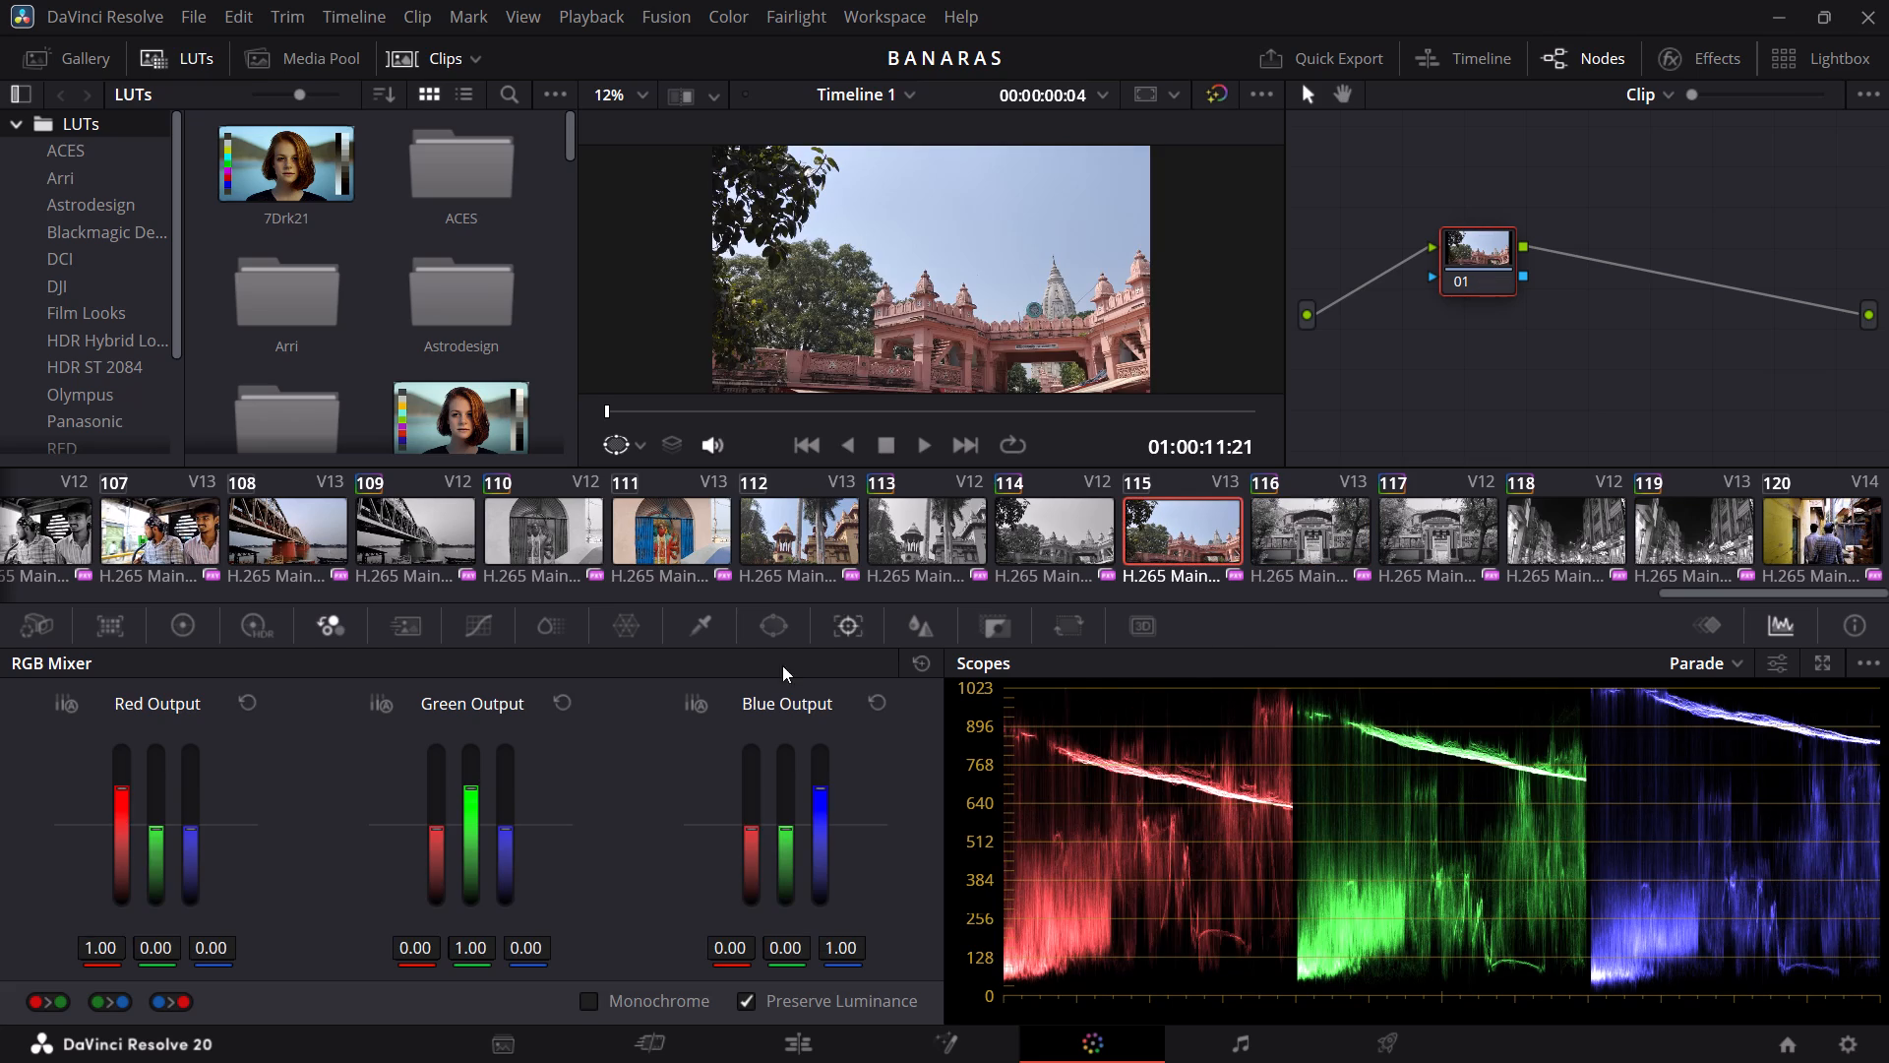
{"action": "left_click", "coordinate": [592, 1006]}
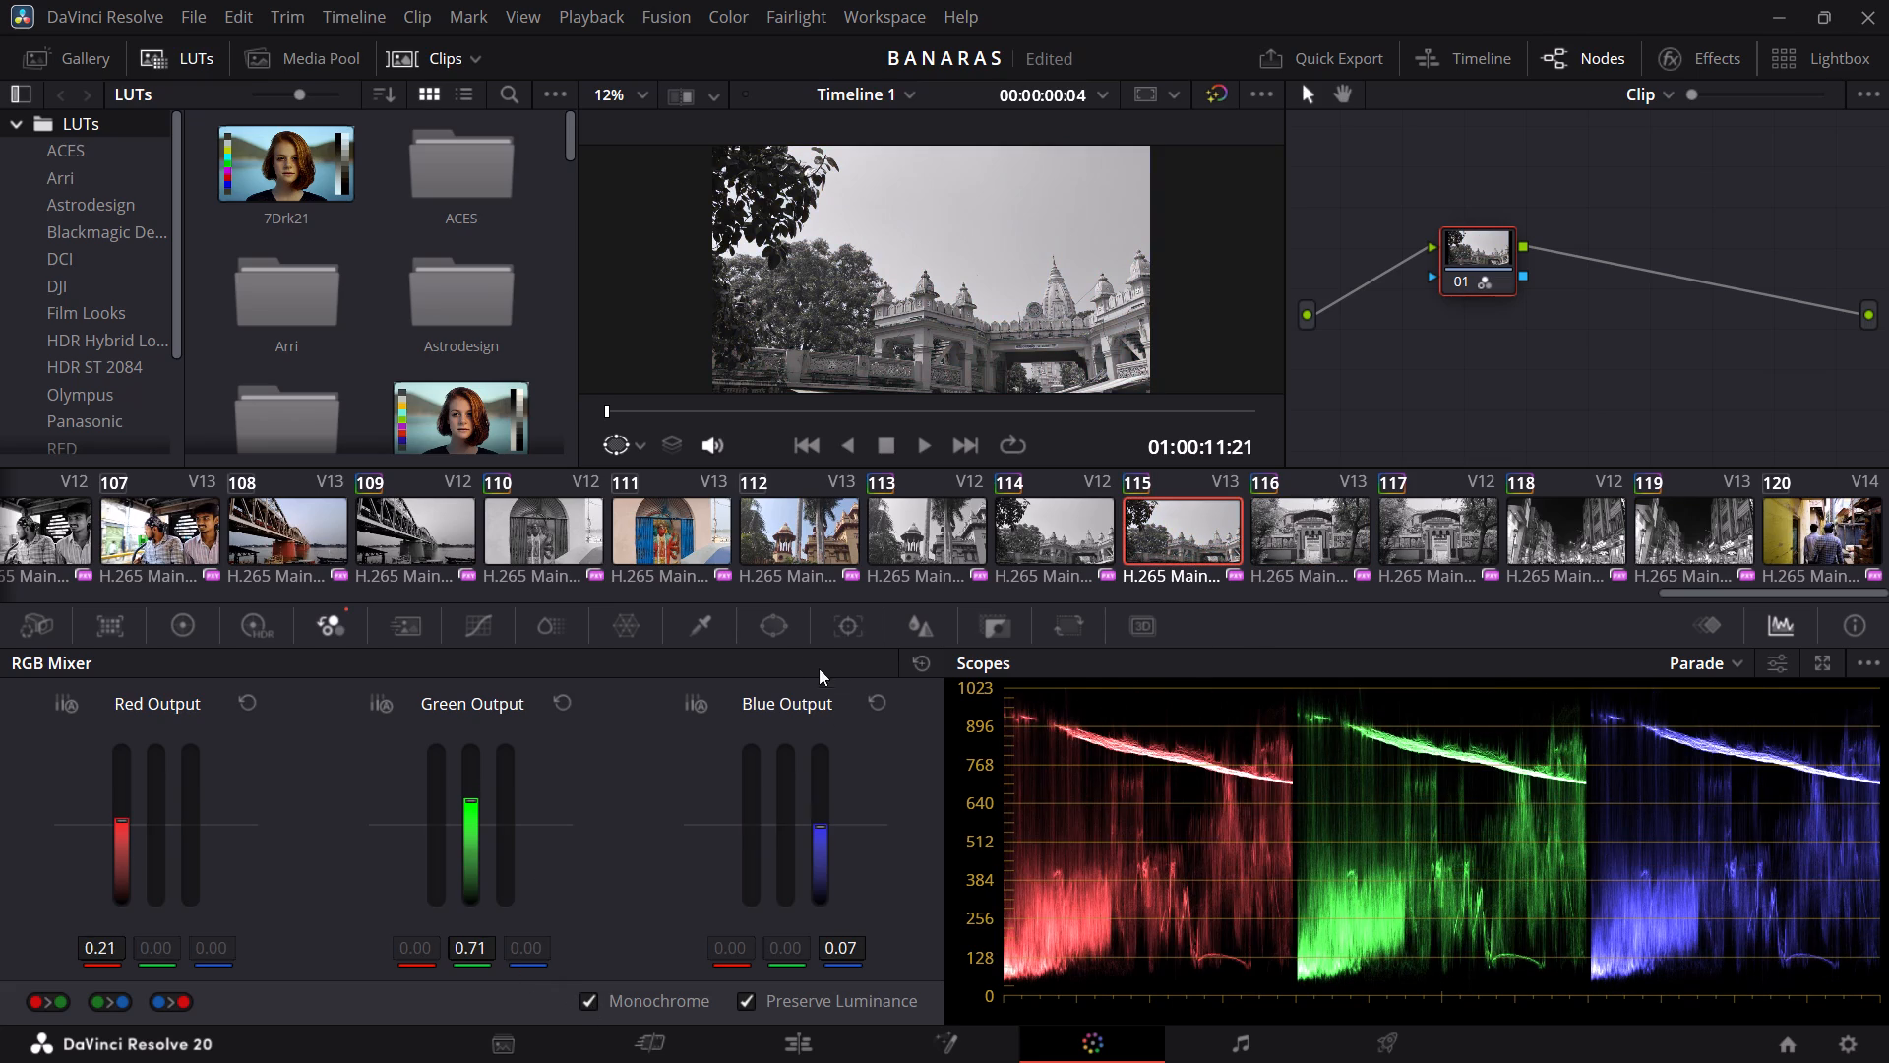
Make V13 clips 112, 111, 108 and 107 monochrome in the RGB Mixer.
{"action": "left_click", "coordinate": [819, 538]}
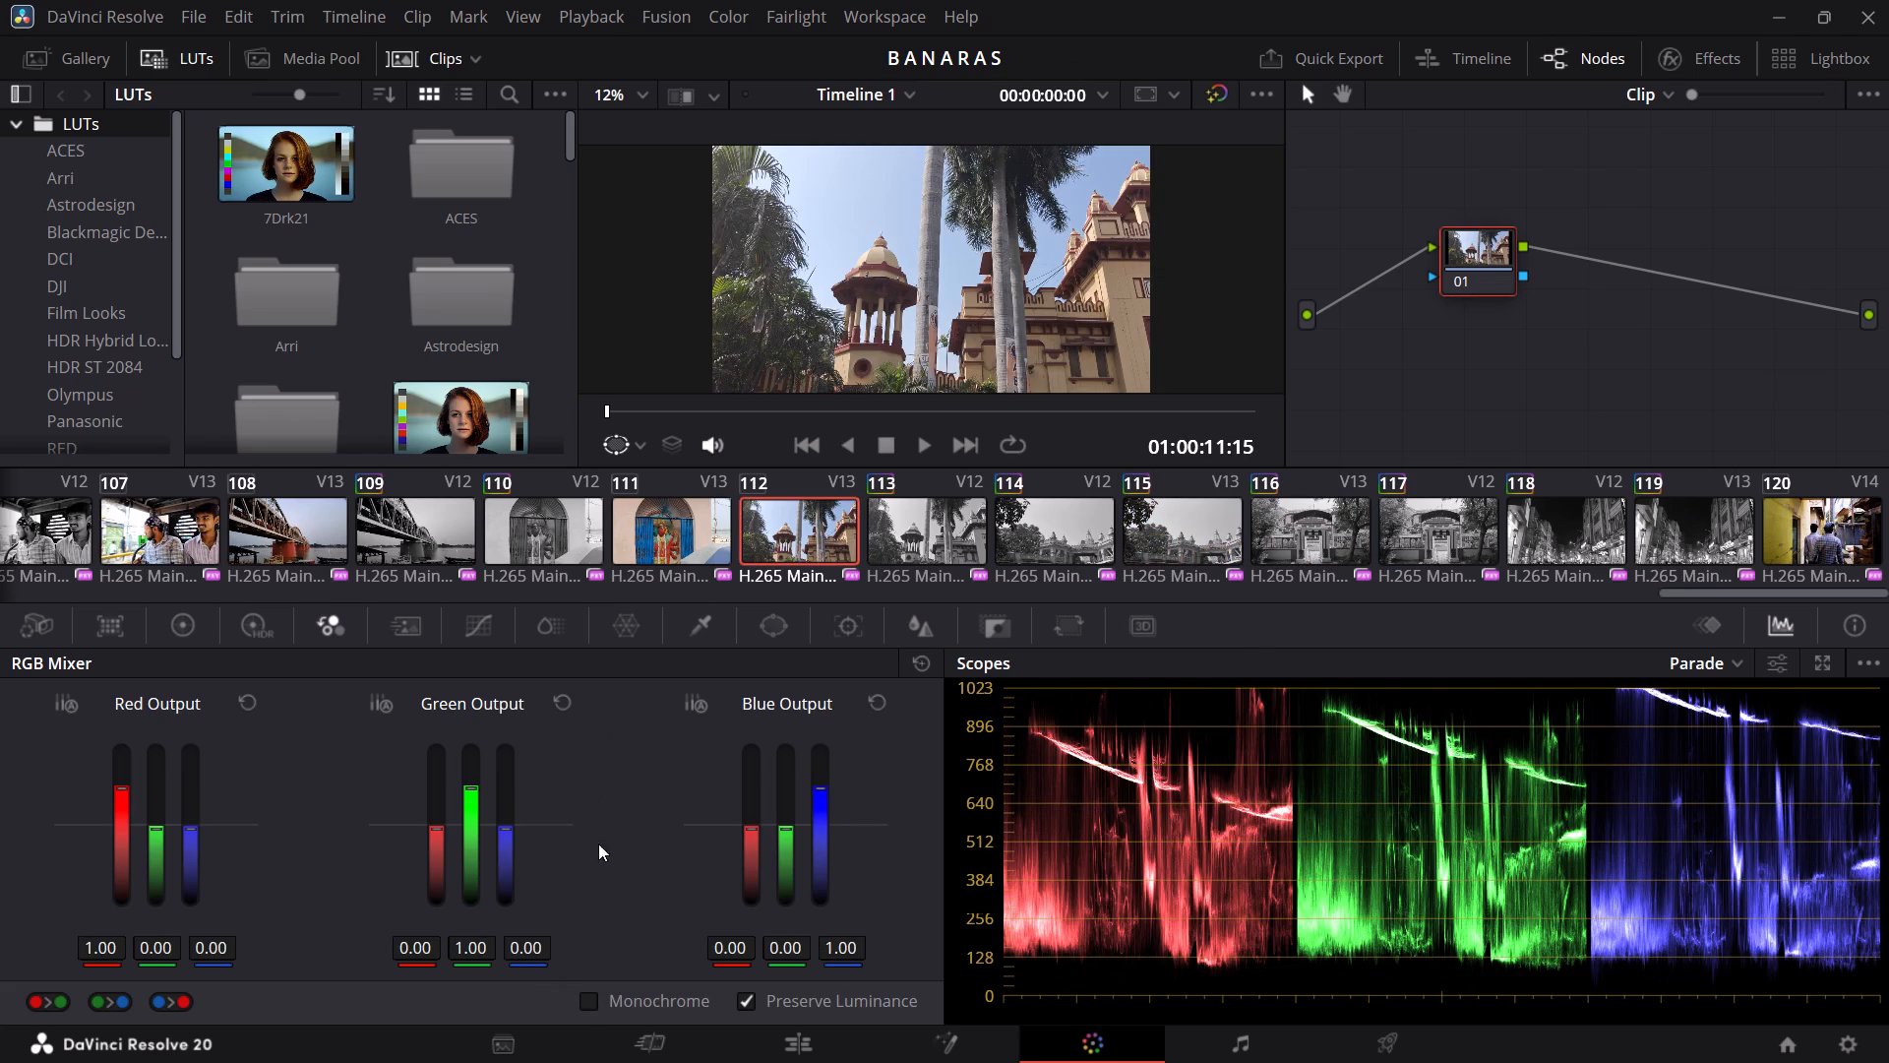
{"action": "left_click", "coordinate": [590, 999]}
{"action": "left_click", "coordinate": [661, 525]}
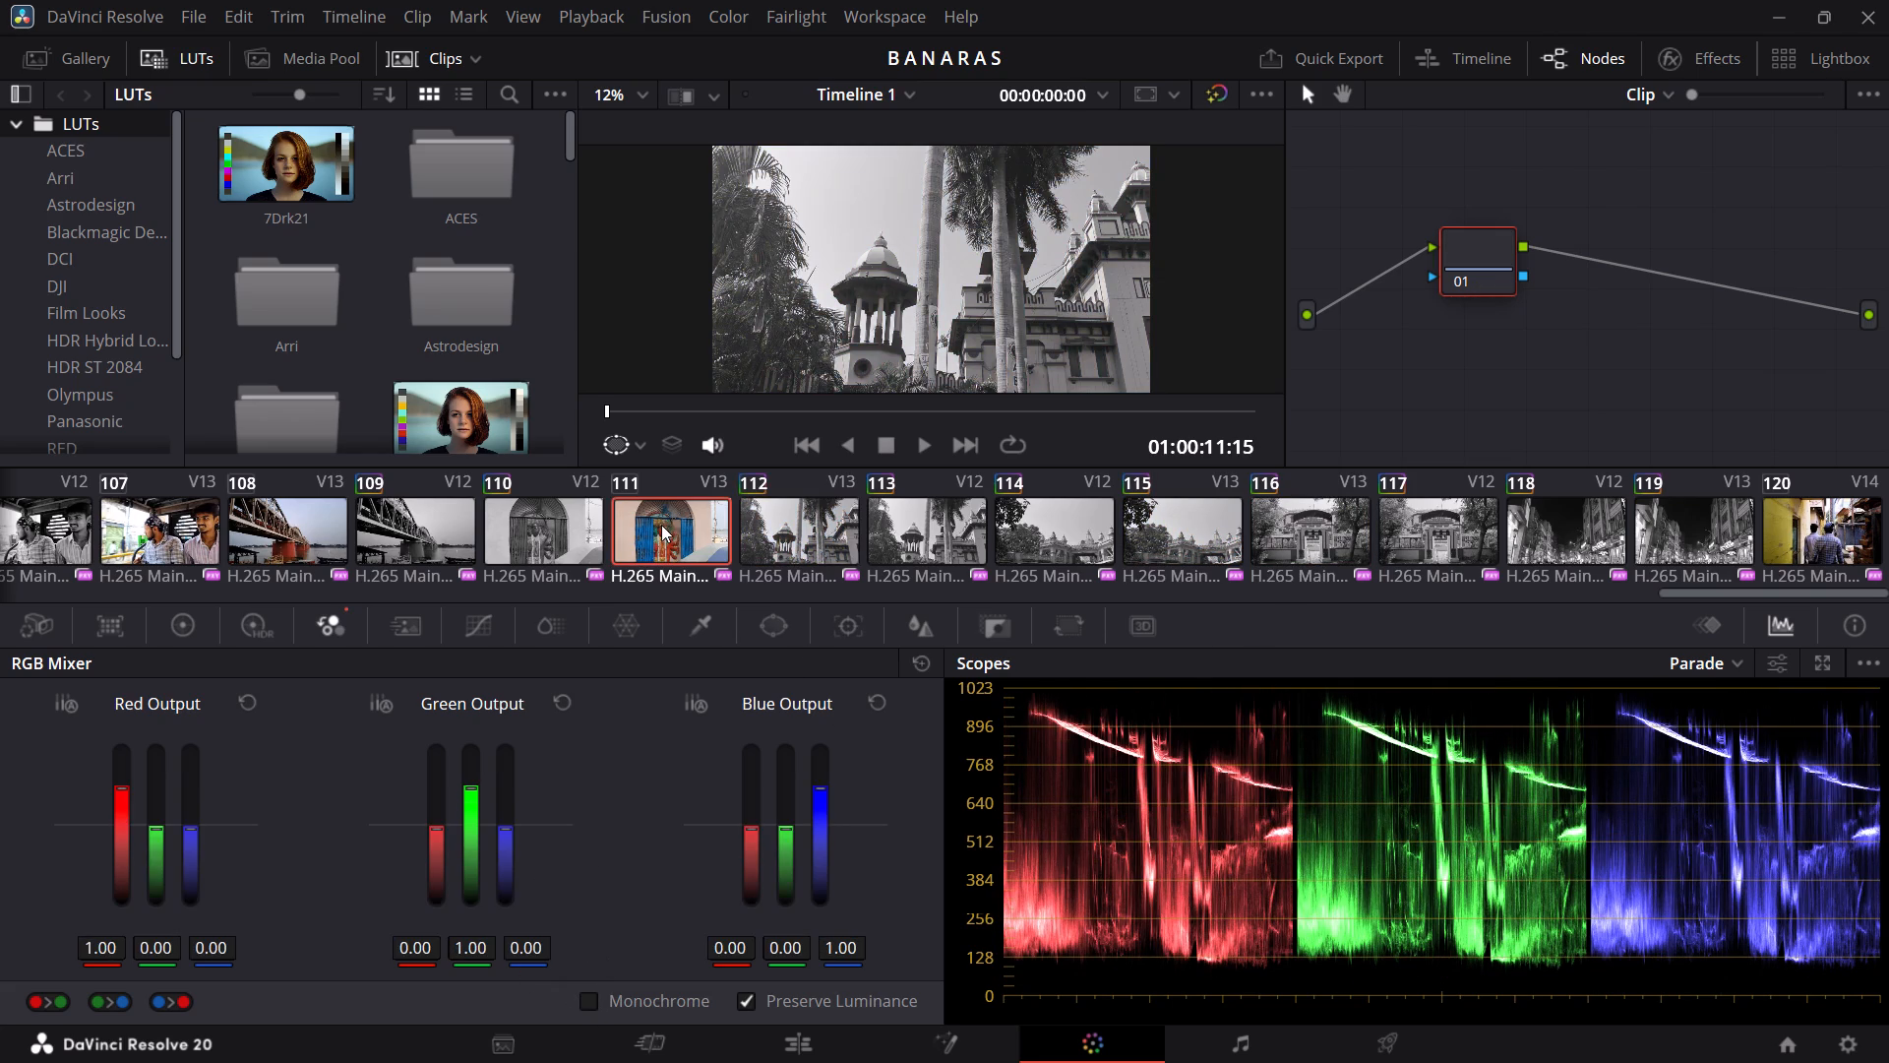
{"action": "left_click", "coordinate": [597, 998]}
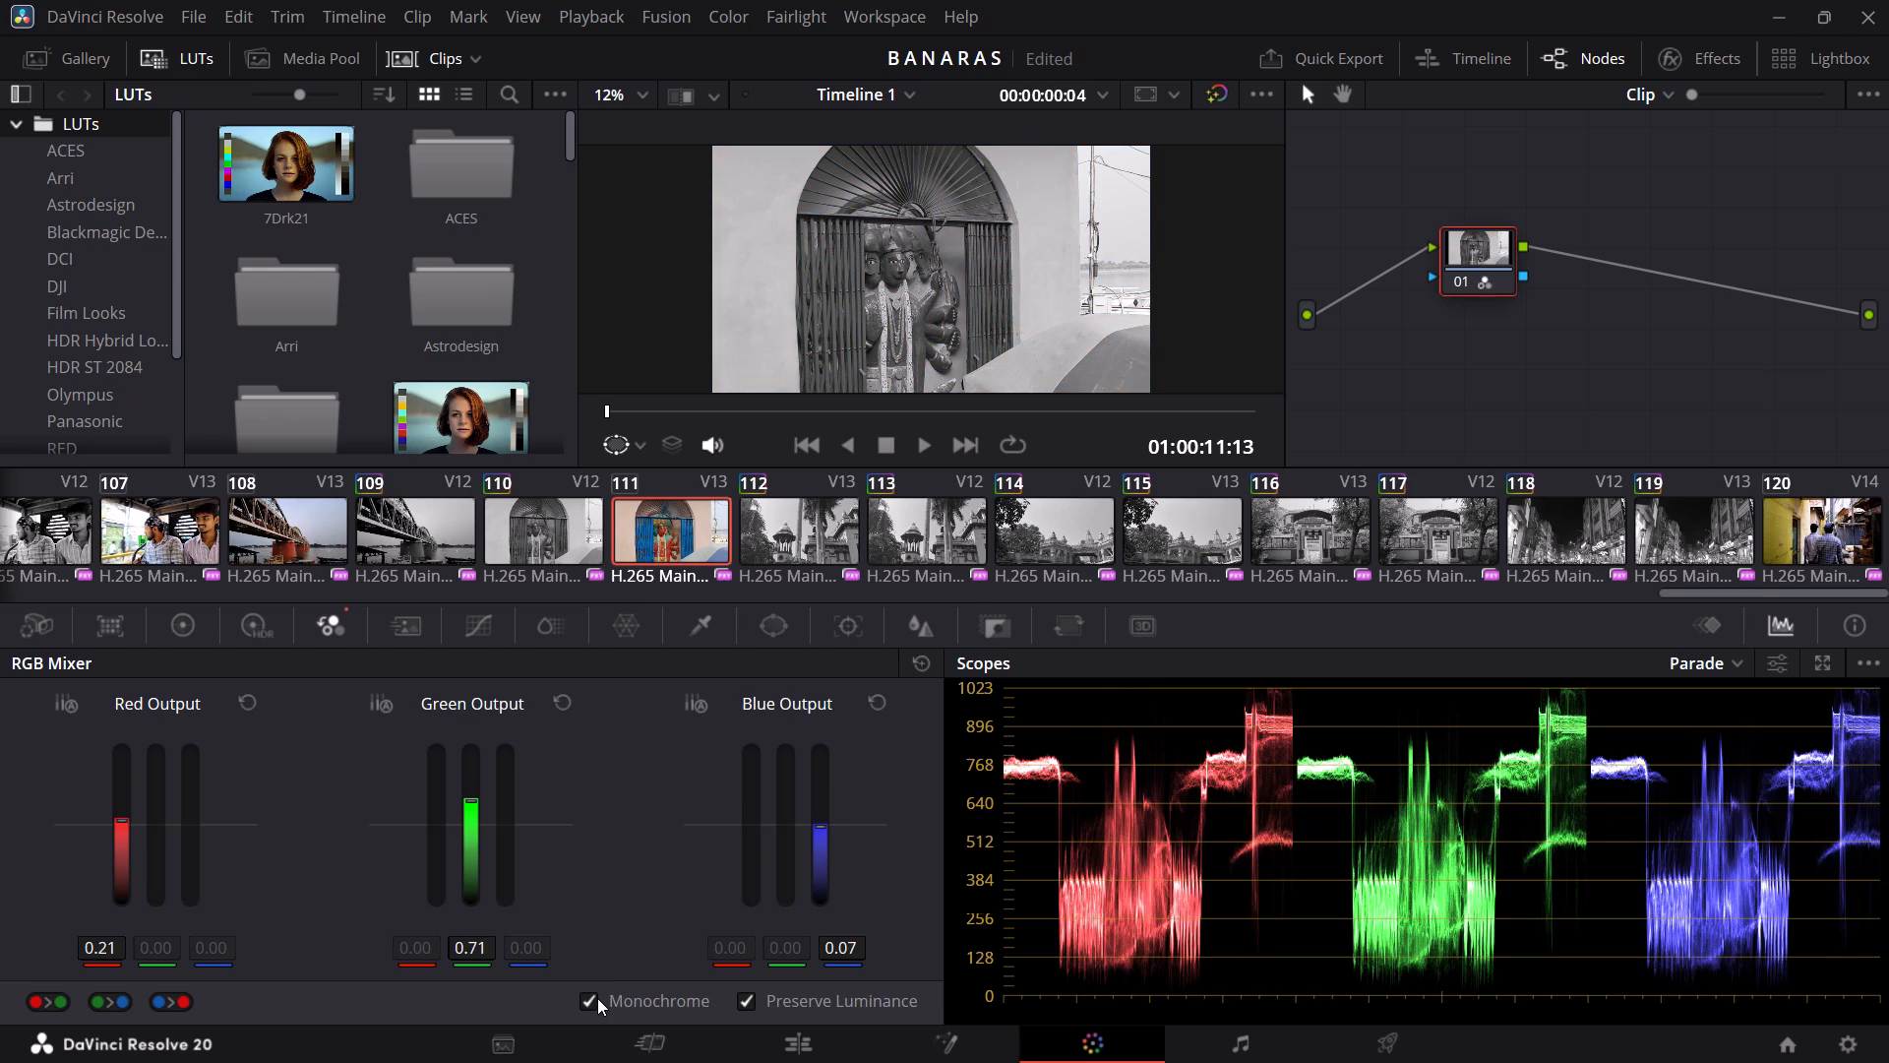
{"action": "scroll", "coordinate": [521, 554], "scroll_direction": "down", "scroll_amount": 1}
{"action": "scroll", "coordinate": [521, 554], "scroll_direction": "right", "scroll_amount": 1}
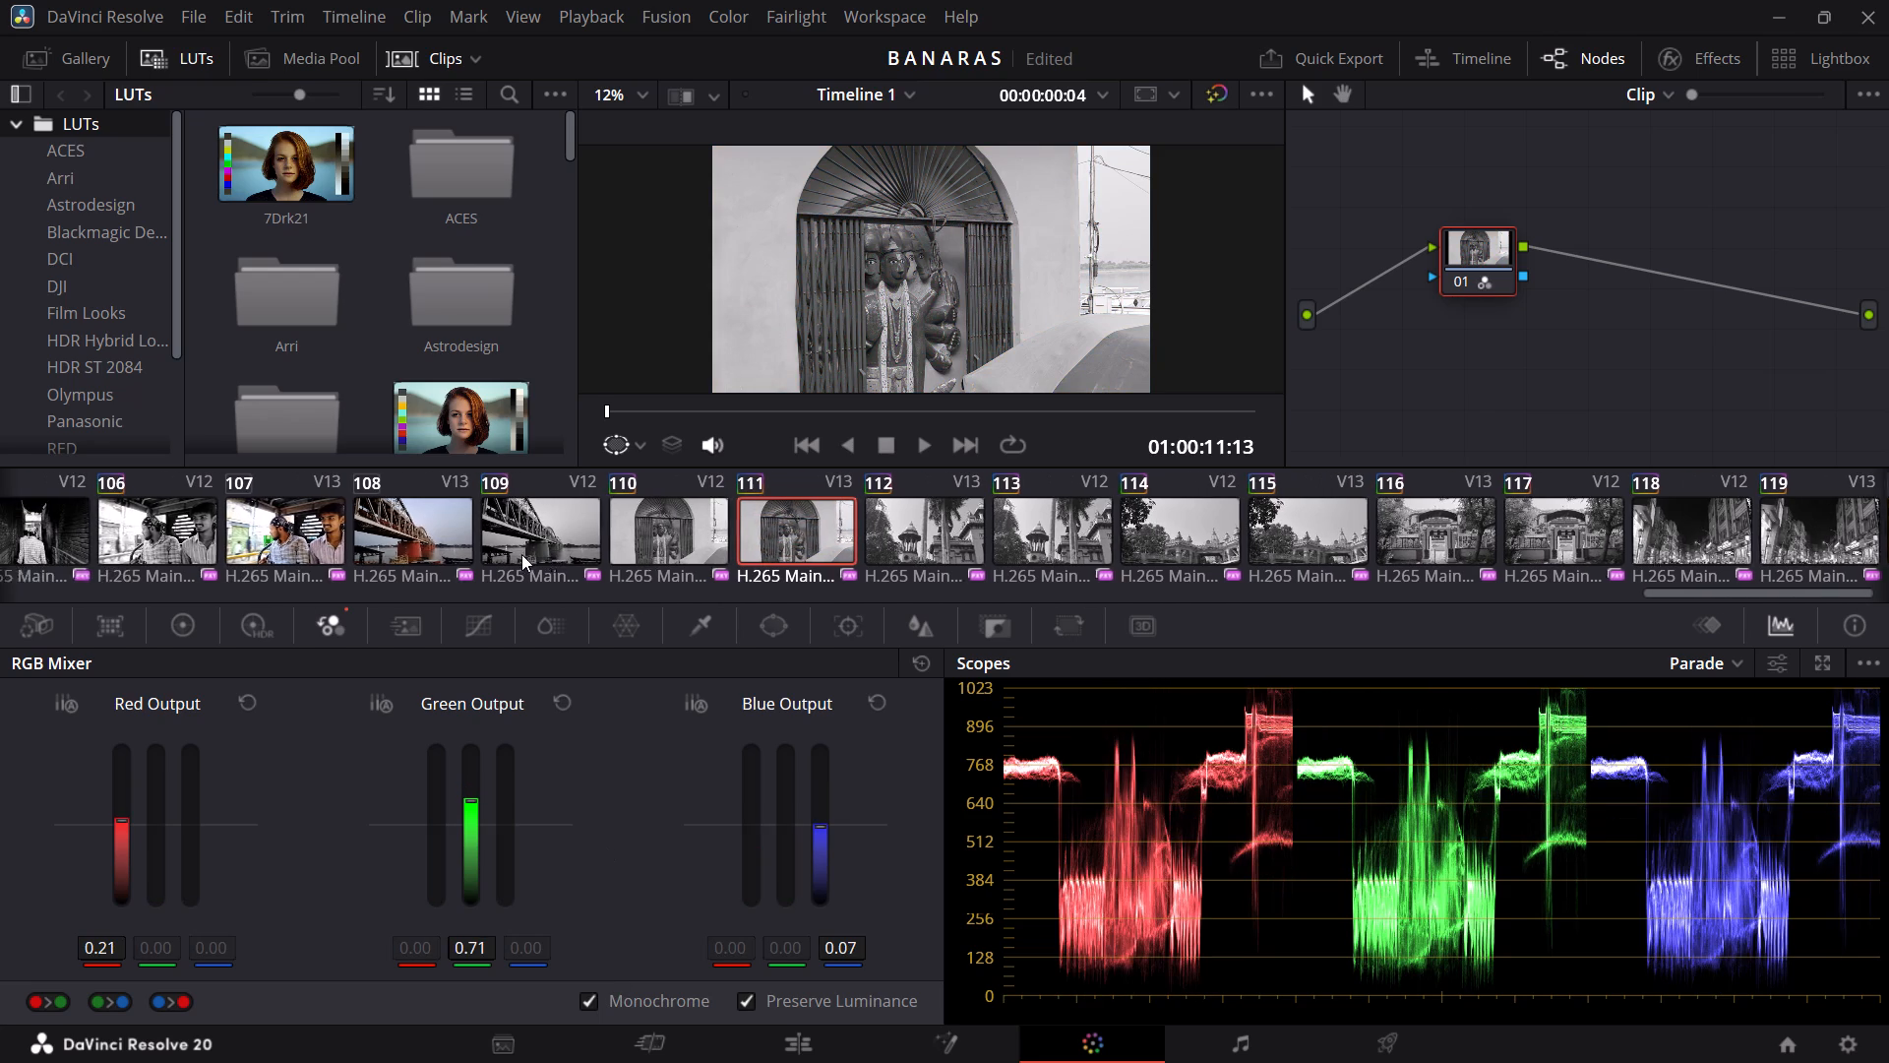
{"action": "scroll", "coordinate": [521, 554], "scroll_direction": "right", "scroll_amount": 1}
{"action": "left_click", "coordinate": [521, 554]}
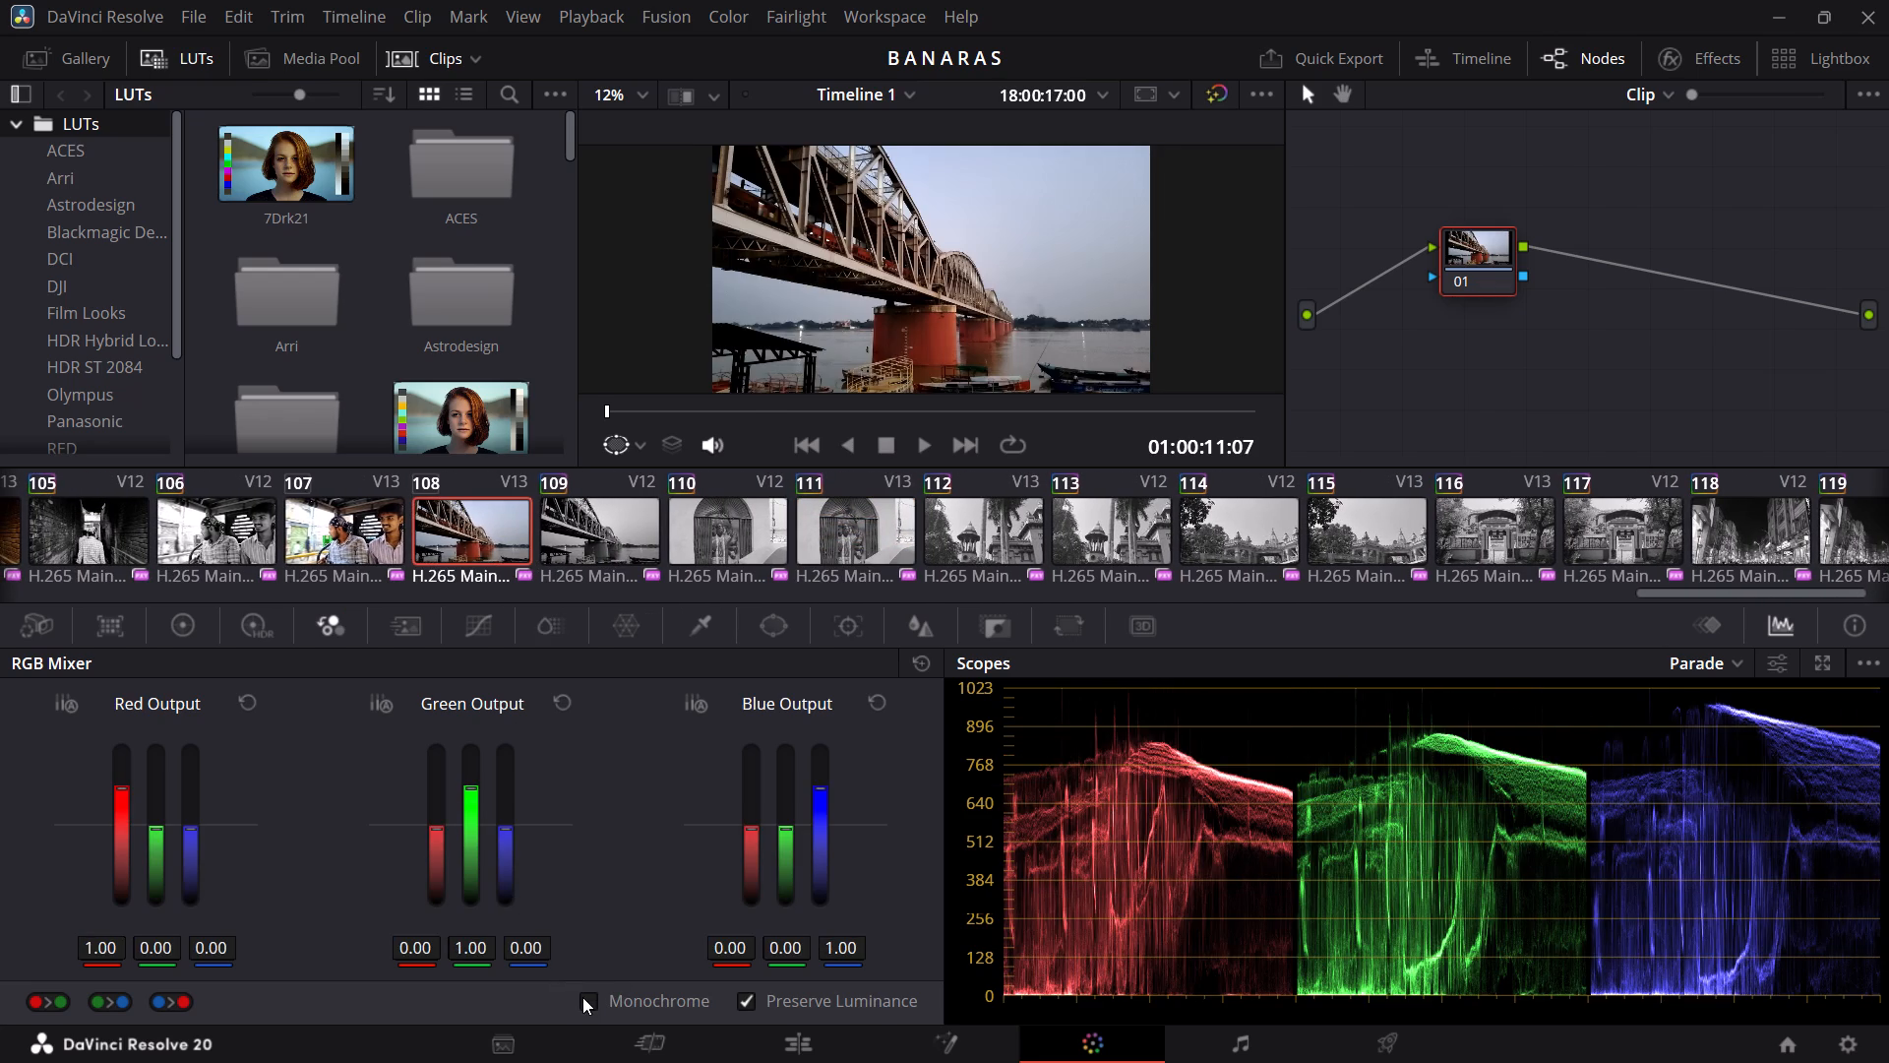
{"action": "left_click", "coordinate": [582, 997]}
{"action": "left_click", "coordinate": [345, 561]}
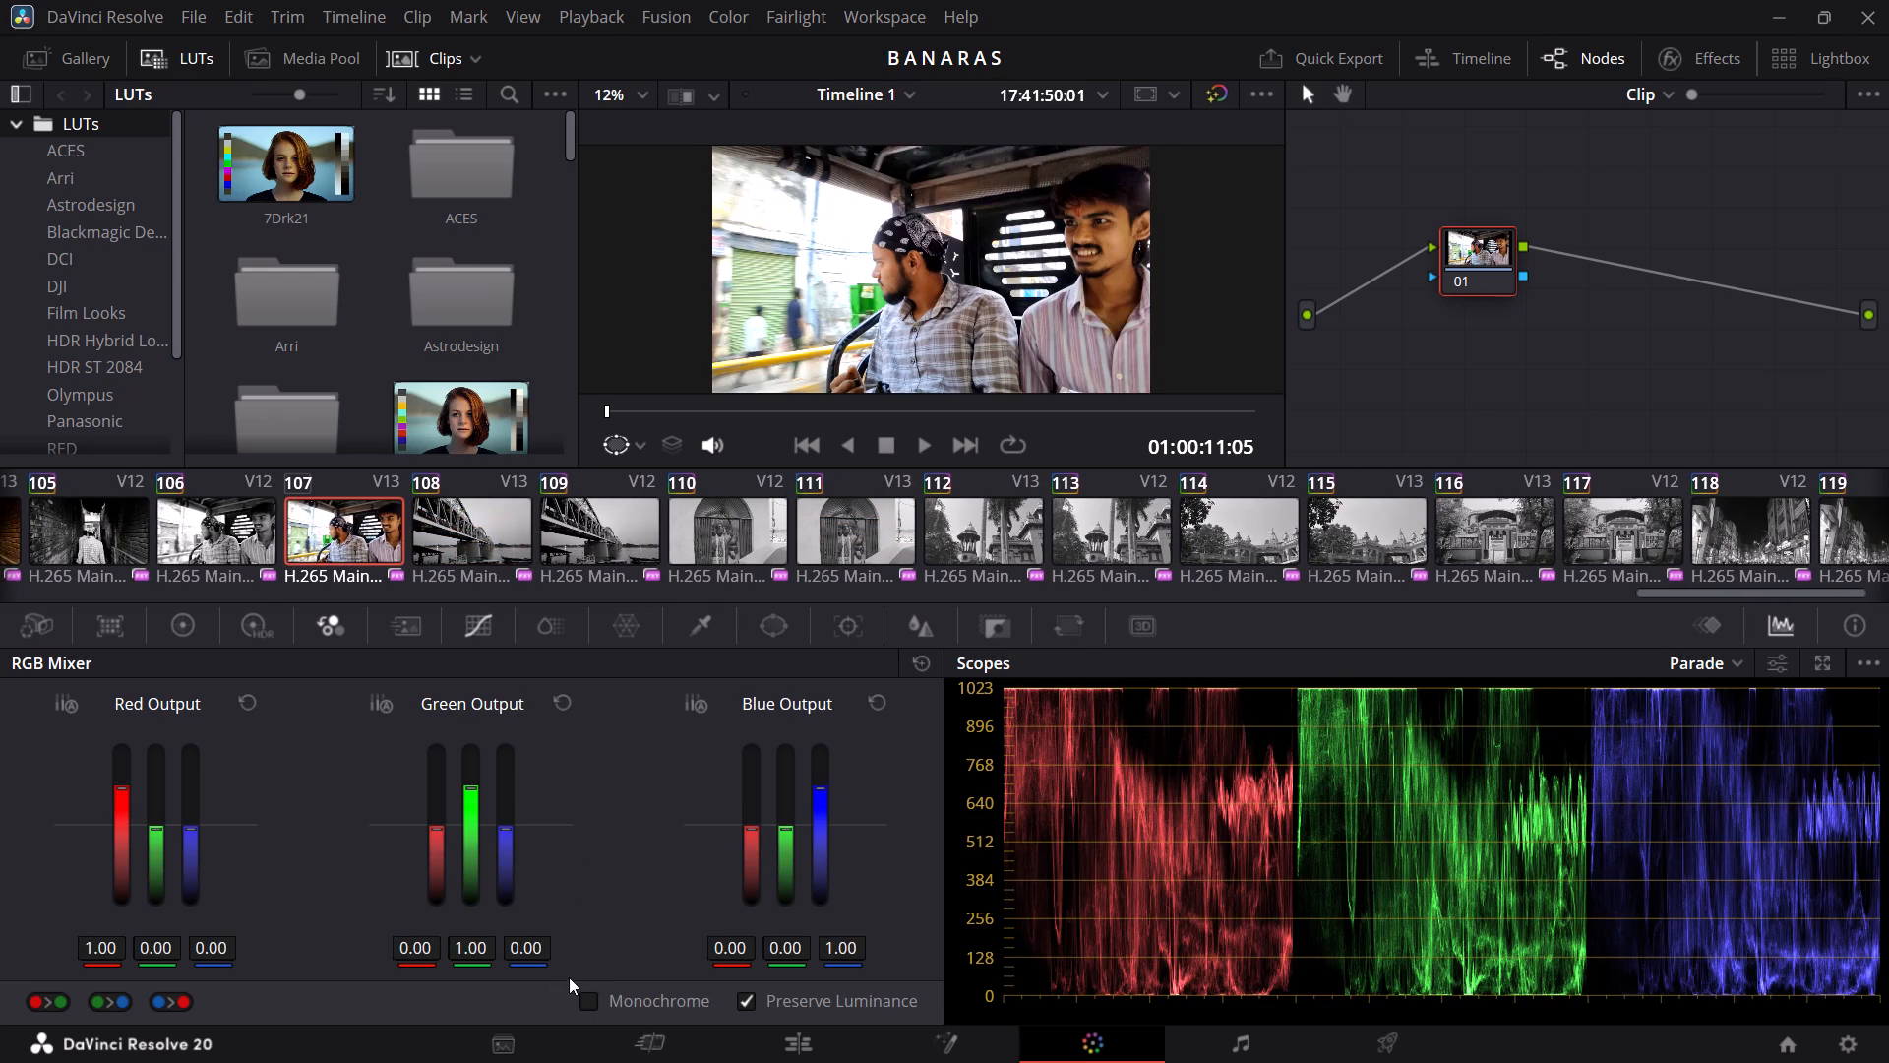
{"action": "left_click", "coordinate": [589, 1005]}
Make V13 clips 104, 103, 100 and 99 monochrome in the RGB Mixer.
{"action": "scroll", "coordinate": [380, 566], "scroll_direction": "right", "scroll_amount": 1}
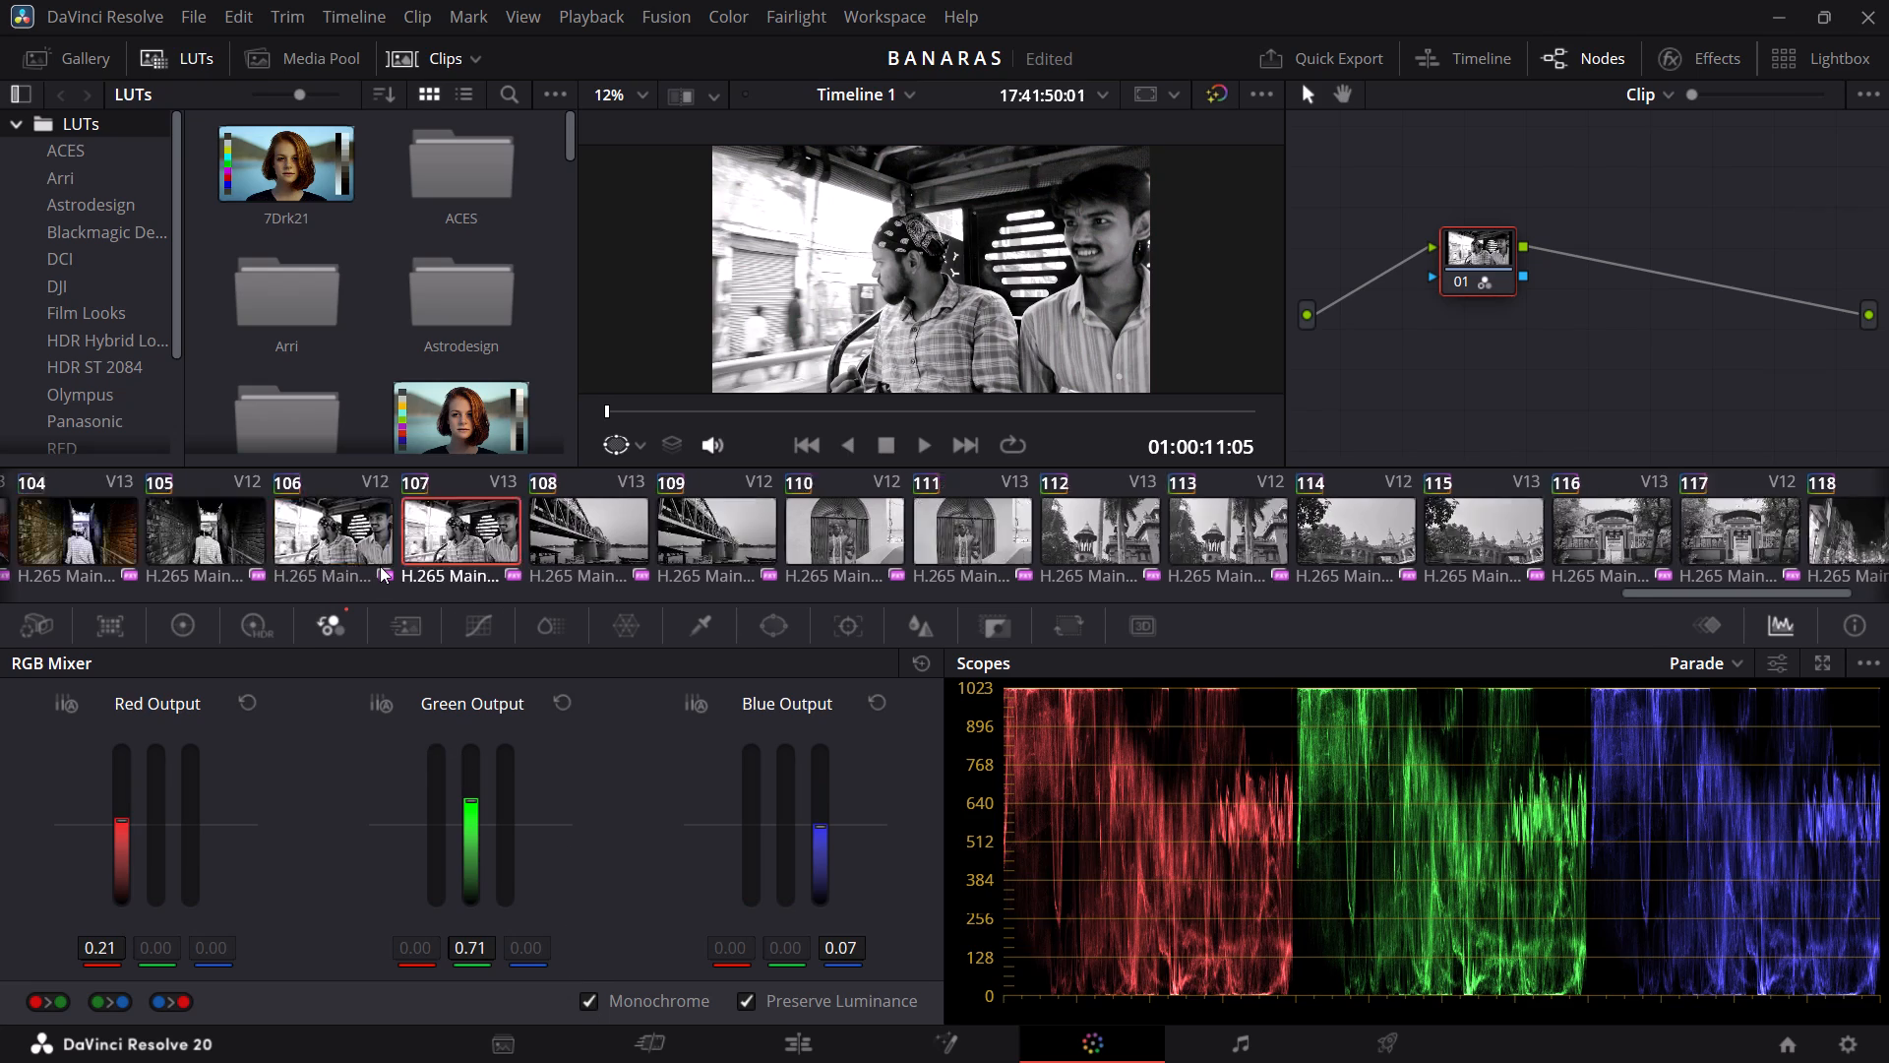
{"action": "scroll", "coordinate": [380, 566], "scroll_direction": "right", "scroll_amount": 1}
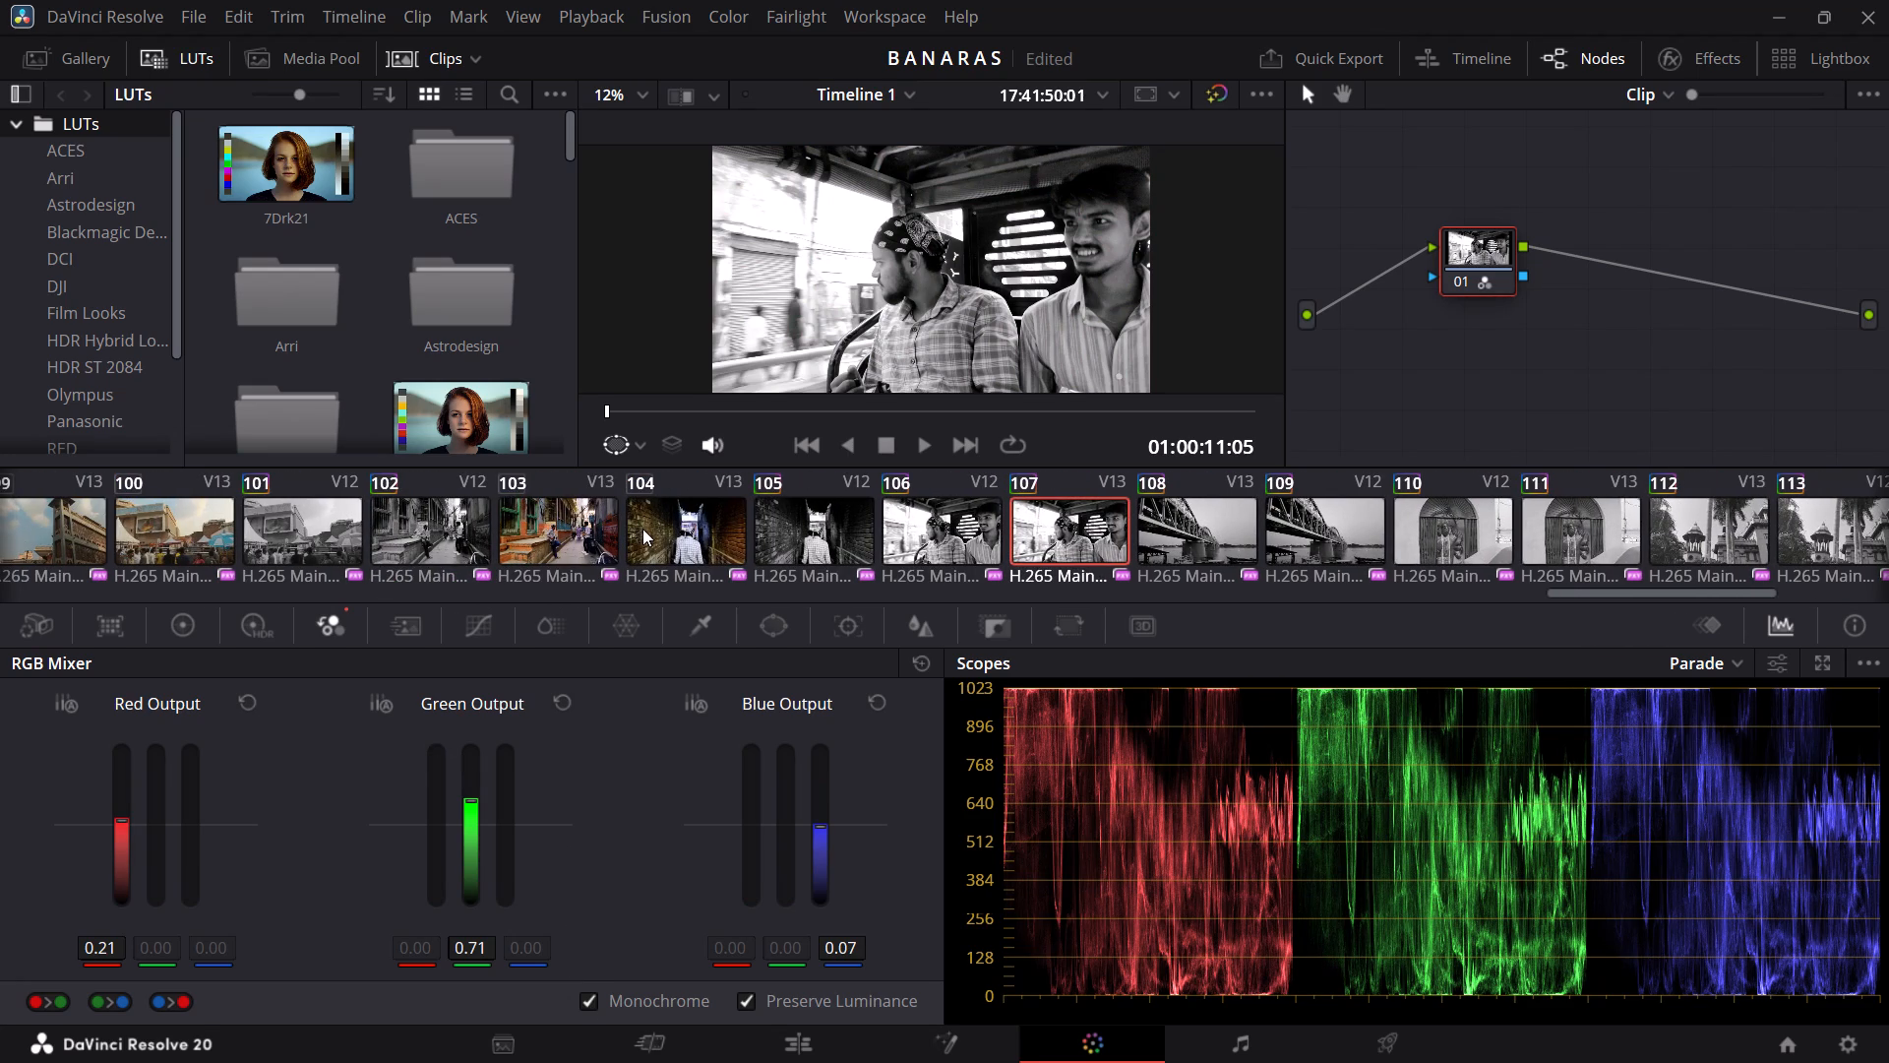
{"action": "left_click", "coordinate": [642, 529]}
{"action": "left_click", "coordinate": [592, 1008]}
{"action": "left_click_drag", "start_coordinate": [592, 1008], "coordinate": [624, 887]}
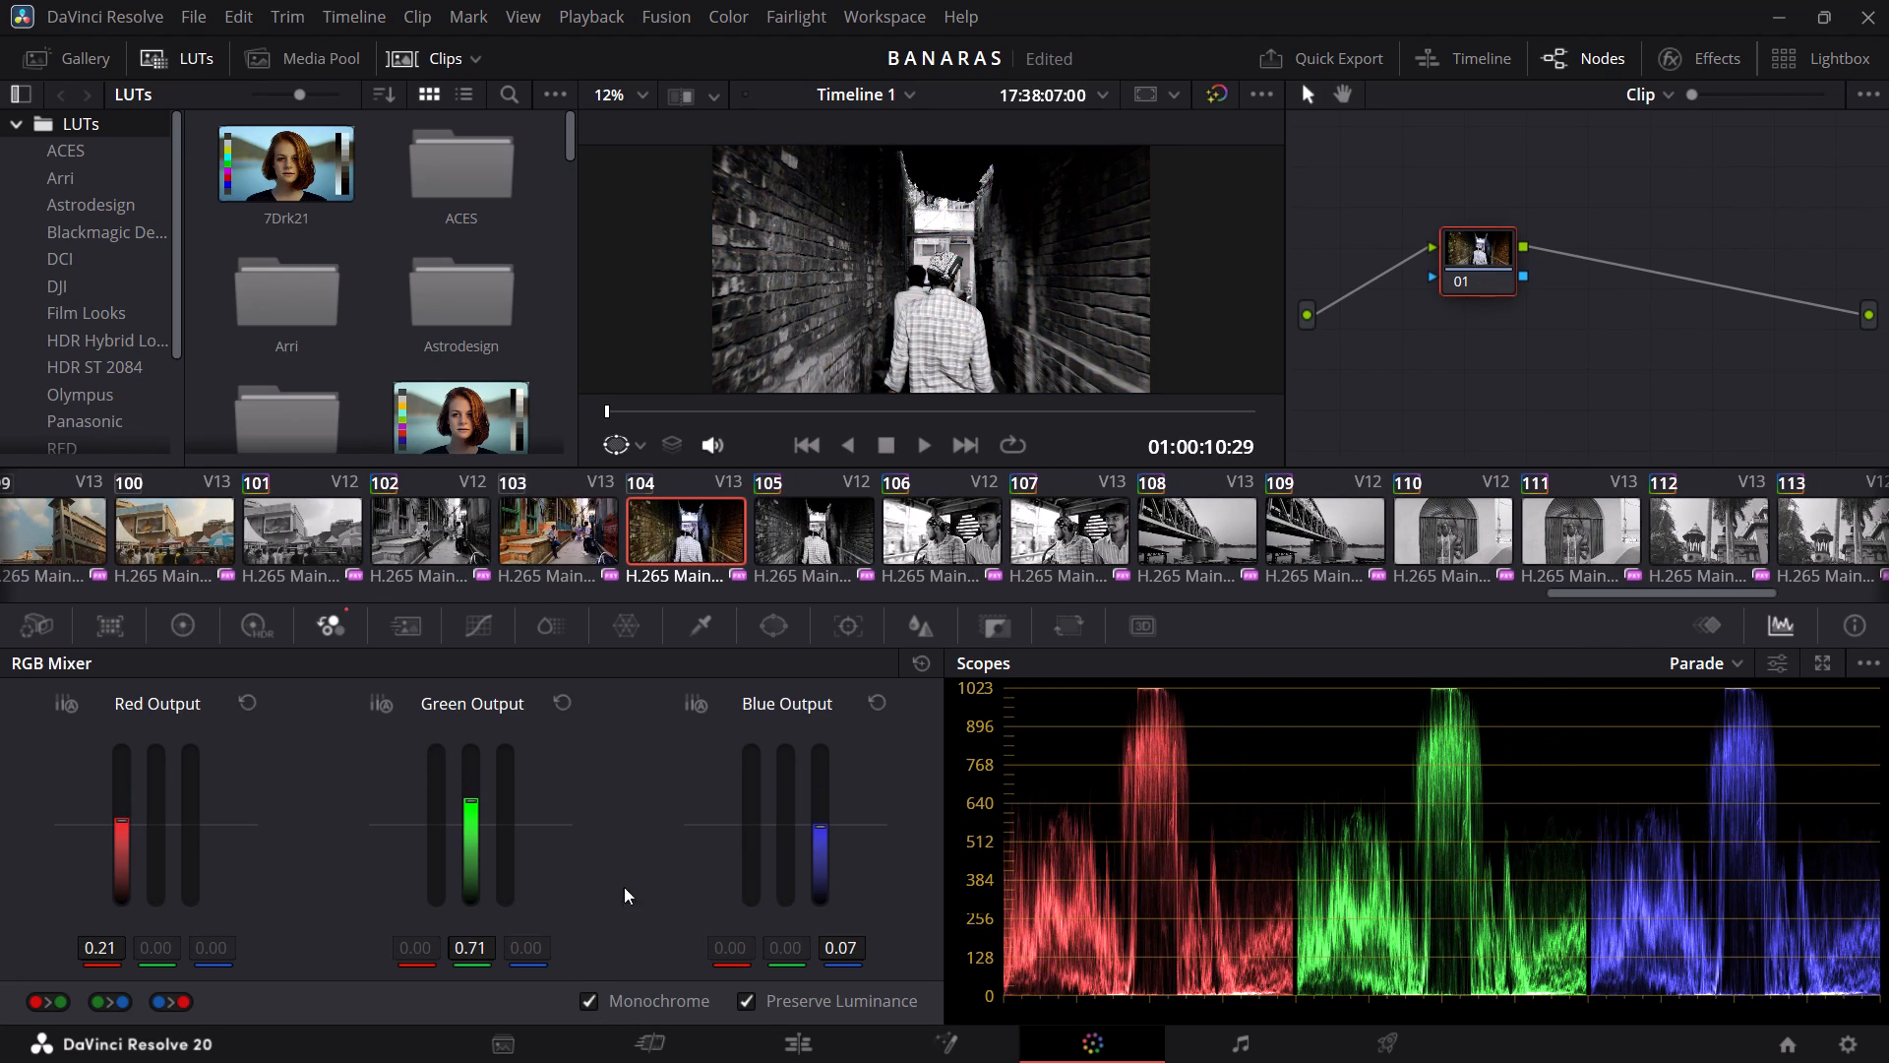
{"action": "left_click_drag", "start_coordinate": [624, 887], "coordinate": [565, 559]}
{"action": "left_click", "coordinate": [565, 559]}
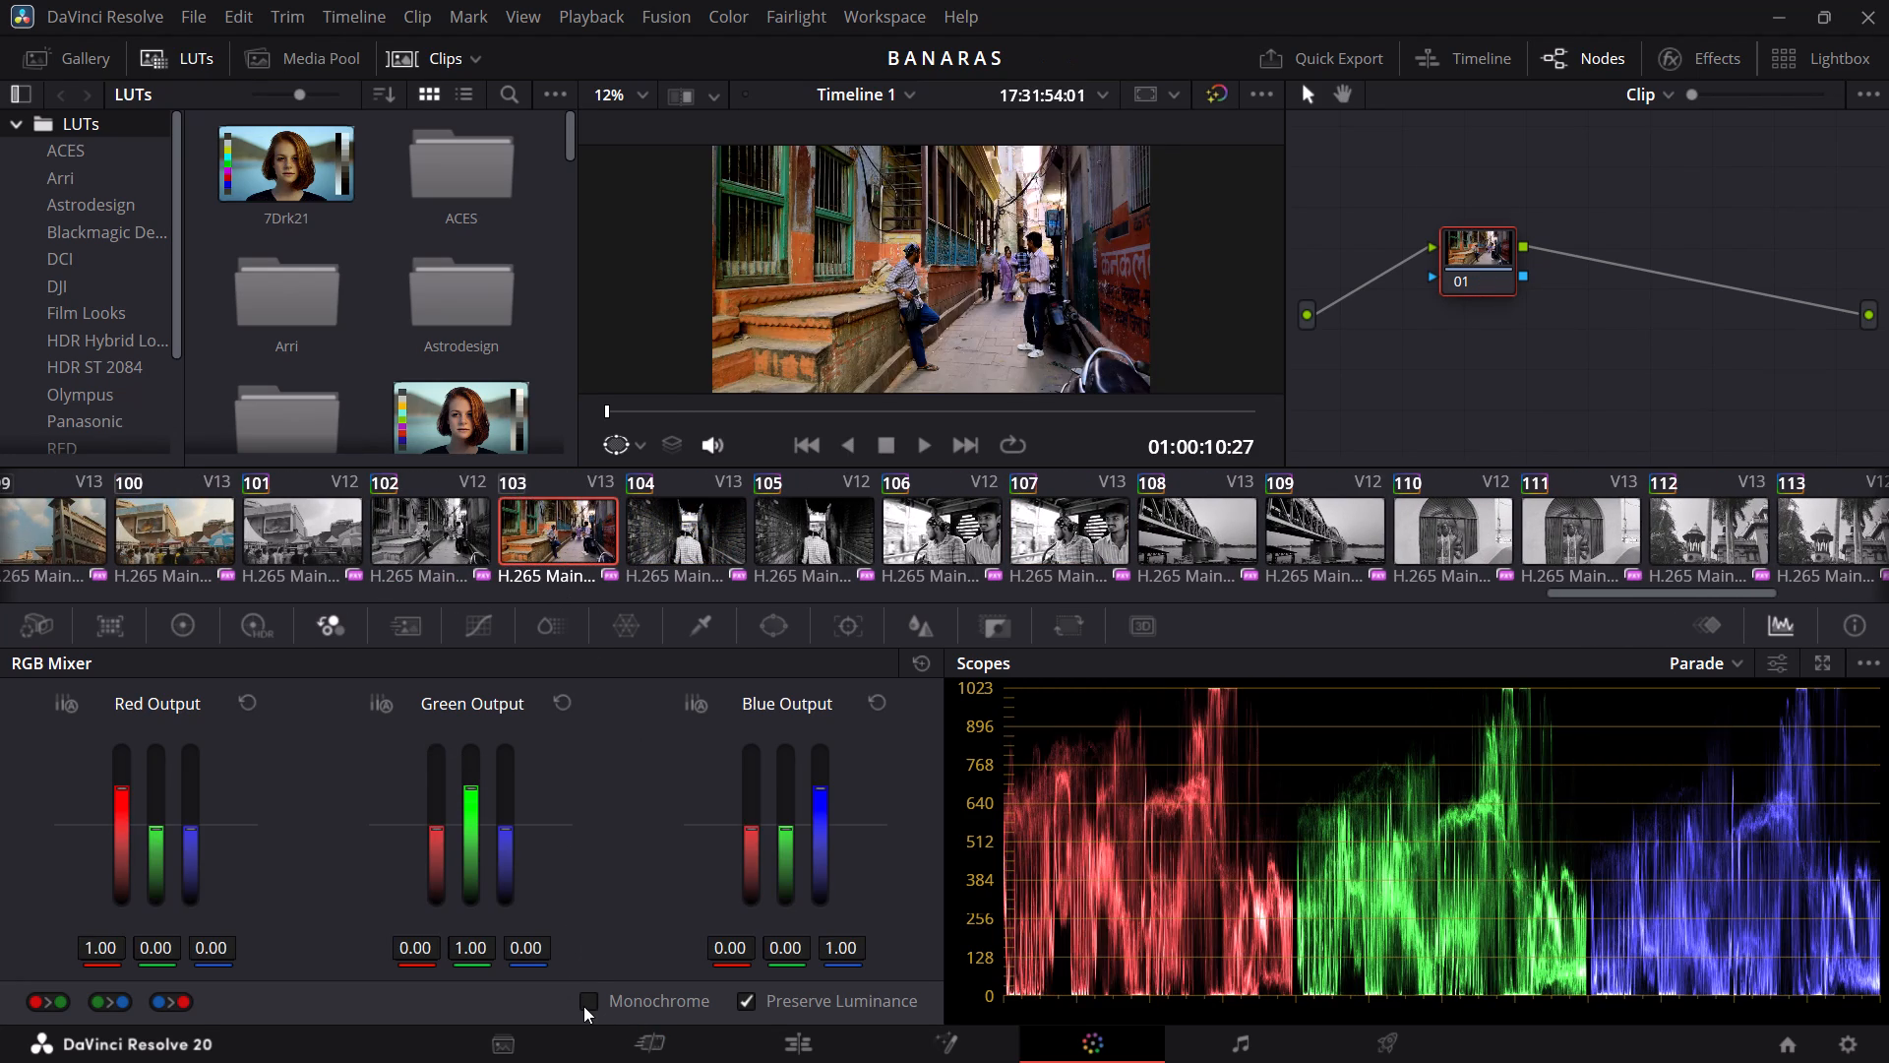
{"action": "left_click", "coordinate": [583, 1006]}
{"action": "scroll", "coordinate": [441, 545], "scroll_direction": "right", "scroll_amount": 1}
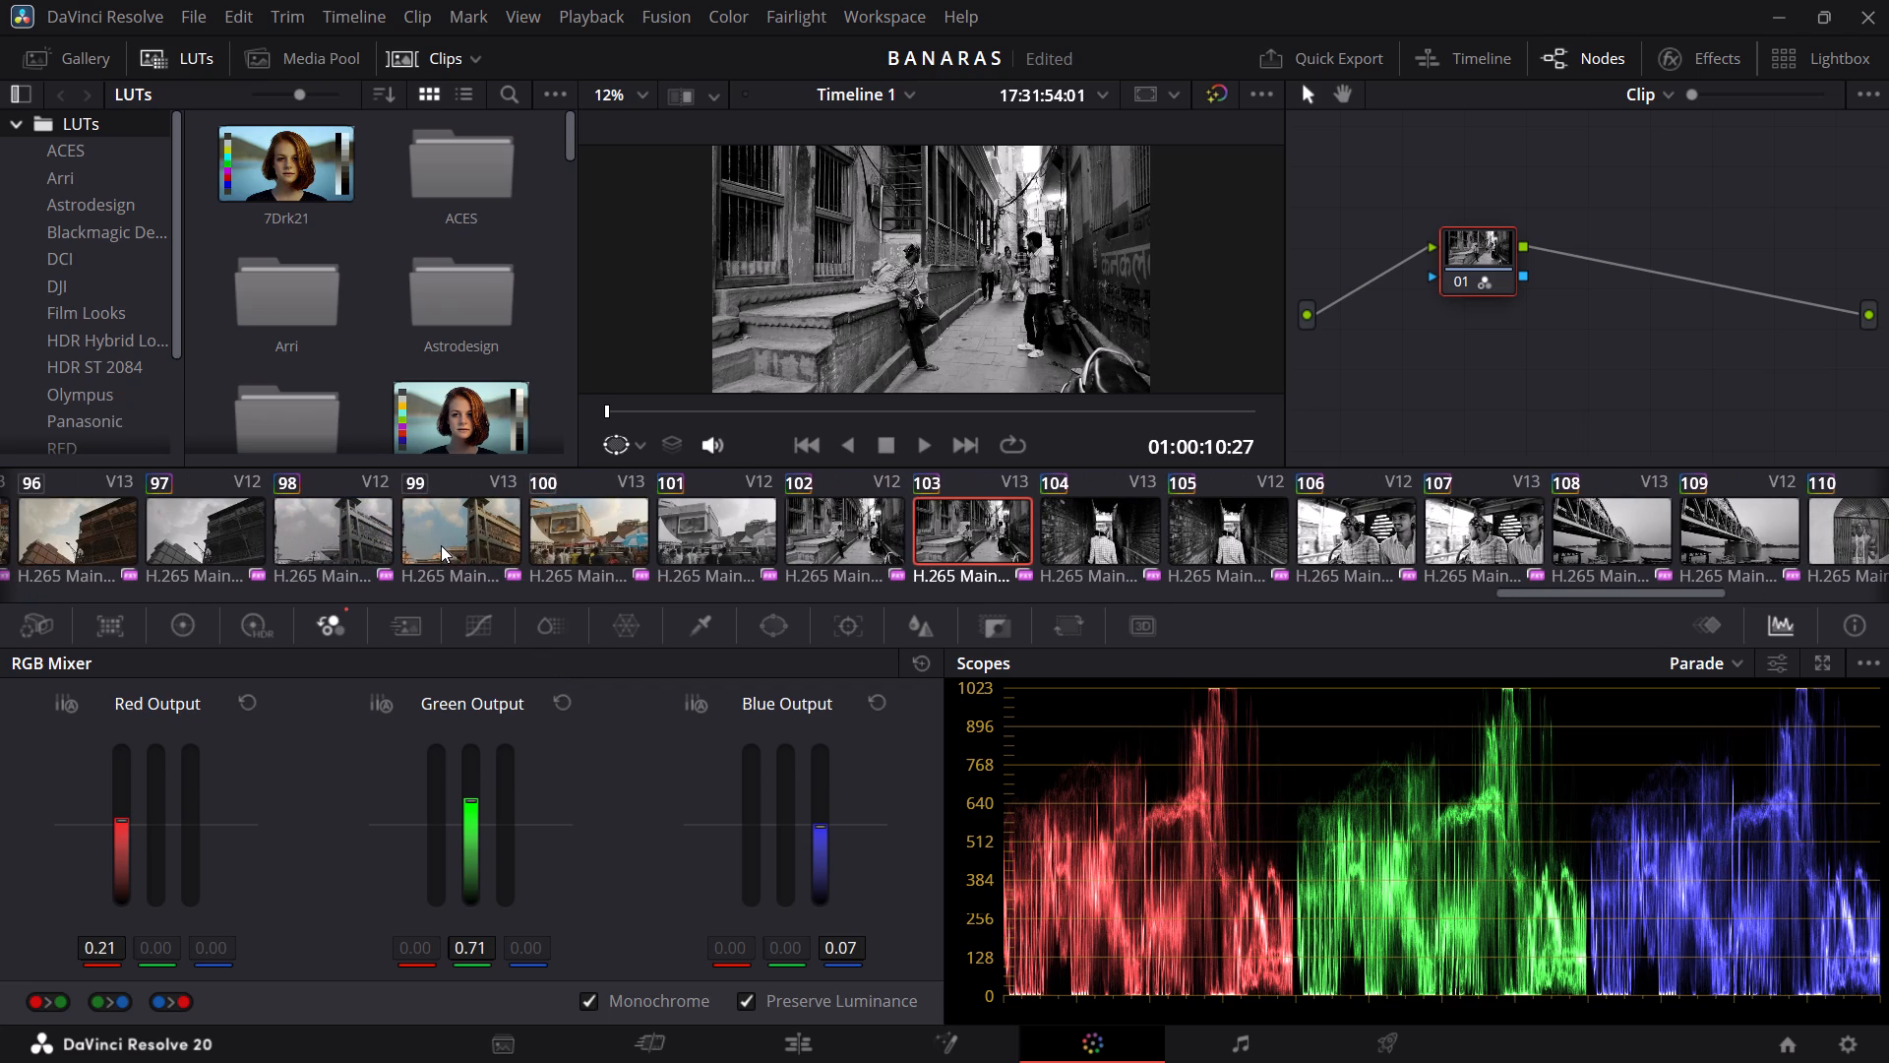
{"action": "left_click", "coordinate": [588, 534]}
{"action": "left_click", "coordinate": [591, 994]}
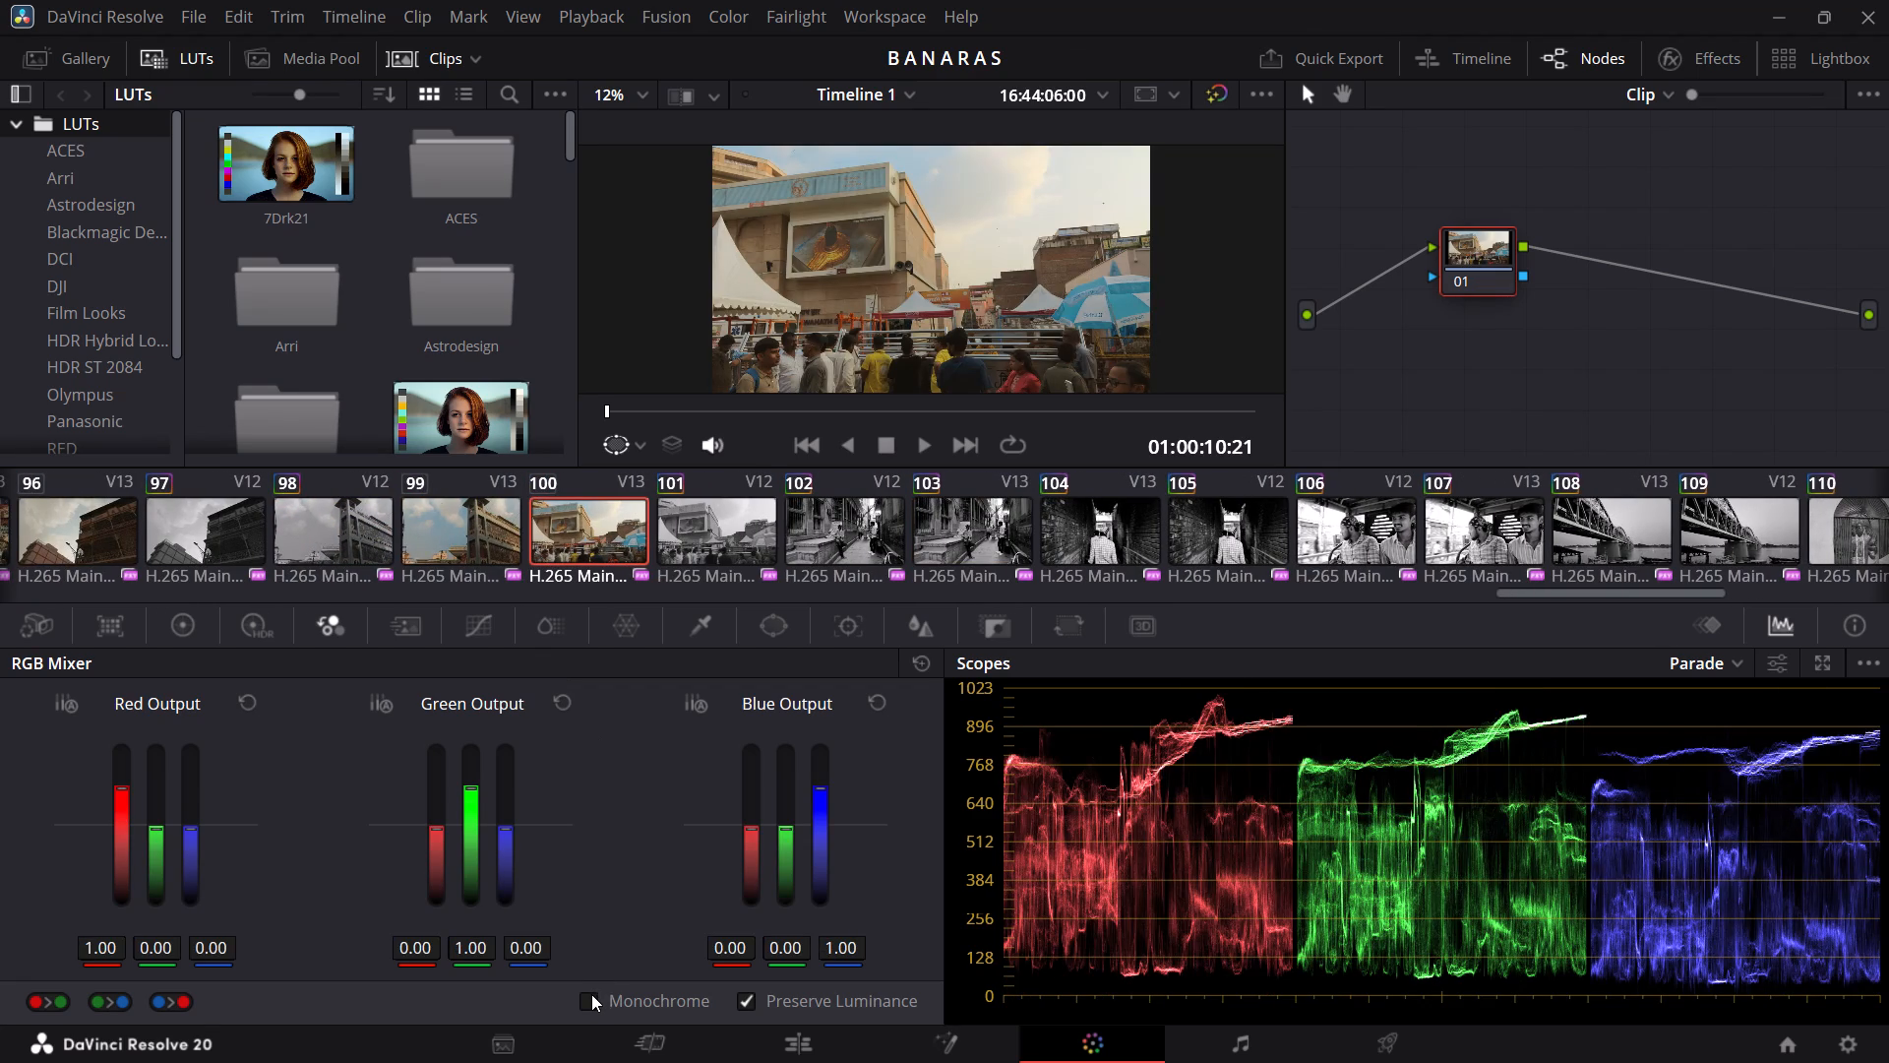
{"action": "left_click", "coordinate": [497, 565]}
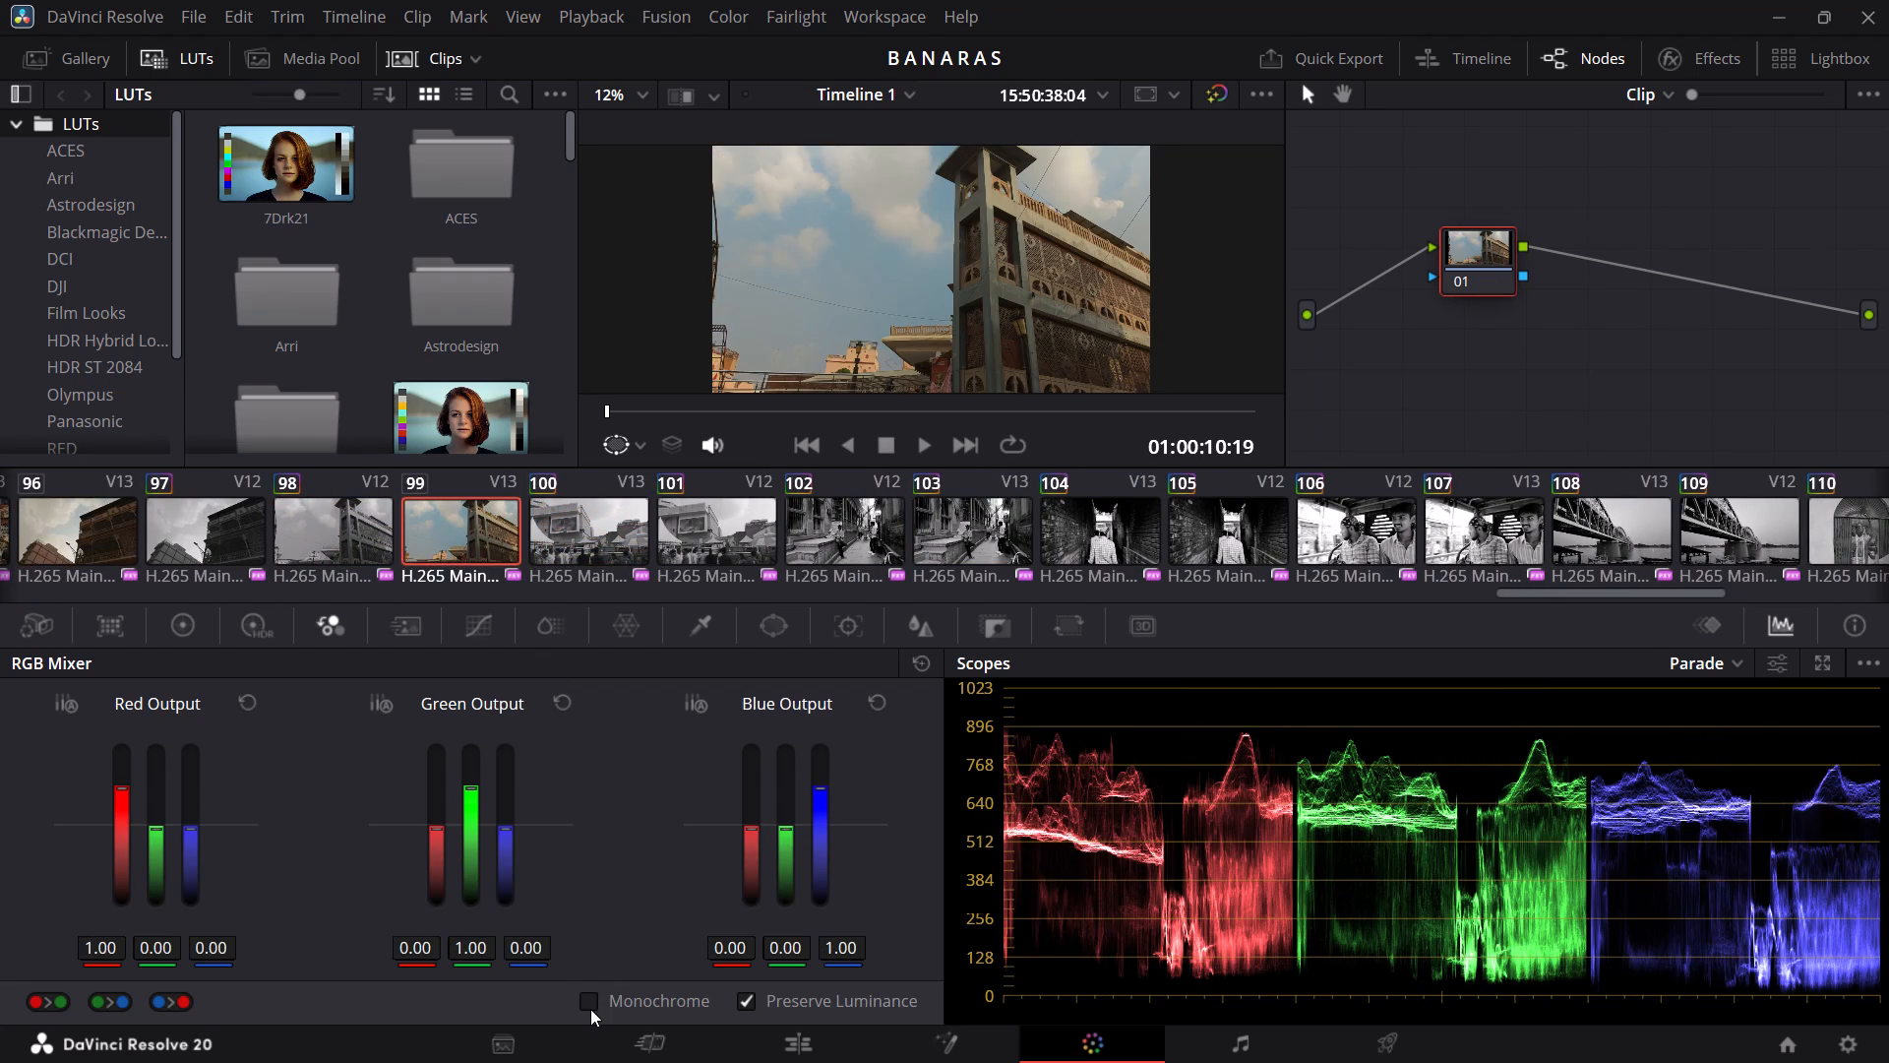
{"action": "left_click", "coordinate": [590, 1009]}
{"action": "scroll", "coordinate": [348, 535], "scroll_direction": "right", "scroll_amount": 1}
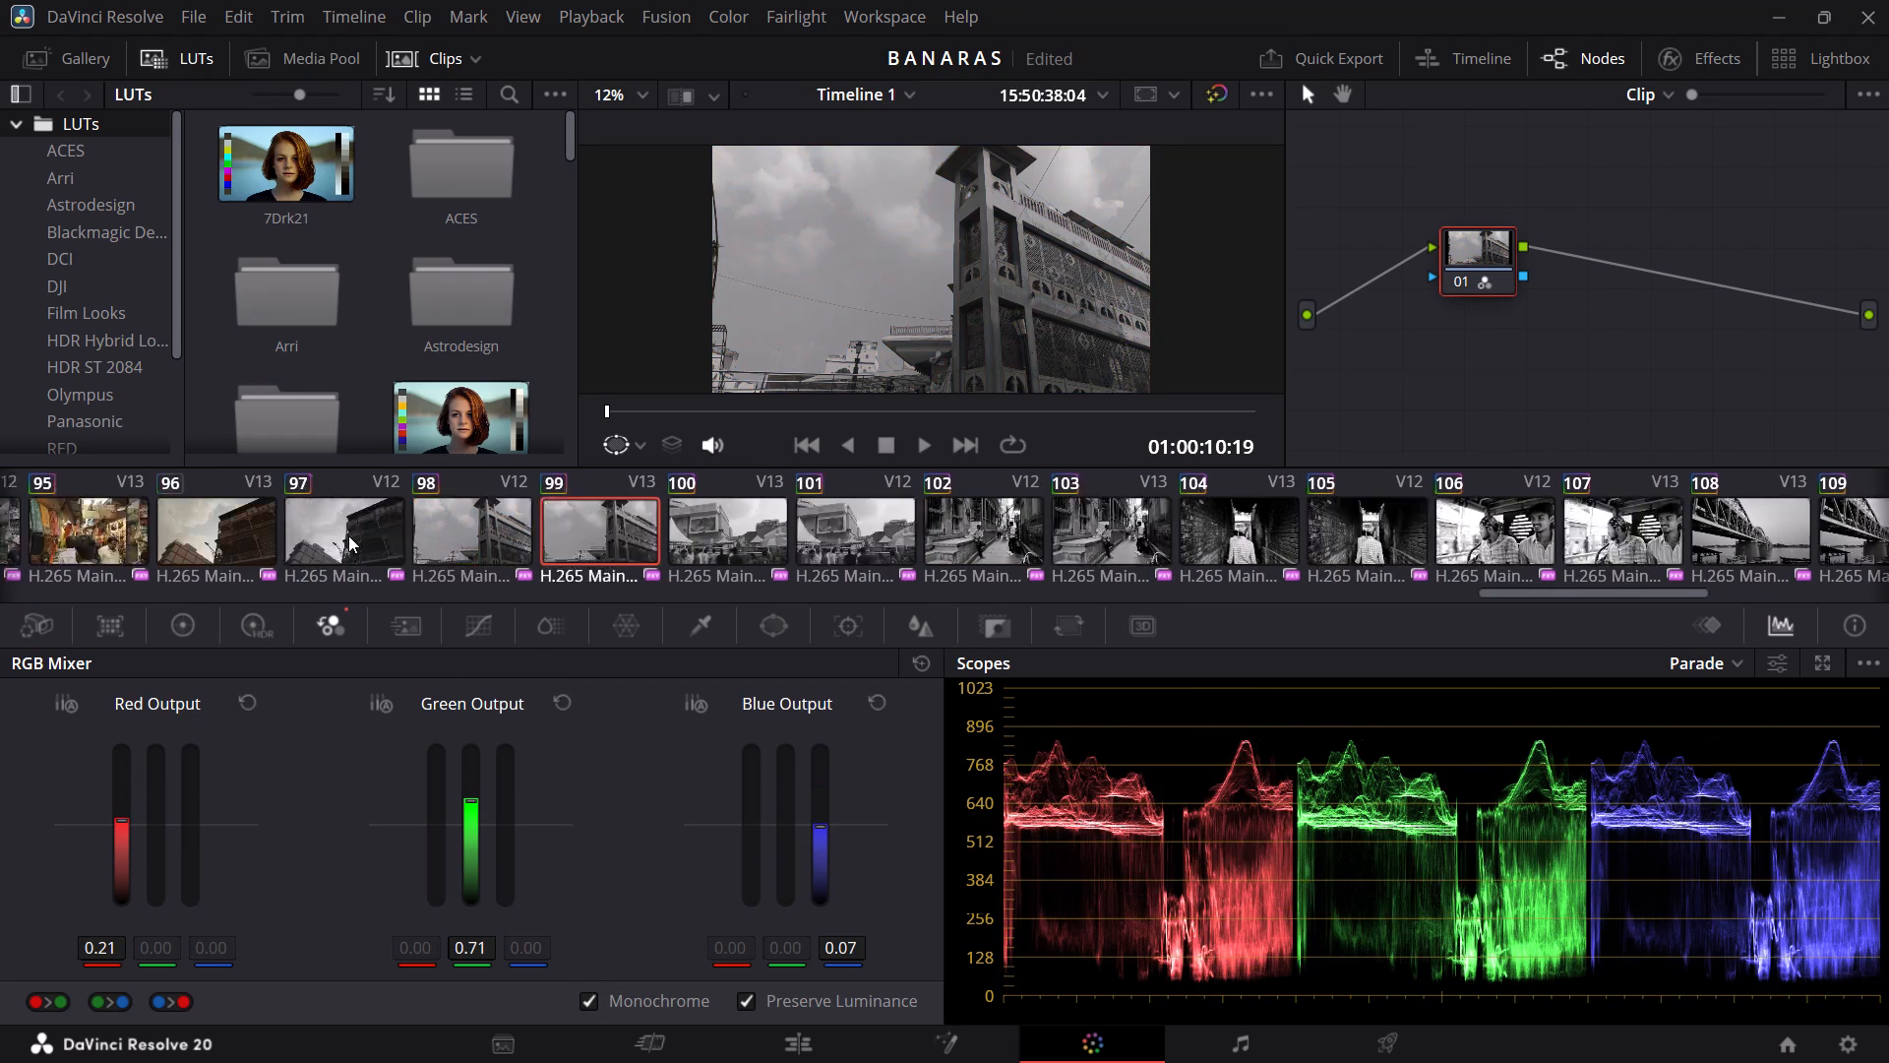
Make V13 clips 96 and 95 monochrome with the RGB Mixer.
{"action": "scroll", "coordinate": [348, 535], "scroll_direction": "right", "scroll_amount": 1}
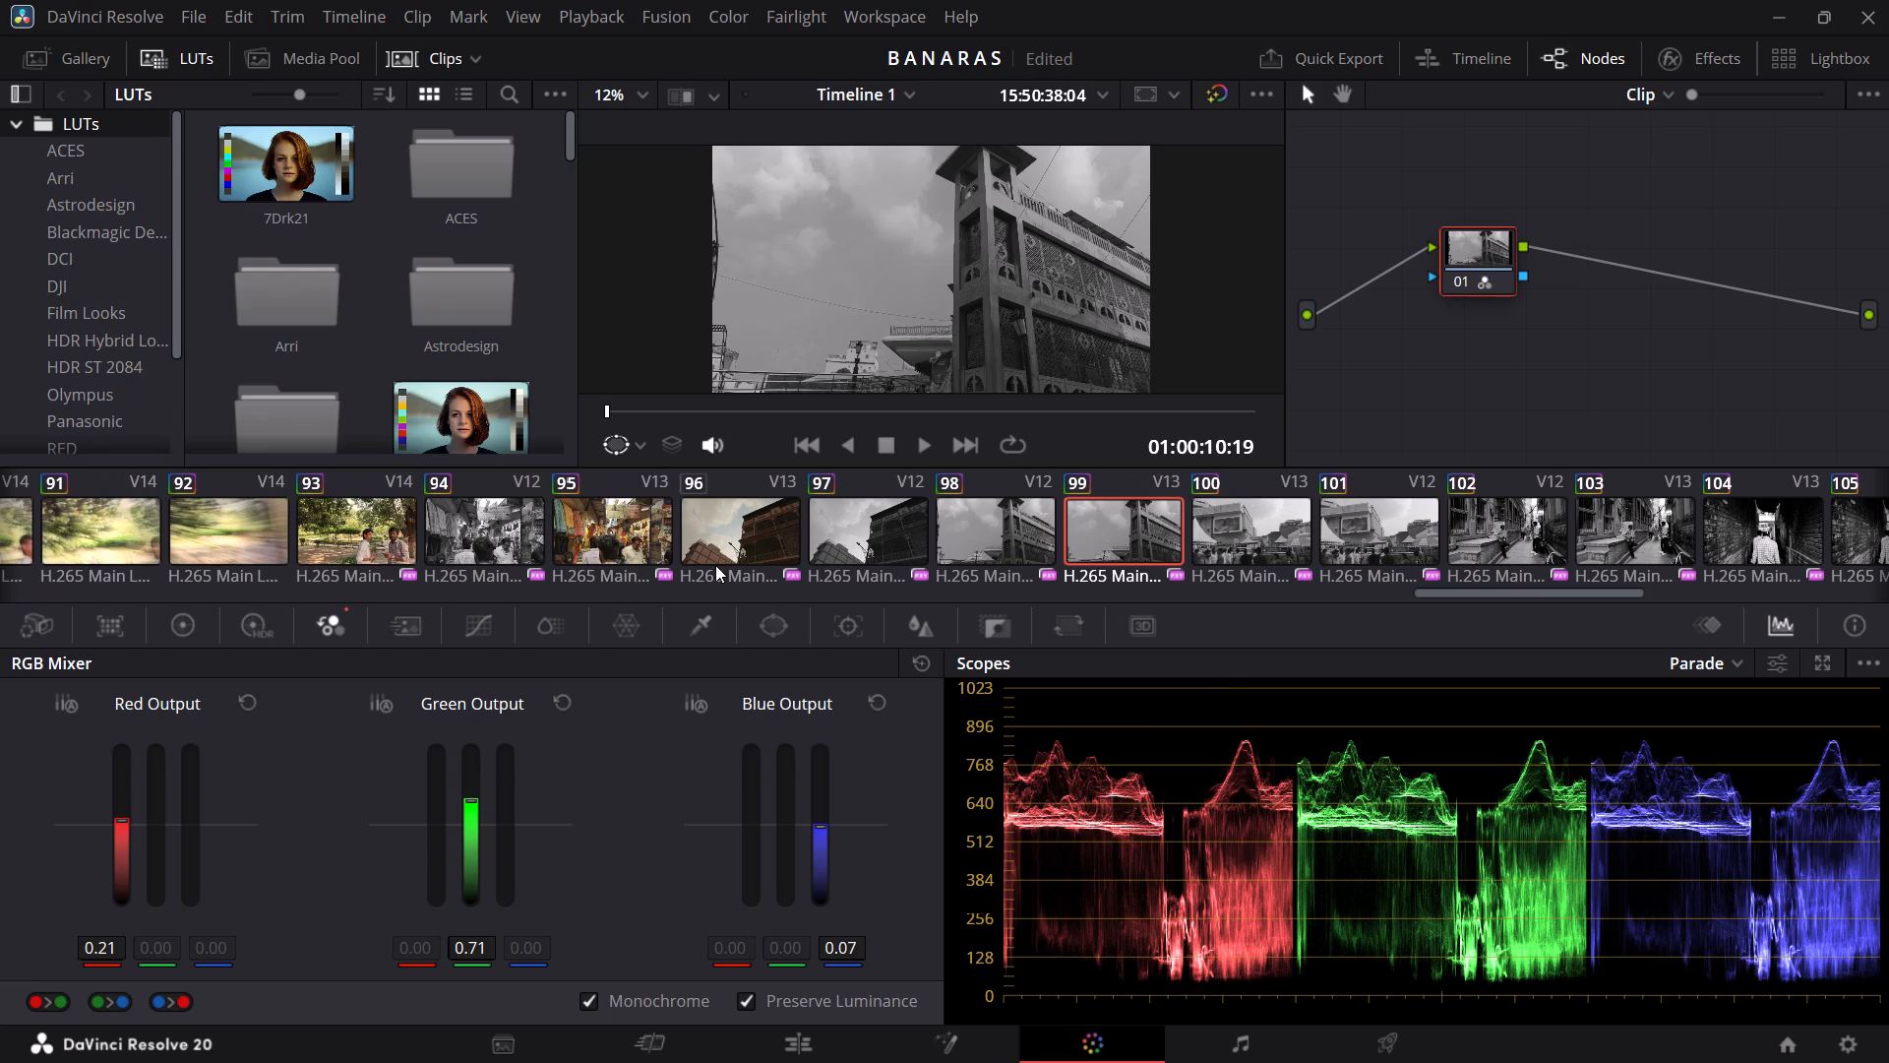
{"action": "left_click", "coordinate": [715, 565]}
{"action": "left_click", "coordinate": [594, 1001]}
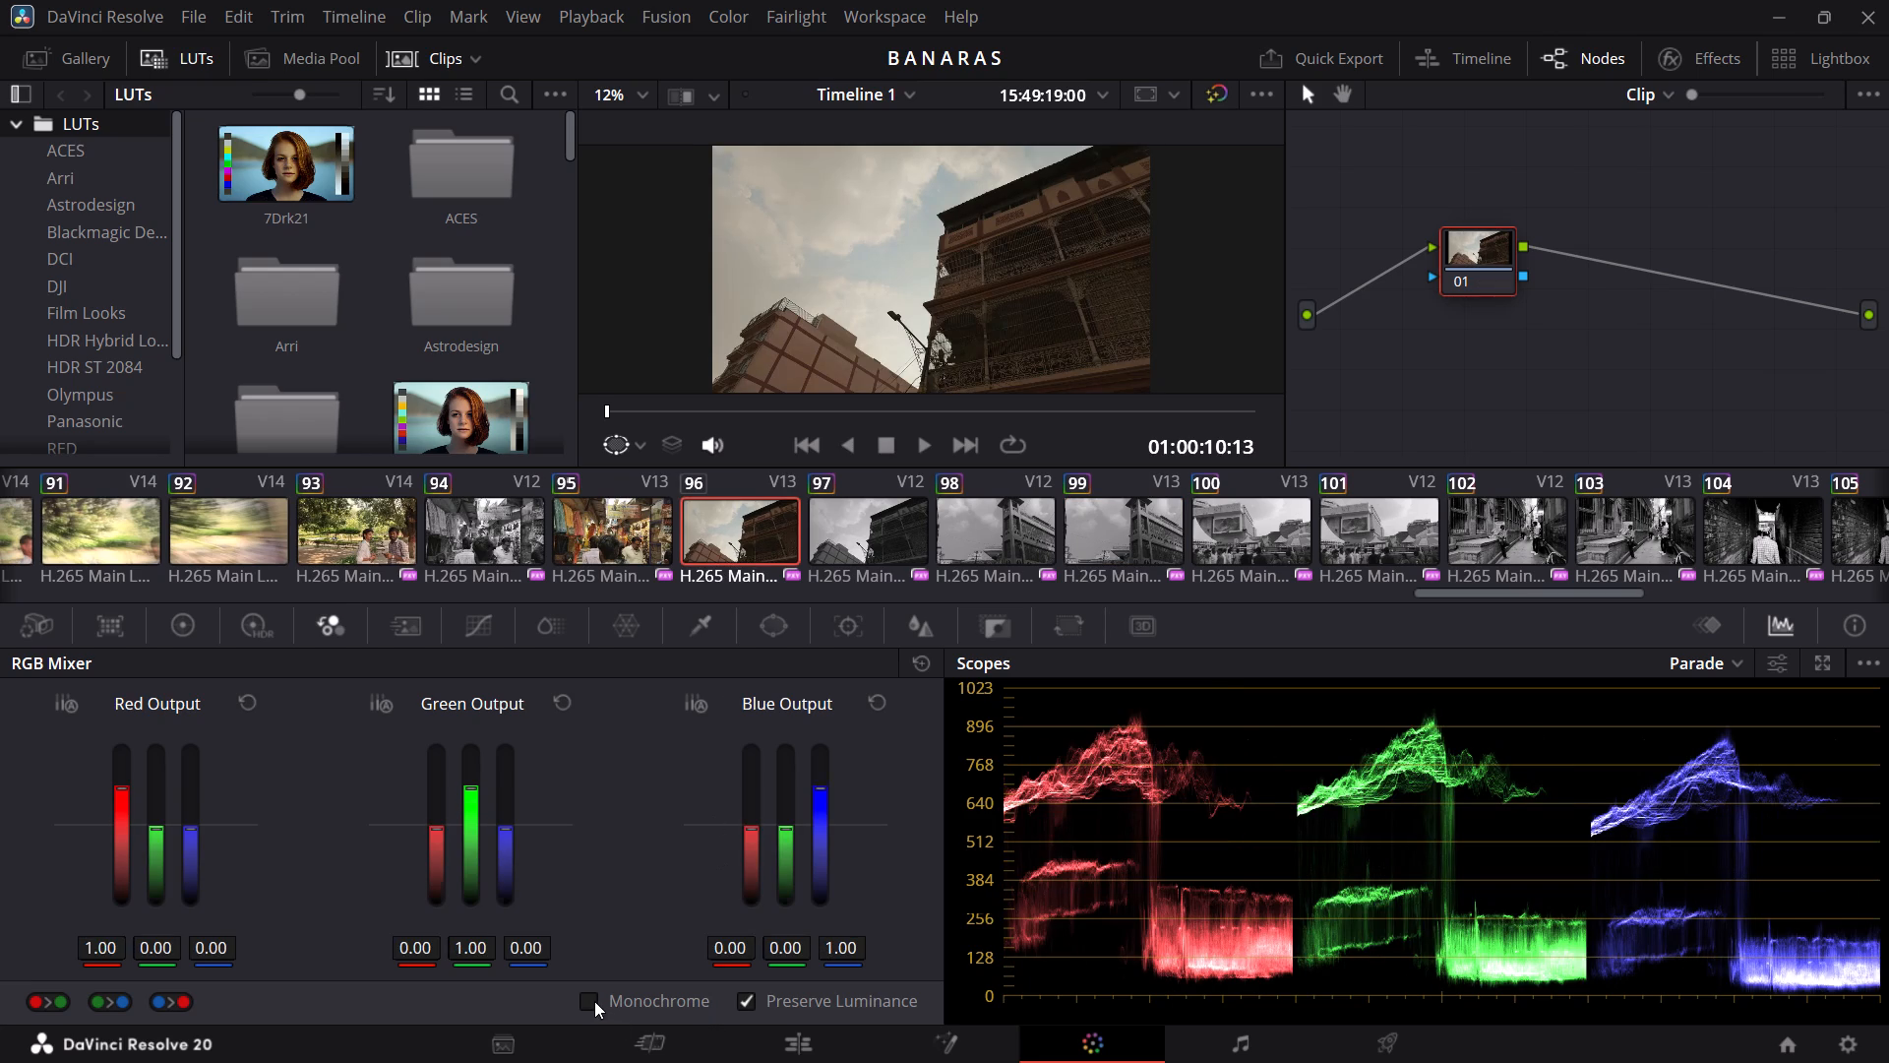
{"action": "left_click", "coordinate": [601, 528]}
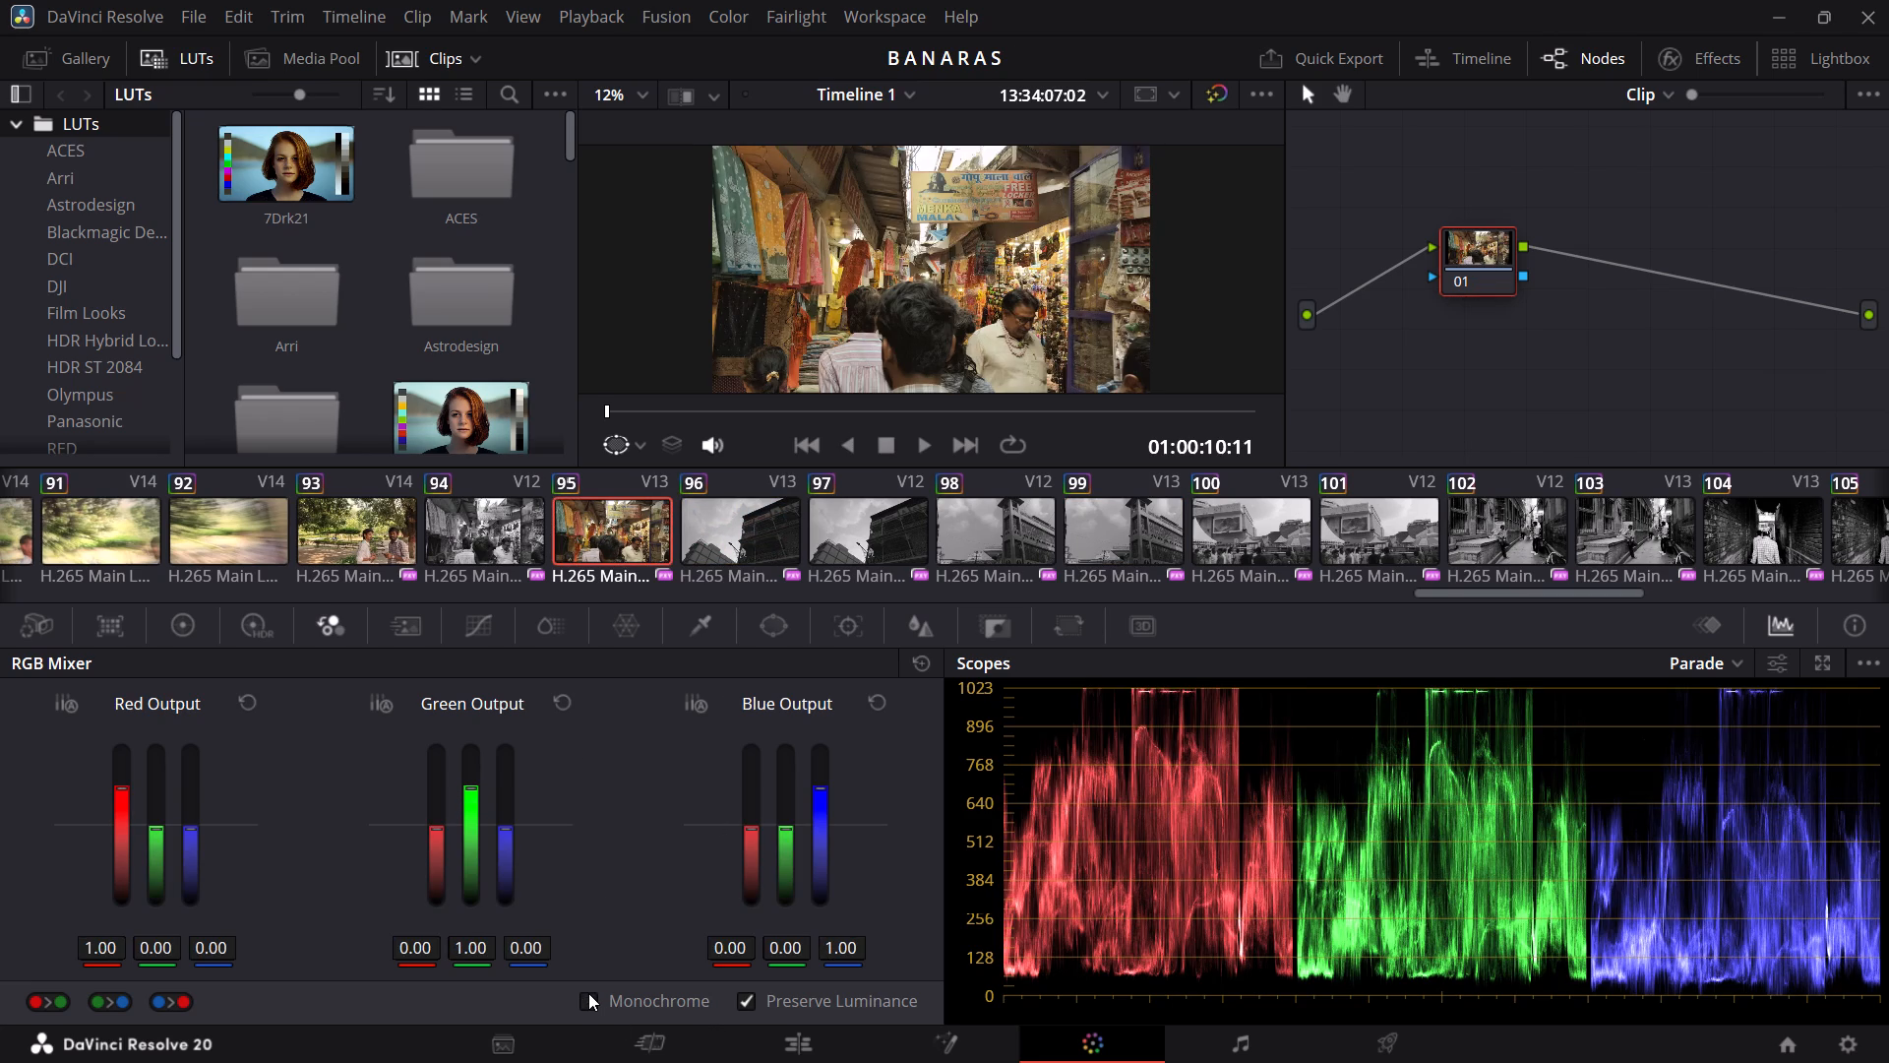
{"action": "left_click", "coordinate": [588, 993]}
Play back the flicker section on the Edit page from shortly after 01:00:10:00 to past 01:00:12:00.
{"action": "left_click", "coordinate": [785, 1036]}
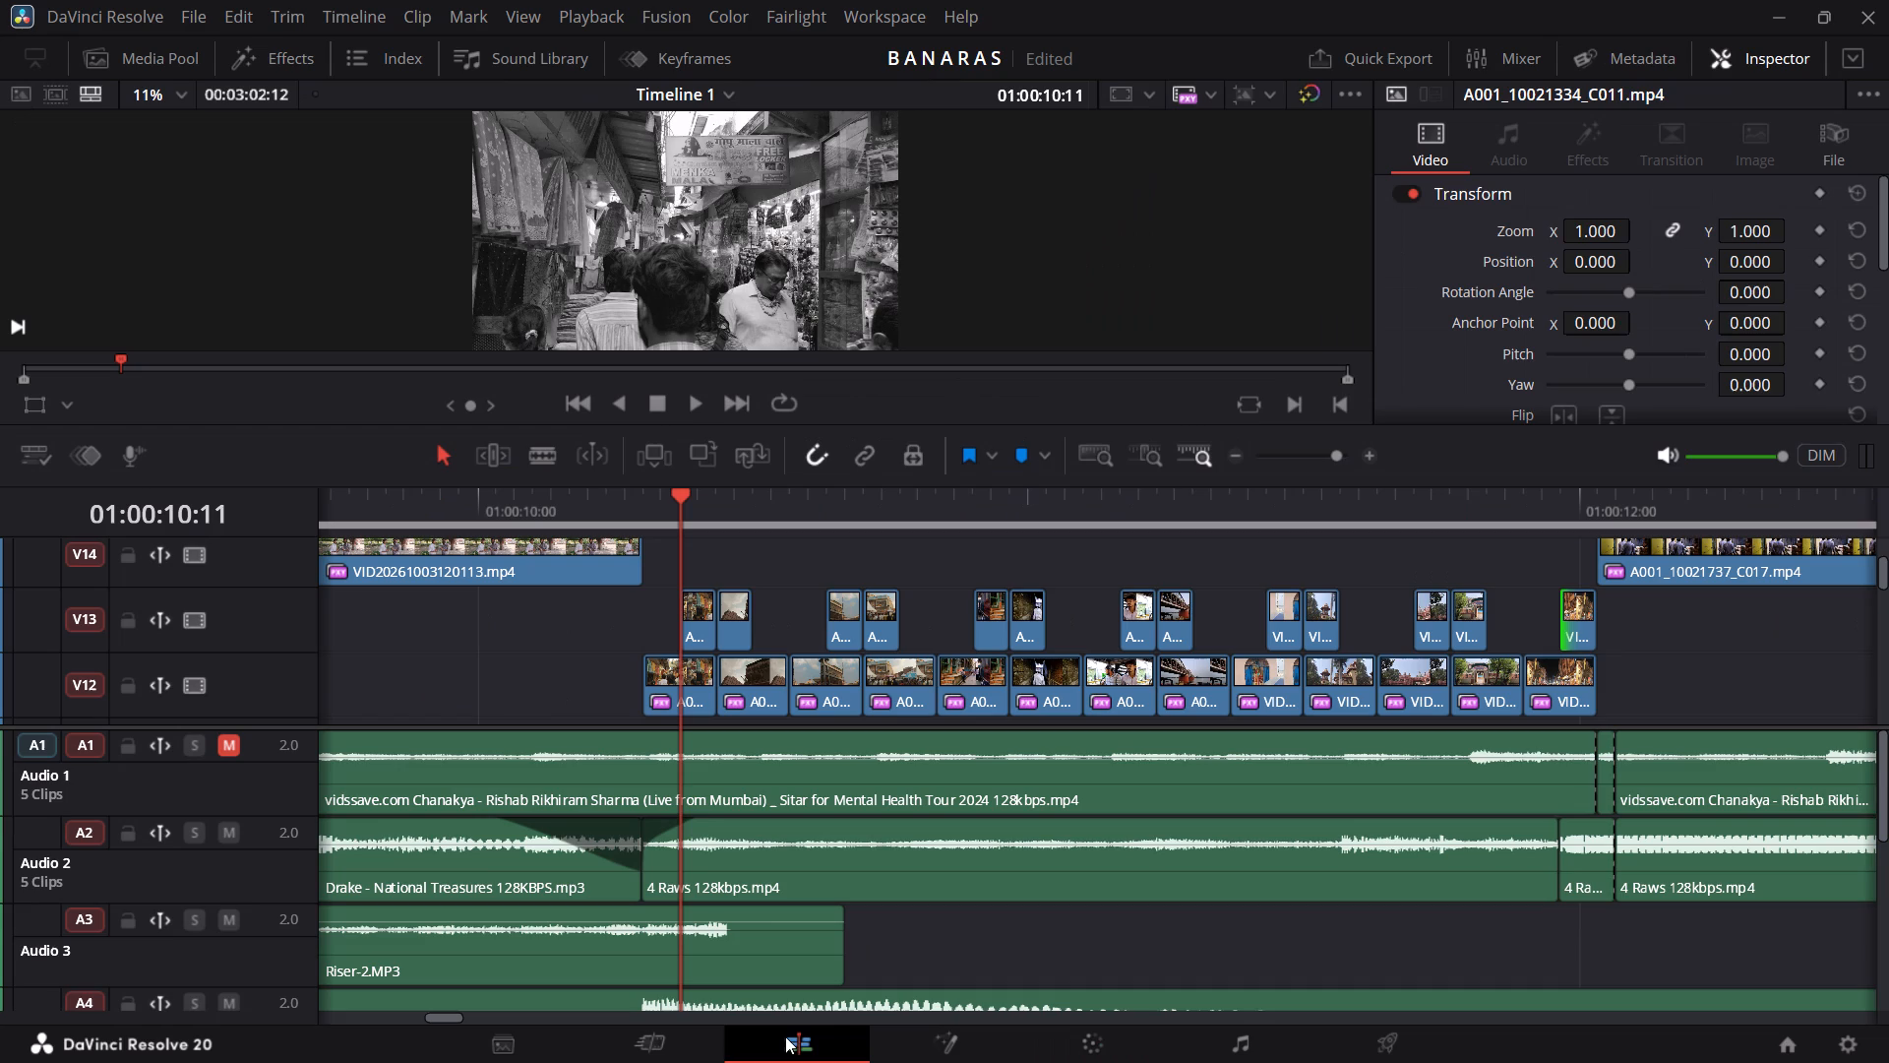
{"action": "left_click", "coordinate": [532, 498]}
{"action": "key", "text": "space"}
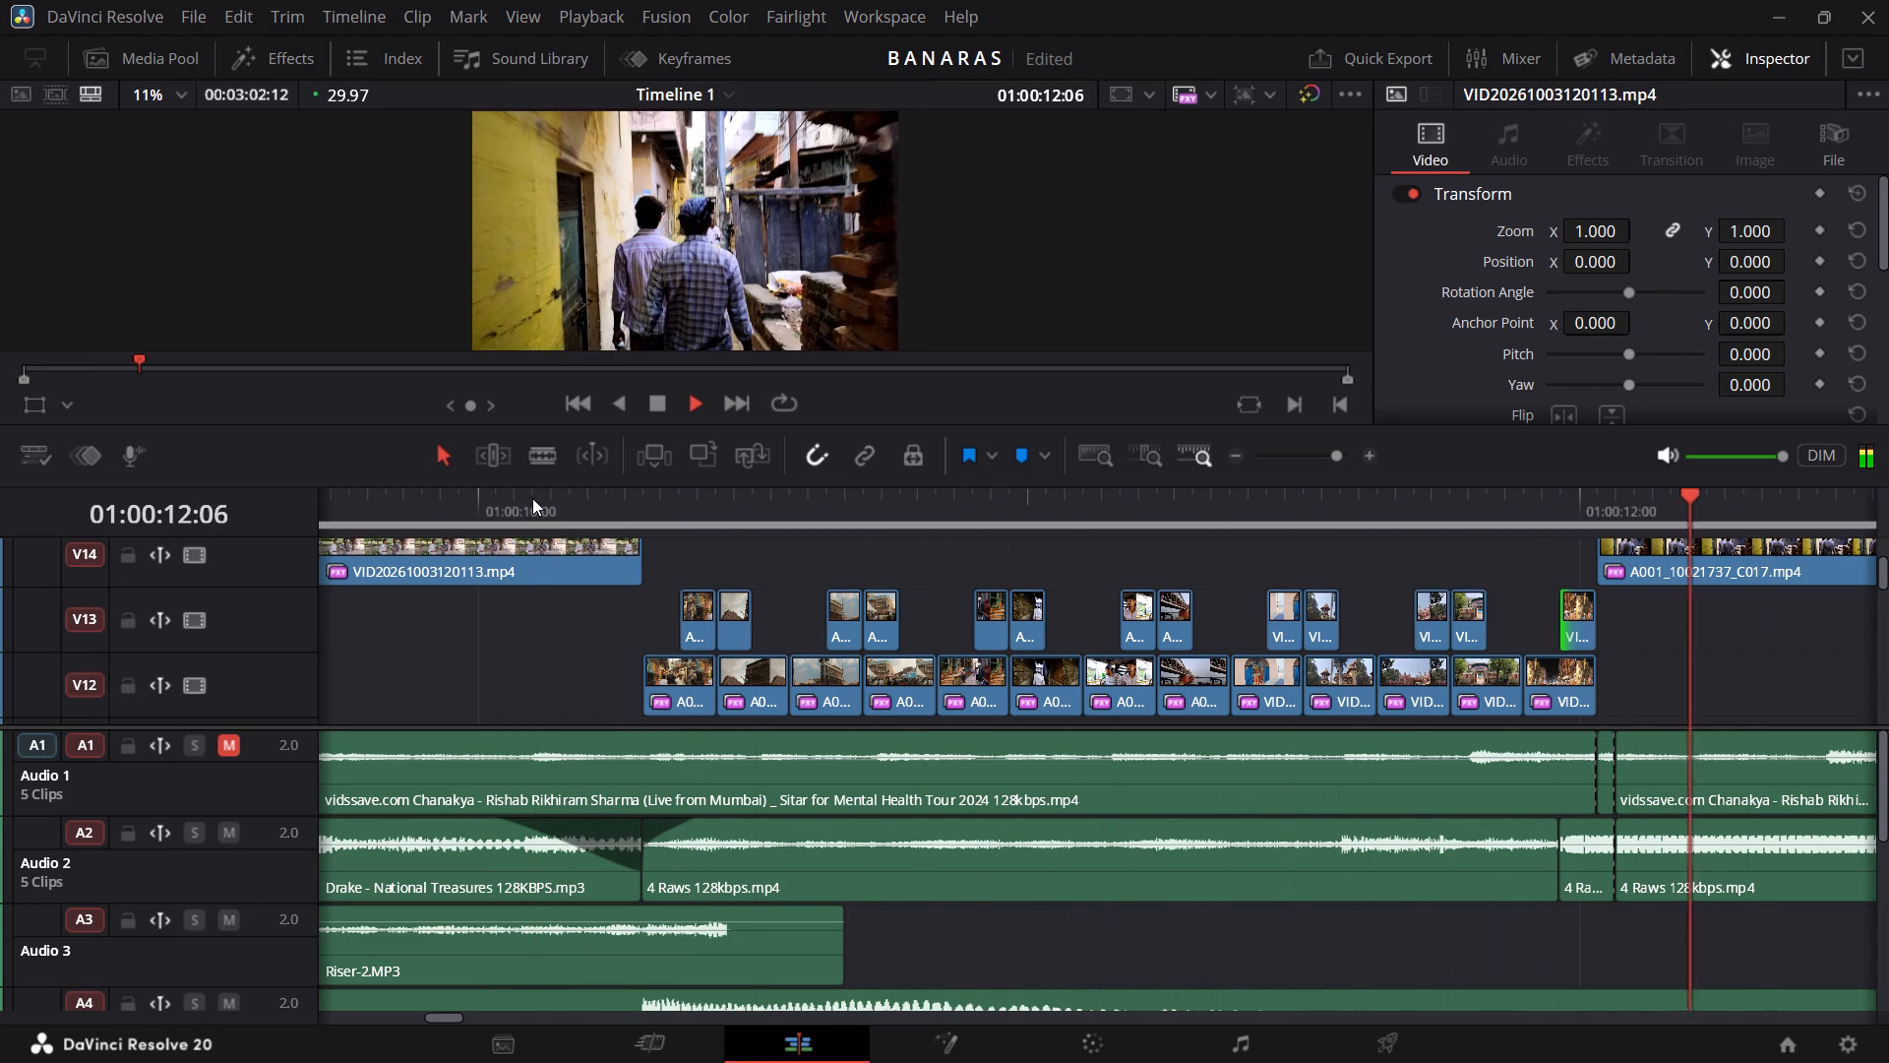
{"action": "key", "text": "space"}
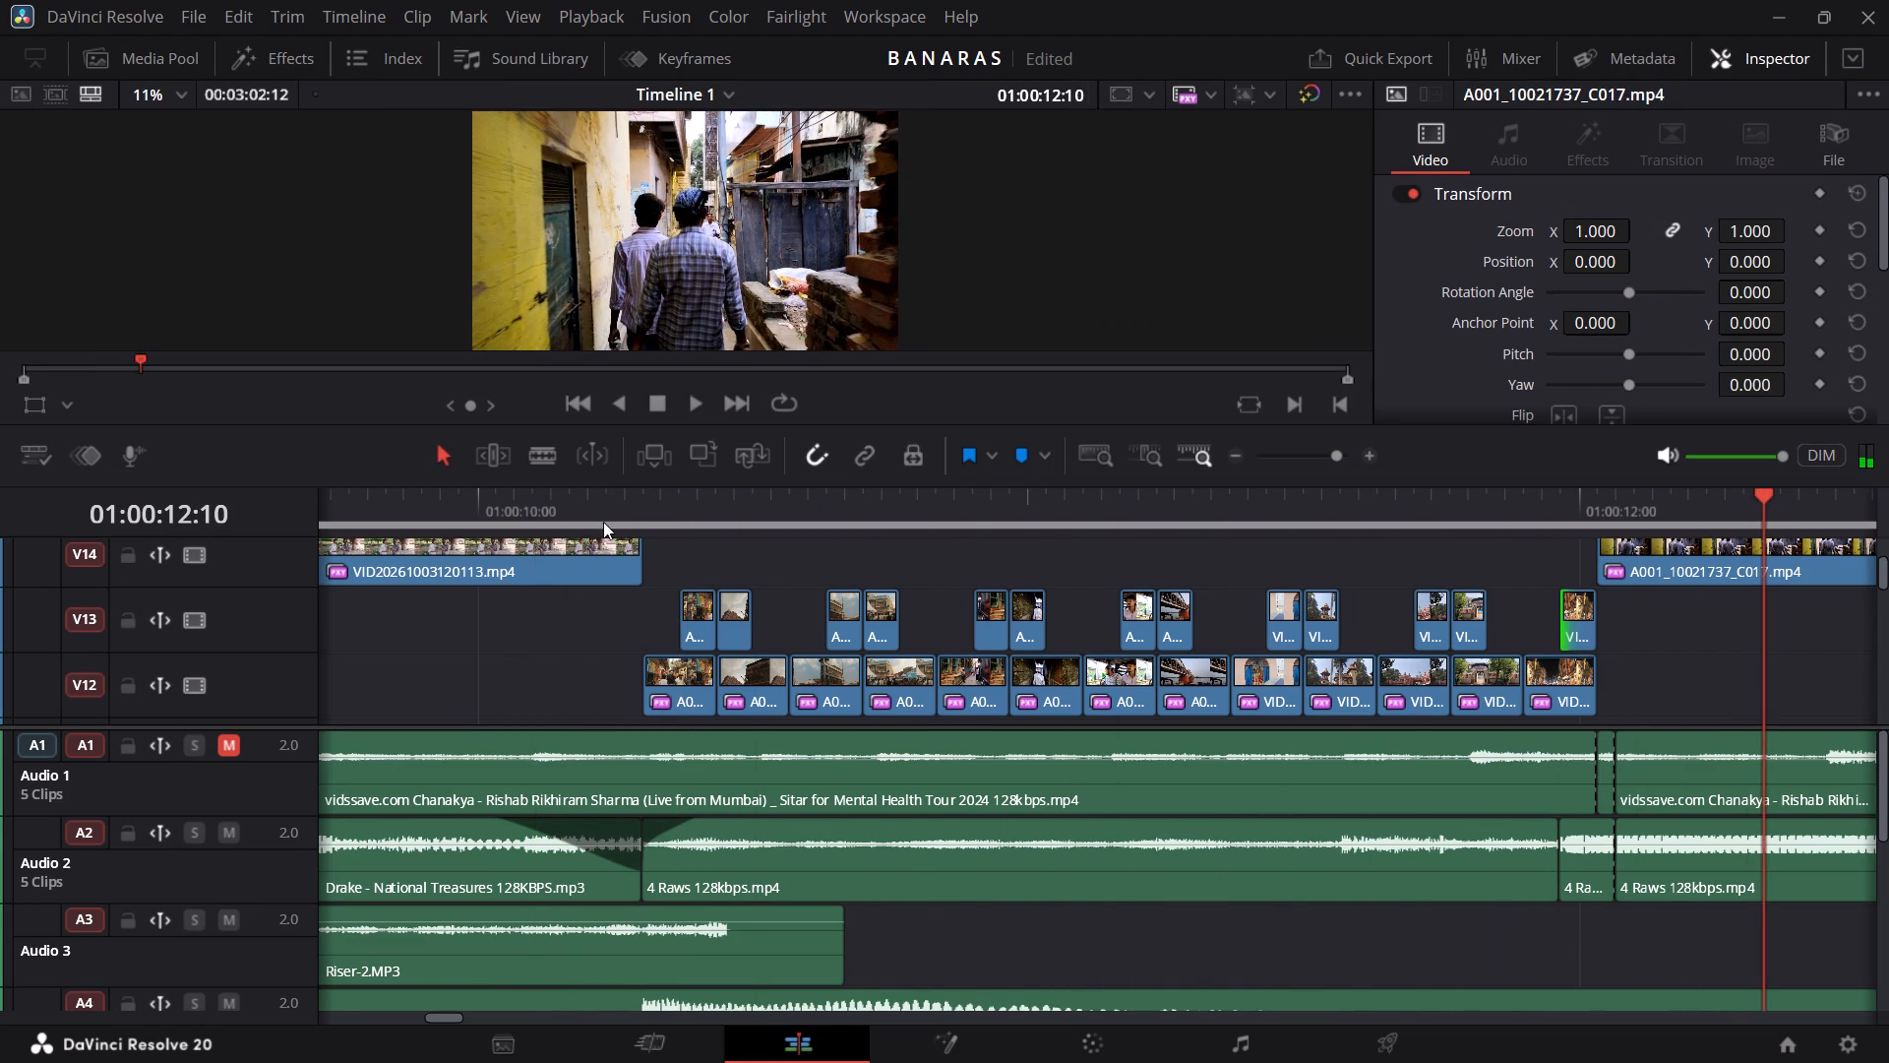
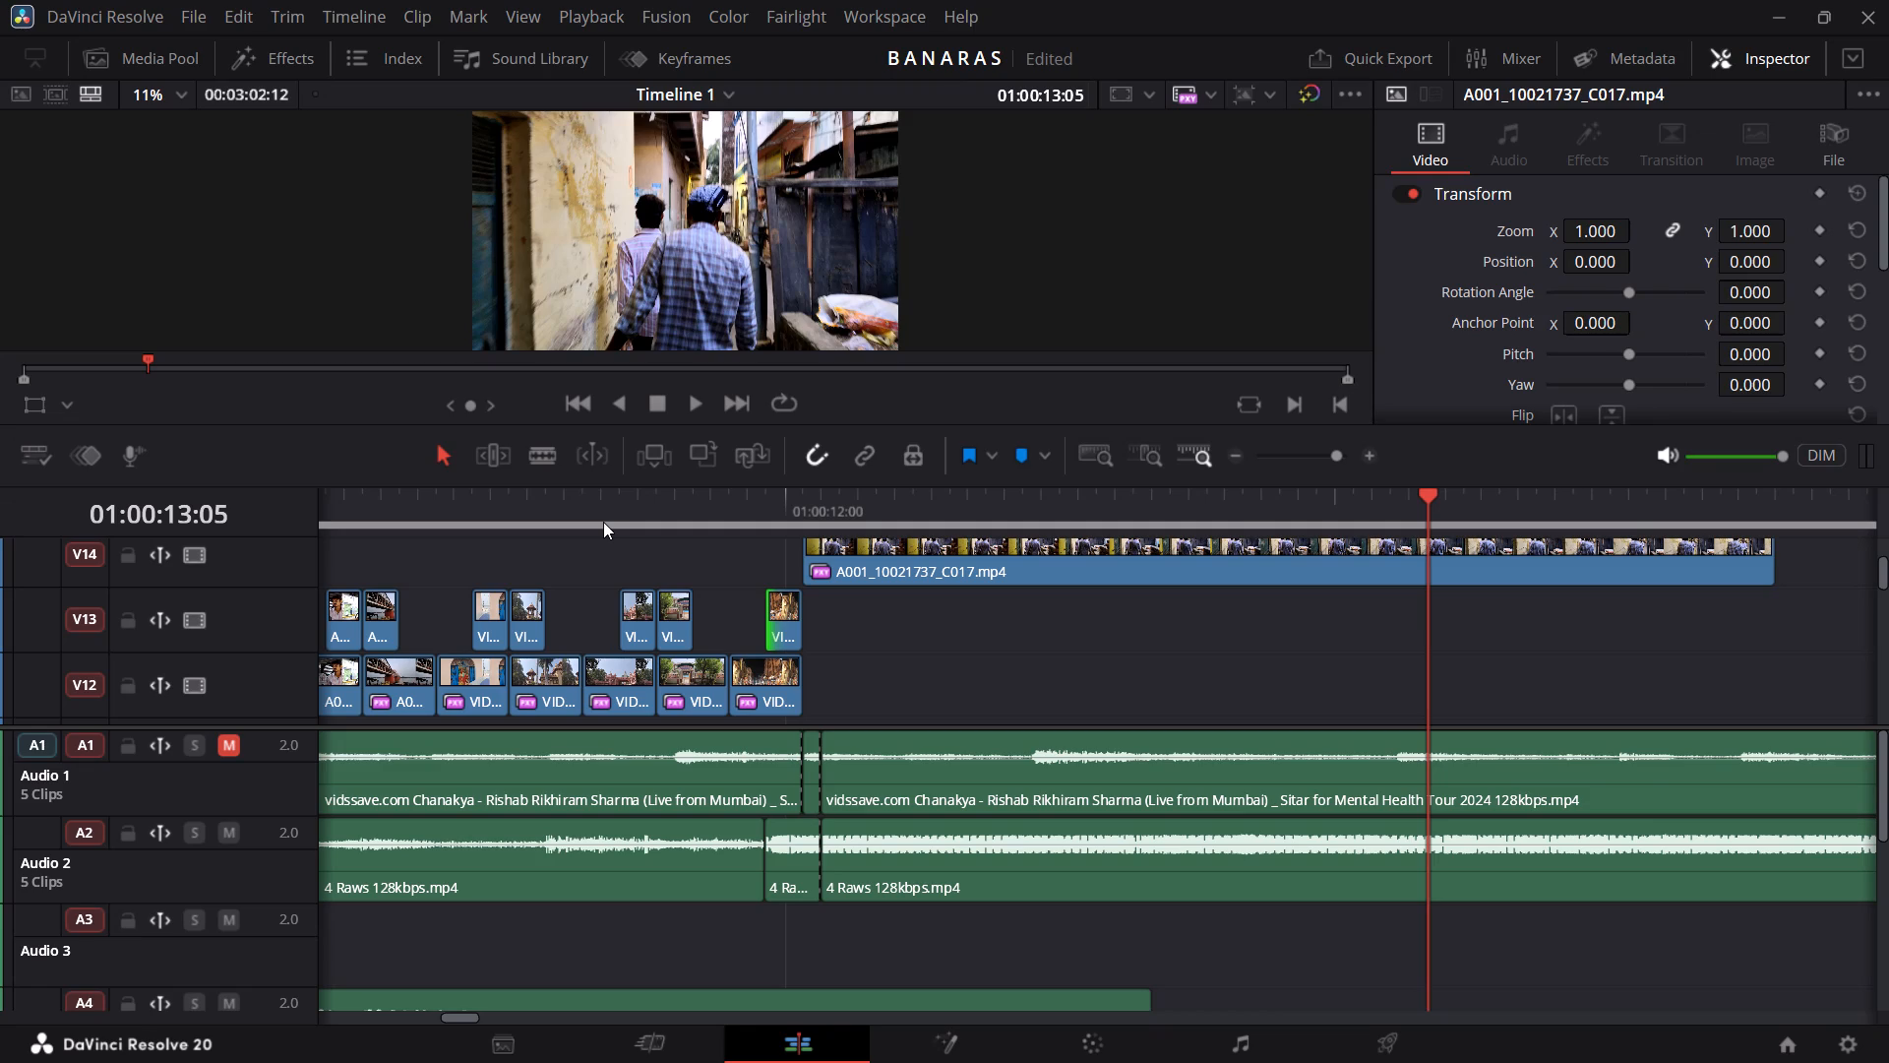
Search all effects folders for "adjus" and add an Adjustment Clip on new track V16, starting shortly before the flicker section.
{"action": "scroll", "coordinate": [602, 617], "scroll_direction": "right", "scroll_amount": 1}
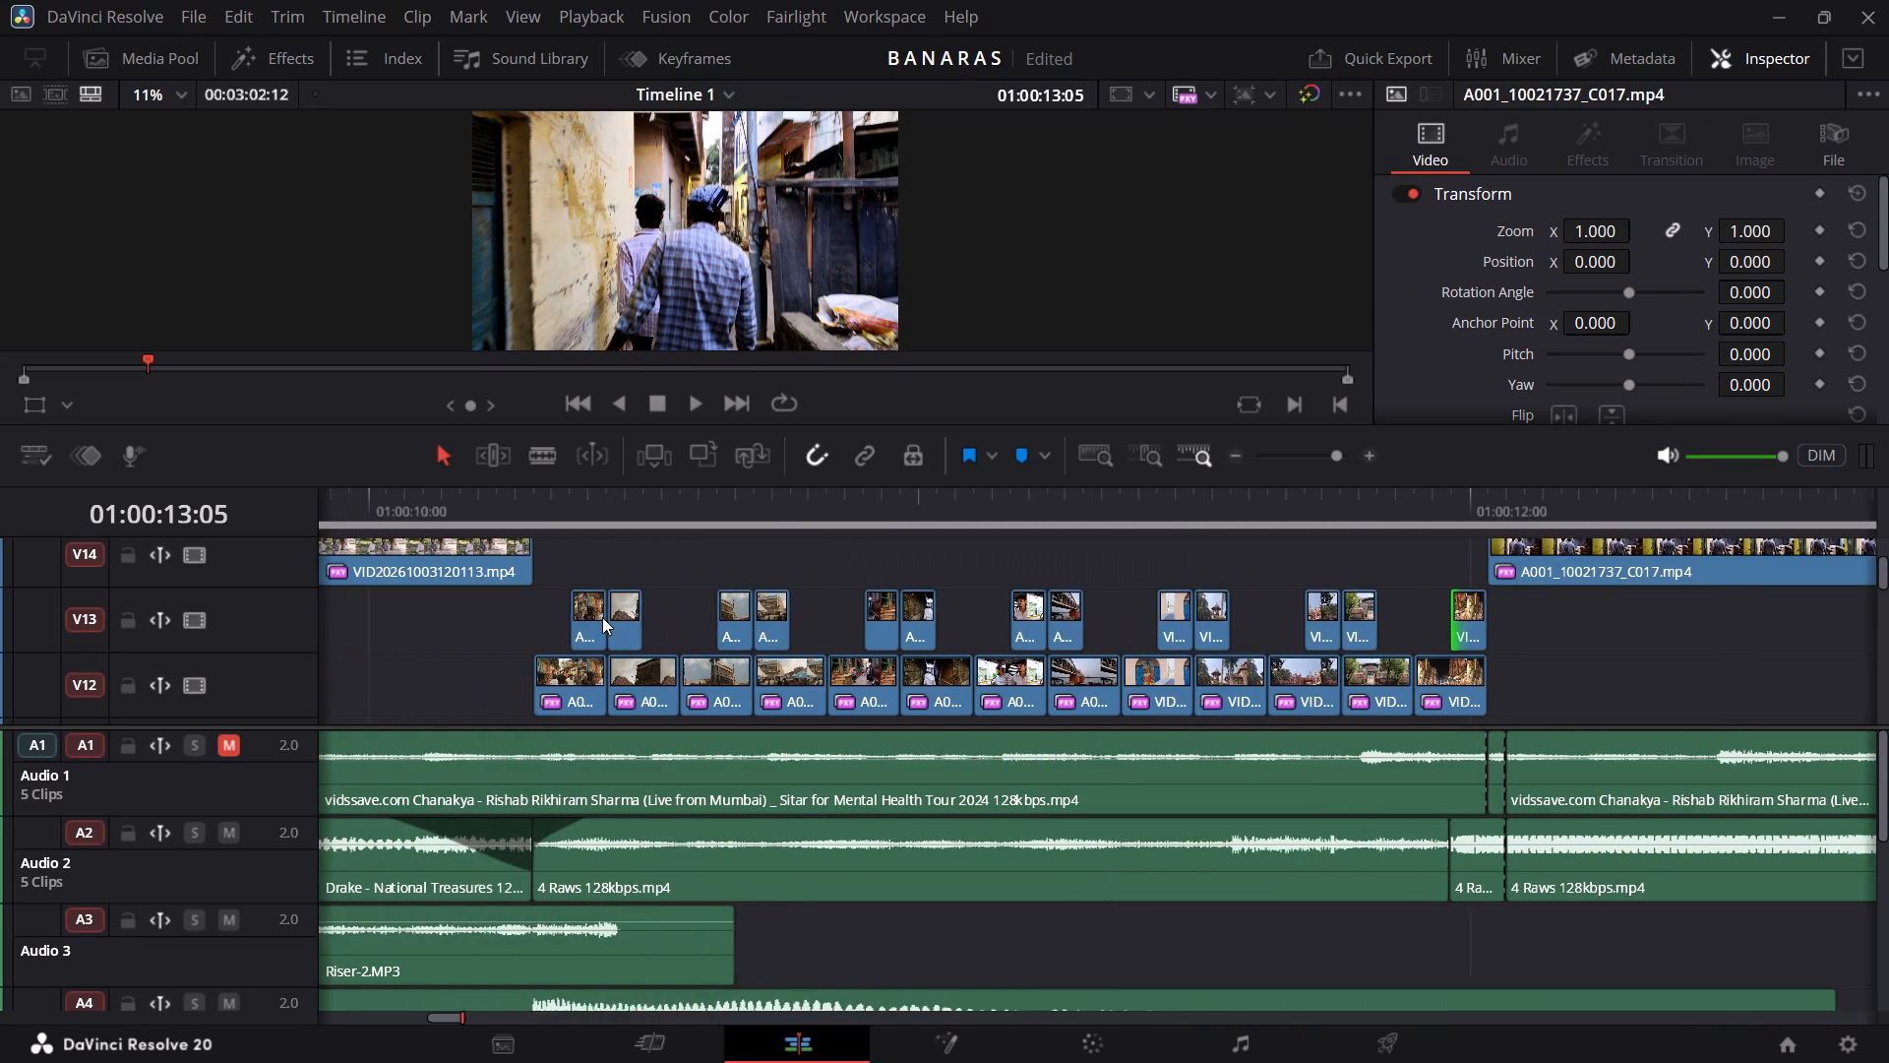
{"action": "scroll", "coordinate": [602, 617], "scroll_direction": "right", "scroll_amount": 1}
{"action": "scroll", "coordinate": [602, 617], "scroll_direction": "up", "scroll_amount": 1}
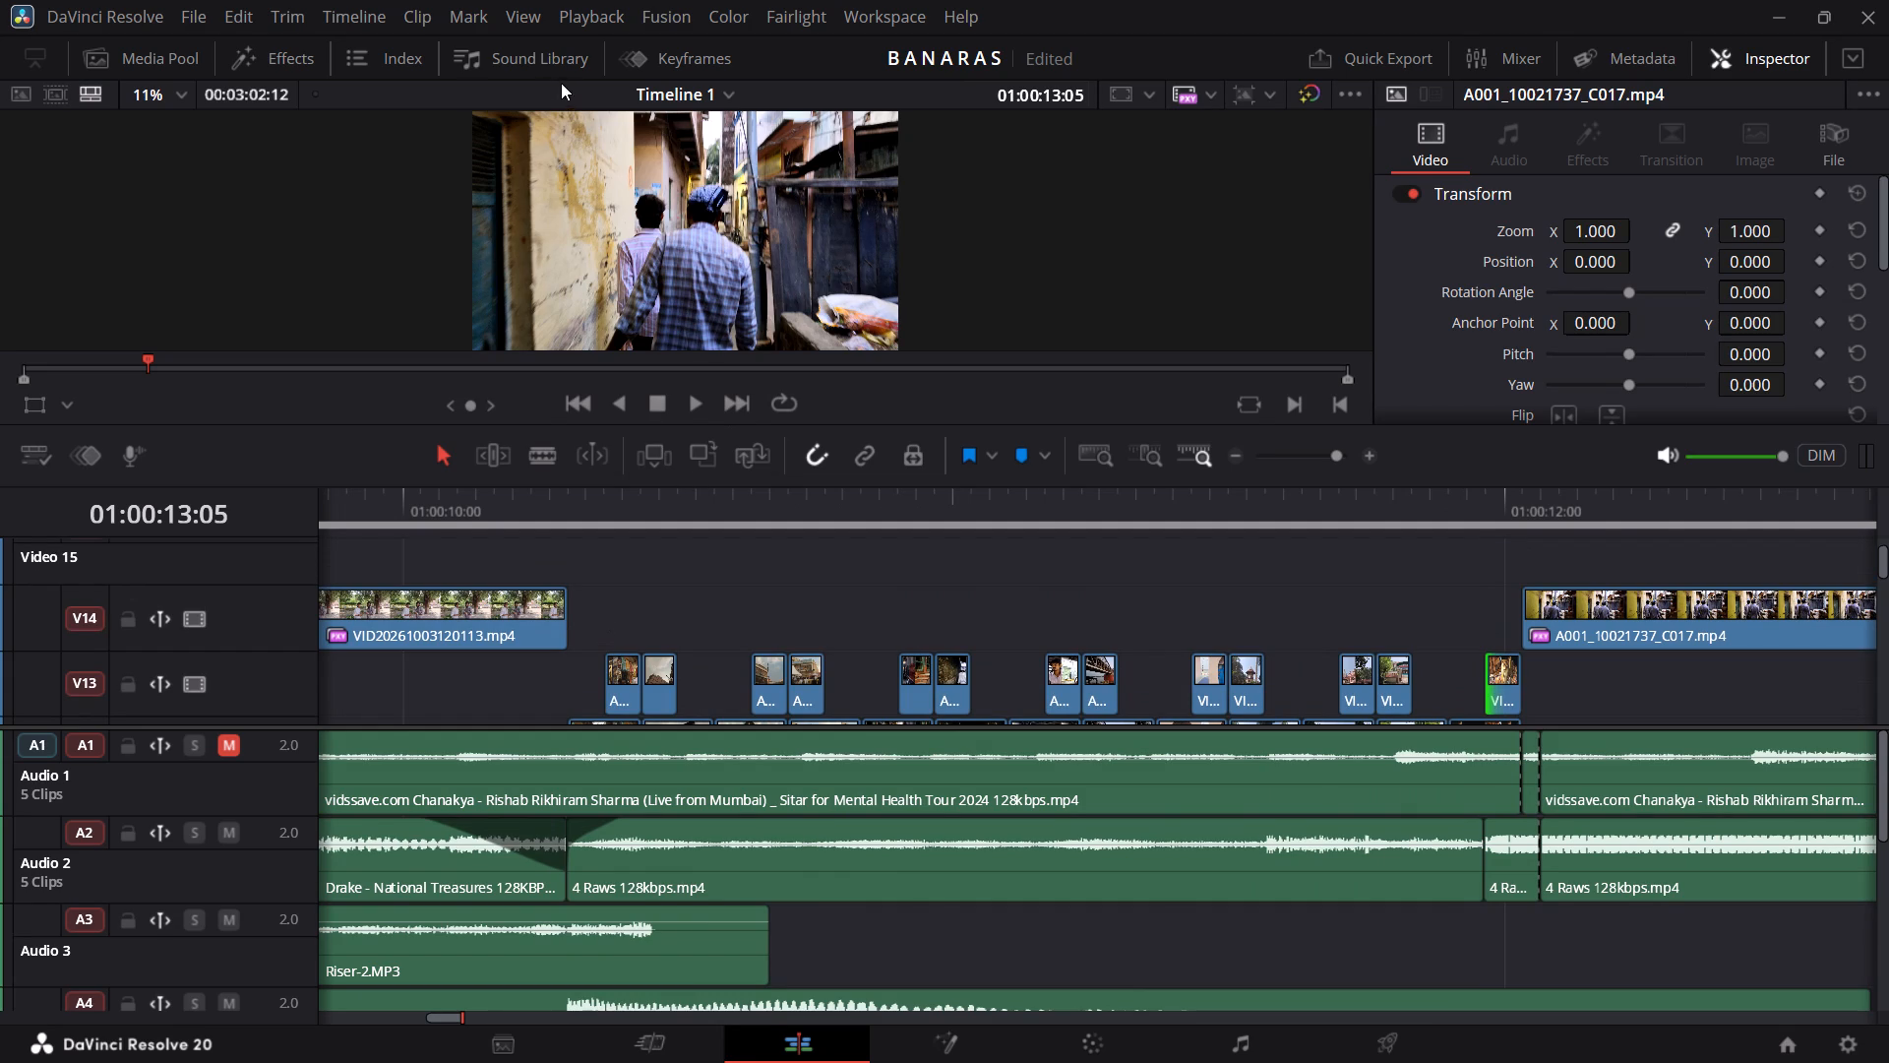
{"action": "left_click", "coordinate": [267, 61]}
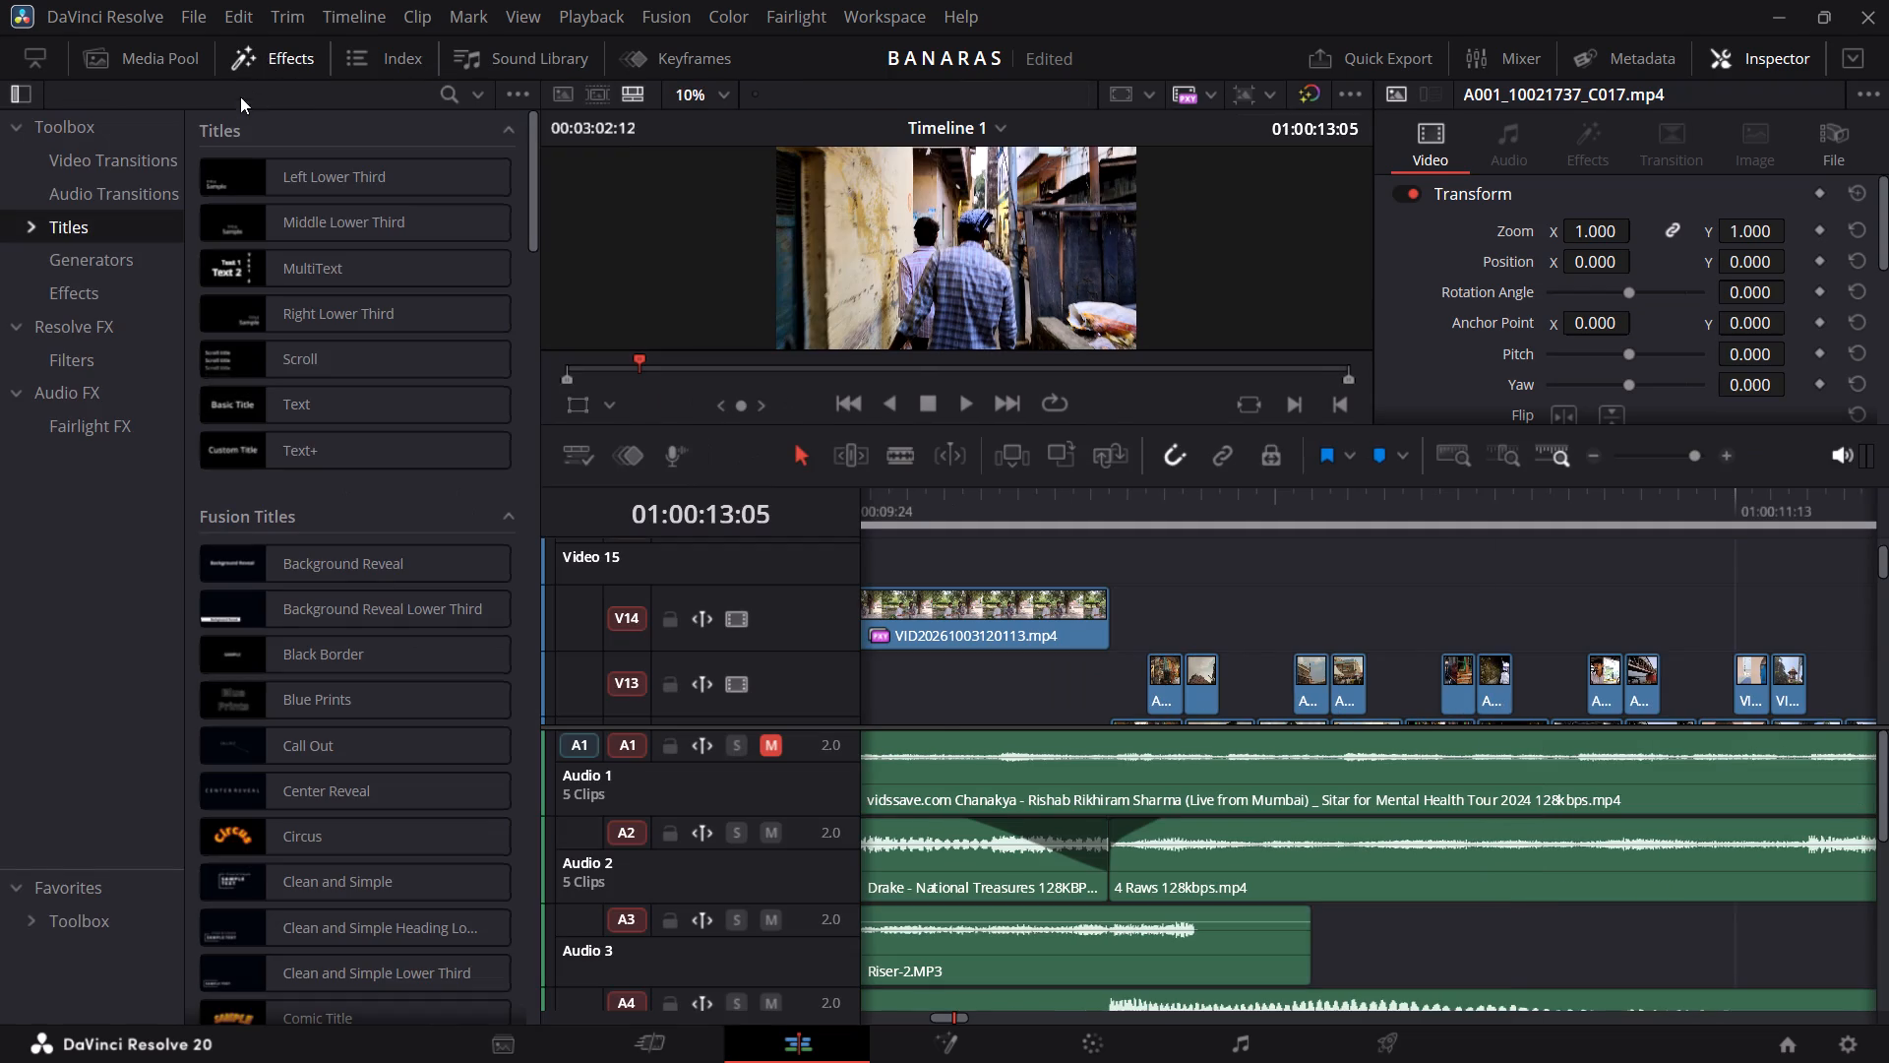
{"action": "left_click", "coordinate": [442, 103]}
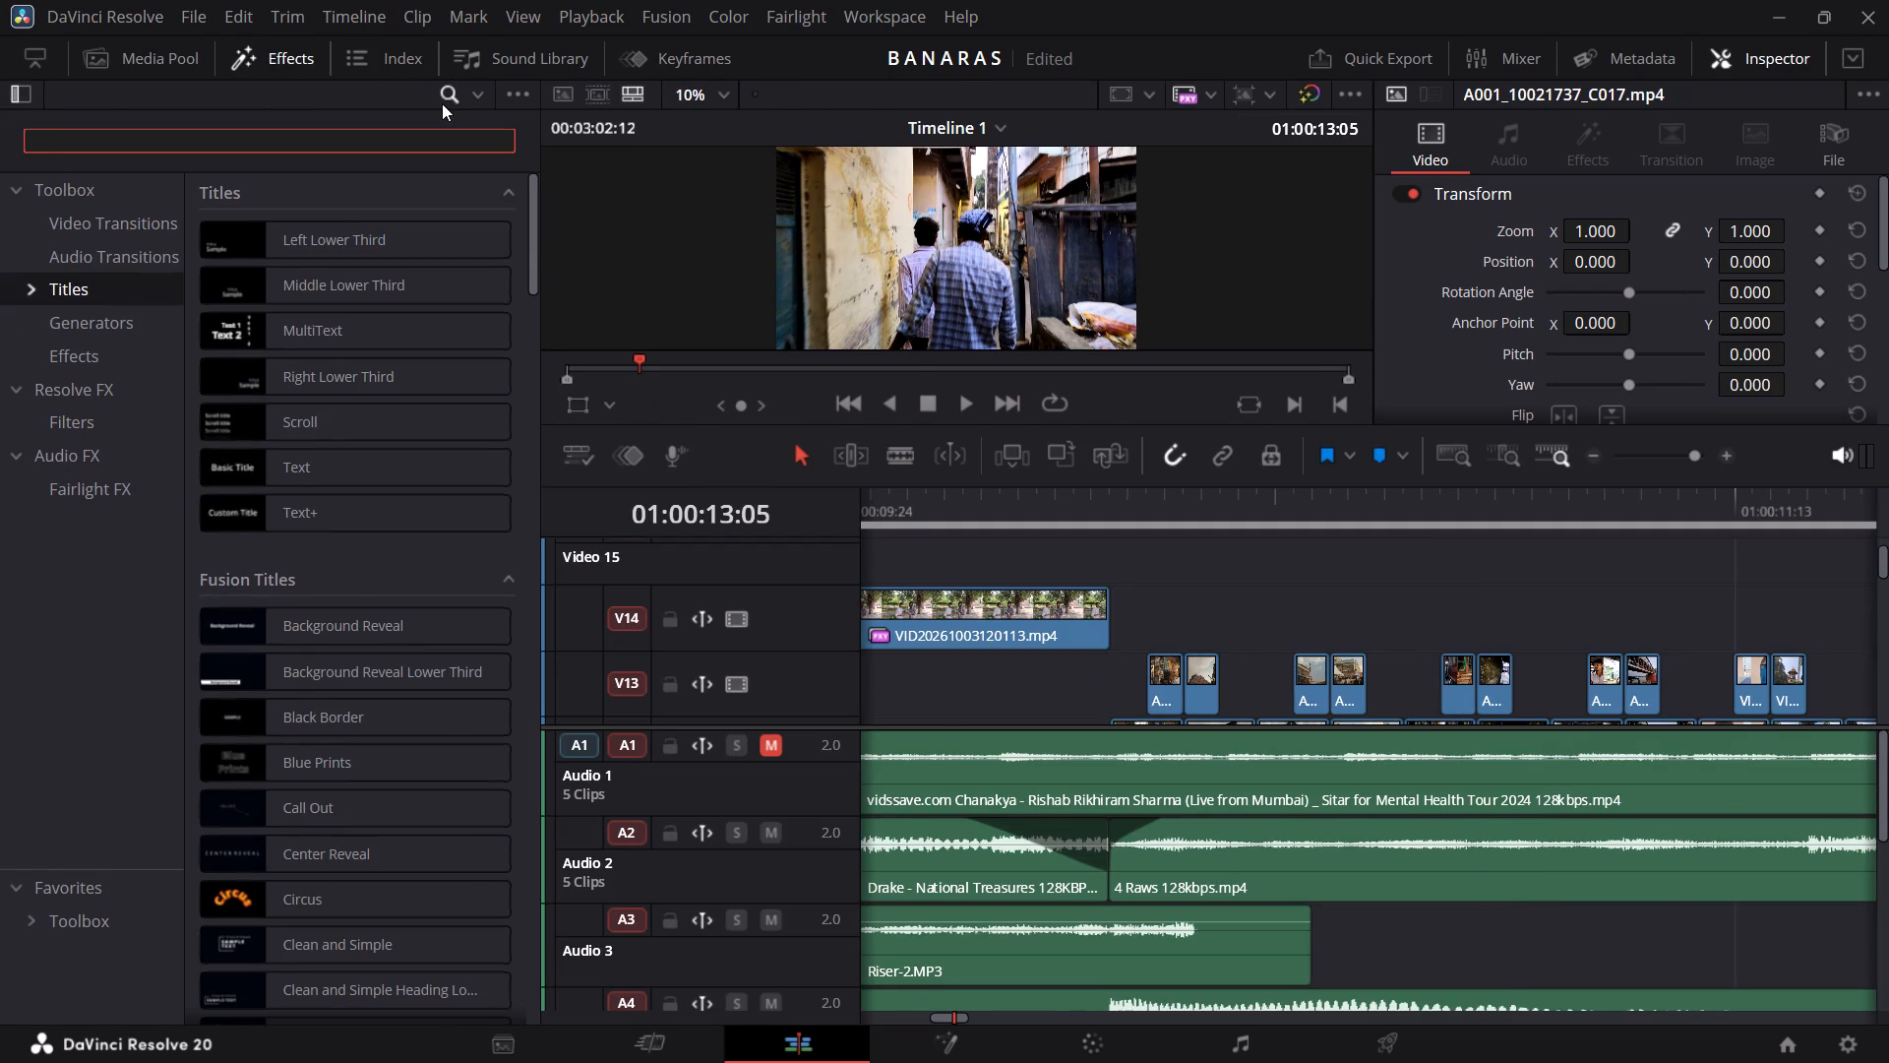
{"action": "type", "text": "adjus"}
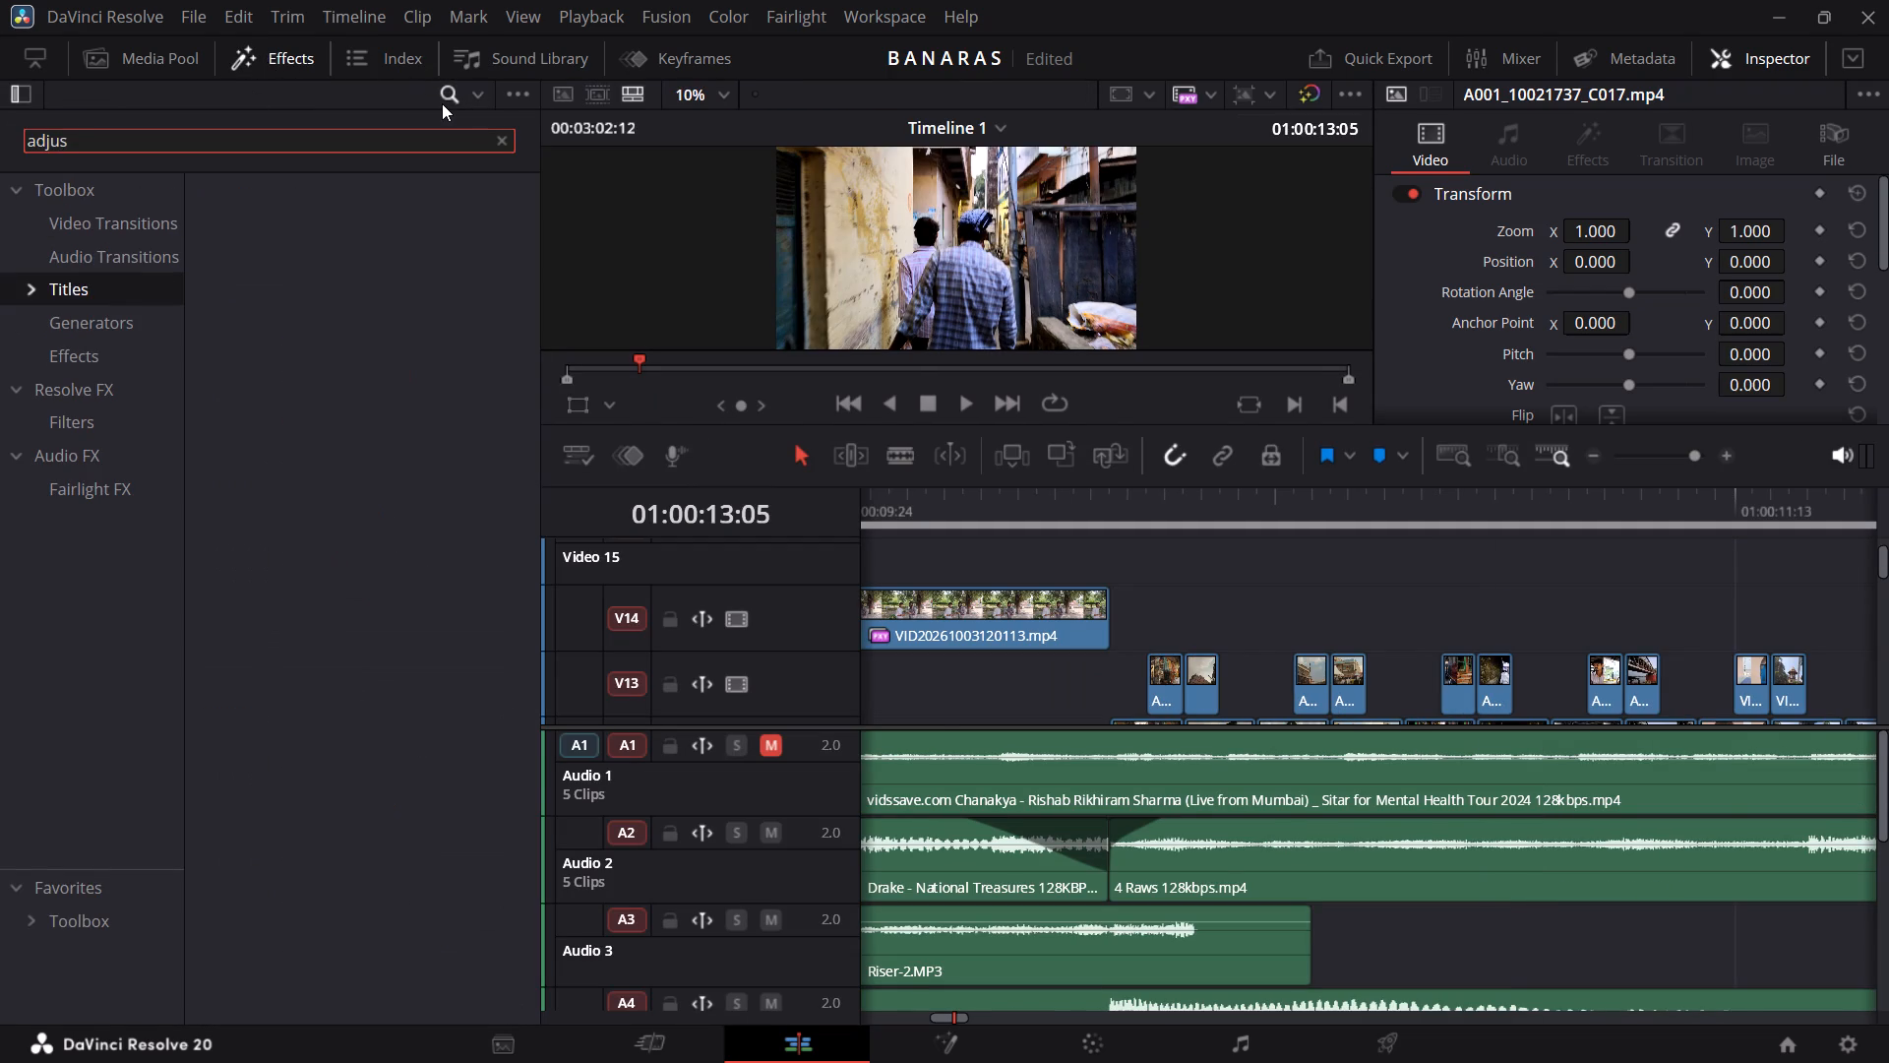
{"action": "left_click", "coordinate": [475, 101]}
{"action": "left_click", "coordinate": [488, 120]}
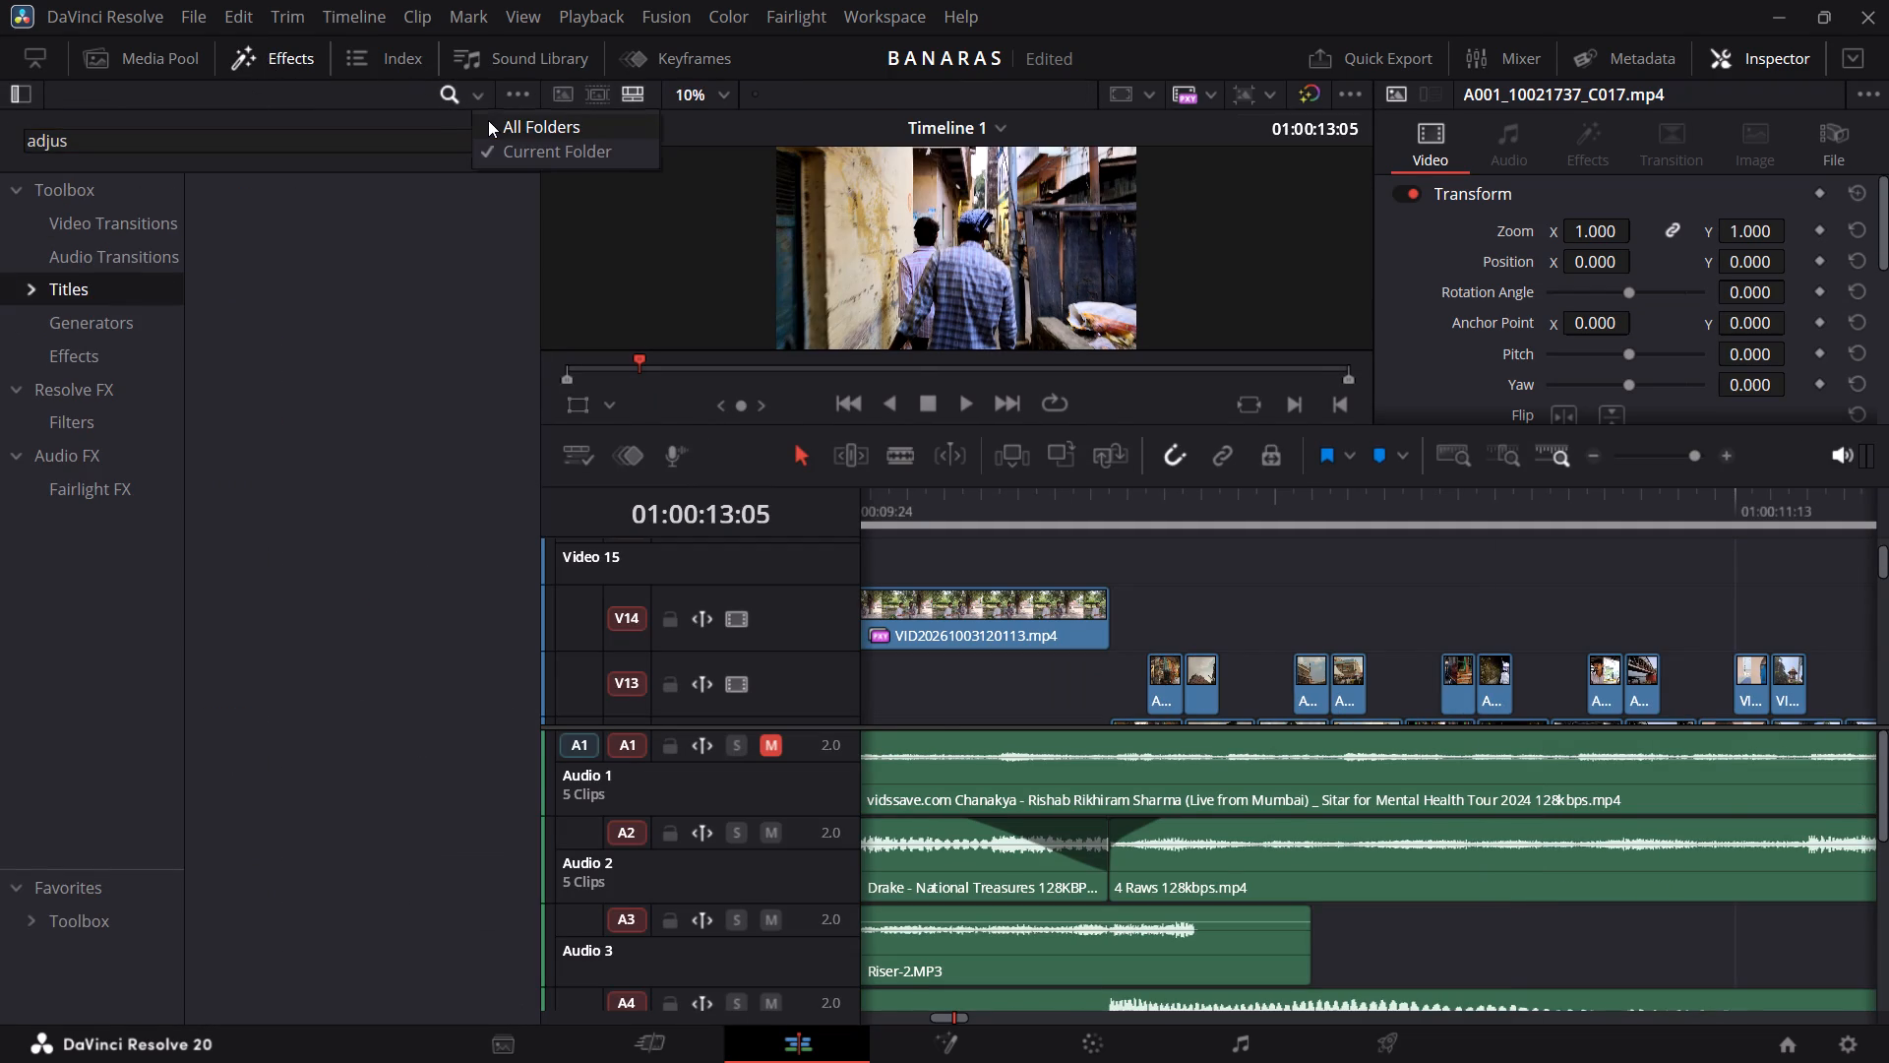
{"action": "left_click_drag", "start_coordinate": [217, 241], "coordinate": [786, 371]}
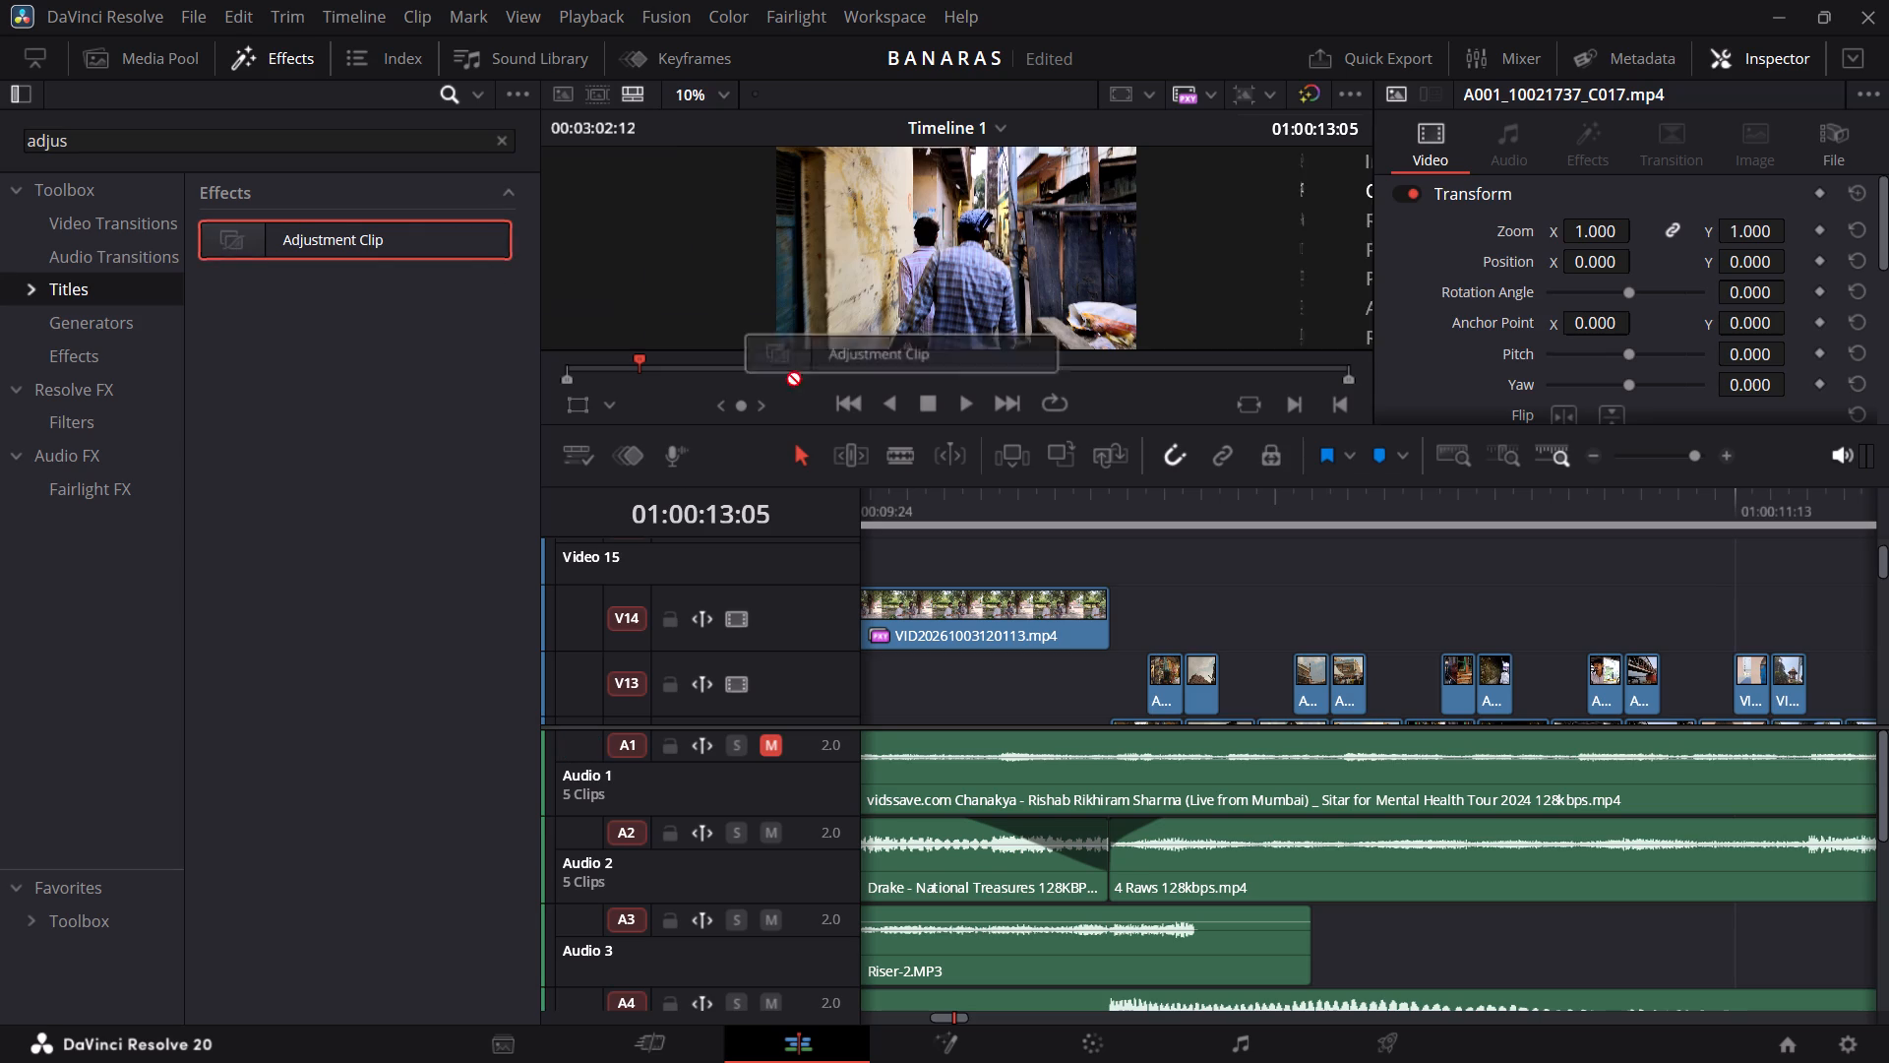
{"action": "left_click_drag", "start_coordinate": [786, 371], "coordinate": [1028, 556]}
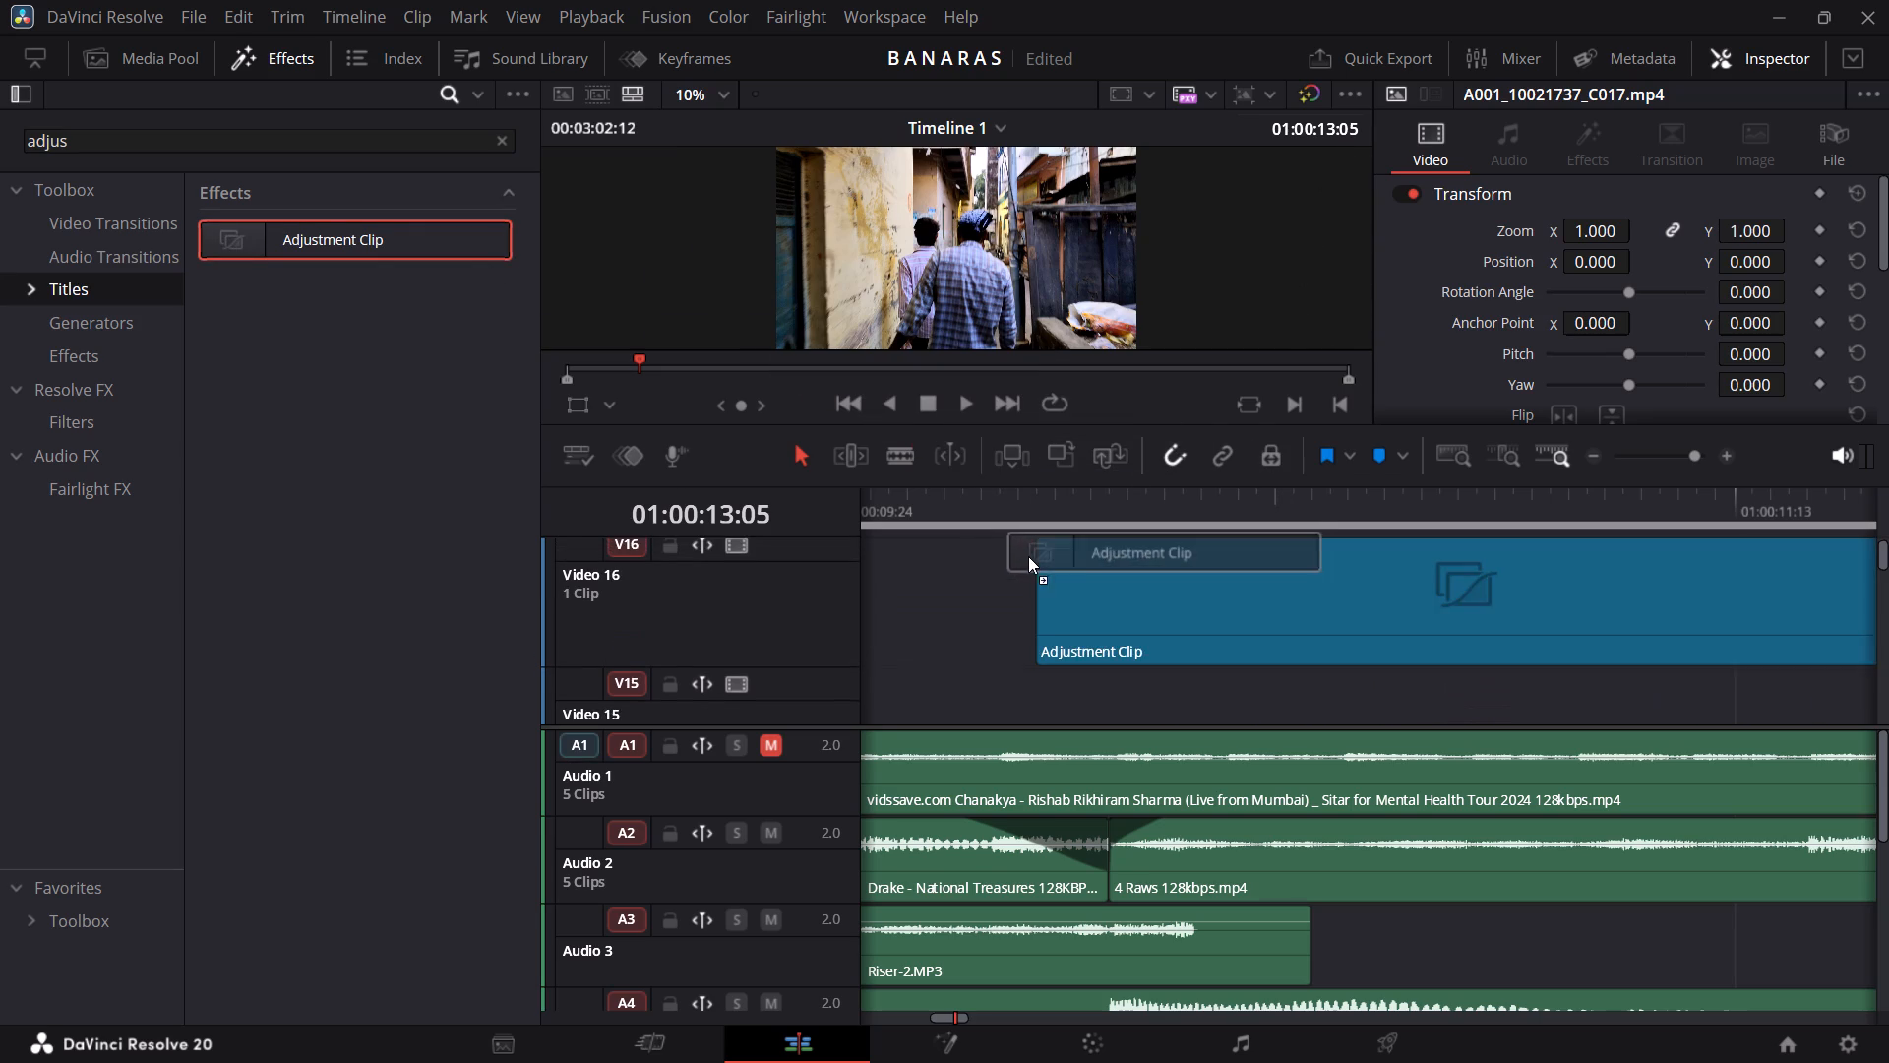
{"action": "left_click_drag", "start_coordinate": [1028, 556], "coordinate": [959, 584]}
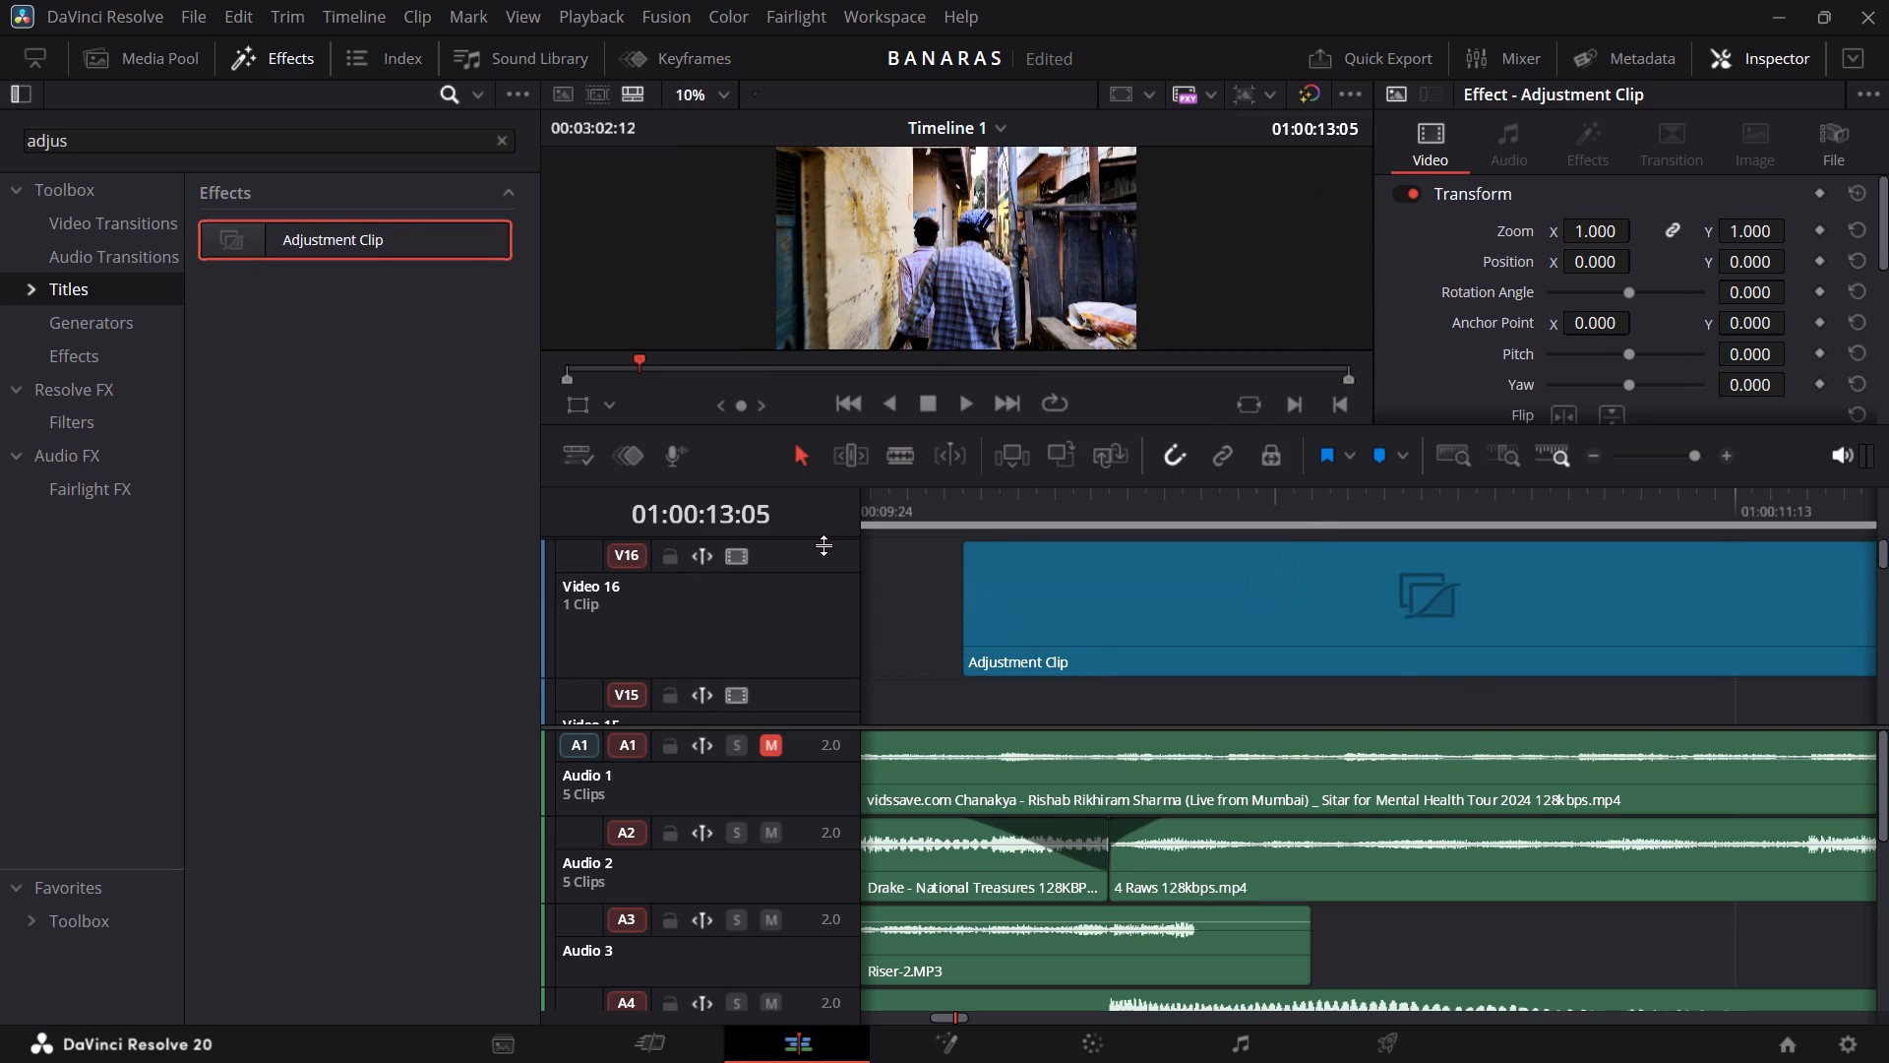
Reduce the height of the Video 16 track.
{"action": "left_click_drag", "start_coordinate": [802, 543], "coordinate": [818, 601]}
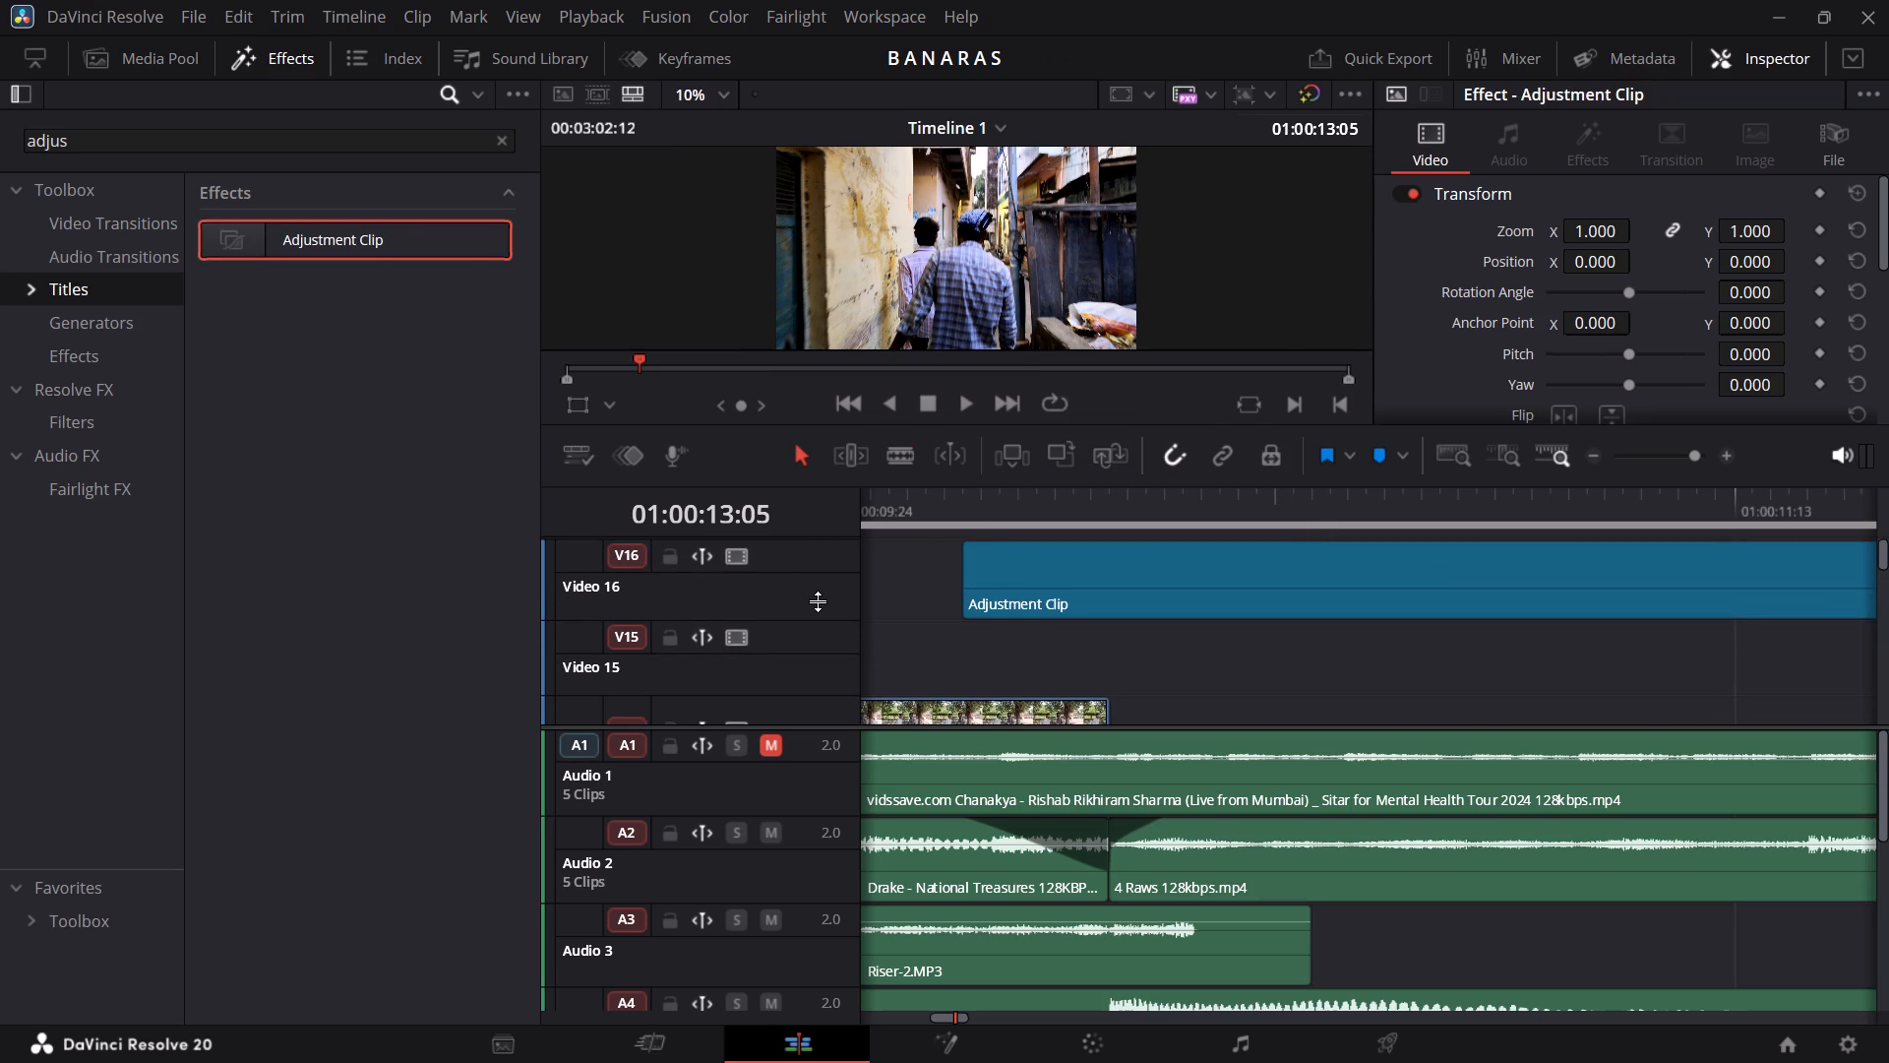
{"action": "left_click_drag", "start_coordinate": [818, 601], "coordinate": [823, 608]}
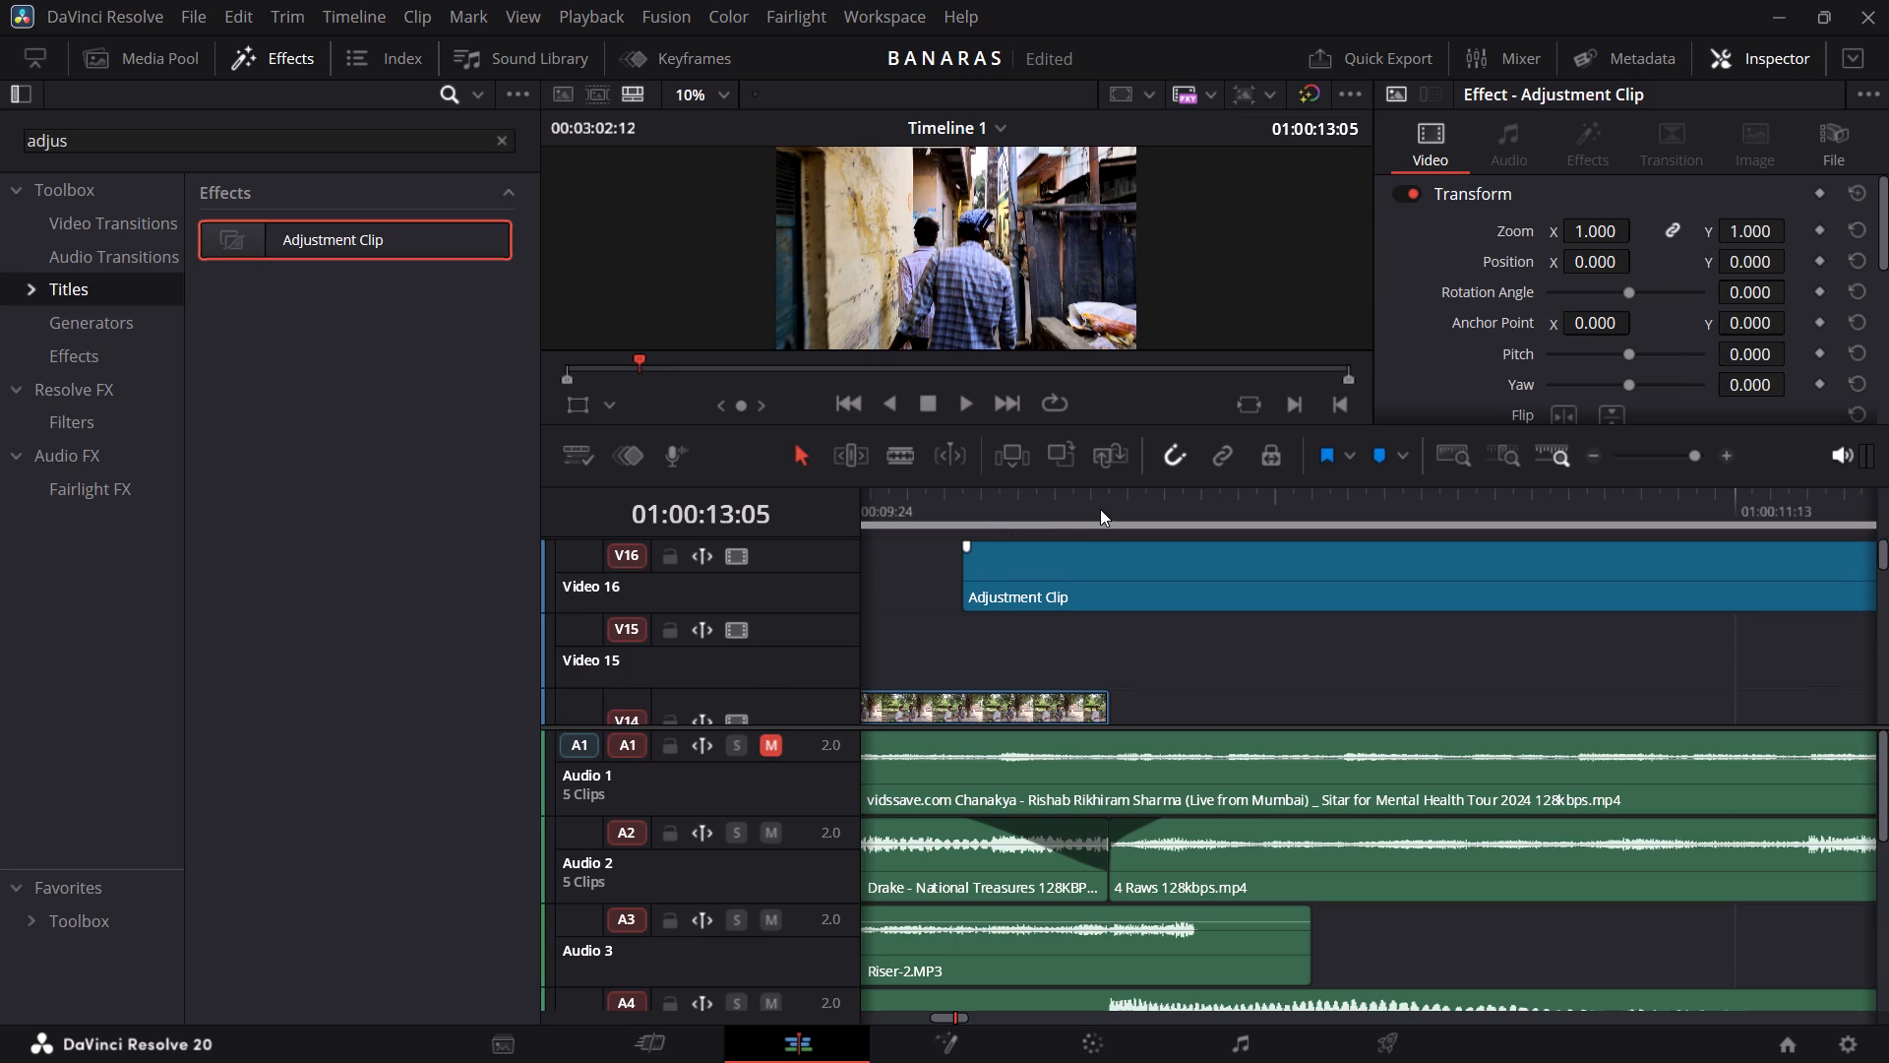
Split the V16 adjustment clip at 01:00:10:06 and delete the part after the cut.
{"action": "left_click", "coordinate": [1133, 580]}
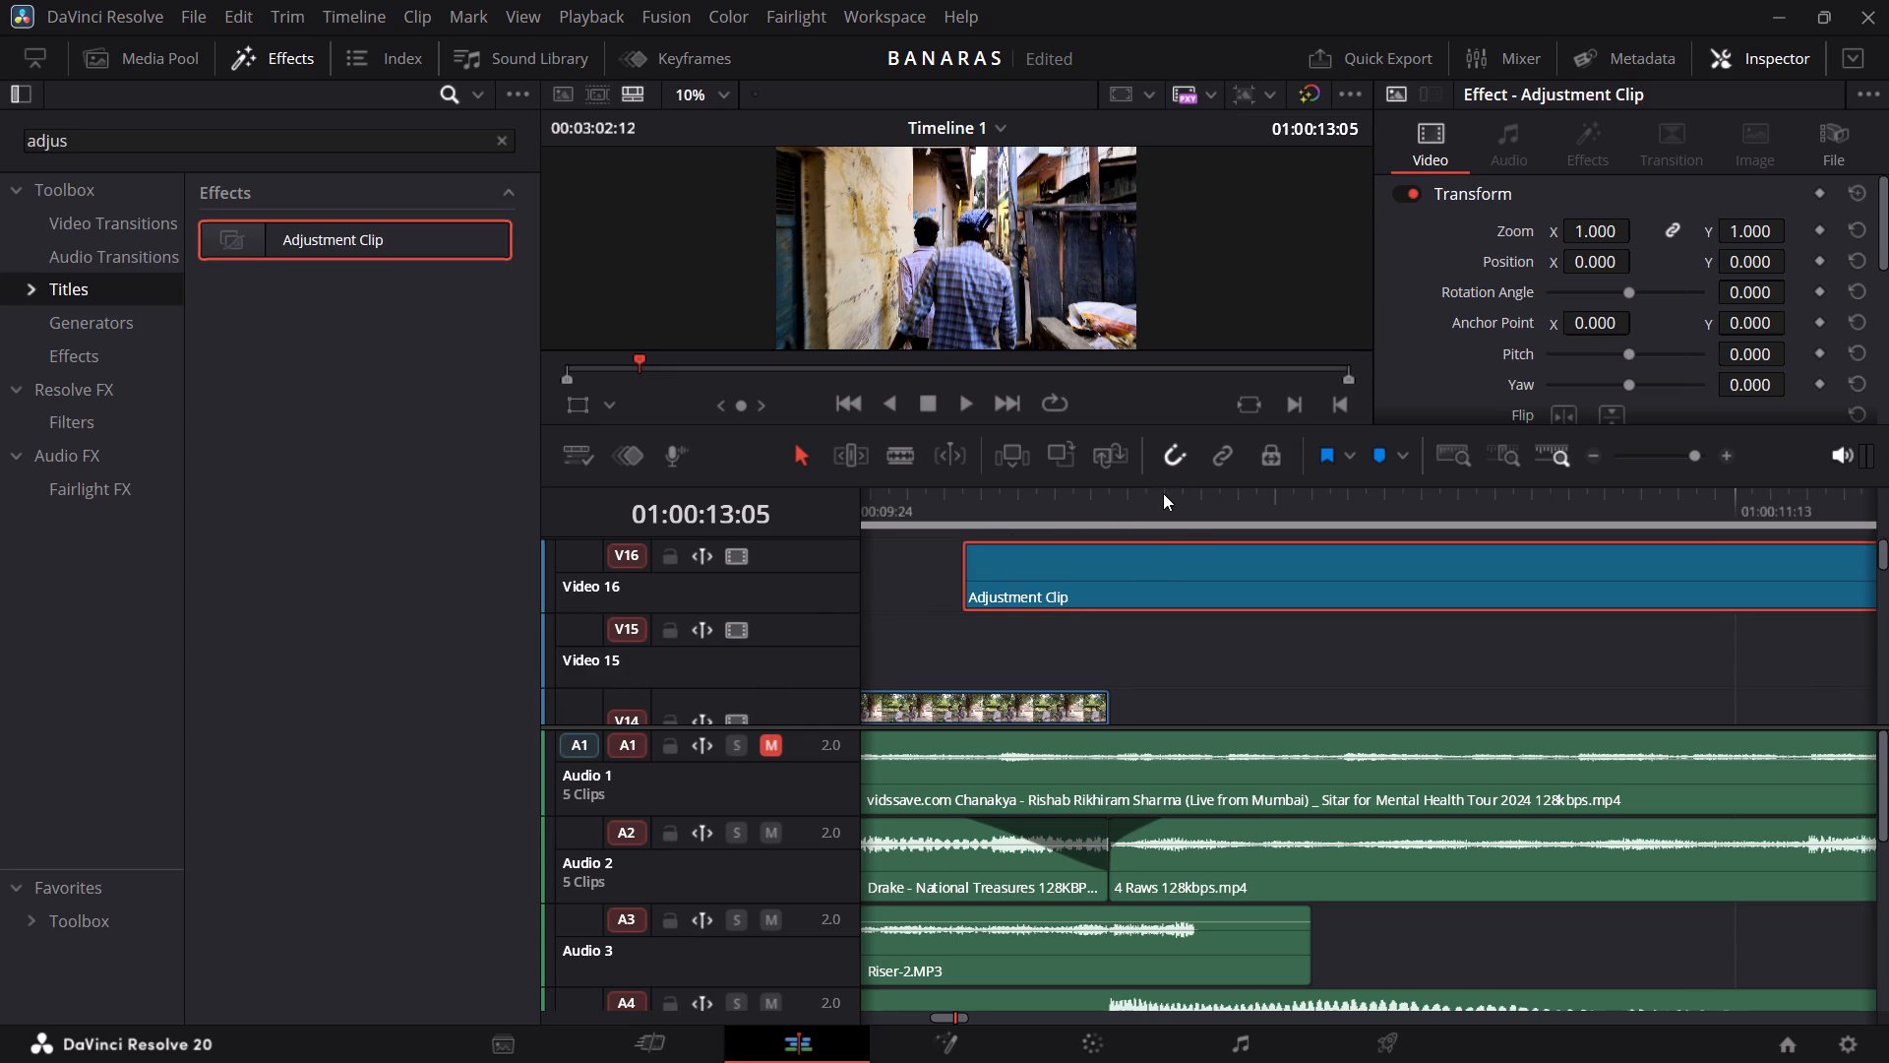
{"action": "left_click", "coordinate": [1054, 487]}
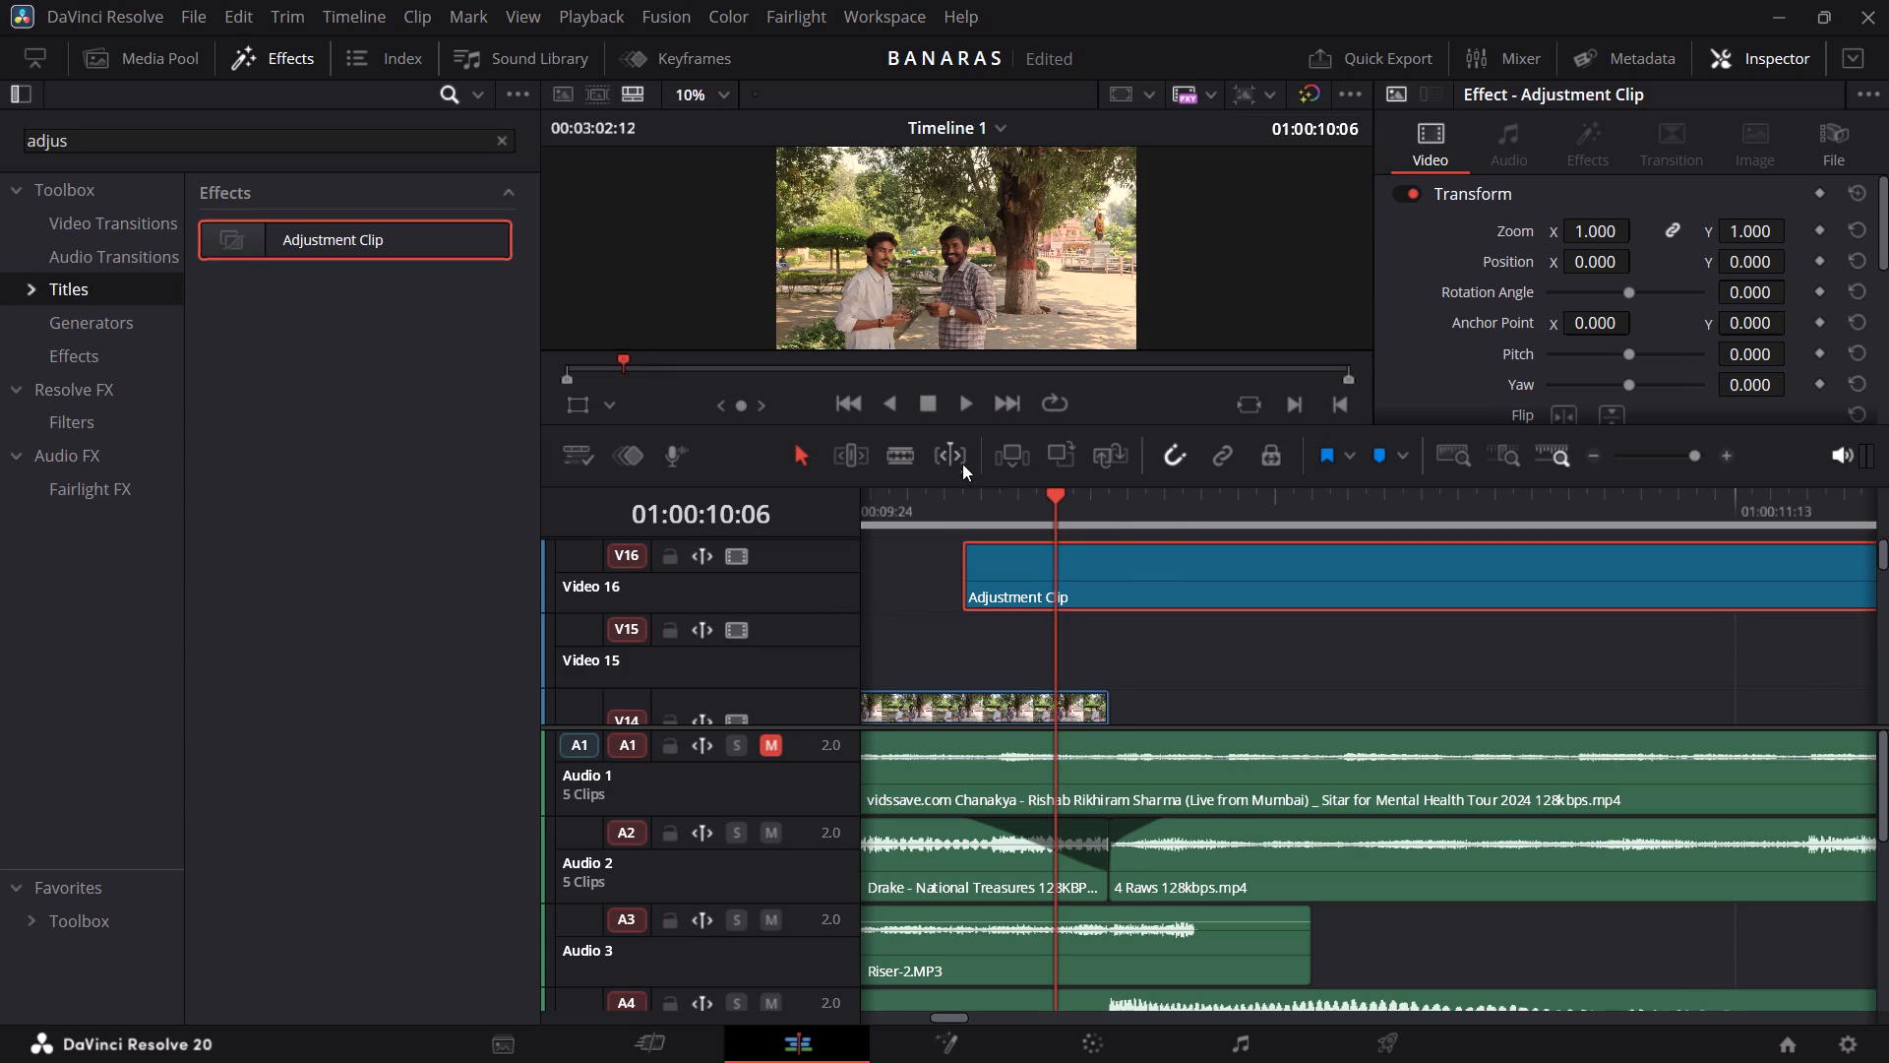
{"action": "key", "text": "ctrl+b"}
{"action": "left_click", "coordinate": [1145, 586]}
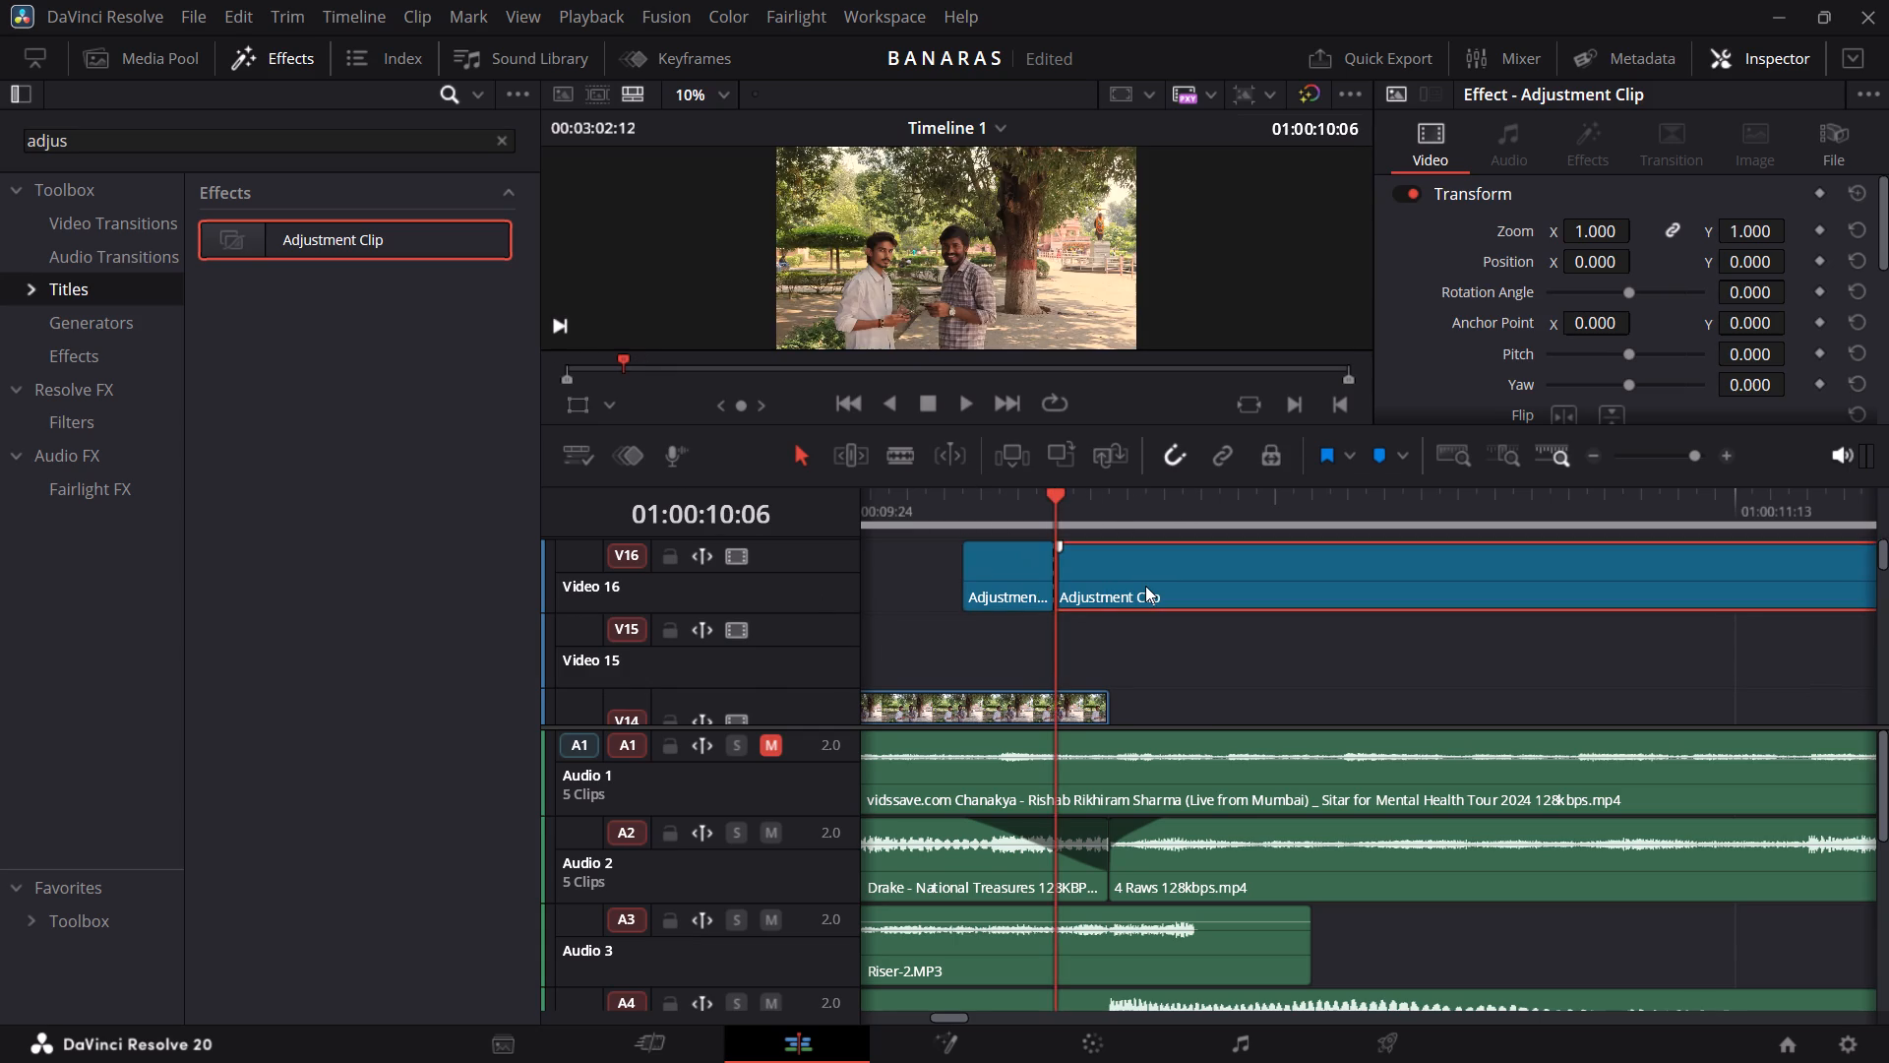
{"action": "key", "text": "BackSpace"}
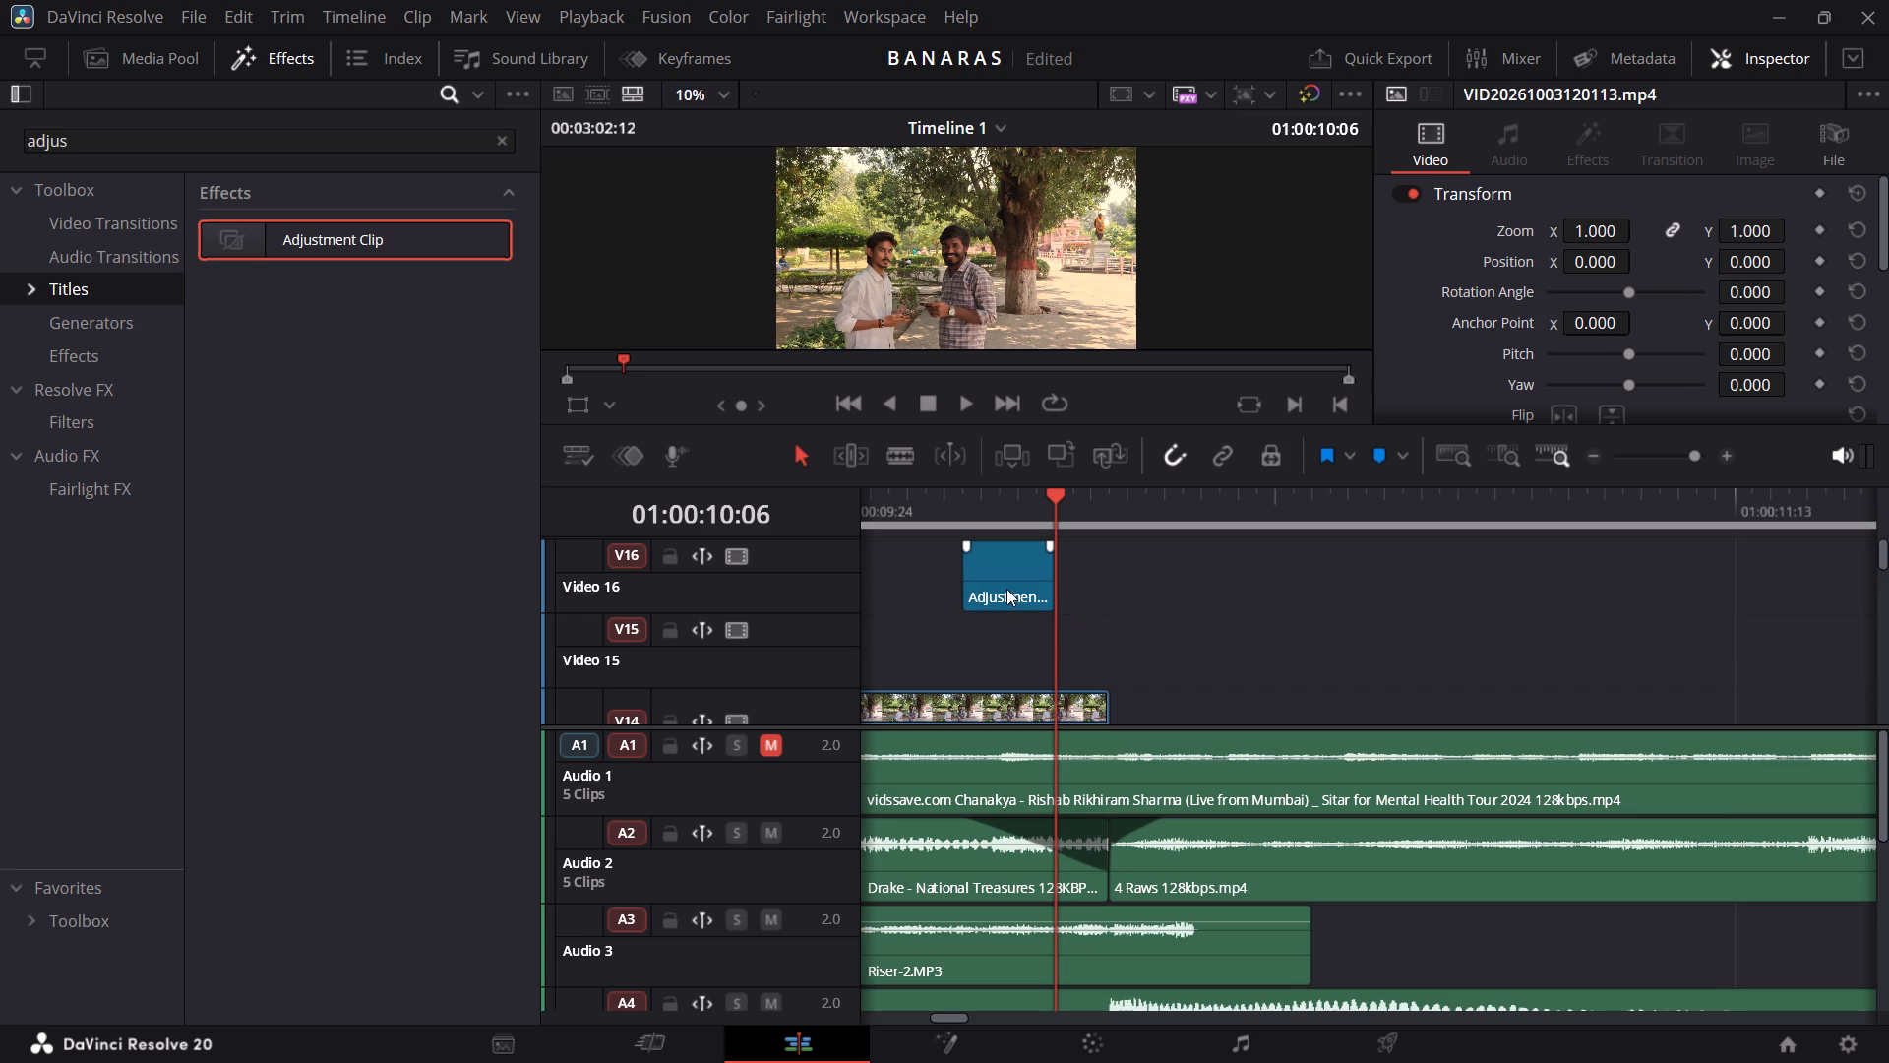
Move the short adjustment clip to V14 directly after VID20261003120113.mp4 and trim it to four frames, matching the first V12 clip.
{"action": "left_click_drag", "start_coordinate": [1006, 589], "coordinate": [1188, 666]}
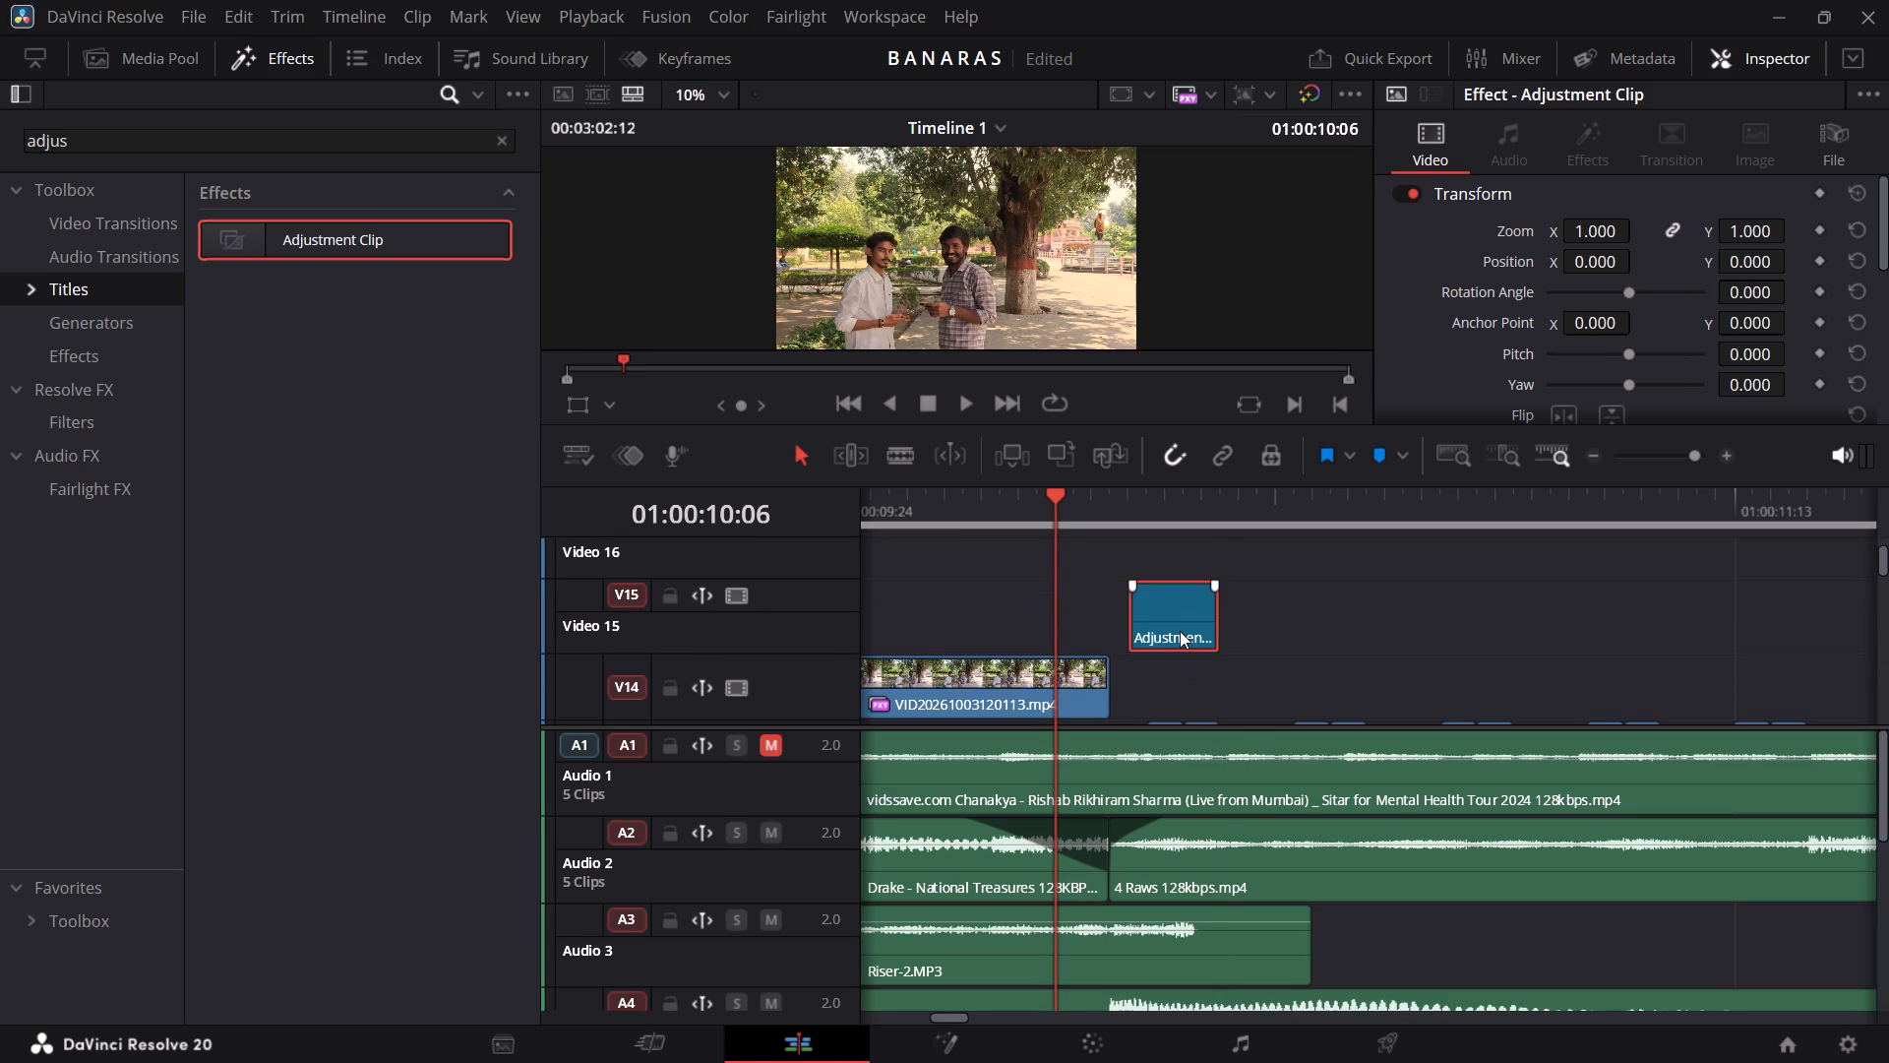
{"action": "left_click_drag", "start_coordinate": [1180, 631], "coordinate": [1184, 657]}
{"action": "scroll", "coordinate": [1184, 657], "scroll_direction": "down", "scroll_amount": 1}
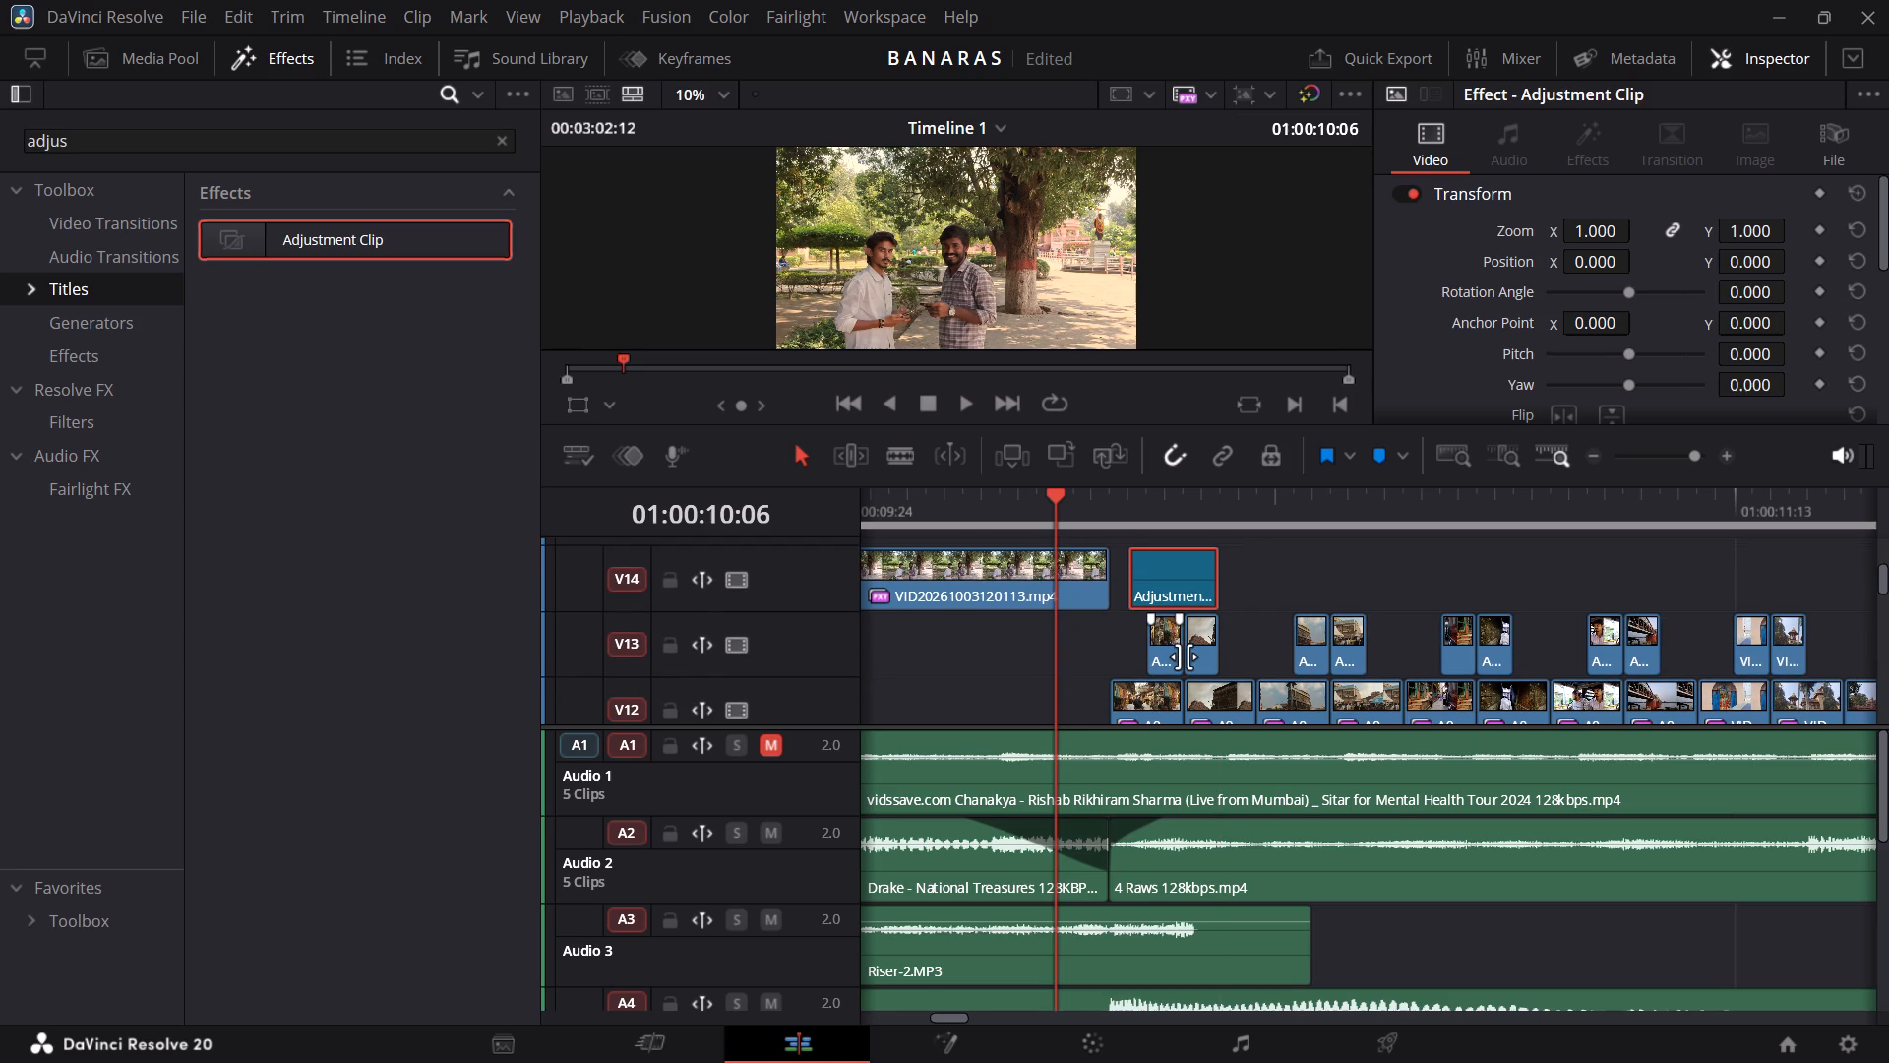
{"action": "left_click_drag", "start_coordinate": [1167, 589], "coordinate": [1140, 586]}
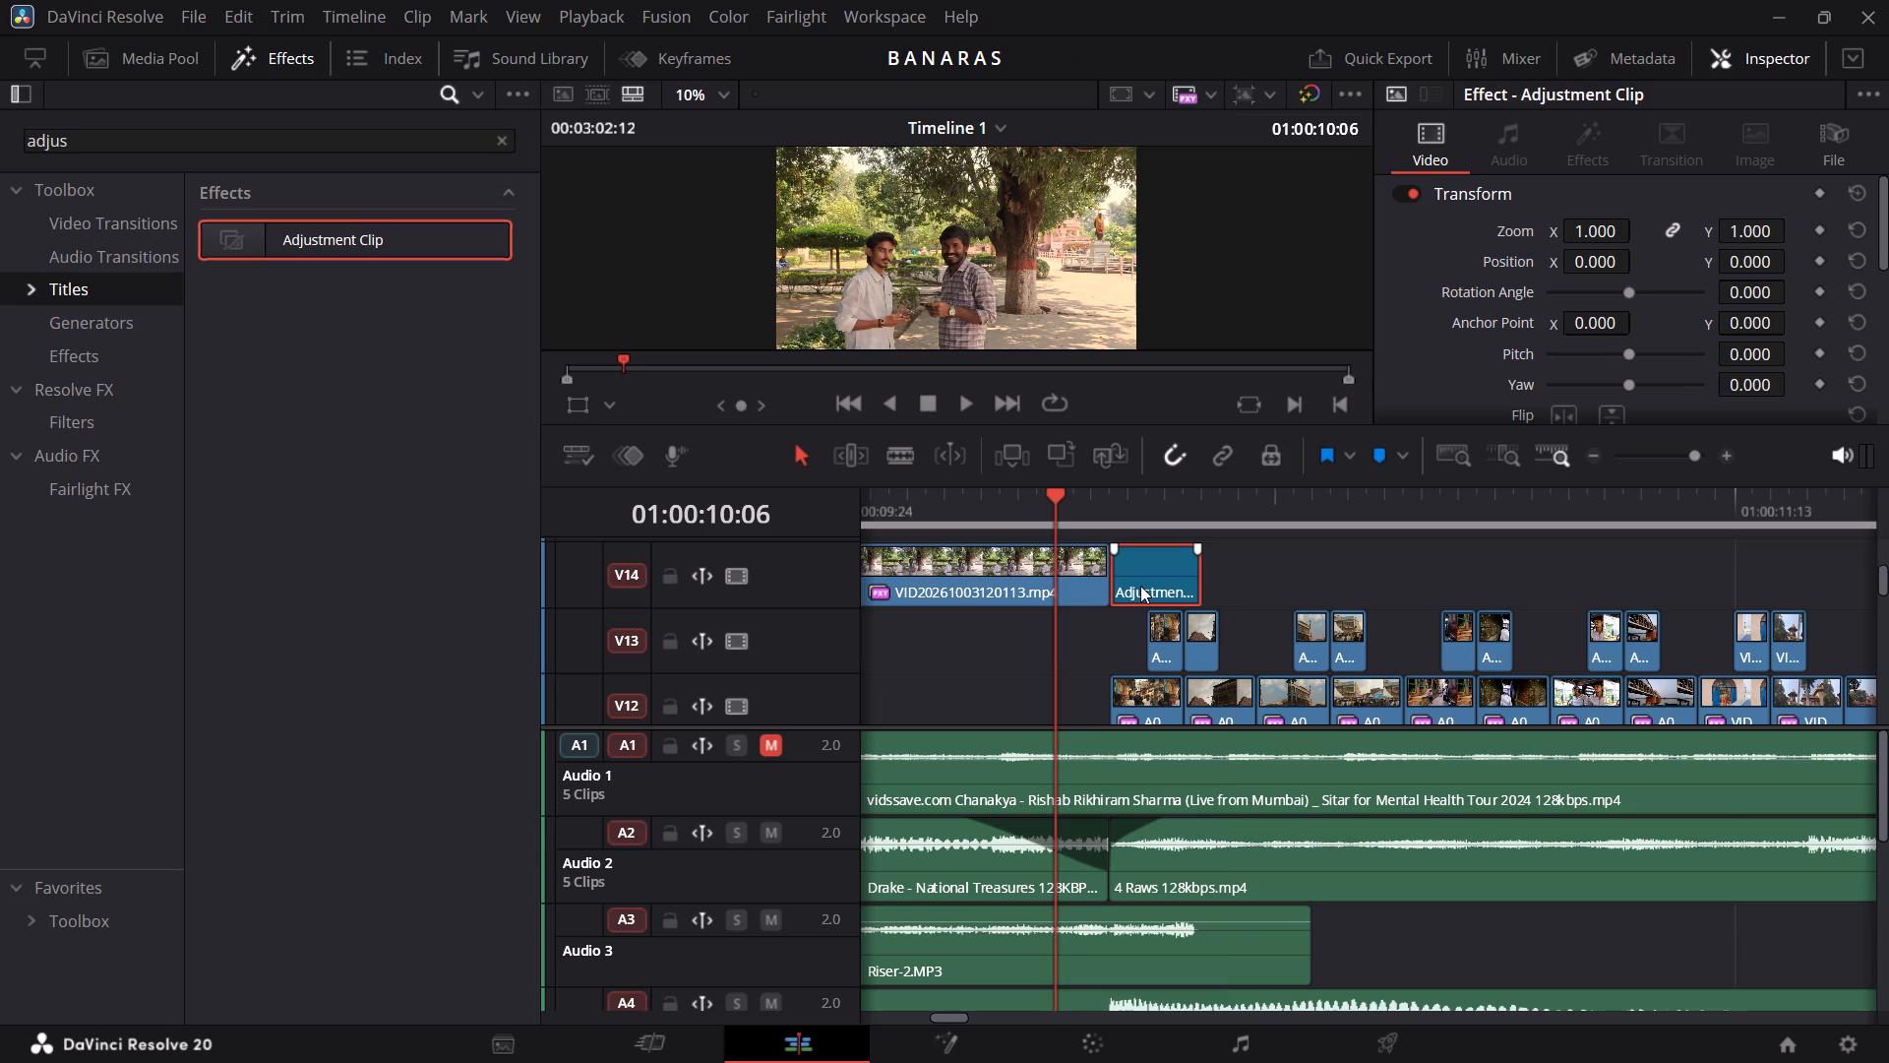
{"action": "left_click_drag", "start_coordinate": [1194, 587], "coordinate": [1173, 582]}
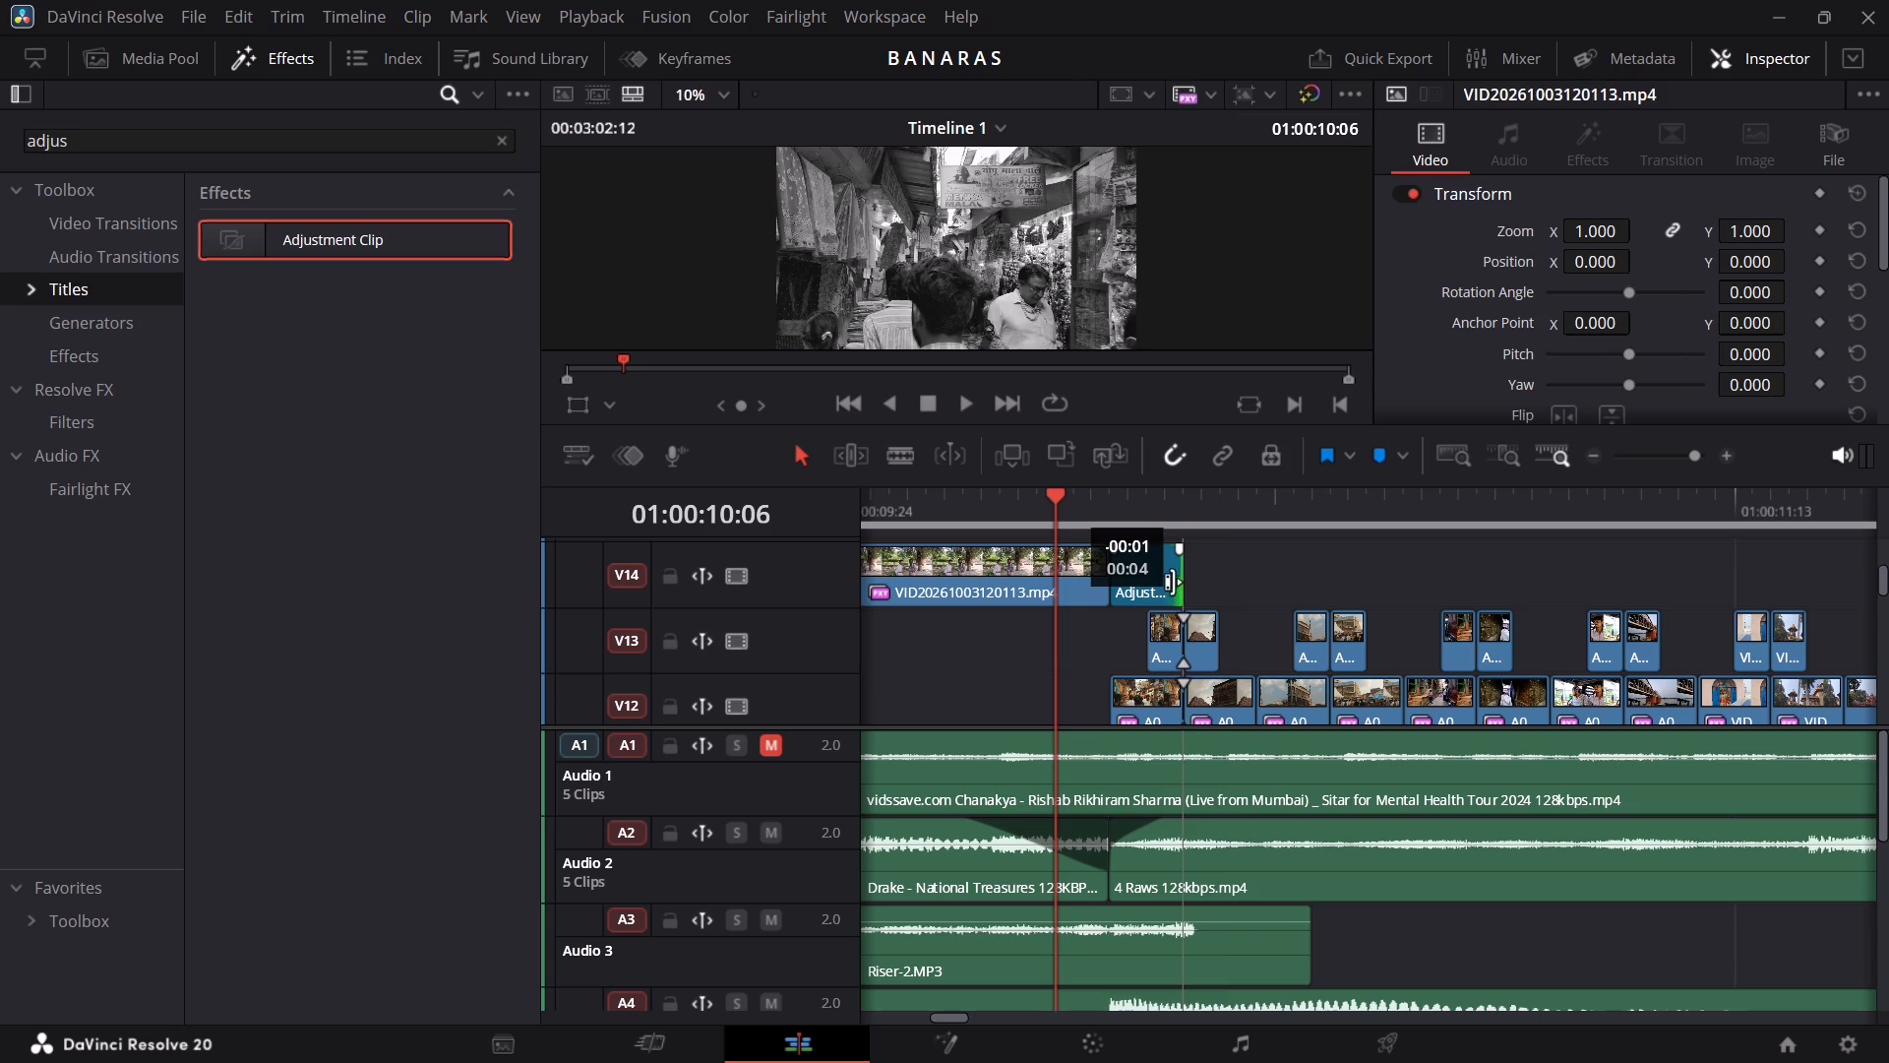
{"action": "left_click_drag", "start_coordinate": [1173, 582], "coordinate": [1169, 580]}
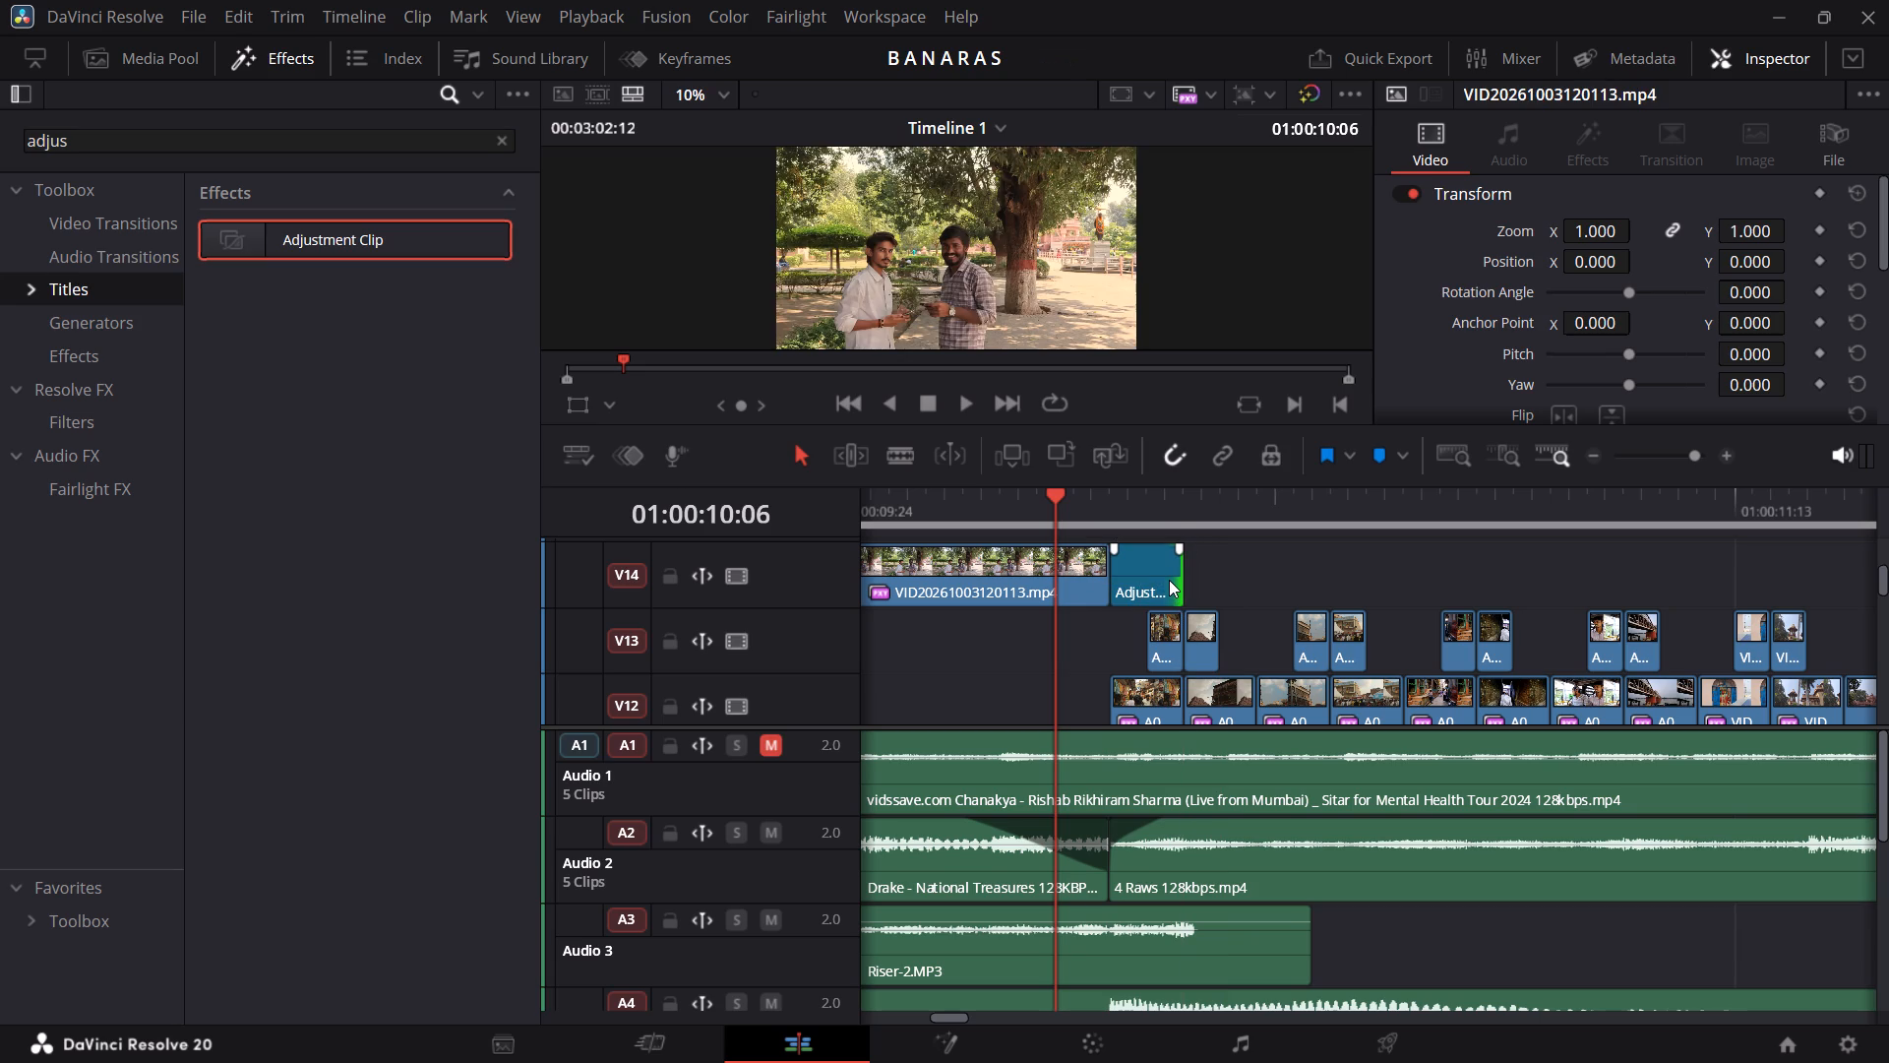
Search the effects for "radia" and apply Radial Blur to the V14 adjustment clip.
{"action": "left_click", "coordinate": [500, 140]}
{"action": "type", "text": "radia"}
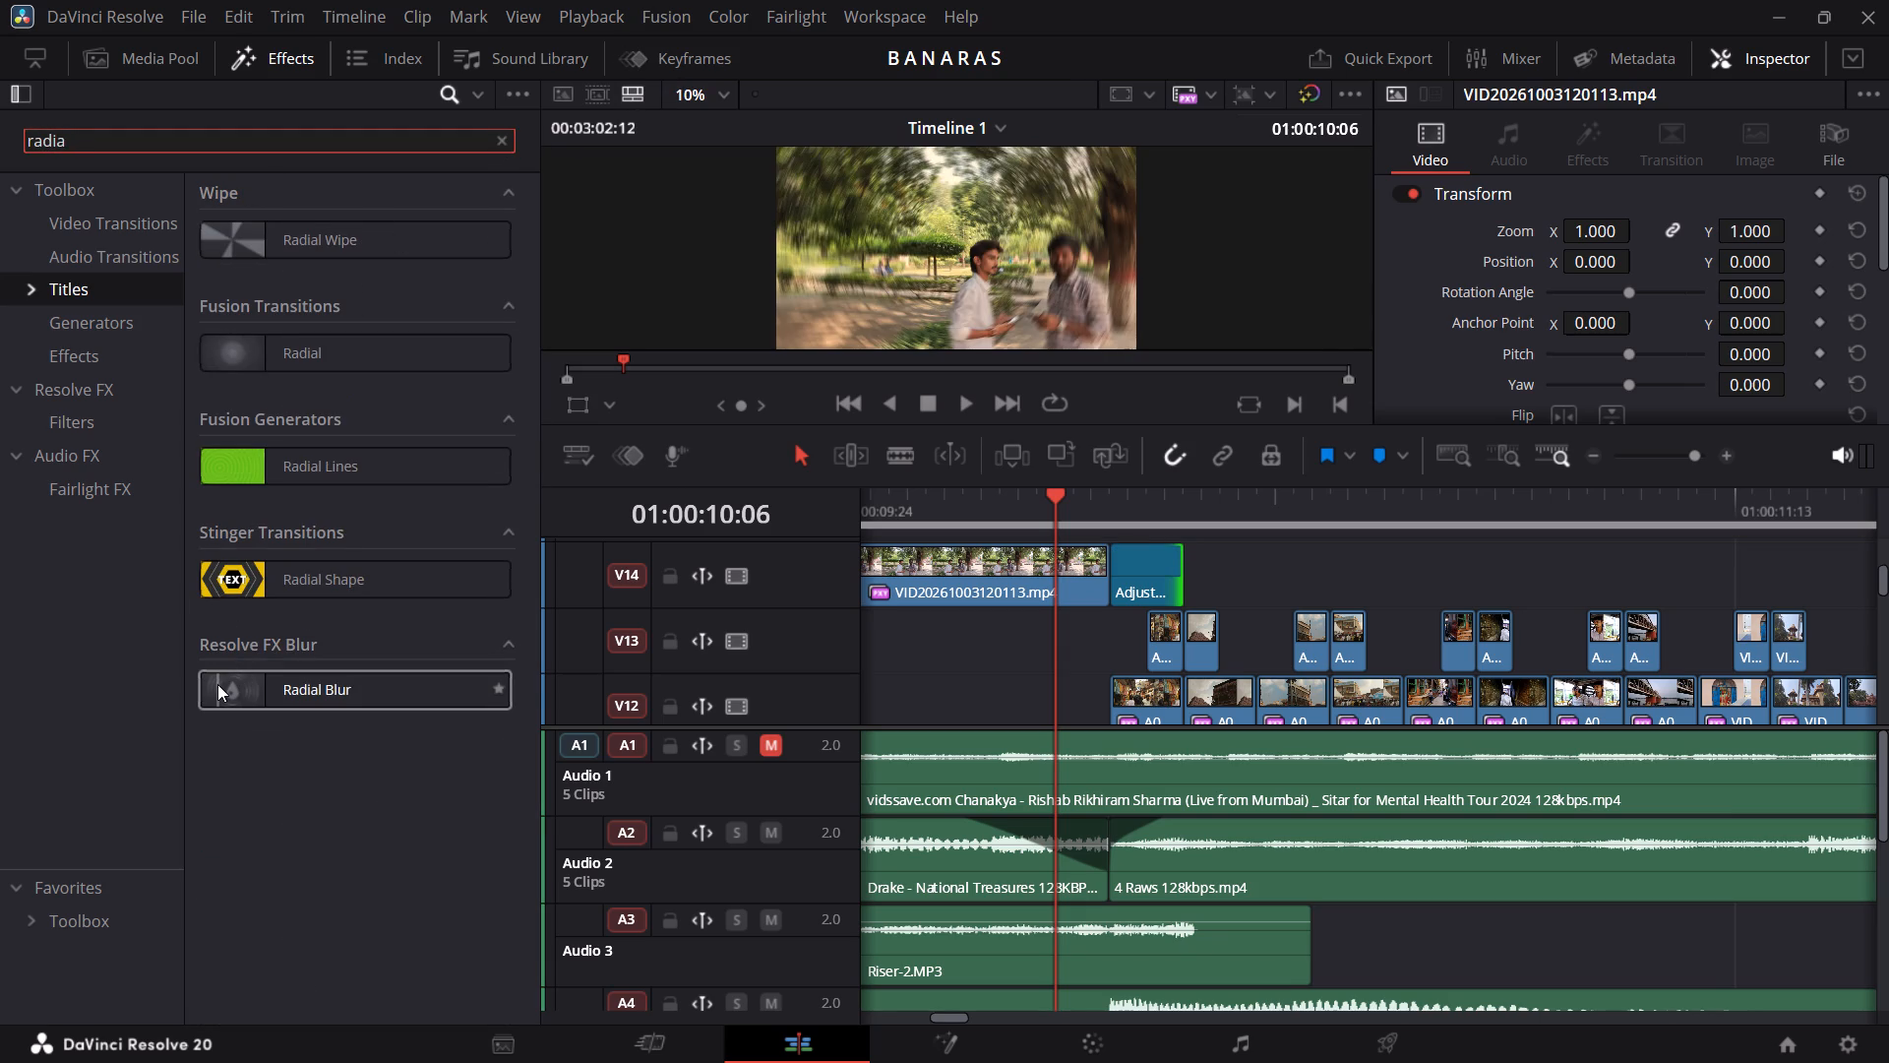
{"action": "left_click_drag", "start_coordinate": [217, 684], "coordinate": [1134, 582]}
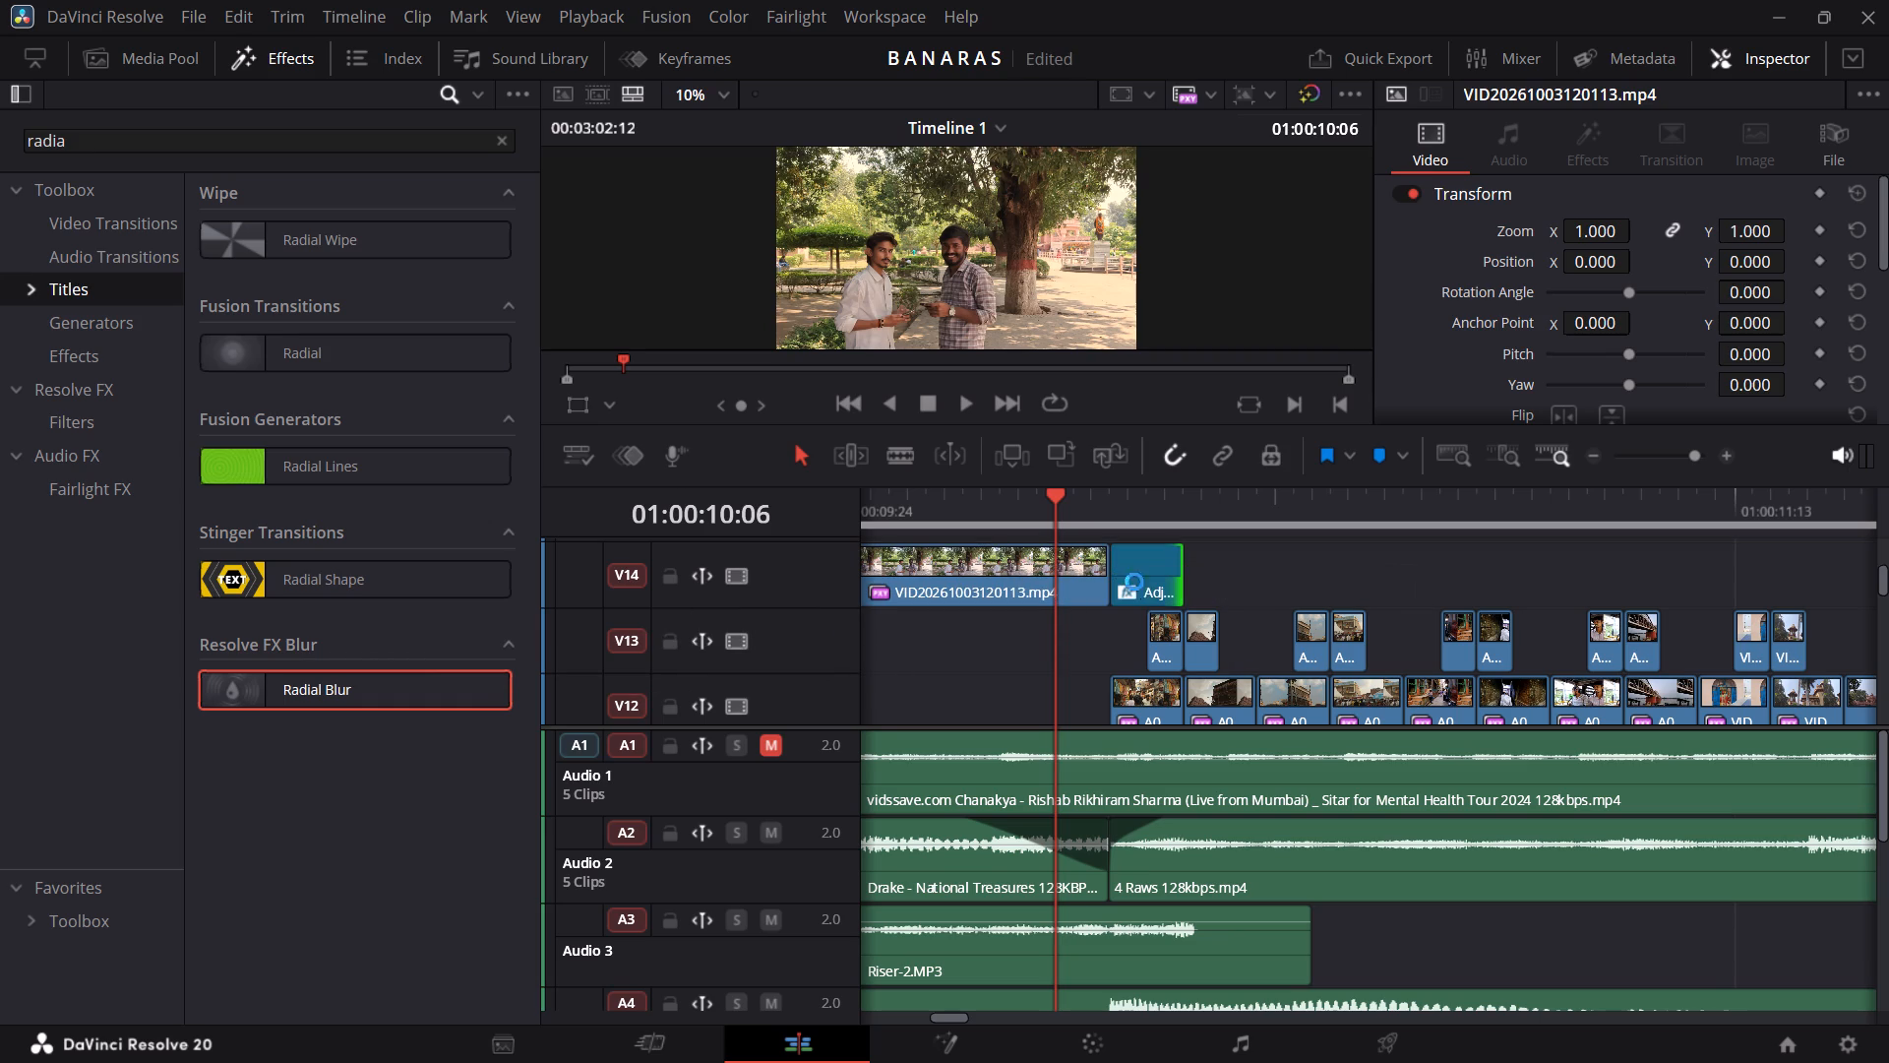
Enable Dynamic Zoom on the V14 adjustment clip and swap its start and end framing, keeping Linear ease.
{"action": "left_click", "coordinate": [1113, 490]}
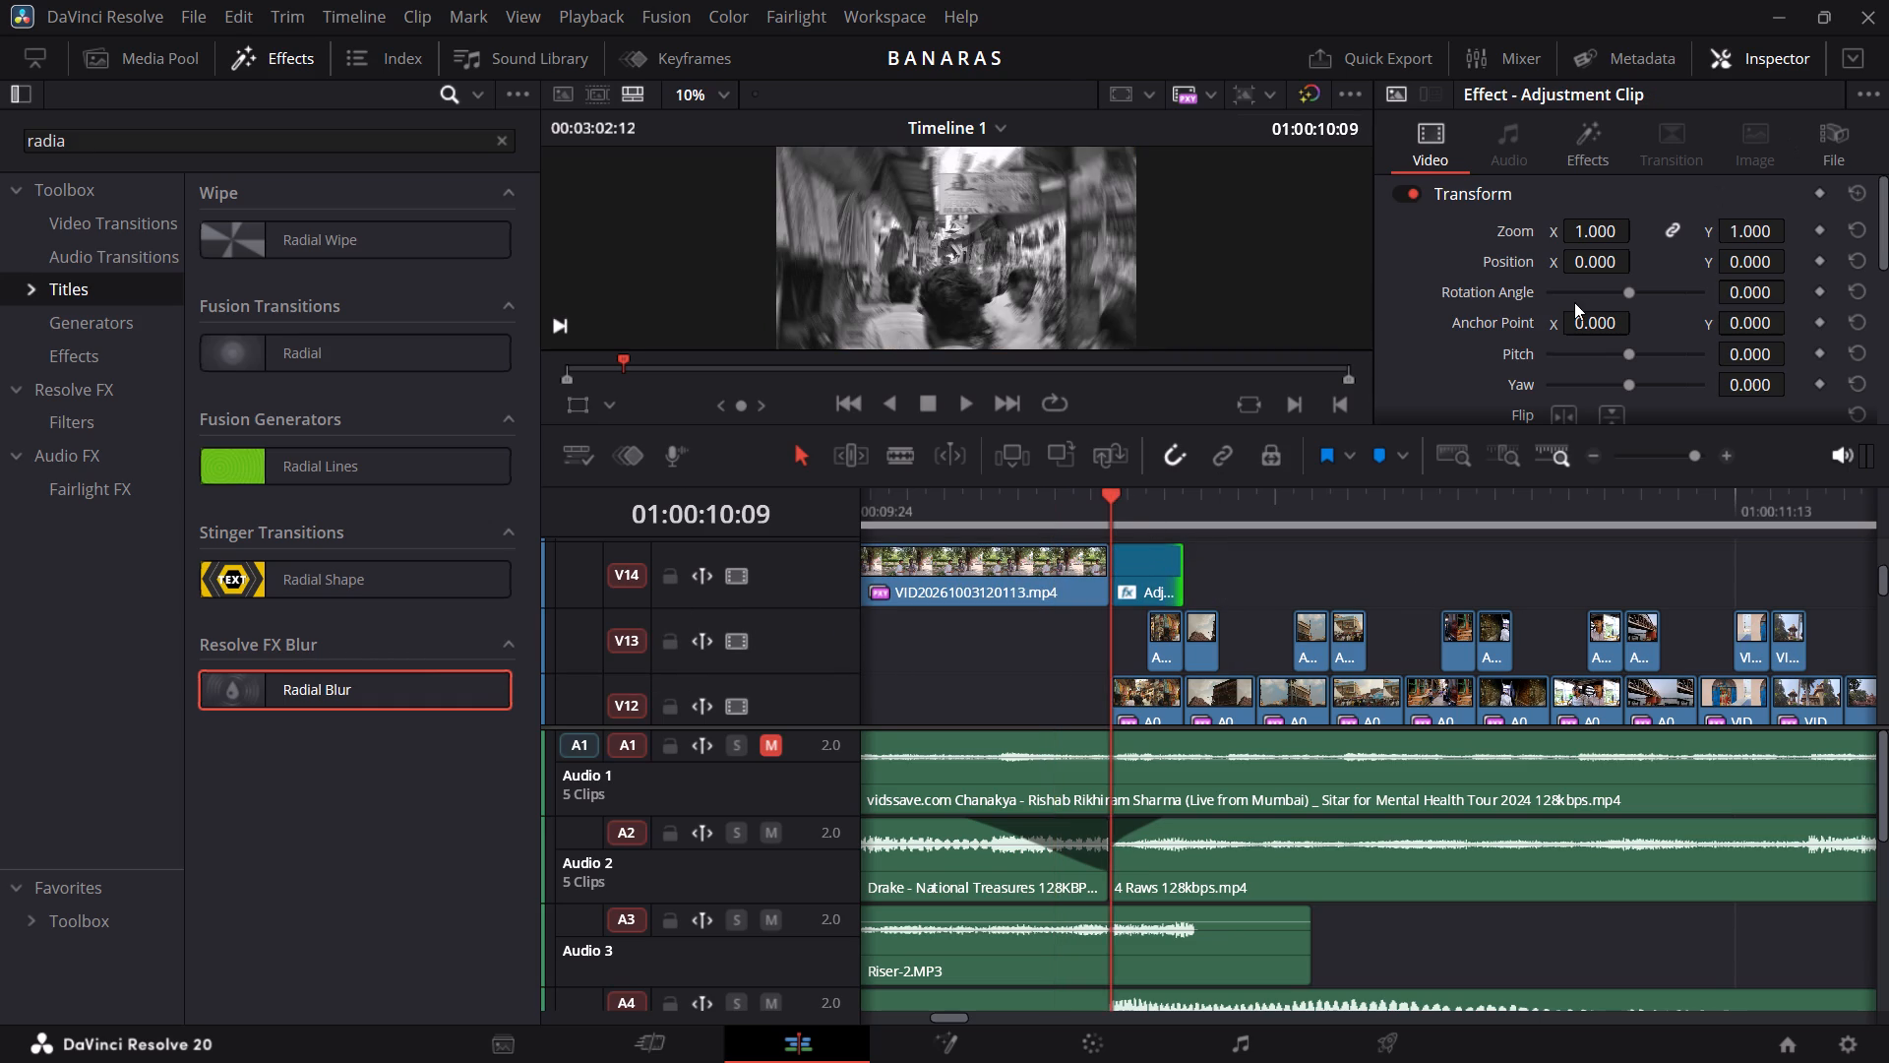
{"action": "scroll", "coordinate": [1574, 302], "scroll_direction": "down", "scroll_amount": 3}
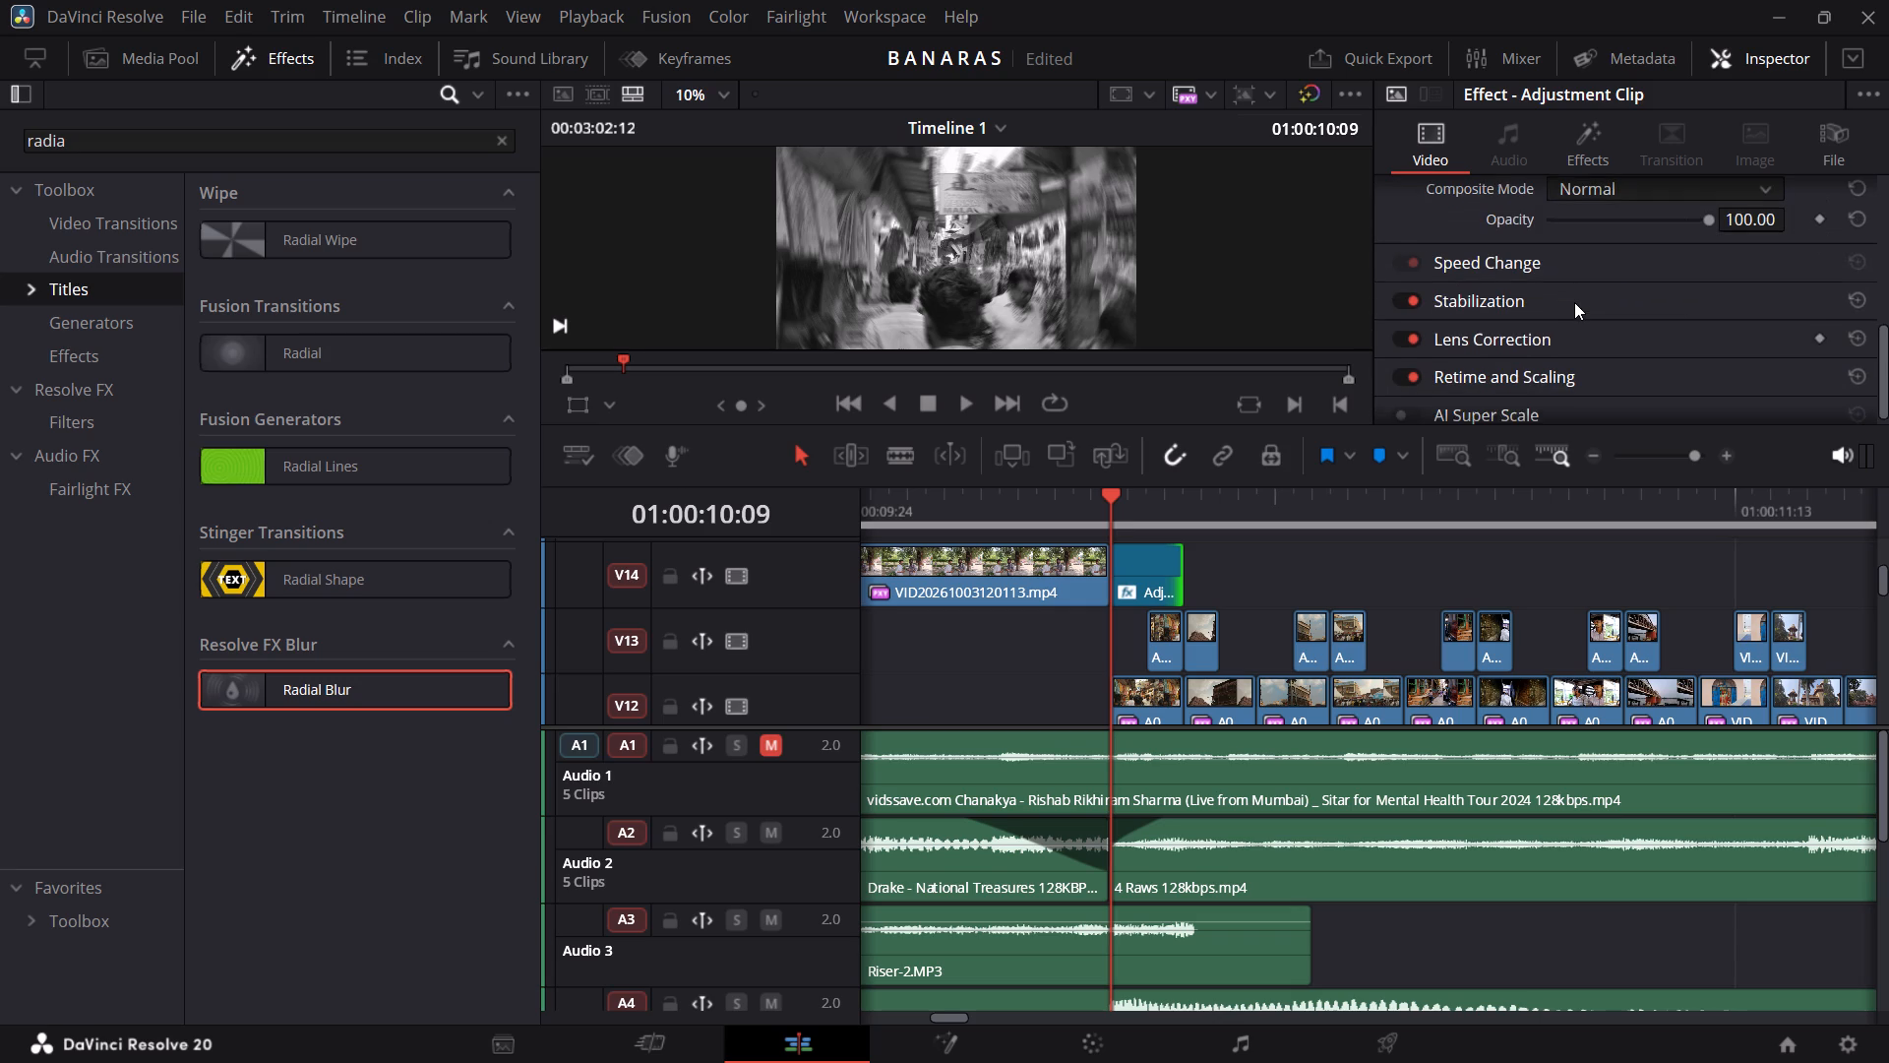
{"action": "left_click", "coordinate": [1155, 578]}
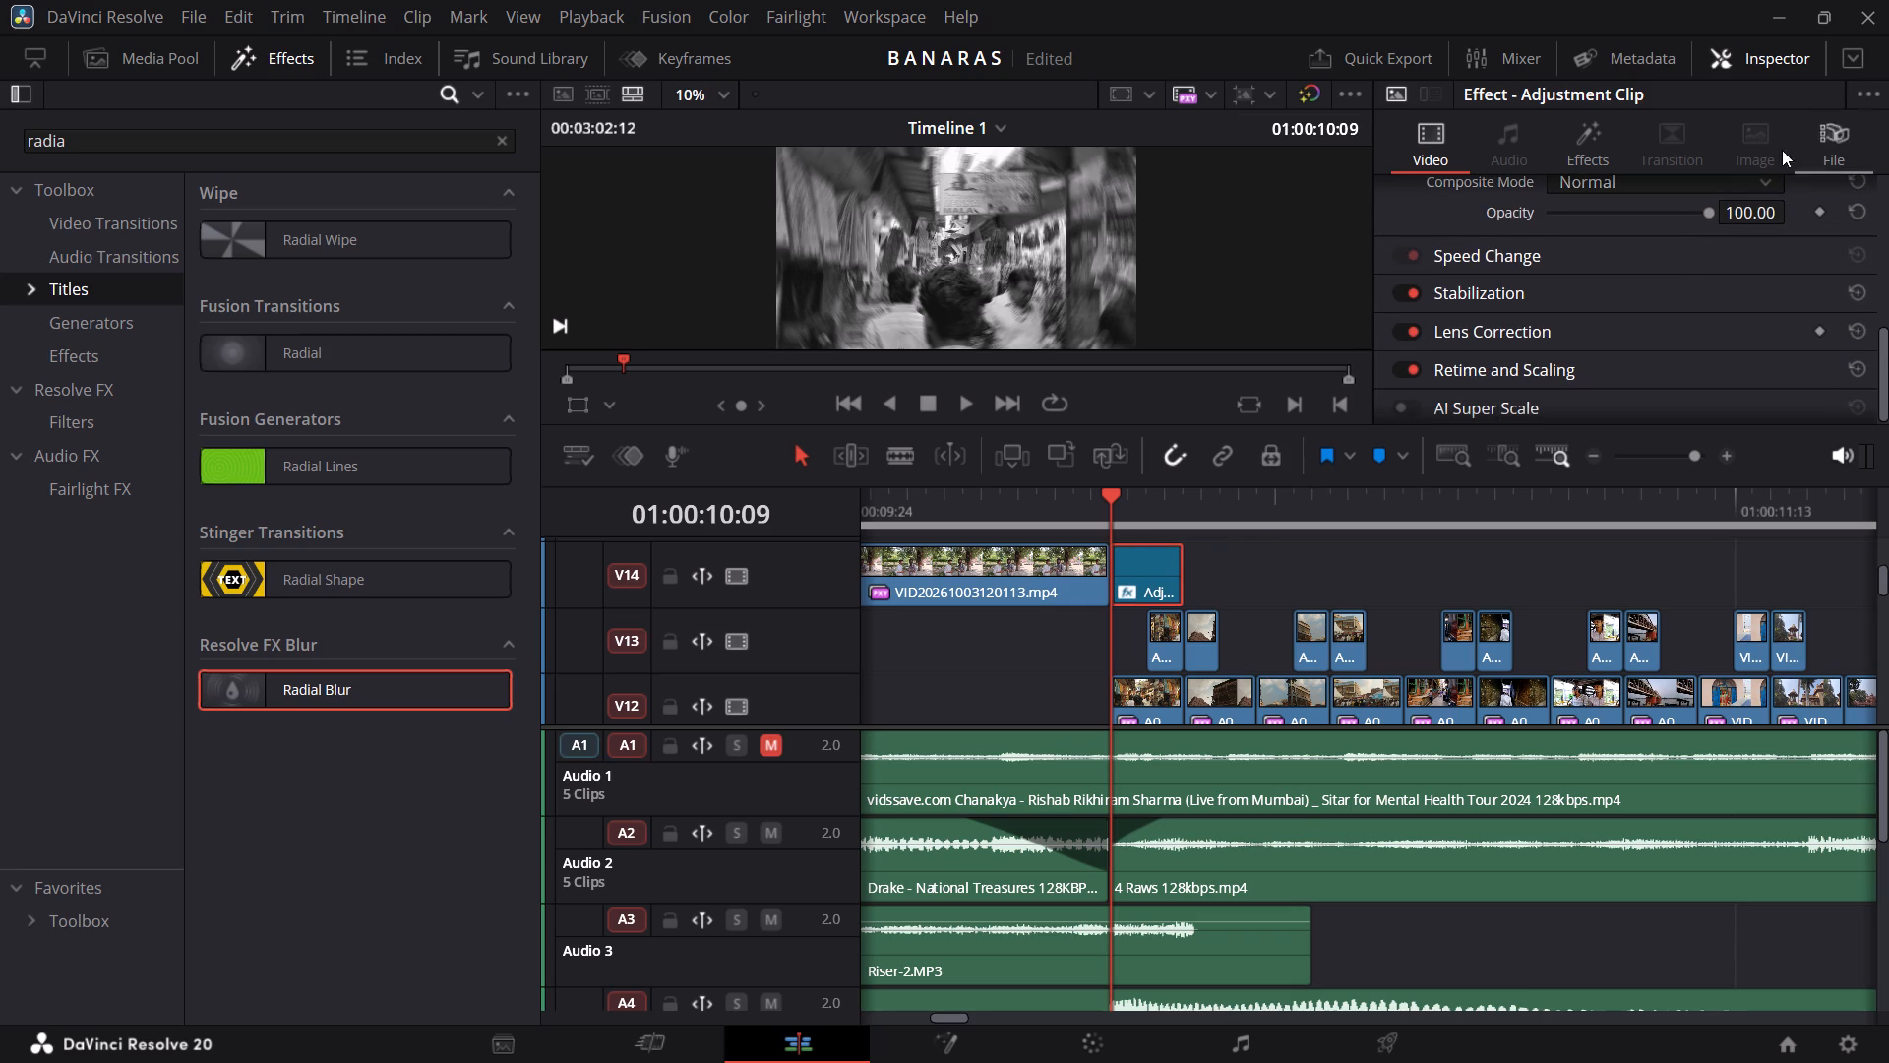
{"action": "left_click", "coordinate": [1600, 147]}
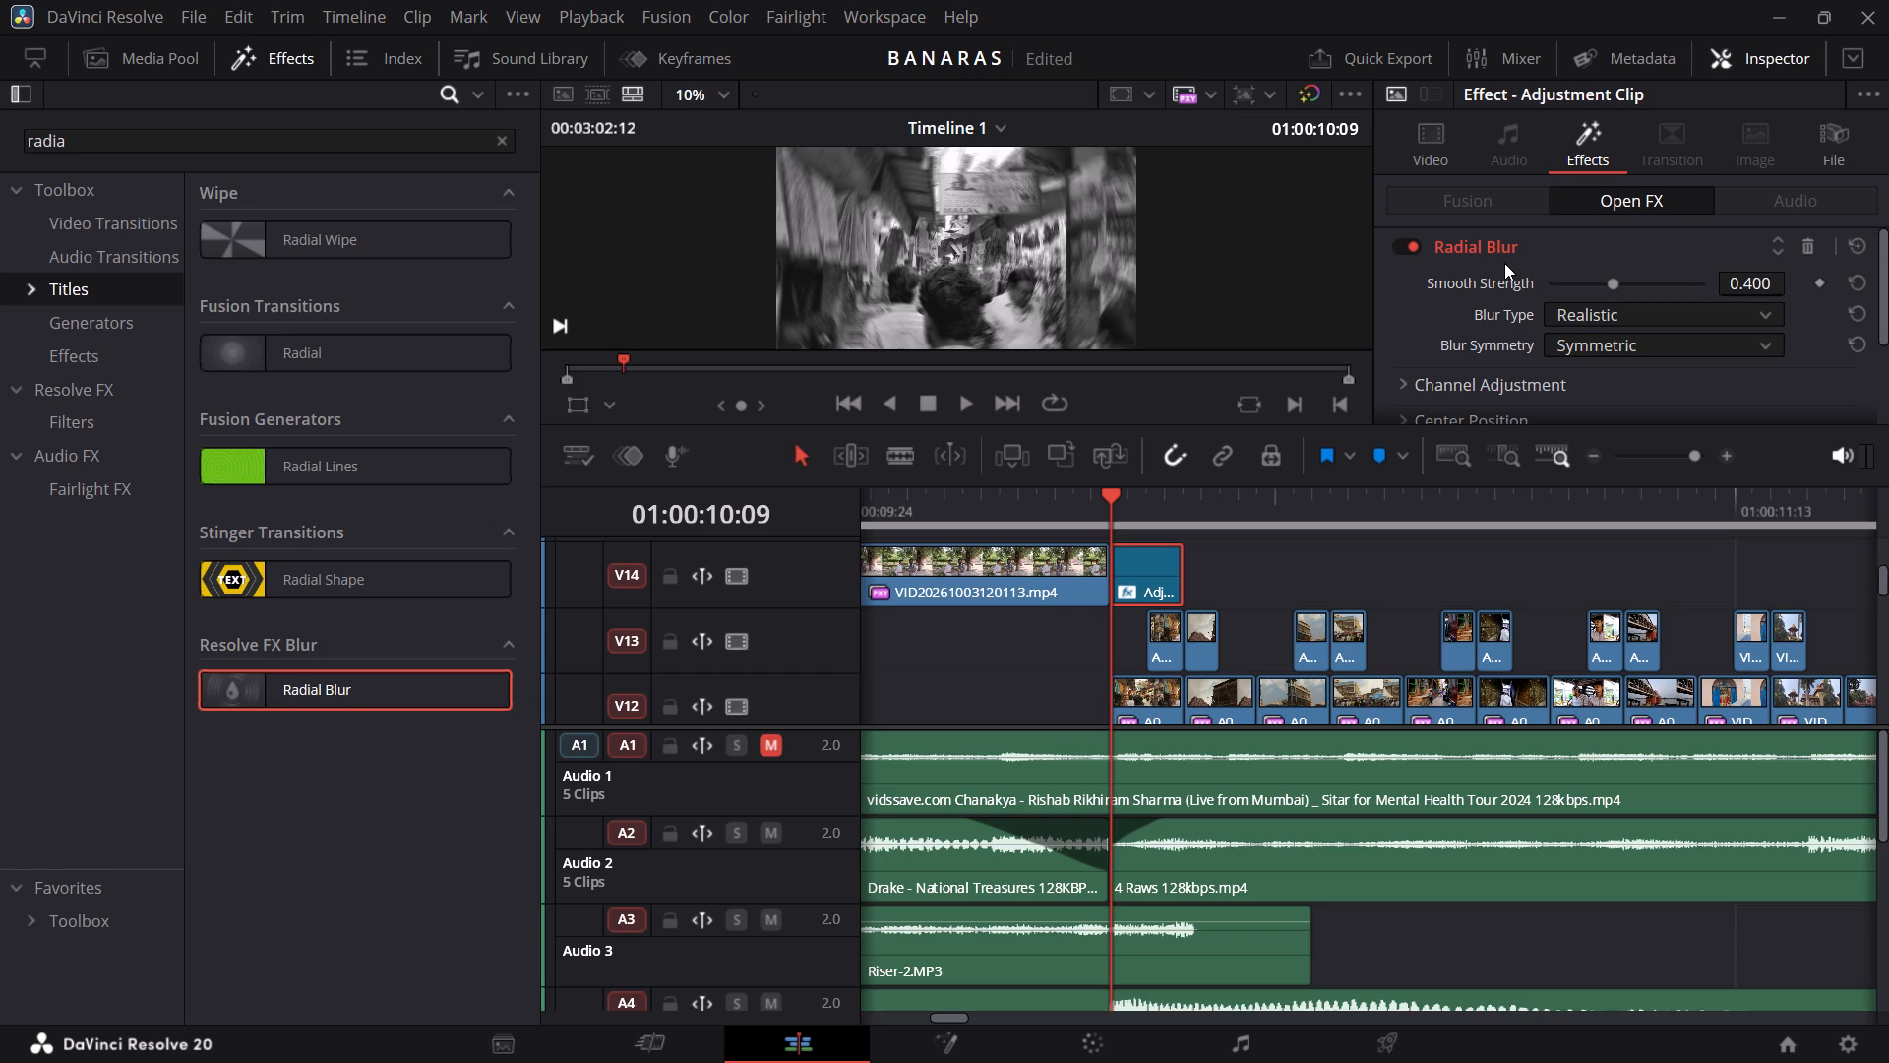
{"action": "left_click", "coordinate": [1415, 158]}
{"action": "scroll", "coordinate": [1469, 241], "scroll_direction": "up", "scroll_amount": 1}
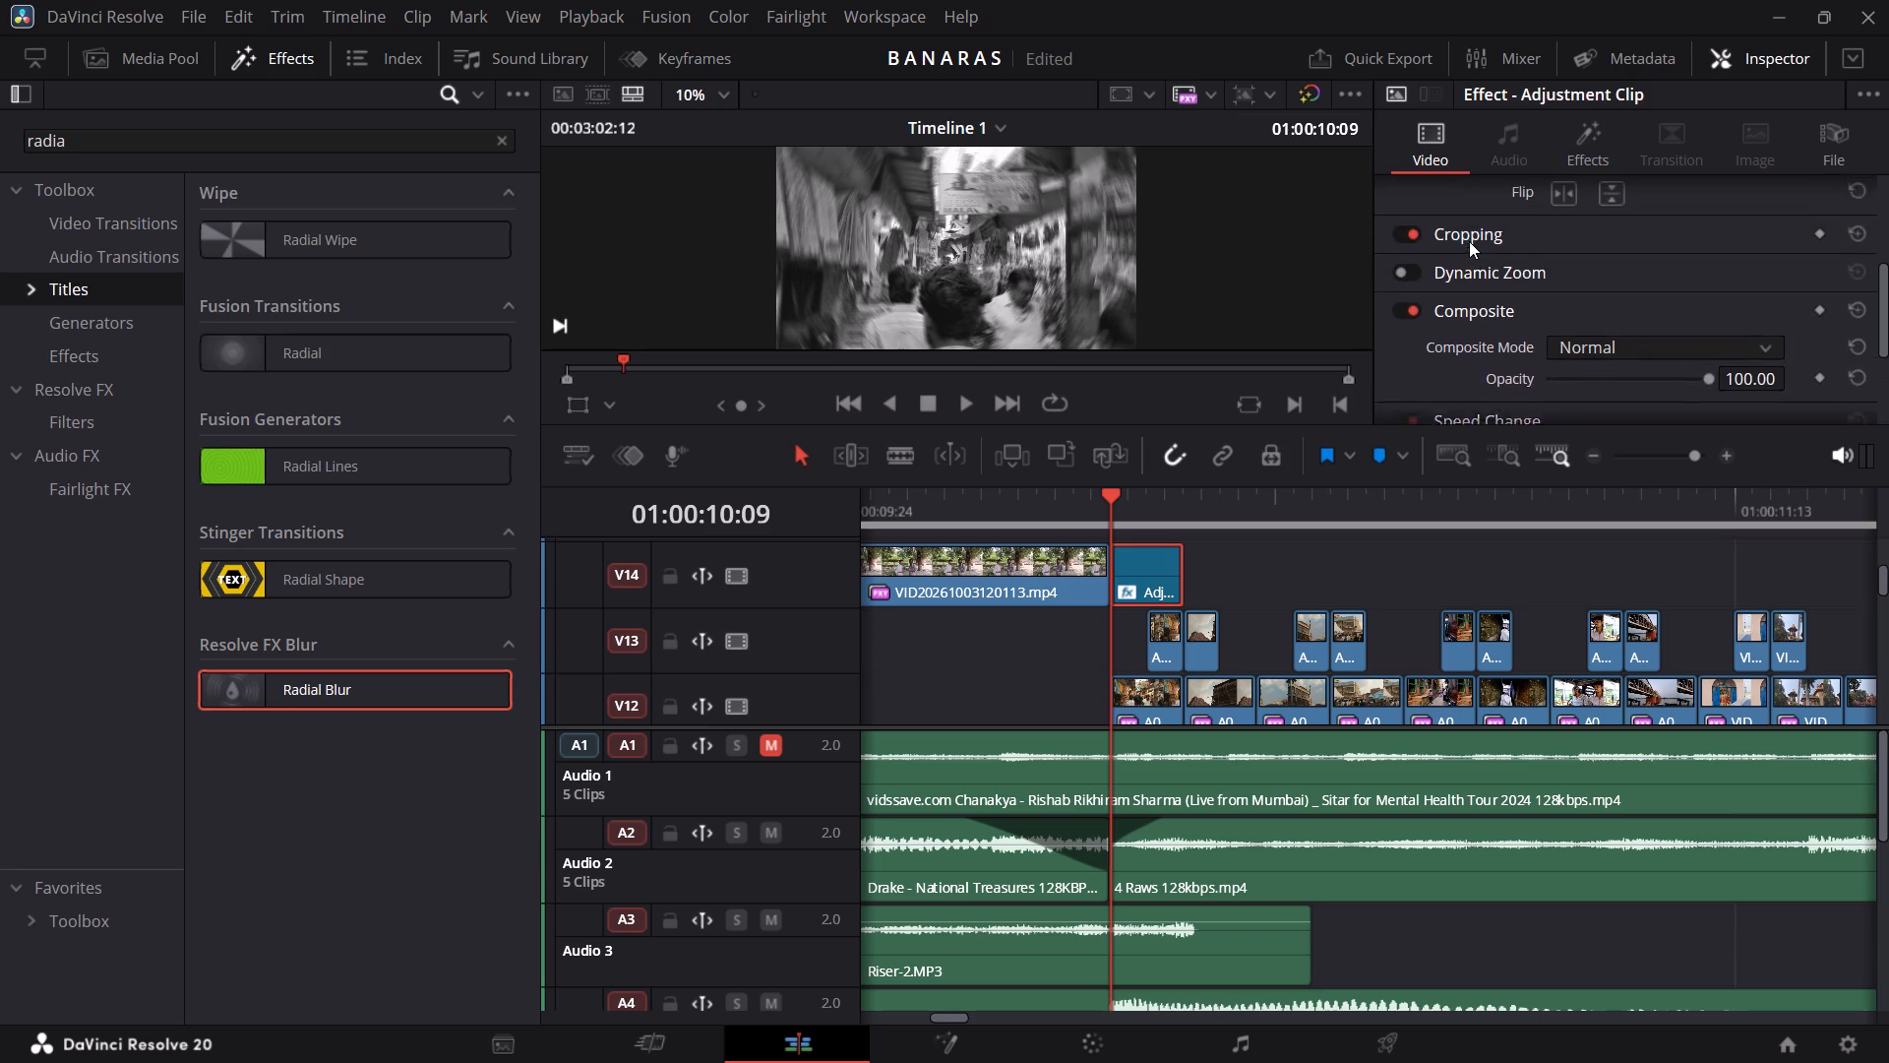
{"action": "scroll", "coordinate": [1469, 241], "scroll_direction": "up", "scroll_amount": 1}
{"action": "left_click", "coordinate": [1399, 300]}
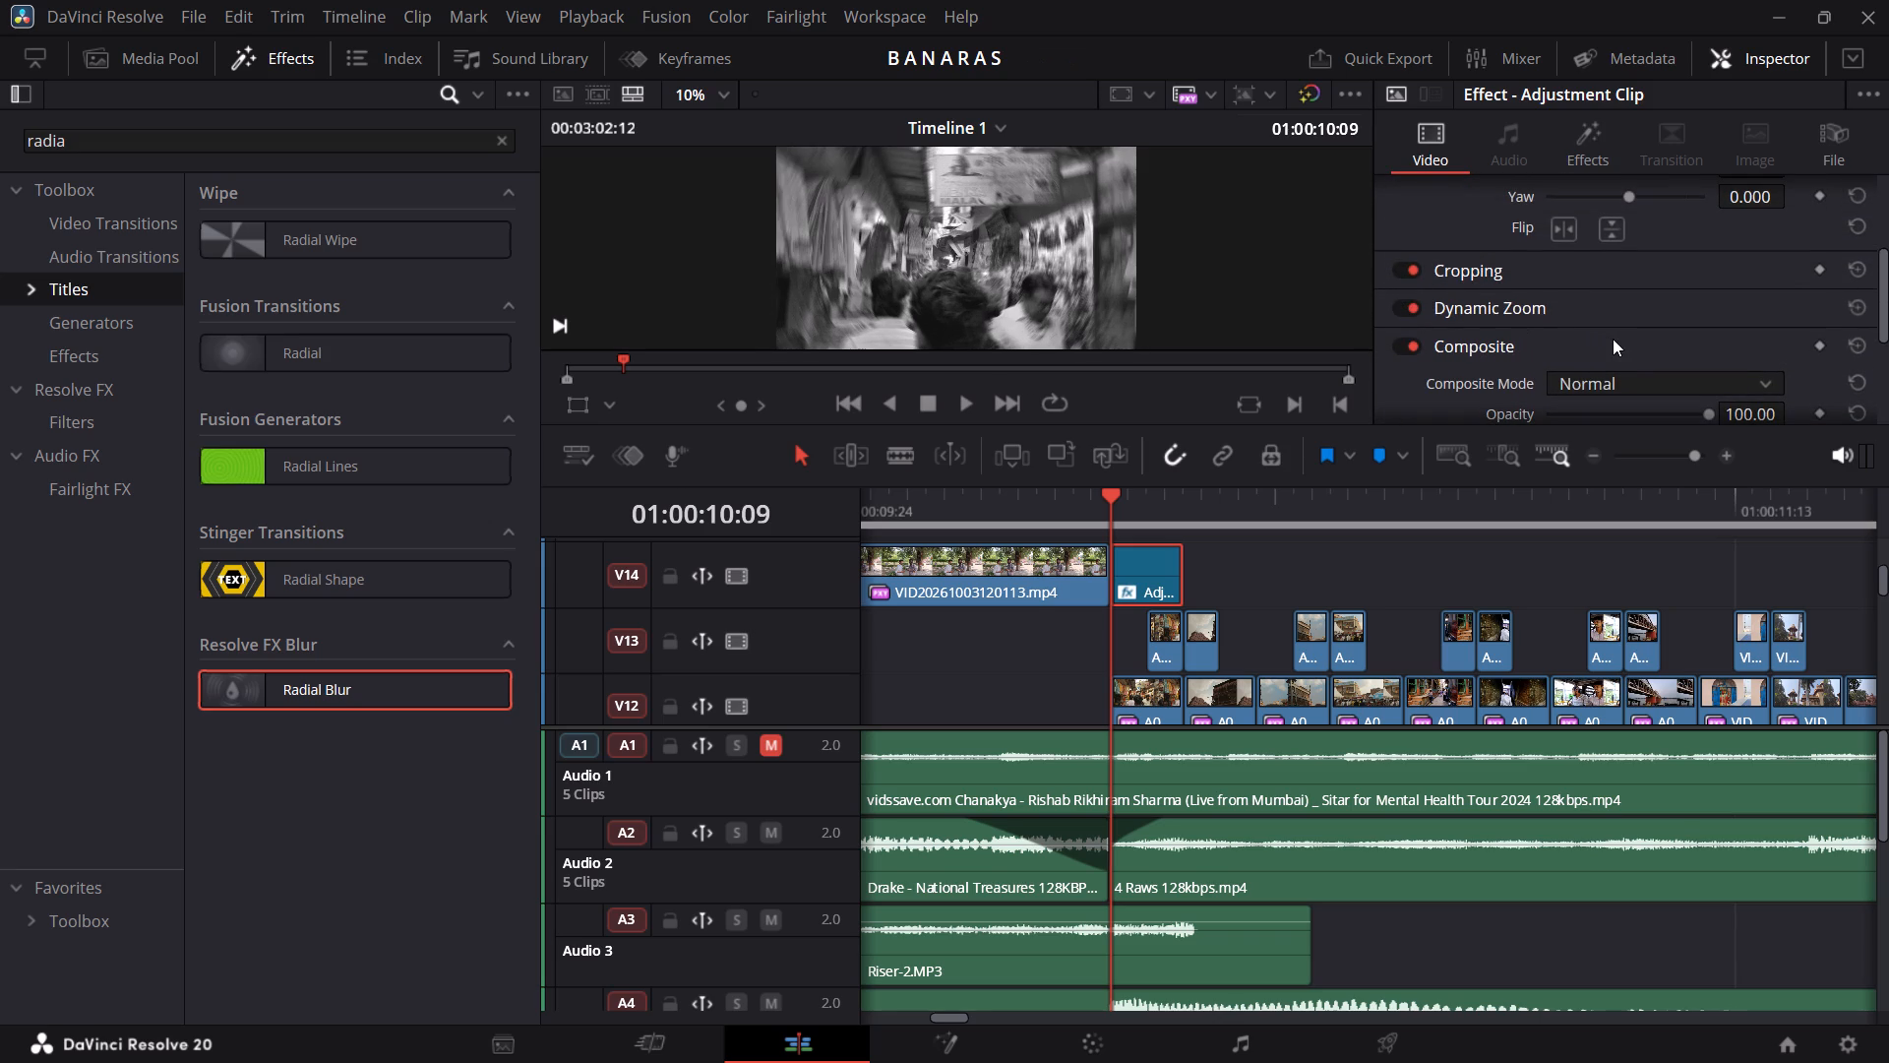
{"action": "scroll", "coordinate": [1618, 344], "scroll_direction": "down", "scroll_amount": 1}
{"action": "left_click", "coordinate": [1658, 327]}
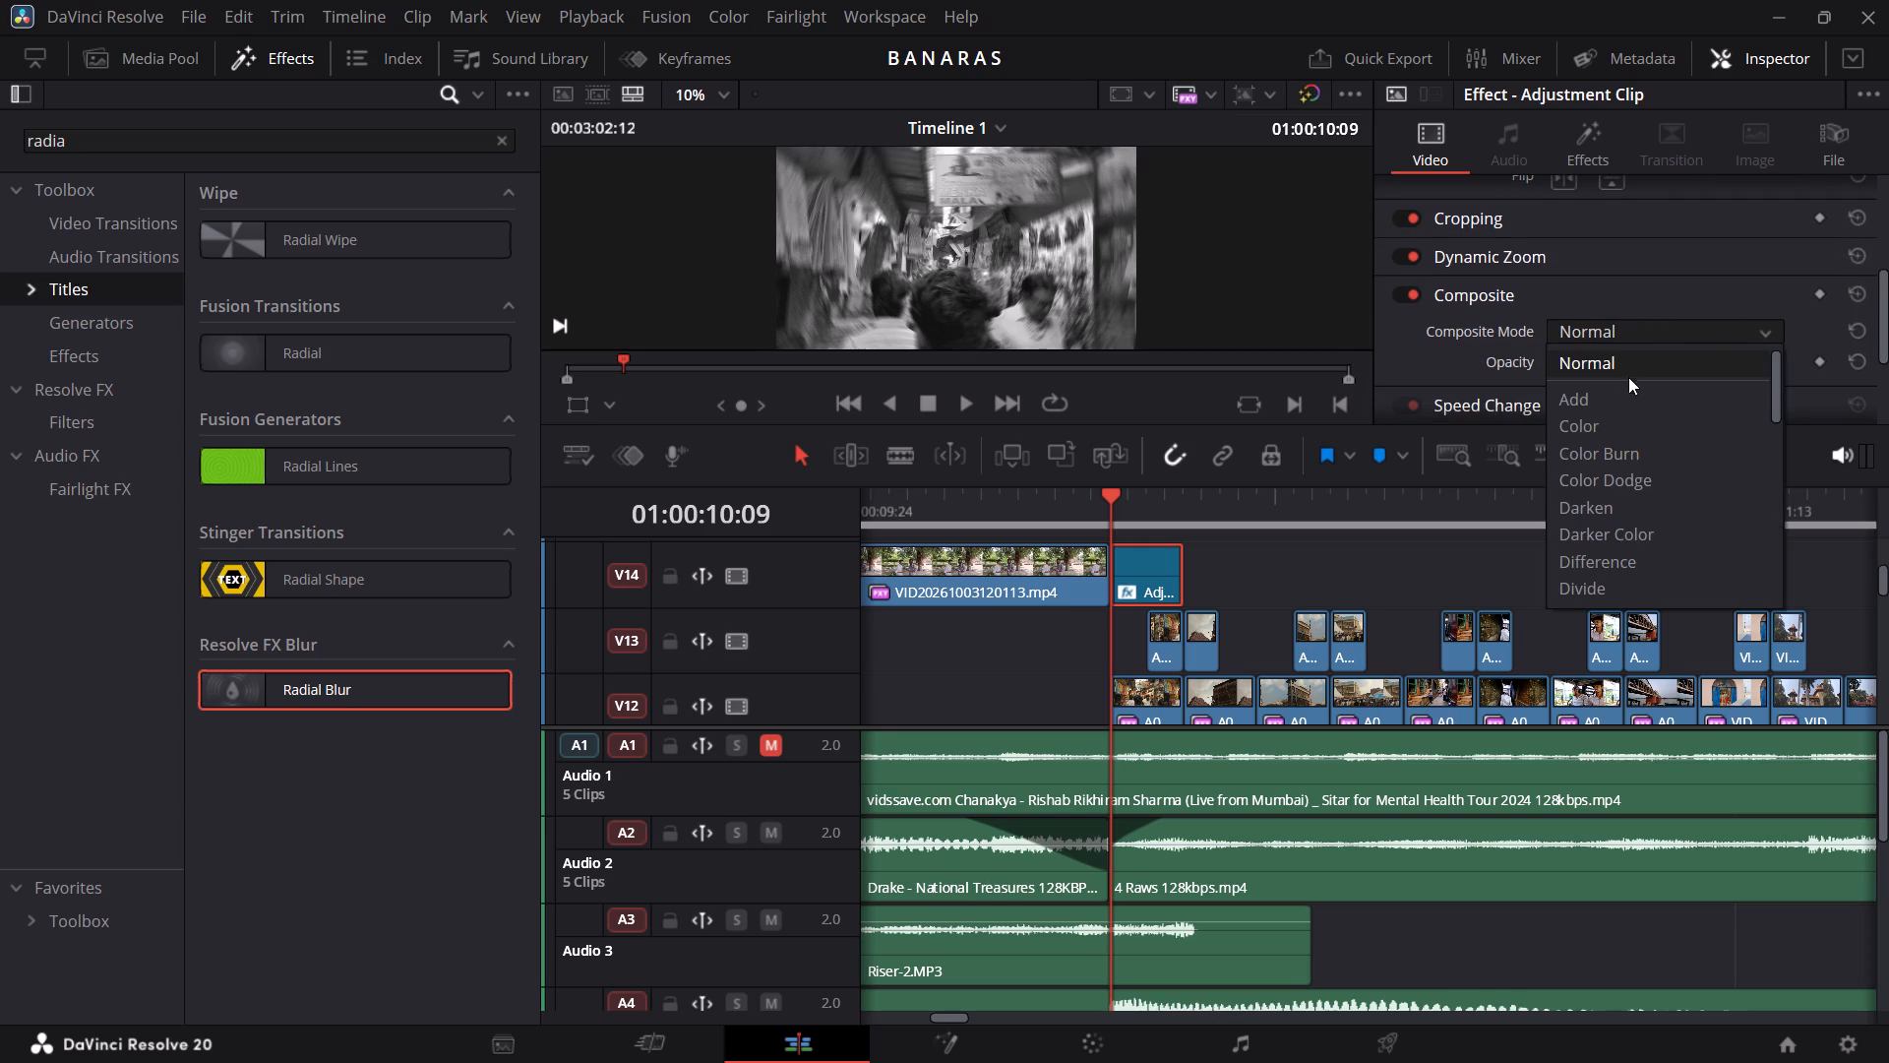
{"action": "left_click", "coordinate": [1613, 333]}
{"action": "scroll", "coordinate": [1613, 333], "scroll_direction": "up", "scroll_amount": 1}
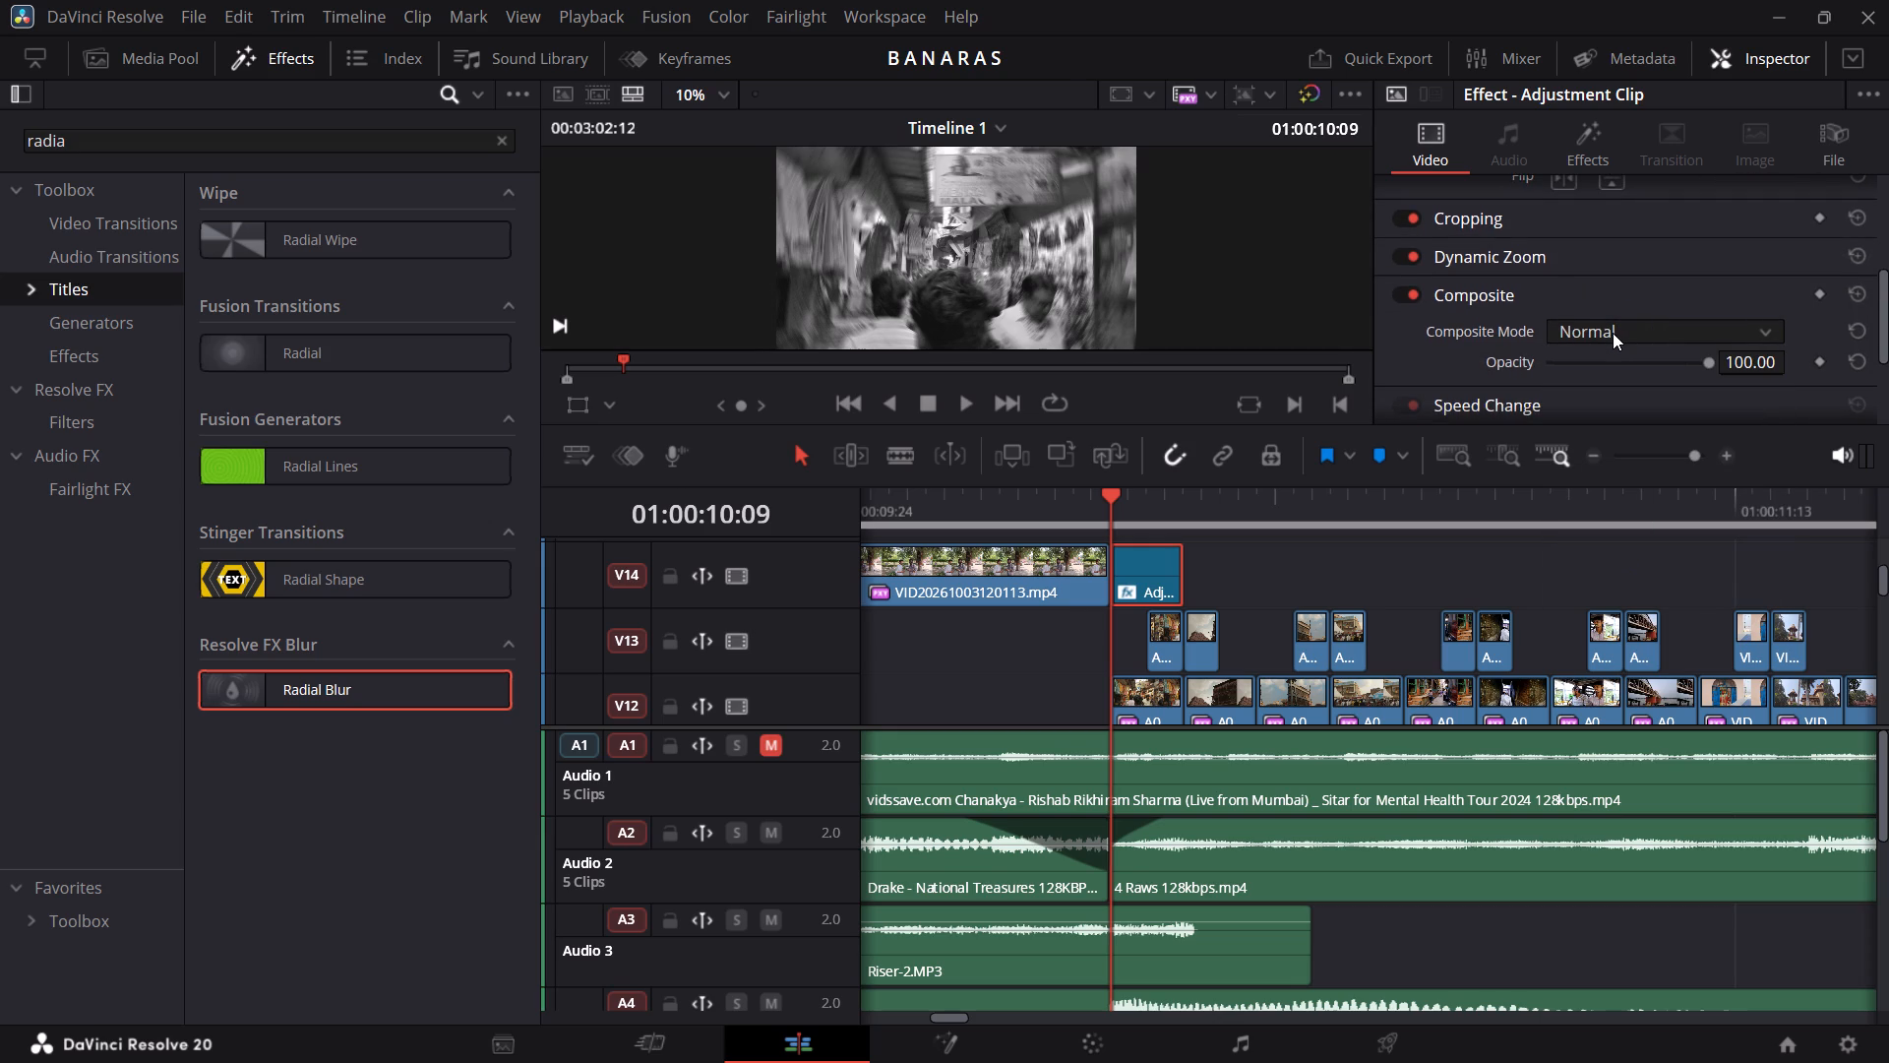
{"action": "left_click", "coordinate": [1545, 257]}
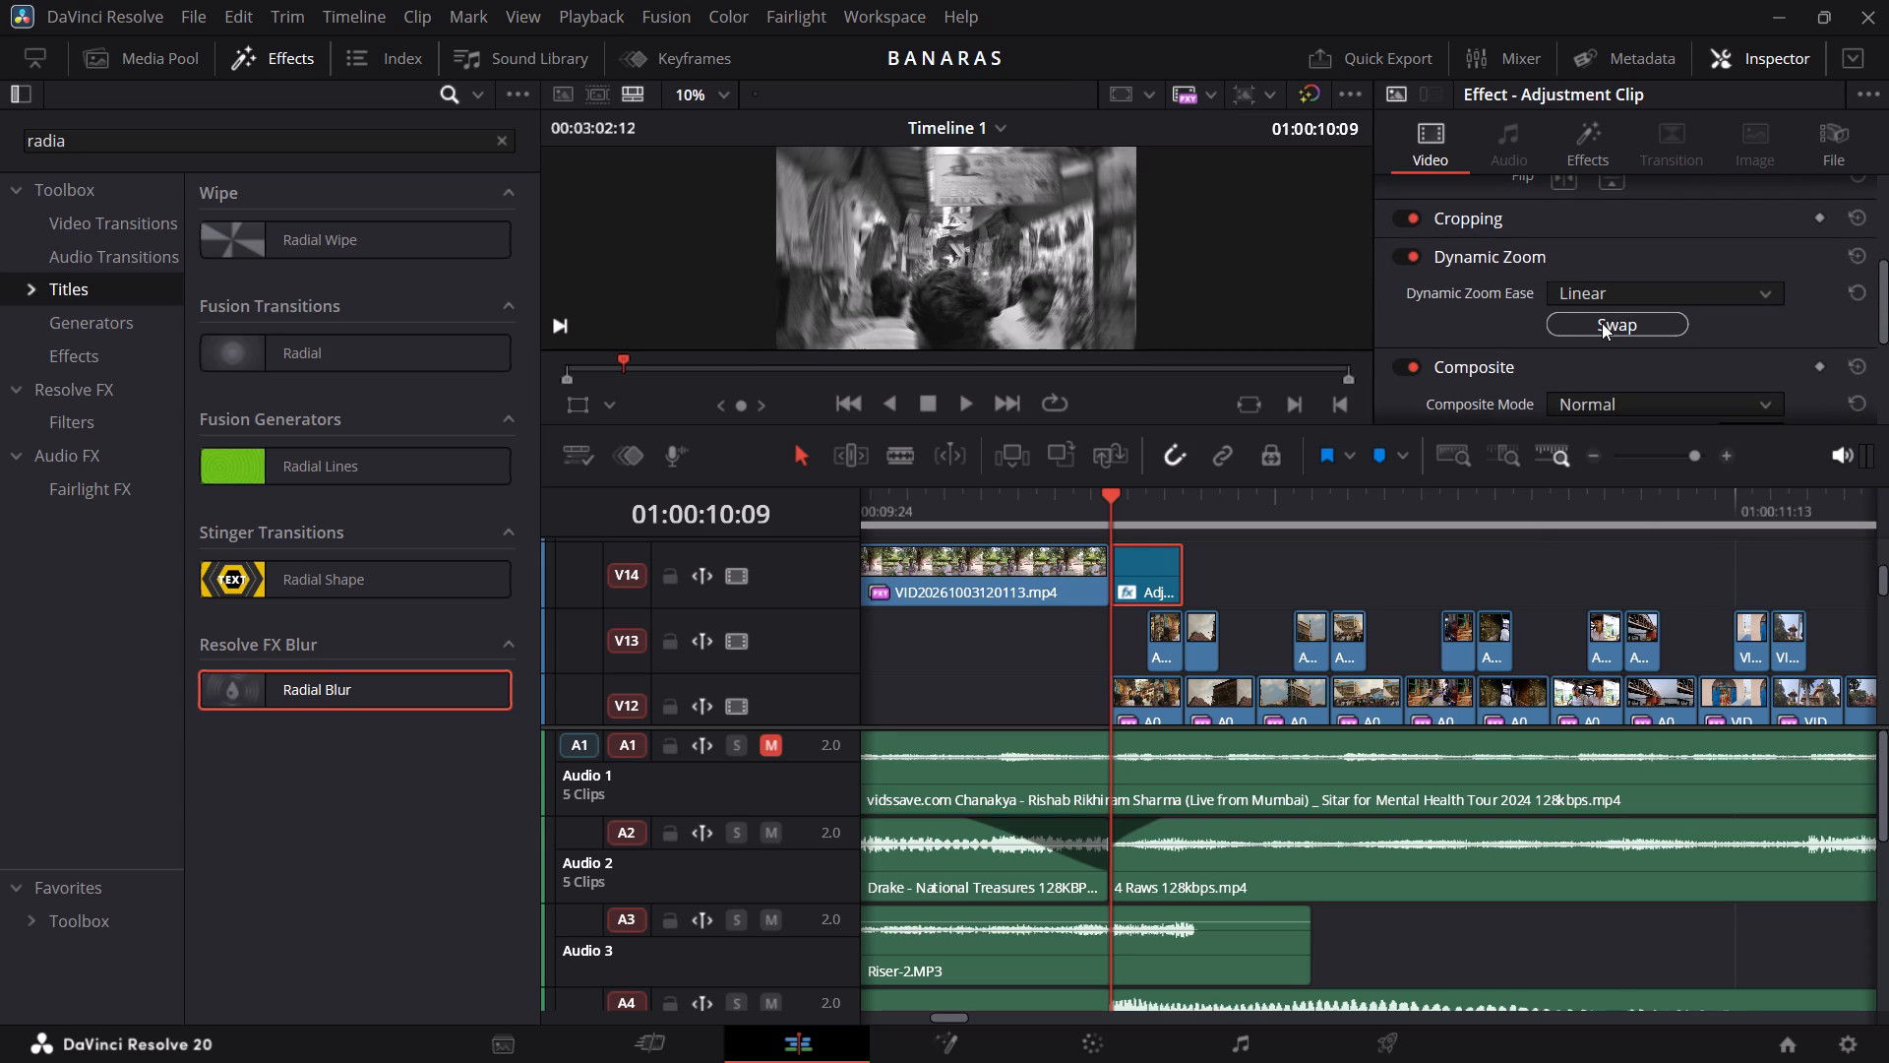
{"action": "left_click", "coordinate": [1602, 323]}
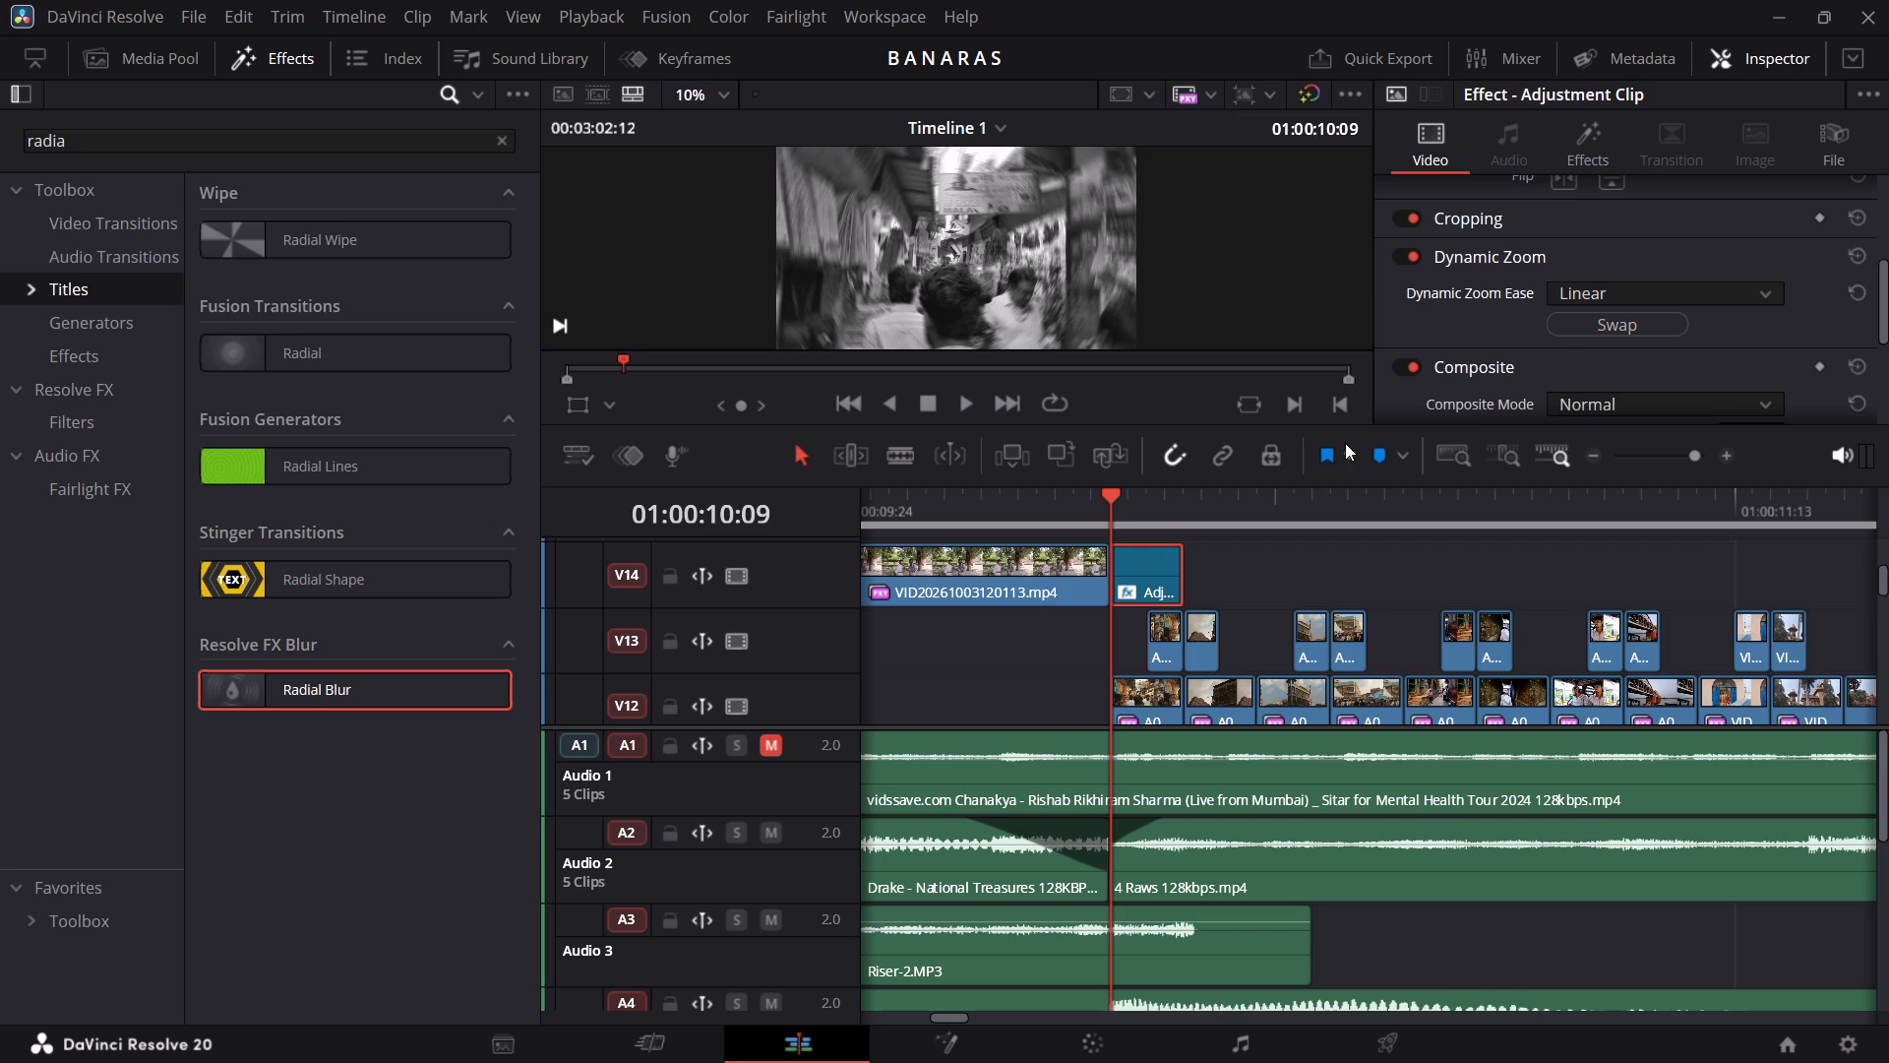
Duplicate the blurred adjustment clip on V14 directly after the original, over the second V12 flicker clip.
{"action": "left_click", "coordinate": [1108, 489]}
{"action": "left_click_drag", "start_coordinate": [1148, 567], "coordinate": [1237, 567], "text": "alt"}
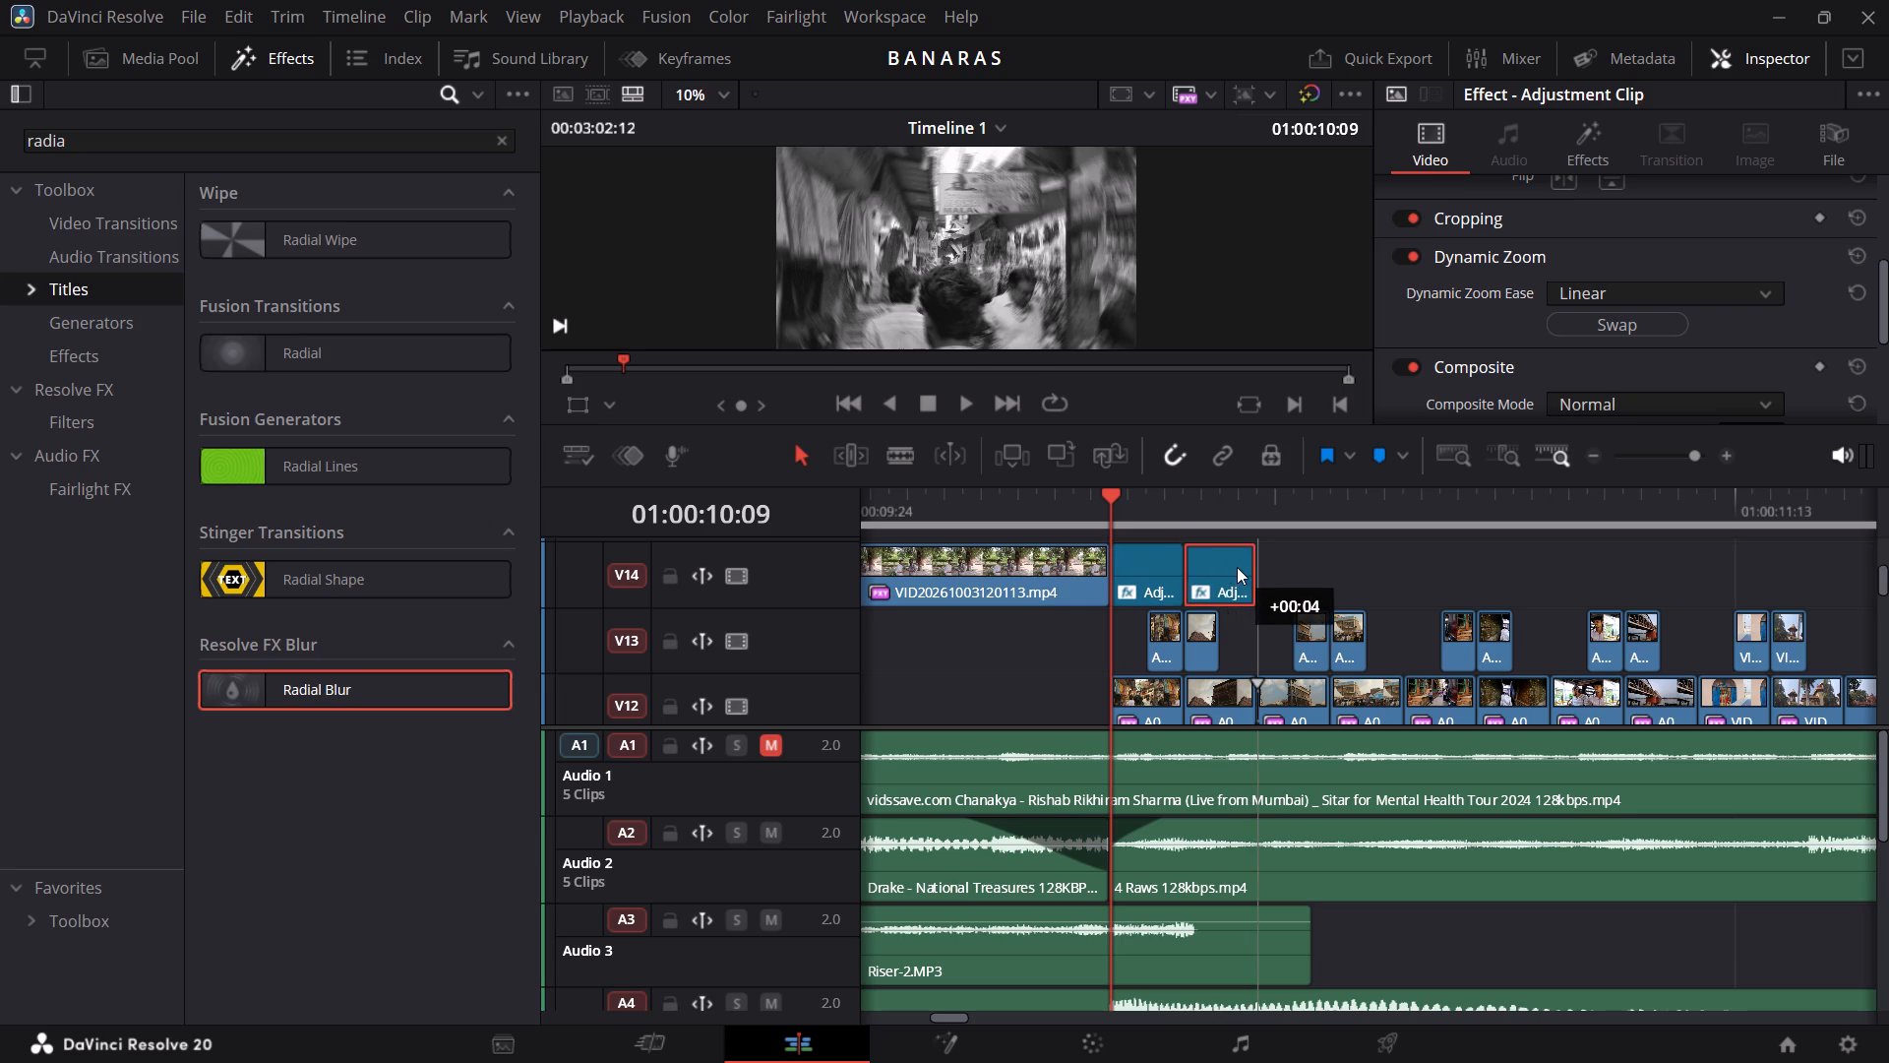
{"action": "left_click_drag", "start_coordinate": [1237, 567], "coordinate": [1242, 567], "text": "alt"}
{"action": "left_click_drag", "start_coordinate": [1242, 567], "coordinate": [1222, 567]}
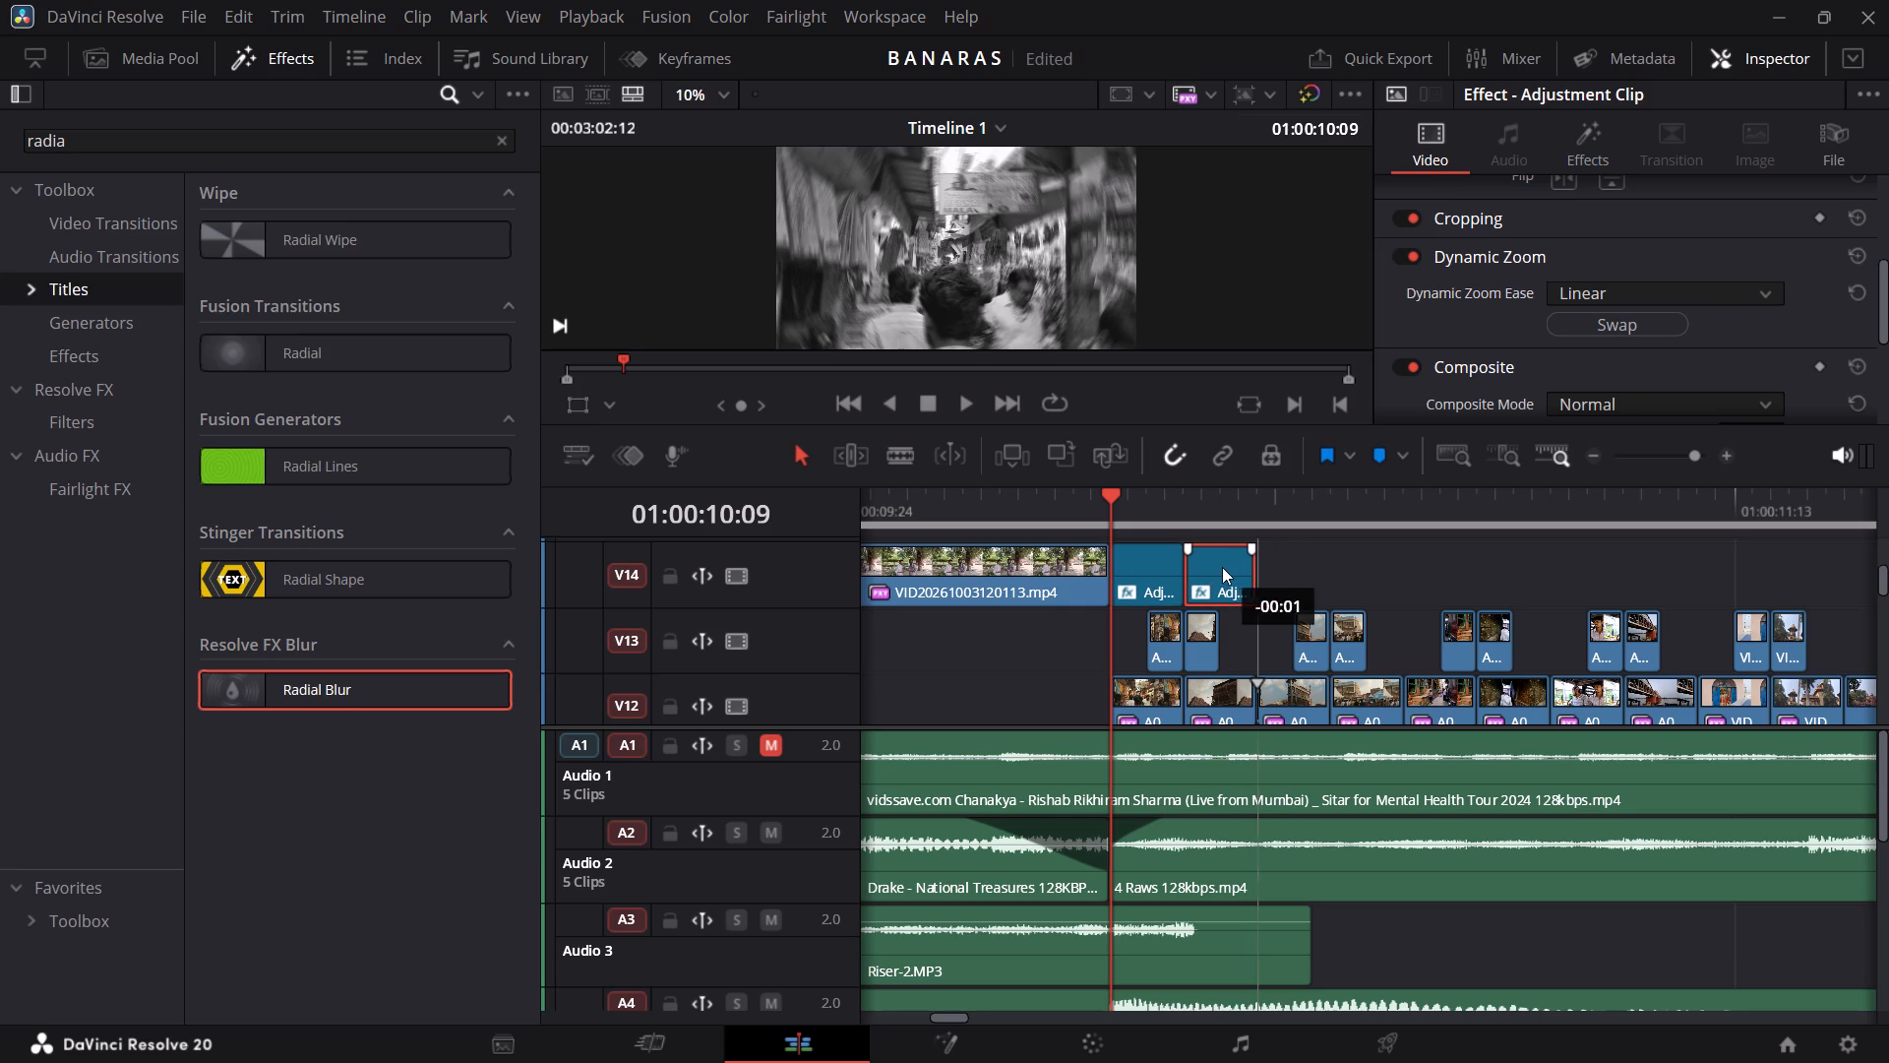
Duplicate the blurred adjustment clip end to end on V14 so copies cover the third through ninth V12 flicker clips.
{"action": "left_click_drag", "start_coordinate": [1222, 567], "coordinate": [1217, 566]}
{"action": "left_click_drag", "start_coordinate": [1217, 566], "coordinate": [1296, 565], "text": "alt"}
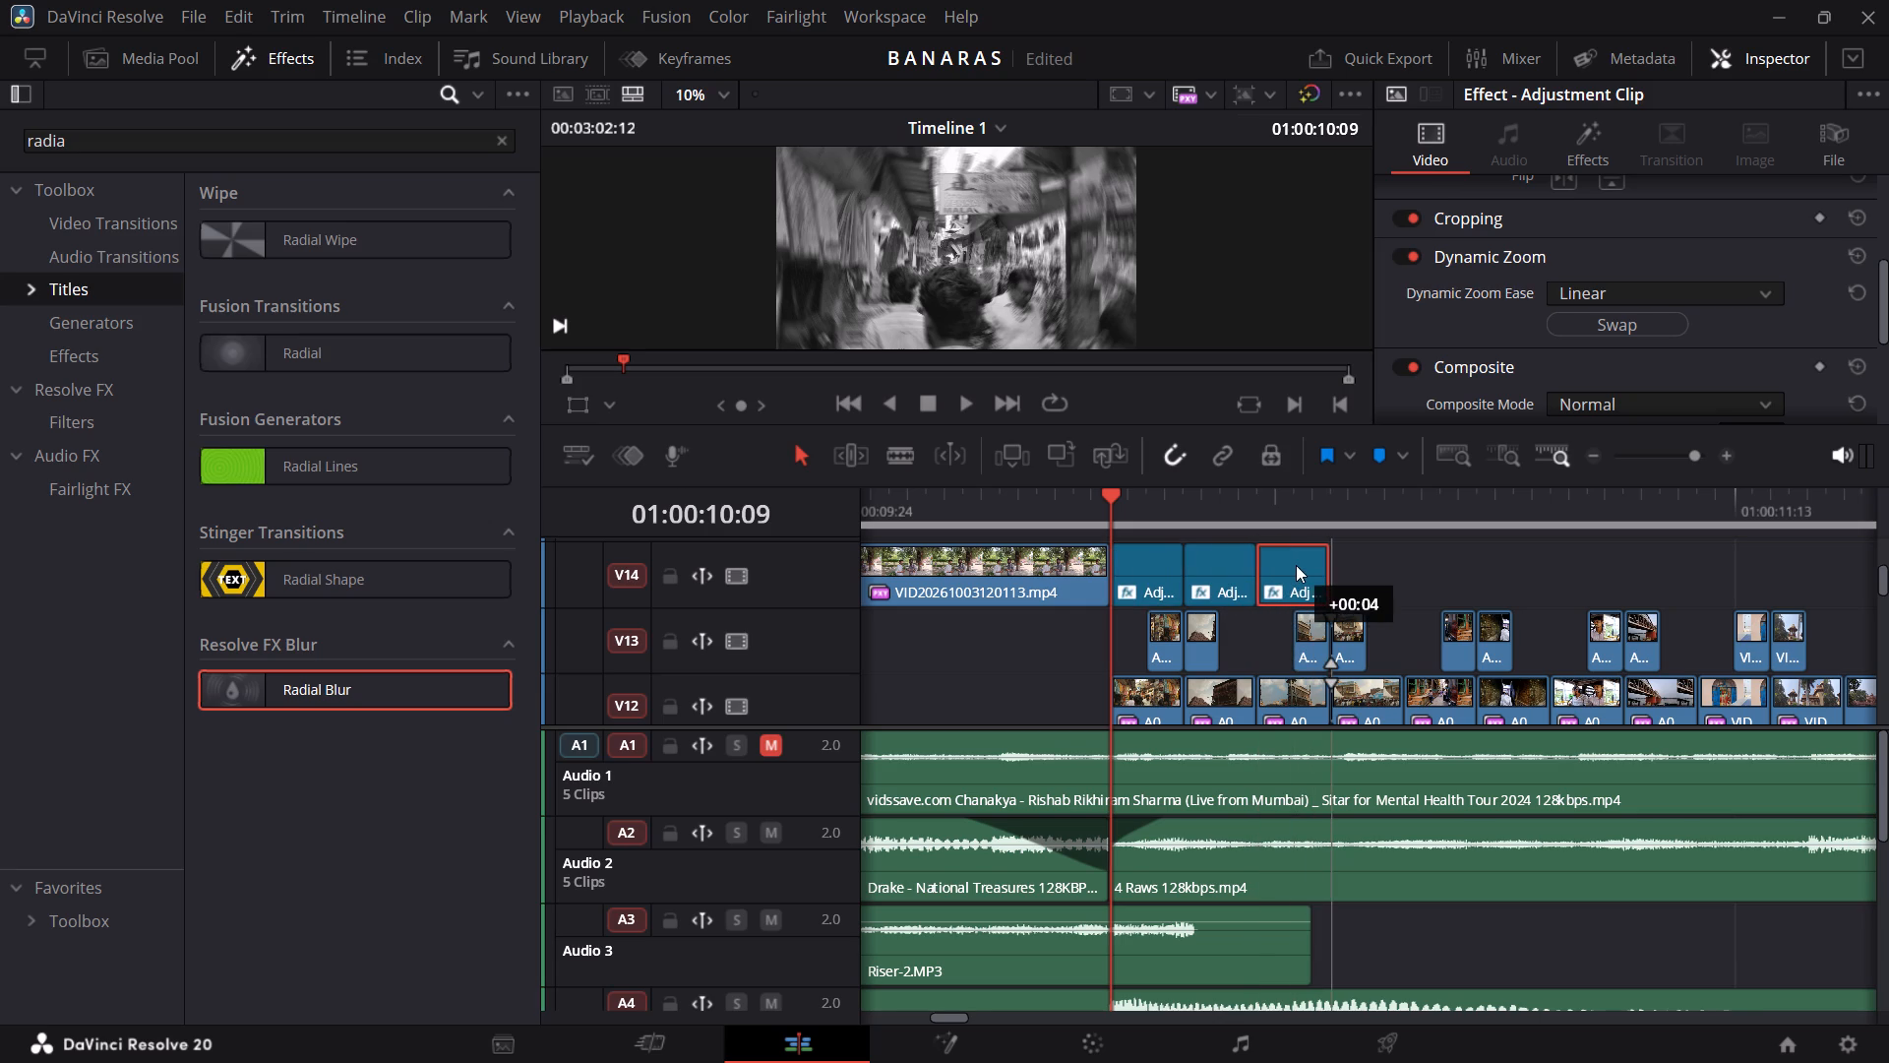
{"action": "left_click_drag", "start_coordinate": [1296, 565], "coordinate": [1298, 565], "text": "alt"}
{"action": "left_click_drag", "start_coordinate": [1298, 565], "coordinate": [1381, 565], "text": "alt"}
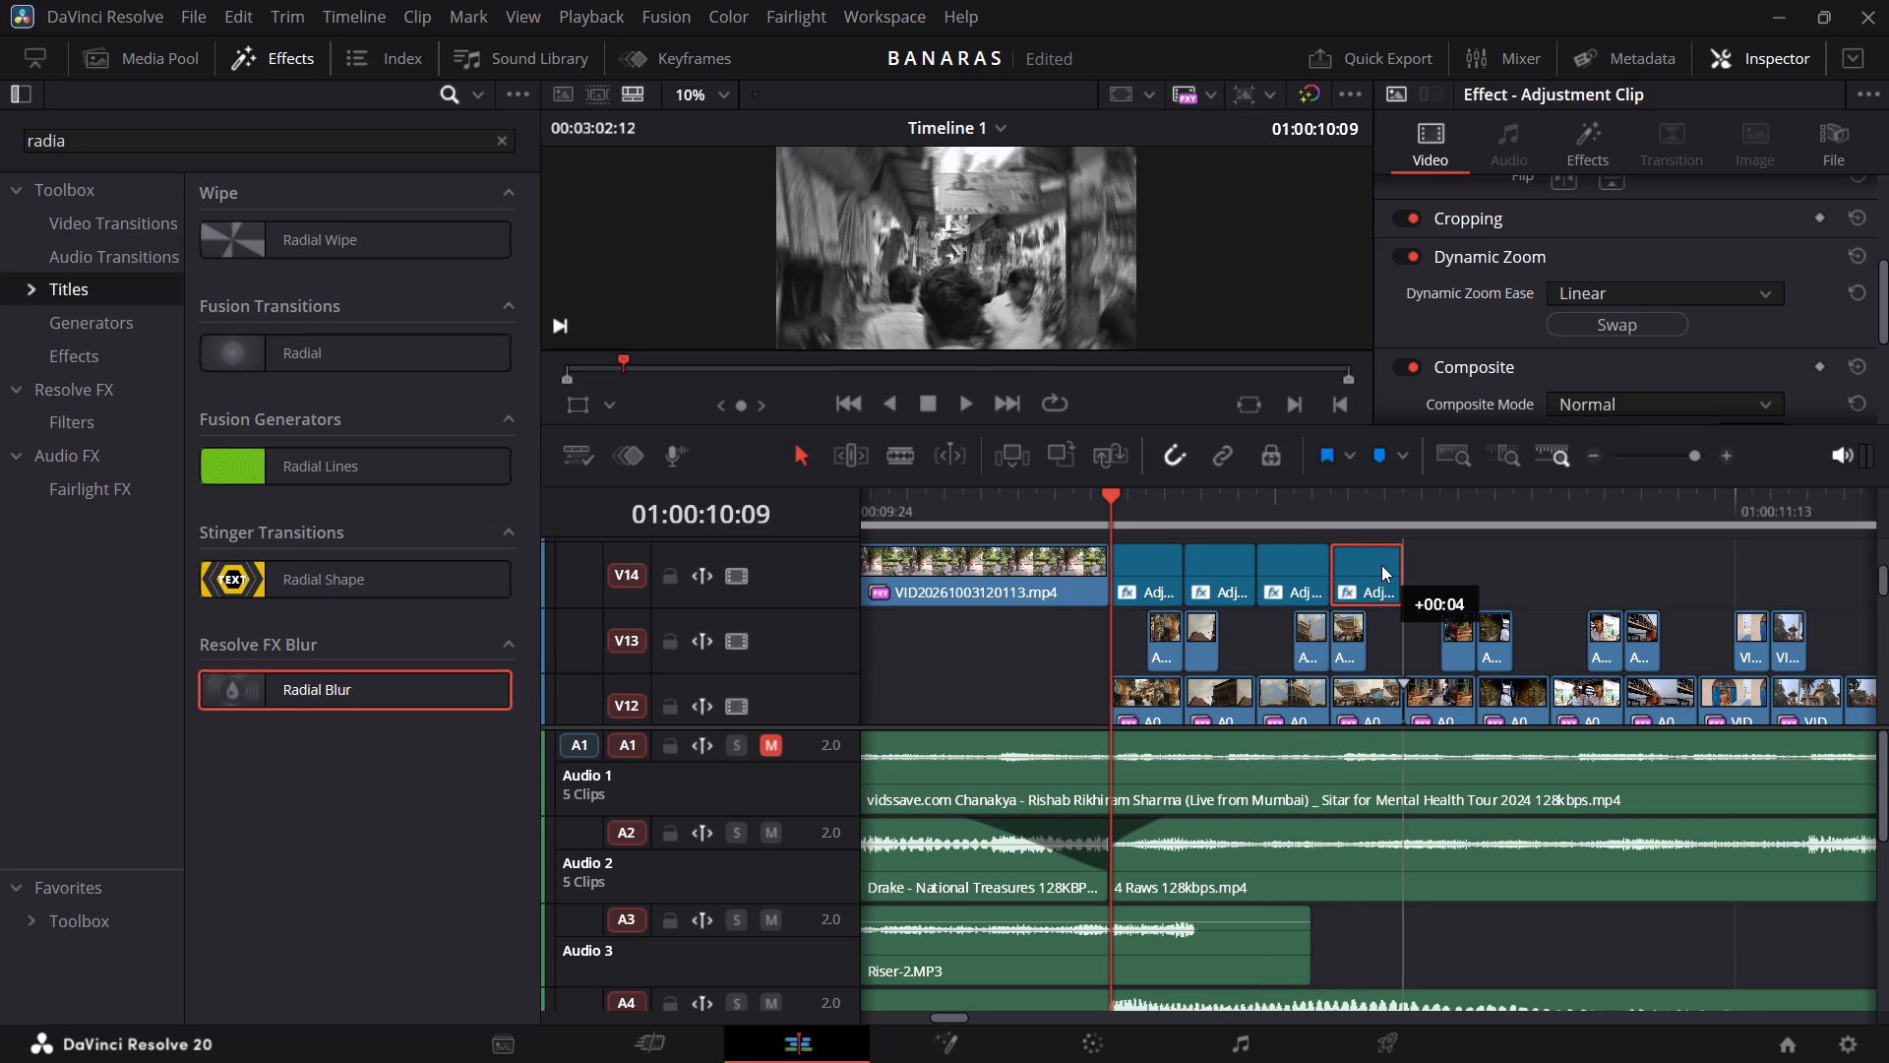
{"action": "left_click_drag", "start_coordinate": [1381, 565], "coordinate": [1383, 565], "text": "alt"}
{"action": "left_click_drag", "start_coordinate": [1383, 565], "coordinate": [1470, 570], "text": "alt"}
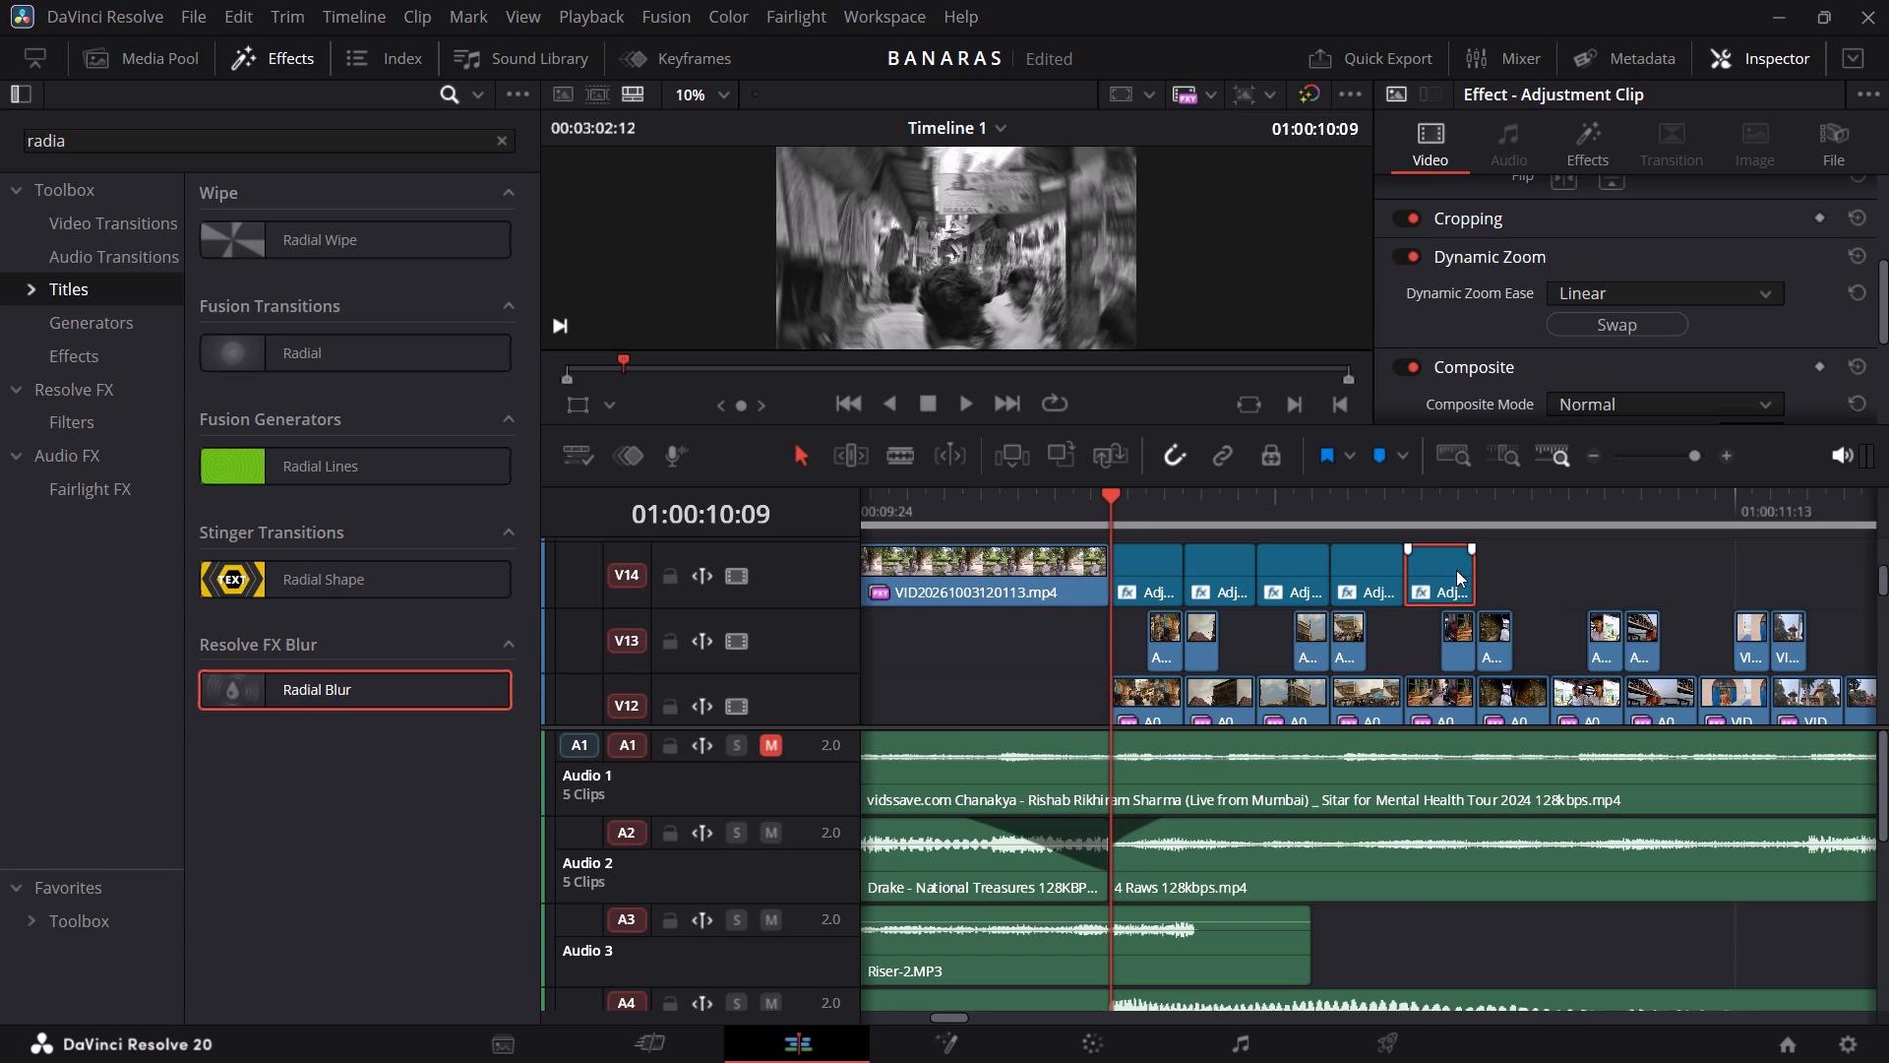
{"action": "left_click_drag", "start_coordinate": [1439, 570], "coordinate": [1518, 577], "text": "alt"}
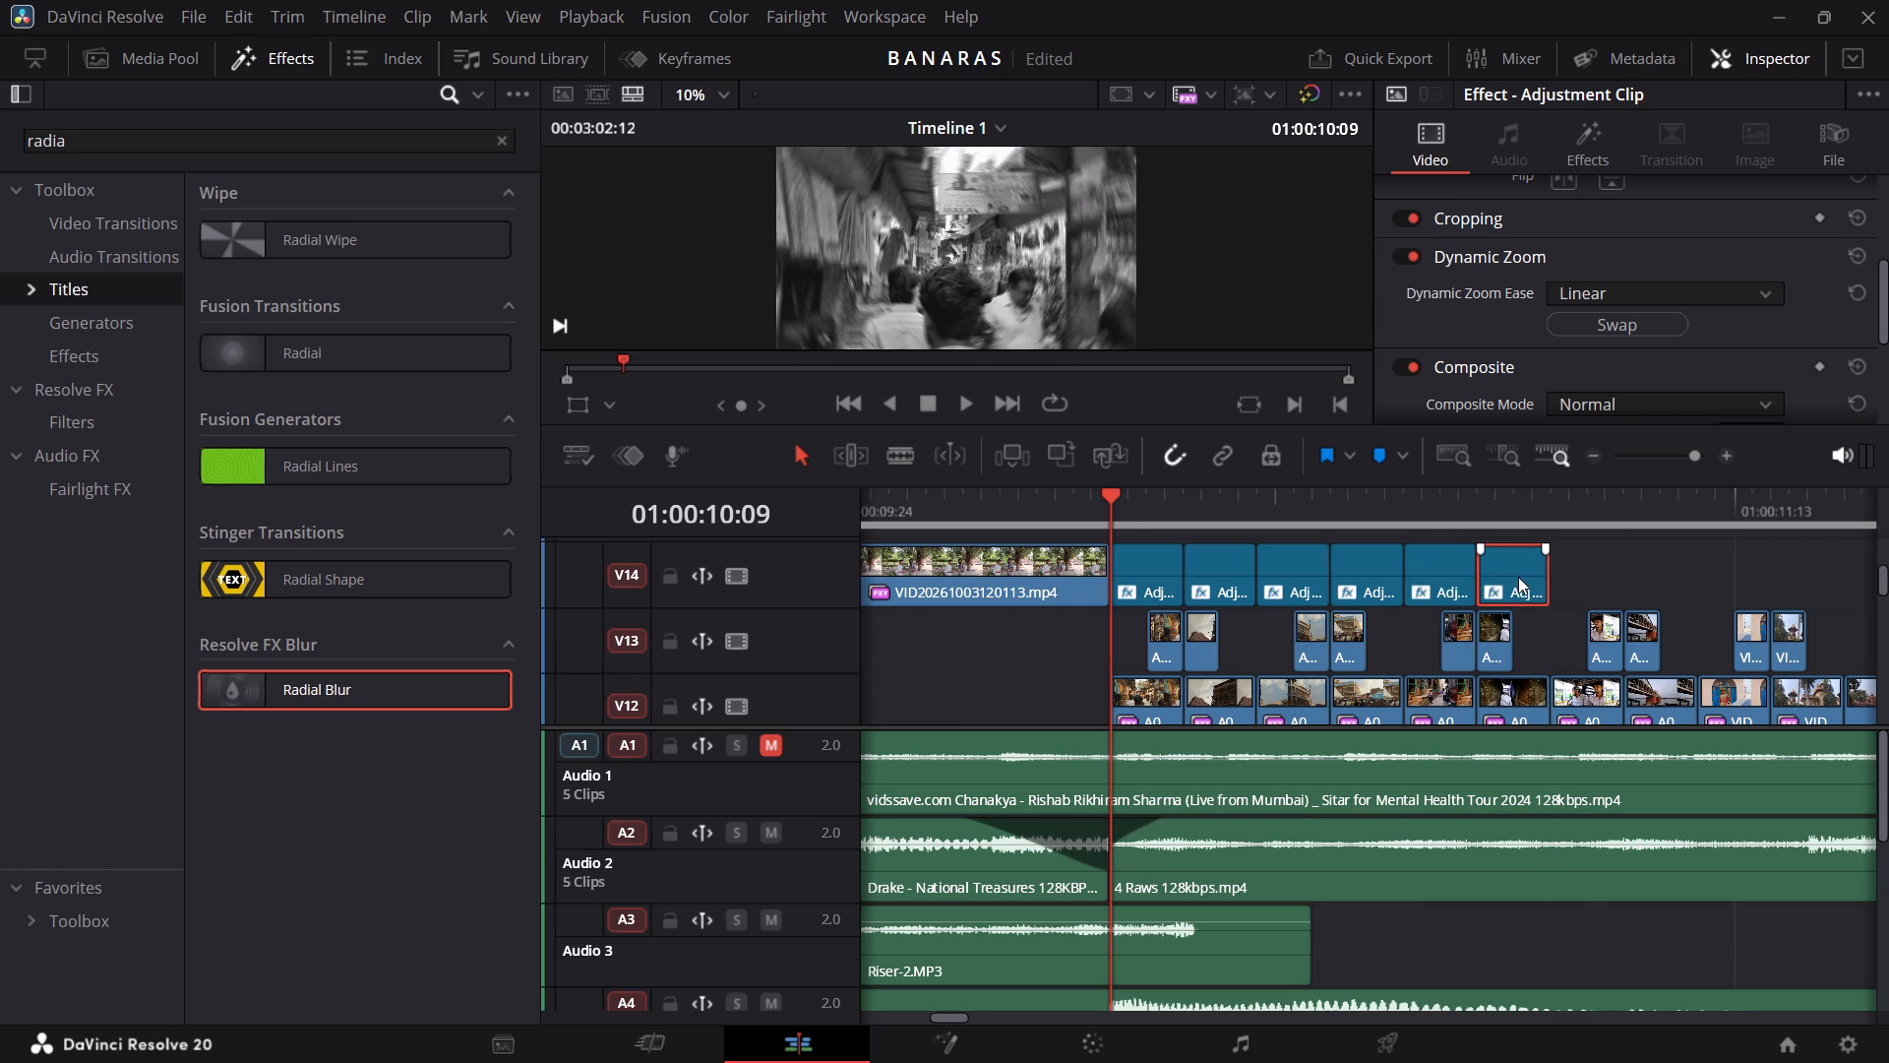
{"action": "left_click_drag", "start_coordinate": [1518, 577], "coordinate": [1606, 572], "text": "alt"}
{"action": "left_click_drag", "start_coordinate": [1588, 571], "coordinate": [1668, 572], "text": "alt"}
{"action": "left_click_drag", "start_coordinate": [1656, 574], "coordinate": [1723, 573], "text": "alt"}
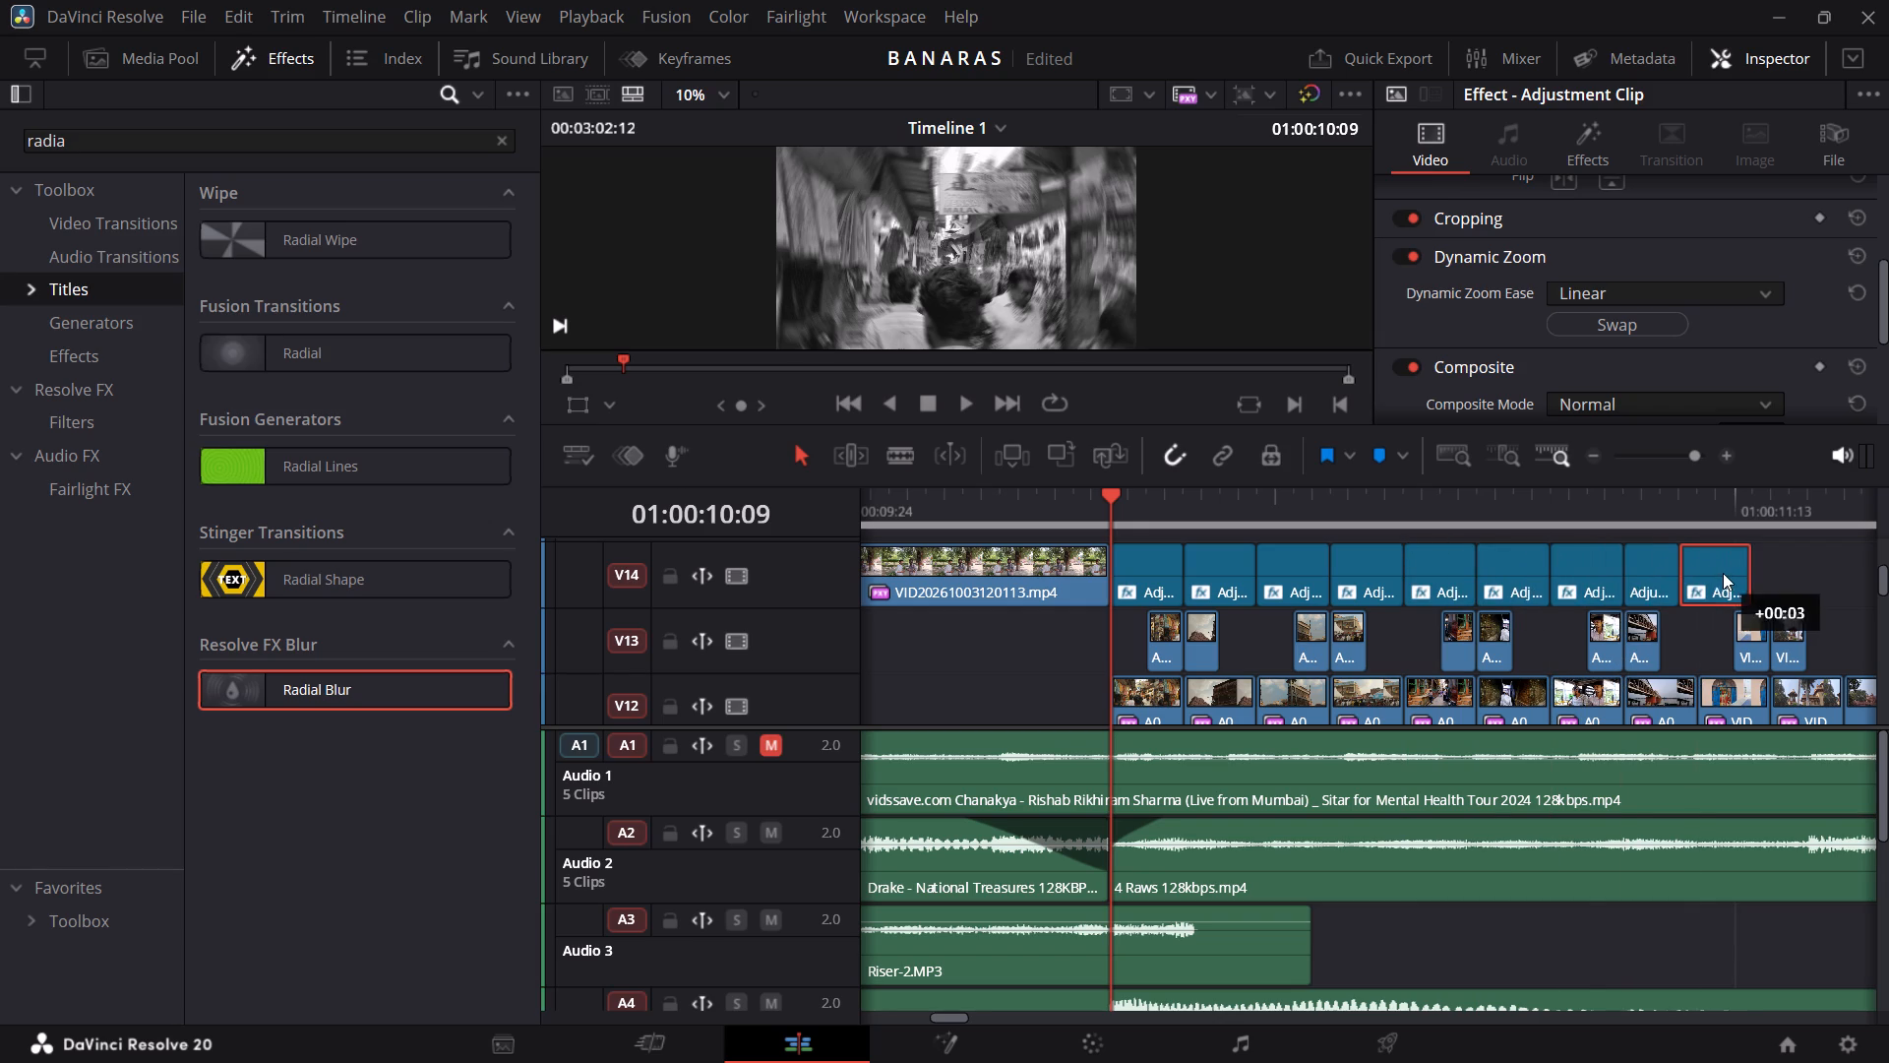
{"action": "left_click_drag", "start_coordinate": [1723, 573], "coordinate": [1740, 573], "text": "alt"}
Add four more adjustment clip copies on V14 over the last four V12 flicker clips, ending at A001_10021737_C017.mp4.
{"action": "scroll", "coordinate": [1740, 573], "scroll_direction": "left", "scroll_amount": 1}
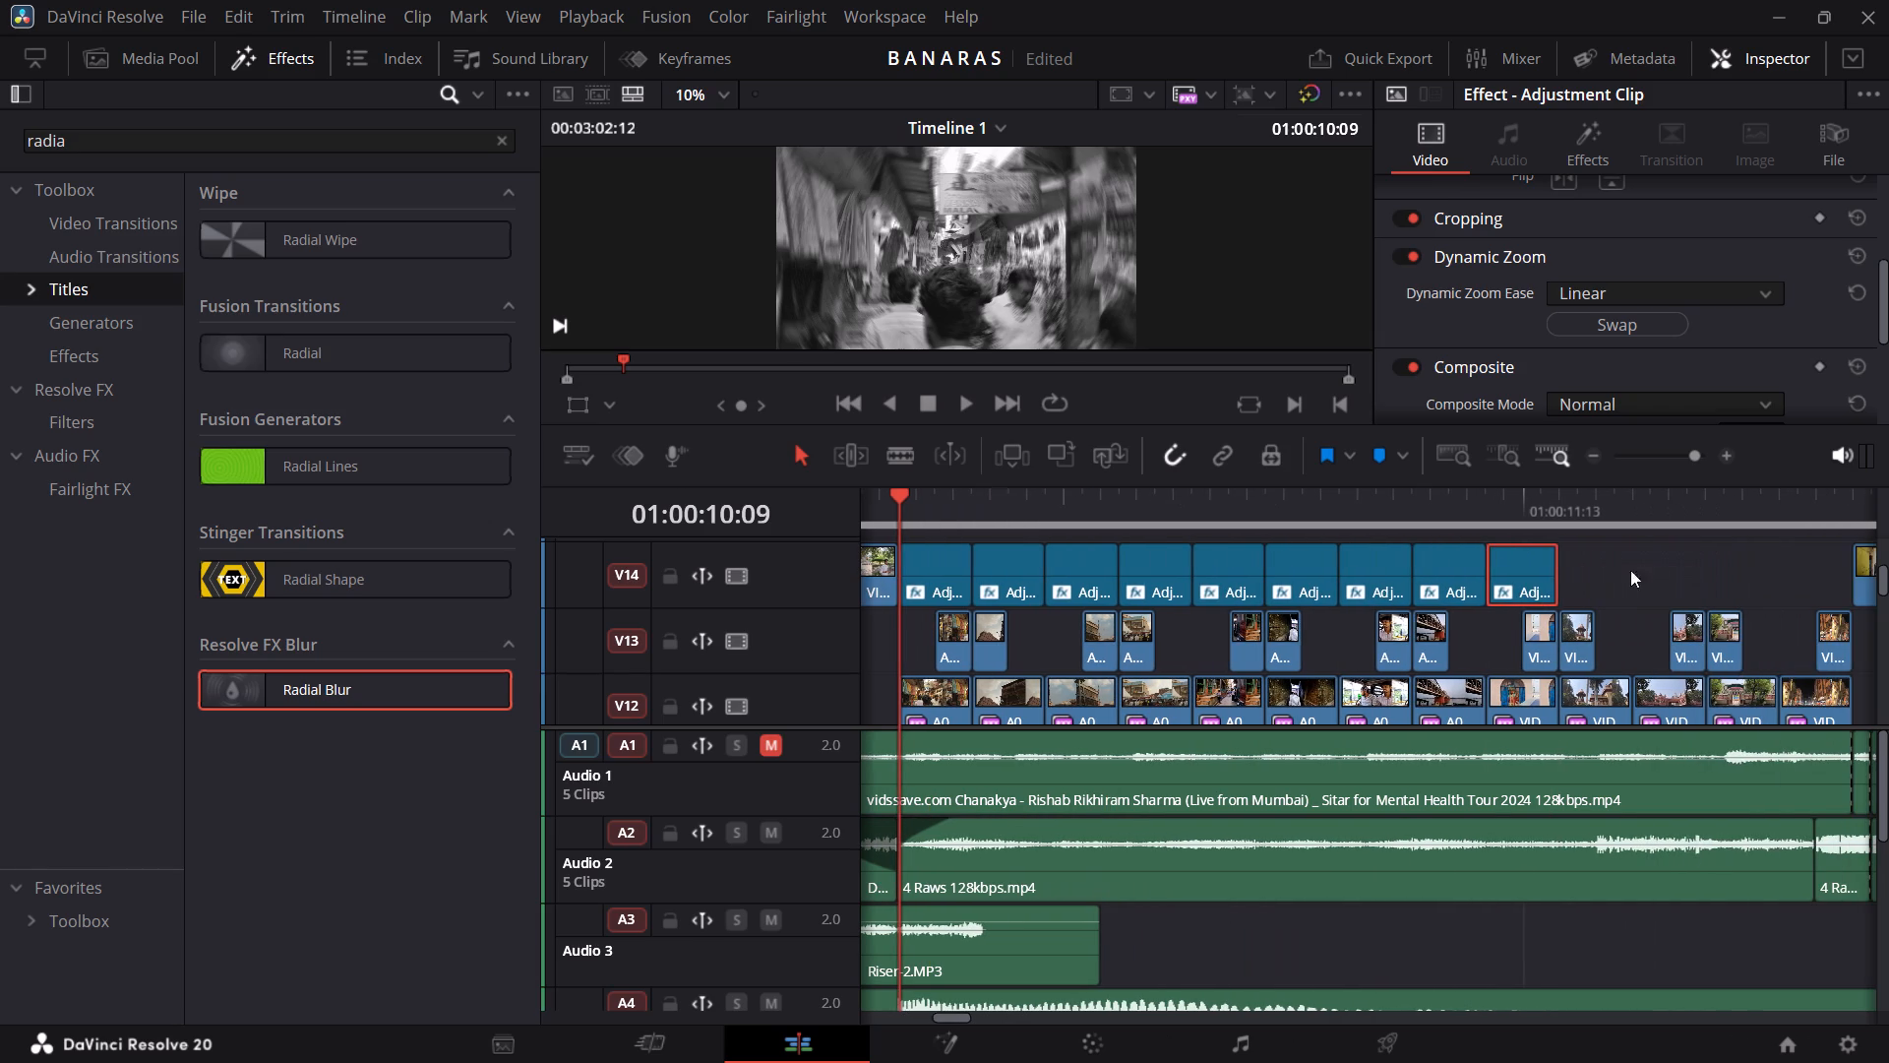
{"action": "left_click_drag", "start_coordinate": [1521, 572], "coordinate": [1599, 570], "text": "alt"}
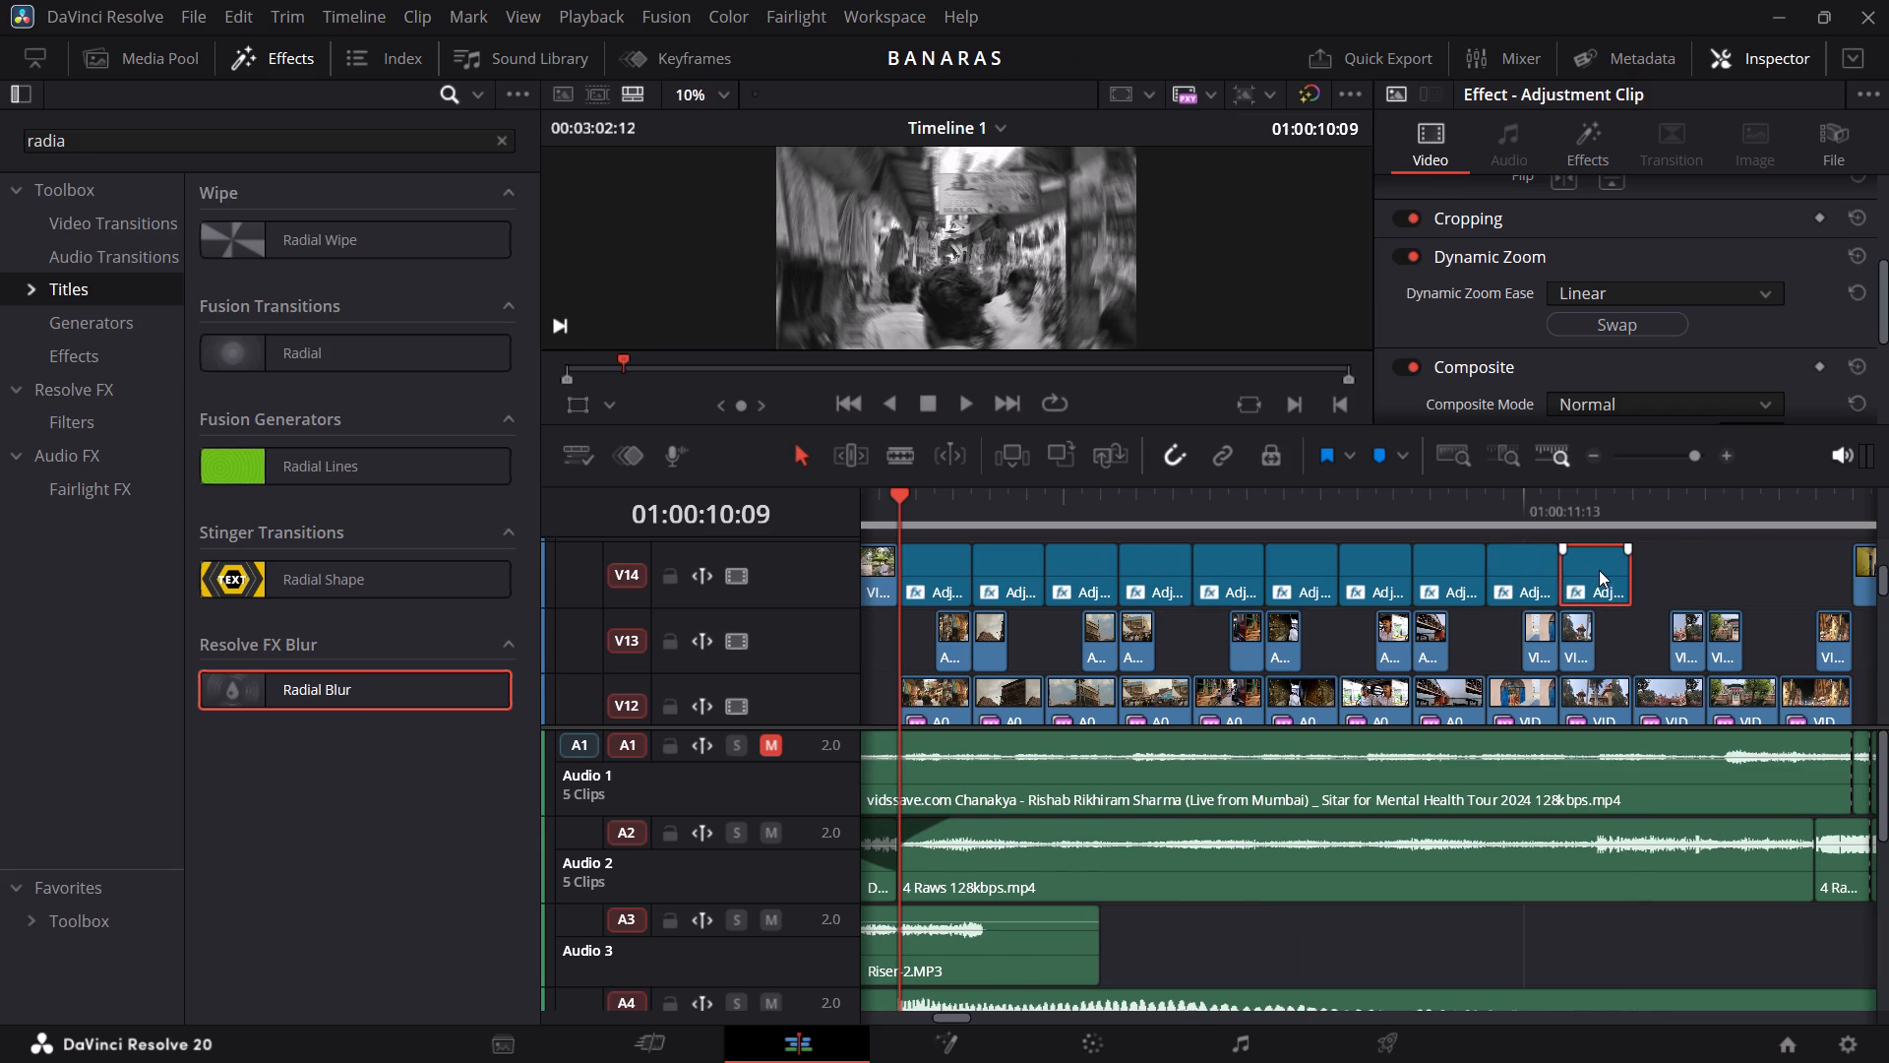
{"action": "left_click_drag", "start_coordinate": [1599, 570], "coordinate": [1691, 566], "text": "alt"}
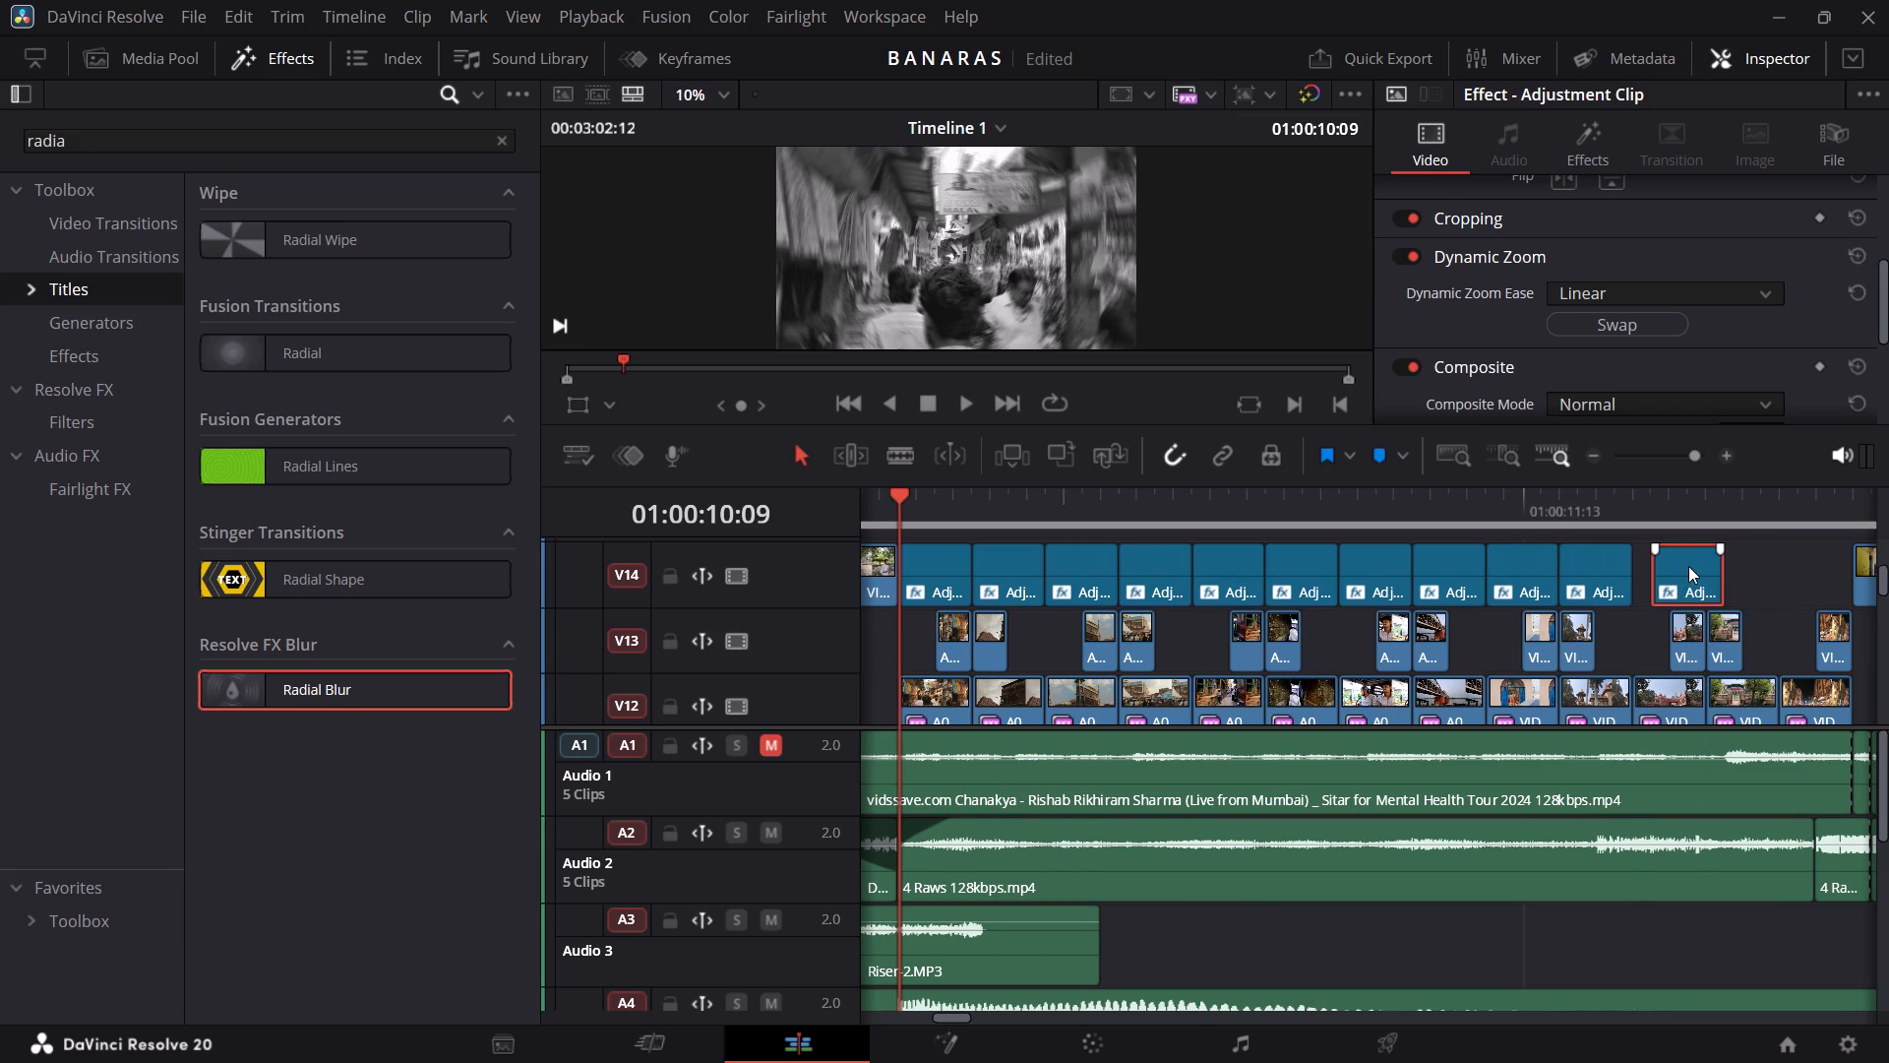
{"action": "left_click_drag", "start_coordinate": [1684, 568], "coordinate": [1665, 568]}
{"action": "left_click_drag", "start_coordinate": [1665, 568], "coordinate": [1740, 567], "text": "alt"}
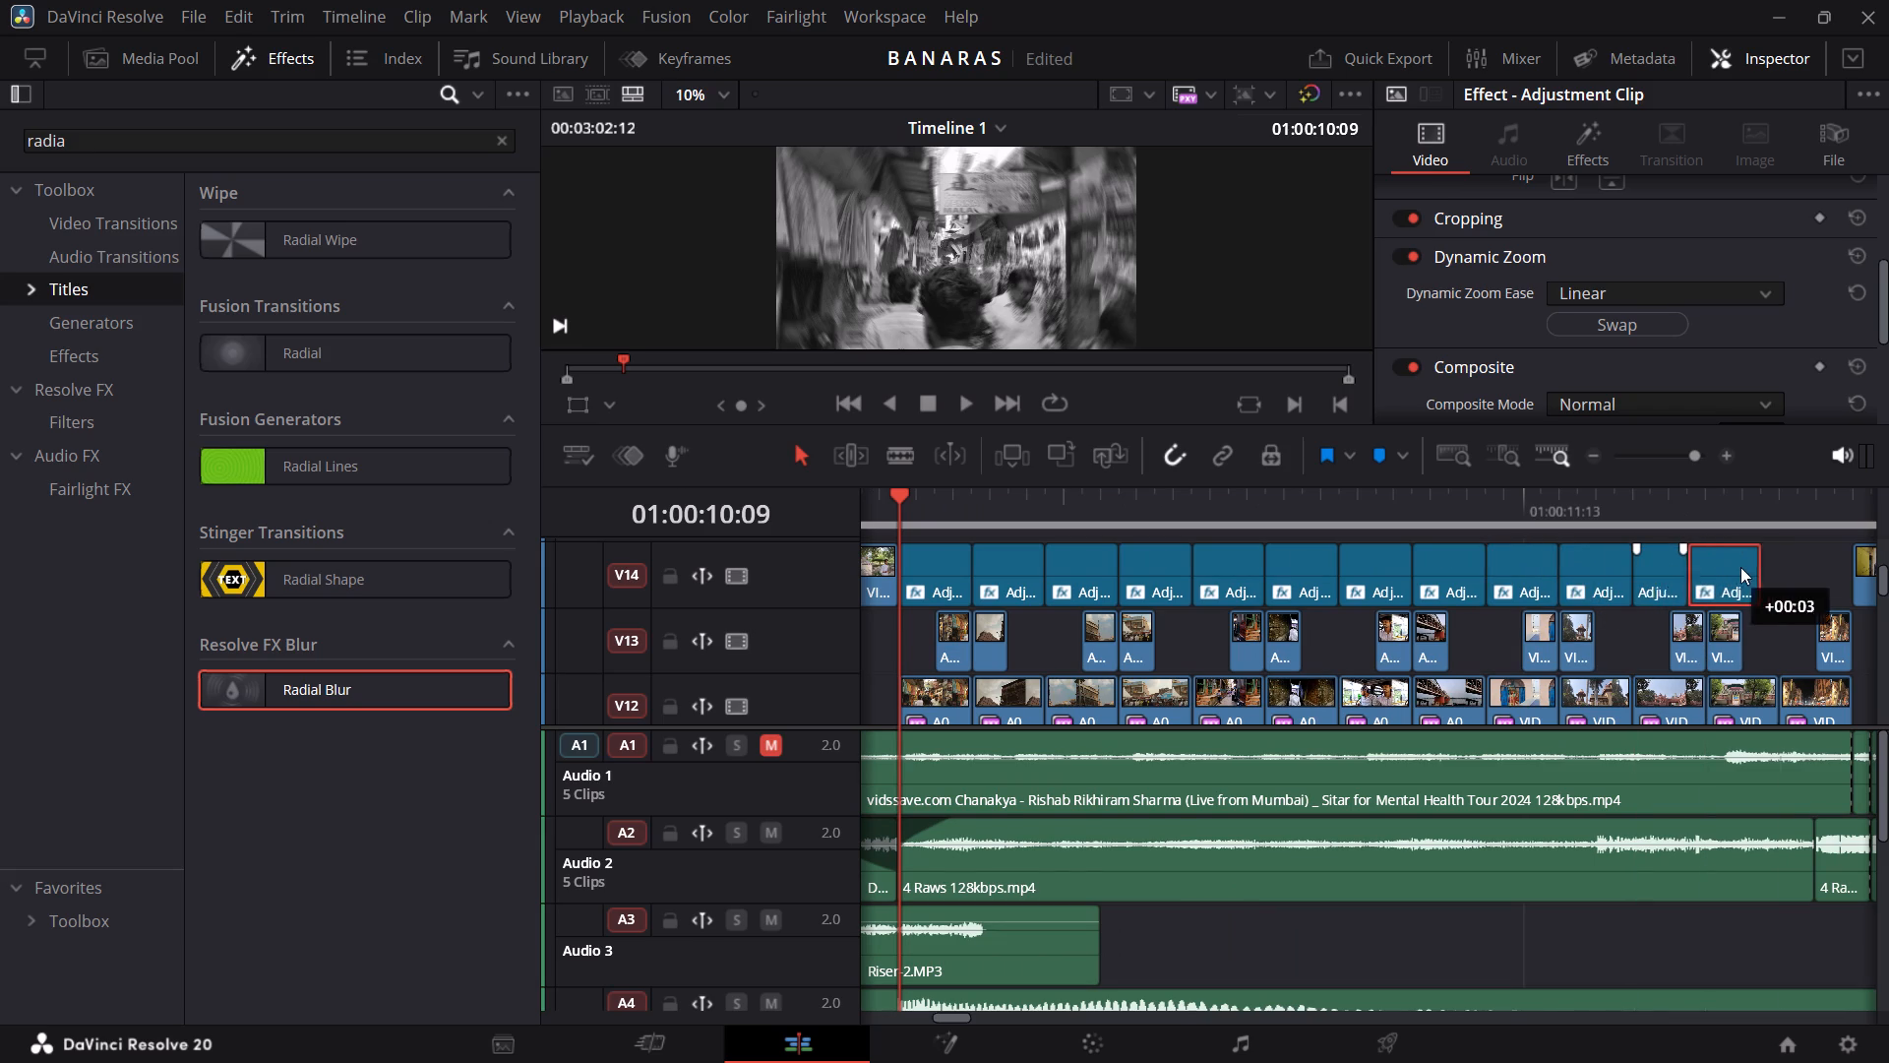
{"action": "left_click_drag", "start_coordinate": [1740, 567], "coordinate": [1747, 566], "text": "alt"}
{"action": "scroll", "coordinate": [1747, 566], "scroll_direction": "left", "scroll_amount": 1}
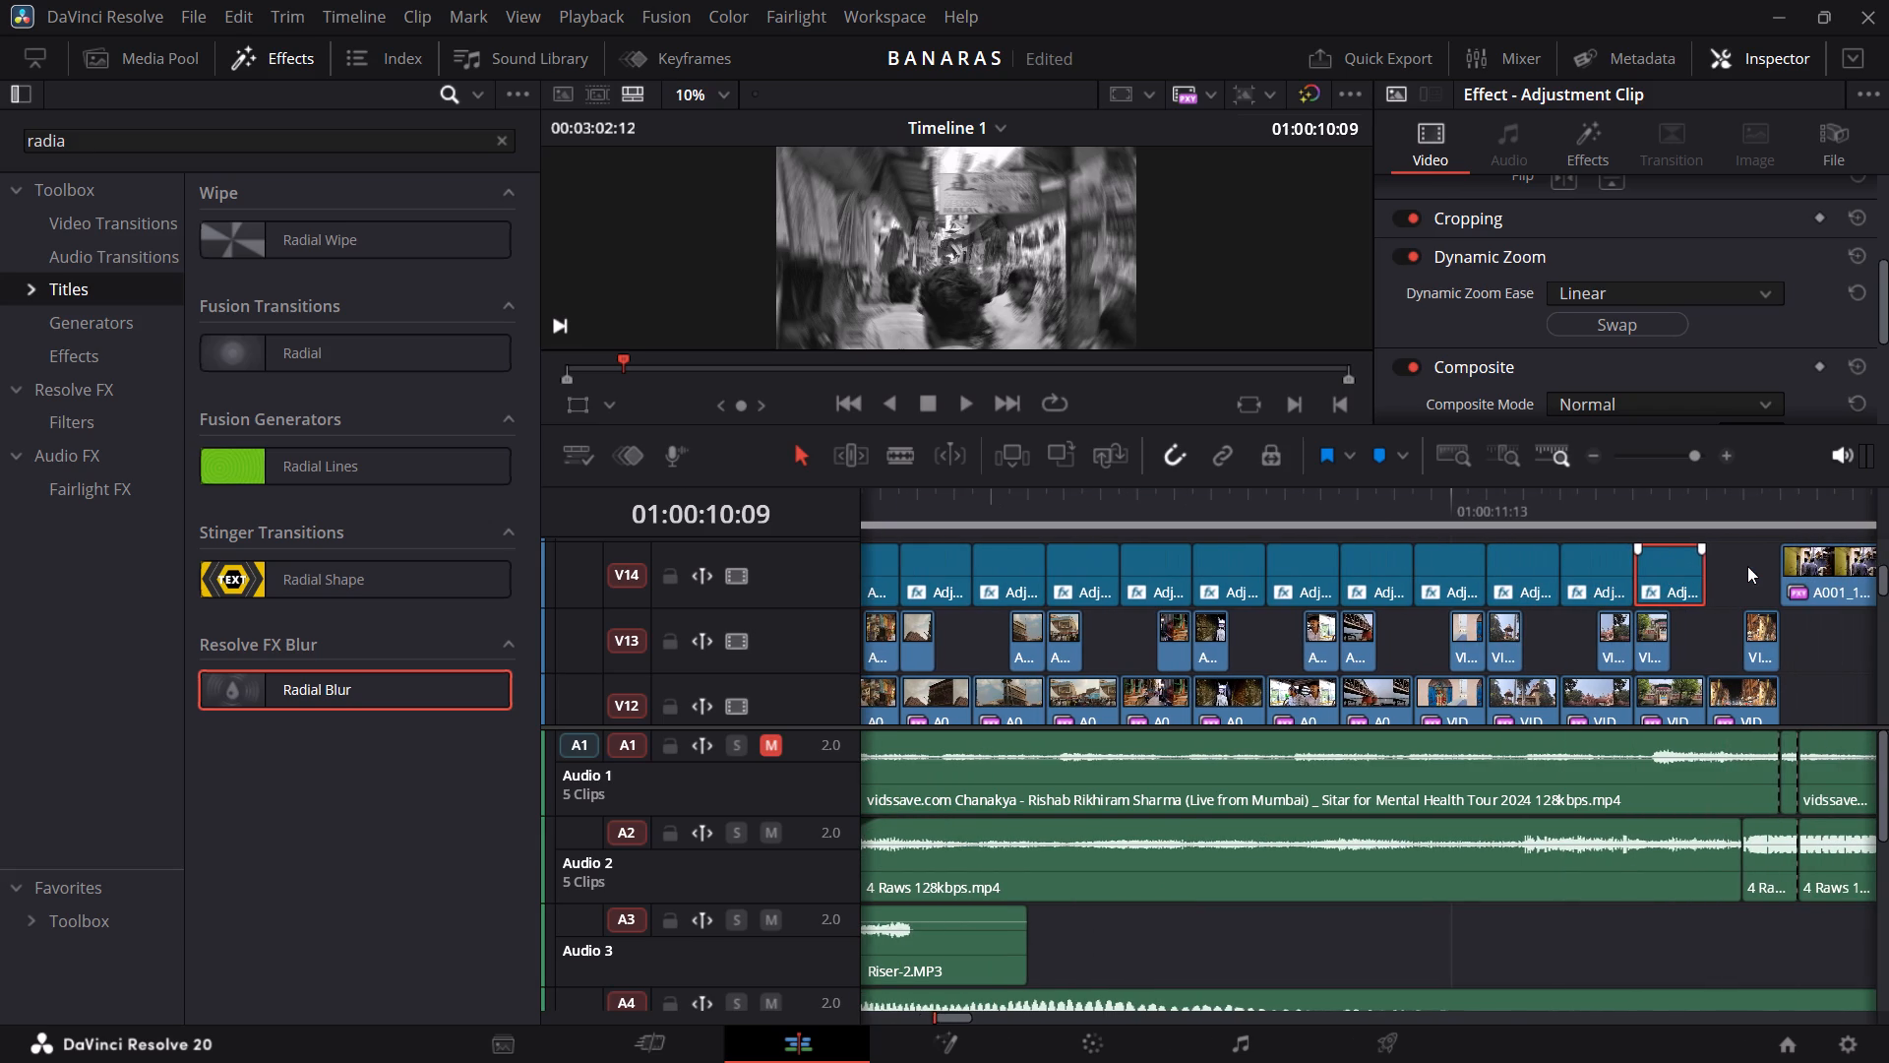
{"action": "left_click_drag", "start_coordinate": [1680, 576], "coordinate": [1741, 576], "text": "alt"}
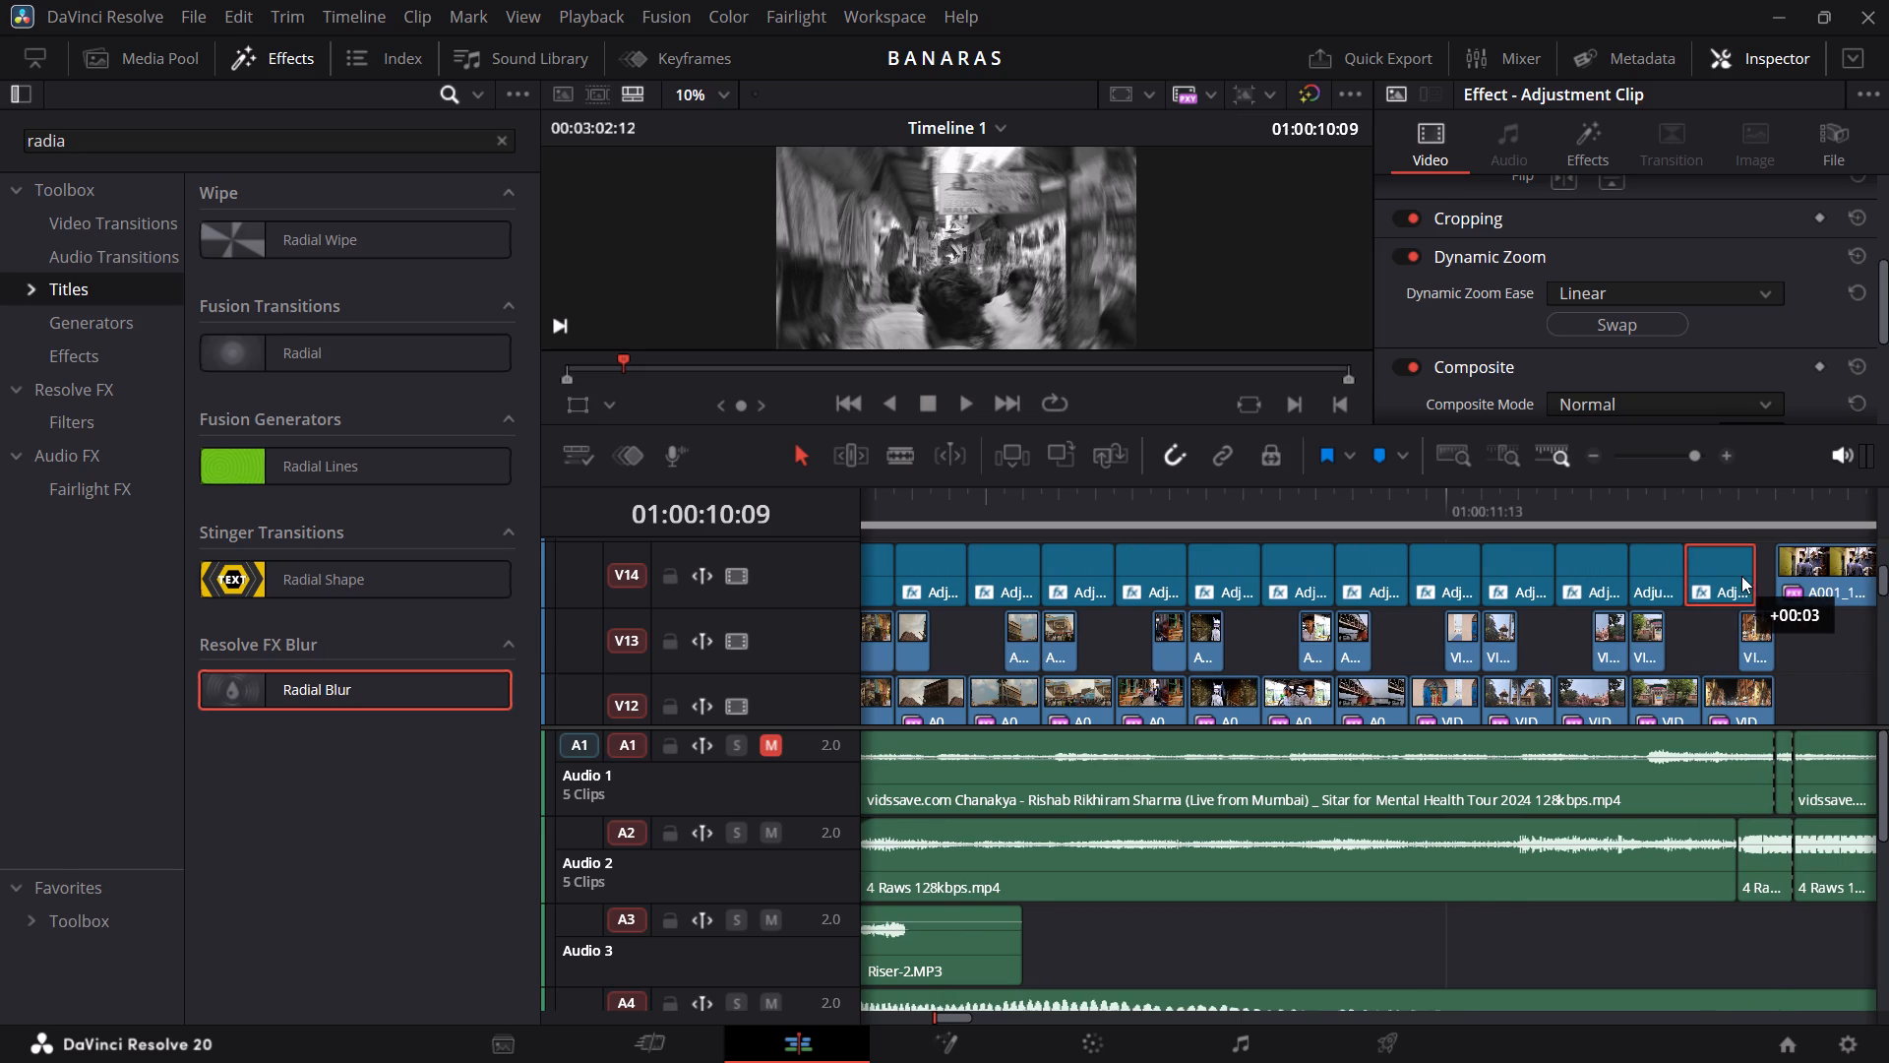
{"action": "left_click_drag", "start_coordinate": [1741, 576], "coordinate": [1765, 576], "text": "alt"}
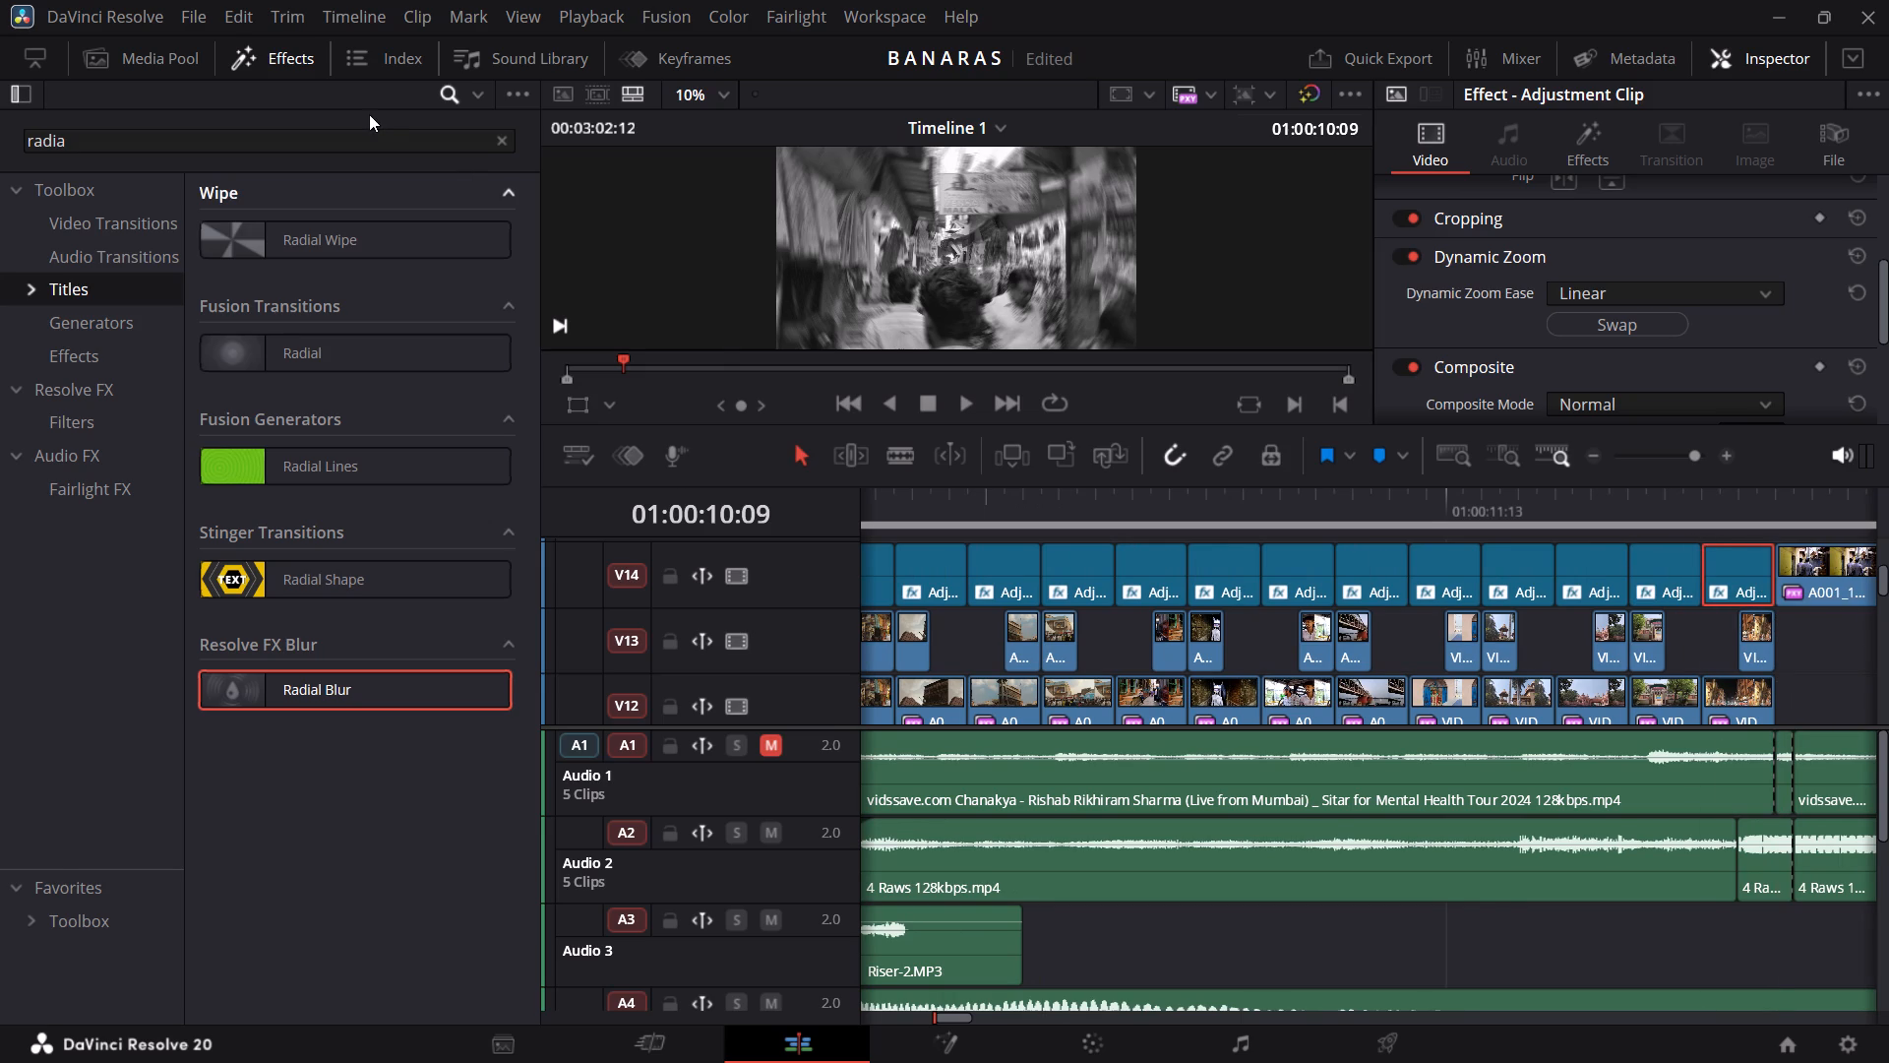
Hide the effects library and play the flicker sequence twice from VID20261003120113.mp4 to review the blur and zoom adjustments.
{"action": "left_click", "coordinate": [283, 59]}
{"action": "scroll", "coordinate": [417, 611], "scroll_direction": "right", "scroll_amount": 1}
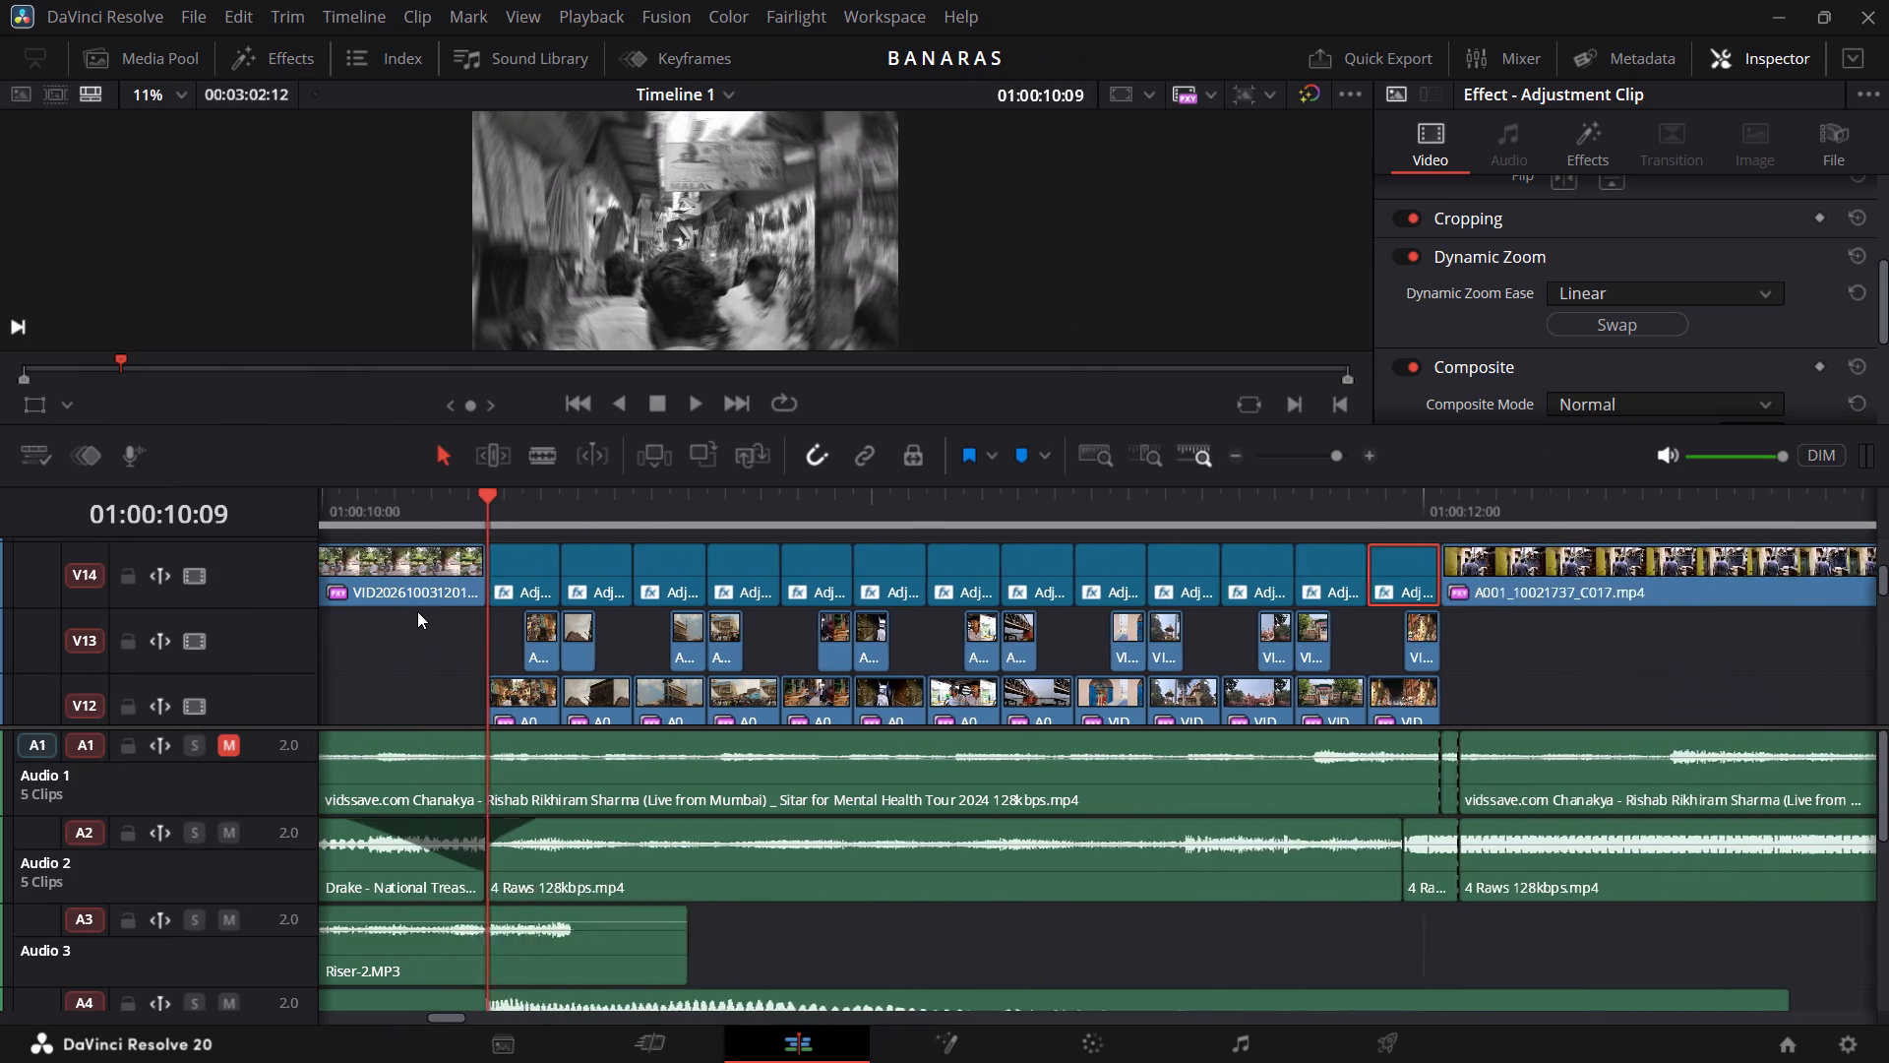
{"action": "scroll", "coordinate": [417, 611], "scroll_direction": "right", "scroll_amount": 1}
{"action": "left_click", "coordinate": [511, 511]}
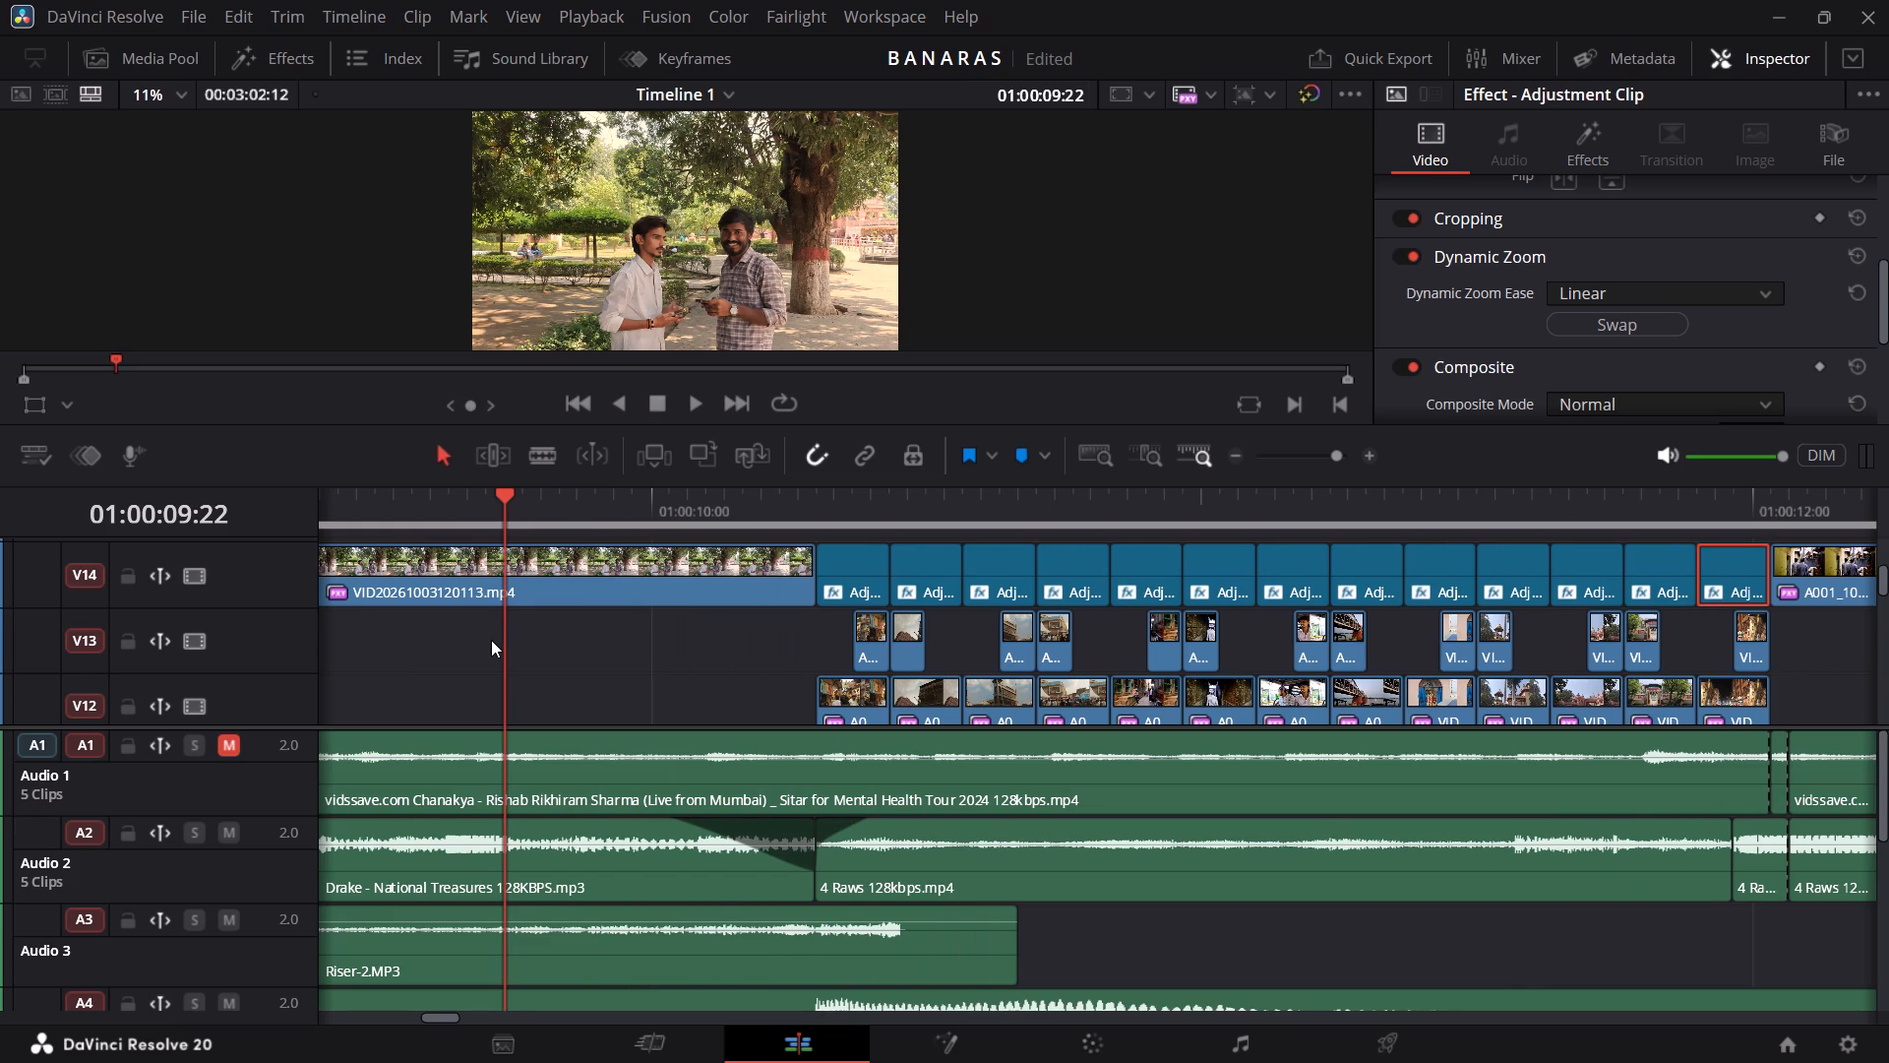
{"action": "scroll", "coordinate": [491, 640], "scroll_direction": "up", "scroll_amount": 1}
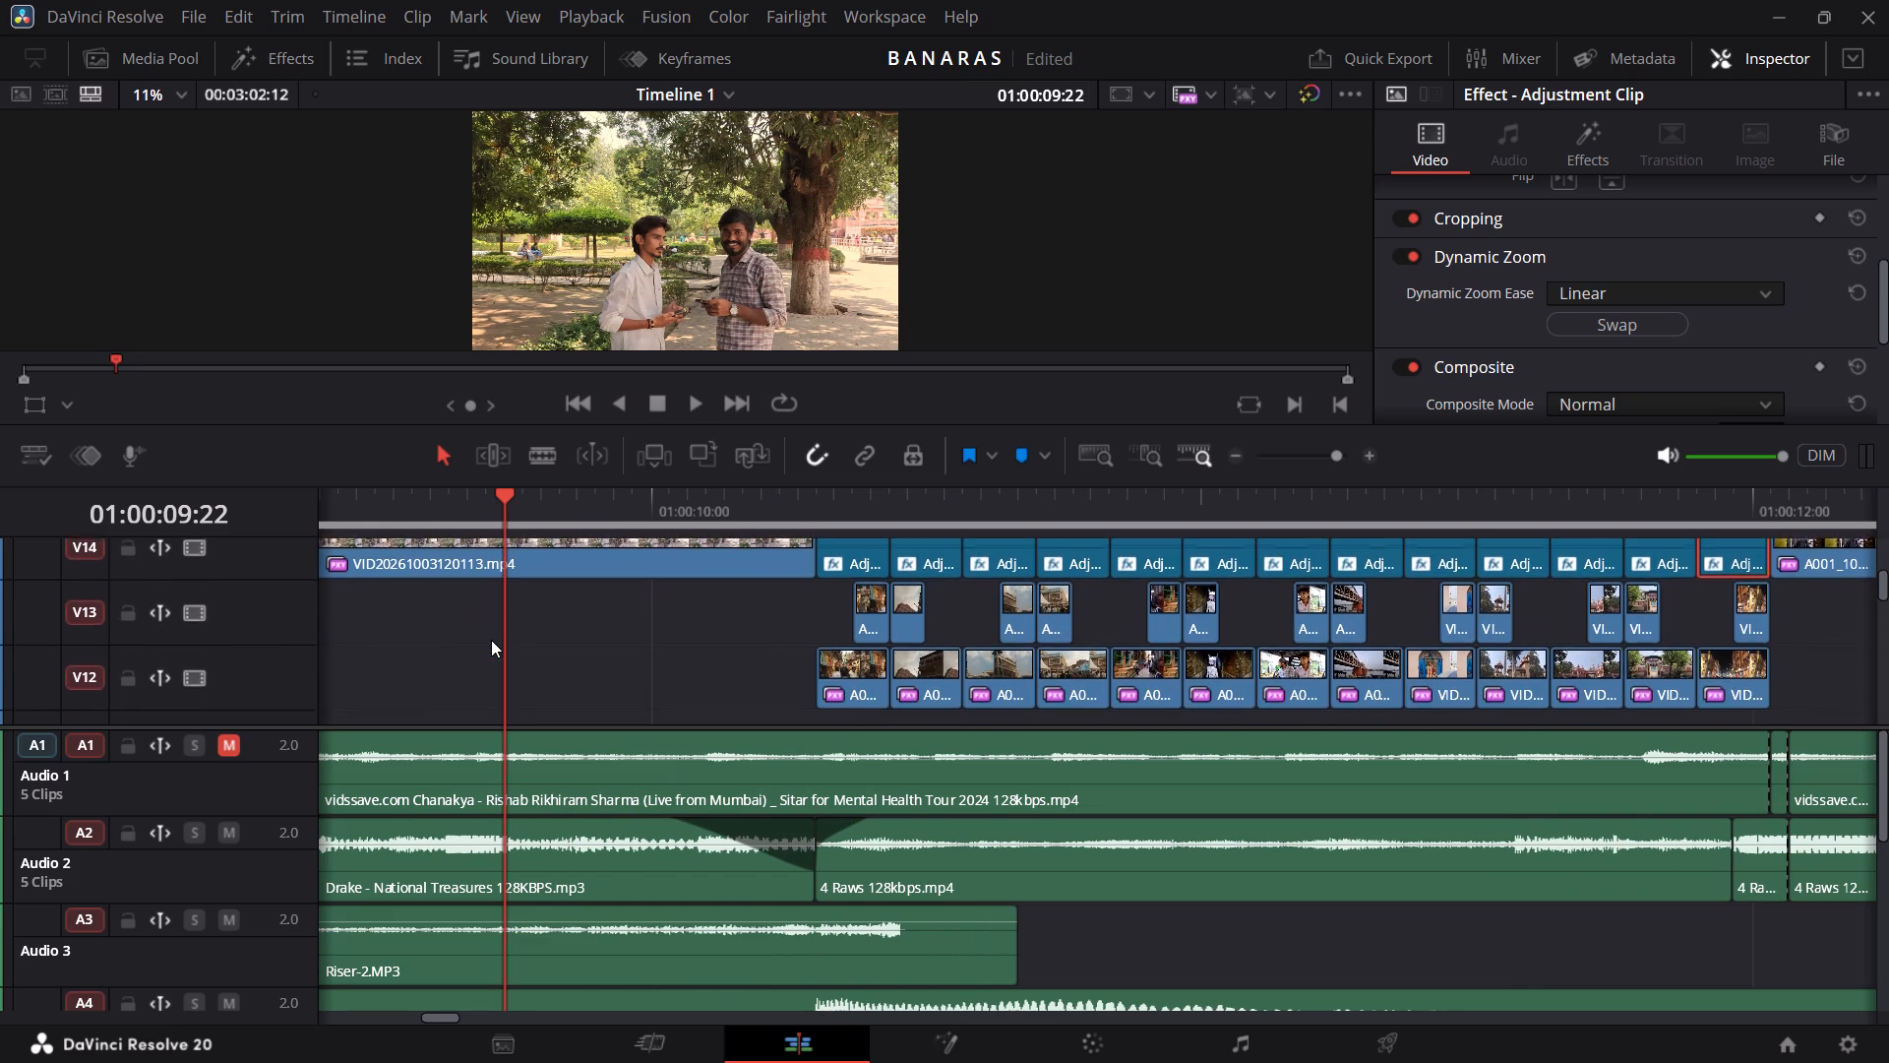
{"action": "key", "text": "space"}
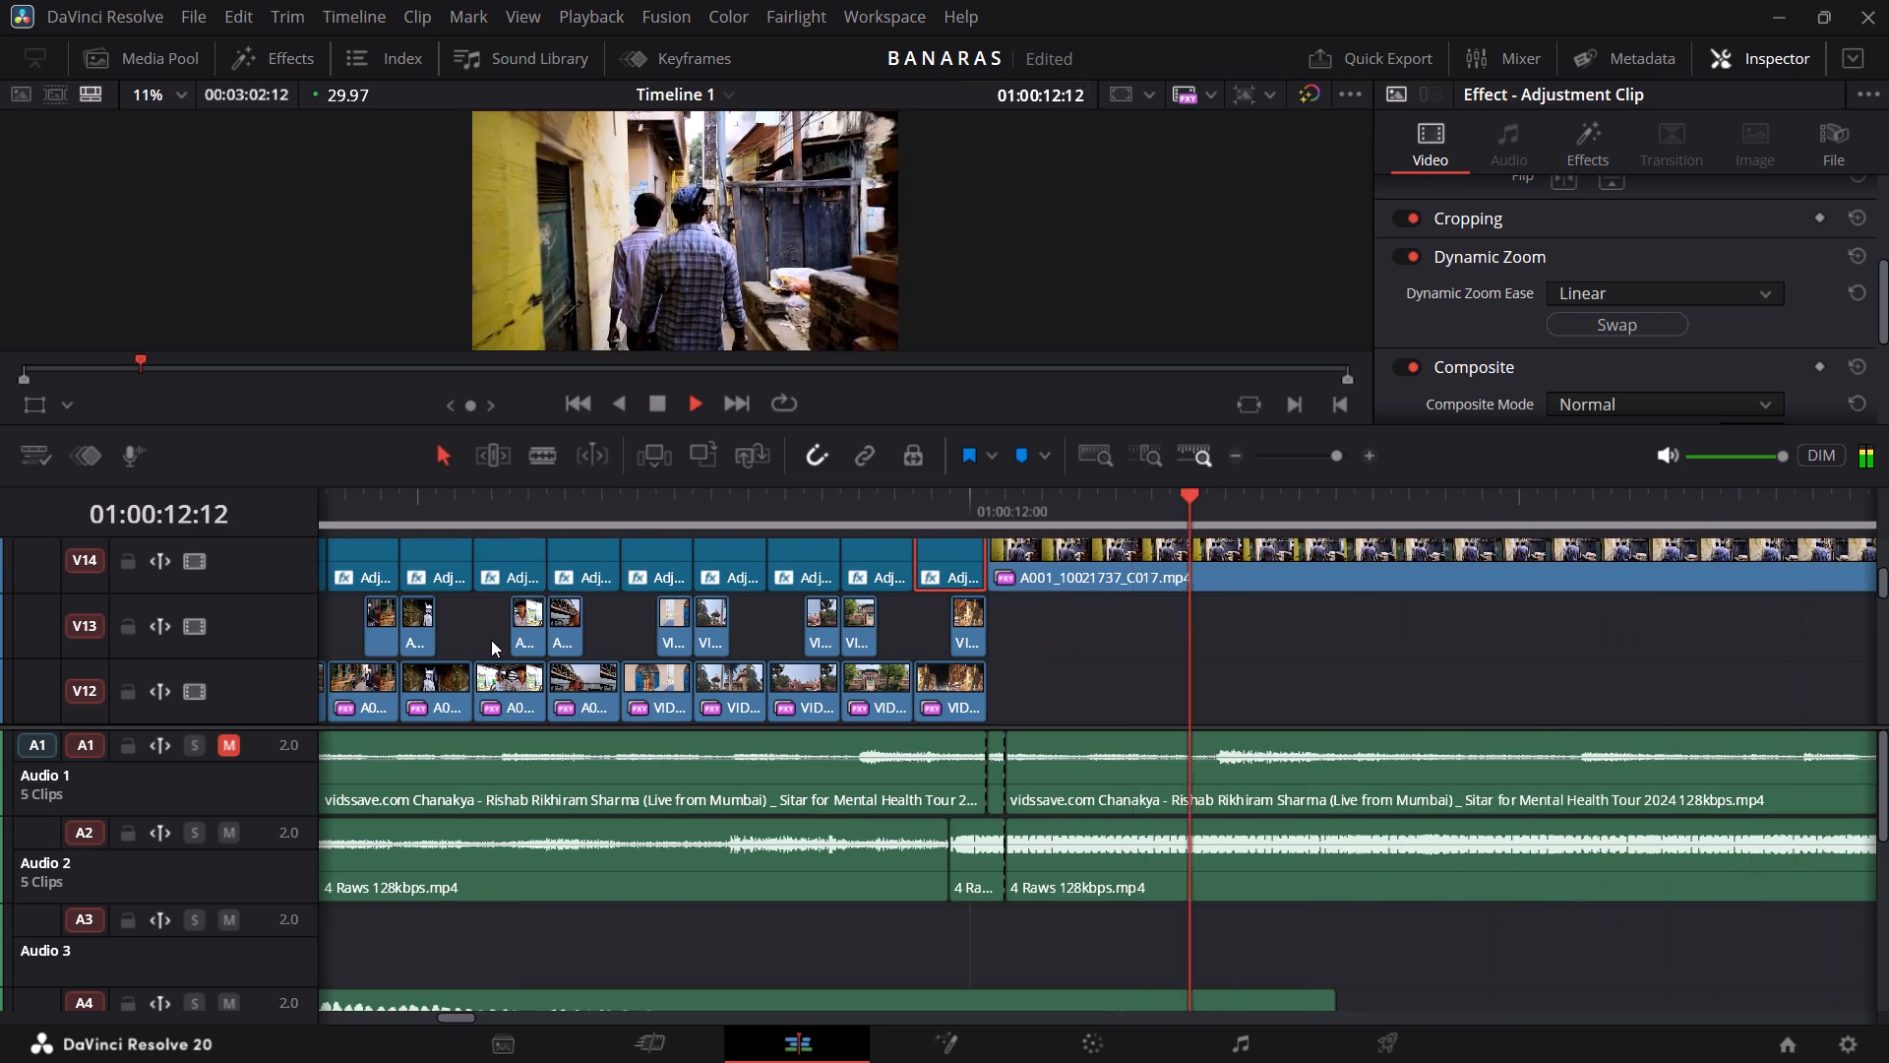
{"action": "key", "text": "space"}
{"action": "scroll", "coordinate": [491, 640], "scroll_direction": "right", "scroll_amount": 1}
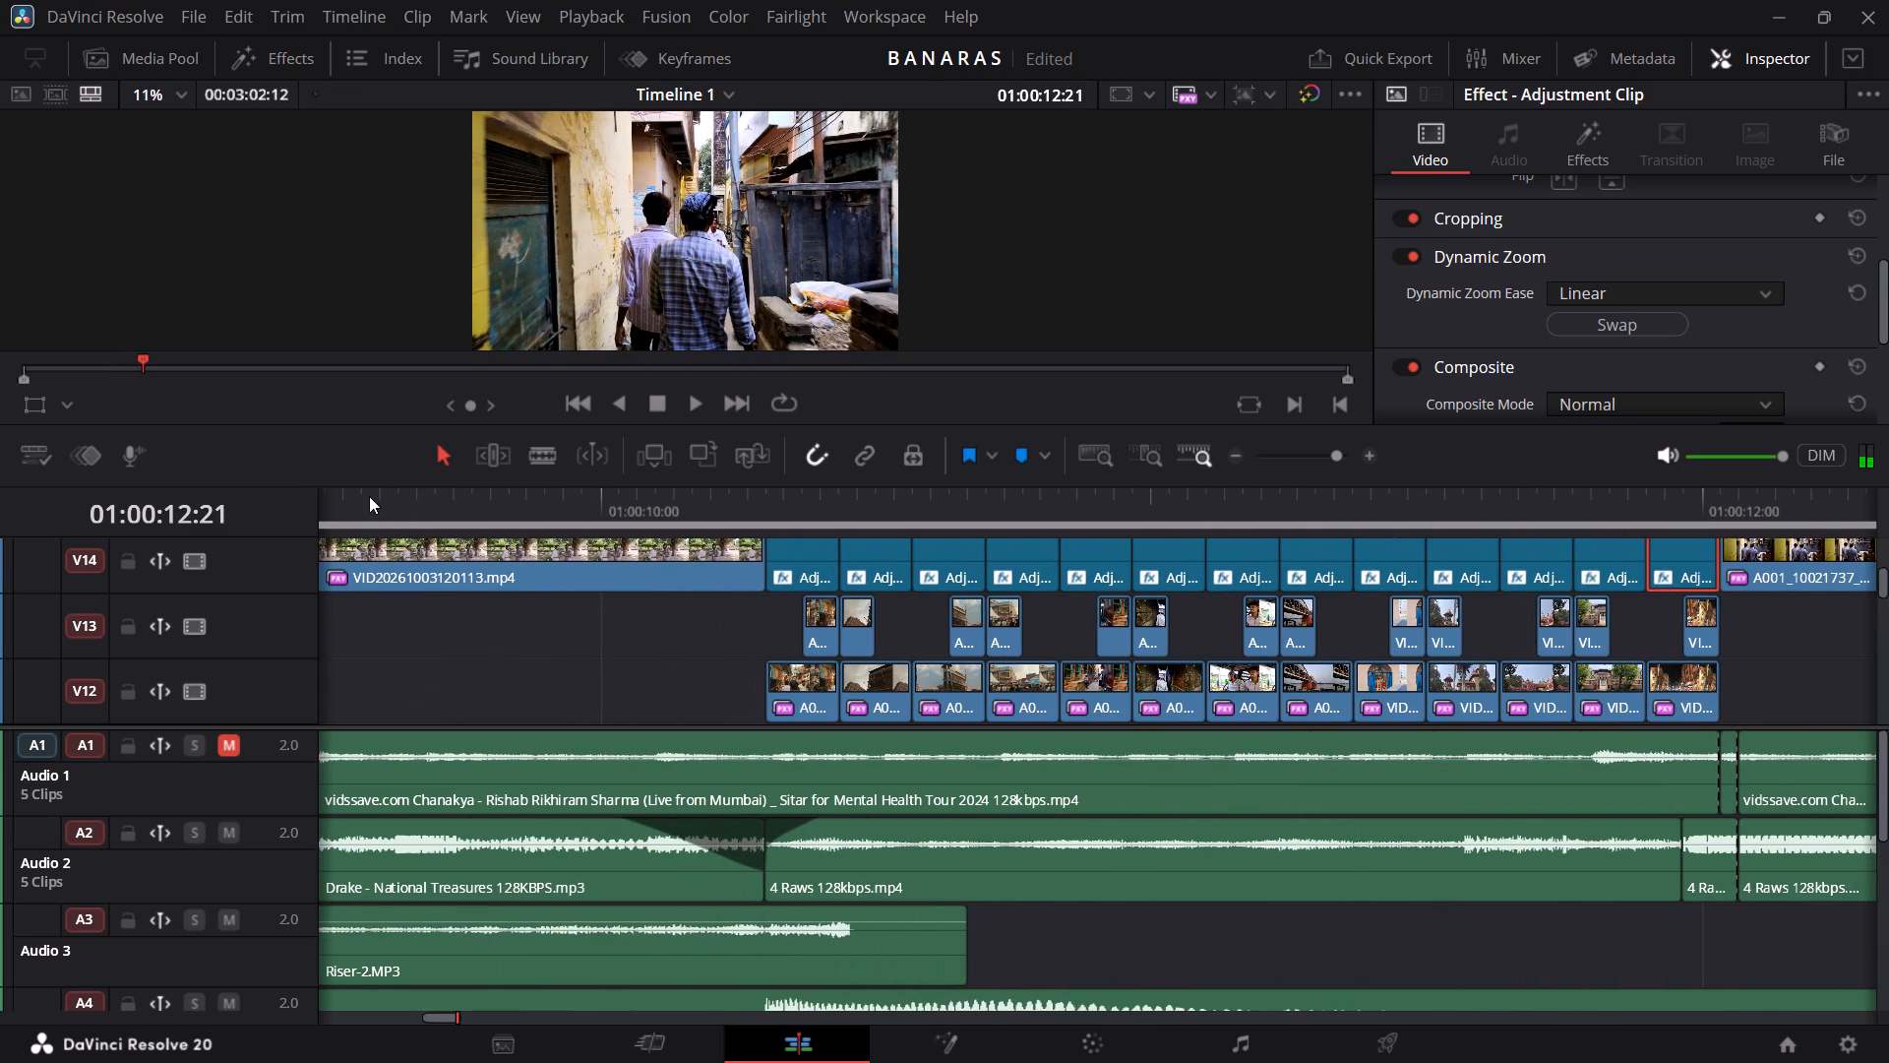
{"action": "left_click", "coordinate": [369, 496]}
{"action": "key", "text": "space"}
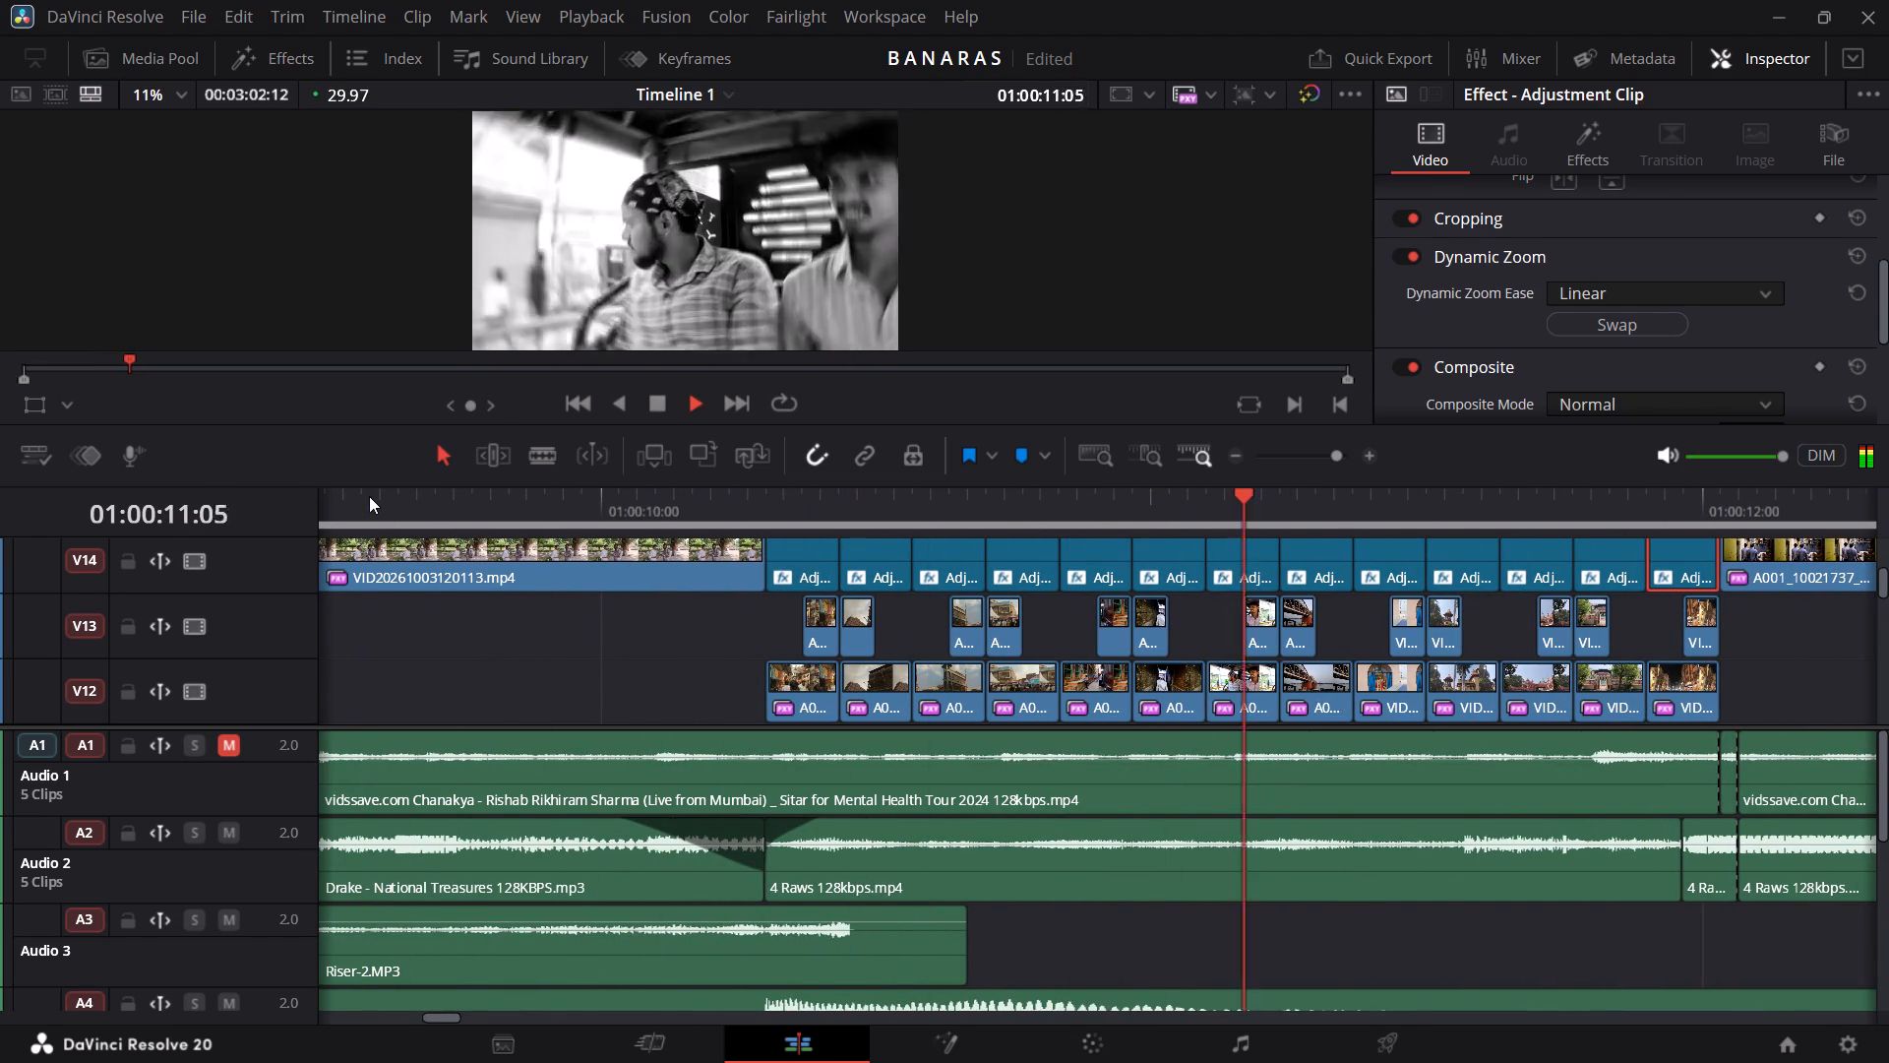
{"action": "key", "text": "space"}
{"action": "scroll", "coordinate": [369, 496], "scroll_direction": "right", "scroll_amount": 1}
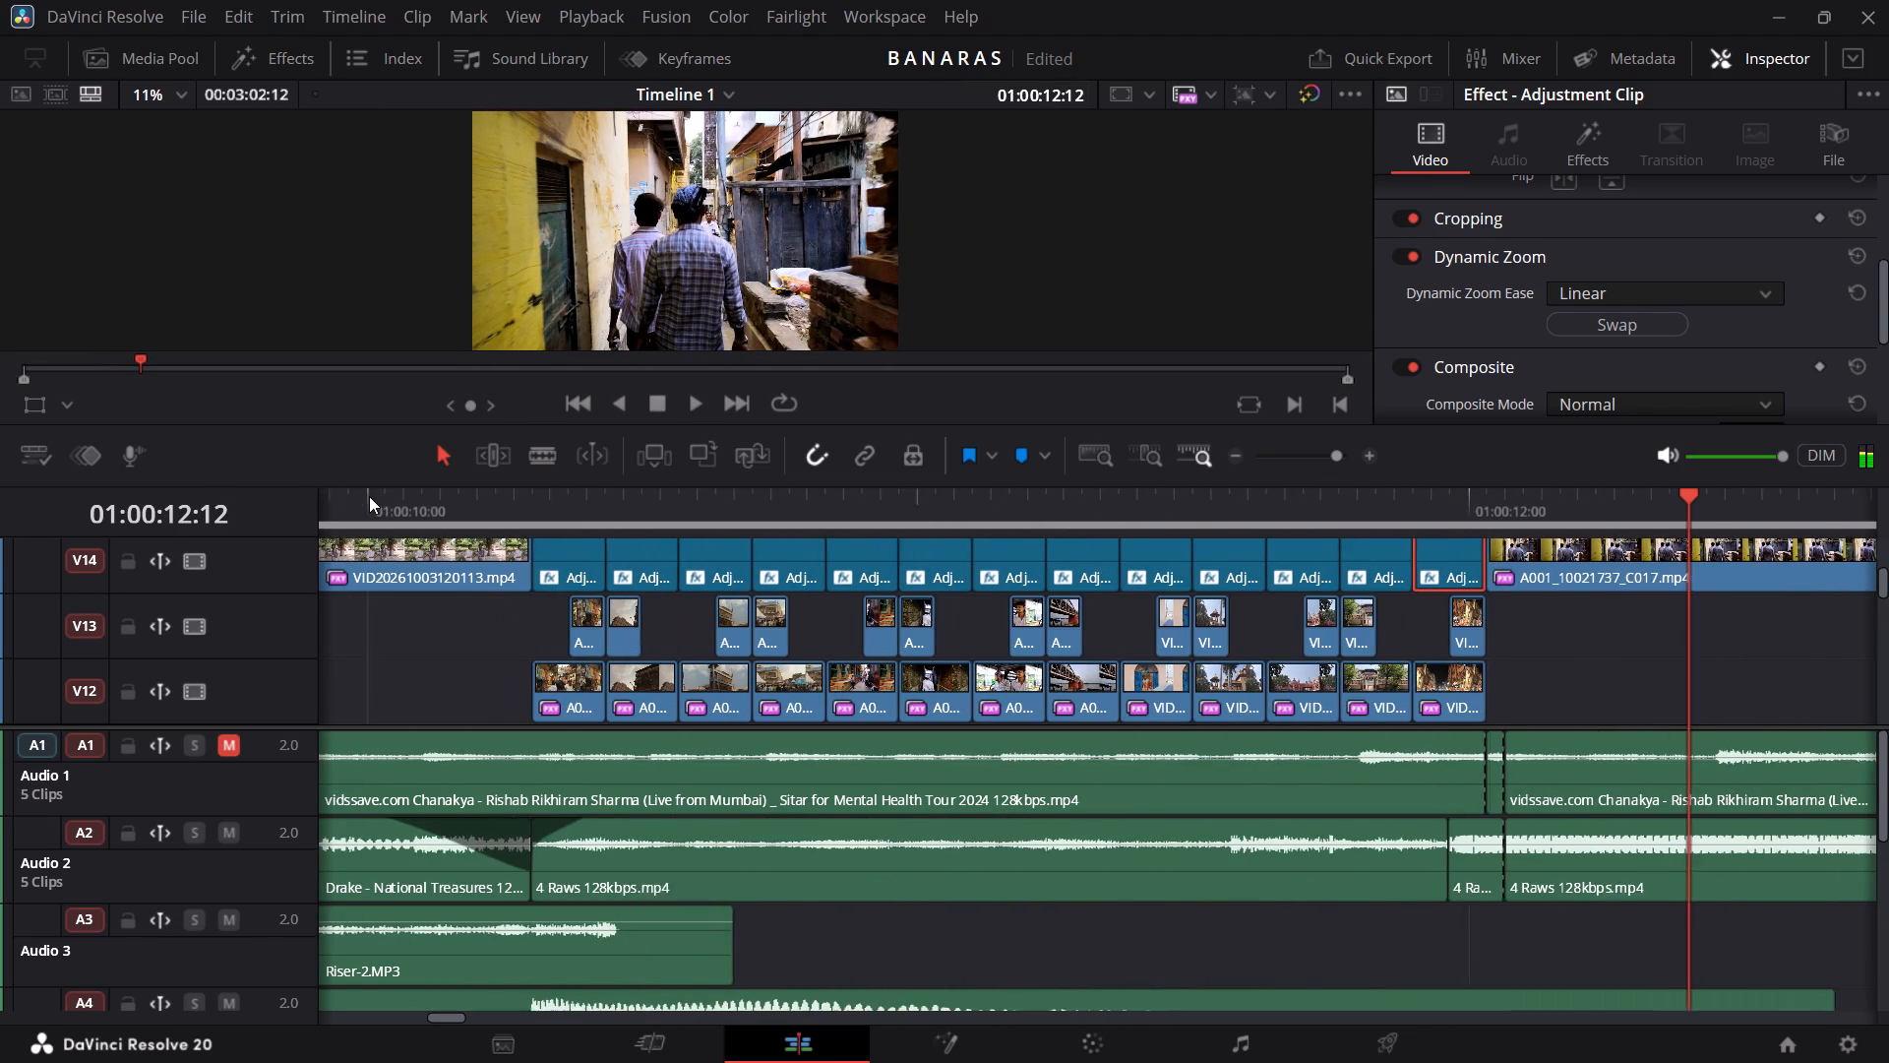
{"action": "scroll", "coordinate": [369, 496], "scroll_direction": "right", "scroll_amount": 1}
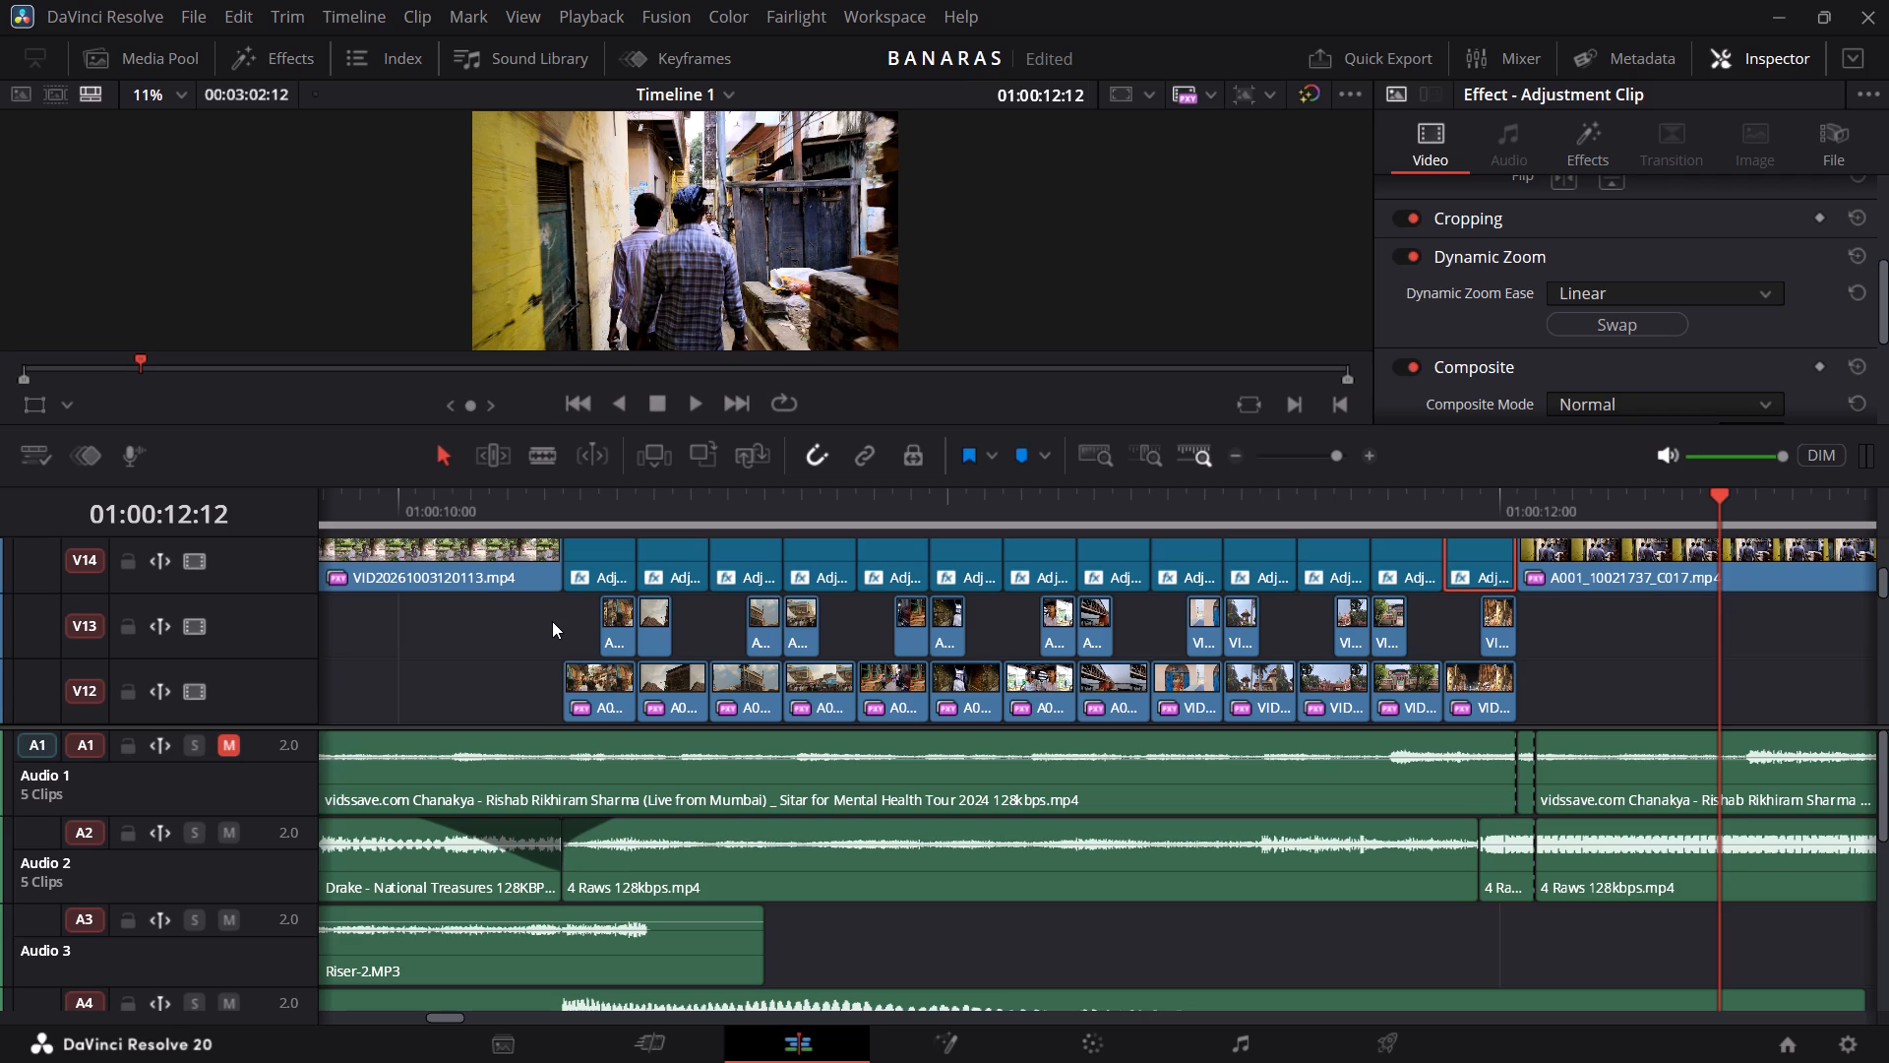
Select all thirteen short V13 clips above the V12 flicker sequence.
{"action": "left_click_drag", "start_coordinate": [552, 621], "coordinate": [678, 631]}
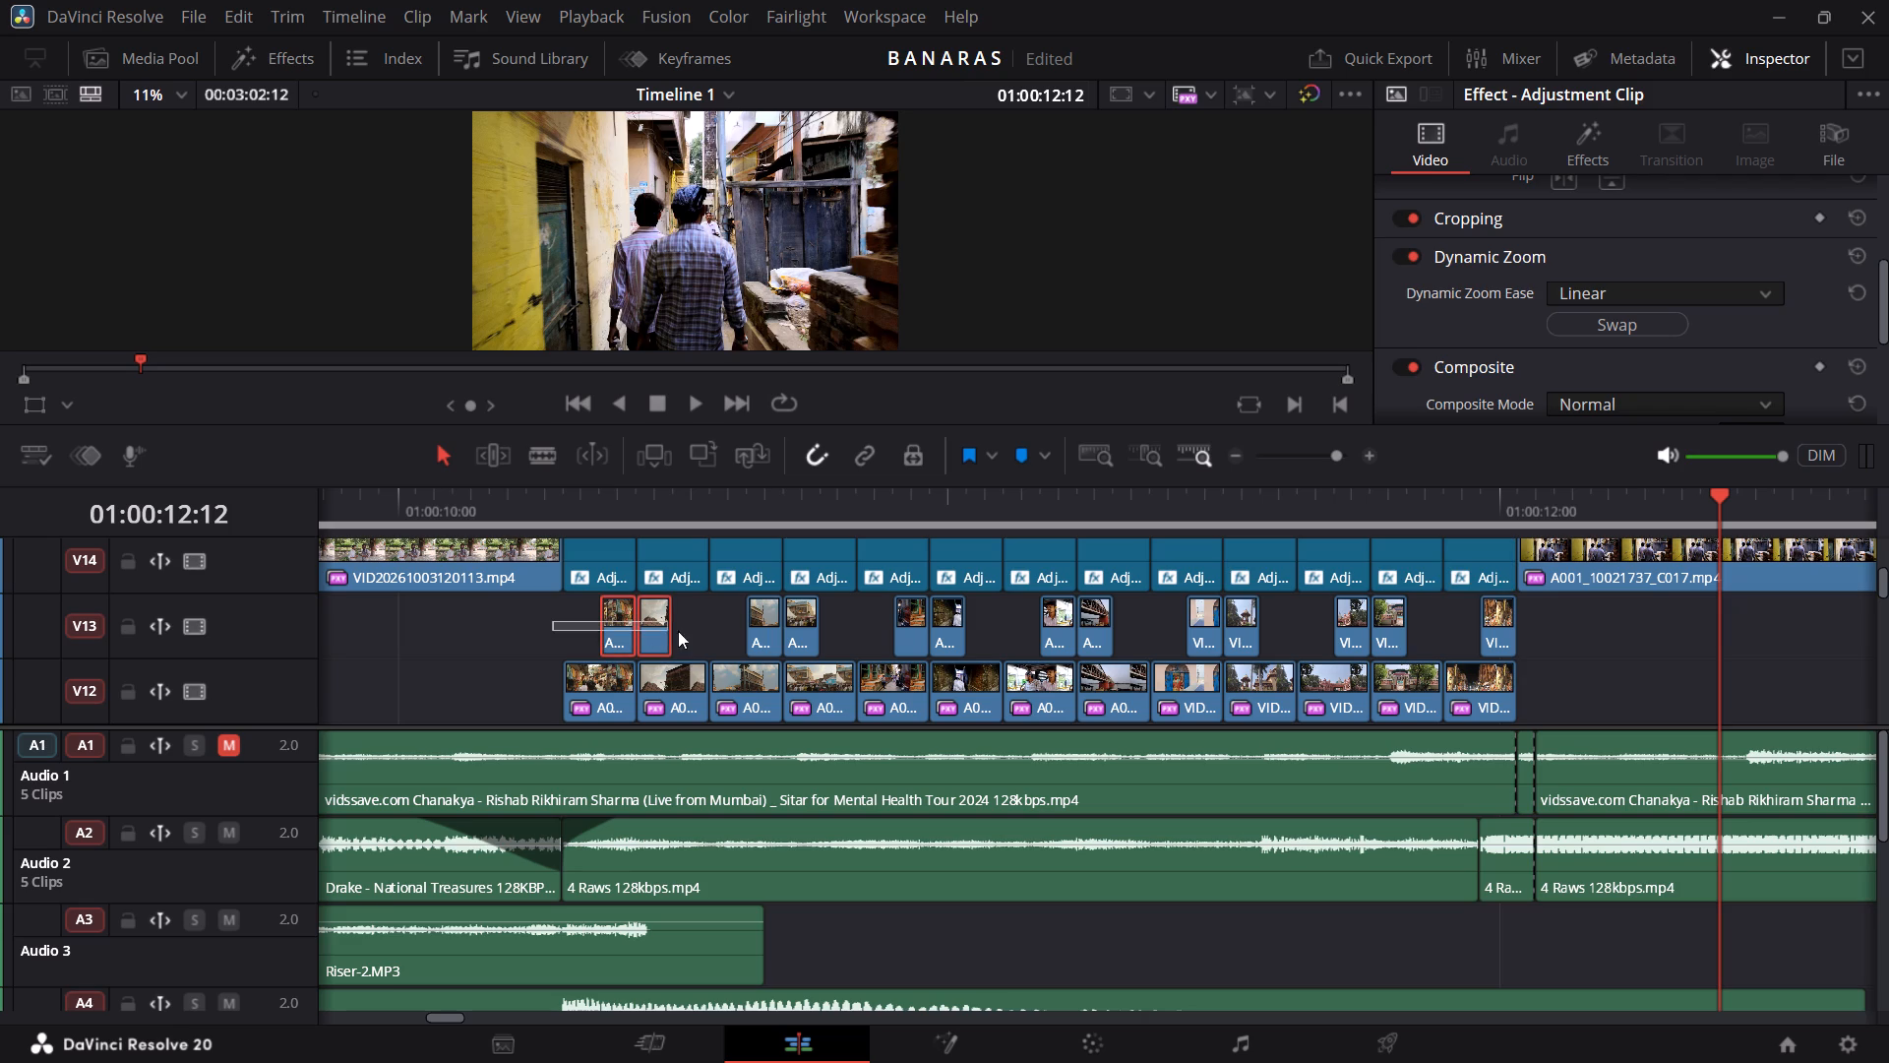
{"action": "left_click_drag", "start_coordinate": [678, 631], "coordinate": [1095, 605]}
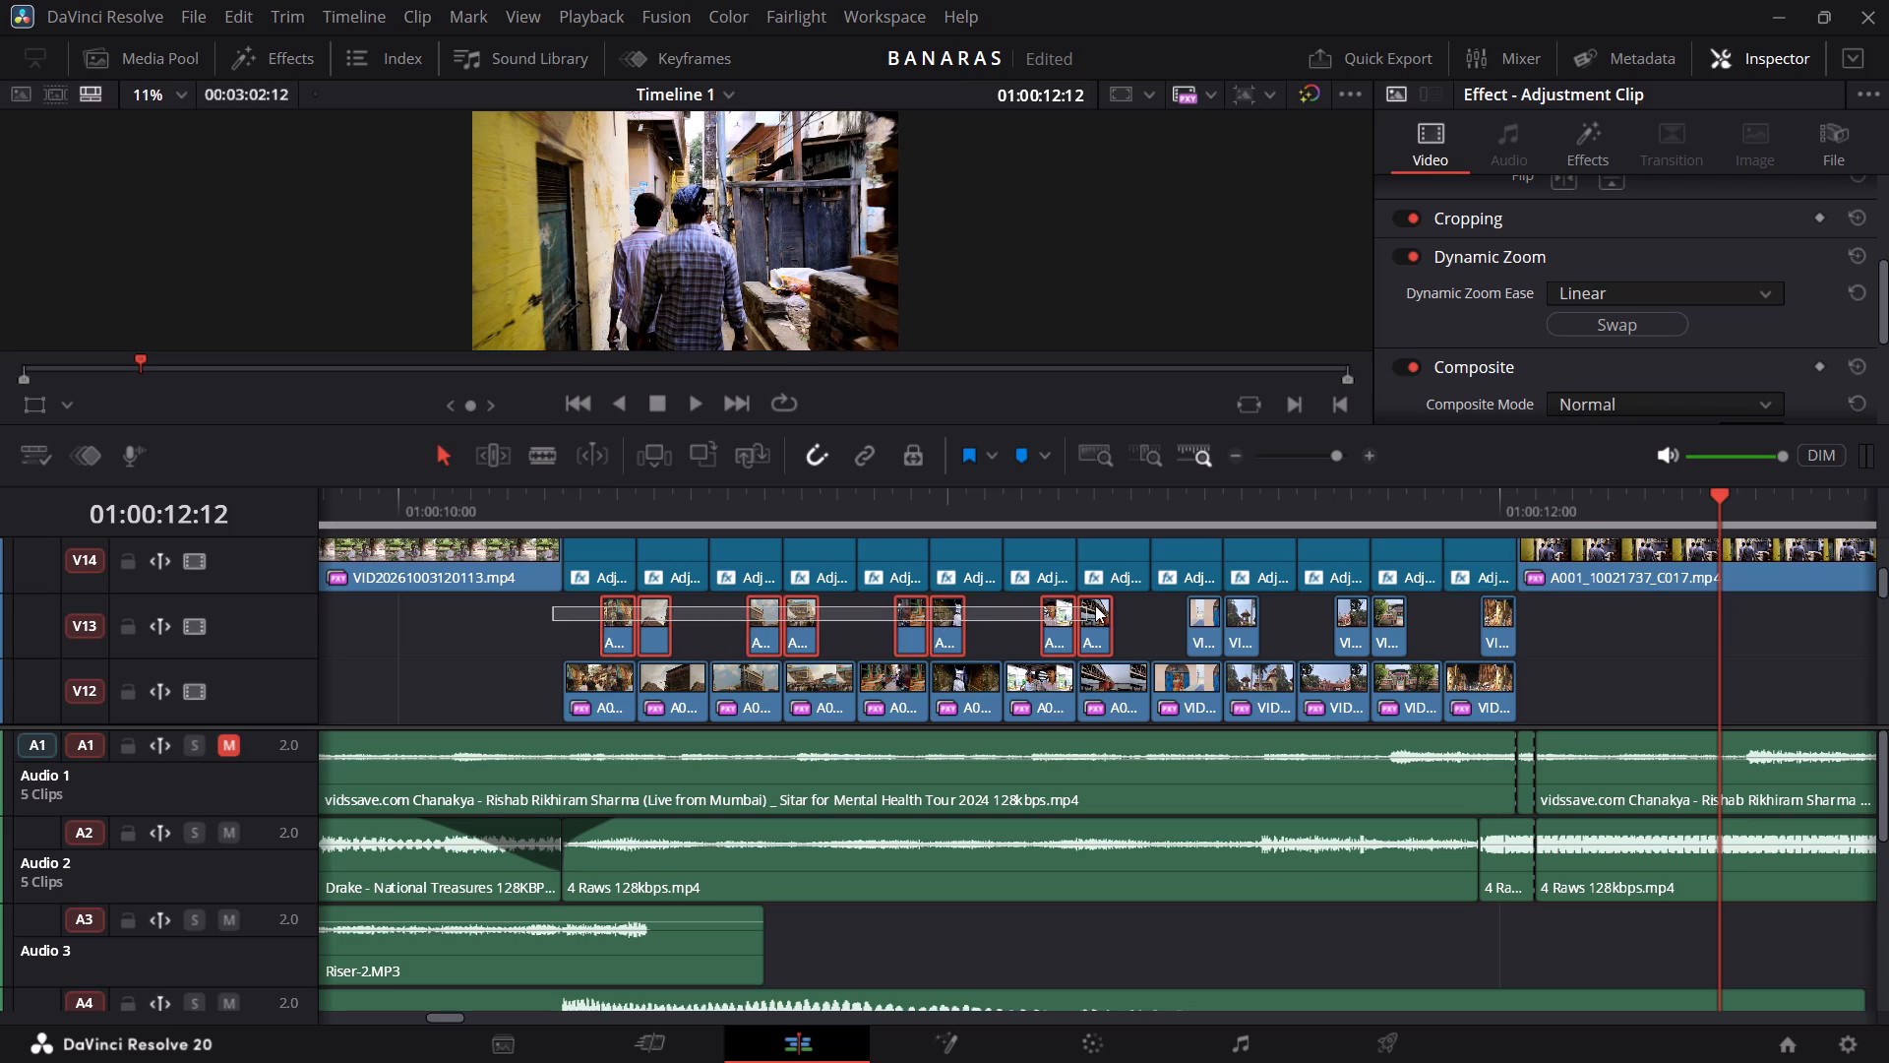
{"action": "left_click_drag", "start_coordinate": [1095, 605], "coordinate": [1398, 627]}
{"action": "scroll", "coordinate": [1222, 615], "scroll_direction": "right", "scroll_amount": 1}
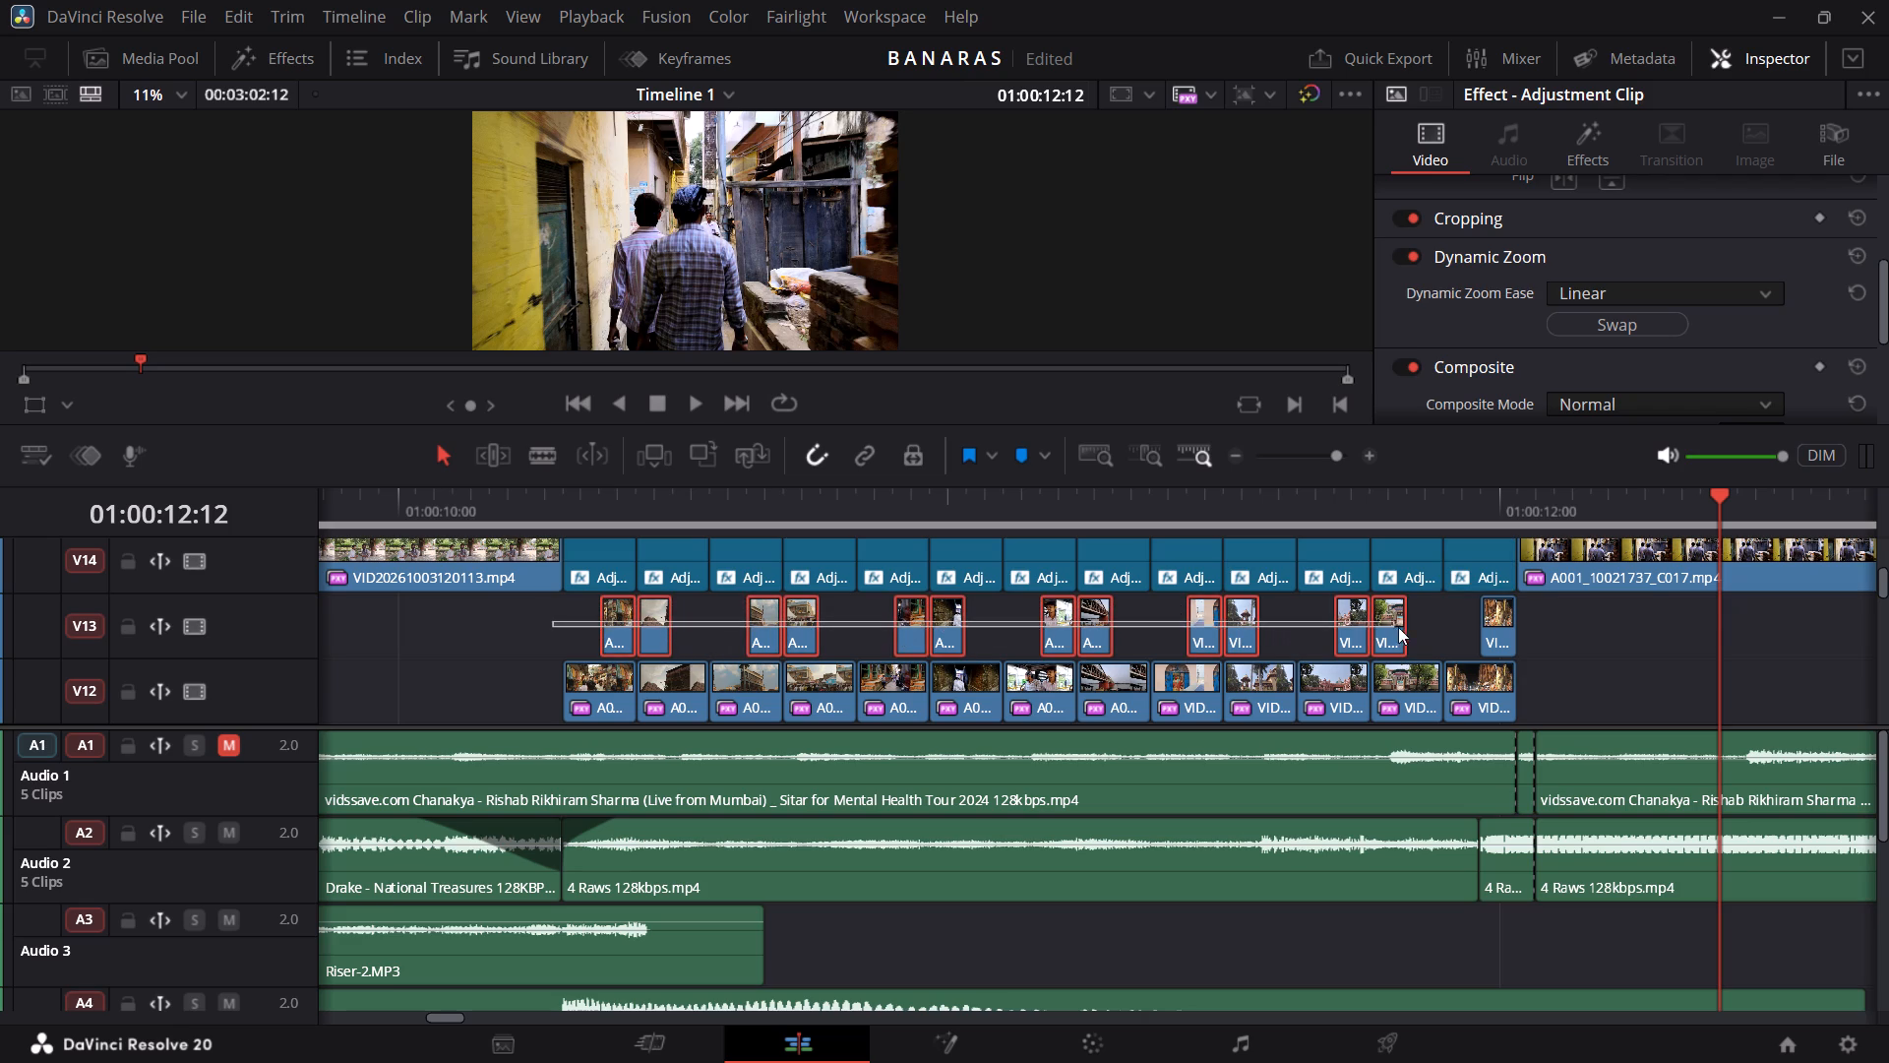
{"action": "left_click_drag", "start_coordinate": [1398, 627], "coordinate": [1530, 634]}
{"action": "scroll", "coordinate": [1479, 633], "scroll_direction": "right", "scroll_amount": 1}
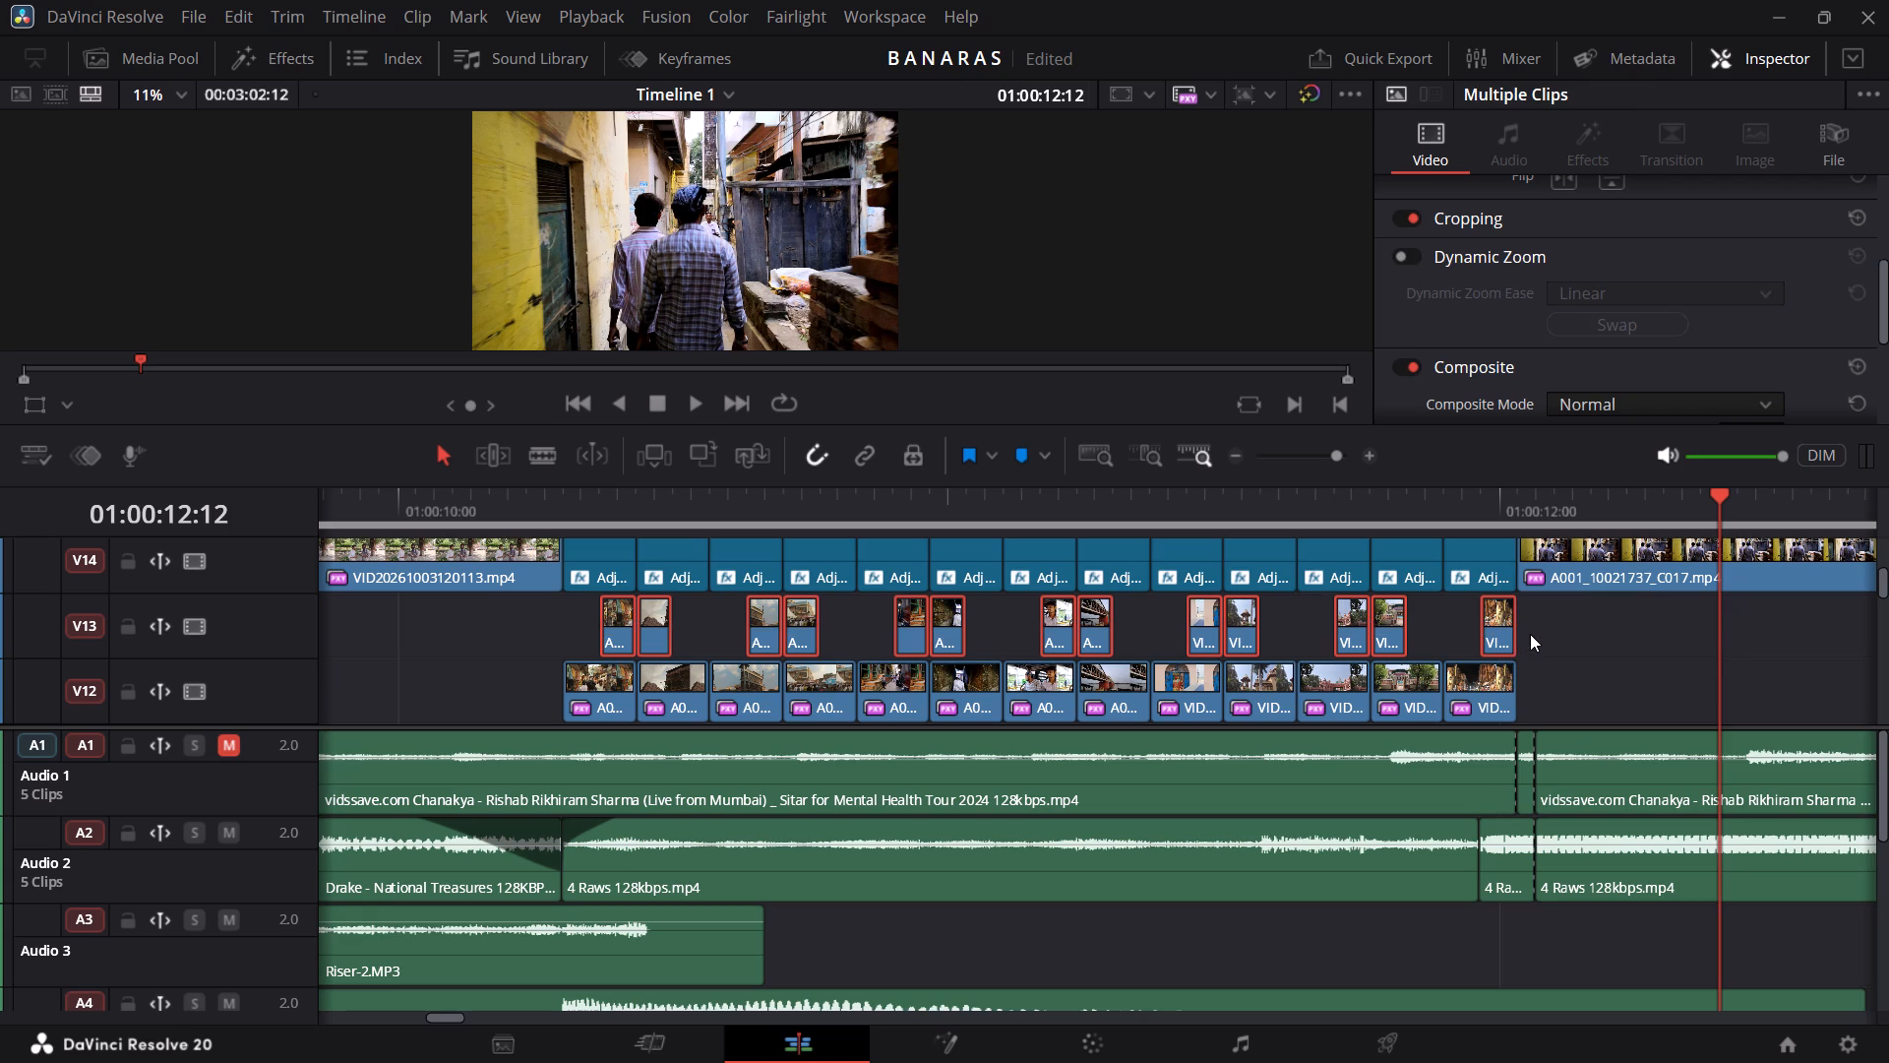
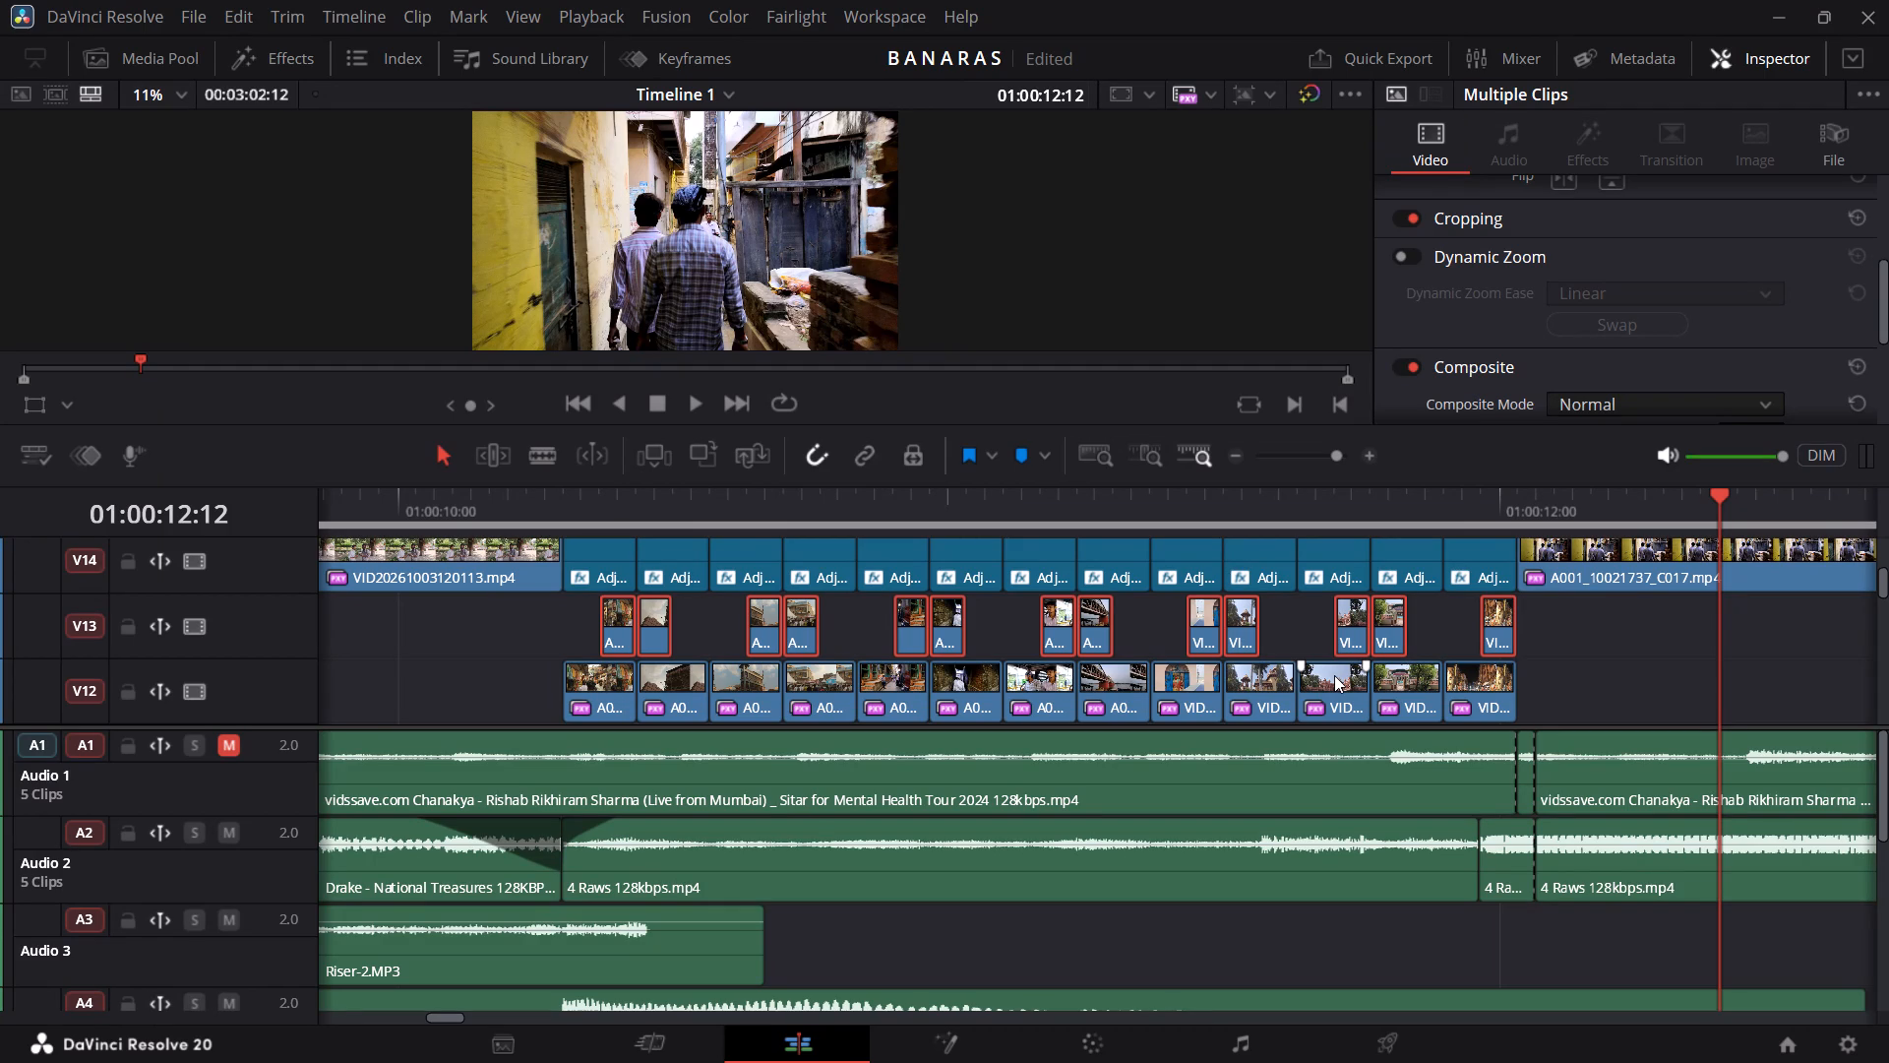
Delete the thirteen selected short V13 clips above the V12 flicker sequence.
{"action": "key", "text": "BackSpace"}
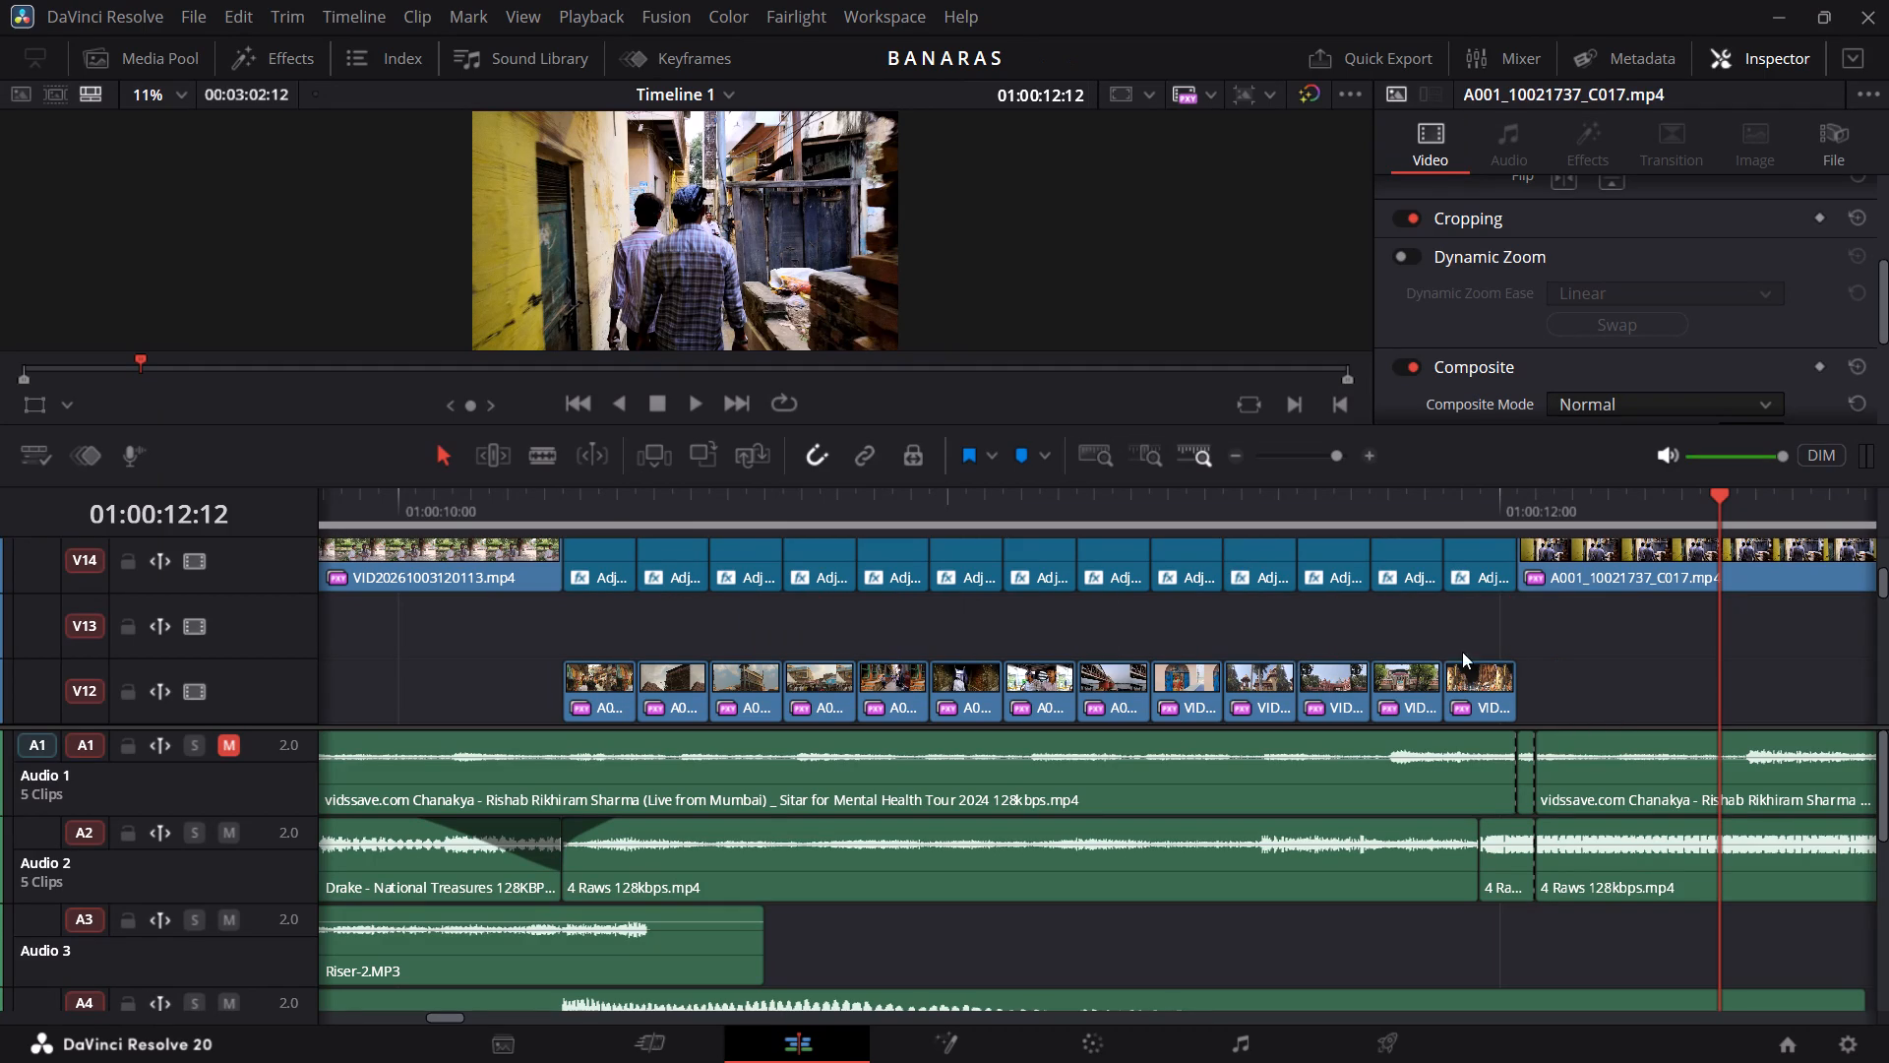
{"action": "left_click", "coordinate": [1351, 623]}
{"action": "left_click", "coordinate": [1351, 623]}
Place VID20261003130801.mp4 from the media pool on V13, in the empty area after the flicker sequence near 01:00:15.
{"action": "scroll", "coordinate": [1351, 623], "scroll_direction": "left", "scroll_amount": 2}
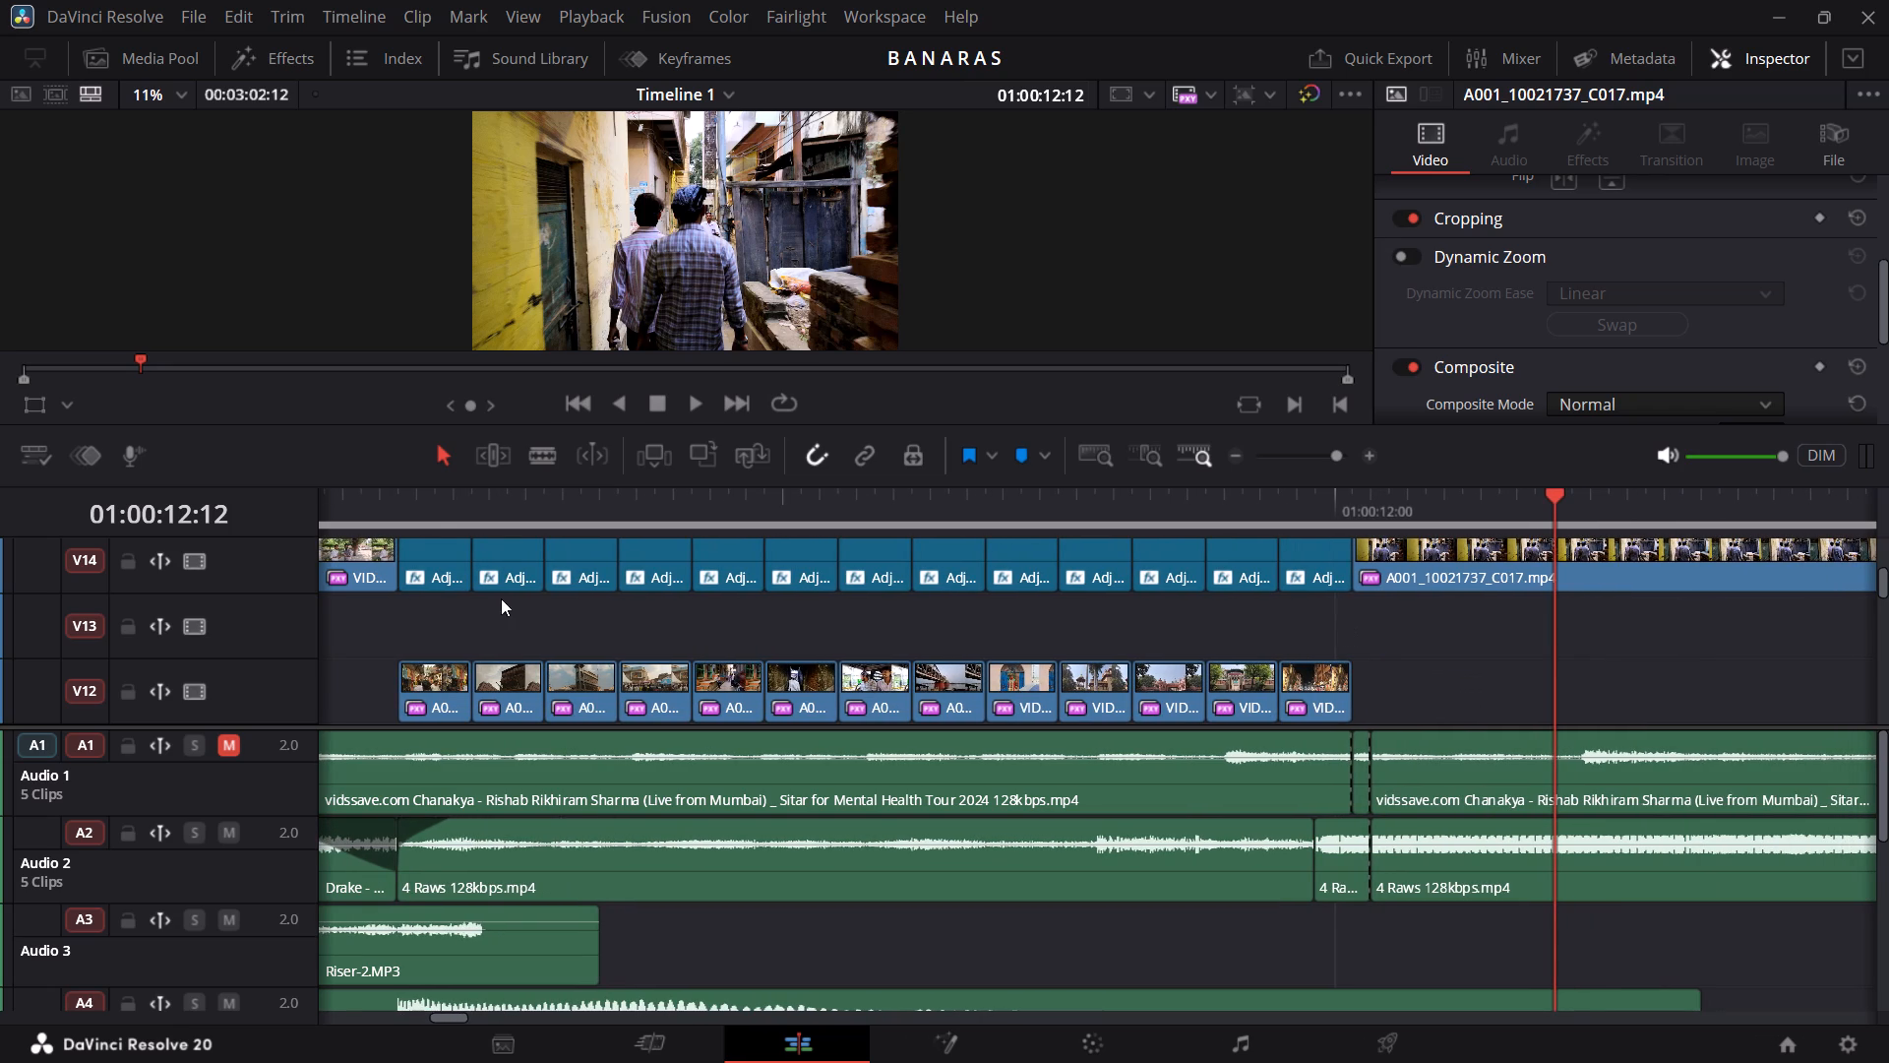
{"action": "left_click", "coordinate": [437, 507]}
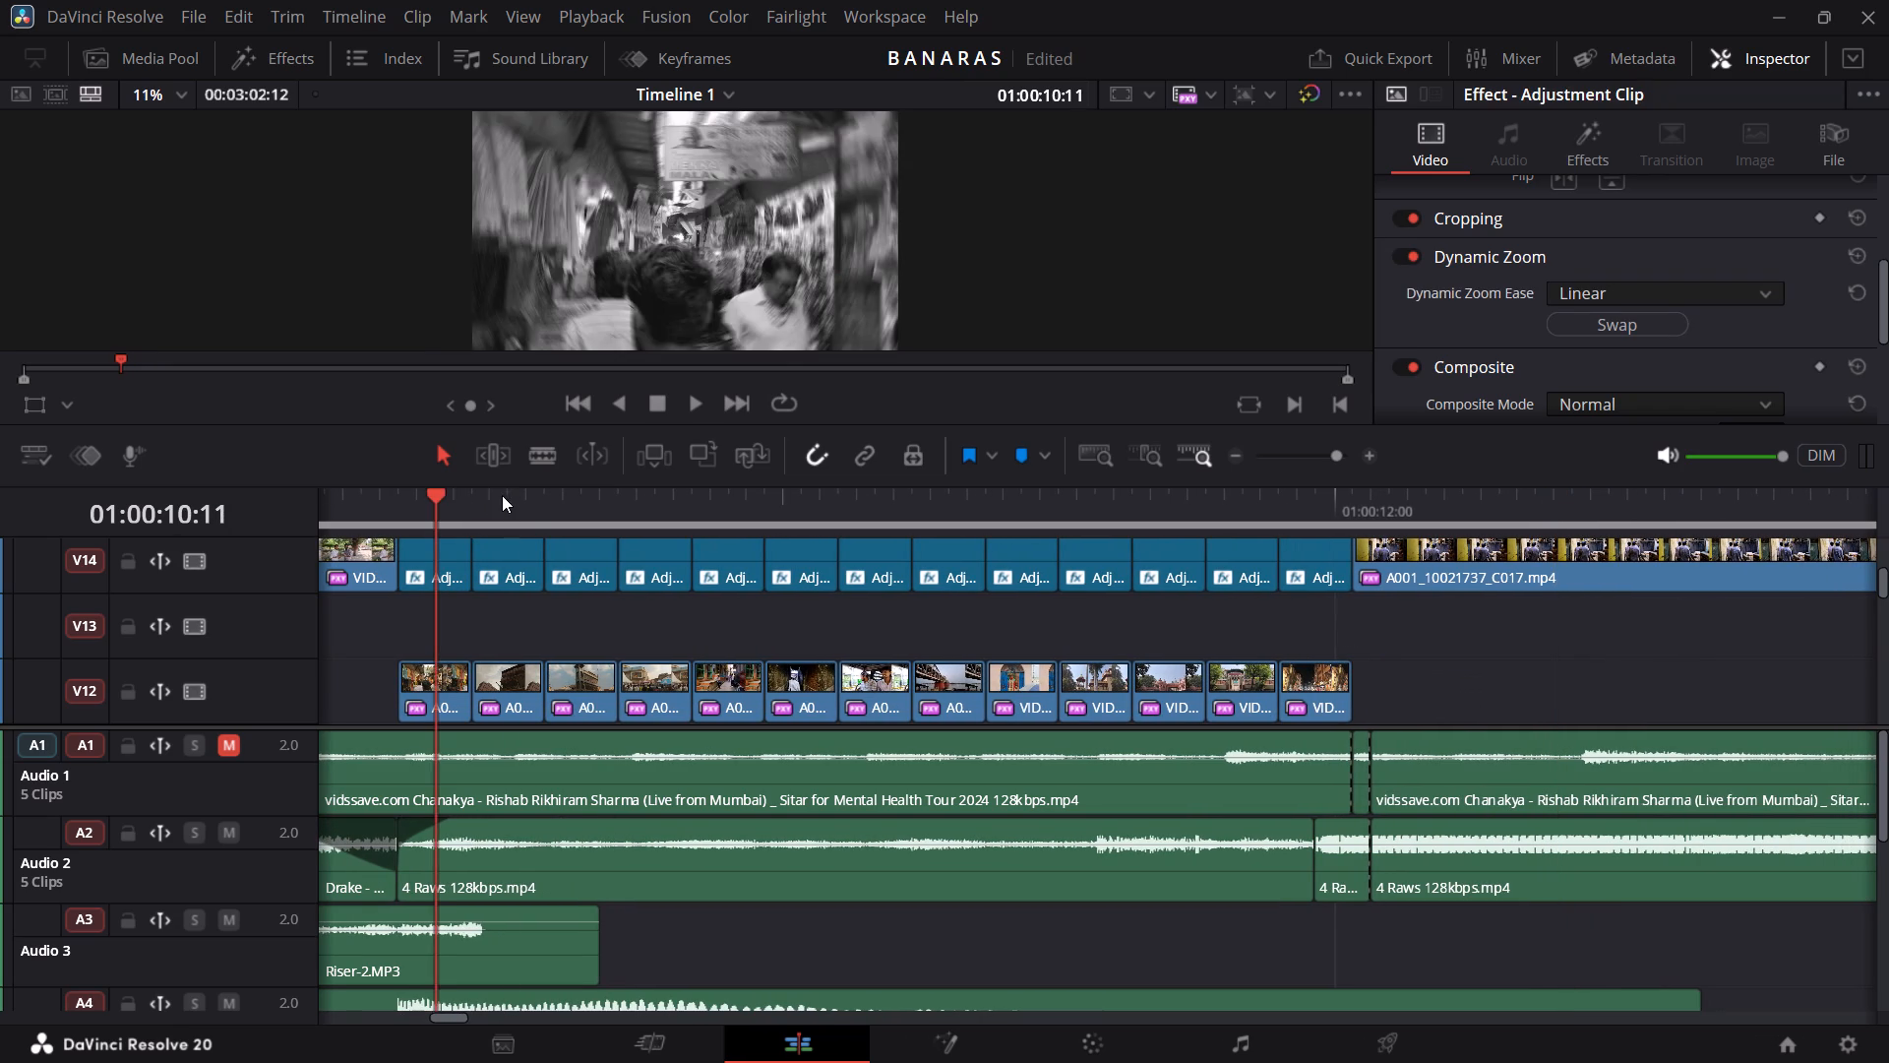
{"action": "left_click", "coordinate": [502, 495]}
{"action": "left_click", "coordinate": [579, 491]}
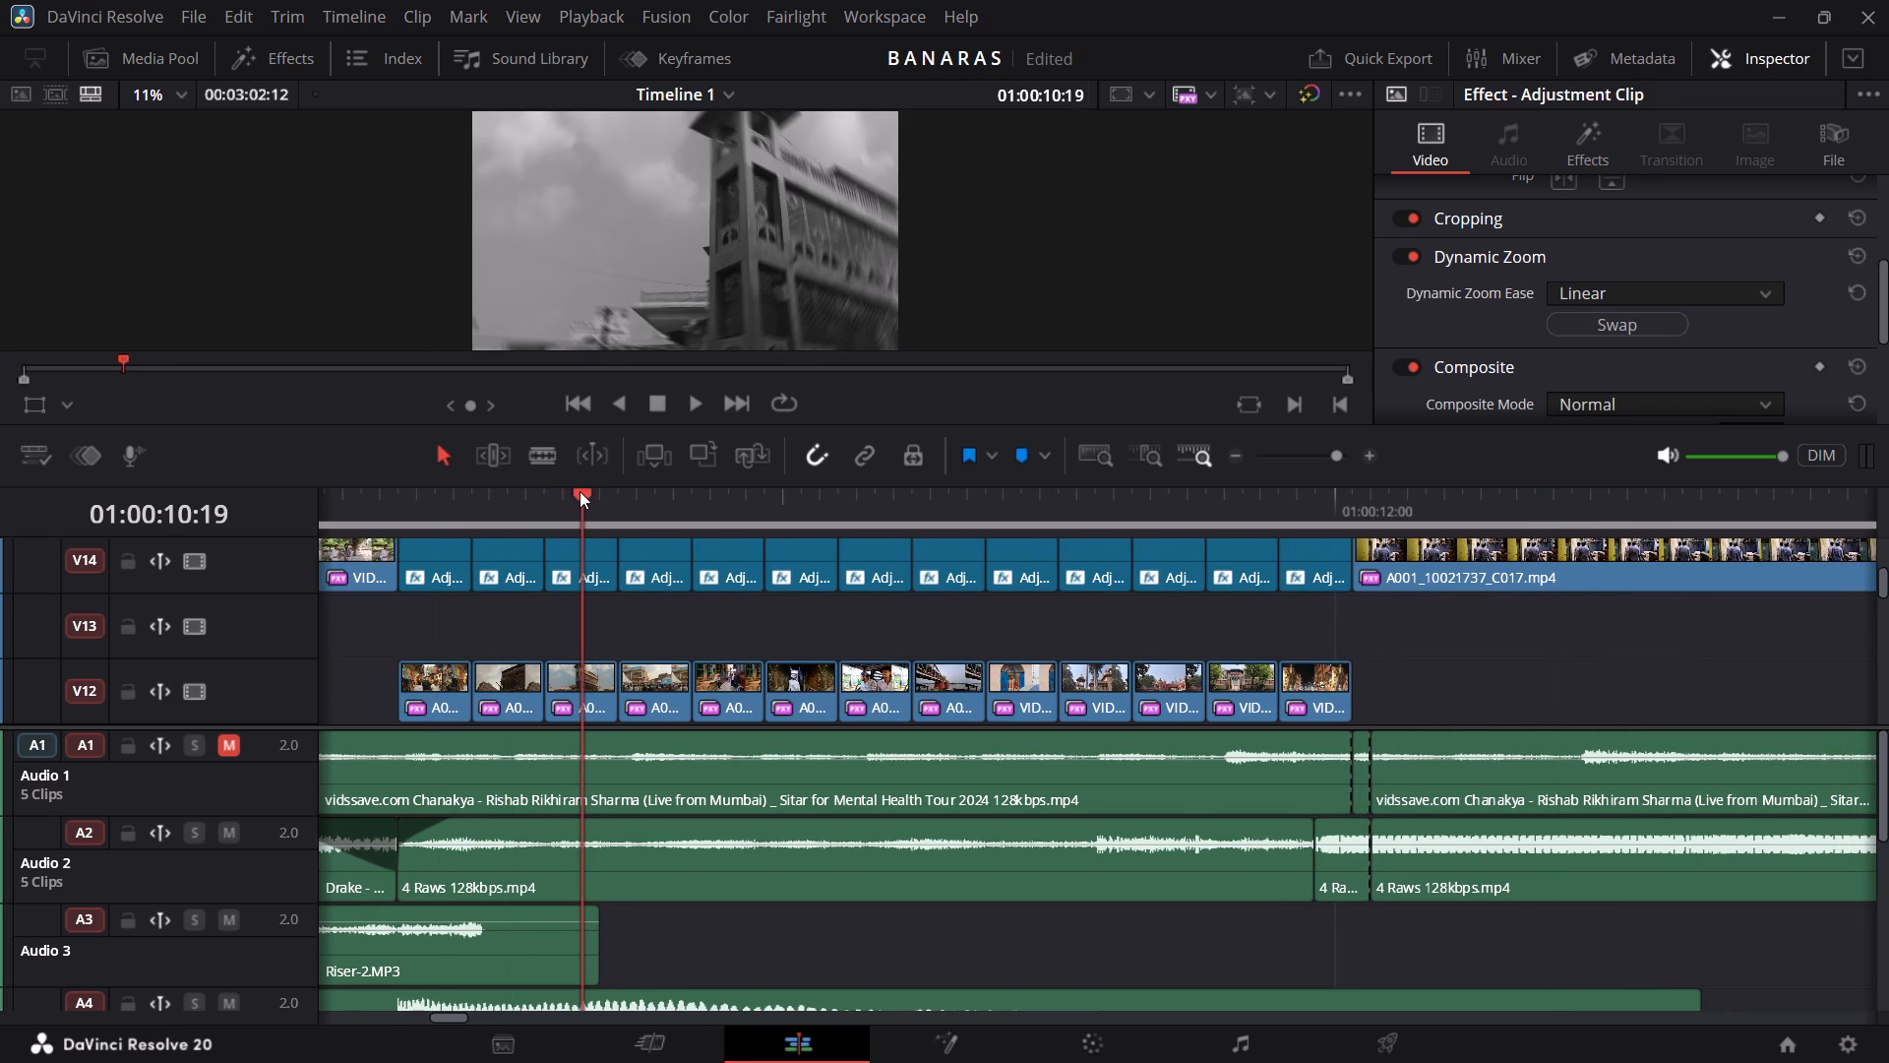
{"action": "left_click", "coordinate": [165, 61]}
{"action": "scroll", "coordinate": [1077, 622], "scroll_direction": "left", "scroll_amount": 4}
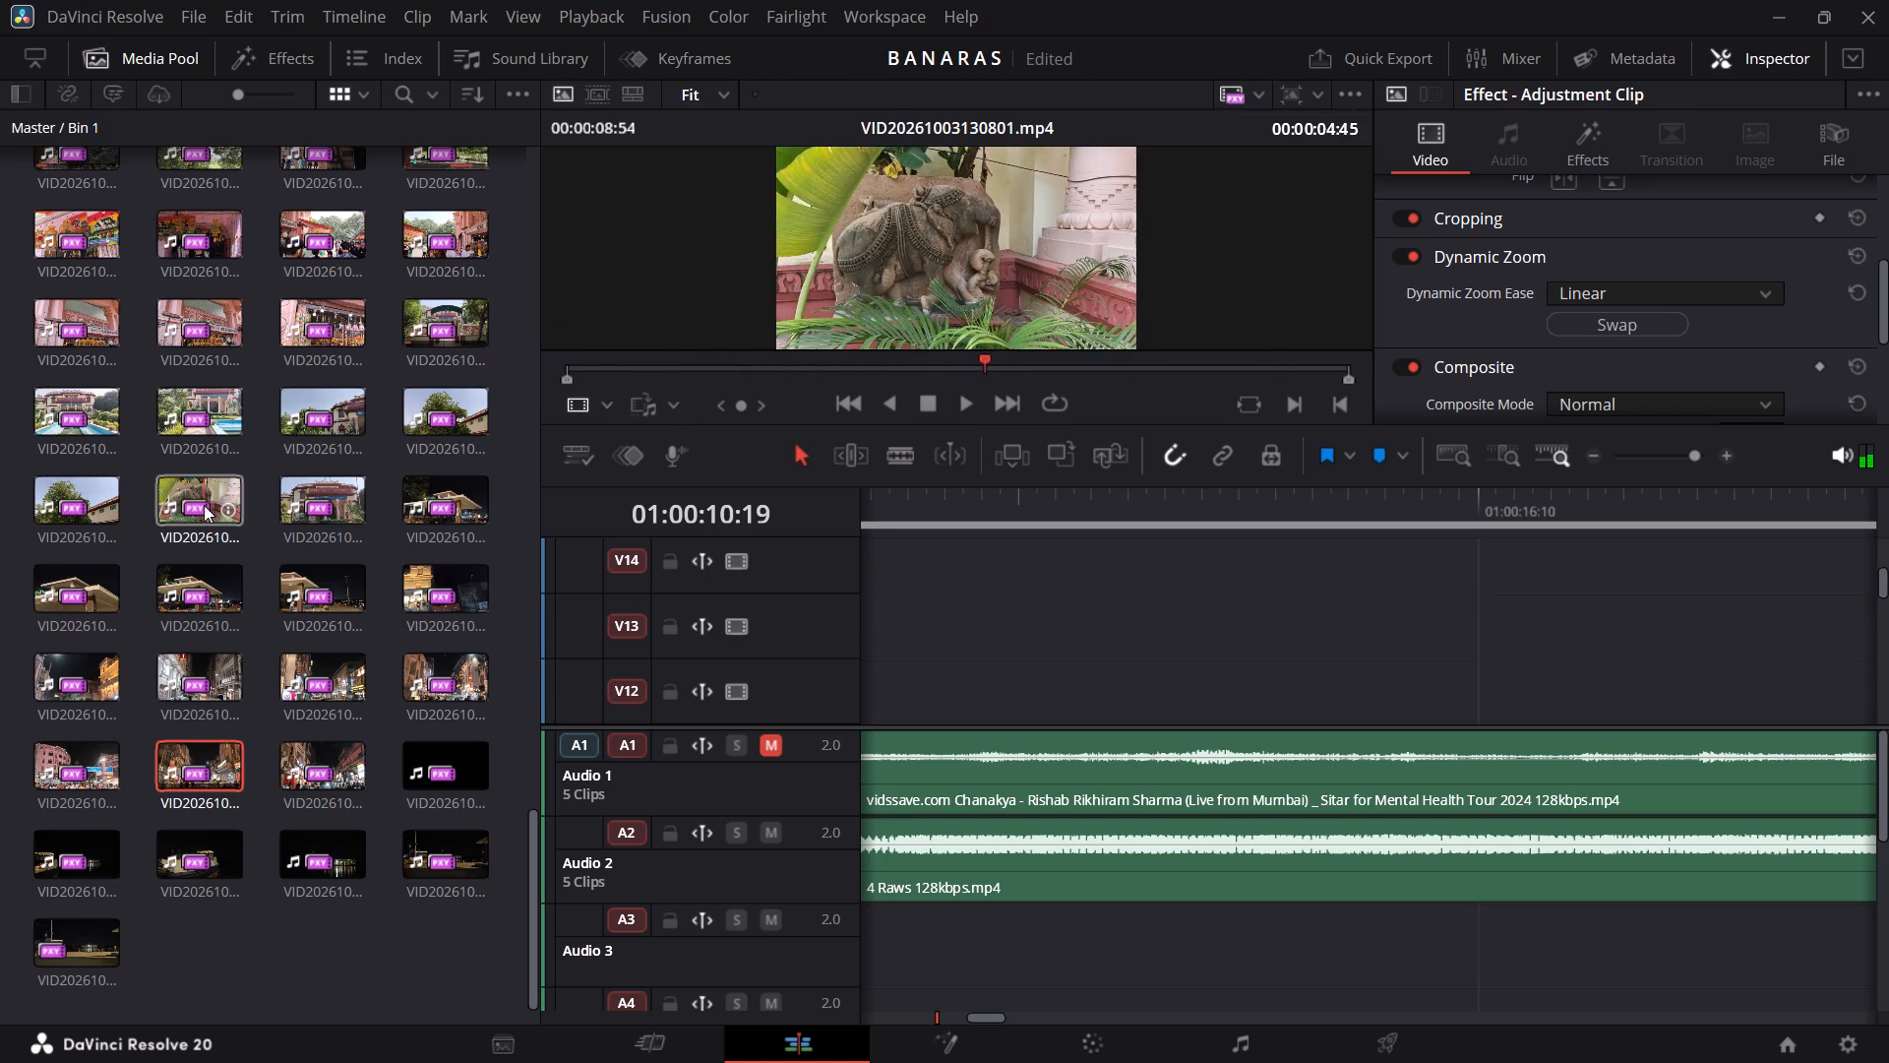
{"action": "left_click_drag", "start_coordinate": [204, 505], "coordinate": [913, 622]}
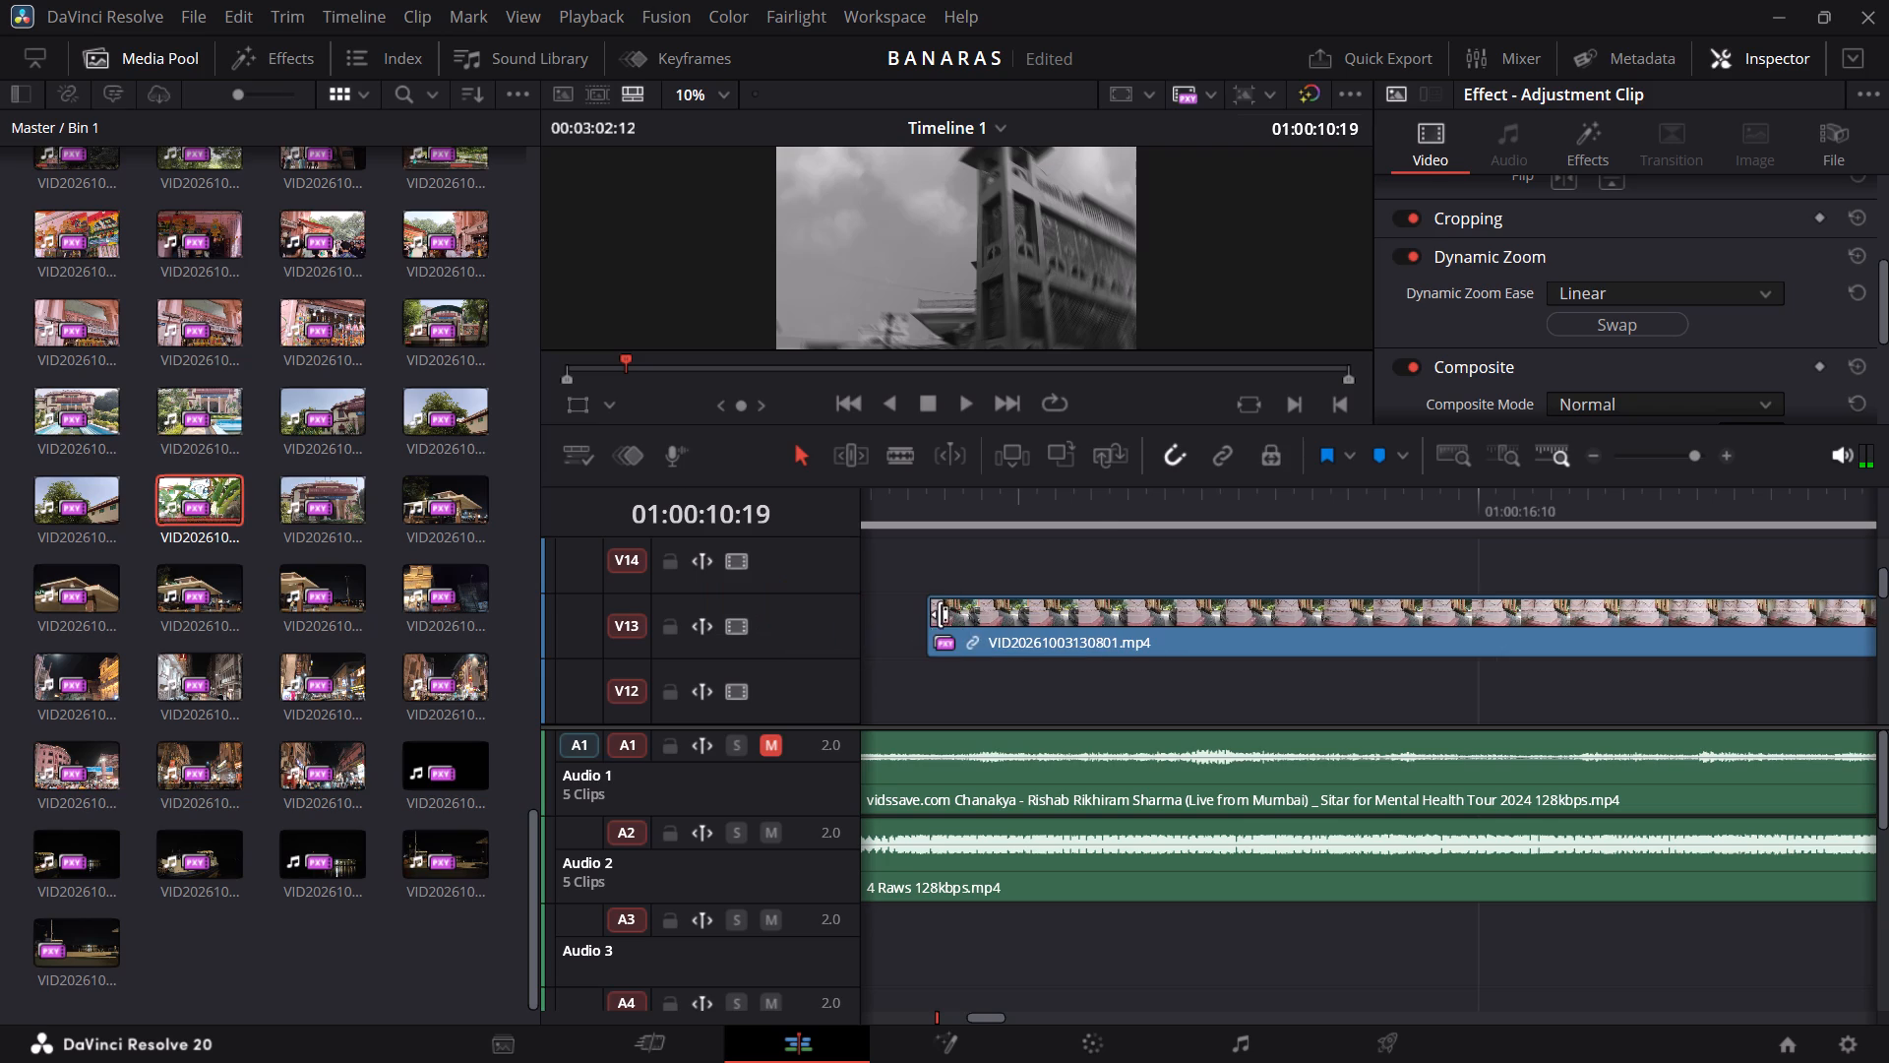
Find the elephant statue shot in VID20261003130801.mp4, split the clip at 01:00:19:13 and delete the part before the cut.
{"action": "left_click_drag", "start_coordinate": [1093, 517], "coordinate": [1262, 527]}
{"action": "scroll", "coordinate": [1262, 527], "scroll_direction": "left", "scroll_amount": 1}
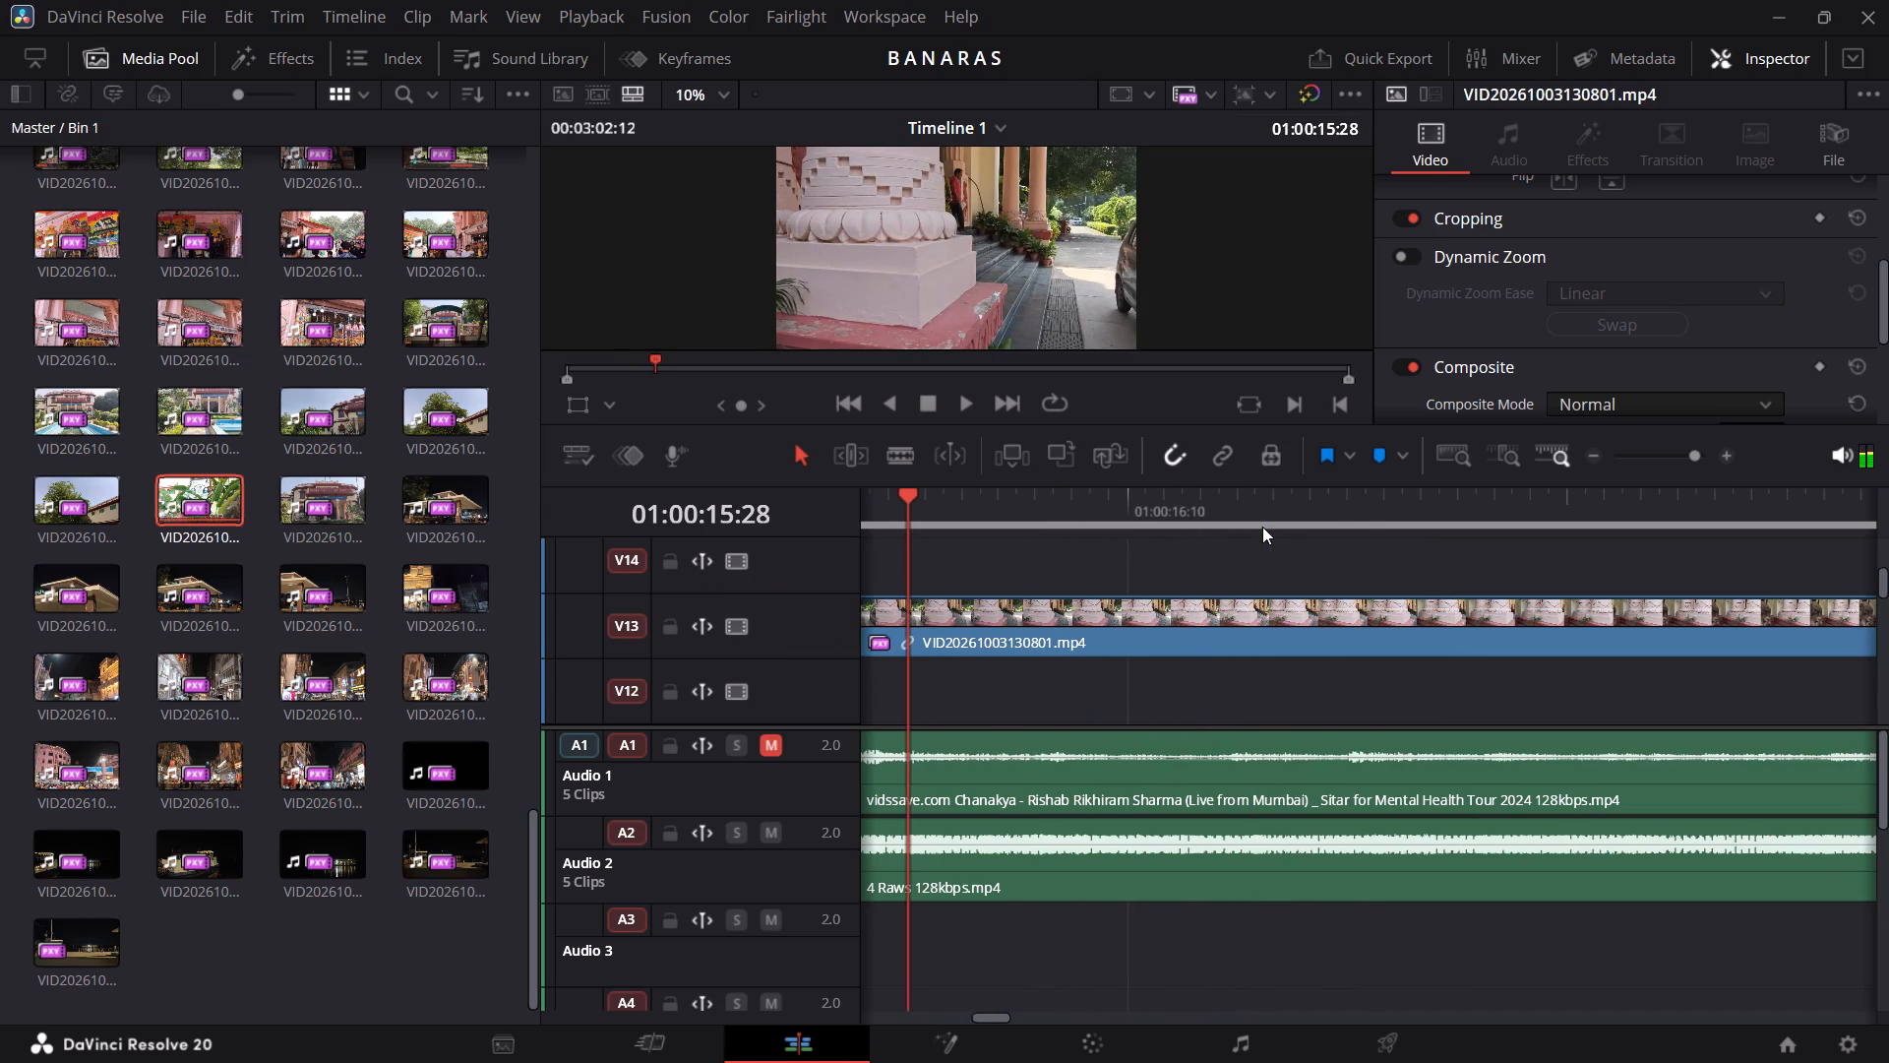
{"action": "left_click_drag", "start_coordinate": [1262, 527], "coordinate": [1367, 522]}
{"action": "scroll", "coordinate": [1367, 522], "scroll_direction": "left", "scroll_amount": 1}
{"action": "left_click_drag", "start_coordinate": [1367, 522], "coordinate": [1323, 521]}
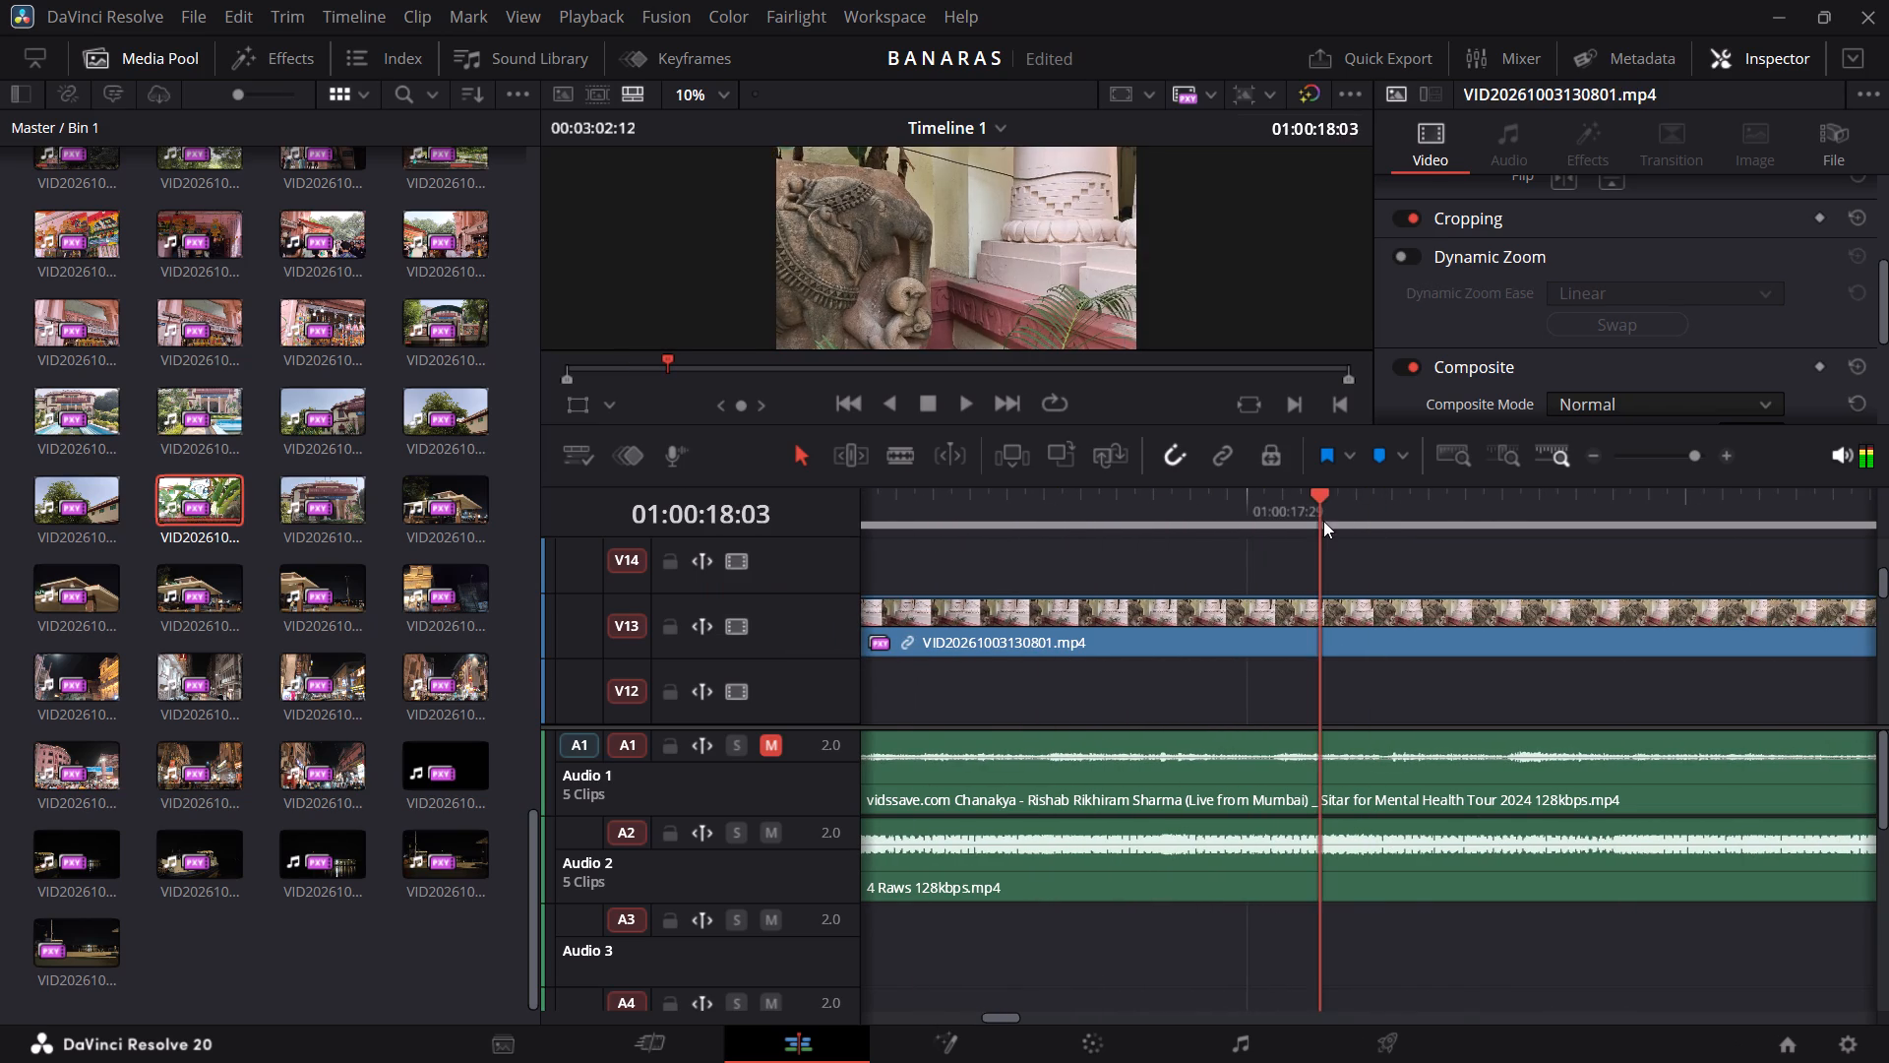
{"action": "left_click_drag", "start_coordinate": [1323, 521], "coordinate": [1508, 510]}
{"action": "scroll", "coordinate": [1508, 510], "scroll_direction": "left", "scroll_amount": 1}
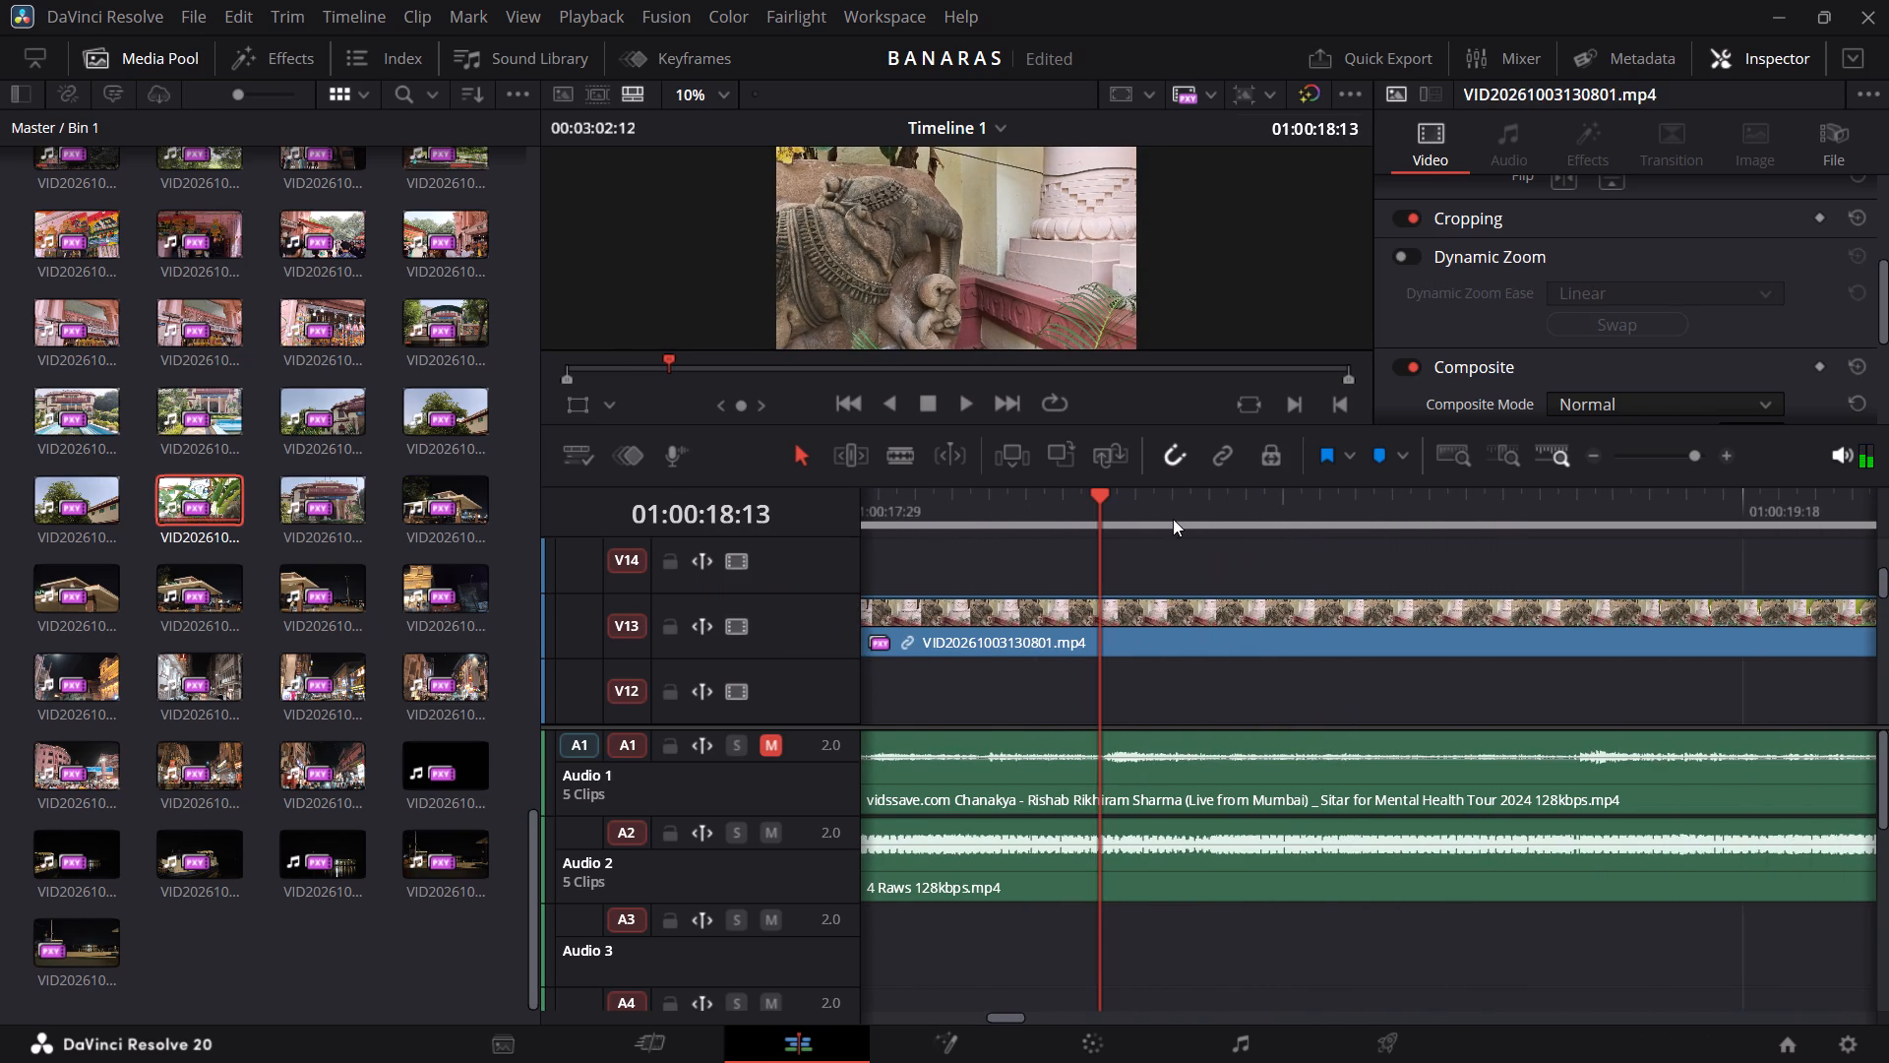
{"action": "left_click_drag", "start_coordinate": [1170, 518], "coordinate": [1467, 506]}
{"action": "scroll", "coordinate": [1467, 506], "scroll_direction": "left", "scroll_amount": 1}
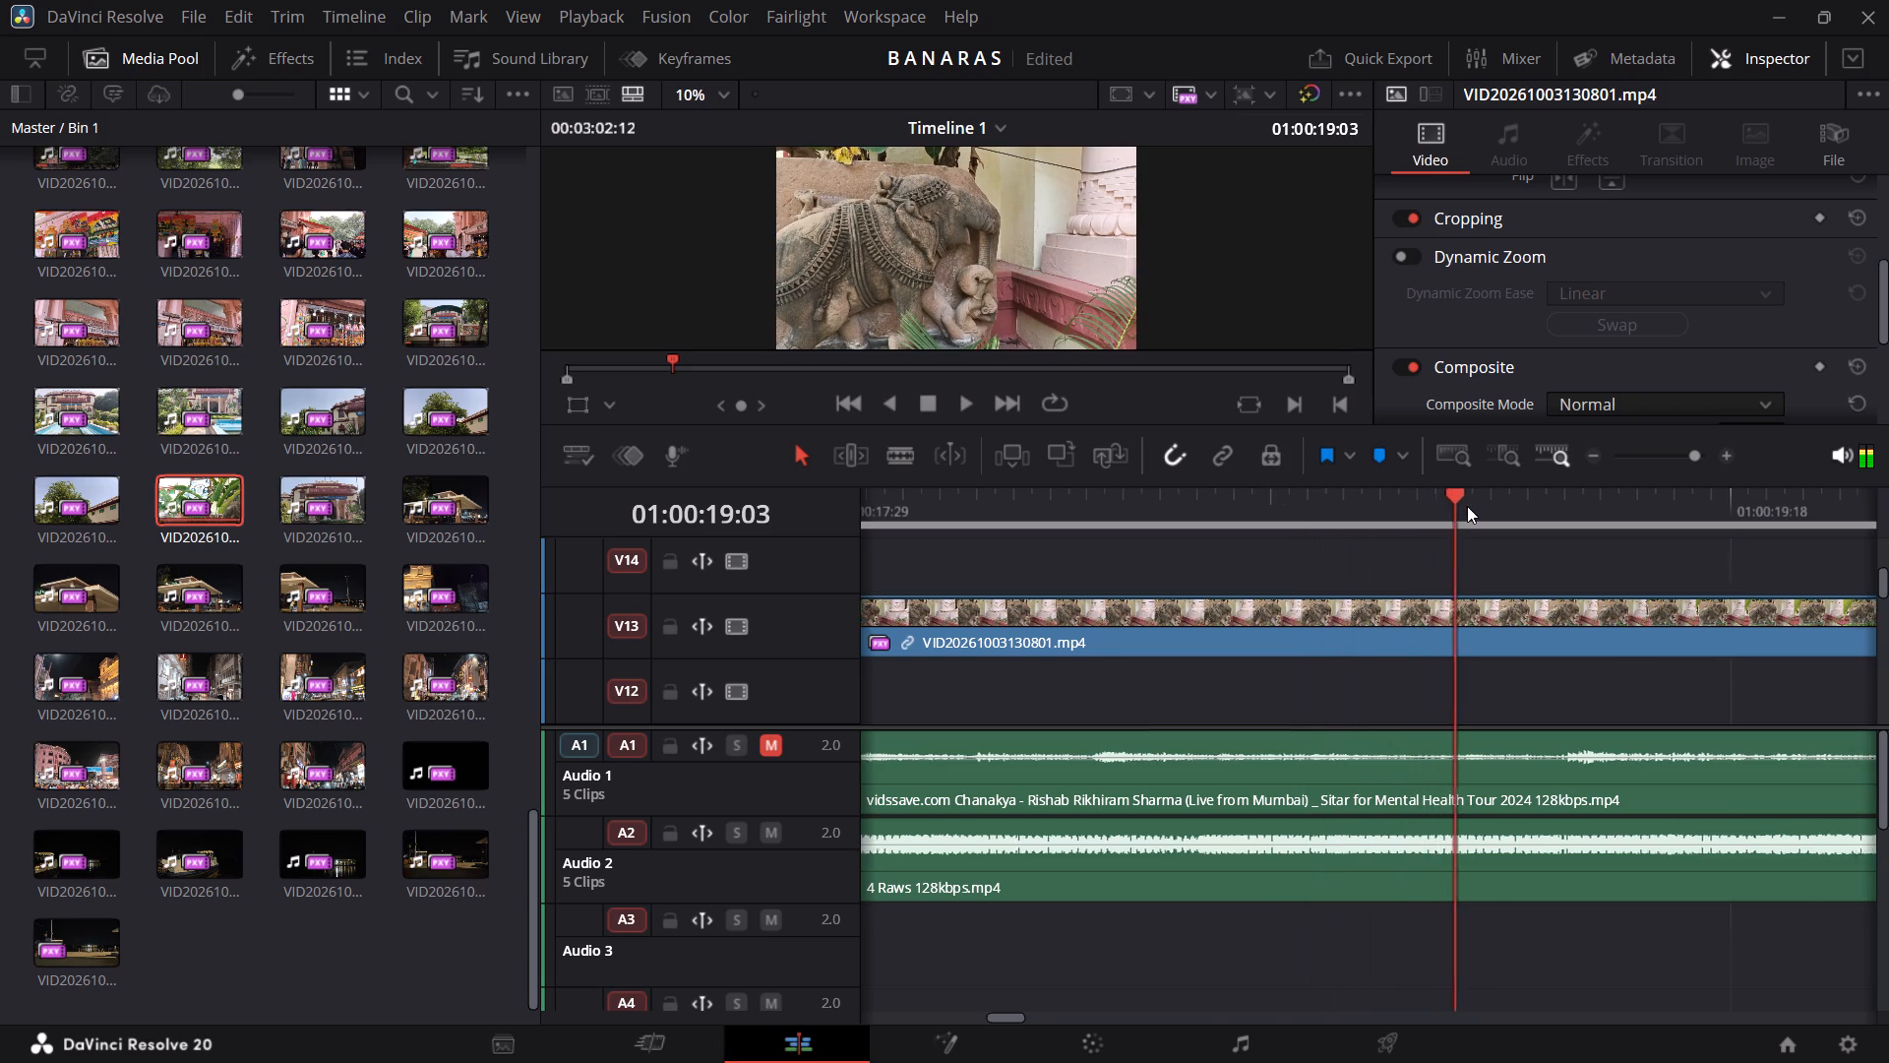
{"action": "scroll", "coordinate": [1467, 506], "scroll_direction": "left", "scroll_amount": 1}
{"action": "left_click_drag", "start_coordinate": [1467, 506], "coordinate": [1412, 497]}
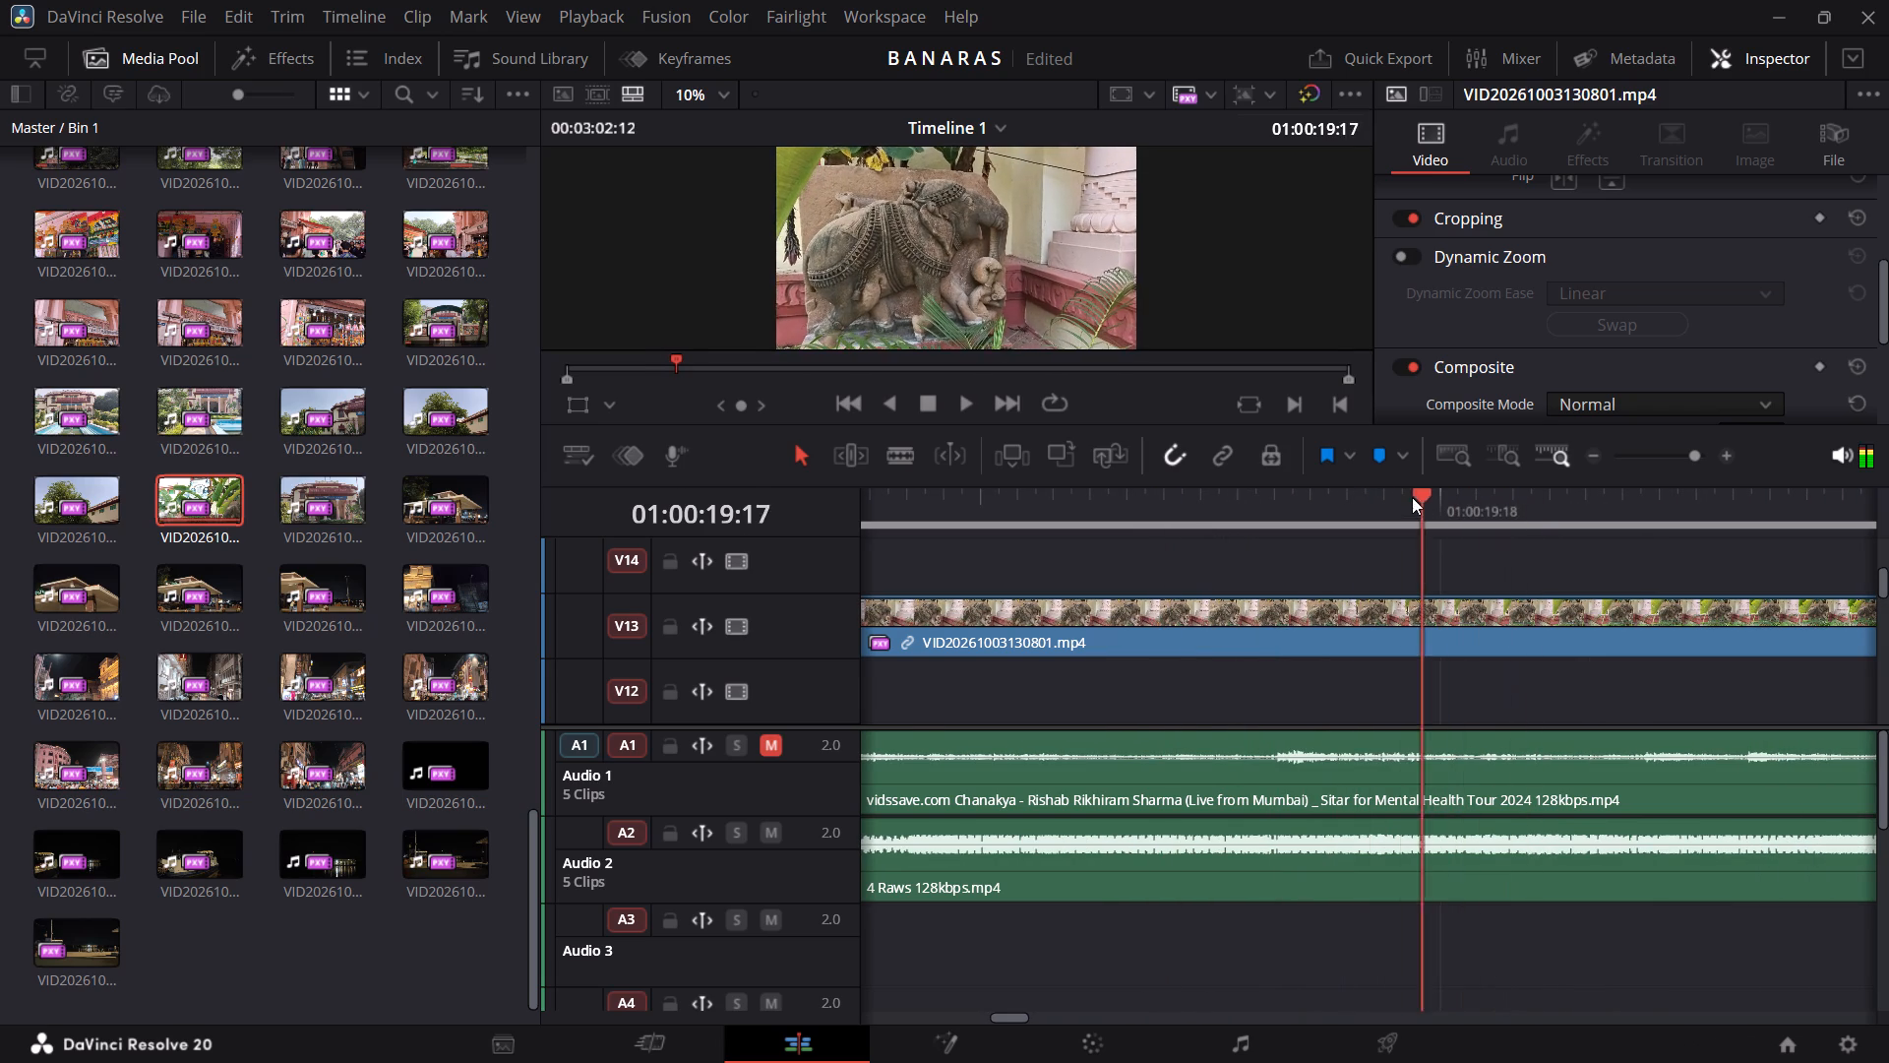
{"action": "left_click_drag", "start_coordinate": [1412, 497], "coordinate": [1347, 497]}
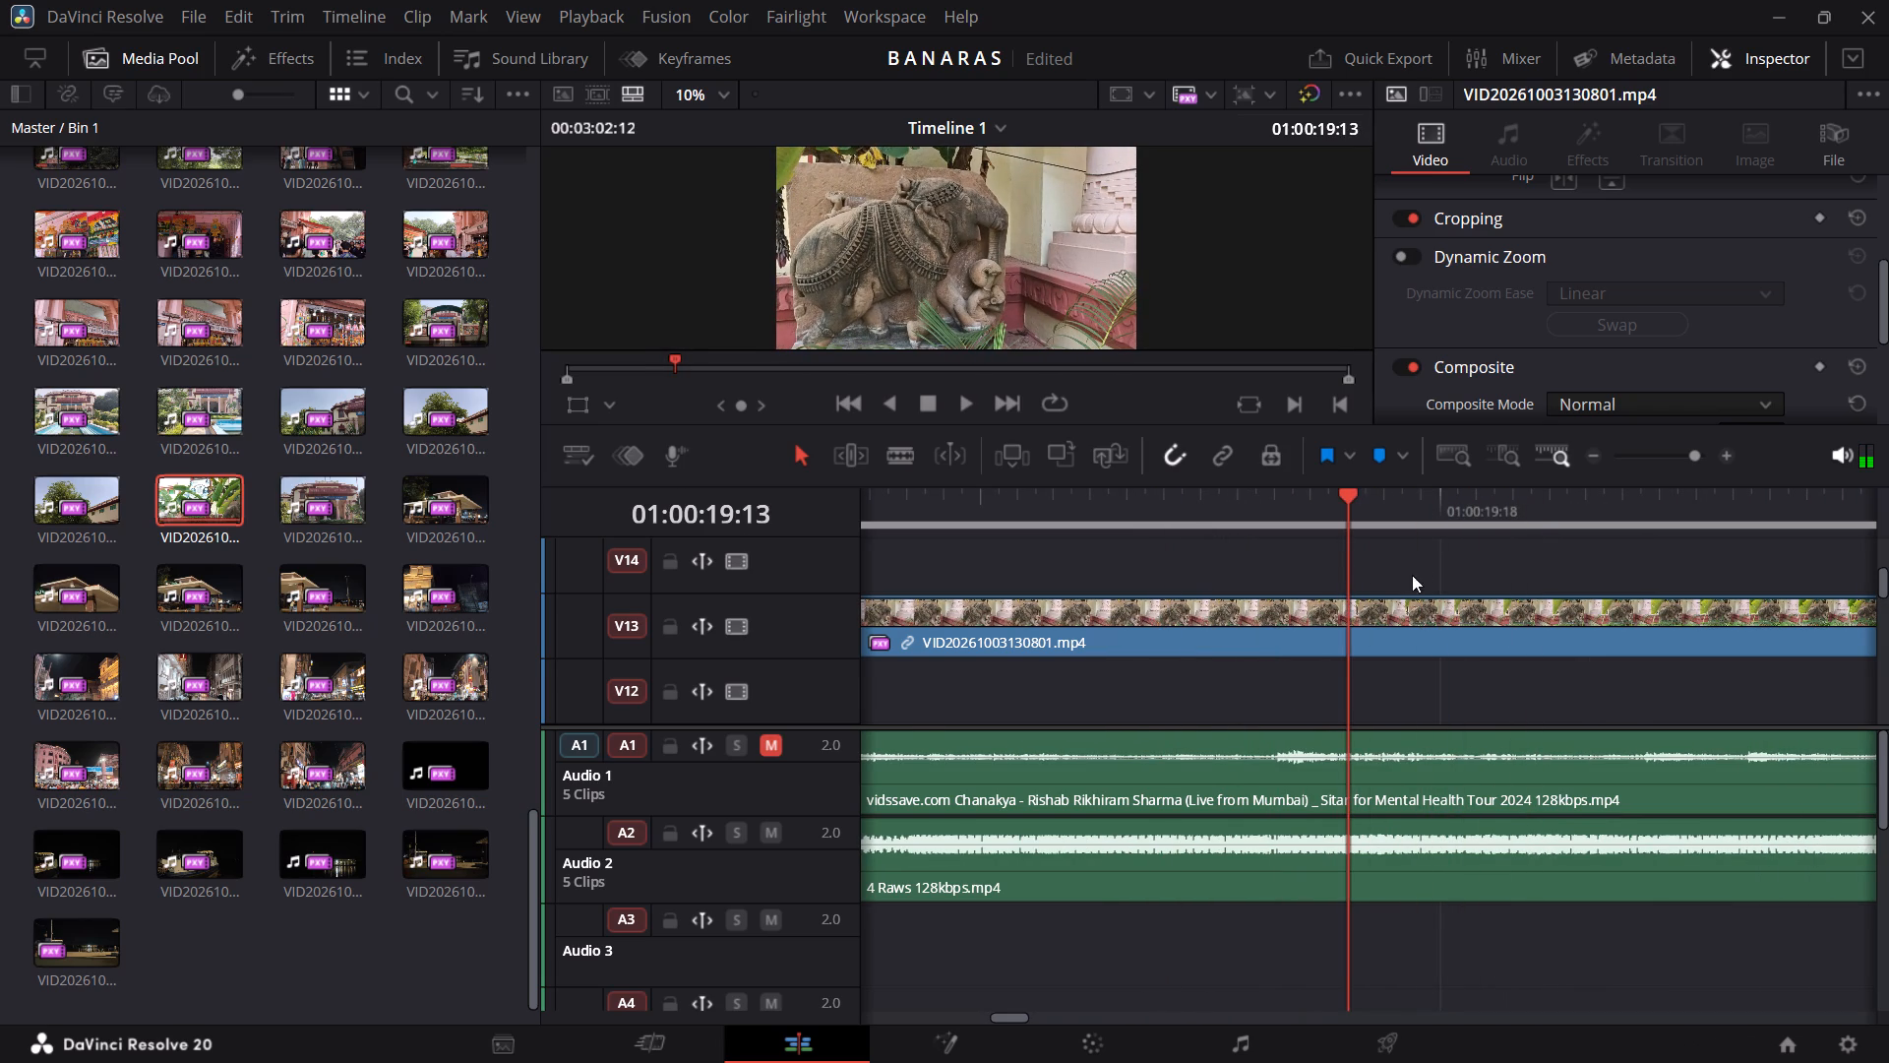
{"action": "left_click", "coordinate": [1371, 609]}
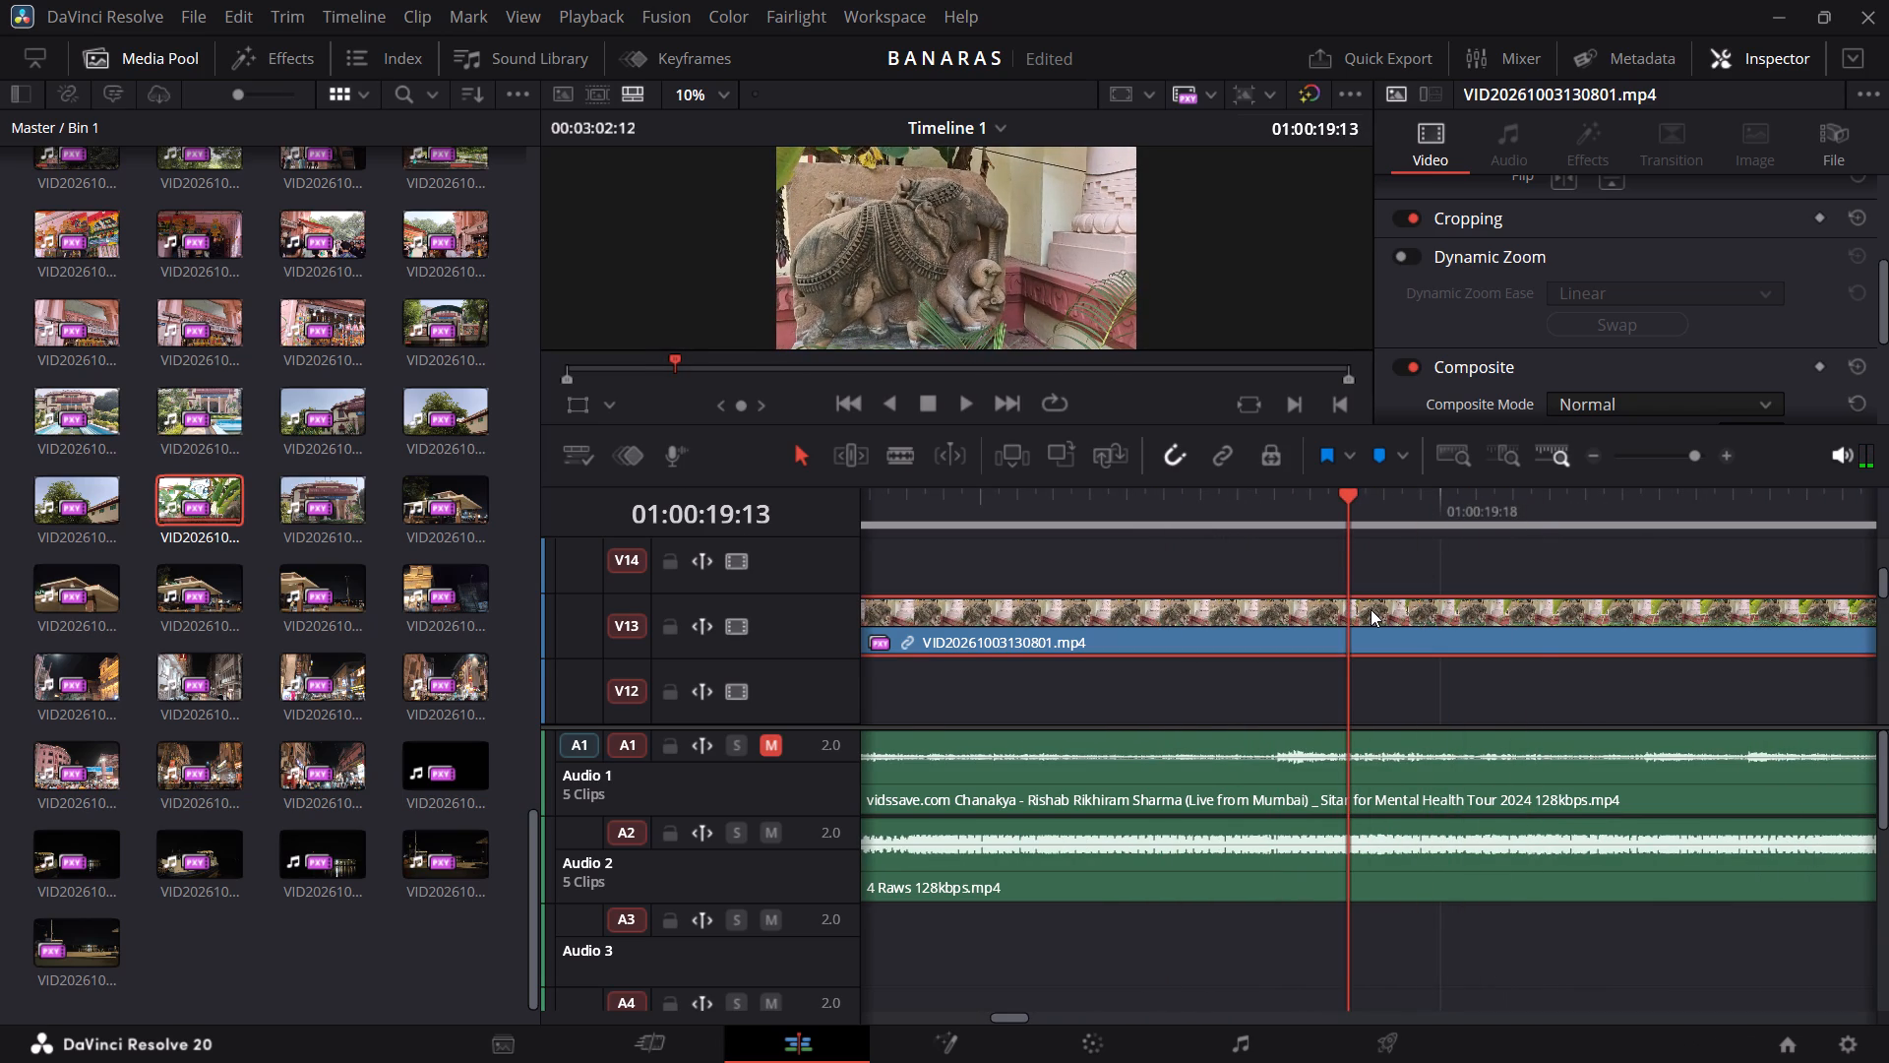
{"action": "key", "text": "ctrl+b"}
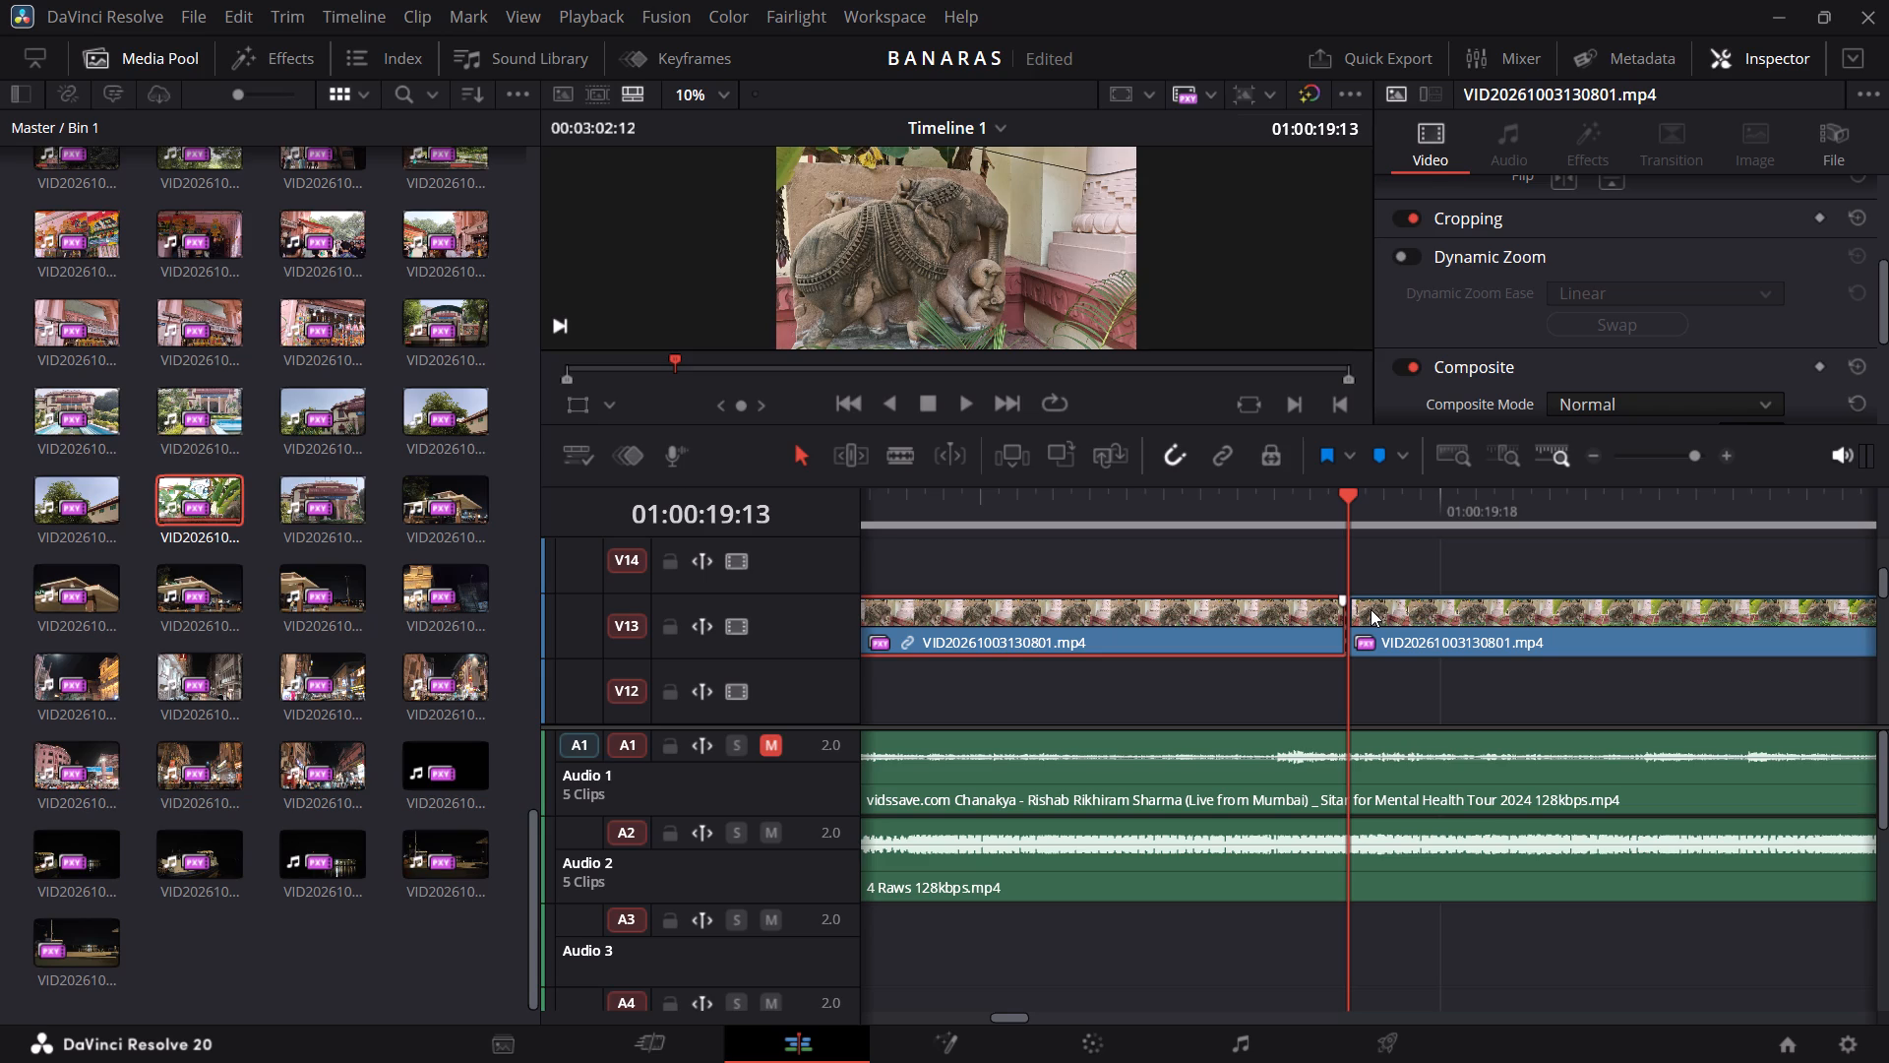
{"action": "key", "text": "BackSpace"}
Split the remaining VID20261003130801.mp4 at 01:00:19:16 and delete the rest, keeping a three-frame piece on V13.
{"action": "scroll", "coordinate": [1371, 609], "scroll_direction": "right", "scroll_amount": 9}
{"action": "scroll", "coordinate": [1371, 609], "scroll_direction": "left", "scroll_amount": 1}
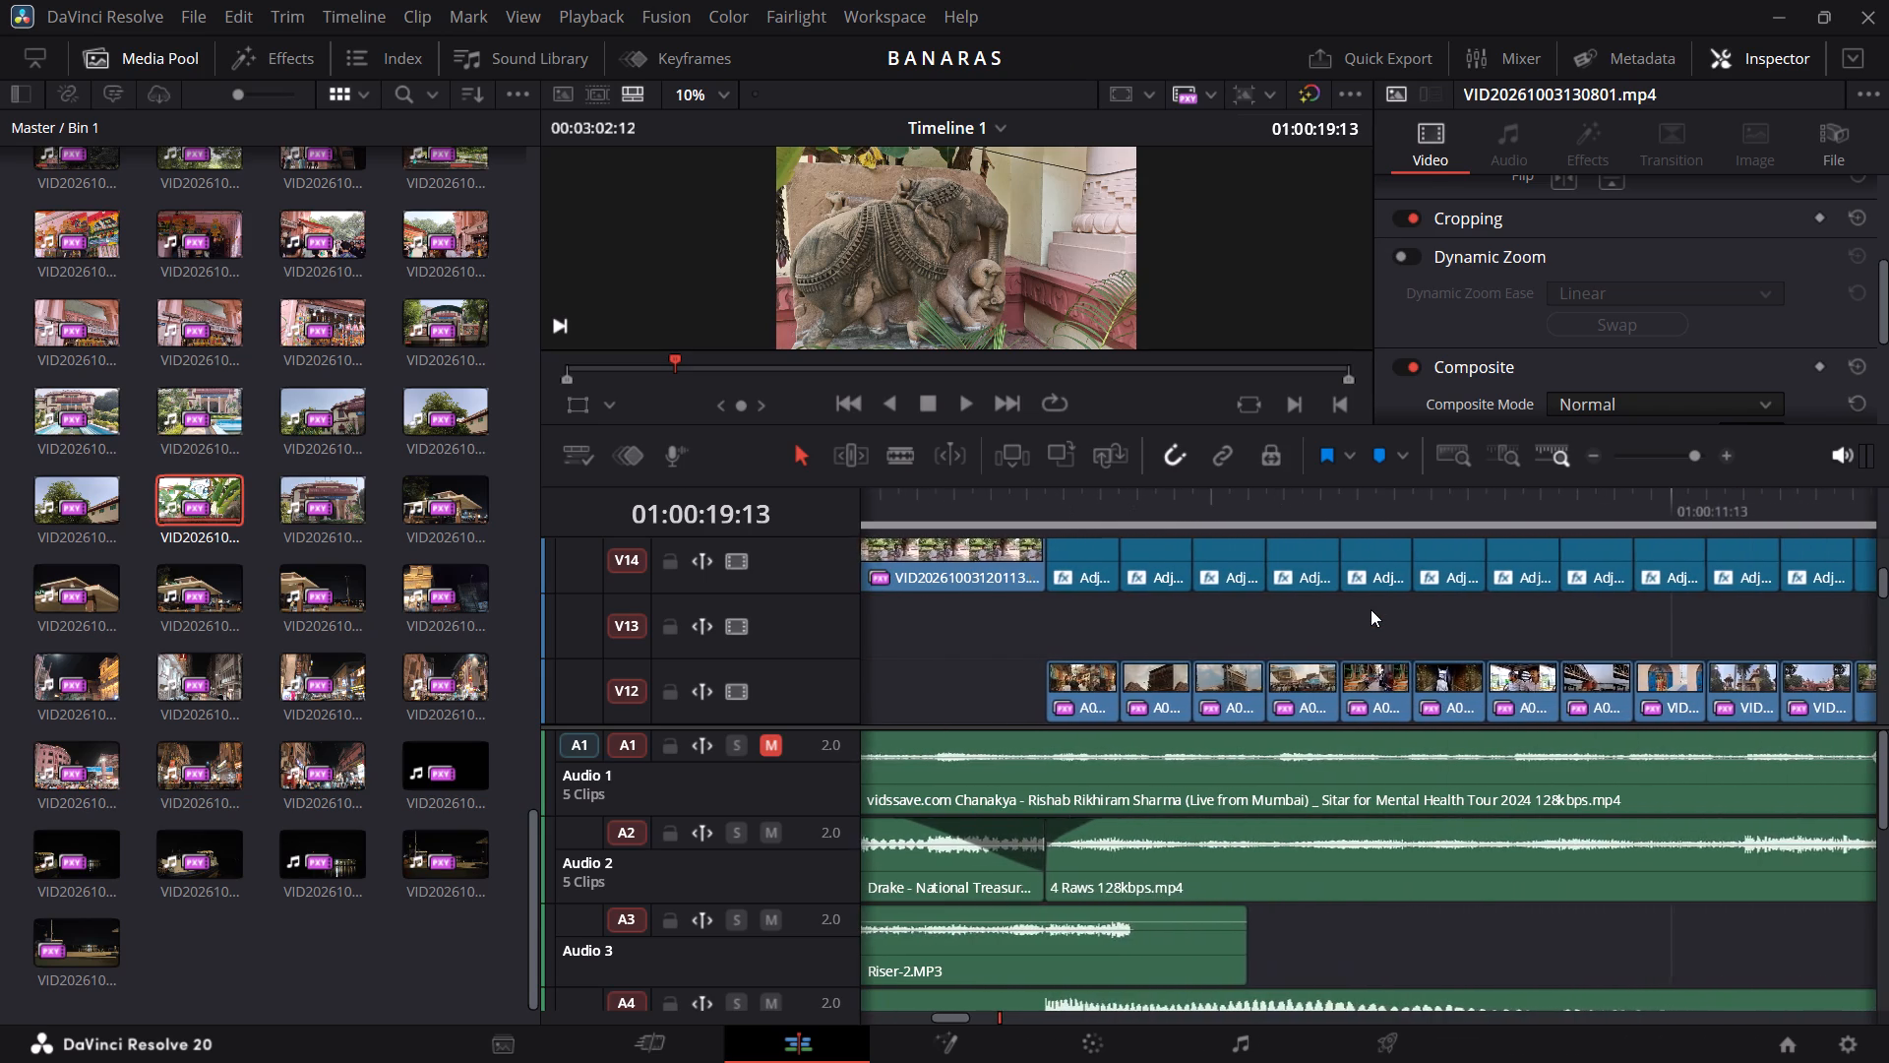
{"action": "scroll", "coordinate": [1371, 609], "scroll_direction": "left", "scroll_amount": 2}
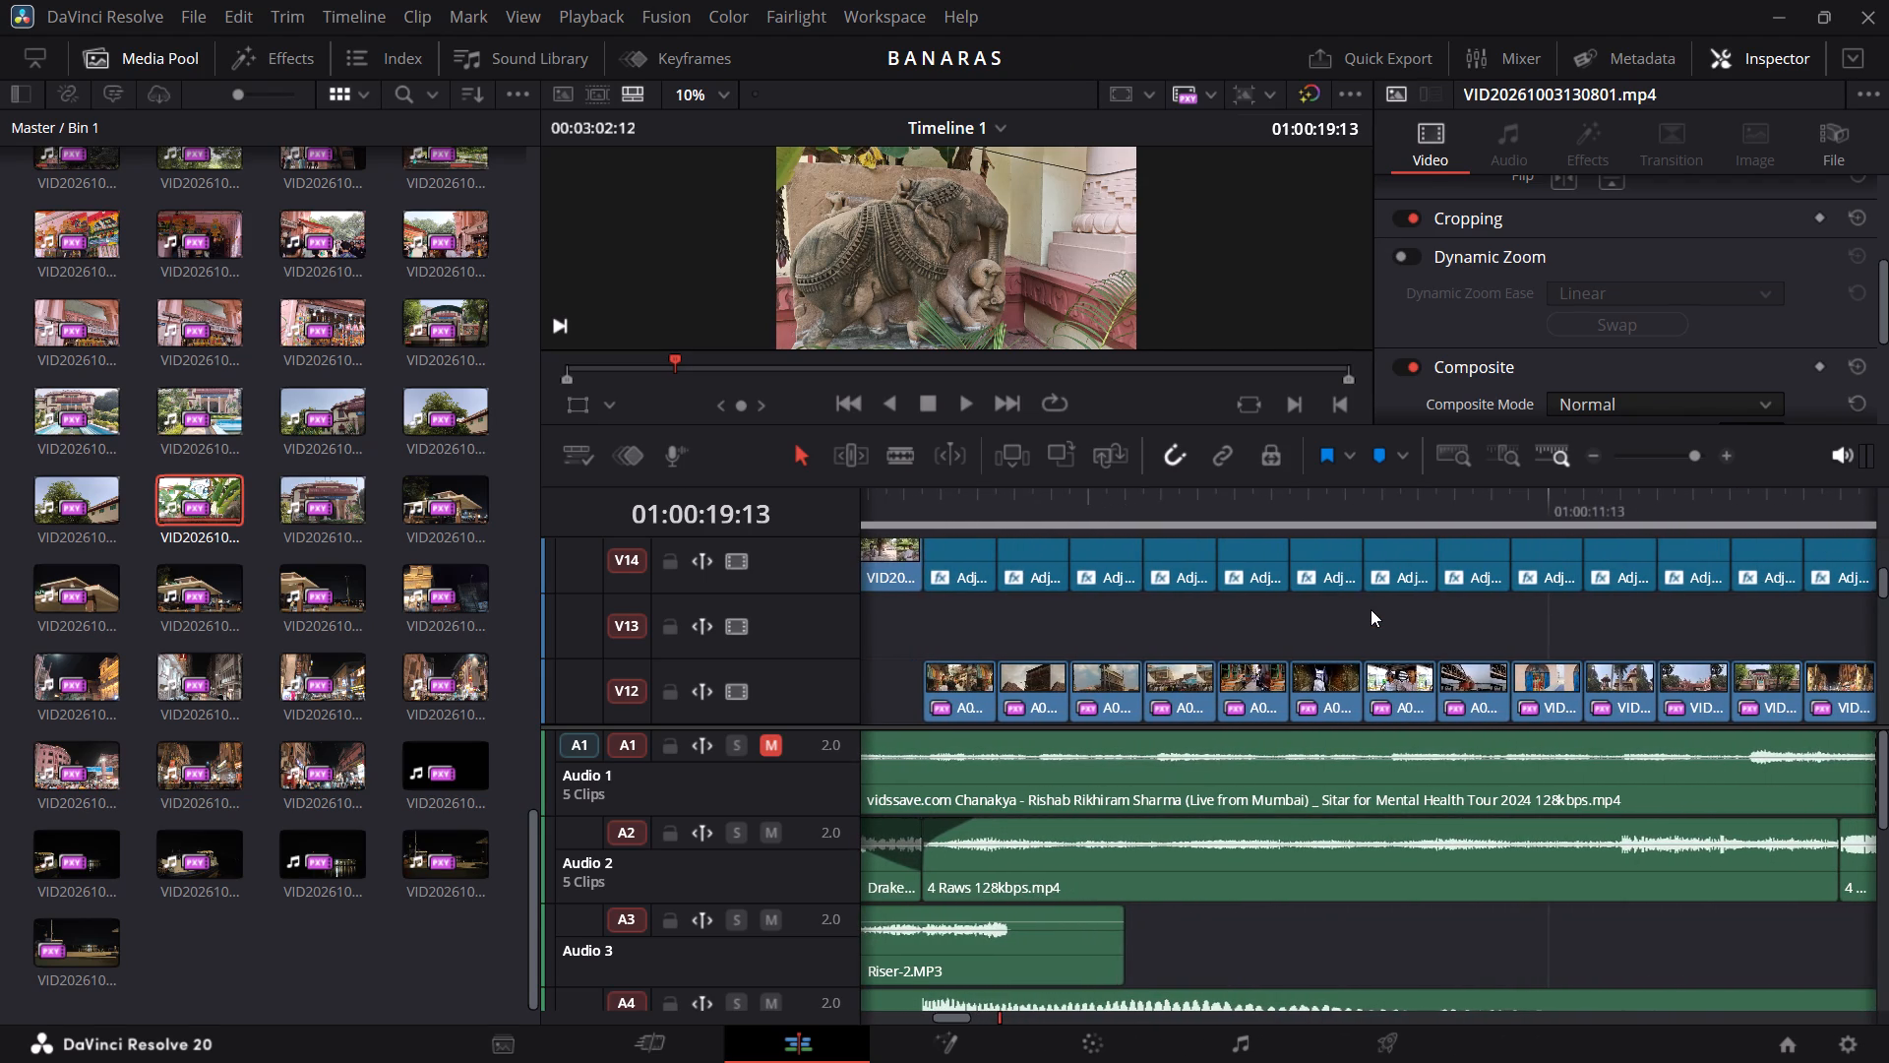
{"action": "scroll", "coordinate": [1371, 609], "scroll_direction": "left", "scroll_amount": 2}
{"action": "right_click", "coordinate": [1371, 609]}
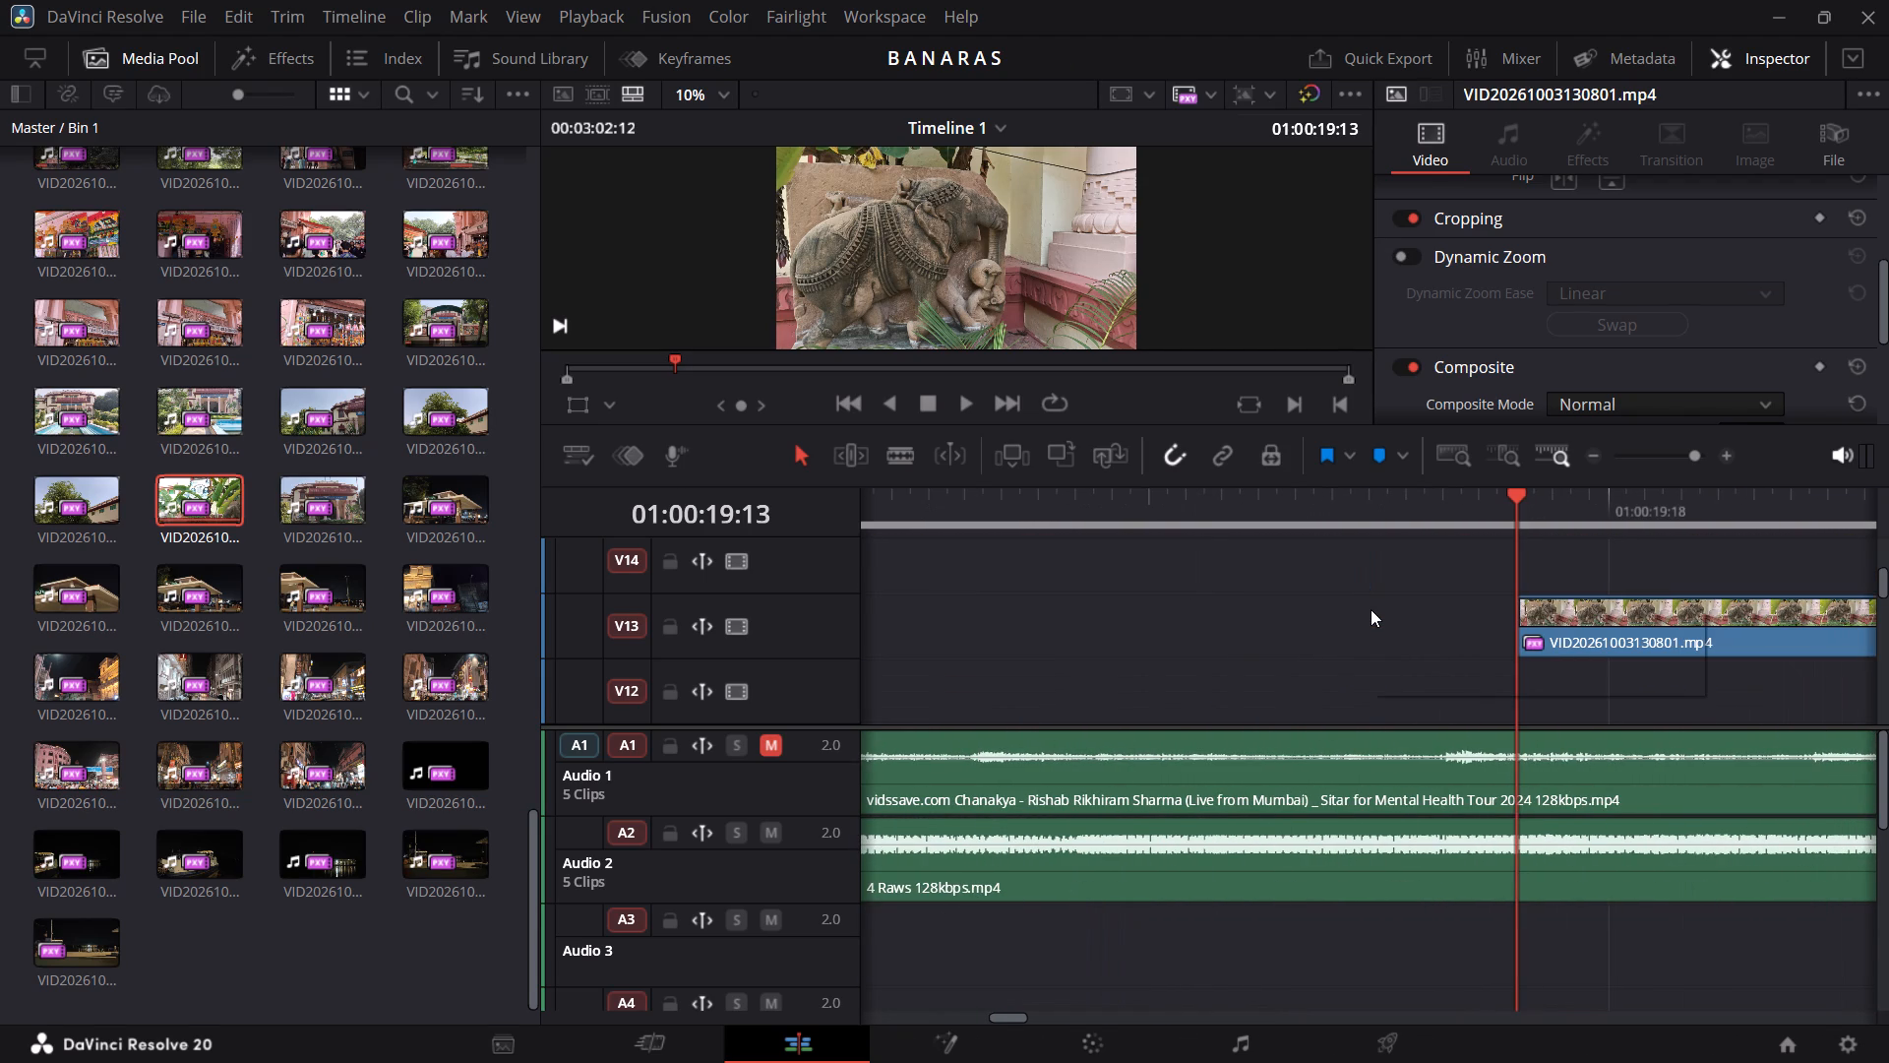
{"action": "key", "text": "Right"}
{"action": "left_click", "coordinate": [1194, 395]}
{"action": "key", "text": "Right"}
{"action": "key", "text": "Right"}
{"action": "key", "text": "Right"}
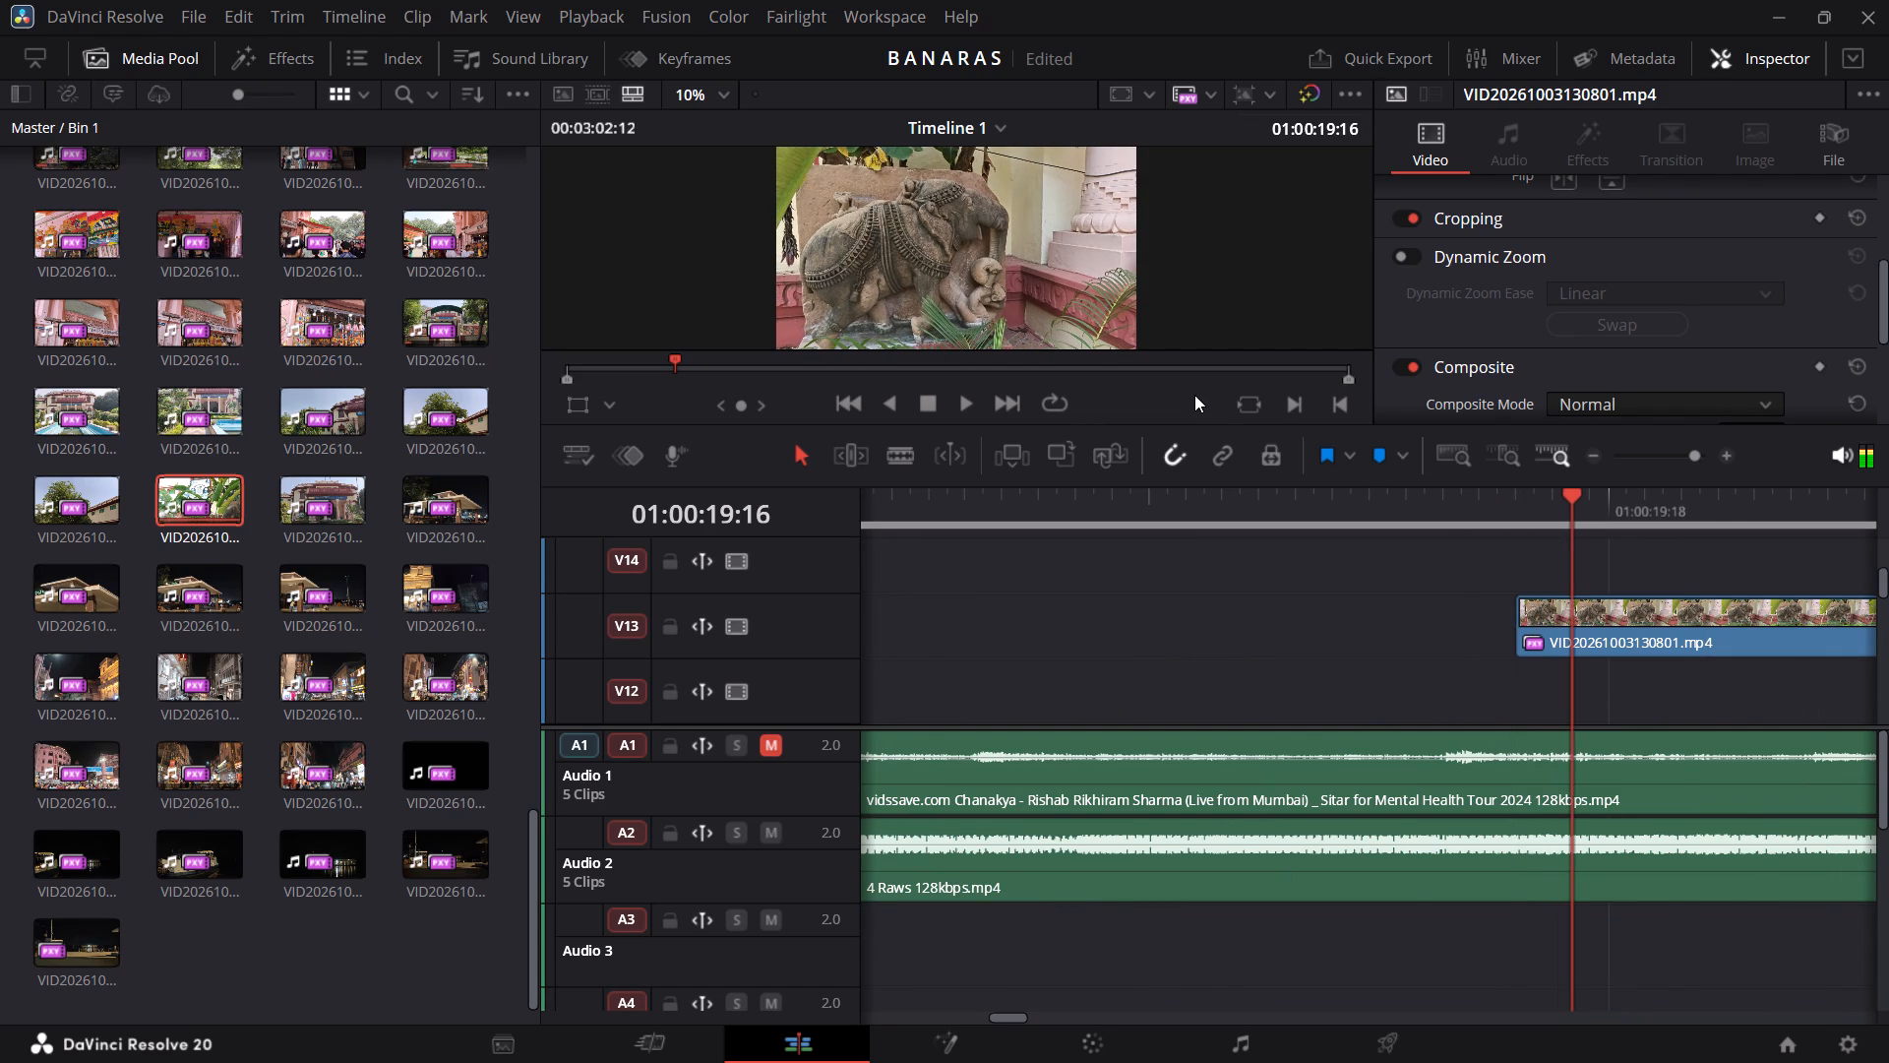
{"action": "left_click", "coordinate": [1548, 638]}
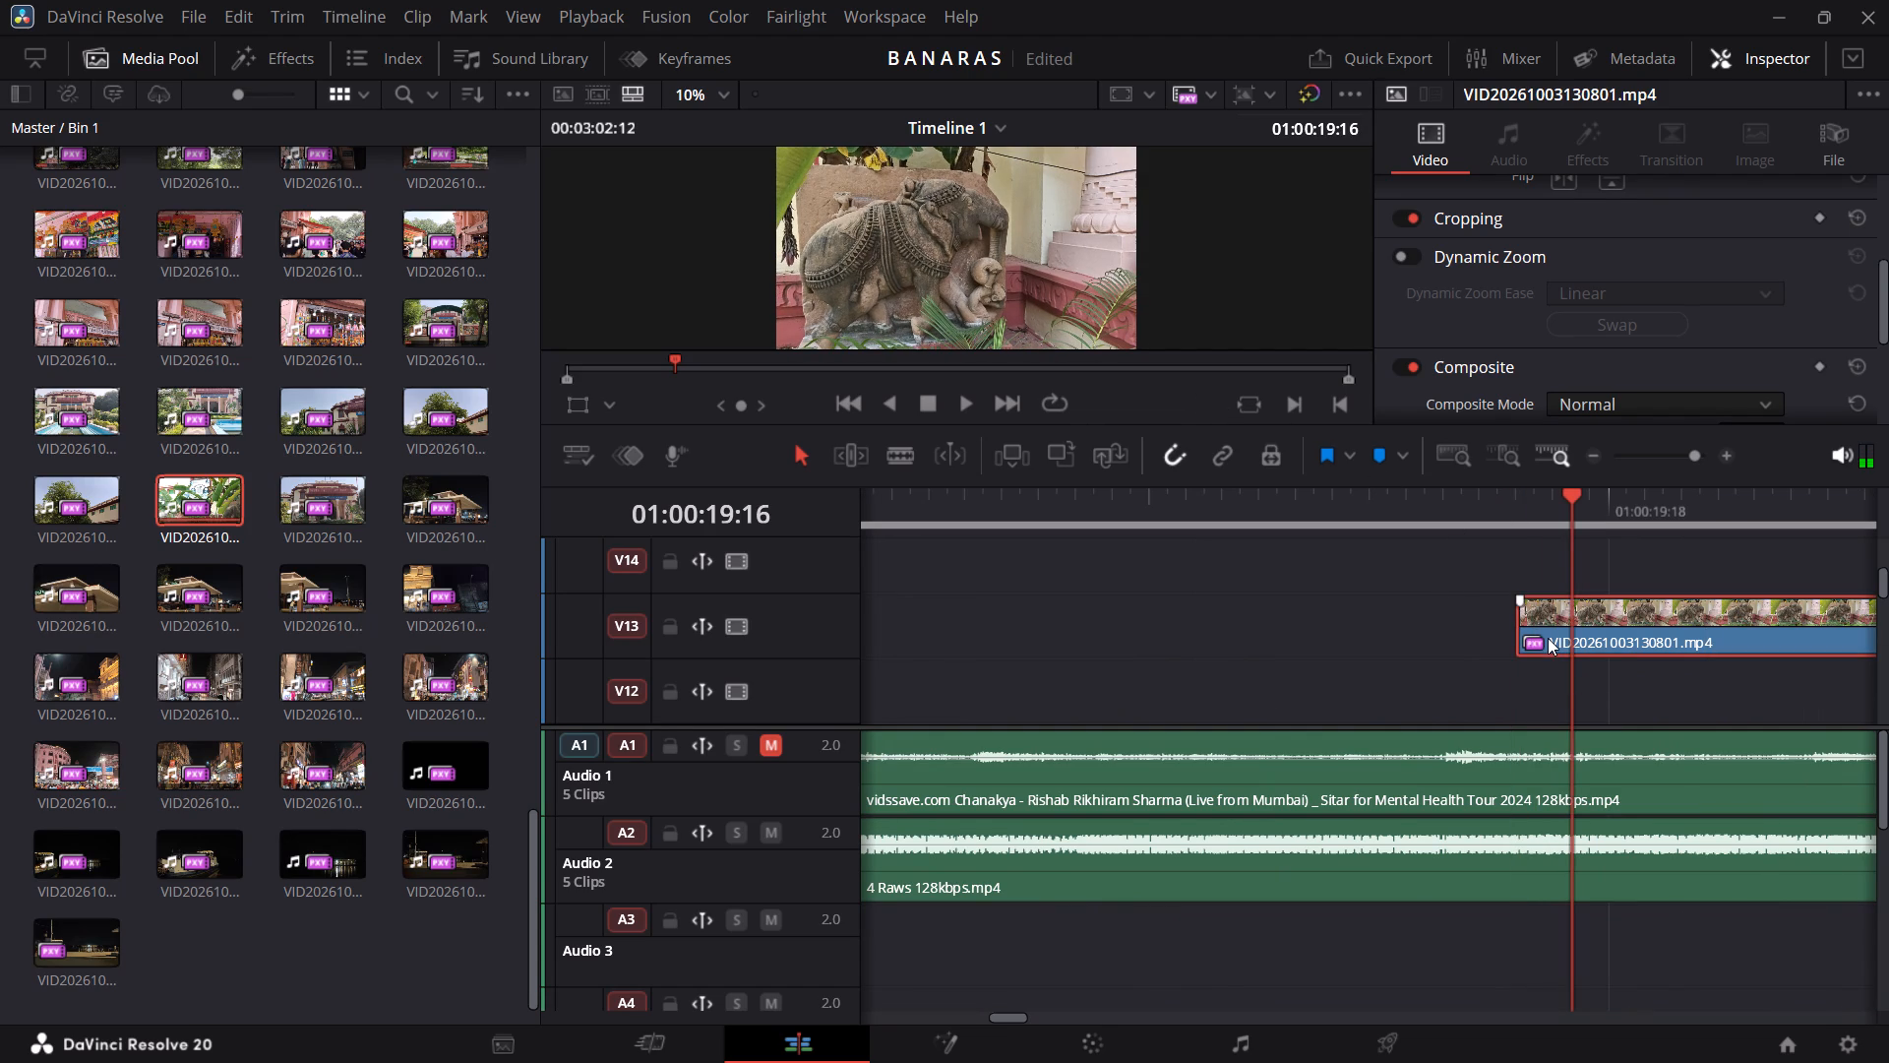
{"action": "key", "text": "ctrl+b"}
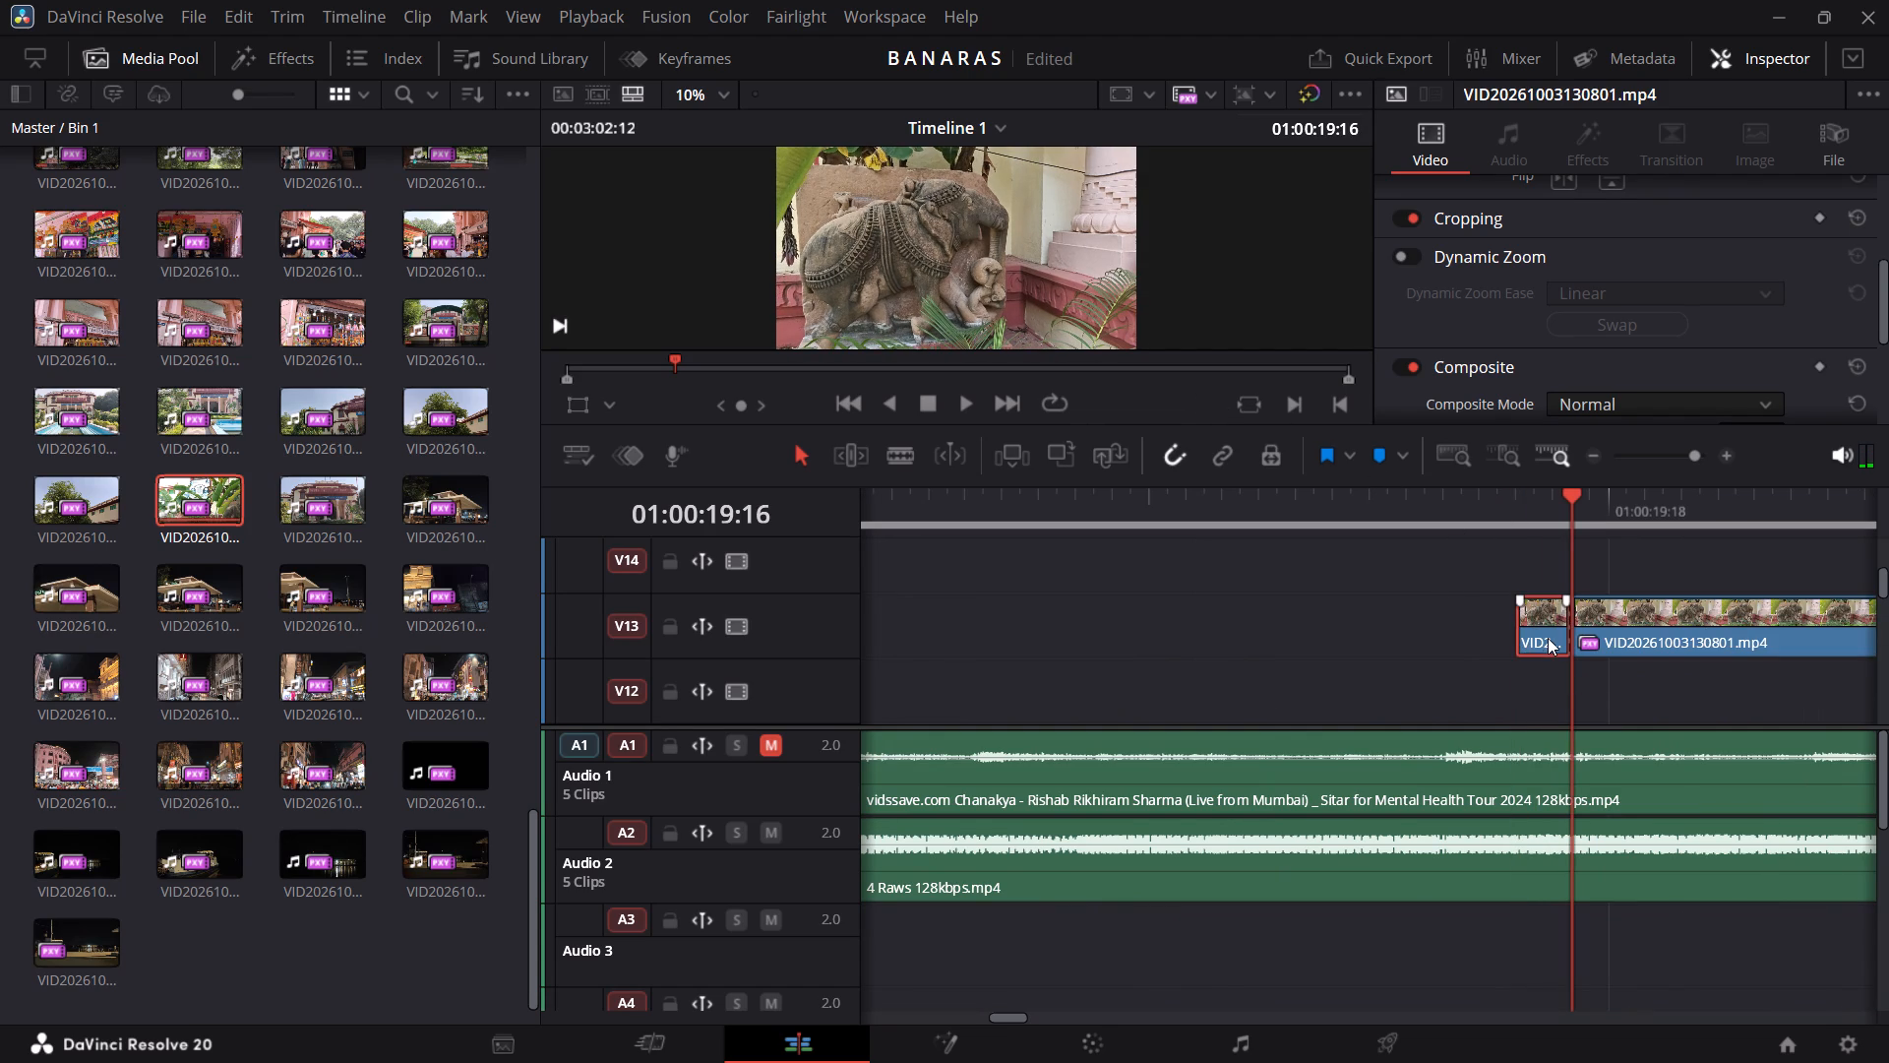
{"action": "left_click", "coordinate": [1613, 643]}
{"action": "key", "text": "BackSpace"}
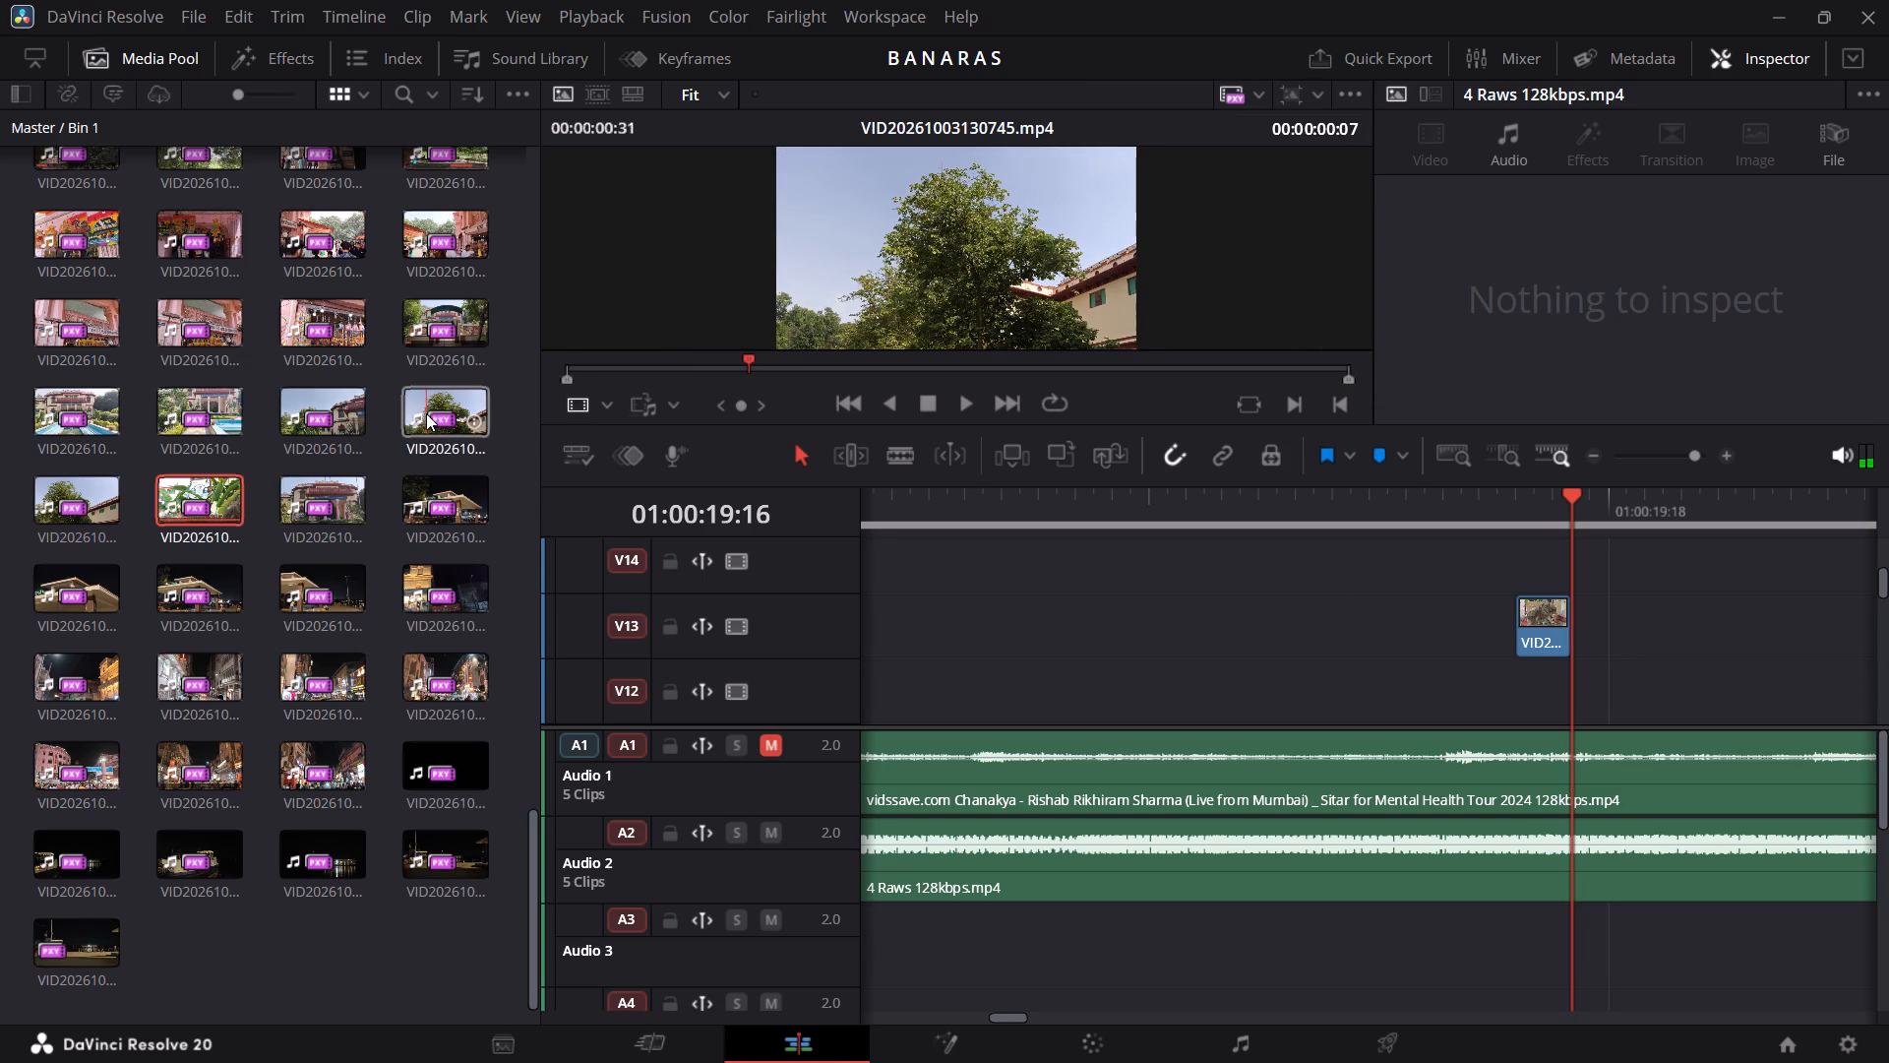
Place VID20261003124358.mp4 from the media pool on V13 at 01:00:19:18, just after the three-frame statue piece.
{"action": "double_click", "coordinate": [336, 418]}
{"action": "left_click_drag", "start_coordinate": [930, 325], "coordinate": [1364, 494]}
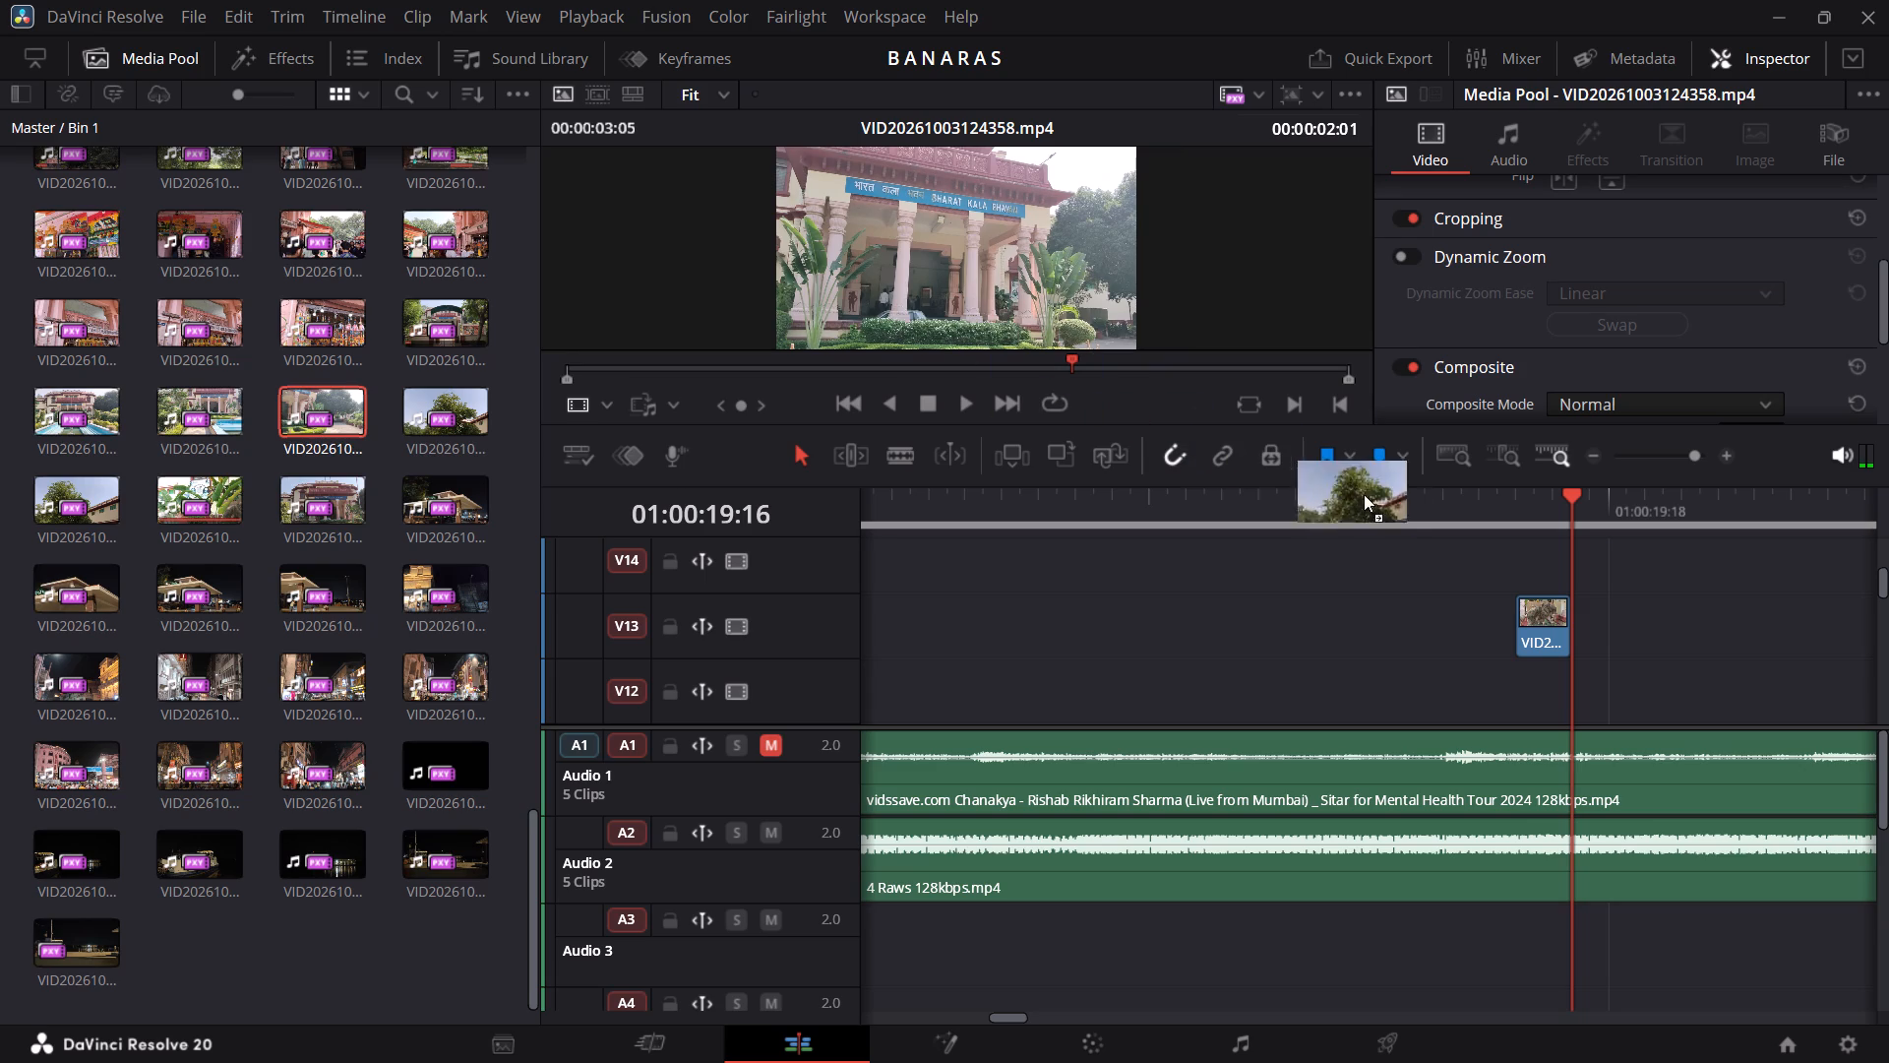
{"action": "left_click_drag", "start_coordinate": [1364, 494], "coordinate": [1602, 626]}
Play VID20261003124358.mp4 to the pillared building entrance, split it at 01:00:21:00 and delete the part before the cut.
{"action": "double_click", "coordinate": [1611, 533]}
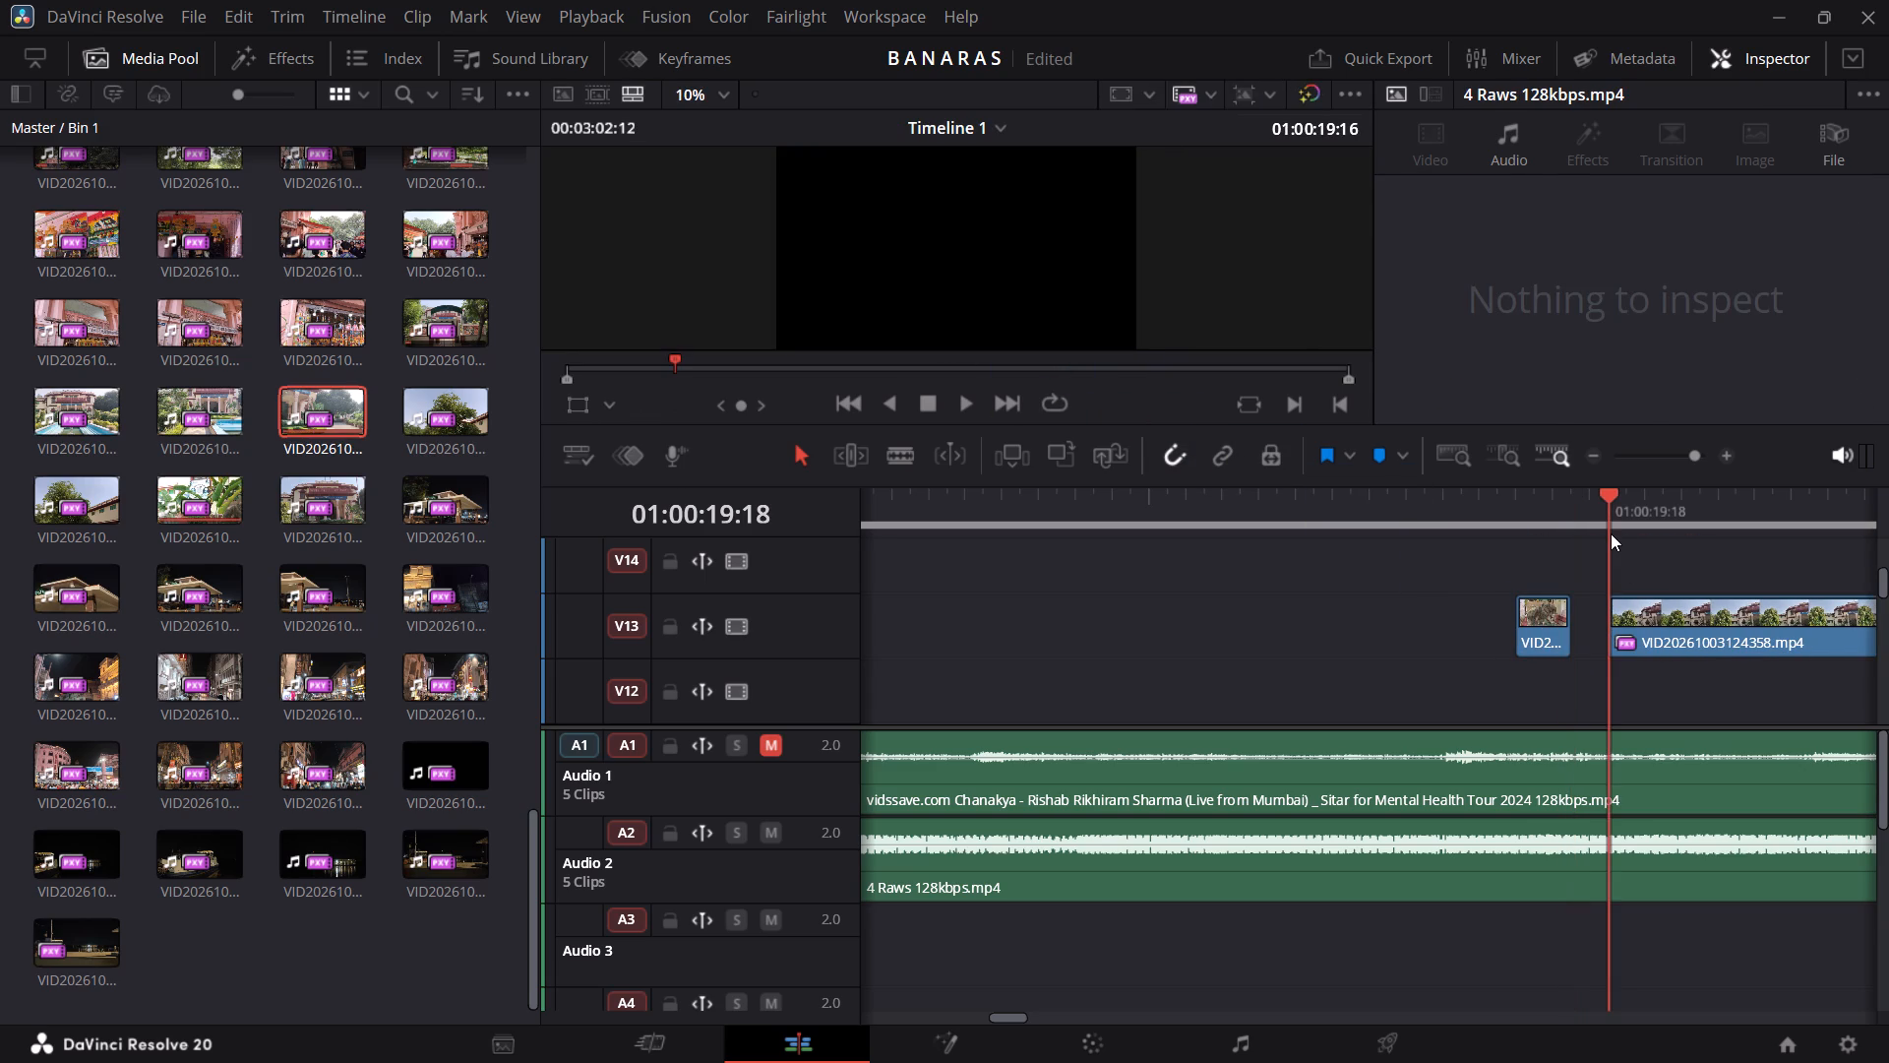
{"action": "key", "text": "Right"}
{"action": "key", "text": "Right"}
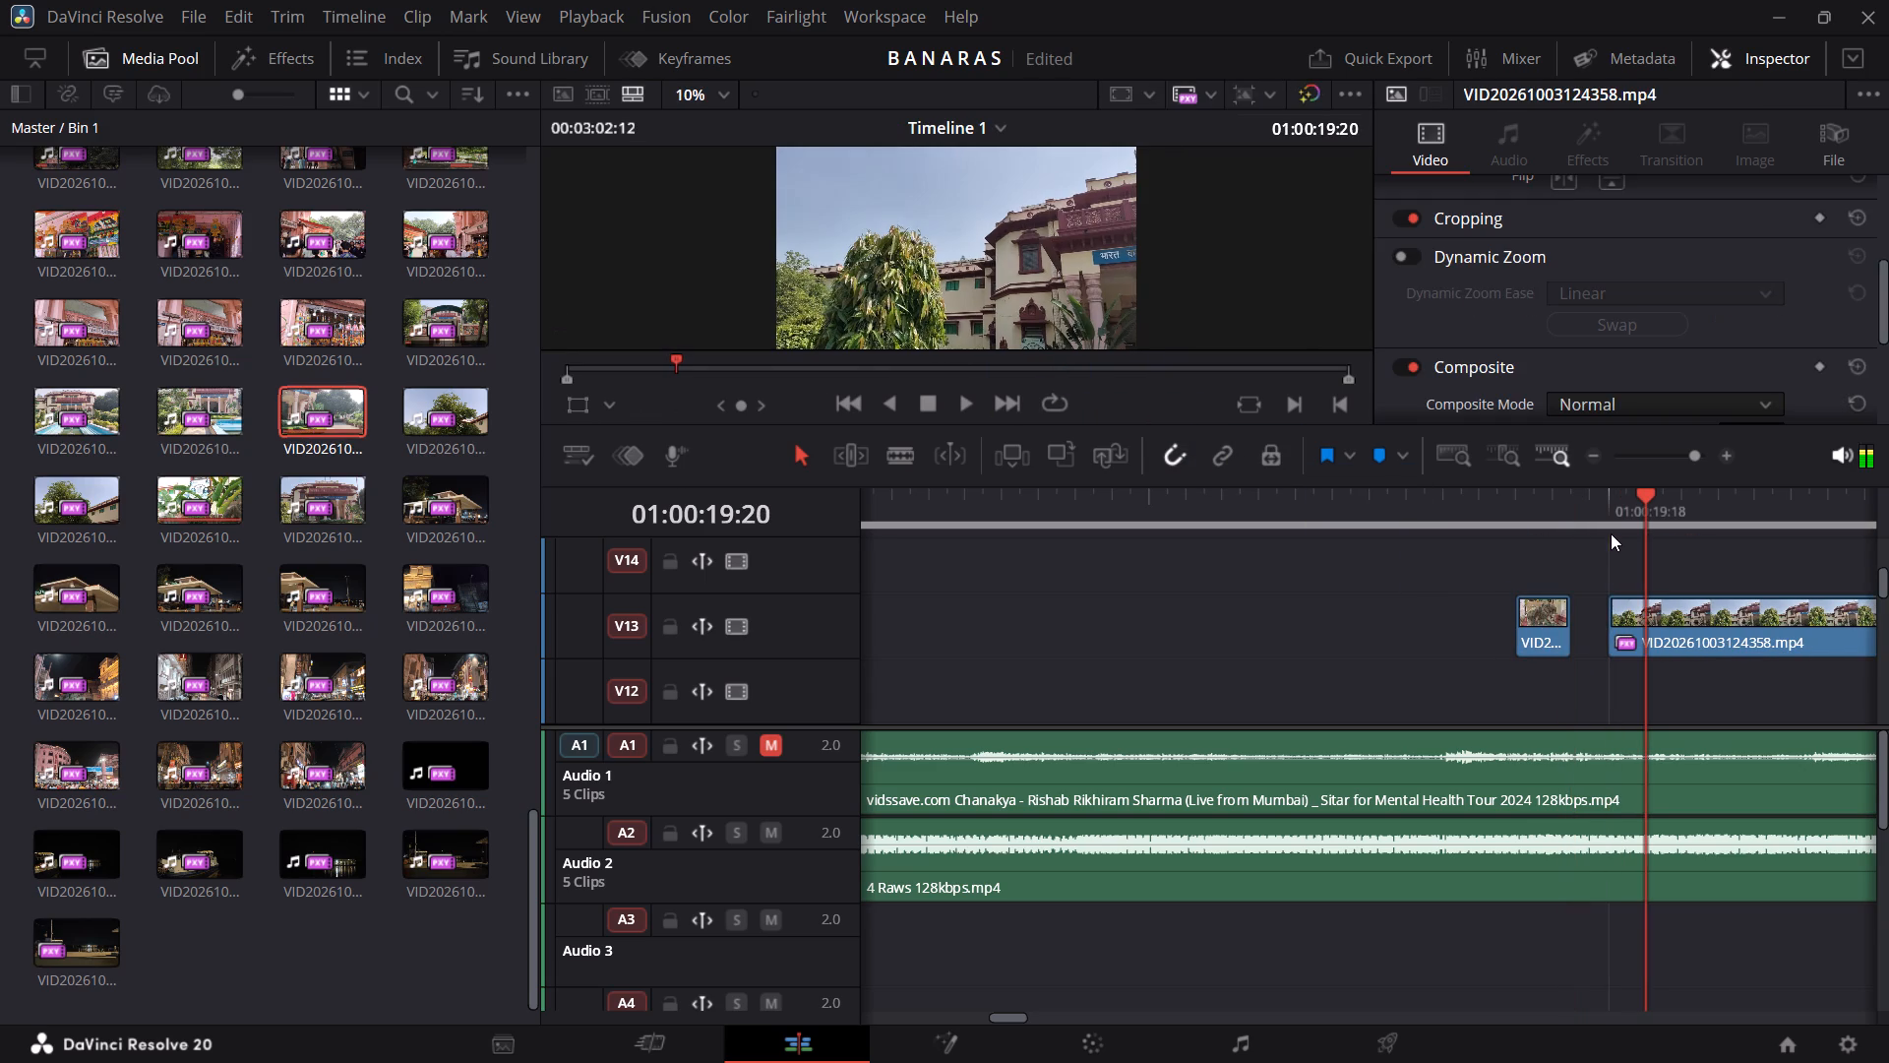
{"action": "key", "text": "space"}
{"action": "key", "text": "space"}
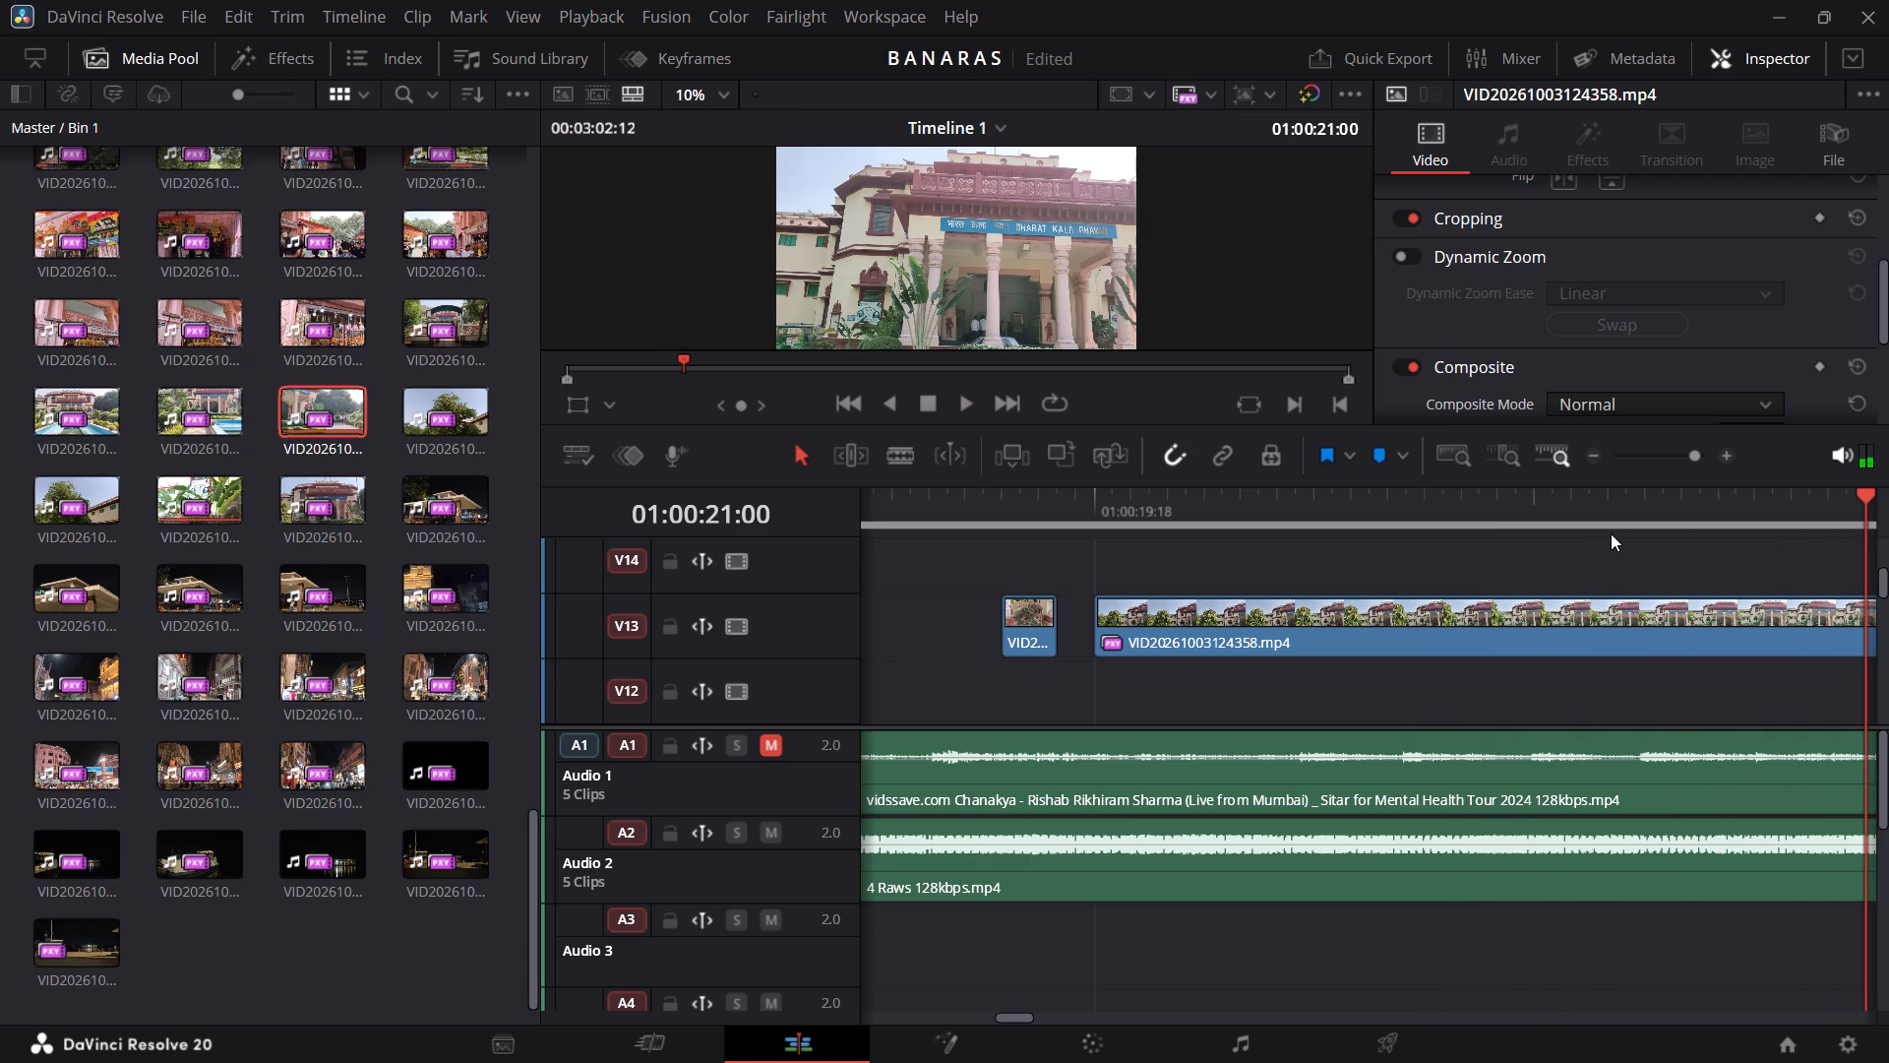
{"action": "left_click", "coordinate": [1563, 609]}
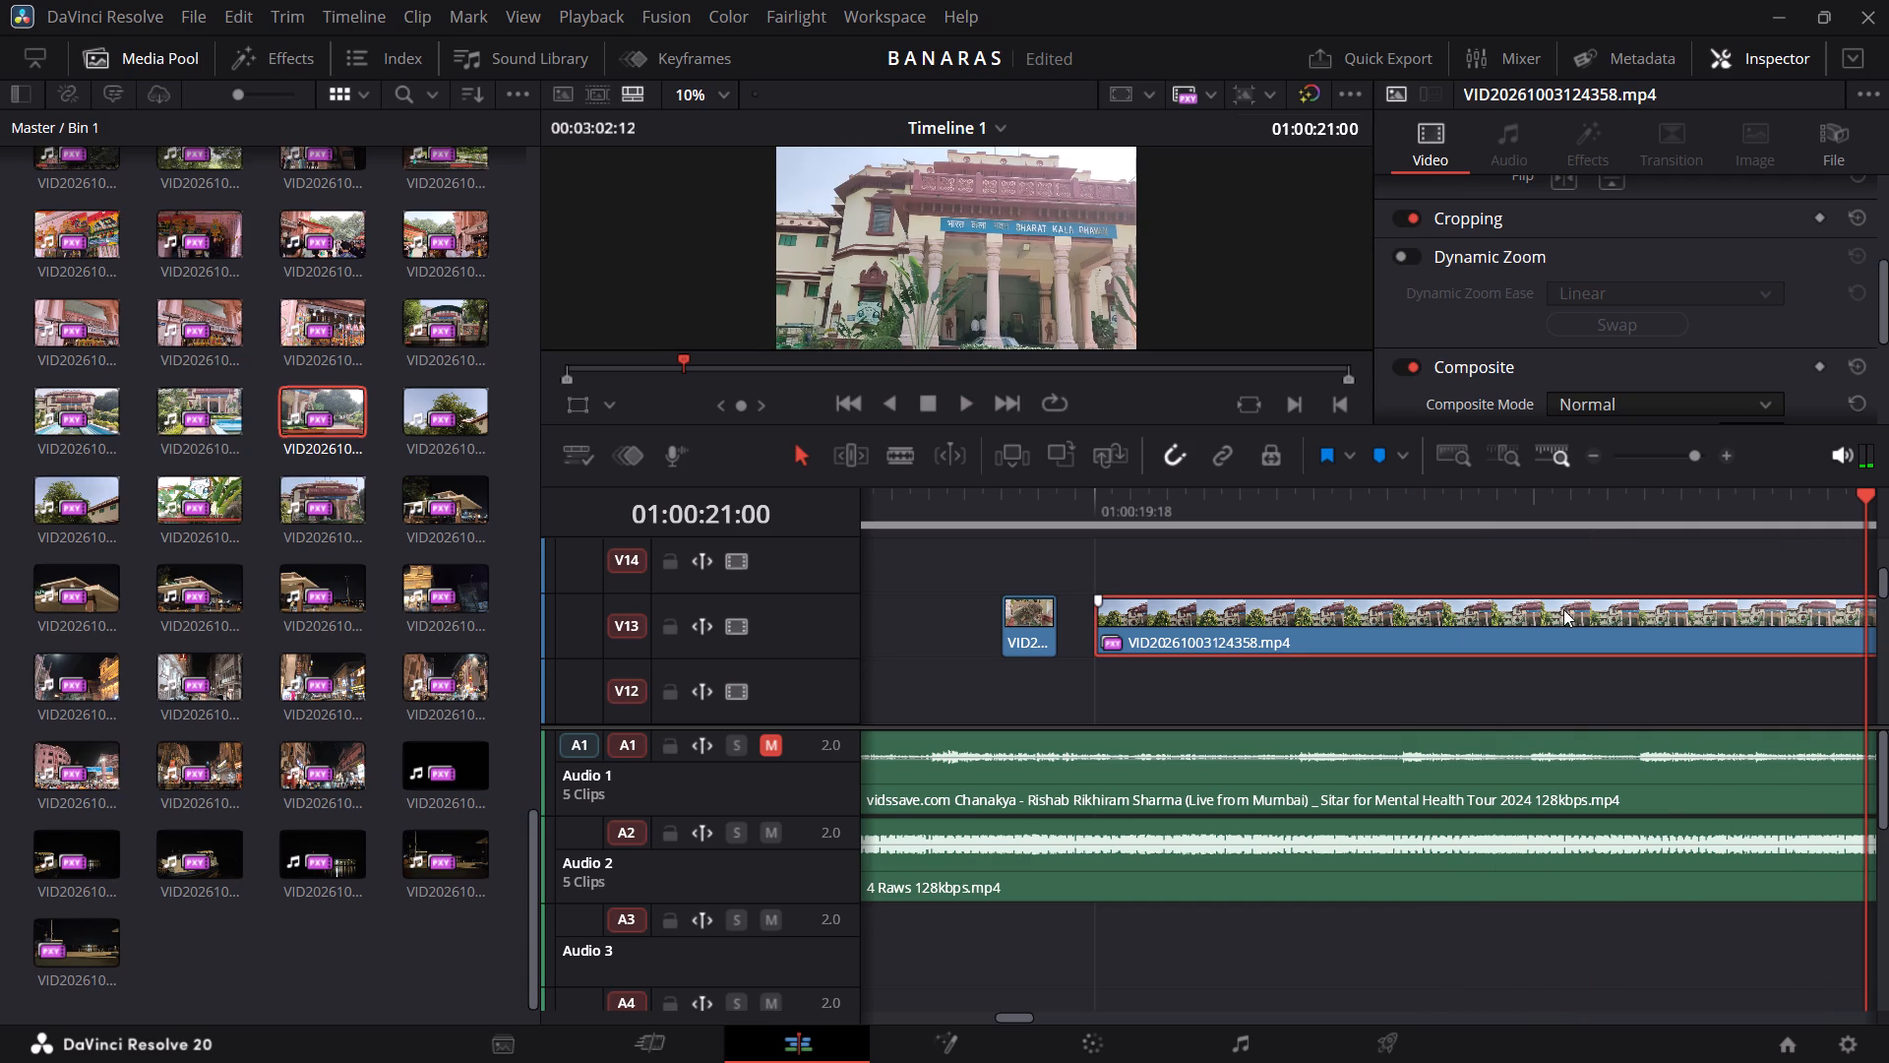
{"action": "key", "text": "ctrl+b"}
{"action": "key", "text": "BackSpace"}
Split the remaining VID20261003124358.mp4 at 01:00:21:03 to make a three-frame piece on V13.
{"action": "key", "text": "Right"}
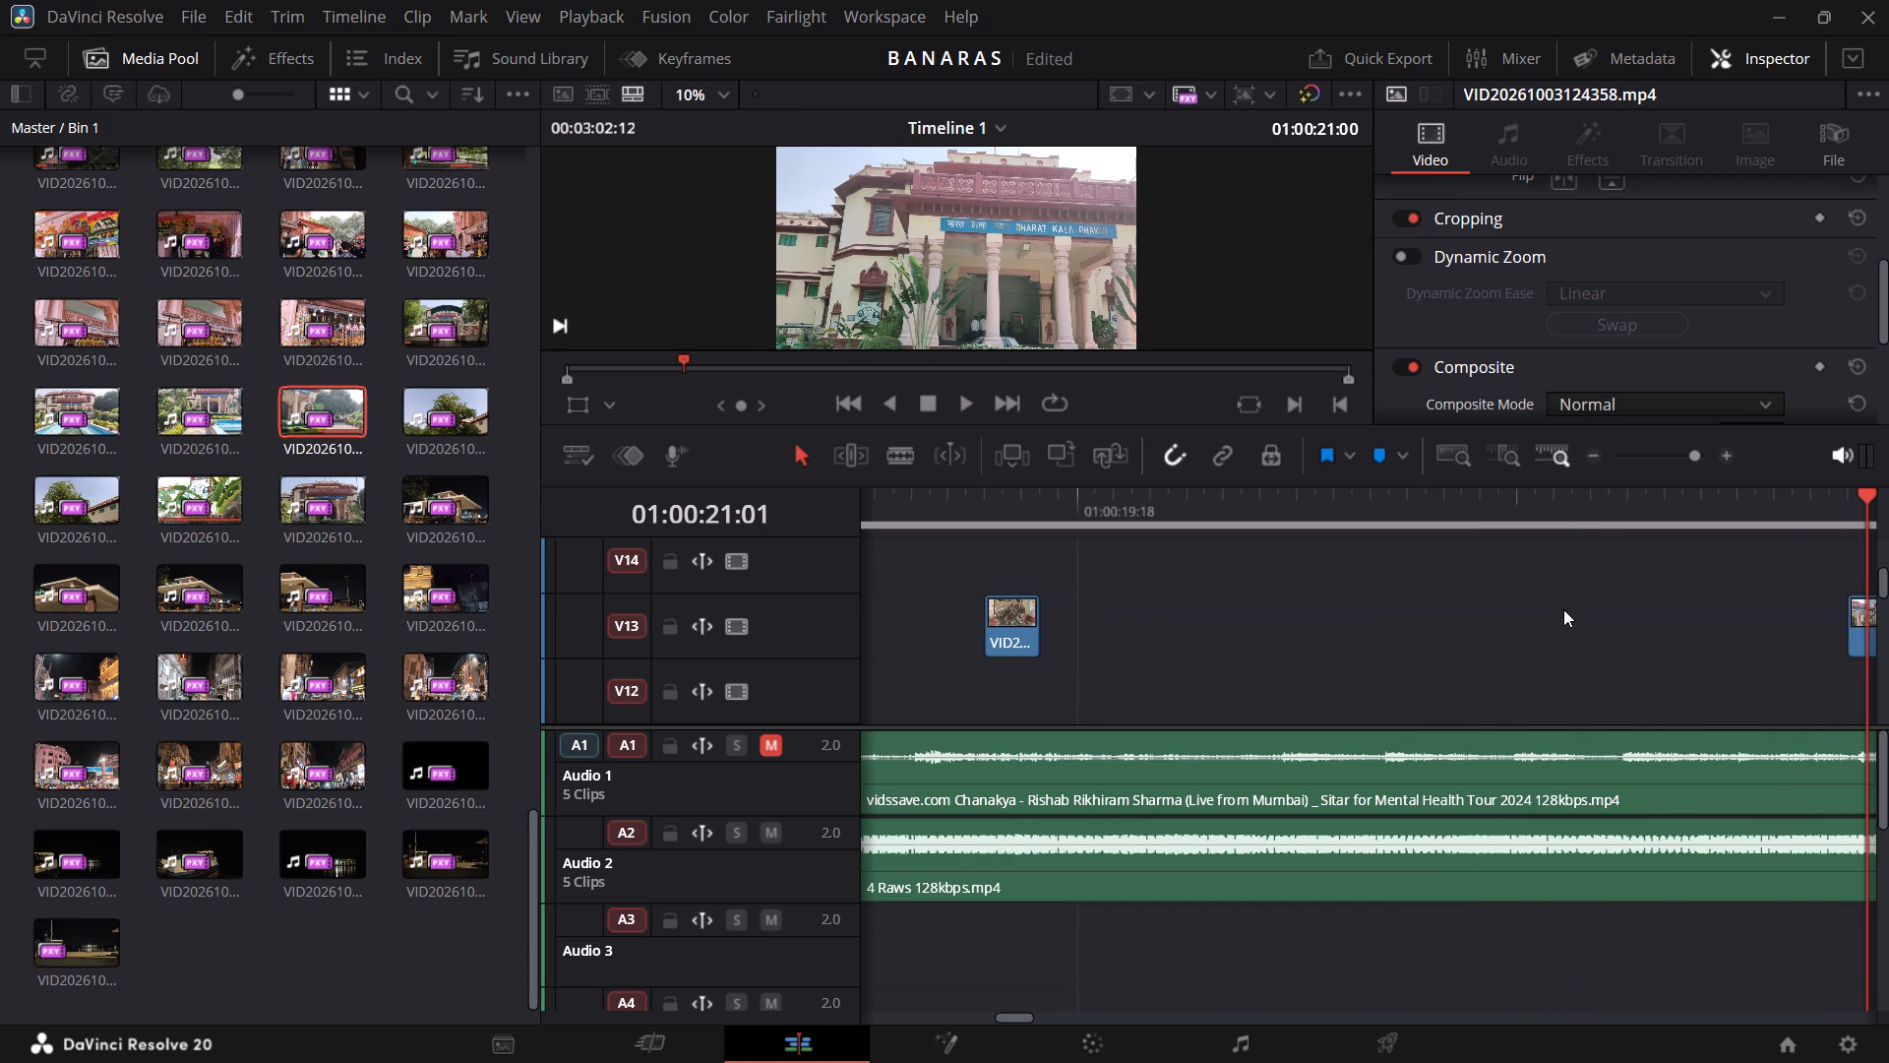
{"action": "key", "text": "Right"}
{"action": "key", "text": "Right"}
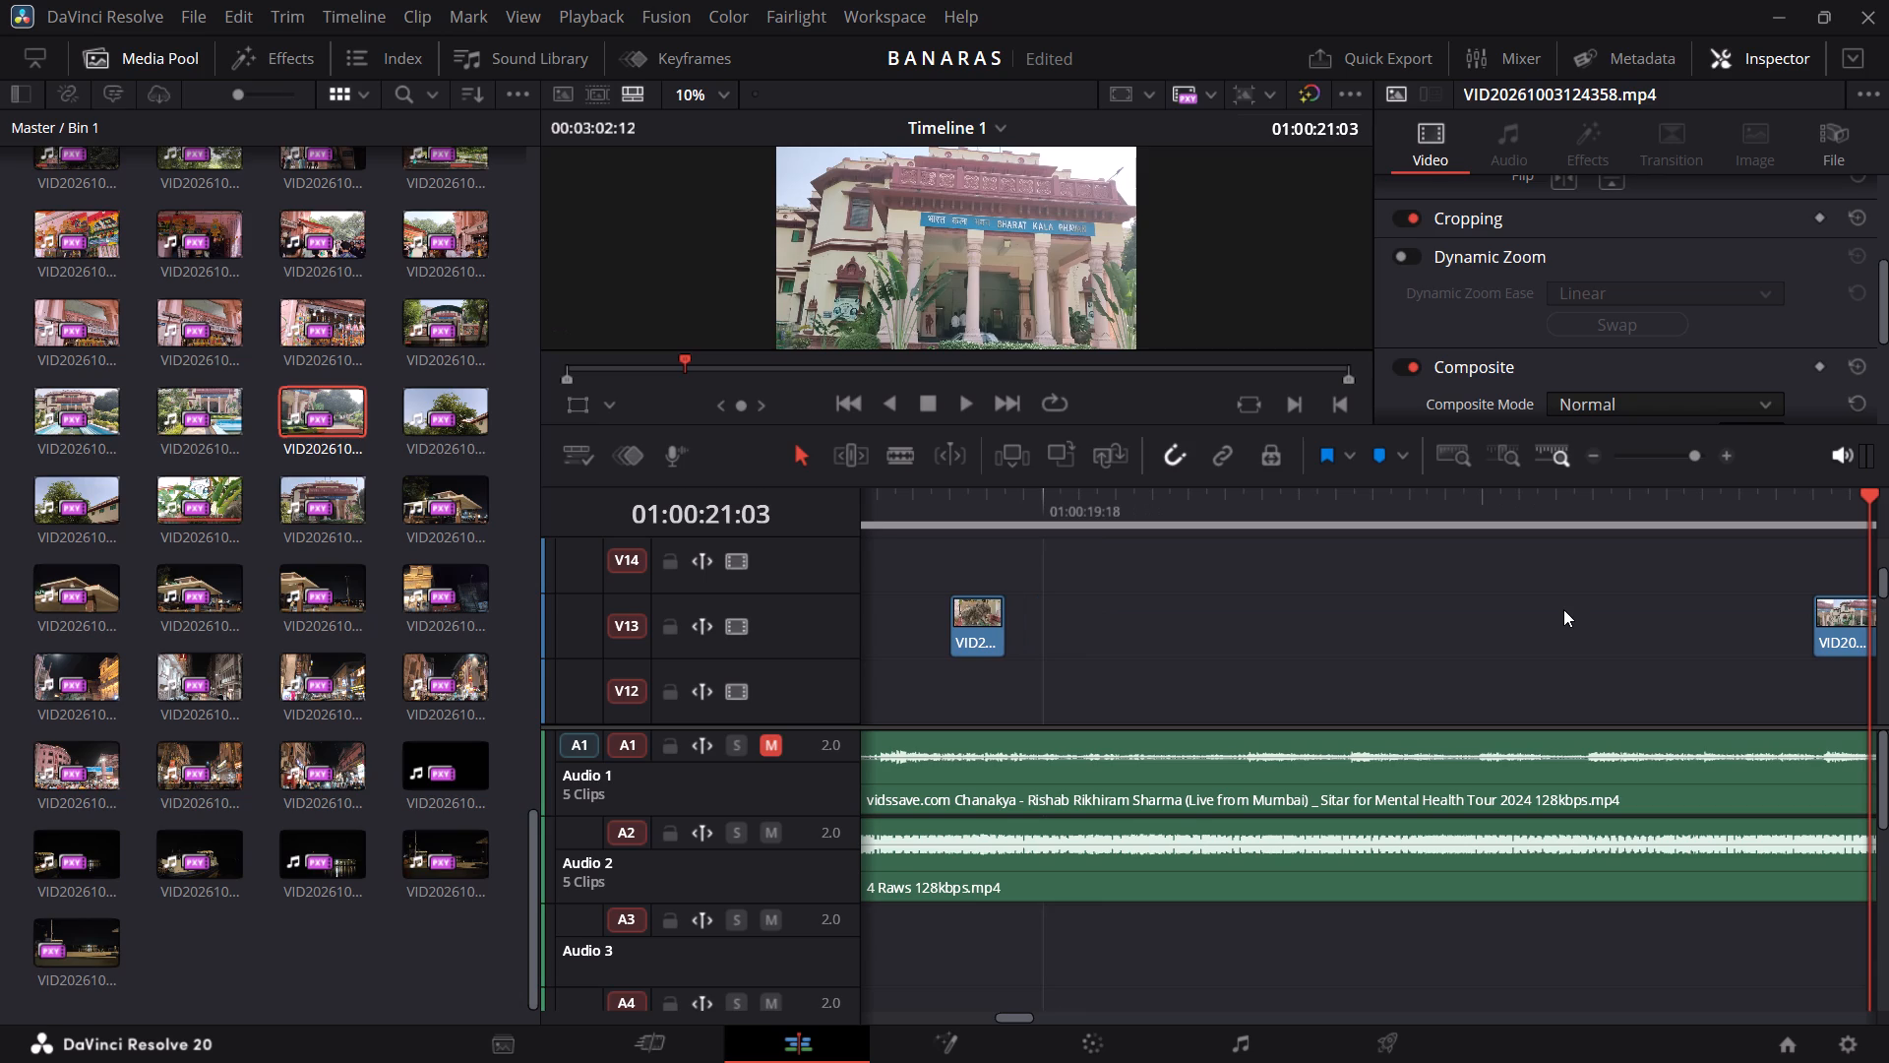
{"action": "left_click", "coordinate": [1836, 611]}
{"action": "key", "text": "ctrl+b"}
Move the three-frame building-entrance piece on V13 directly after the statue piece and delete the leftover VID20261003124358.mp4 from 01:00:21:03 onward.
{"action": "left_click_drag", "start_coordinate": [1836, 611], "coordinate": [1294, 643]}
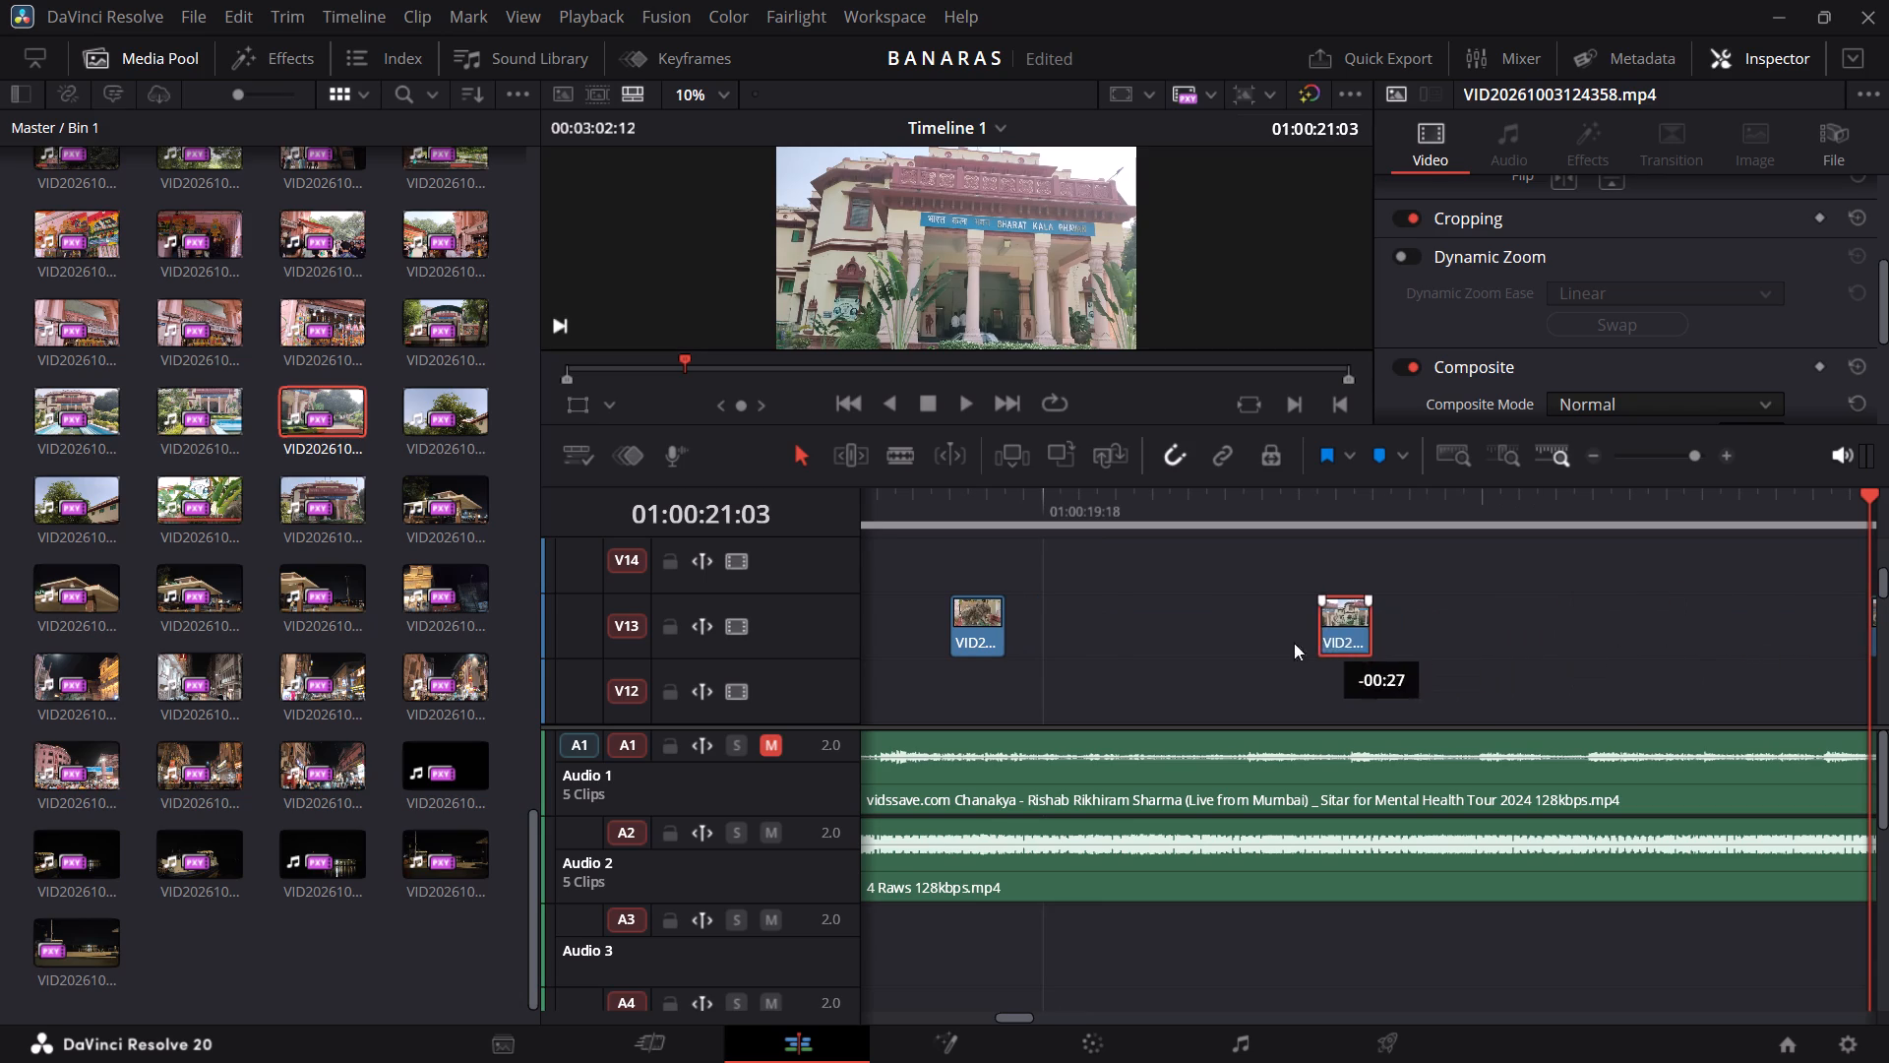
{"action": "left_click_drag", "start_coordinate": [1294, 643], "coordinate": [1030, 607]}
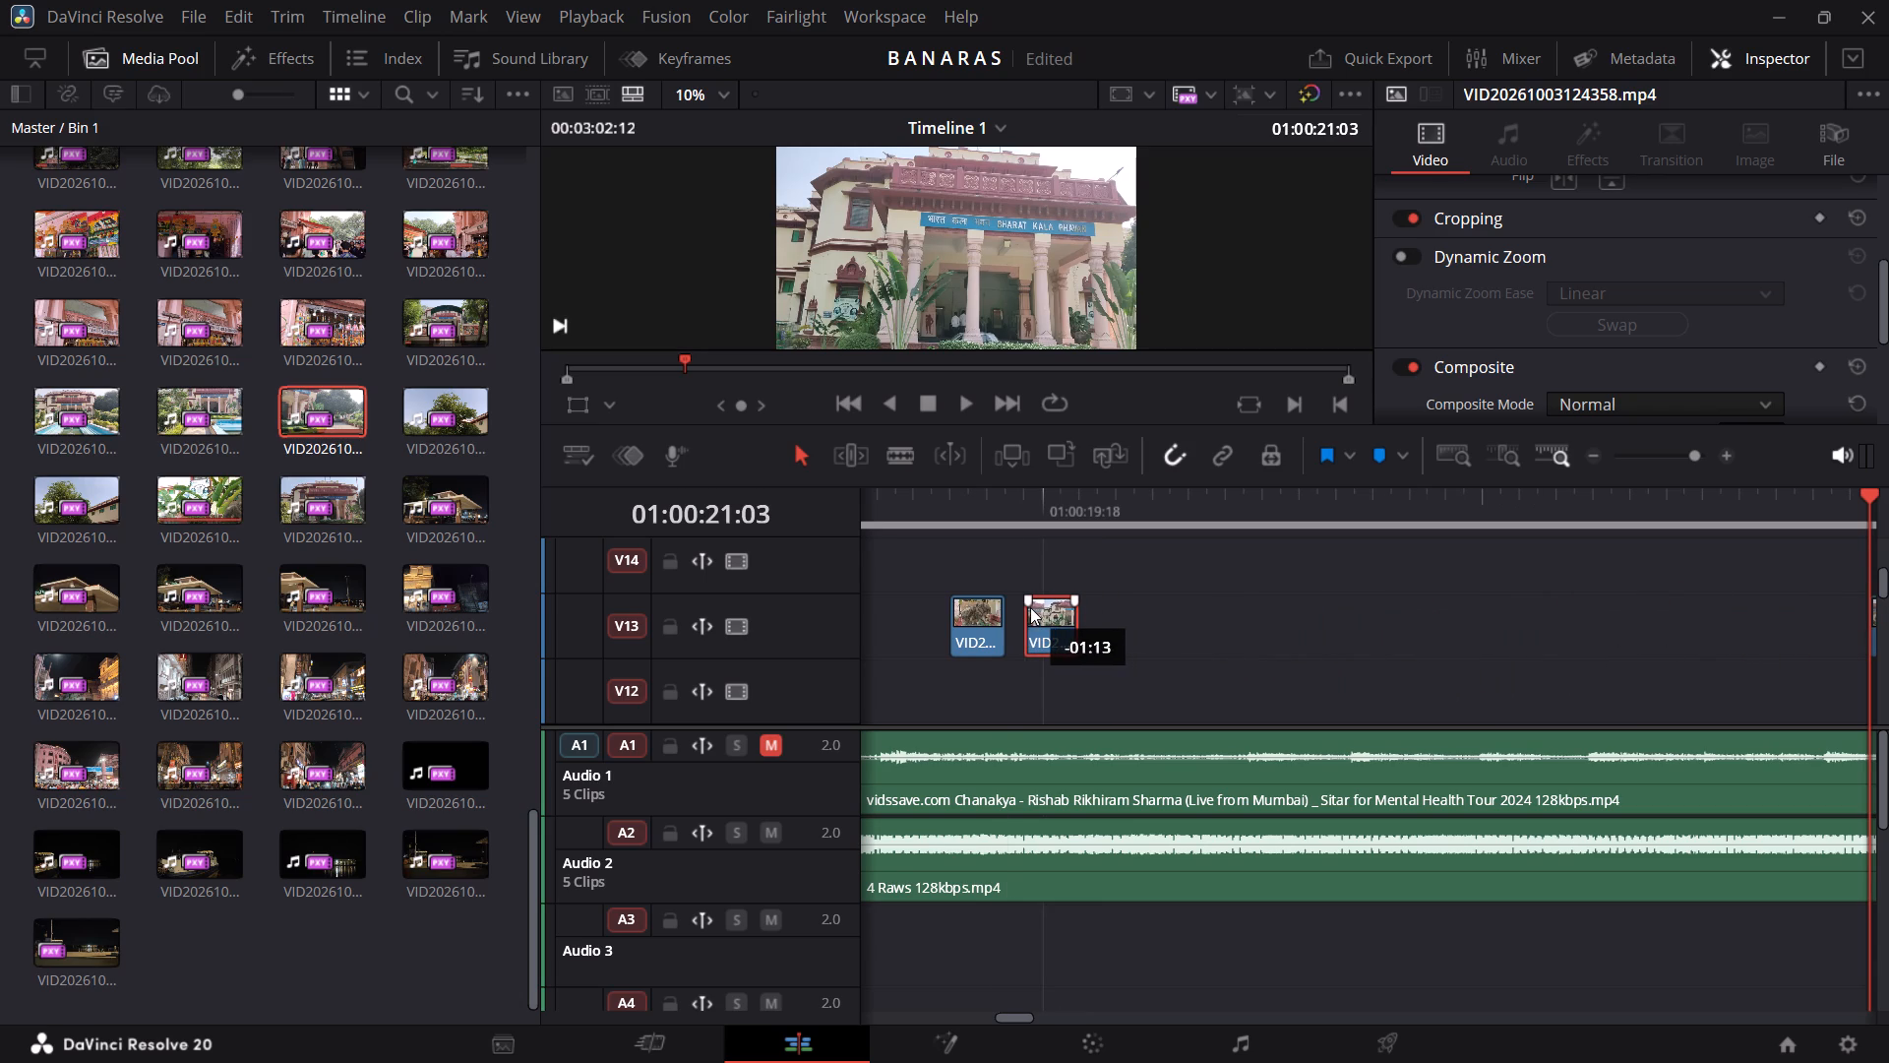
{"action": "left_click_drag", "start_coordinate": [1030, 607], "coordinate": [1017, 608]}
{"action": "scroll", "coordinate": [1303, 621], "scroll_direction": "left", "scroll_amount": 1}
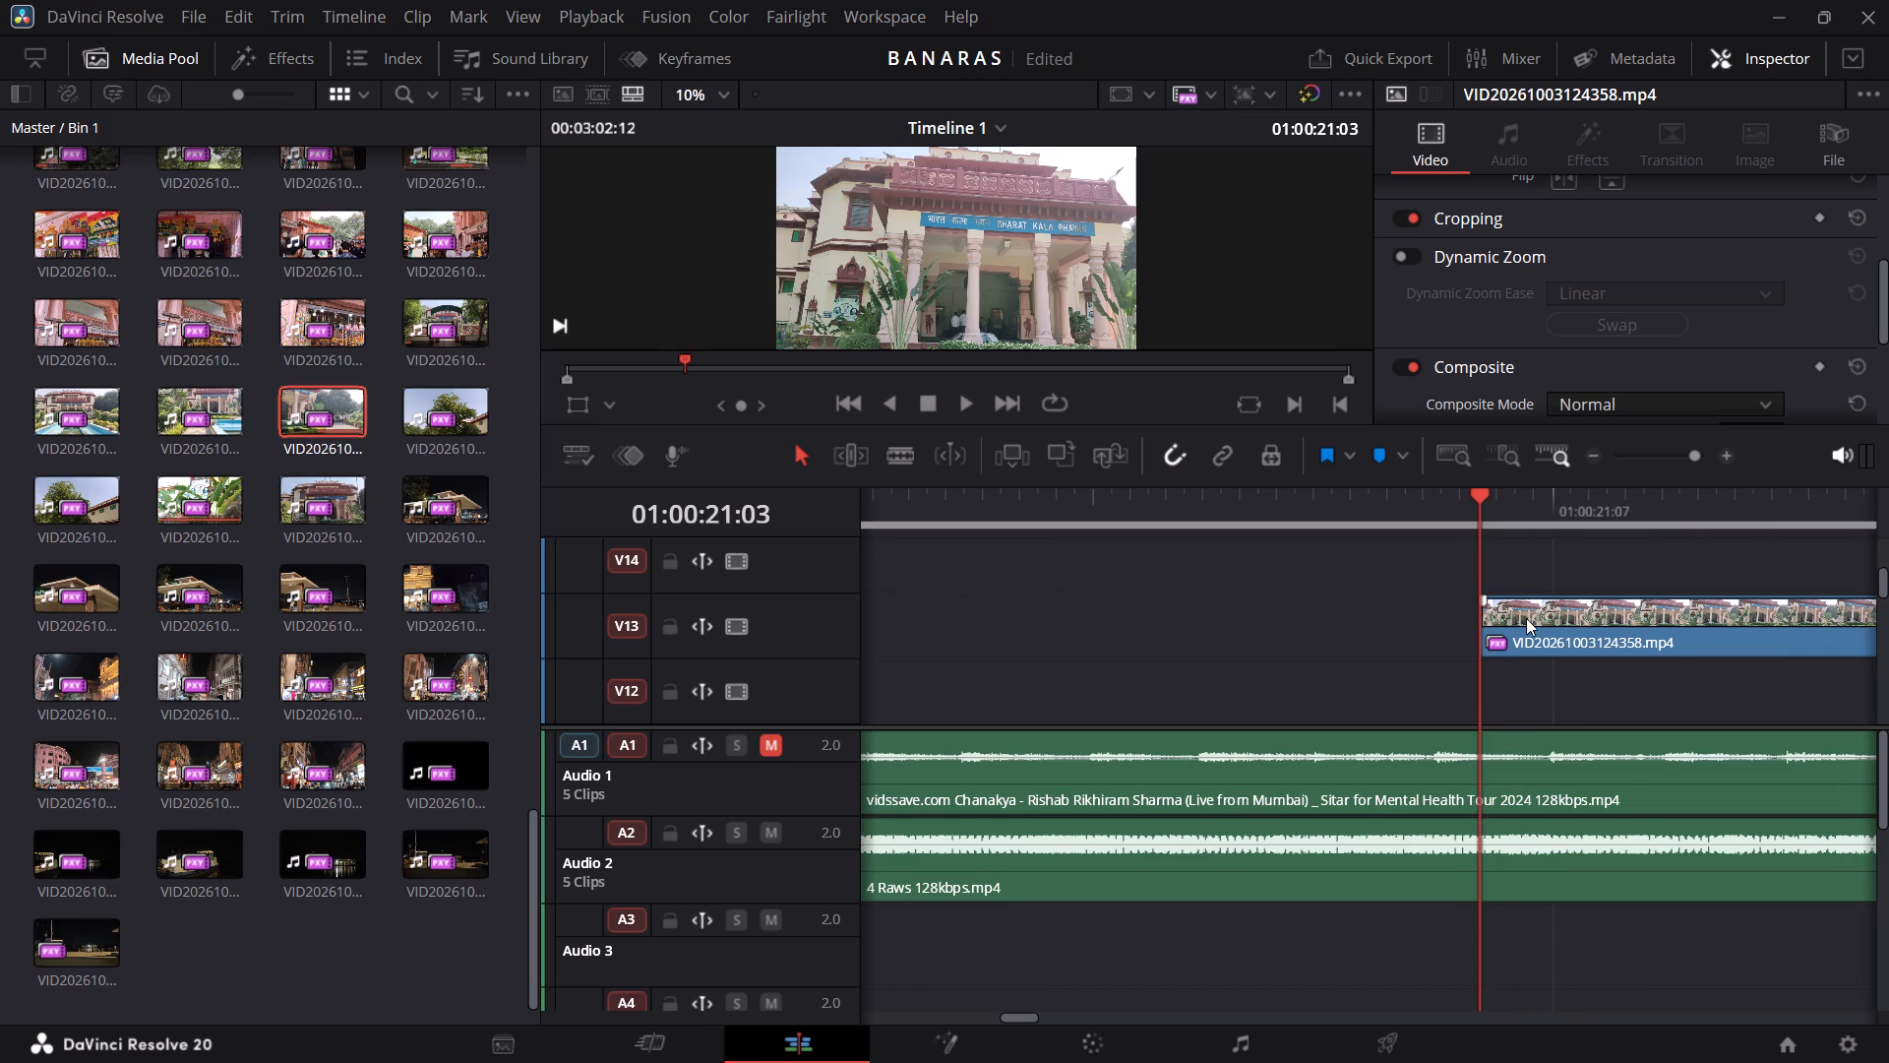
{"action": "left_click", "coordinate": [1599, 613]}
{"action": "key", "text": "BackSpace"}
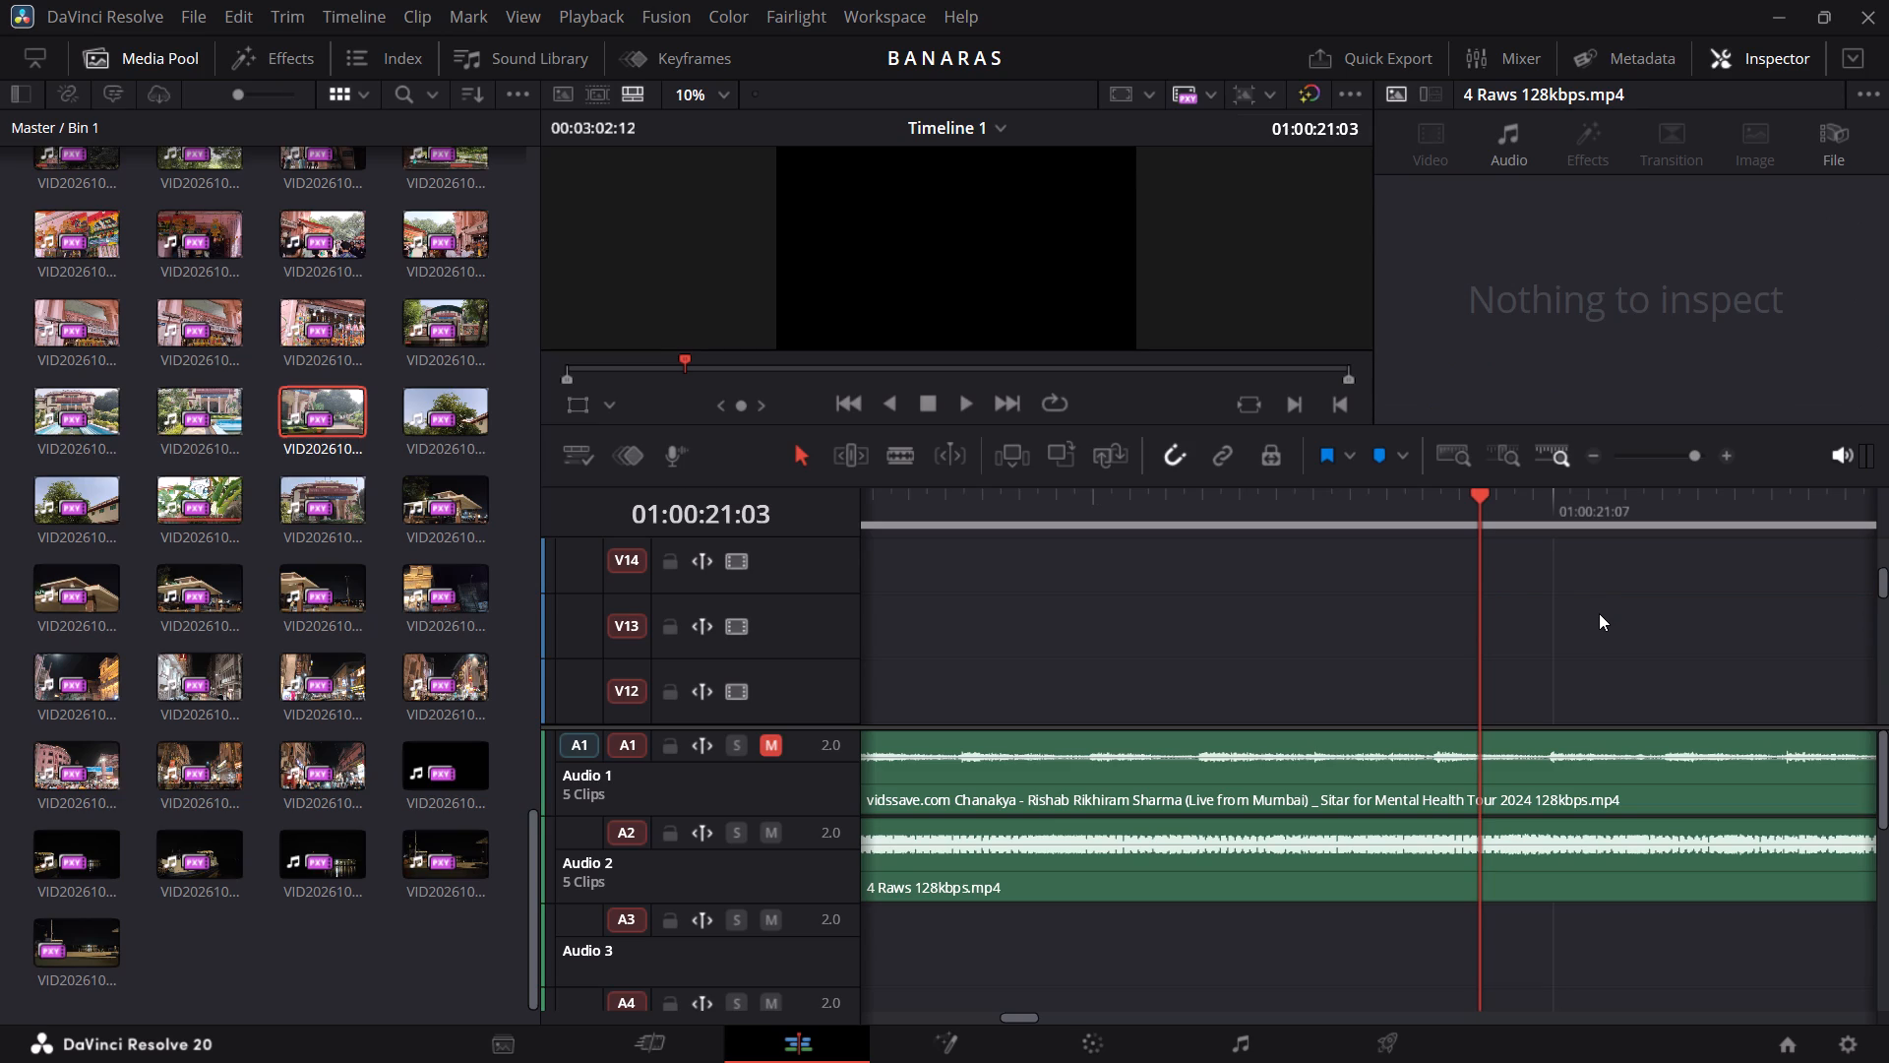
Place VID20261003120238.mp4 from the media pool on V13, a short gap after the building-entrance piece.
{"action": "scroll", "coordinate": [1599, 613], "scroll_direction": "right", "scroll_amount": 1}
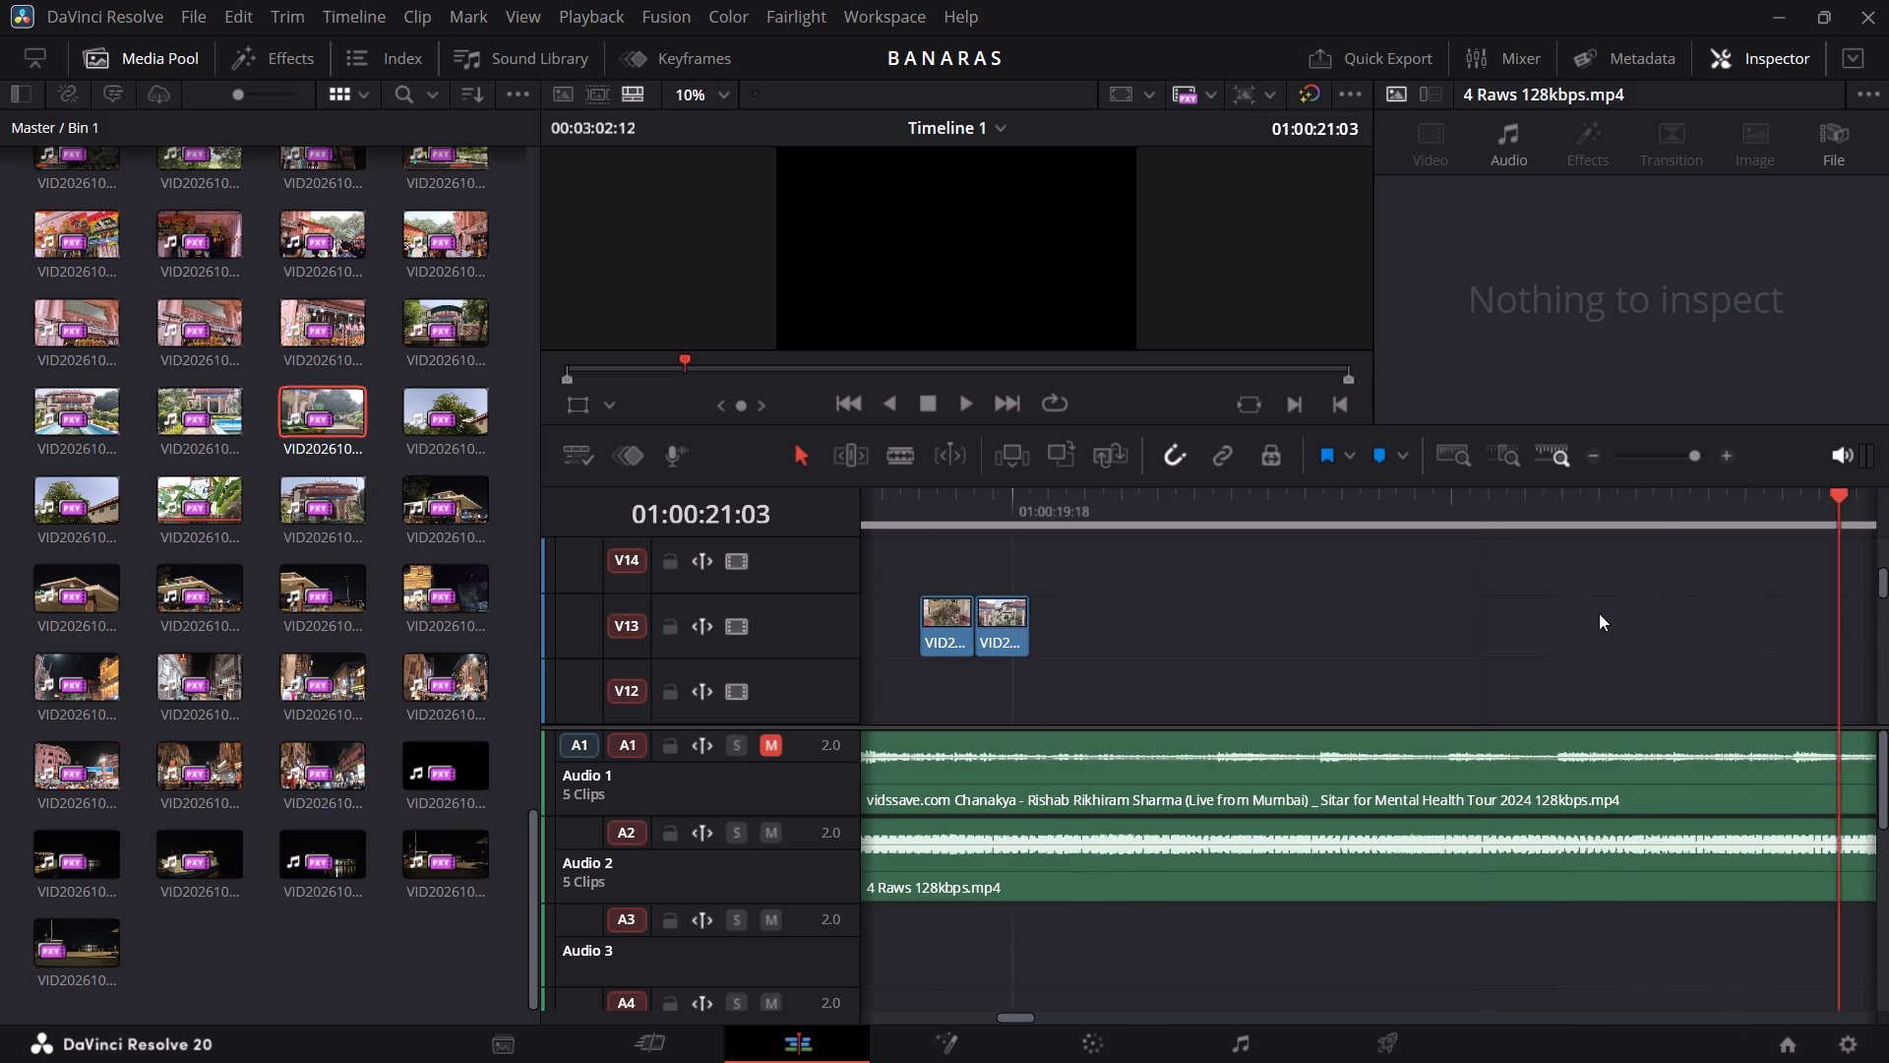
{"action": "scroll", "coordinate": [1599, 613], "scroll_direction": "right", "scroll_amount": 1}
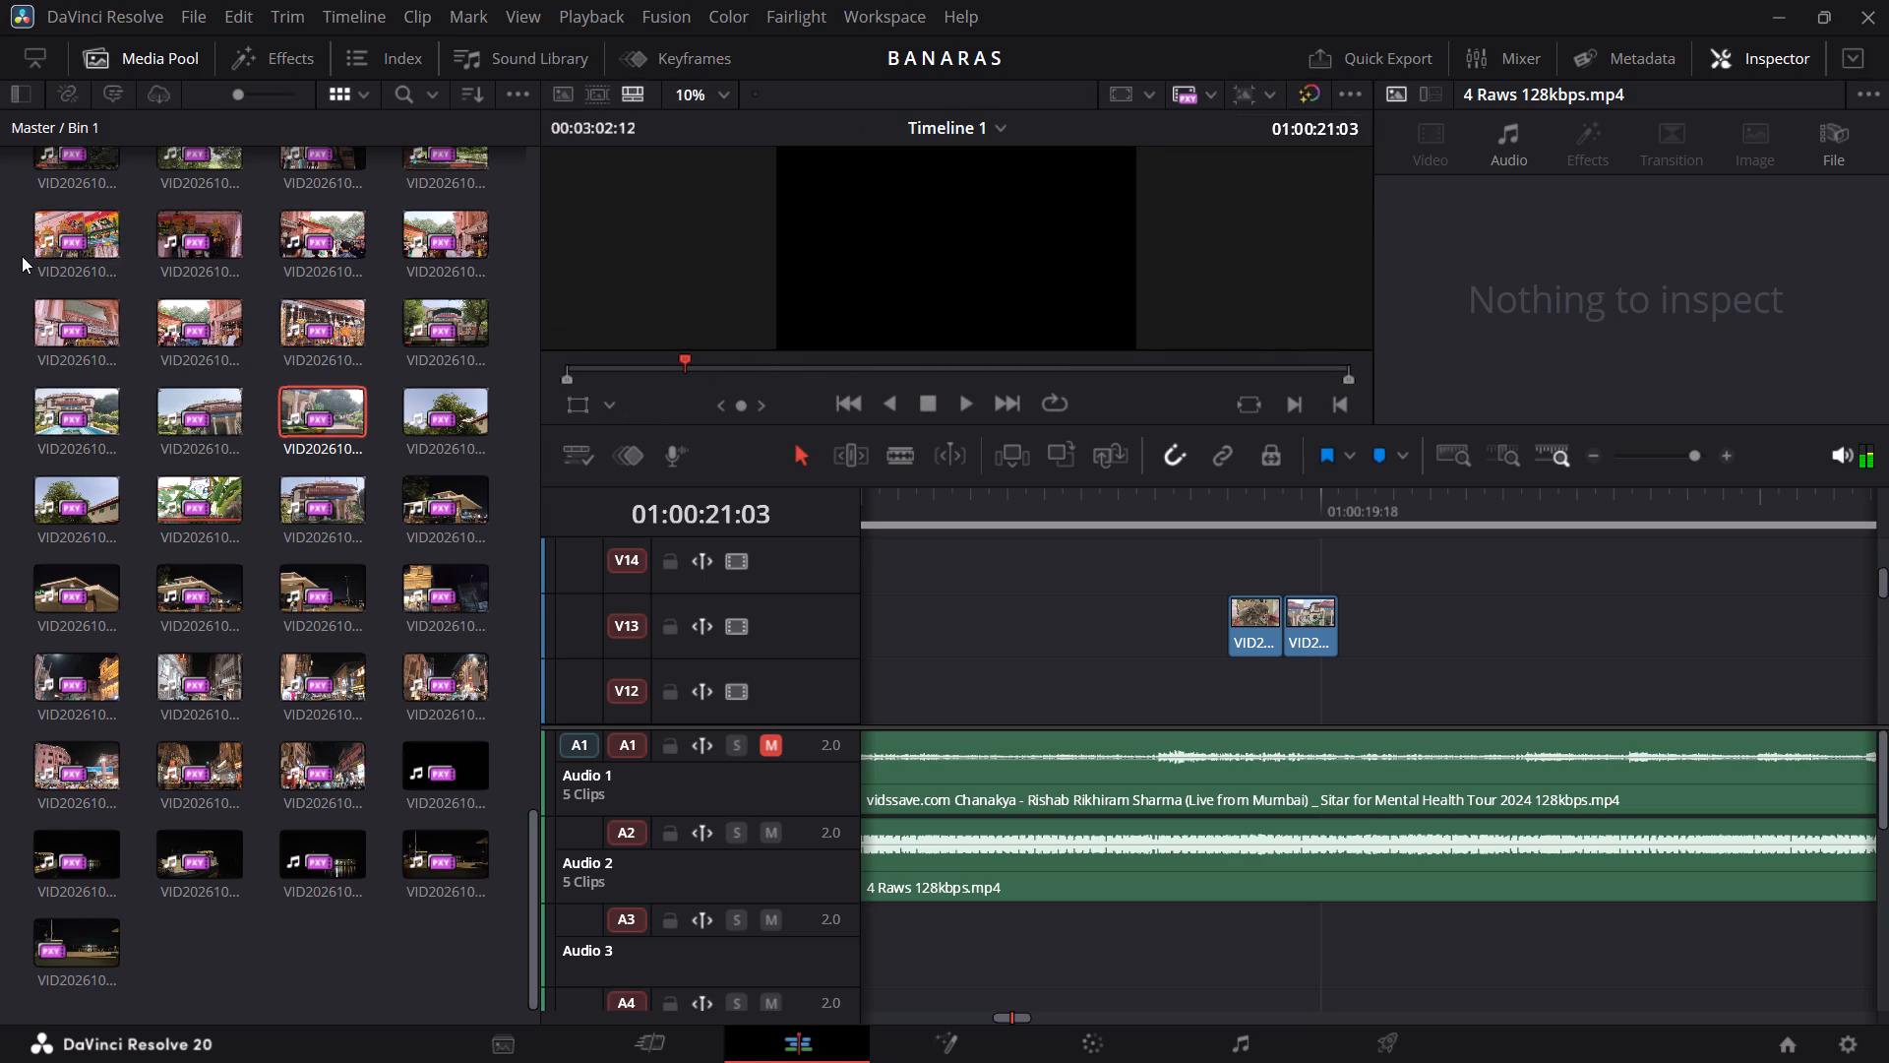
{"action": "double_click", "coordinate": [68, 241]}
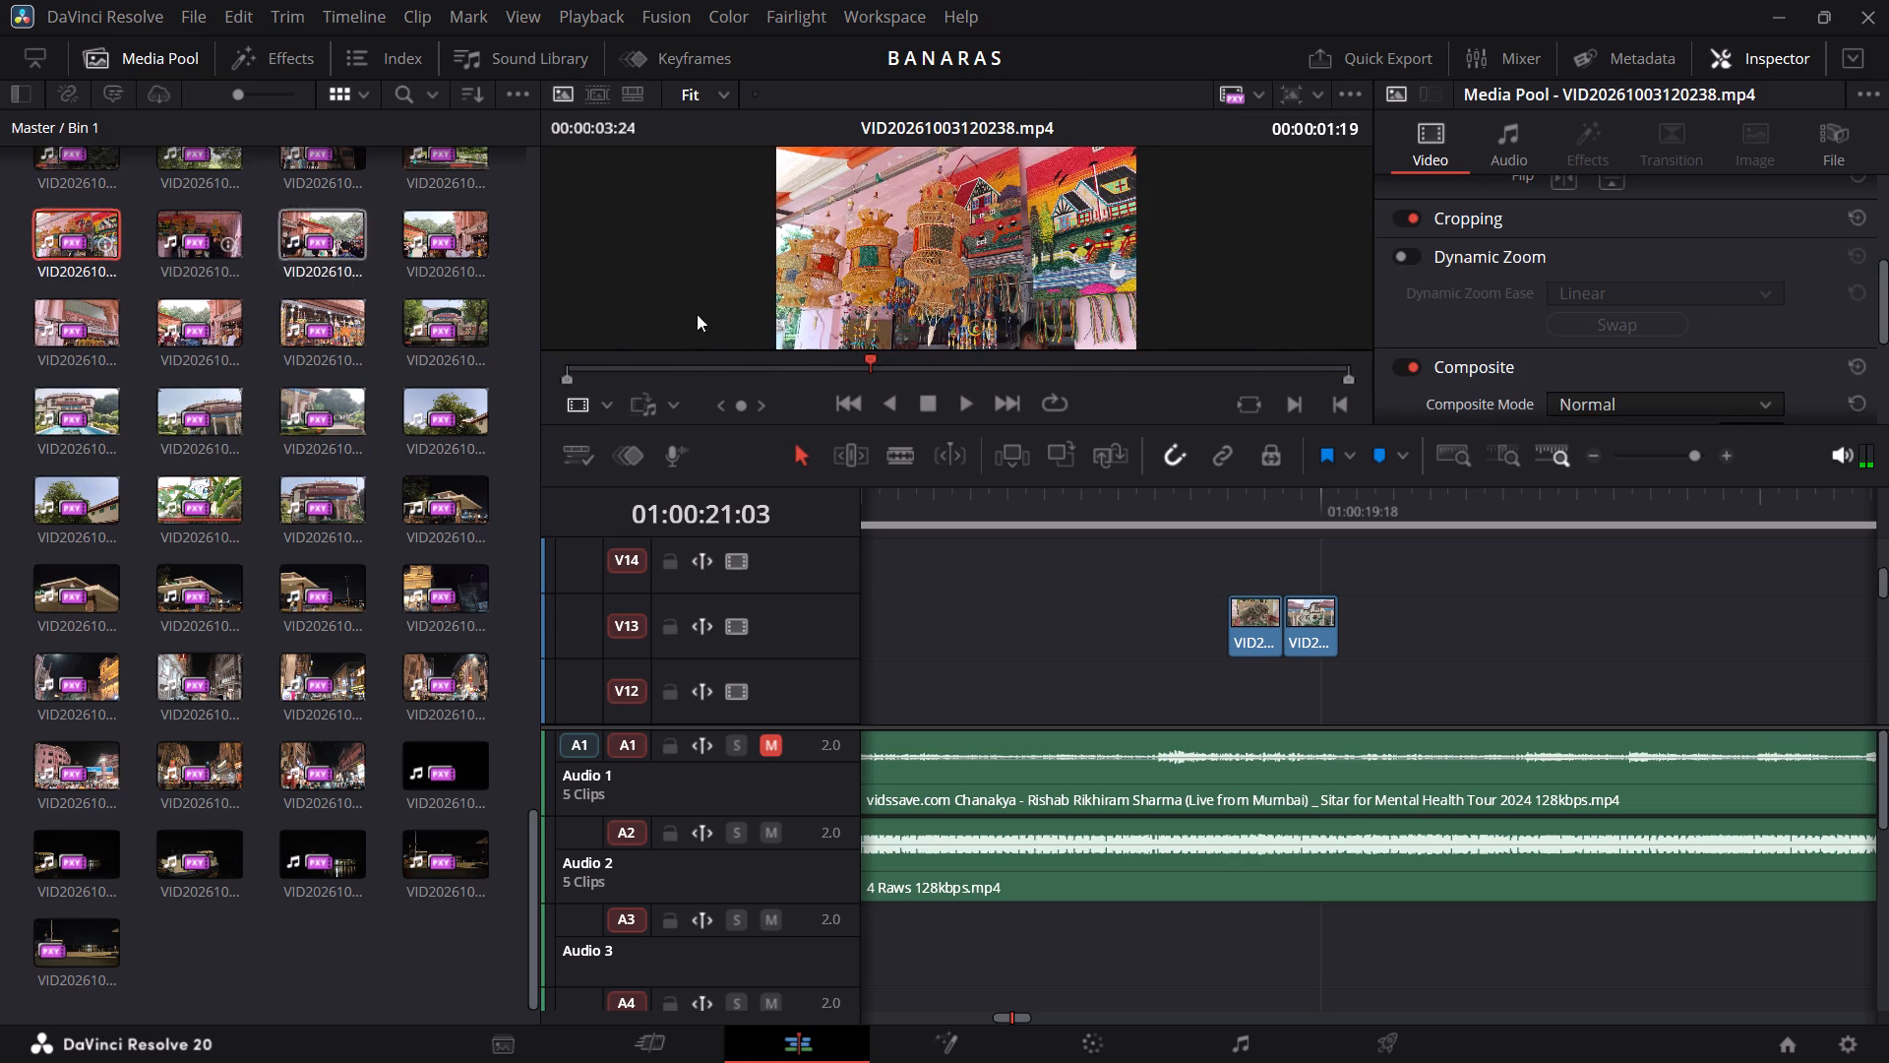
{"action": "left_click_drag", "start_coordinate": [931, 324], "coordinate": [1467, 556]}
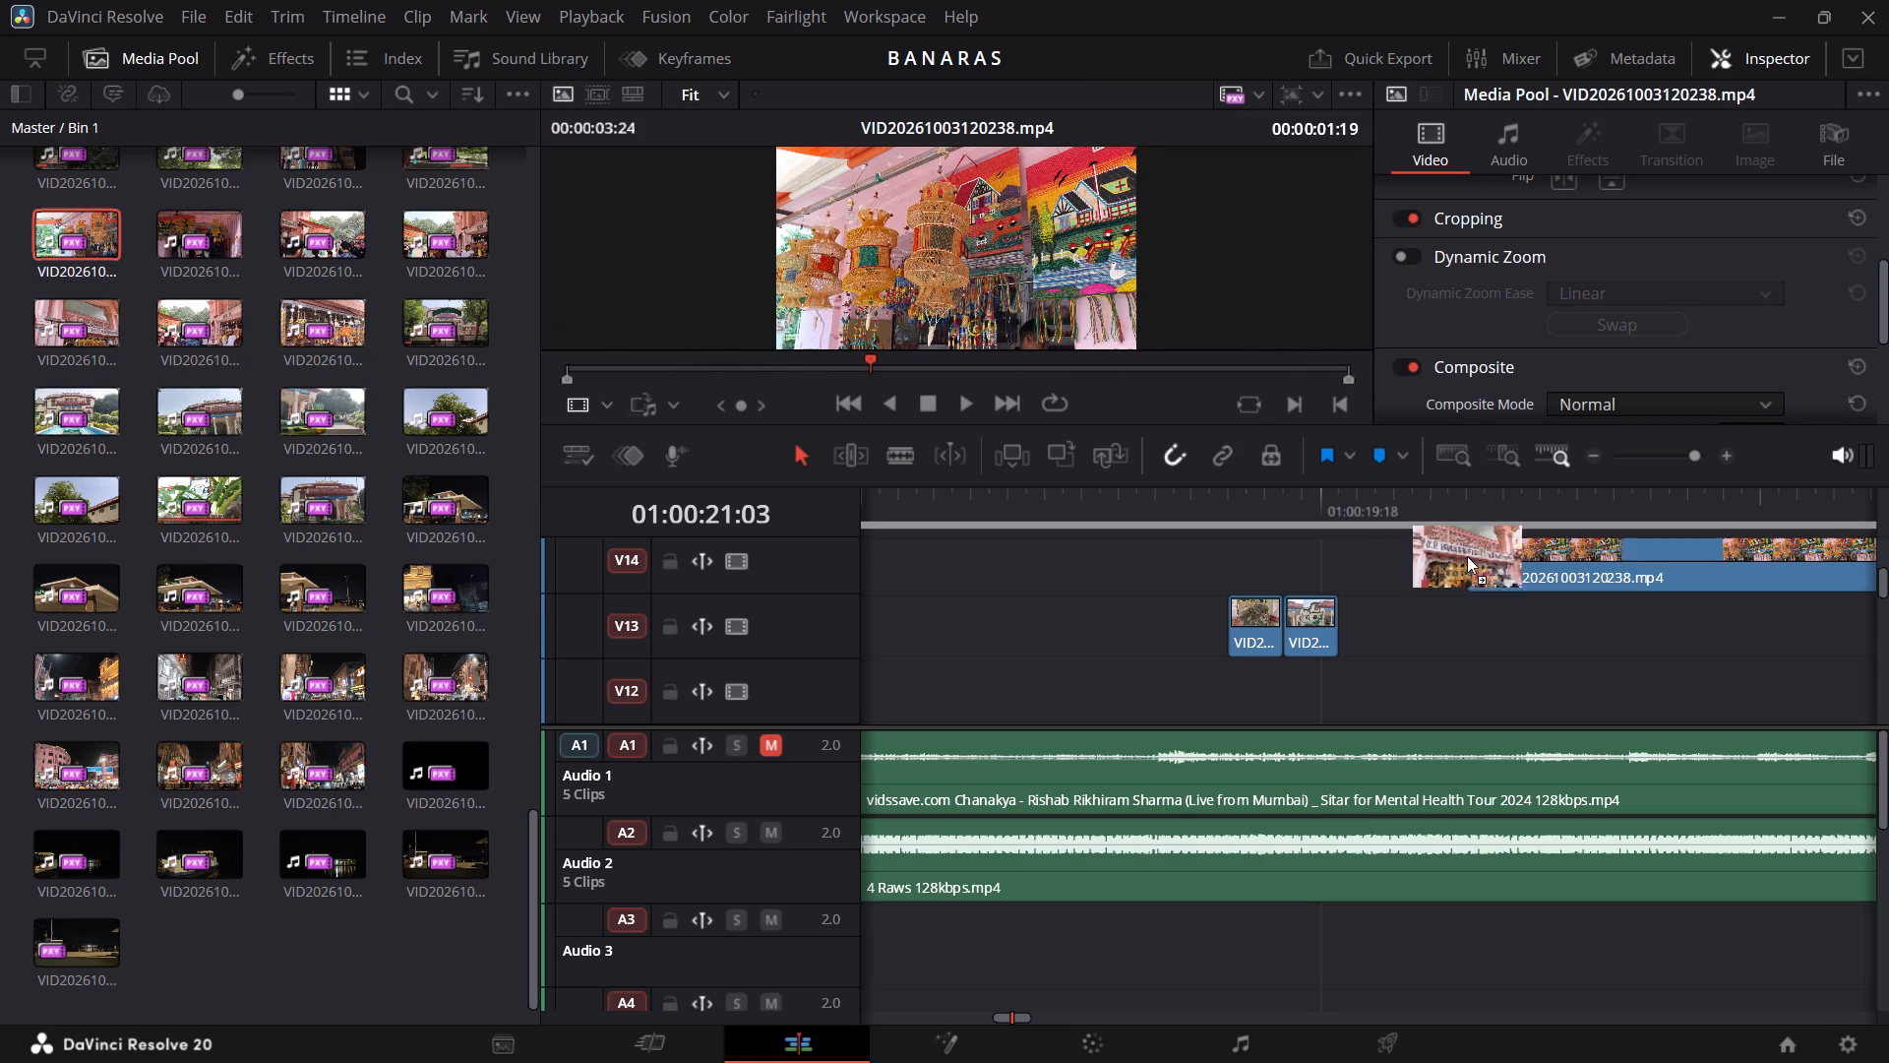
{"action": "left_click_drag", "start_coordinate": [1467, 556], "coordinate": [1450, 635]}
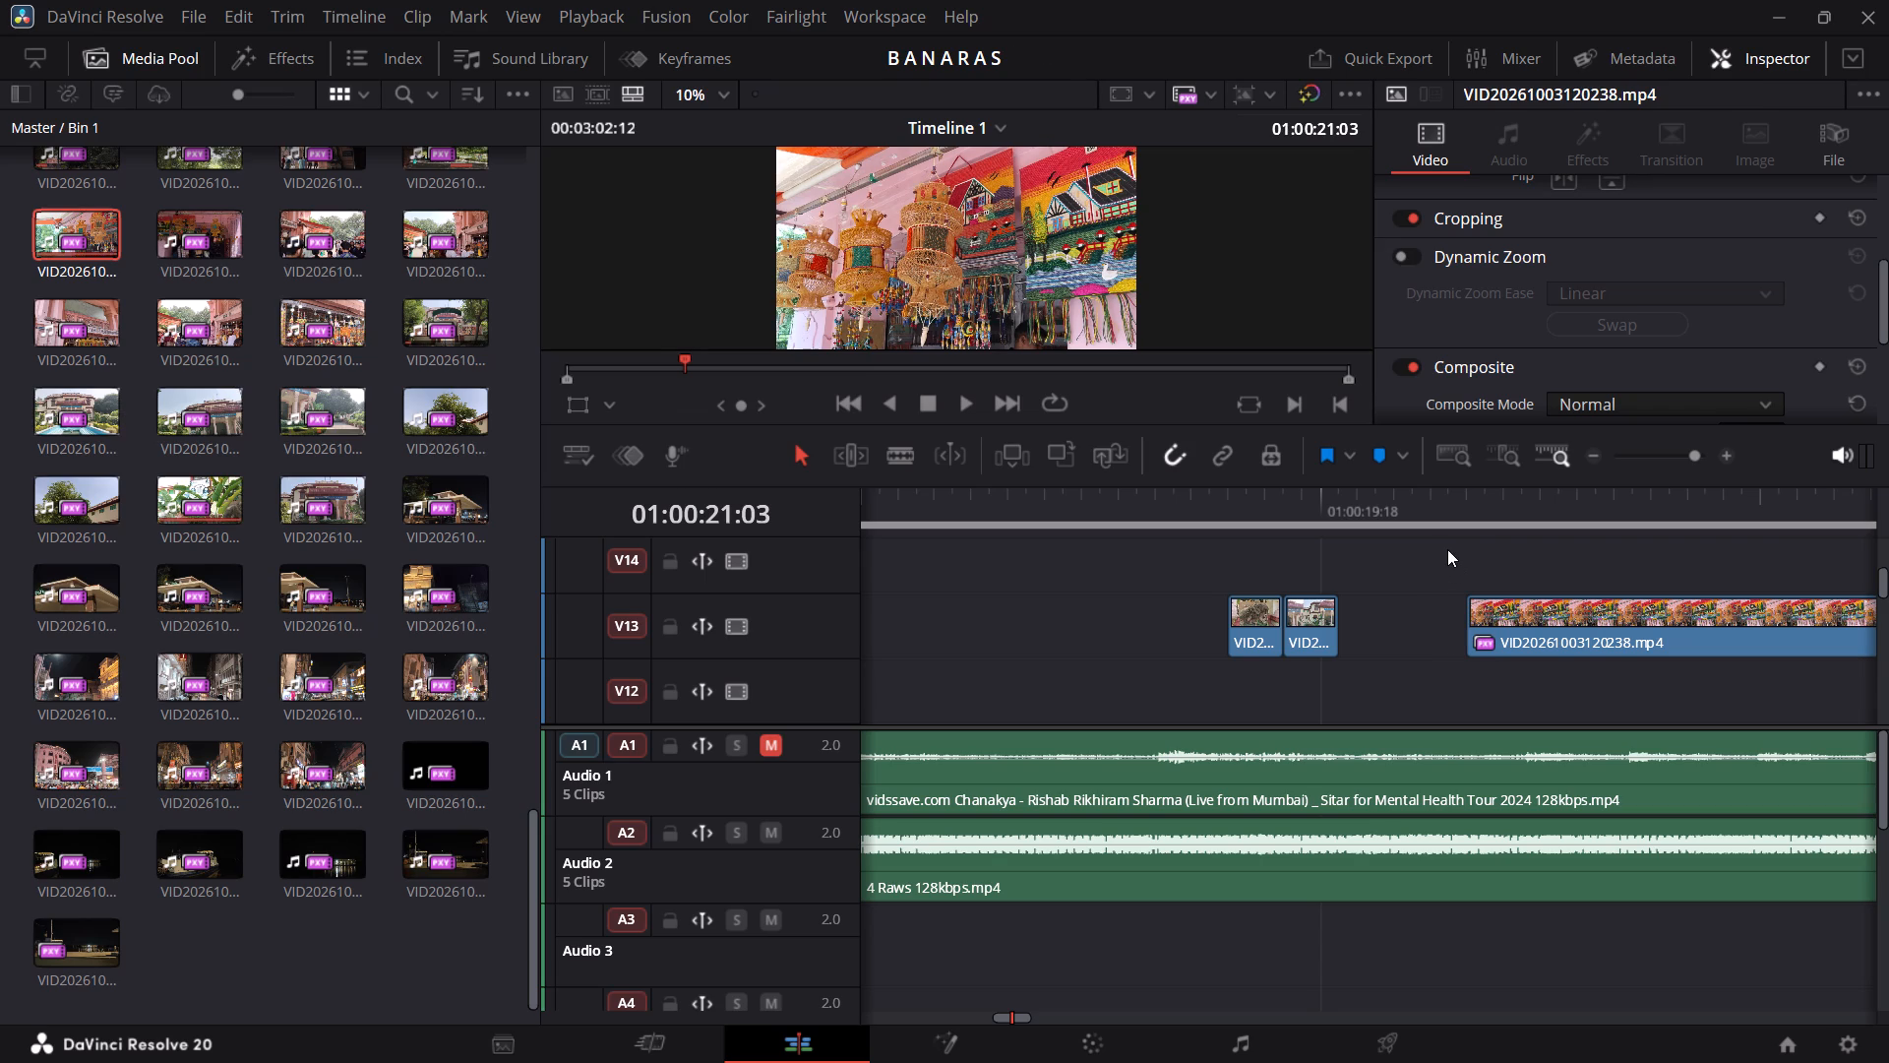
Play VID20261003120238.mp4 to the hanging woven lanterns, split it at 01:00:20:18 and delete the part before the cut.
{"action": "left_click", "coordinate": [1449, 502]}
{"action": "key", "text": "space"}
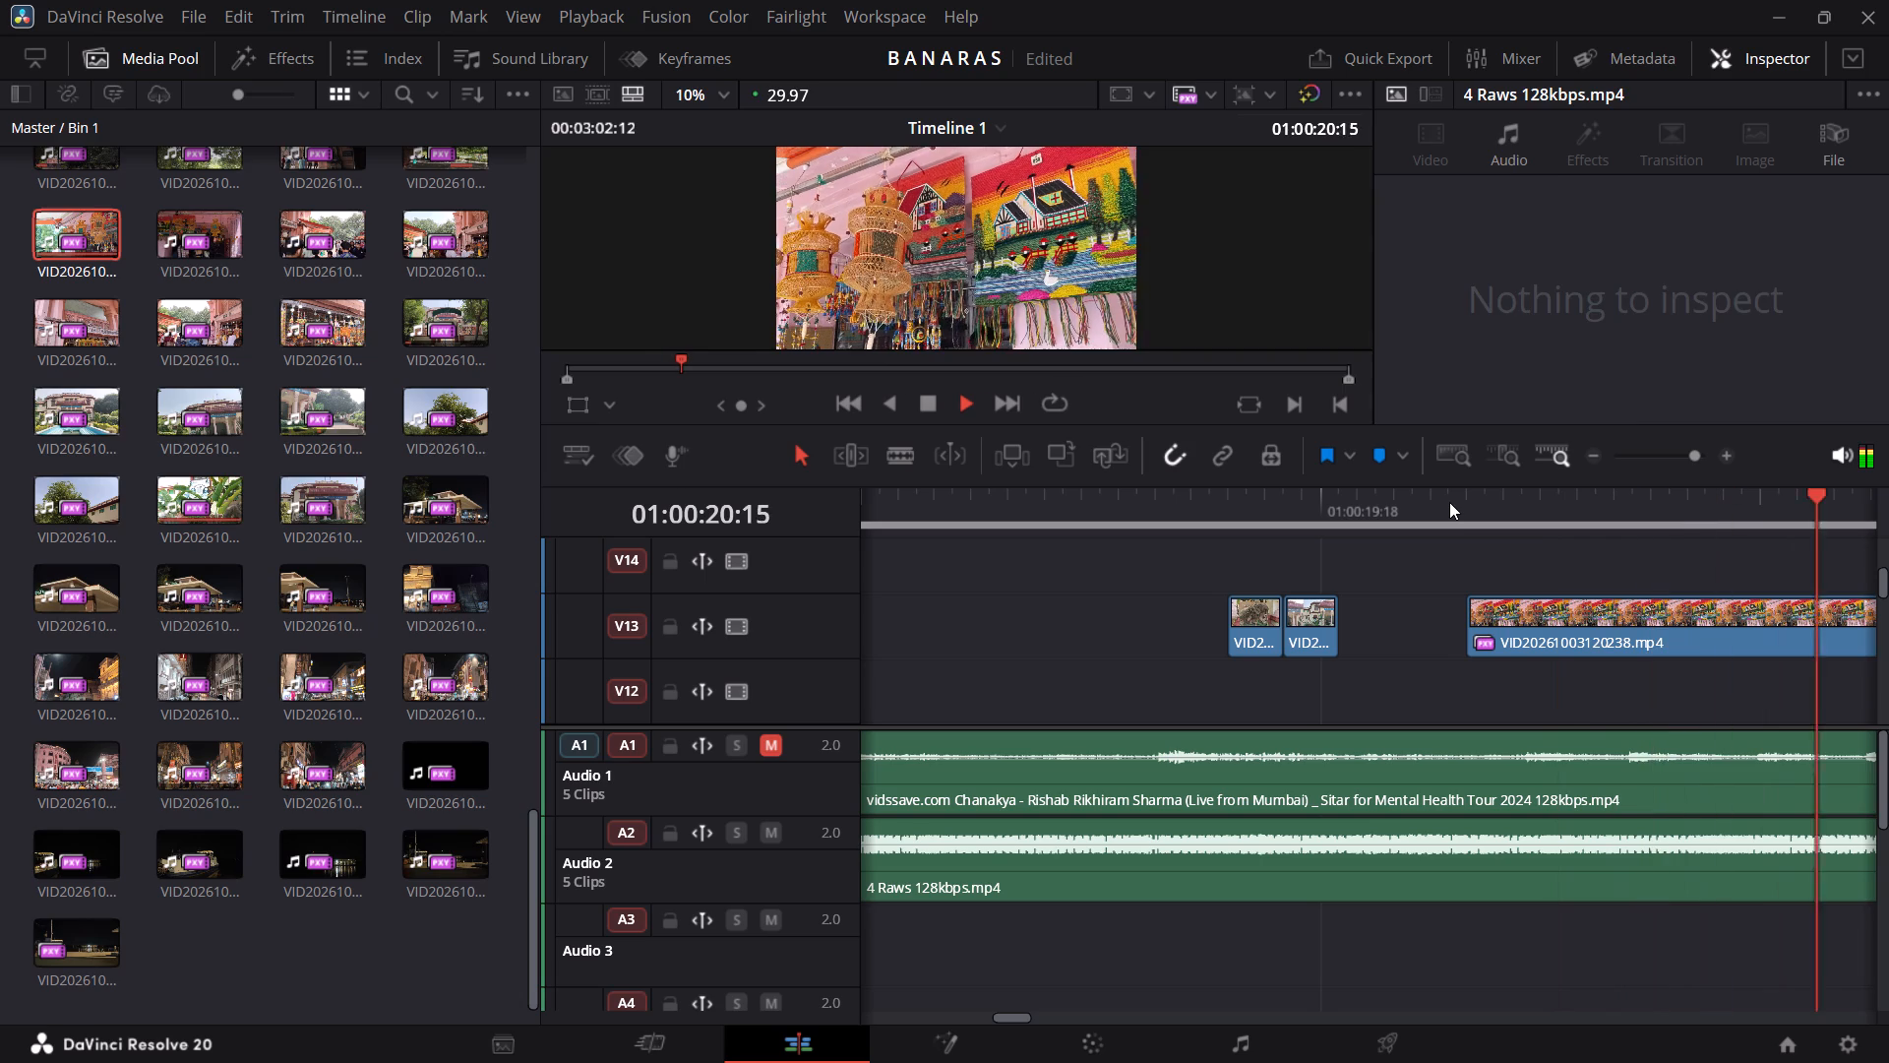
{"action": "key", "text": "space"}
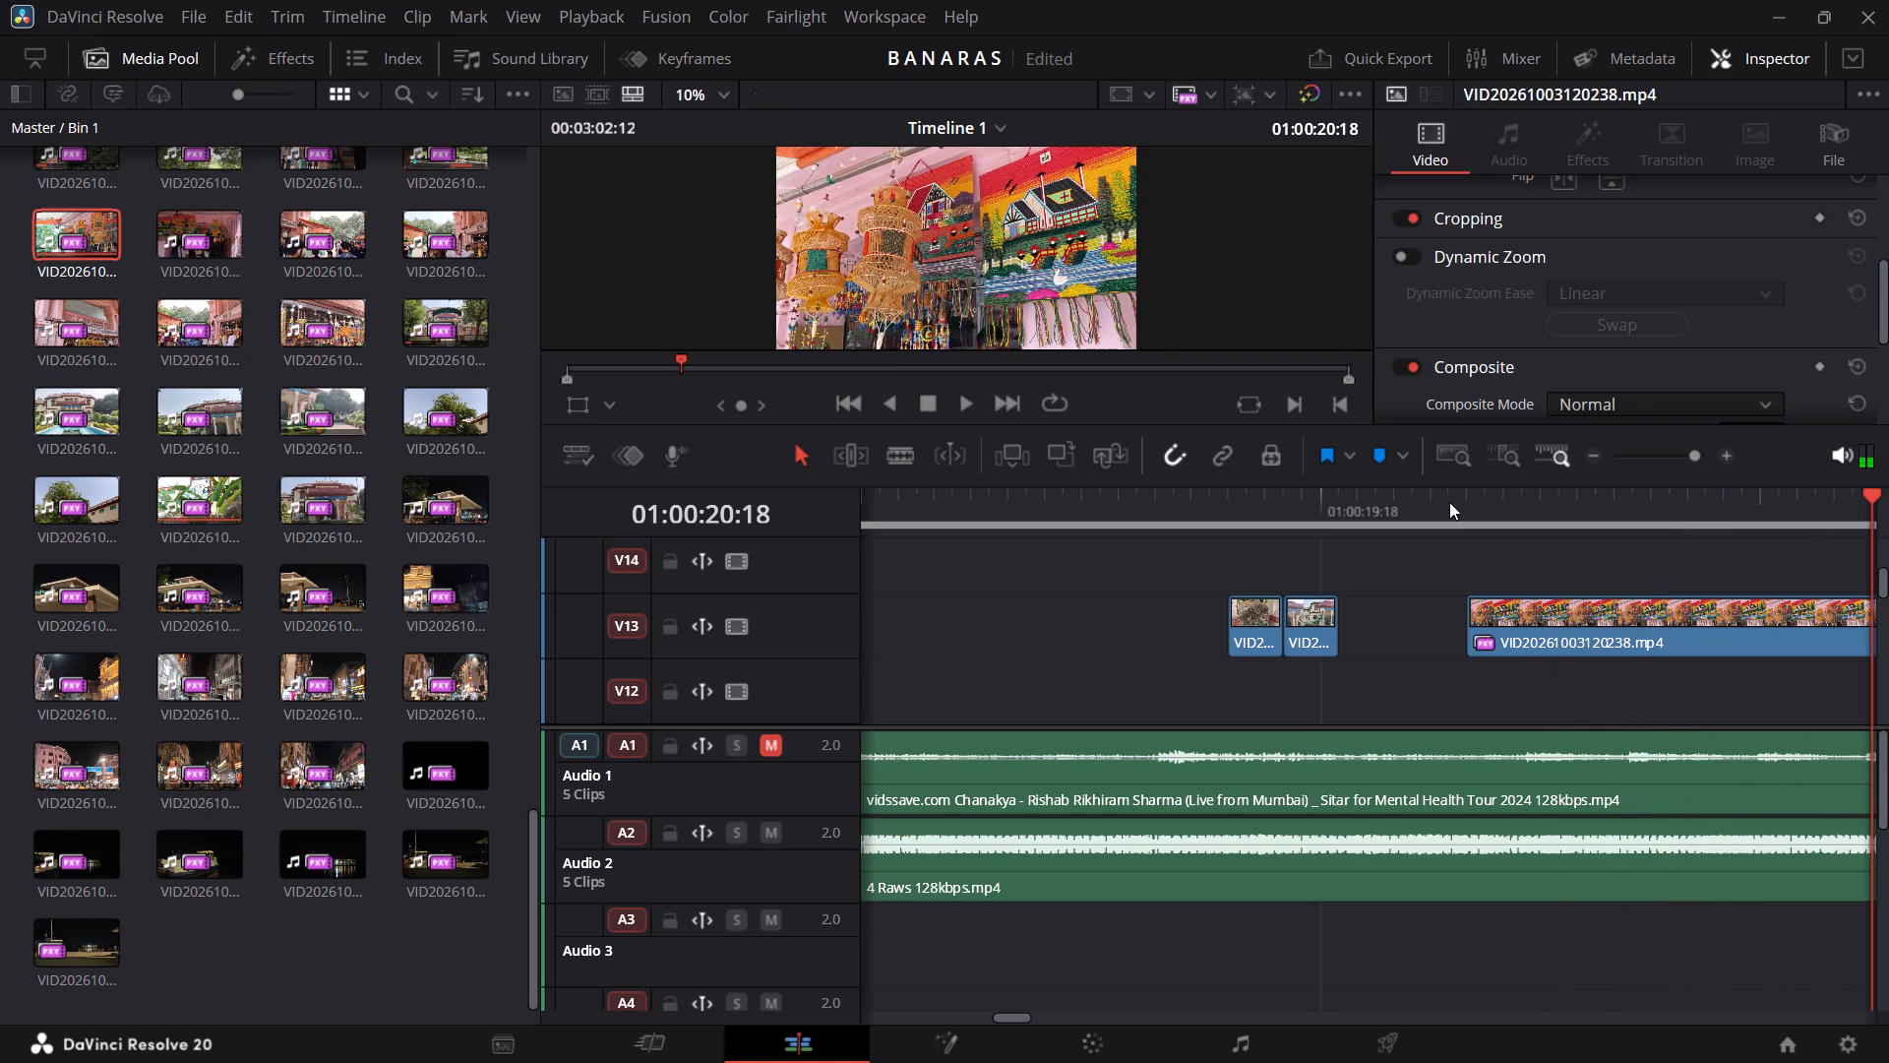
{"action": "left_click", "coordinate": [1521, 629]}
{"action": "key", "text": "ctrl+b"}
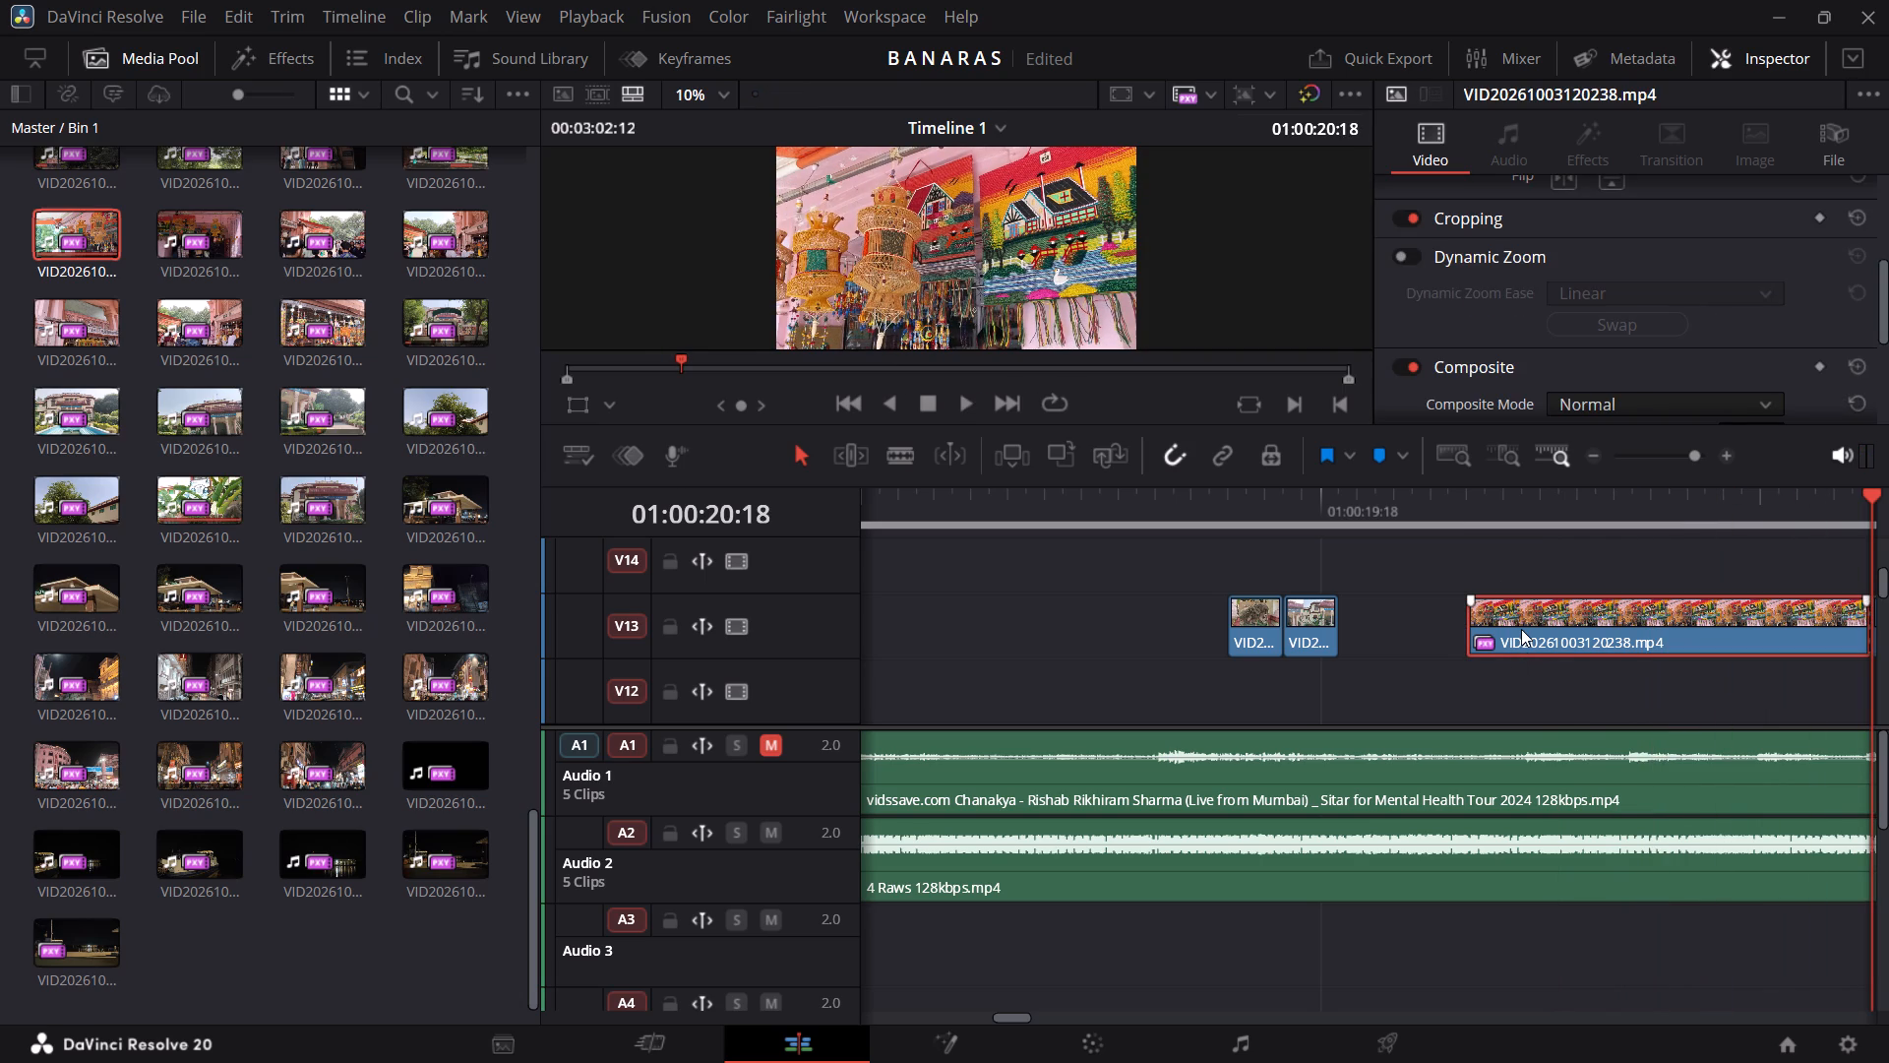
{"action": "key", "text": "BackSpace"}
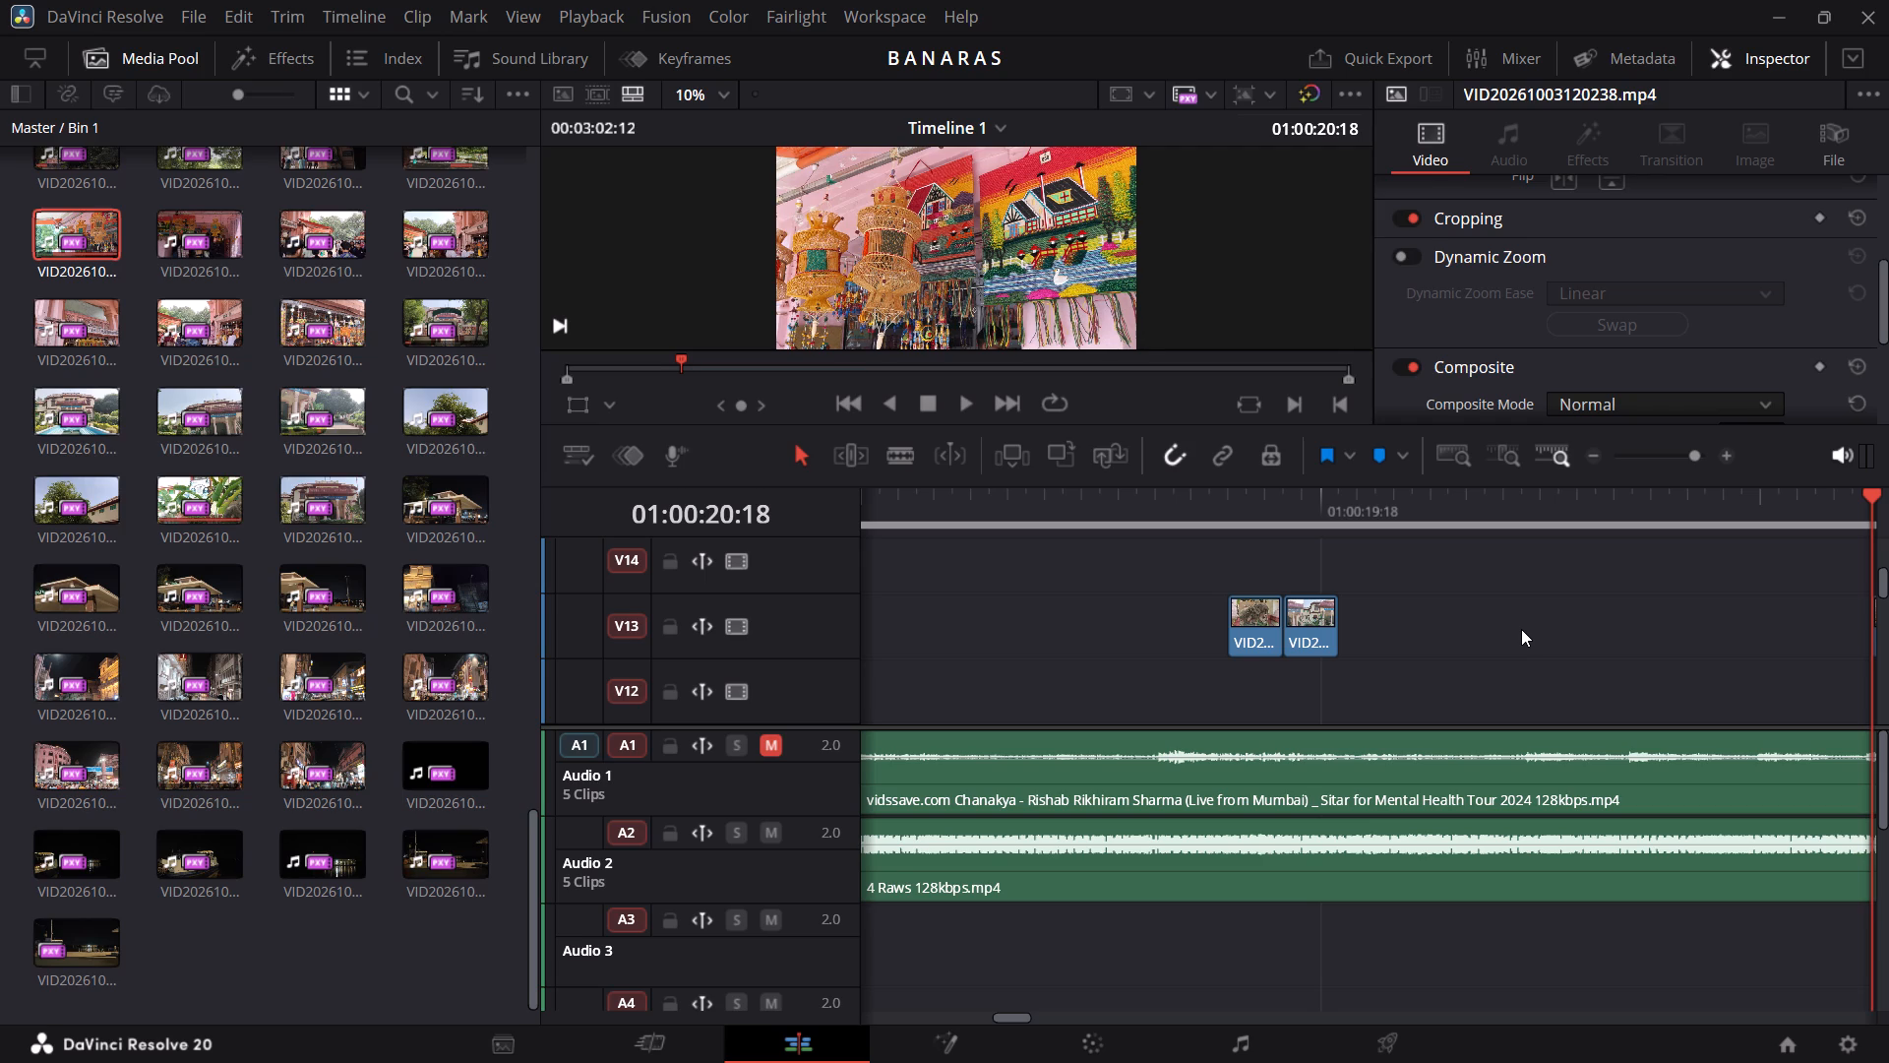
Split the remaining VID20261003120238.mp4 at 01:00:20:21 to make a three-frame piece on V13.
{"action": "key", "text": "Right"}
{"action": "key", "text": "Right"}
{"action": "key", "text": "Right"}
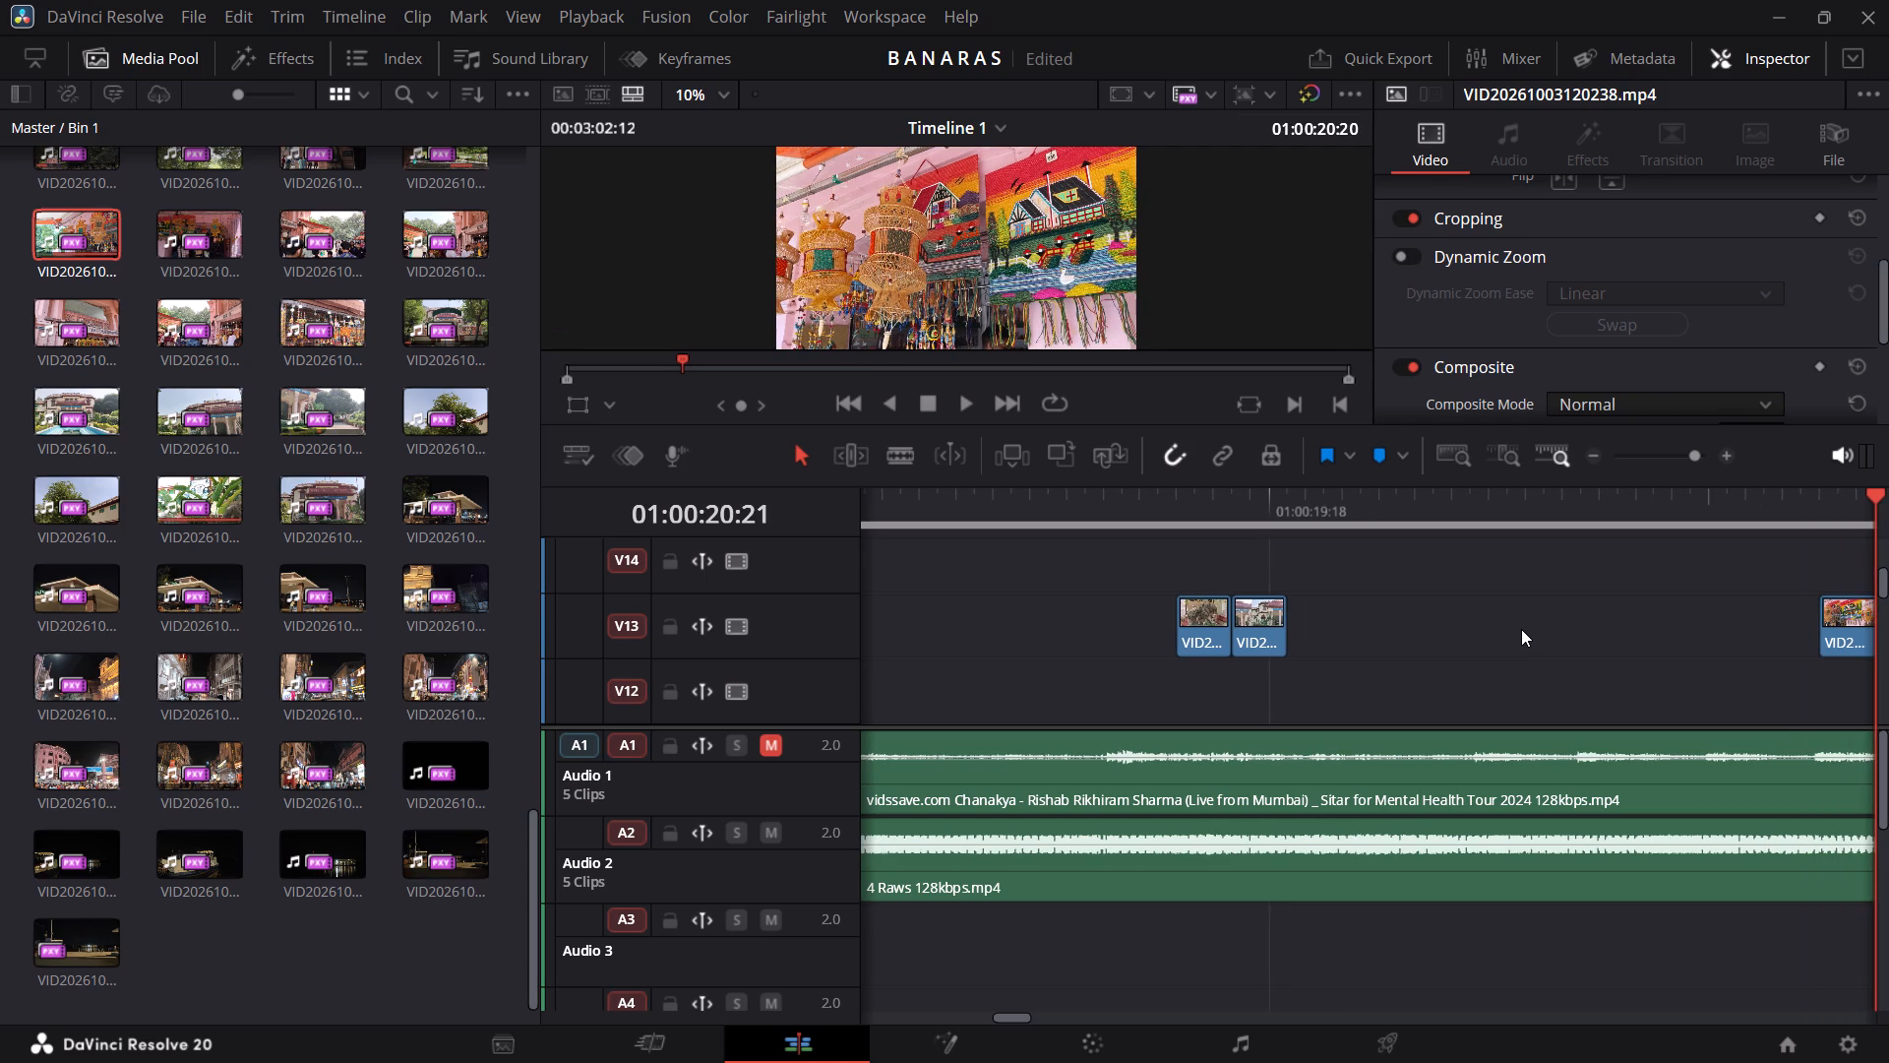
{"action": "left_click", "coordinate": [1864, 608]}
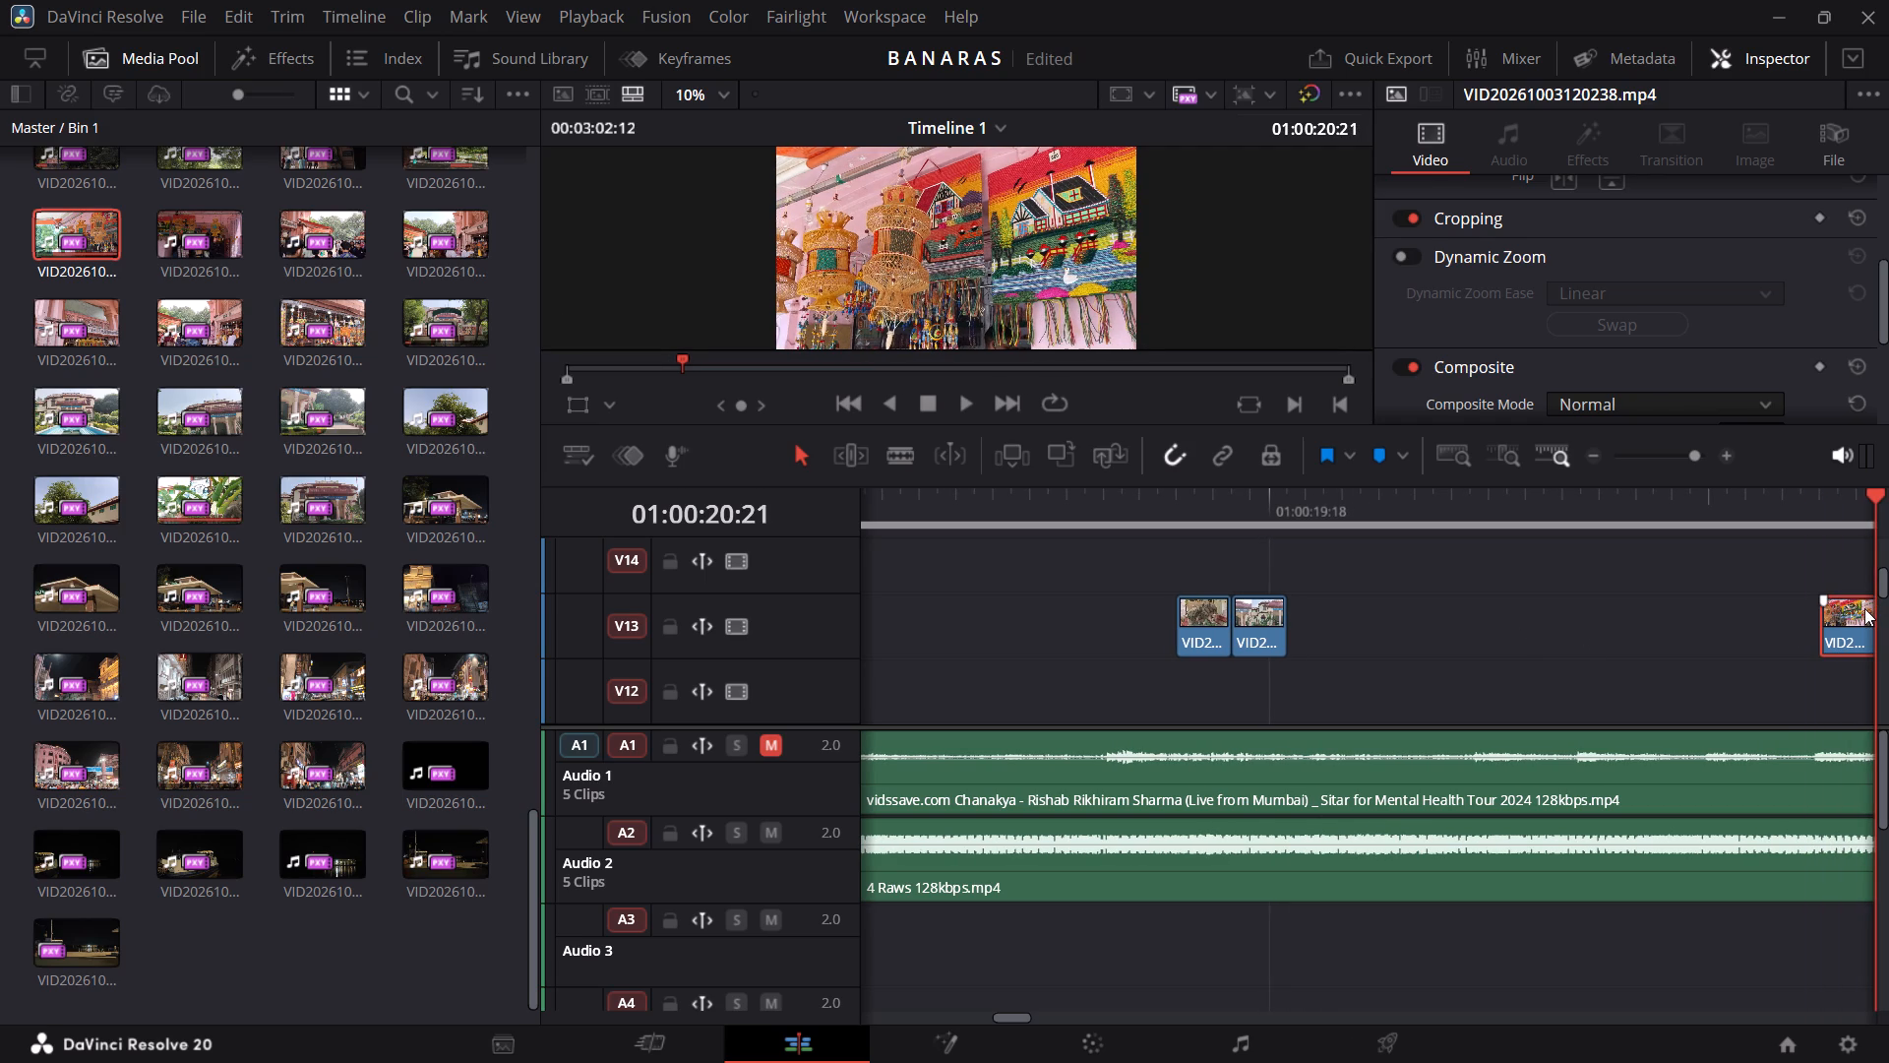
{"action": "key", "text": "ctrl+b"}
Move the three-frame lantern piece on V13 directly after the building-entrance piece and delete the leftover VID20261003120238.mp4 clip.
{"action": "left_click_drag", "start_coordinate": [1851, 630], "coordinate": [1706, 642]}
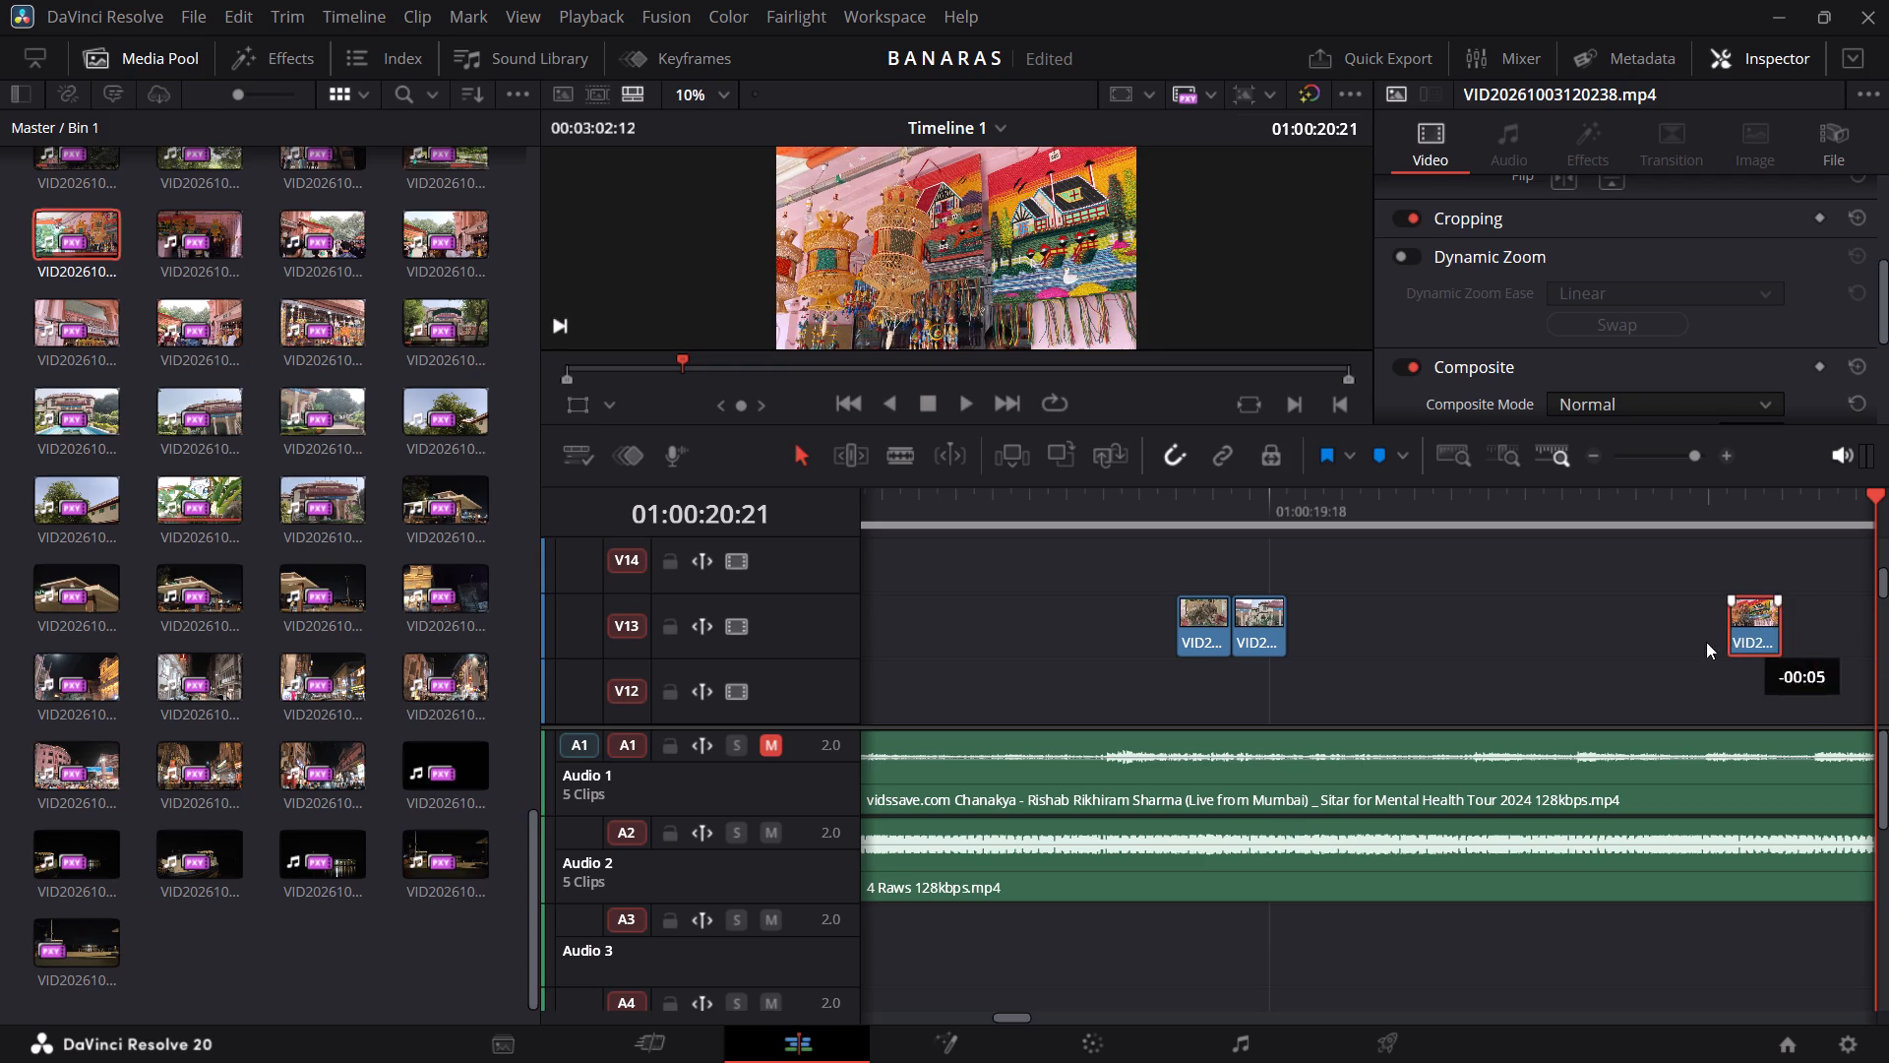
{"action": "left_click_drag", "start_coordinate": [1706, 642], "coordinate": [1305, 641]}
{"action": "scroll", "coordinate": [1305, 641], "scroll_direction": "left", "scroll_amount": 1}
{"action": "left_click", "coordinate": [1577, 632]}
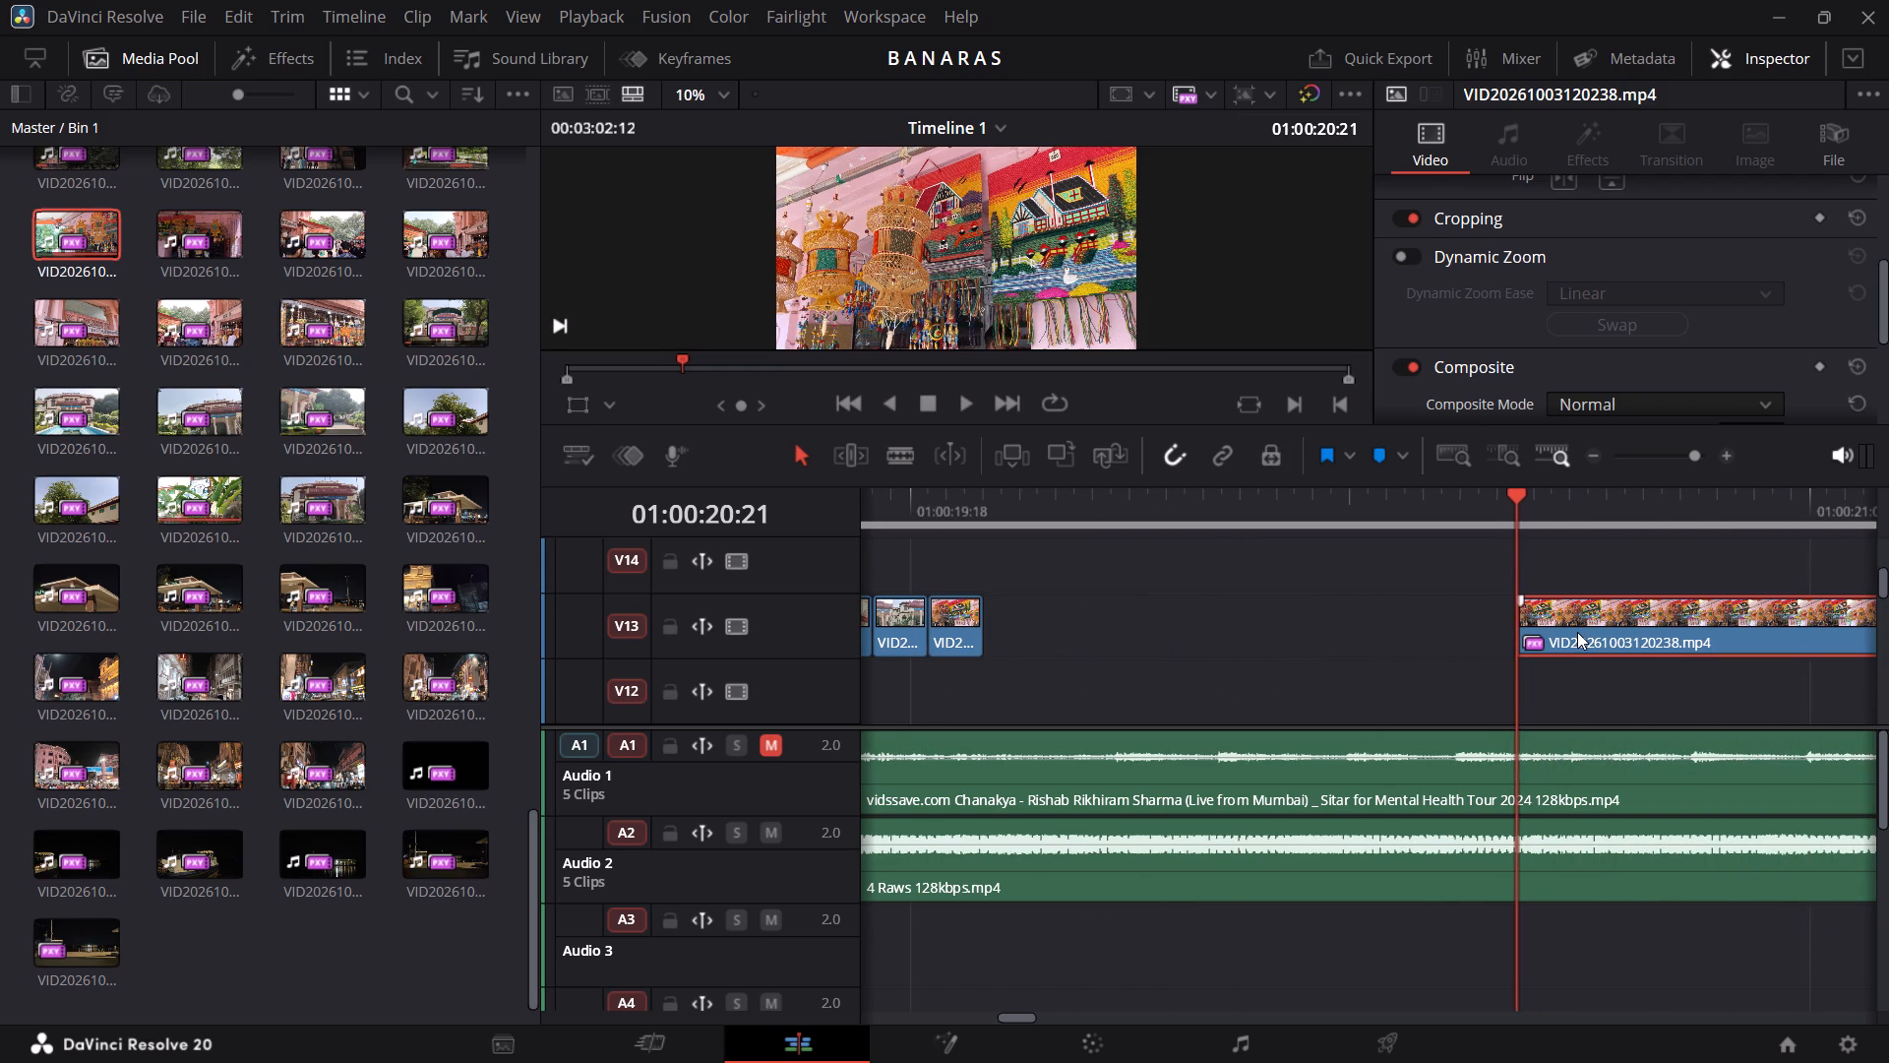
{"action": "key", "text": "BackSpace"}
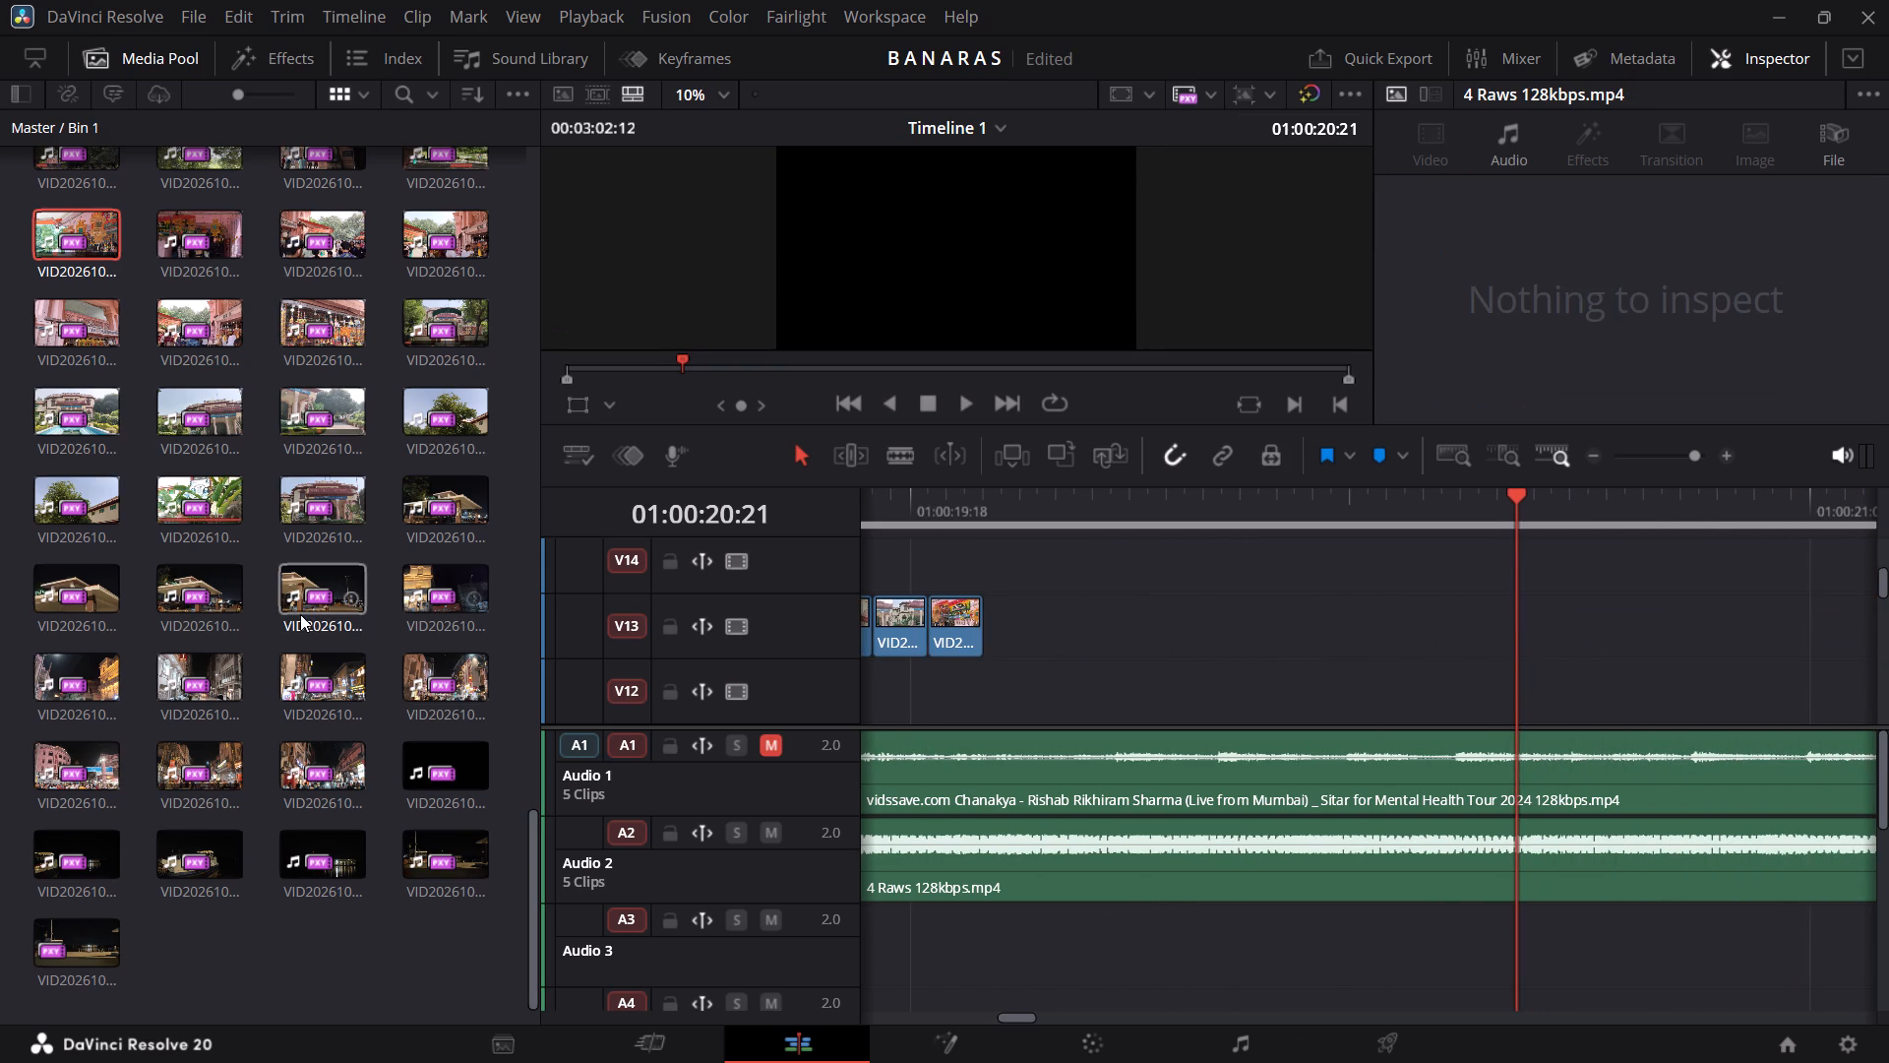
Place VID20261003120106.mp4 from the media pool on V13 at 01:00:20:02, a short gap after the lantern piece.
{"action": "scroll", "coordinate": [174, 330], "scroll_direction": "up", "scroll_amount": 1}
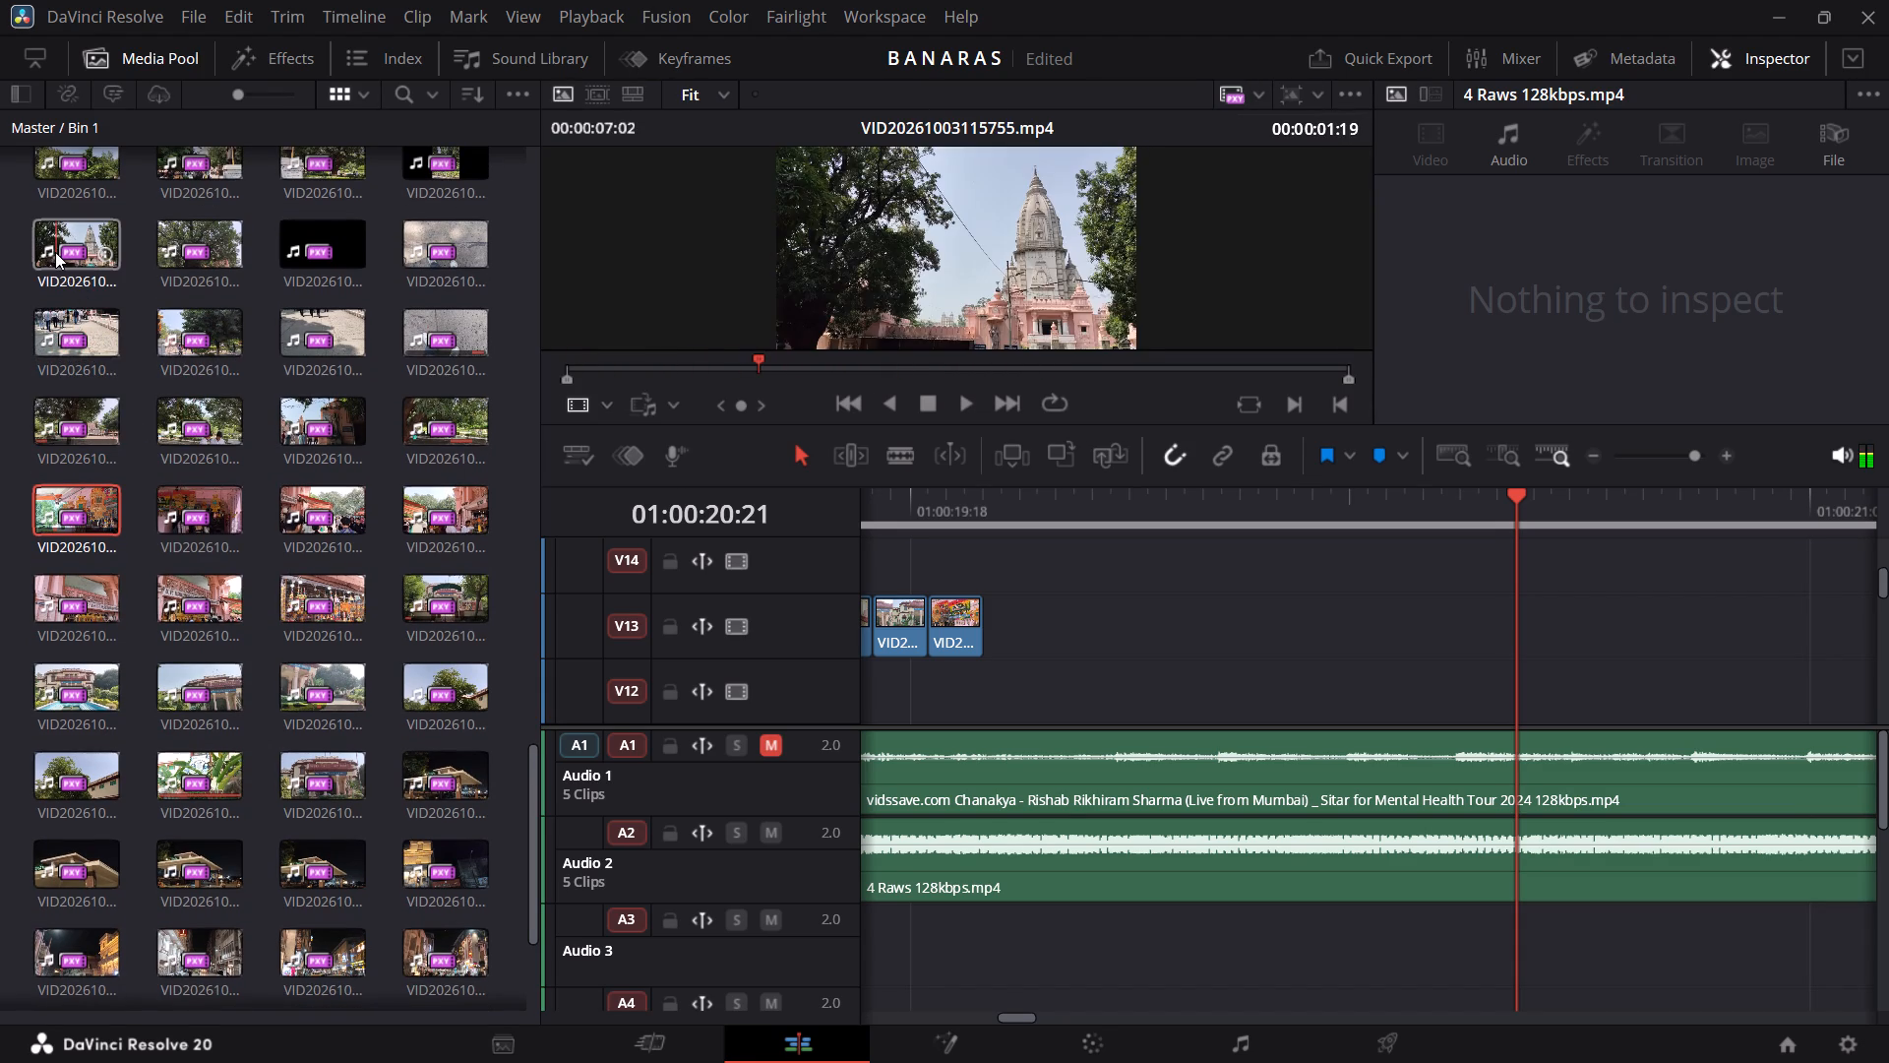
{"action": "double_click", "coordinate": [318, 406]}
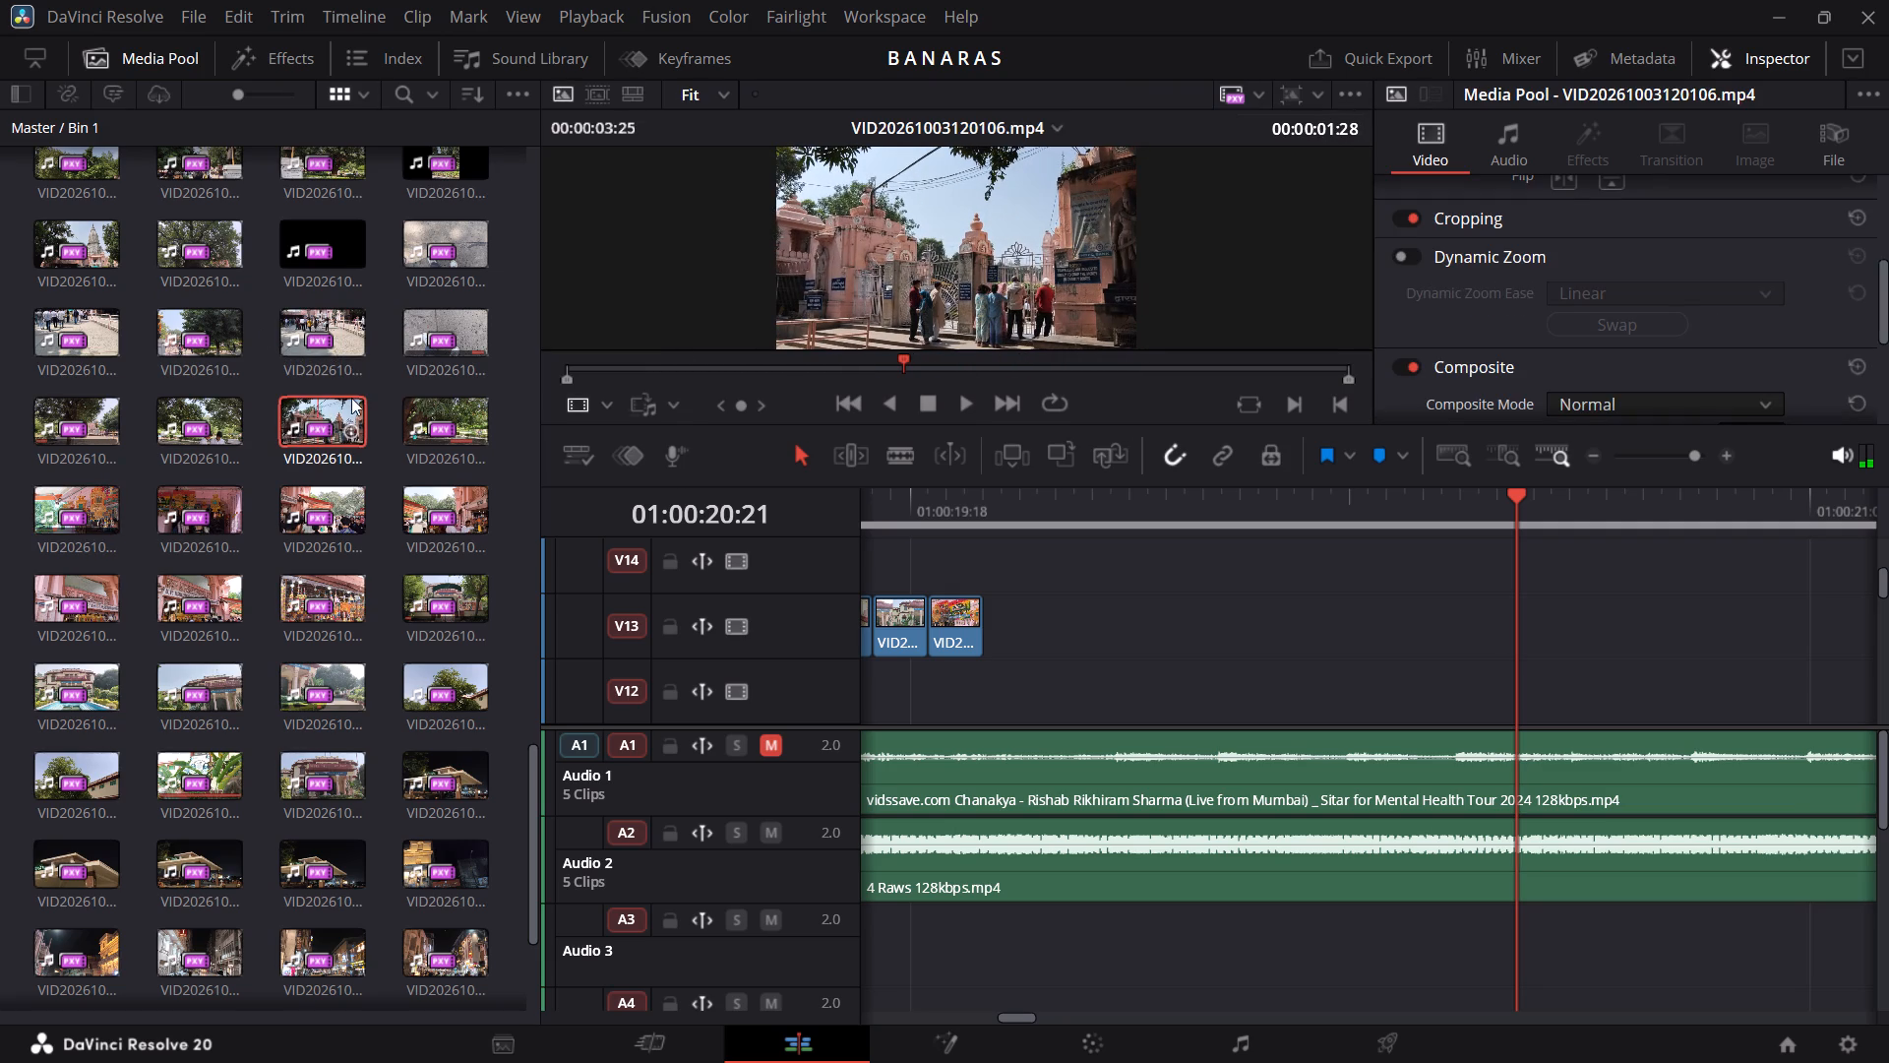
{"action": "left_click_drag", "start_coordinate": [940, 324], "coordinate": [1110, 427]}
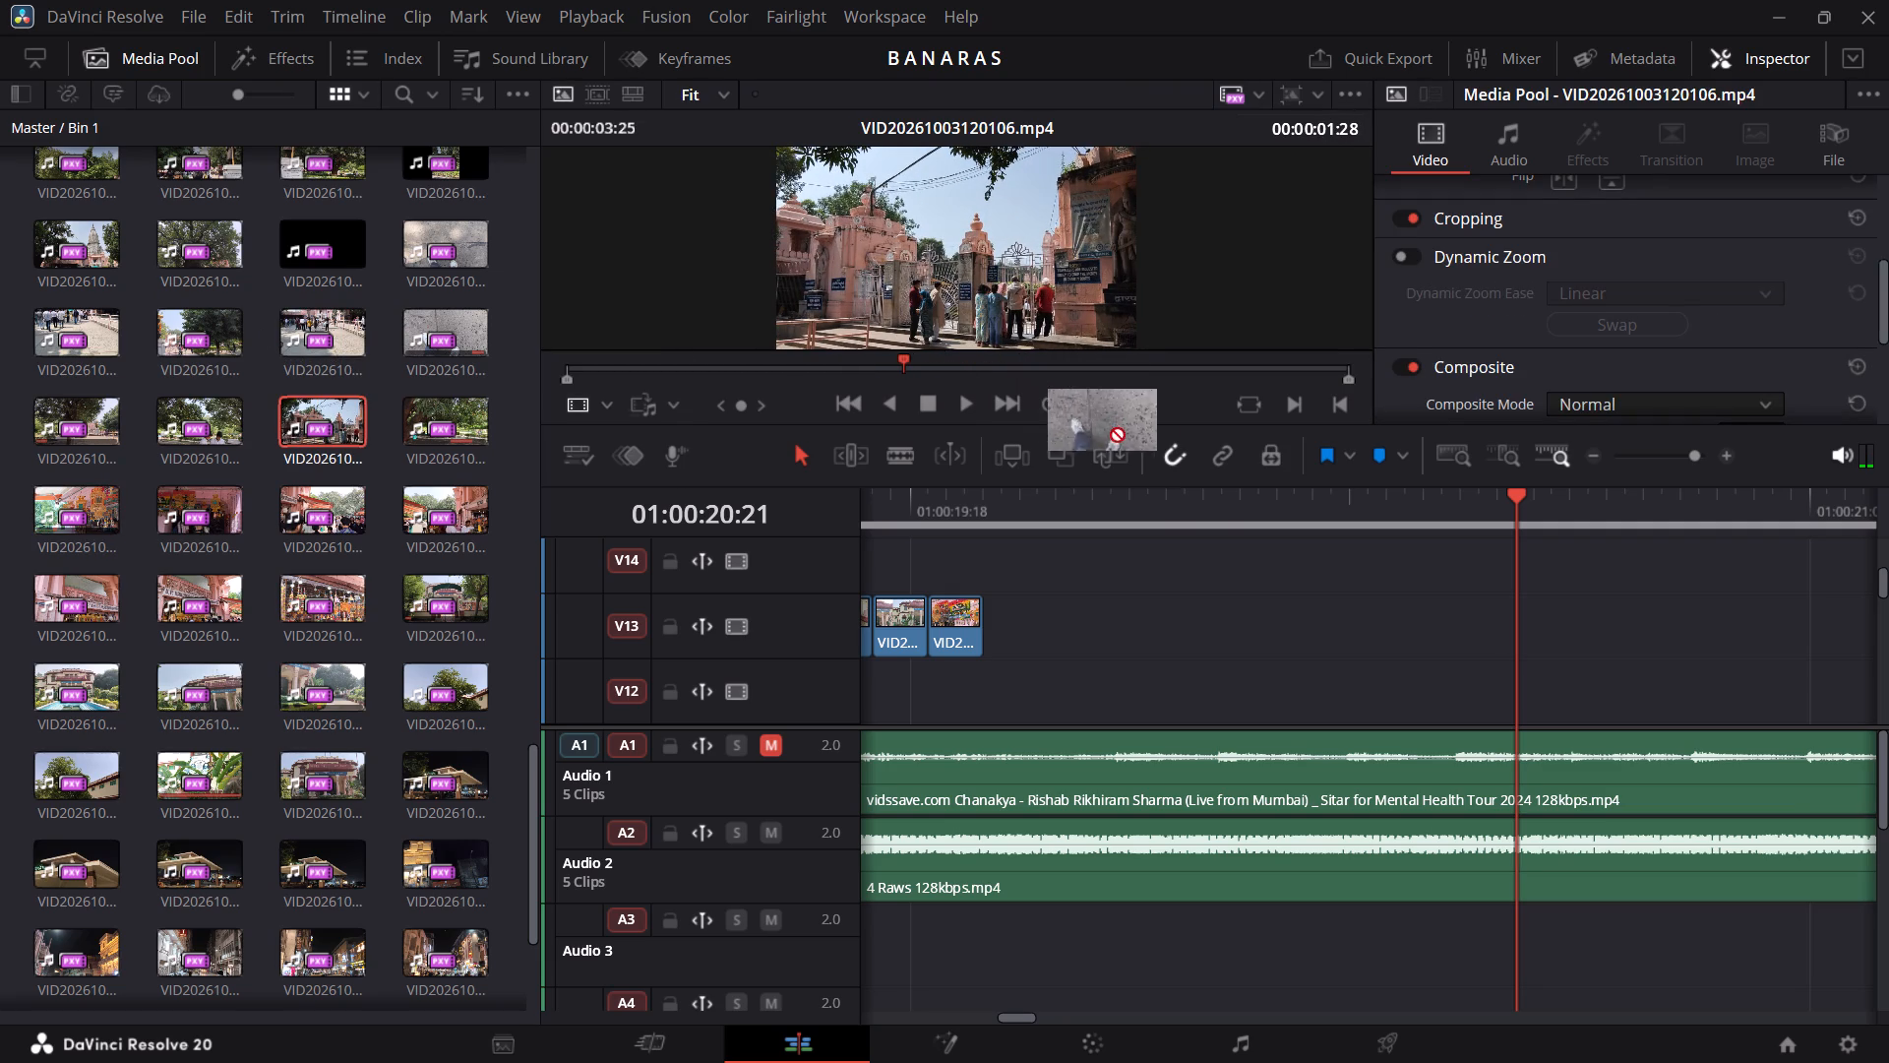
{"action": "left_click_drag", "start_coordinate": [1110, 427], "coordinate": [1152, 633]}
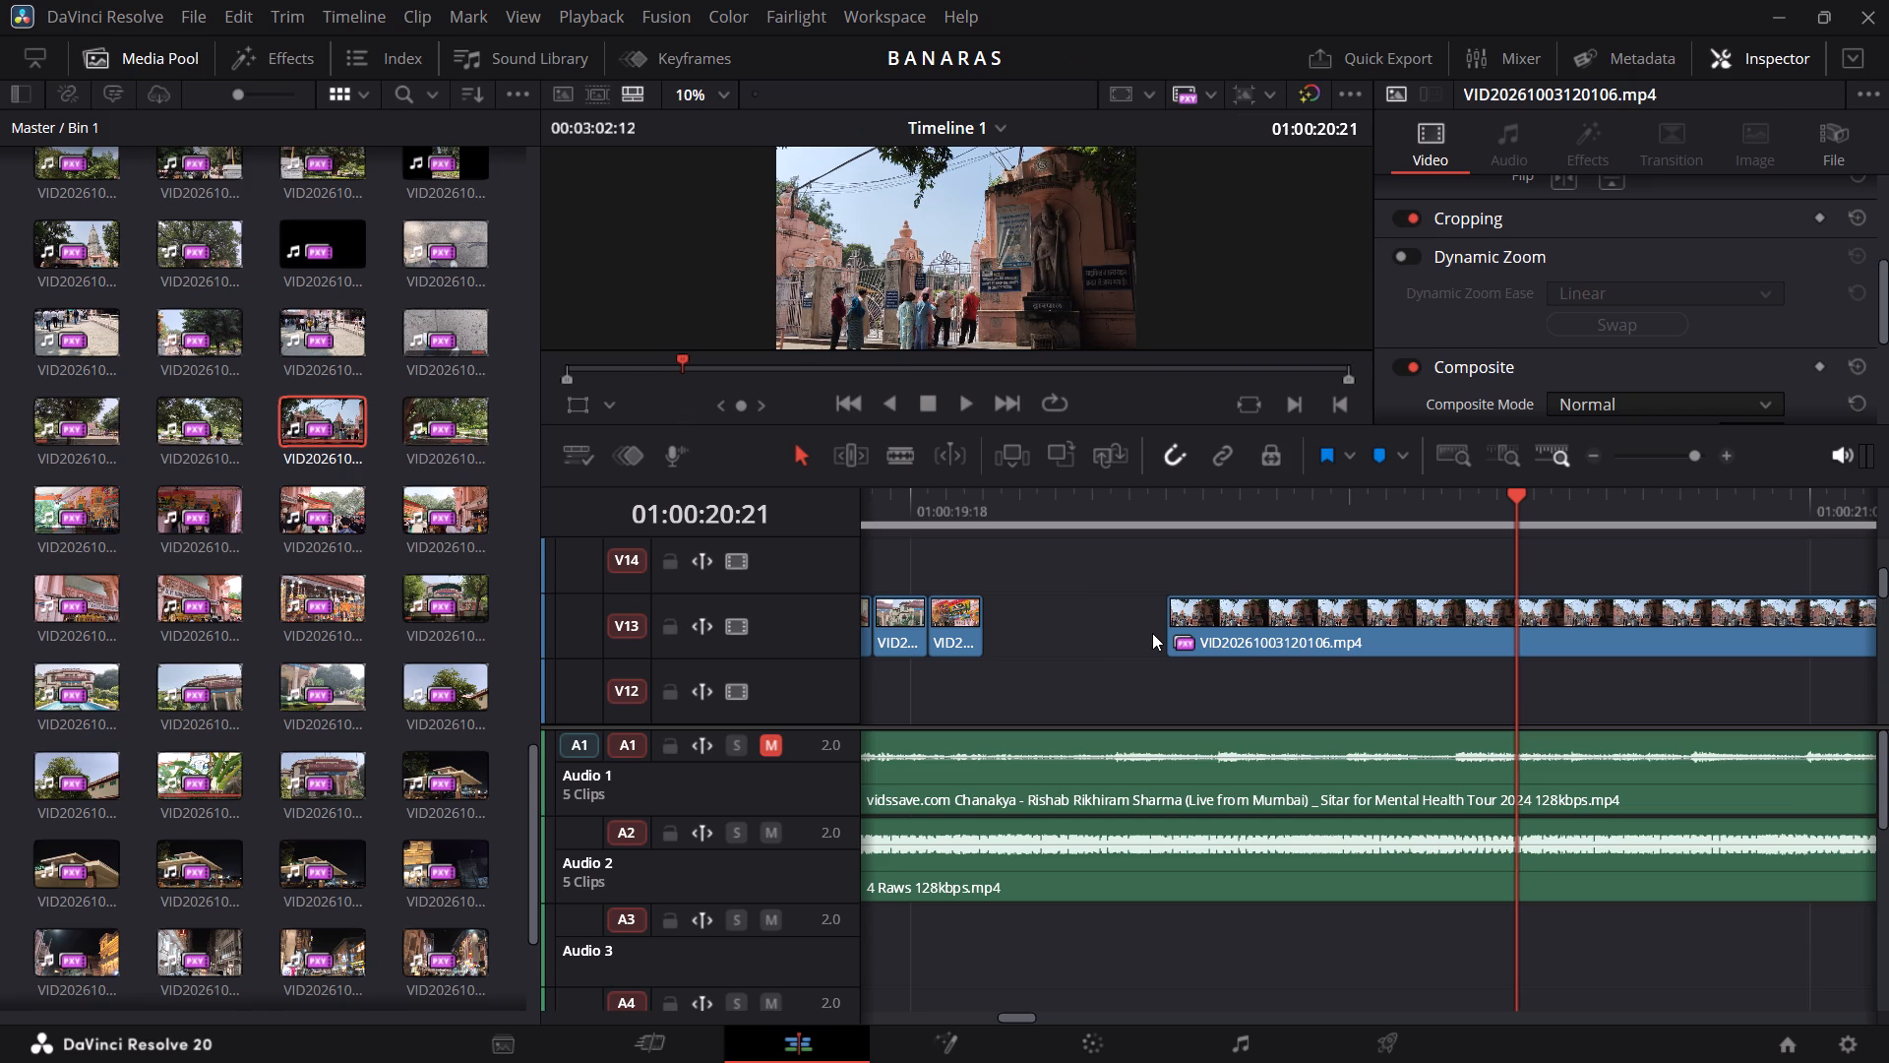
Play VID20261003120106.mp4 on the timeline to examine its temple gate footage for a usable moment.
{"action": "left_click", "coordinate": [1158, 488]}
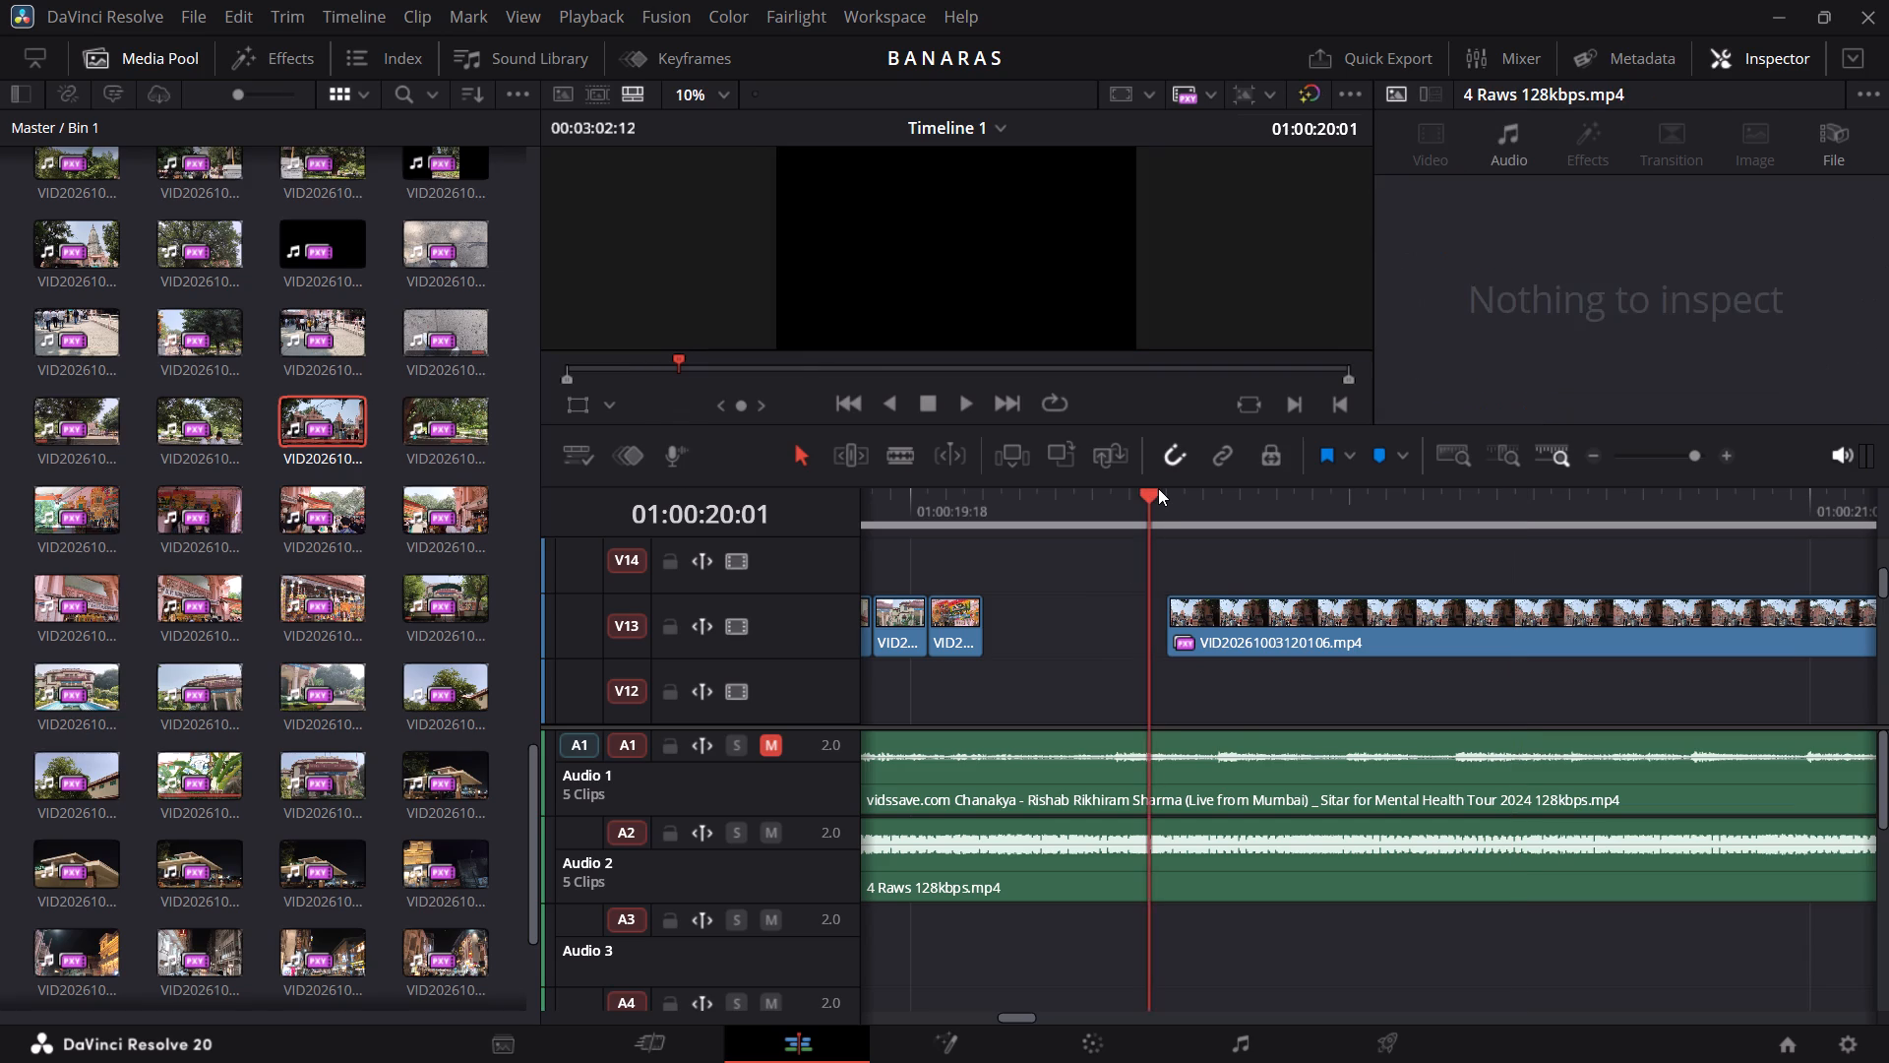
{"action": "key", "text": "space"}
{"action": "key", "text": "space"}
{"action": "key", "text": "space"}
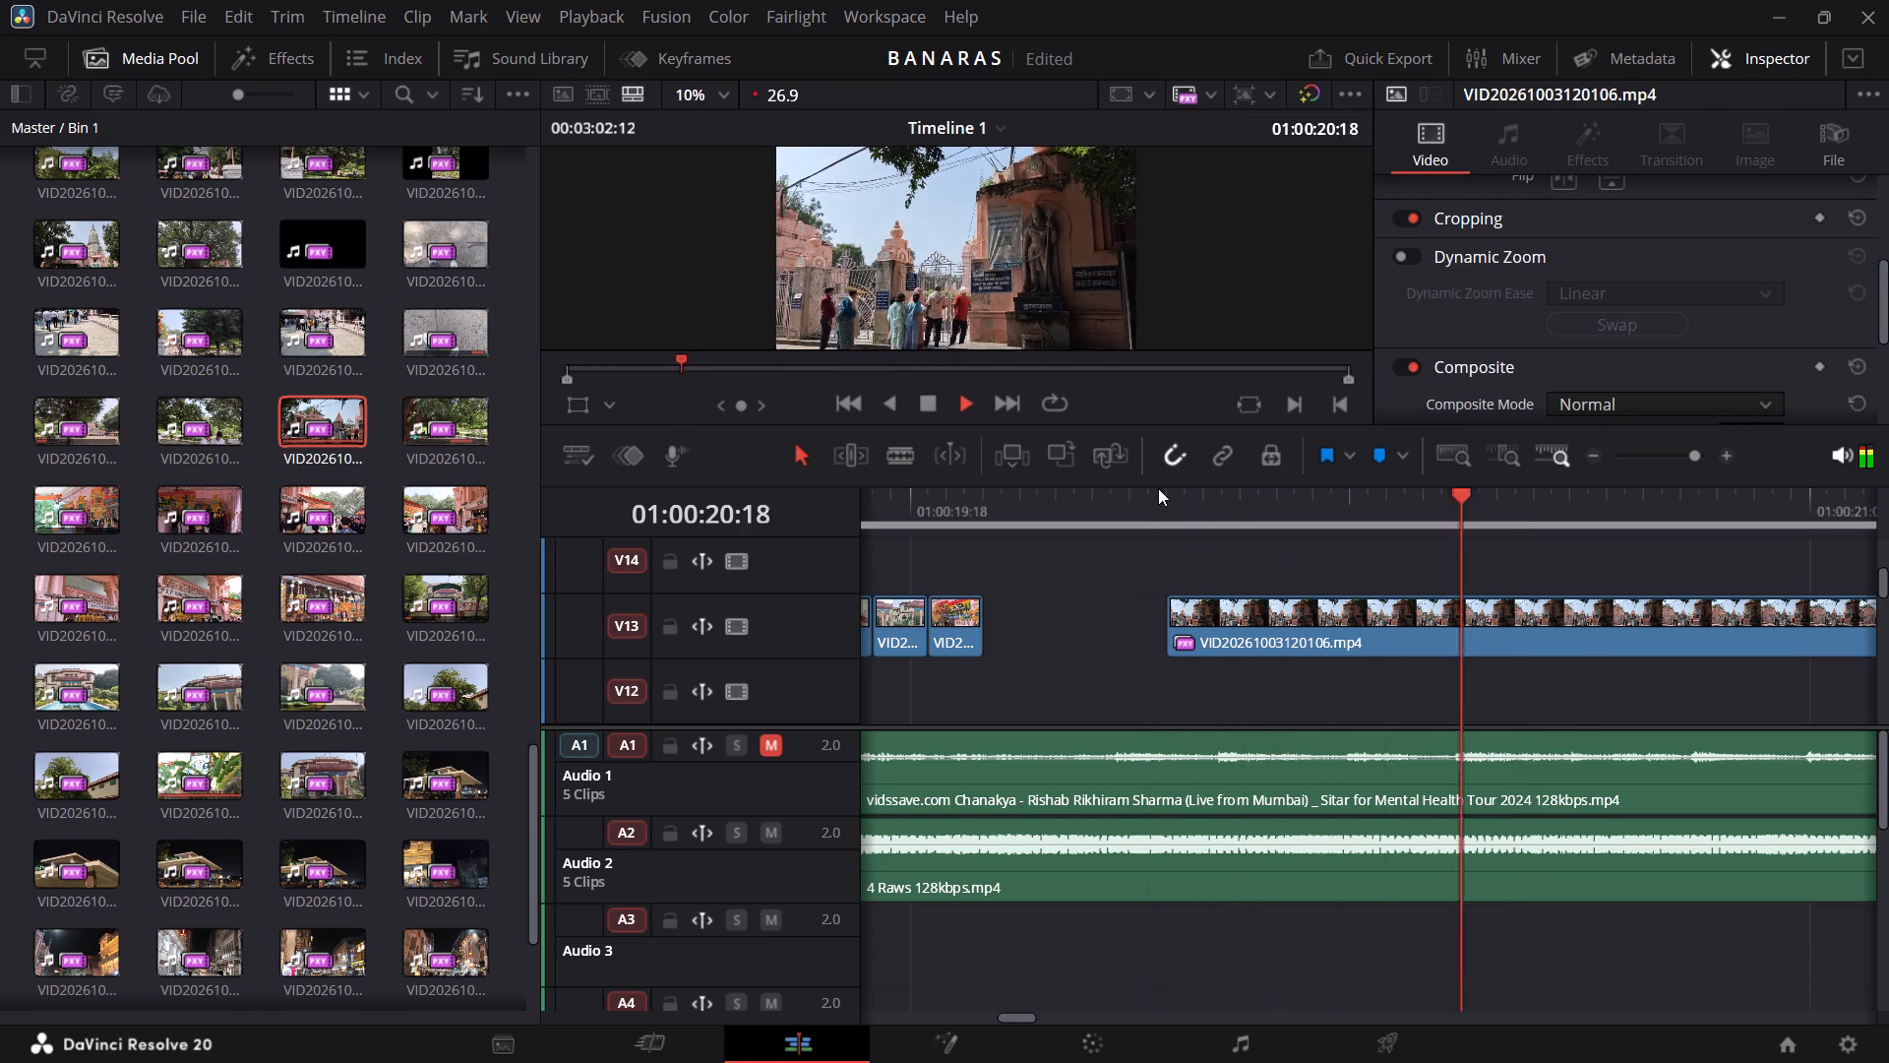
{"action": "key", "text": "space"}
{"action": "key", "text": "space"}
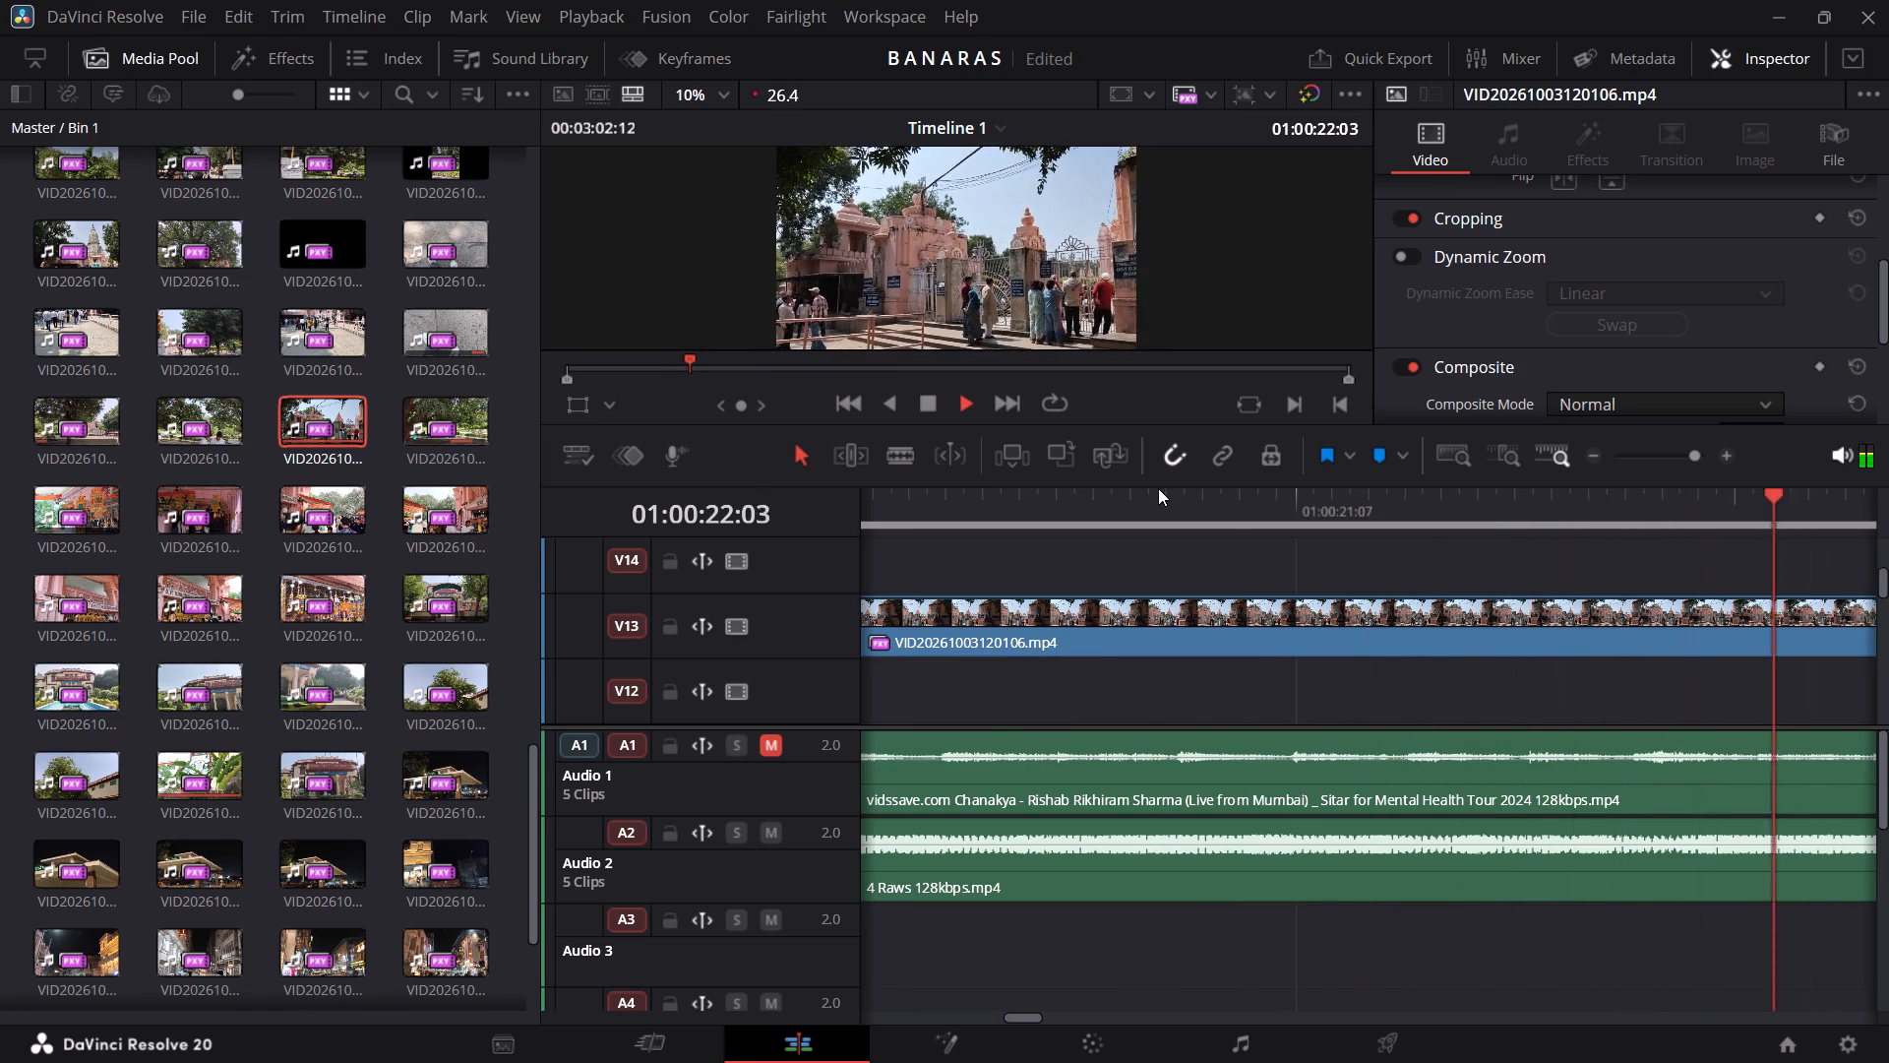
{"action": "key", "text": "space"}
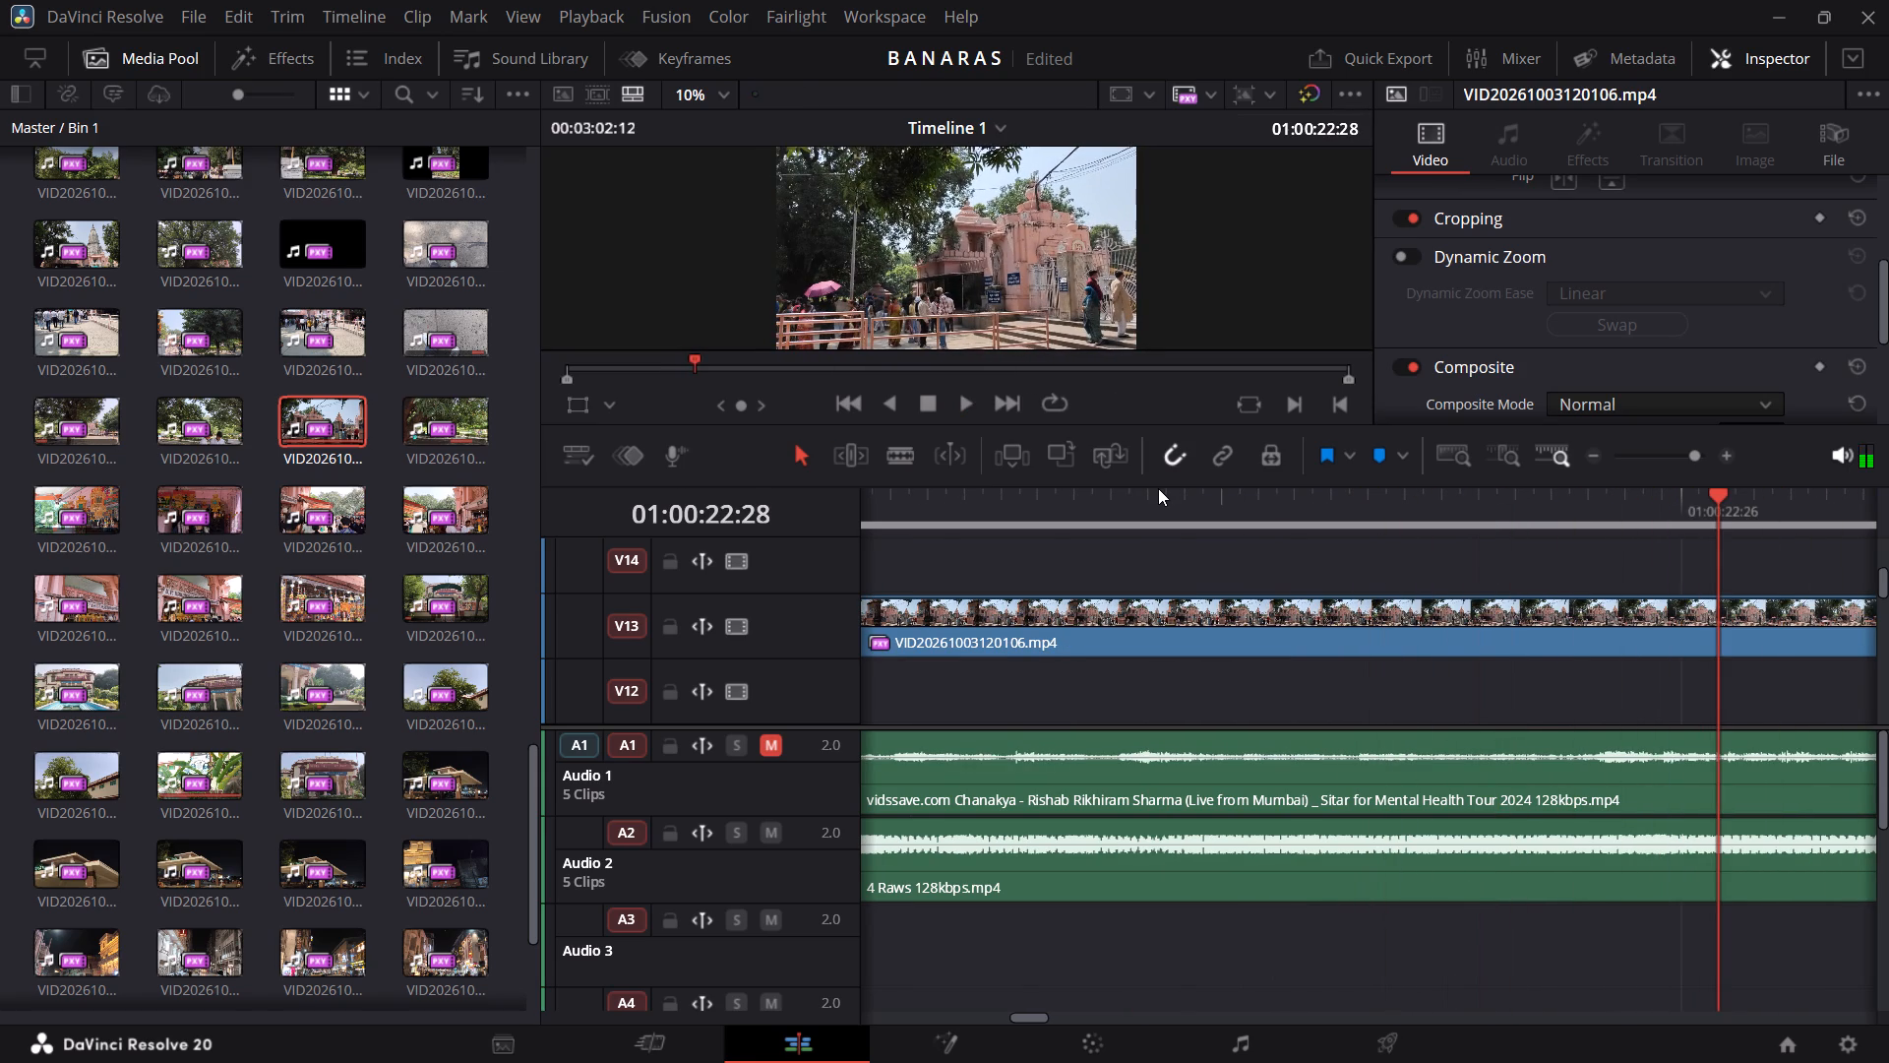
Split VID20261003120106.mp4 three frames after its start, at 01:00:20:05, and delete the rest, keeping a three-frame piece on V13.
{"action": "key", "text": "Up"}
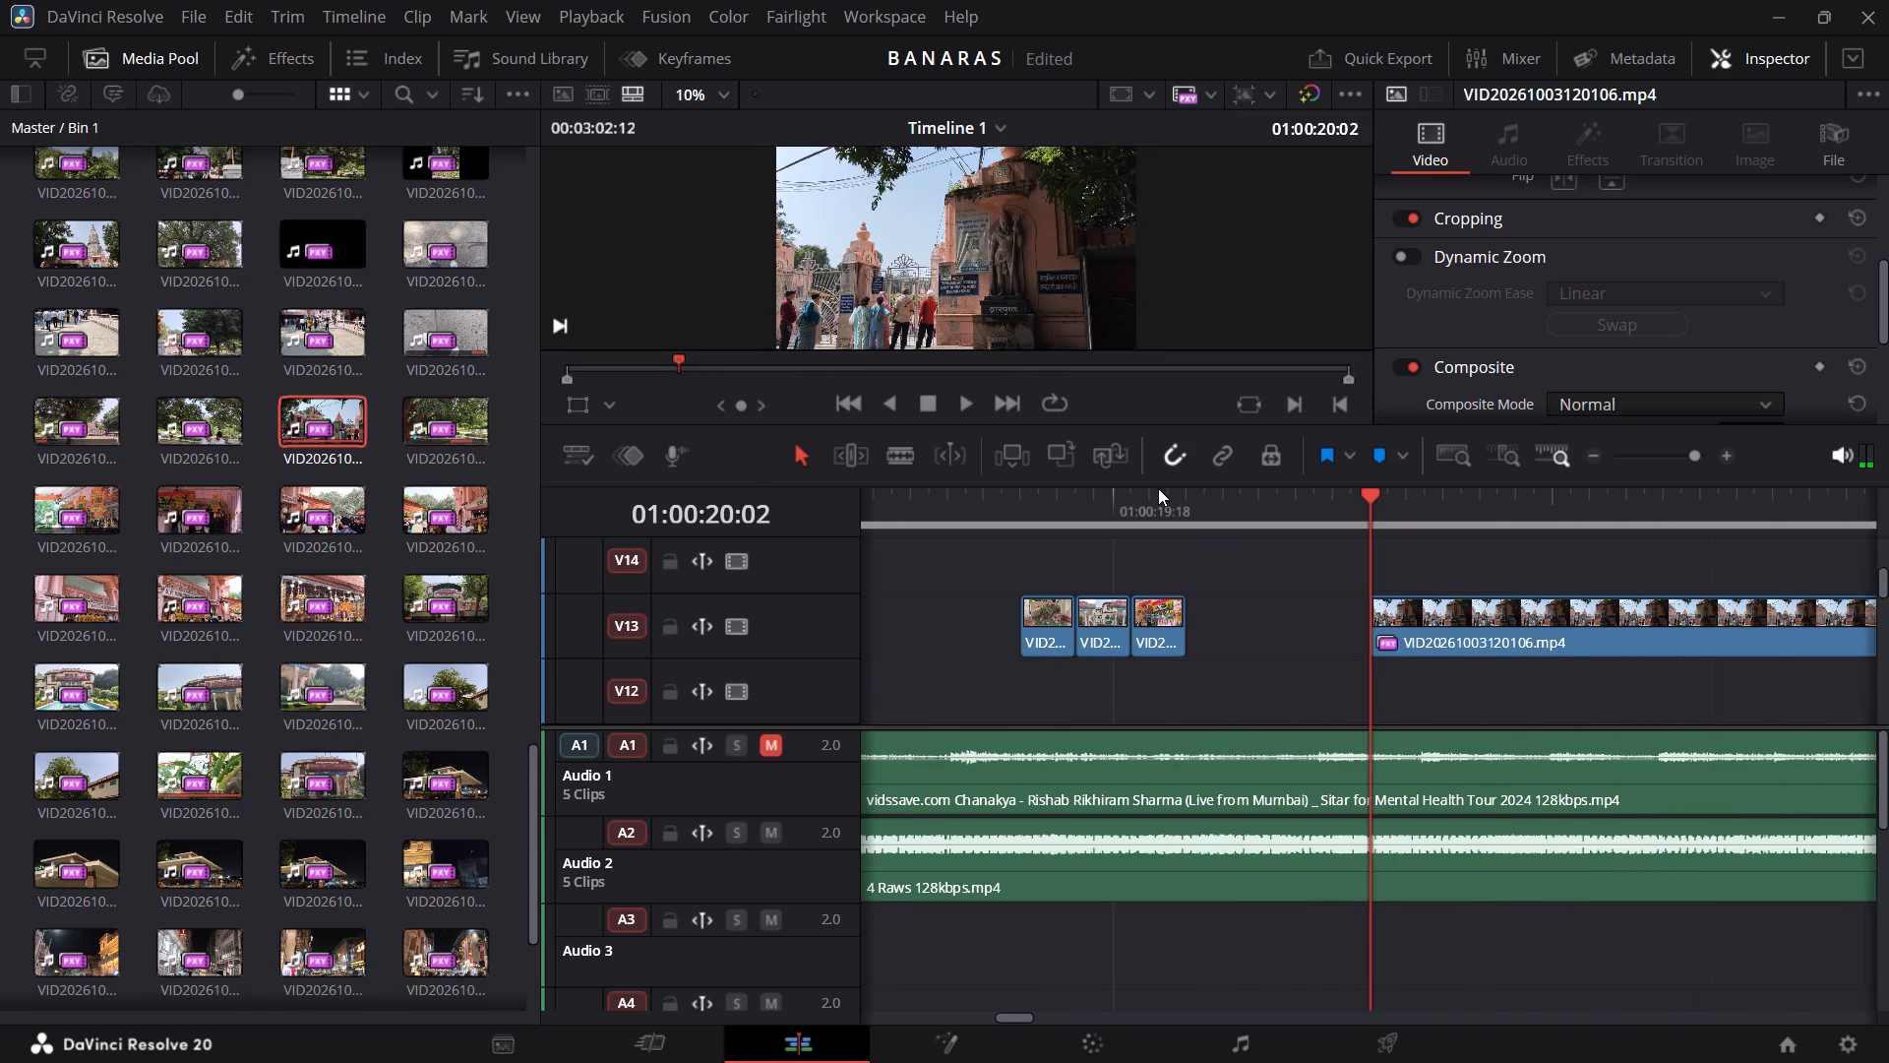
{"action": "key", "text": "Right"}
{"action": "key", "text": "Right"}
{"action": "key", "text": "Right"}
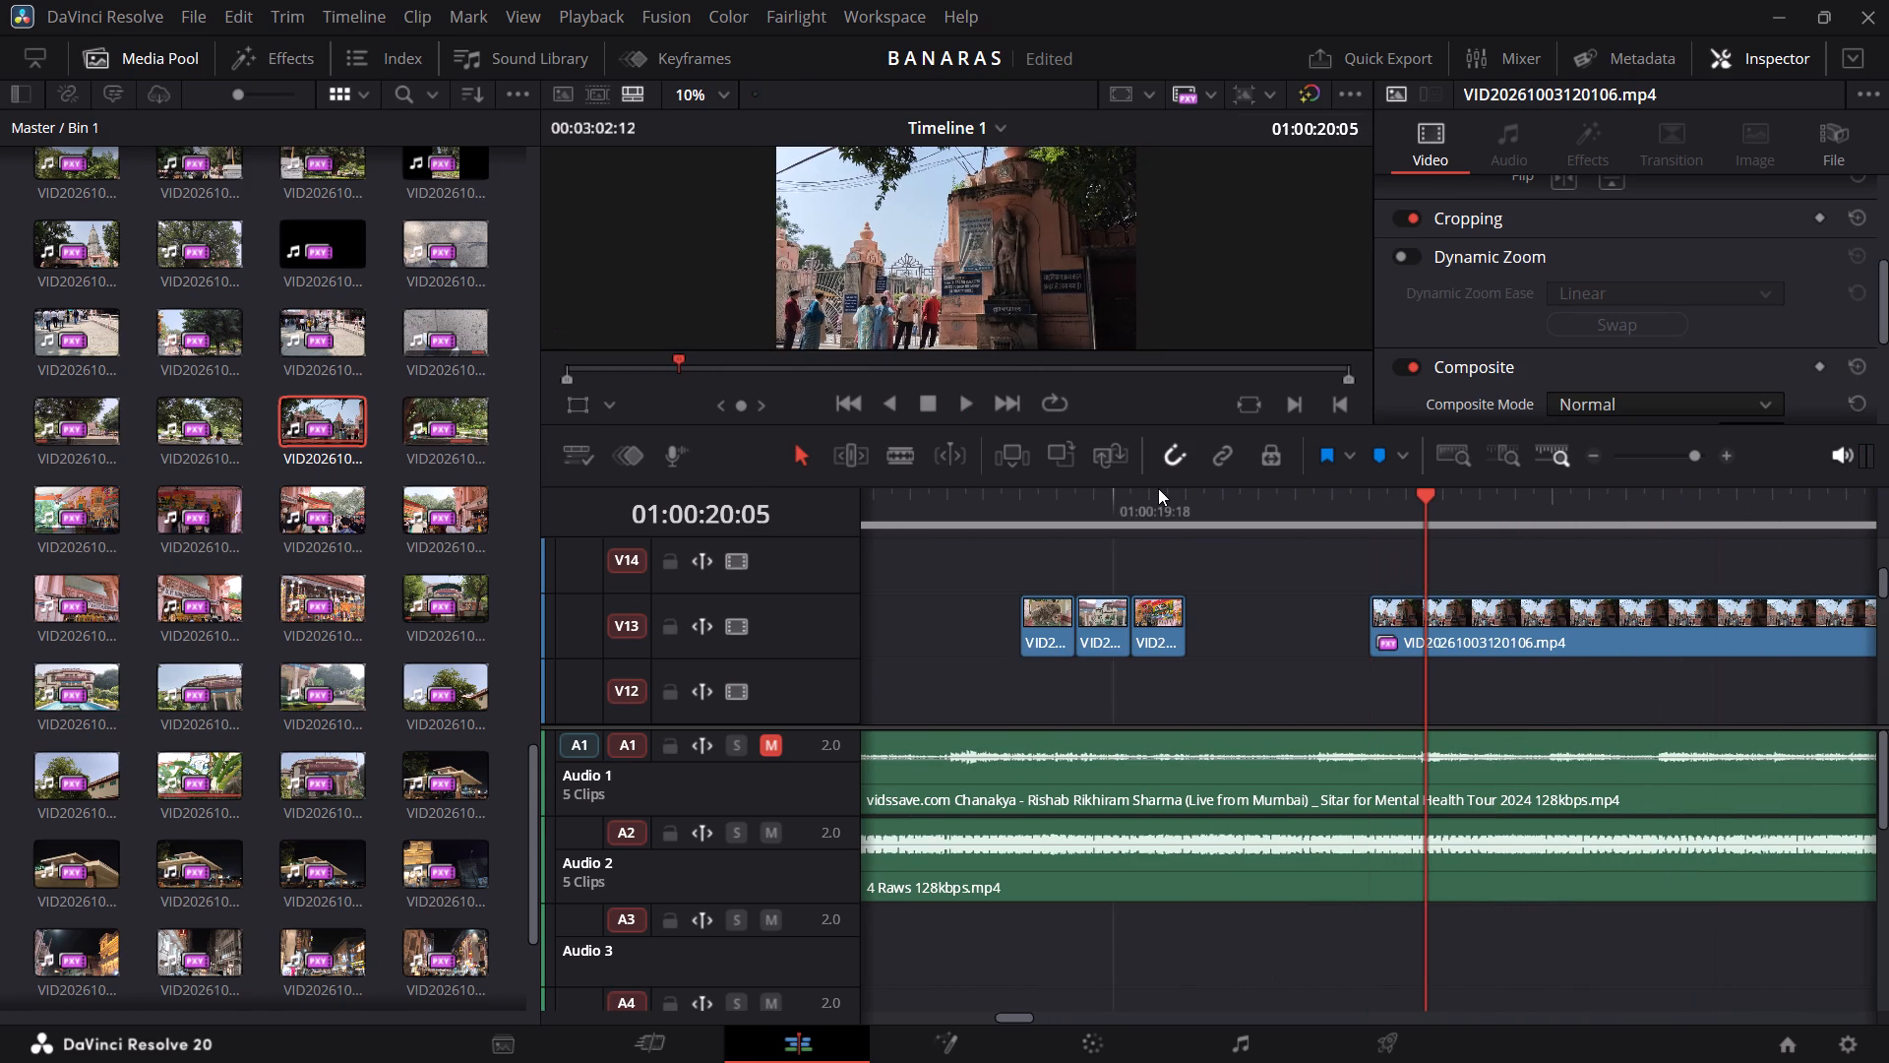
{"action": "left_click", "coordinate": [1556, 617]}
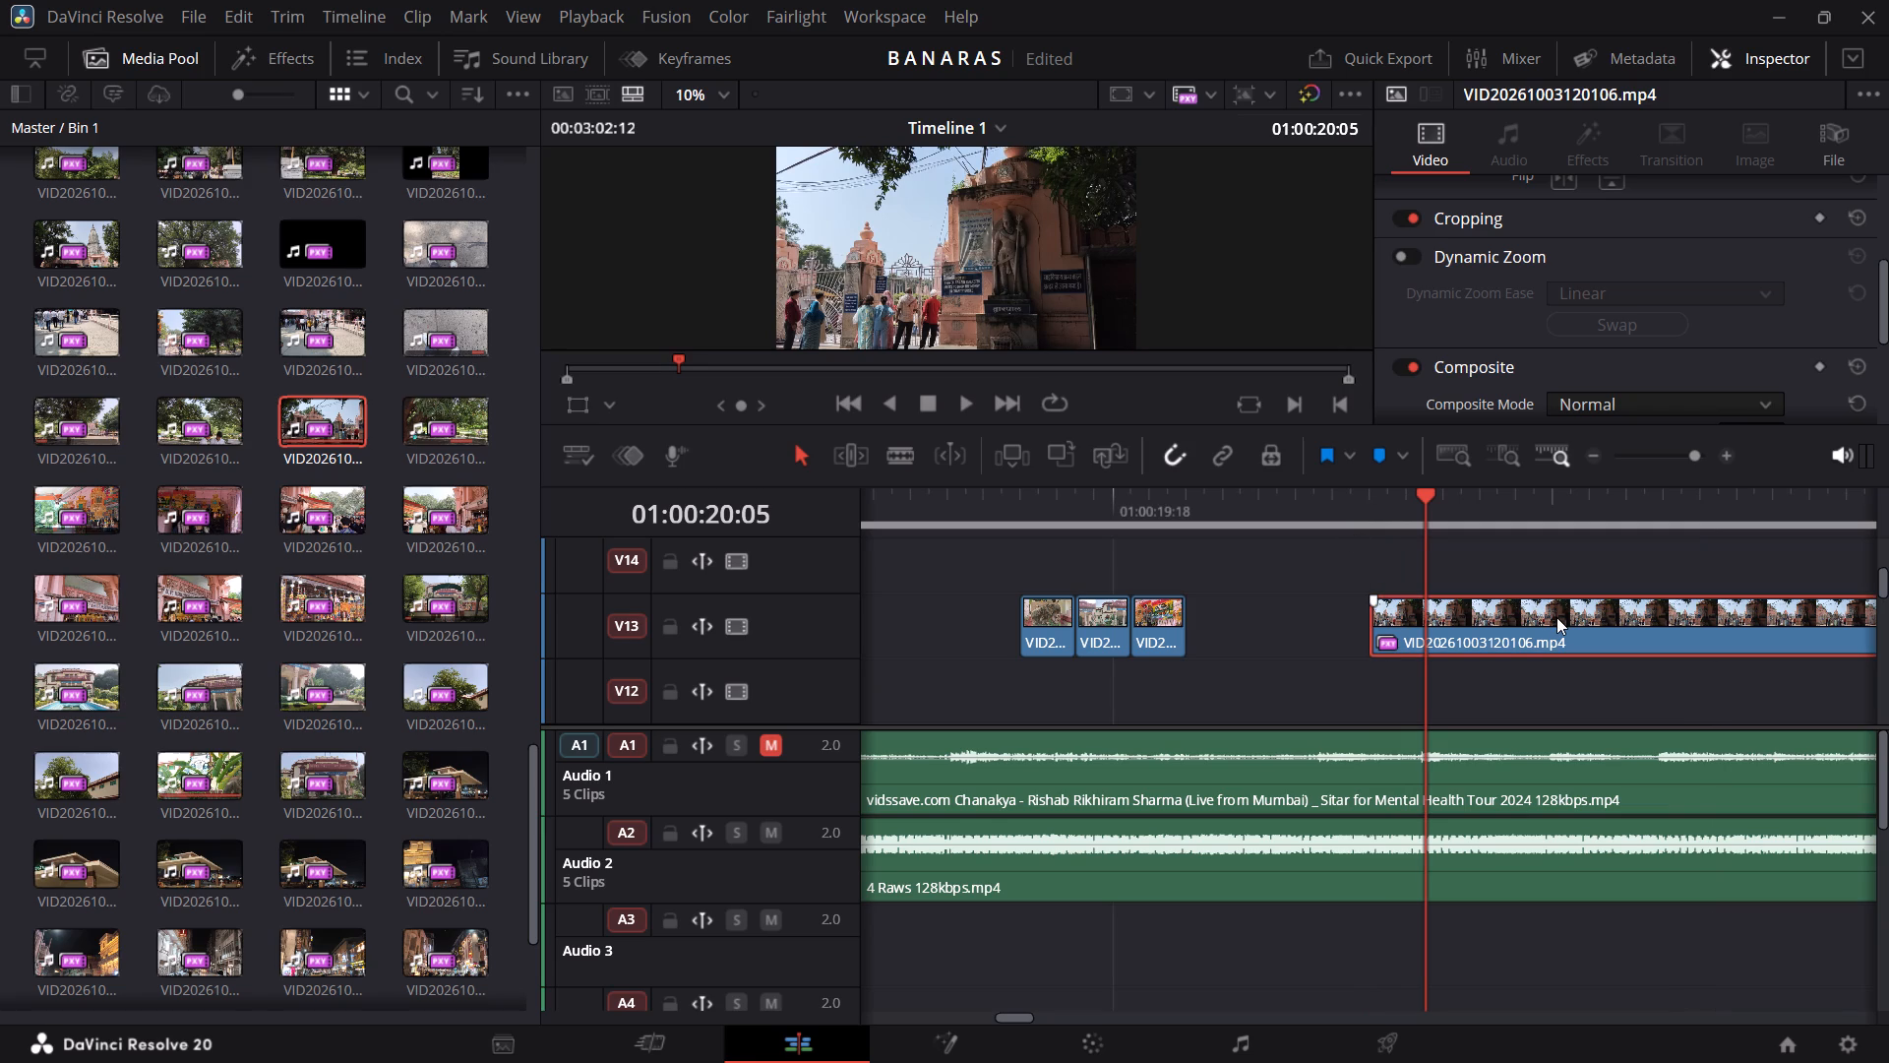
{"action": "key", "text": "ctrl+b"}
{"action": "left_click", "coordinate": [1556, 617]}
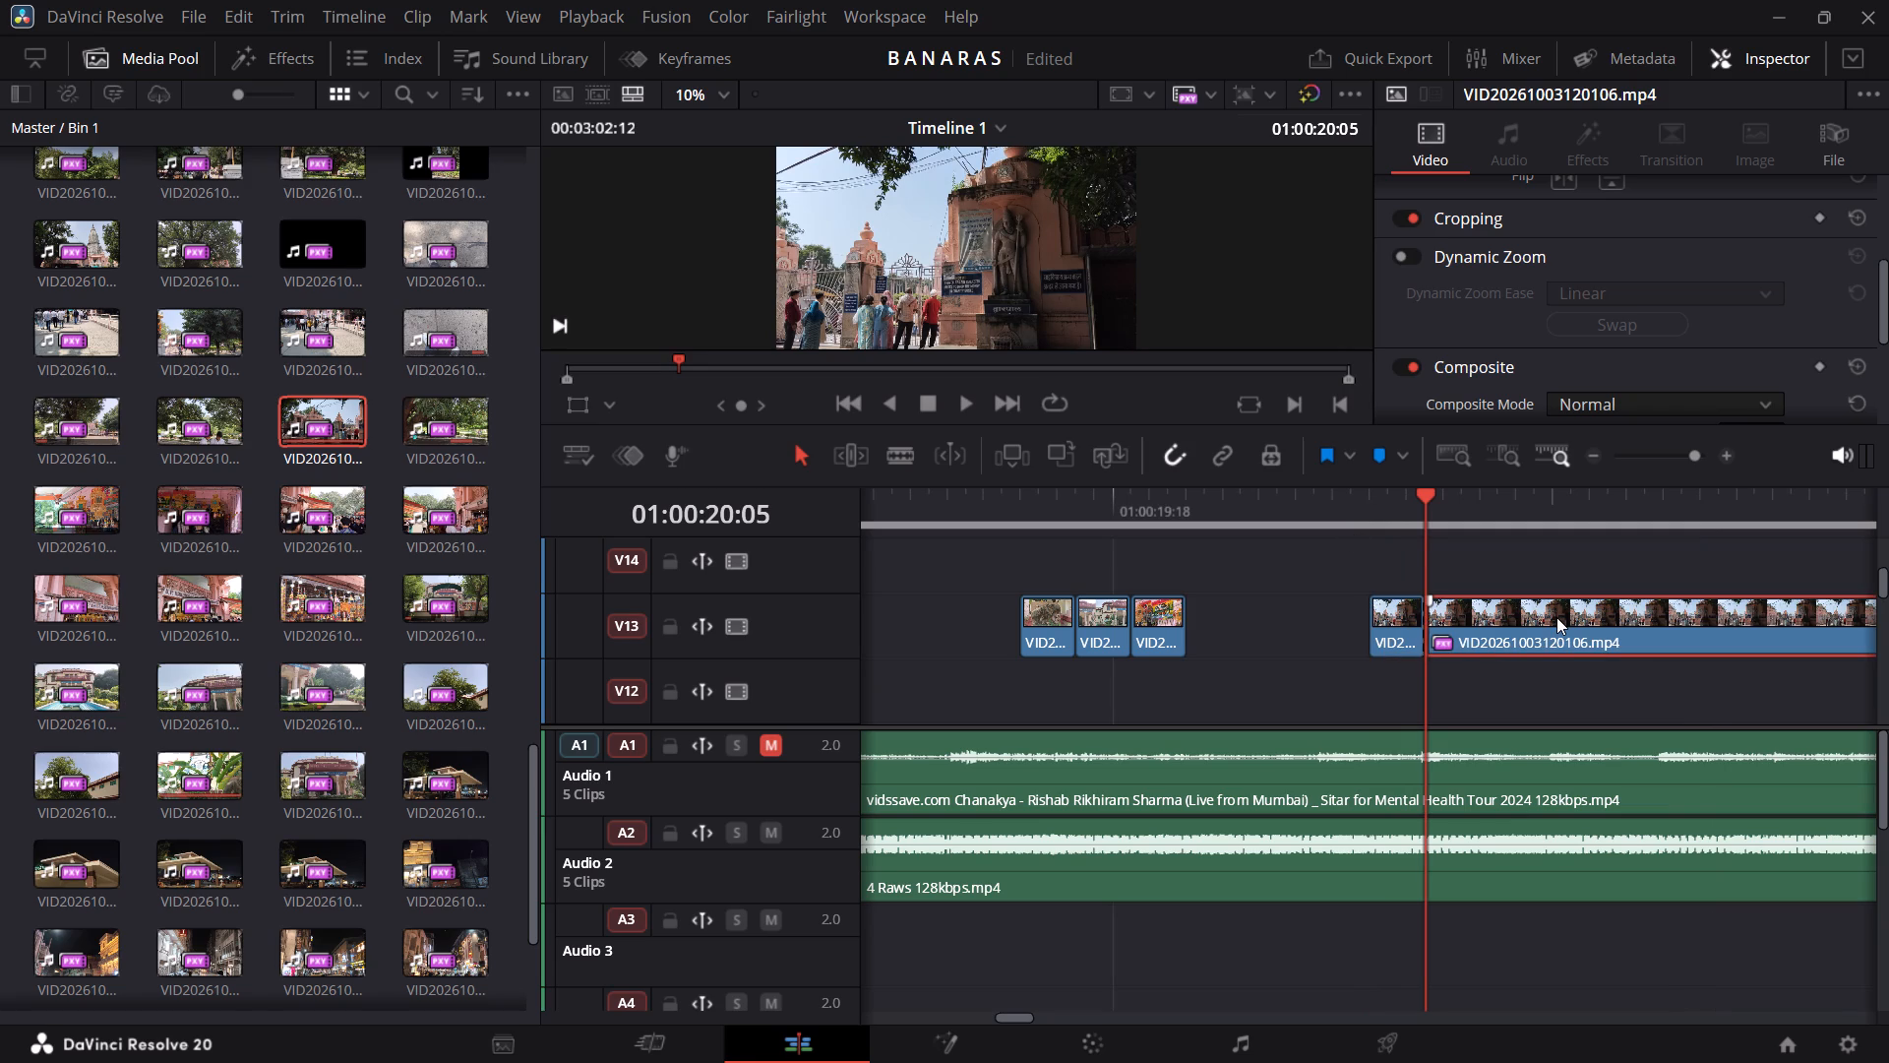
{"action": "key", "text": "BackSpace"}
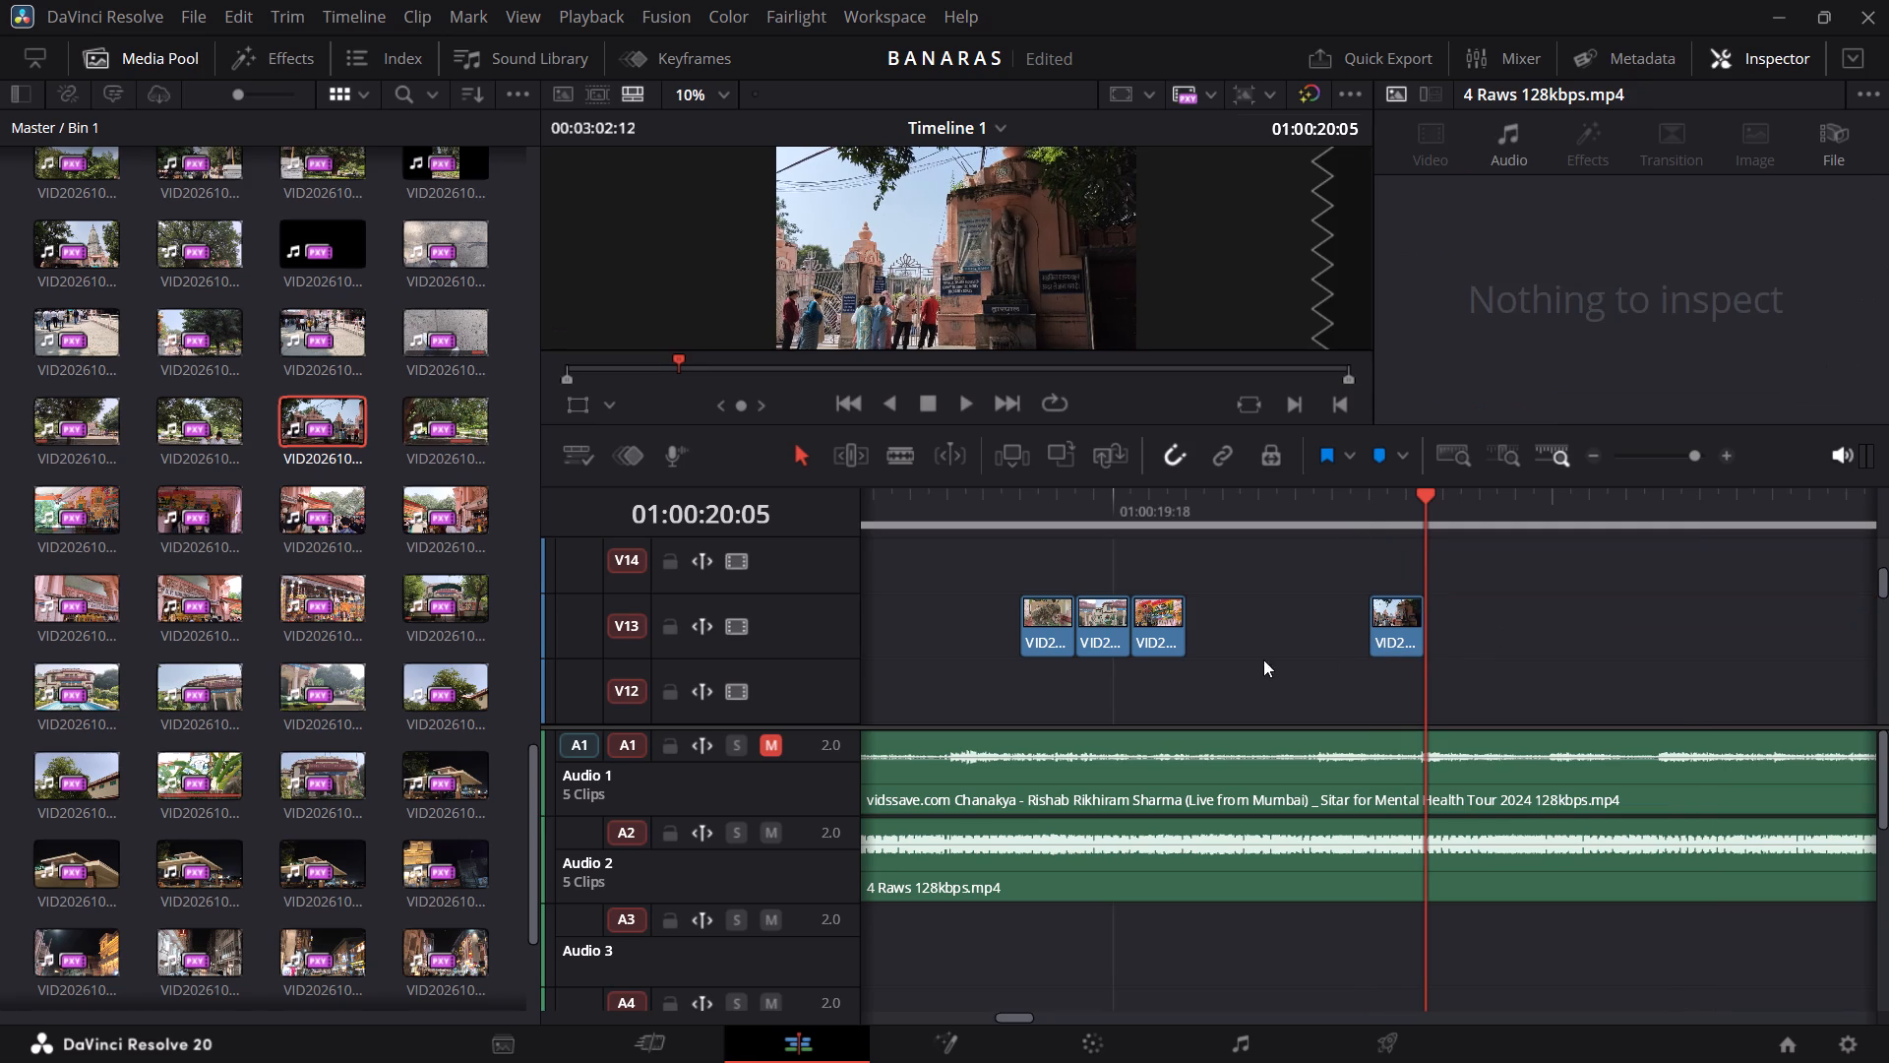
Move the three-frame temple gate piece on V13 directly after the lantern piece.
{"action": "left_click_drag", "start_coordinate": [1384, 622], "coordinate": [1205, 650]}
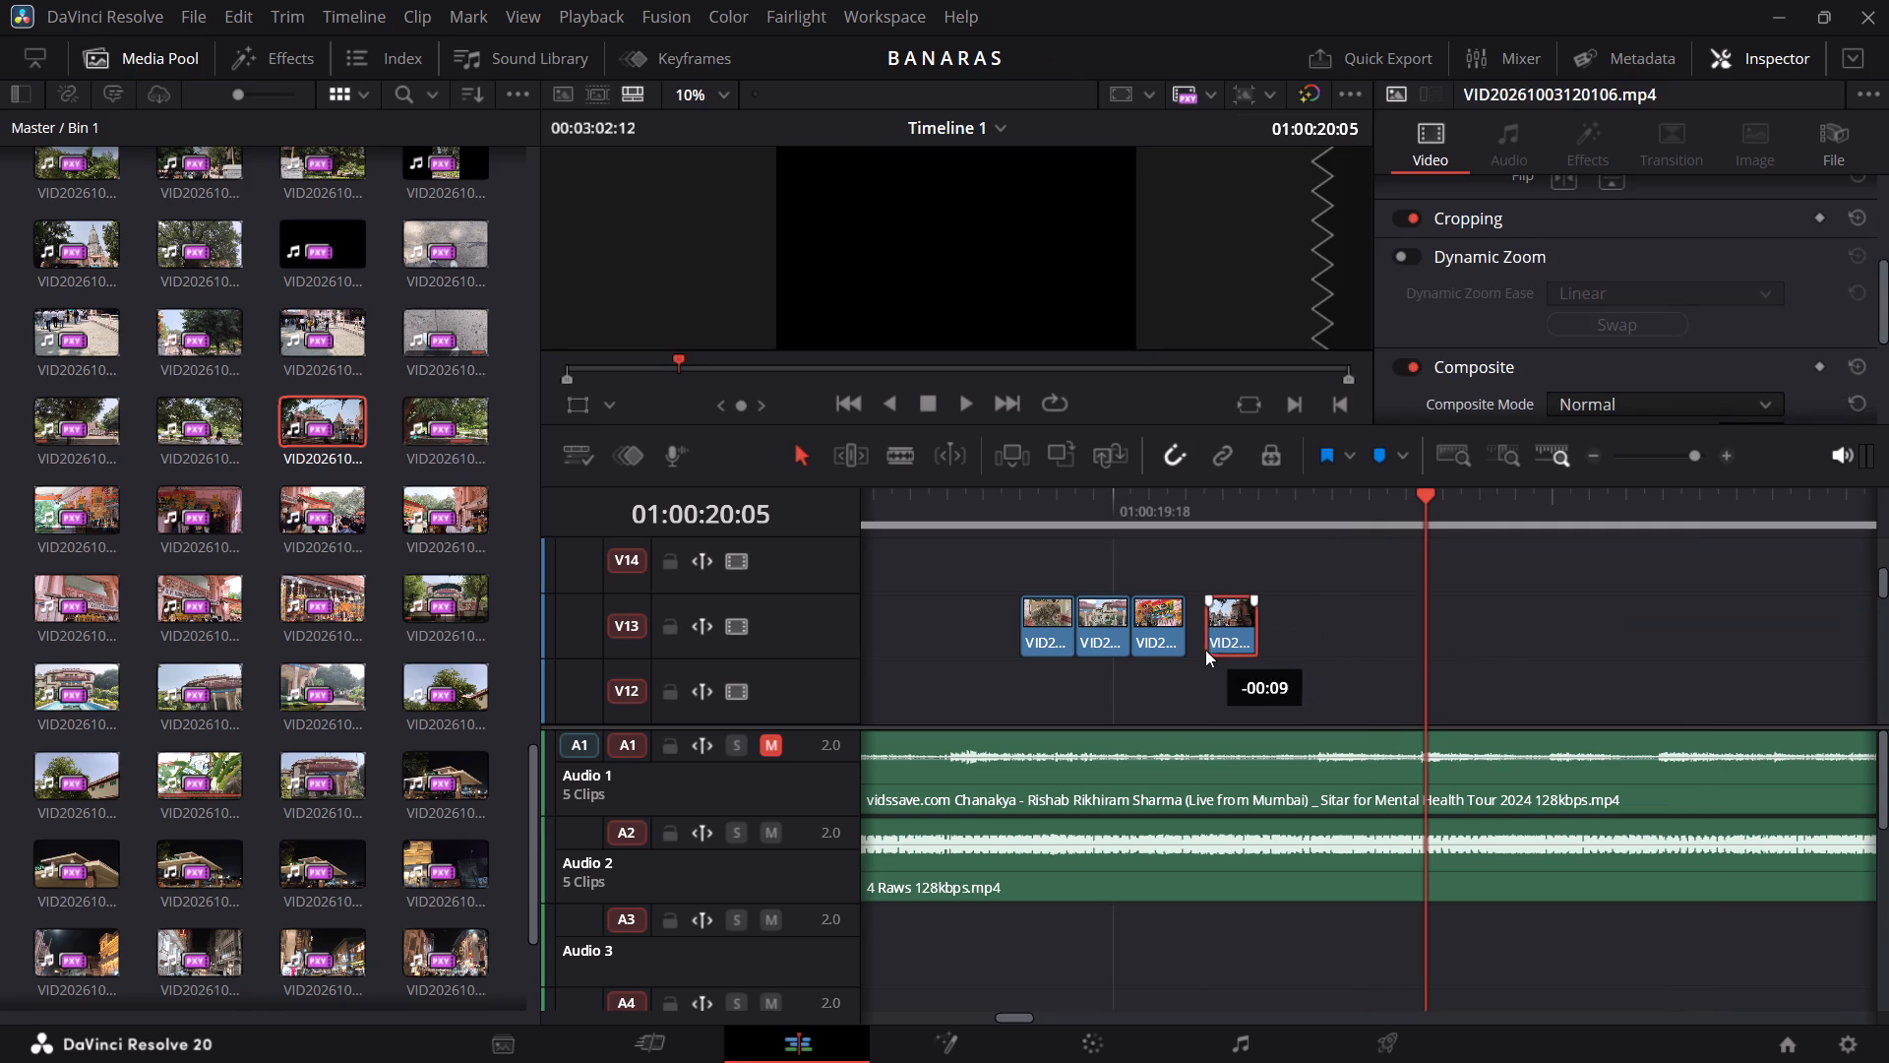
{"action": "left_click_drag", "start_coordinate": [1205, 650], "coordinate": [1192, 650]}
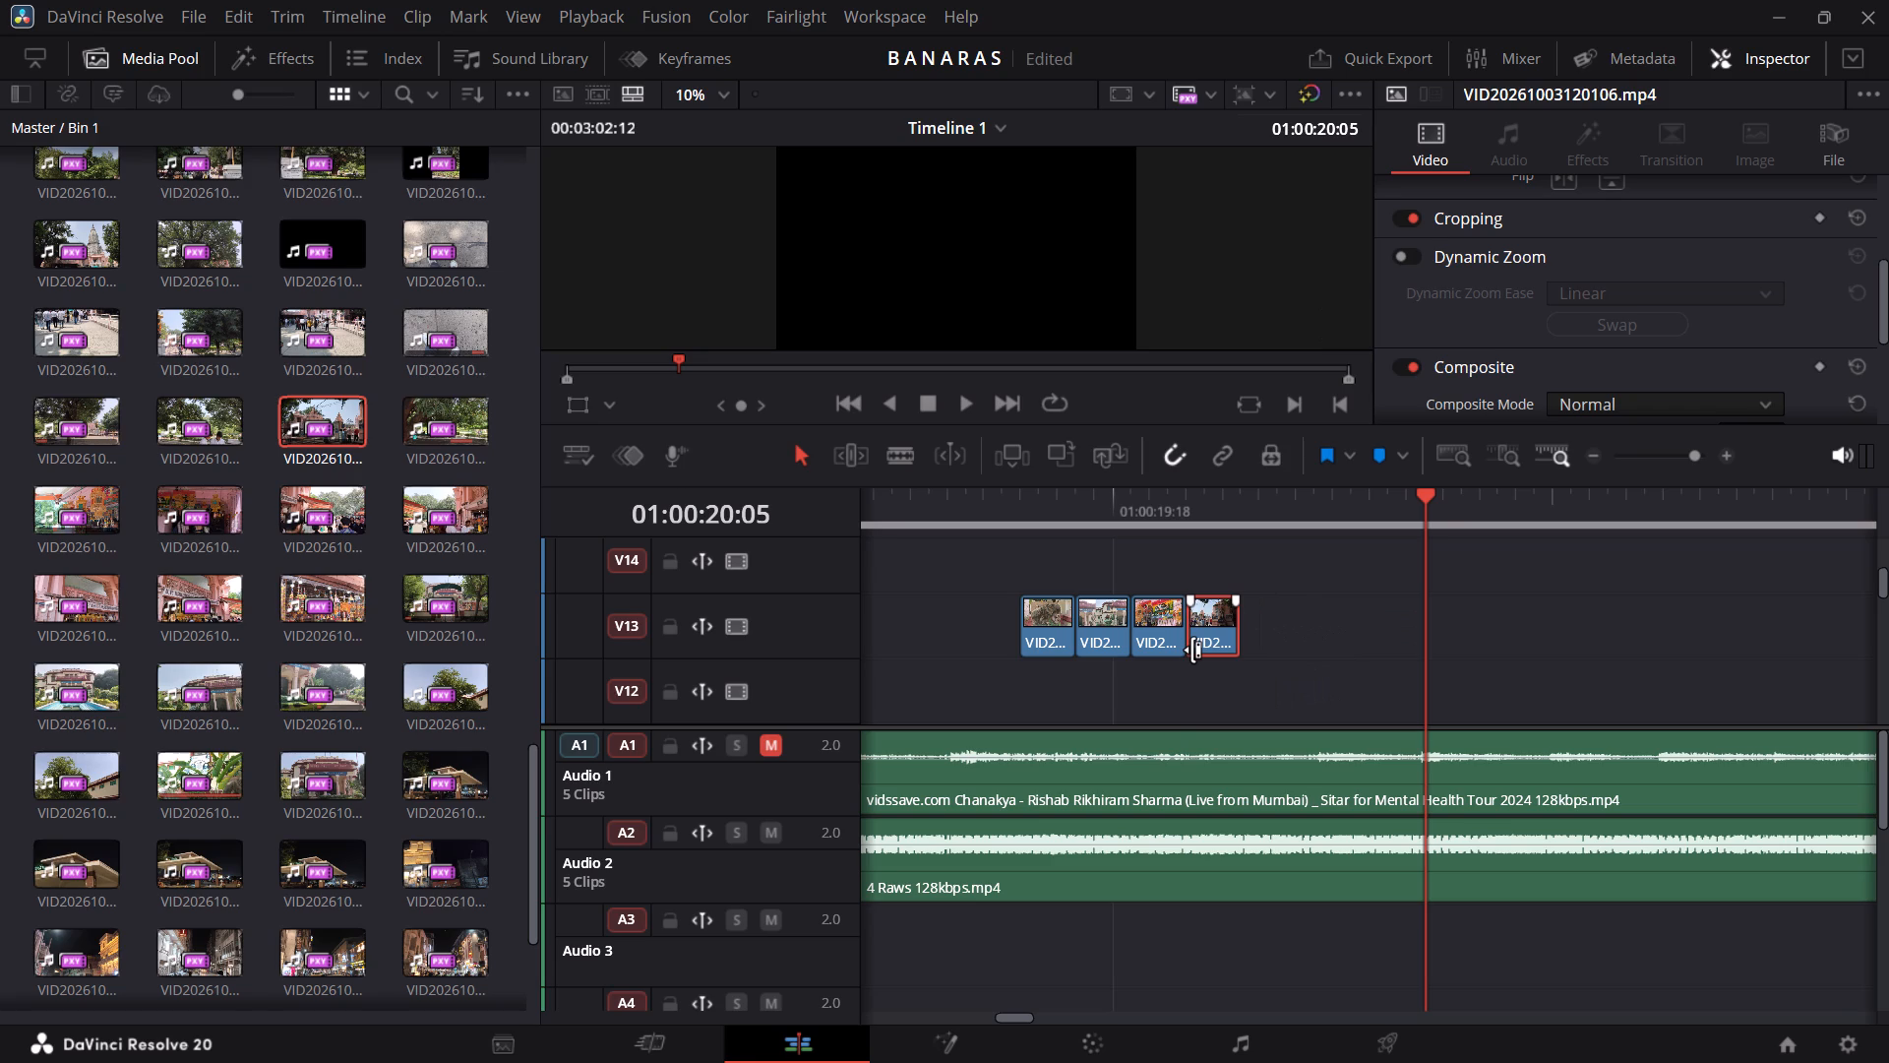
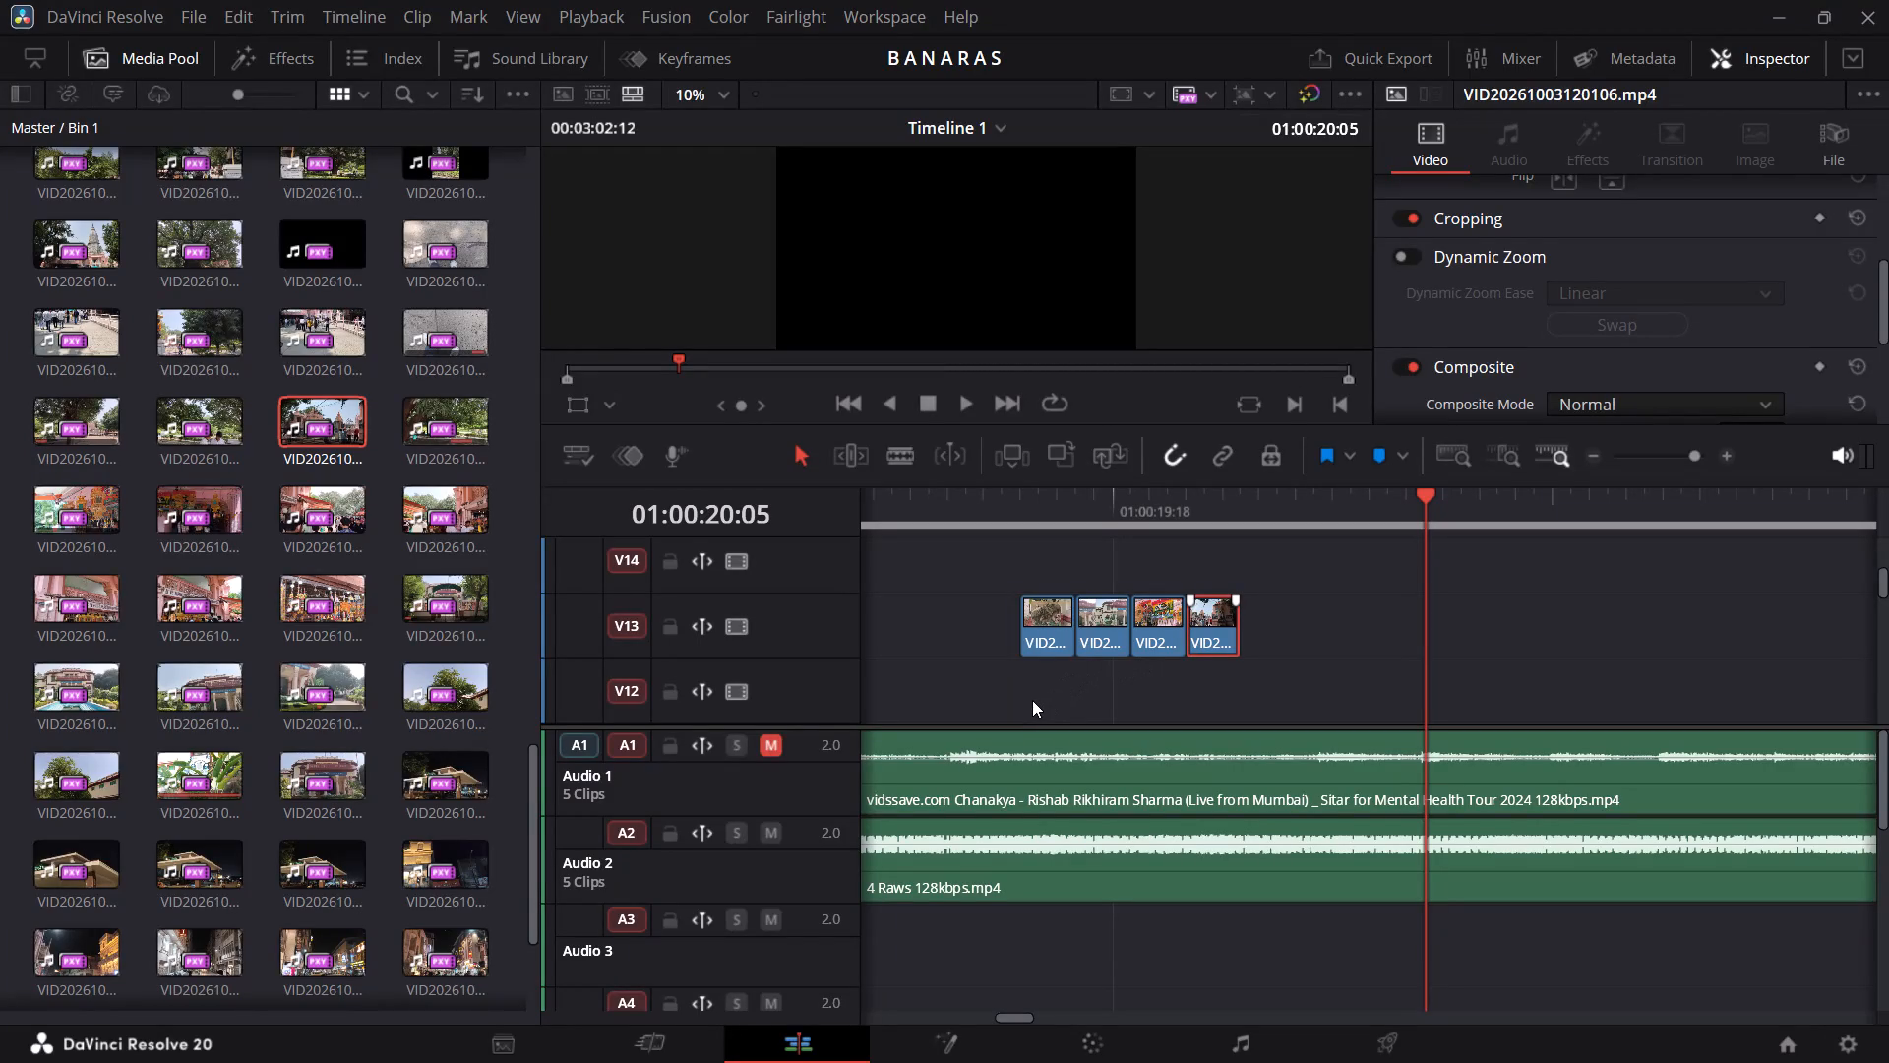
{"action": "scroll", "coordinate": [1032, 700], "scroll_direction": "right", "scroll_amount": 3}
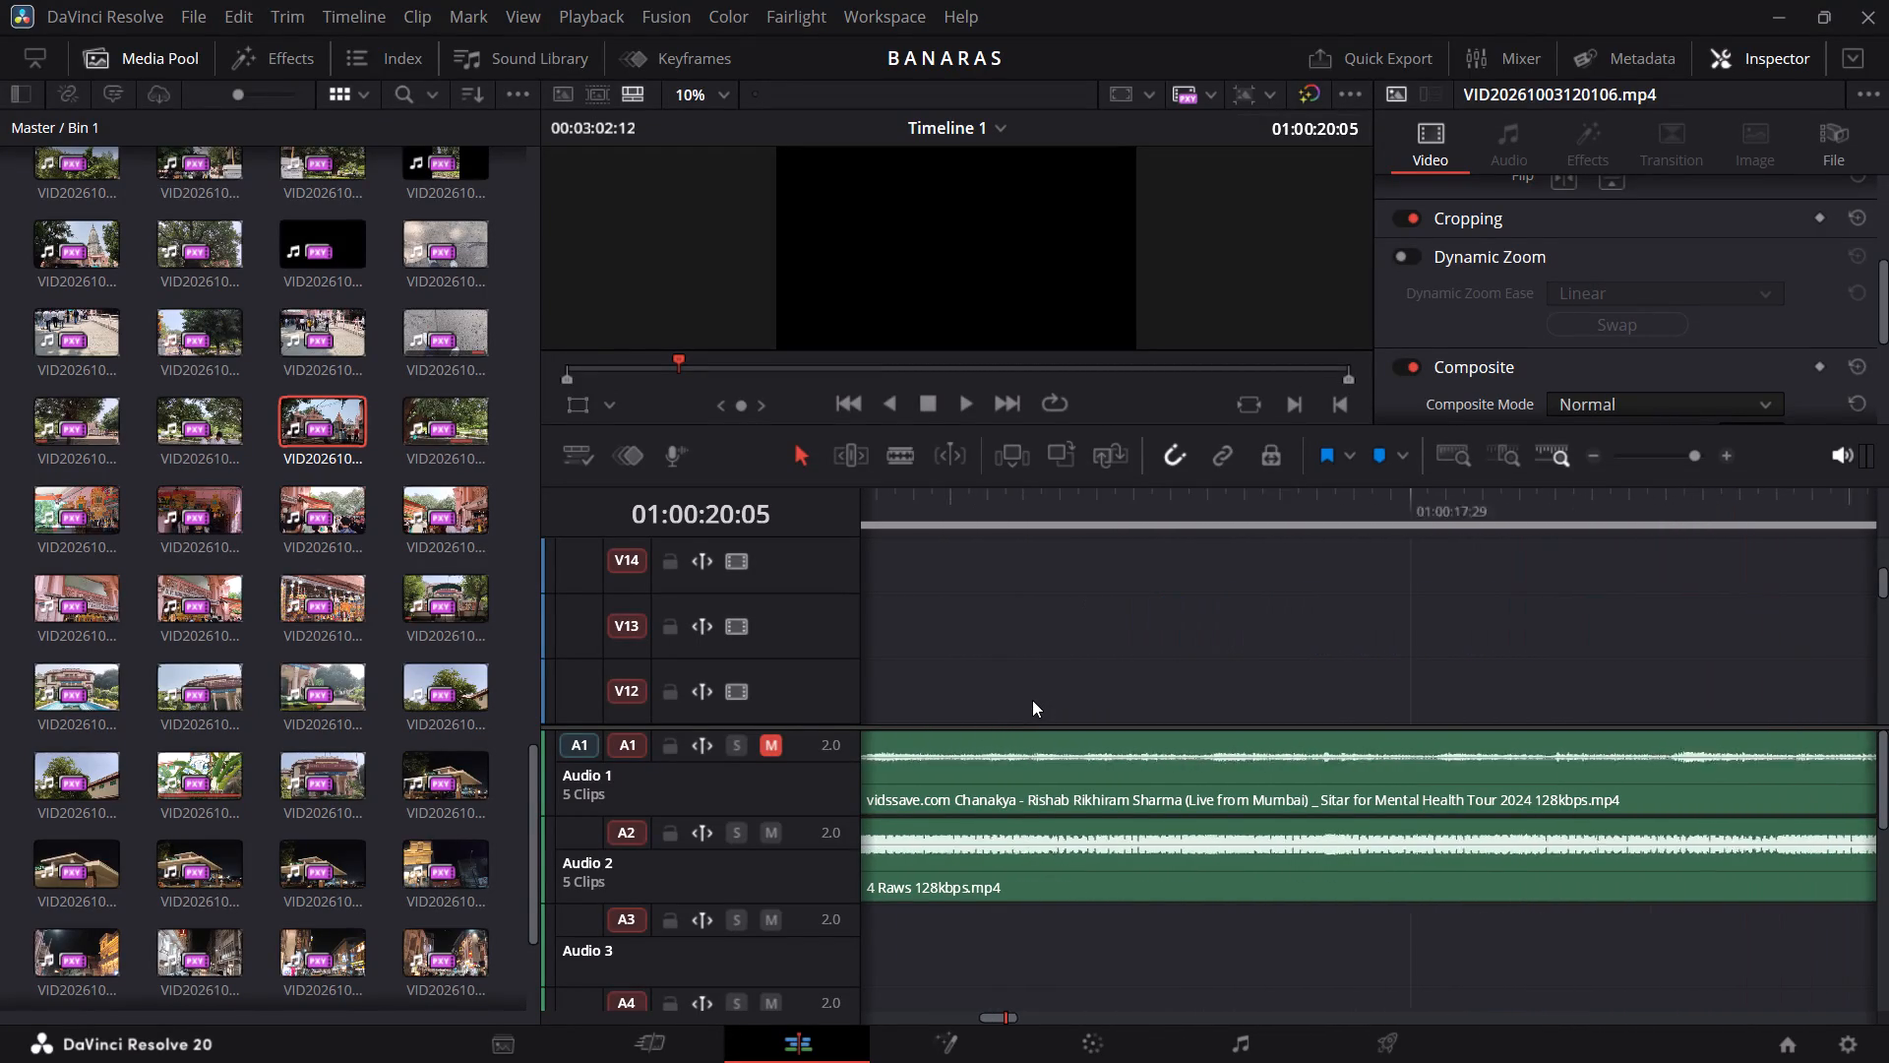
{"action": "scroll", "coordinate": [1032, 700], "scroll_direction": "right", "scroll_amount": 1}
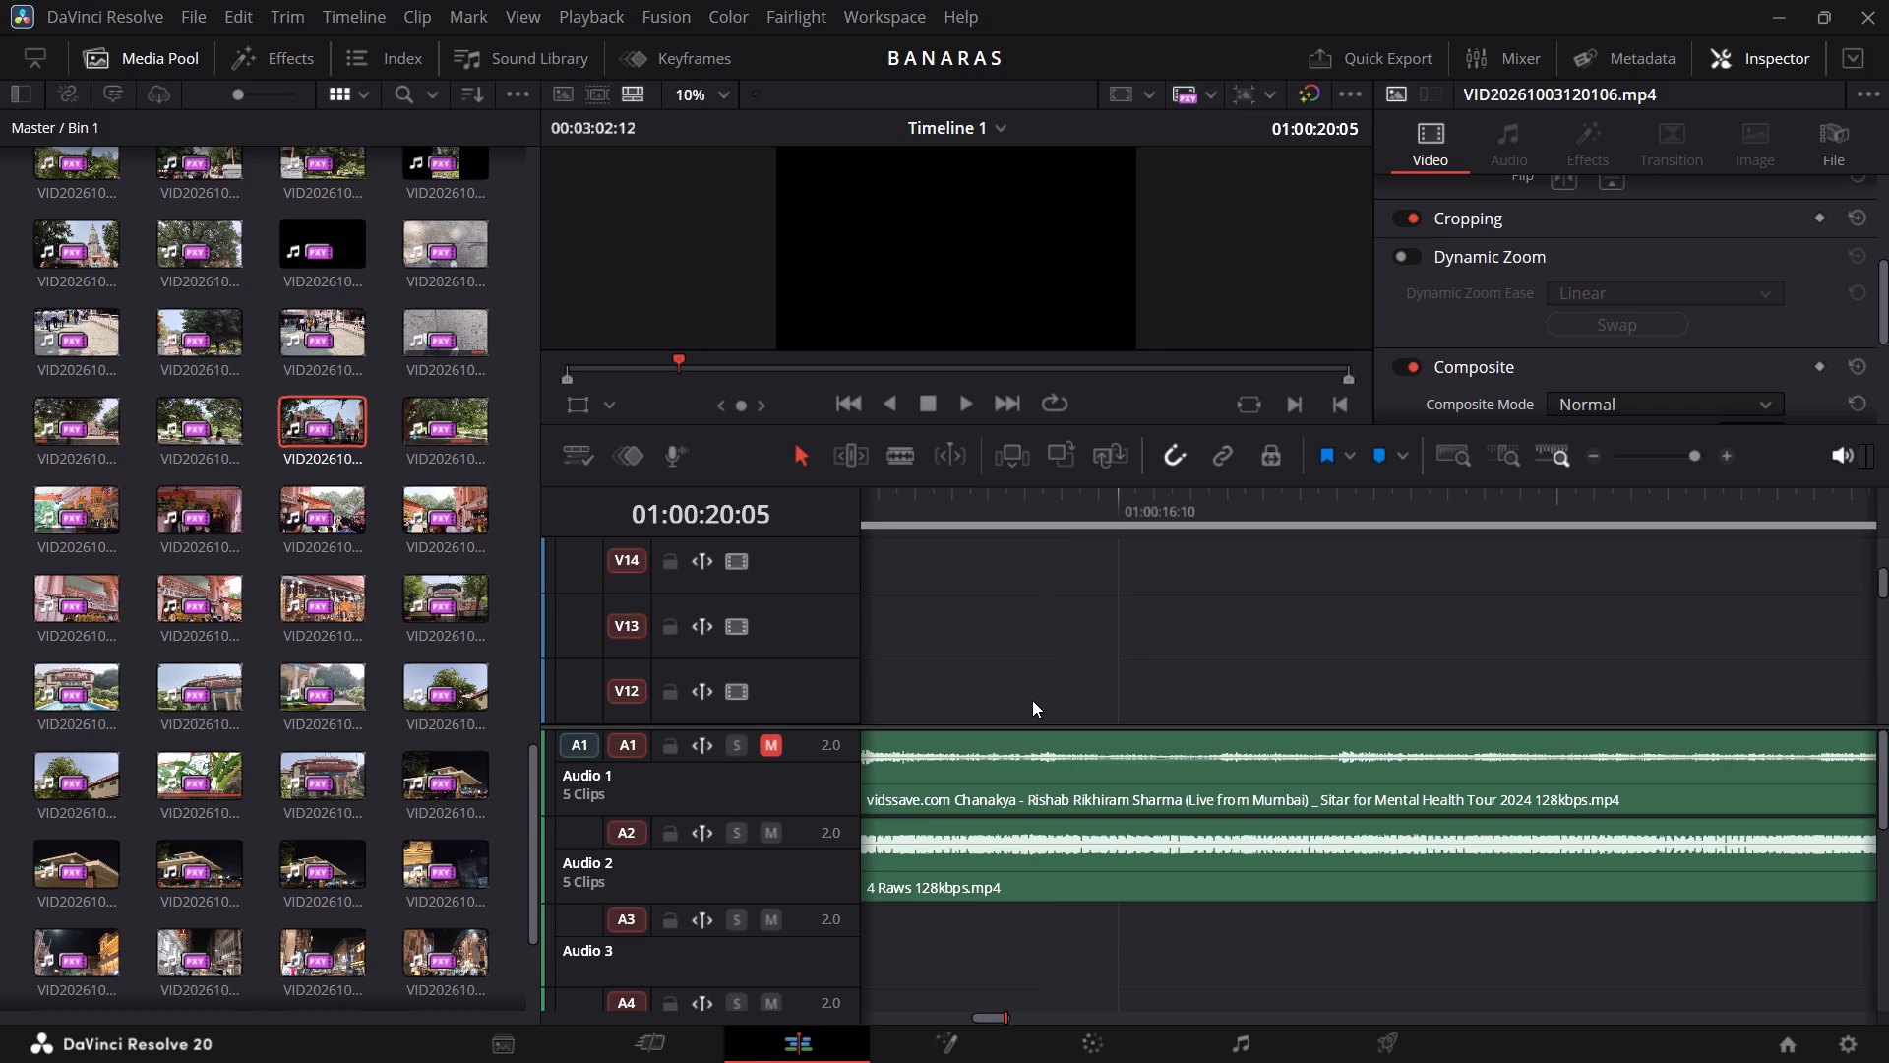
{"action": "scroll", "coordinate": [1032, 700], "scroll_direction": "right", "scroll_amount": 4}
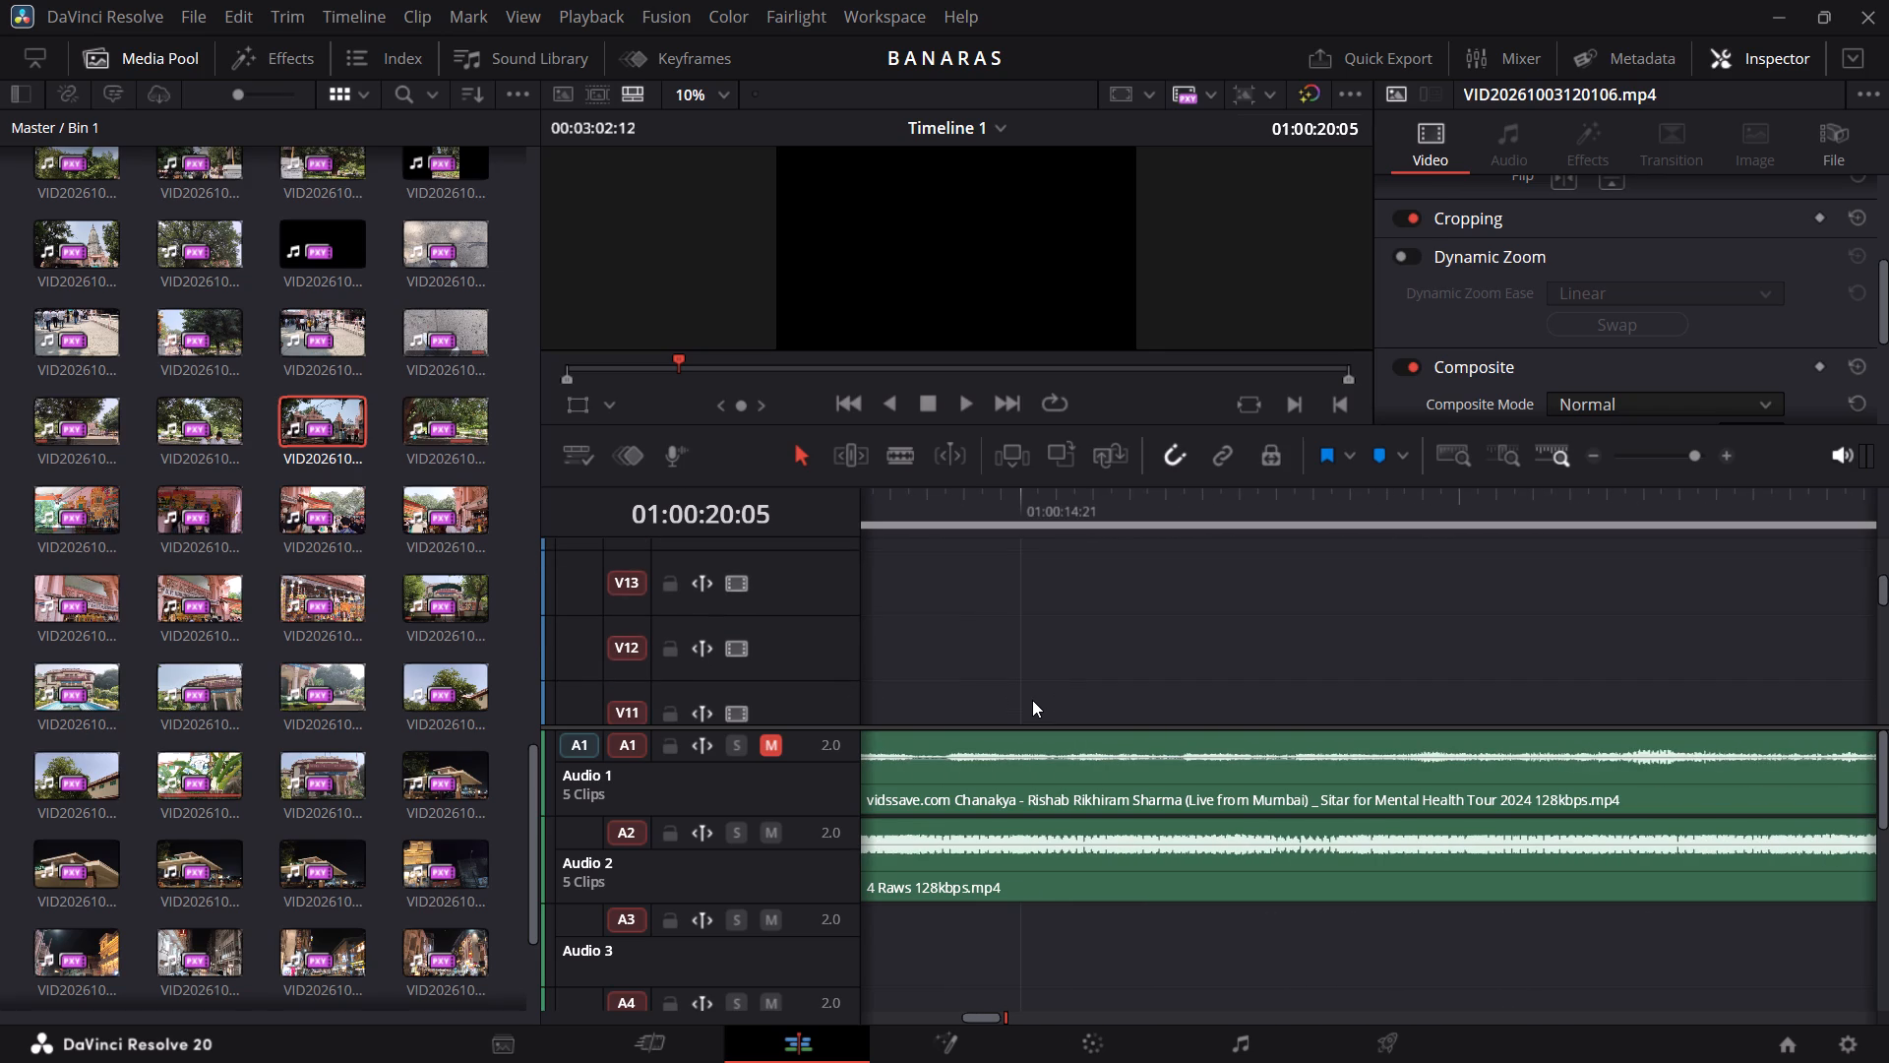
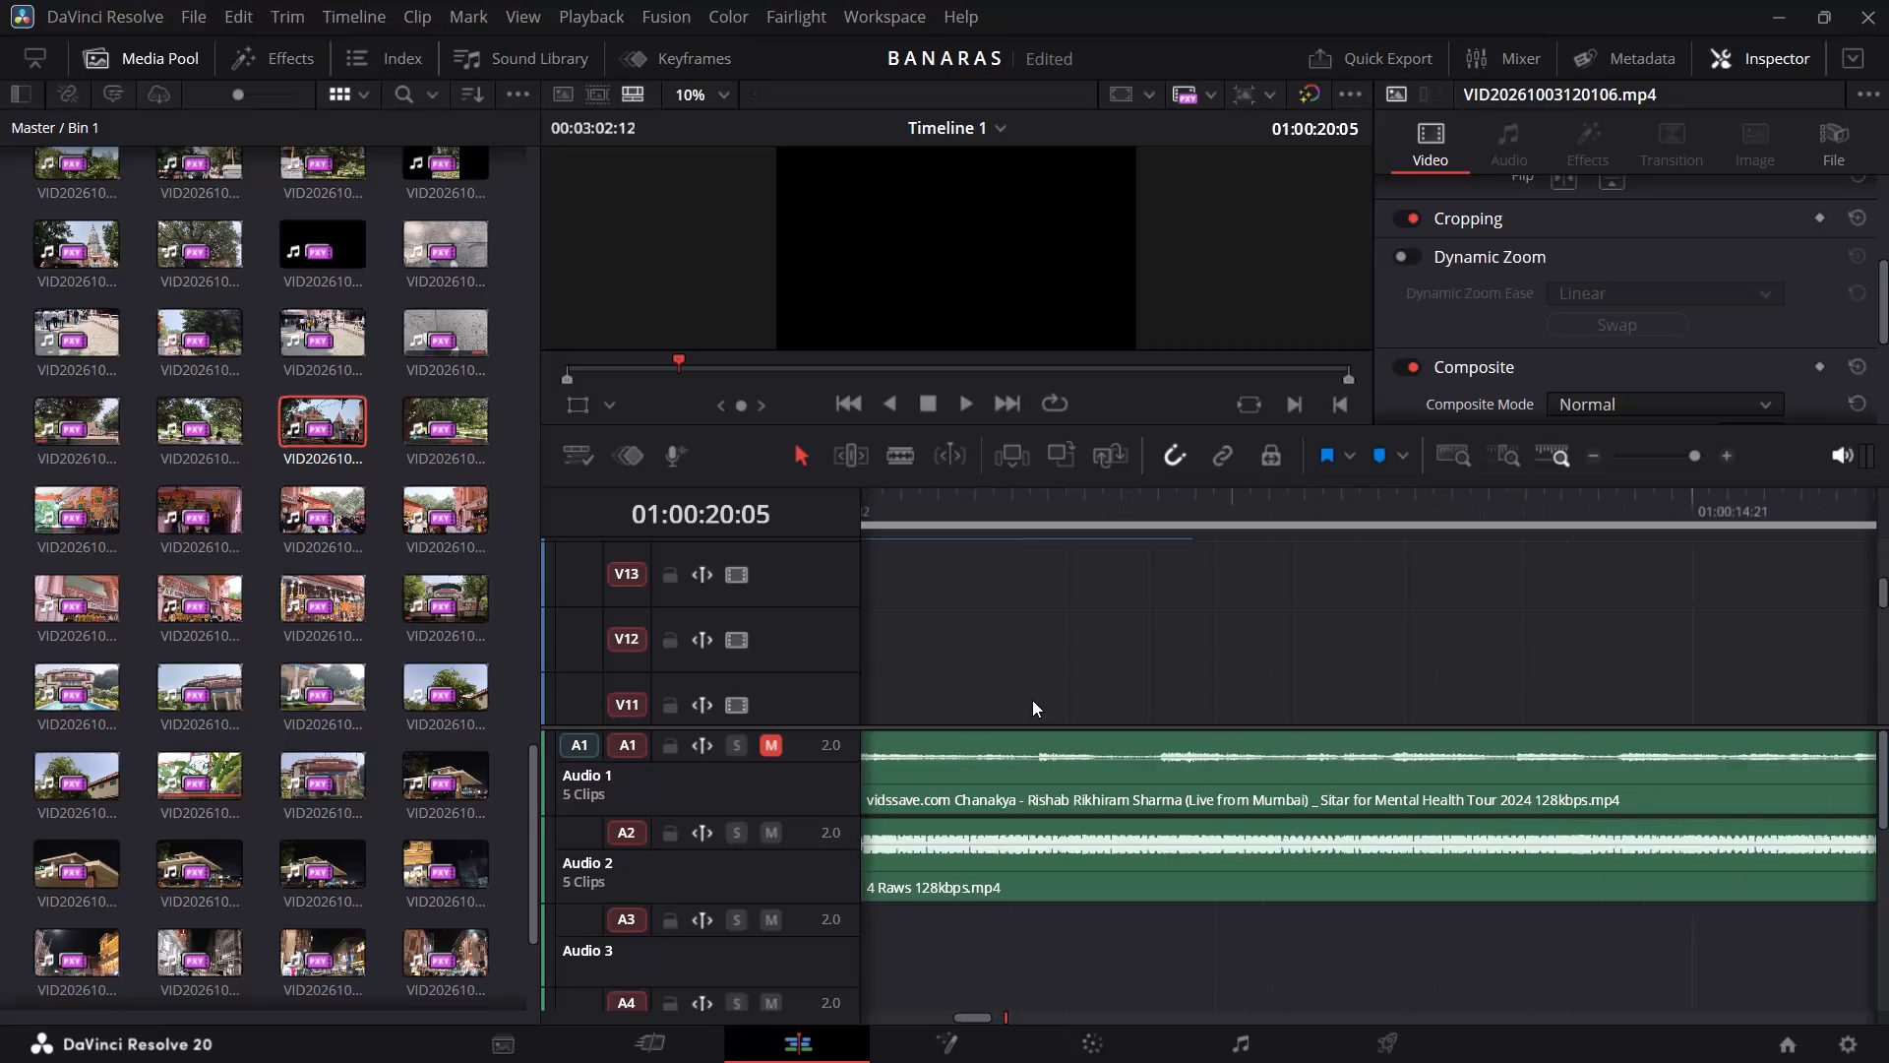
Select the four short clips on V13 near 01:00:19:18 and move them together to about 01:00:14, just past the end of A001_10021737_C017.mp4.
{"action": "scroll", "coordinate": [1032, 700], "scroll_direction": "right", "scroll_amount": 1}
{"action": "scroll", "coordinate": [1032, 700], "scroll_direction": "up", "scroll_amount": 1}
{"action": "scroll", "coordinate": [1032, 700], "scroll_direction": "right", "scroll_amount": 1}
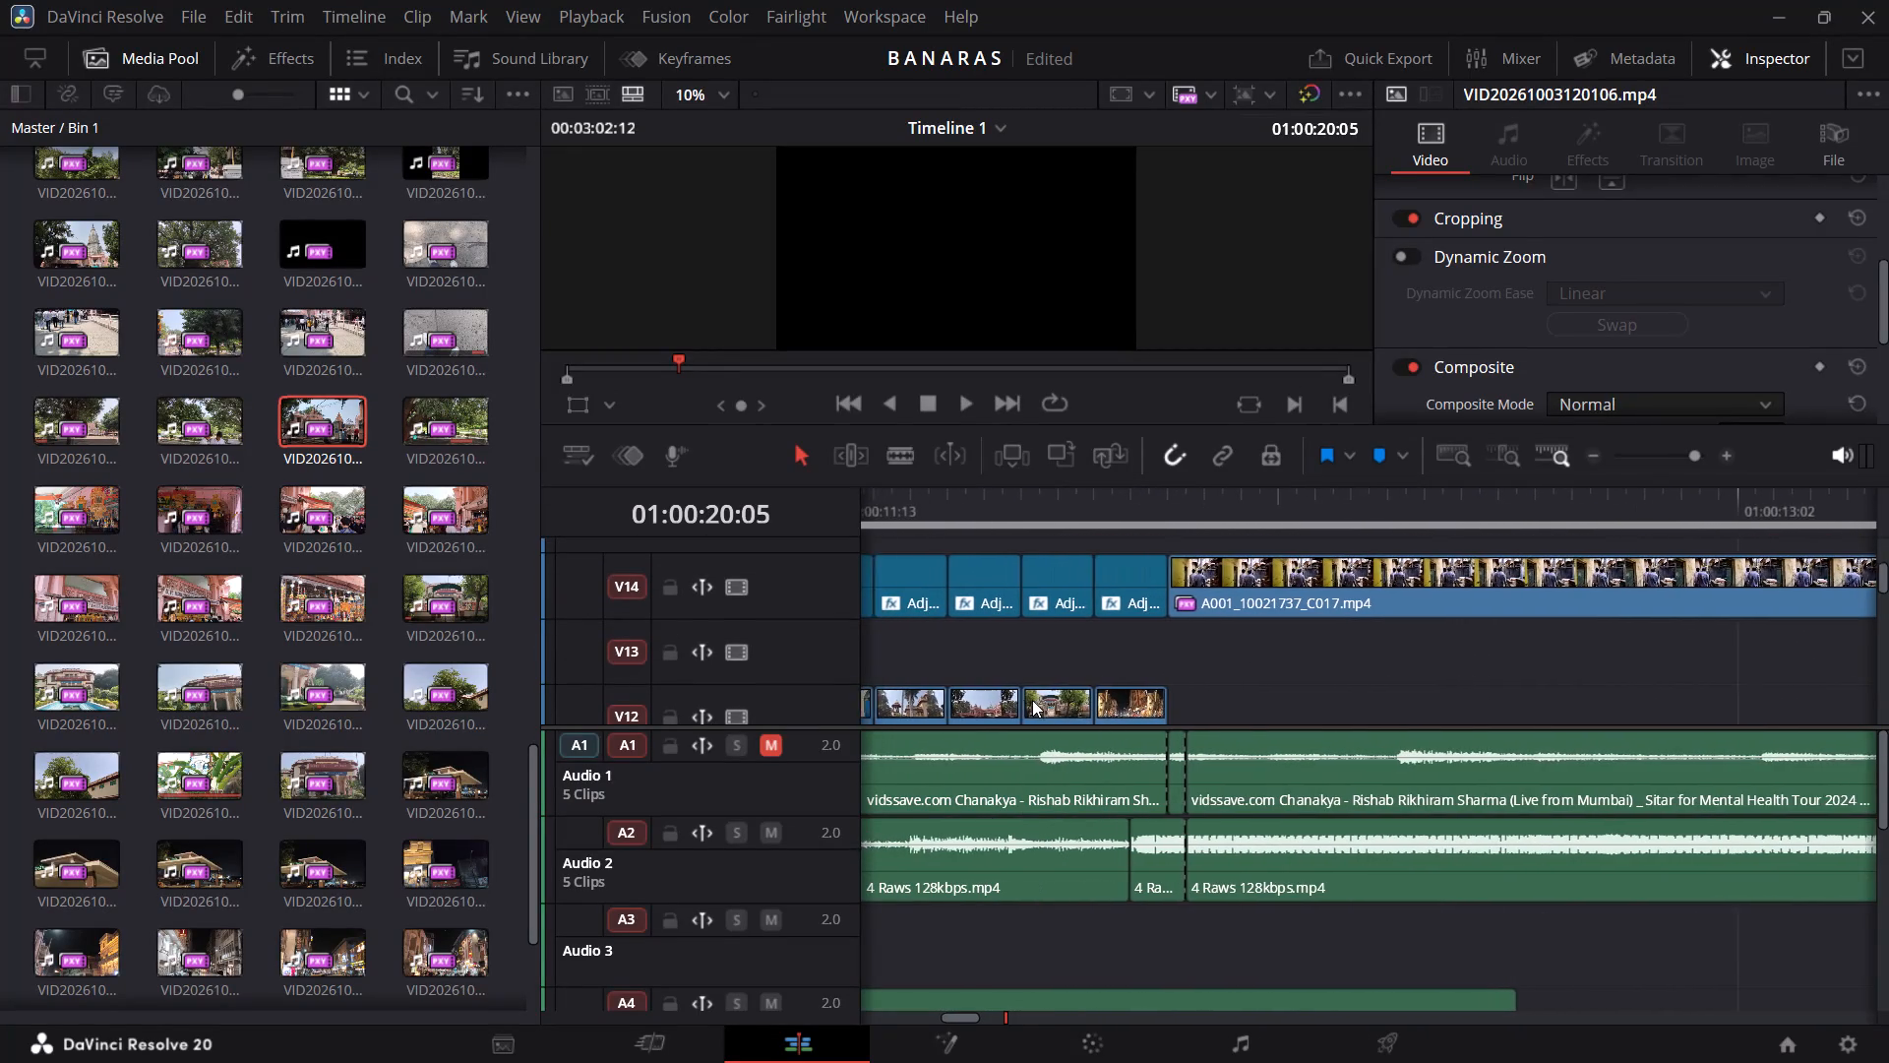
{"action": "scroll", "coordinate": [1032, 700], "scroll_direction": "right", "scroll_amount": 1}
{"action": "scroll", "coordinate": [1032, 700], "scroll_direction": "left", "scroll_amount": 4}
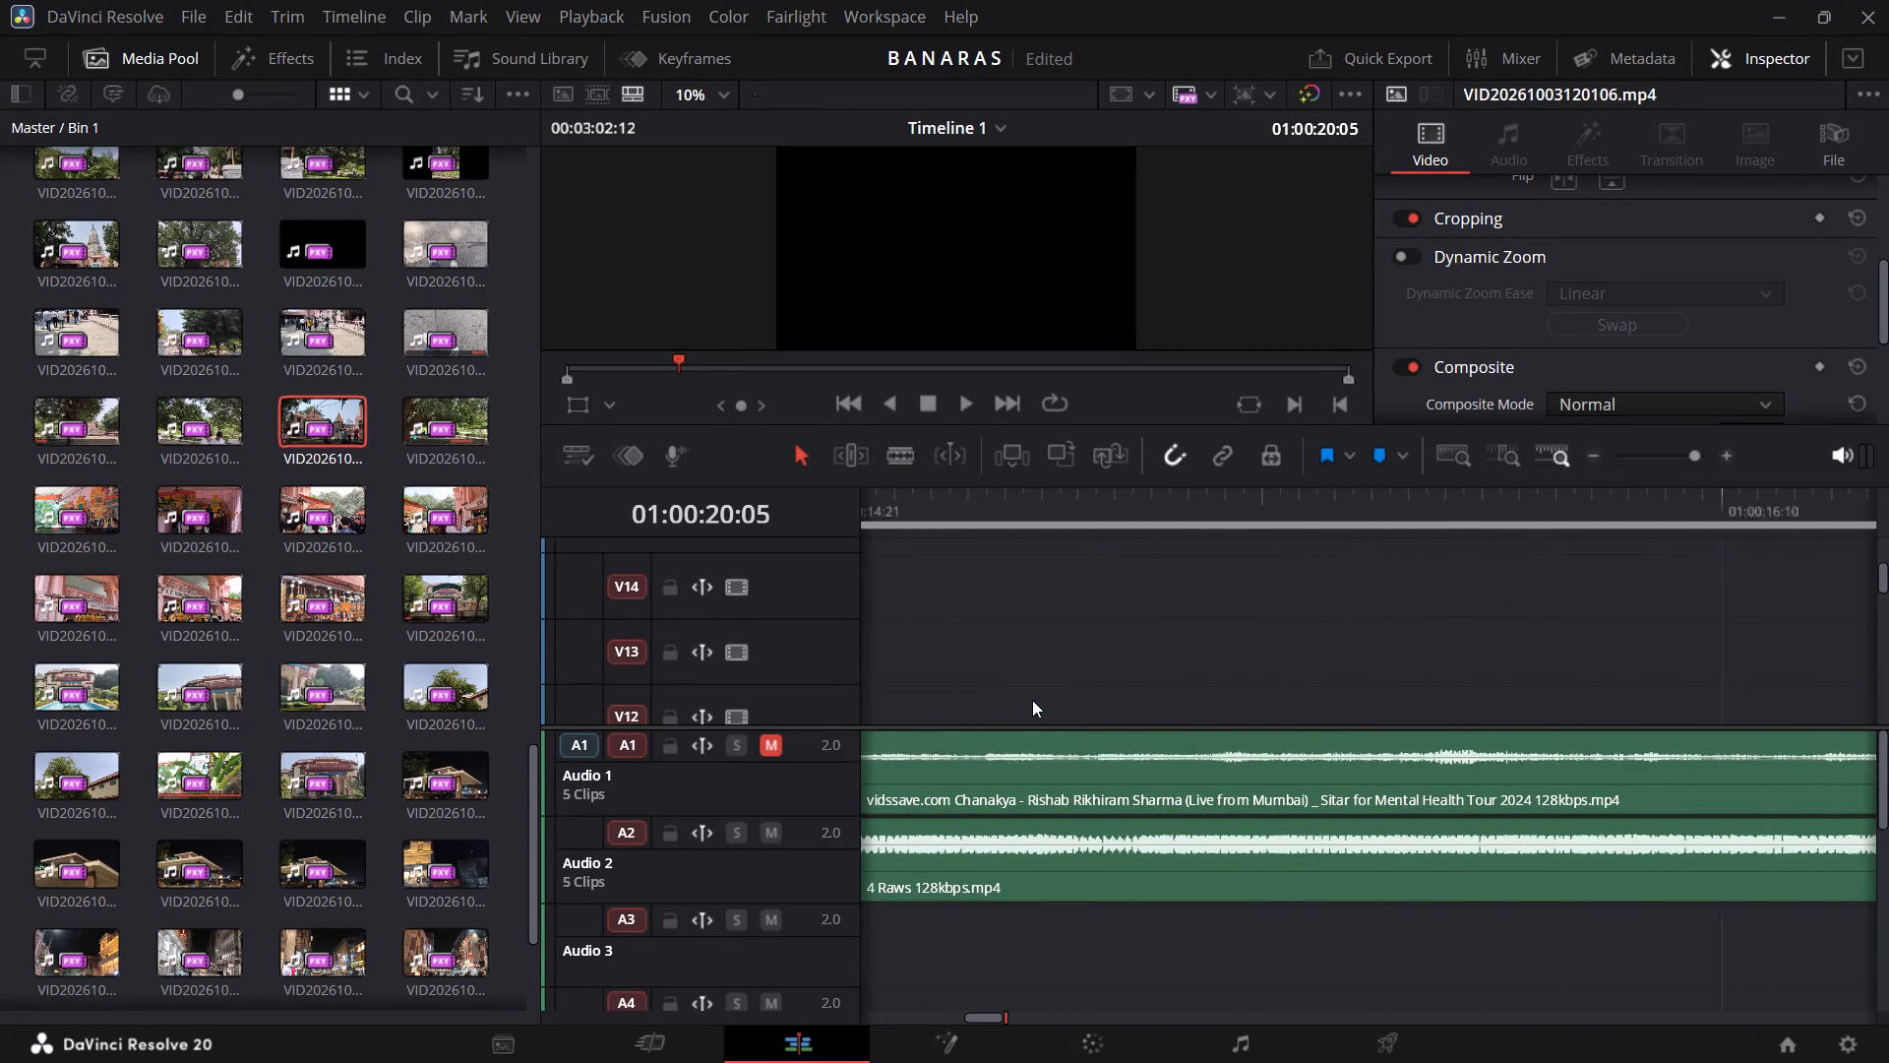
{"action": "scroll", "coordinate": [1032, 700], "scroll_direction": "left", "scroll_amount": 4}
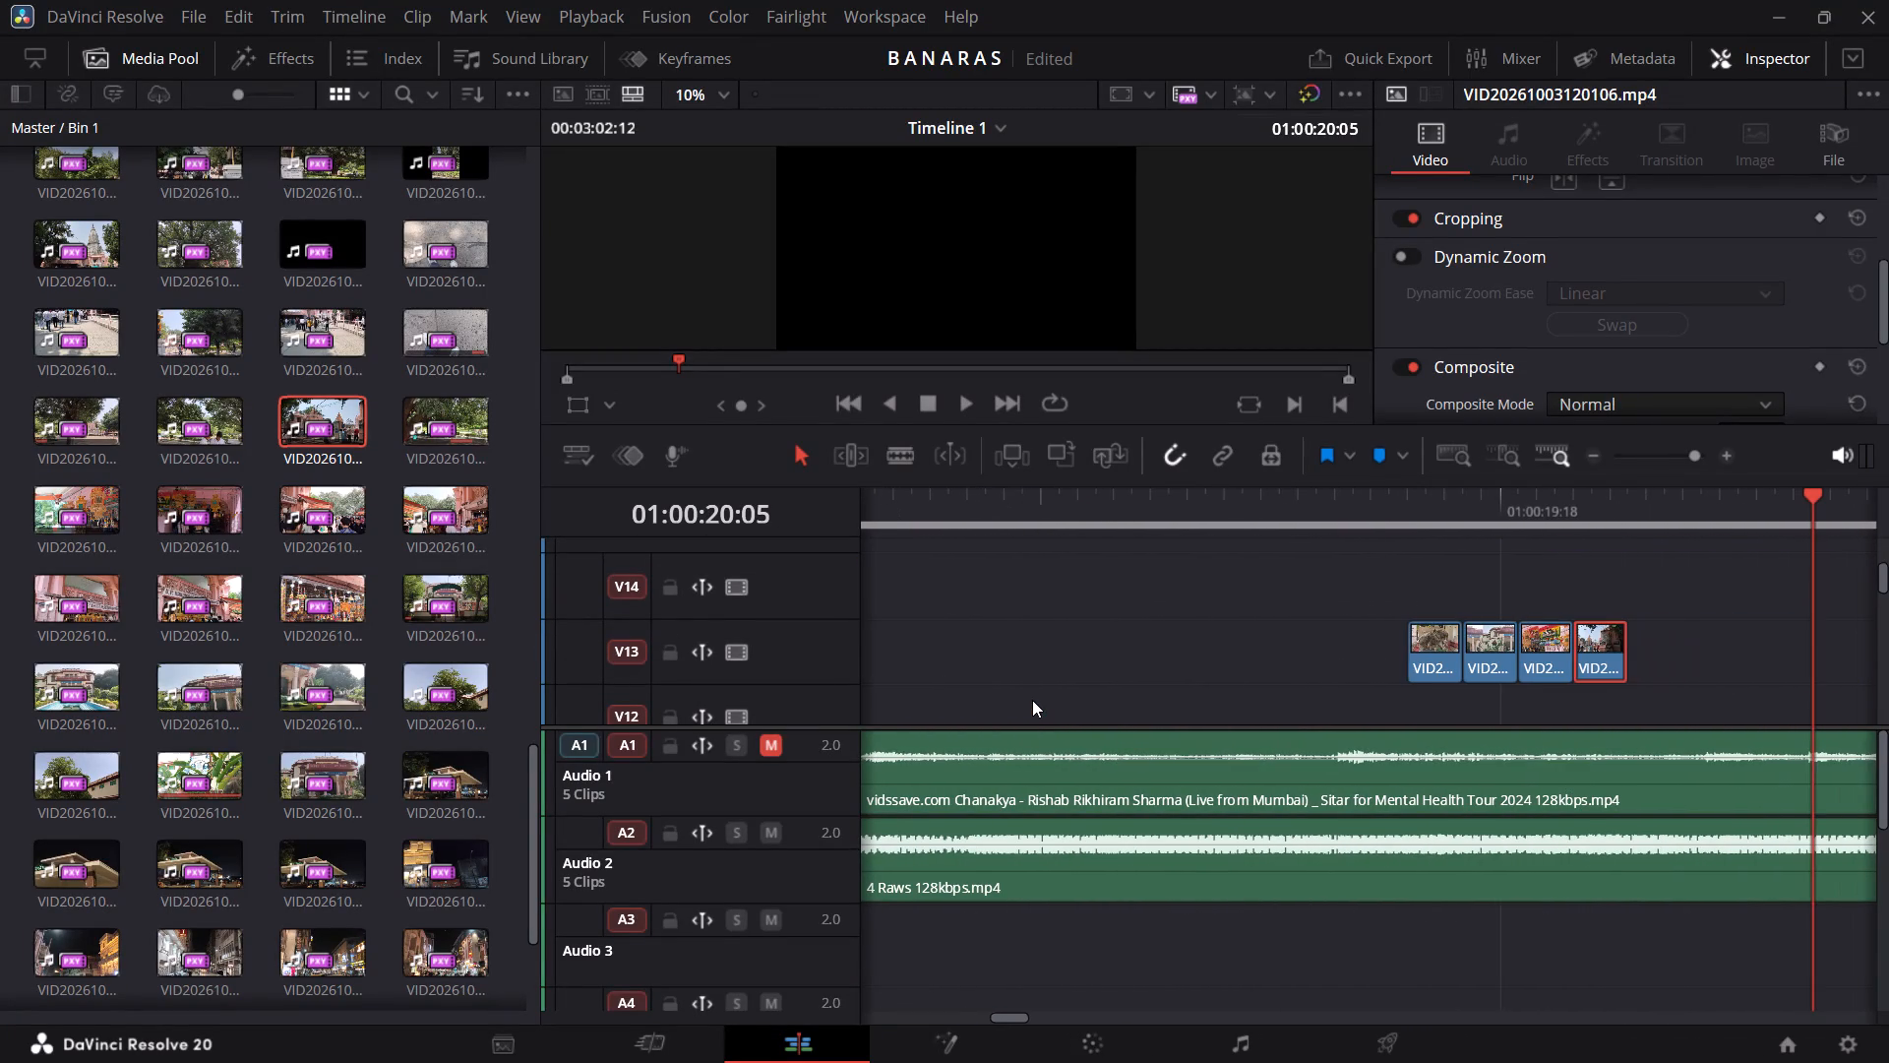
{"action": "scroll", "coordinate": [1032, 700], "scroll_direction": "left", "scroll_amount": 1}
{"action": "left_click_drag", "start_coordinate": [1335, 642], "coordinate": [1657, 647]}
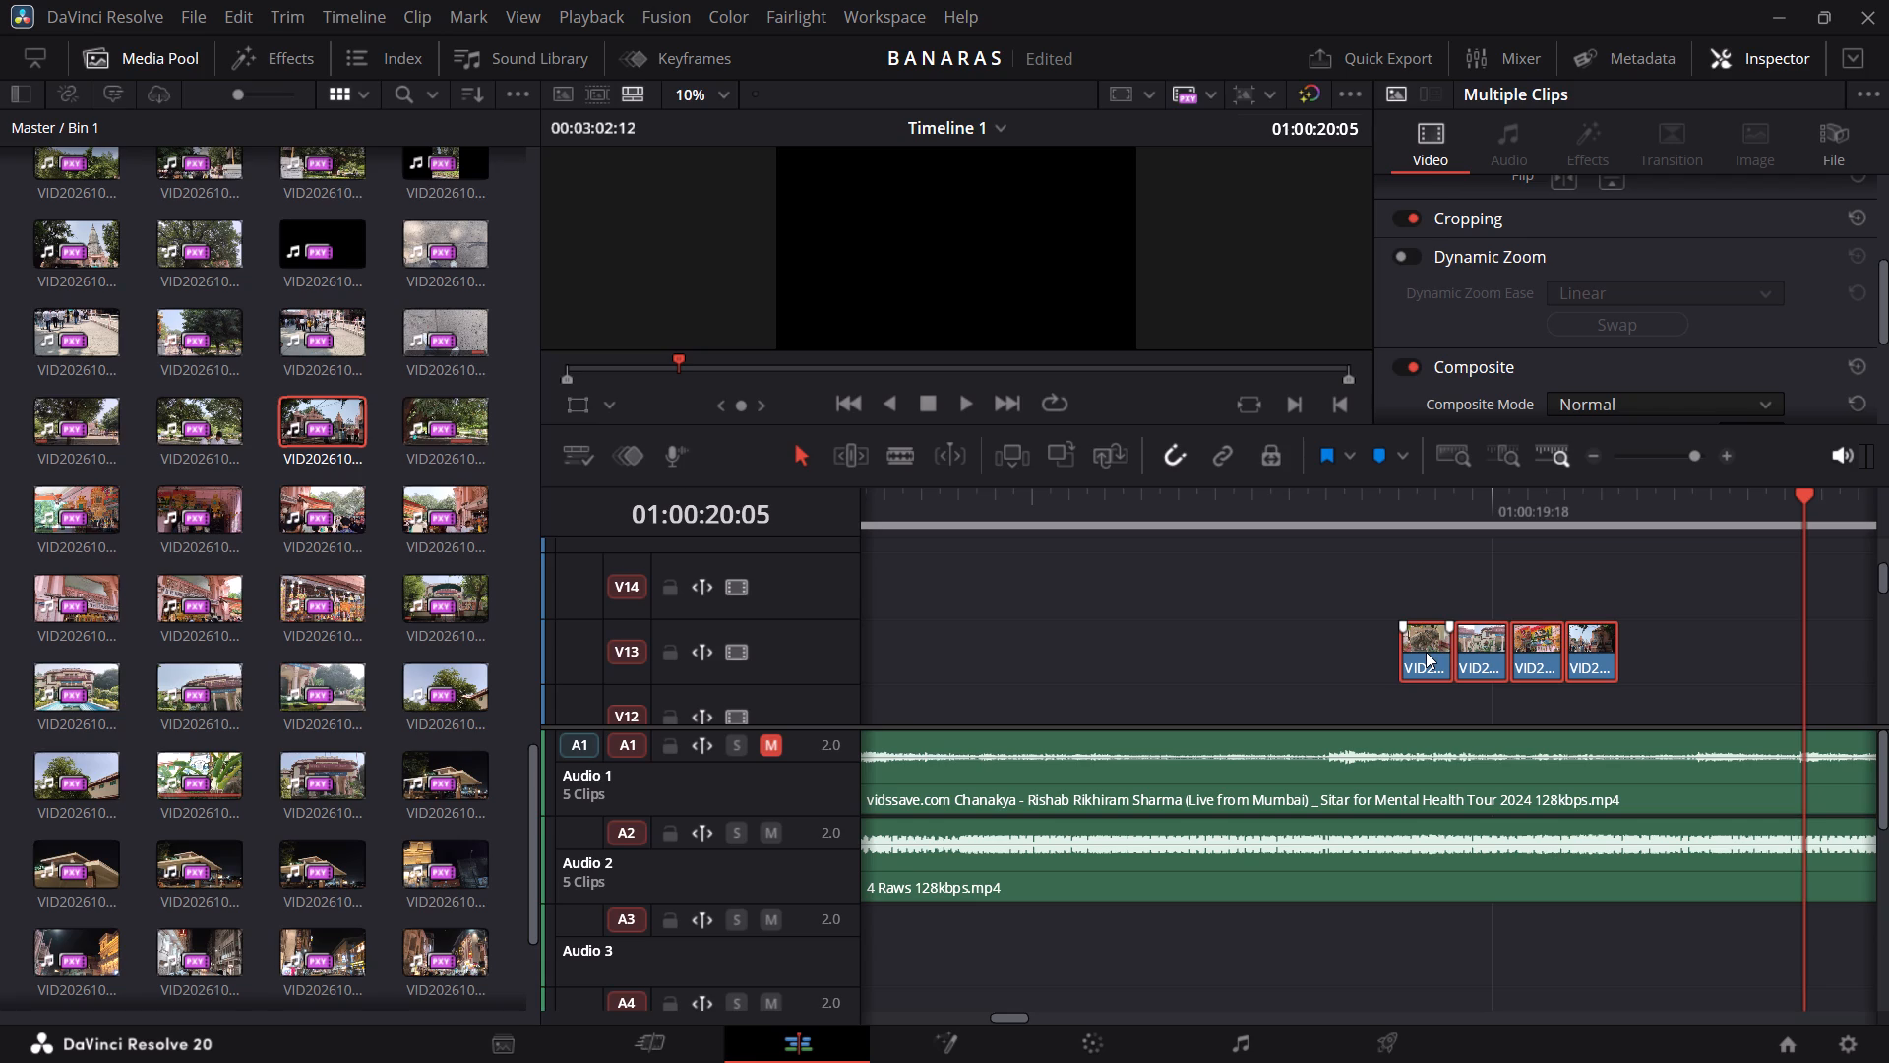
{"action": "left_click_drag", "start_coordinate": [1424, 651], "coordinate": [1120, 643]}
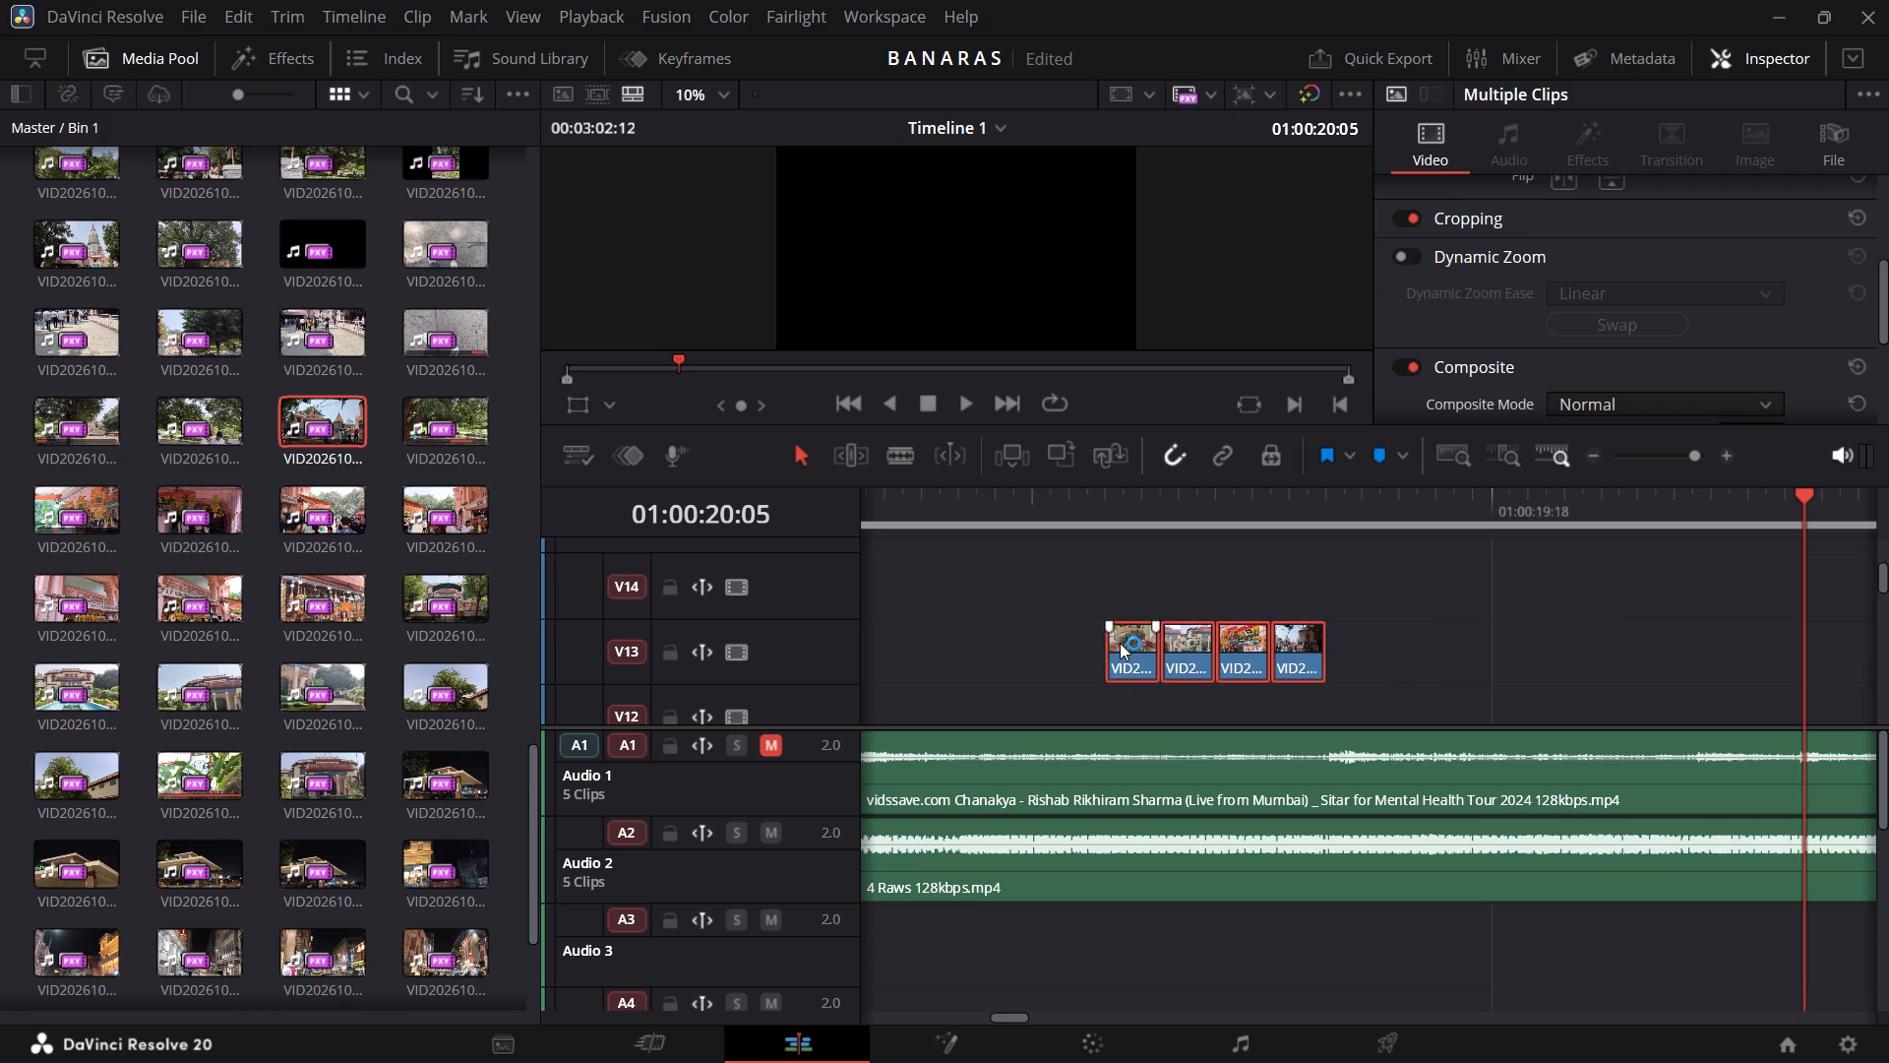
{"action": "scroll", "coordinate": [1120, 643], "scroll_direction": "right", "scroll_amount": 1}
{"action": "left_click_drag", "start_coordinate": [1524, 654], "coordinate": [947, 628]}
{"action": "scroll", "coordinate": [947, 628], "scroll_direction": "right", "scroll_amount": 1}
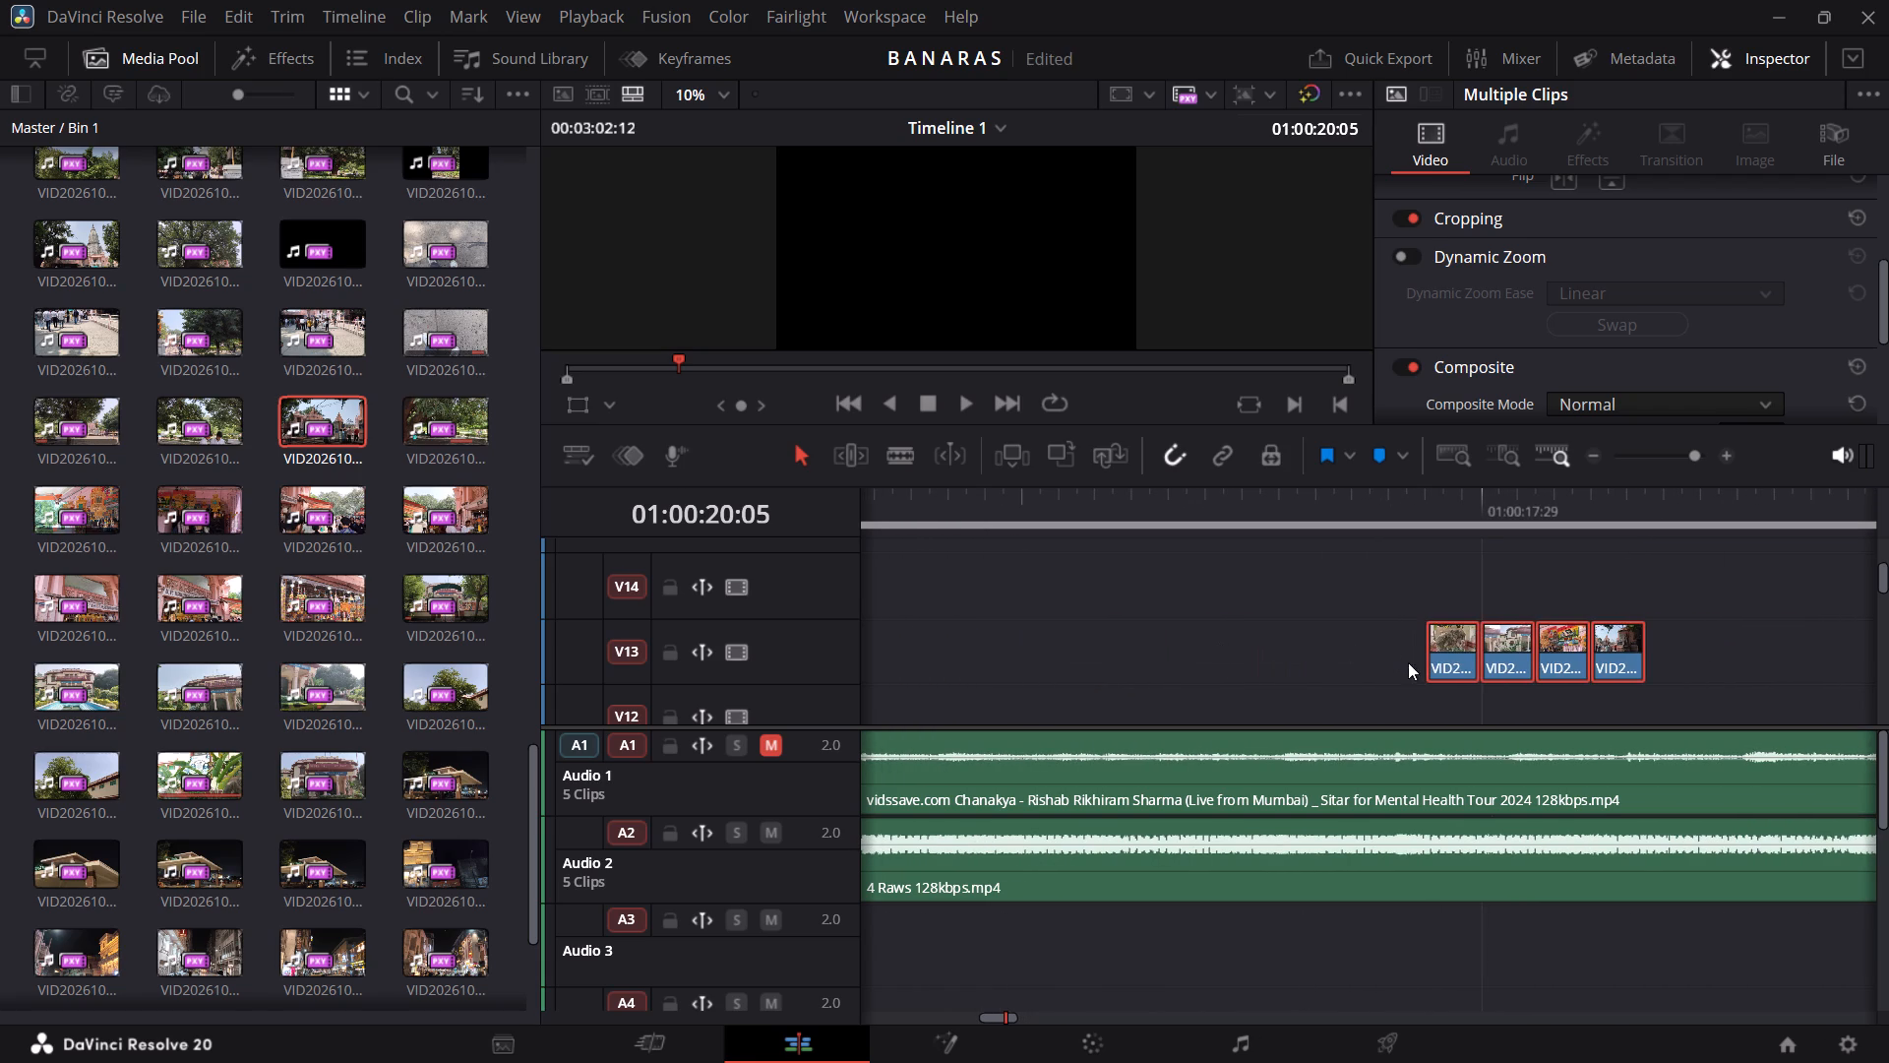
{"action": "left_click_drag", "start_coordinate": [1450, 662], "coordinate": [991, 673]}
{"action": "scroll", "coordinate": [991, 673], "scroll_direction": "right", "scroll_amount": 3}
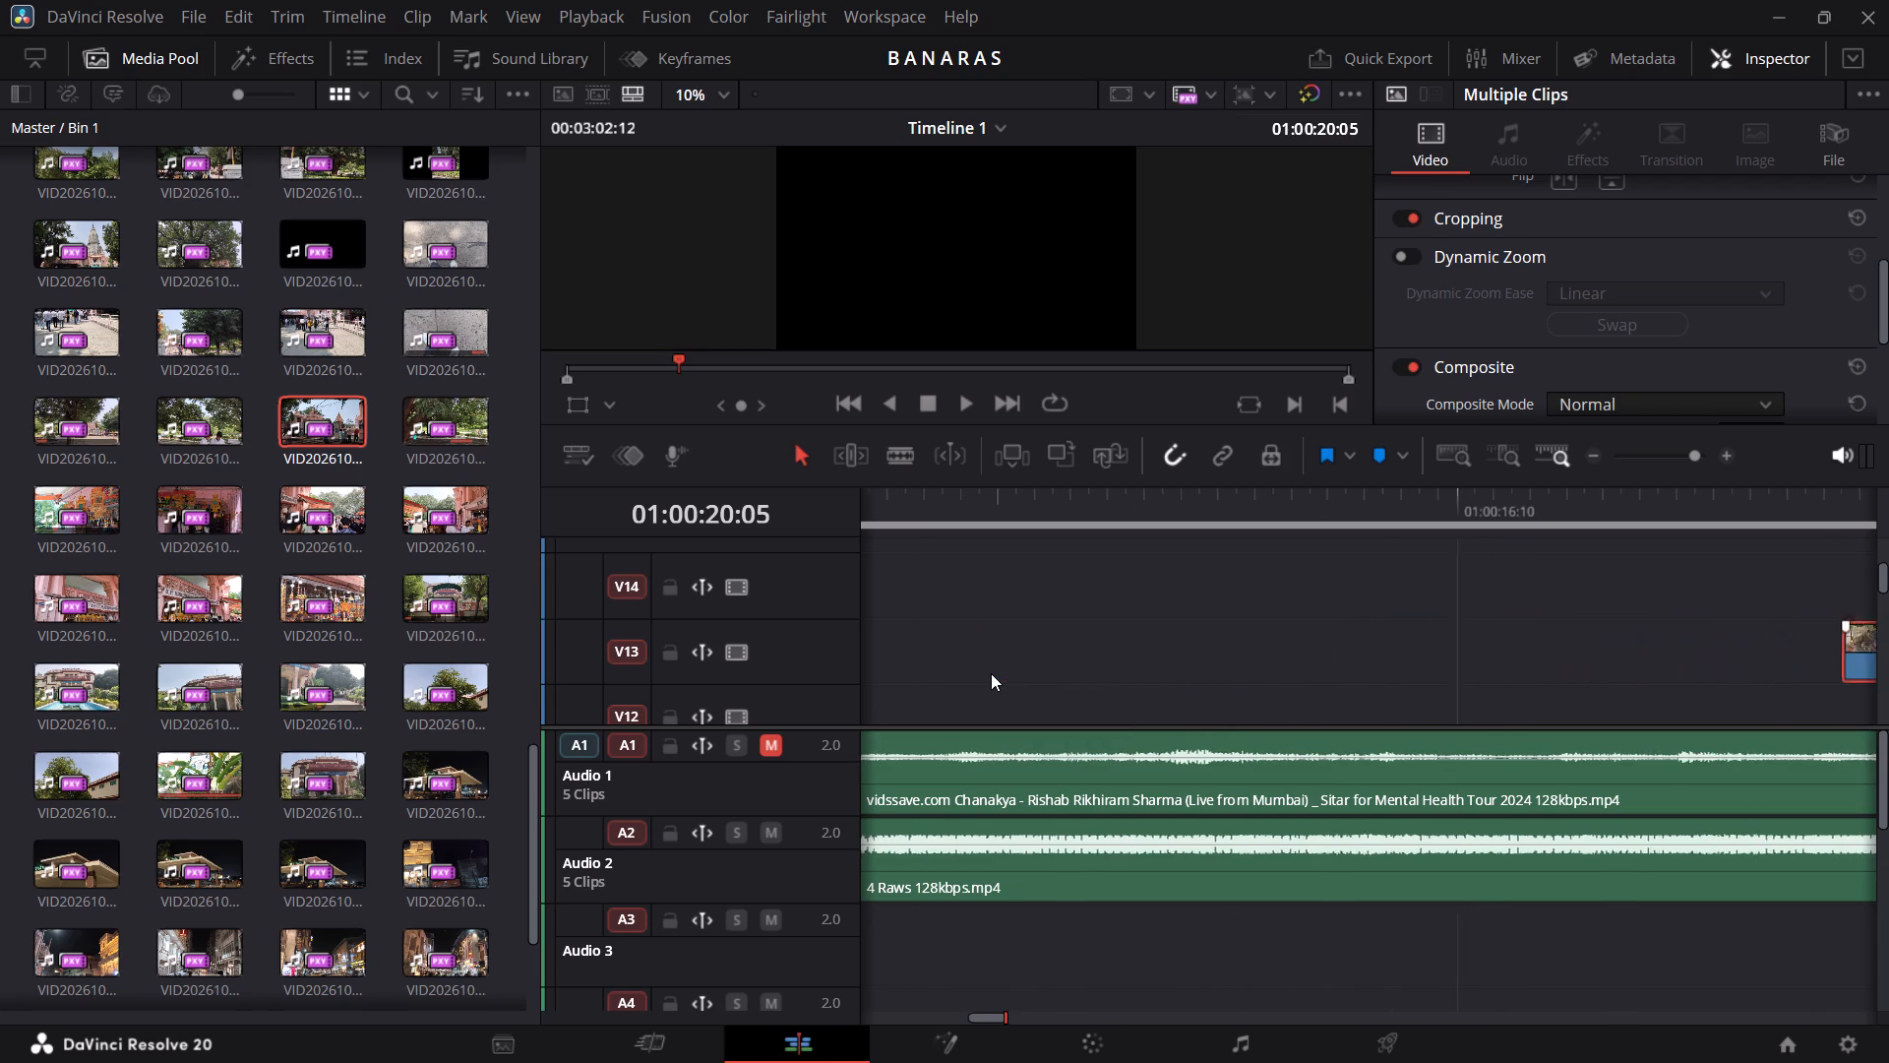
{"action": "scroll", "coordinate": [1575, 621], "scroll_direction": "left", "scroll_amount": 1}
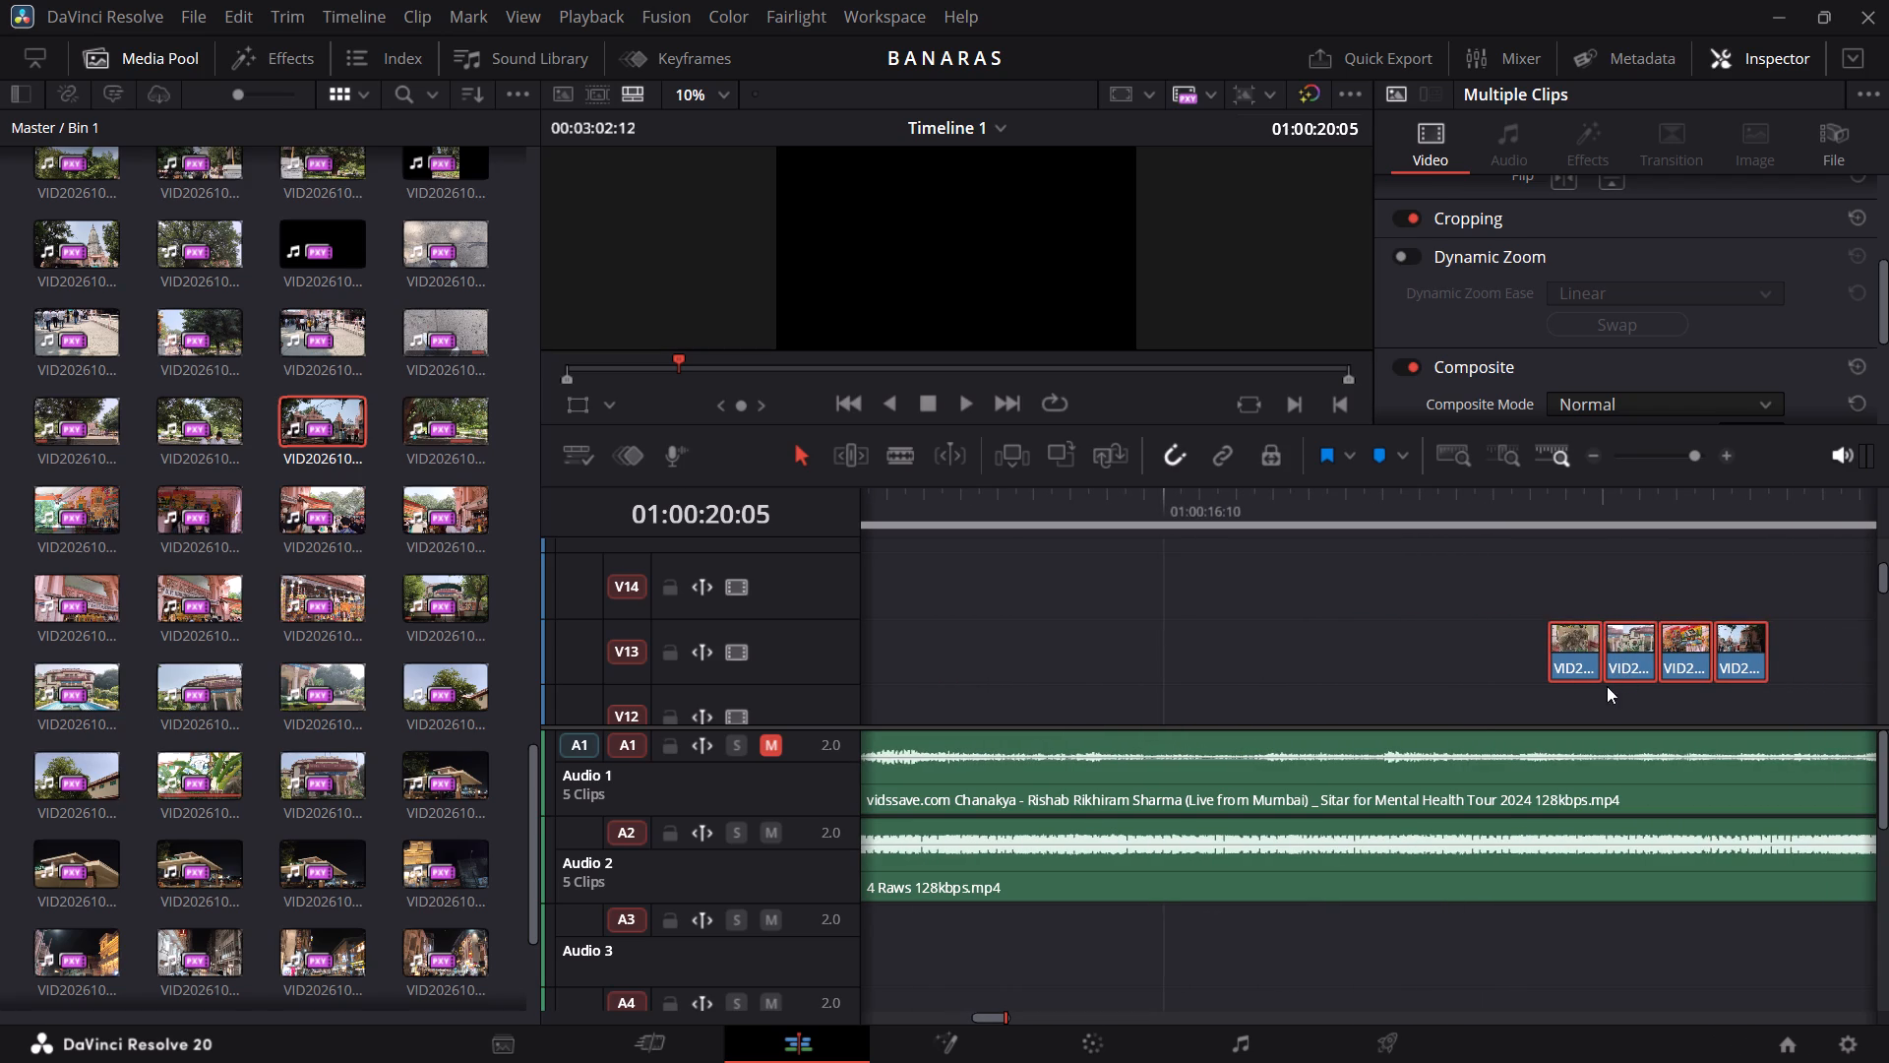
{"action": "left_click_drag", "start_coordinate": [1629, 656], "coordinate": [1001, 642]}
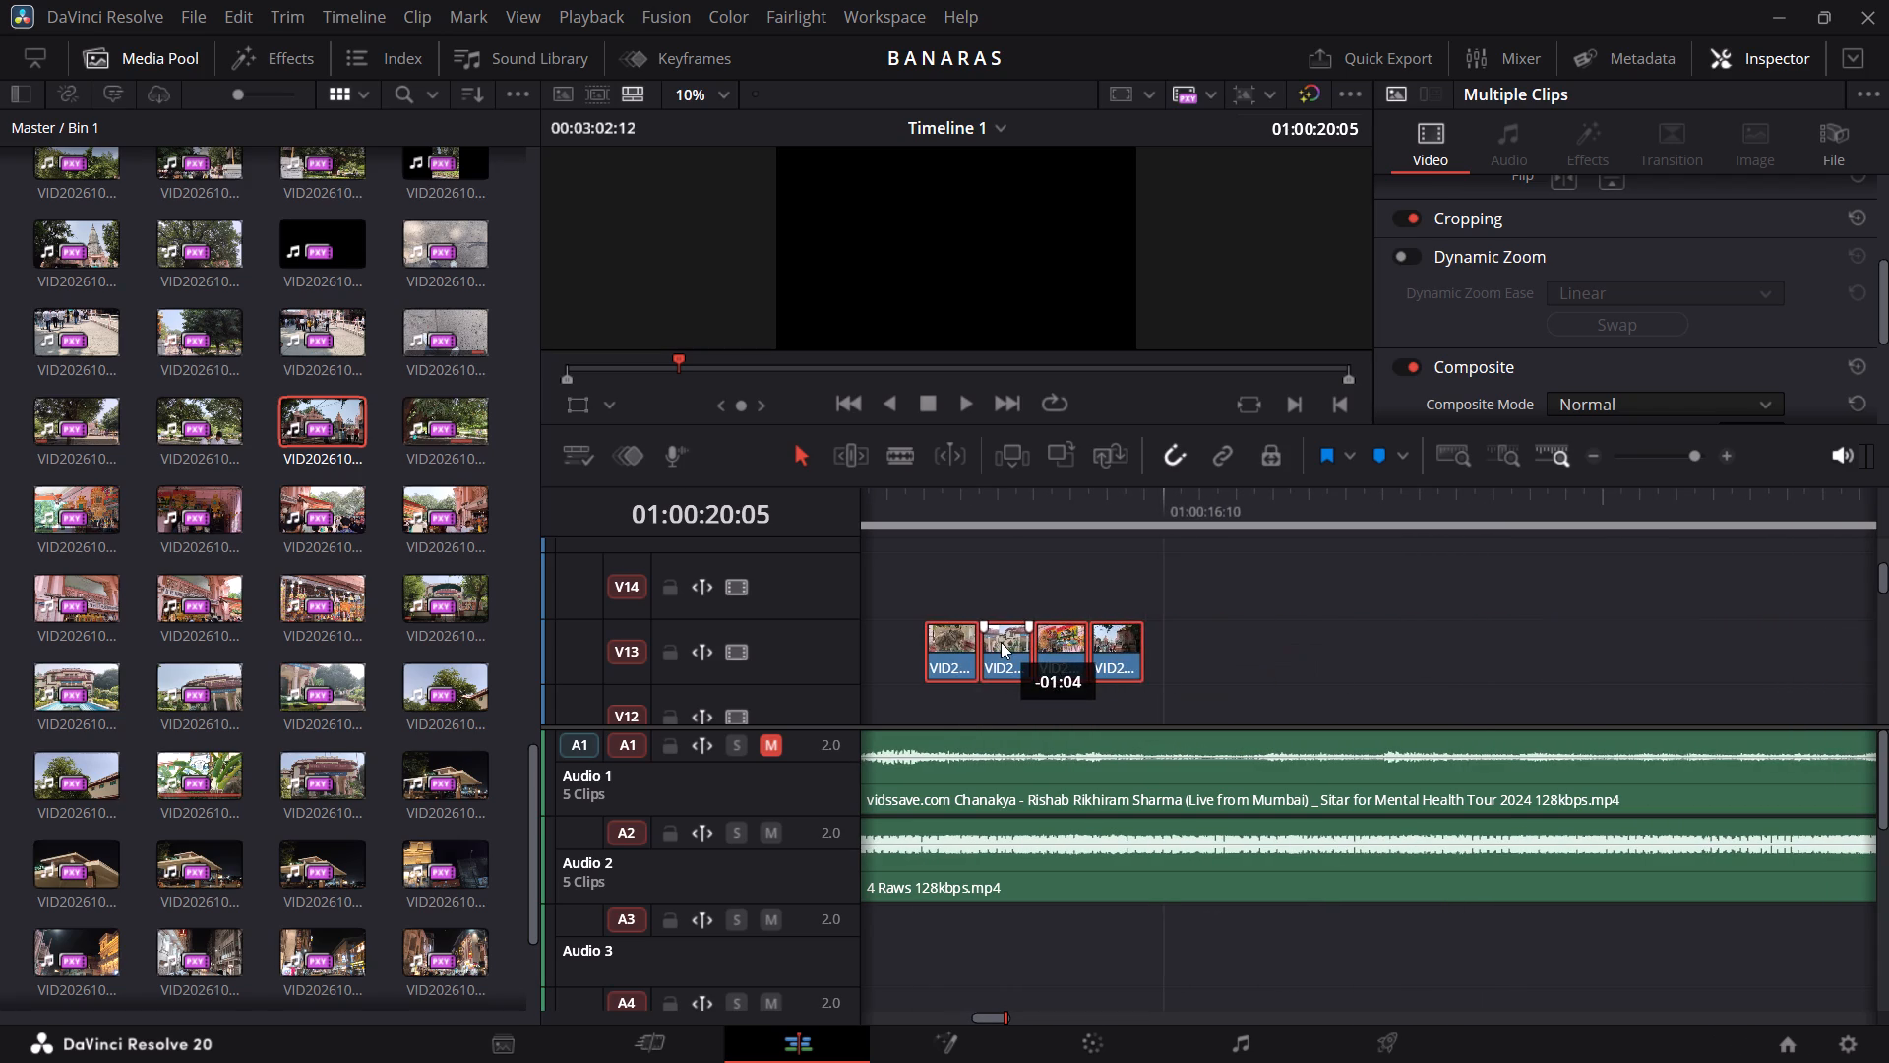
{"action": "scroll", "coordinate": [1001, 642], "scroll_direction": "right", "scroll_amount": 1}
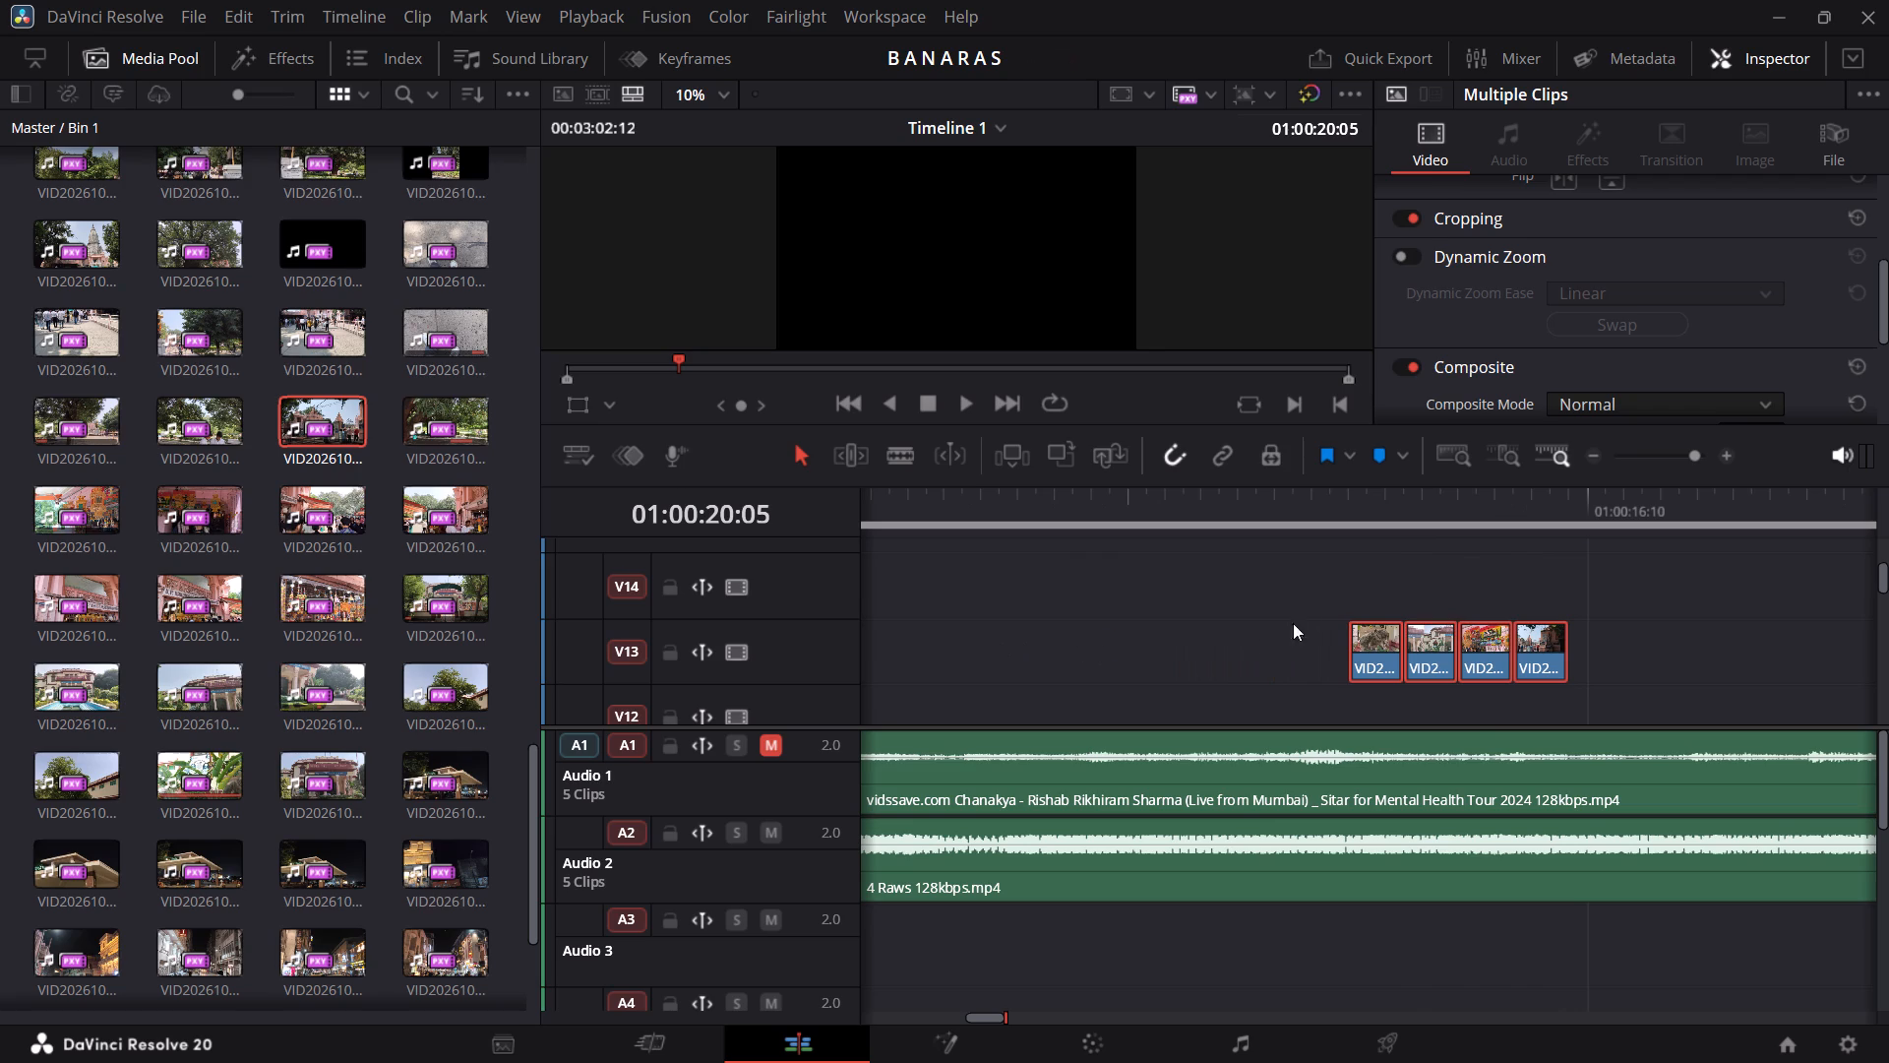
{"action": "left_click_drag", "start_coordinate": [1361, 641], "coordinate": [873, 632]}
{"action": "scroll", "coordinate": [873, 632], "scroll_direction": "right", "scroll_amount": 1}
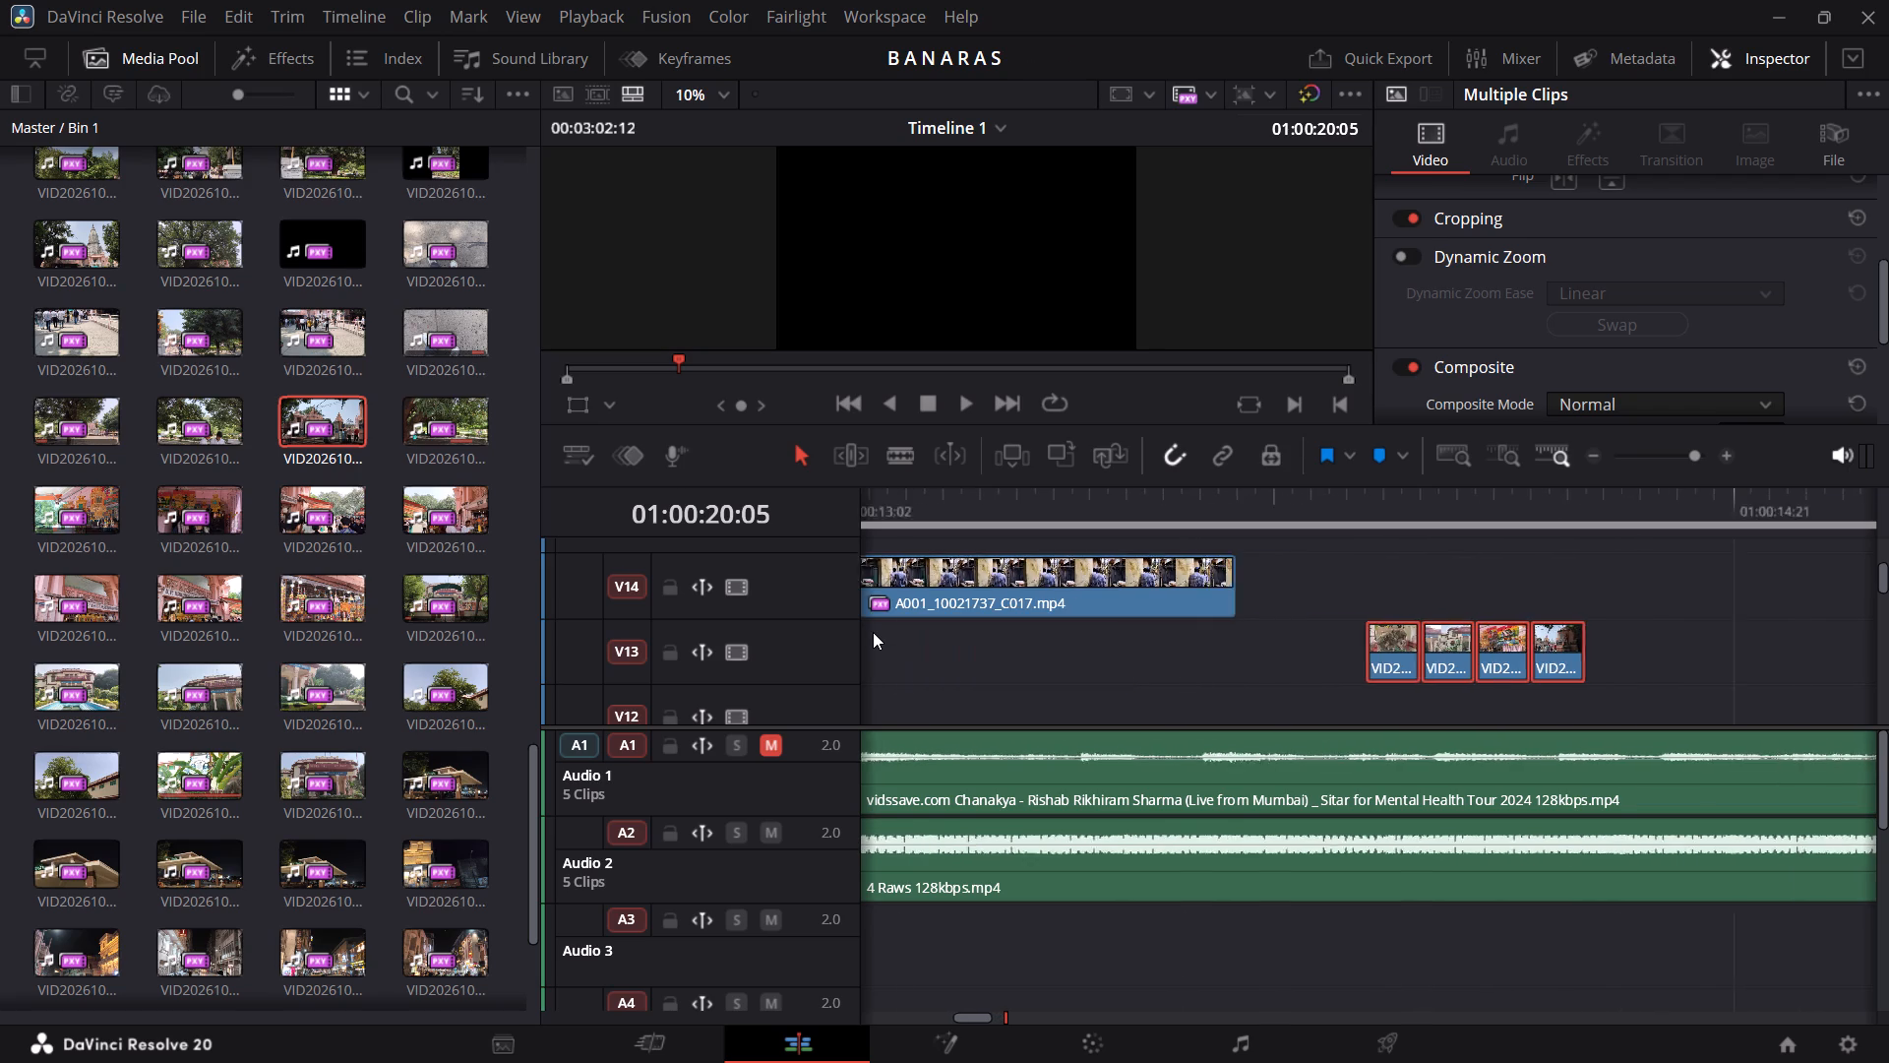
{"action": "scroll", "coordinate": [873, 632], "scroll_direction": "right", "scroll_amount": 1}
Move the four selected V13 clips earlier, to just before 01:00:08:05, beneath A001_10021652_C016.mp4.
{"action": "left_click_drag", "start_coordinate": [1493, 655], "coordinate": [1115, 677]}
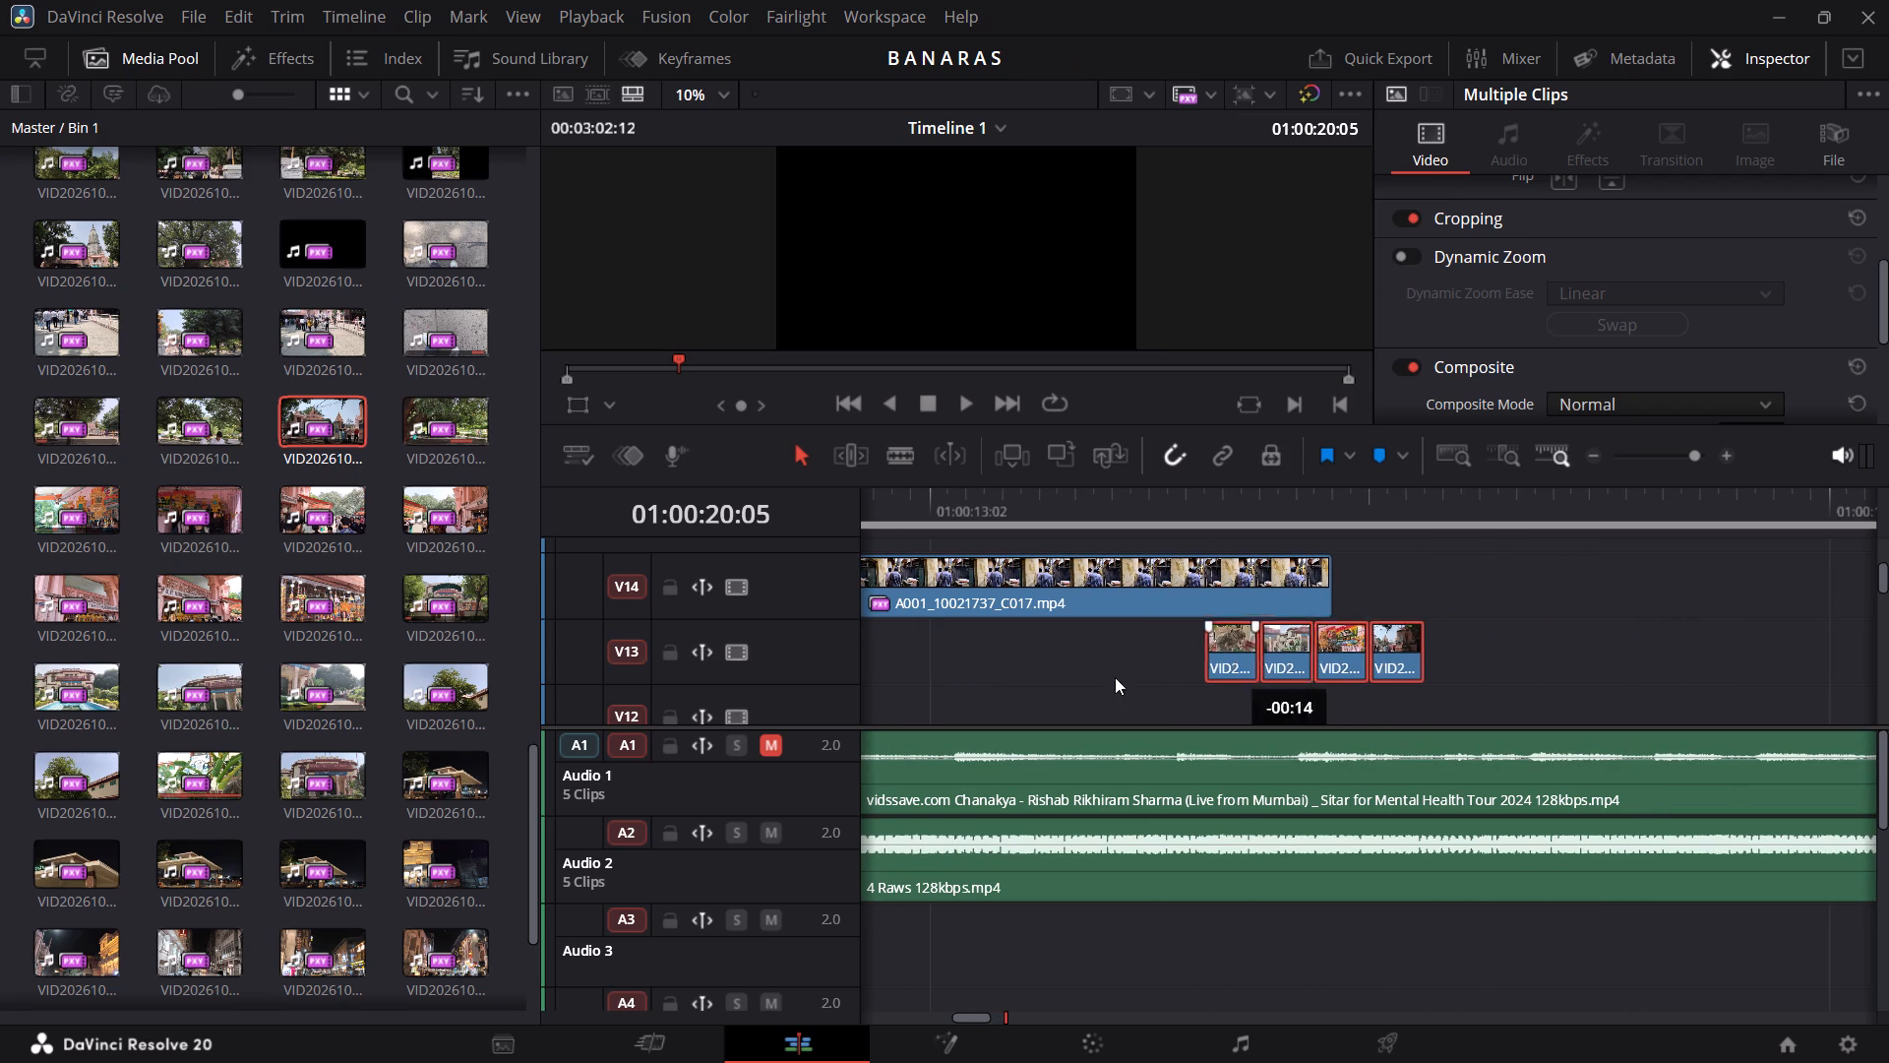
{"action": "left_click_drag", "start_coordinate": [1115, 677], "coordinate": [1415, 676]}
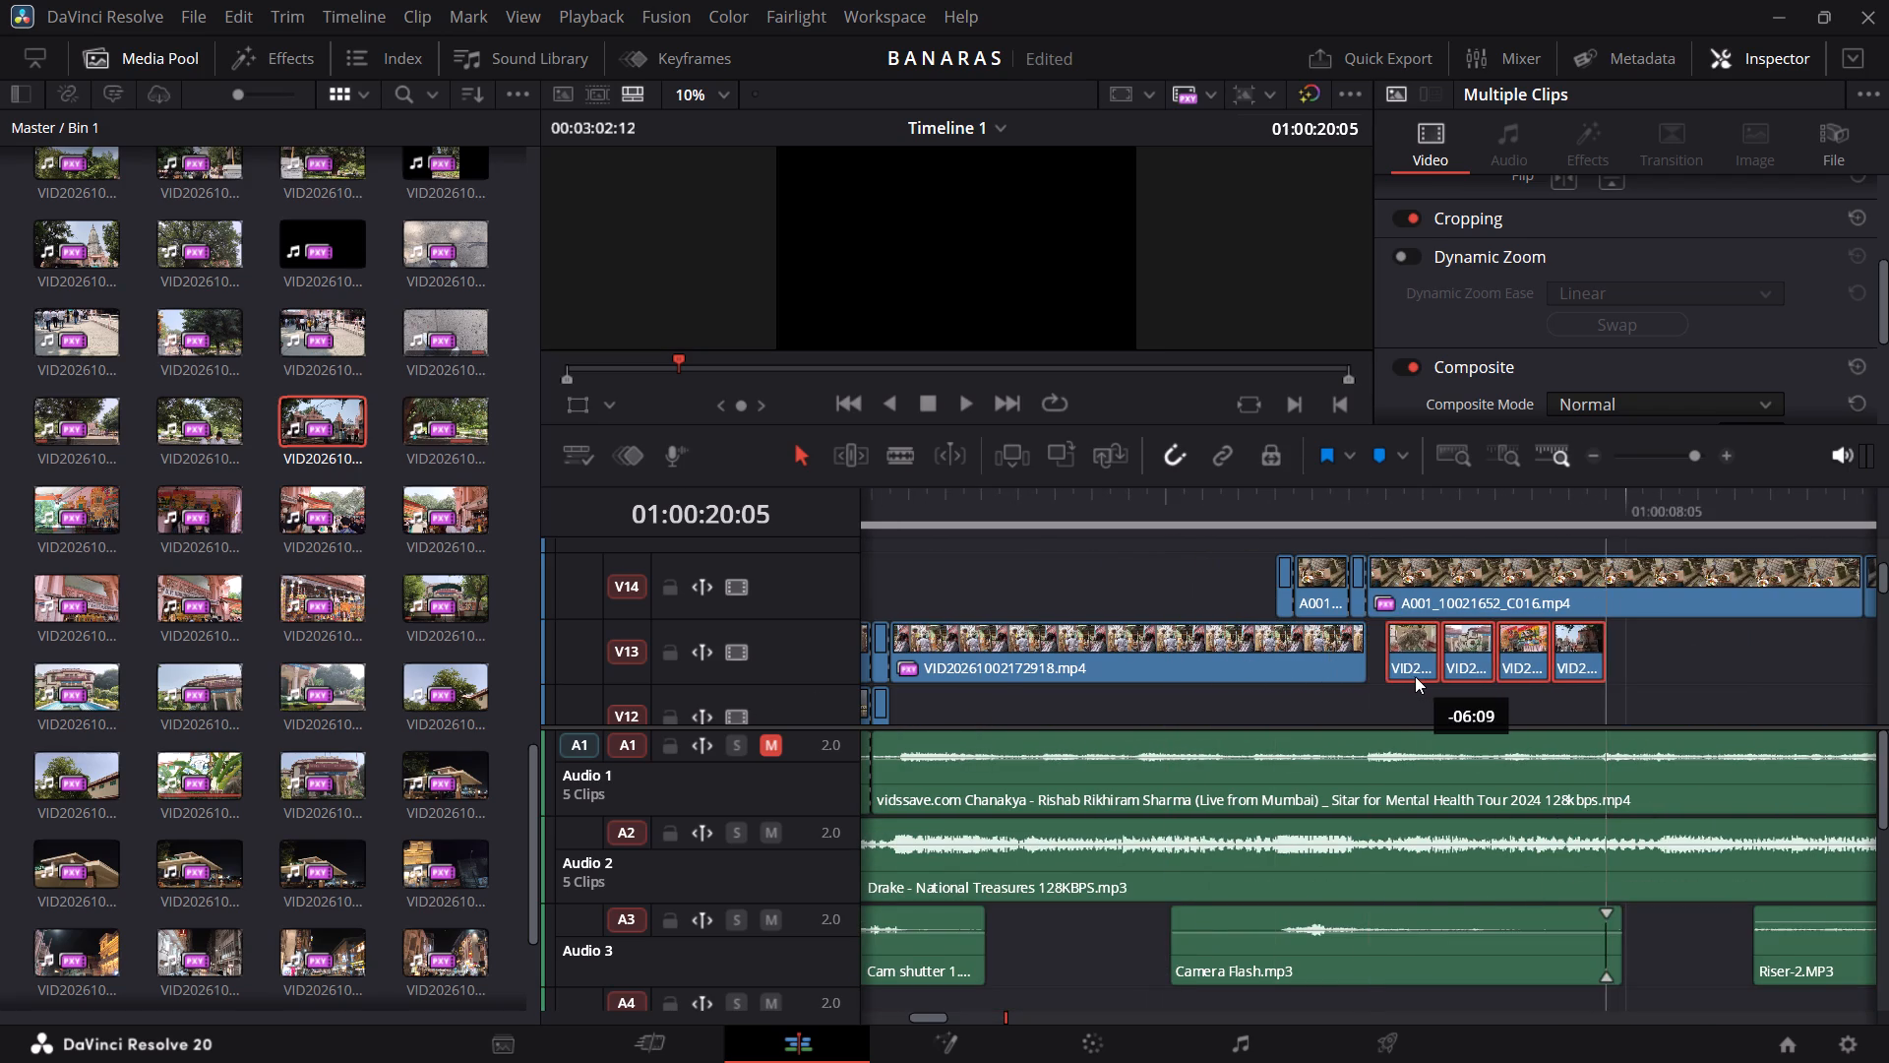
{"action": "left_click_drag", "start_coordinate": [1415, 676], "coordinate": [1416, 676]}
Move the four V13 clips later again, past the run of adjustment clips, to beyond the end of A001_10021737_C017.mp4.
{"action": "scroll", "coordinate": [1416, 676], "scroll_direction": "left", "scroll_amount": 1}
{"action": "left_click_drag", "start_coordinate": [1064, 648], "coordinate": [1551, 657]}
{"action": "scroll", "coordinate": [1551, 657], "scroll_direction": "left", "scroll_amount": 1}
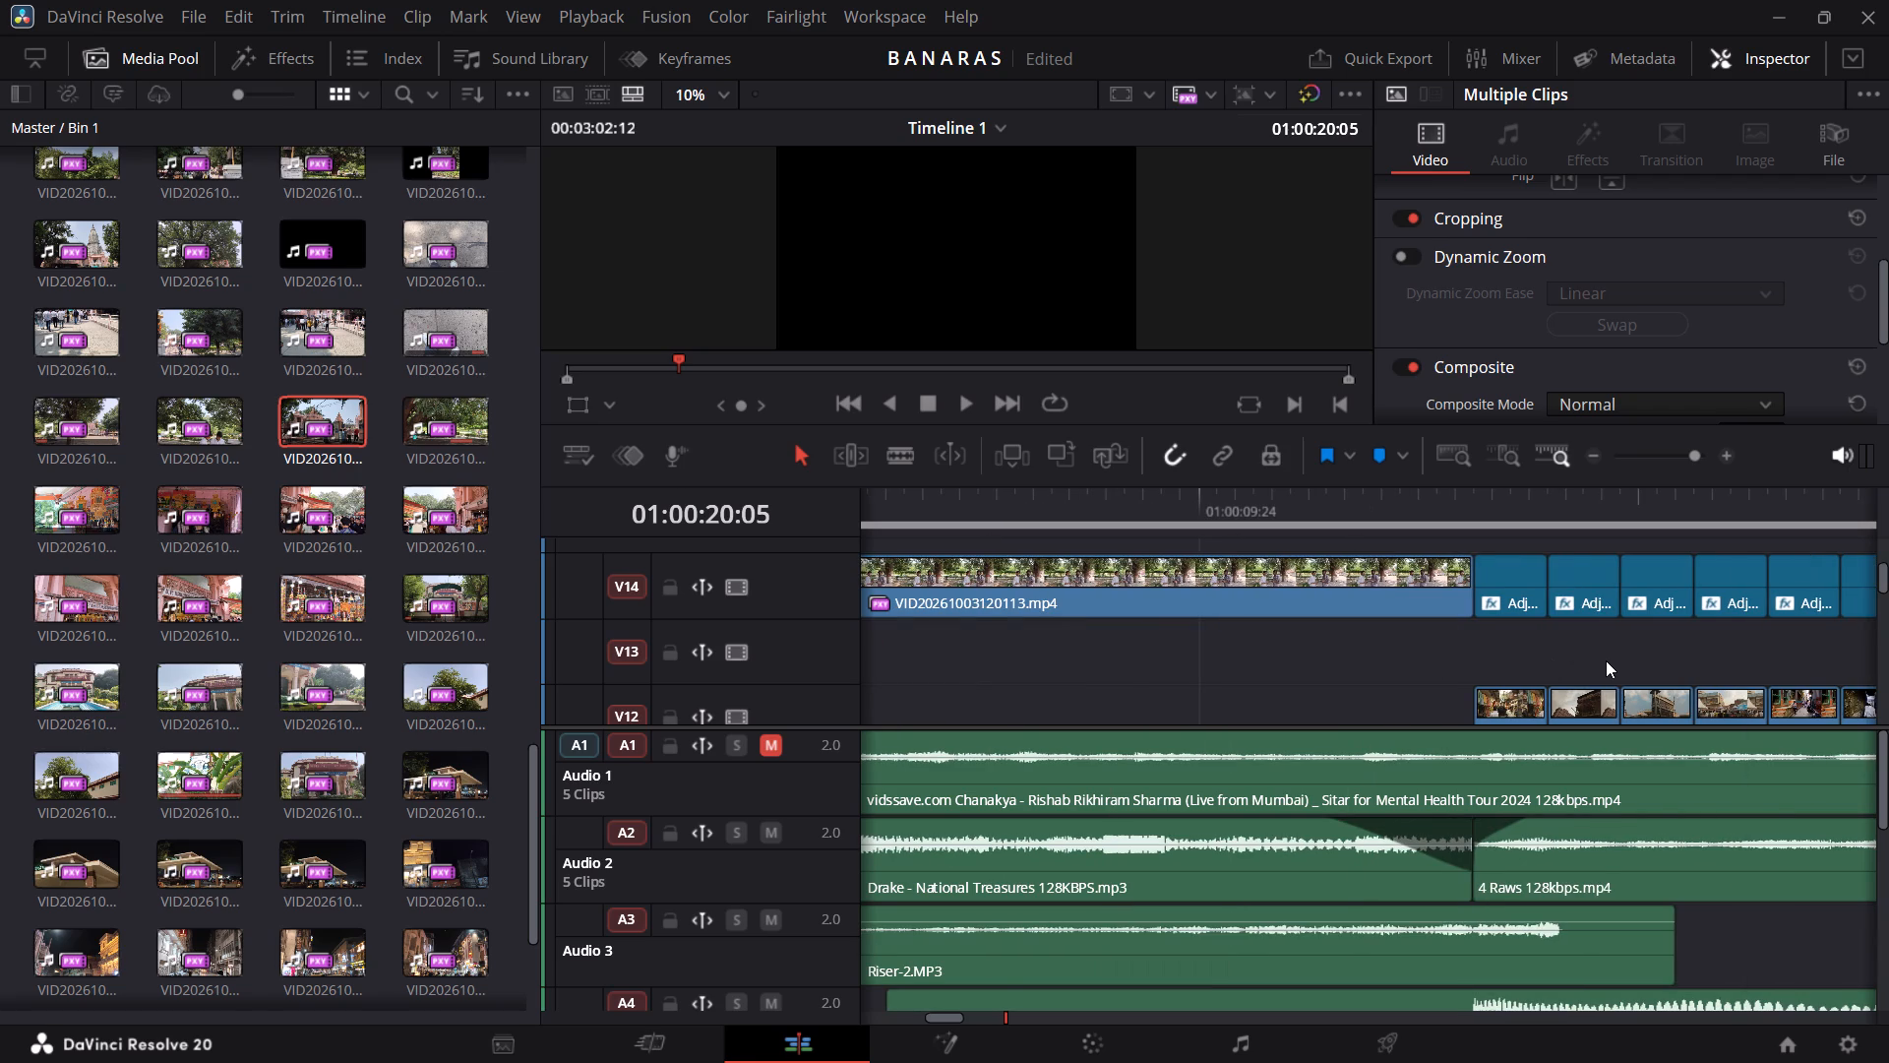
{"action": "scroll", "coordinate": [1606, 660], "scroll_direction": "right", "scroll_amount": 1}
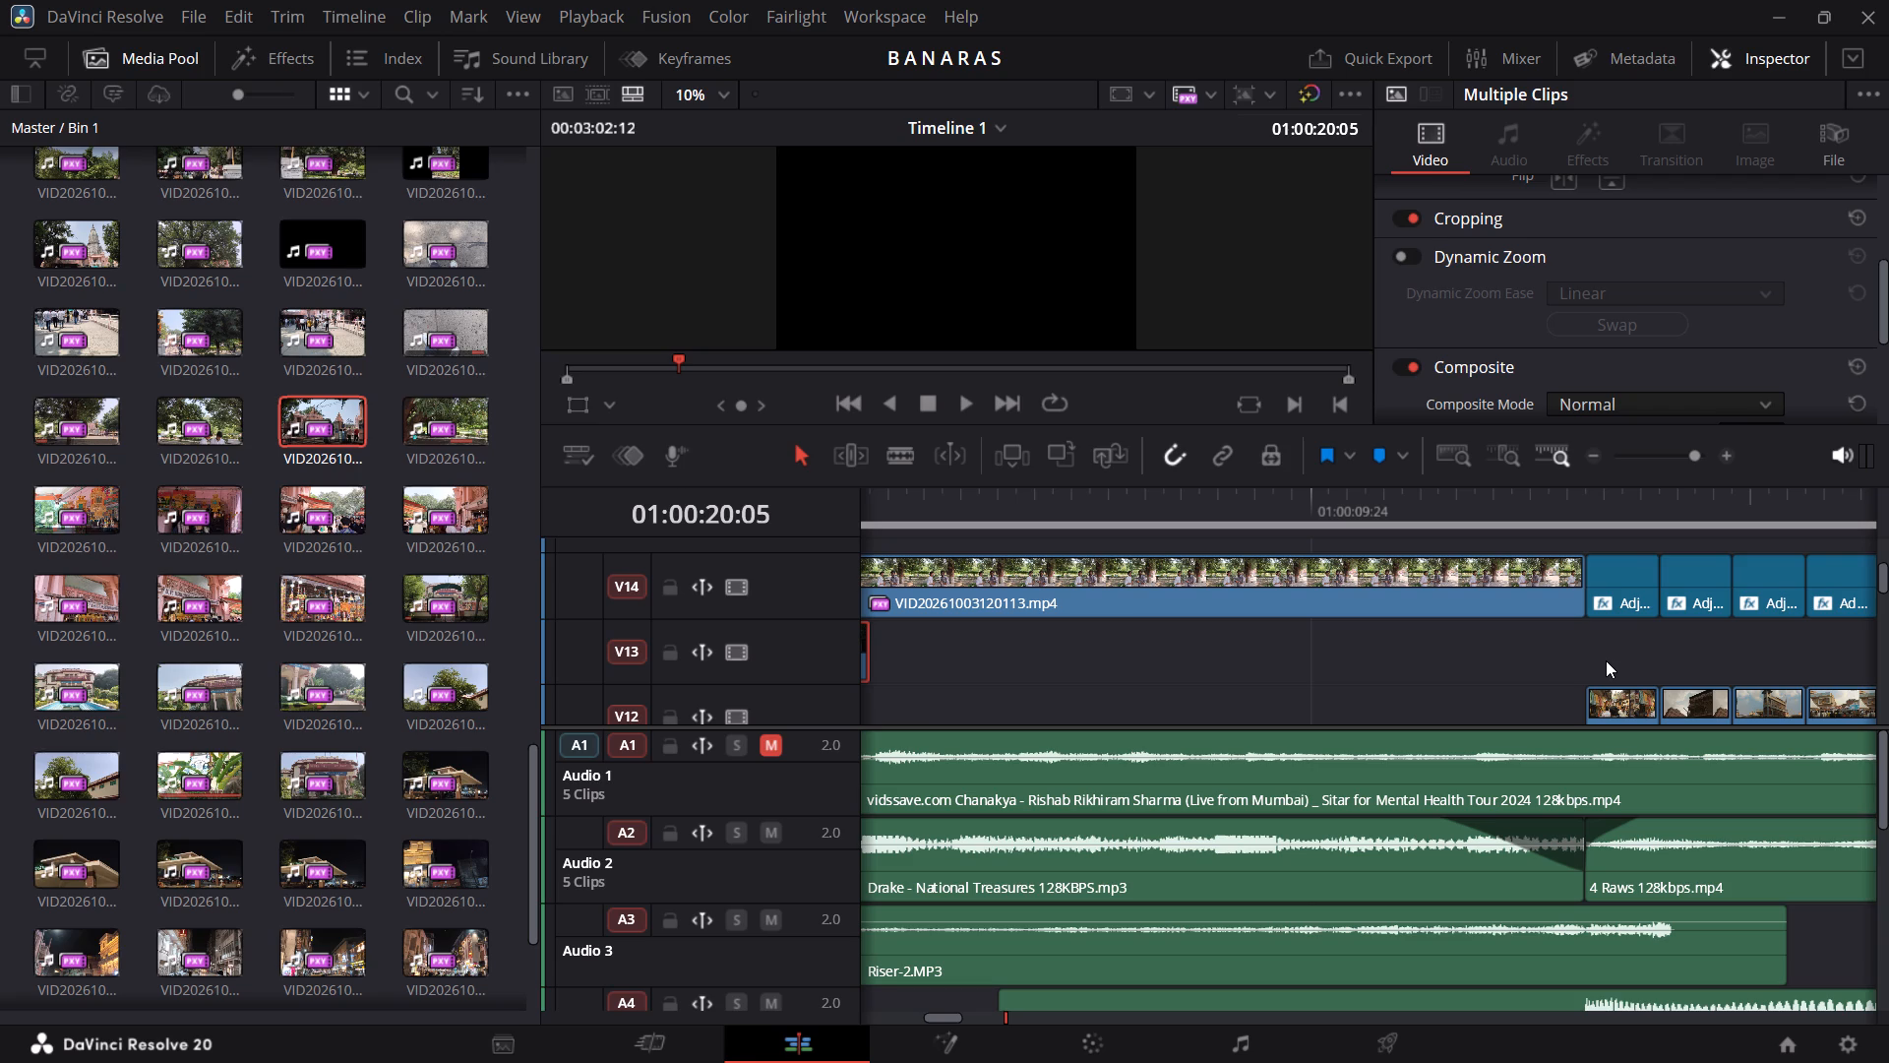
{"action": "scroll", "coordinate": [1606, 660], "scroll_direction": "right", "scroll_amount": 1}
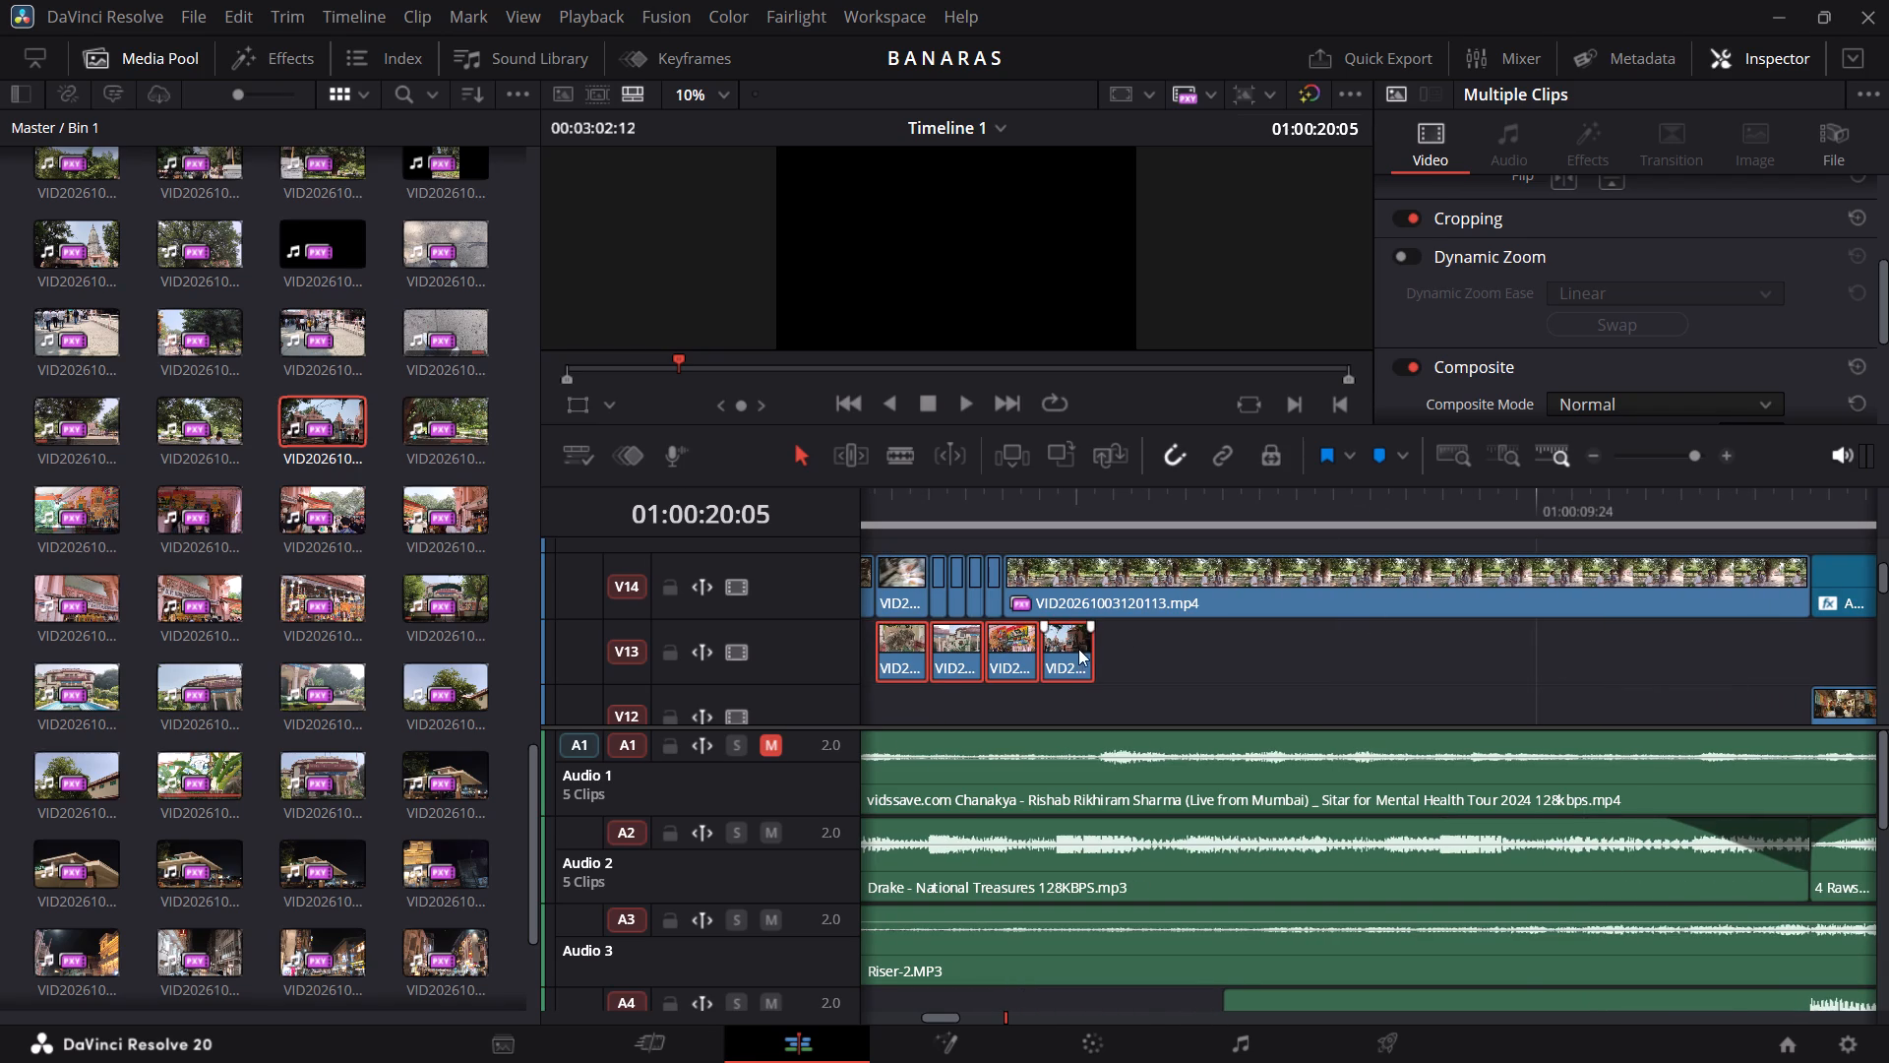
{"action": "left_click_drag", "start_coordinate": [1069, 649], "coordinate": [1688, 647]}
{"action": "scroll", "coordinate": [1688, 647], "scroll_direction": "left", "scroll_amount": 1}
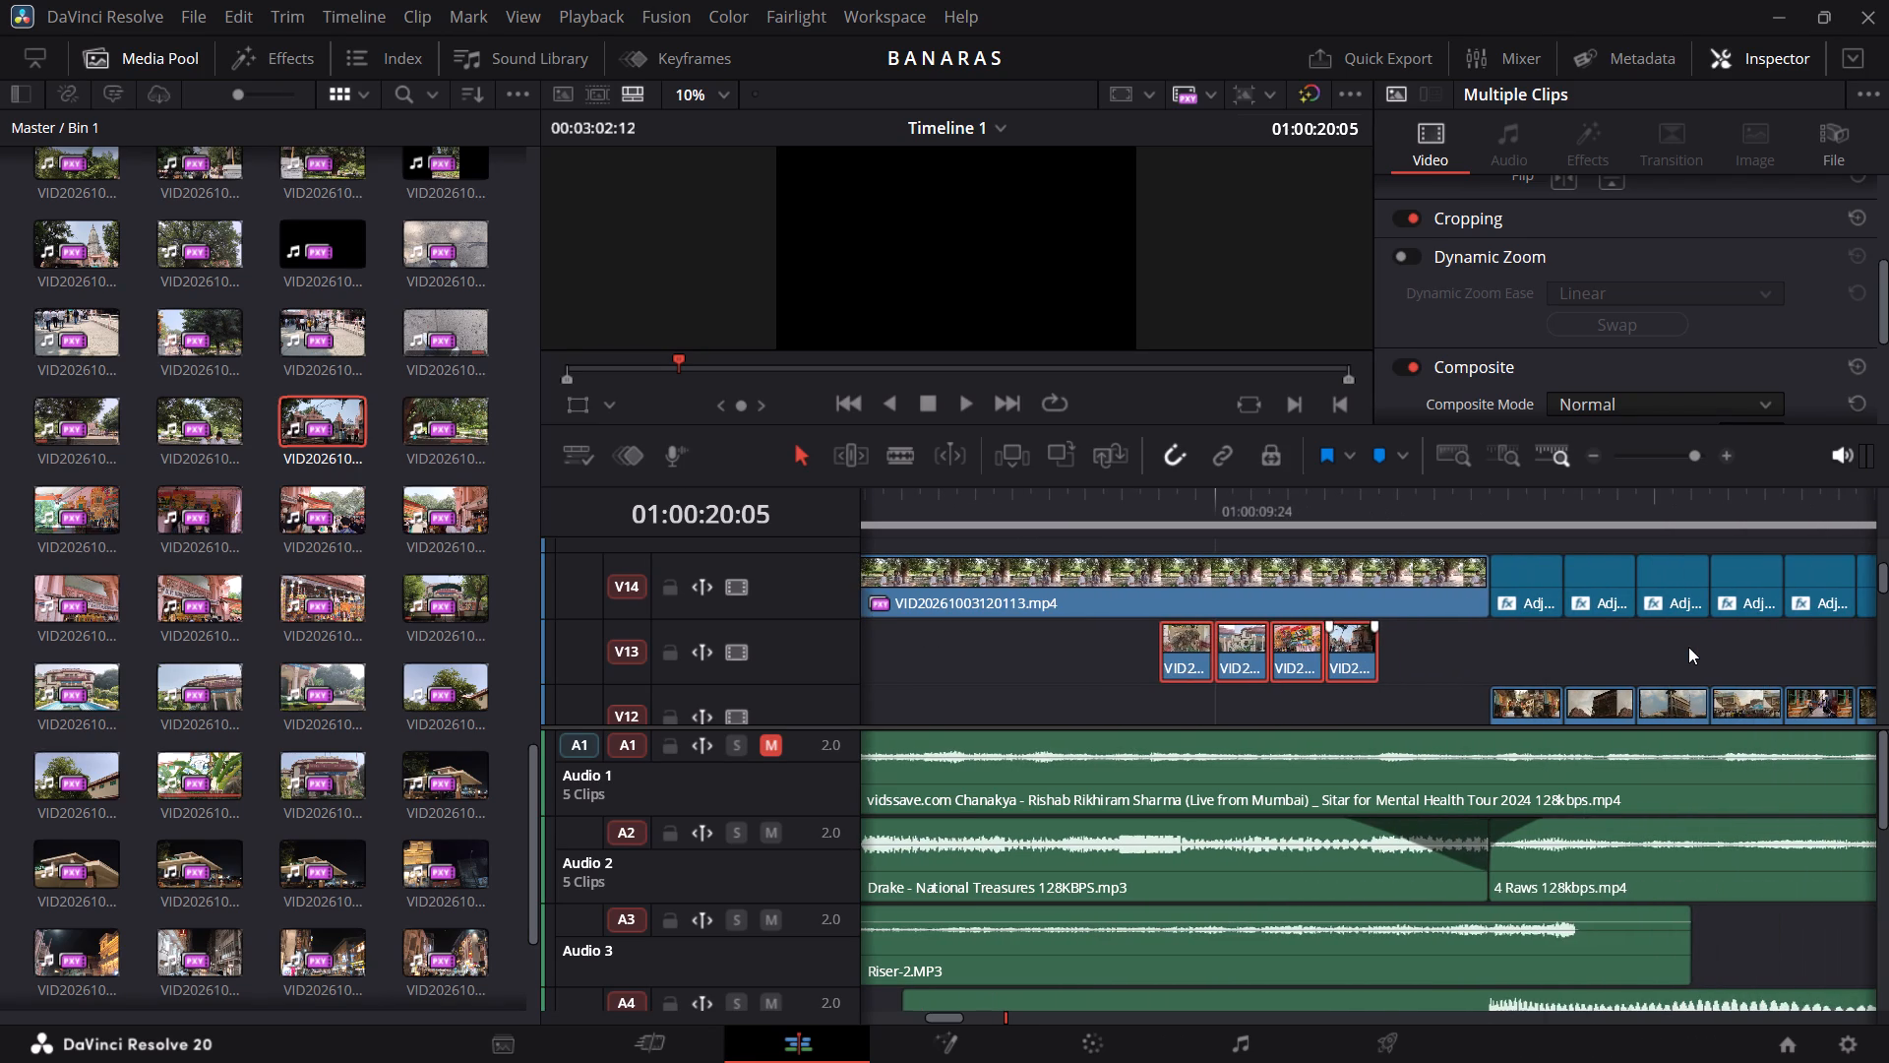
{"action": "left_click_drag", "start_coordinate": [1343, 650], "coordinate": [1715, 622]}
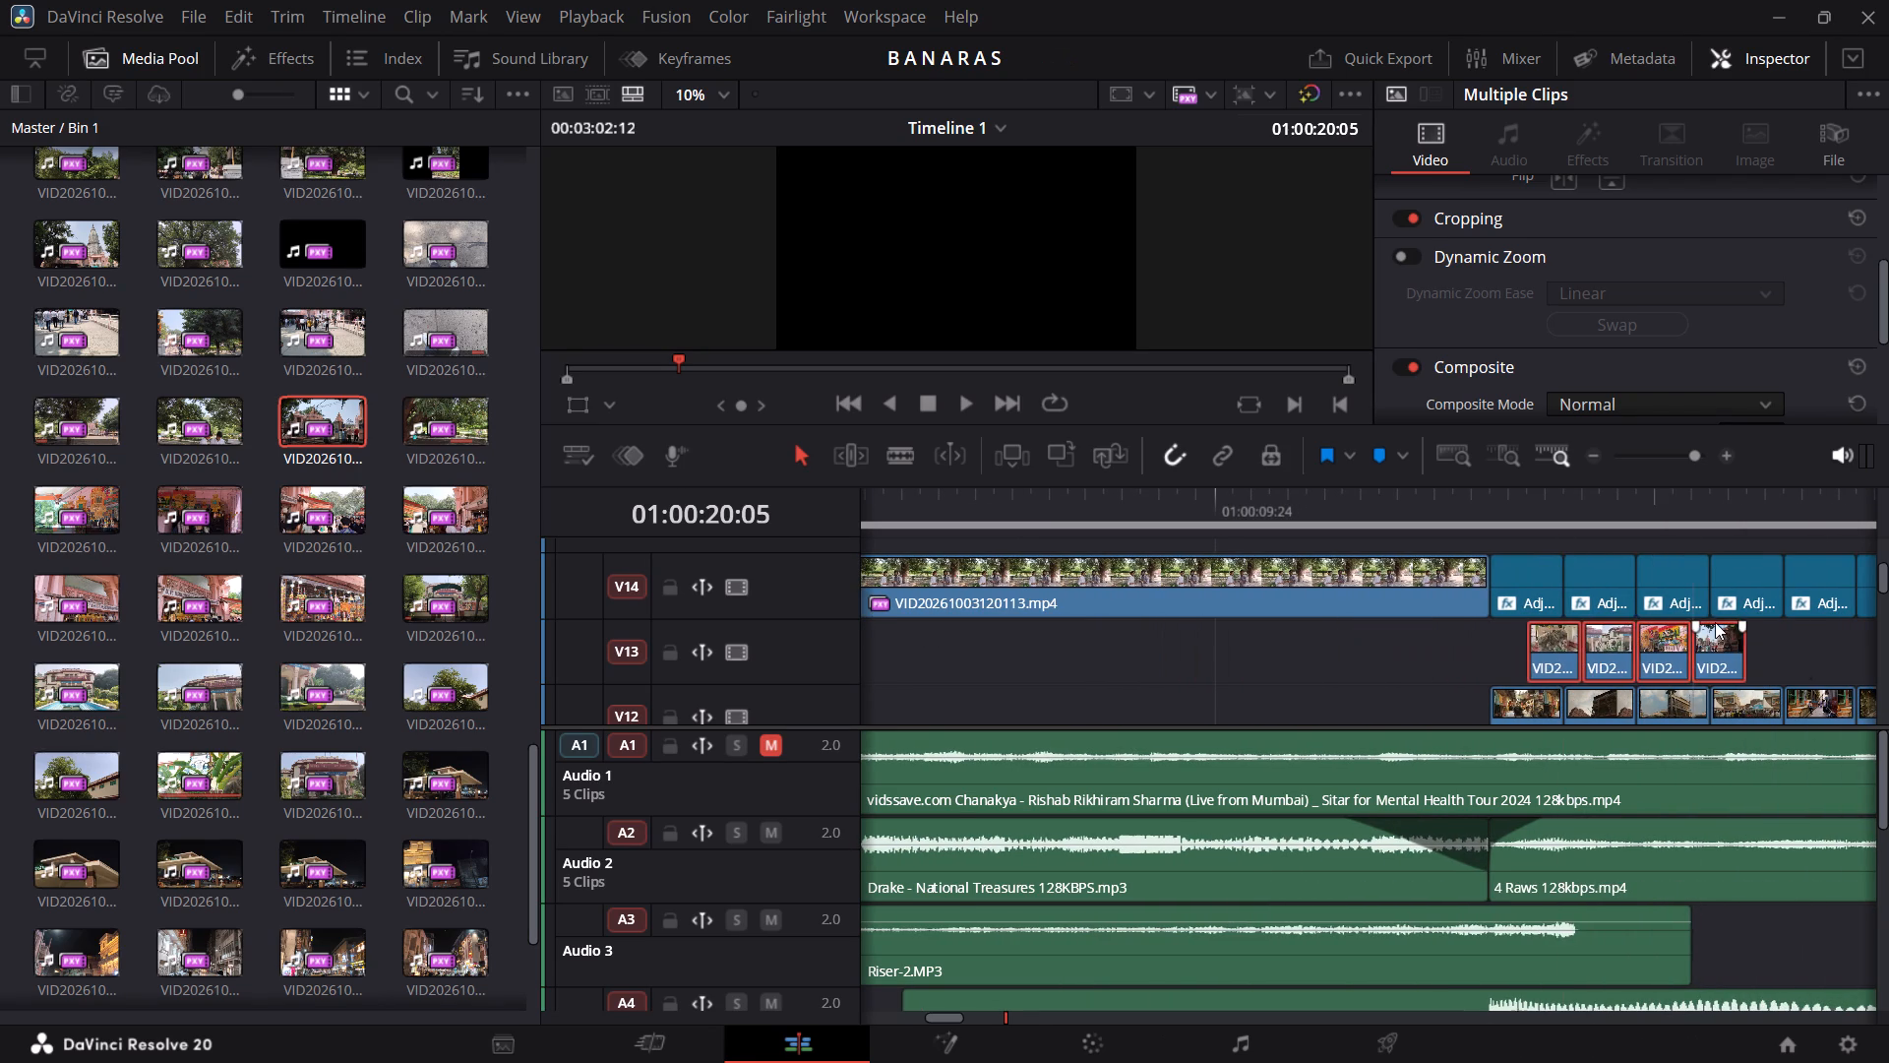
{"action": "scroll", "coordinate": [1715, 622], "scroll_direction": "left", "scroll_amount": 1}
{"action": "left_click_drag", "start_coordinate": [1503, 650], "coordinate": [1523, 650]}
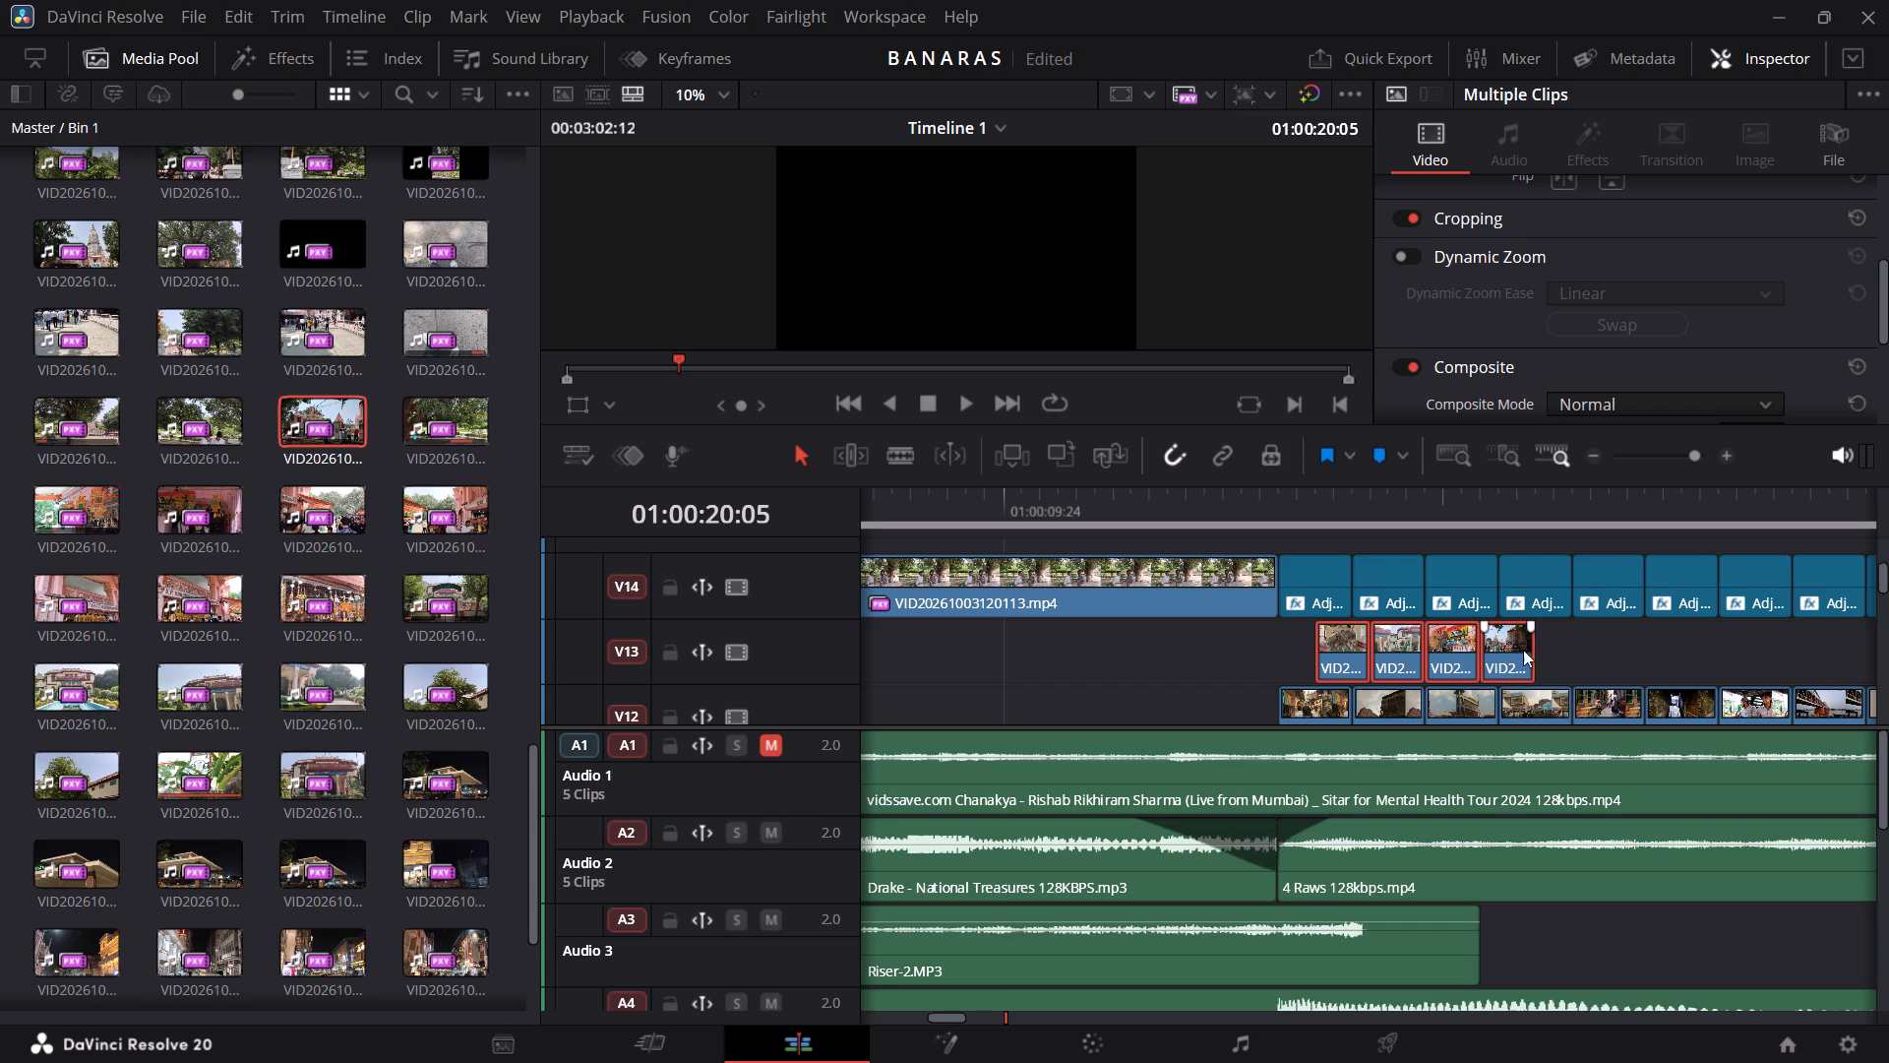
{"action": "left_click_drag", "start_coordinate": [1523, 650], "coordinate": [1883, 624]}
Move the four V13 clips earlier so they begin at the audio cut just after the start of A001_10021737_C017.mp4.
{"action": "scroll", "coordinate": [1883, 624], "scroll_direction": "right", "scroll_amount": 1}
{"action": "scroll", "coordinate": [1883, 624], "scroll_direction": "left", "scroll_amount": 1}
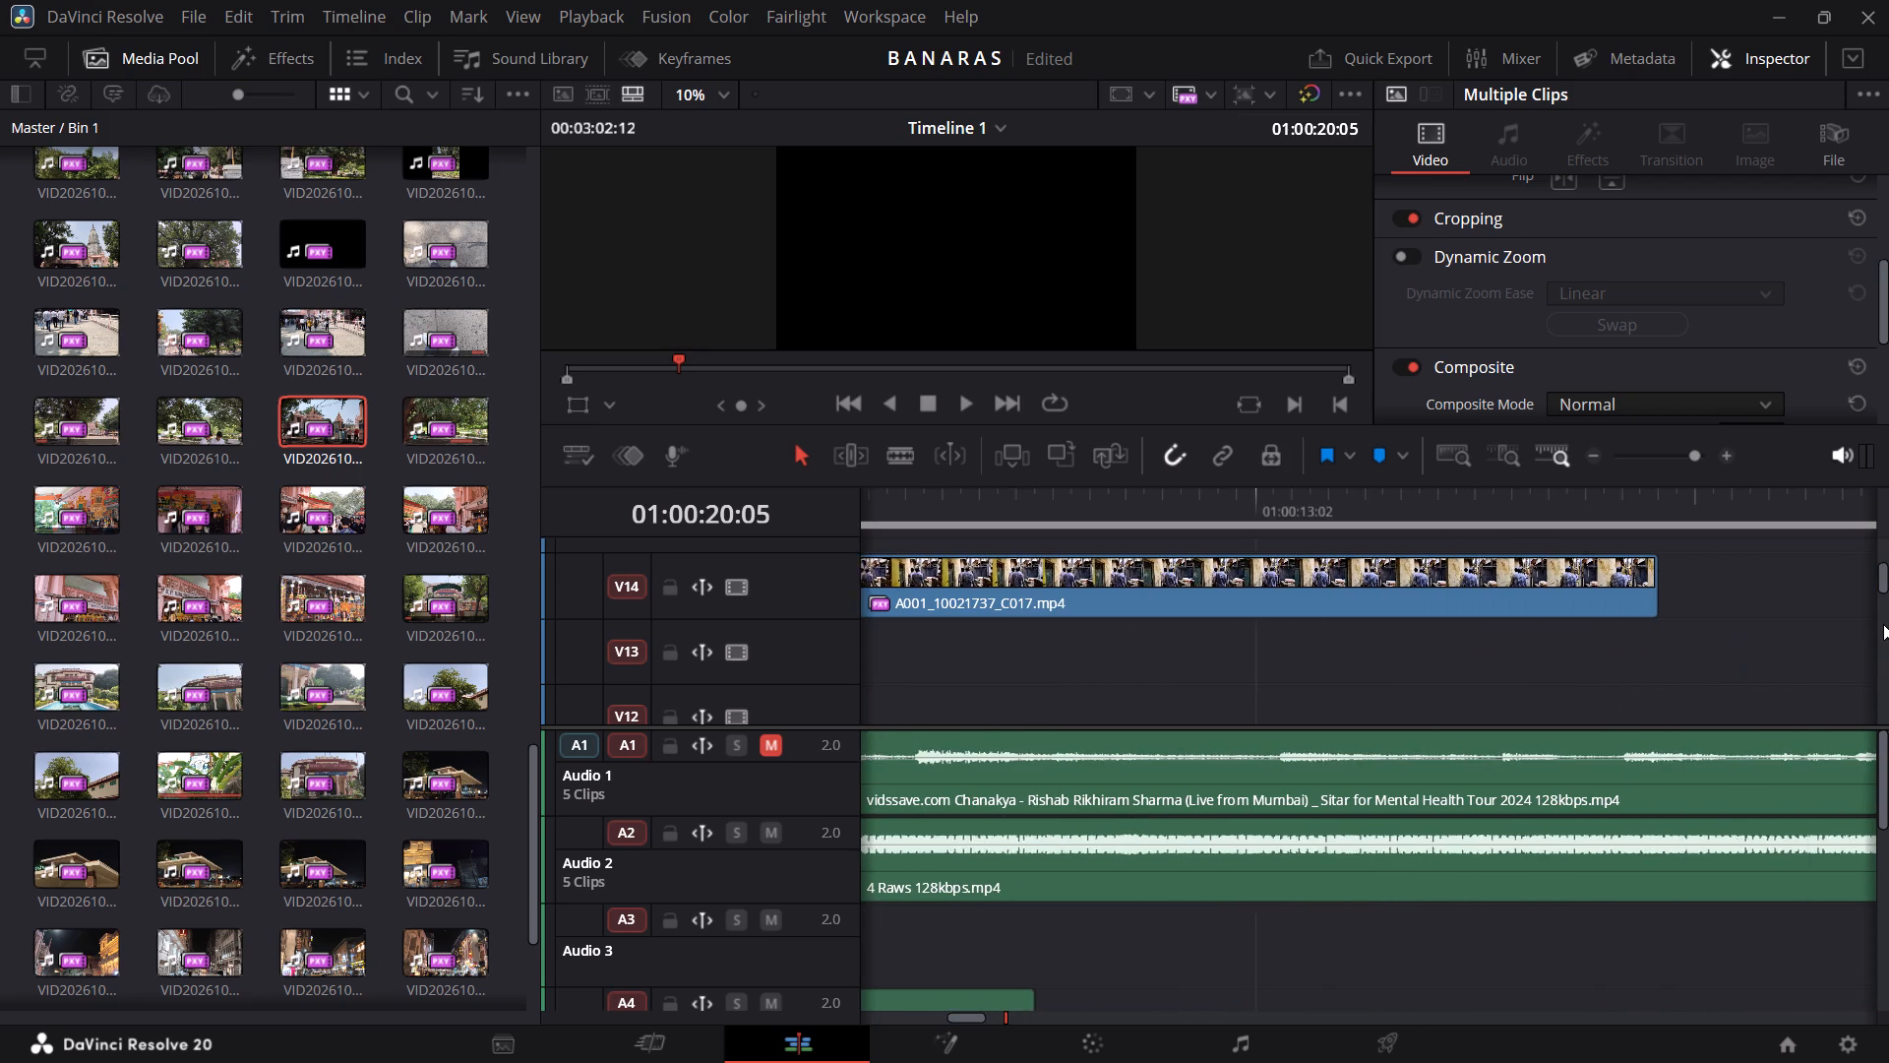
{"action": "scroll", "coordinate": [1883, 624], "scroll_direction": "left", "scroll_amount": 1}
{"action": "left_click_drag", "start_coordinate": [1755, 645], "coordinate": [1564, 662]}
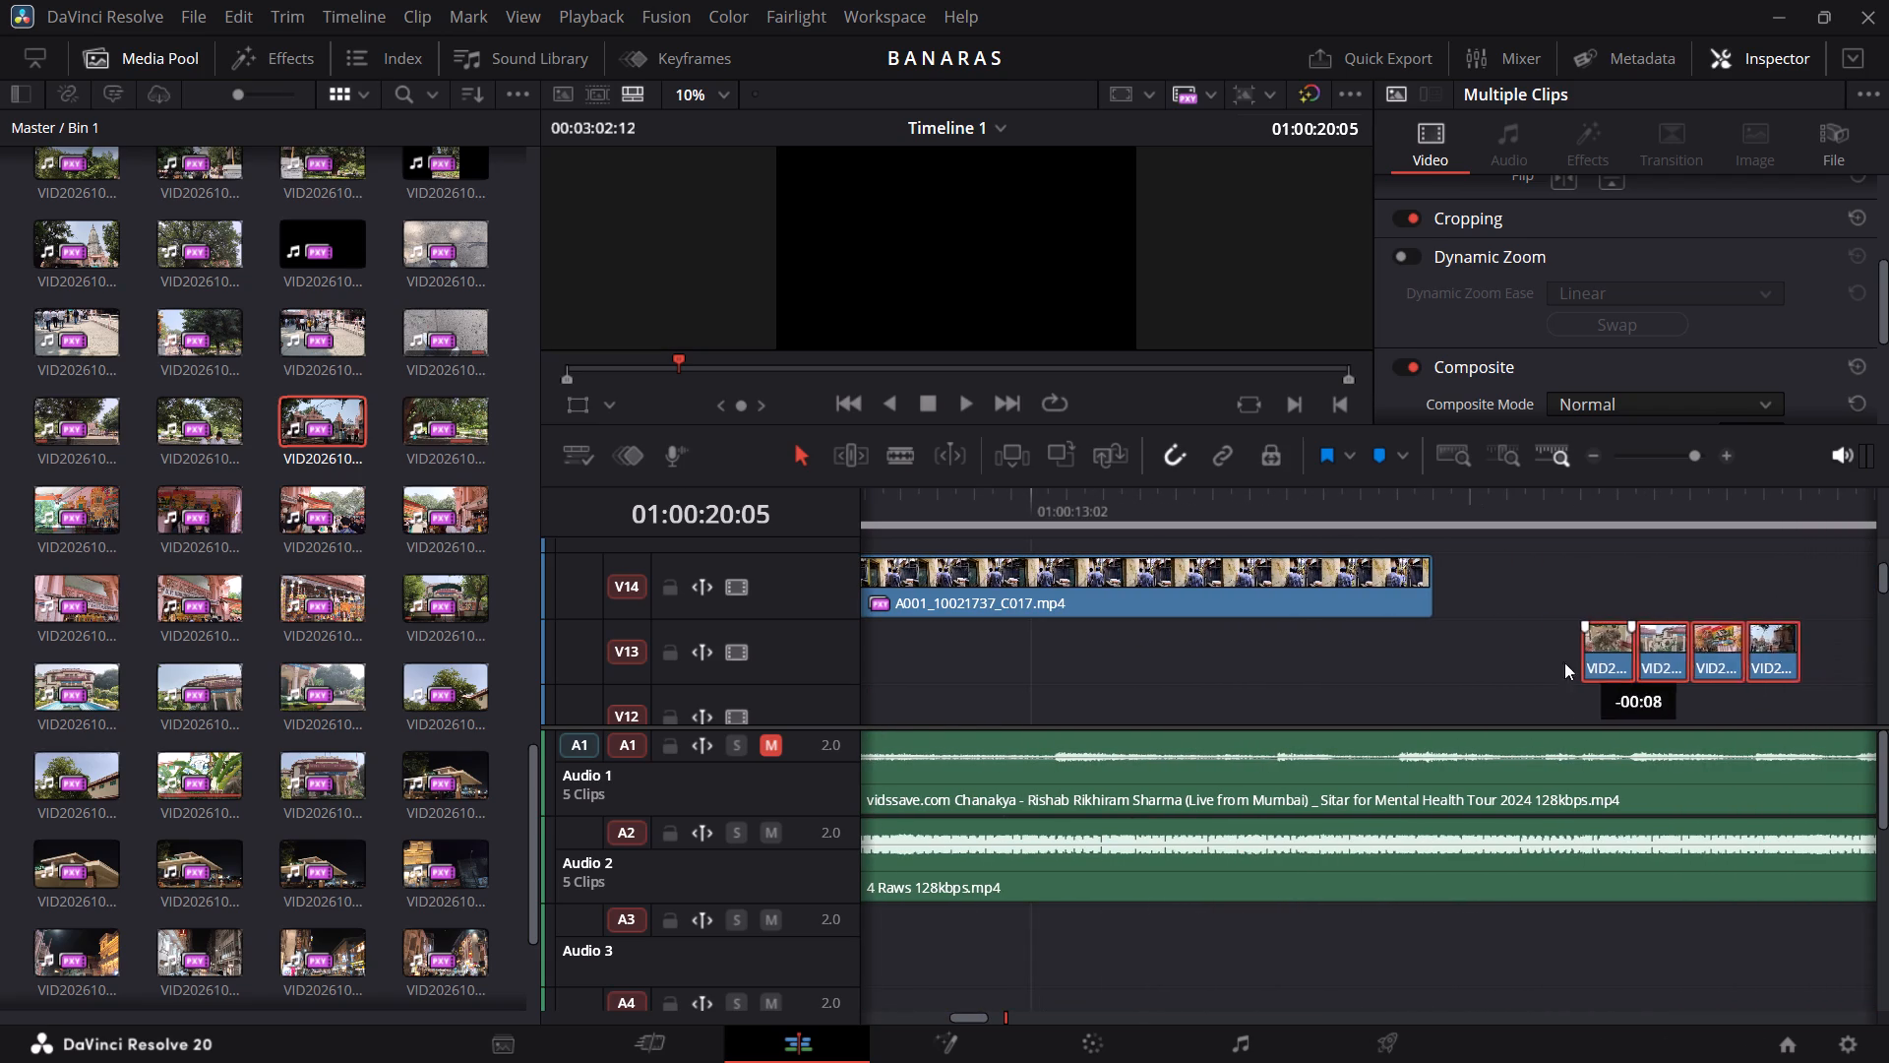
{"action": "left_click_drag", "start_coordinate": [1564, 662], "coordinate": [1195, 670]}
{"action": "scroll", "coordinate": [1195, 670], "scroll_direction": "right", "scroll_amount": 1}
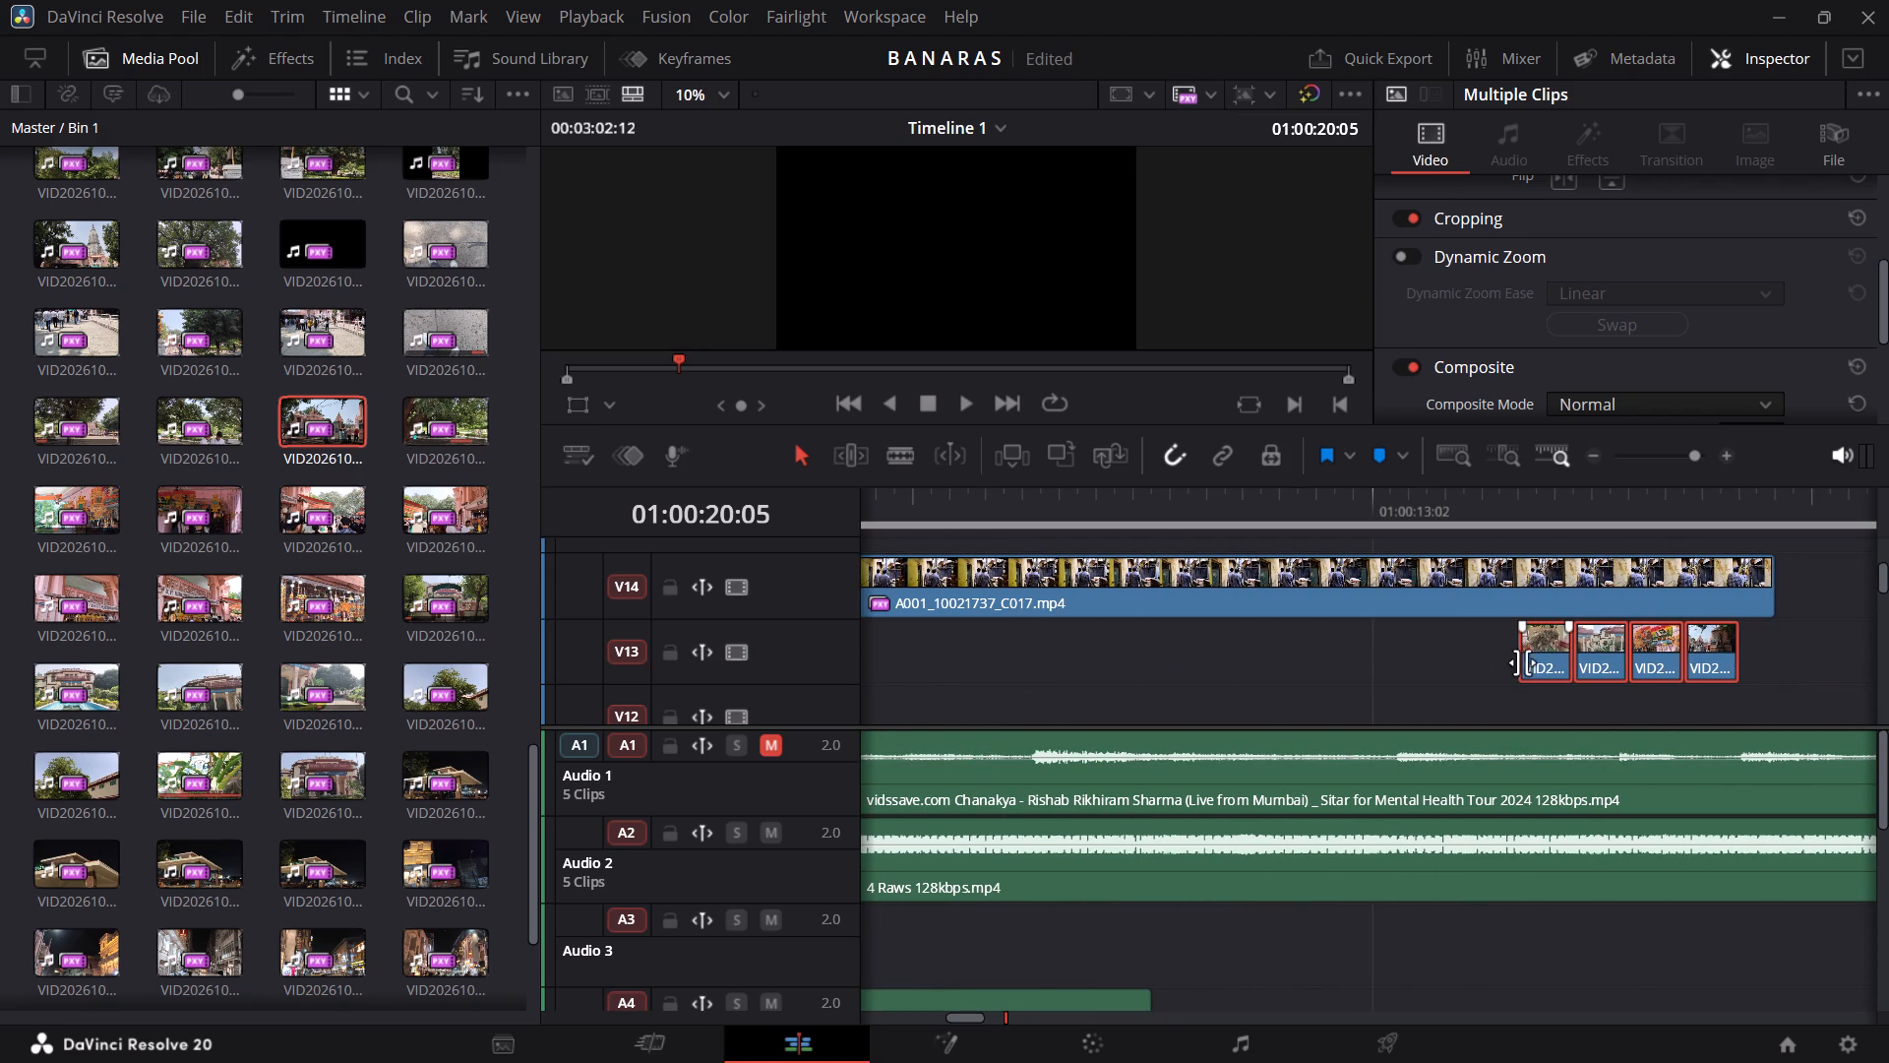
{"action": "left_click_drag", "start_coordinate": [1537, 658], "coordinate": [1084, 666]}
{"action": "scroll", "coordinate": [1084, 666], "scroll_direction": "right", "scroll_amount": 1}
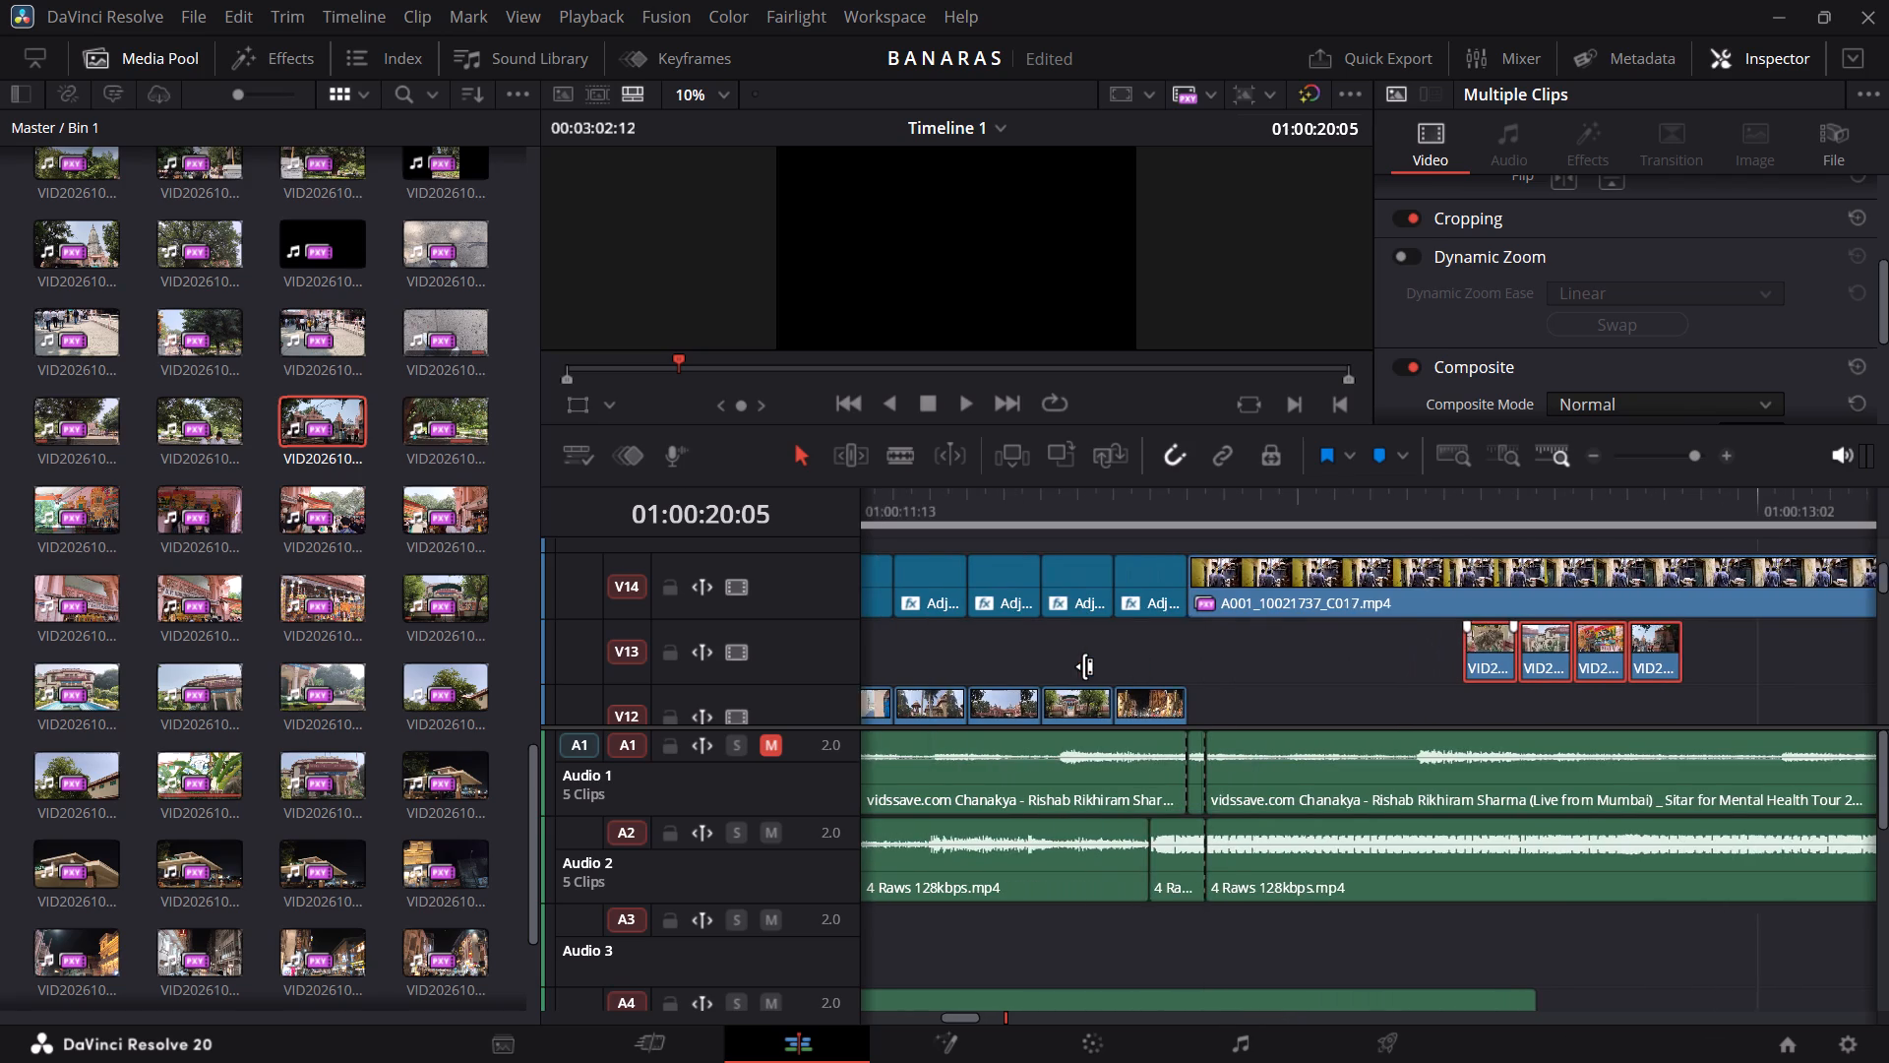
{"action": "scroll", "coordinate": [1084, 666], "scroll_direction": "right", "scroll_amount": 1}
{"action": "left_click_drag", "start_coordinate": [1506, 655], "coordinate": [1238, 670]}
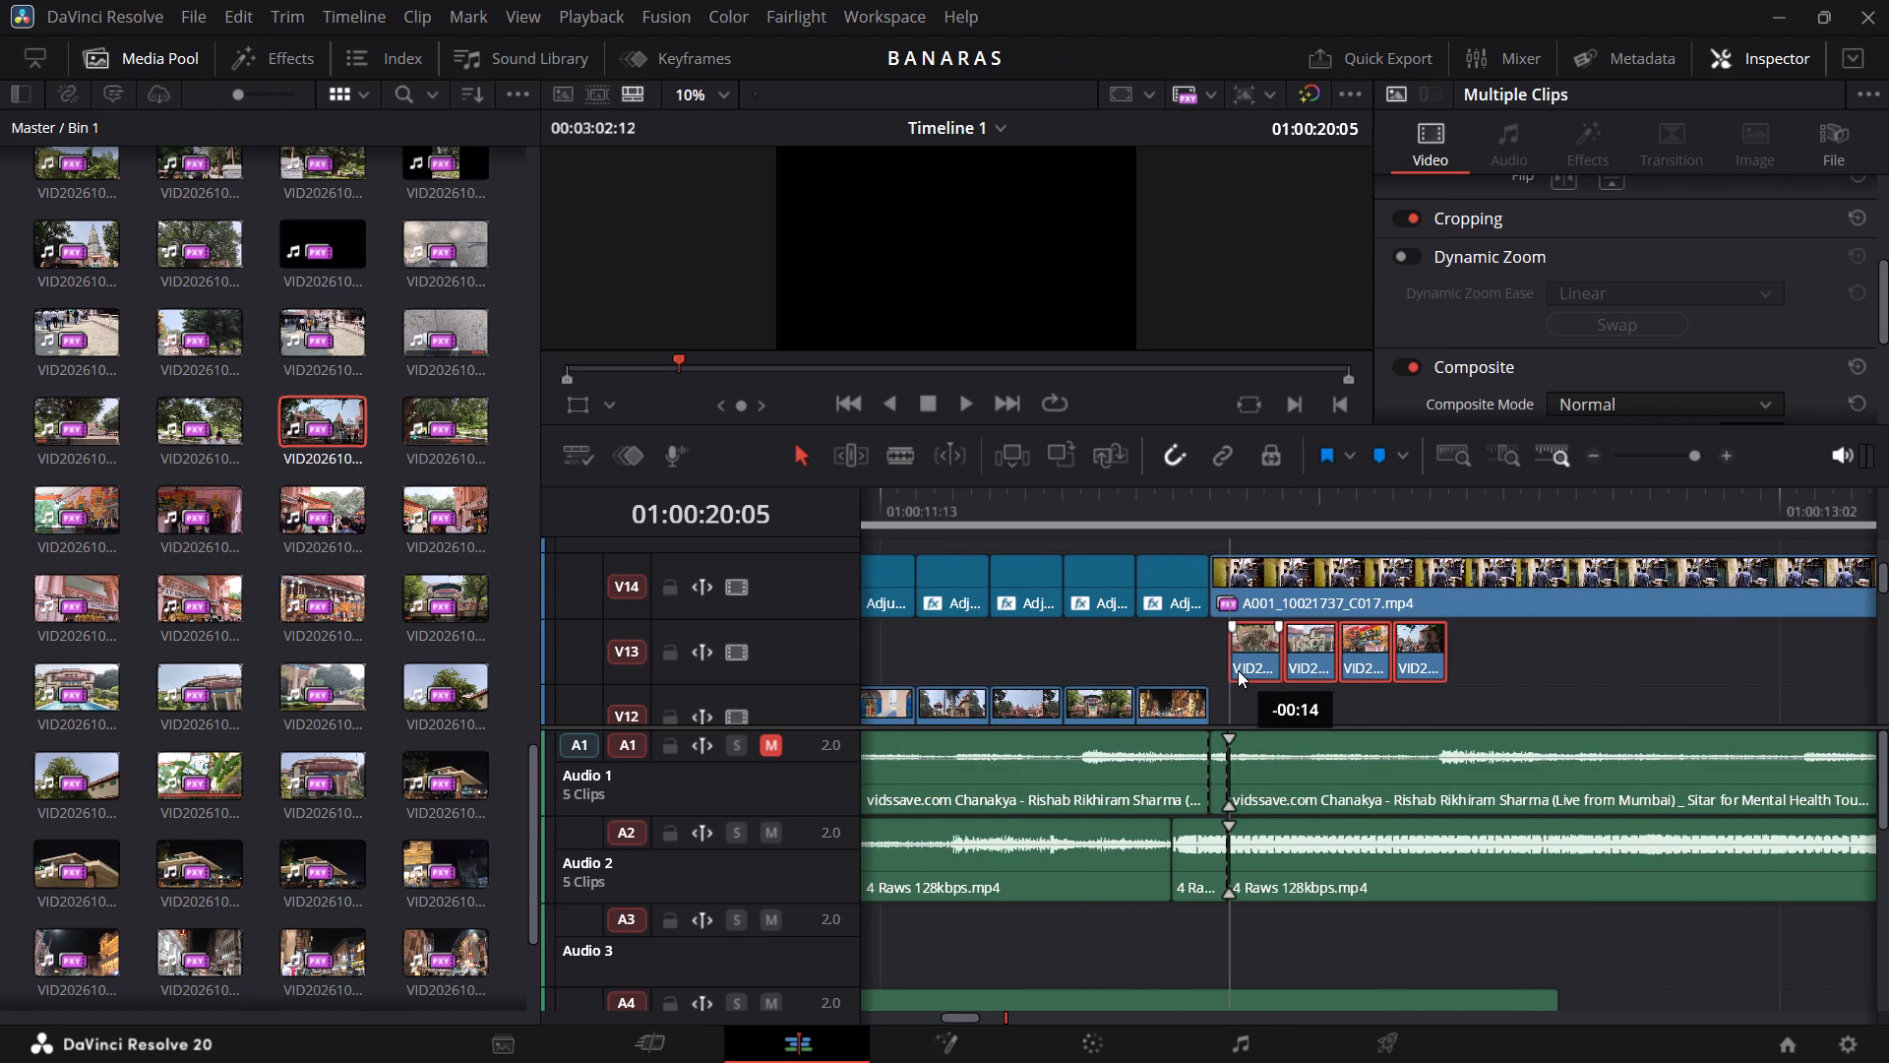
{"action": "left_click_drag", "start_coordinate": [1238, 670], "coordinate": [1236, 670]}
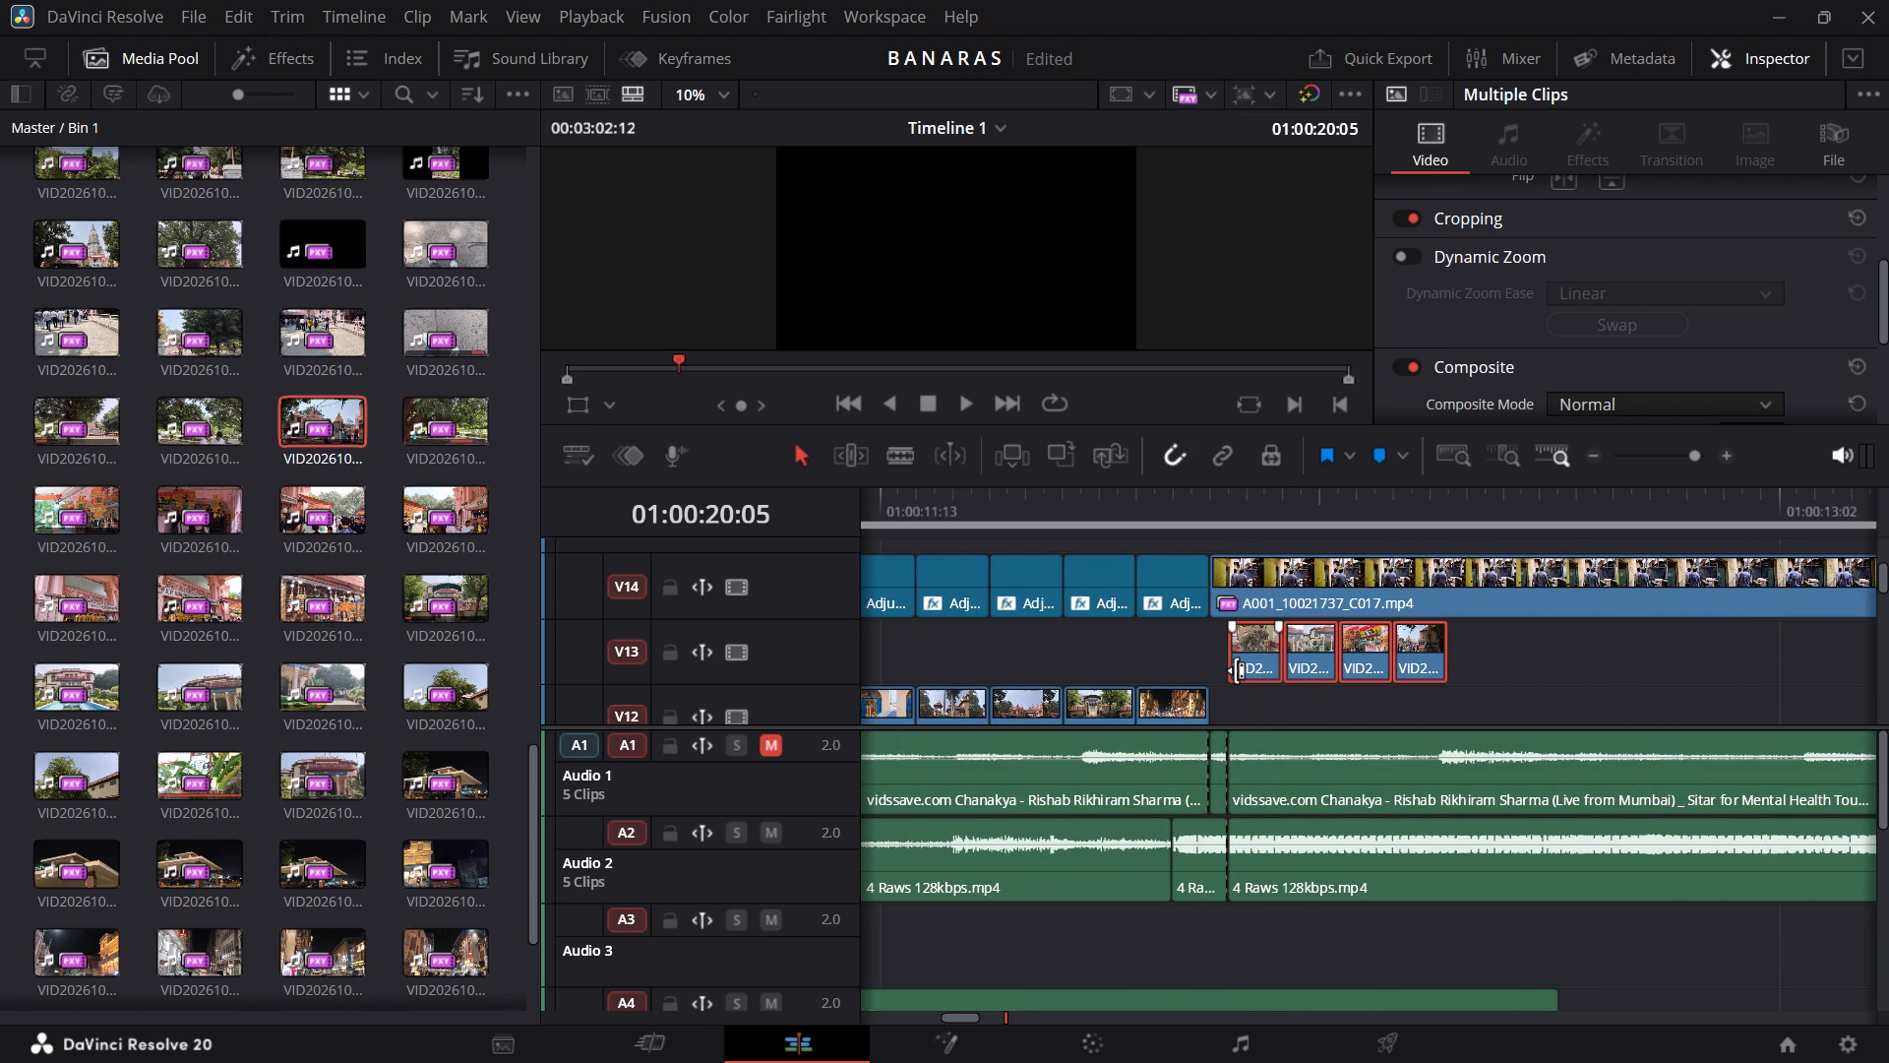
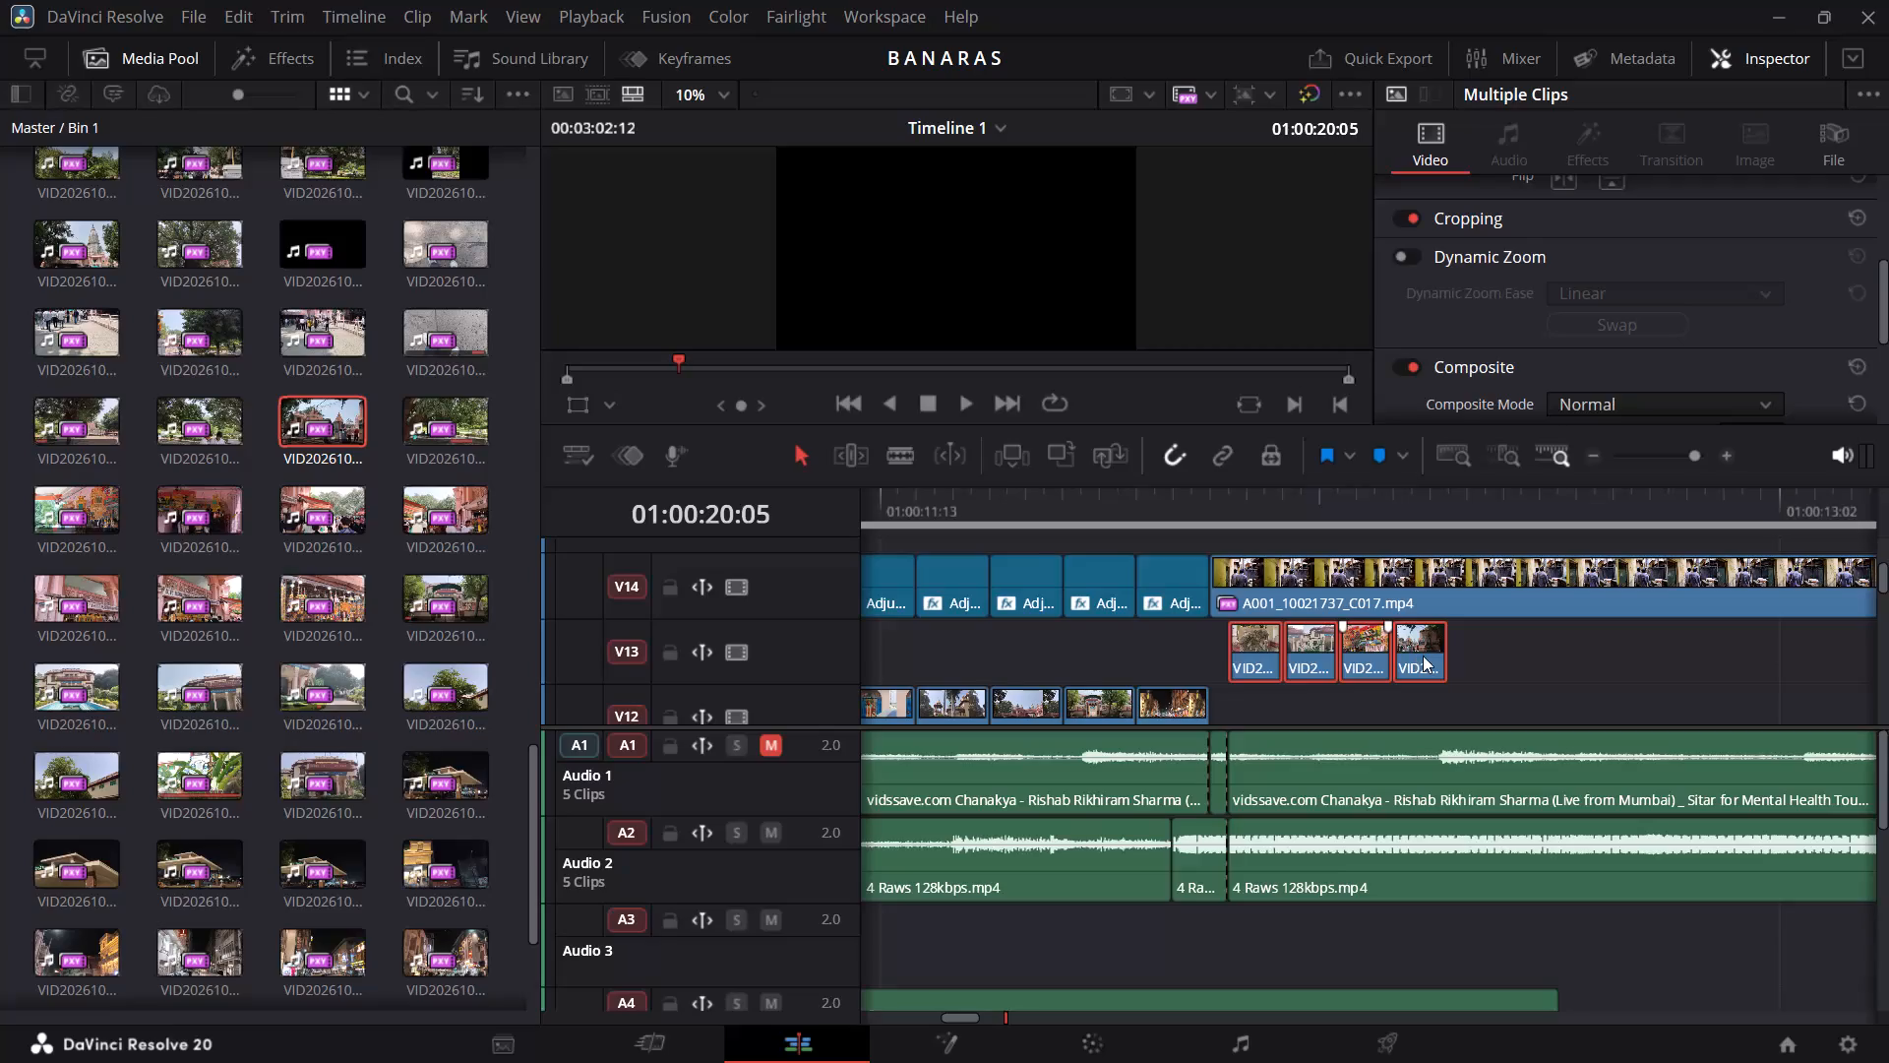
Select all thirteen short clips on V12 and change their clip duration to 3 frames.
{"action": "scroll", "coordinate": [1423, 656], "scroll_direction": "right", "scroll_amount": 3}
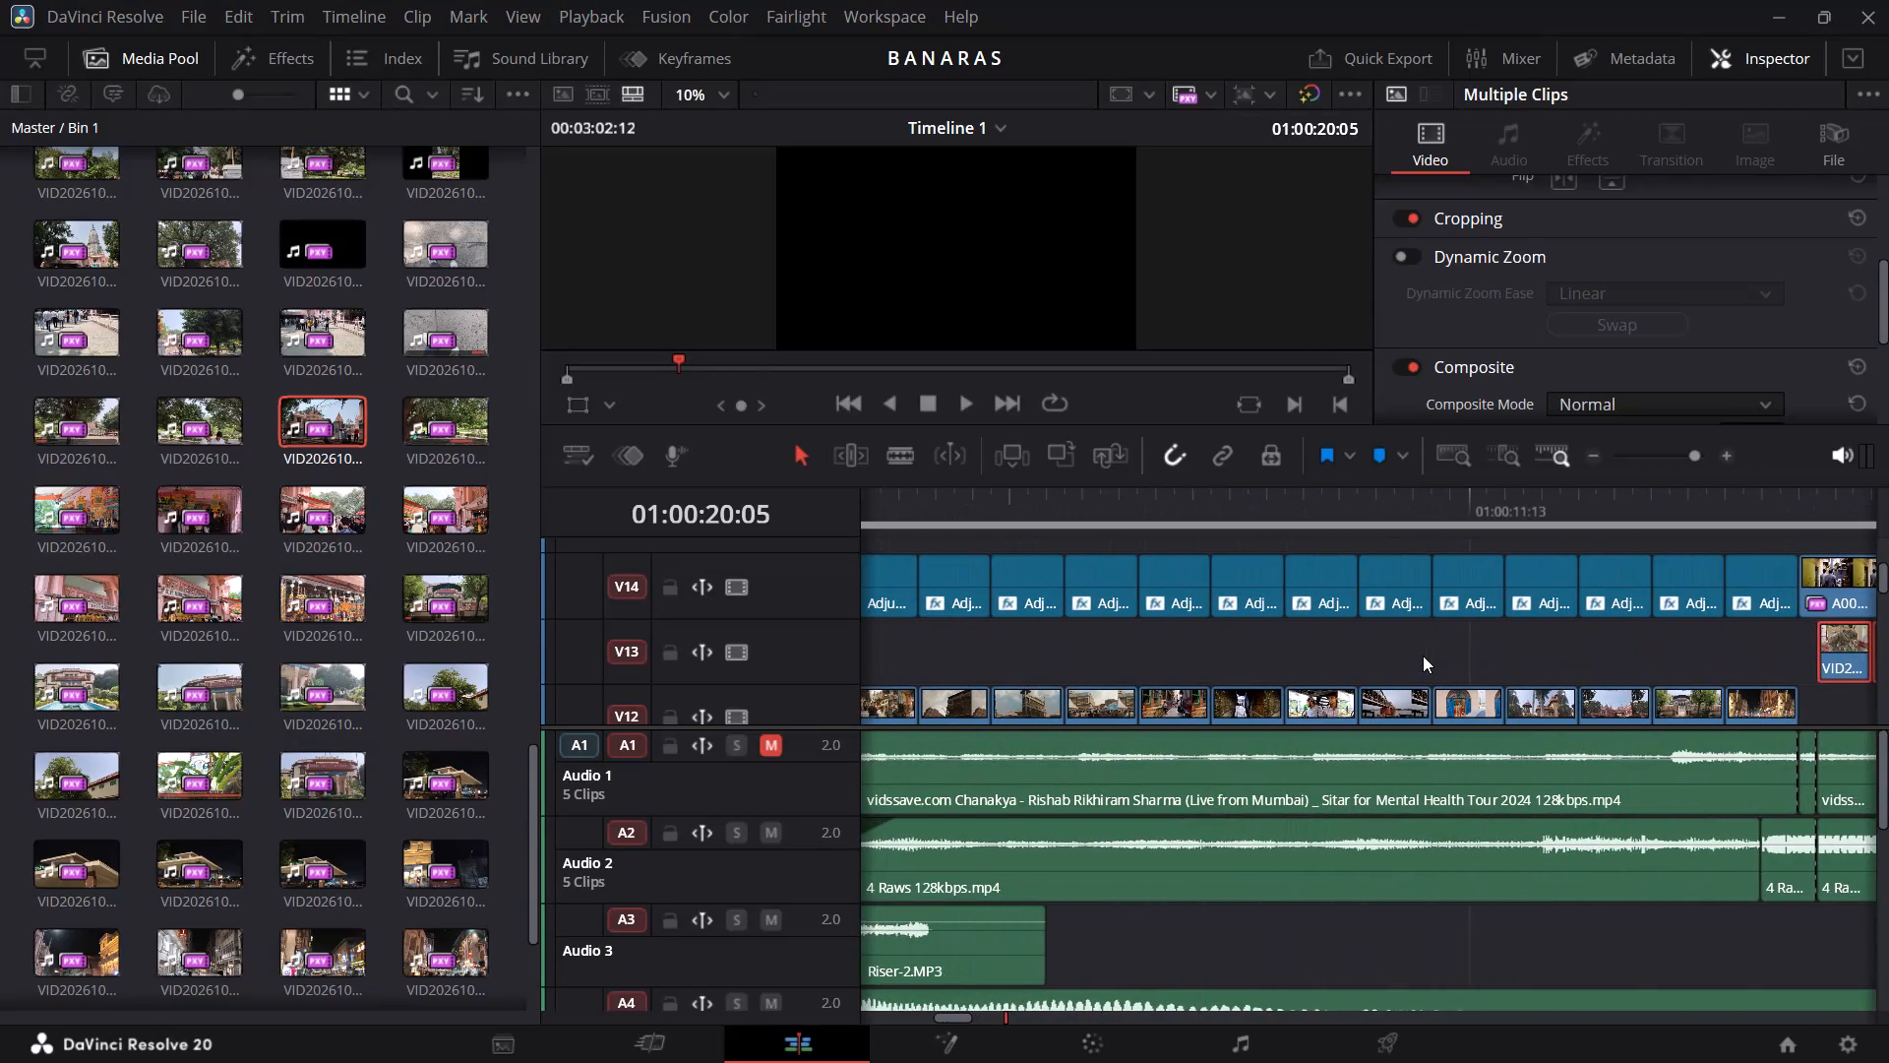
{"action": "scroll", "coordinate": [1423, 656], "scroll_direction": "right", "scroll_amount": 1}
{"action": "scroll", "coordinate": [1423, 656], "scroll_direction": "up", "scroll_amount": 1, "text": "ctrl"}
{"action": "scroll", "coordinate": [1423, 656], "scroll_direction": "down", "scroll_amount": 1, "text": "ctrl"}
{"action": "scroll", "coordinate": [1423, 656], "scroll_direction": "right", "scroll_amount": 1}
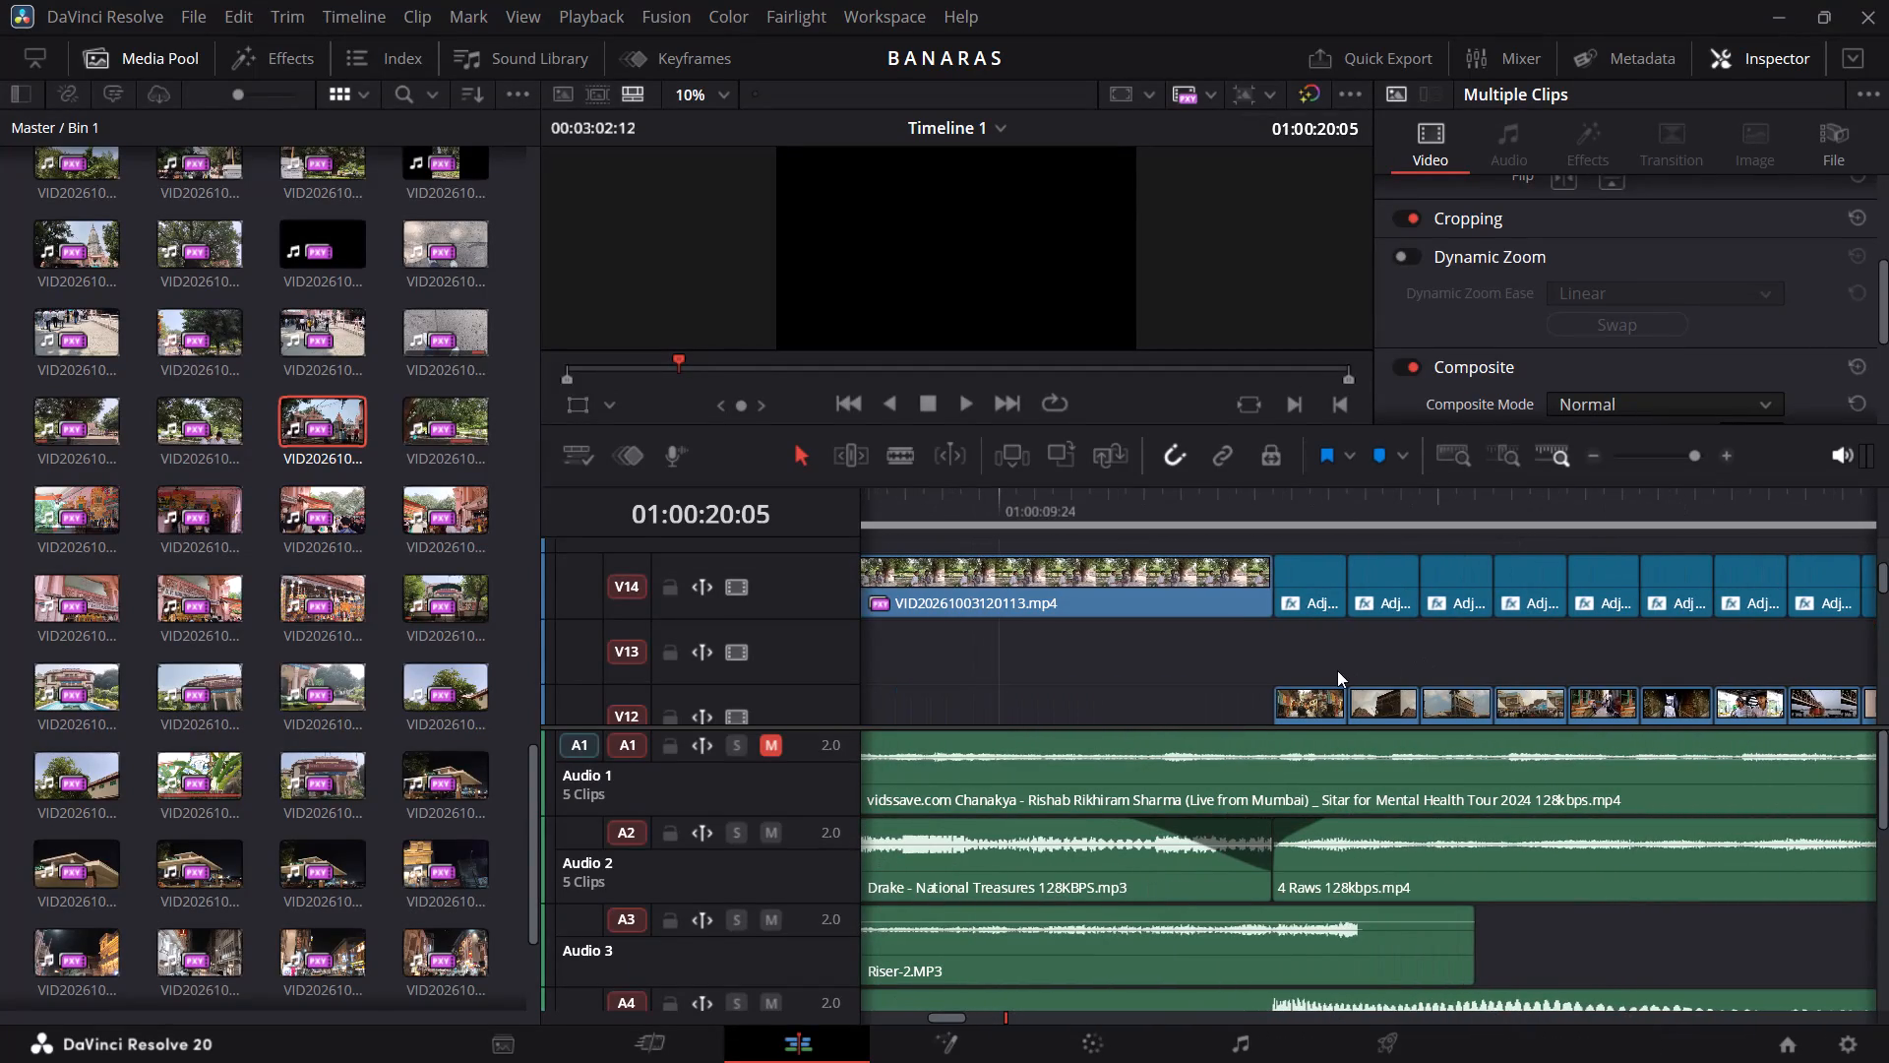
{"action": "scroll", "coordinate": [1337, 670], "scroll_direction": "down", "scroll_amount": 1}
{"action": "scroll", "coordinate": [1337, 670], "scroll_direction": "left", "scroll_amount": 1}
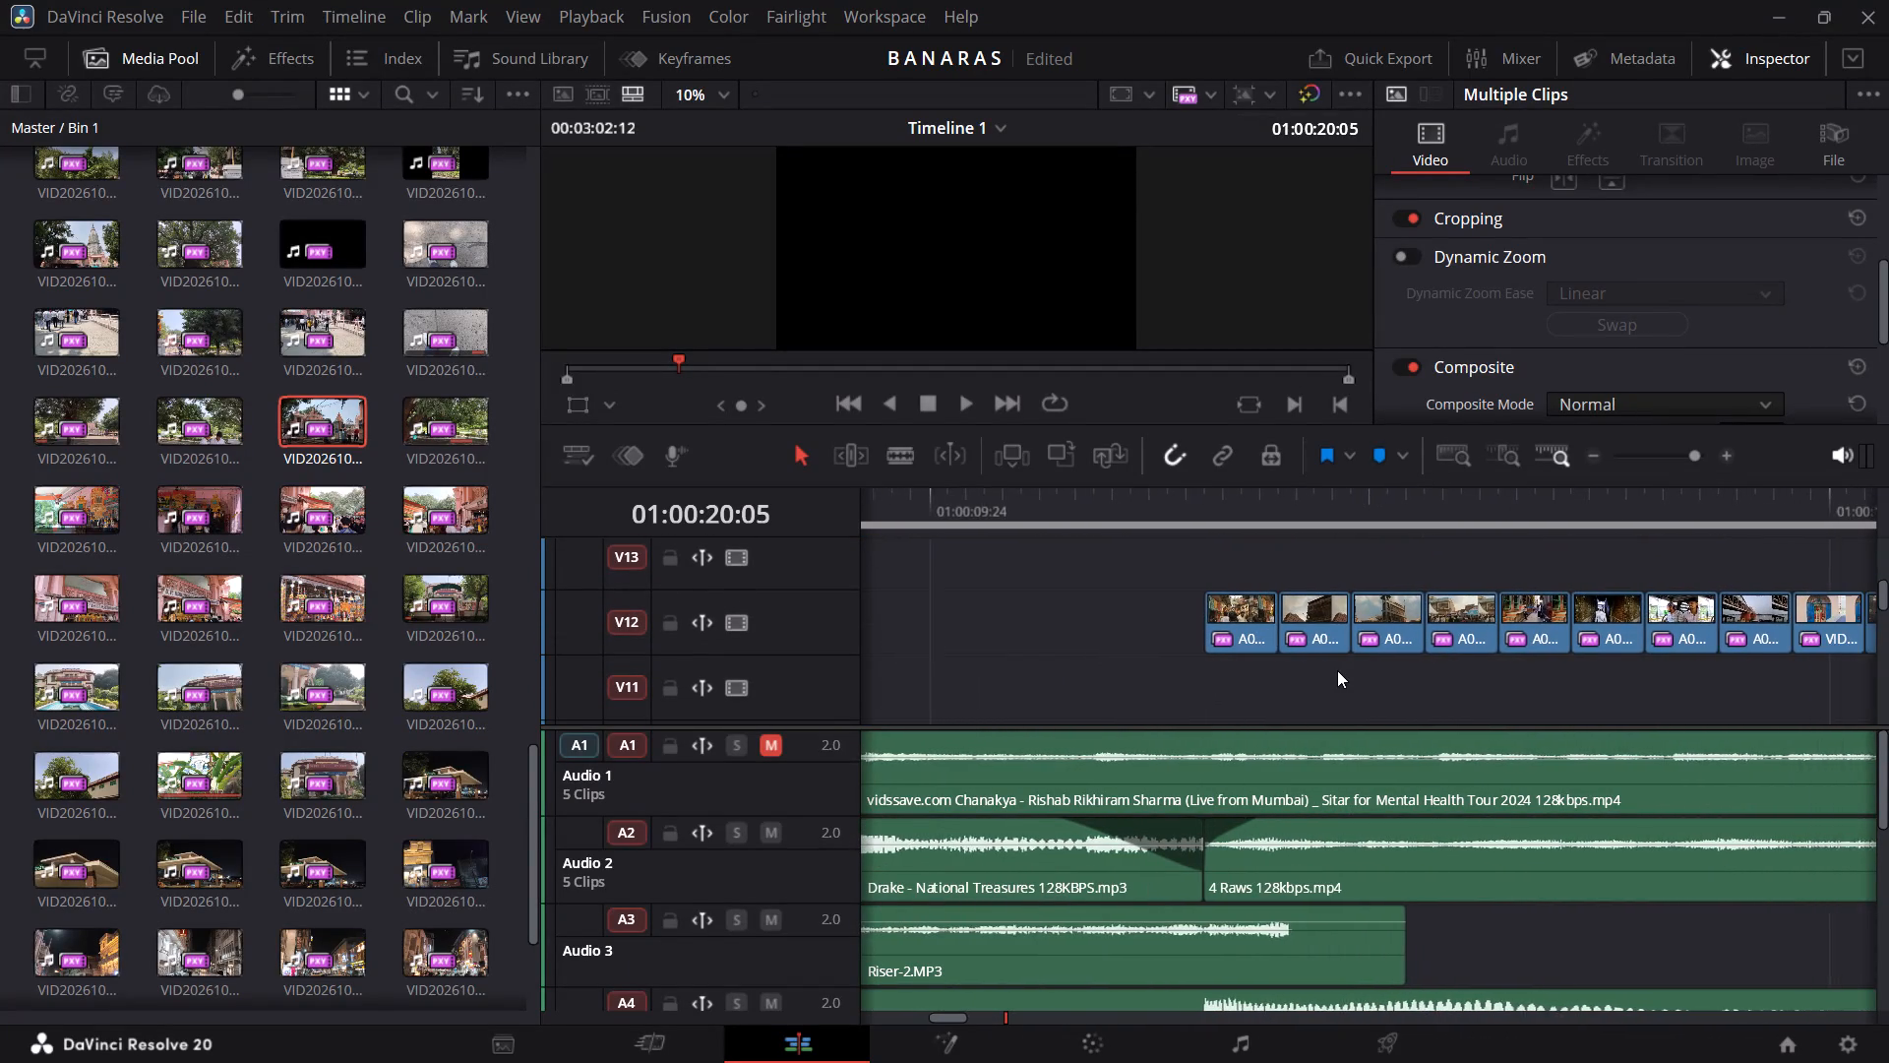
{"action": "scroll", "coordinate": [1337, 670], "scroll_direction": "left", "scroll_amount": 1}
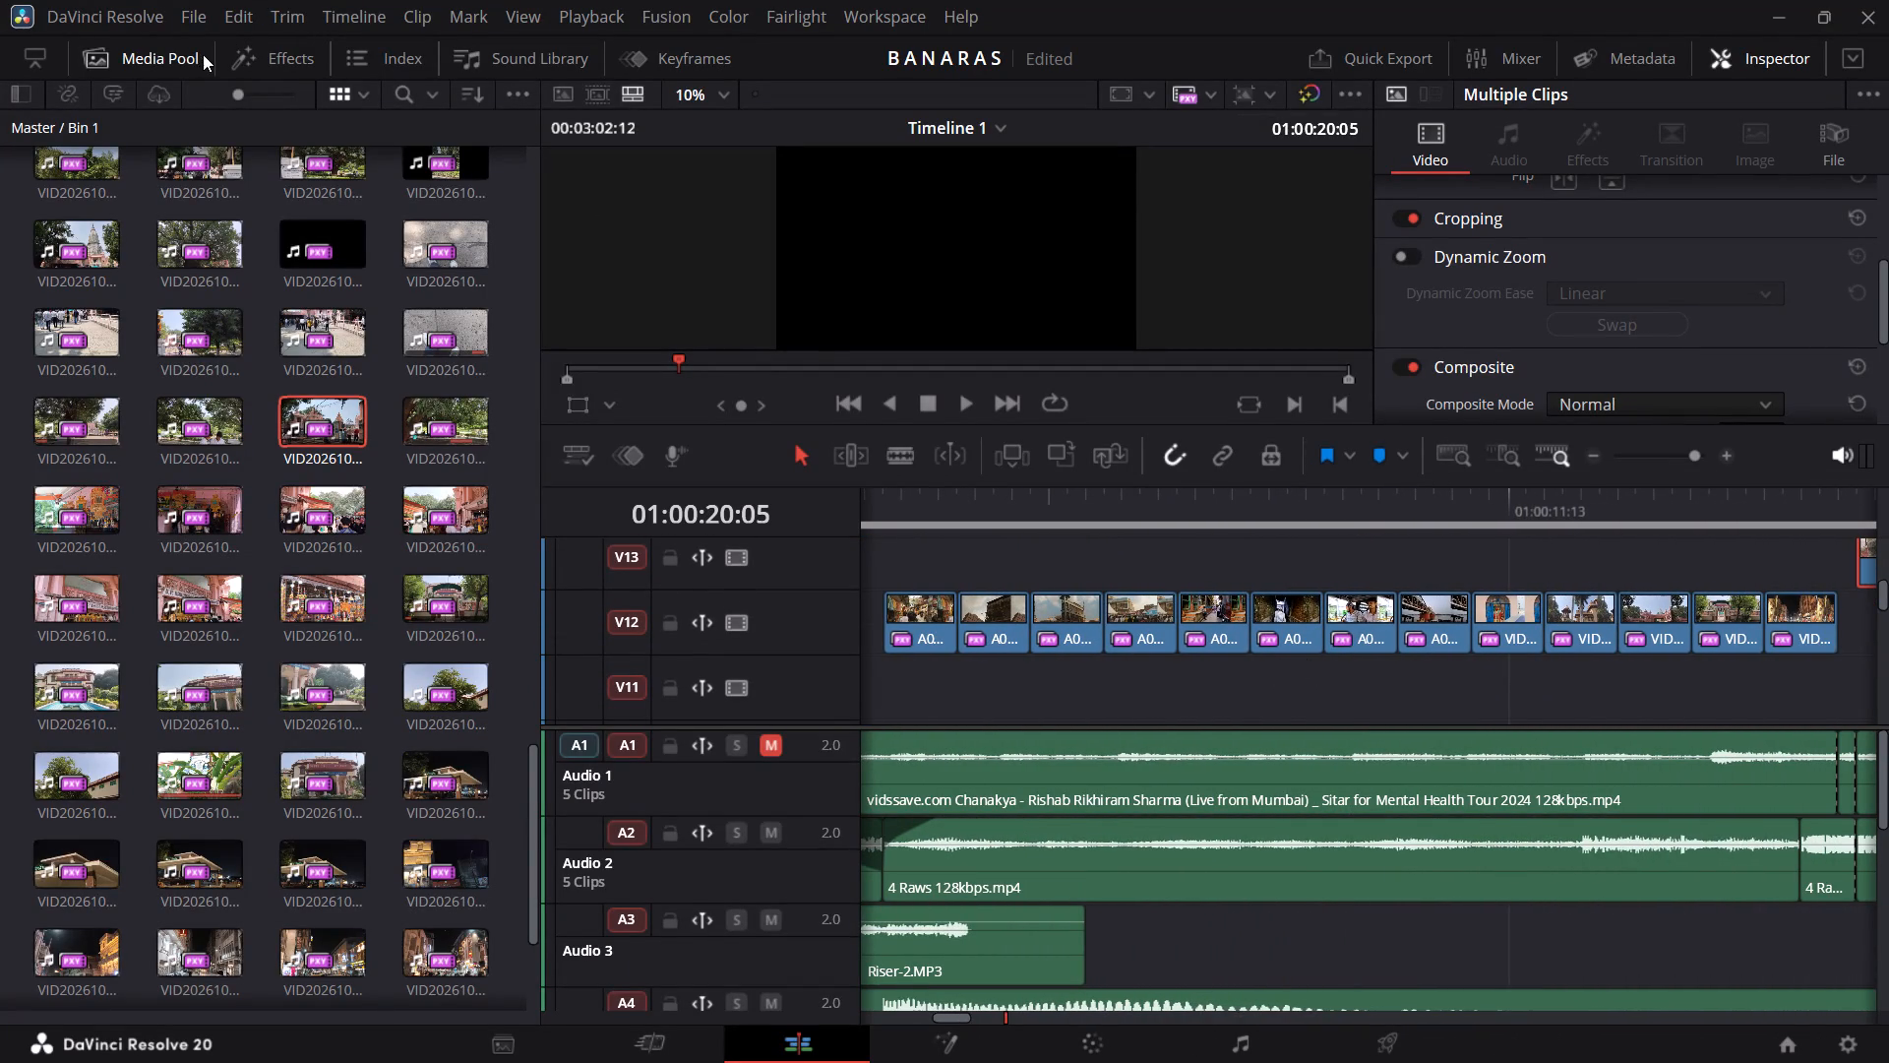
{"action": "left_click", "coordinate": [196, 55]}
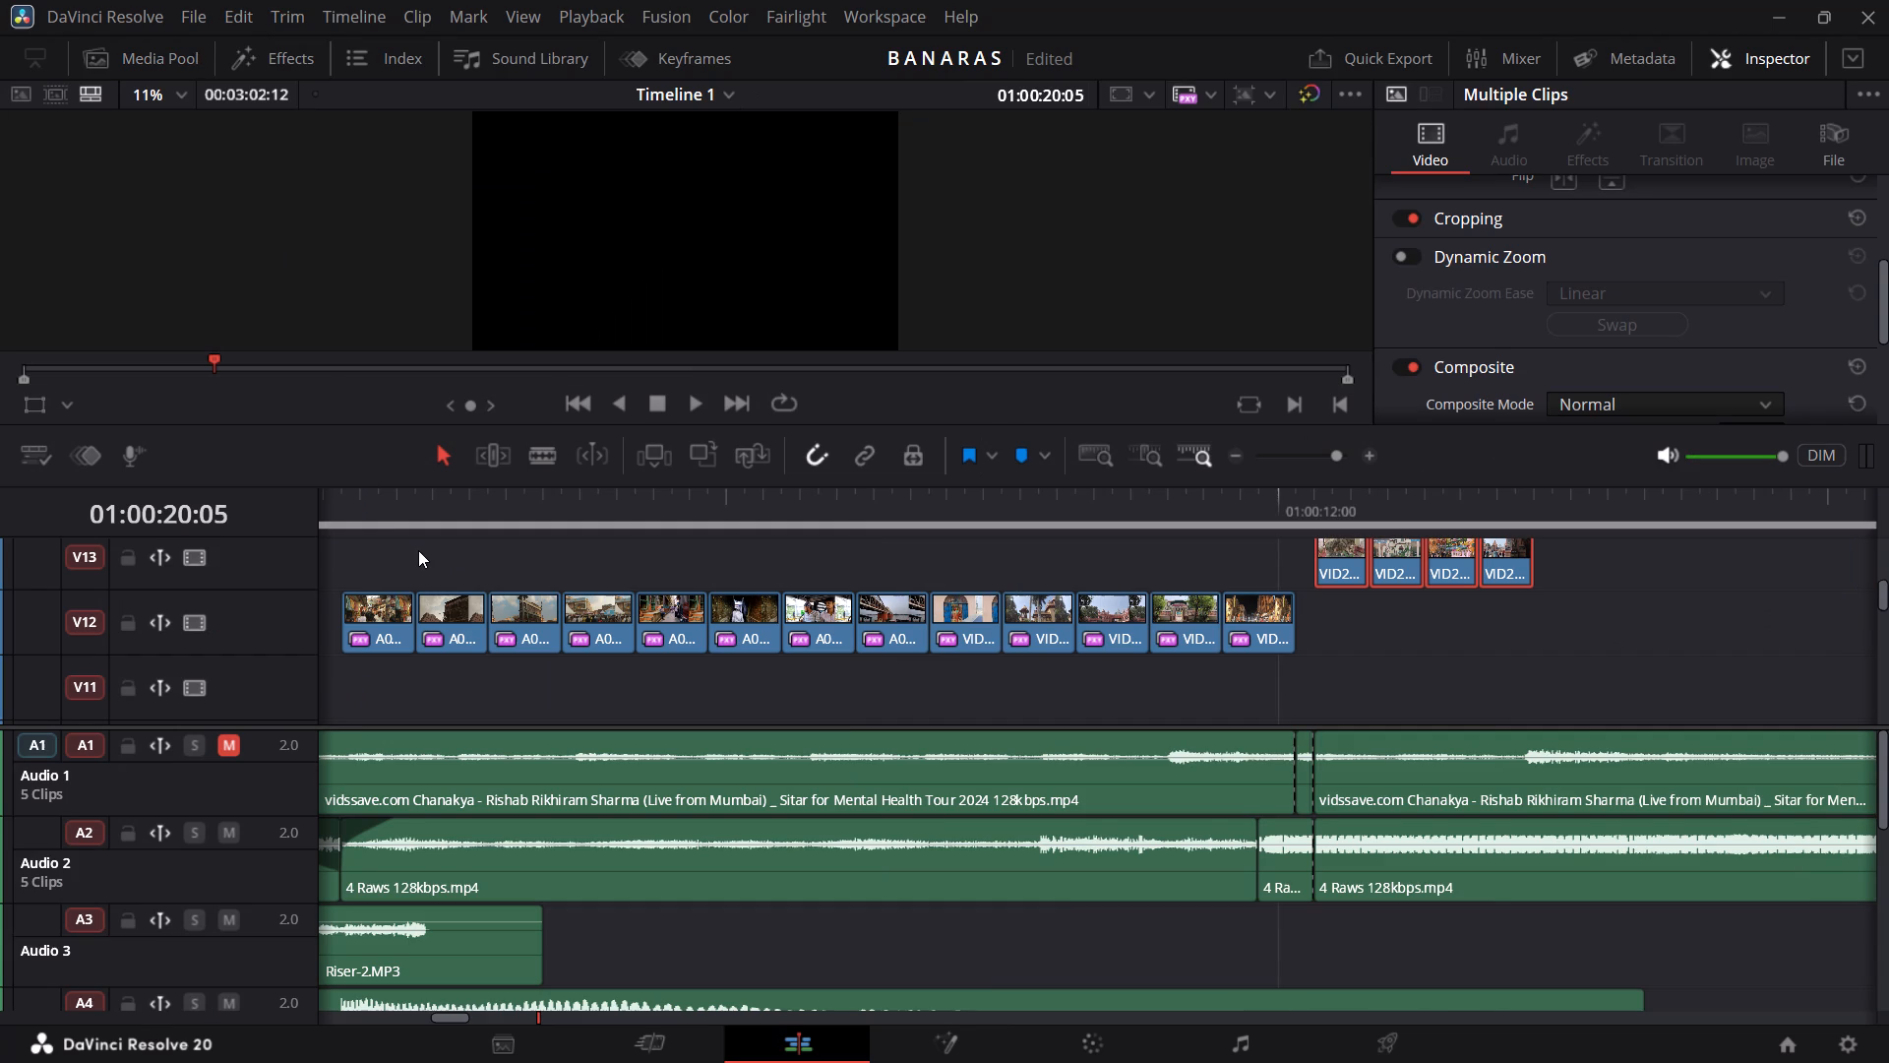
{"action": "left_click_drag", "start_coordinate": [336, 667], "coordinate": [796, 664]}
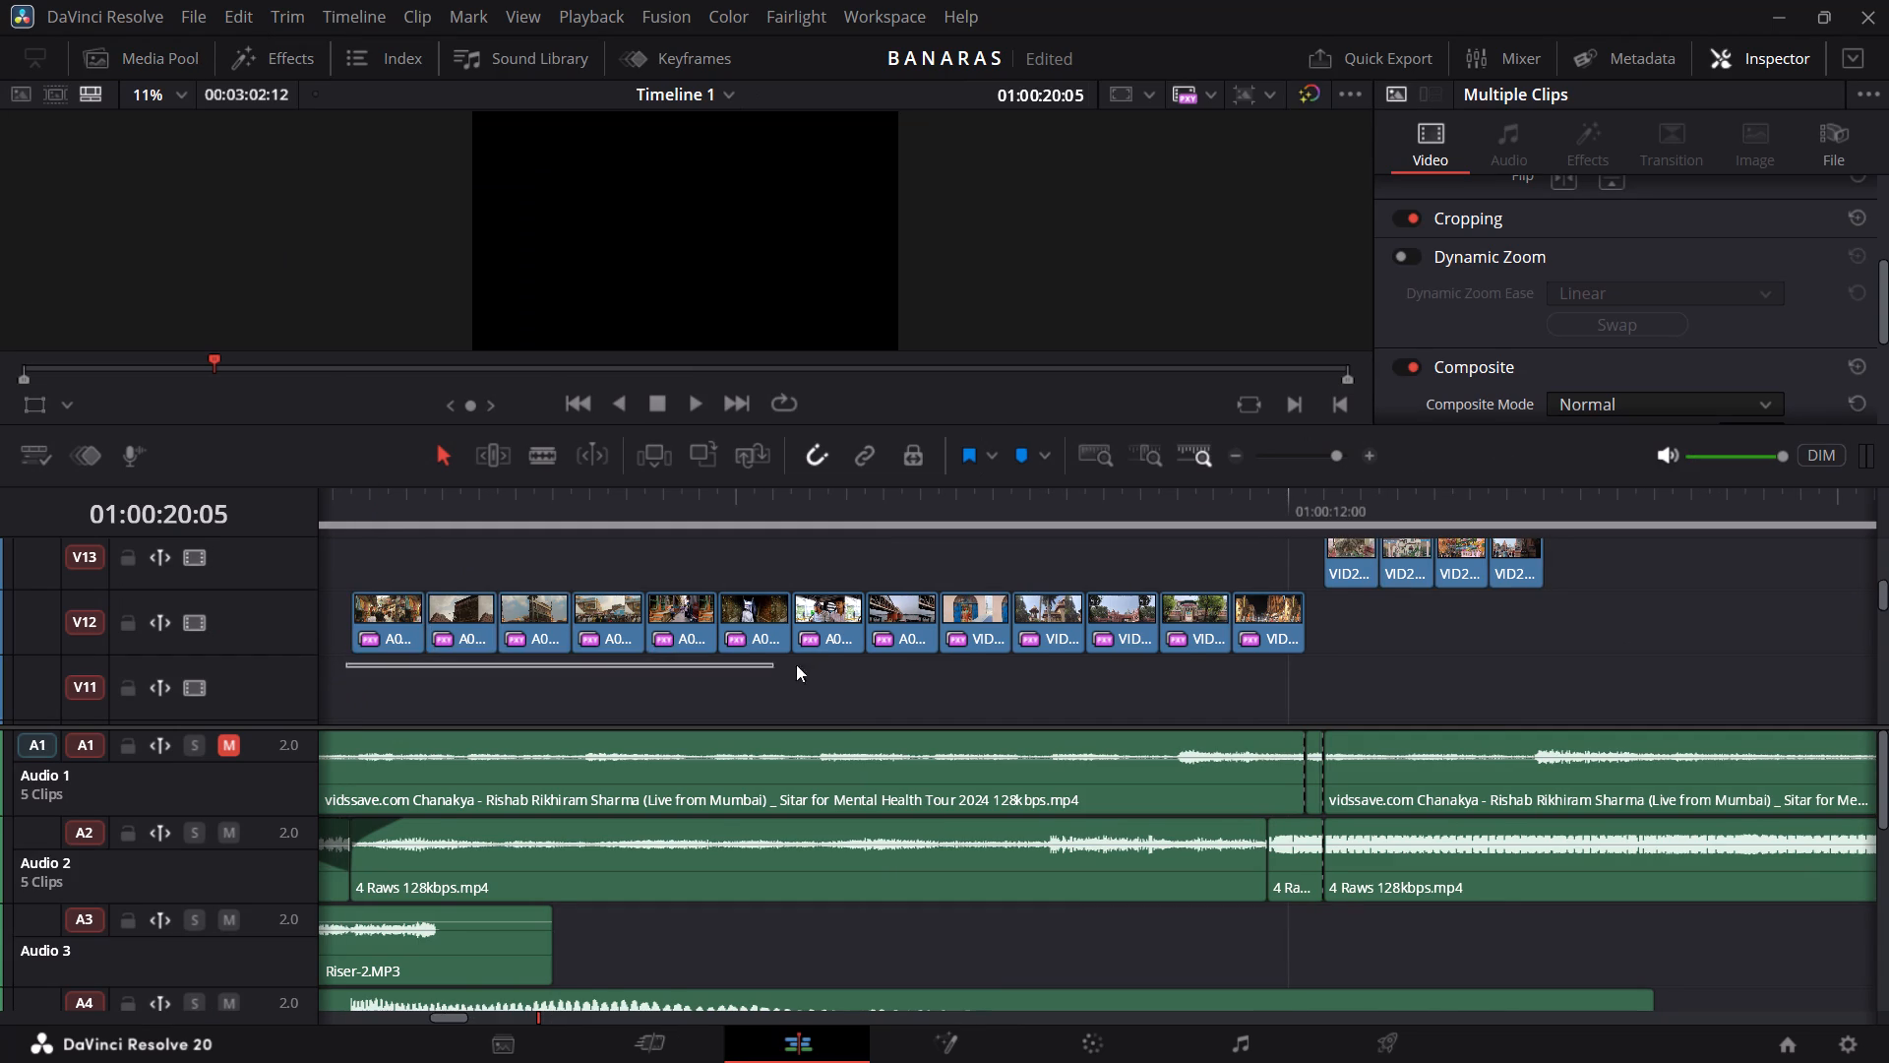
{"action": "left_click_drag", "start_coordinate": [796, 664], "coordinate": [1244, 628]}
{"action": "scroll", "coordinate": [843, 657], "scroll_direction": "right", "scroll_amount": 1}
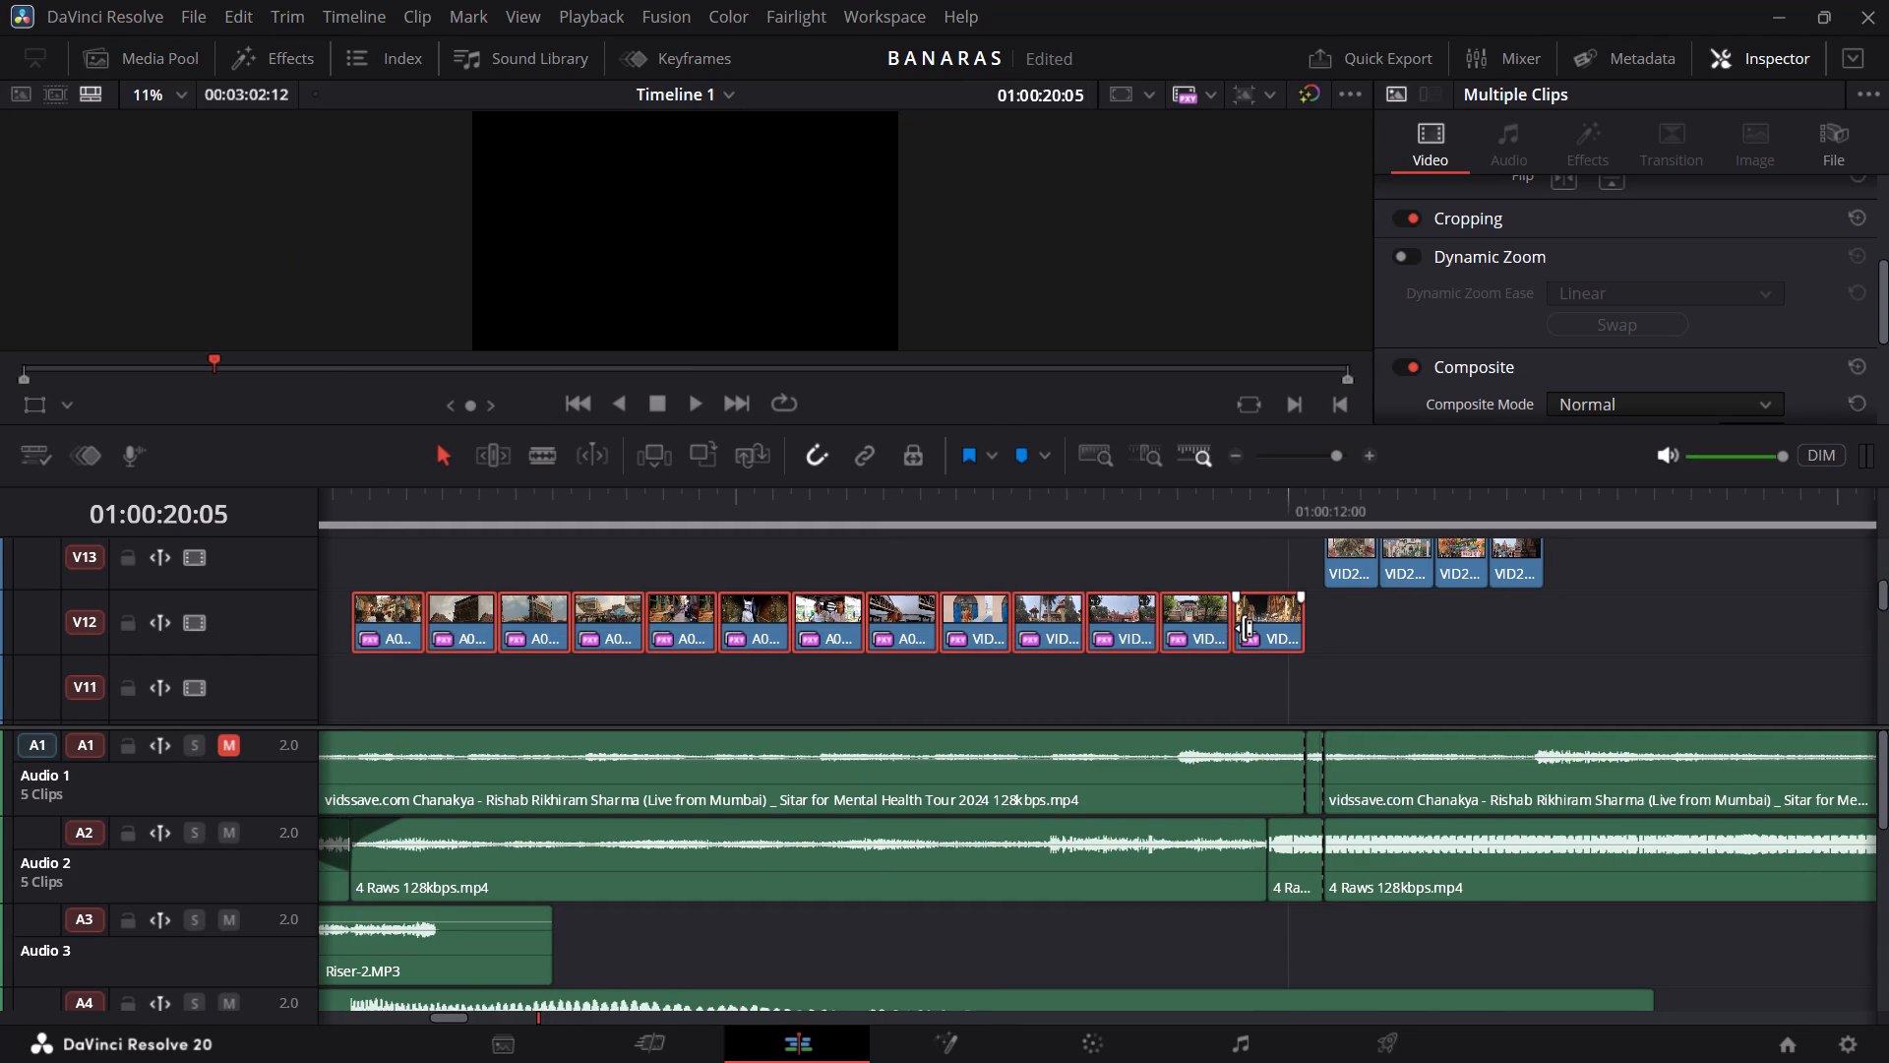
{"action": "right_click", "coordinate": [1259, 626]}
{"action": "left_click", "coordinate": [1451, 314]}
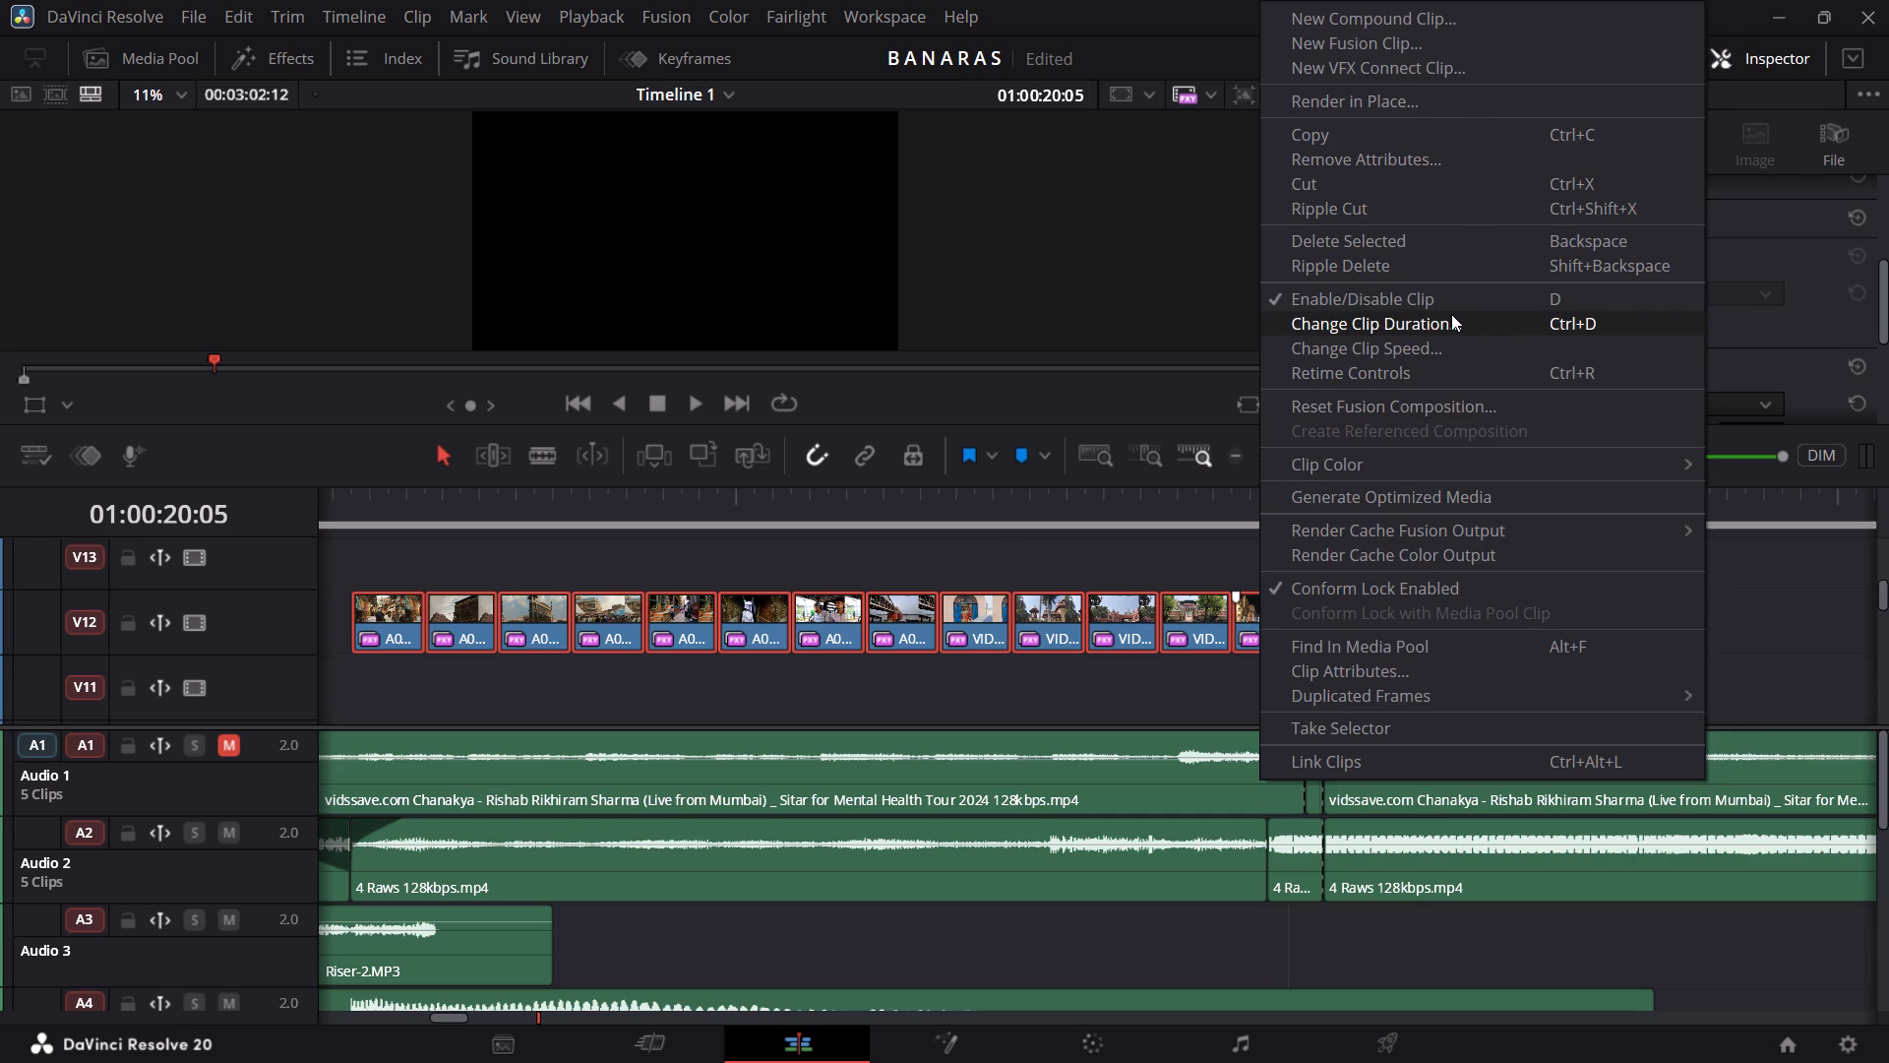
{"action": "left_click", "coordinate": [830, 435]}
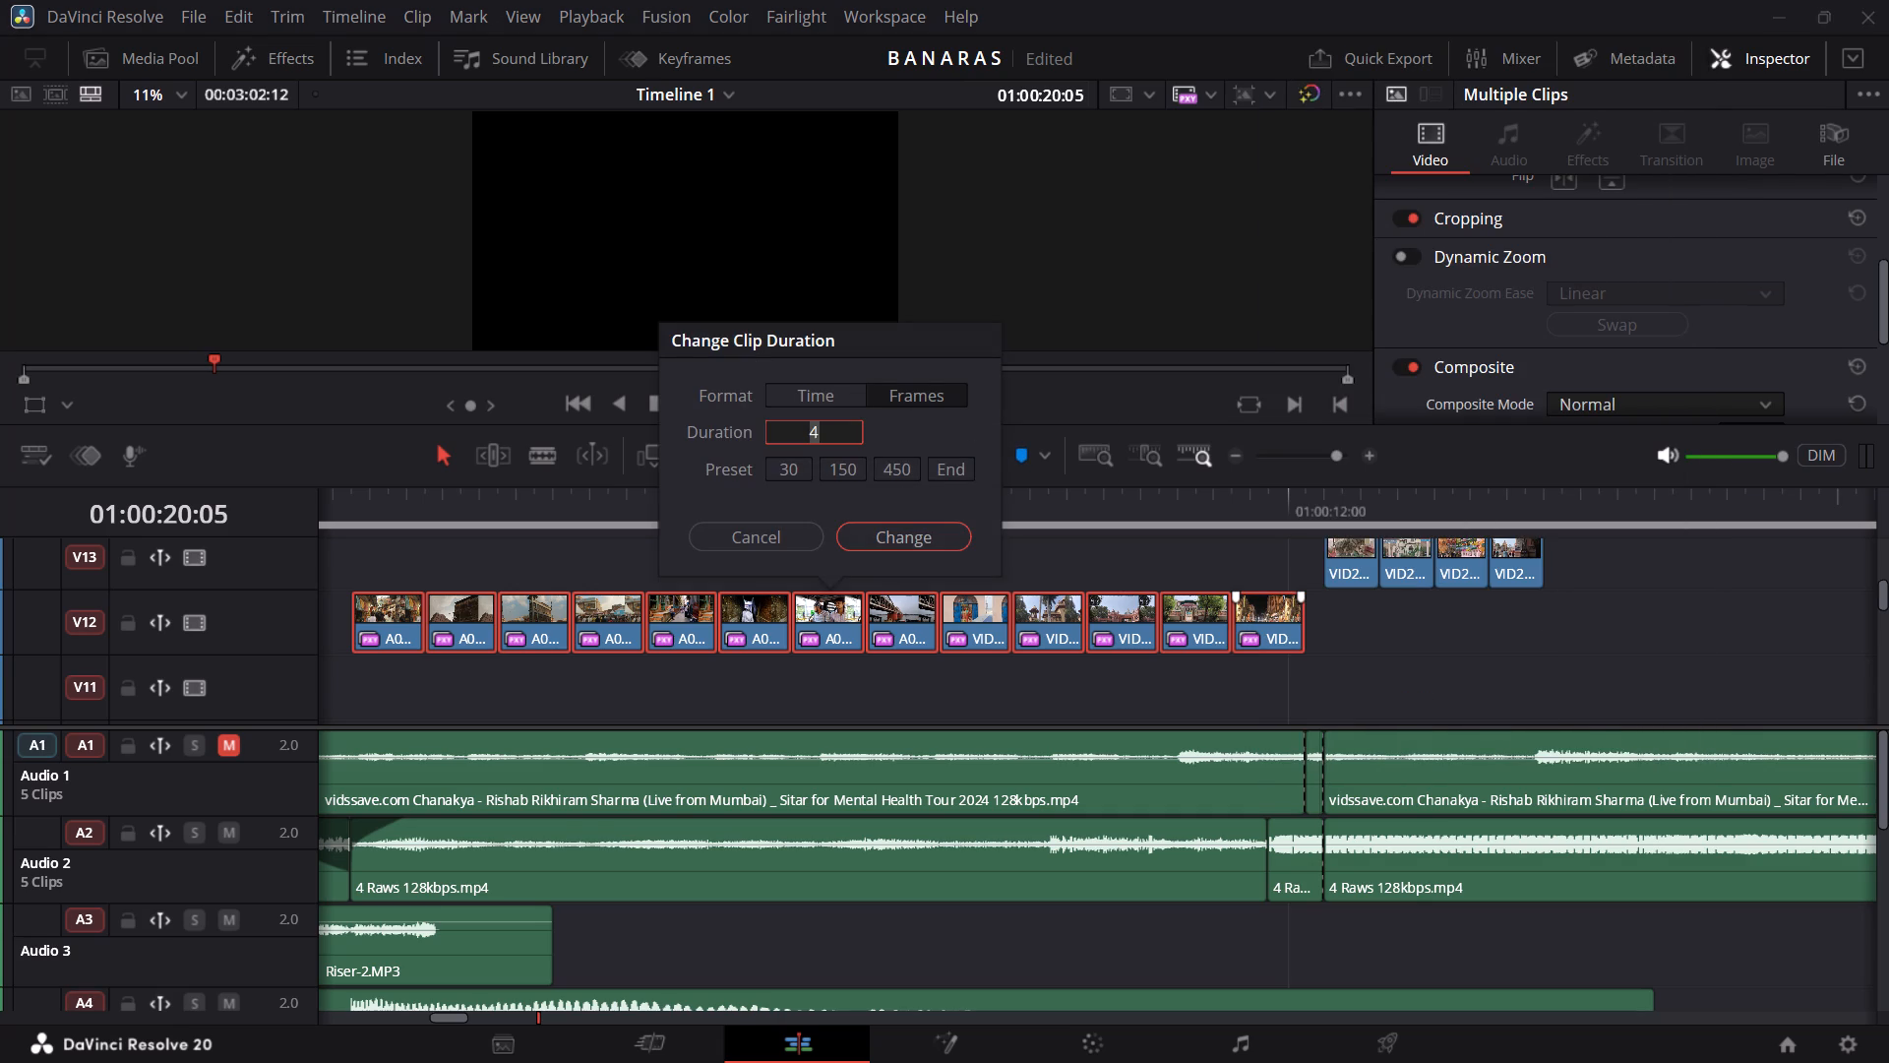
{"action": "key", "text": "3"}
{"action": "left_click", "coordinate": [886, 533]}
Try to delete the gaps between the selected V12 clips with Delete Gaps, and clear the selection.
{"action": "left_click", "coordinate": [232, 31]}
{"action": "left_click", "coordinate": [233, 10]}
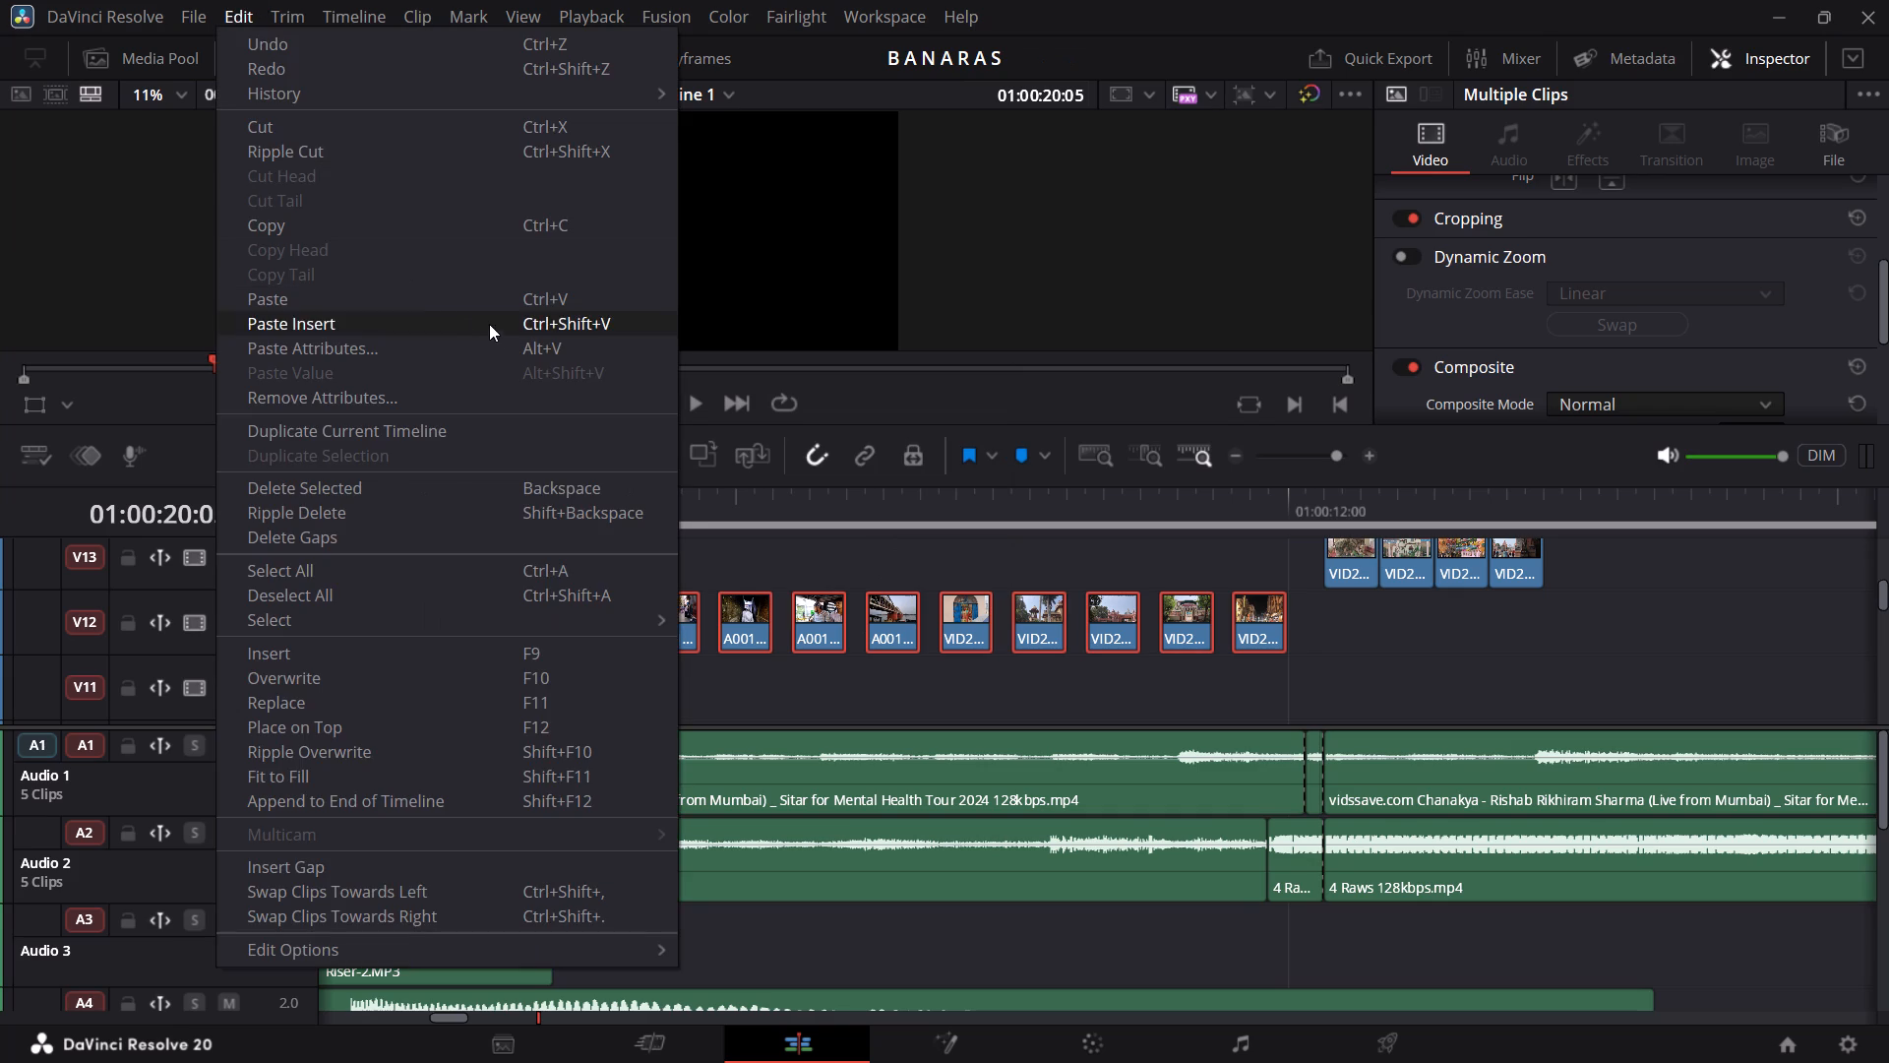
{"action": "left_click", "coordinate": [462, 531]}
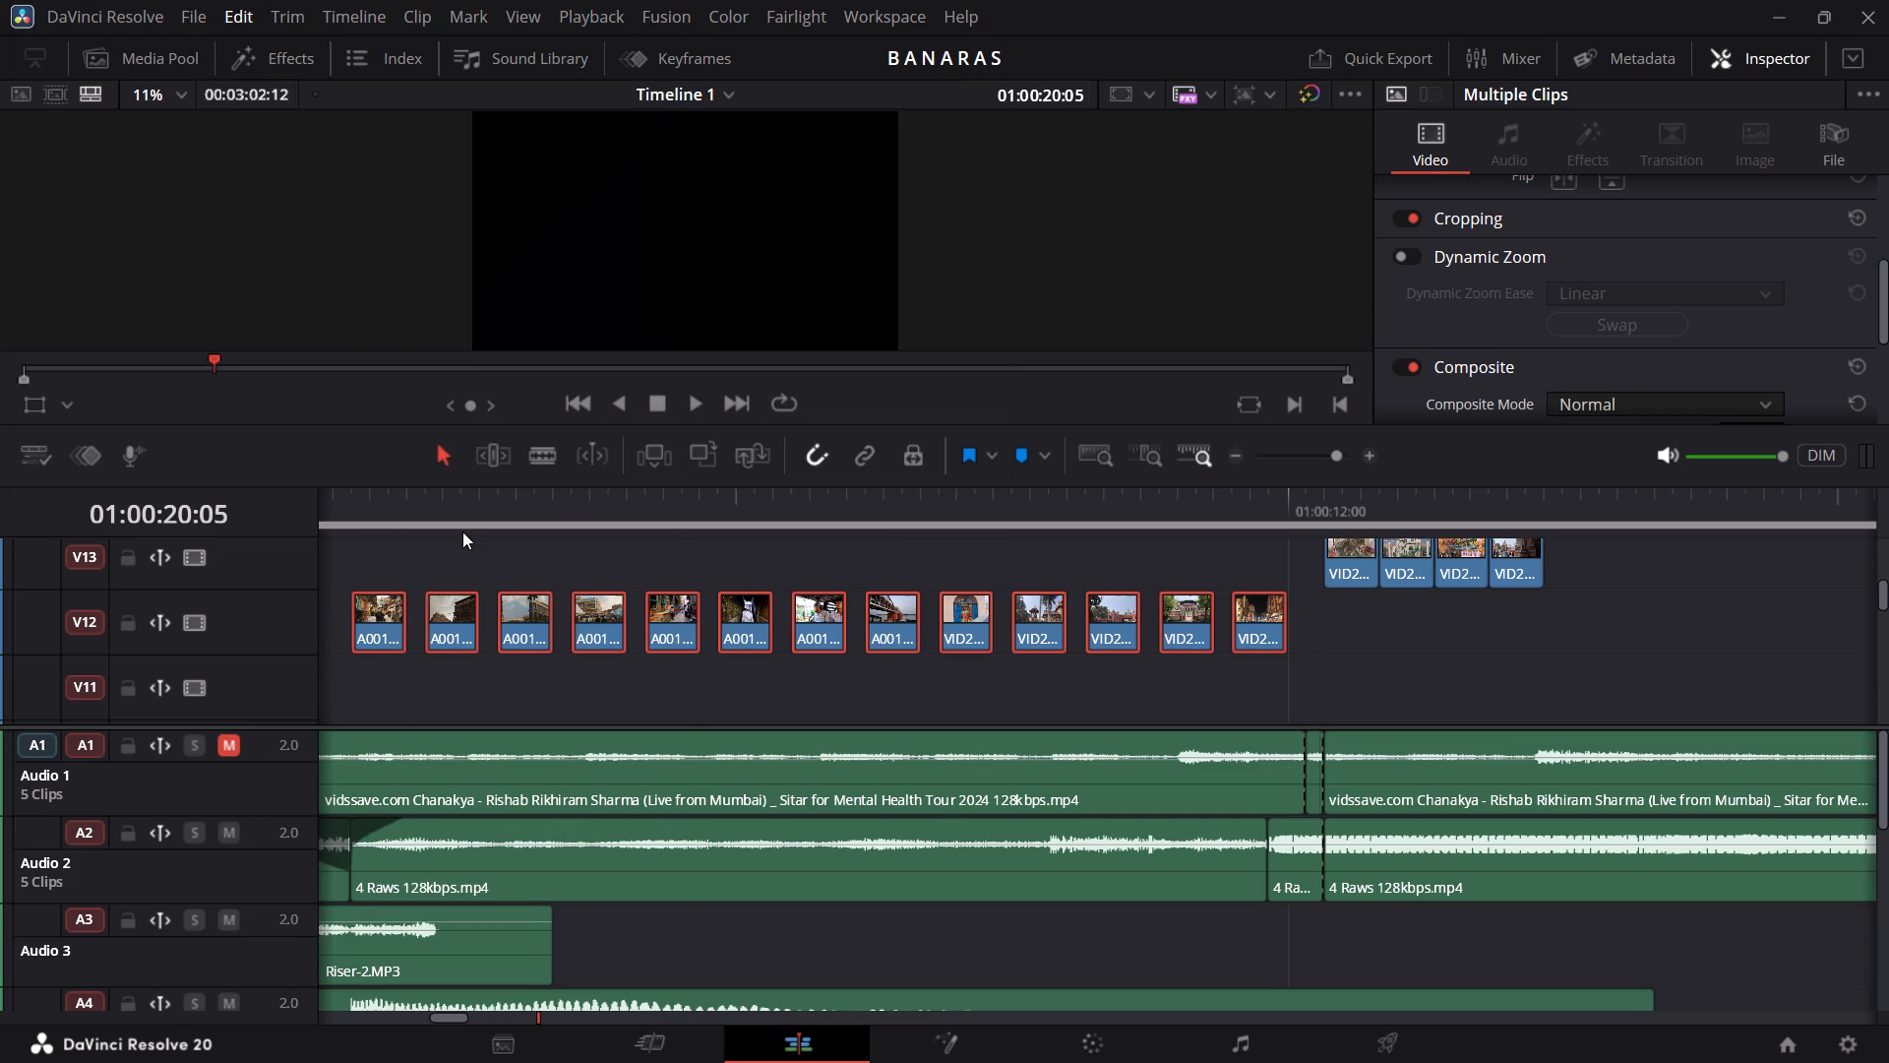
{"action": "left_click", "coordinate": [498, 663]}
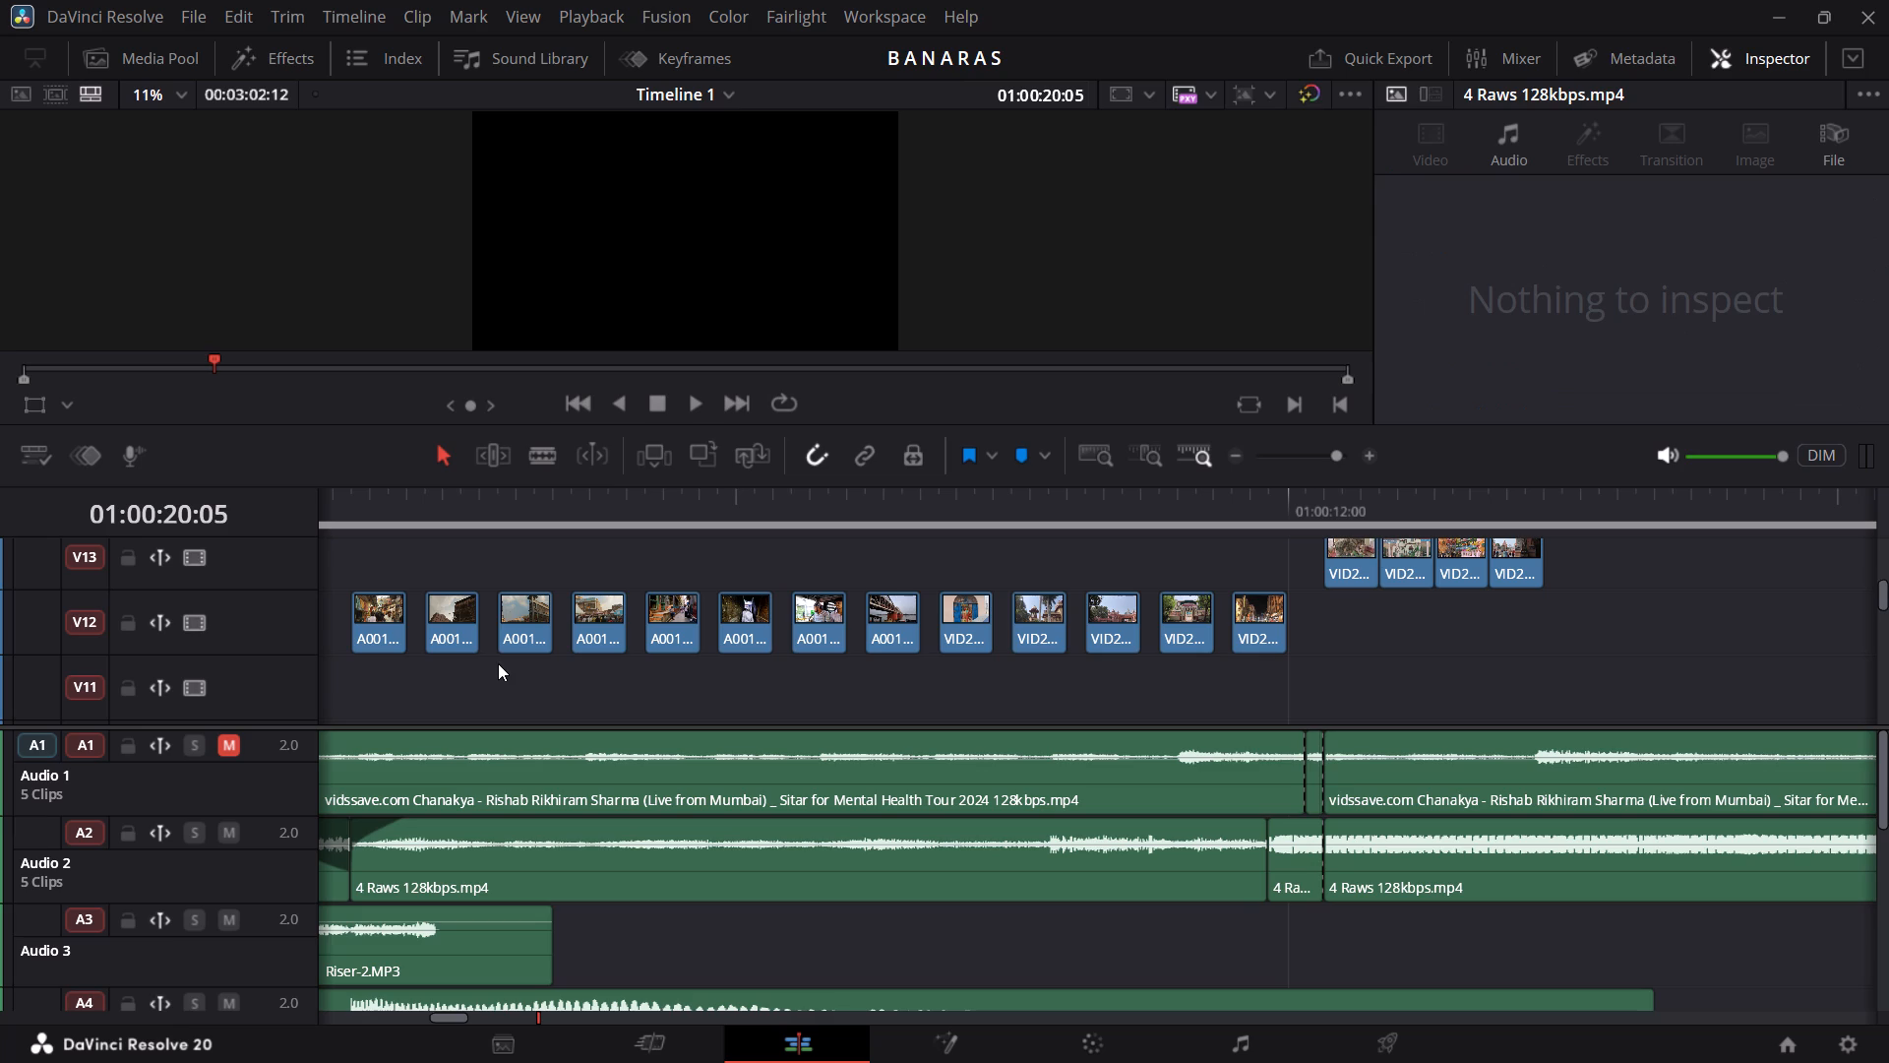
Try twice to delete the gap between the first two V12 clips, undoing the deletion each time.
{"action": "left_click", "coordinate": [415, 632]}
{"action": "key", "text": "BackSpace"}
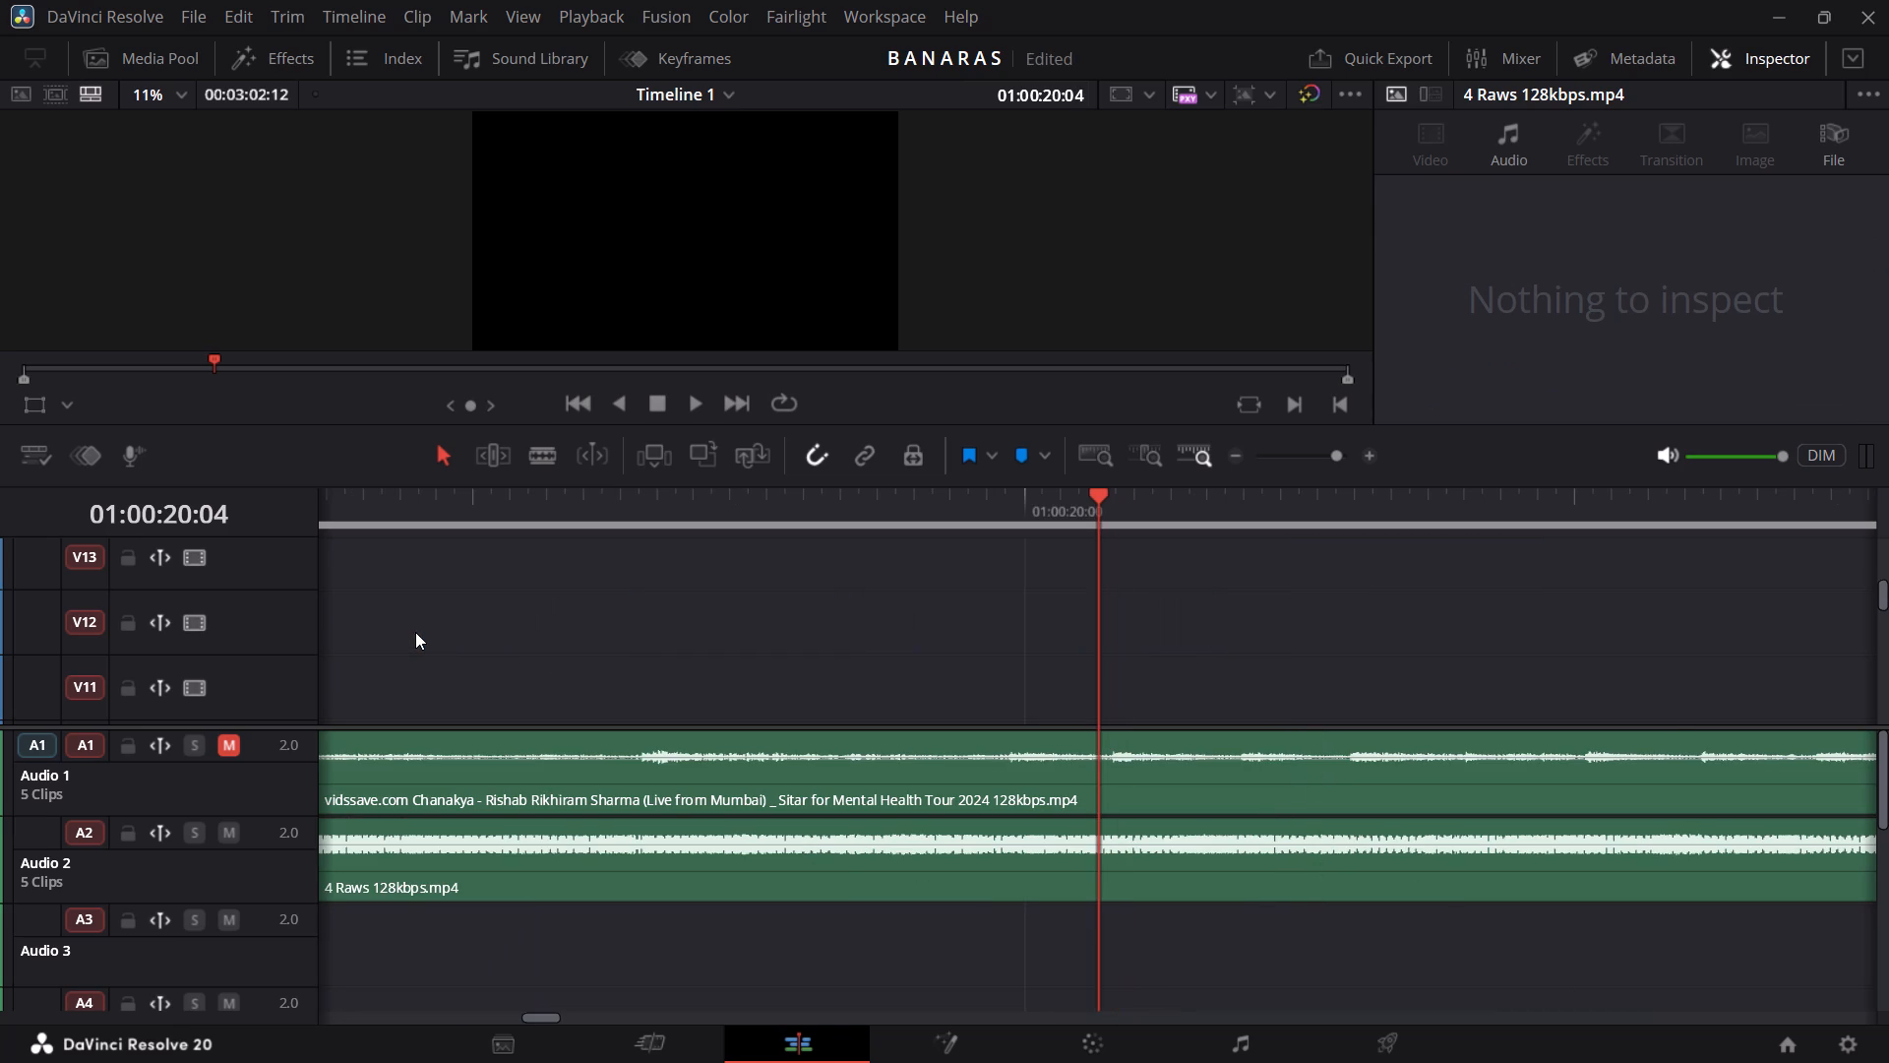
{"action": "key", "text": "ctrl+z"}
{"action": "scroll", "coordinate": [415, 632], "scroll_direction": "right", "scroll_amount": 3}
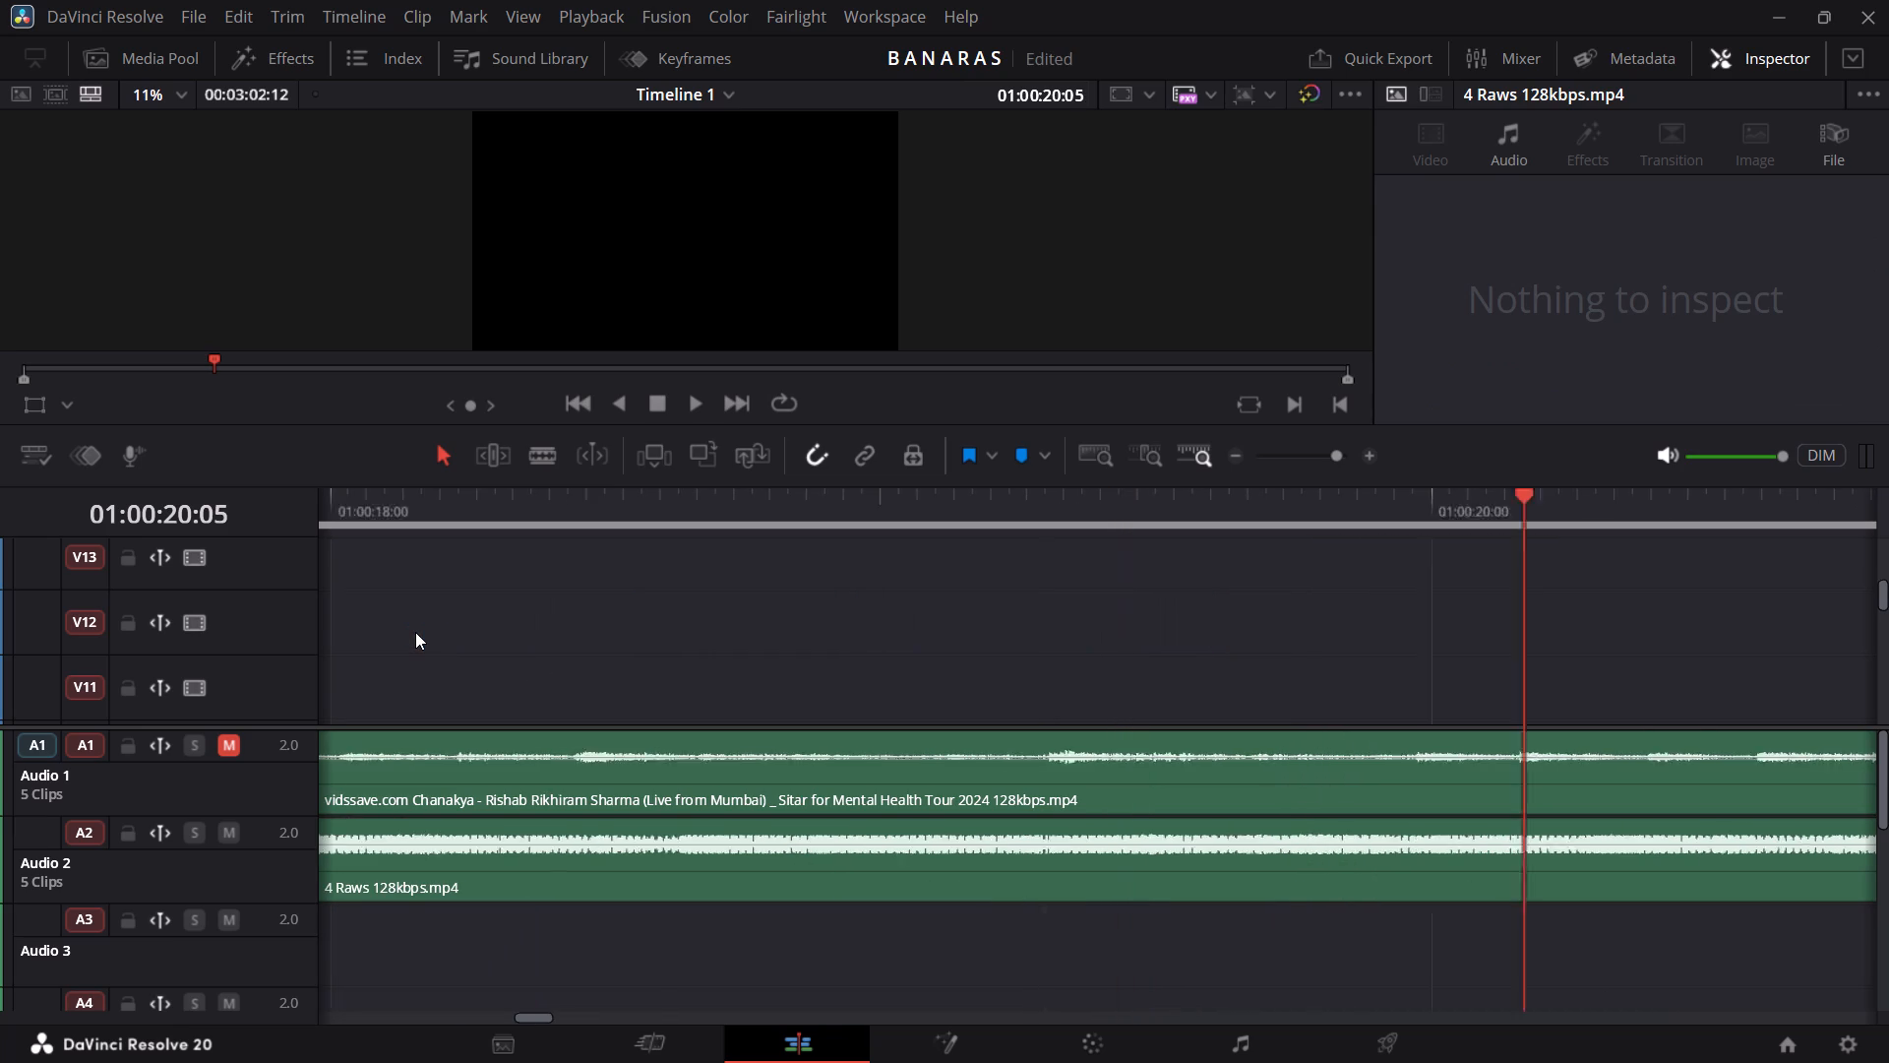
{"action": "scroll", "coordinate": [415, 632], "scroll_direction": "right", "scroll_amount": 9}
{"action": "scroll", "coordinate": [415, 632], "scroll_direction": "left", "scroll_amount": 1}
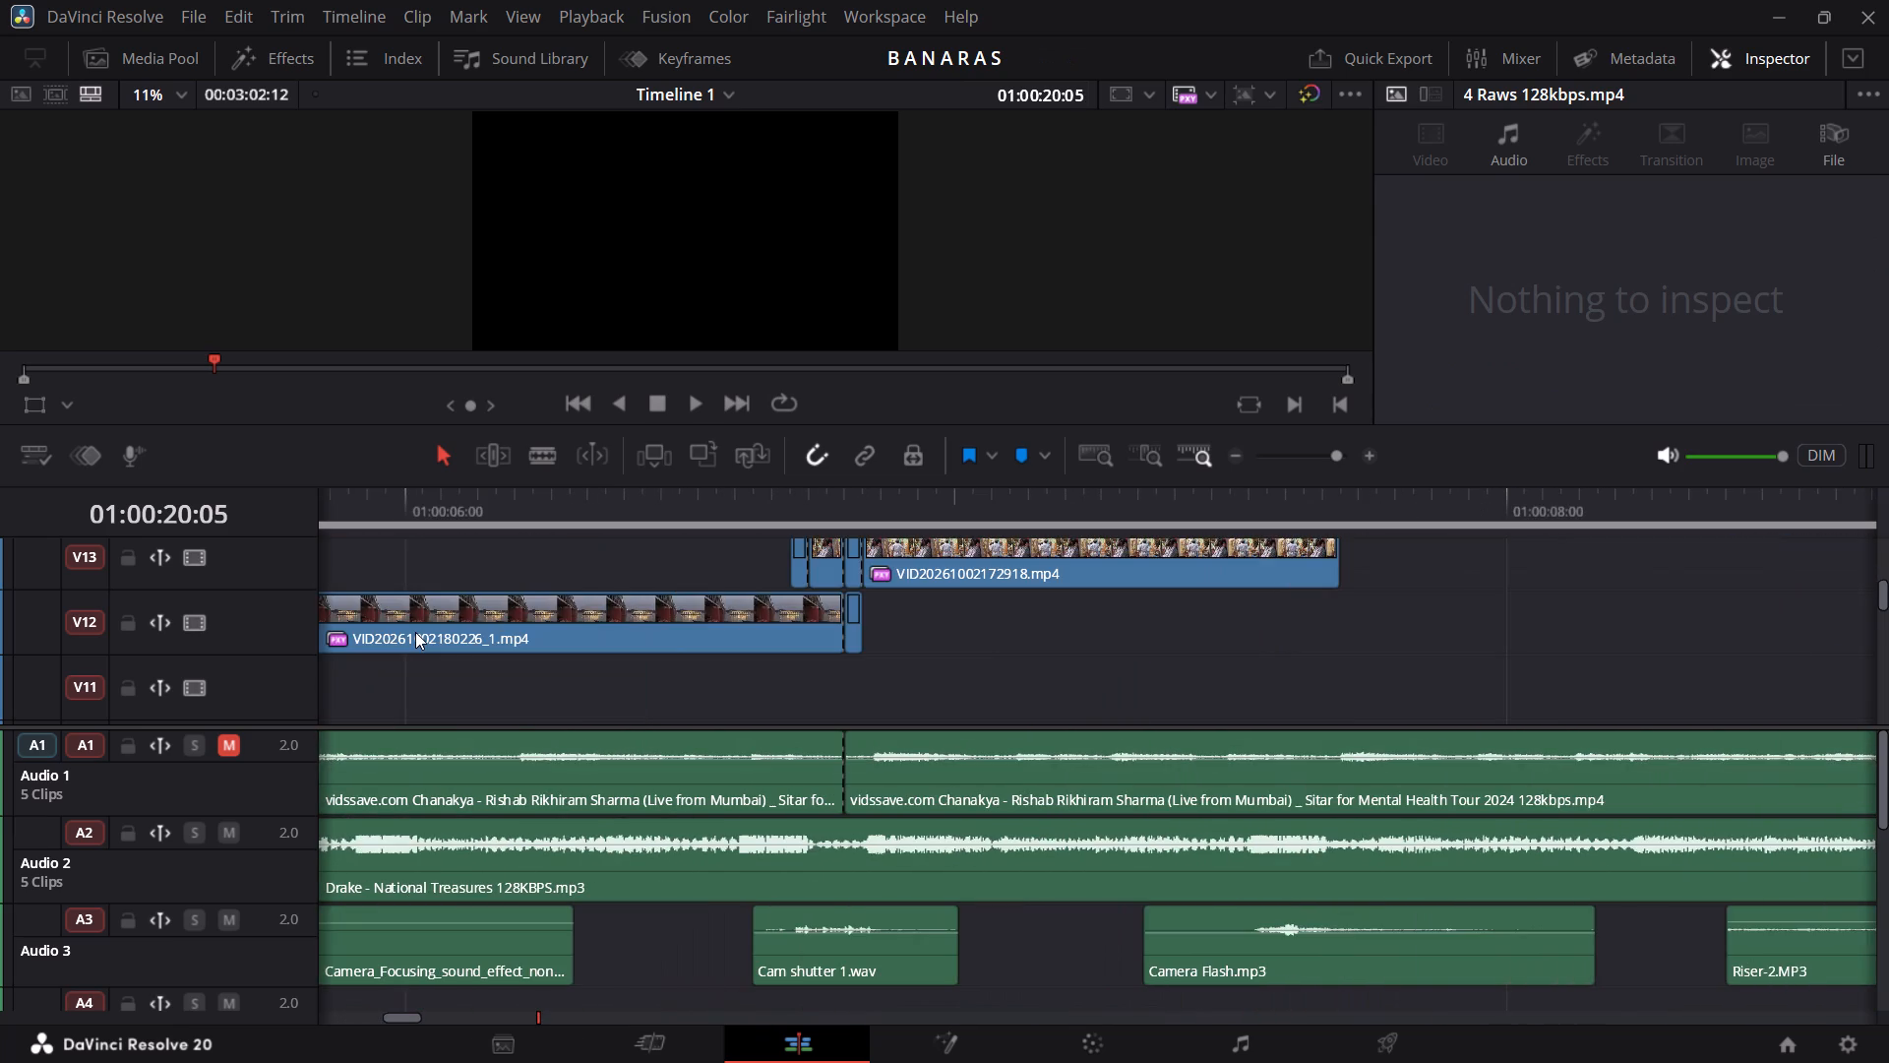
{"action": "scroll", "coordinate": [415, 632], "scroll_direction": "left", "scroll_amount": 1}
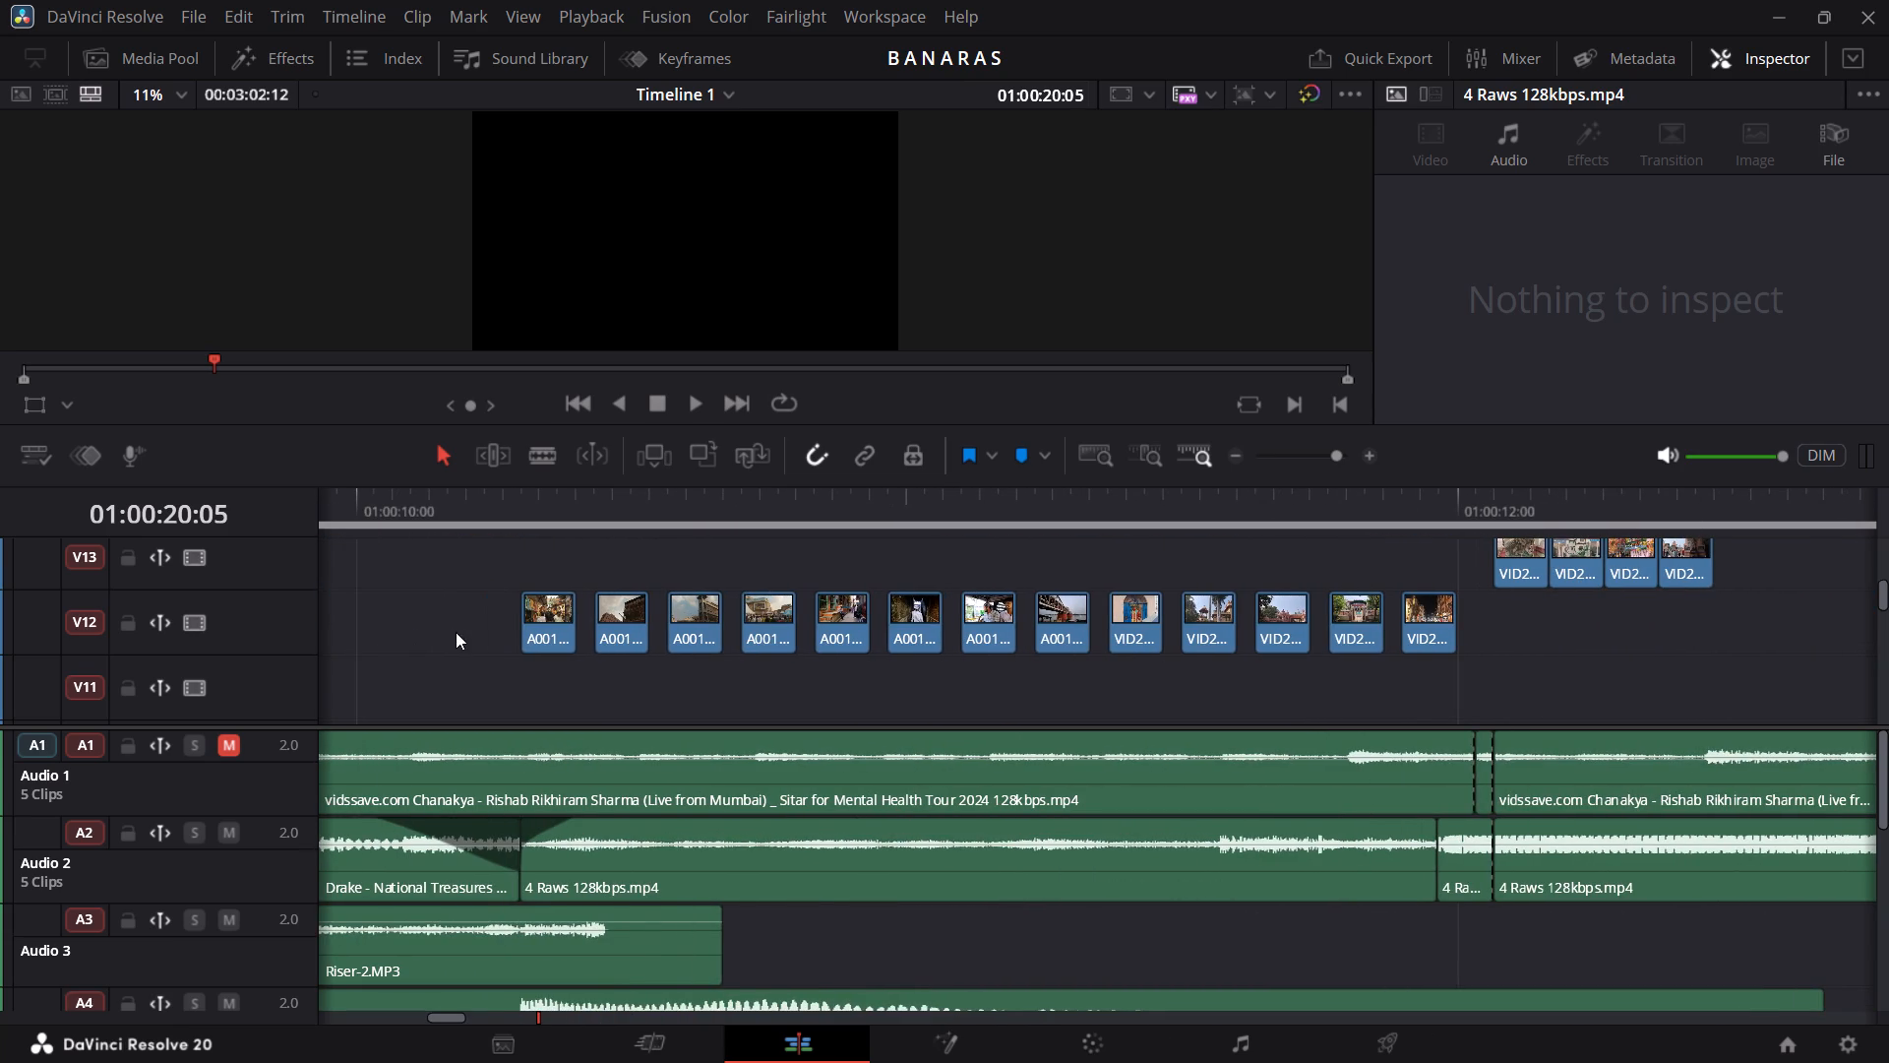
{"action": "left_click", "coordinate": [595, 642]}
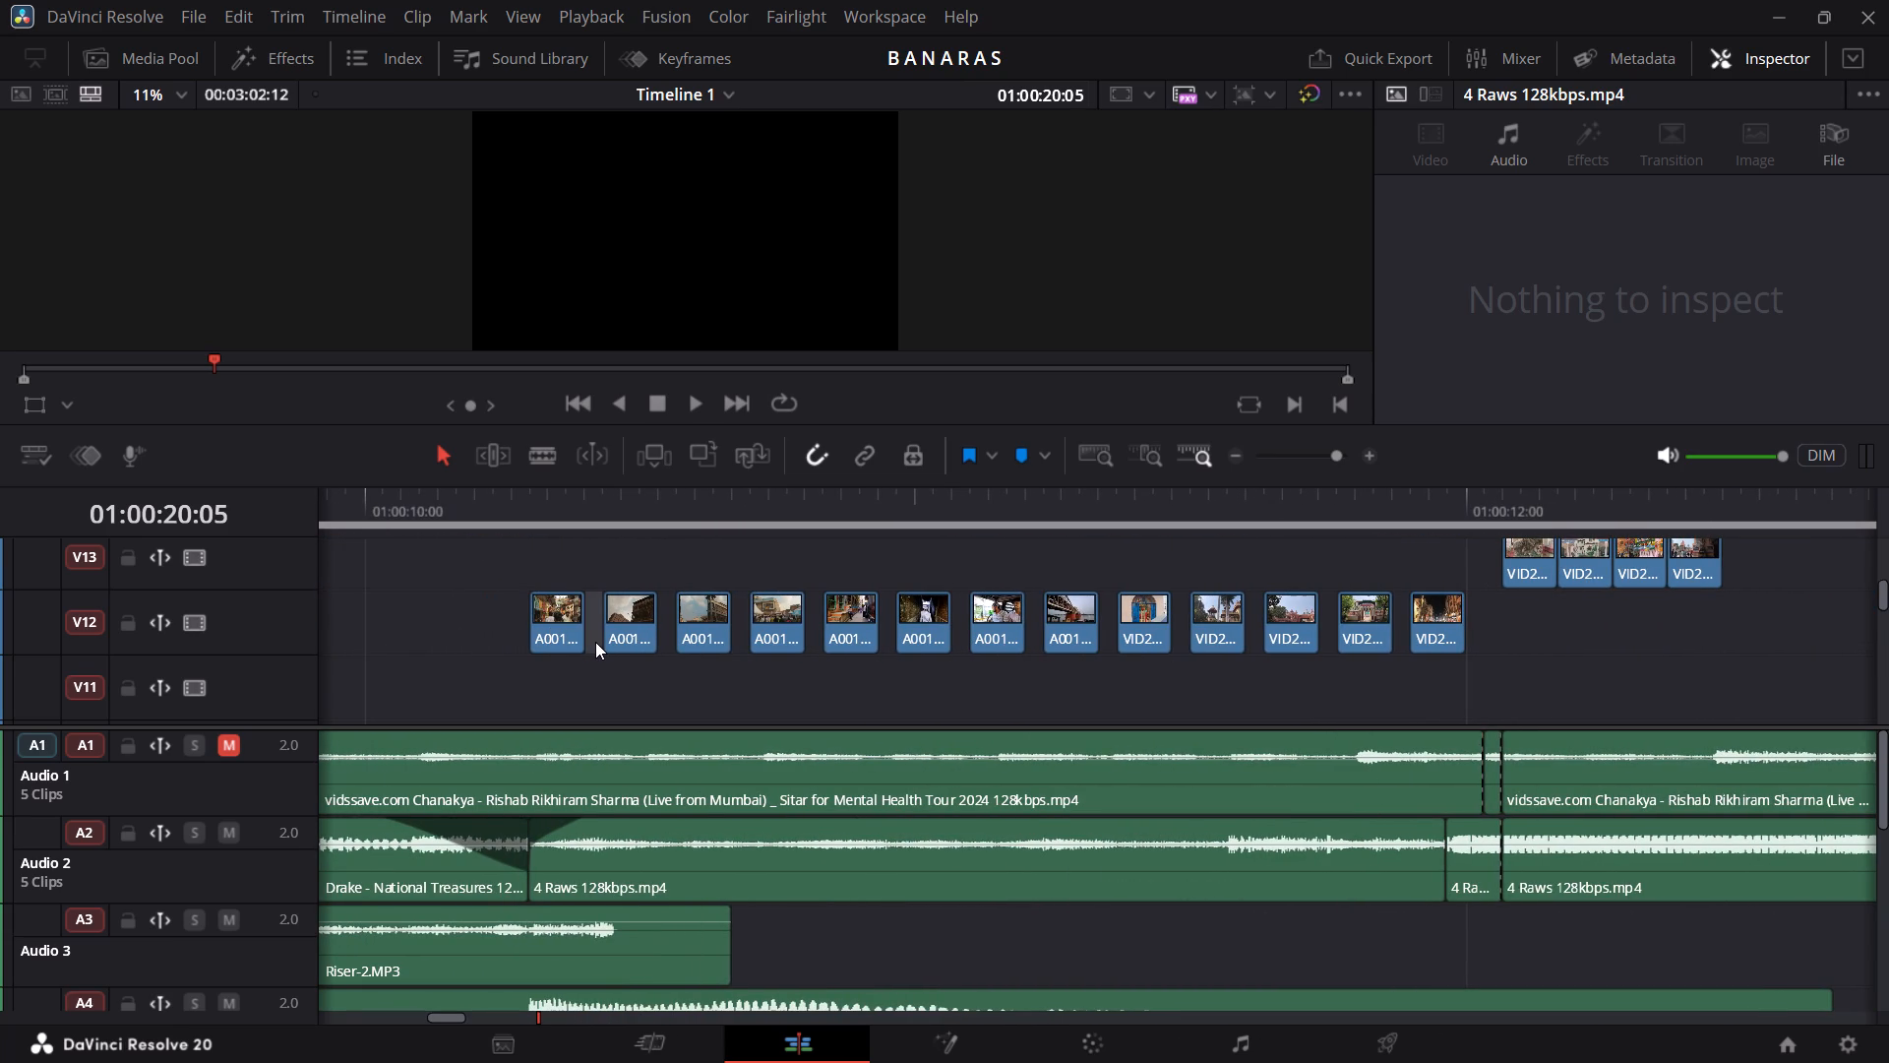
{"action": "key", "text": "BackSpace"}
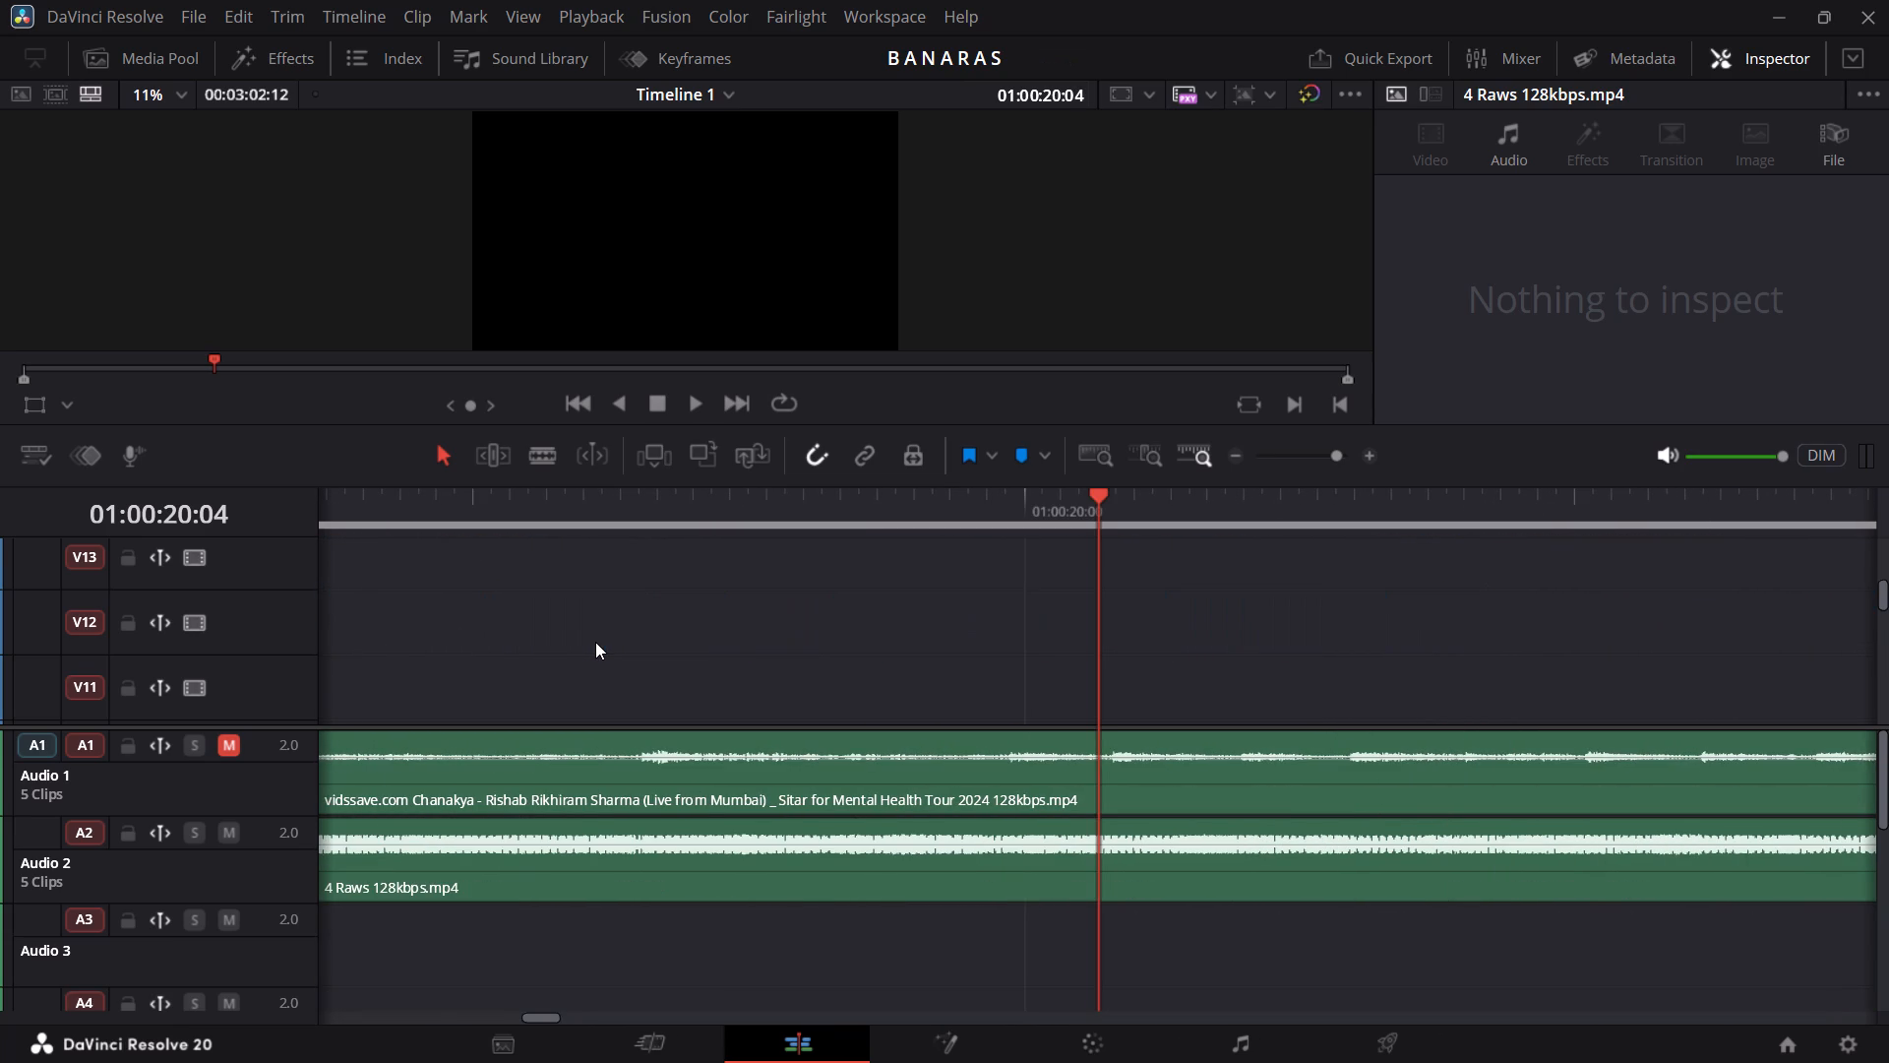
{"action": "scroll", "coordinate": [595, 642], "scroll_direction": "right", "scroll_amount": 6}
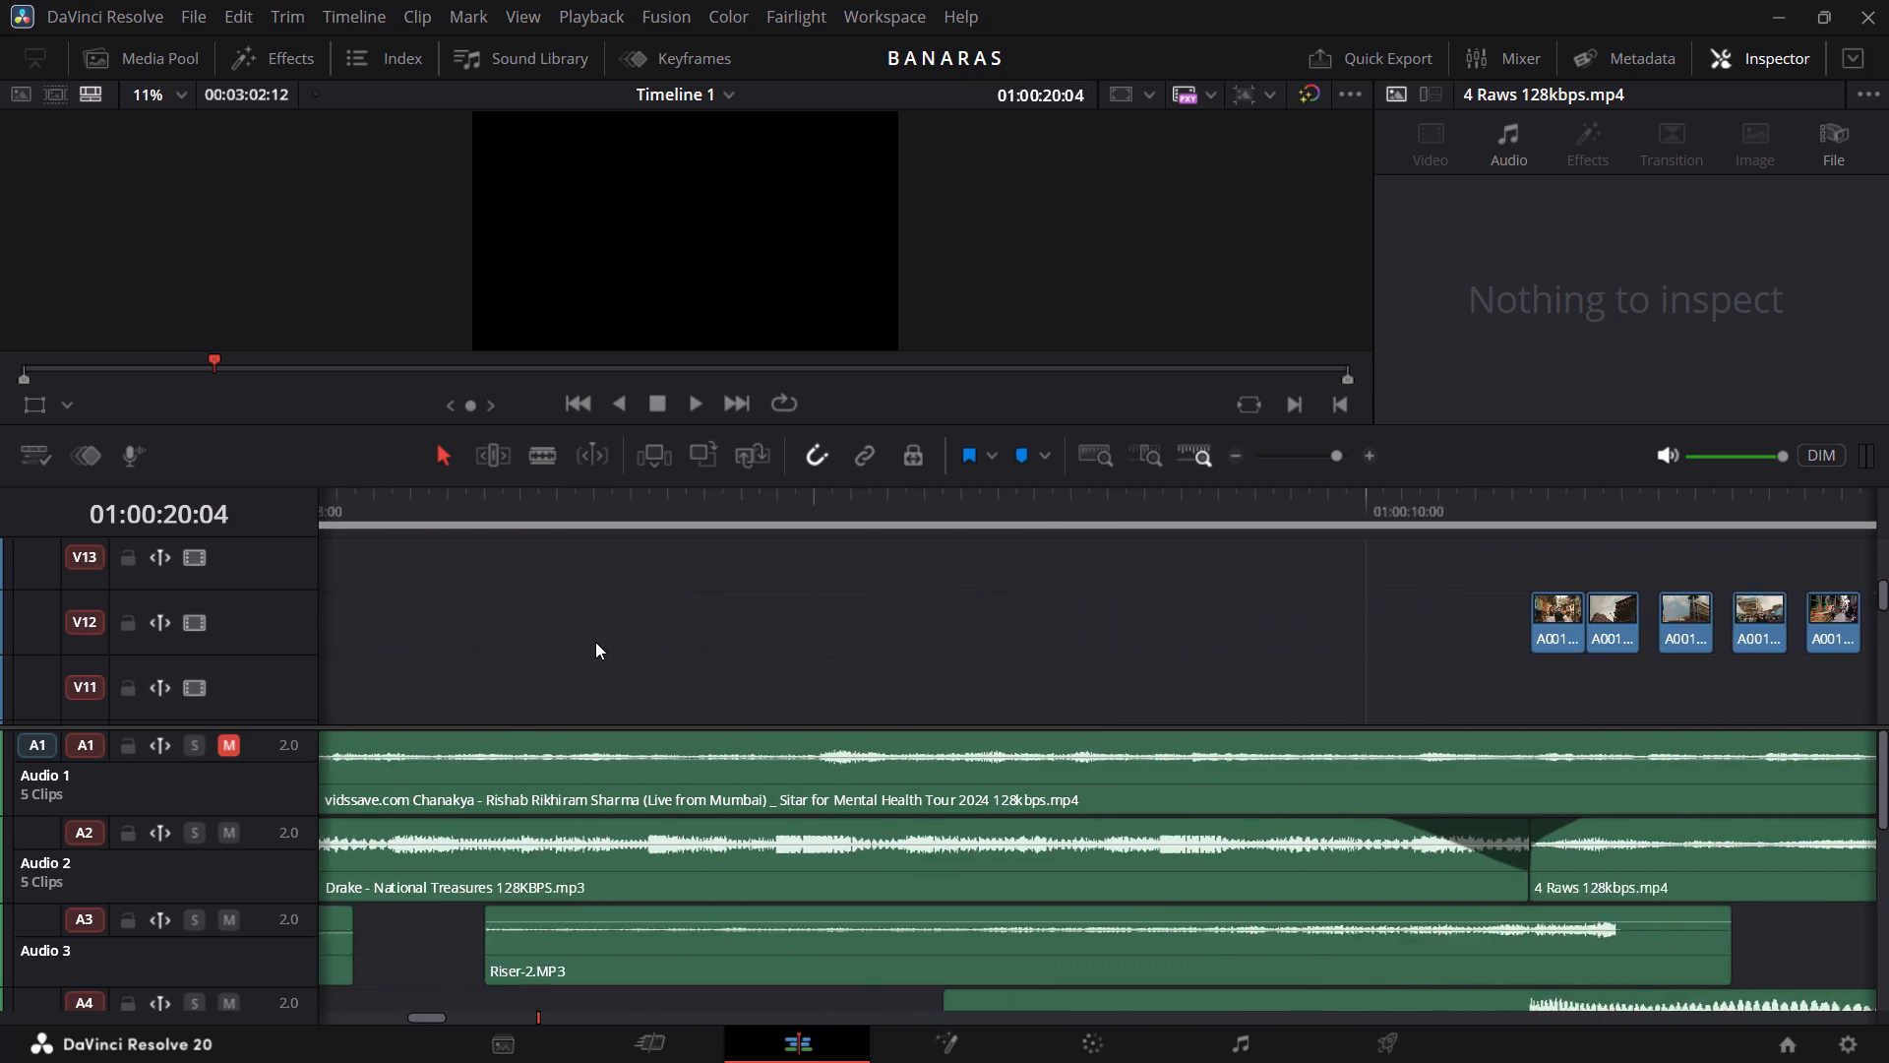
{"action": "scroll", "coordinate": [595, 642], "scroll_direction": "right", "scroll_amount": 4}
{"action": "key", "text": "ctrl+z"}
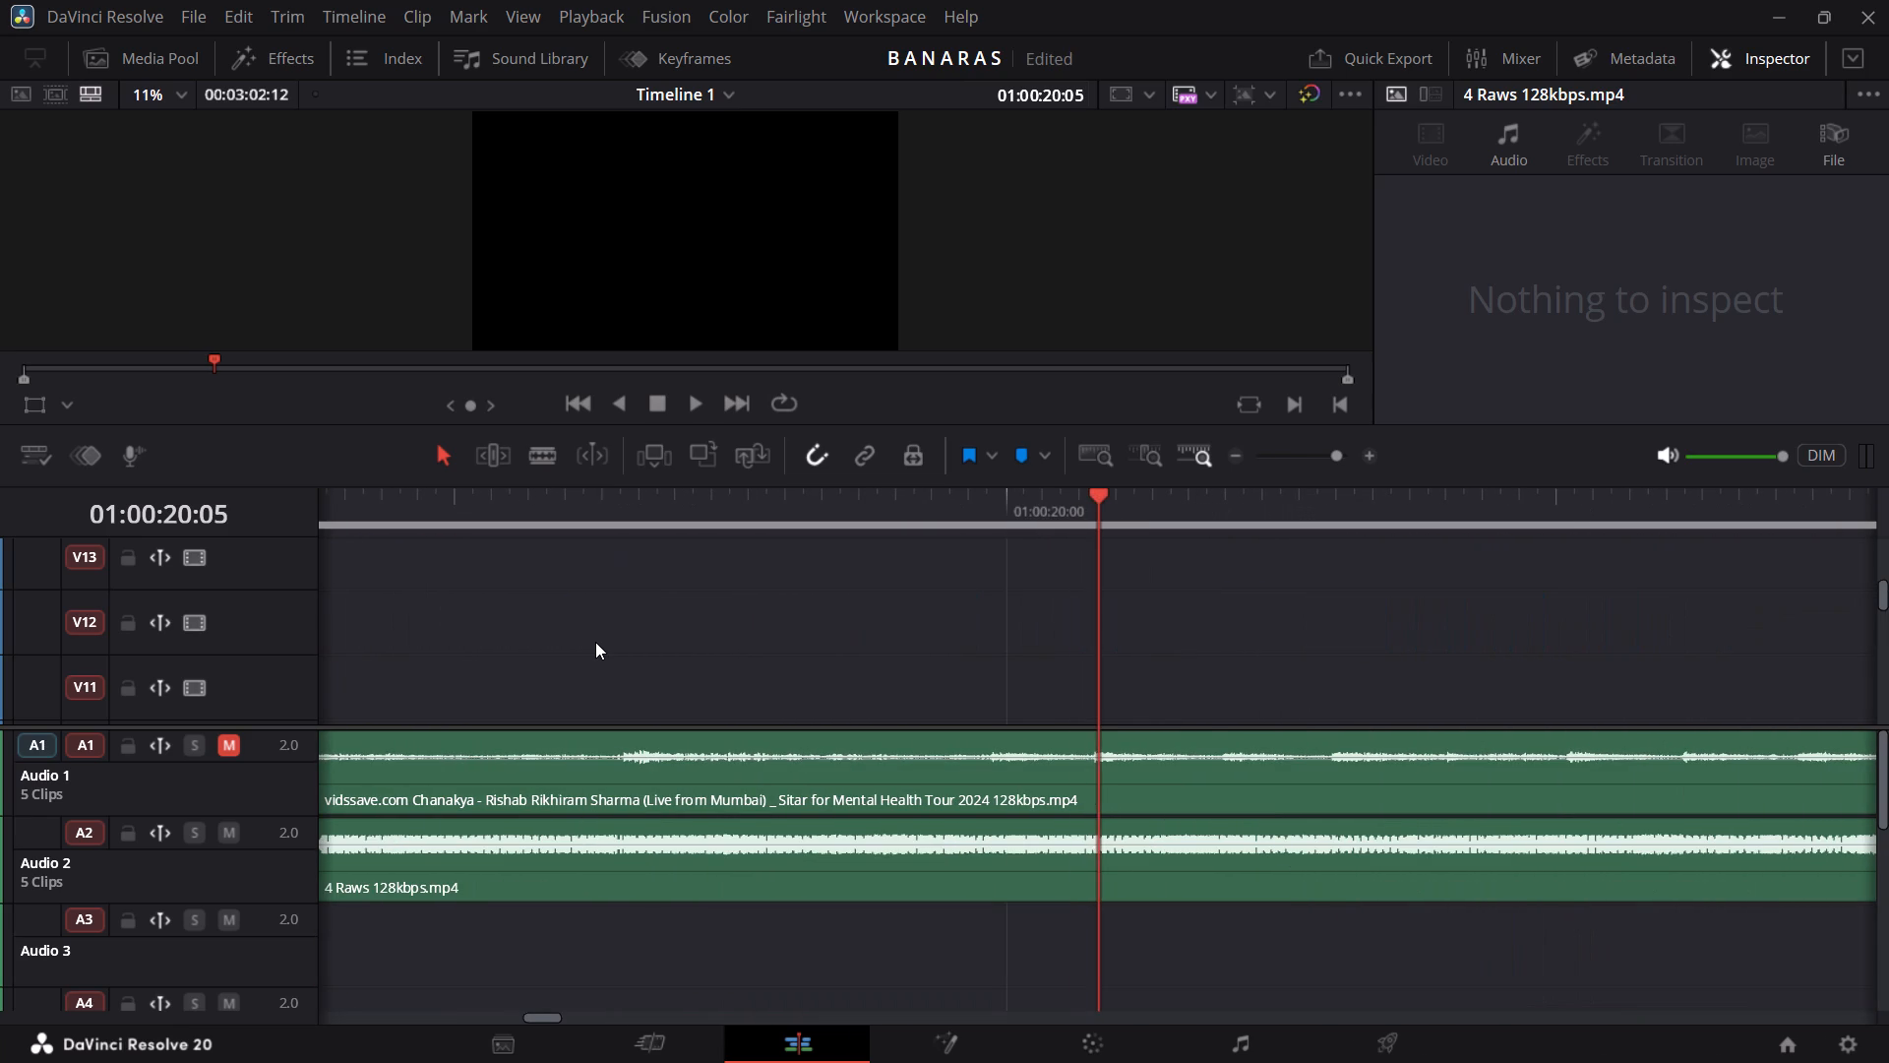
Move the playhead to 01:00:10:11 and delete the gaps after the first and second short clips on V12.
{"action": "scroll", "coordinate": [595, 642], "scroll_direction": "right", "scroll_amount": 7}
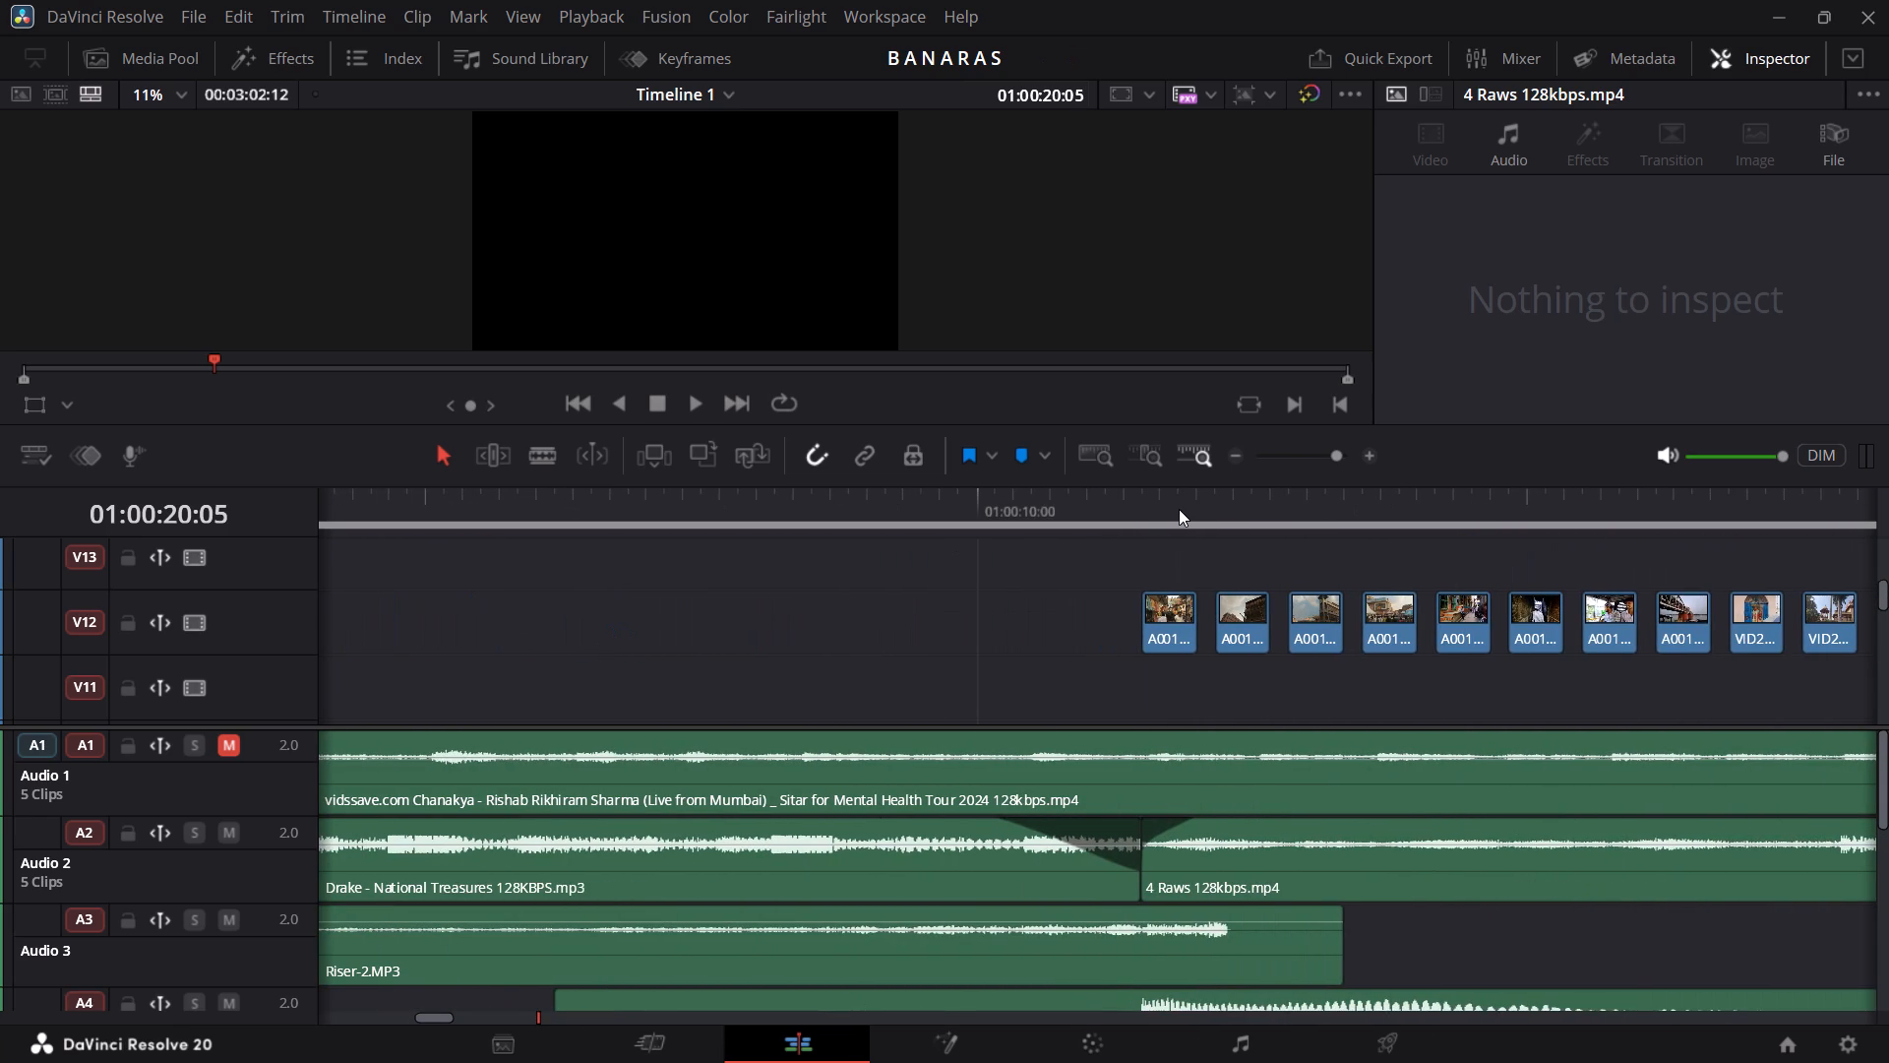
{"action": "left_click", "coordinate": [1179, 509]}
{"action": "left_click", "coordinate": [1203, 602]}
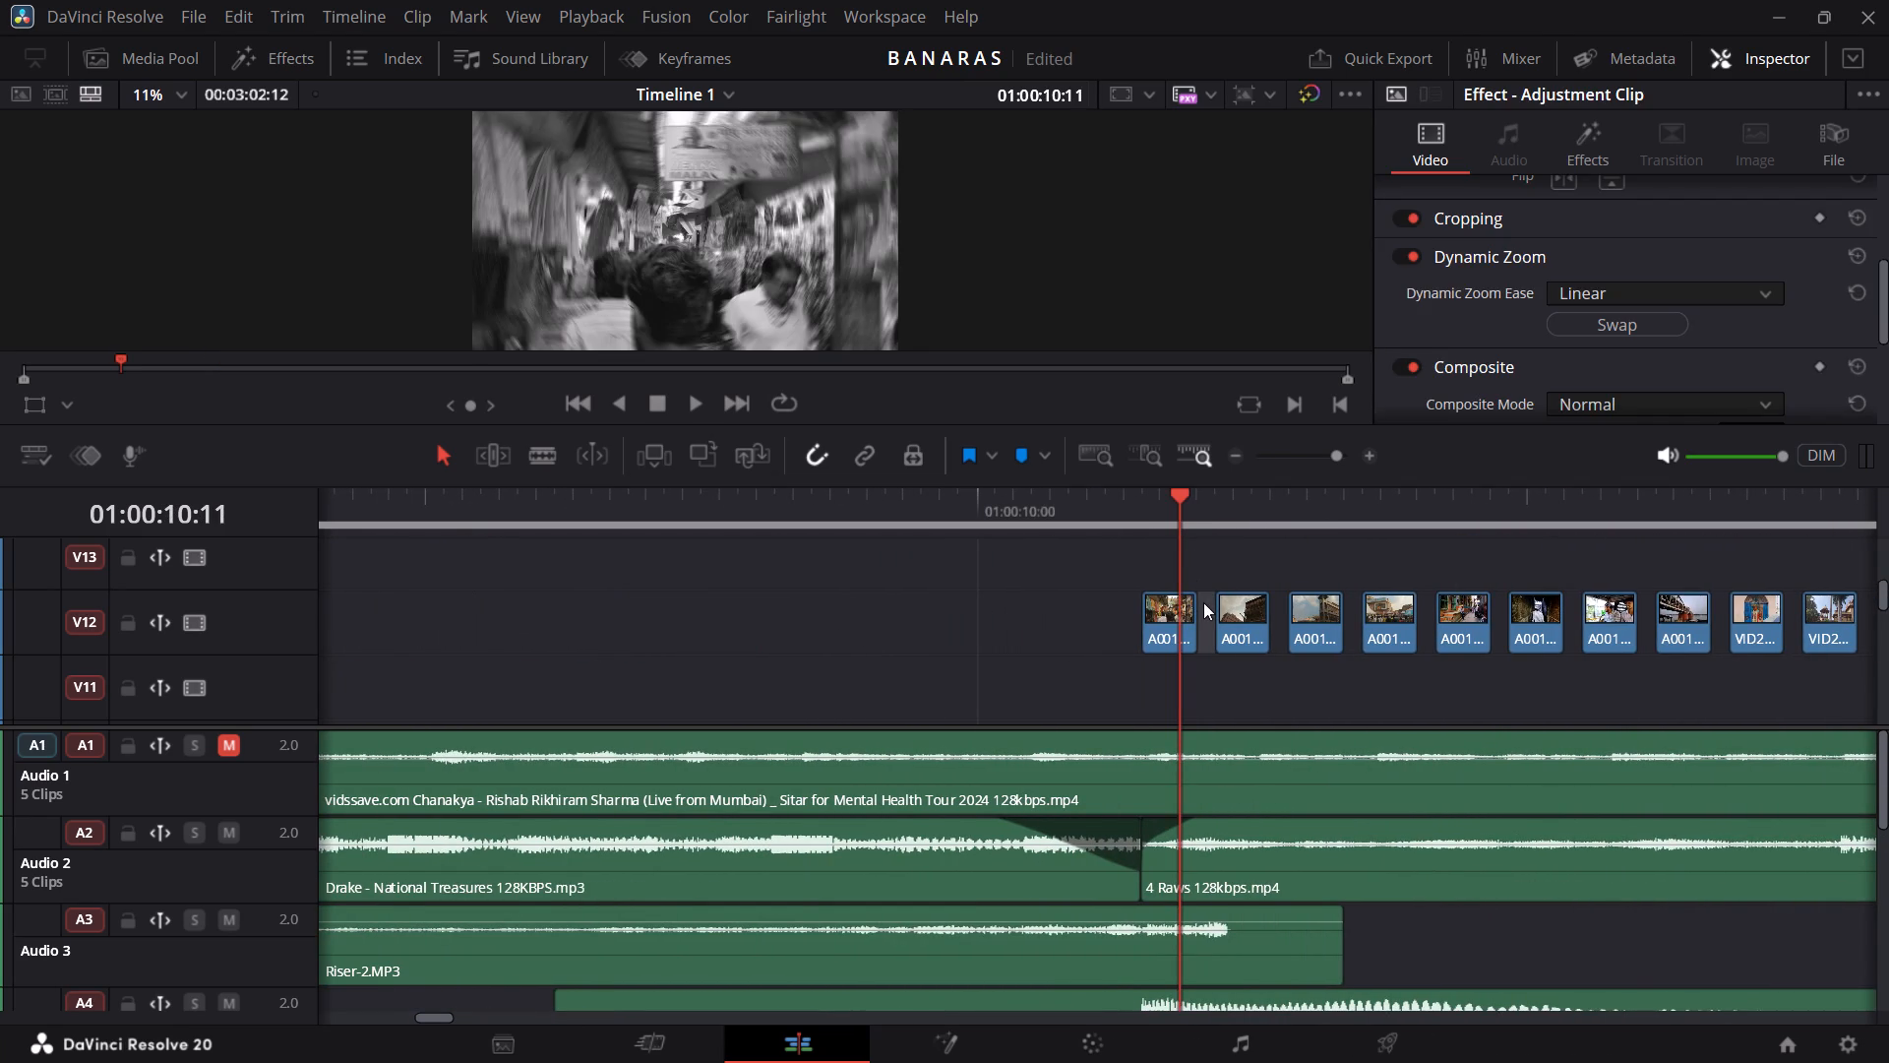
{"action": "key", "text": "BackSpace"}
{"action": "left_click", "coordinate": [1255, 619]}
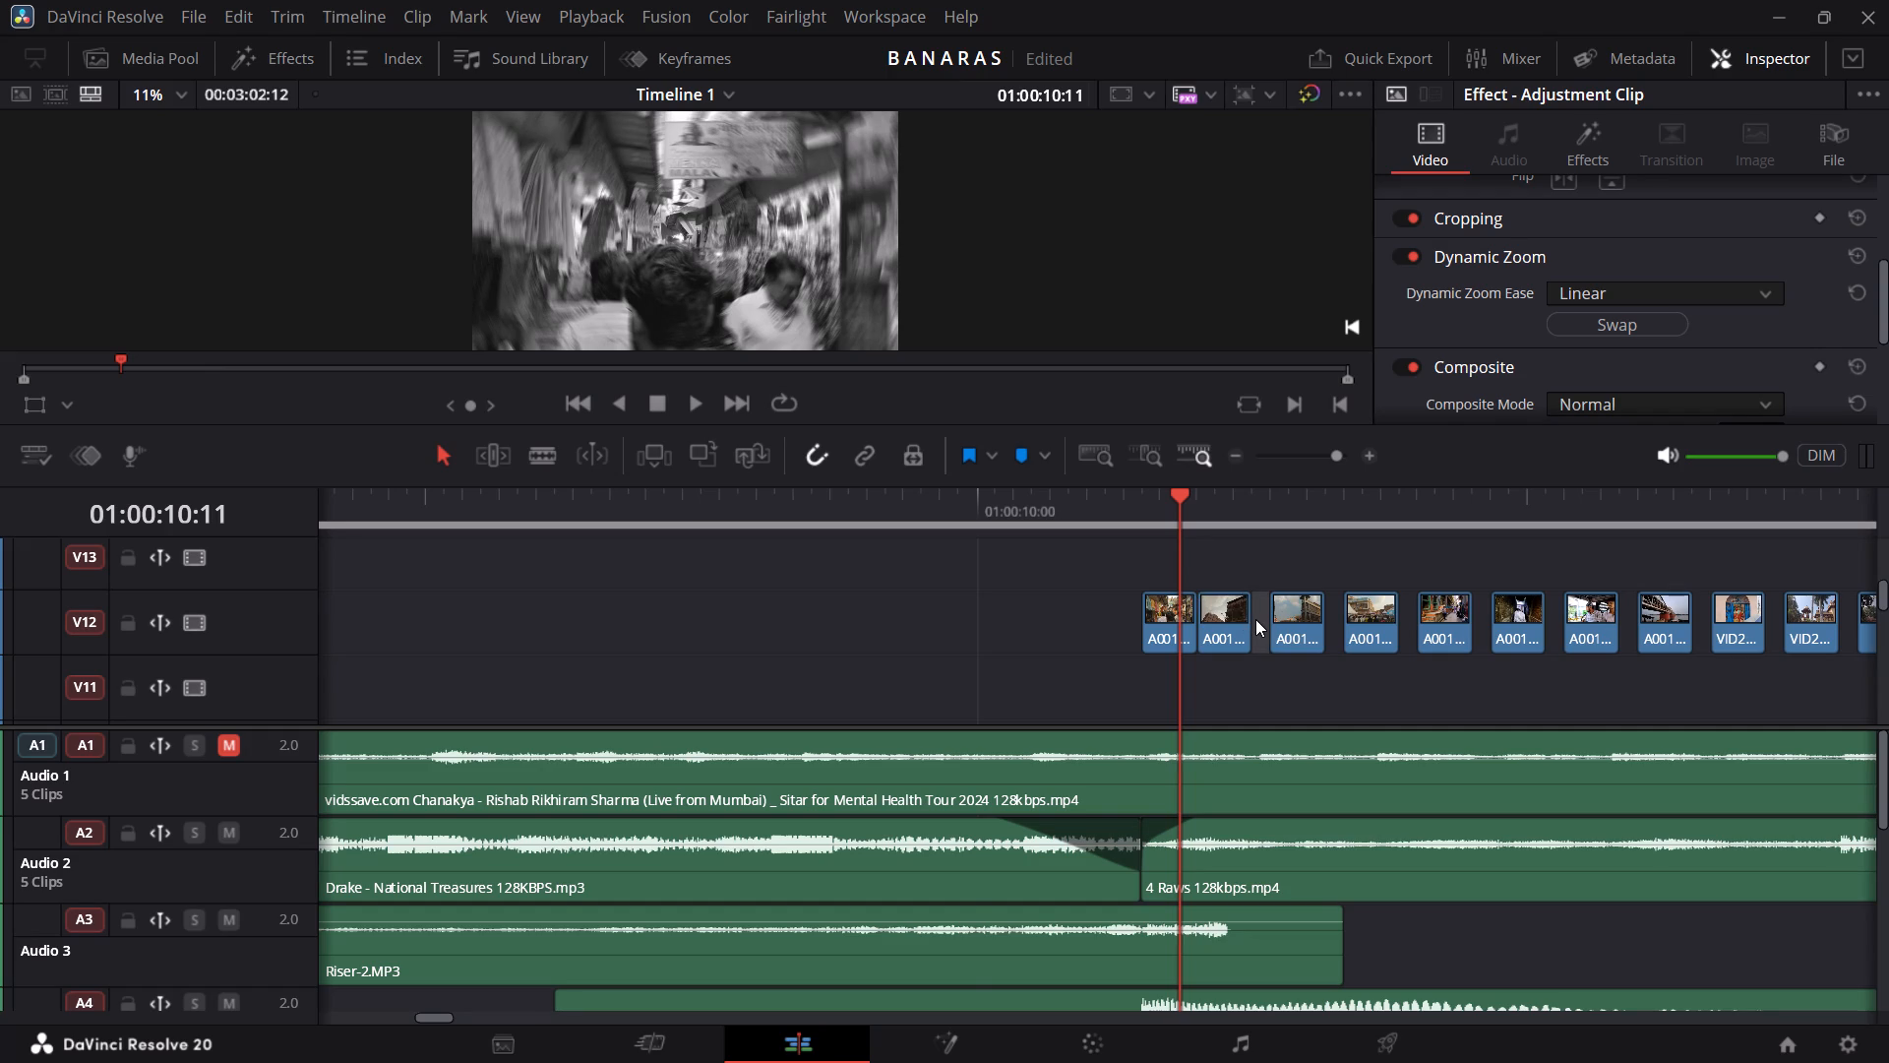
{"action": "key", "text": "BackSpace"}
Move the fourth through eleventh short clips on V12 earlier one by one so each butts against the clip before it.
{"action": "scroll", "coordinate": [1255, 619], "scroll_direction": "up", "scroll_amount": 1}
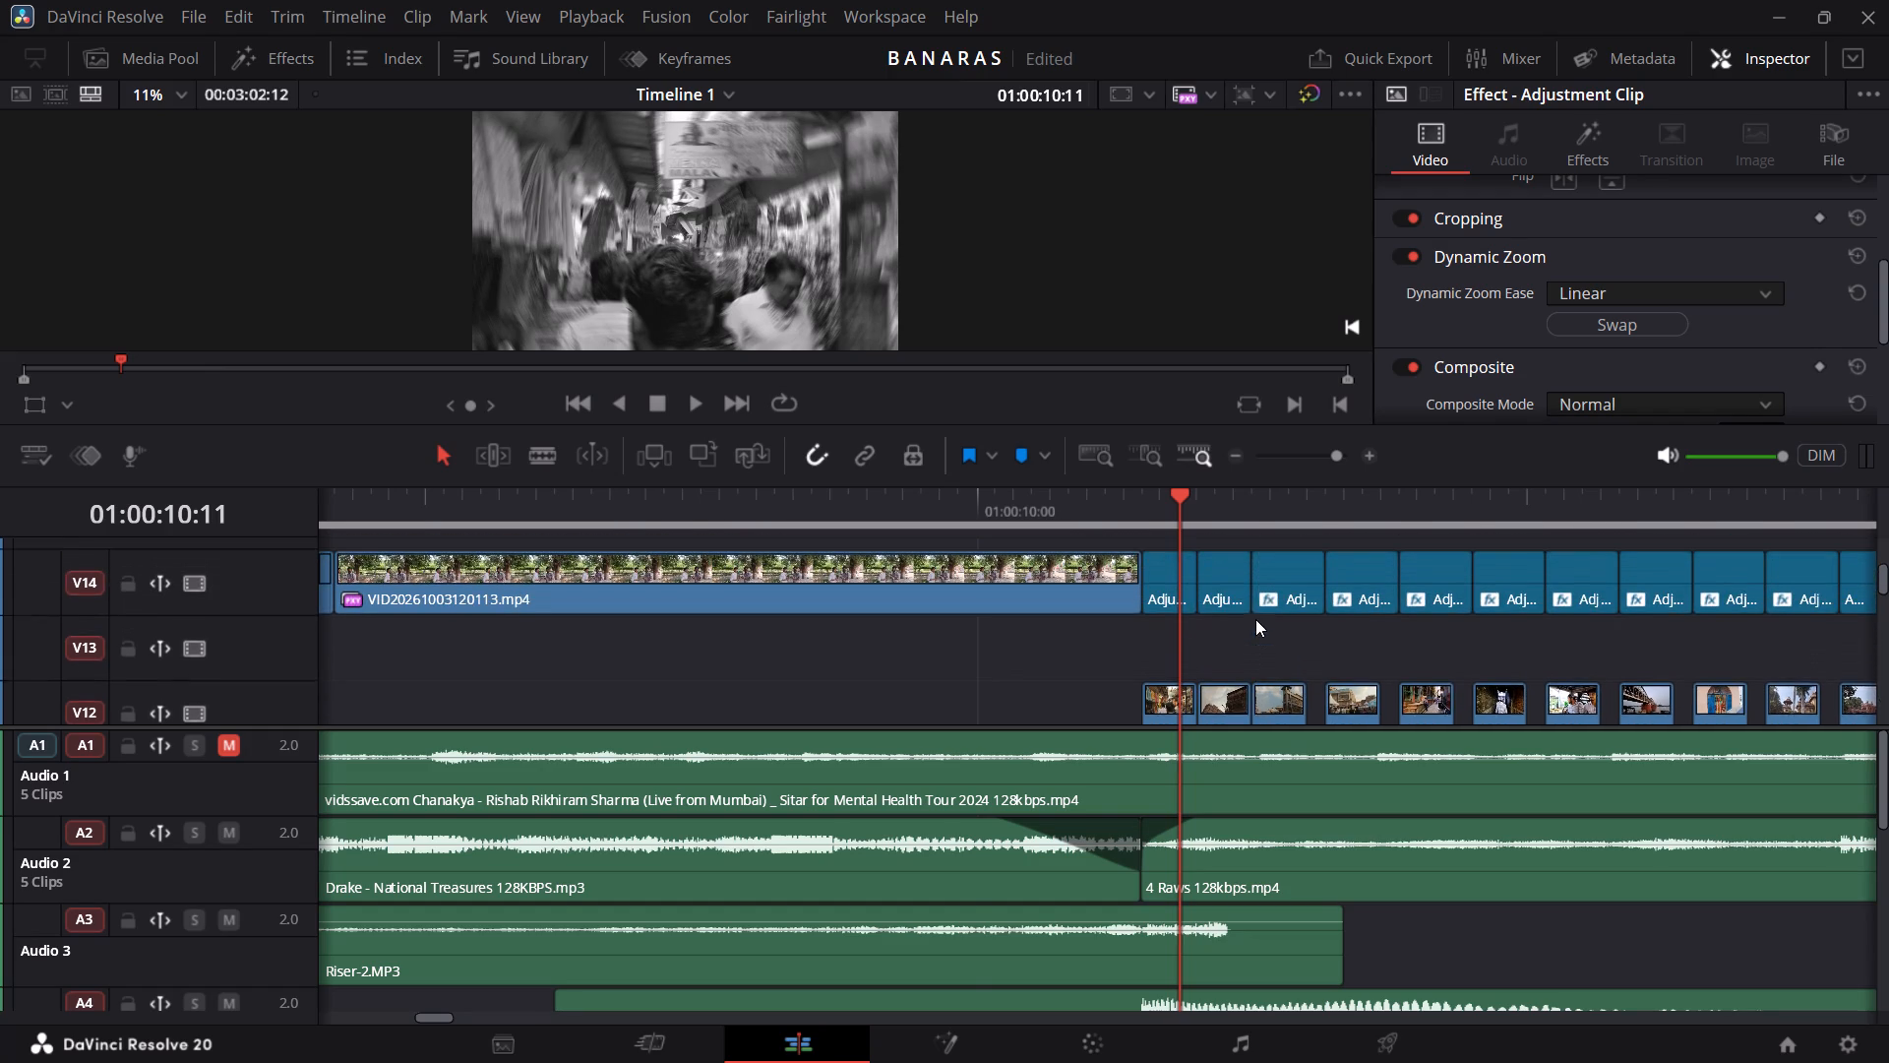
{"action": "scroll", "coordinate": [1255, 619], "scroll_direction": "up", "scroll_amount": 1}
{"action": "scroll", "coordinate": [1255, 619], "scroll_direction": "down", "scroll_amount": 1}
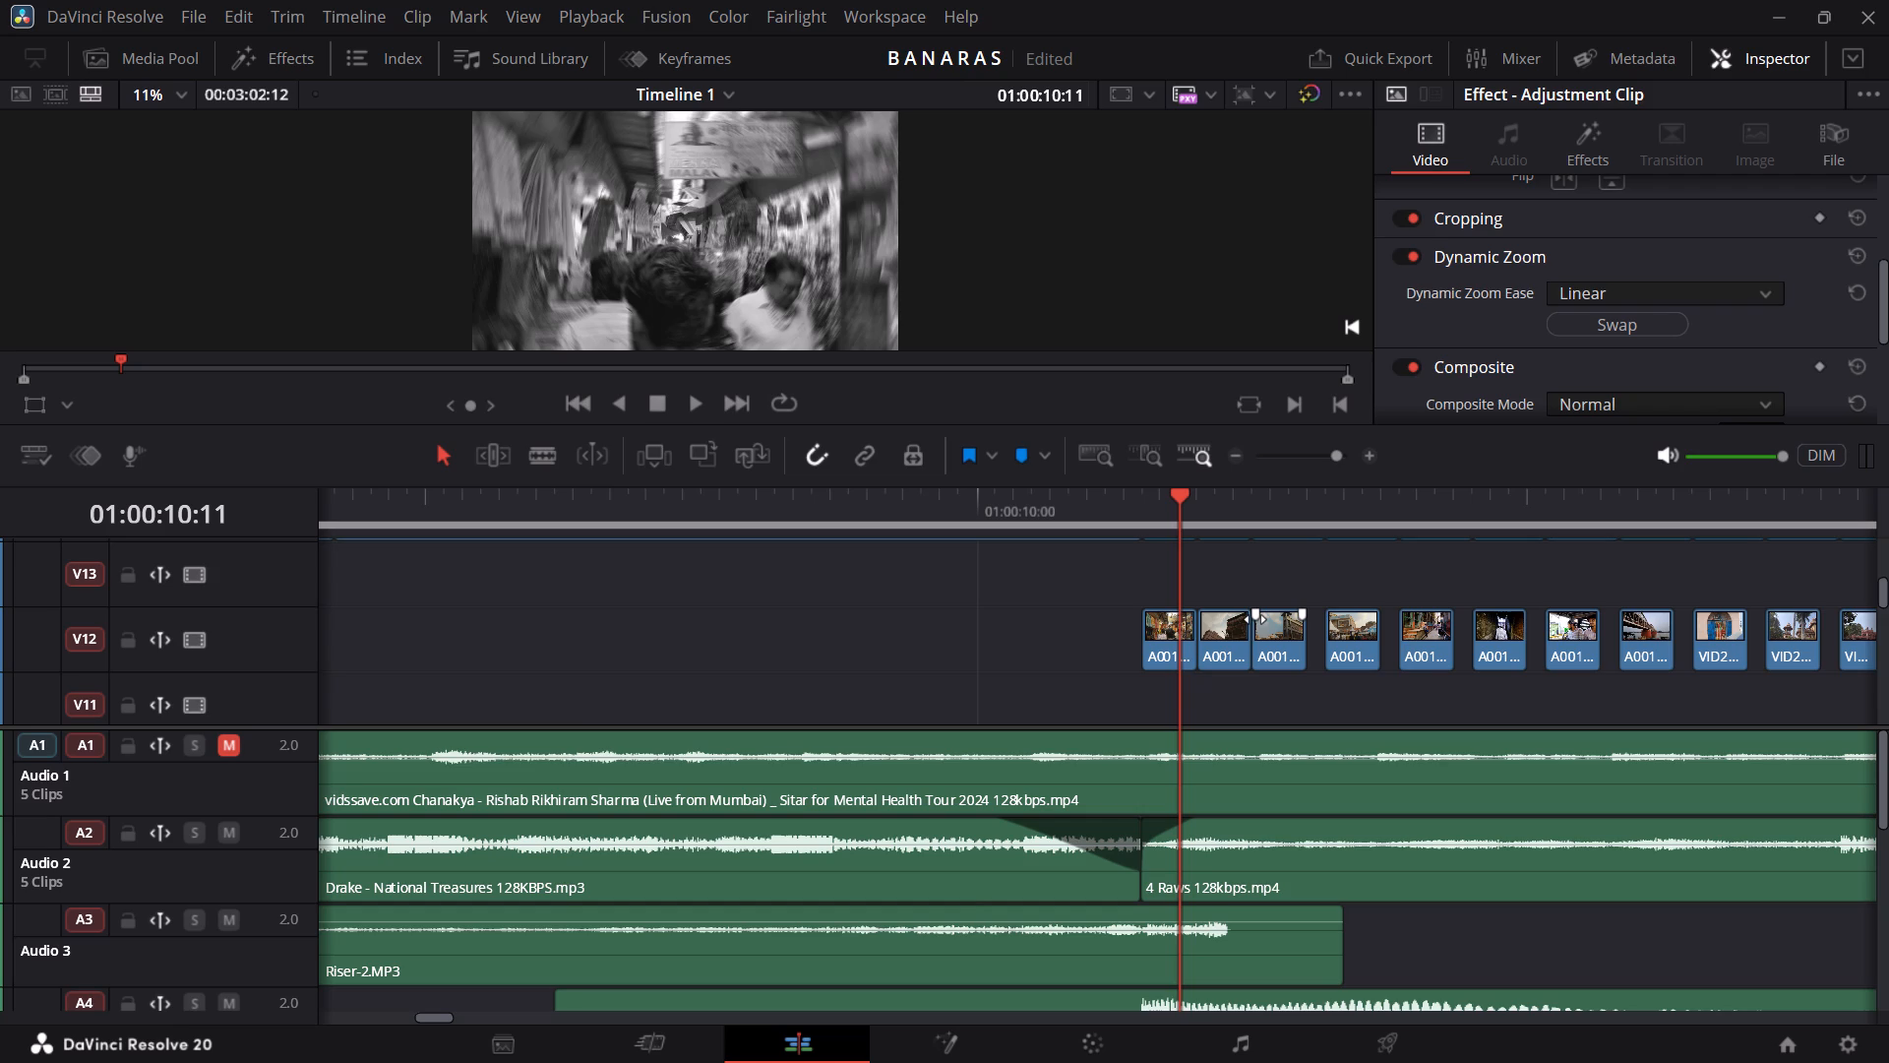
{"action": "left_click_drag", "start_coordinate": [1340, 644], "coordinate": [1317, 645]}
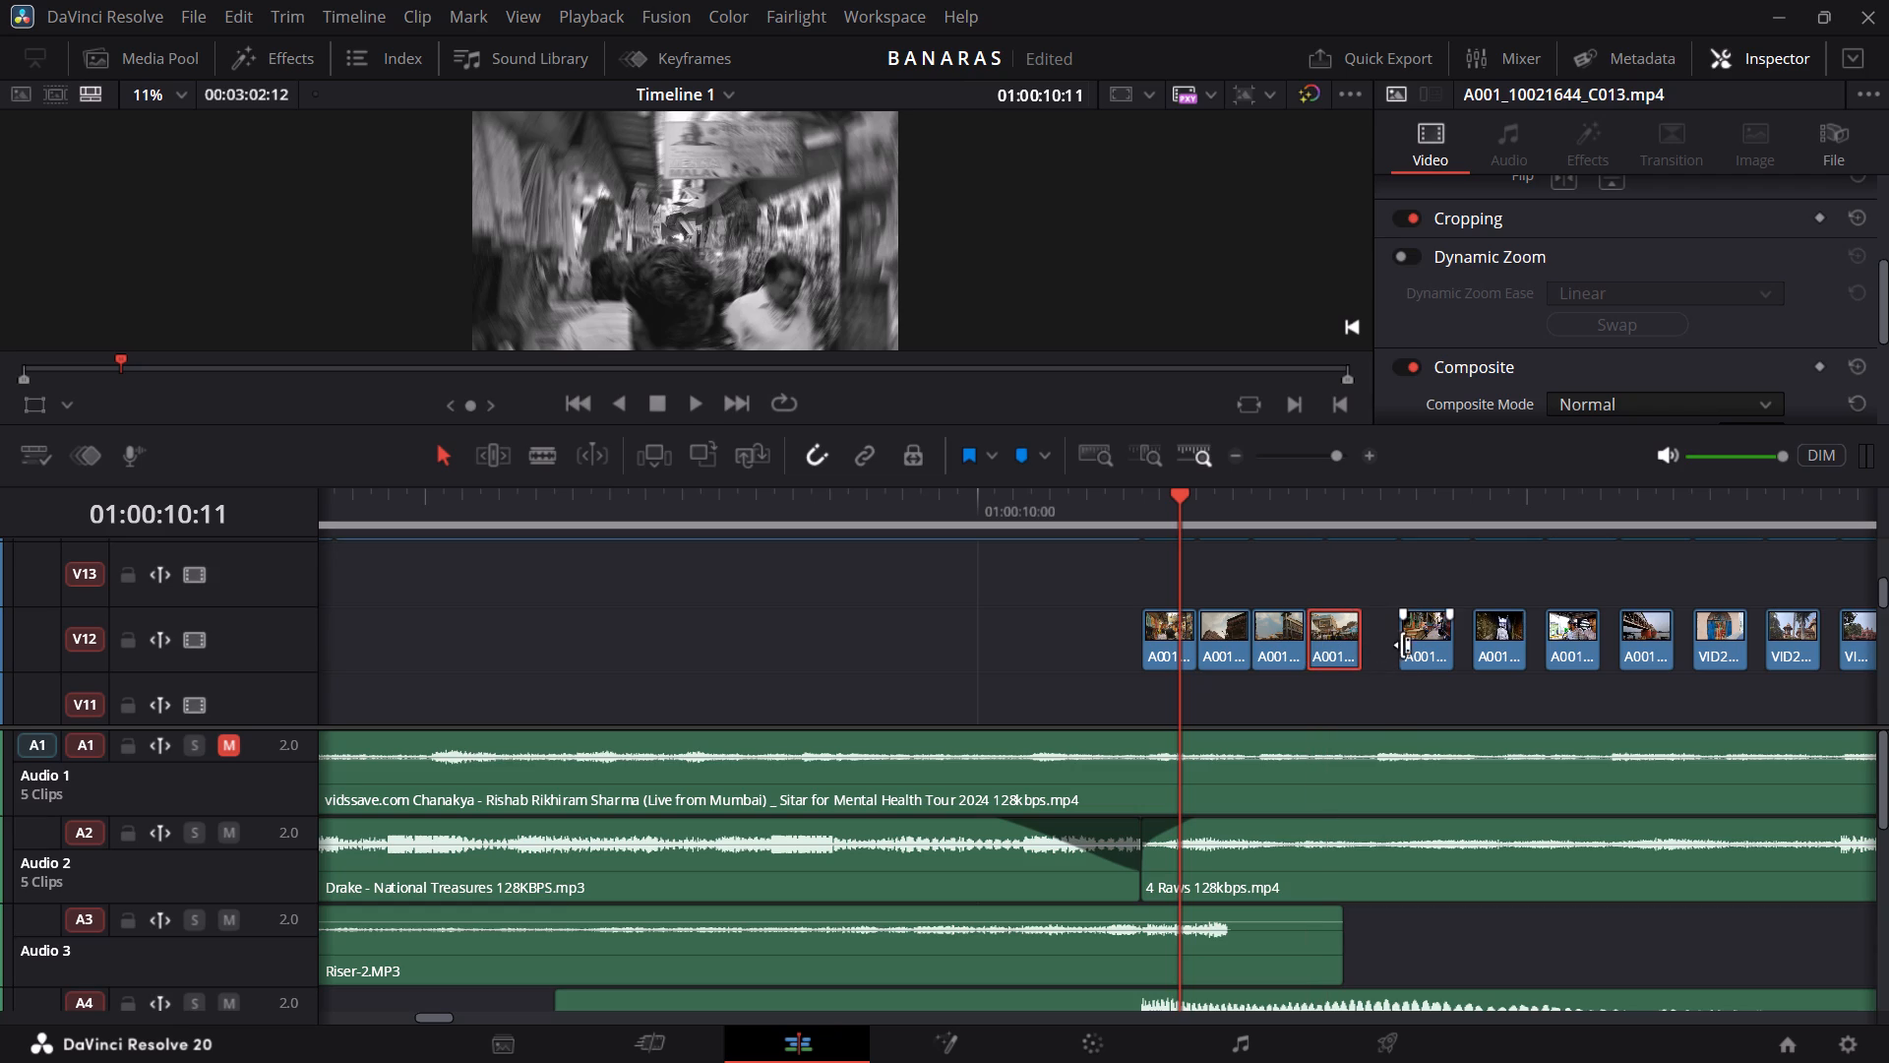
{"action": "left_click_drag", "start_coordinate": [1420, 645], "coordinate": [1379, 646]}
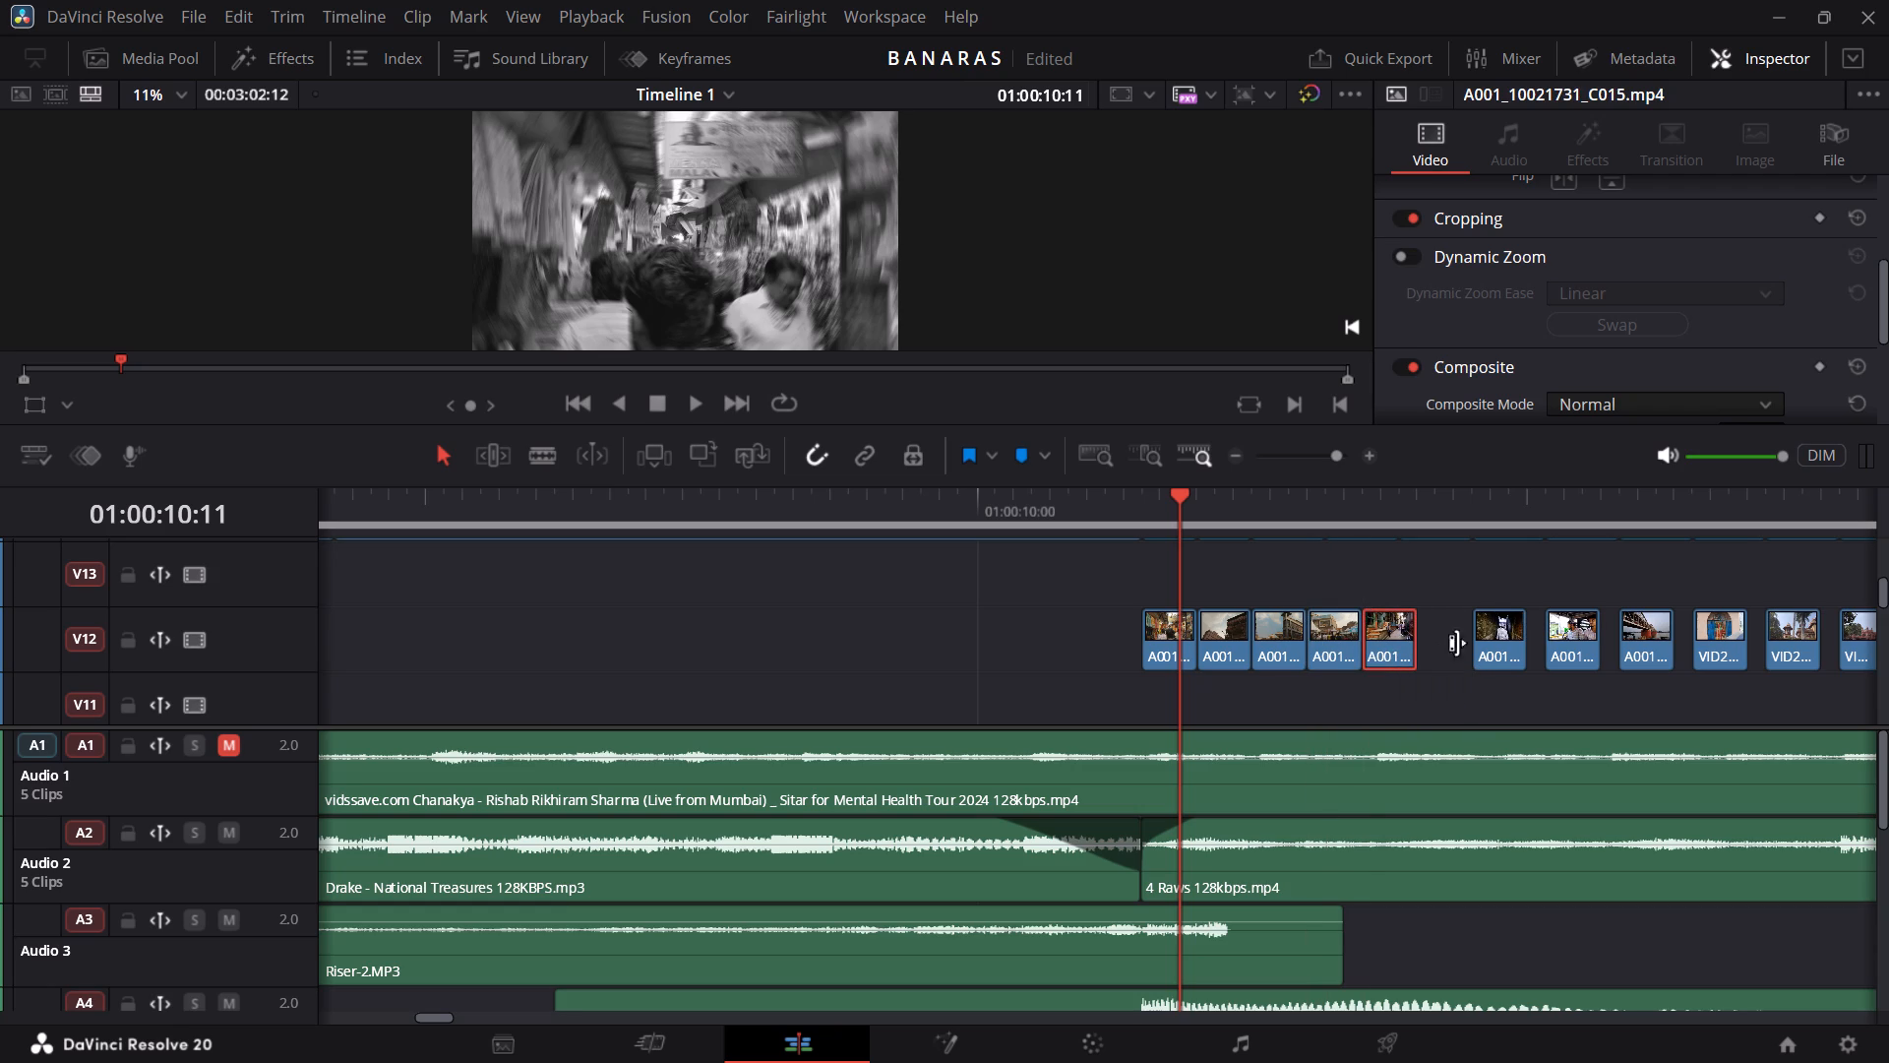
{"action": "left_click_drag", "start_coordinate": [1499, 647], "coordinate": [1442, 644]}
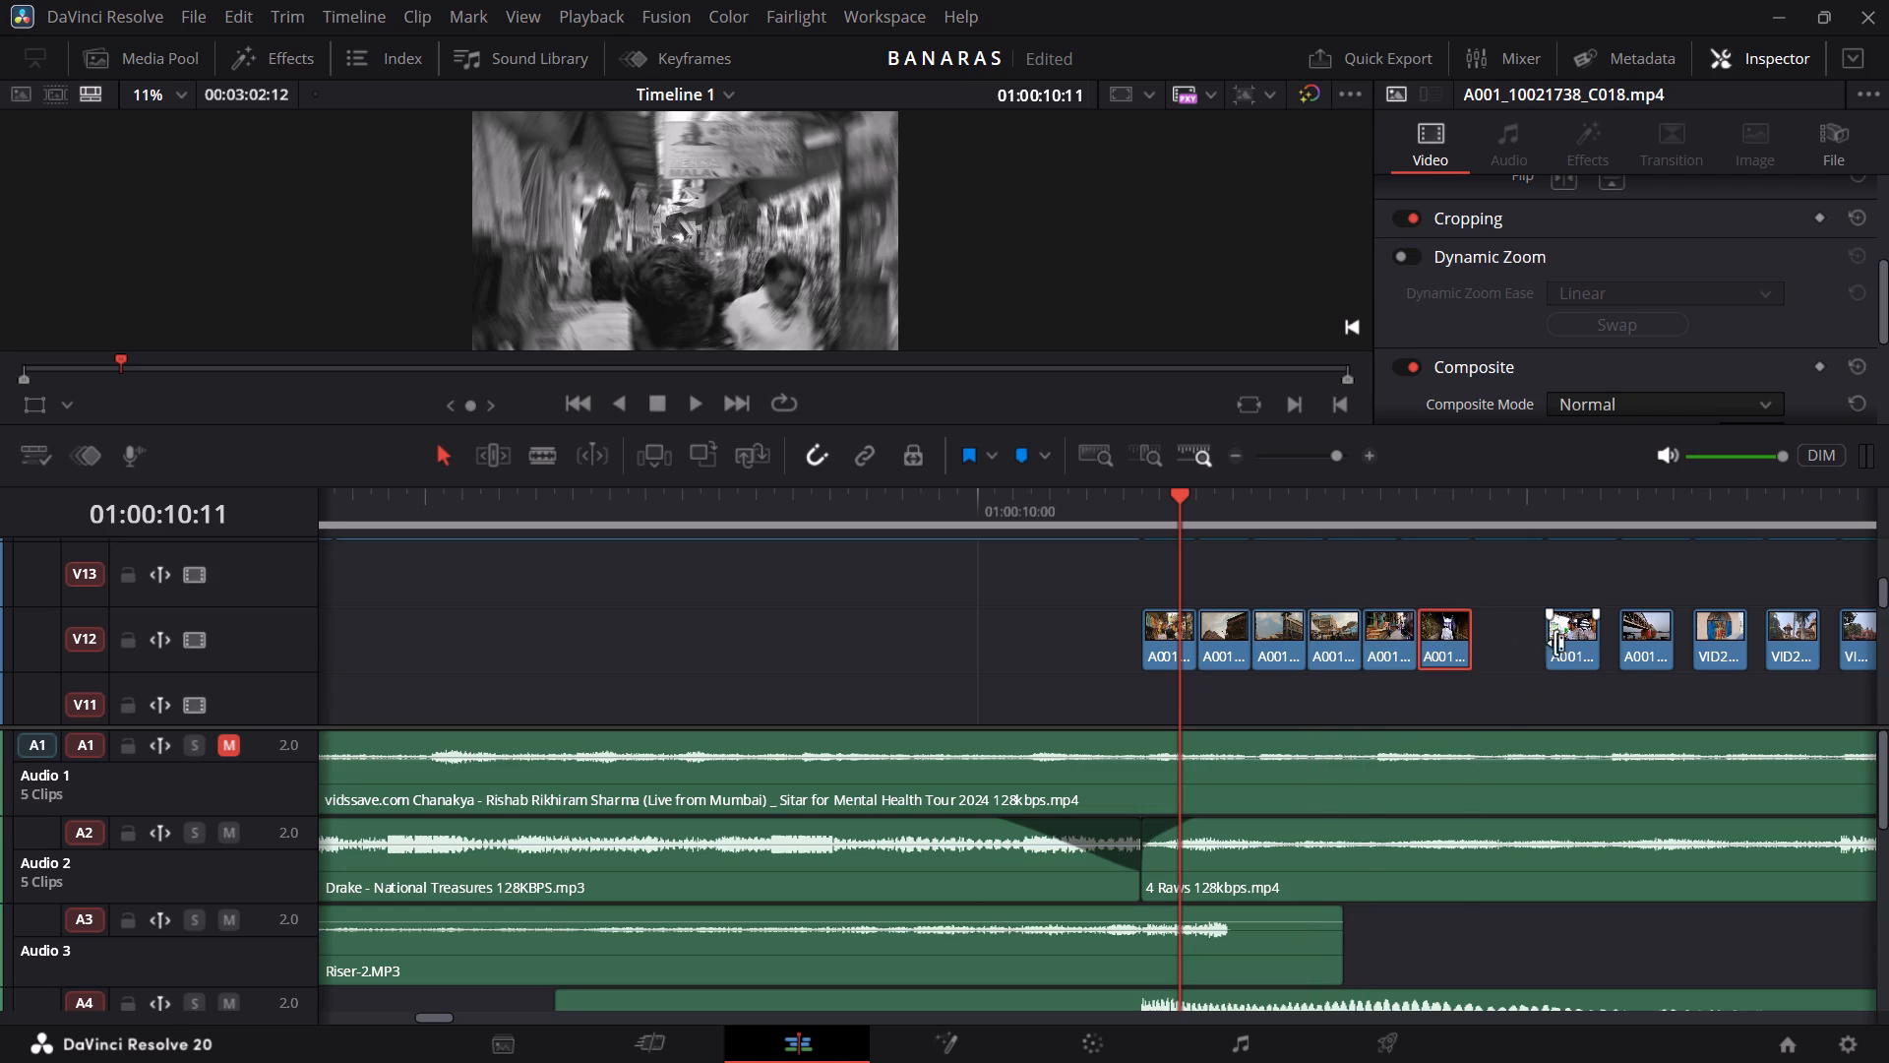
{"action": "left_click_drag", "start_coordinate": [1560, 646], "coordinate": [1485, 641]}
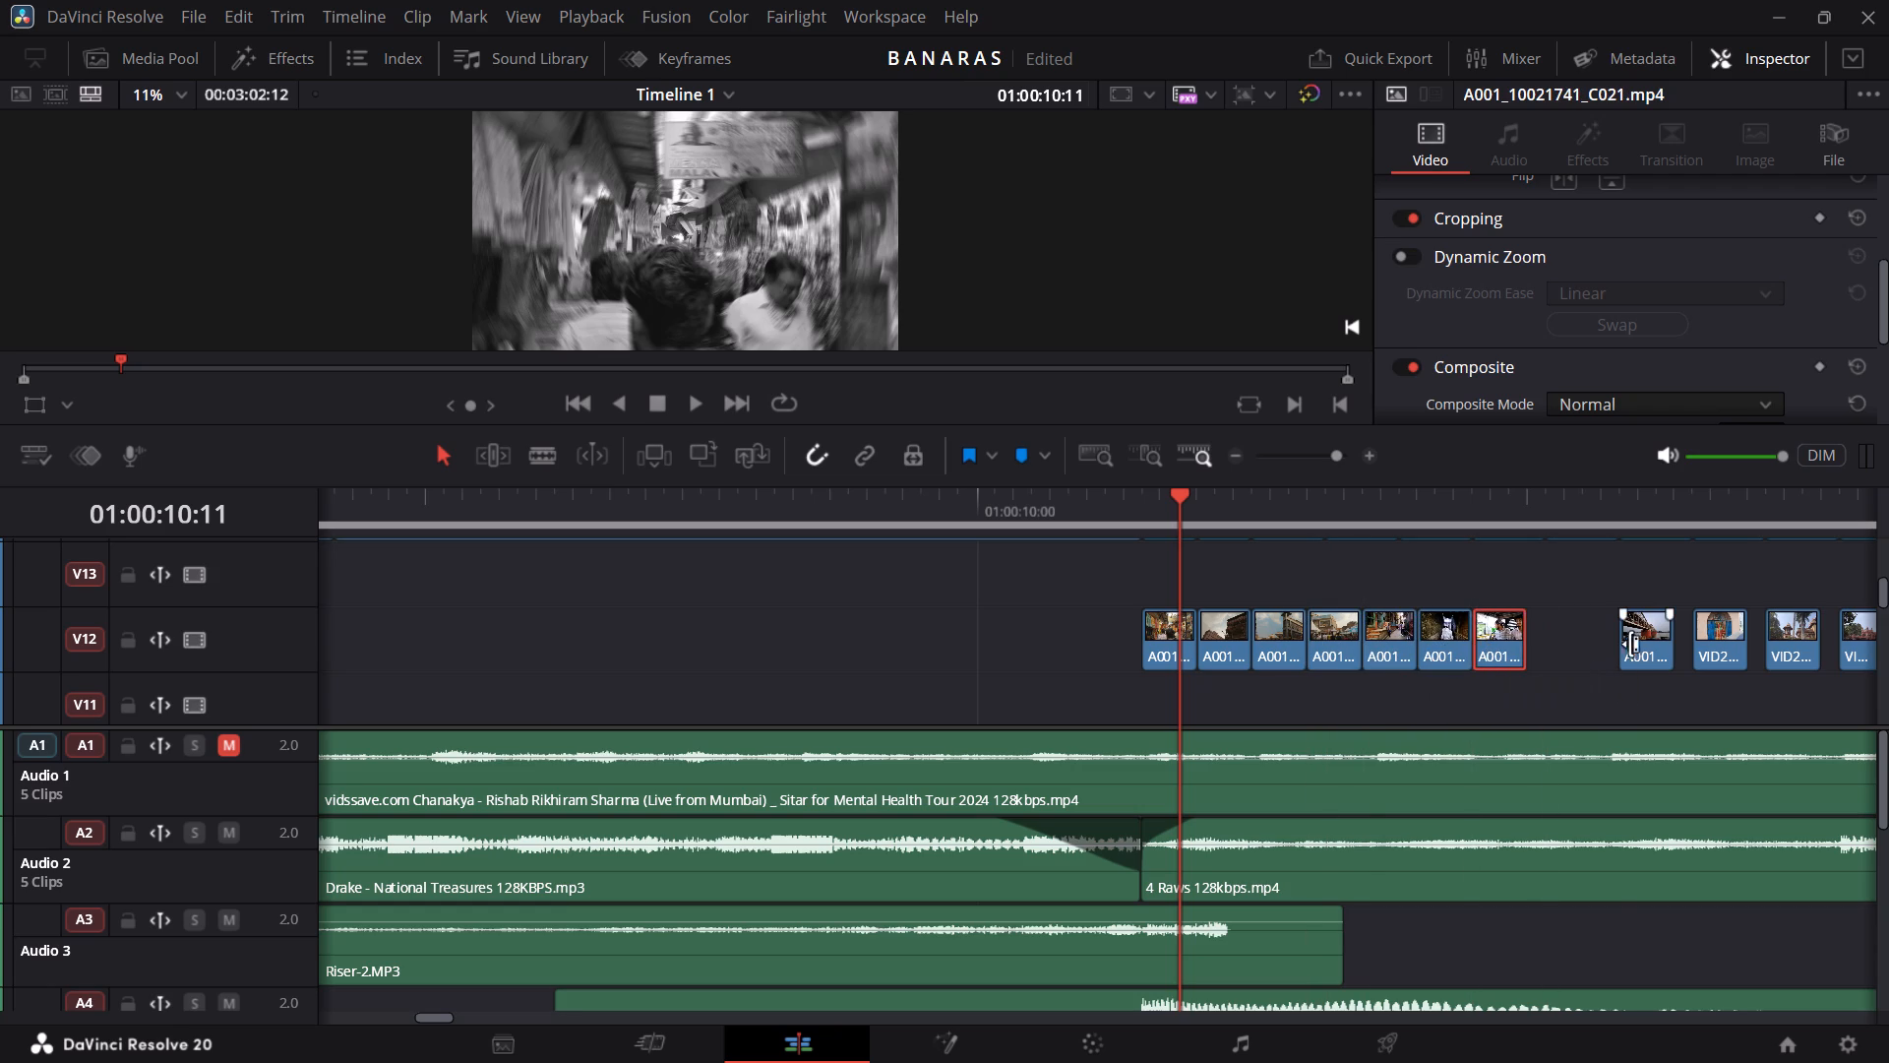
{"action": "left_click_drag", "start_coordinate": [1645, 648], "coordinate": [1552, 640]}
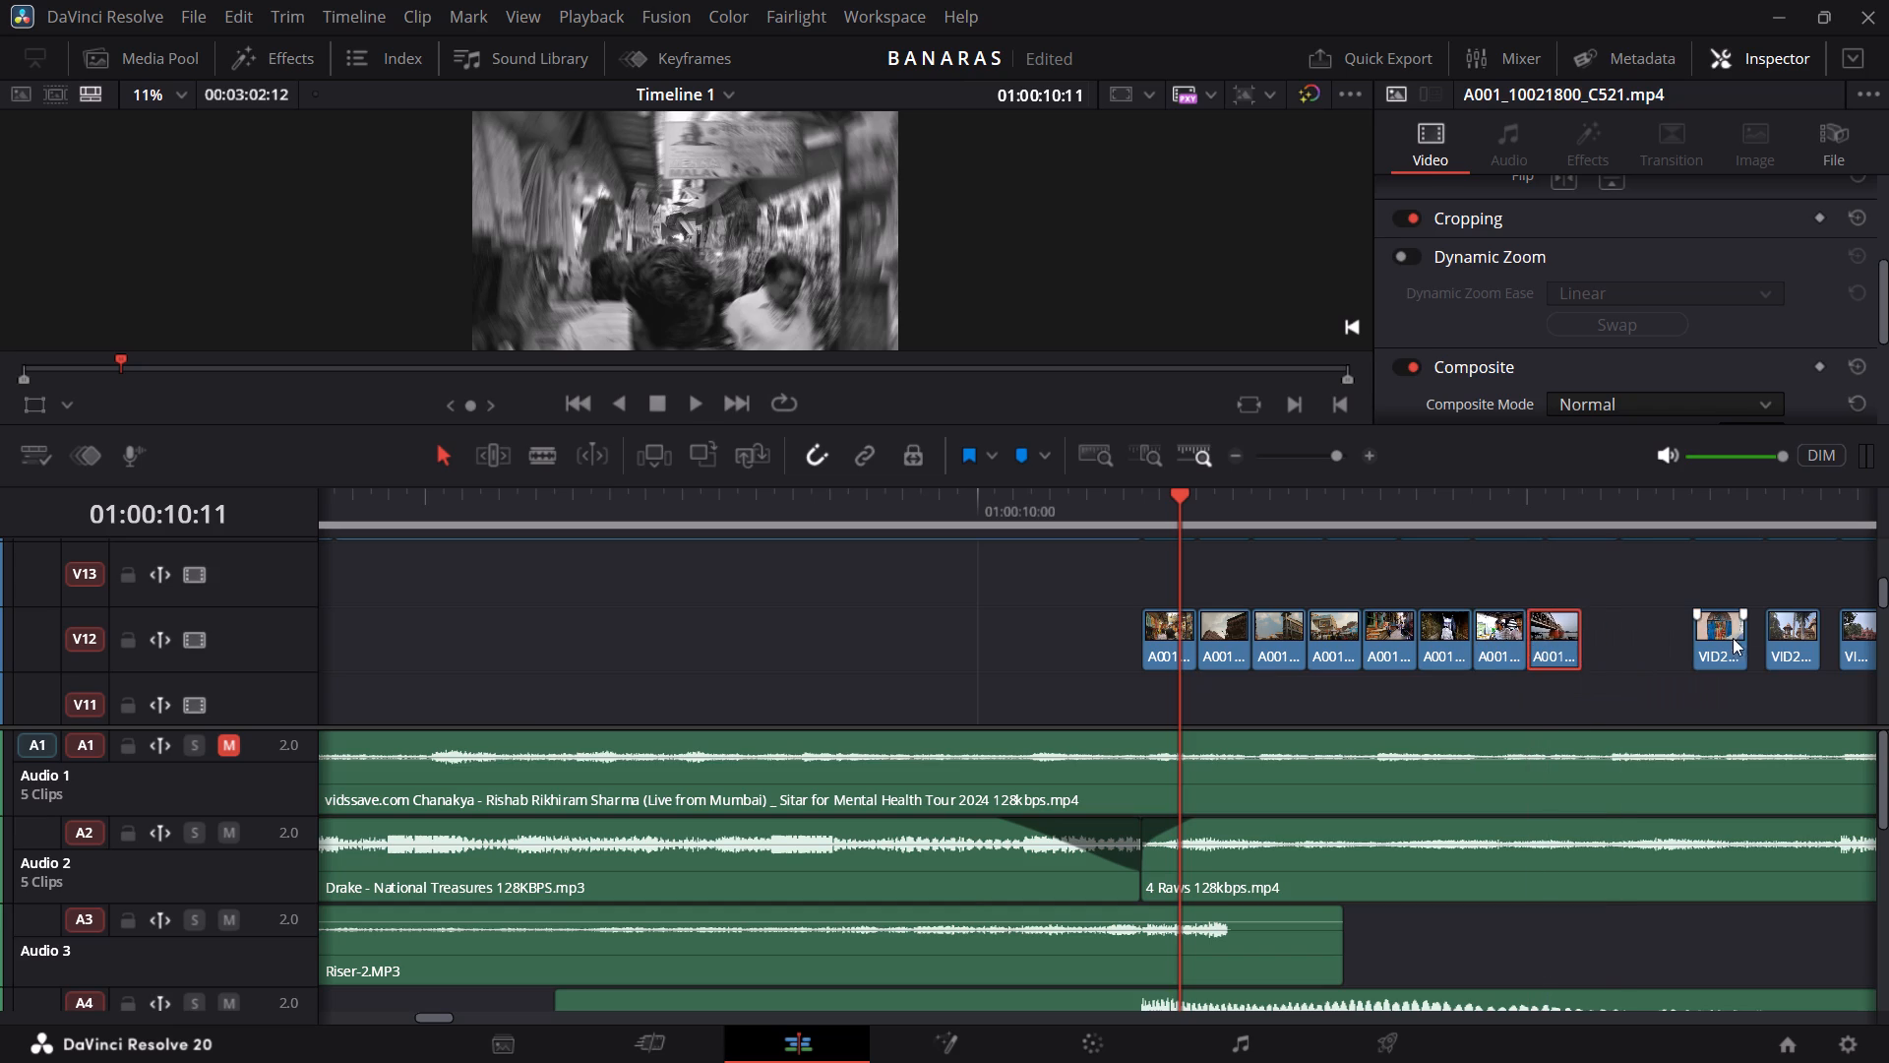
{"action": "left_click_drag", "start_coordinate": [1708, 640], "coordinate": [1591, 637]}
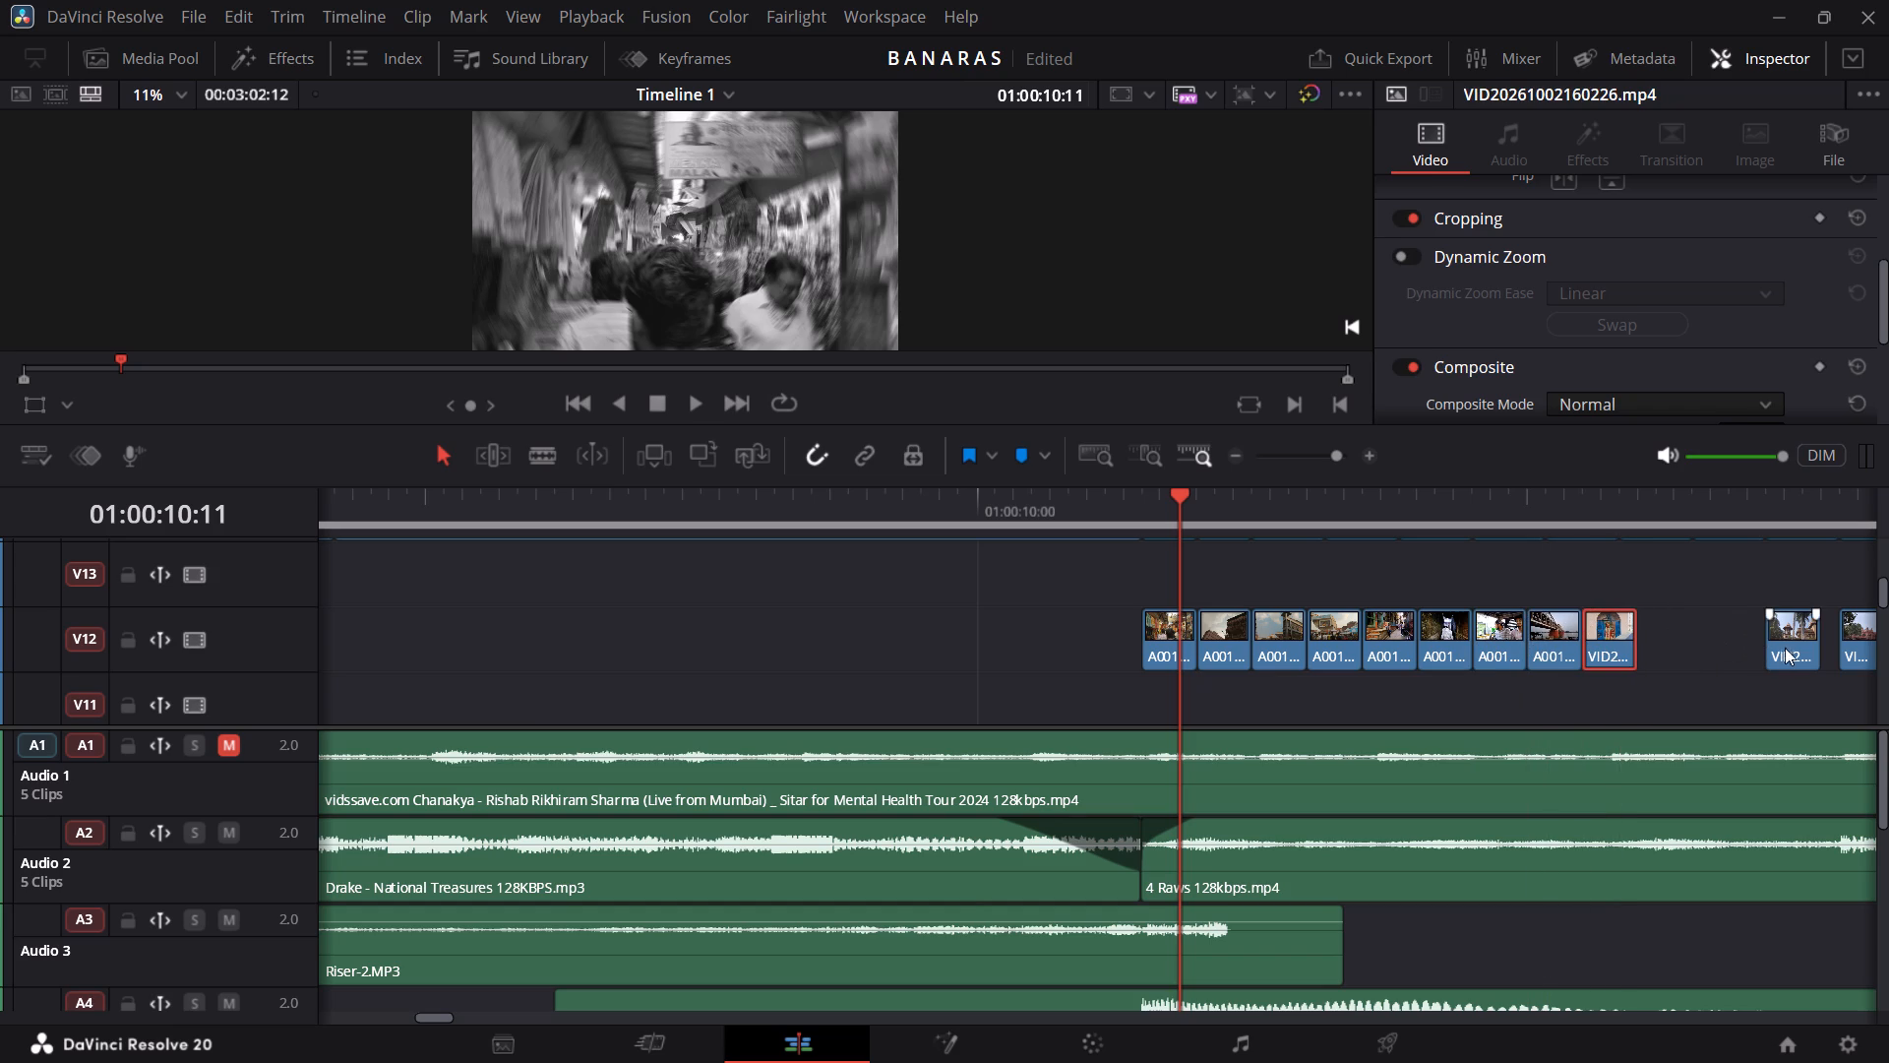
{"action": "left_click_drag", "start_coordinate": [1794, 648], "coordinate": [1659, 636]}
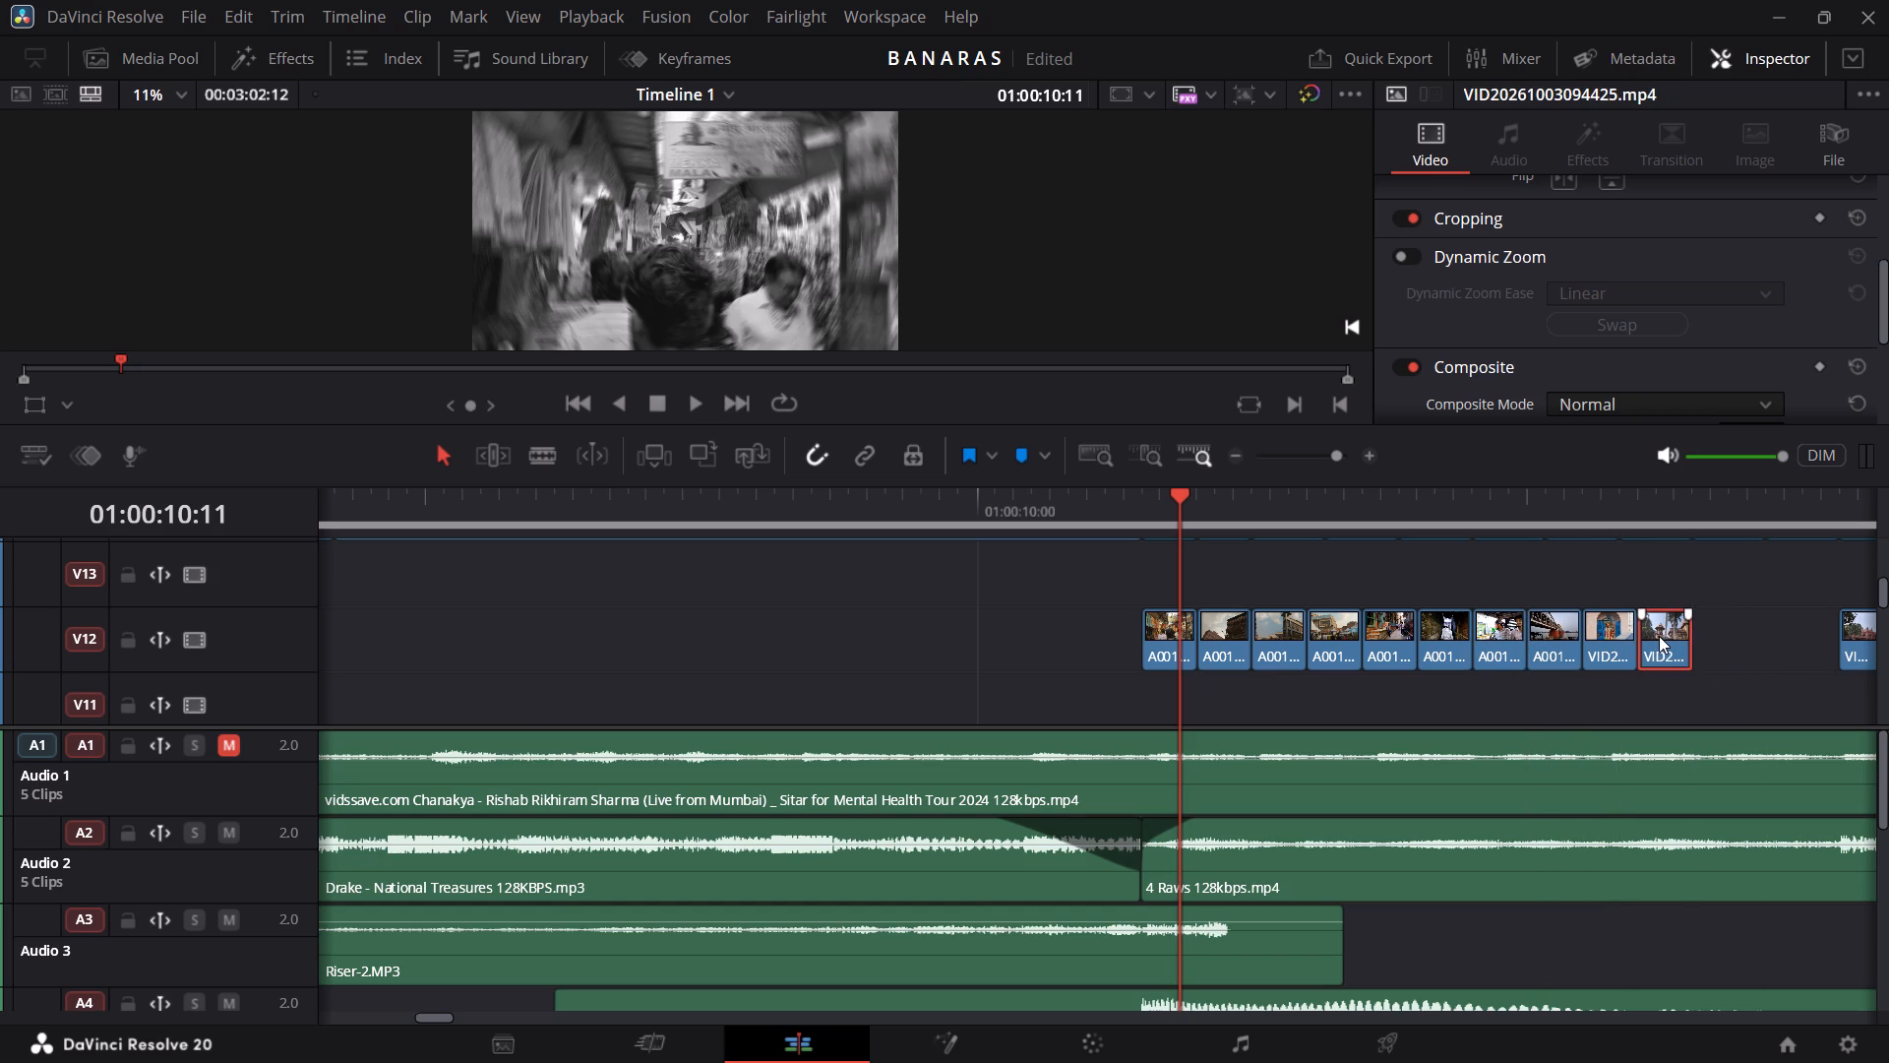
{"action": "left_click_drag", "start_coordinate": [1859, 648], "coordinate": [1737, 628]}
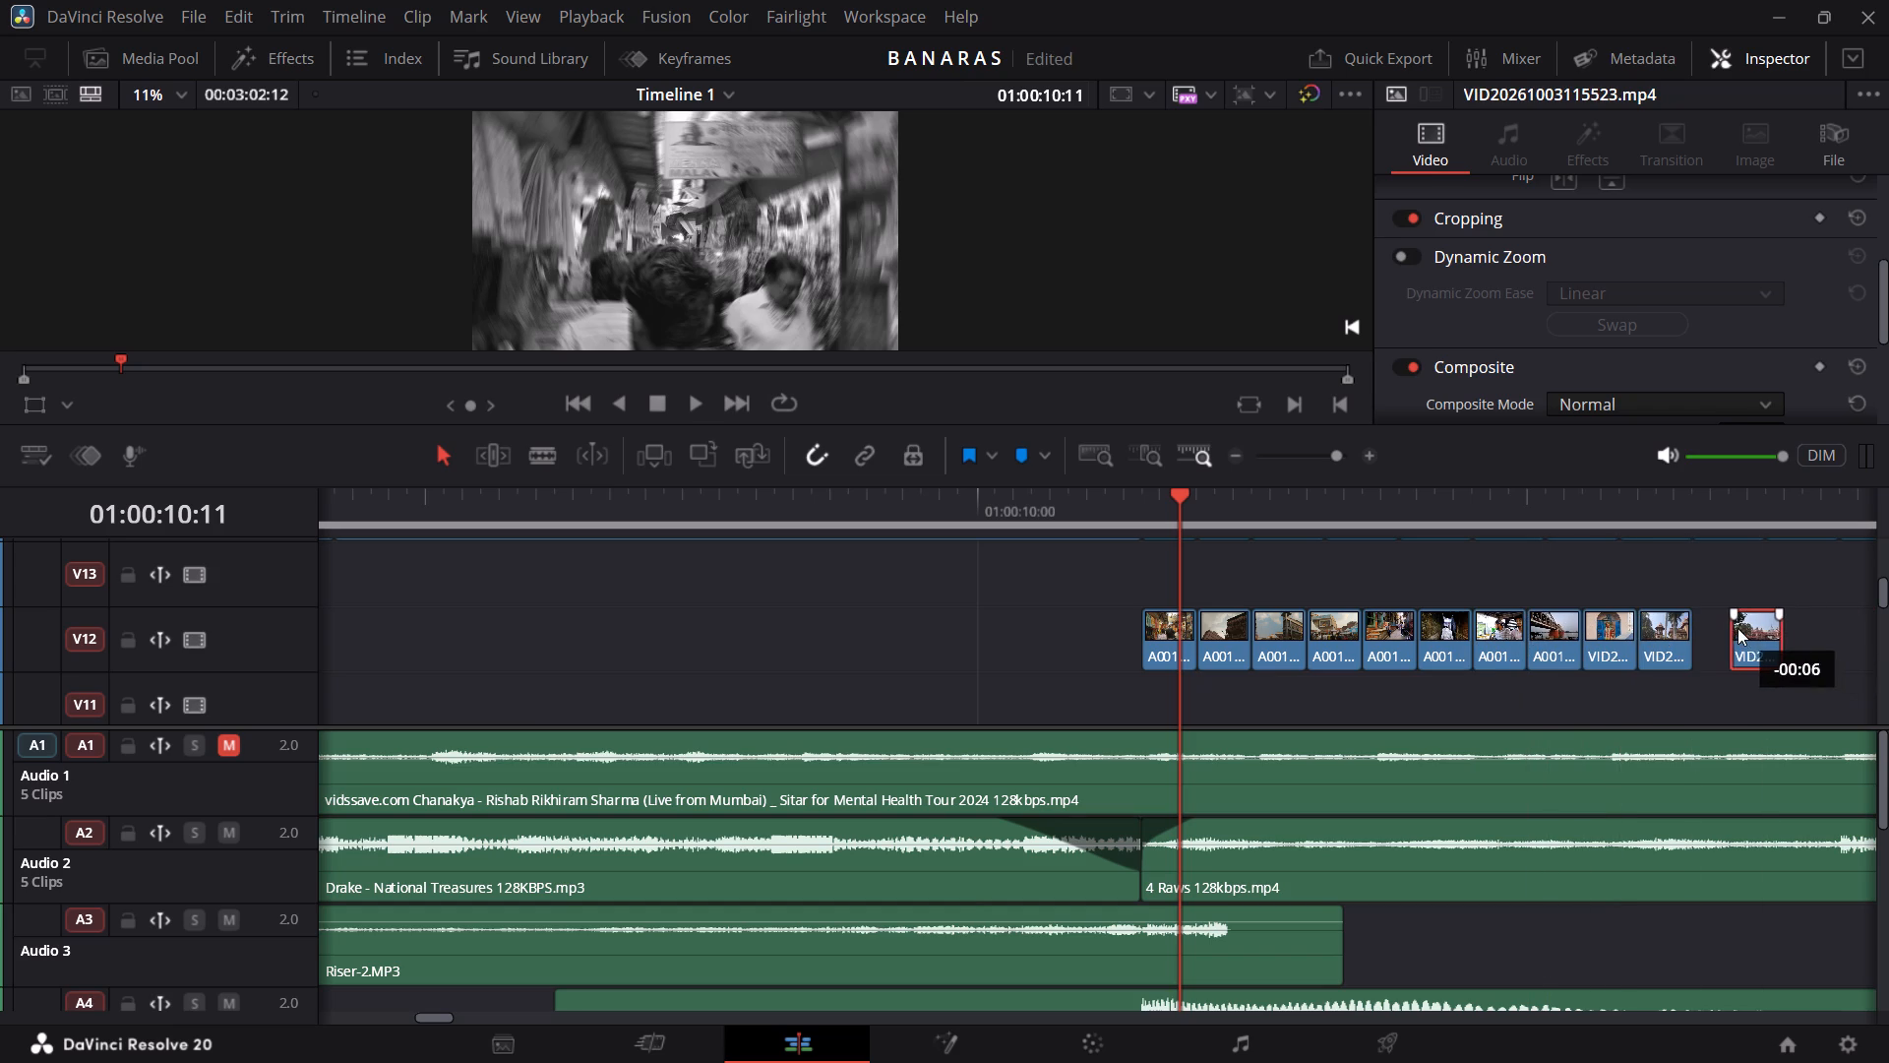
{"action": "left_click_drag", "start_coordinate": [1737, 628], "coordinate": [1708, 620]}
Move the twelfth and thirteenth short clips on V12 earlier to sit directly after the eleventh clip.
{"action": "scroll", "coordinate": [1708, 620], "scroll_direction": "left", "scroll_amount": 1}
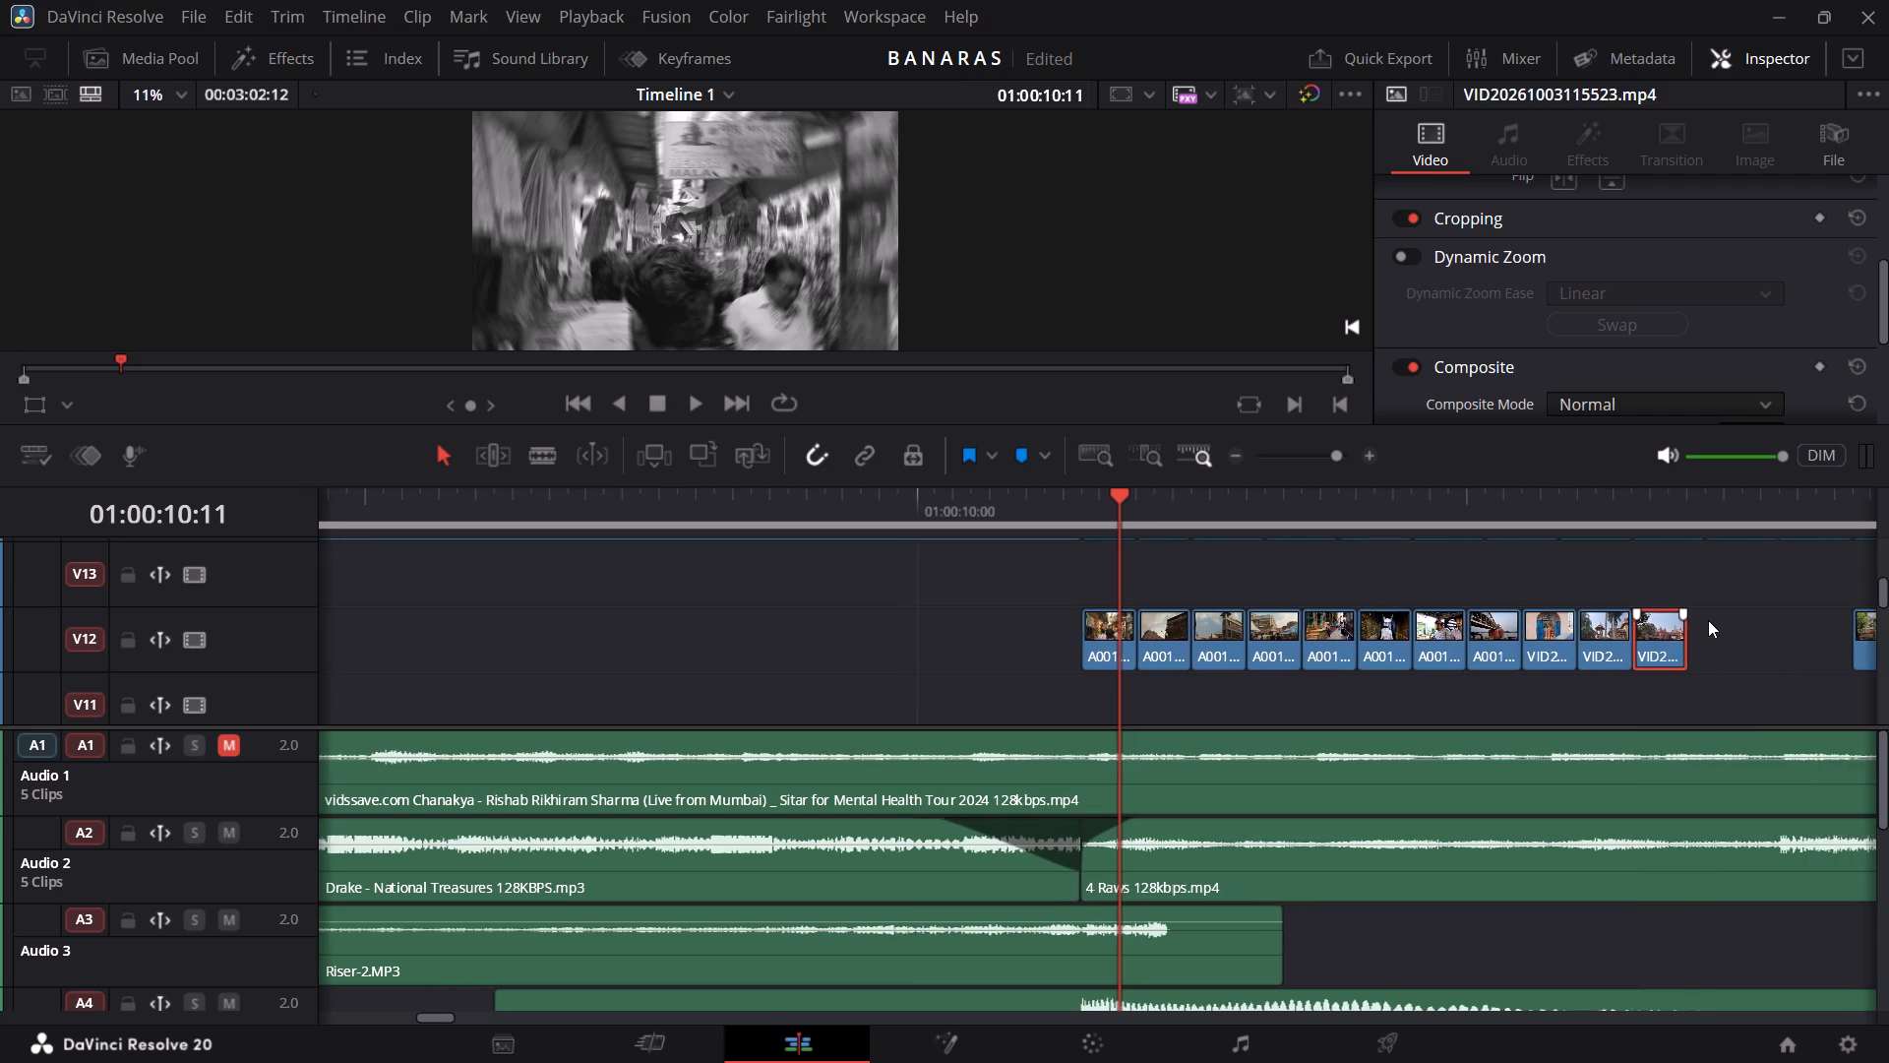
{"action": "scroll", "coordinate": [1708, 620], "scroll_direction": "left", "scroll_amount": 1}
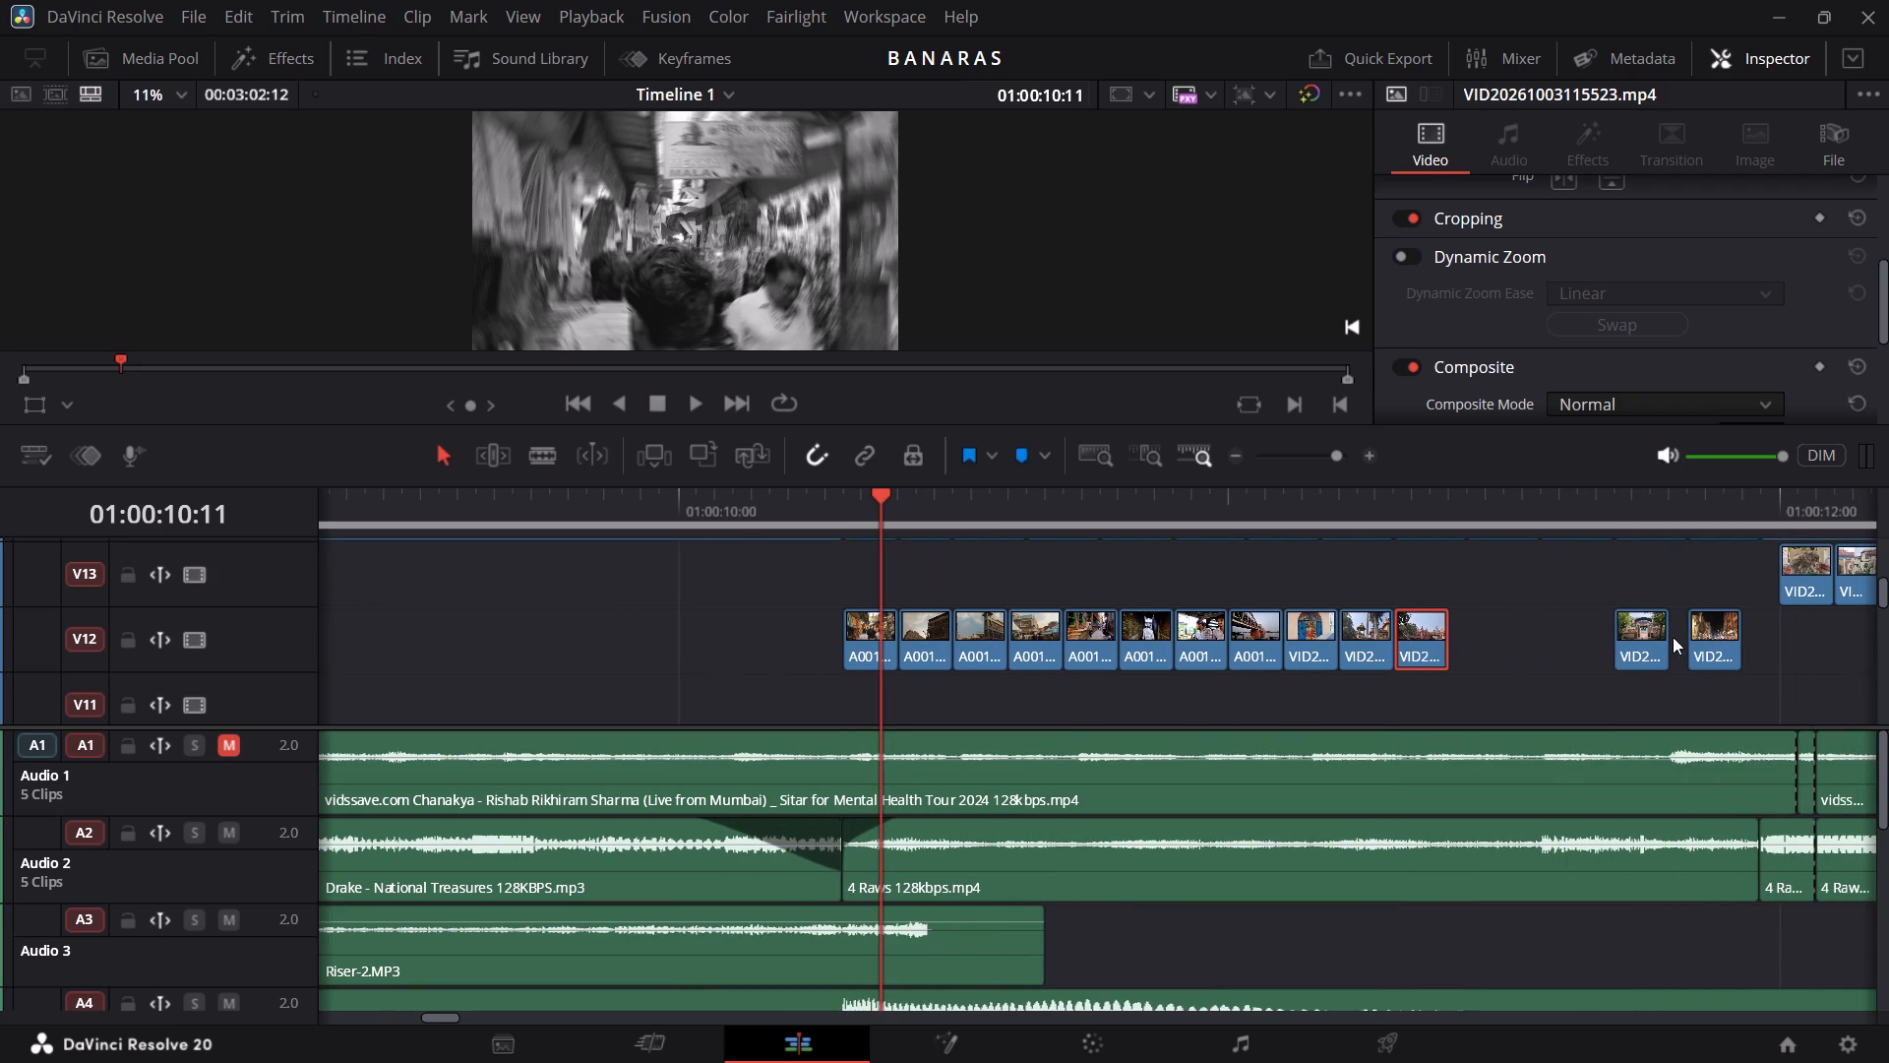
{"action": "left_click_drag", "start_coordinate": [1648, 633], "coordinate": [1482, 614]}
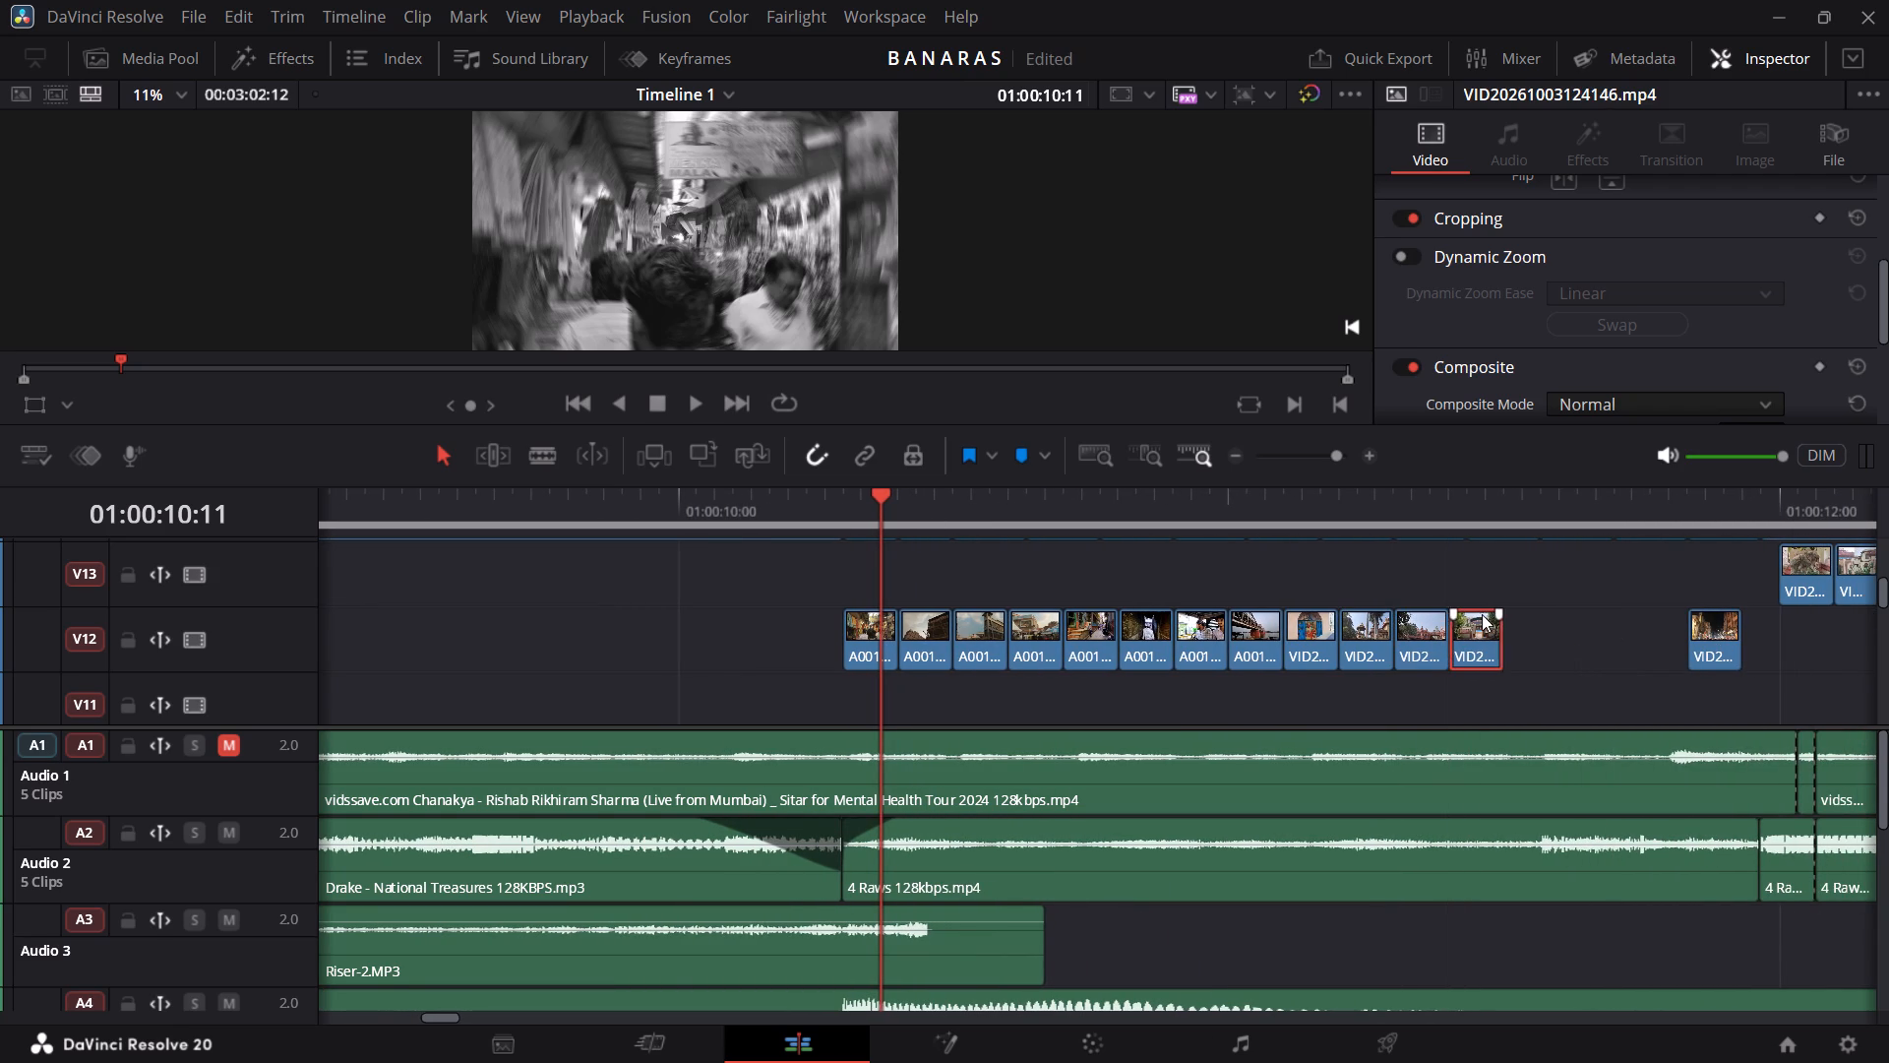
{"action": "left_click_drag", "start_coordinate": [1711, 627], "coordinate": [1539, 612]}
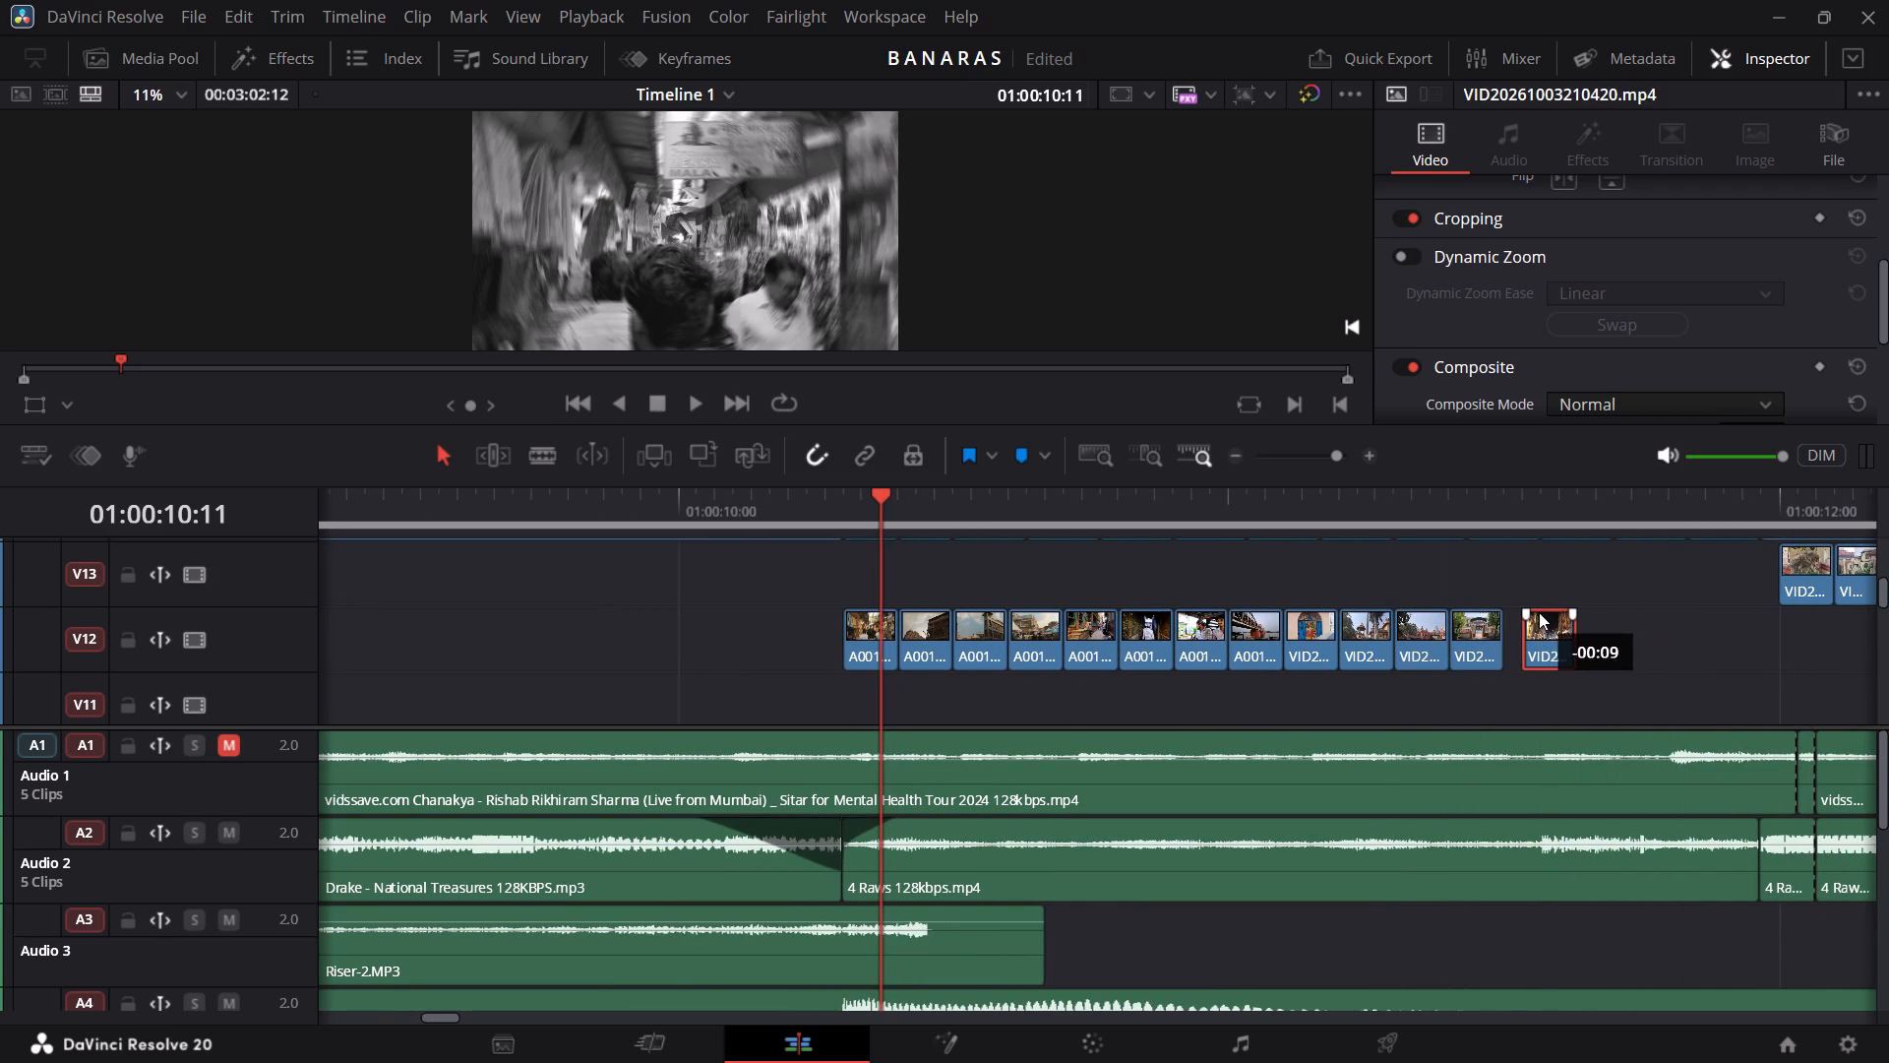
{"action": "left_click_drag", "start_coordinate": [1539, 612], "coordinate": [1526, 612]}
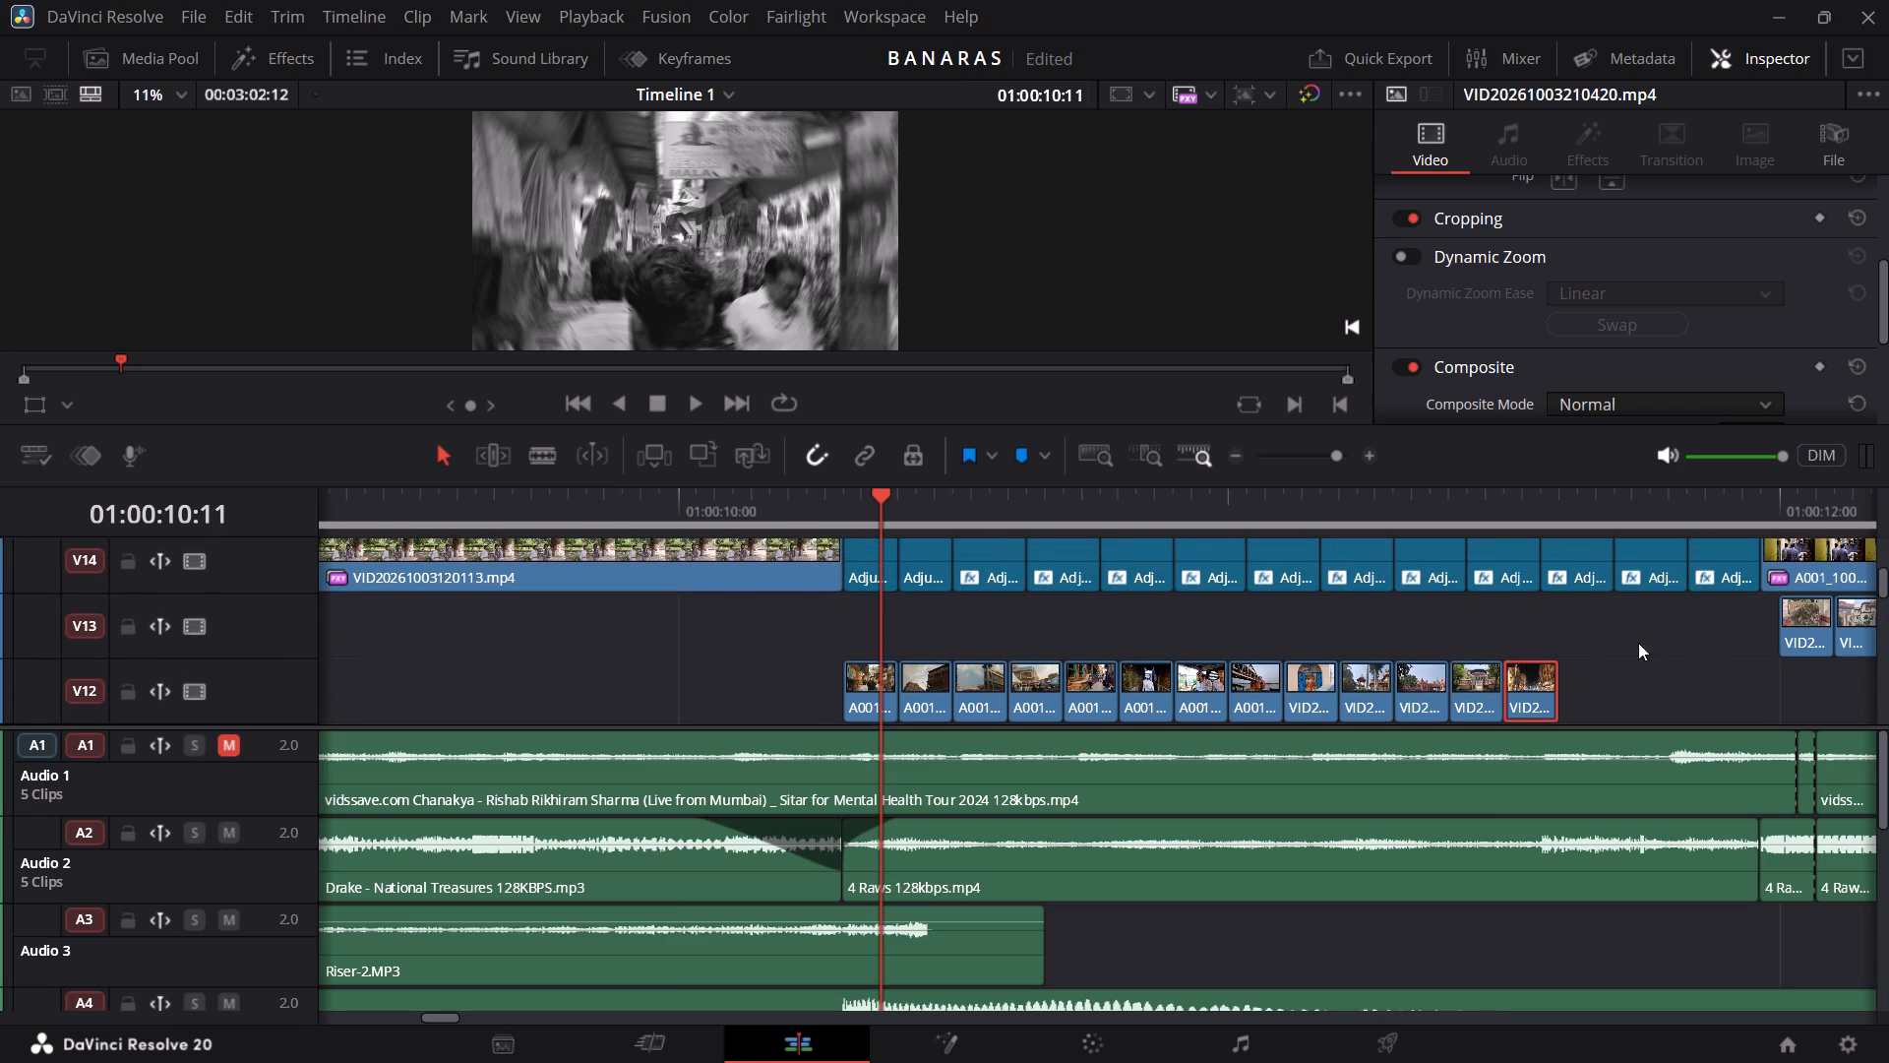
Select the four short clips on V13 and move them down to V12, directly after the thirteenth clip.
{"action": "left_click_drag", "start_coordinate": [1743, 643], "coordinate": [1863, 639]}
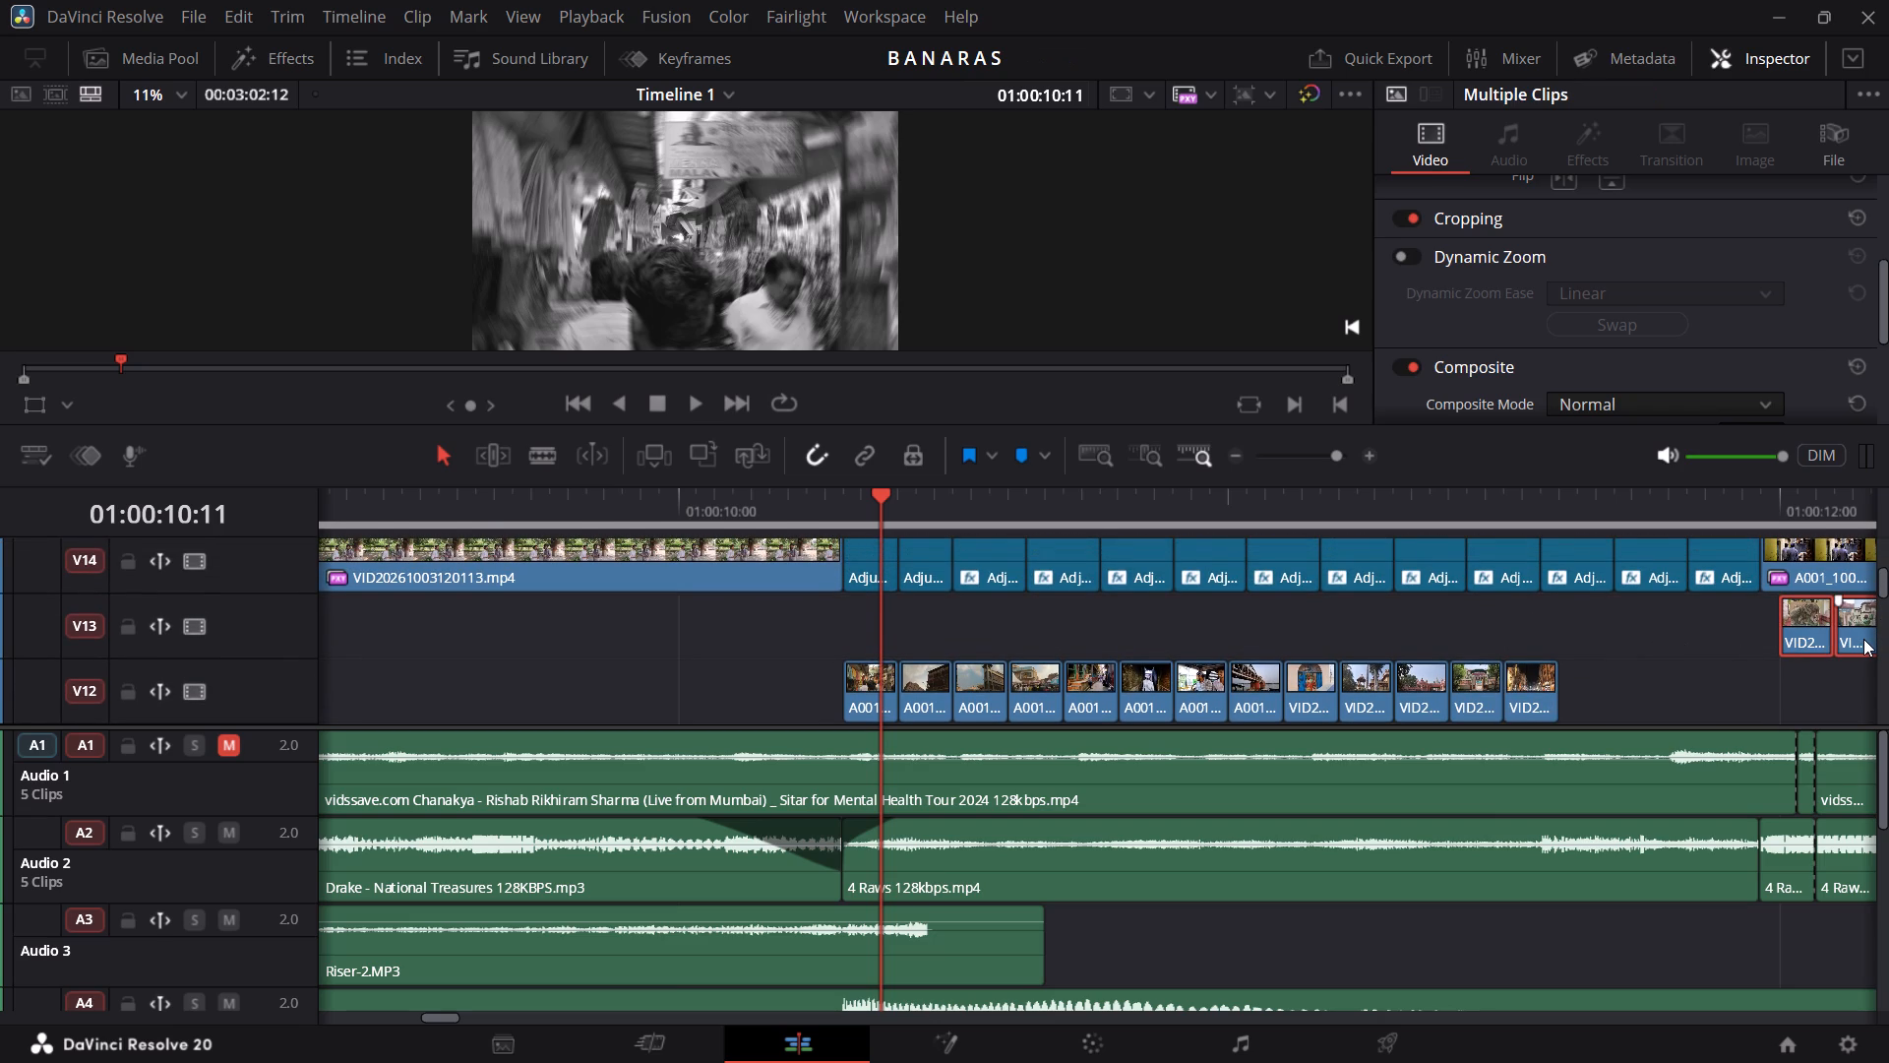
{"action": "scroll", "coordinate": [1863, 639], "scroll_direction": "left", "scroll_amount": 1}
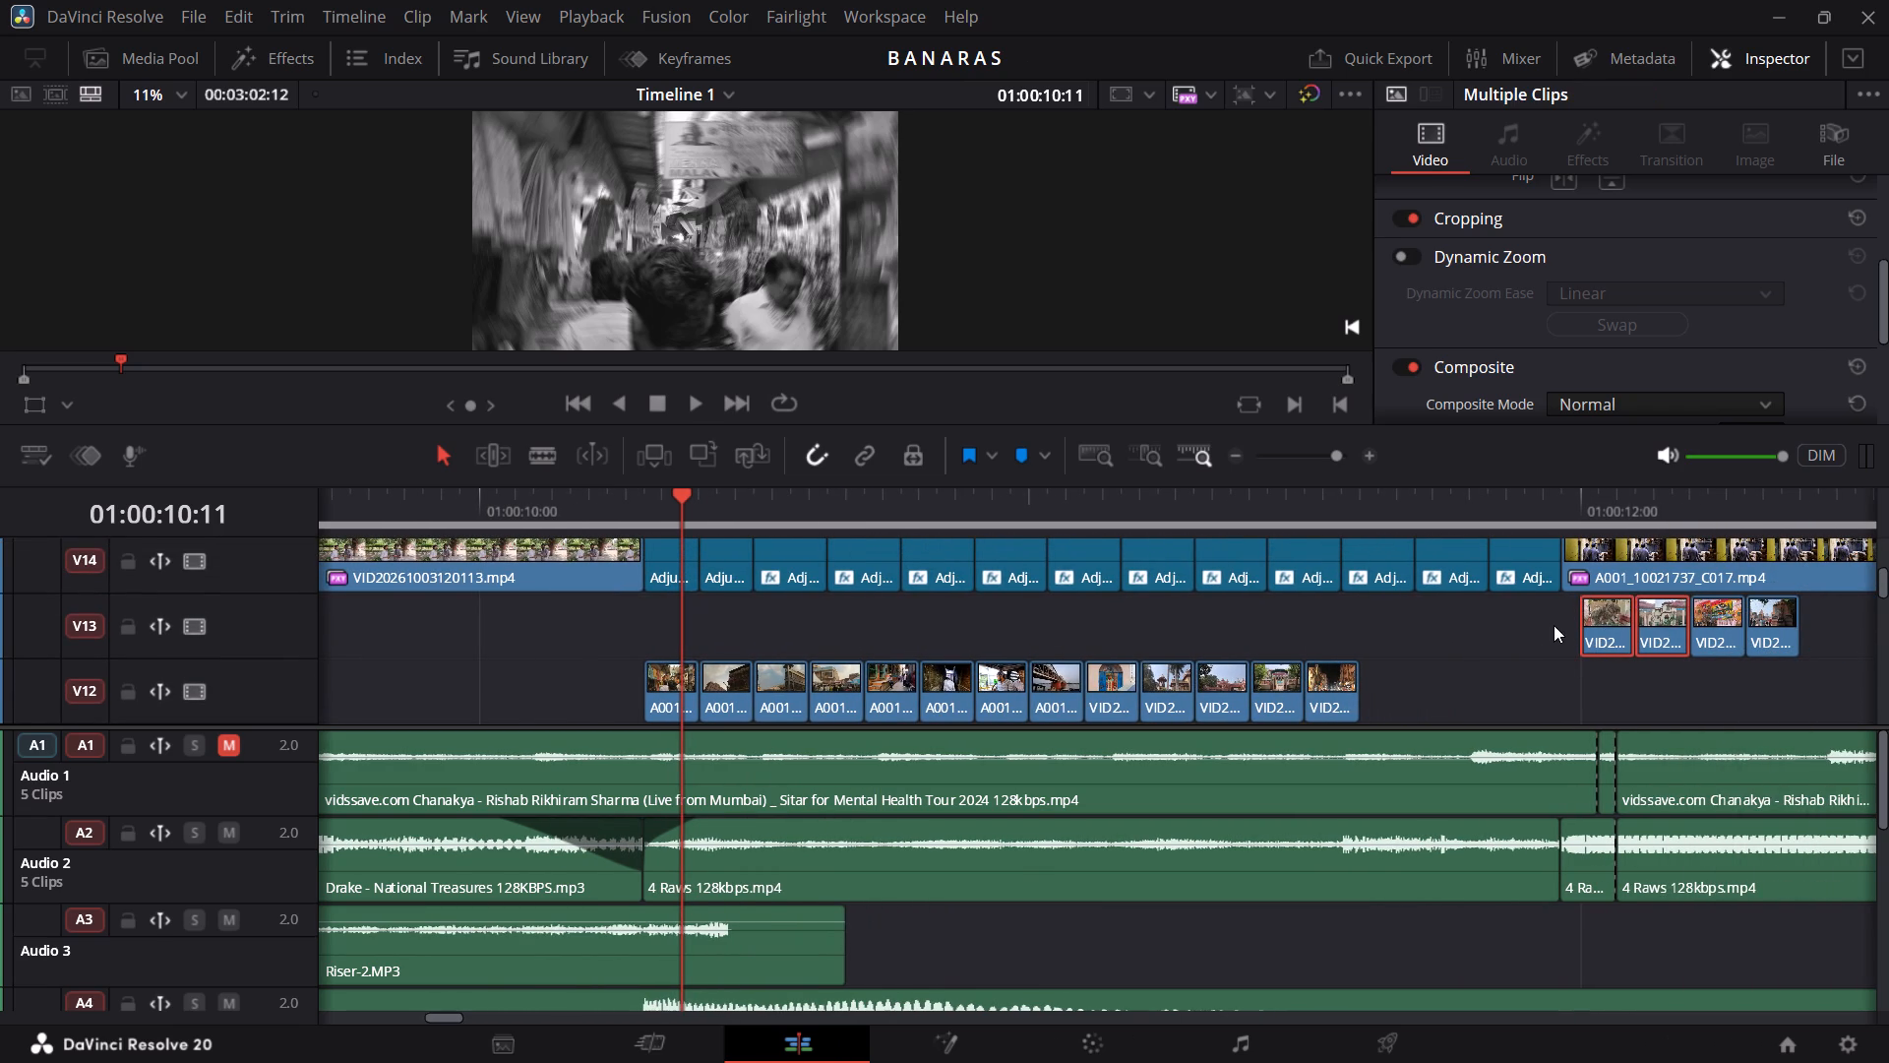
{"action": "left_click_drag", "start_coordinate": [1554, 625], "coordinate": [1779, 639]}
{"action": "left_click_drag", "start_coordinate": [1779, 639], "coordinate": [1752, 700]}
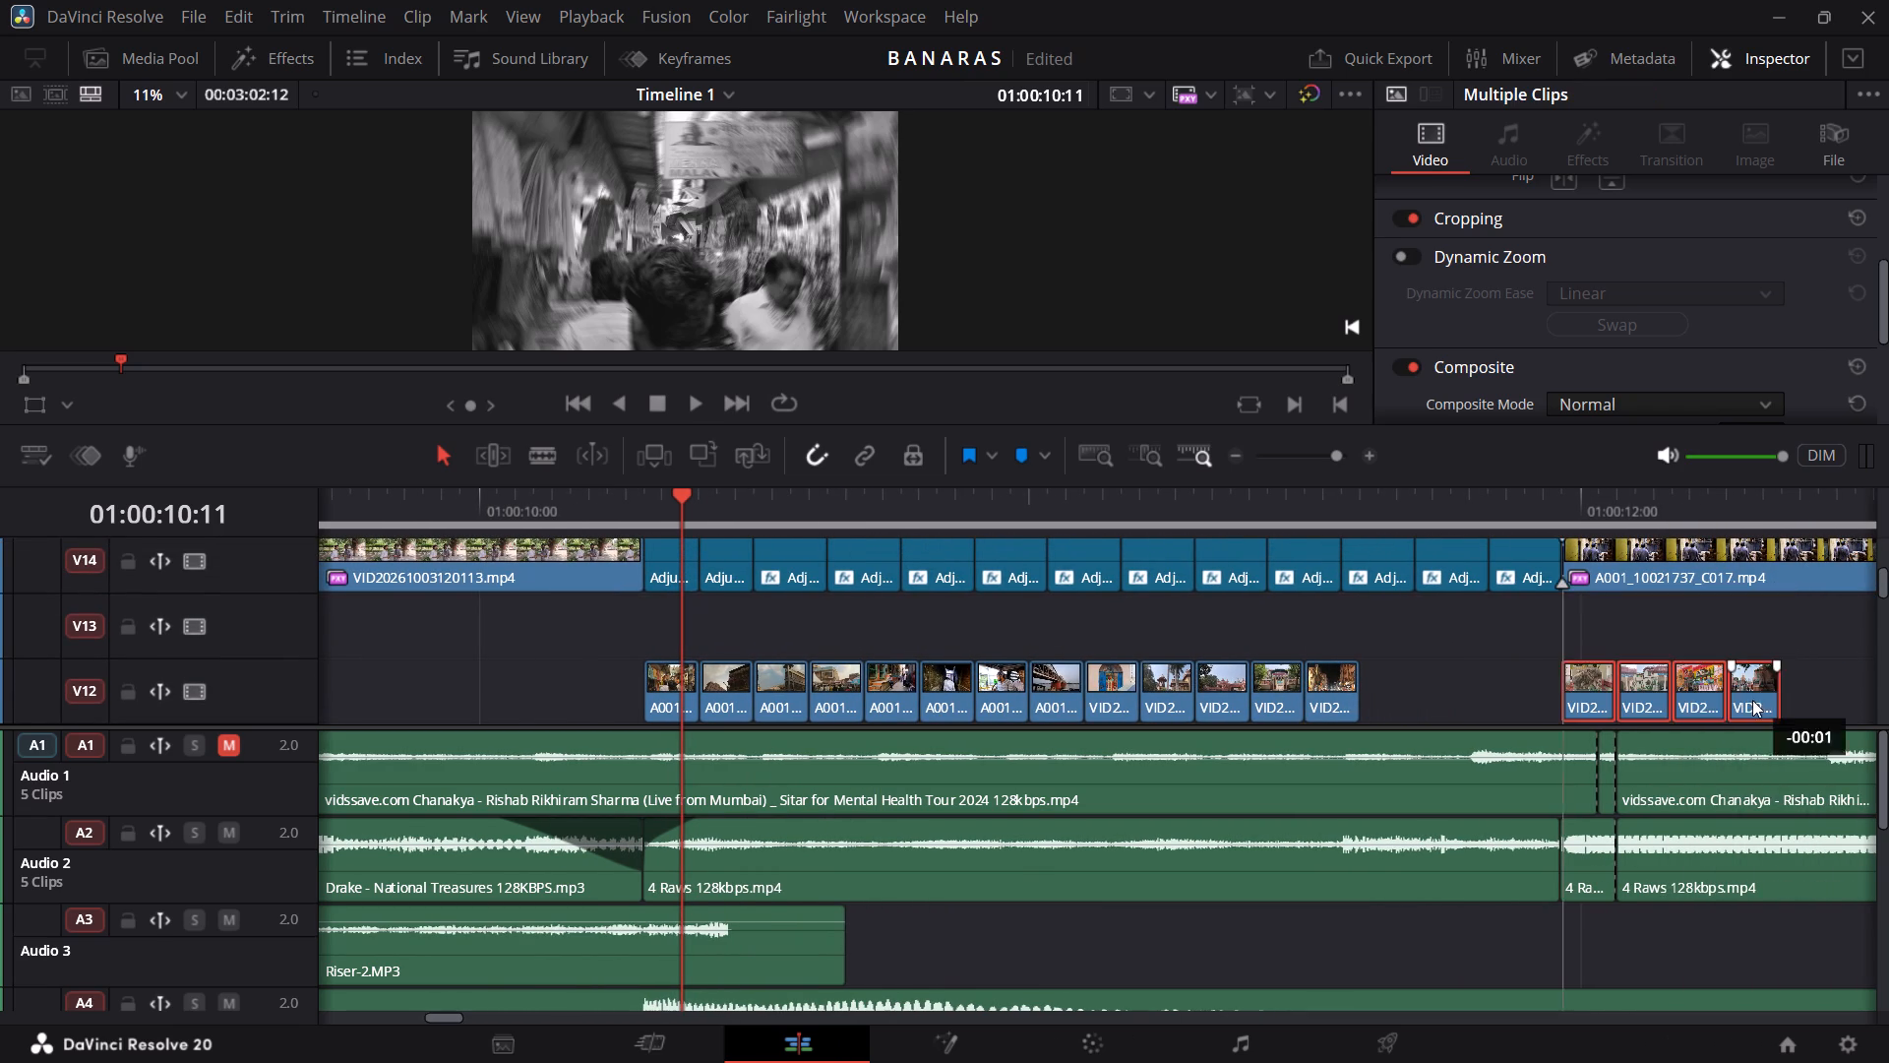
{"action": "left_click_drag", "start_coordinate": [1752, 700], "coordinate": [1551, 703]}
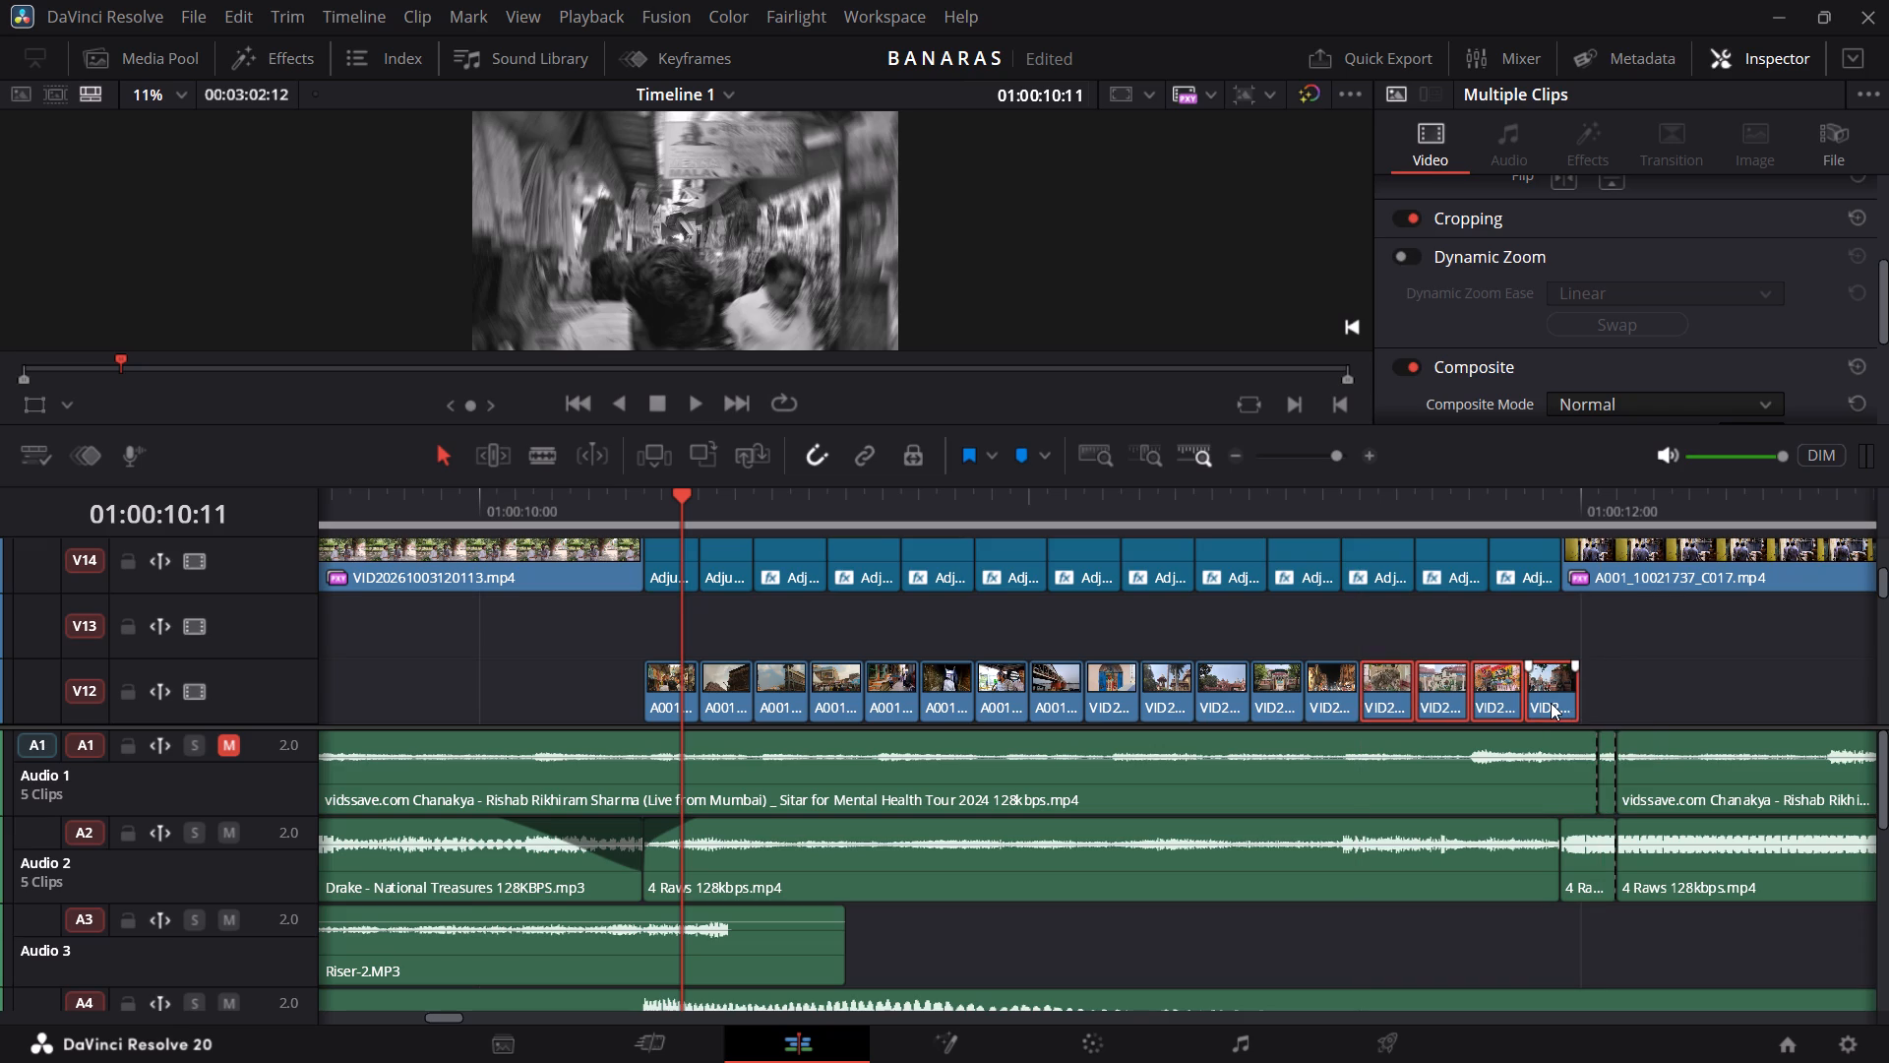
Check where the V12 run ends by placing the playhead at 01:00:11:29 and stepping one frame forward and back.
{"action": "left_click", "coordinate": [1564, 505]}
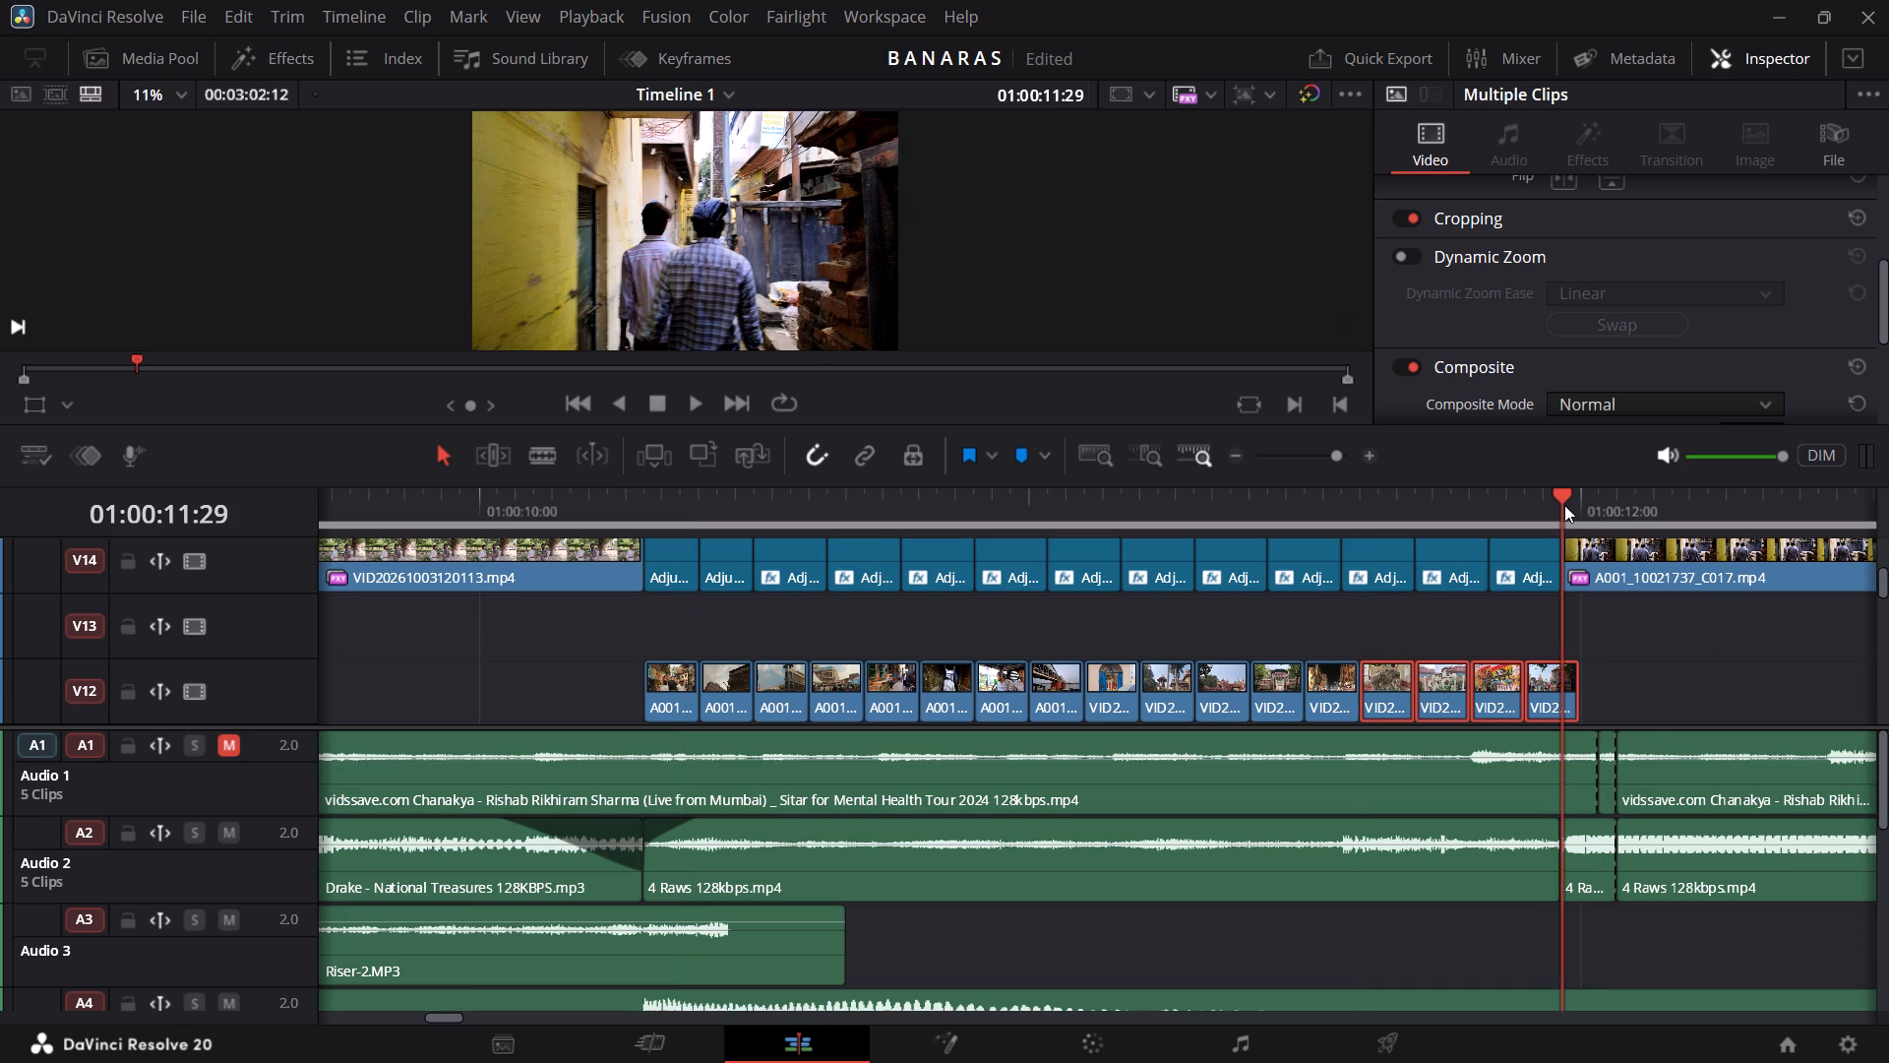
{"action": "key", "text": "Right"}
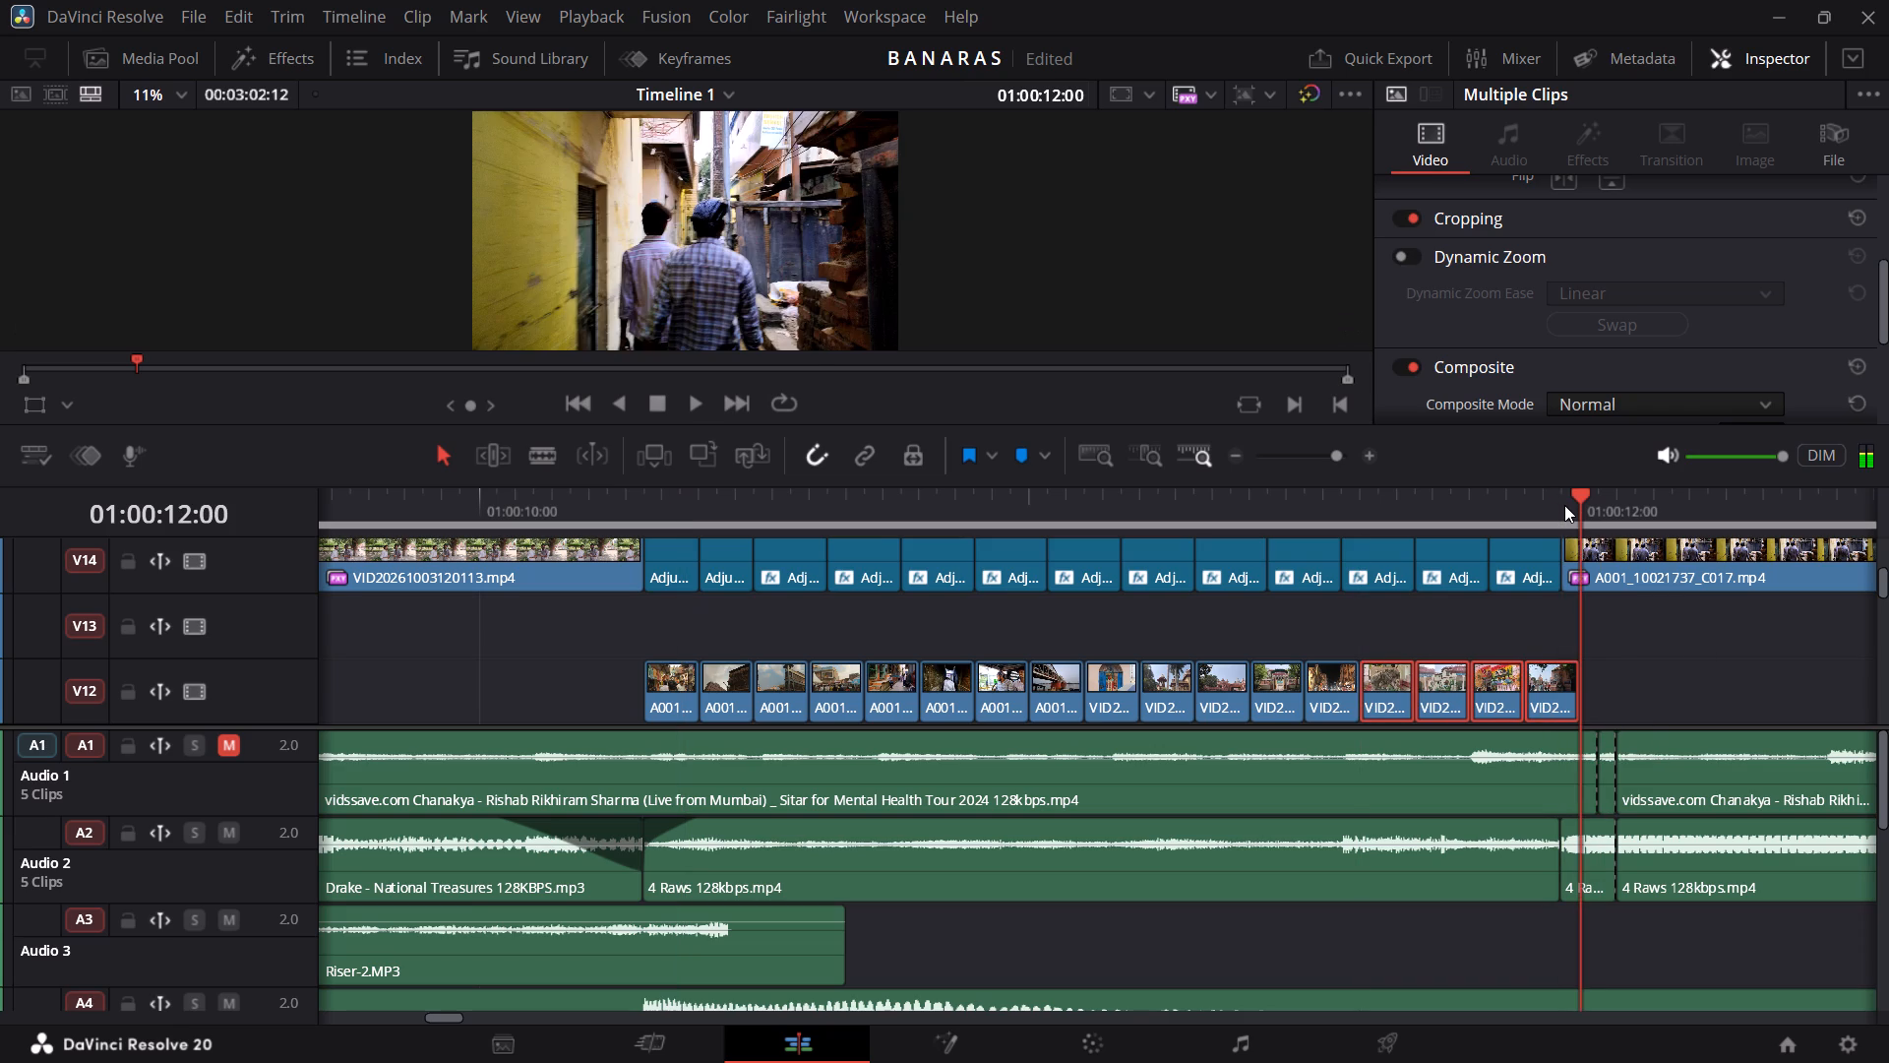
{"action": "key", "text": "Left"}
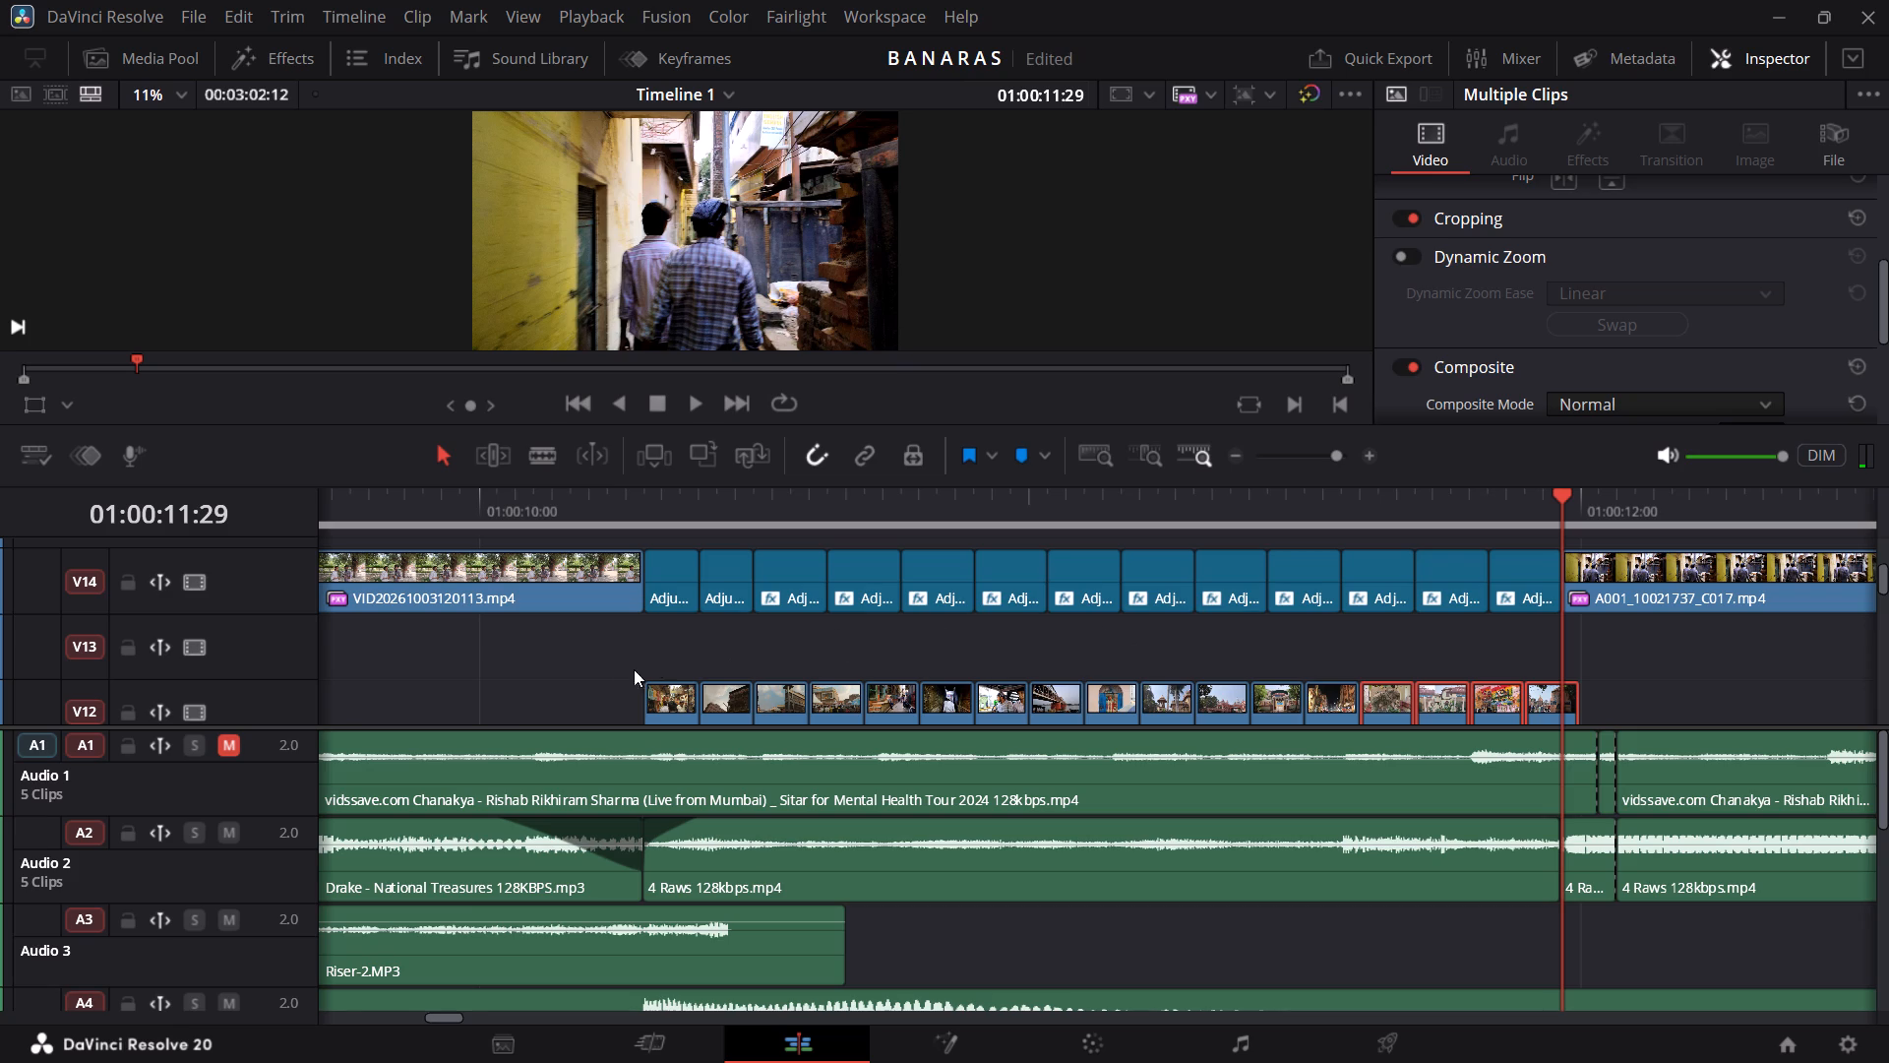
Select all seventeen short clips on V12, duplicate them onto V13 directly above the originals, and clear the selection.
{"action": "left_click_drag", "start_coordinate": [602, 673], "coordinate": [1068, 676]}
{"action": "scroll", "coordinate": [868, 699], "scroll_direction": "right", "scroll_amount": 1}
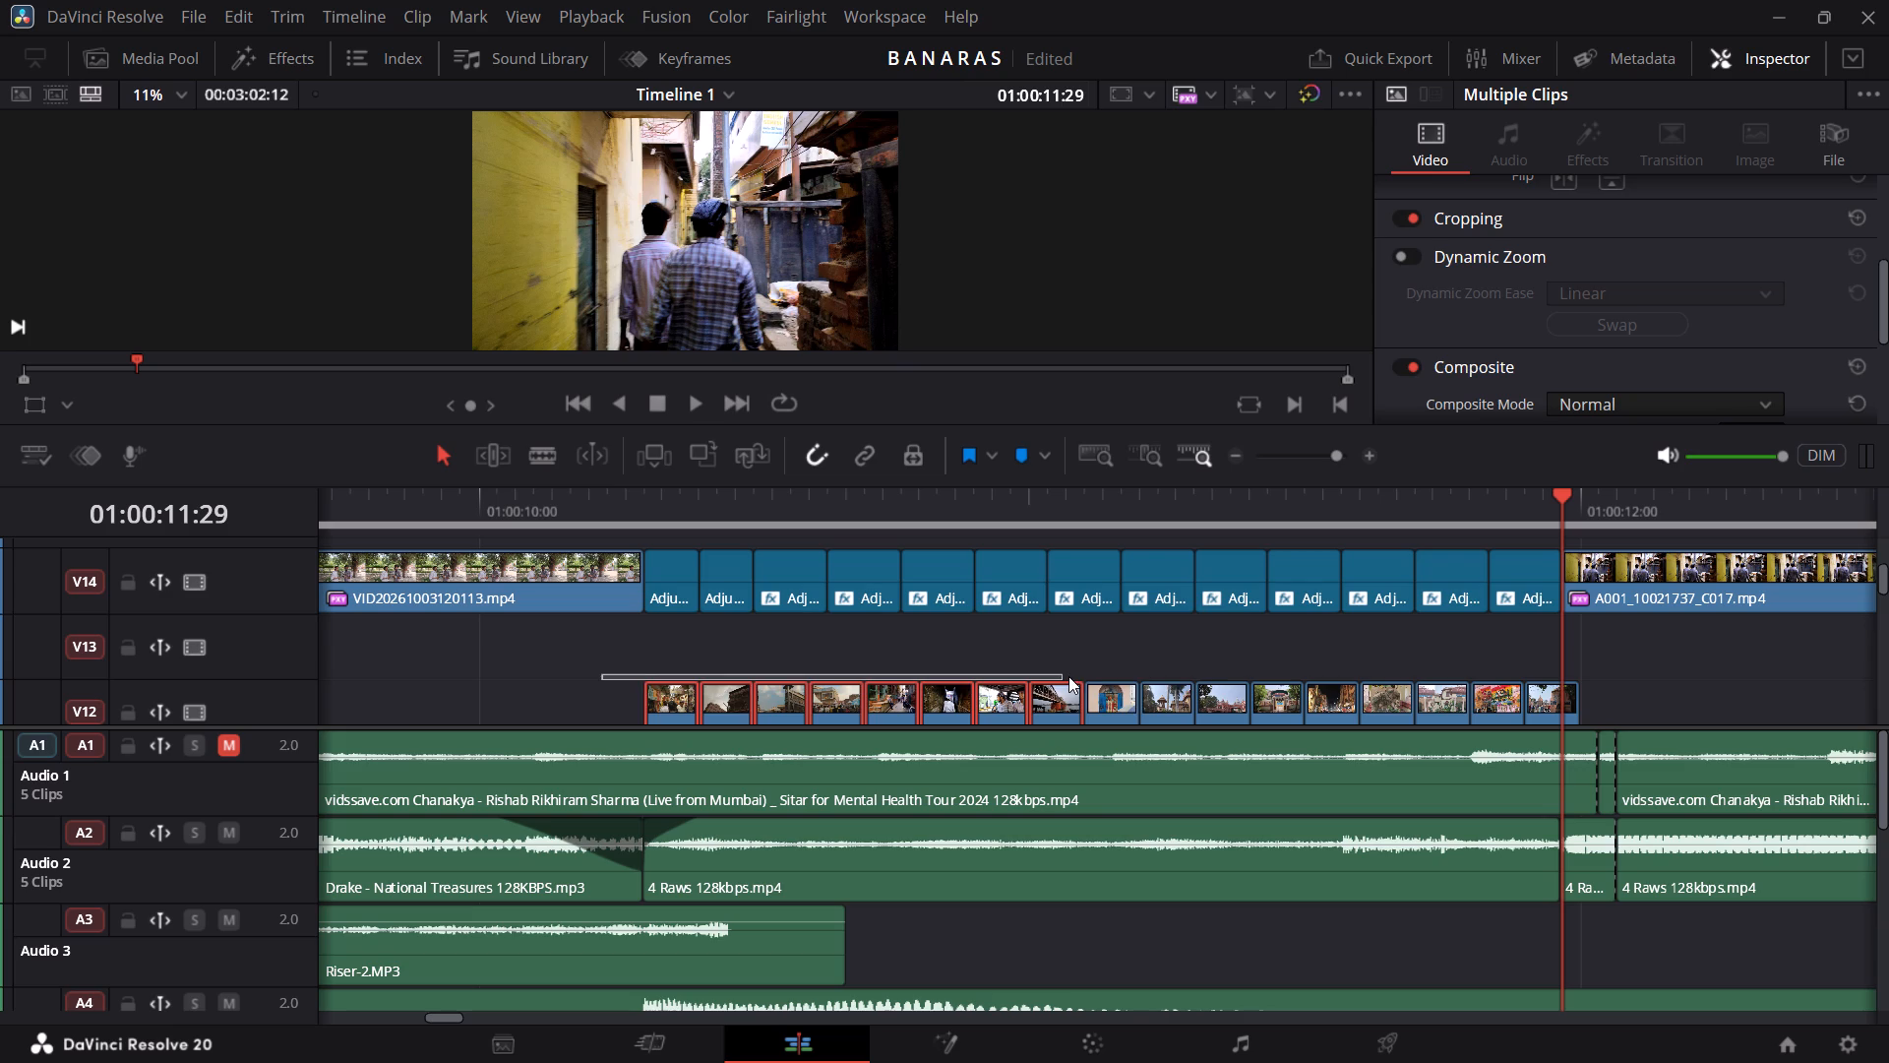
{"action": "scroll", "coordinate": [1068, 676], "scroll_direction": "right", "scroll_amount": 1}
{"action": "left_click_drag", "start_coordinate": [1068, 676], "coordinate": [1579, 706]}
{"action": "scroll", "coordinate": [1579, 706], "scroll_direction": "right", "scroll_amount": 1}
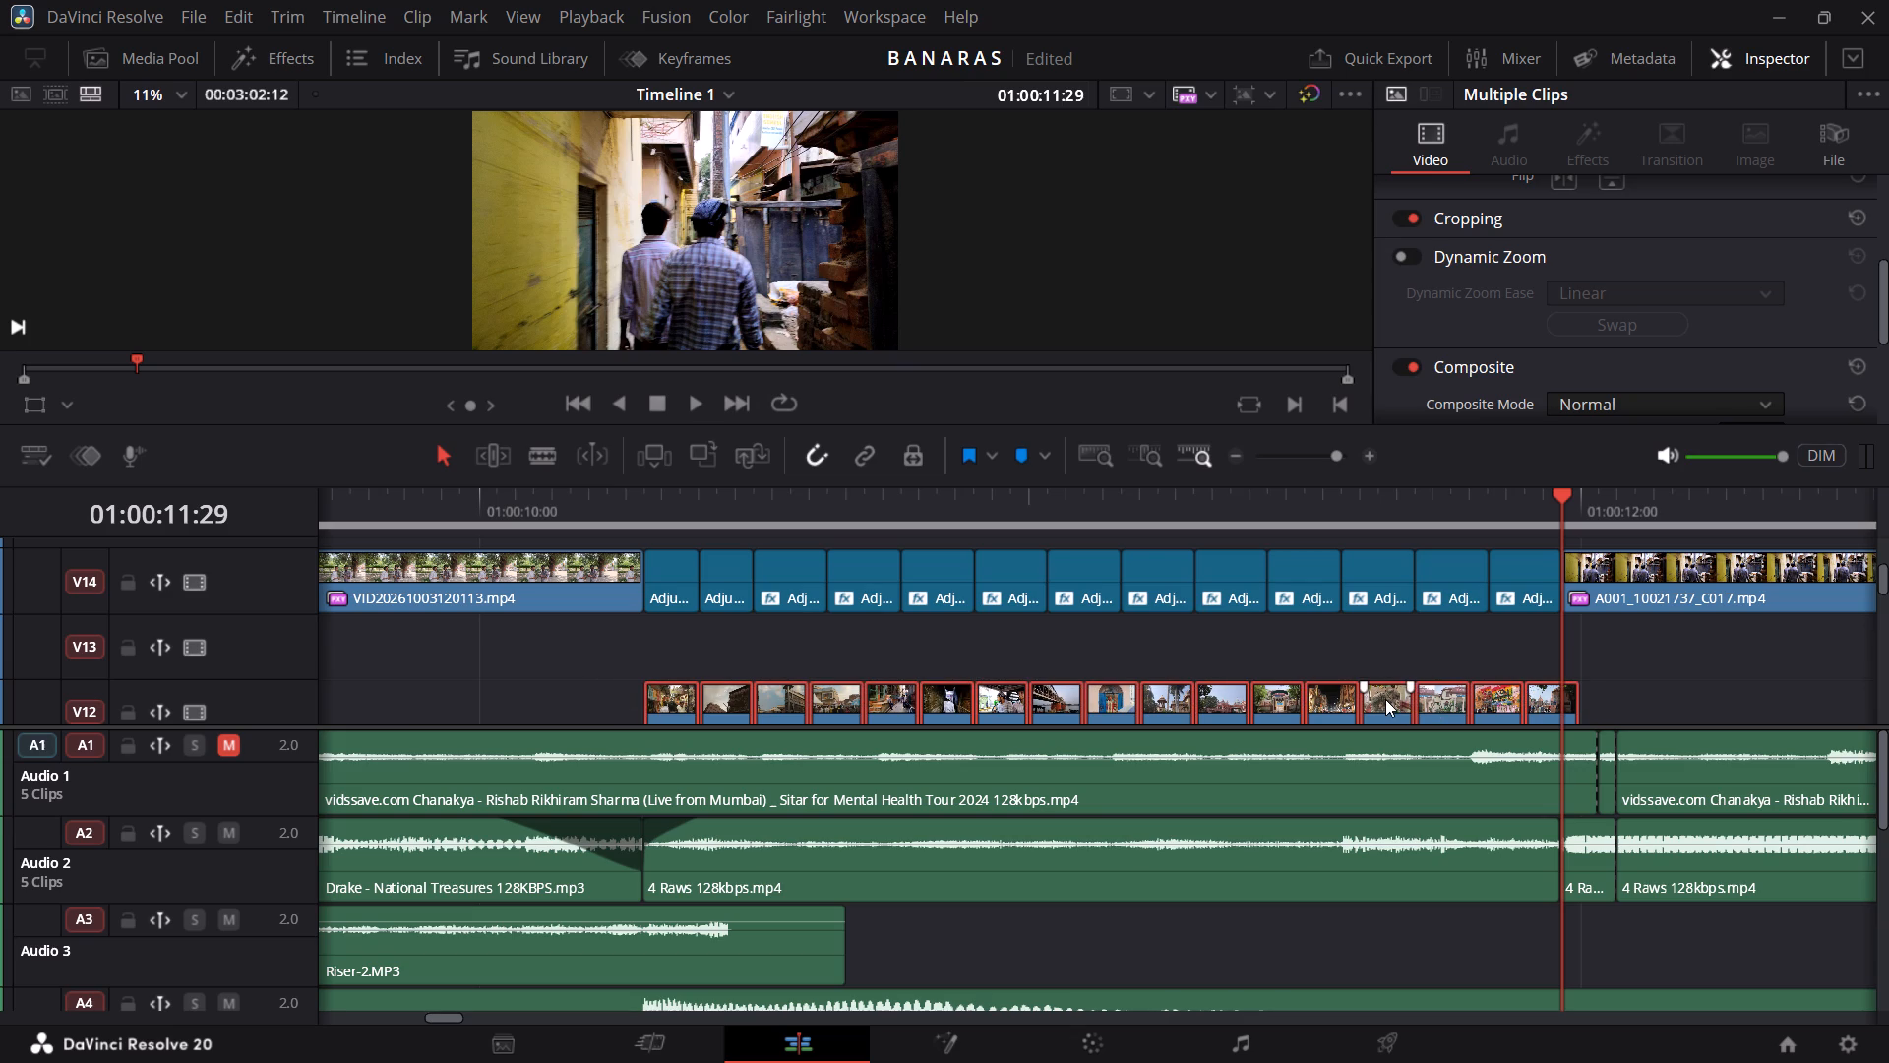
{"action": "left_click_drag", "start_coordinate": [1385, 699], "coordinate": [1380, 659], "text": "alt"}
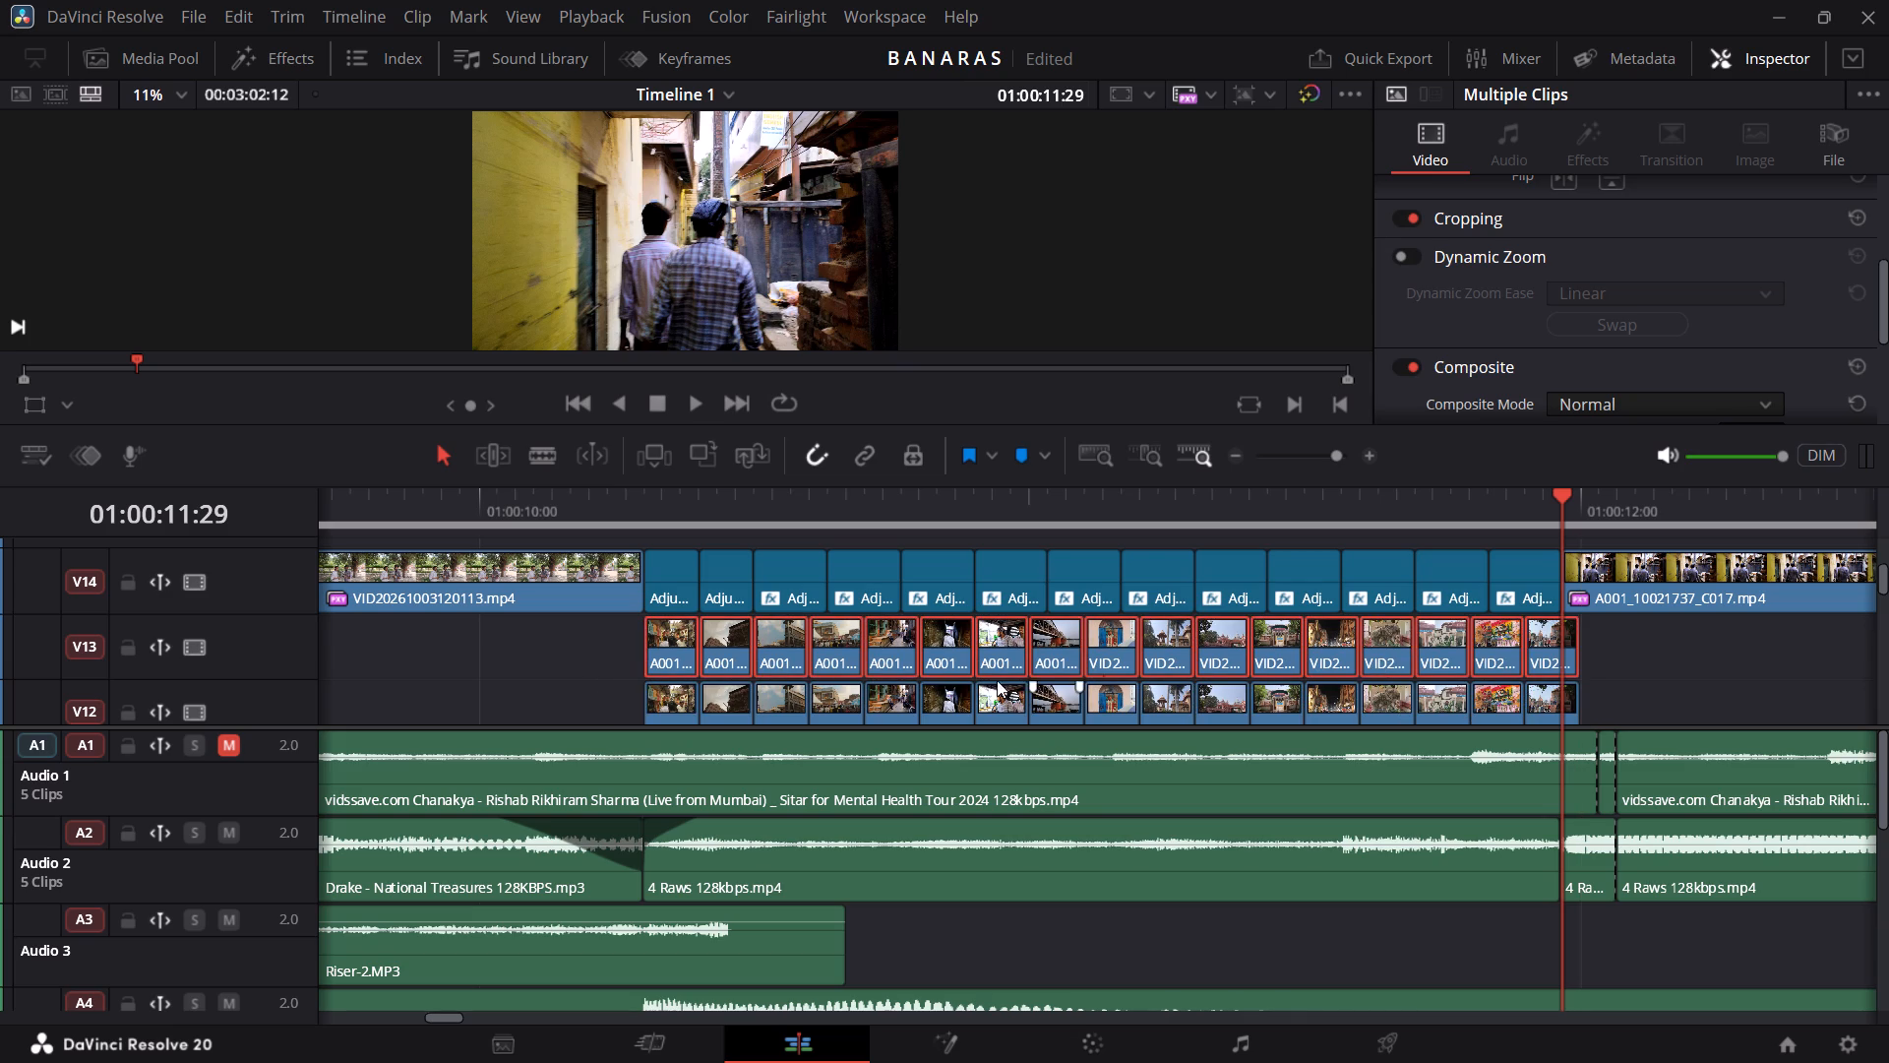
{"action": "left_click", "coordinate": [535, 655]}
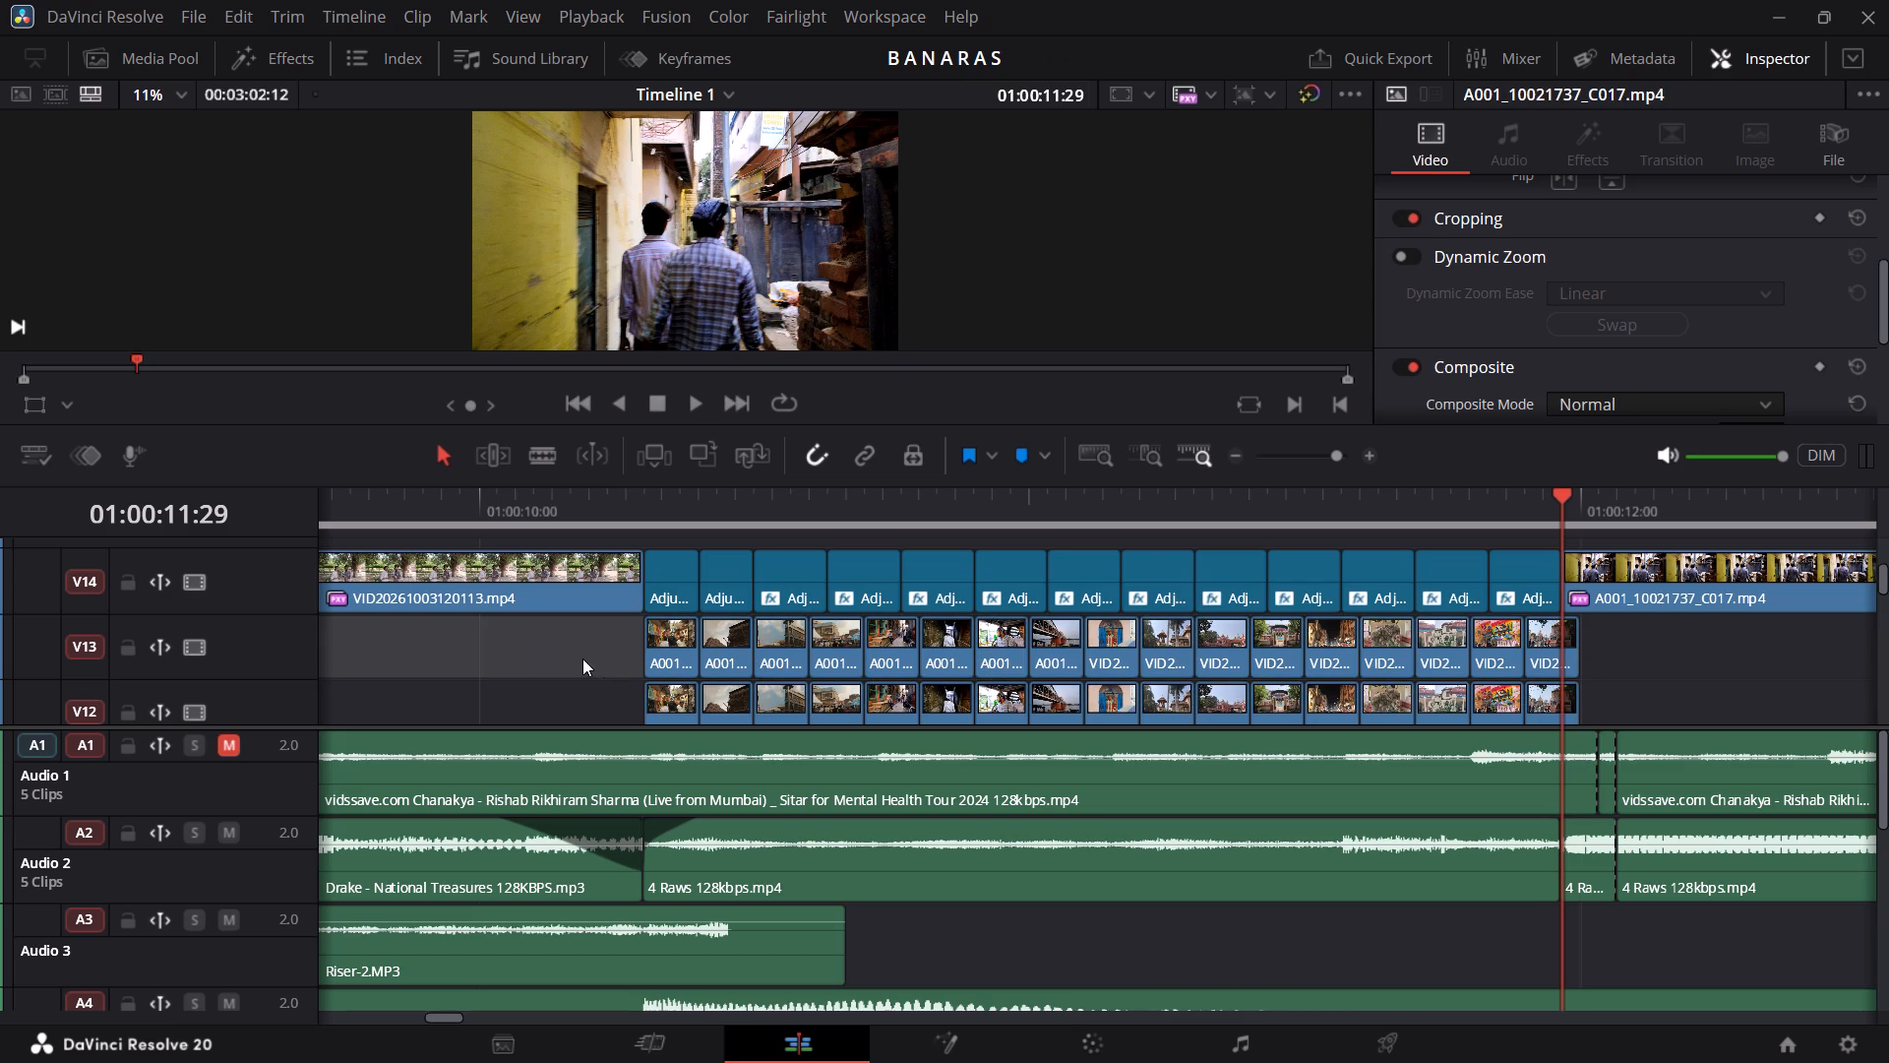
{"action": "left_click", "coordinate": [578, 658]}
Trim the first six V13 copies to one frame each, alternately from the start and the end, leaving adjacent pairs.
{"action": "left_click_drag", "start_coordinate": [651, 656], "coordinate": [653, 656]}
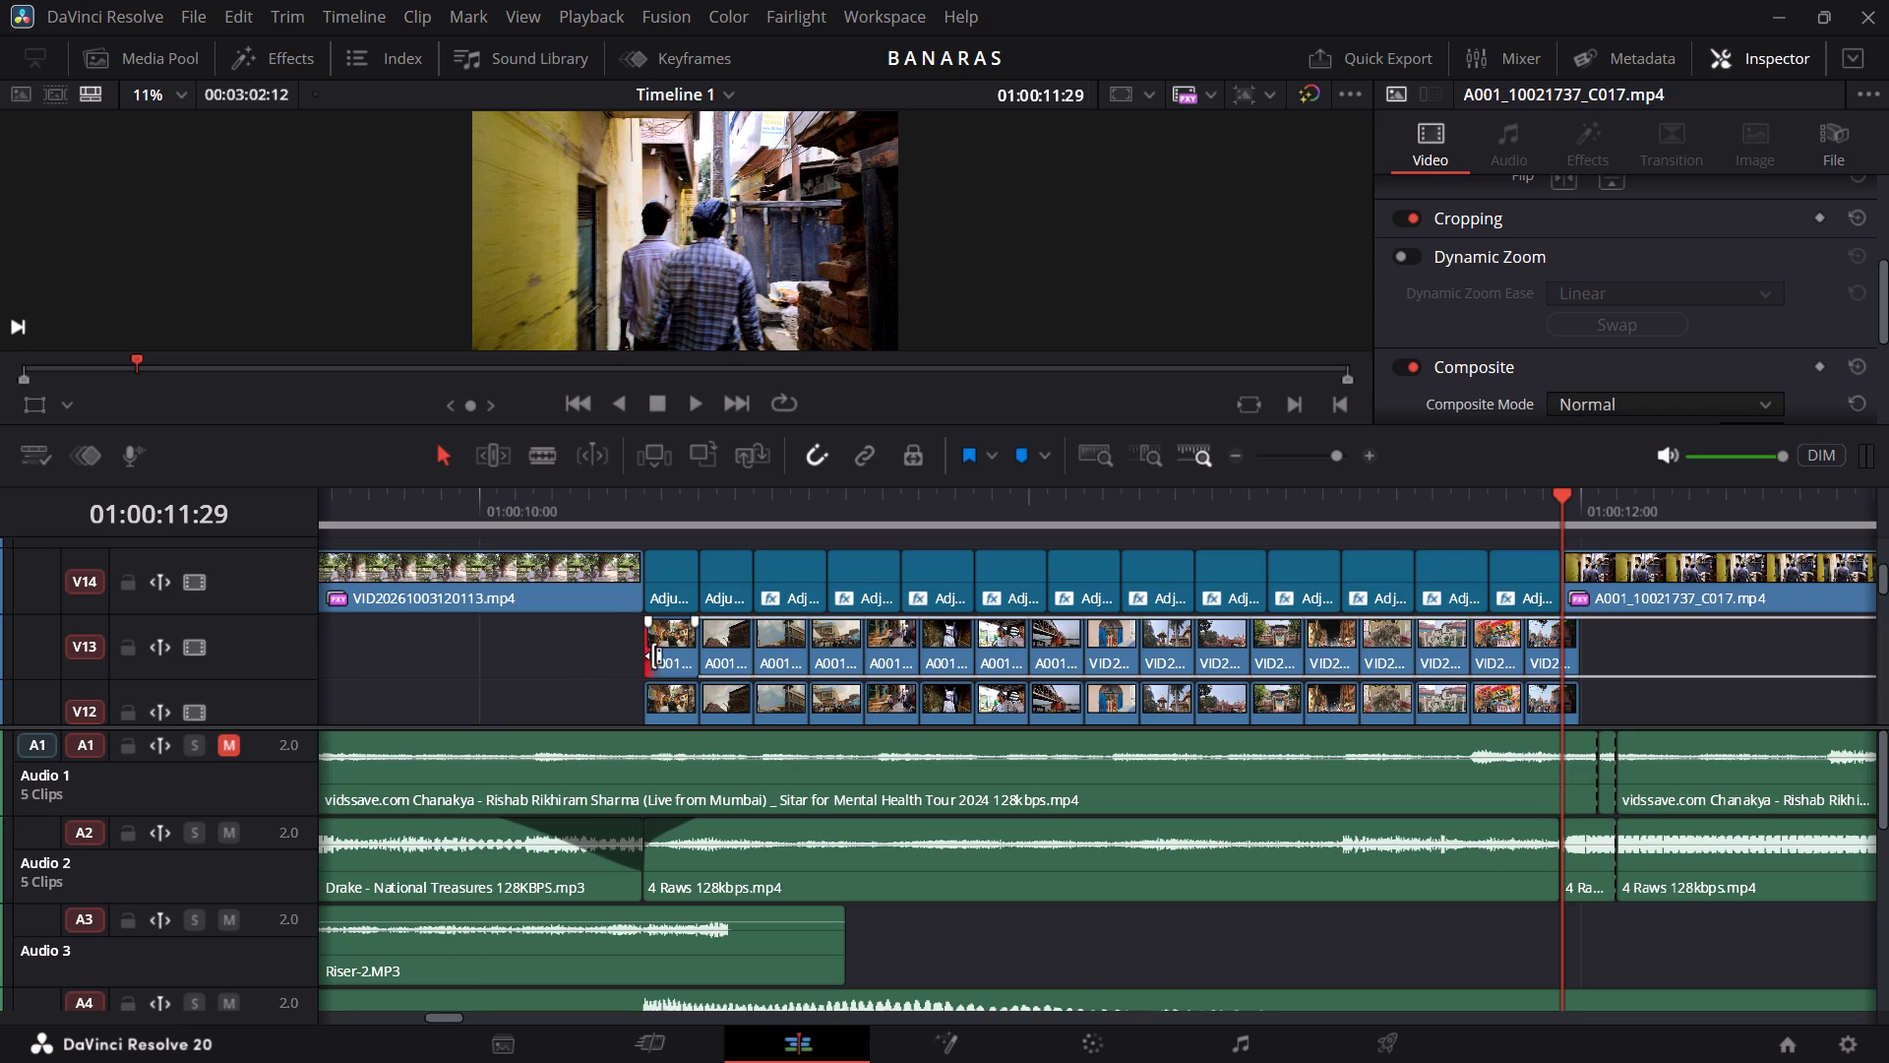
{"action": "left_click_drag", "start_coordinate": [653, 656], "coordinate": [692, 658]}
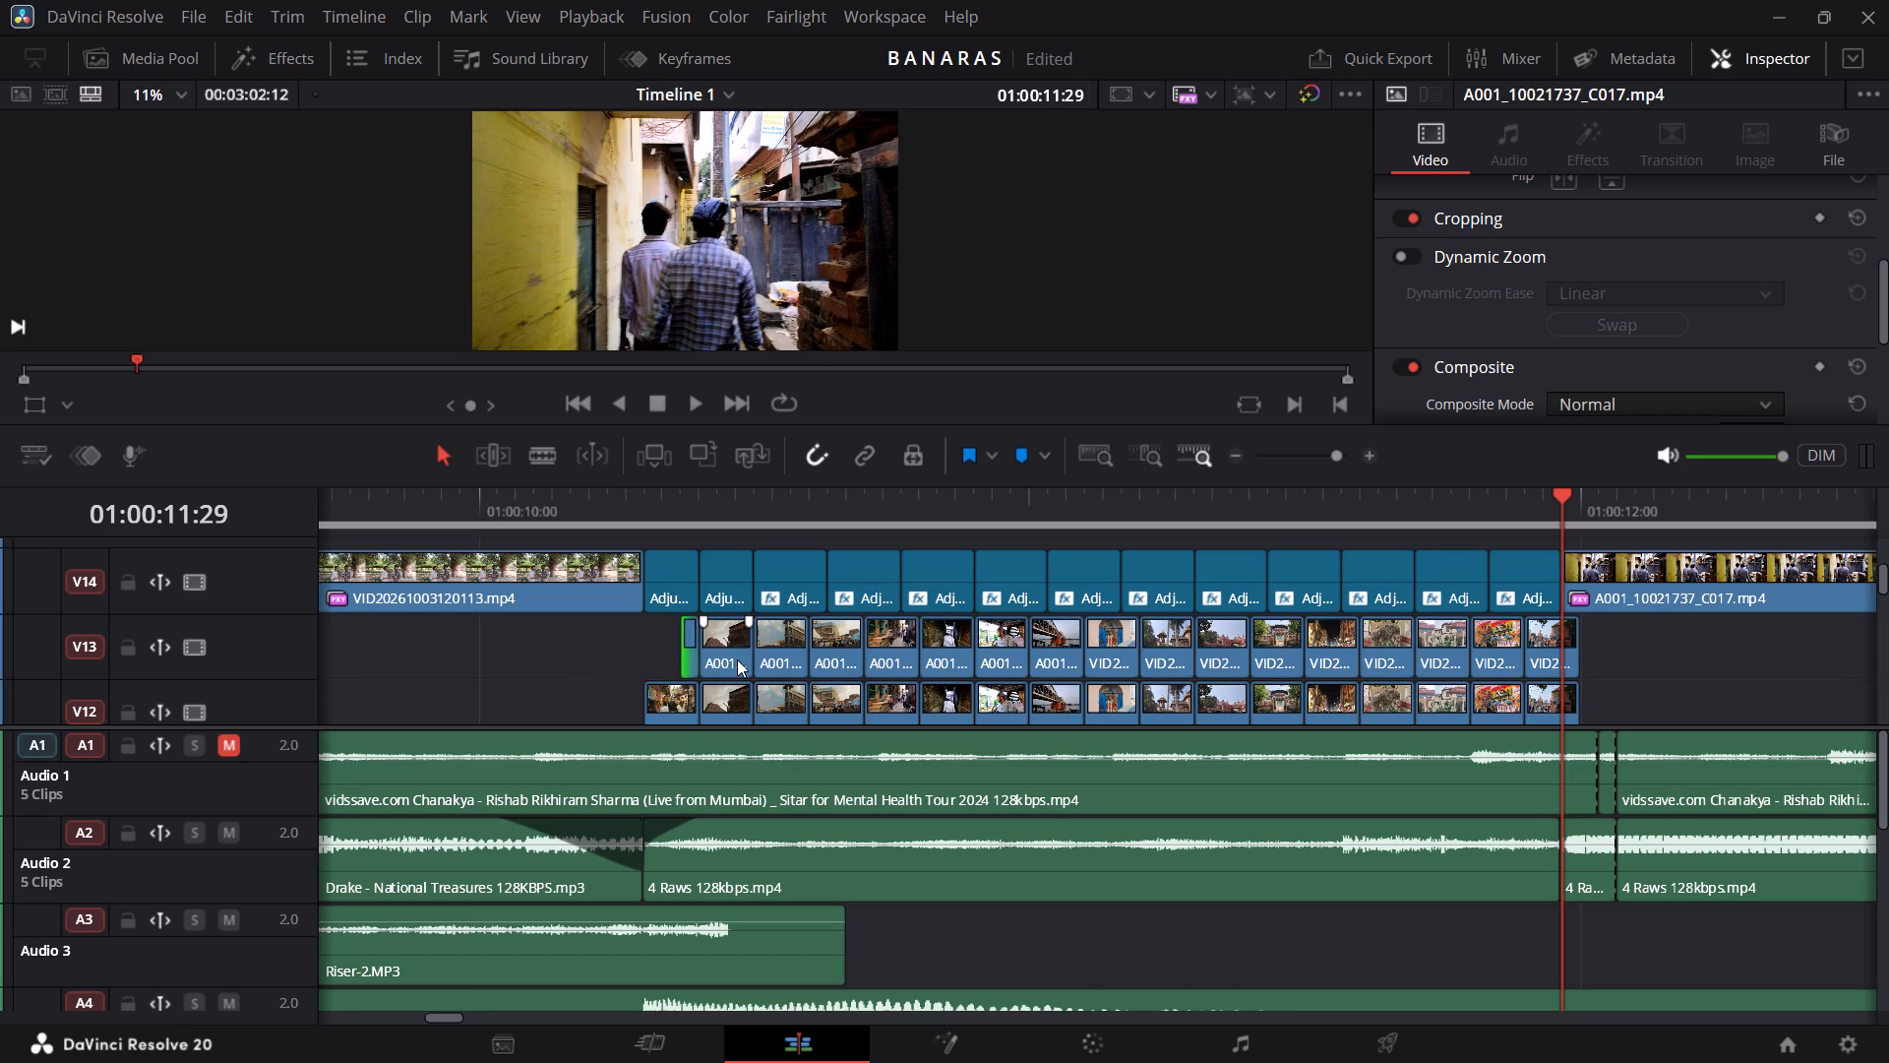
{"action": "left_click_drag", "start_coordinate": [747, 659], "coordinate": [707, 656]}
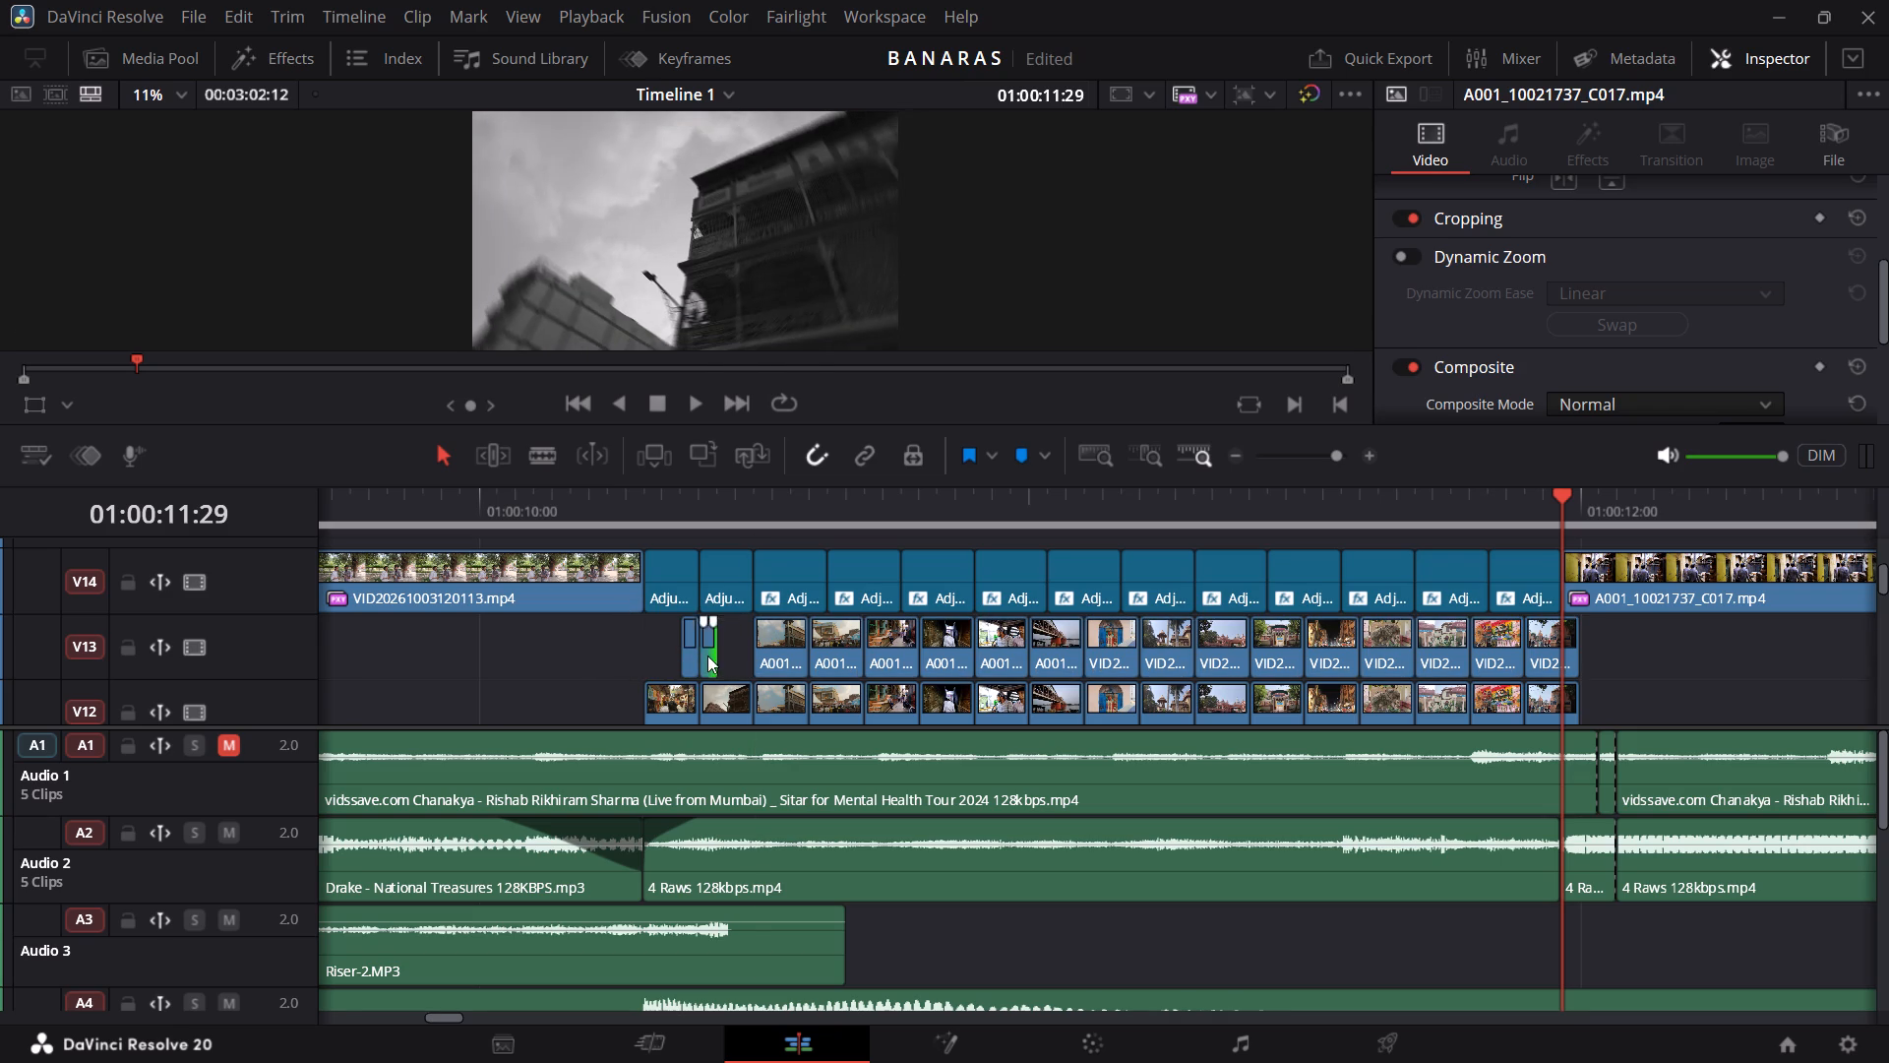
{"action": "left_click_drag", "start_coordinate": [760, 658], "coordinate": [797, 661]}
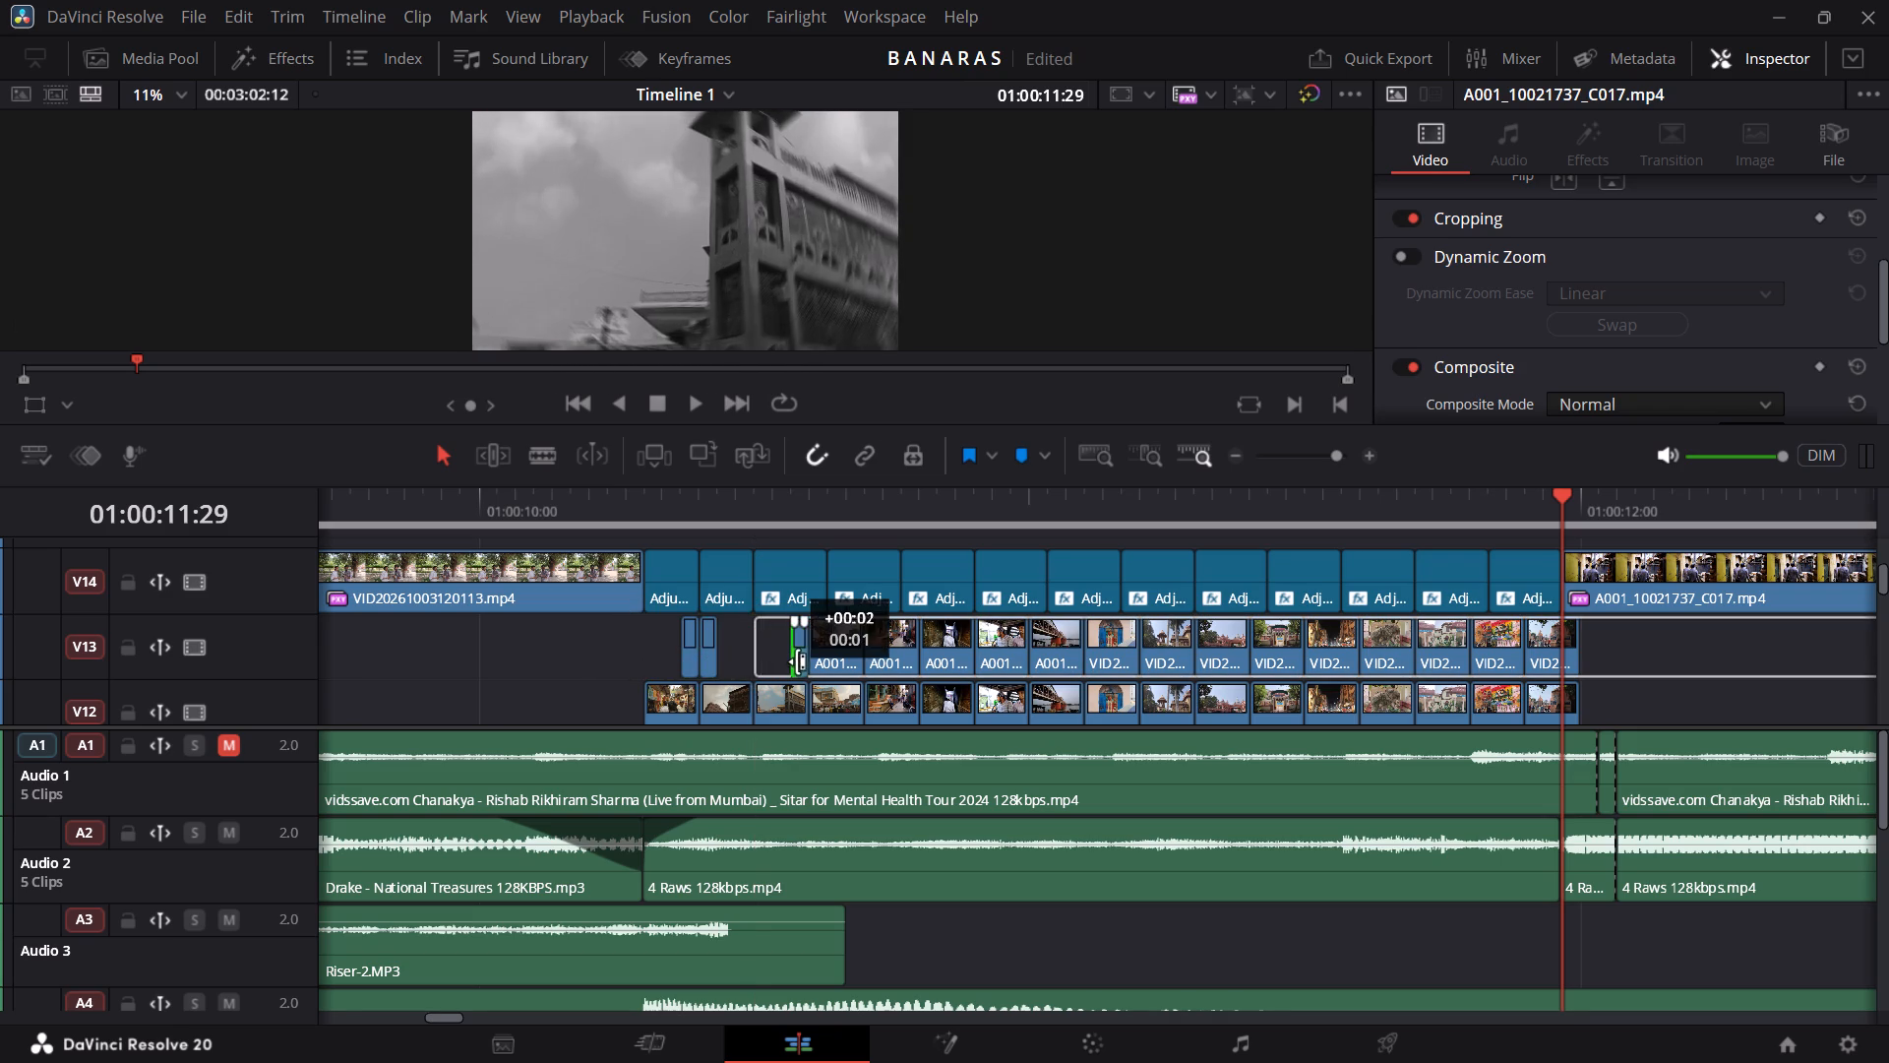
{"action": "left_click_drag", "start_coordinate": [797, 661], "coordinate": [798, 661]}
{"action": "left_click_drag", "start_coordinate": [859, 657], "coordinate": [837, 657]}
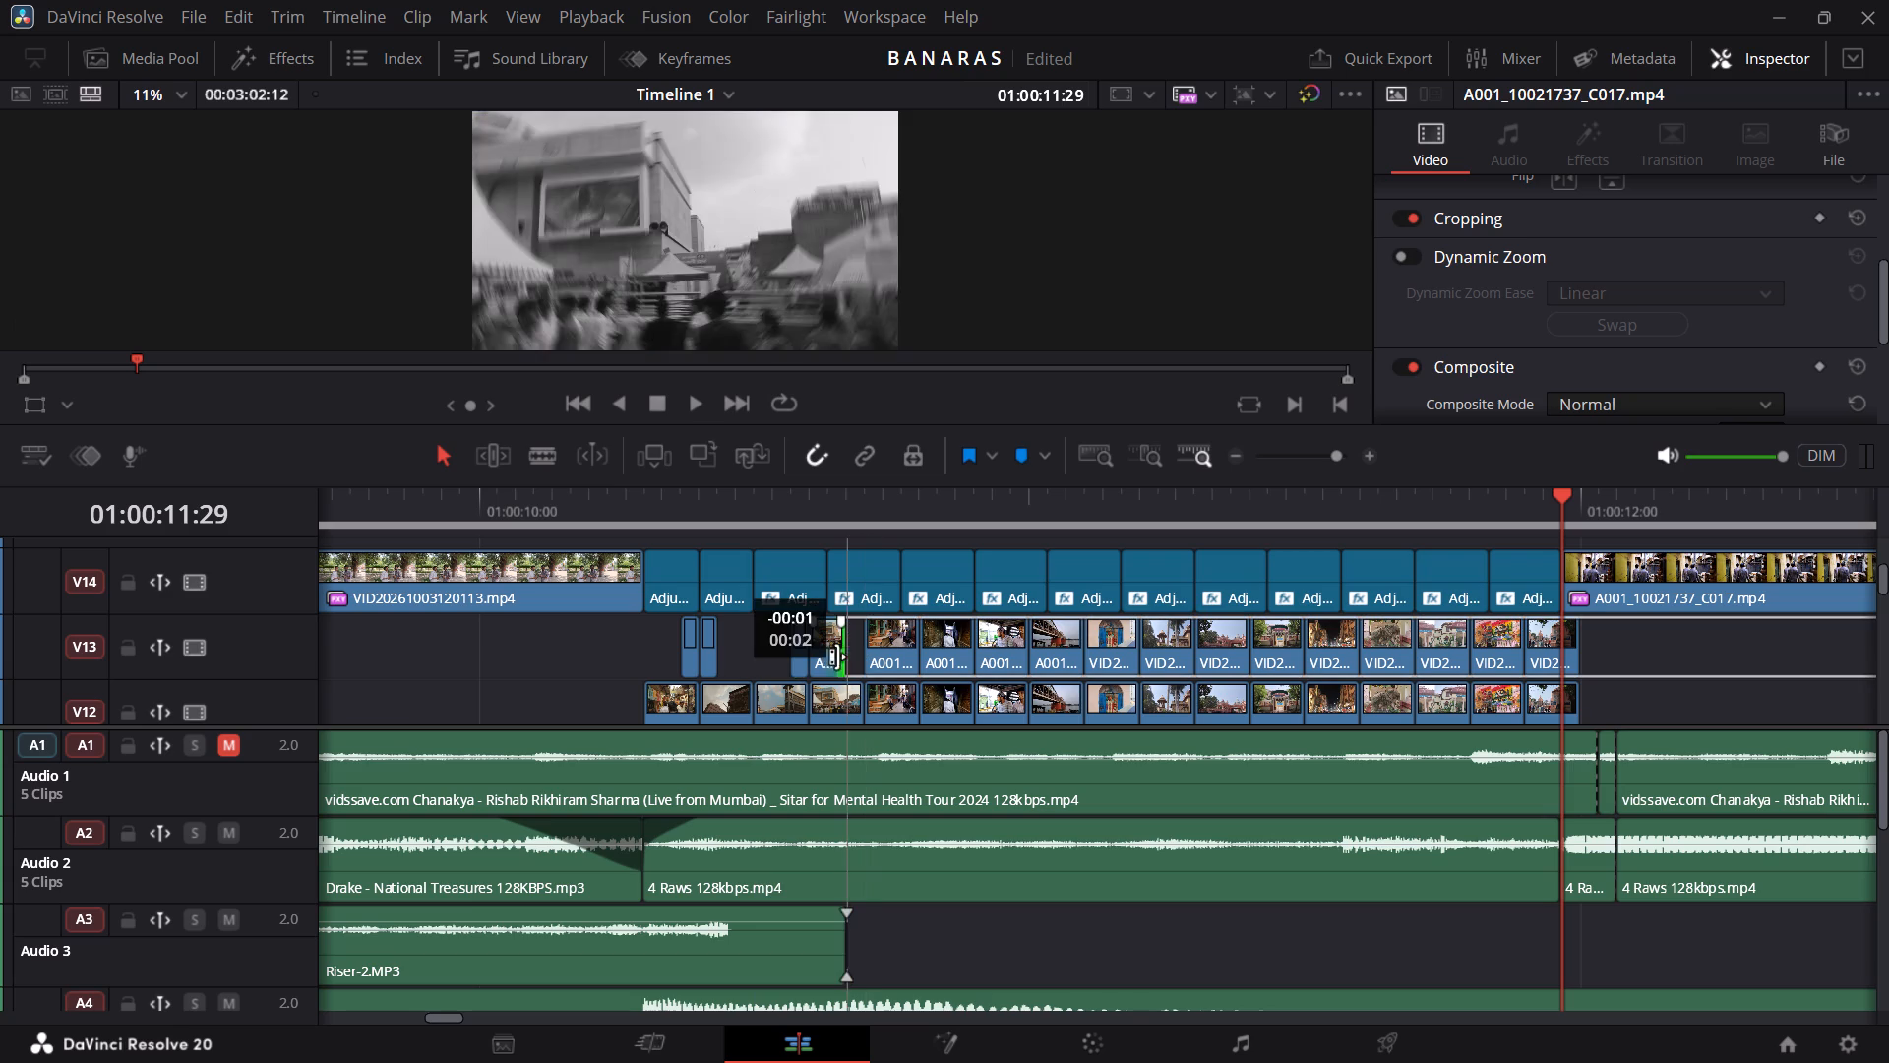
{"action": "left_click_drag", "start_coordinate": [837, 657], "coordinate": [816, 654]}
{"action": "left_click_drag", "start_coordinate": [871, 648], "coordinate": [916, 648]}
{"action": "left_click_drag", "start_coordinate": [969, 657], "coordinate": [931, 654]}
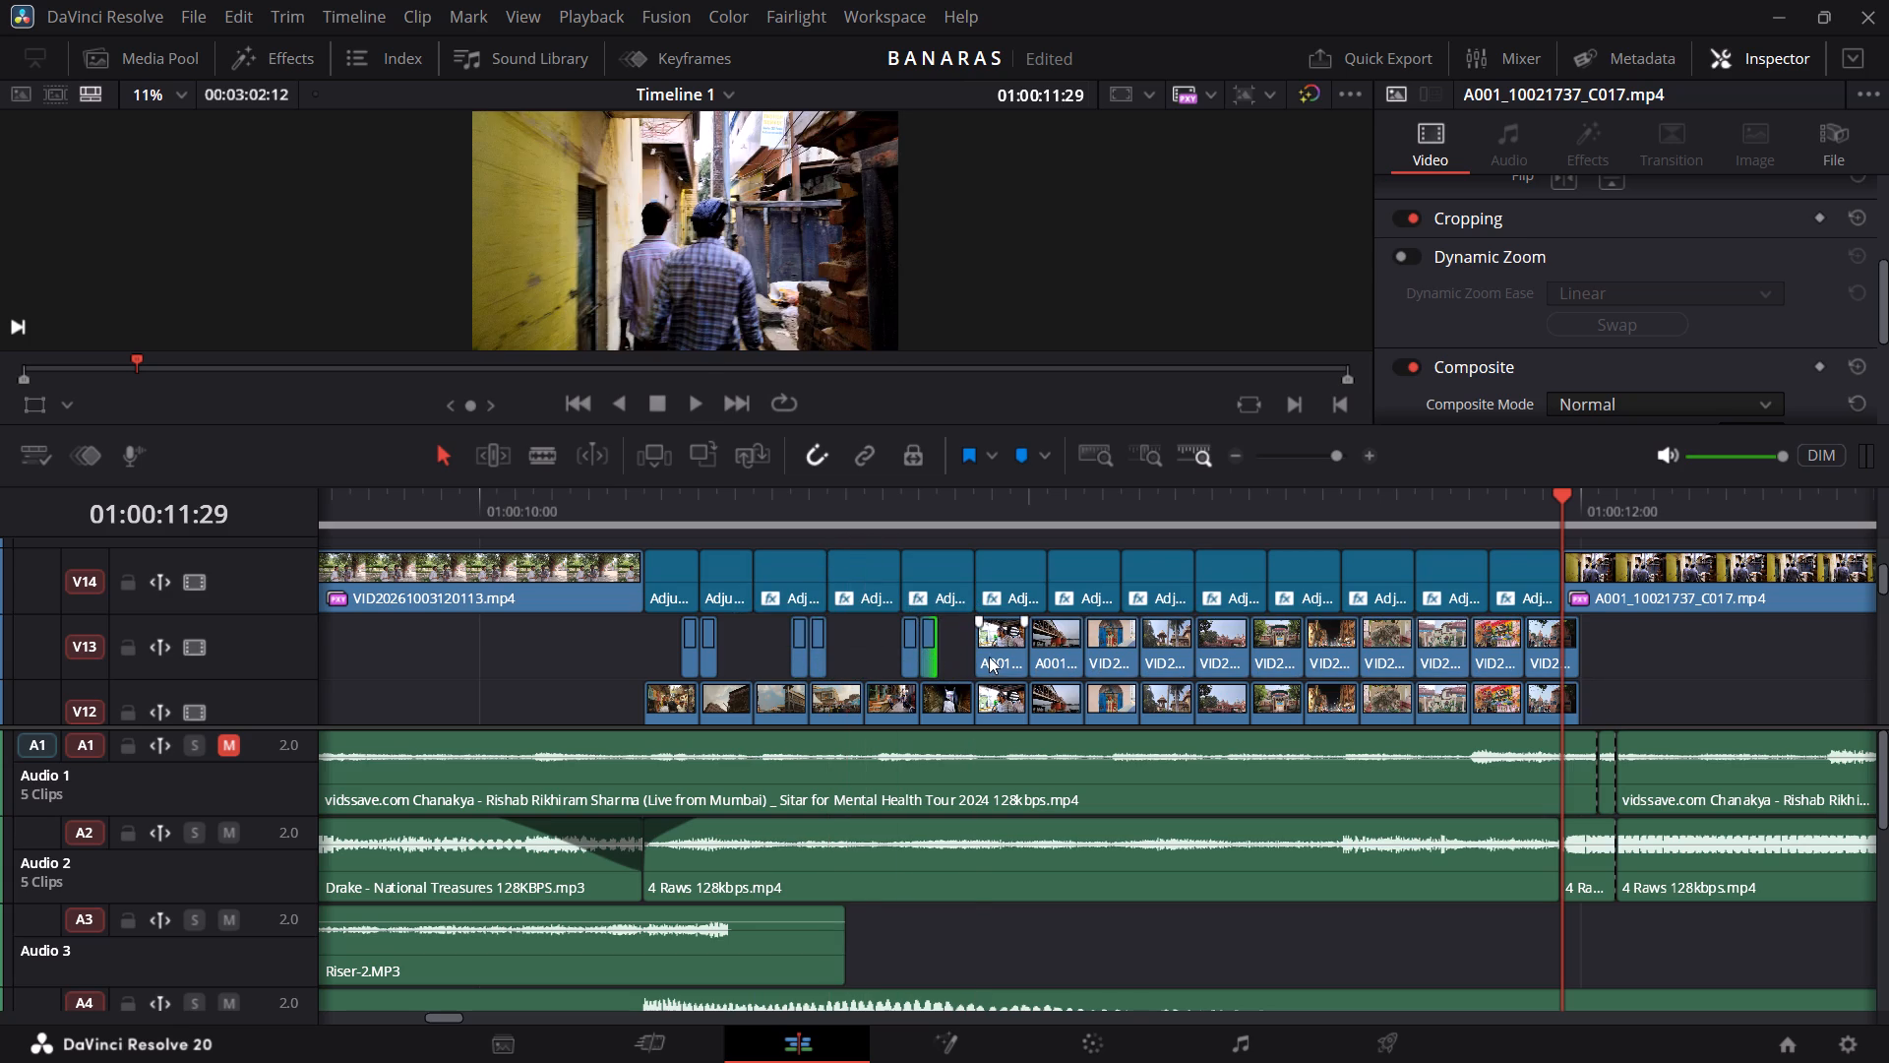
Trim the seventh to twelfth V13 copies to one frame each, alternately from the start and the end, leaving adjacent pairs.
{"action": "left_click_drag", "start_coordinate": [980, 646], "coordinate": [1020, 647]}
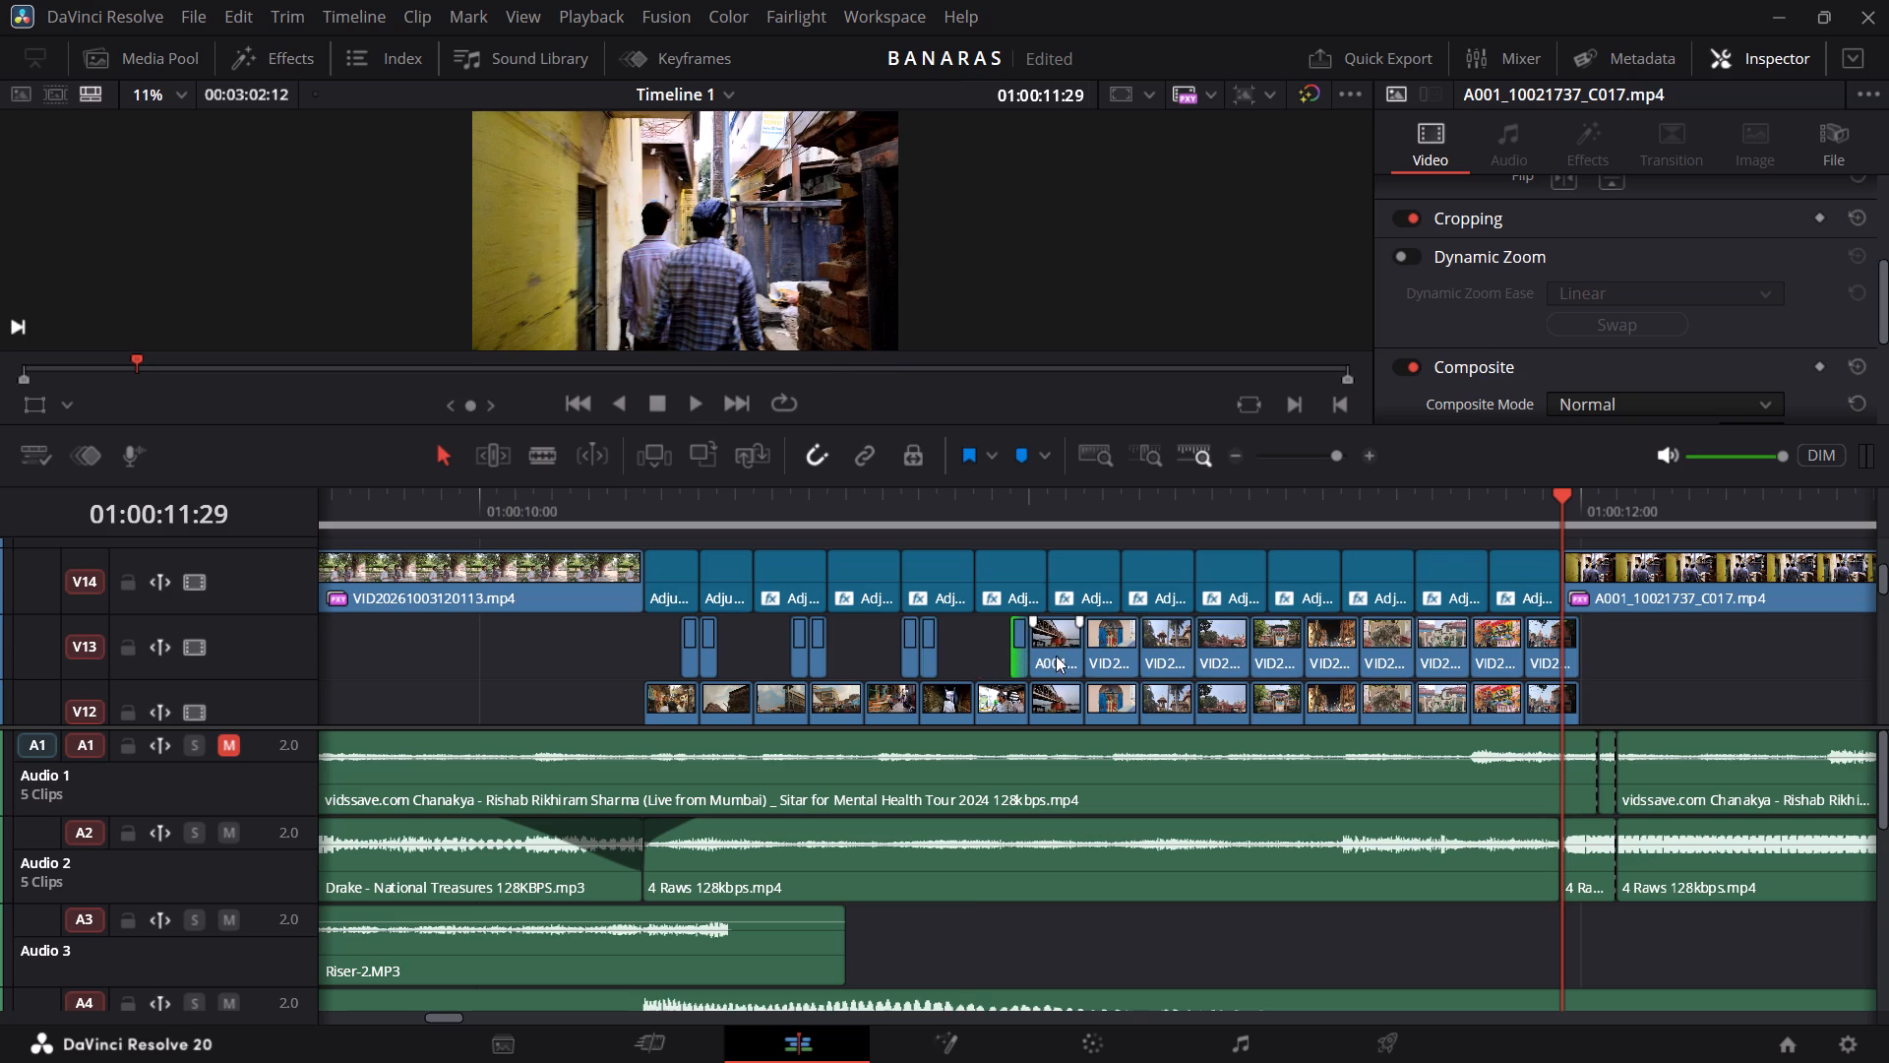
{"action": "left_click_drag", "start_coordinate": [1080, 659], "coordinate": [1041, 656]}
{"action": "left_click_drag", "start_coordinate": [1090, 648], "coordinate": [1133, 651]}
{"action": "left_click", "coordinate": [1193, 658]}
{"action": "left_click", "coordinate": [1193, 658]}
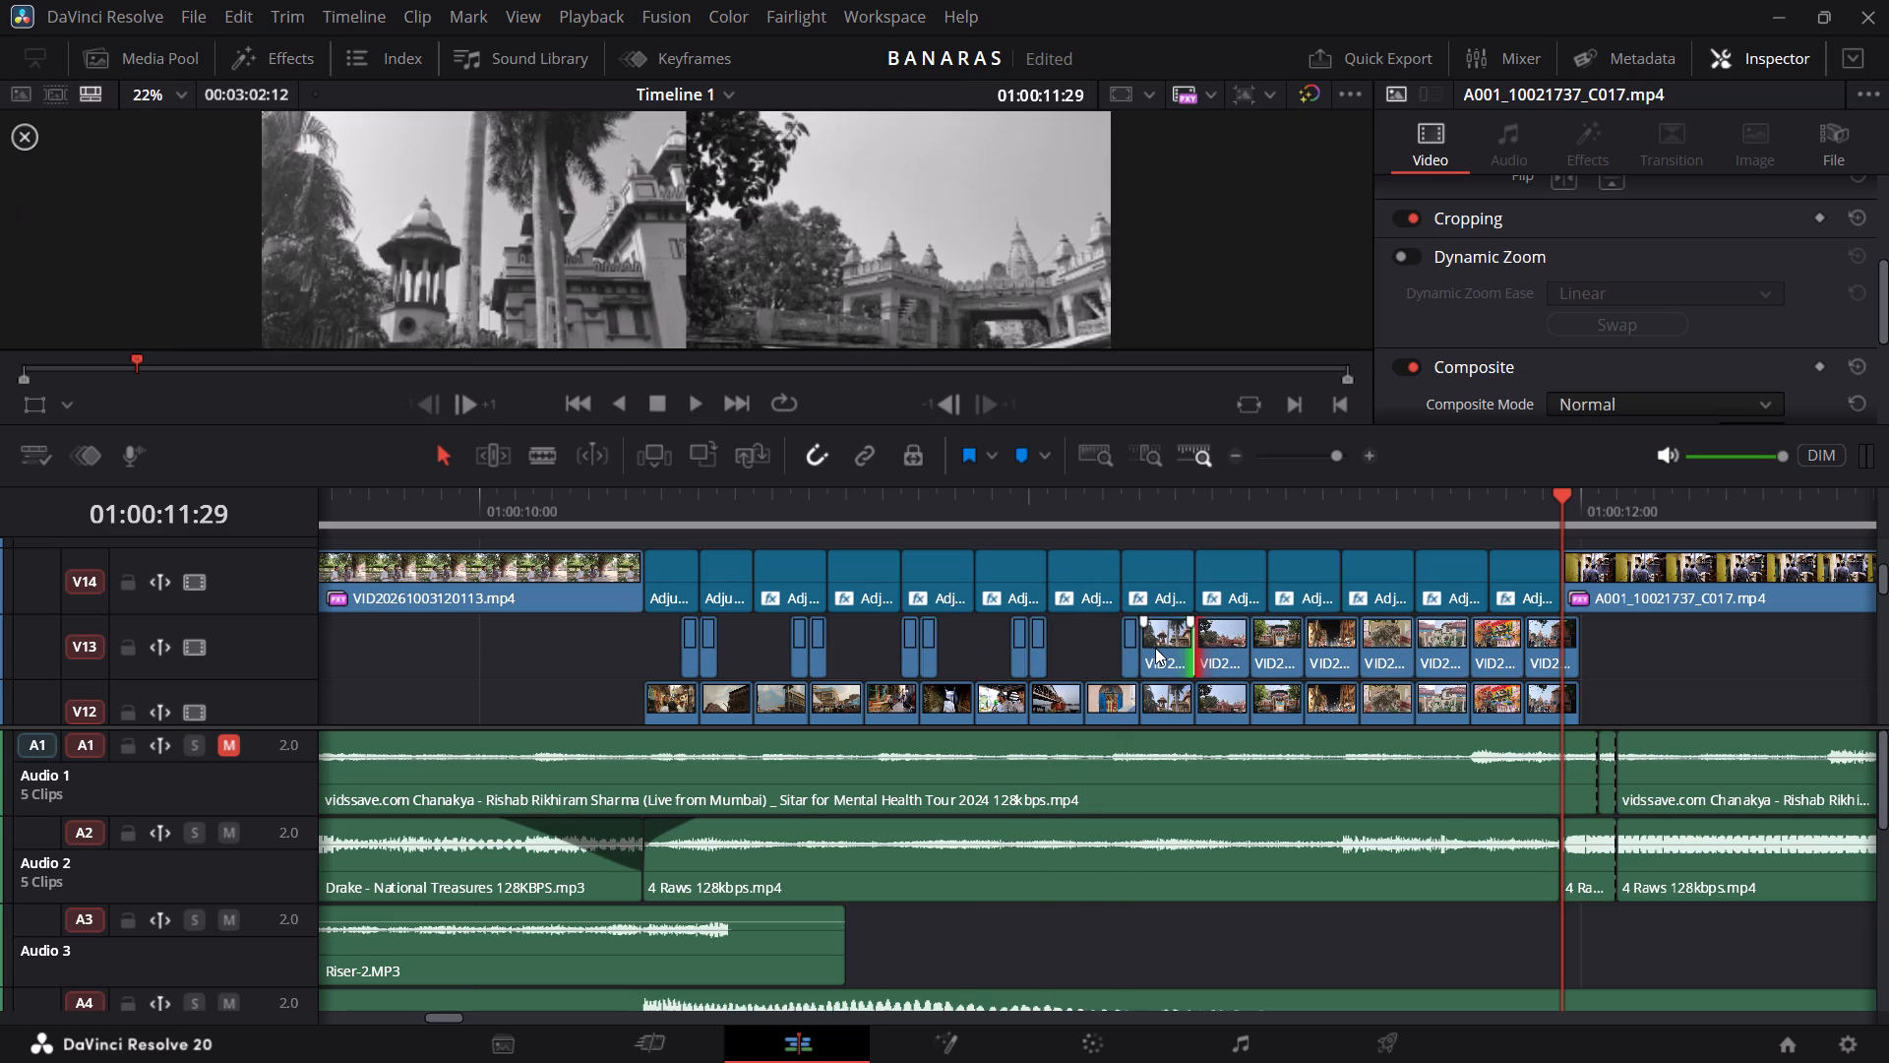
{"action": "left_click", "coordinate": [1157, 649]}
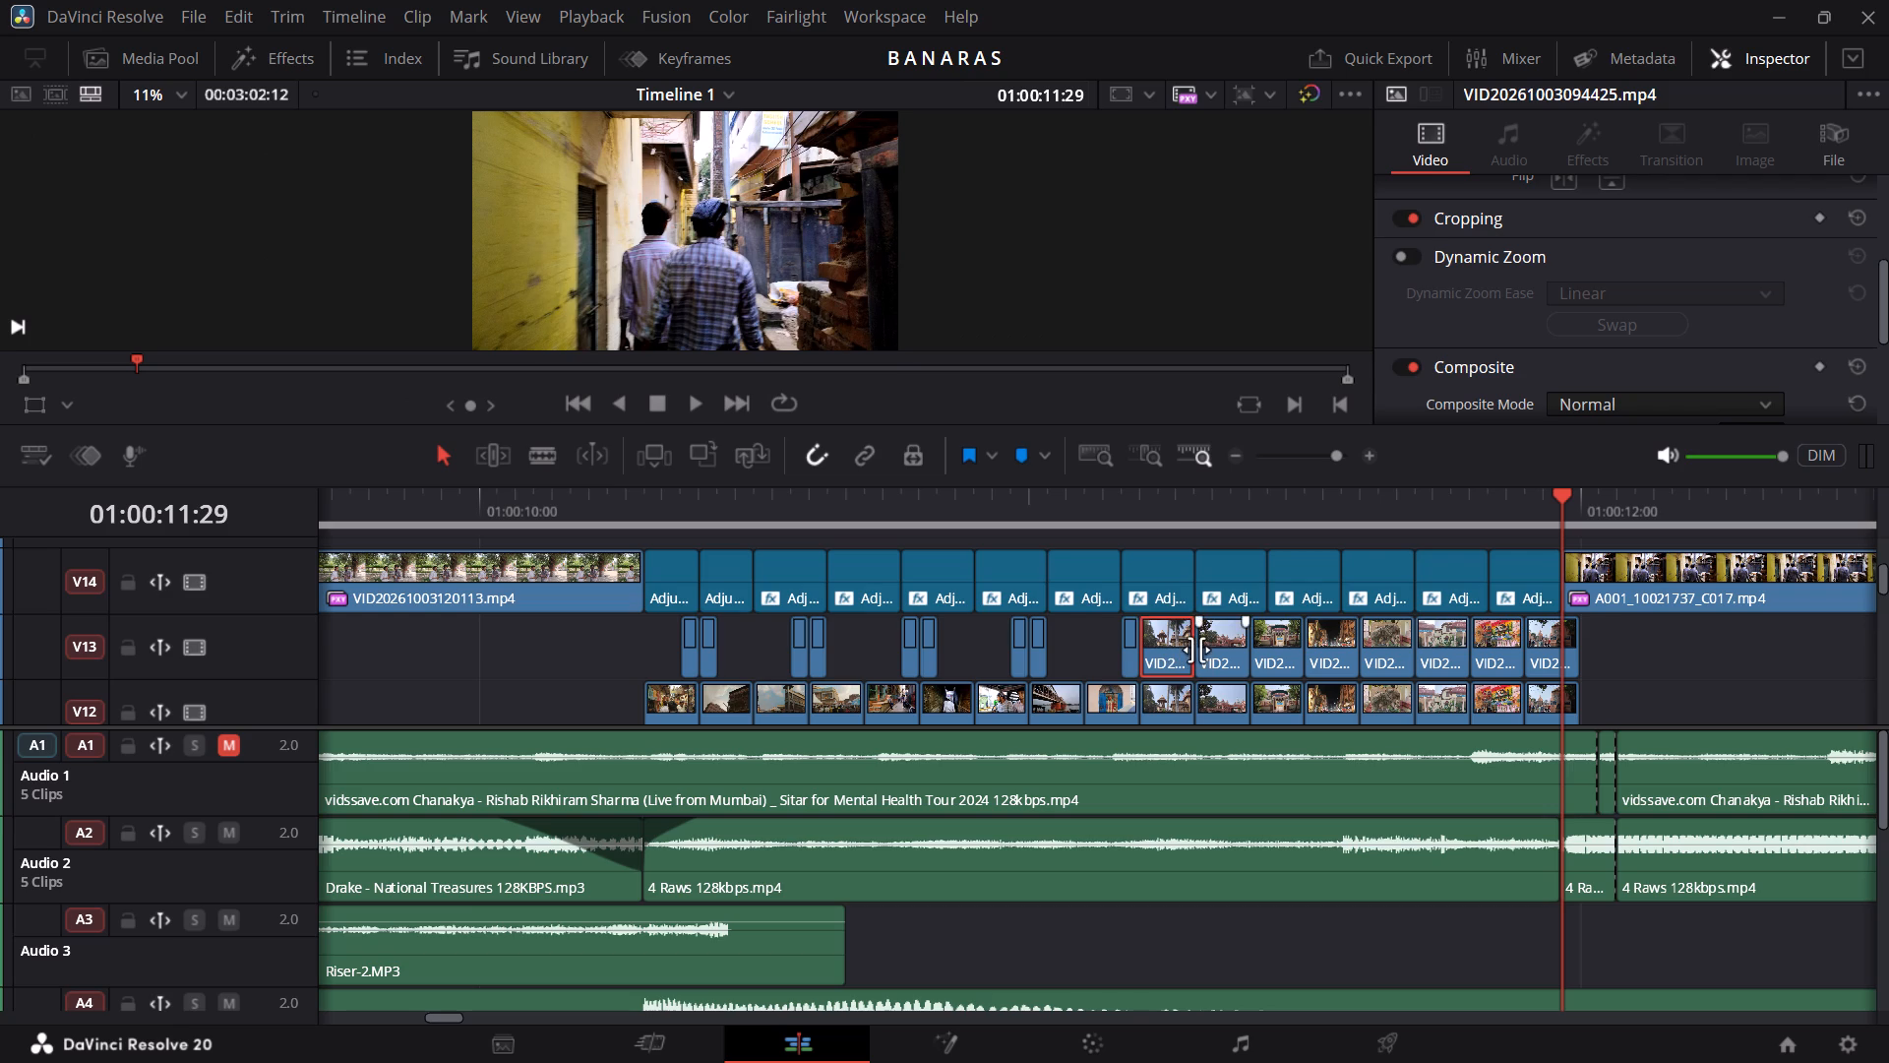
{"action": "left_click_drag", "start_coordinate": [1188, 651], "coordinate": [1149, 648]}
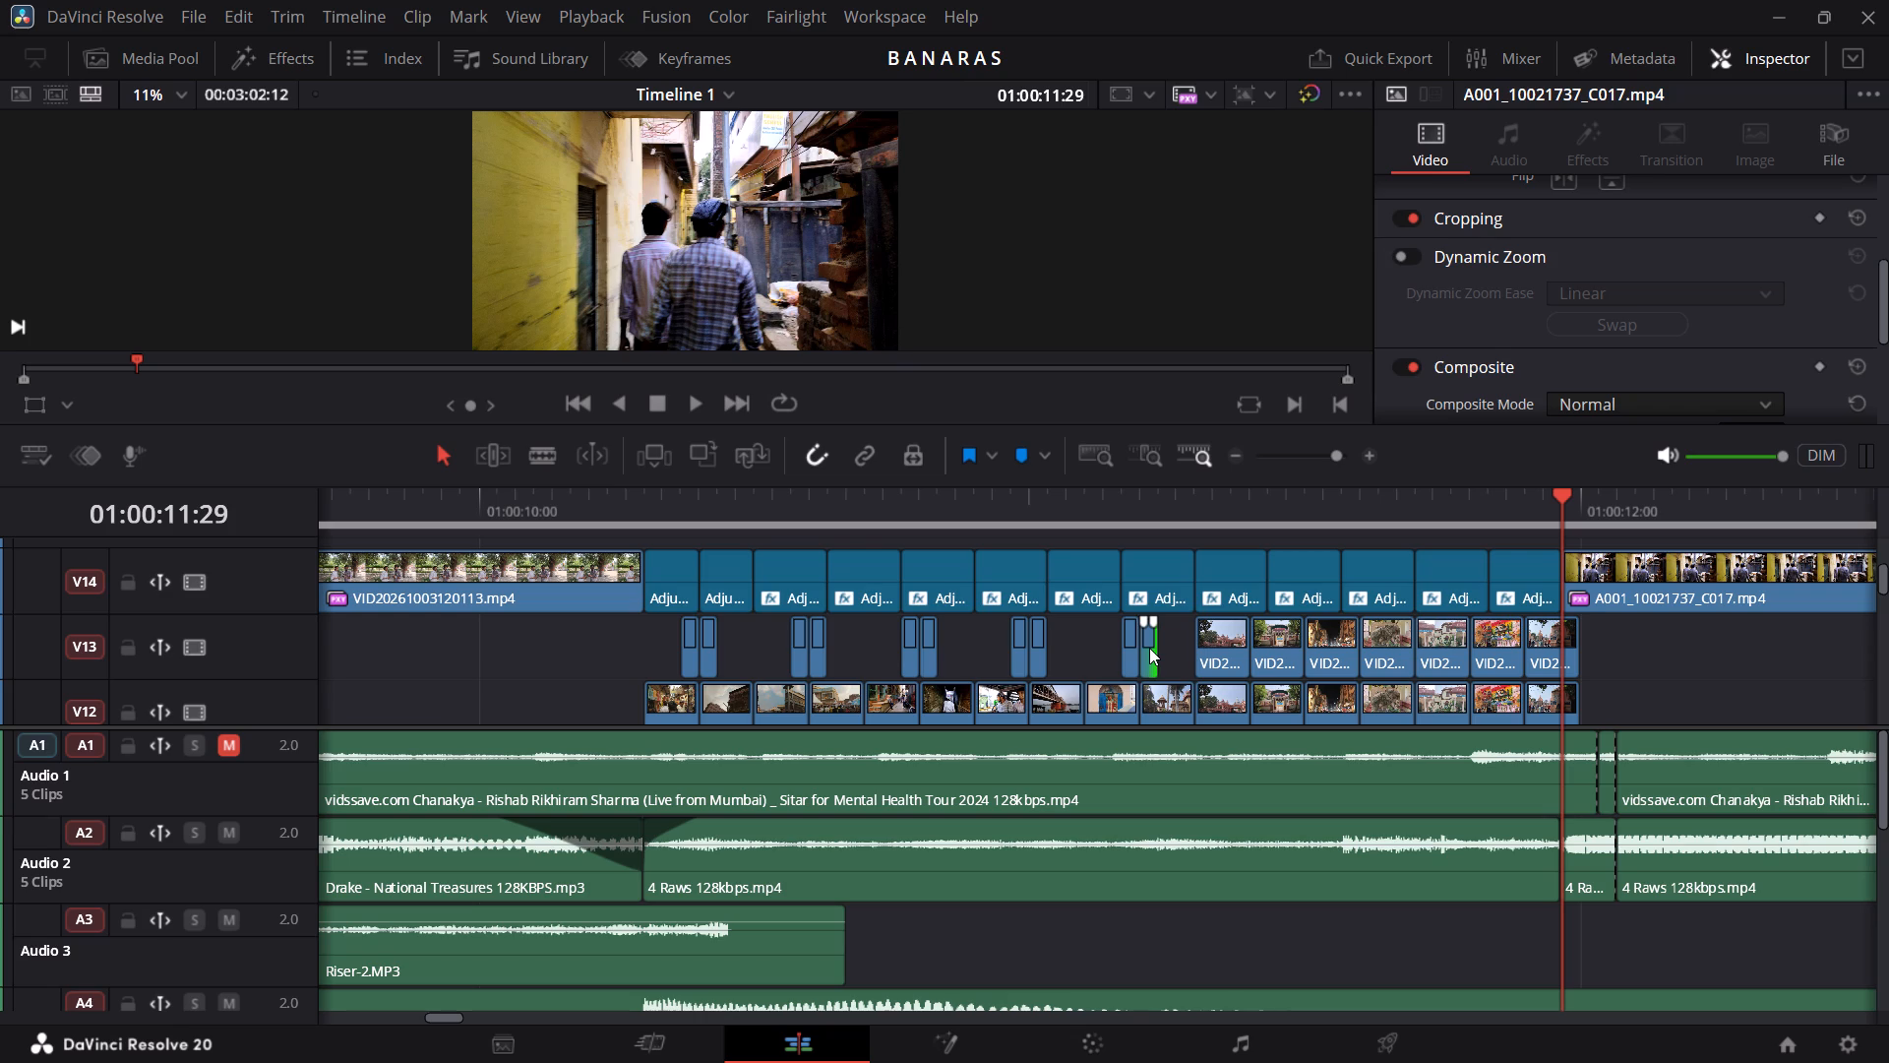
{"action": "left_click_drag", "start_coordinate": [1202, 645], "coordinate": [1244, 645]}
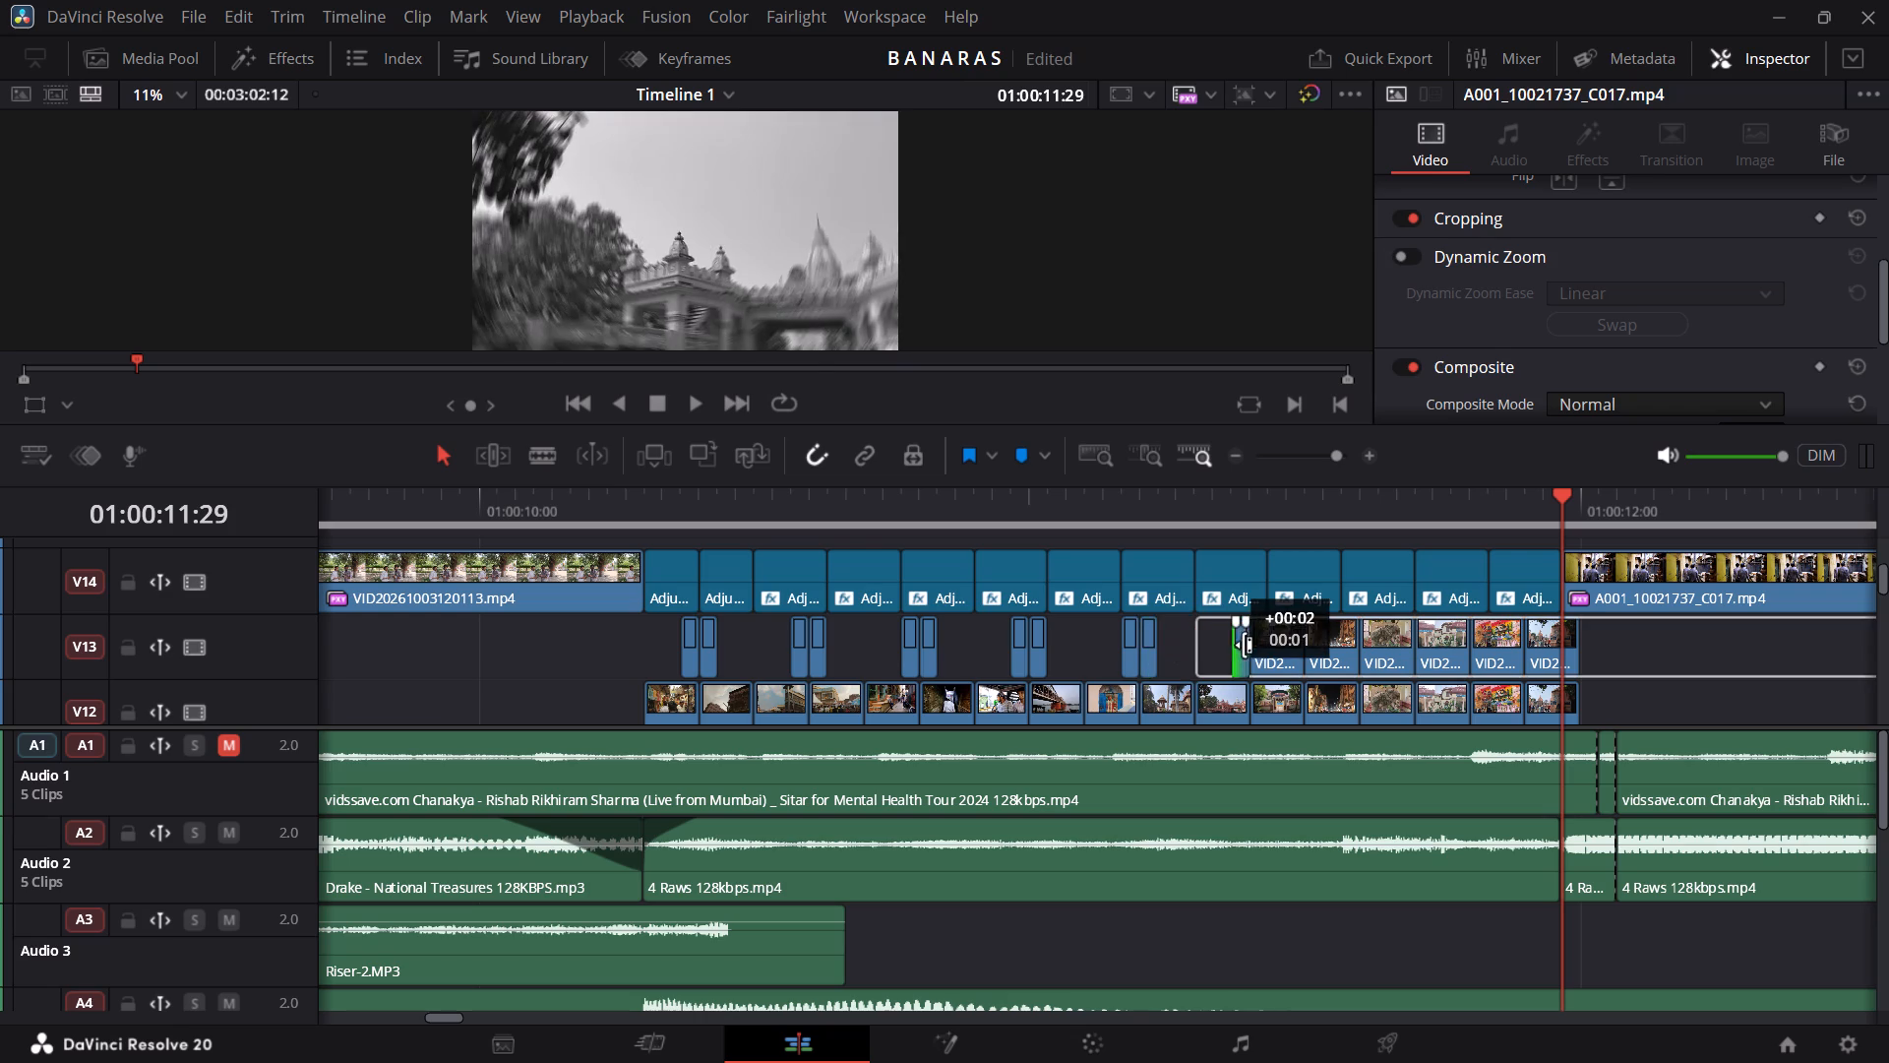
{"action": "left_click_drag", "start_coordinate": [1244, 645], "coordinate": [1248, 645]}
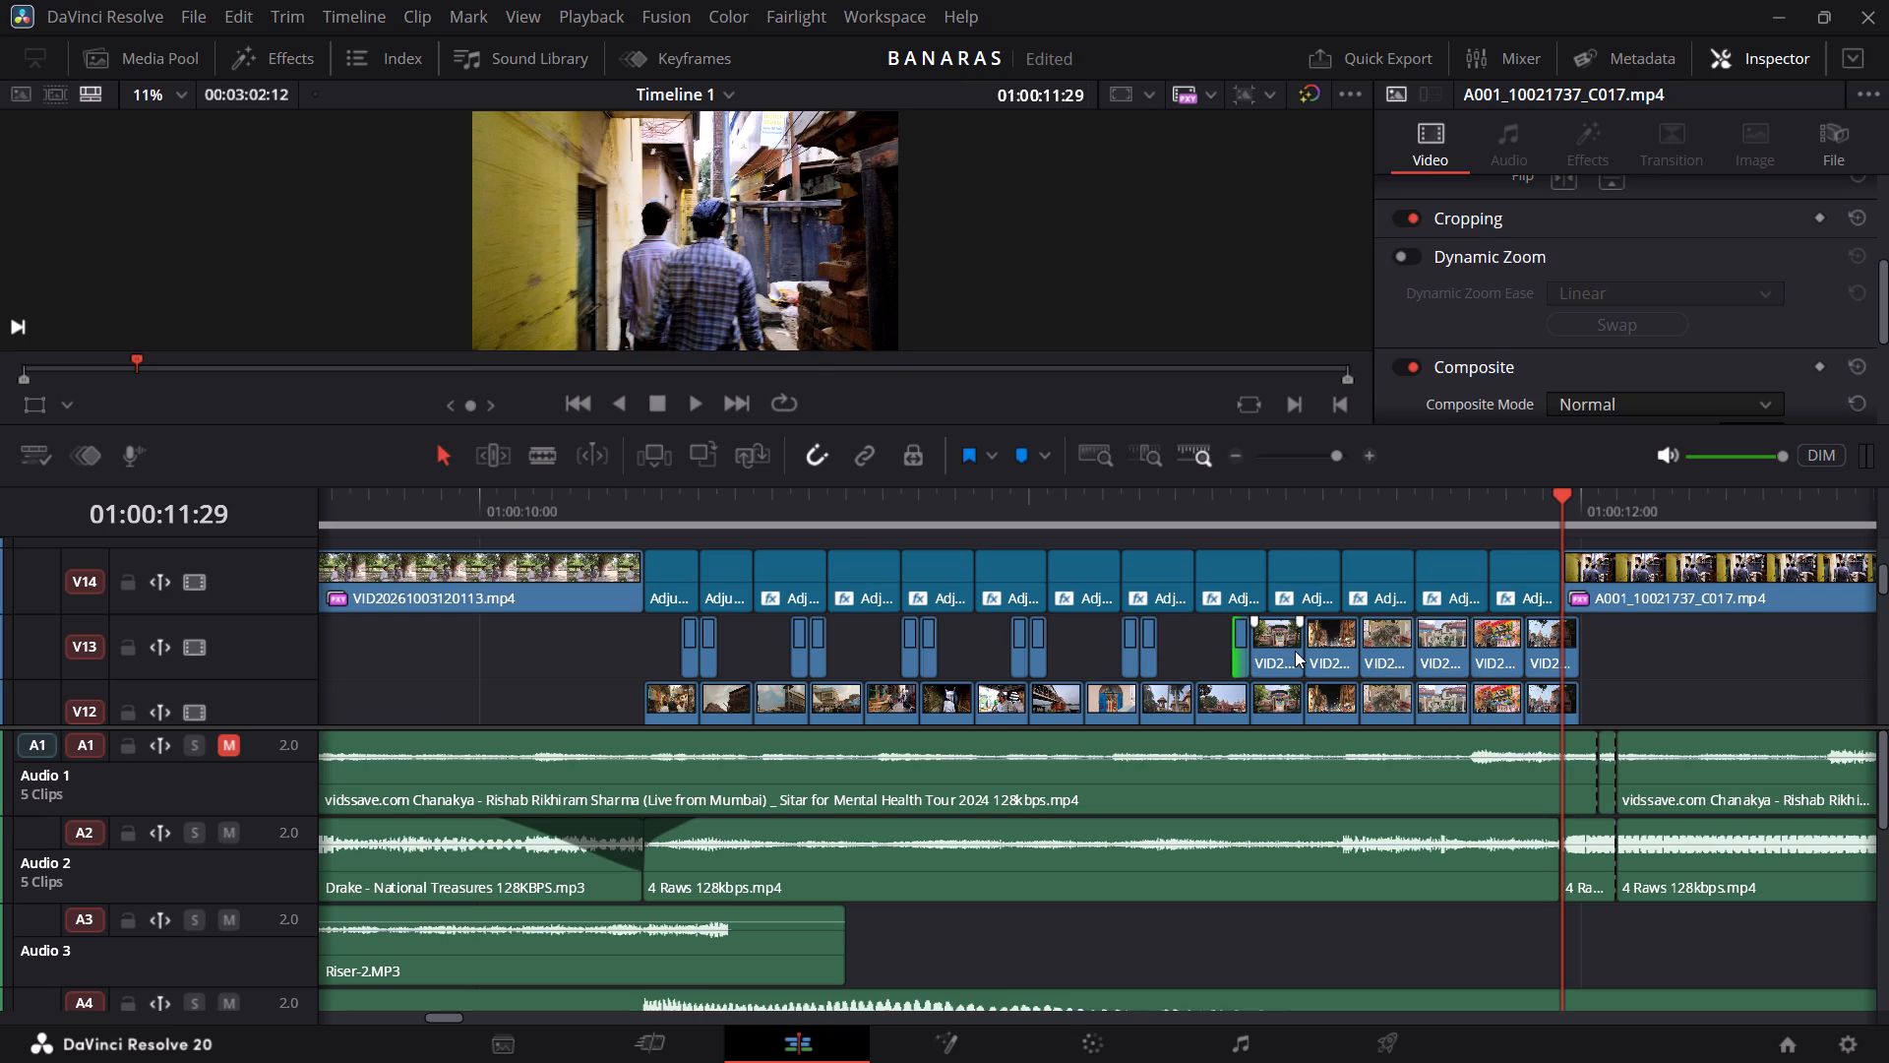
{"action": "left_click", "coordinate": [1295, 651]}
{"action": "left_click_drag", "start_coordinate": [1300, 651], "coordinate": [1270, 651]}
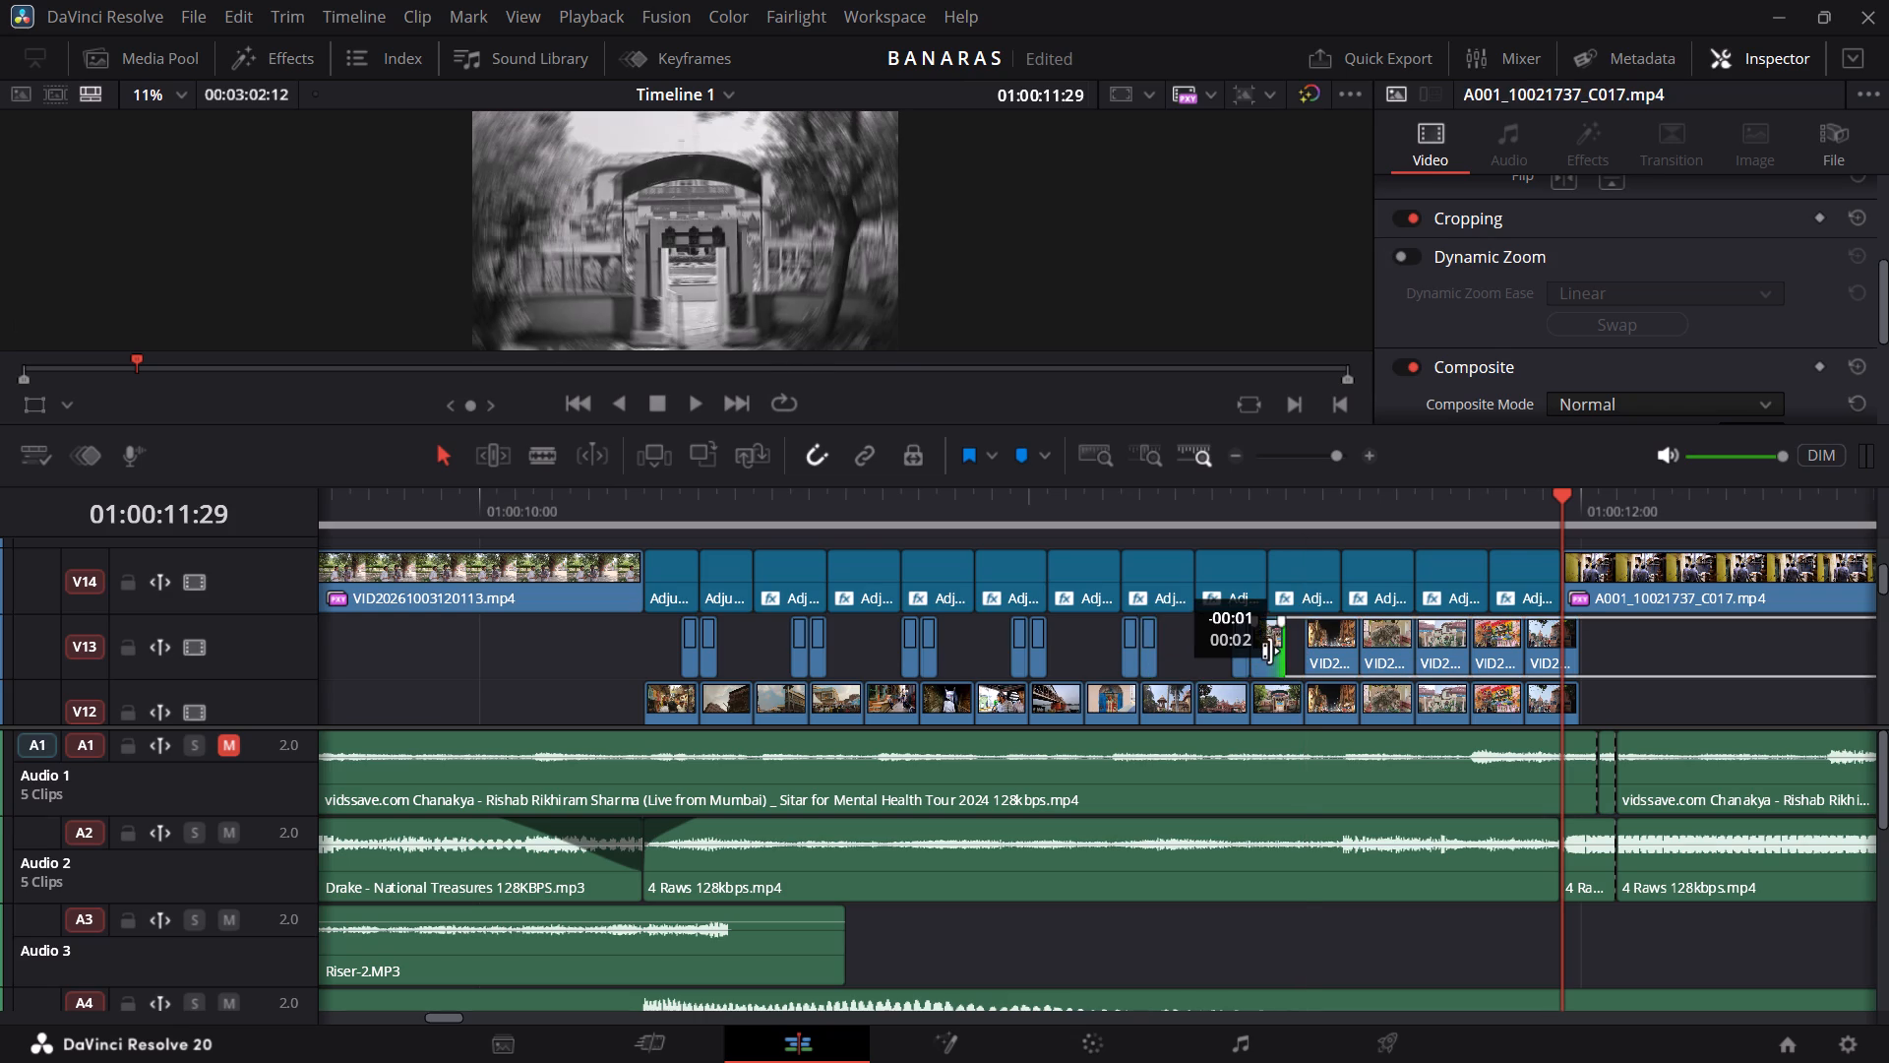
{"action": "left_click_drag", "start_coordinate": [1270, 651], "coordinate": [1260, 650]}
Trim the last five V13 copies to one frame each, alternately from the start and the end, keeping the seventeenth's final frame.
{"action": "left_click", "coordinate": [1327, 655]}
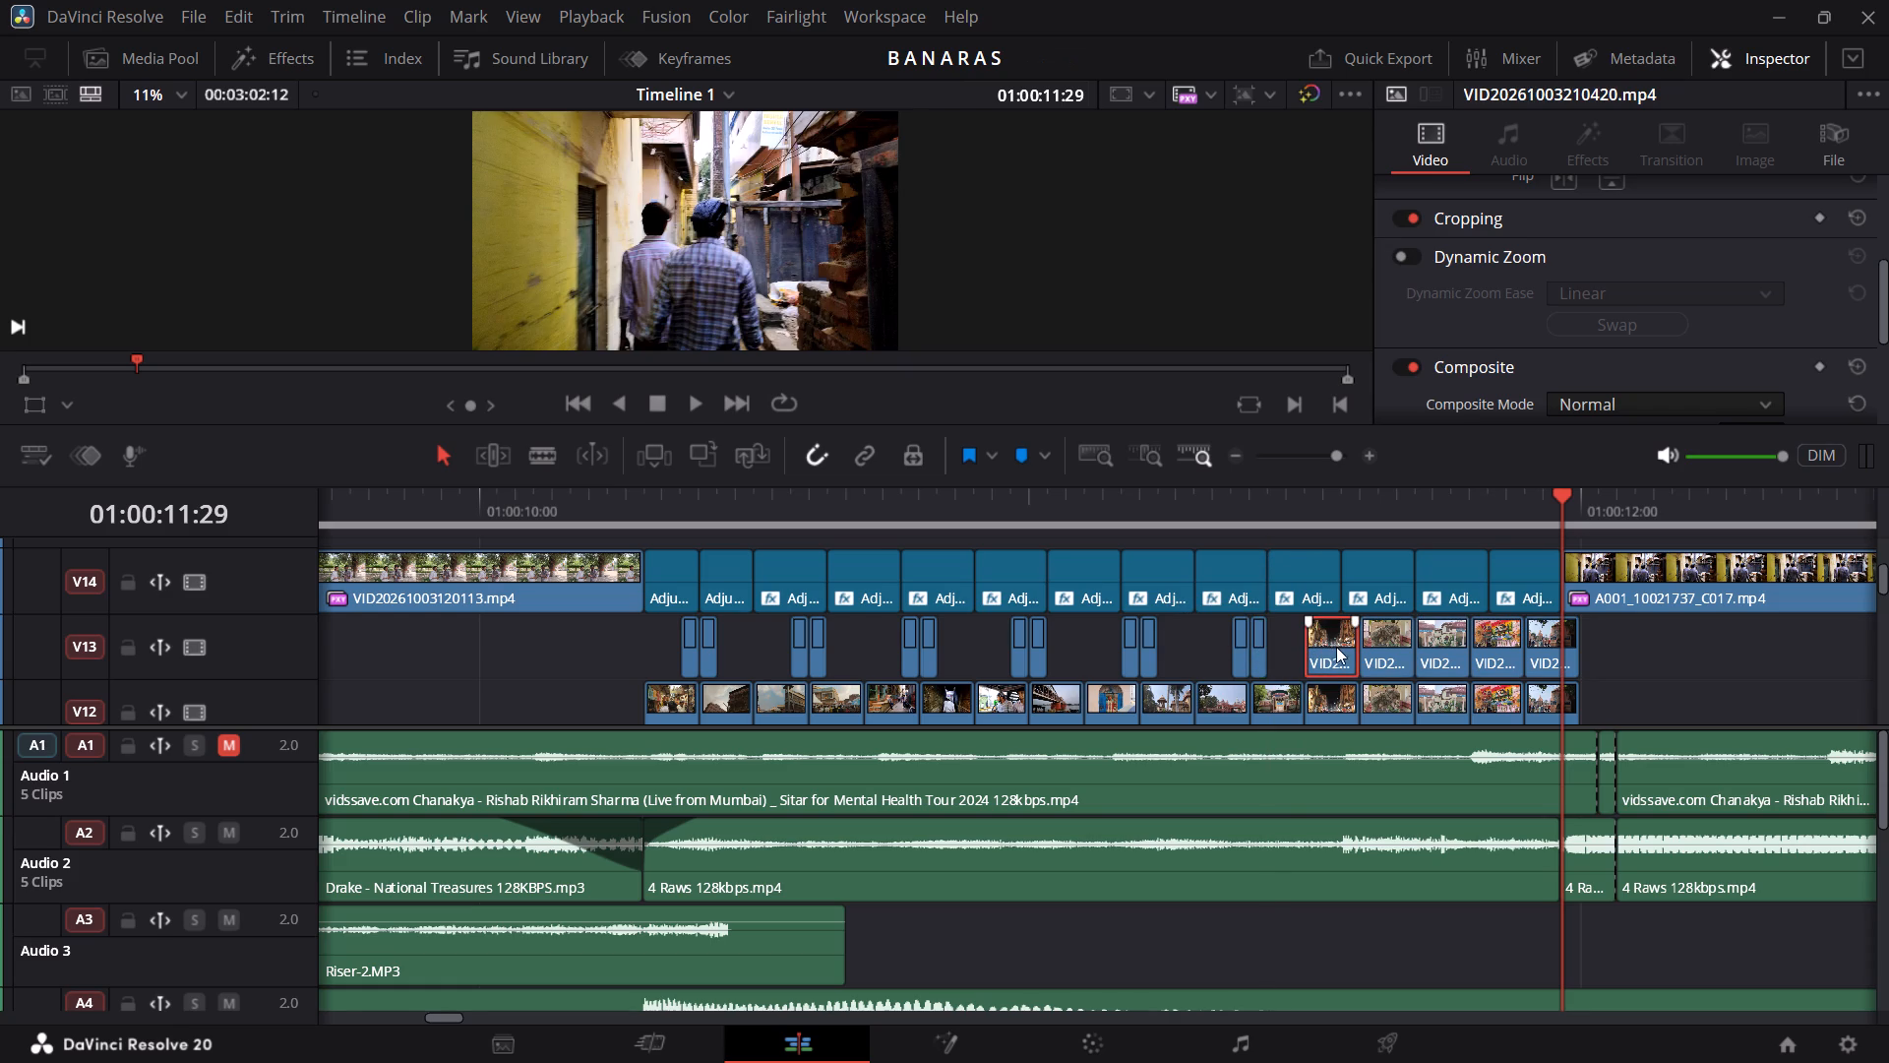
{"action": "left_click_drag", "start_coordinate": [1311, 647], "coordinate": [1332, 651]}
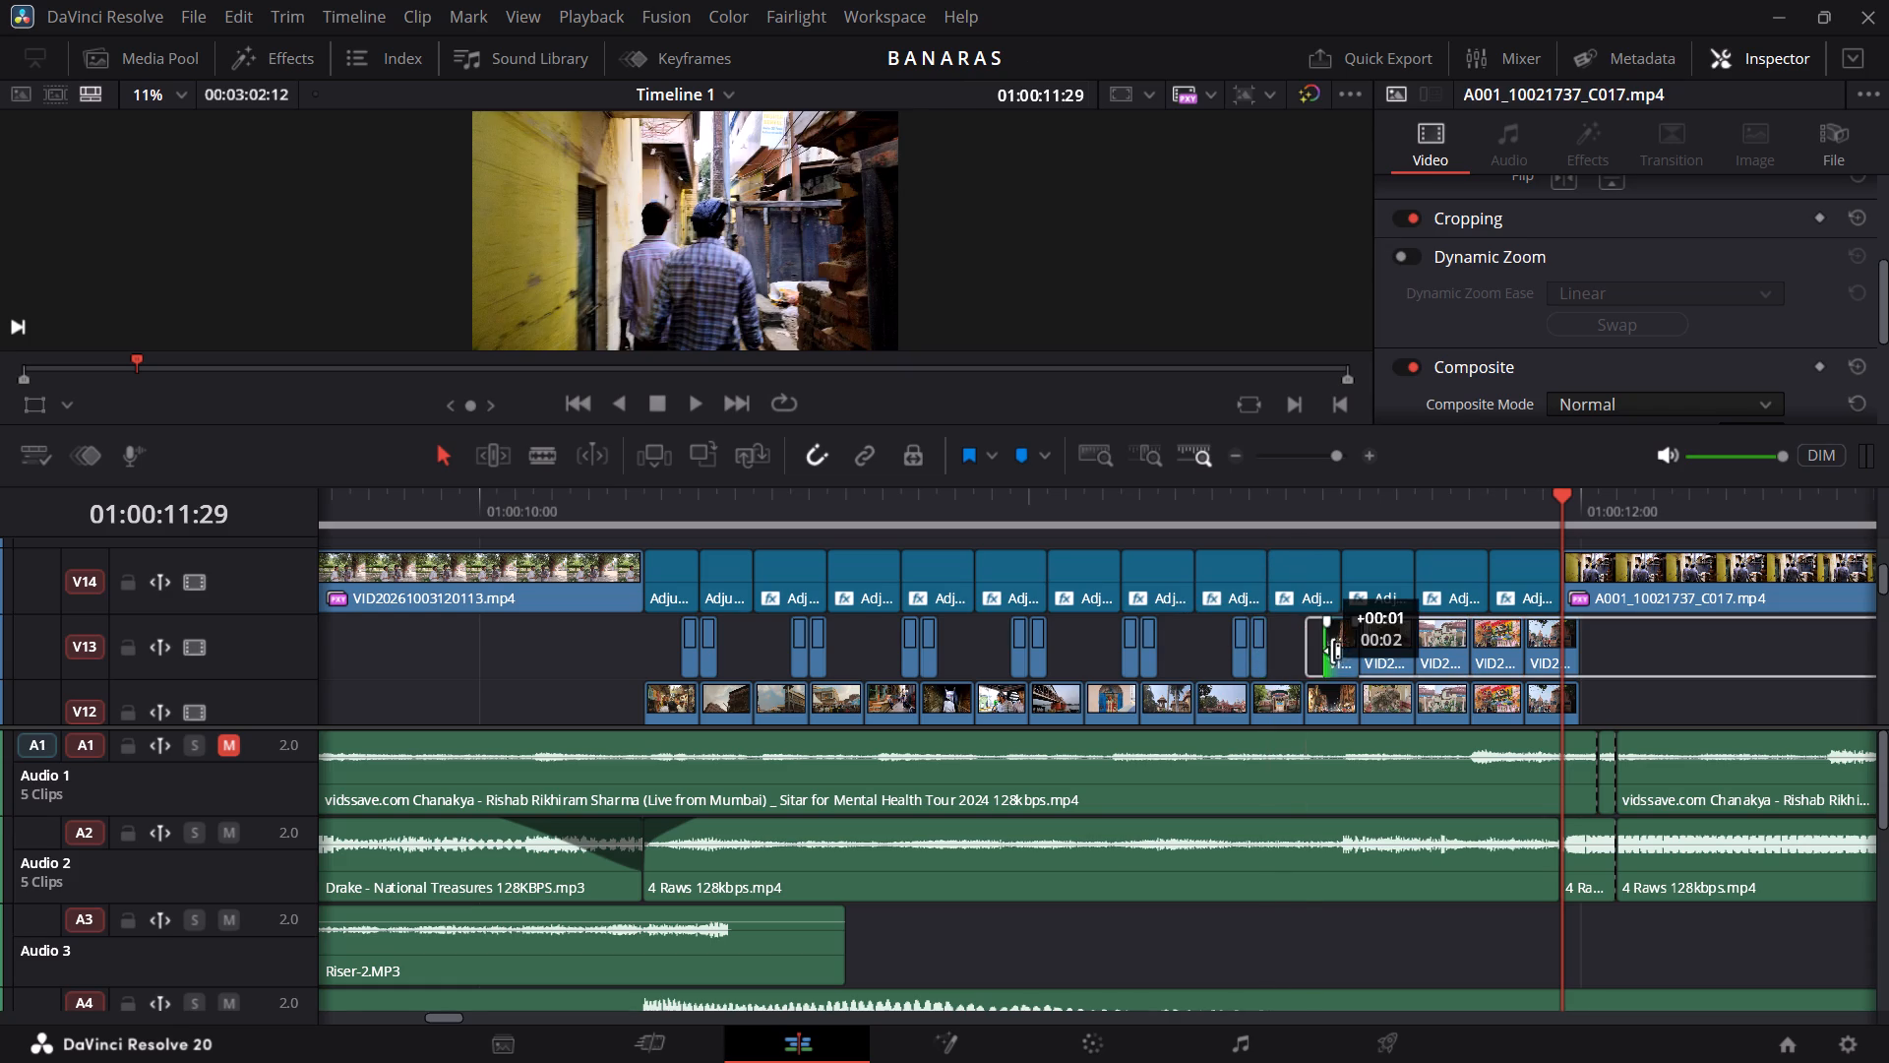
{"action": "left_click_drag", "start_coordinate": [1332, 651], "coordinate": [1360, 657]}
{"action": "left_click", "coordinate": [1387, 660]}
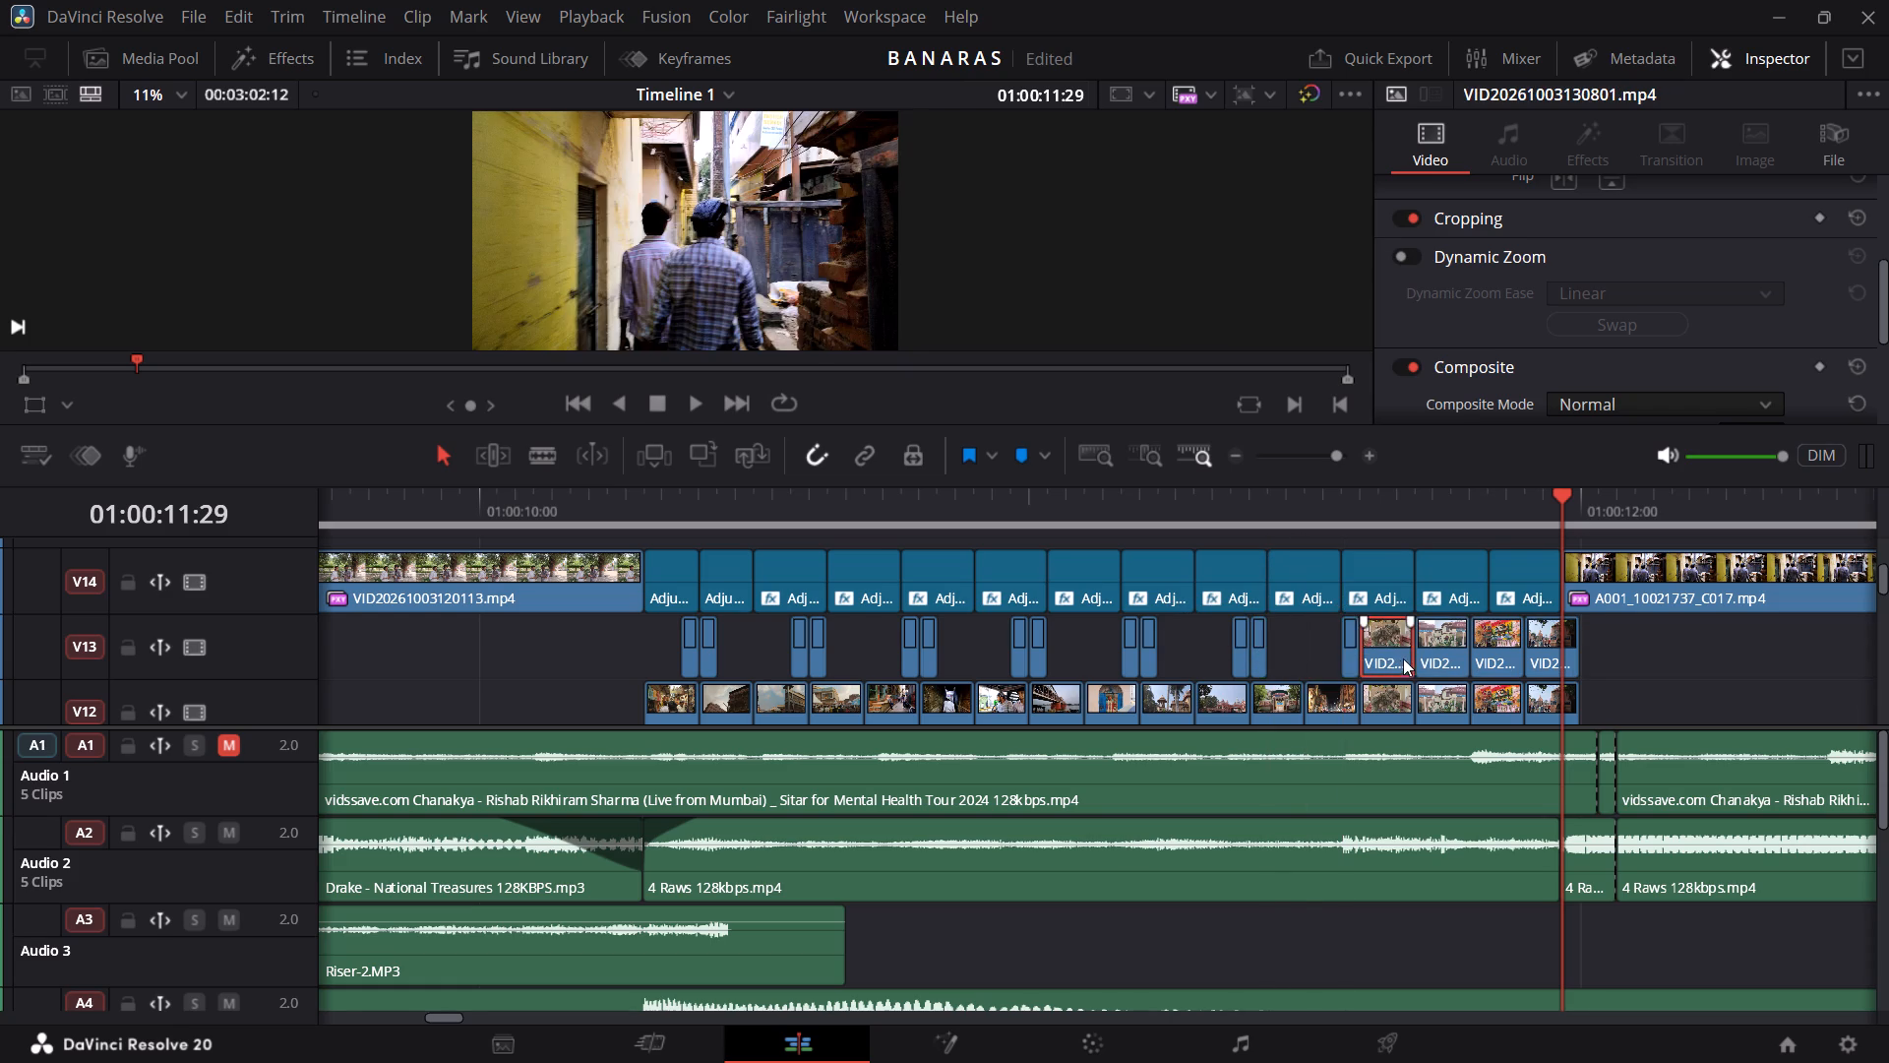
{"action": "left_click_drag", "start_coordinate": [1408, 646], "coordinate": [1370, 646]}
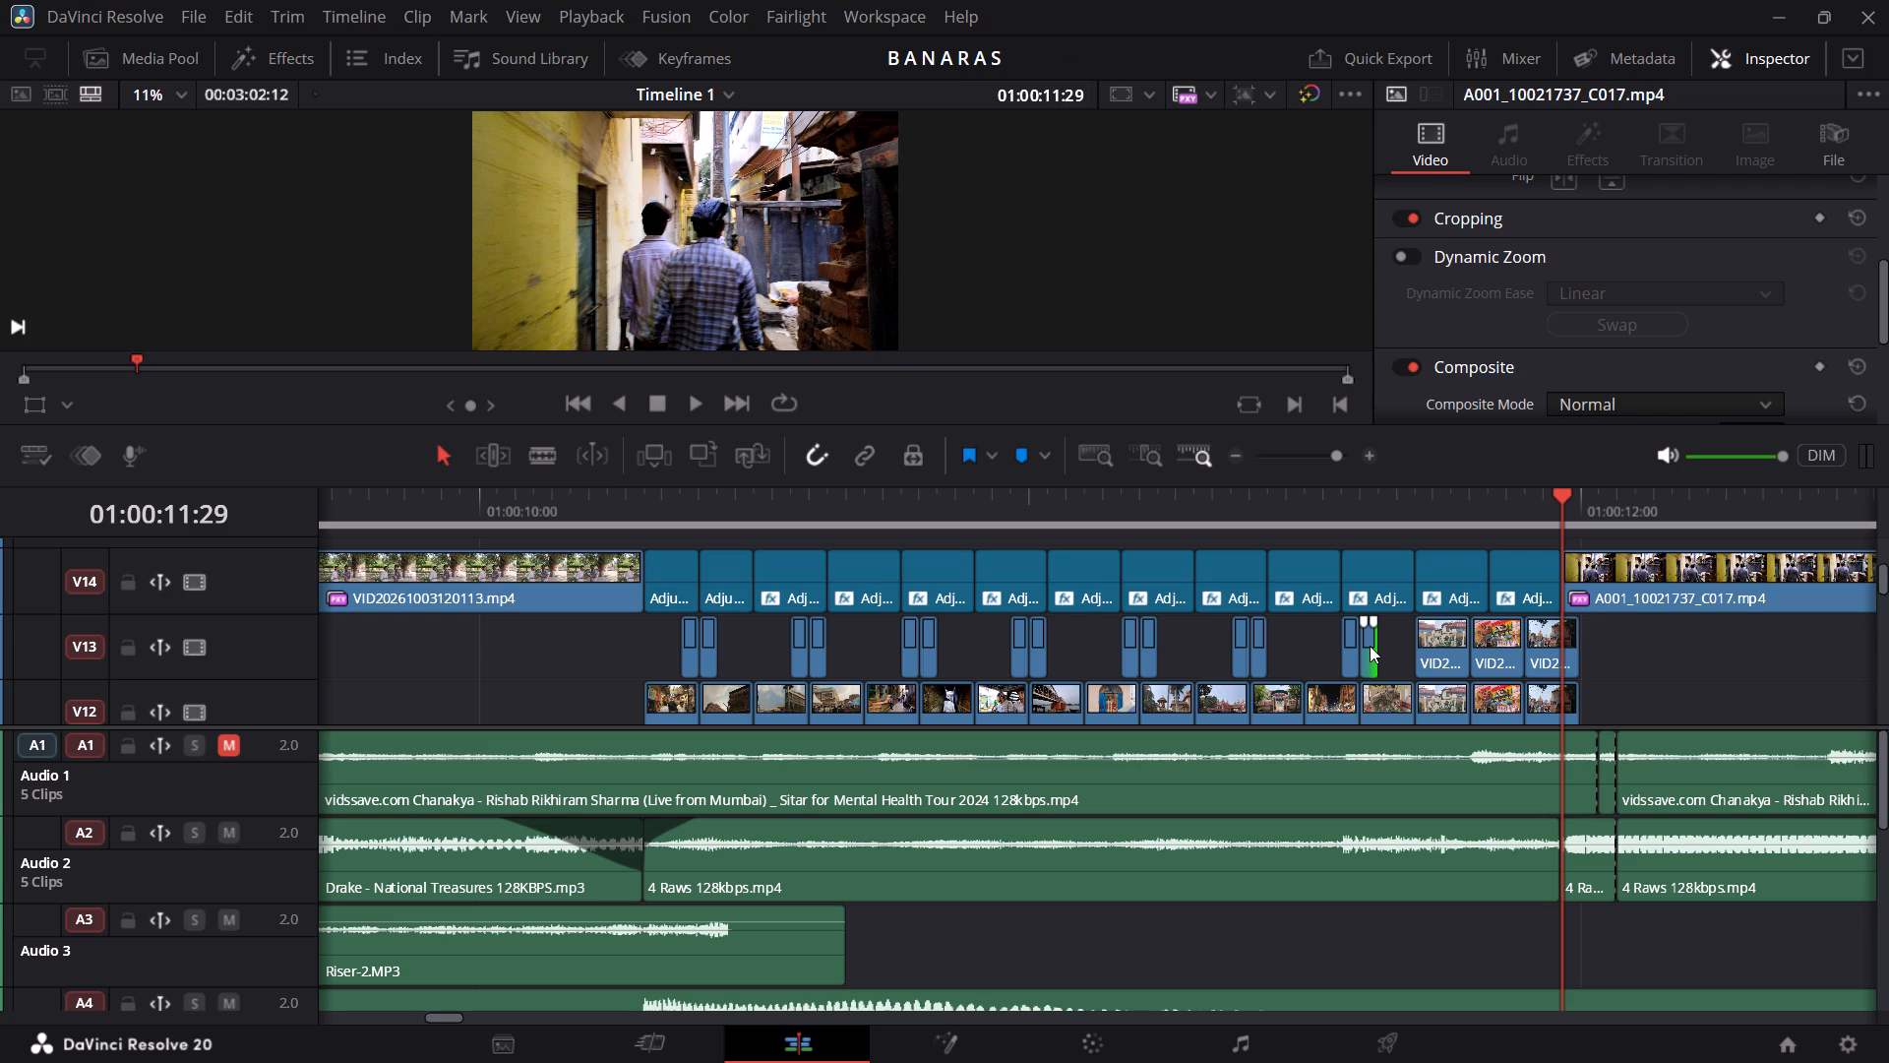
{"action": "left_click", "coordinate": [1426, 657]}
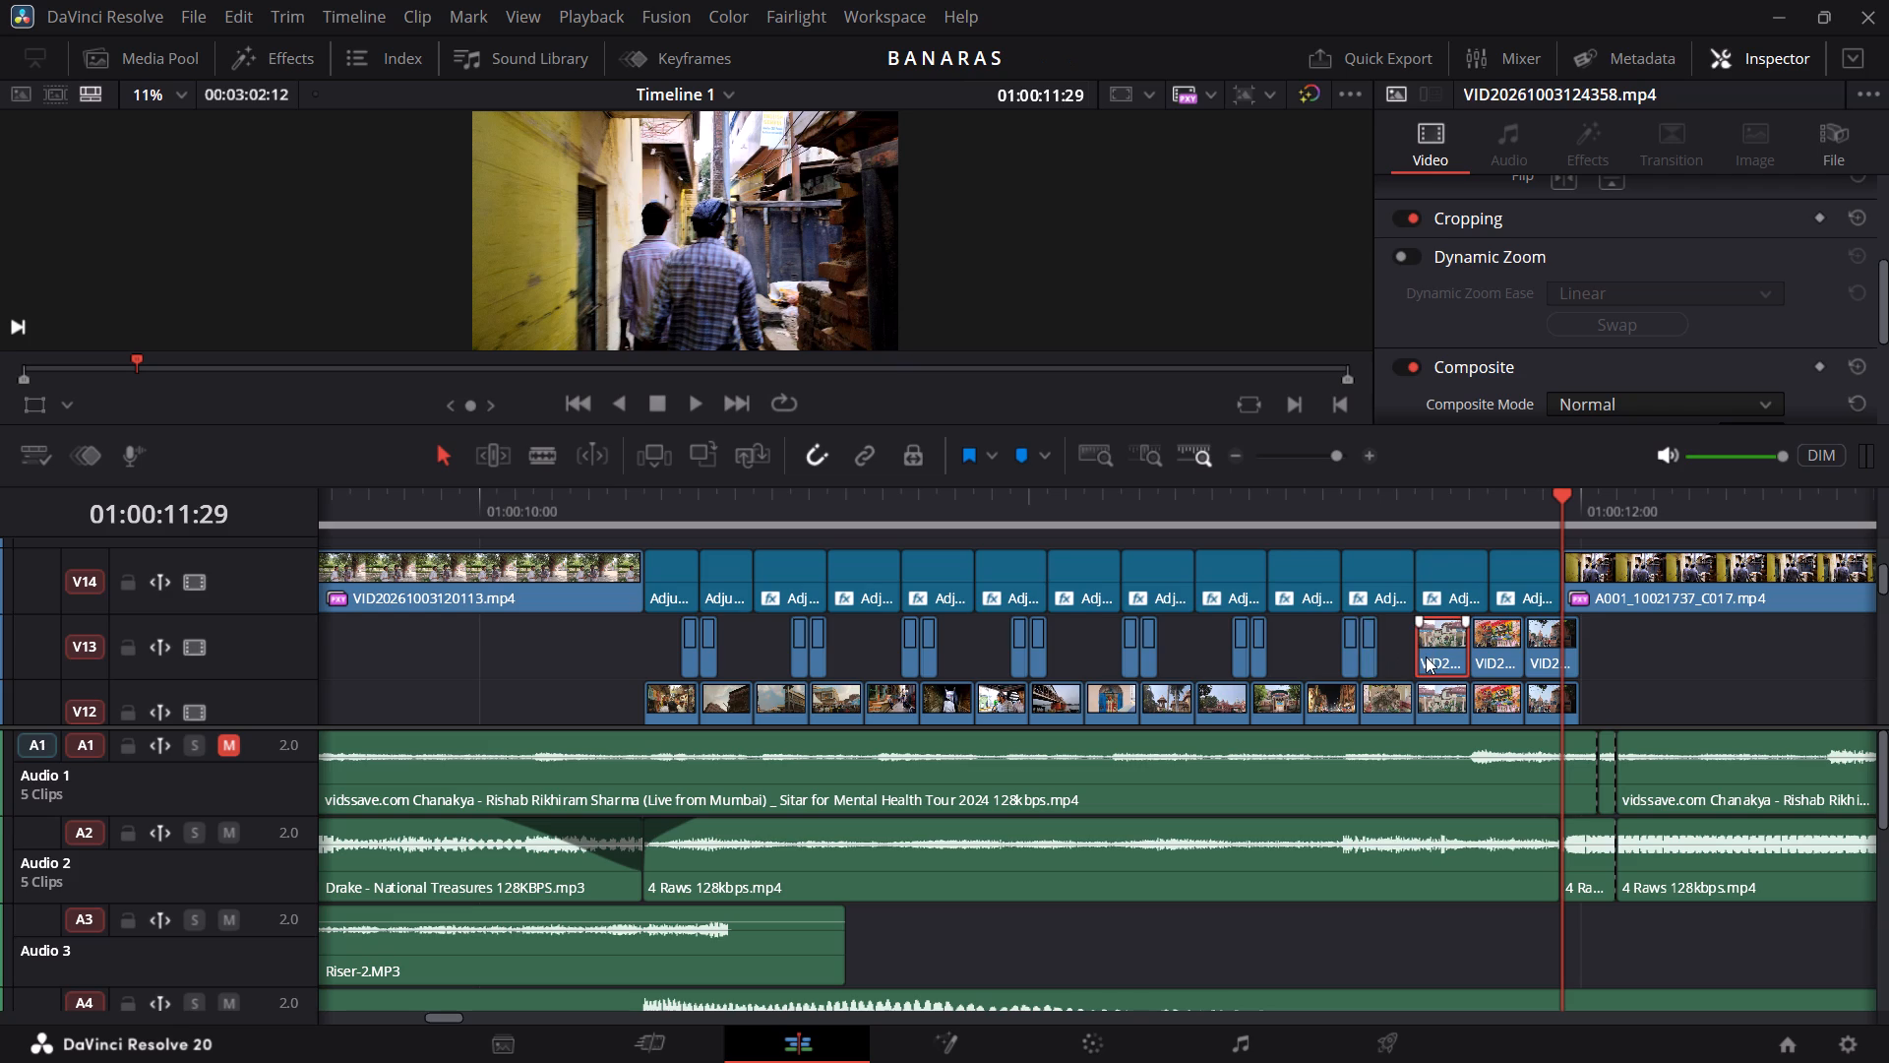
{"action": "left_click_drag", "start_coordinate": [1420, 643], "coordinate": [1450, 646]}
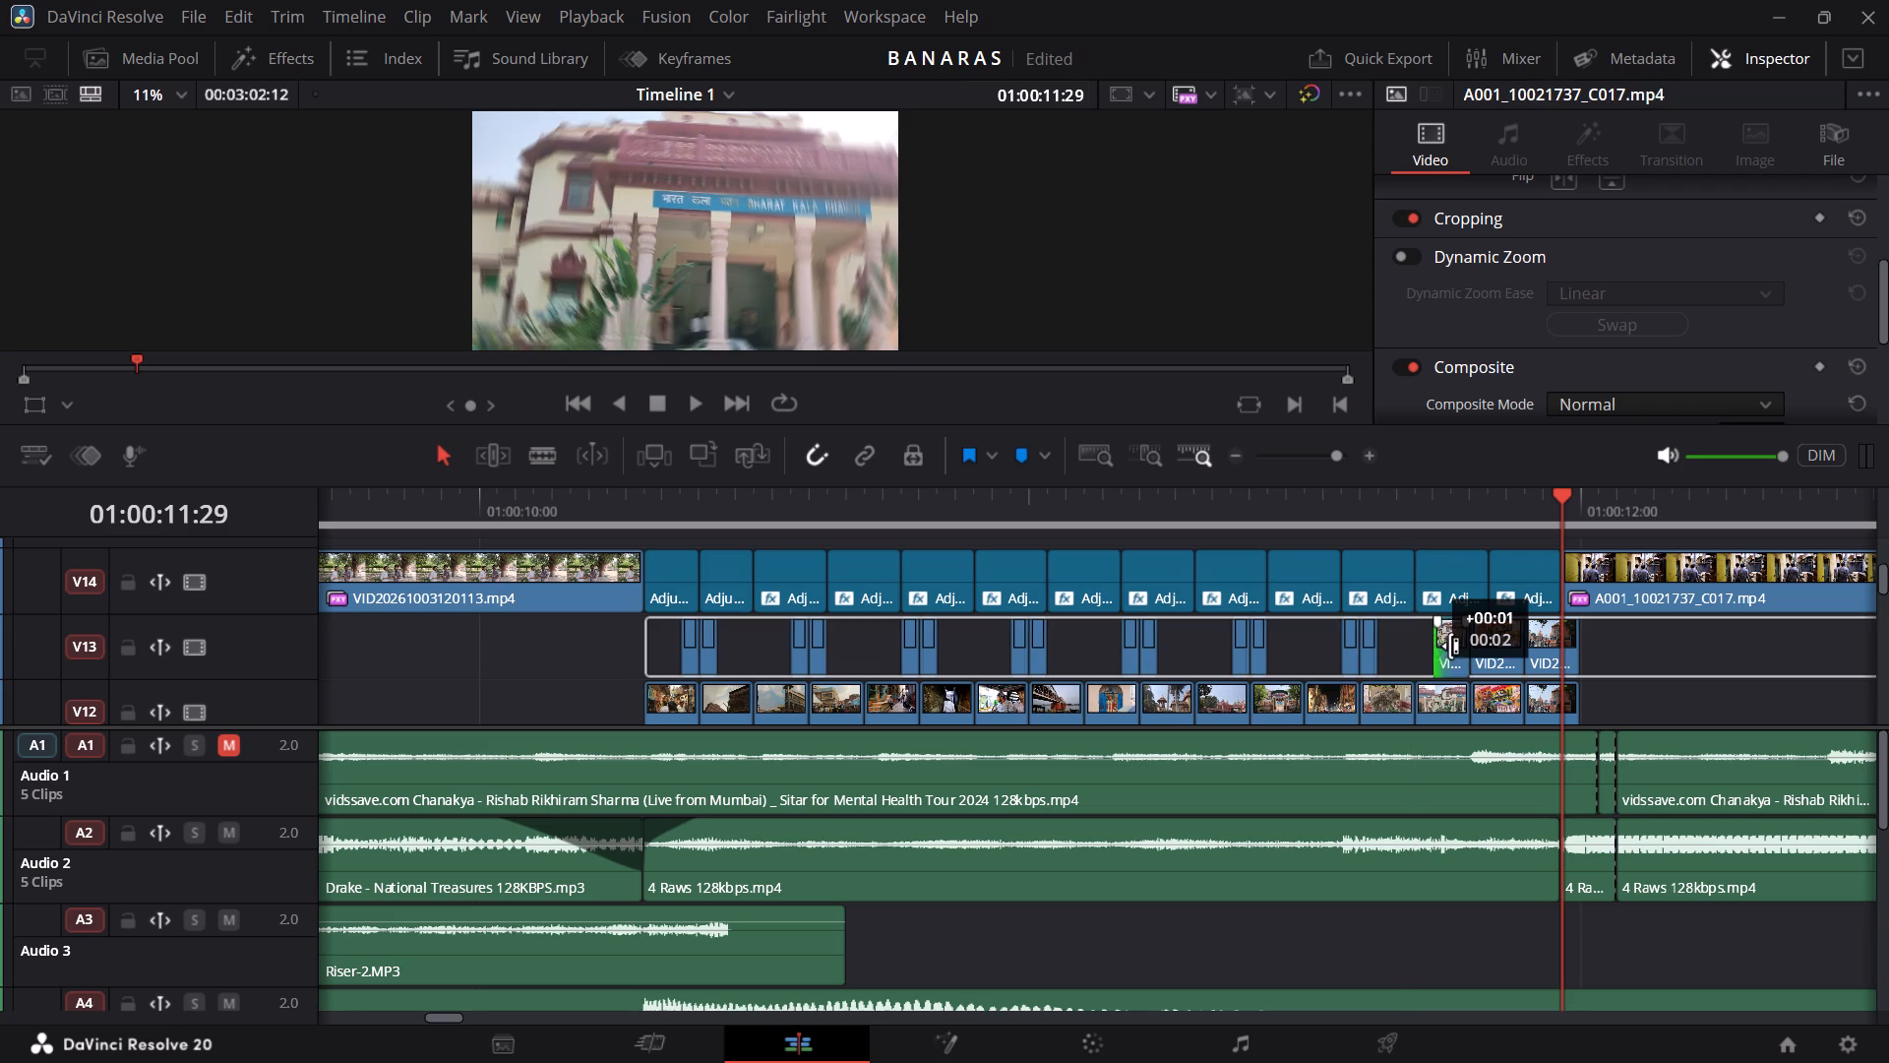
{"action": "left_click_drag", "start_coordinate": [1450, 646], "coordinate": [1457, 647]}
{"action": "left_click", "coordinate": [1503, 652]}
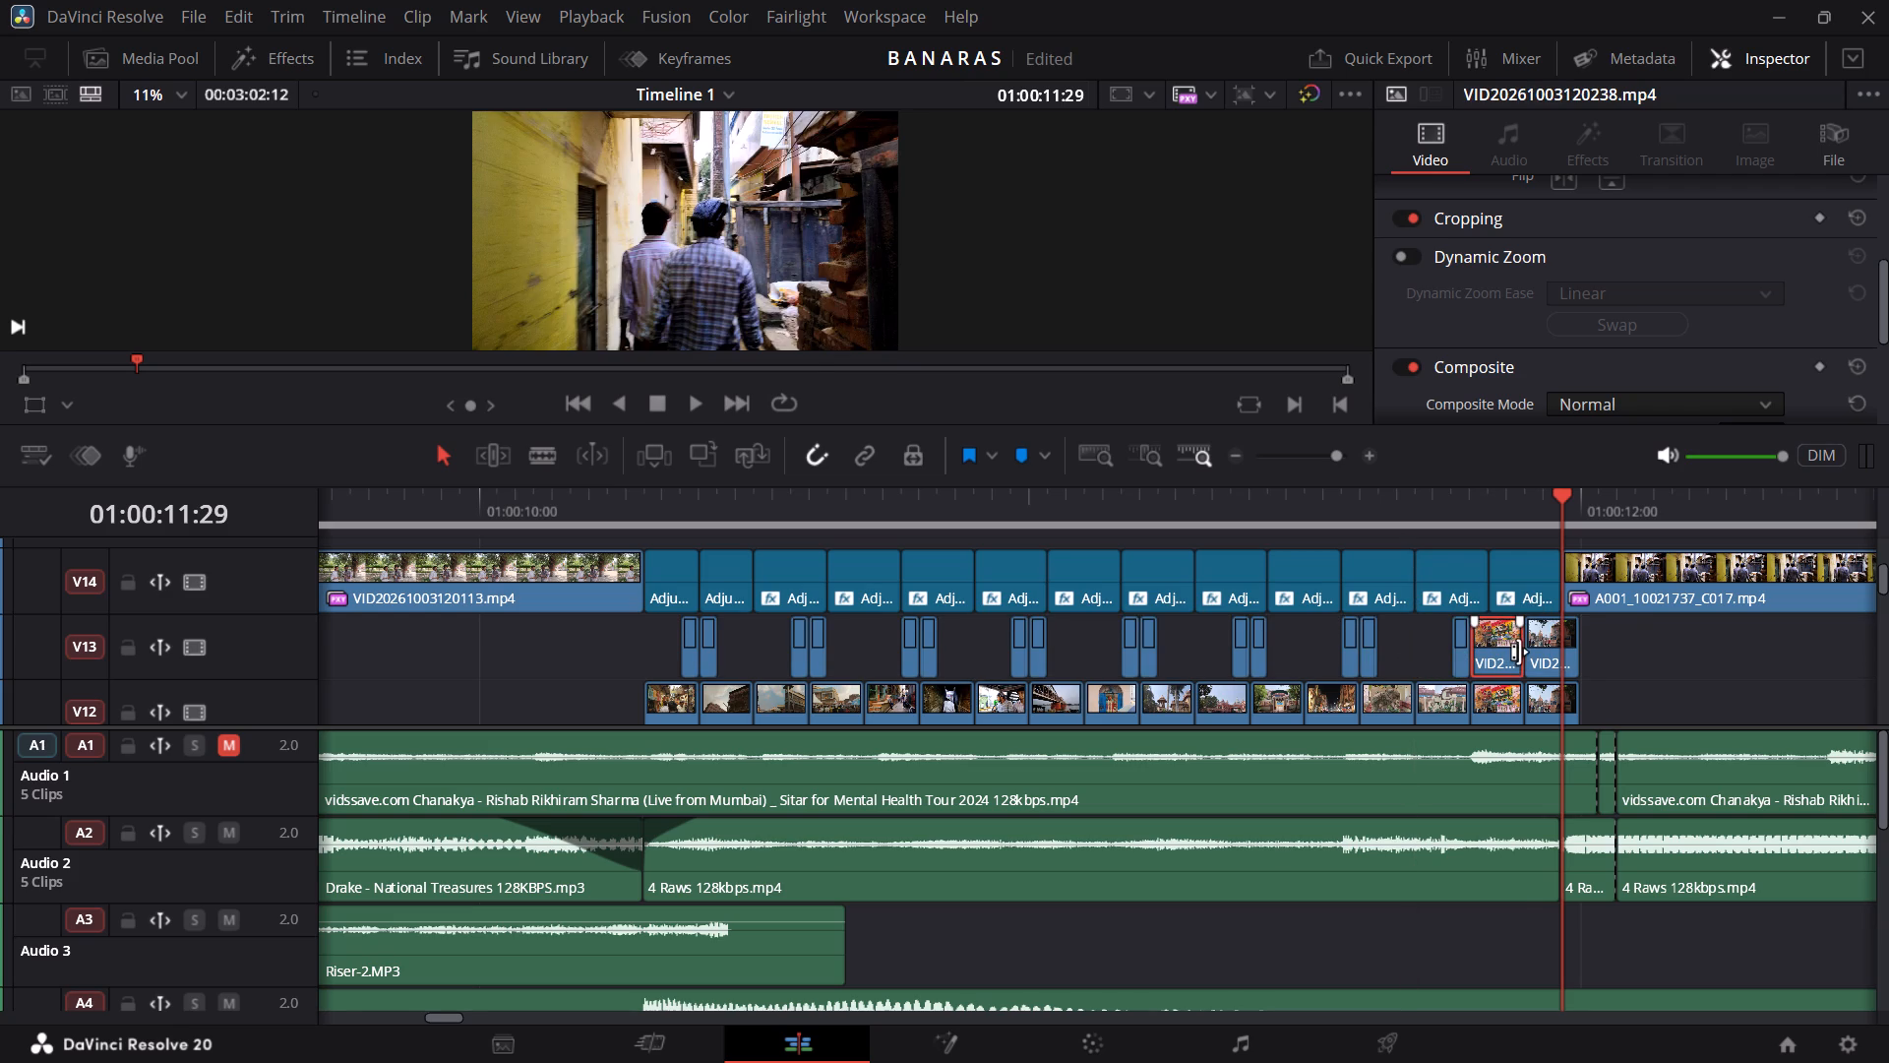
{"action": "left_click_drag", "start_coordinate": [1520, 652], "coordinate": [1483, 649]}
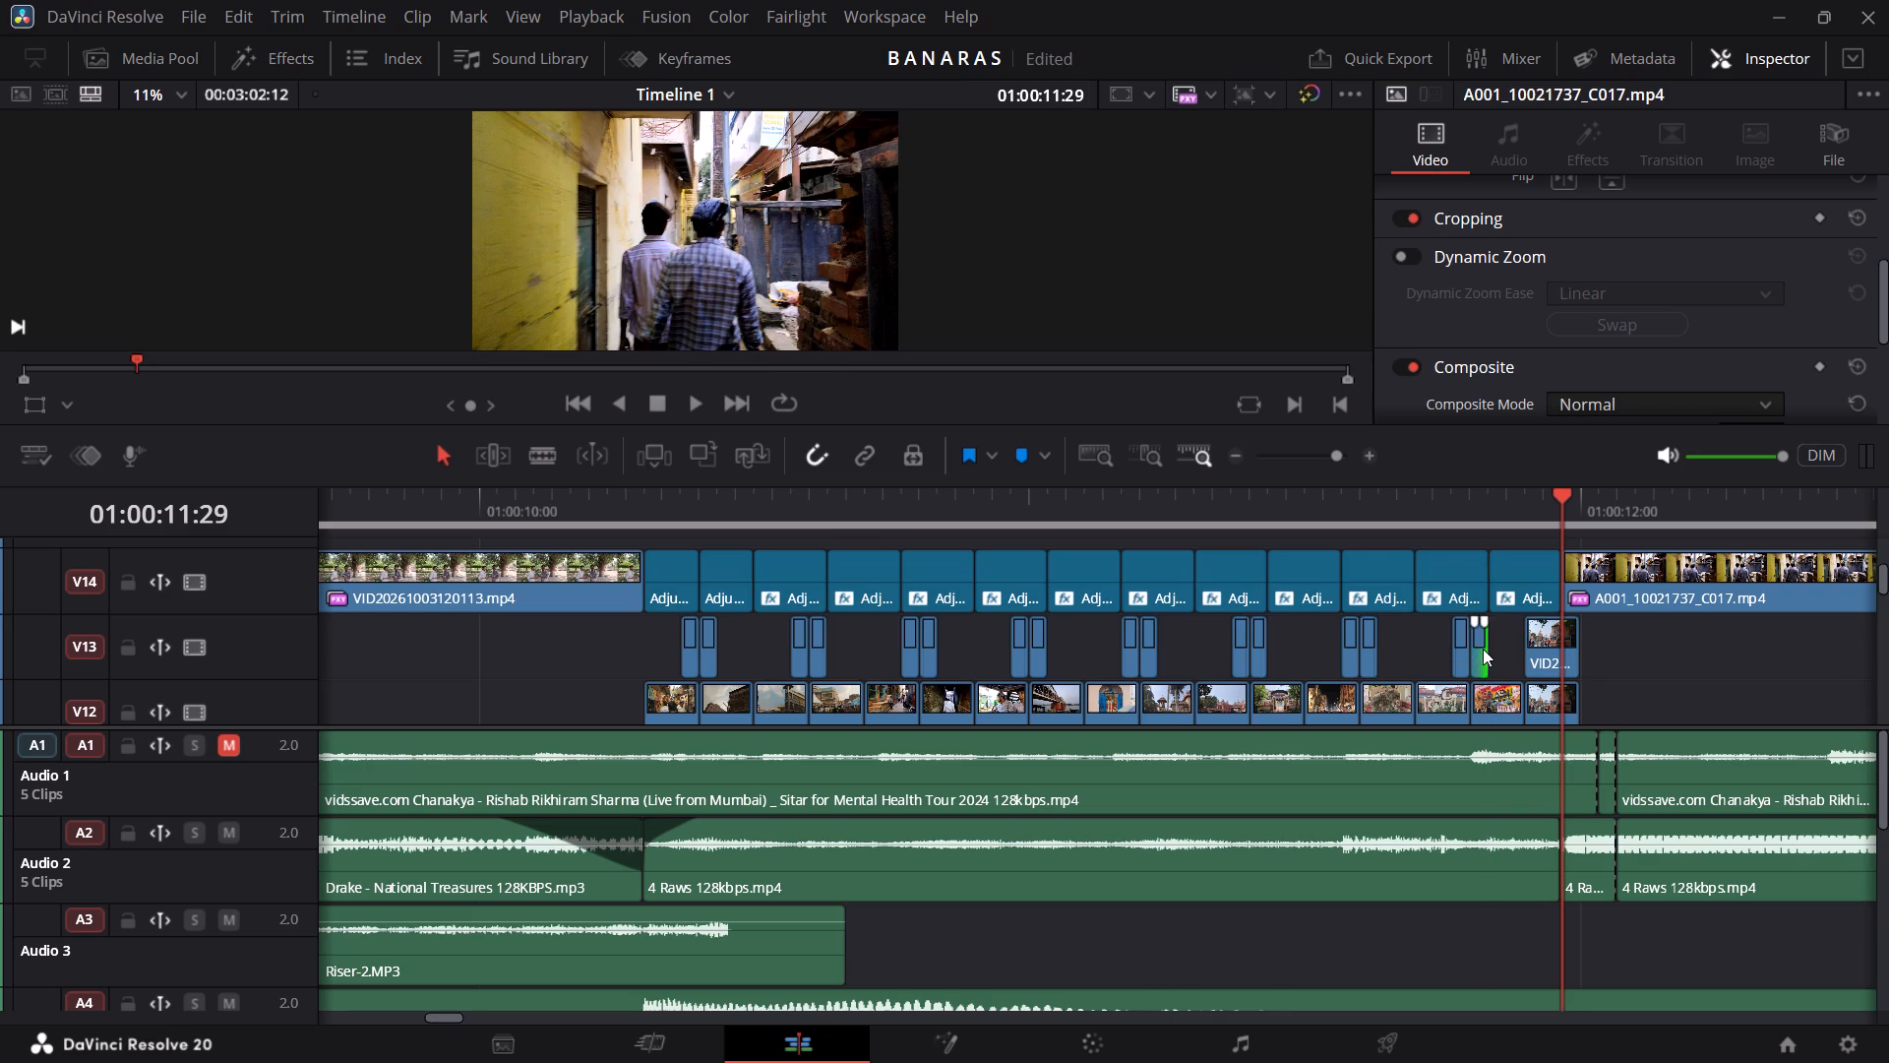
{"action": "left_click", "coordinate": [1542, 652]}
{"action": "left_click_drag", "start_coordinate": [1530, 645], "coordinate": [1570, 648]}
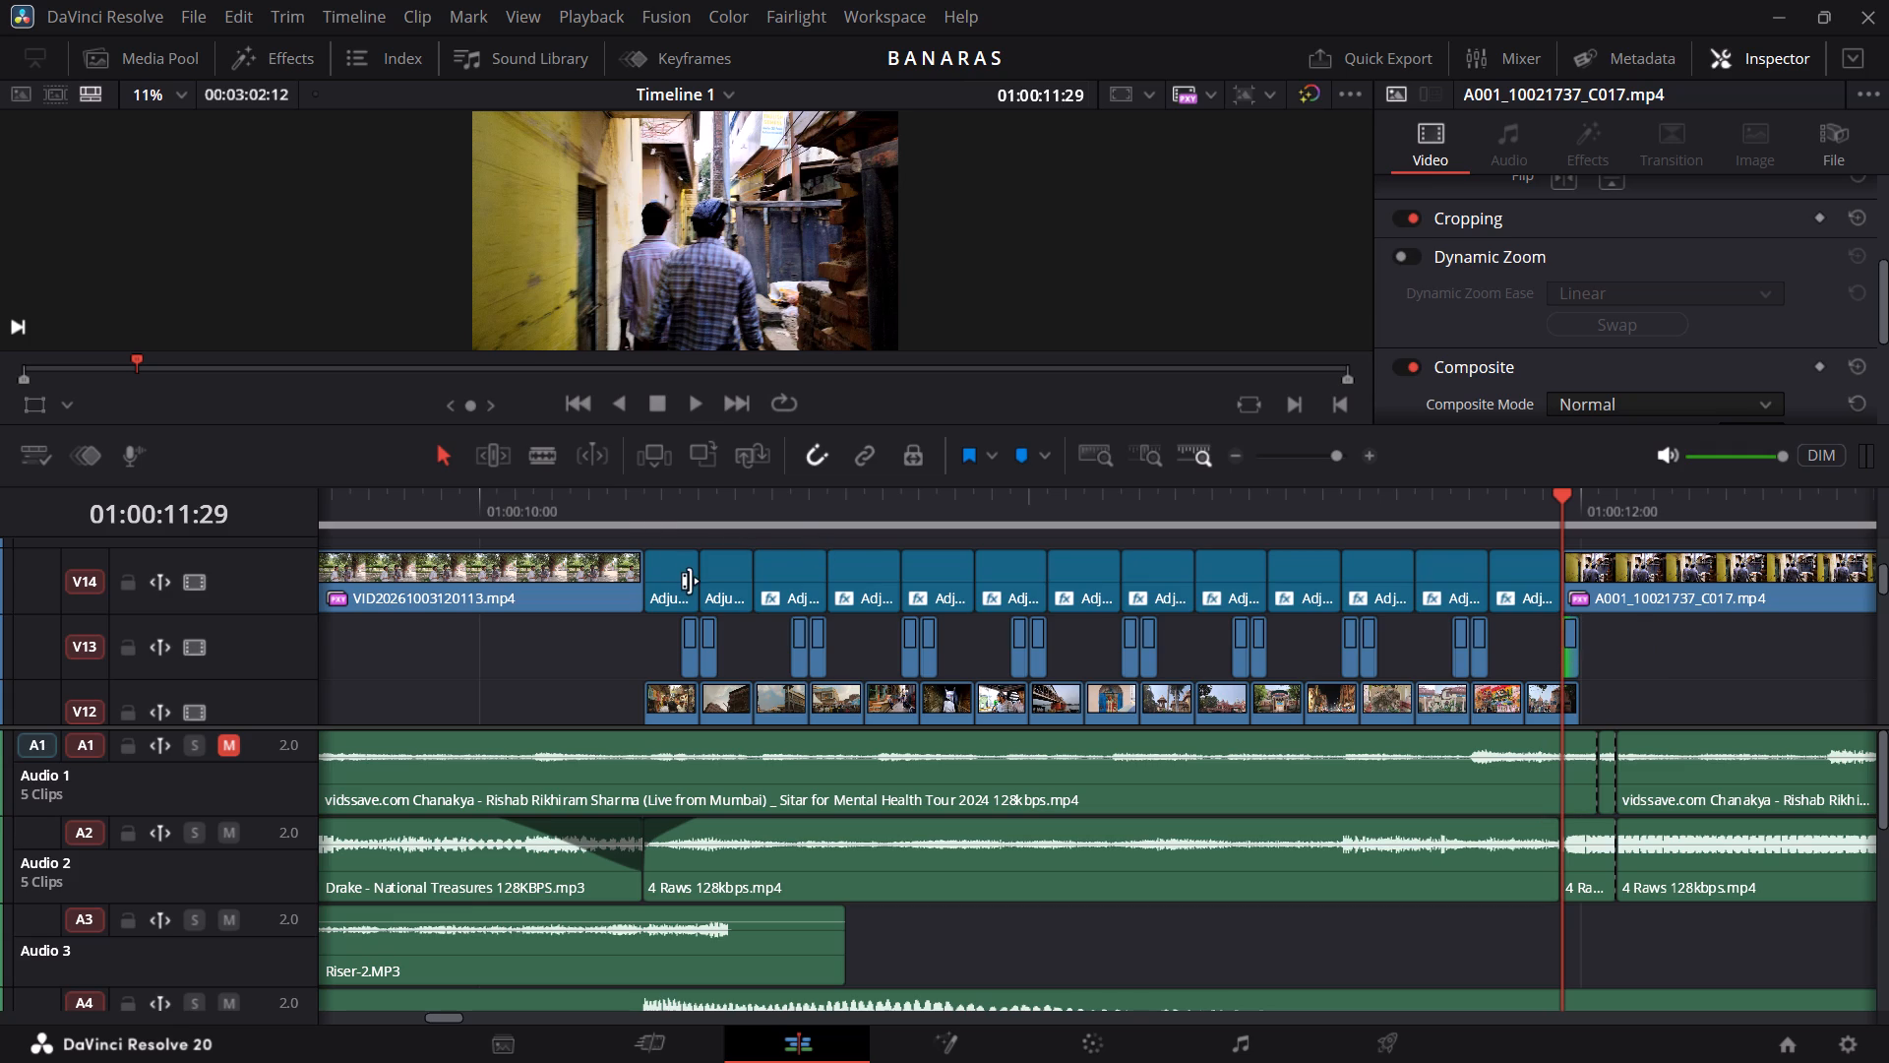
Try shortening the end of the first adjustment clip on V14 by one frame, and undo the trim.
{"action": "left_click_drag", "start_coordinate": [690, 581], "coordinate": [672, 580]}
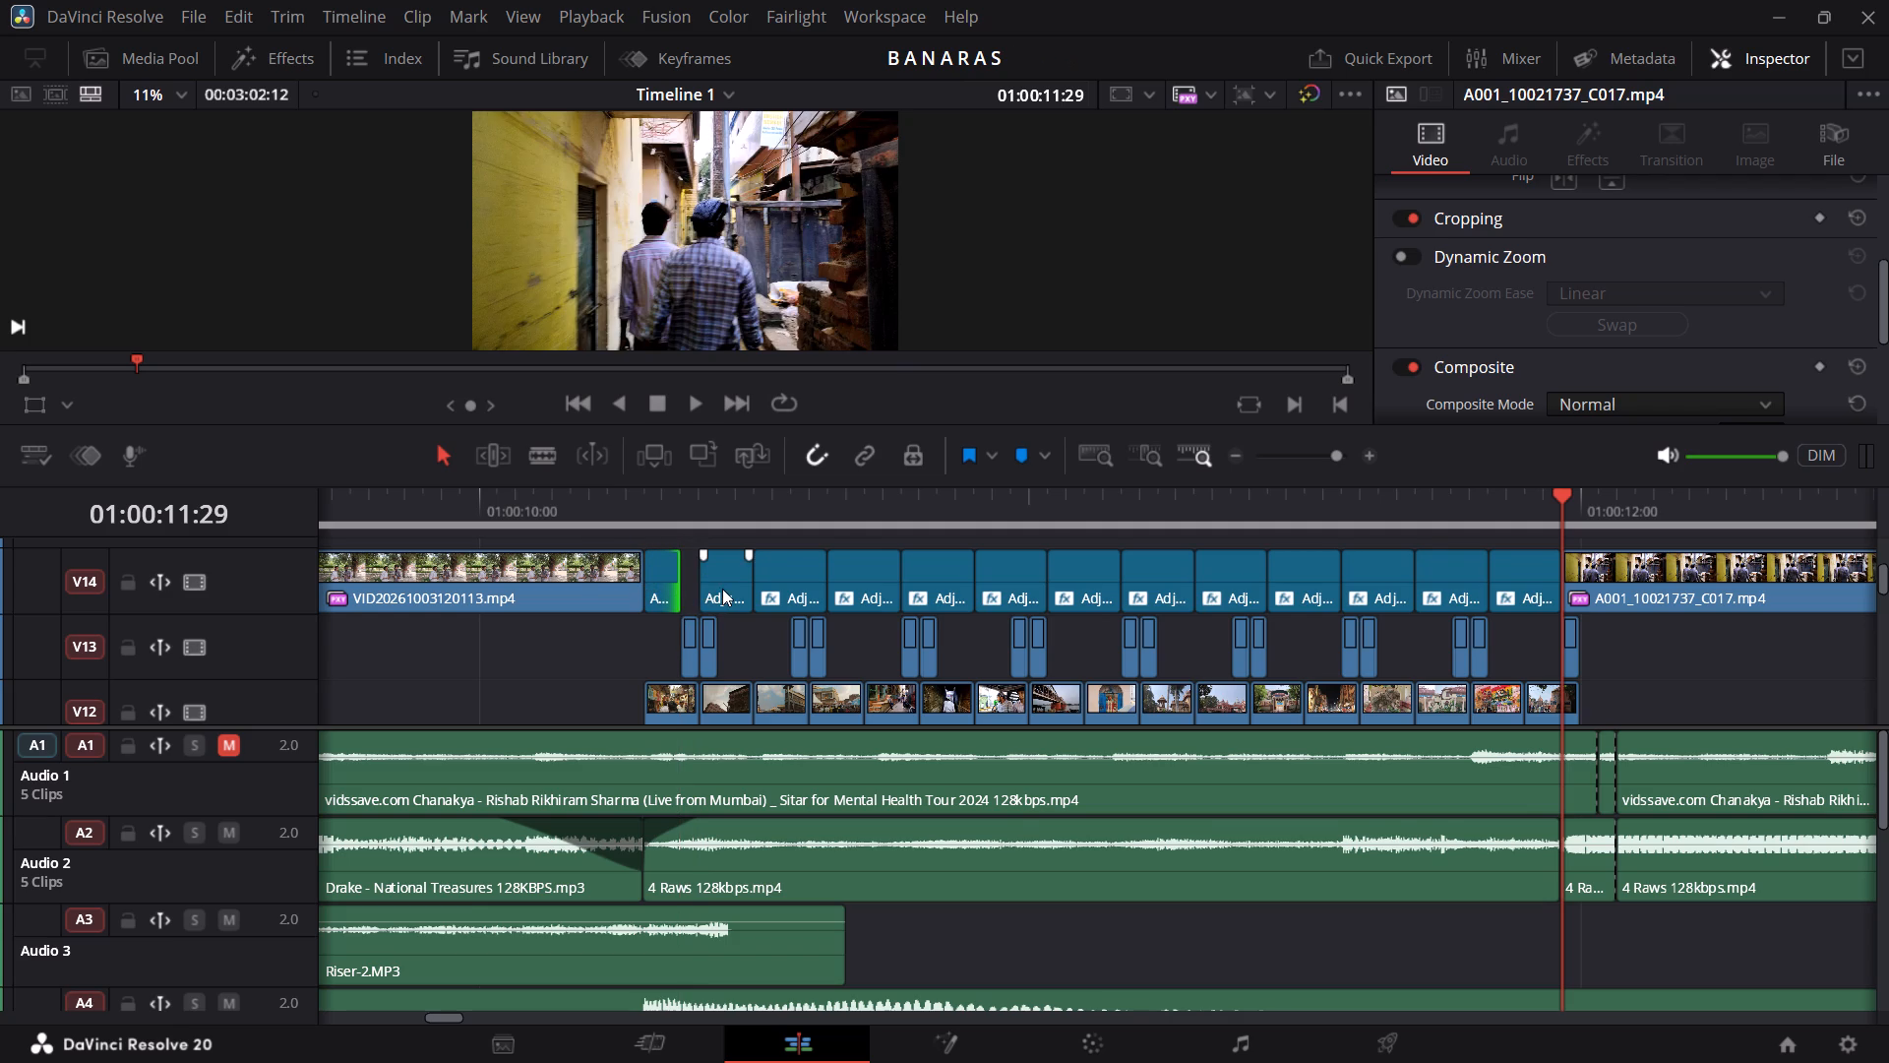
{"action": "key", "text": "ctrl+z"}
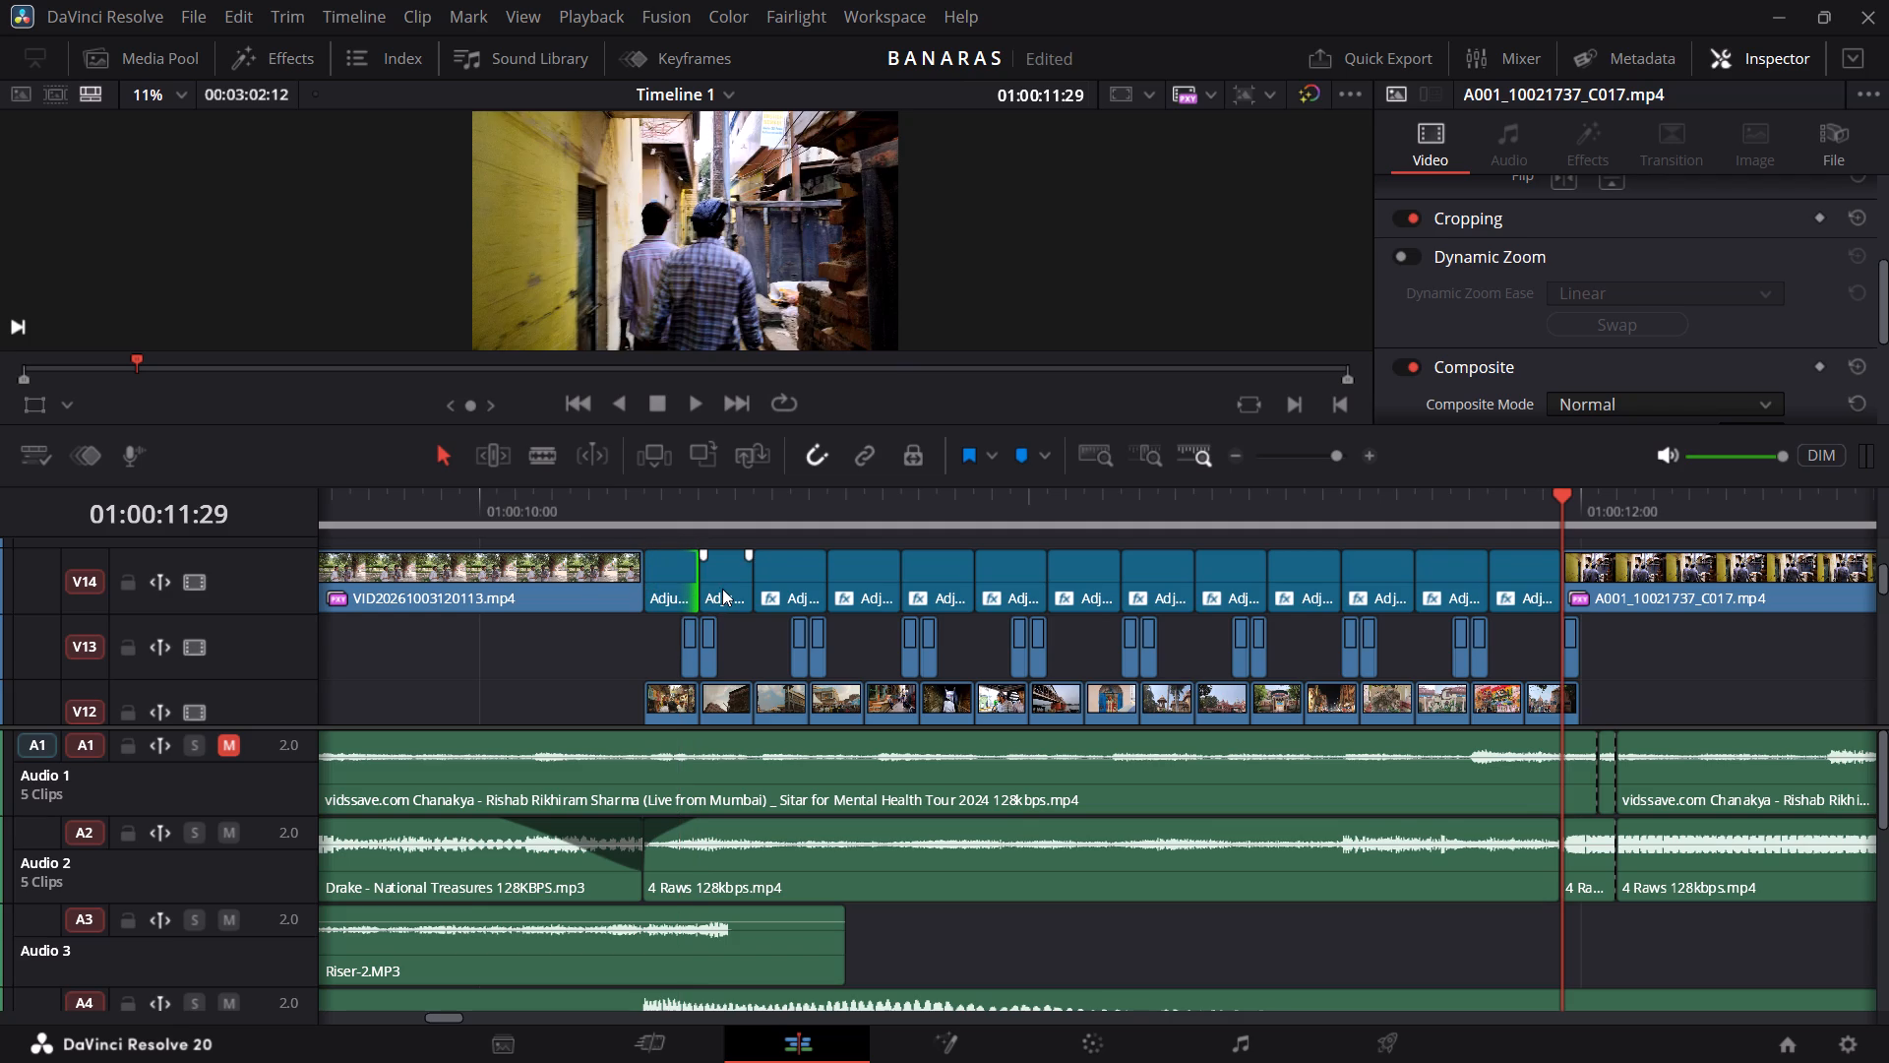
Make the third, fourth and fifth V14 adjustment clips three frames each, butted together without gaps and aligned with the V12 clips below.
{"action": "left_click", "coordinate": [799, 579]}
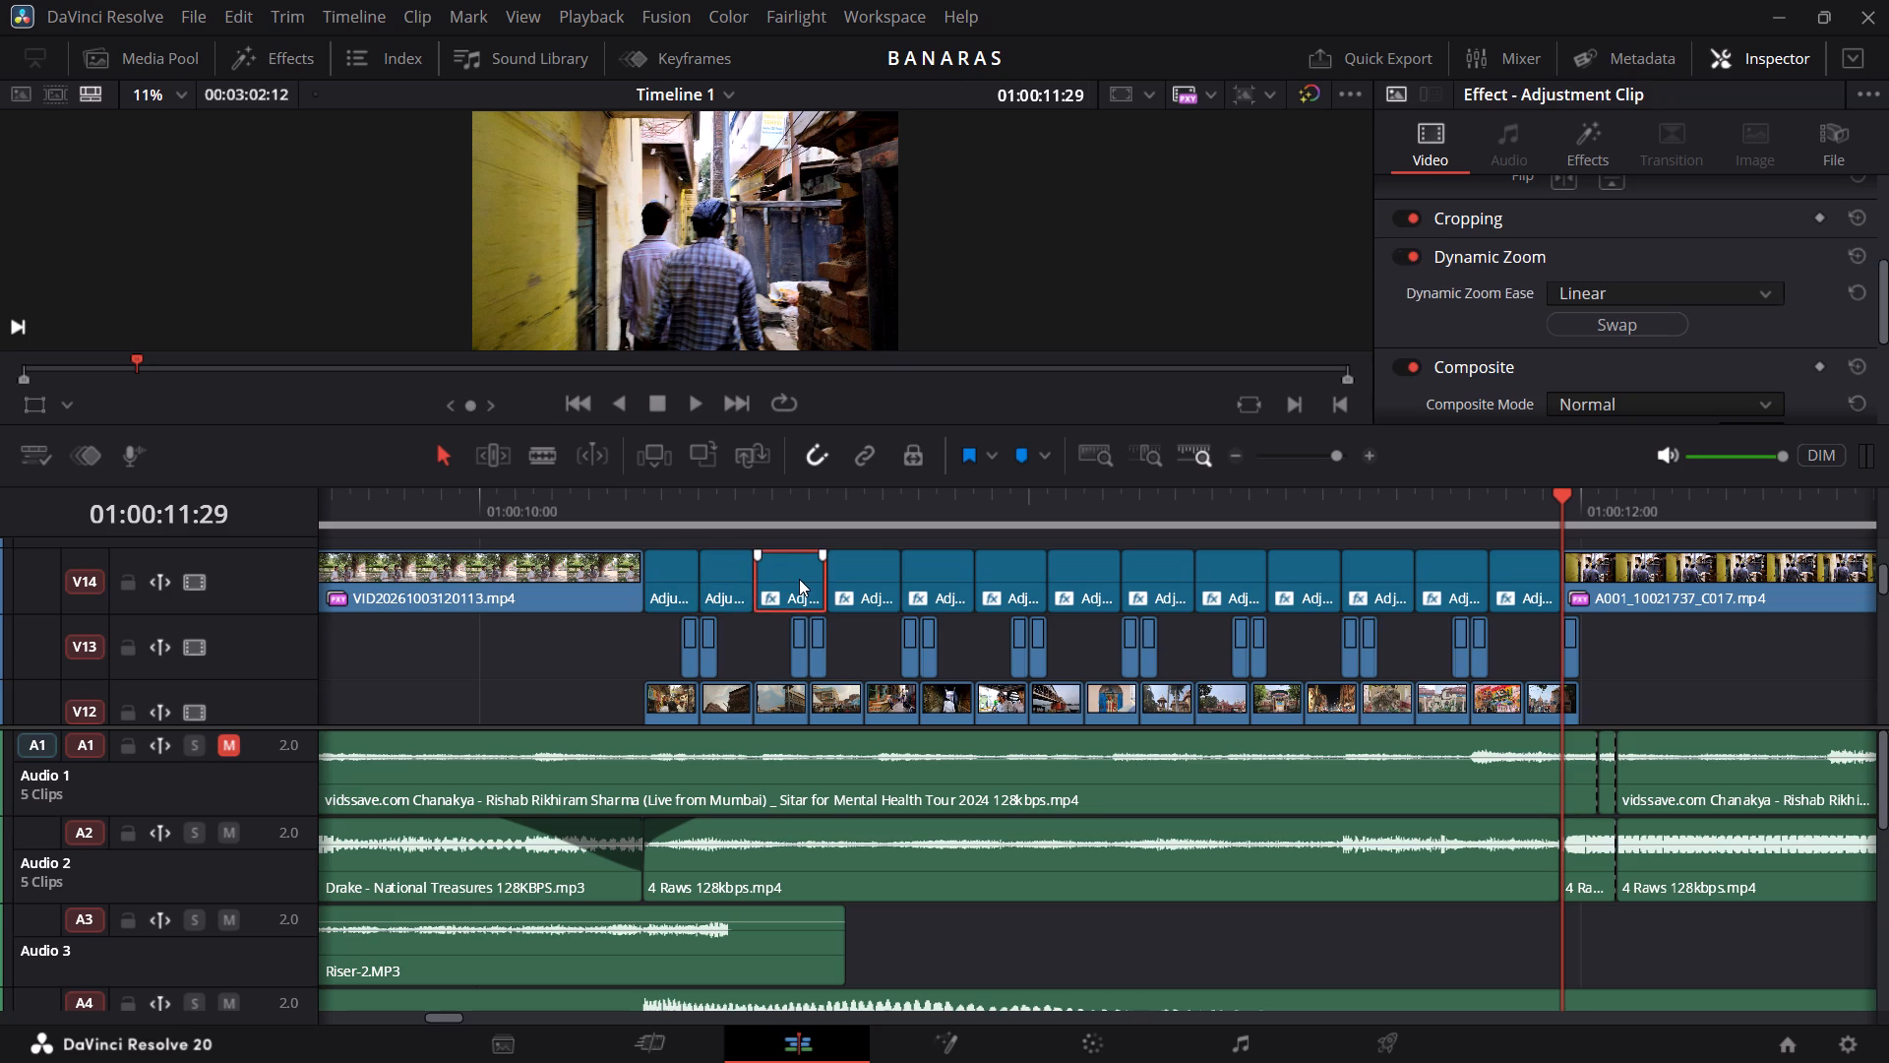
{"action": "left_click_drag", "start_coordinate": [822, 579], "coordinate": [796, 579]}
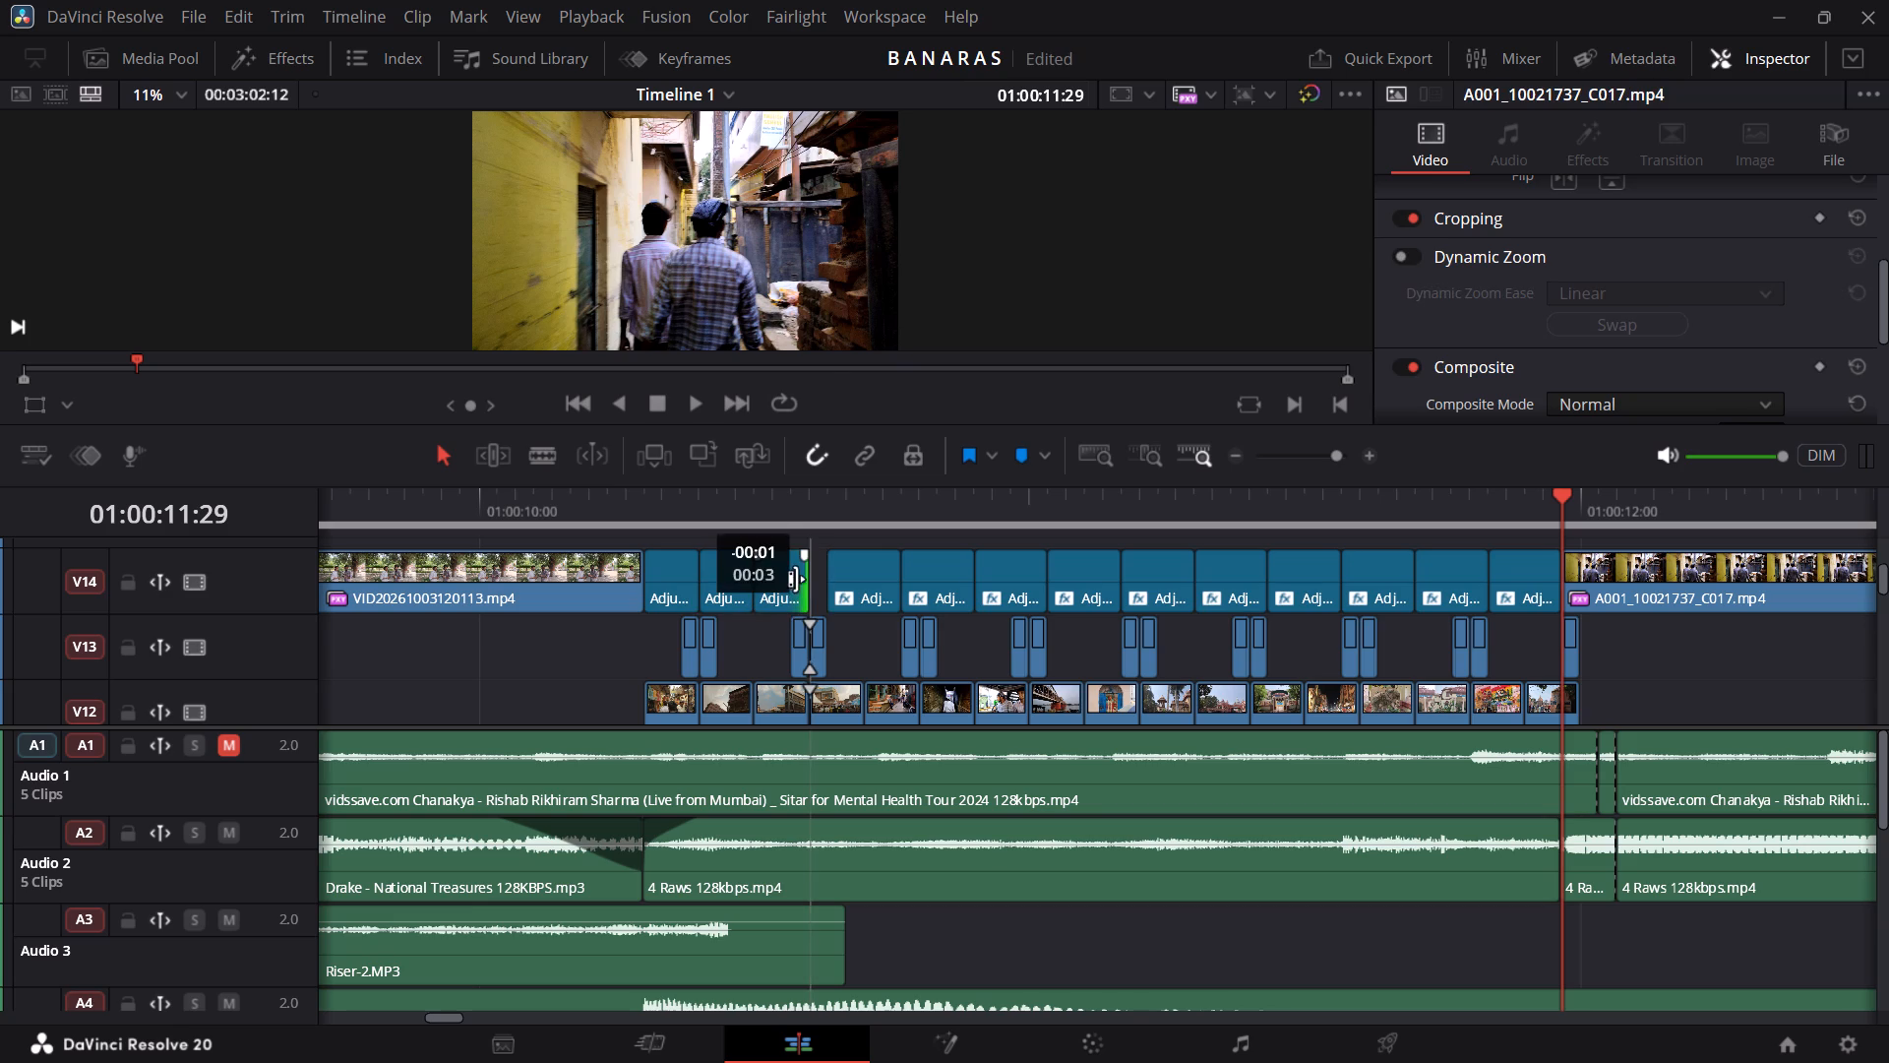
{"action": "left_click_drag", "start_coordinate": [796, 579], "coordinate": [793, 579]}
{"action": "left_click_drag", "start_coordinate": [853, 585], "coordinate": [833, 585]}
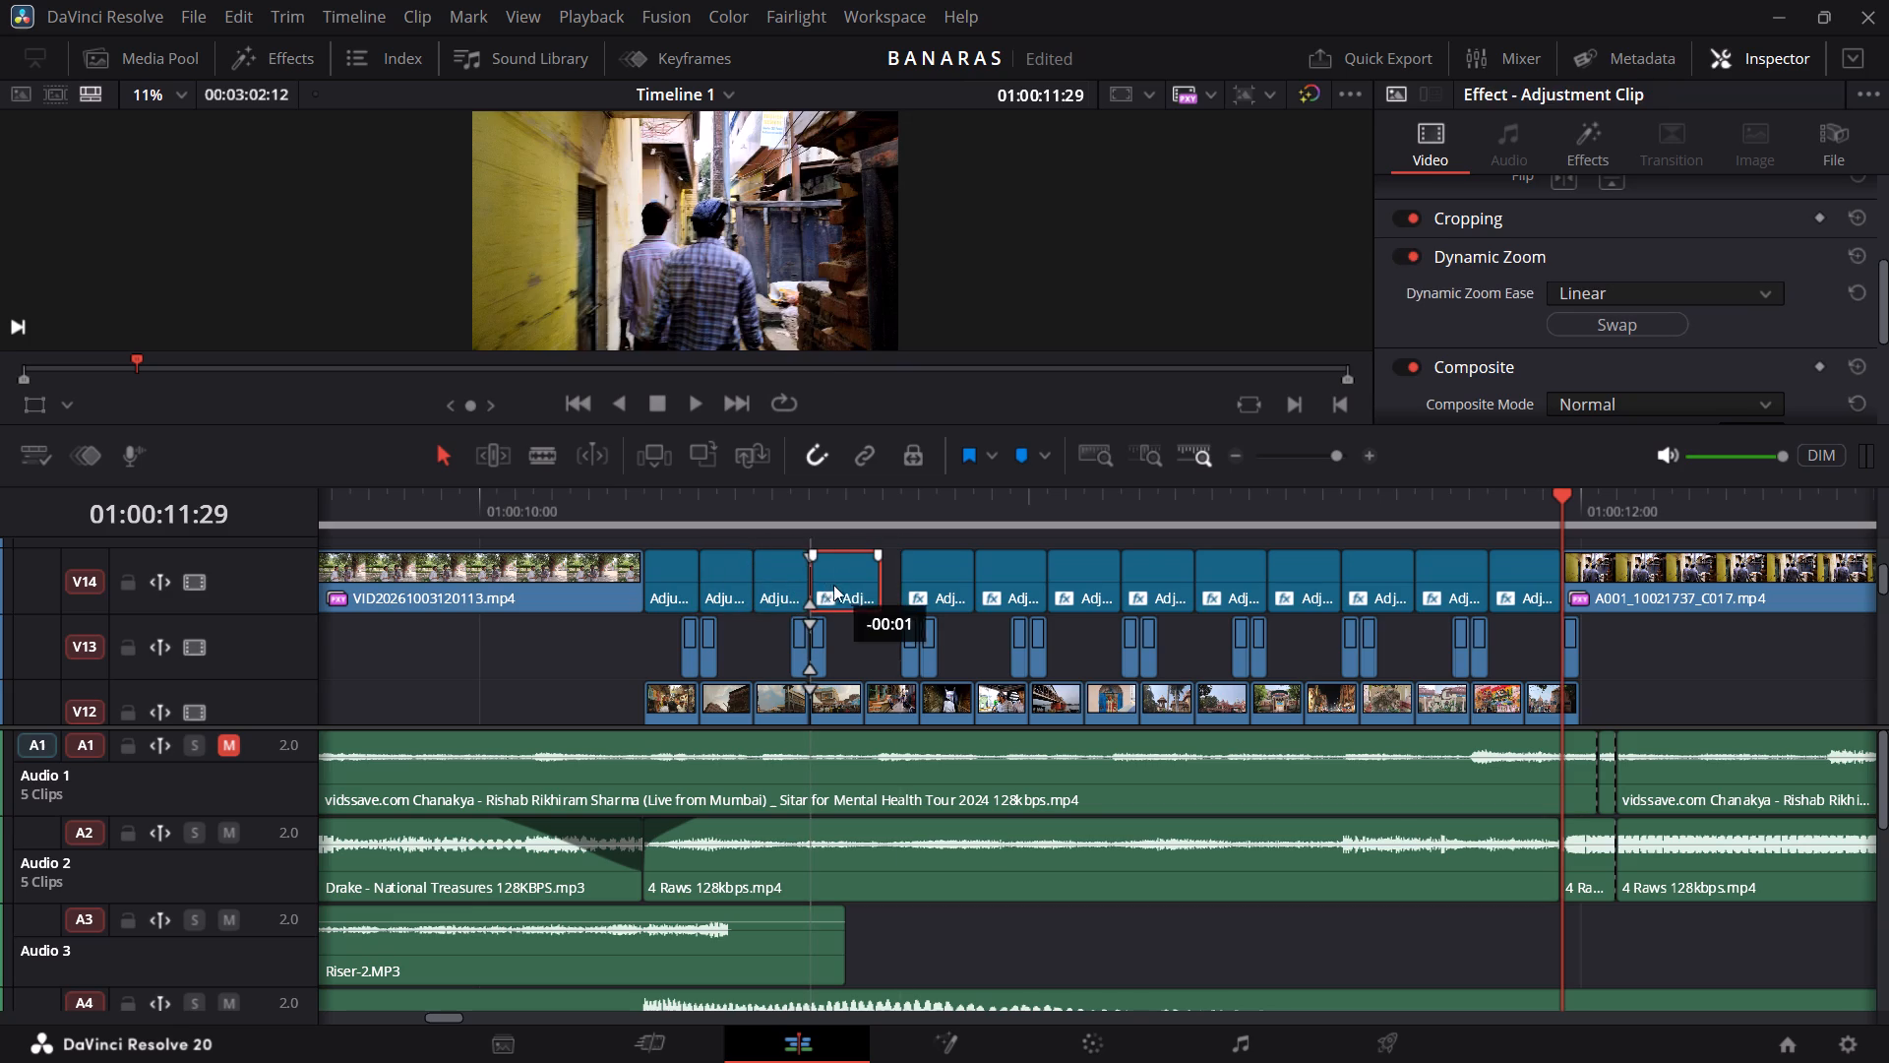
{"action": "left_click_drag", "start_coordinate": [833, 585], "coordinate": [825, 585]}
{"action": "left_click_drag", "start_coordinate": [872, 594], "coordinate": [851, 593]}
{"action": "left_click_drag", "start_coordinate": [915, 593], "coordinate": [882, 592]}
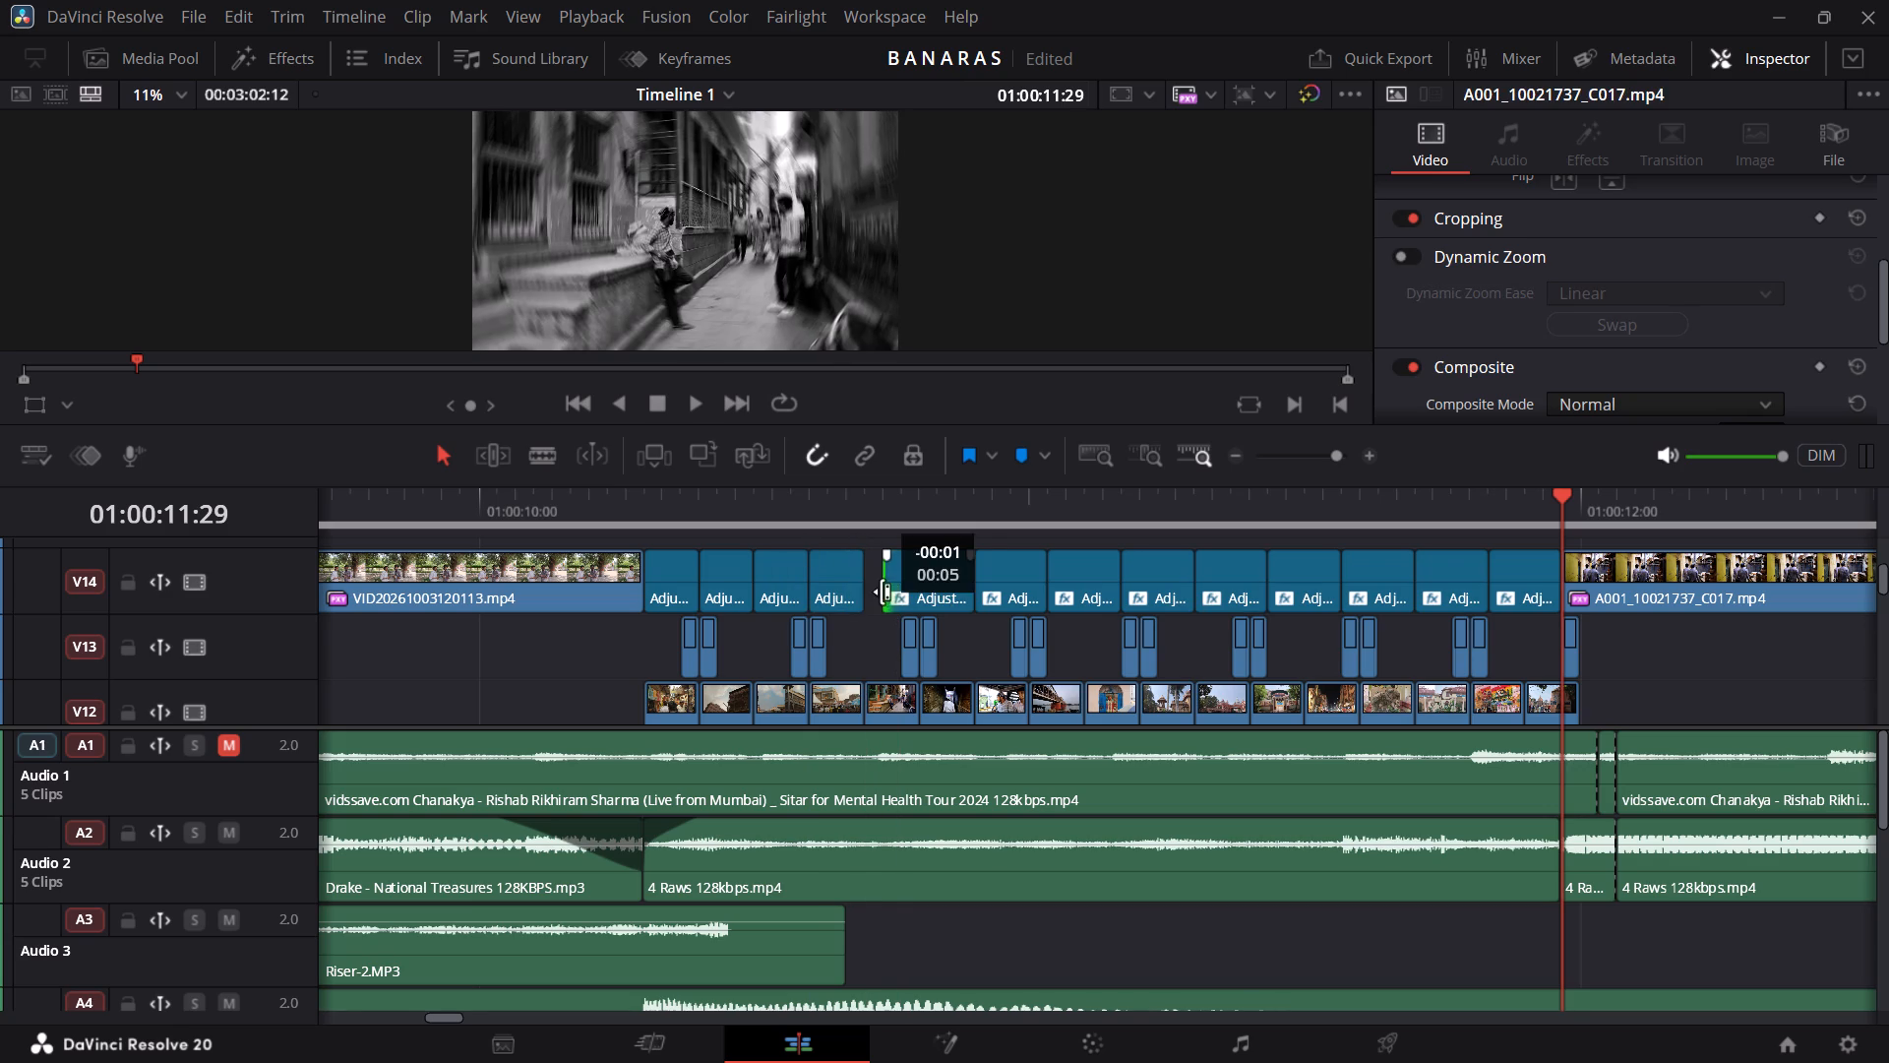
{"action": "left_click_drag", "start_coordinate": [882, 592], "coordinate": [872, 592]}
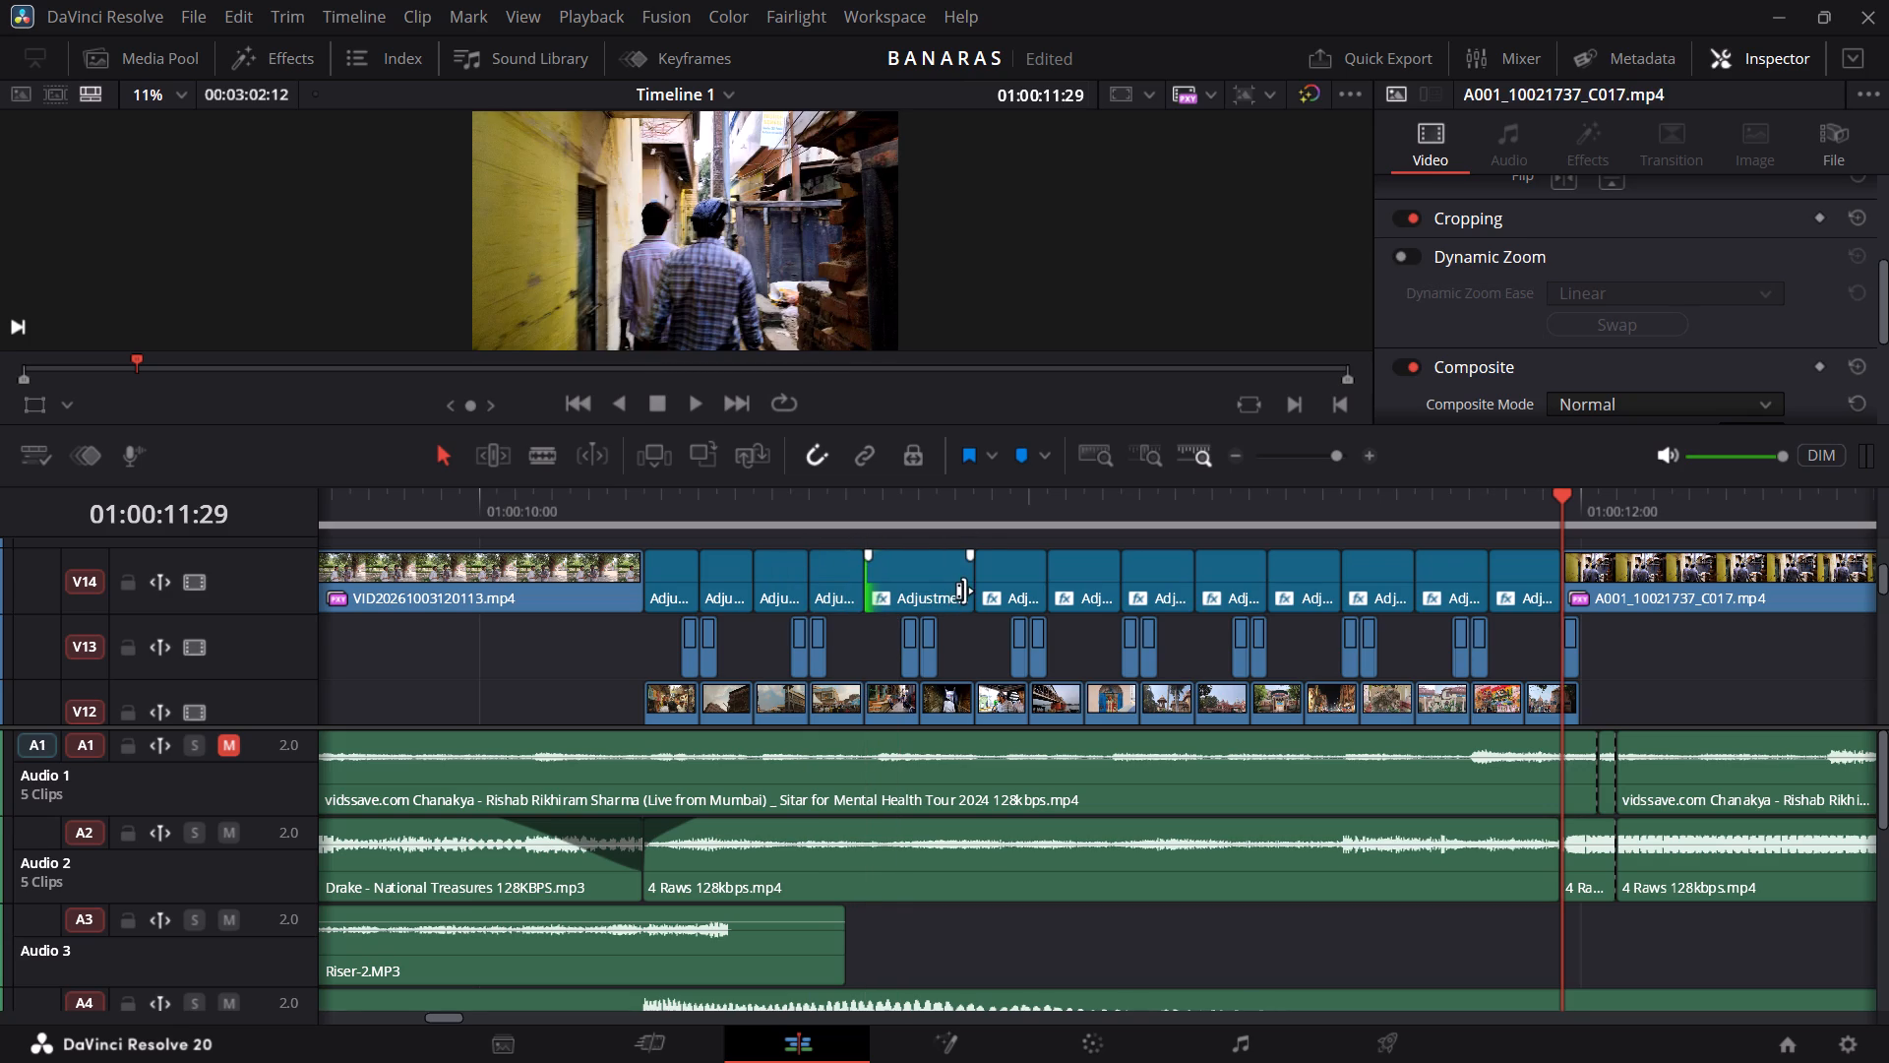
{"action": "left_click_drag", "start_coordinate": [964, 591], "coordinate": [905, 590]}
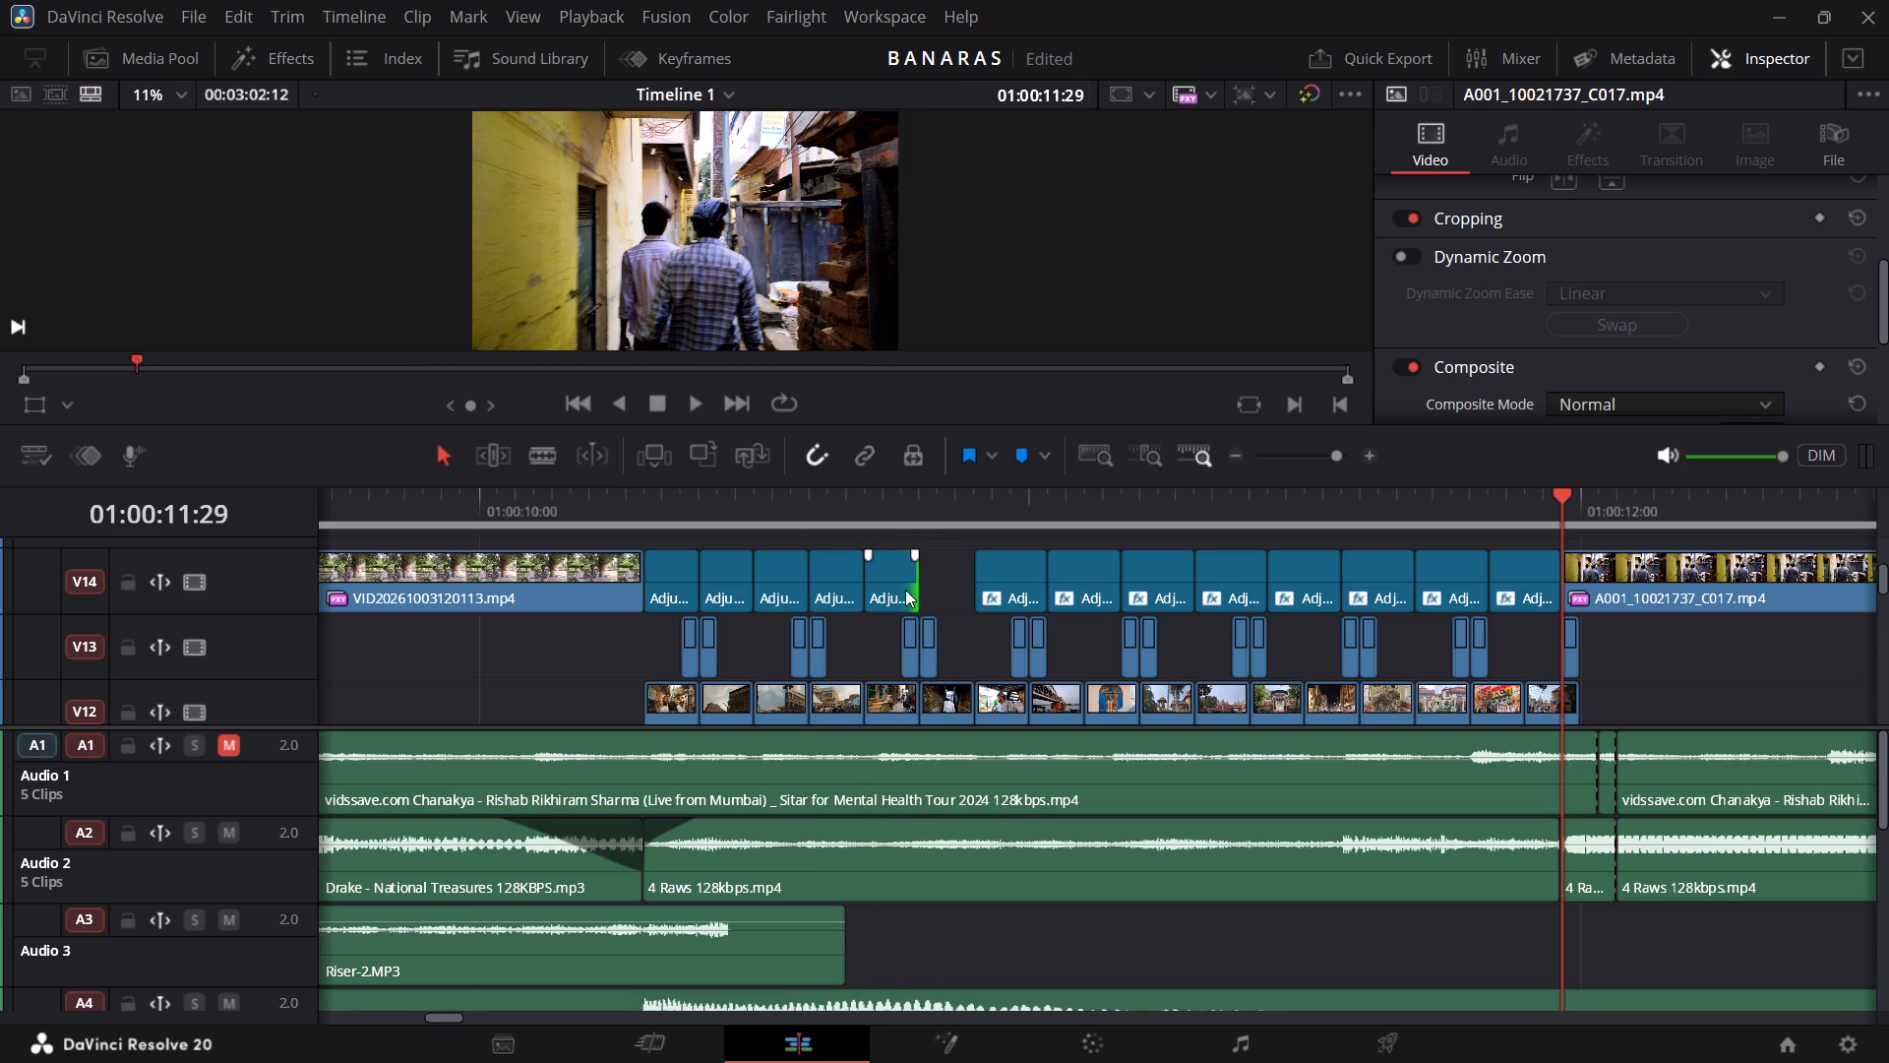
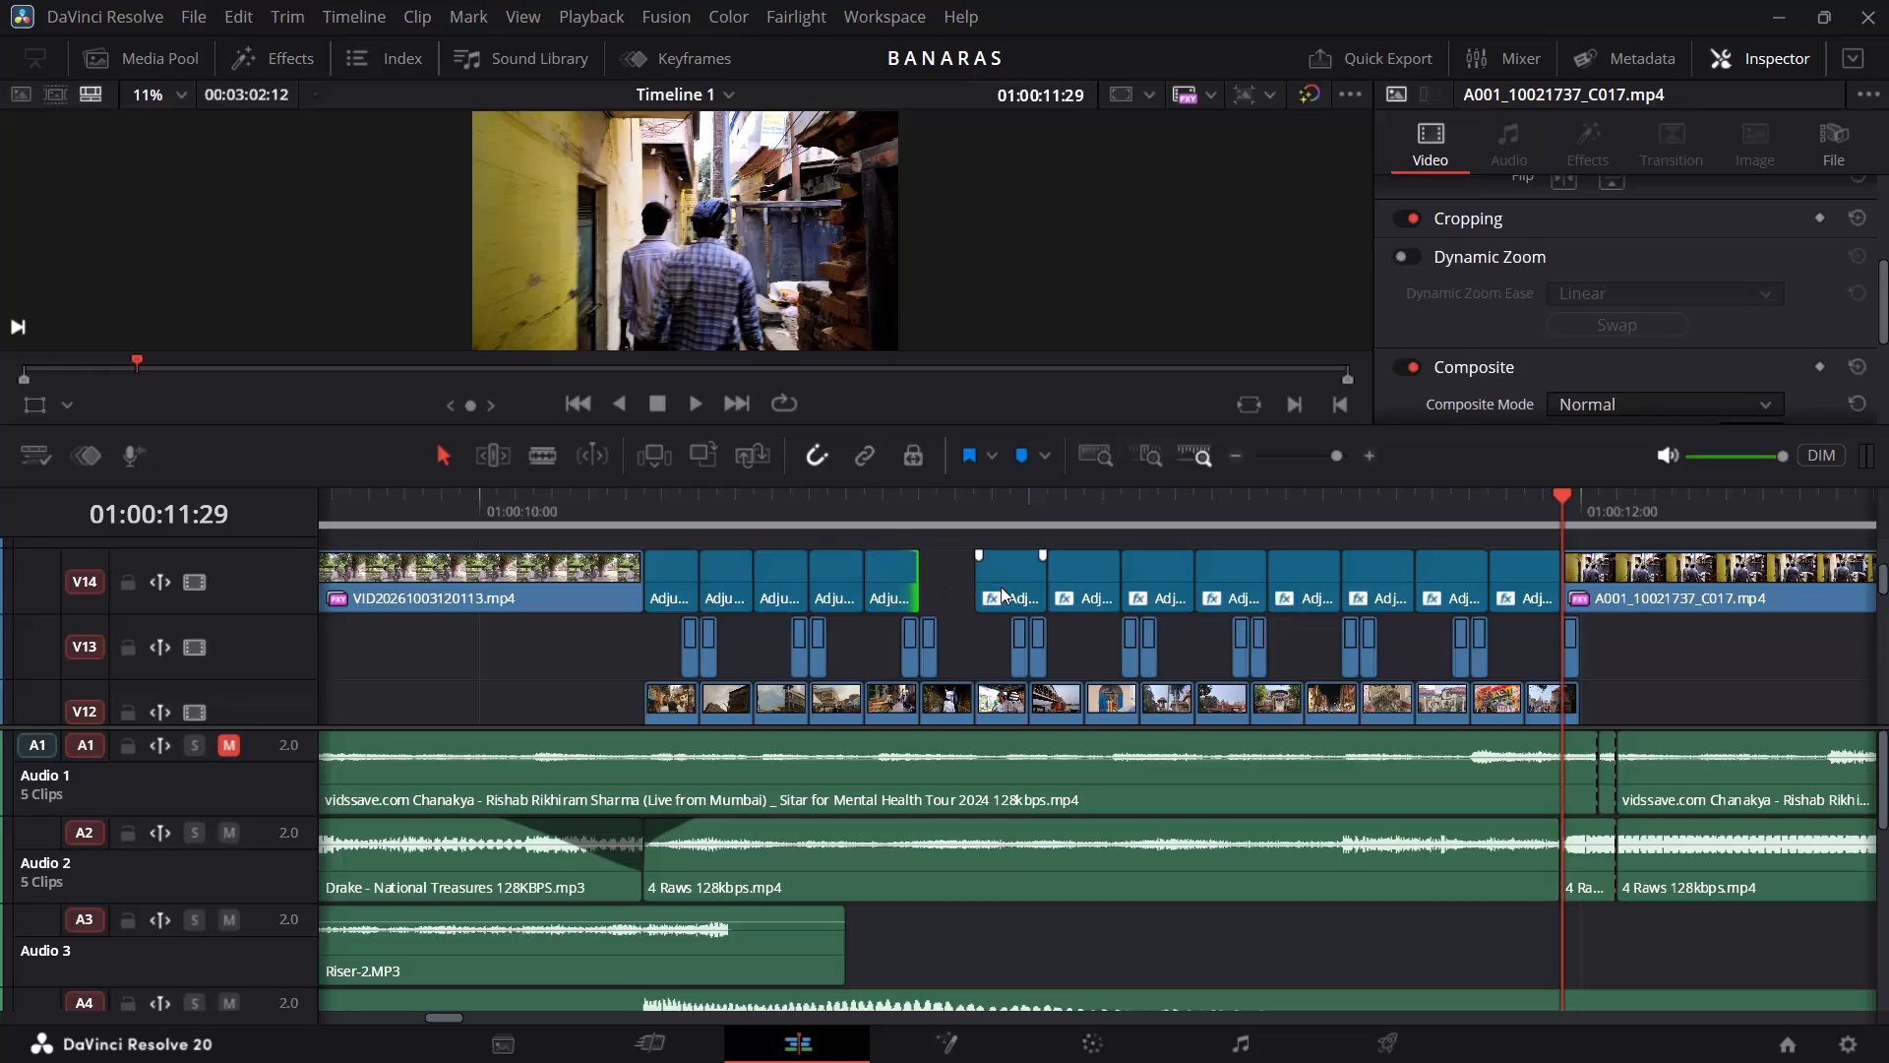
Butt the sixth, seventh and eighth V14 adjustment clips against the preceding ones and trim each to three frames, matching the V12 cuts.
{"action": "left_click_drag", "start_coordinate": [1001, 587], "coordinate": [961, 582]}
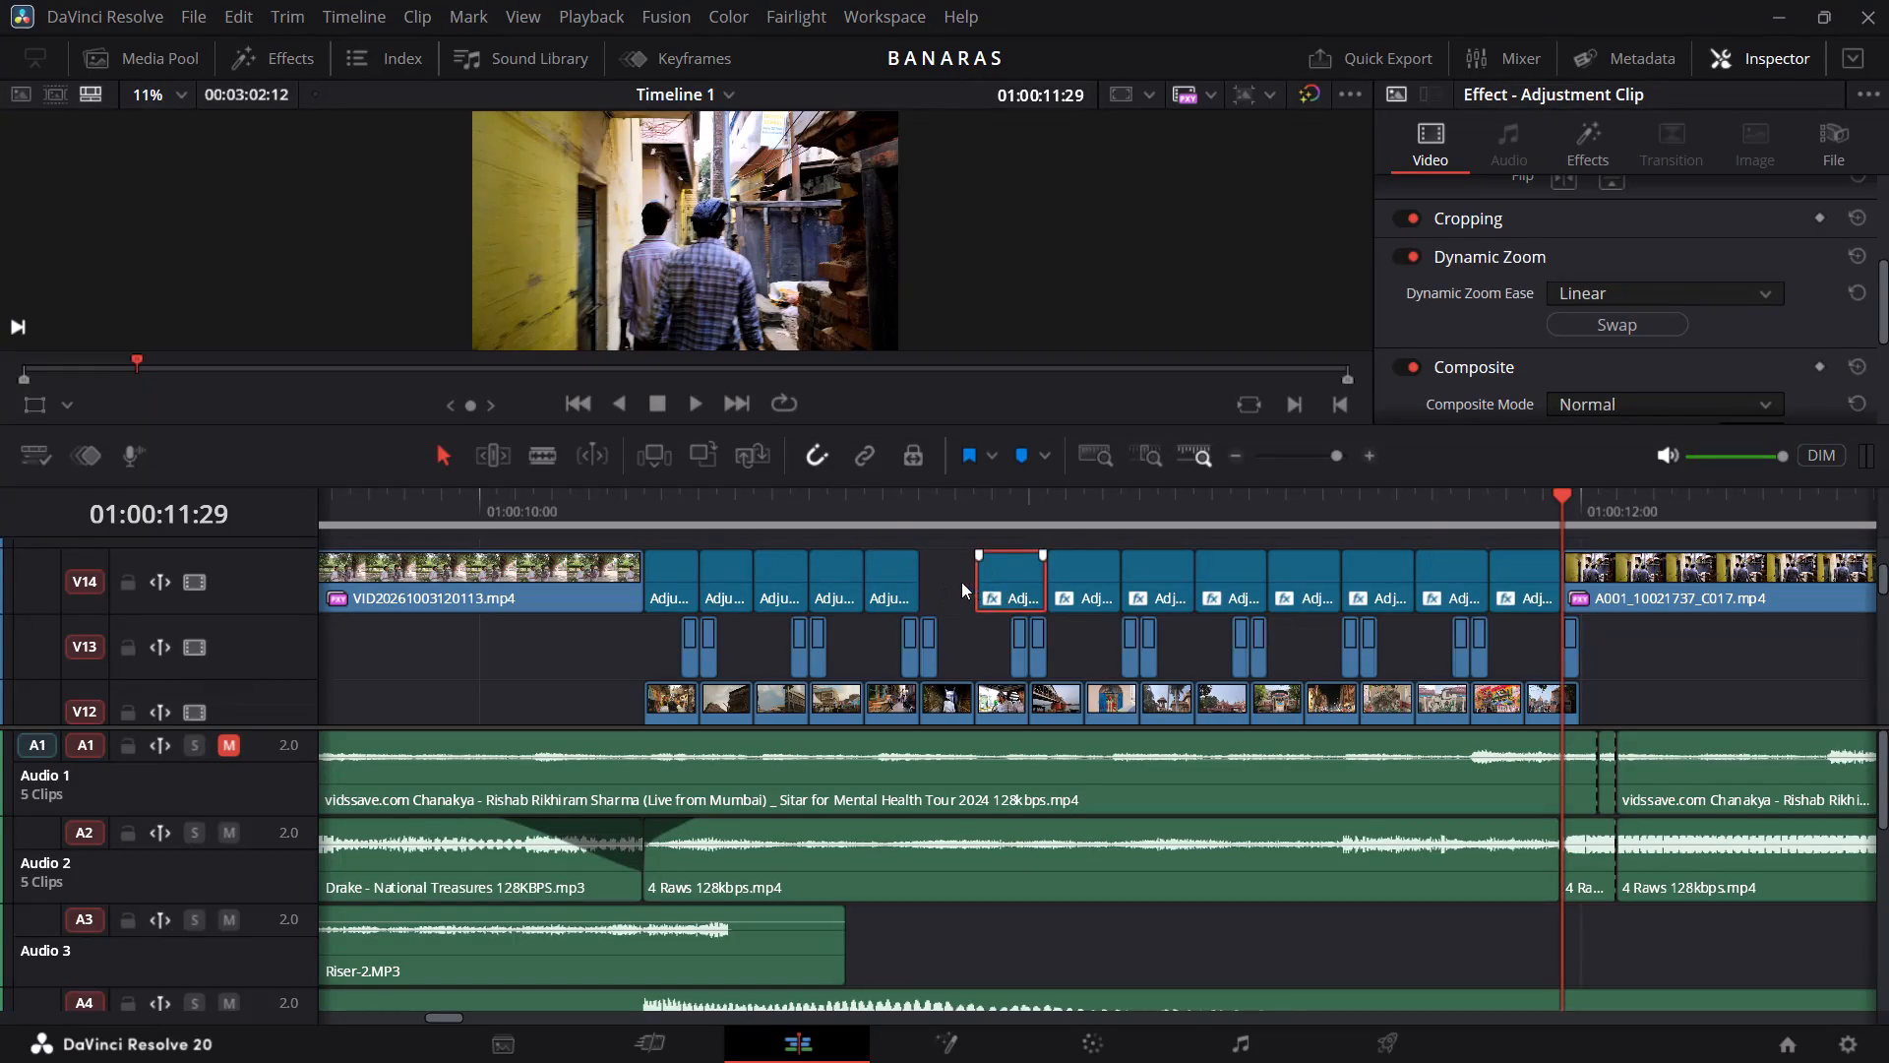
{"action": "left_click_drag", "start_coordinate": [961, 582], "coordinate": [936, 581]}
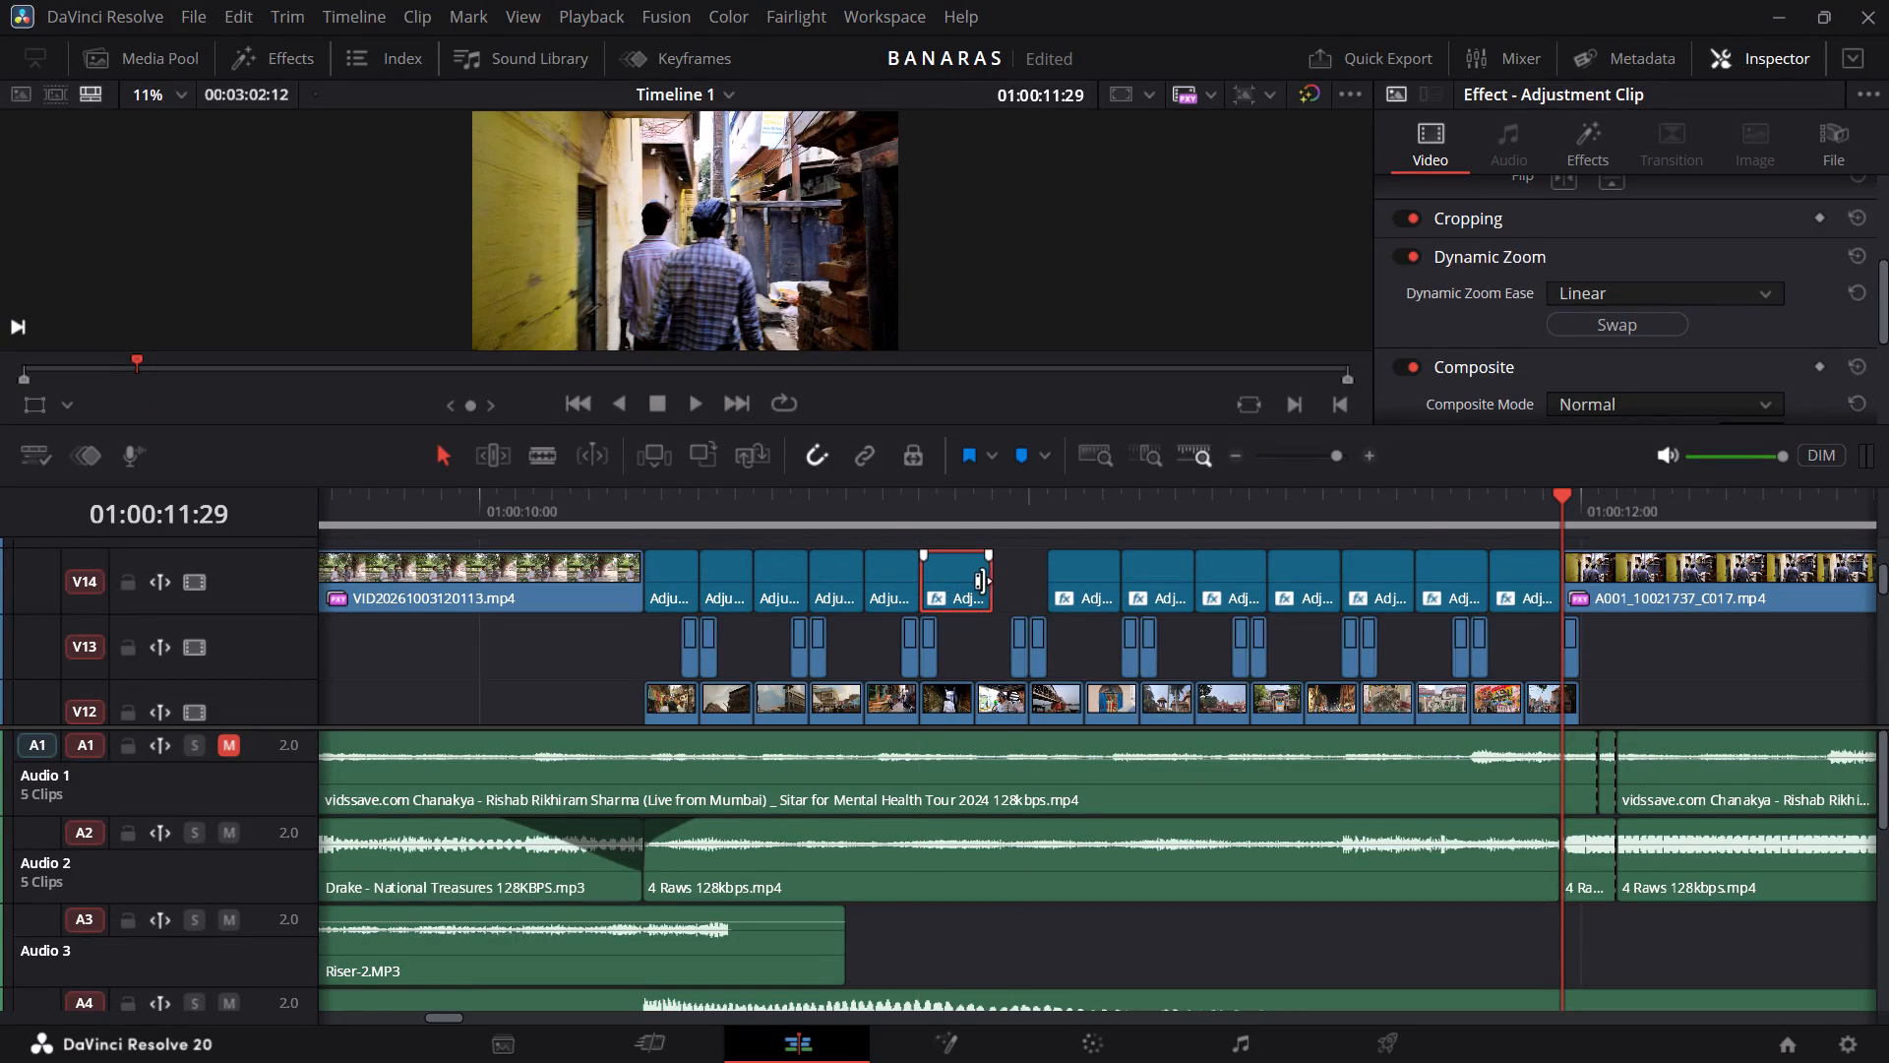
{"action": "left_click_drag", "start_coordinate": [982, 581], "coordinate": [961, 581]}
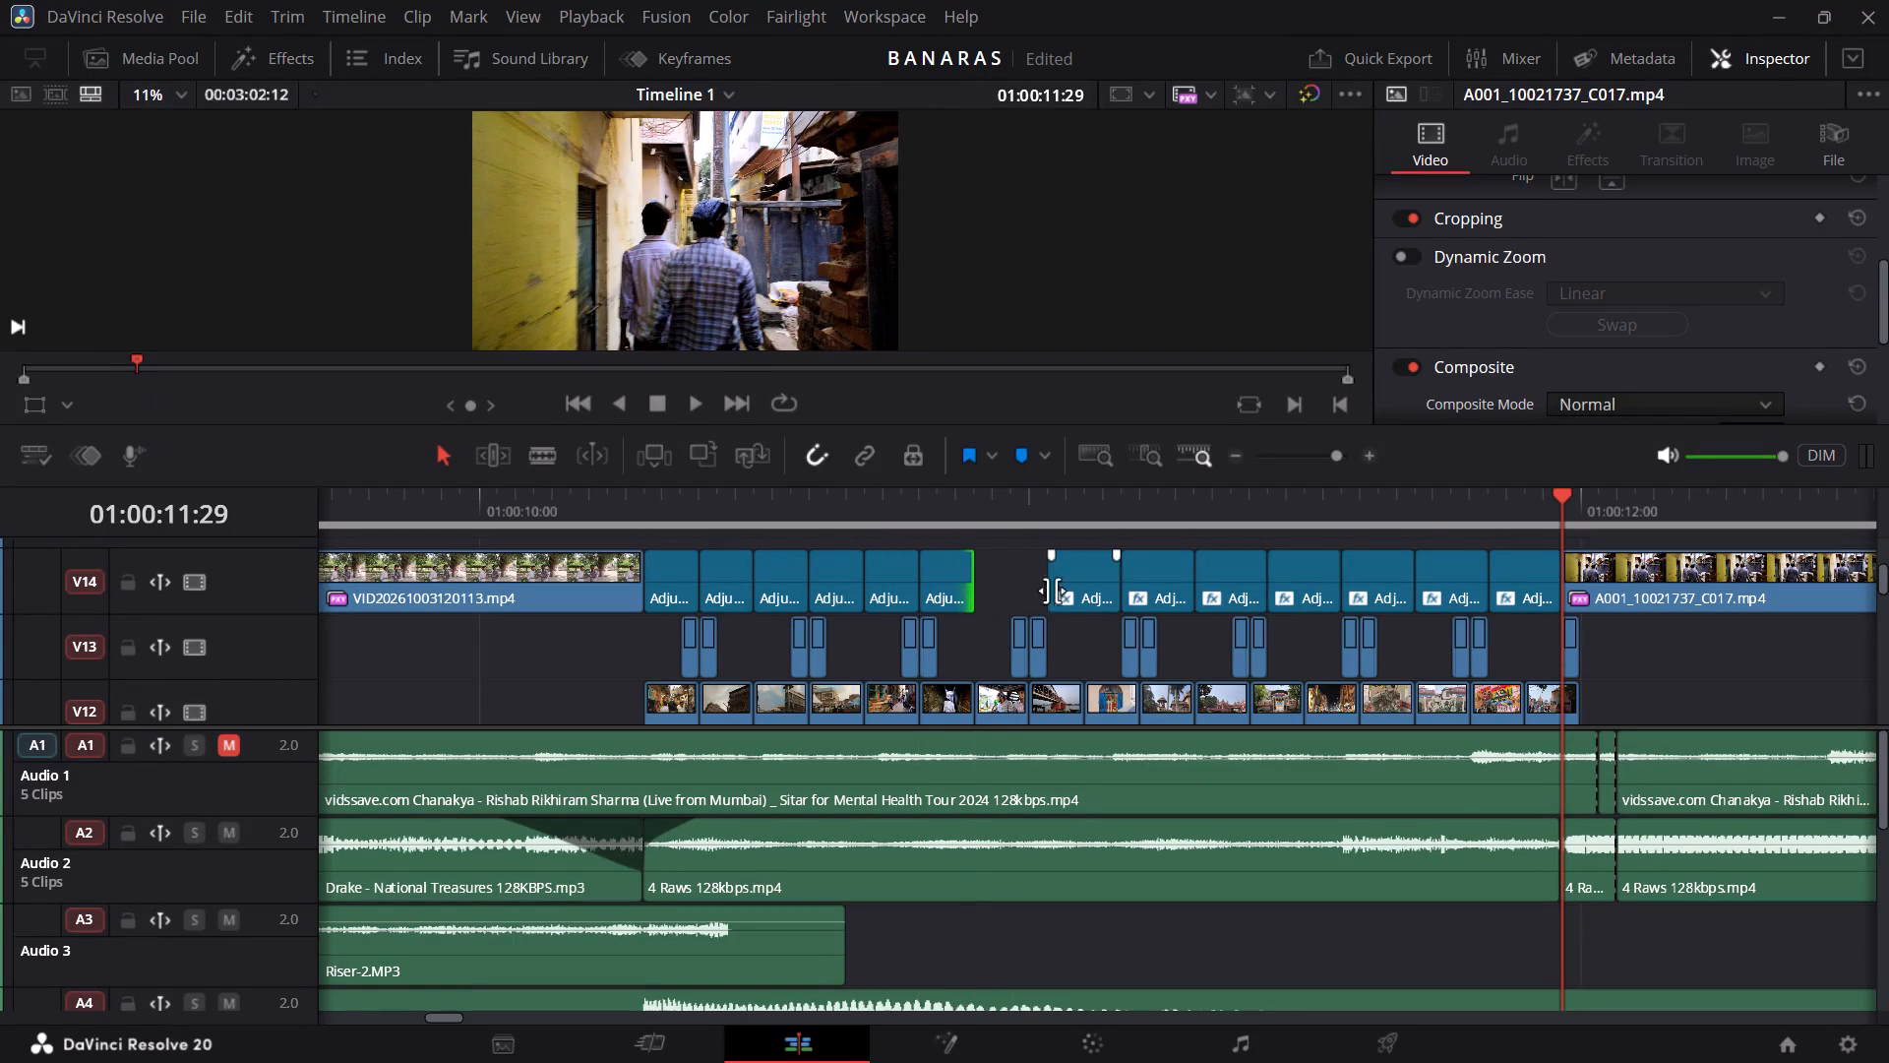
{"action": "left_click_drag", "start_coordinate": [1080, 584], "coordinate": [985, 583]}
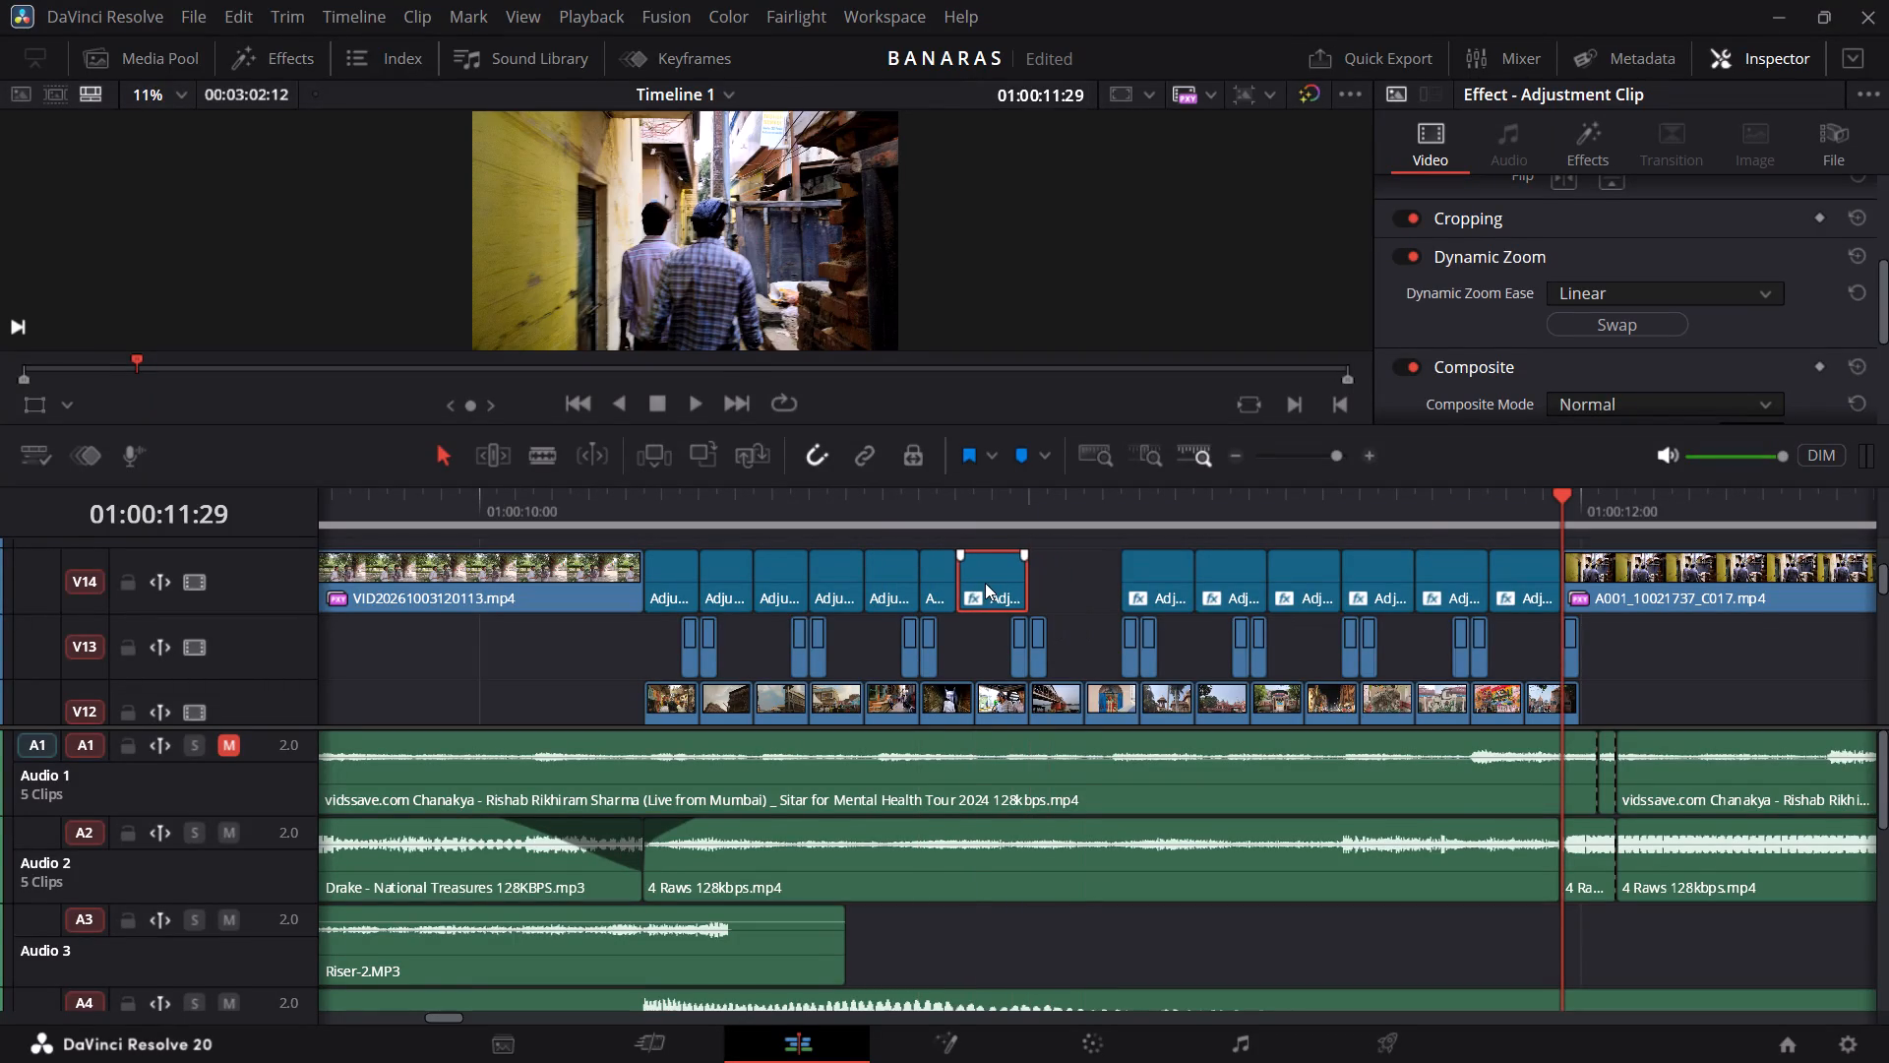
{"action": "key", "text": "ctrl+z"}
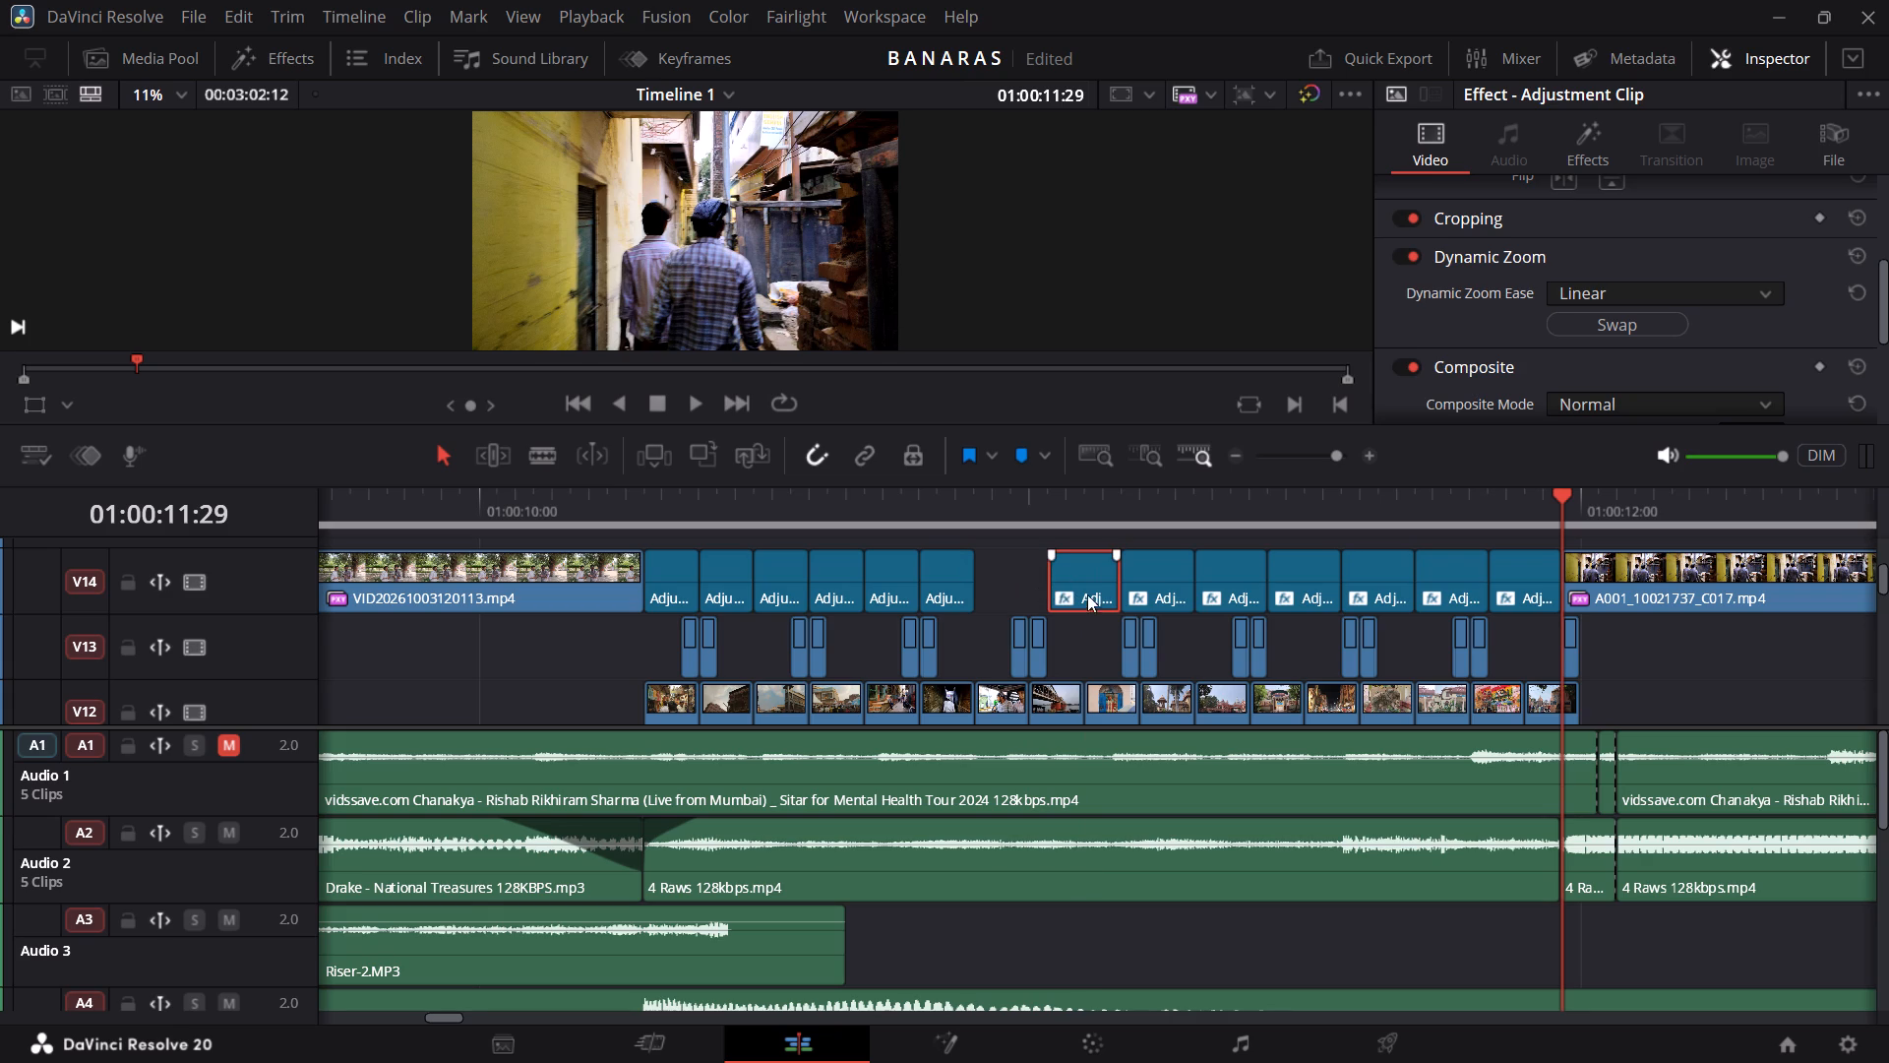
{"action": "left_click_drag", "start_coordinate": [1079, 589], "coordinate": [1003, 579]}
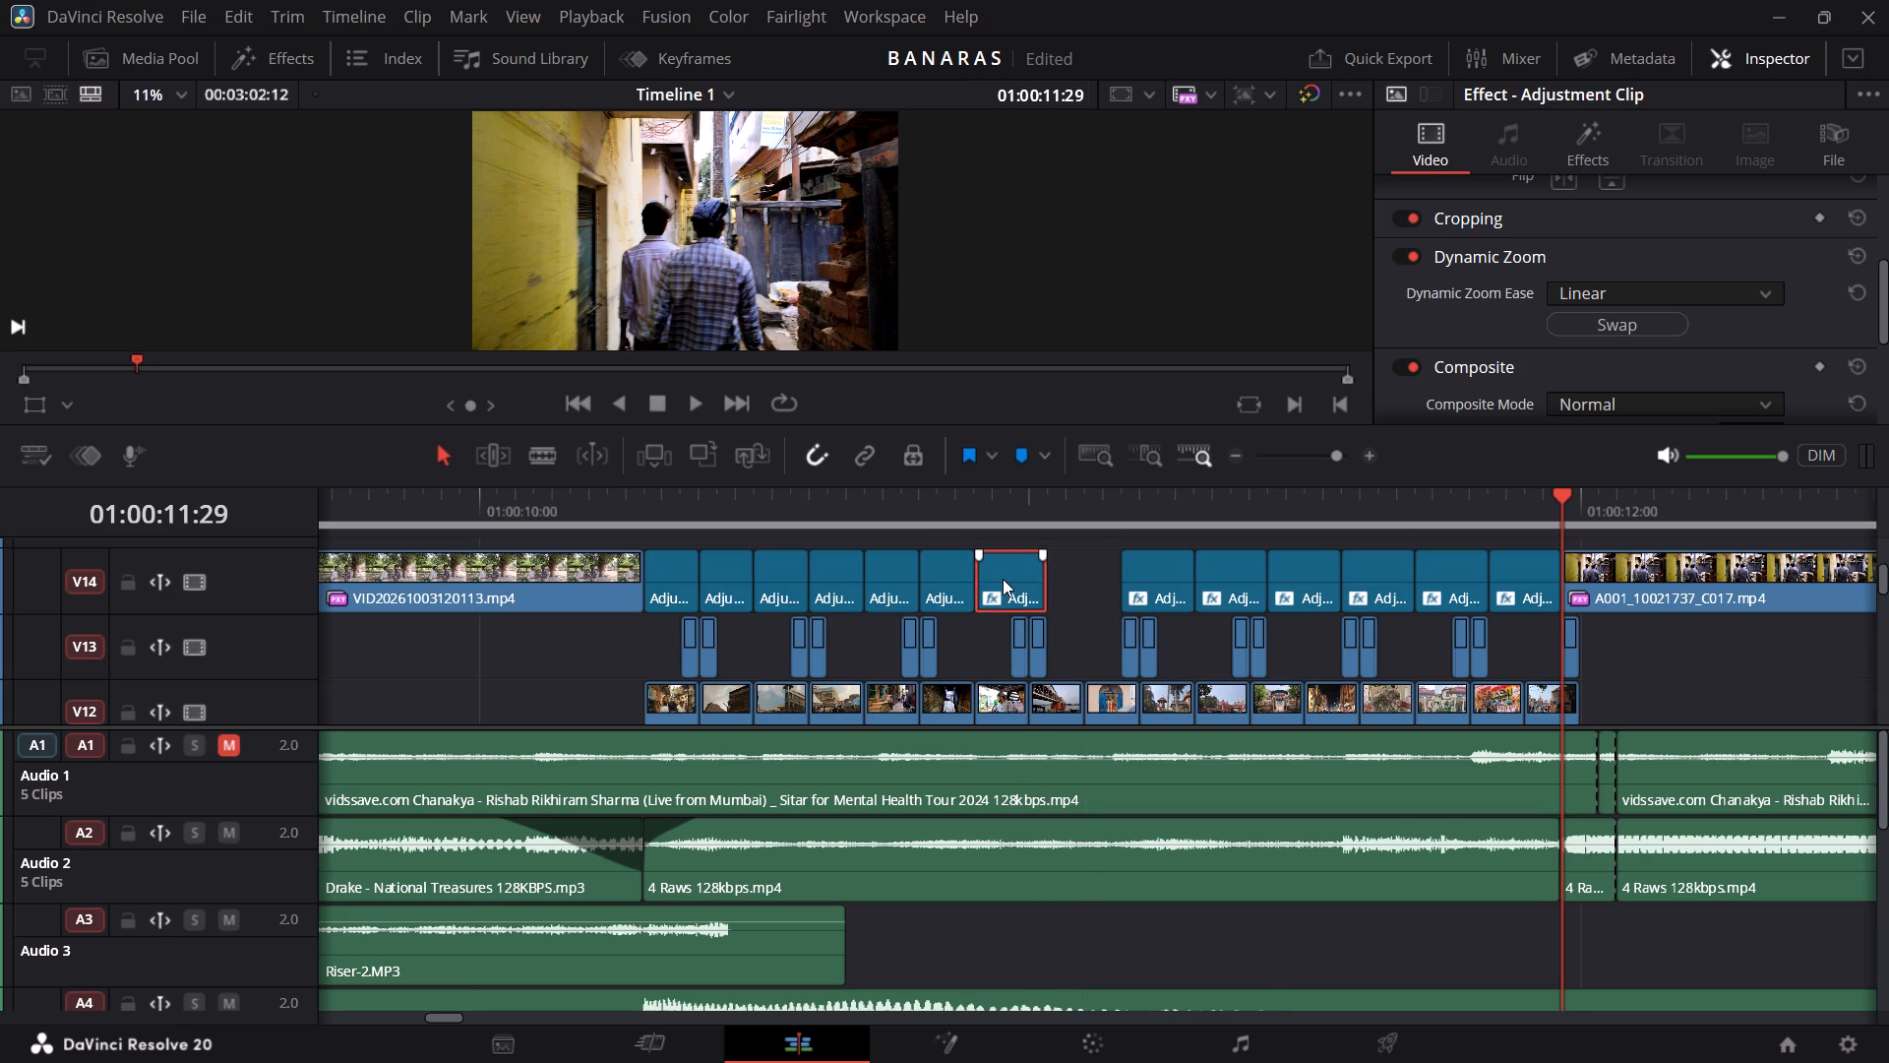
{"action": "left_click_drag", "start_coordinate": [1036, 583], "coordinate": [1014, 583]}
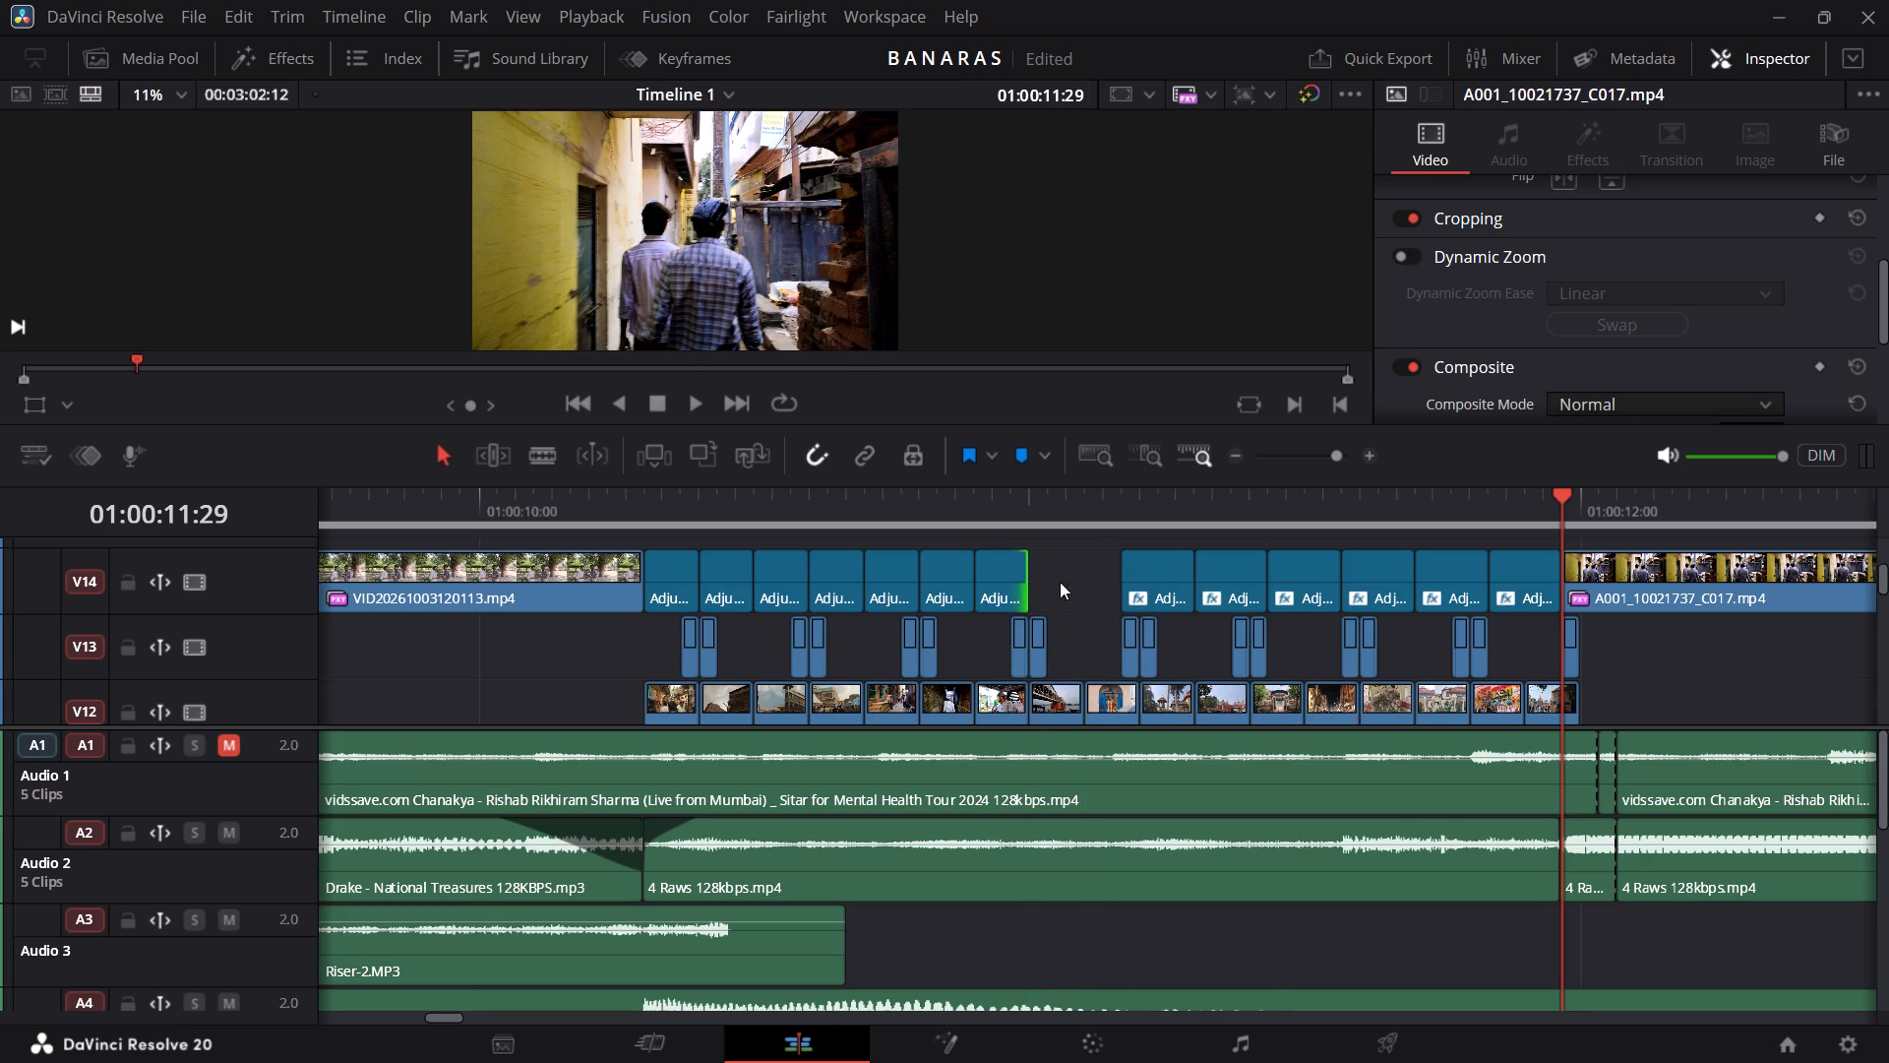
{"action": "left_click_drag", "start_coordinate": [1172, 586], "coordinate": [1069, 591]}
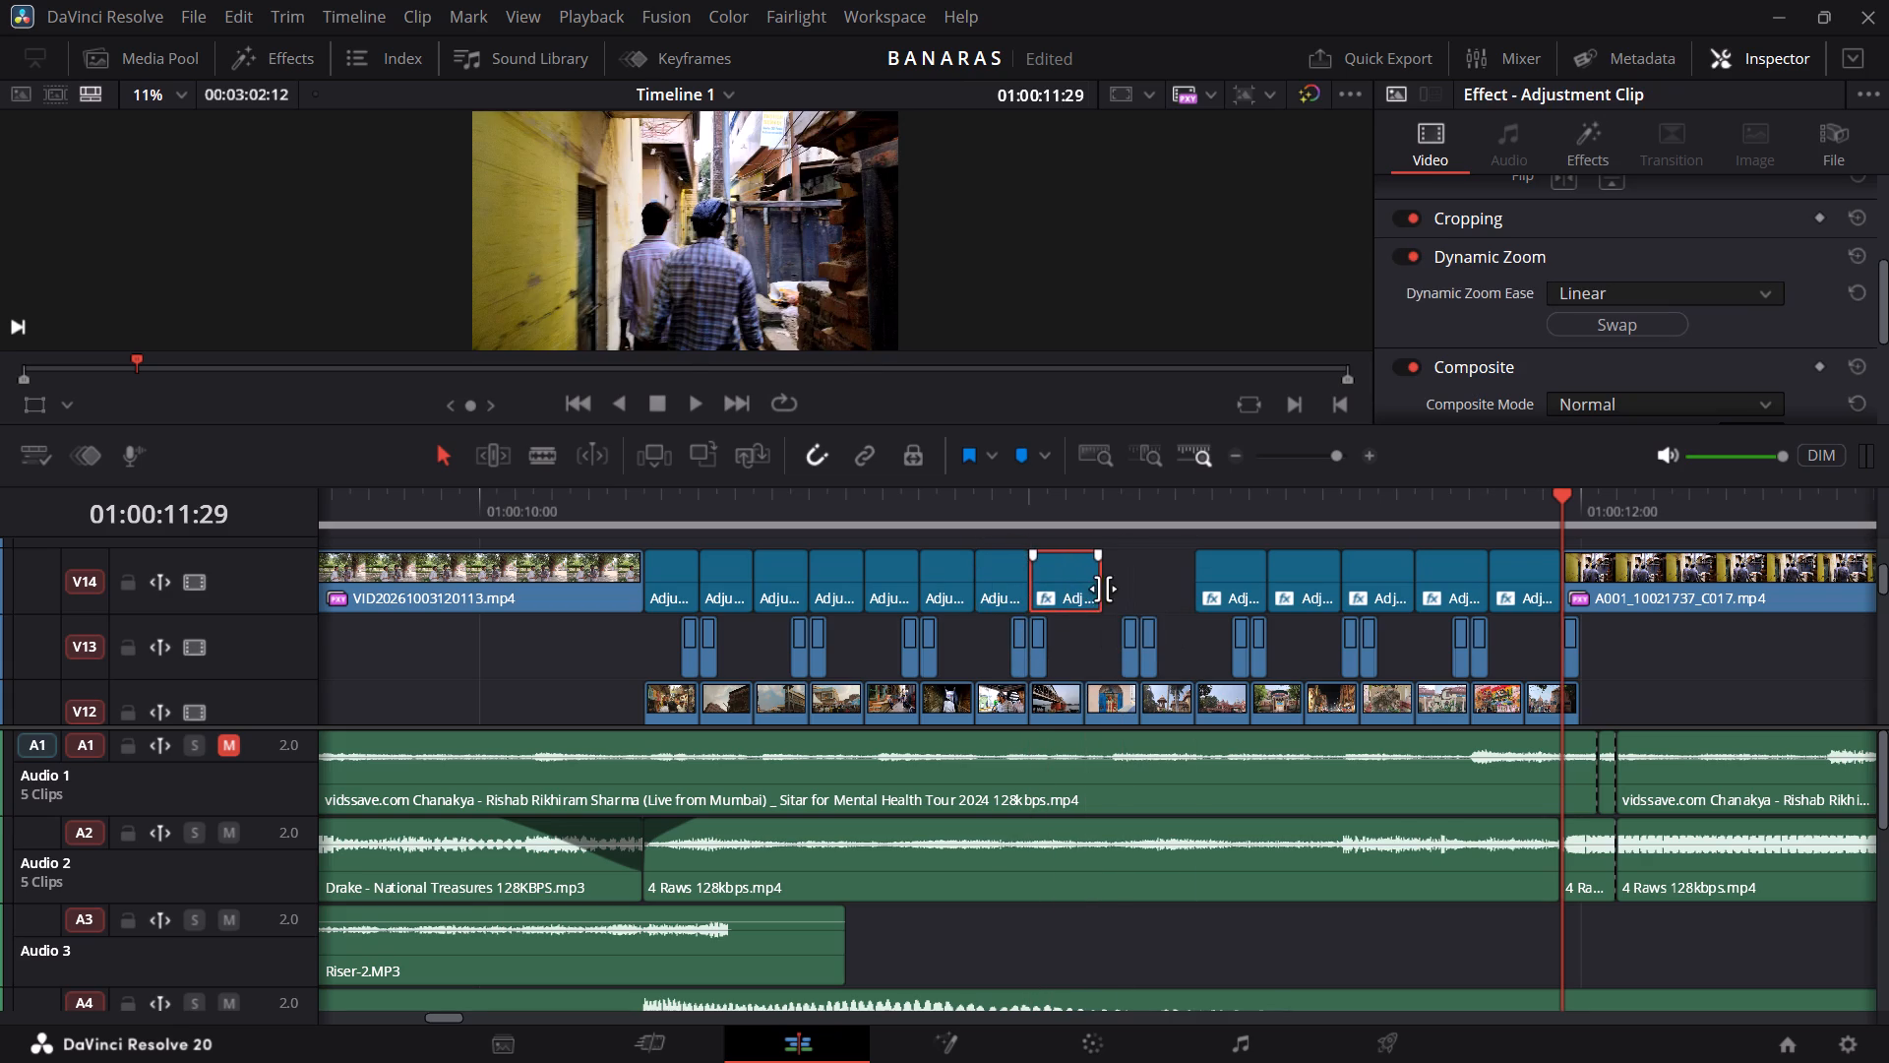
{"action": "left_click", "coordinate": [1089, 589]}
{"action": "left_click_drag", "start_coordinate": [1095, 589], "coordinate": [1073, 588]}
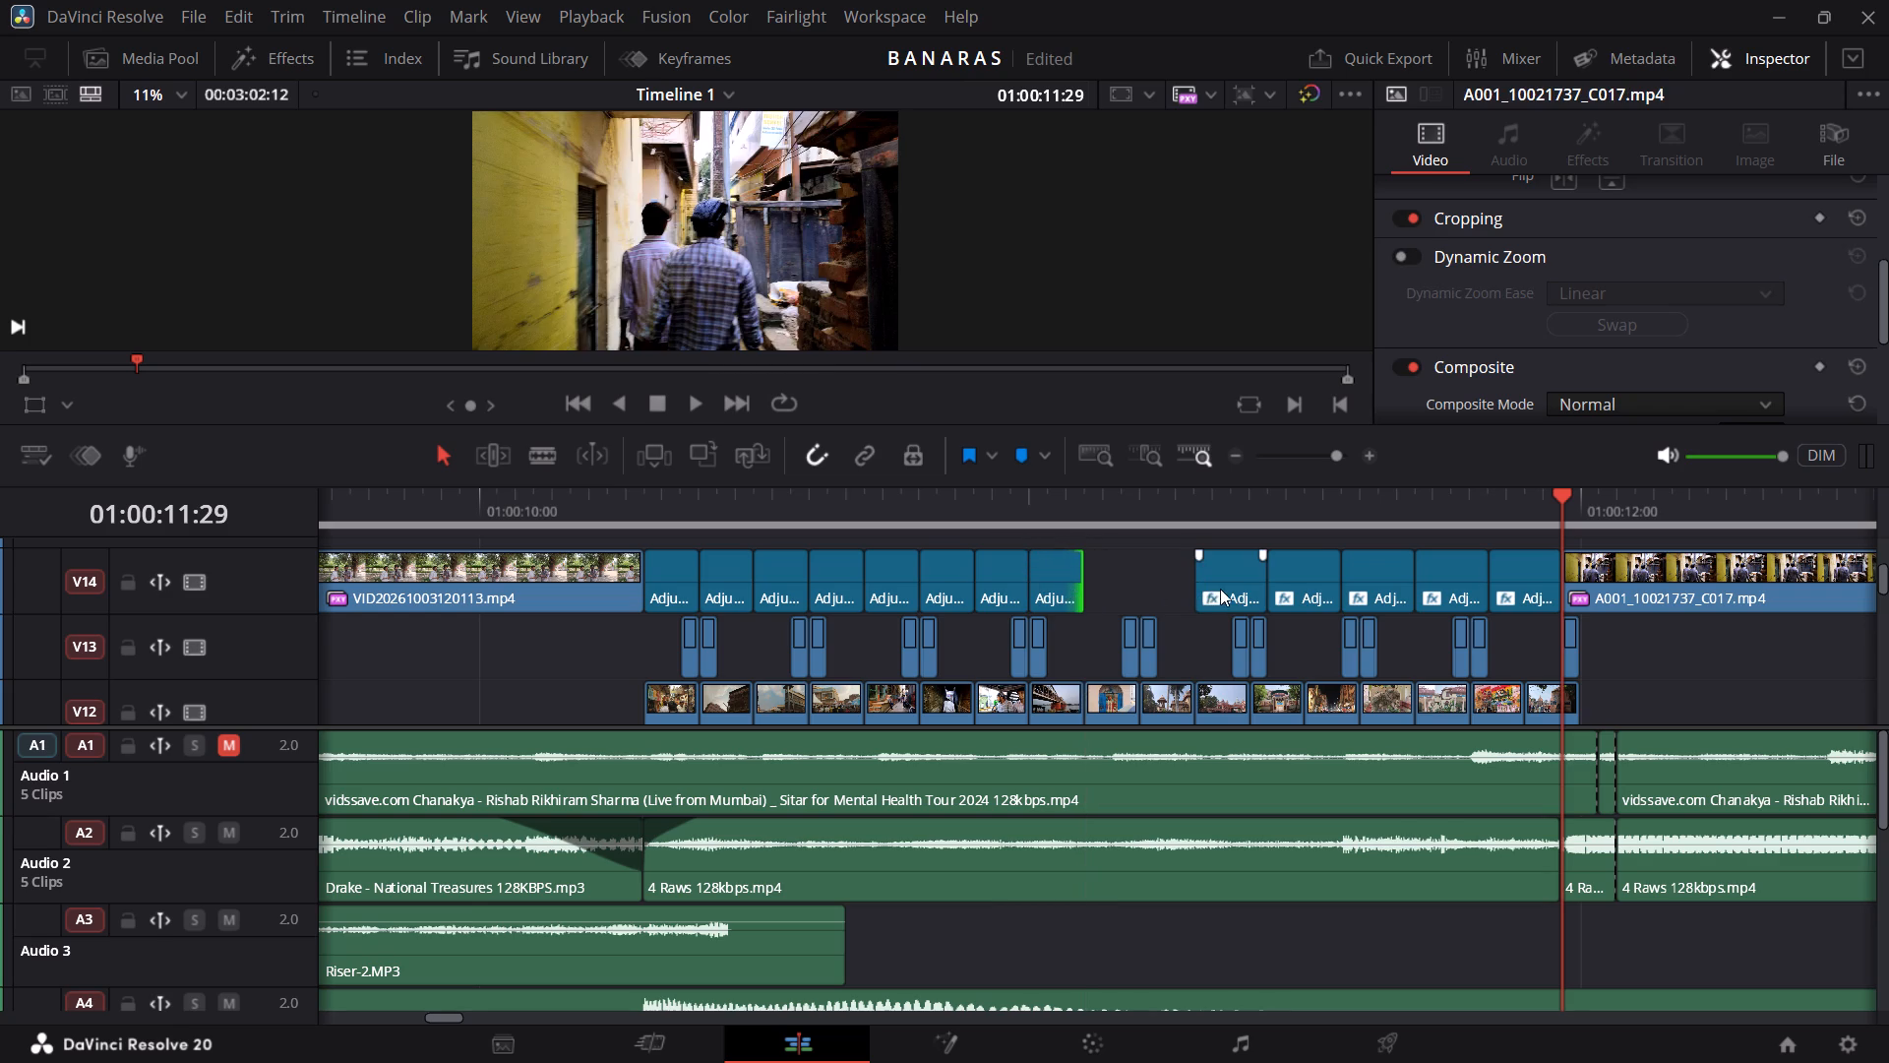
Close the gaps before the ninth, tenth and eleventh V14 adjustment clips and trim each one's end to three frames.
{"action": "left_click_drag", "start_coordinate": [1220, 589], "coordinate": [1108, 590]}
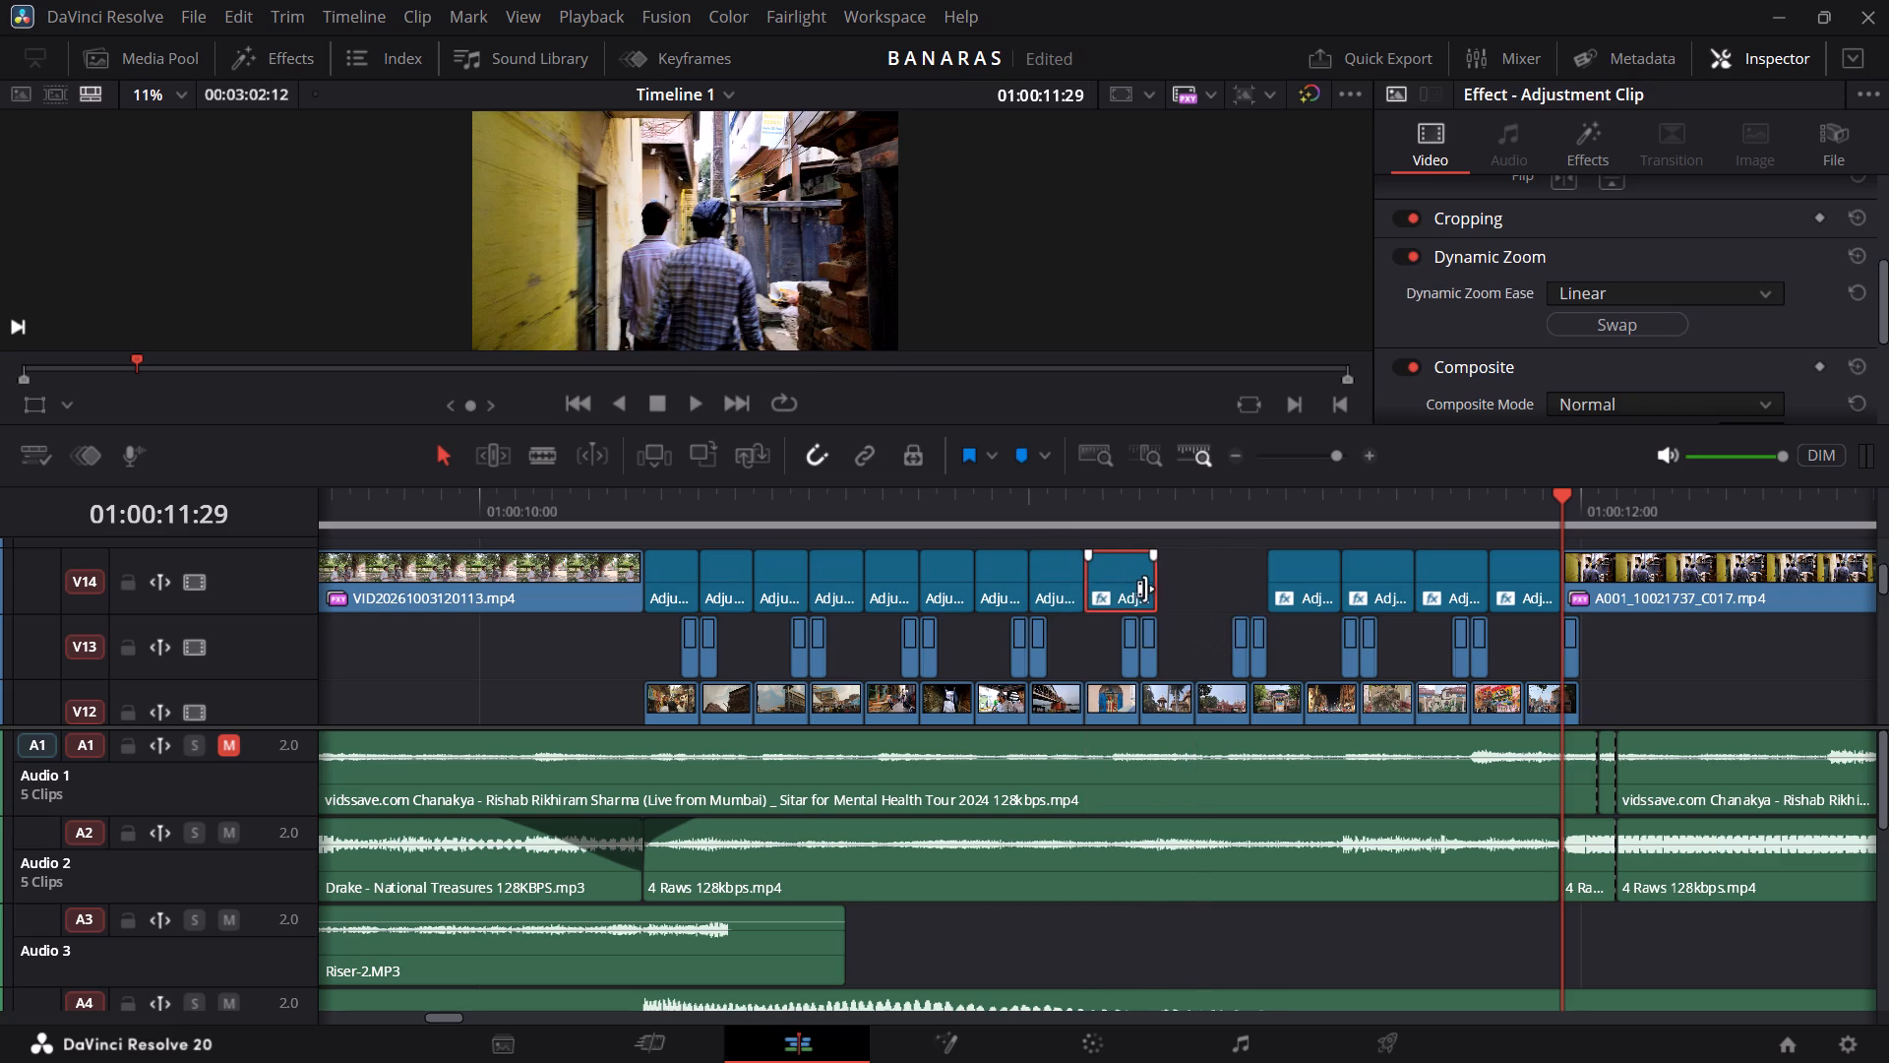
{"action": "left_click_drag", "start_coordinate": [1146, 588], "coordinate": [1126, 587]}
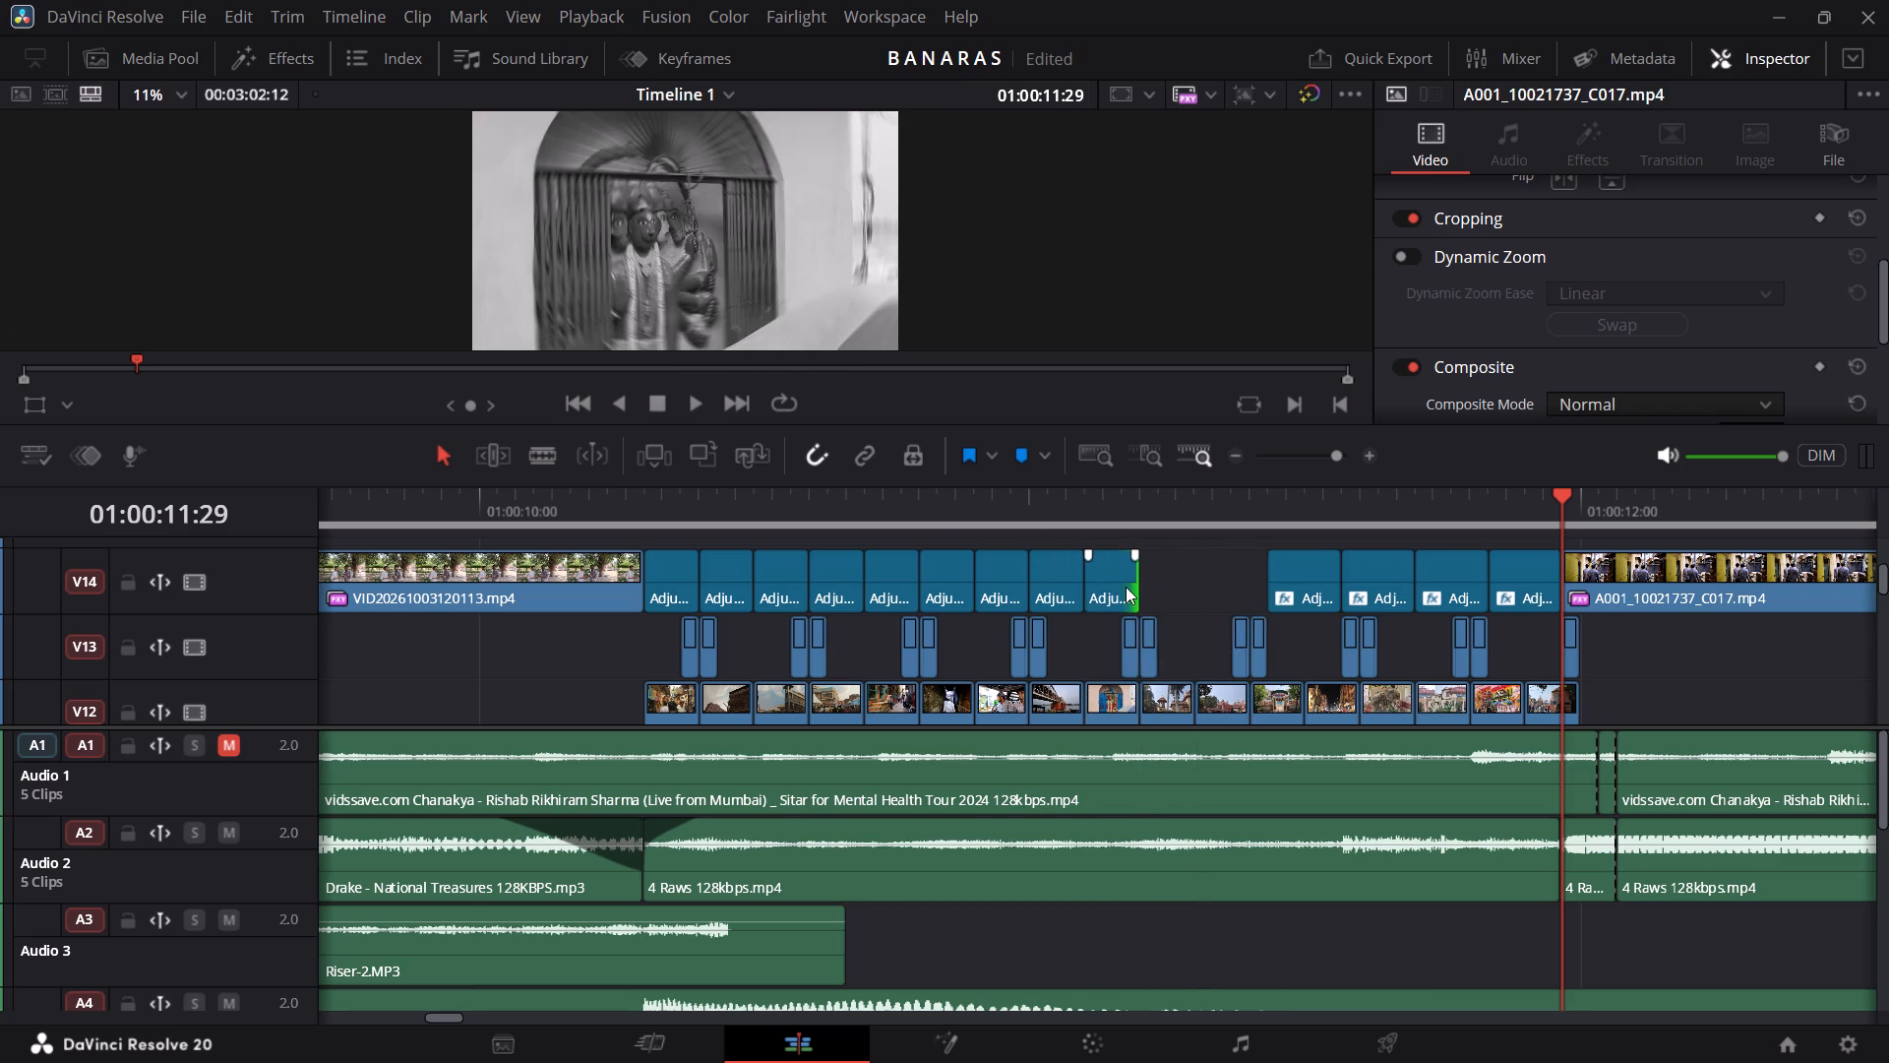
{"action": "left_click_drag", "start_coordinate": [1297, 585], "coordinate": [1192, 576]}
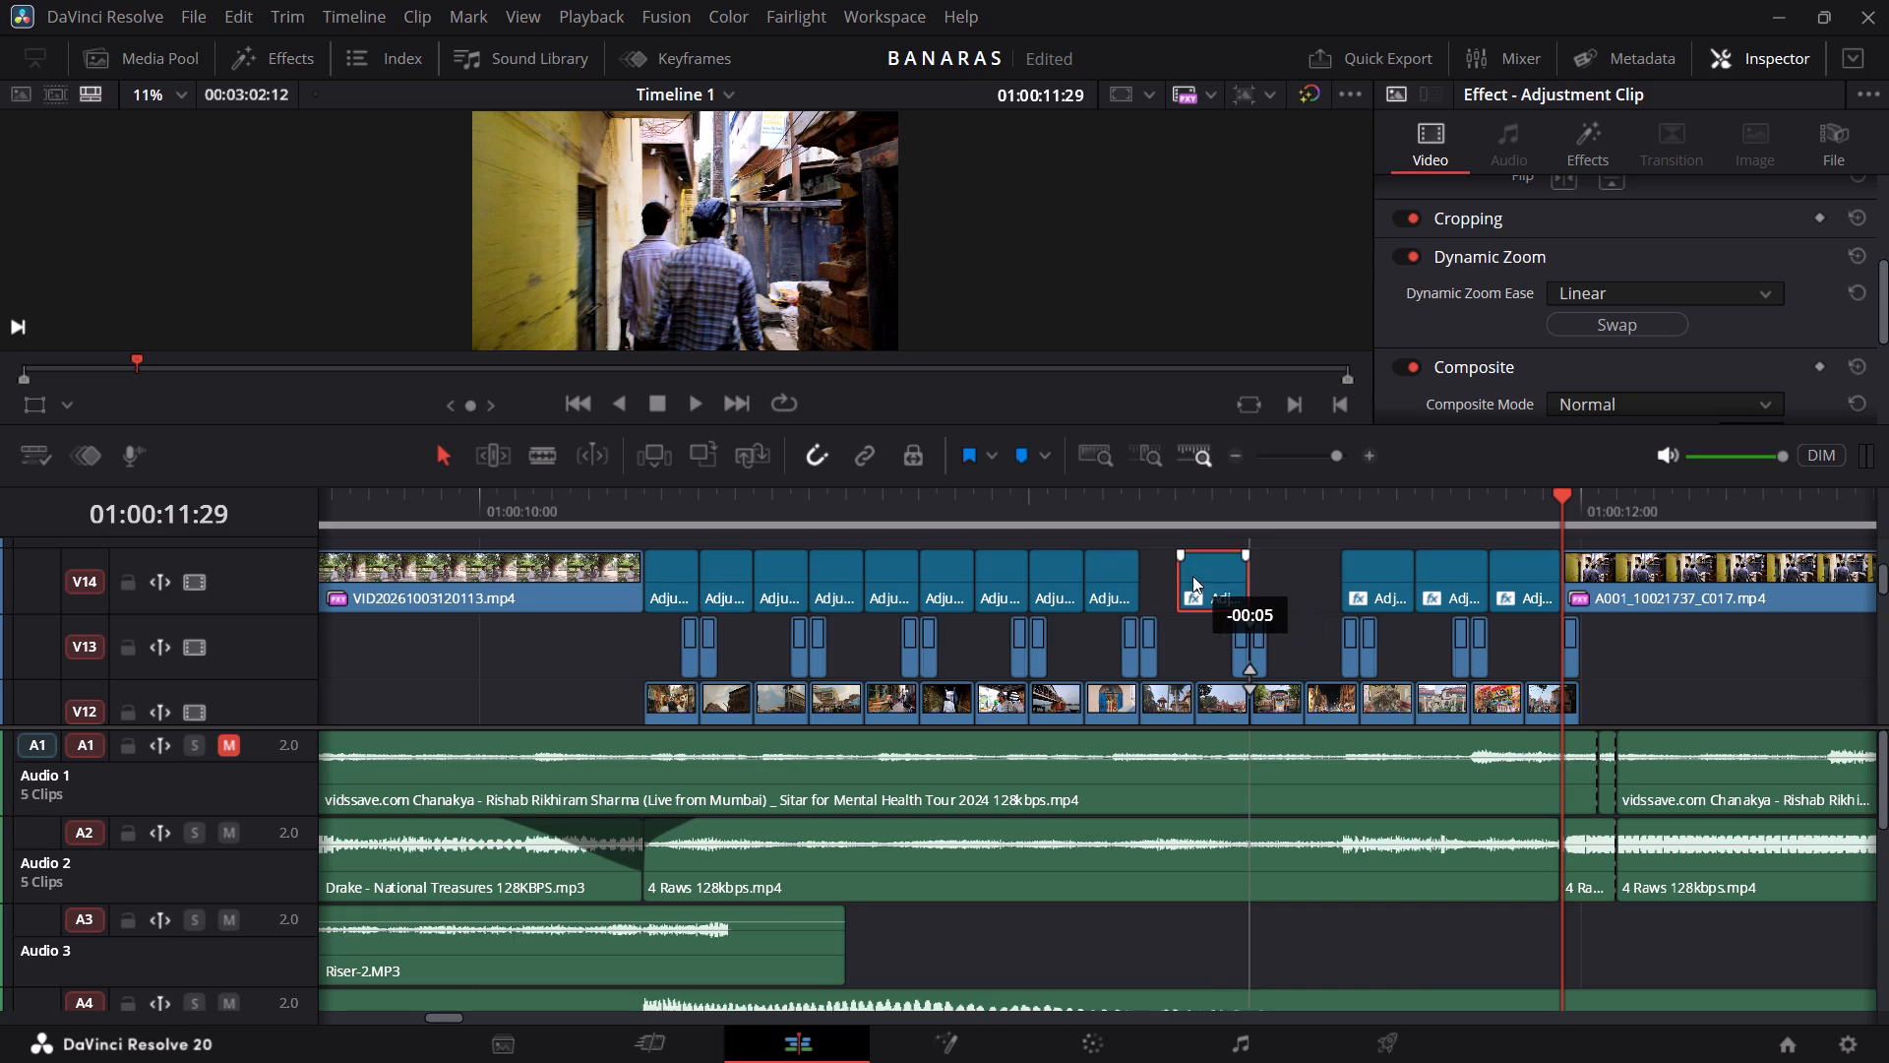
{"action": "left_click_drag", "start_coordinate": [1192, 576], "coordinate": [1165, 574]}
{"action": "left_click_drag", "start_coordinate": [1201, 584], "coordinate": [1172, 583]}
{"action": "left_click_drag", "start_coordinate": [1382, 572], "coordinate": [1215, 571]}
{"action": "key", "text": "ctrl+z"}
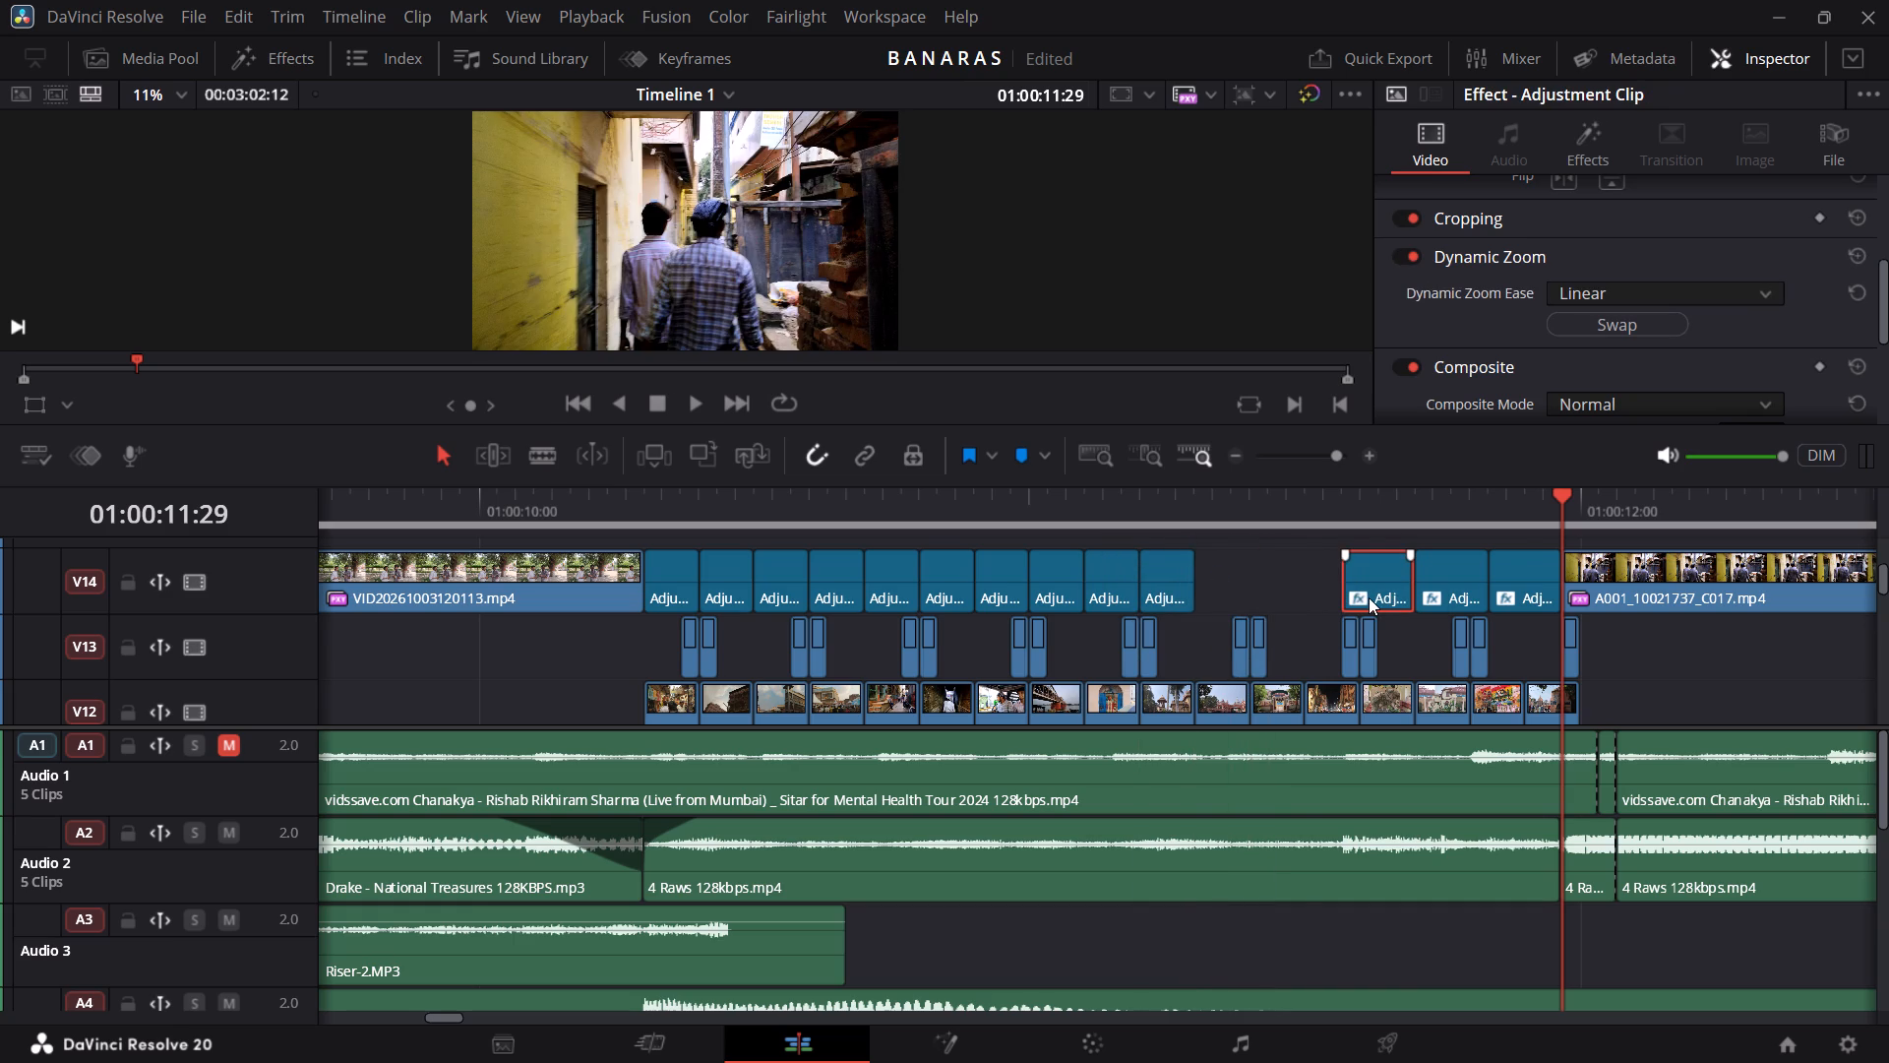
{"action": "left_click_drag", "start_coordinate": [1371, 583], "coordinate": [1230, 564]}
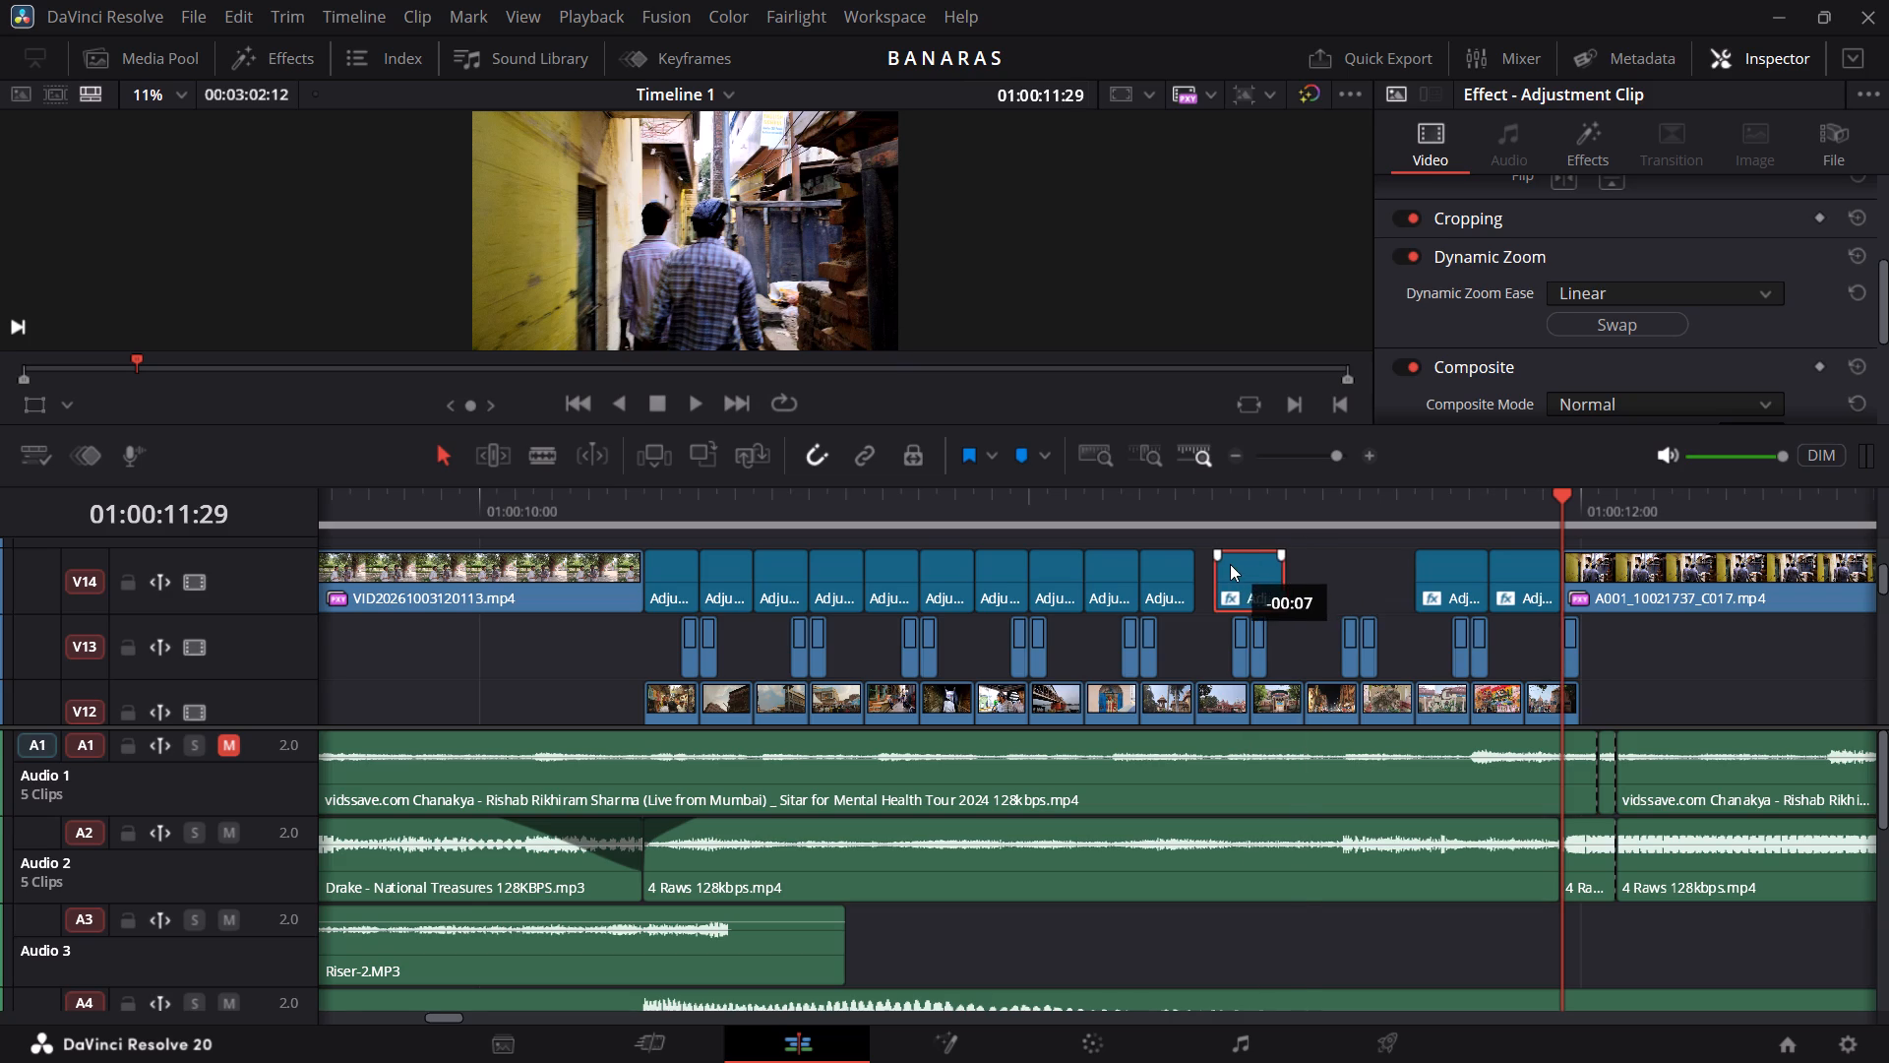
{"action": "left_click_drag", "start_coordinate": [1230, 564], "coordinate": [1218, 563]}
{"action": "left_click_drag", "start_coordinate": [1258, 579], "coordinate": [1234, 581]}
Butt the twelfth and thirteenth V14 adjustment clips against the preceding ones and trim each to three frames.
{"action": "left_click_drag", "start_coordinate": [1462, 576], "coordinate": [1310, 575]}
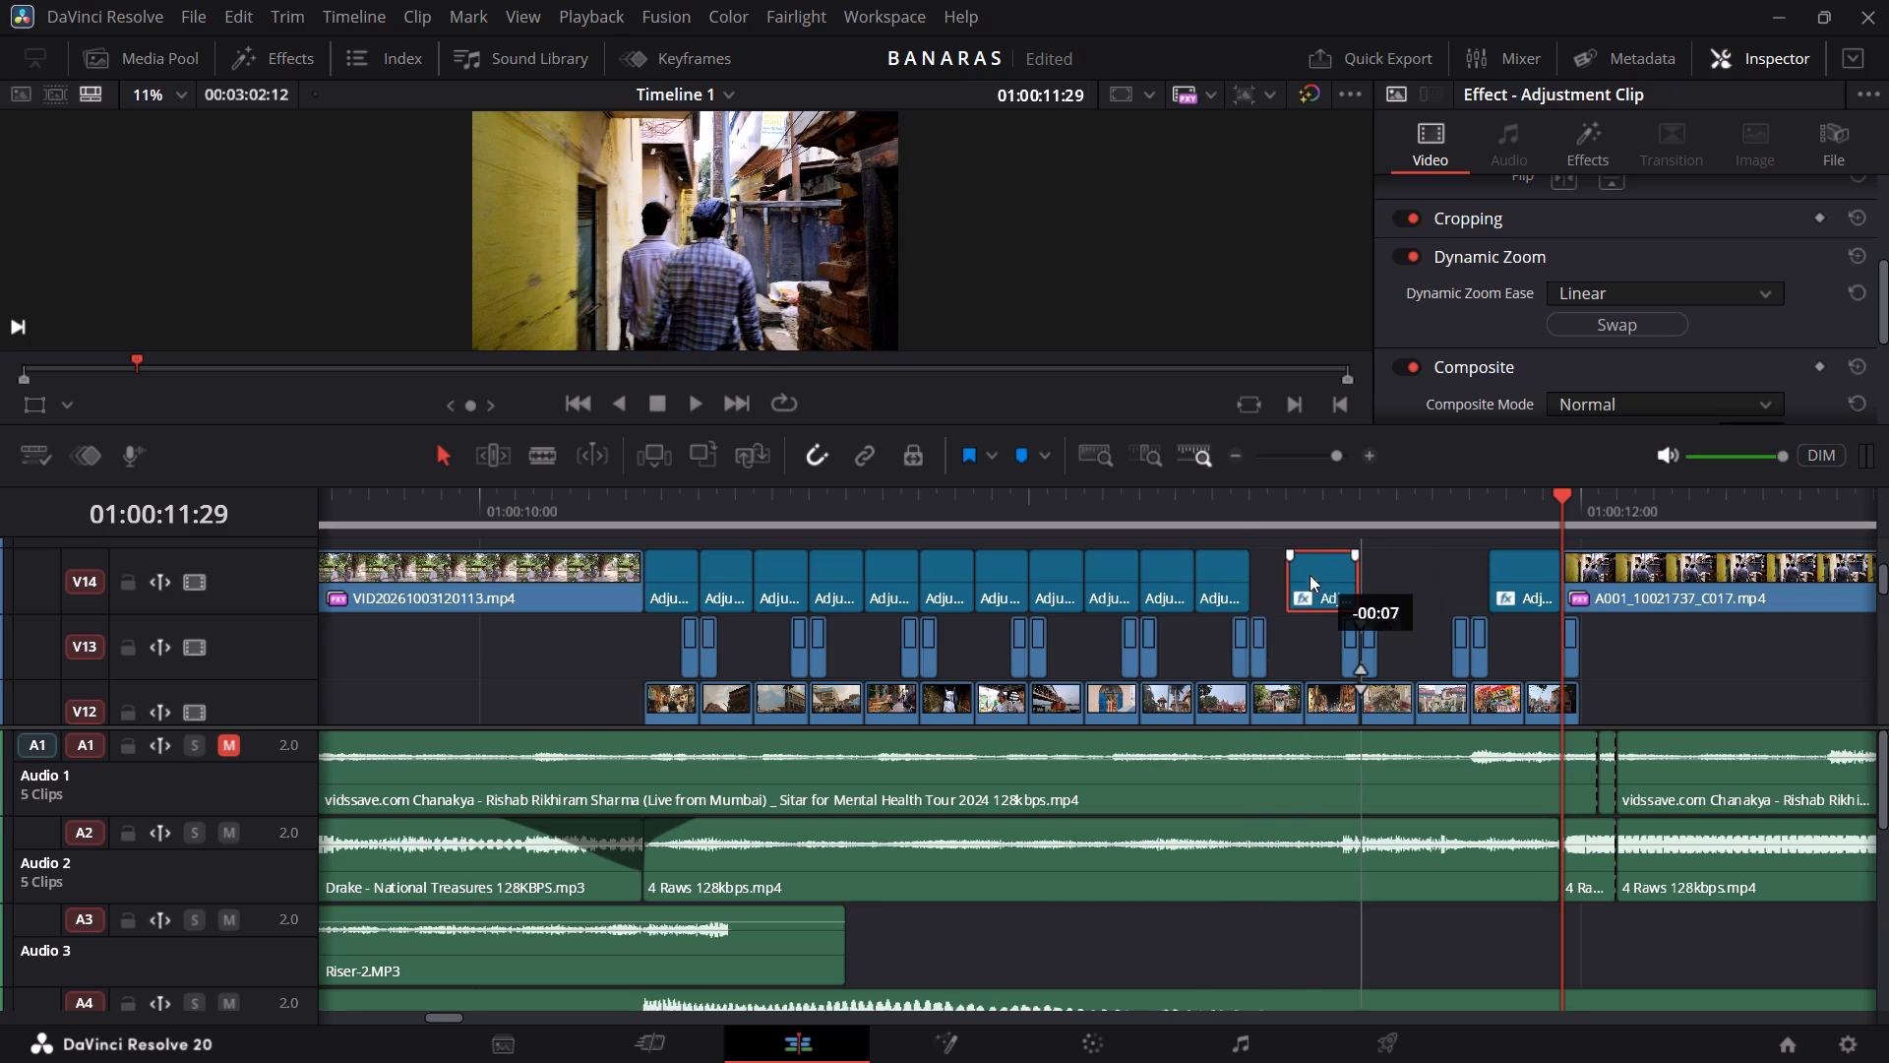
{"action": "left_click_drag", "start_coordinate": [1310, 575], "coordinate": [1286, 576]}
{"action": "left_click_drag", "start_coordinate": [1311, 587], "coordinate": [1291, 587]}
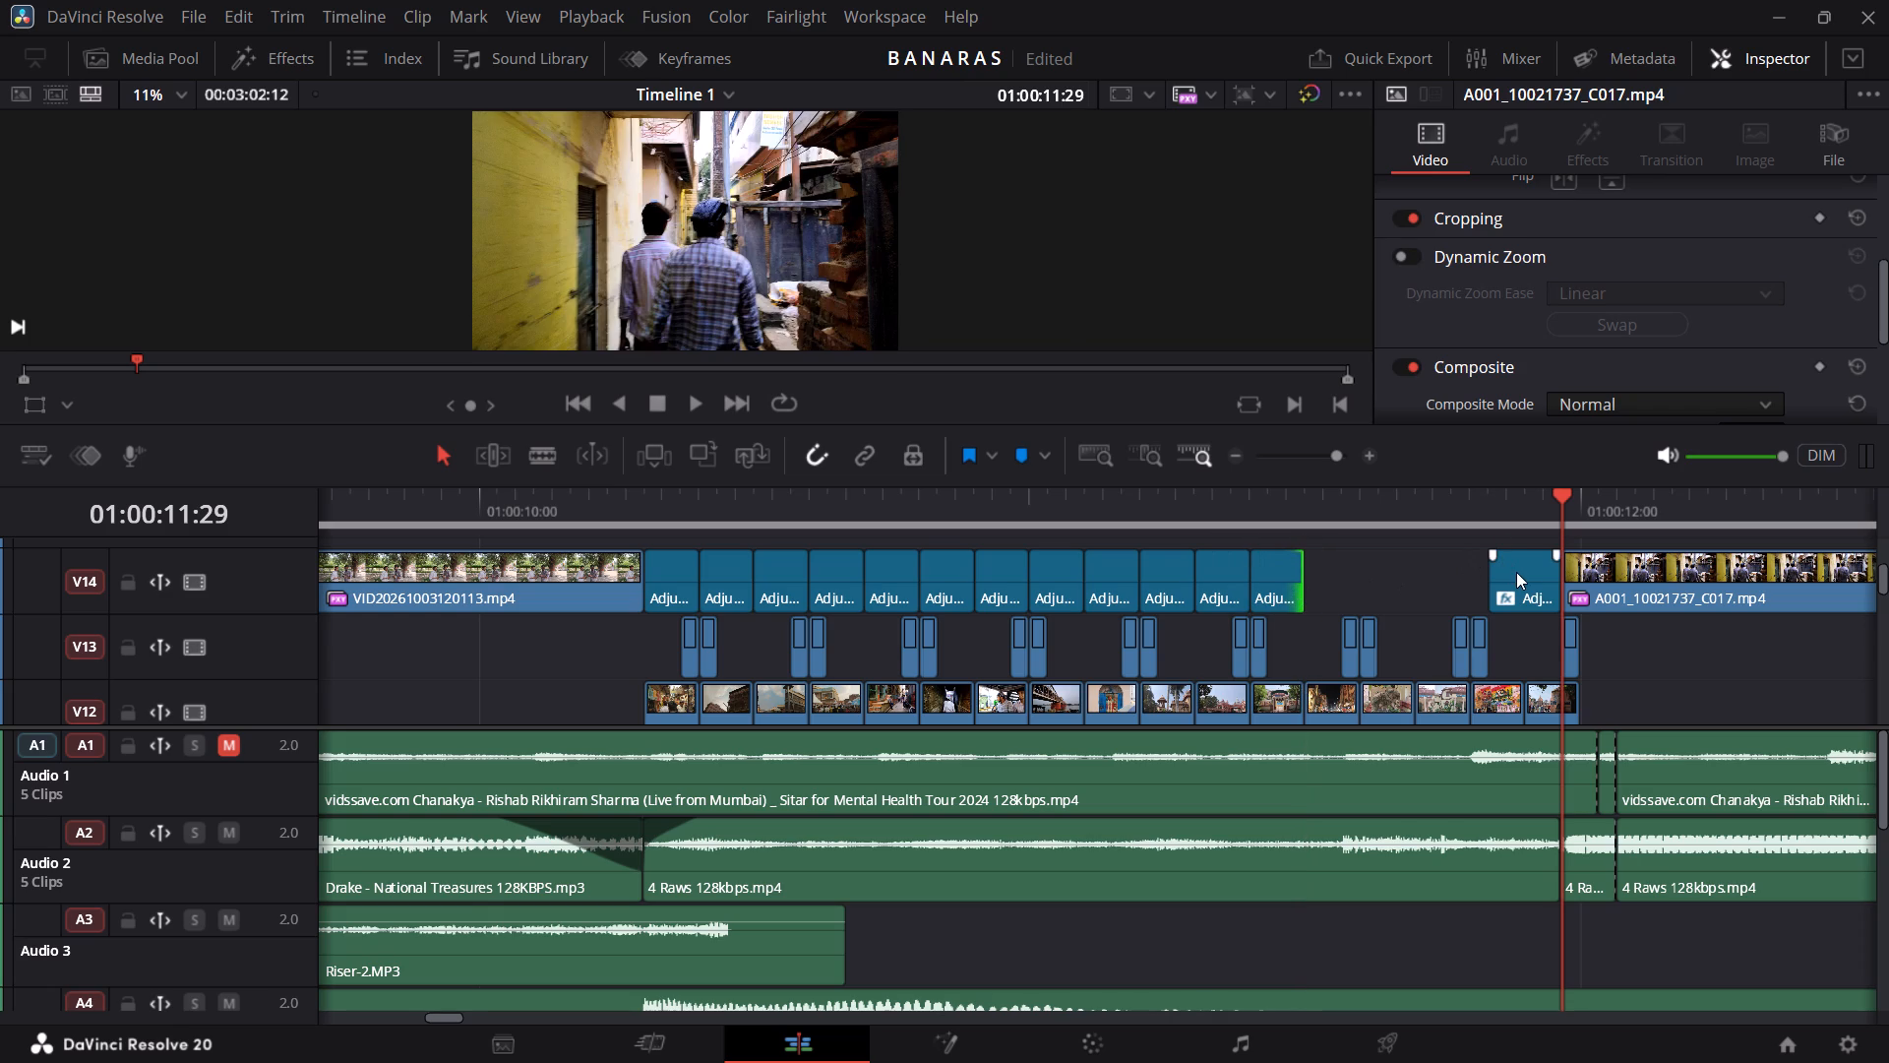
{"action": "left_click_drag", "start_coordinate": [1516, 572], "coordinate": [1330, 574]}
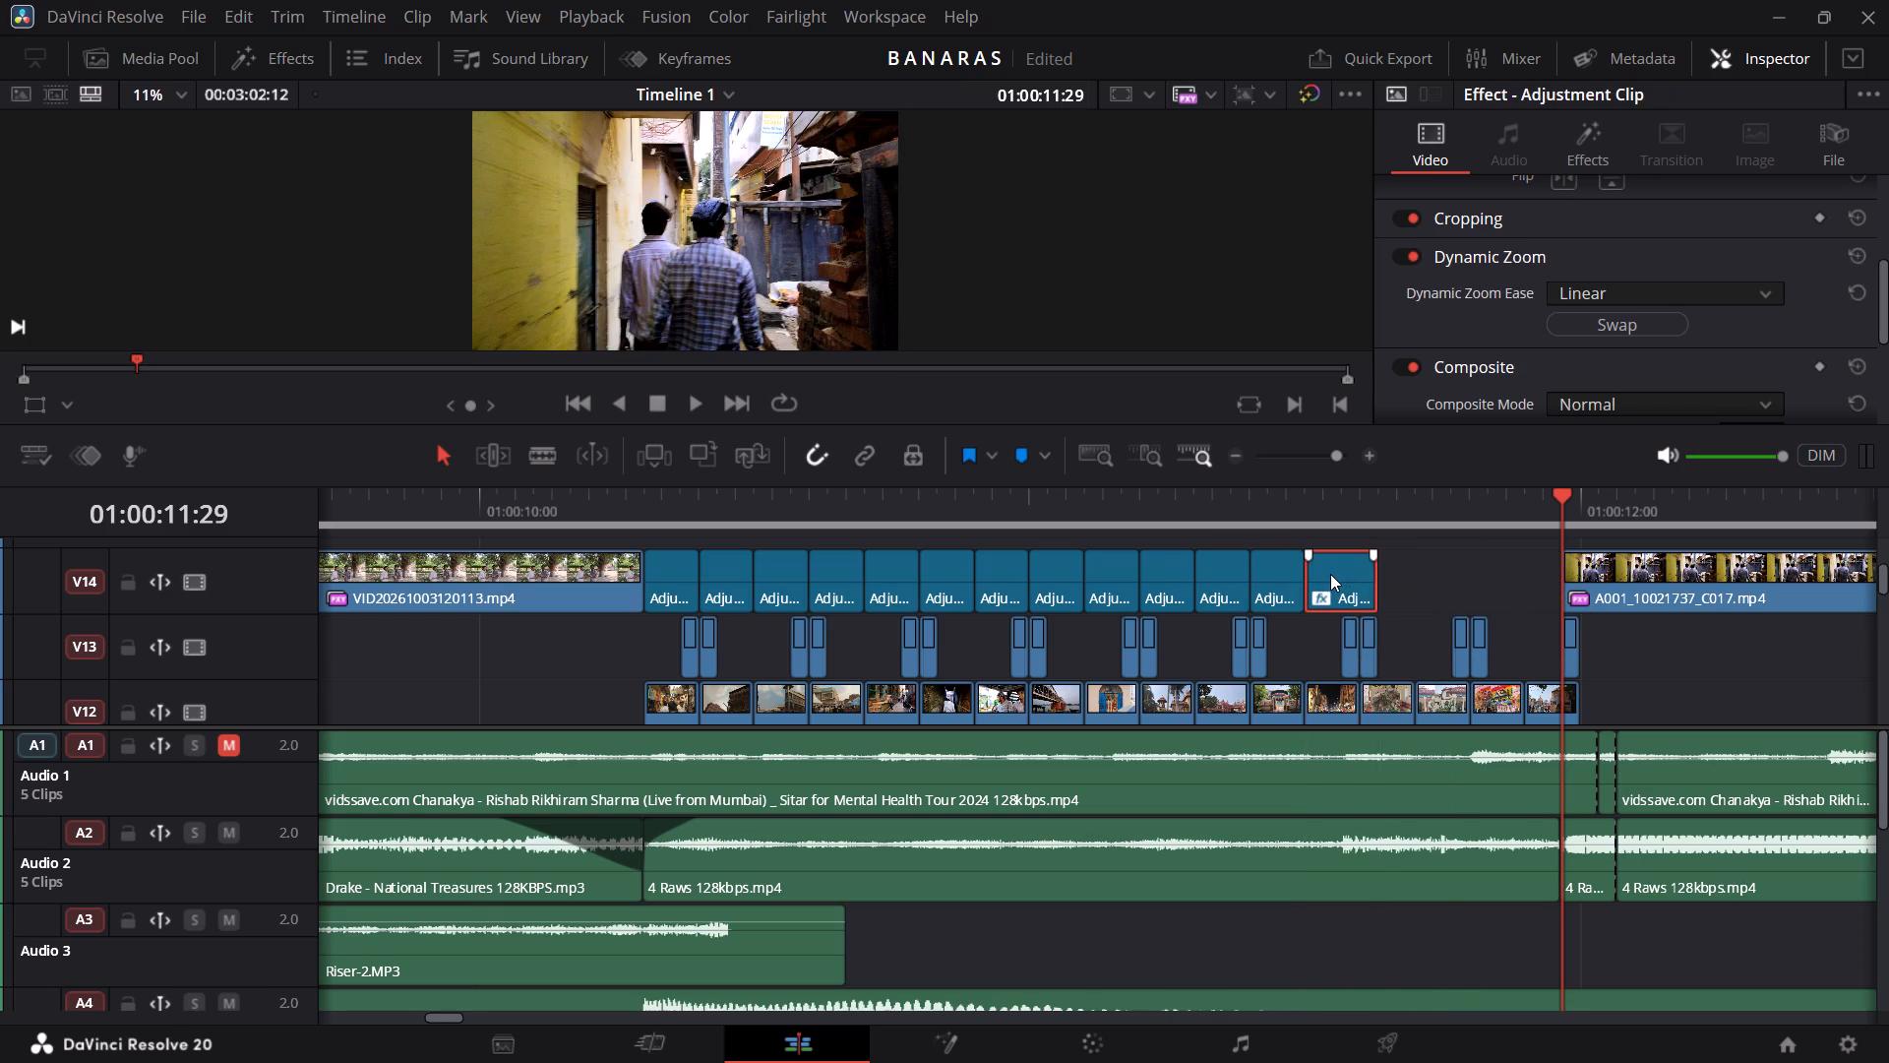
{"action": "left_click_drag", "start_coordinate": [1366, 579], "coordinate": [1341, 579]}
{"action": "left_click", "coordinate": [1374, 581]}
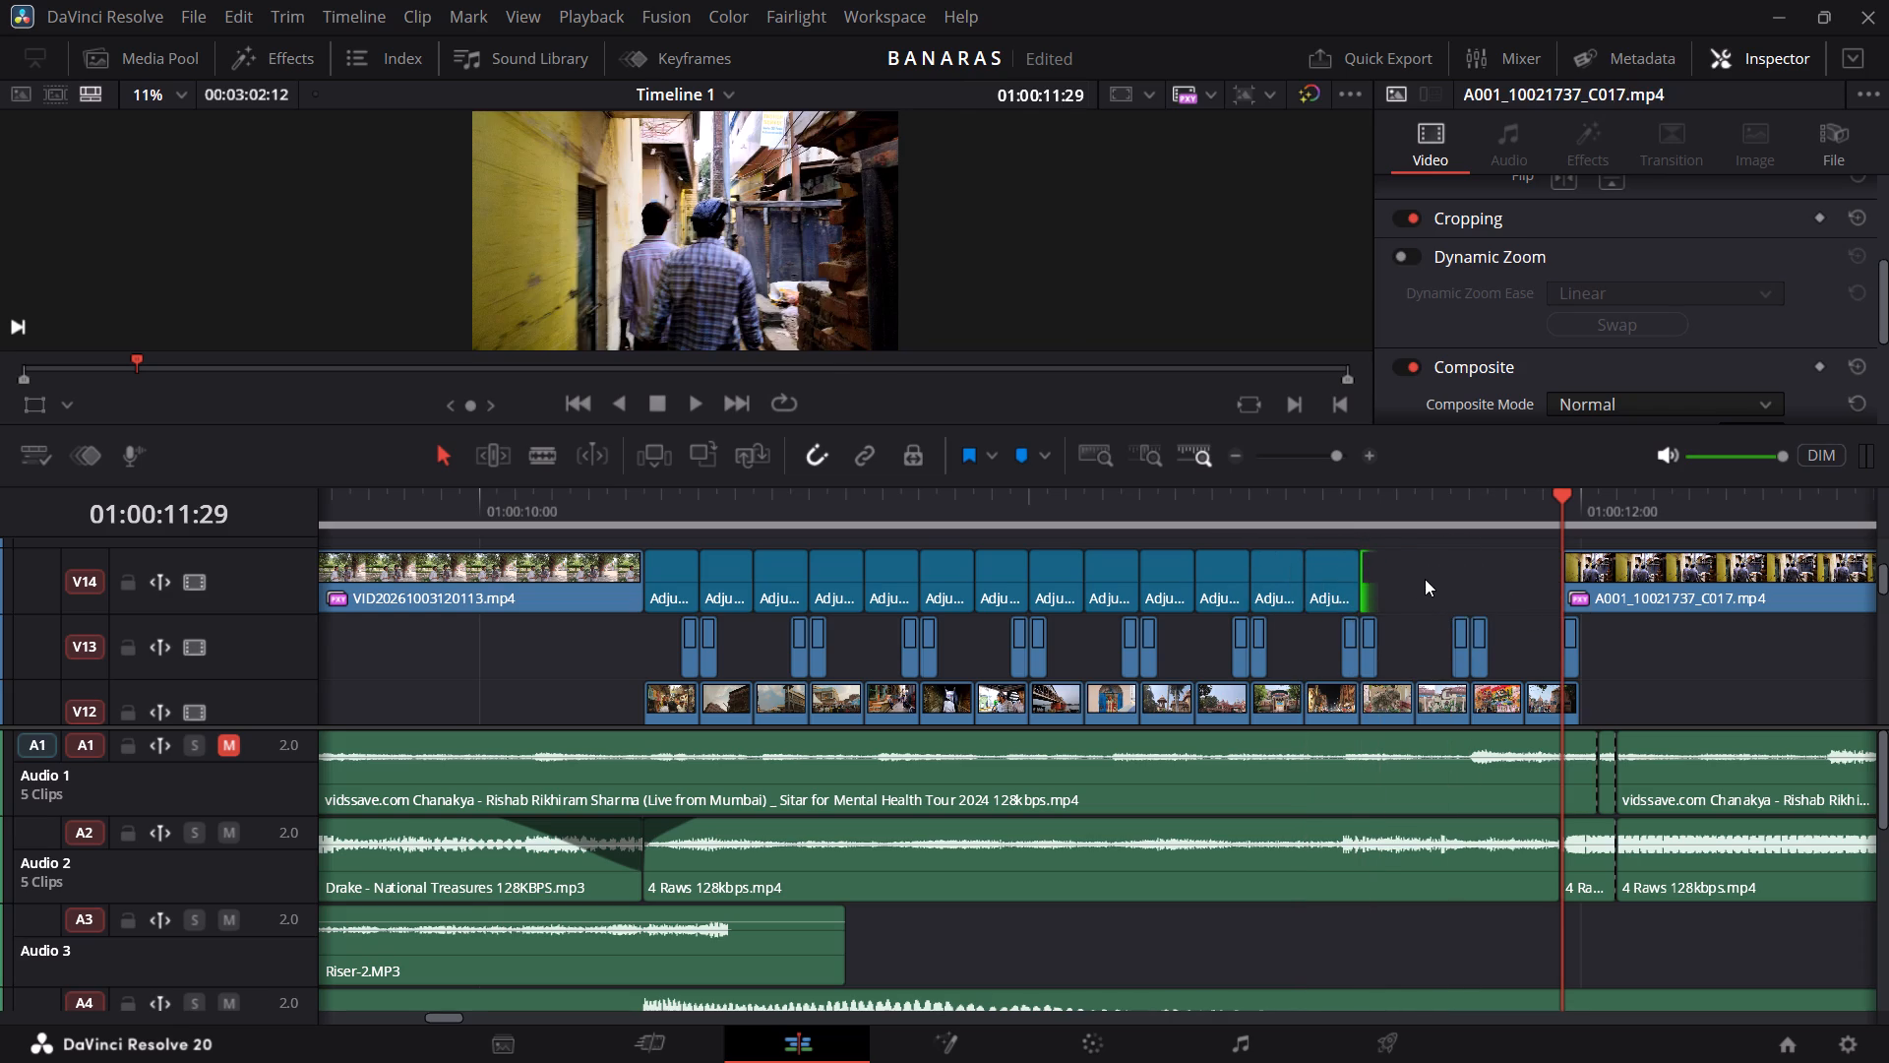
{"action": "left_click", "coordinate": [1429, 579]}
{"action": "left_click", "coordinate": [1429, 579]}
Duplicate the last three V14 adjustment clips directly after the thirteenth, covering the next three V12 clips.
{"action": "left_click_drag", "start_coordinate": [1401, 579], "coordinate": [1177, 588]}
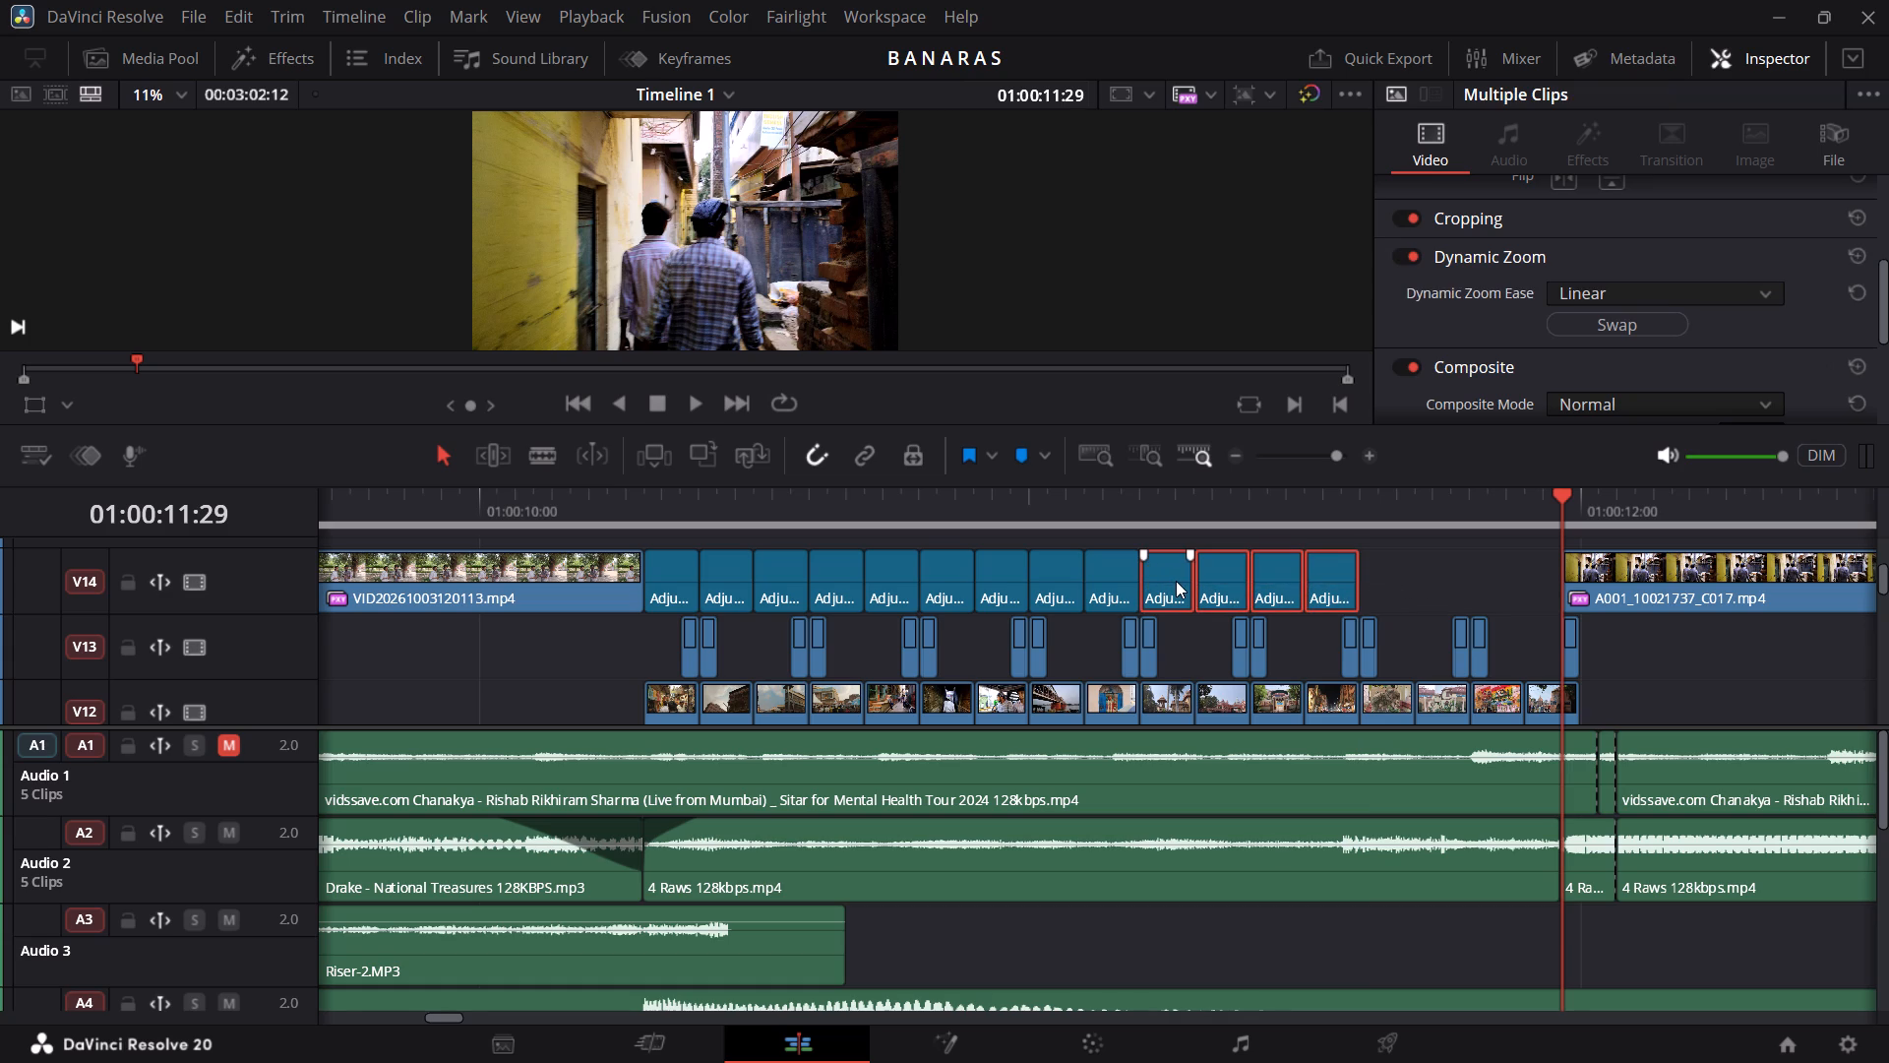
{"action": "left_click", "coordinate": [1422, 597]}
{"action": "left_click", "coordinate": [1395, 576]}
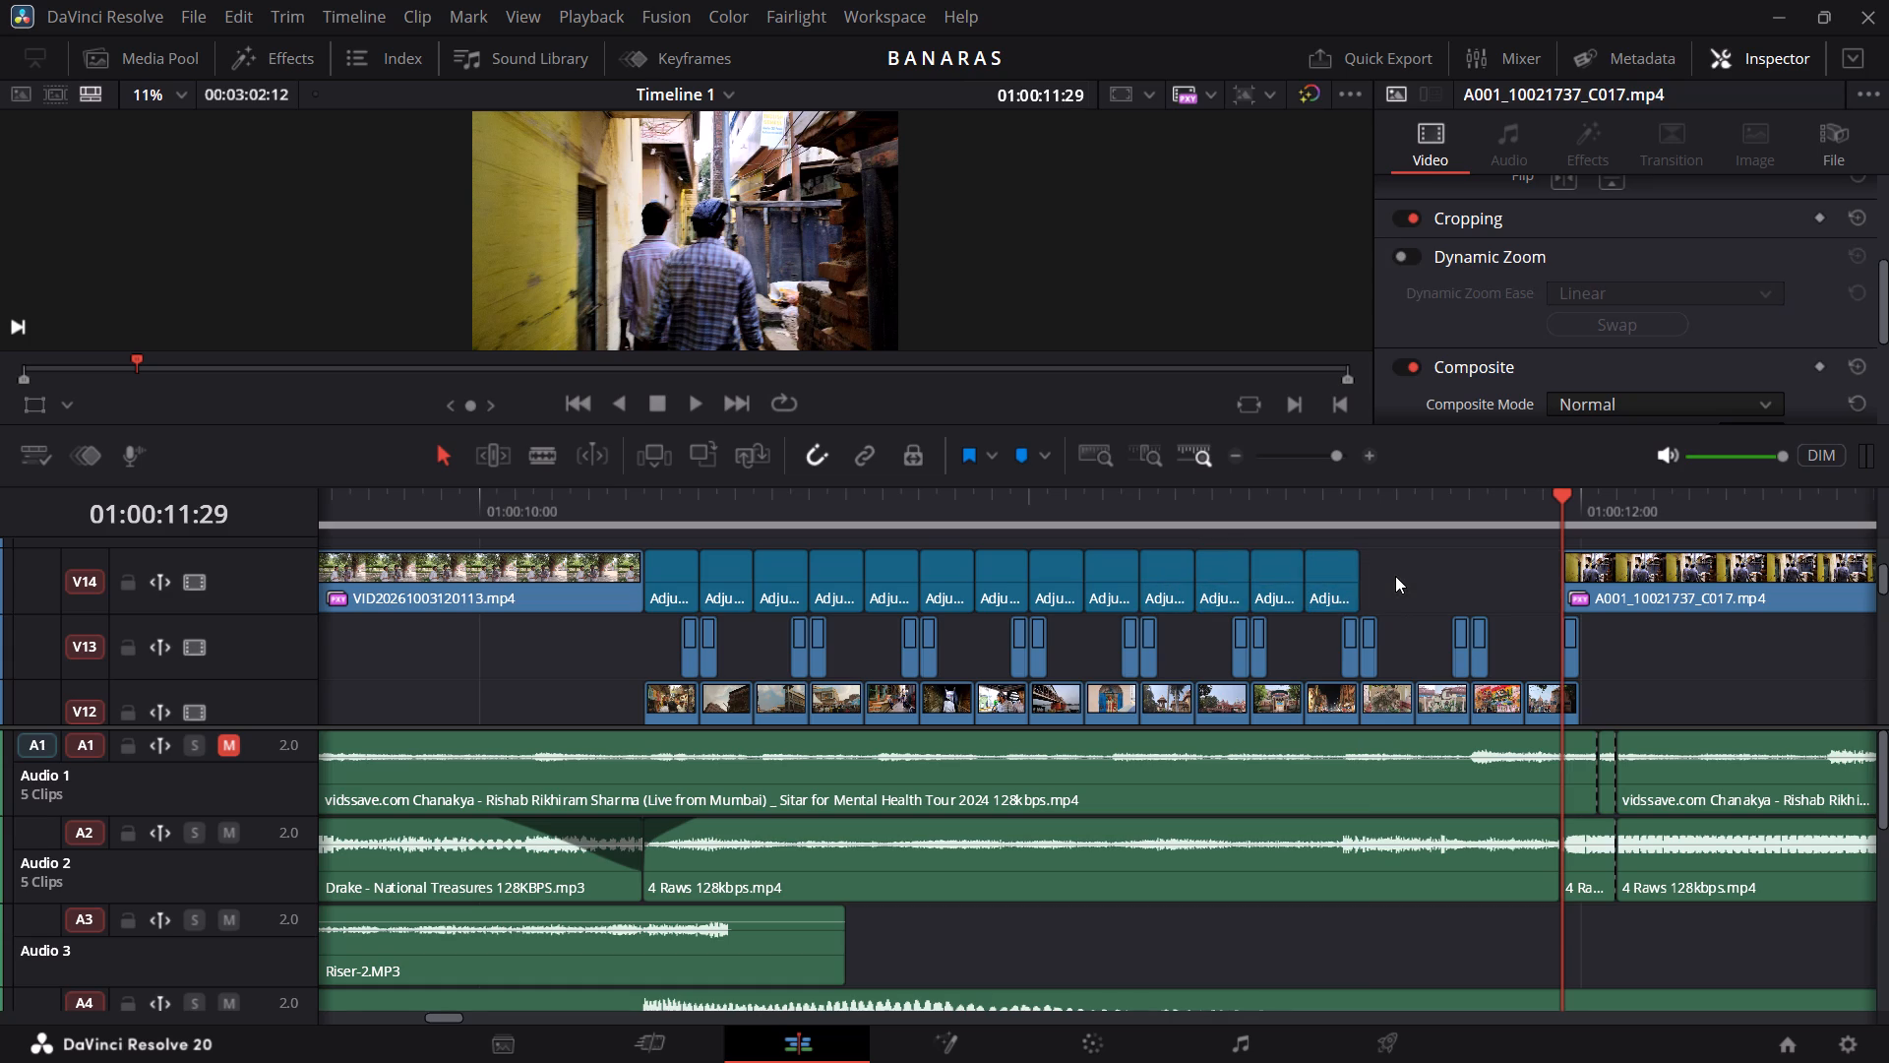
{"action": "left_click_drag", "start_coordinate": [1416, 574], "coordinate": [1235, 568]}
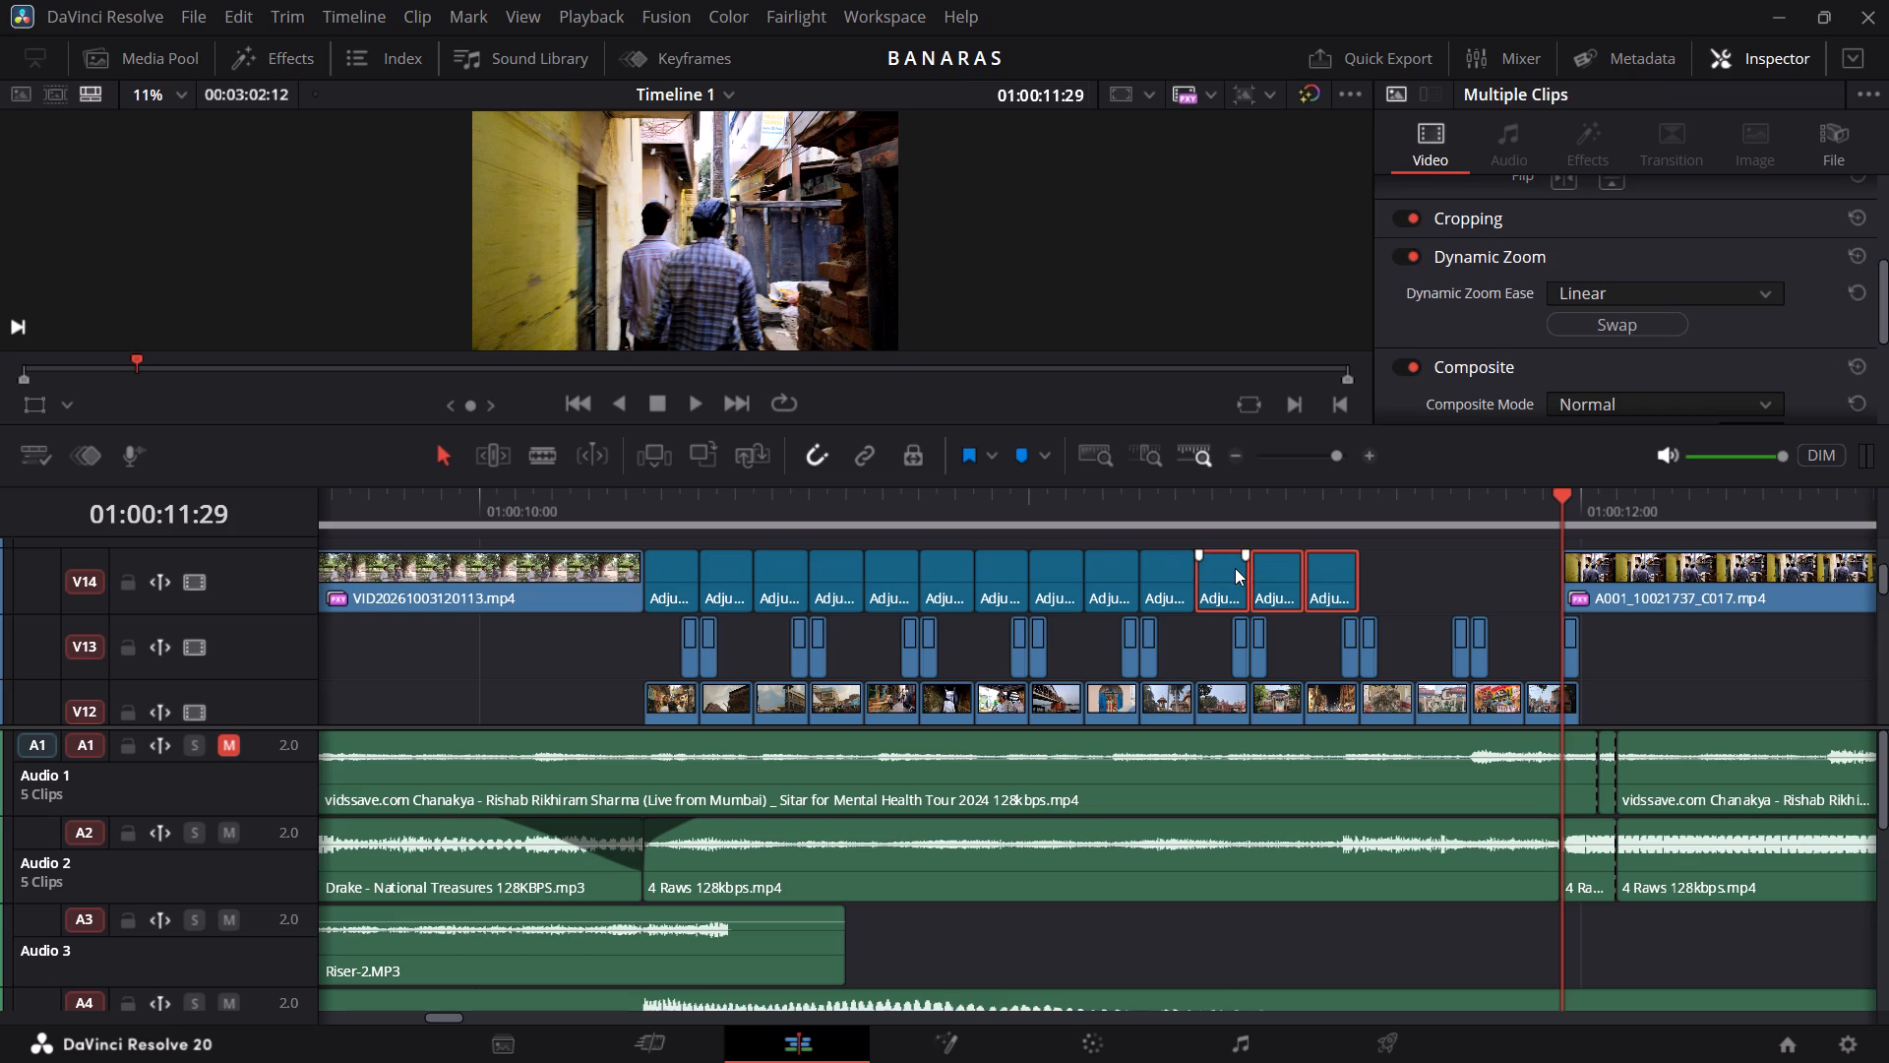
{"action": "left_click_drag", "start_coordinate": [1235, 568], "coordinate": [1412, 589], "text": "alt"}
{"action": "left_click", "coordinate": [1511, 572]}
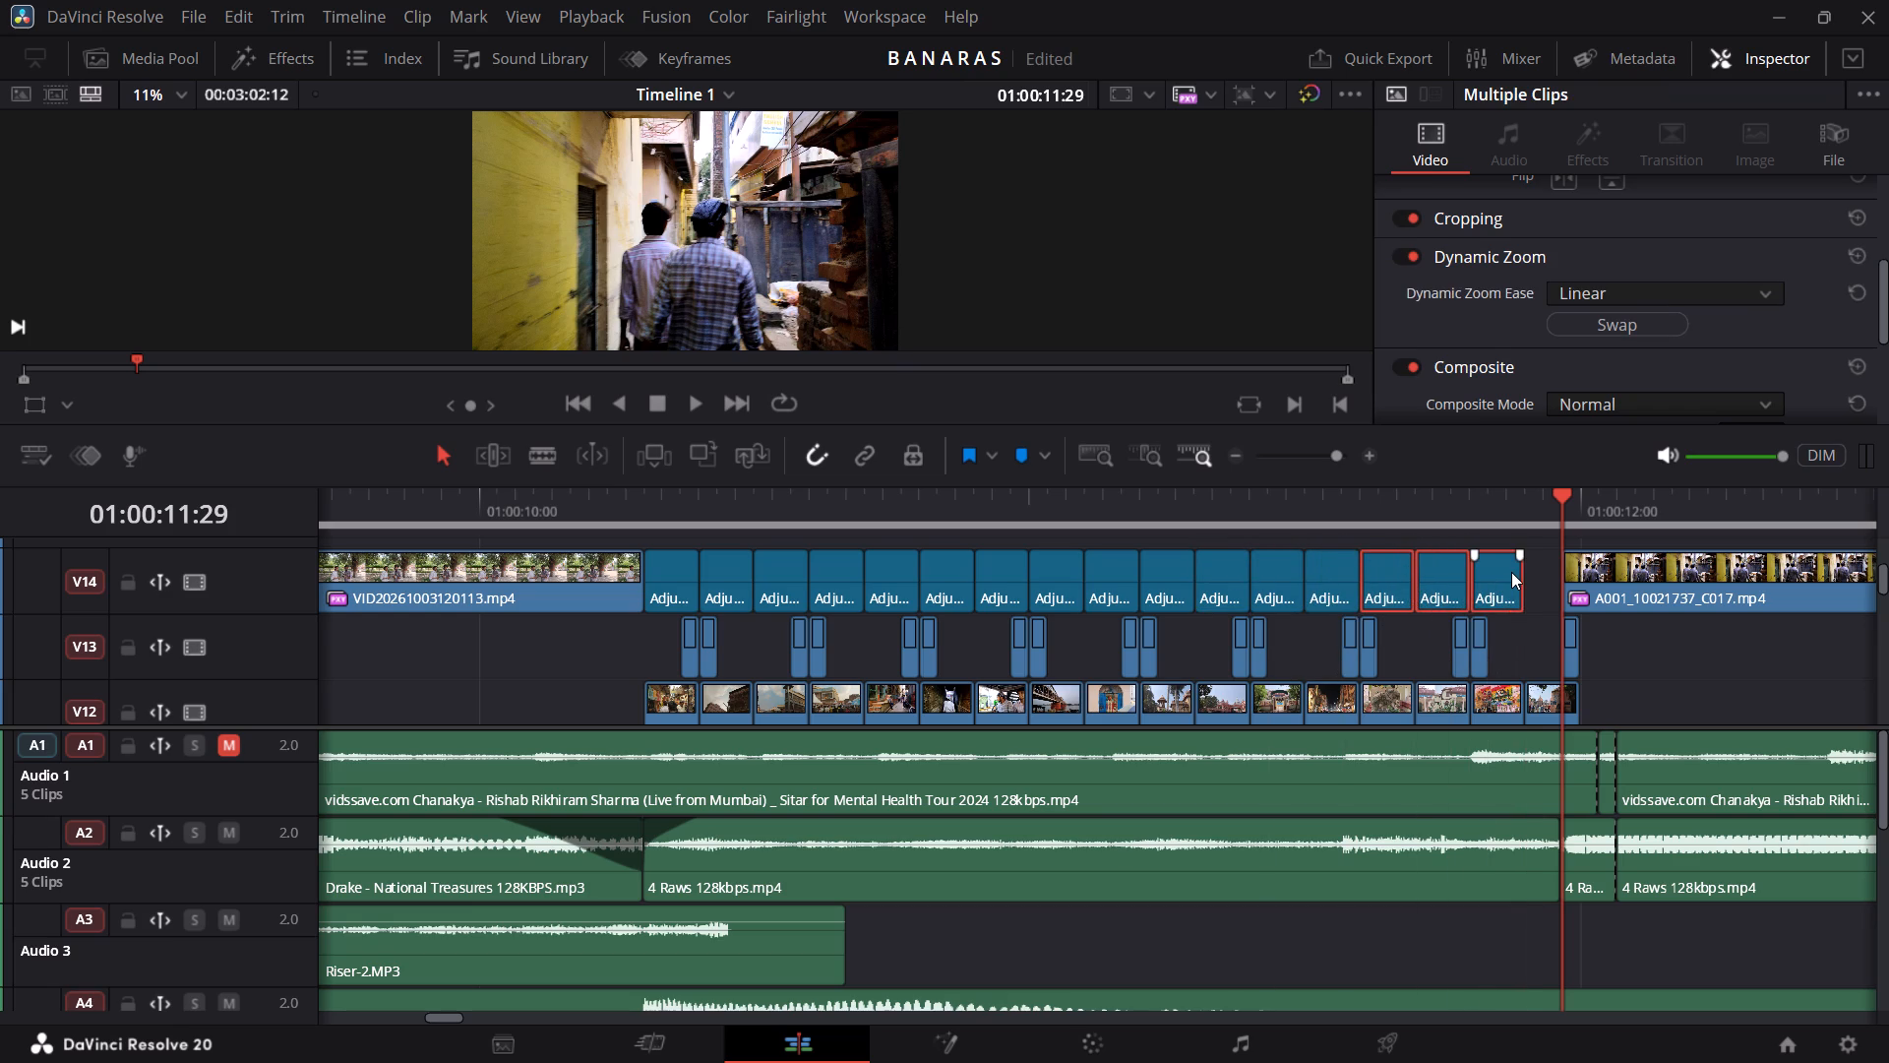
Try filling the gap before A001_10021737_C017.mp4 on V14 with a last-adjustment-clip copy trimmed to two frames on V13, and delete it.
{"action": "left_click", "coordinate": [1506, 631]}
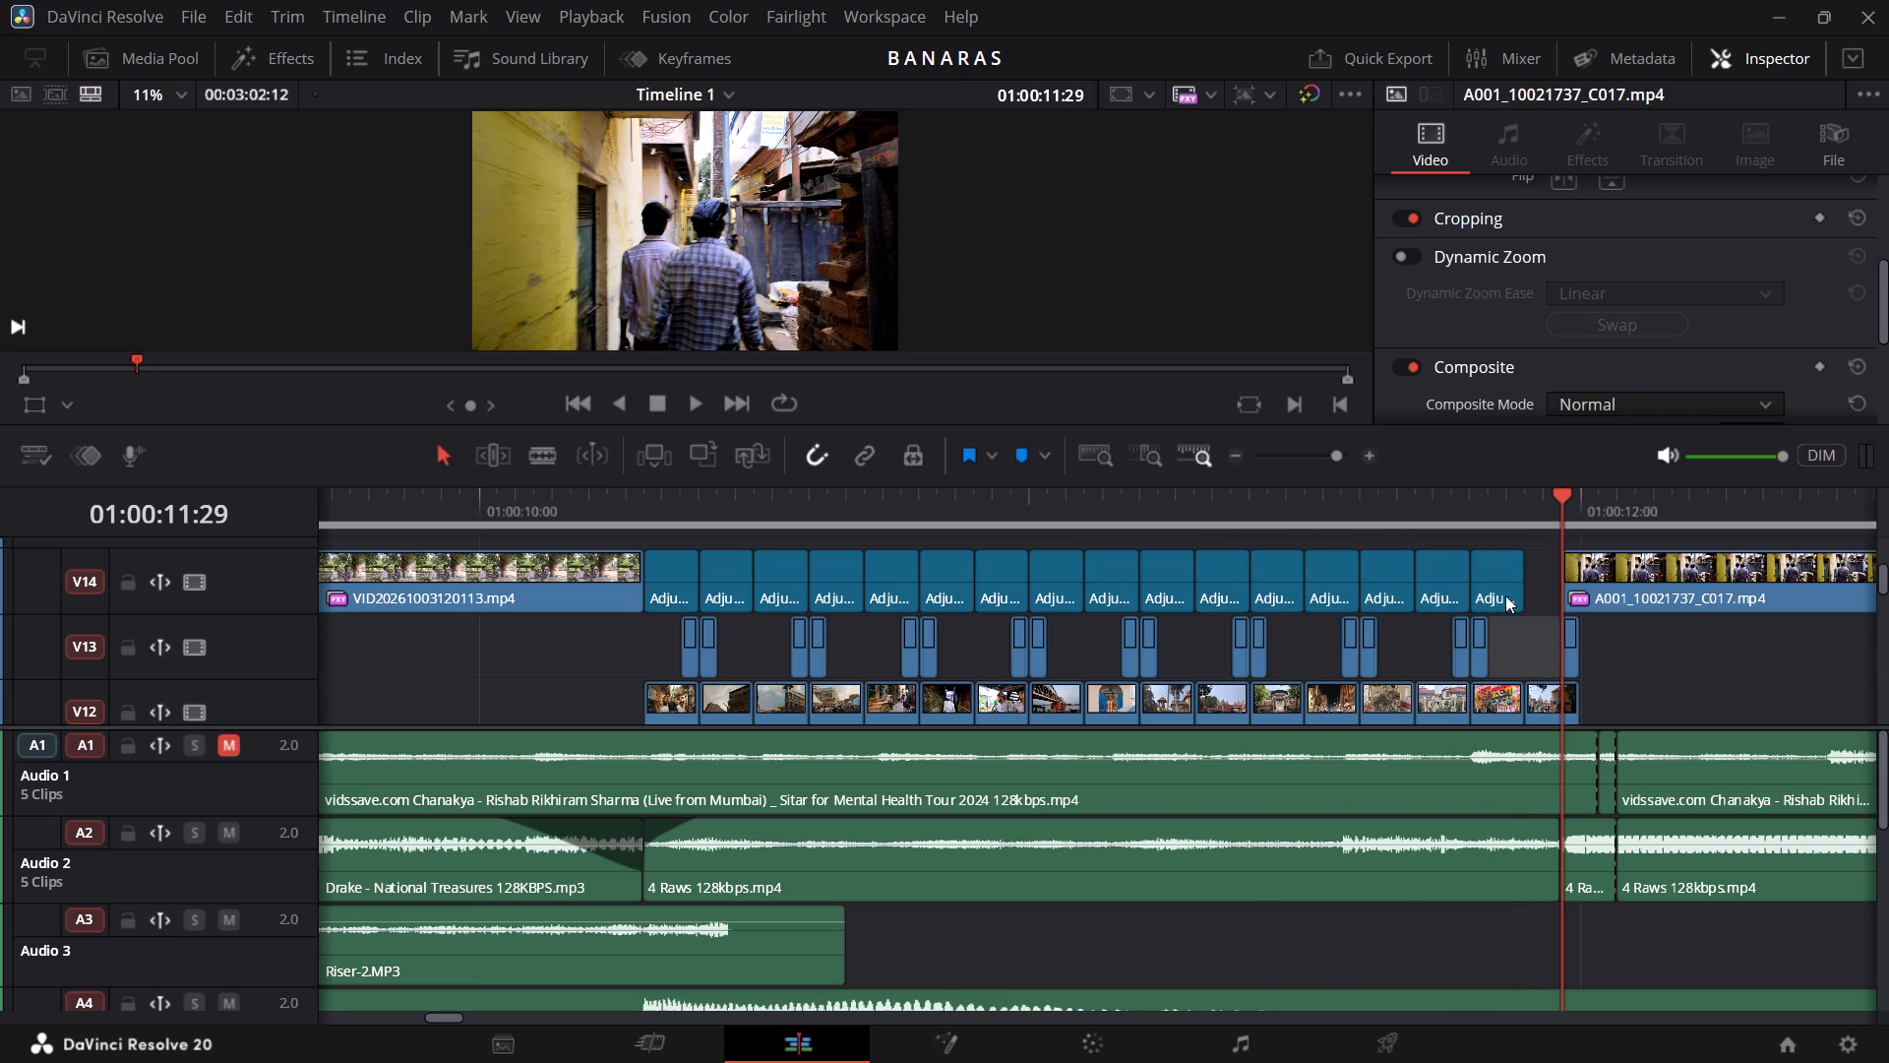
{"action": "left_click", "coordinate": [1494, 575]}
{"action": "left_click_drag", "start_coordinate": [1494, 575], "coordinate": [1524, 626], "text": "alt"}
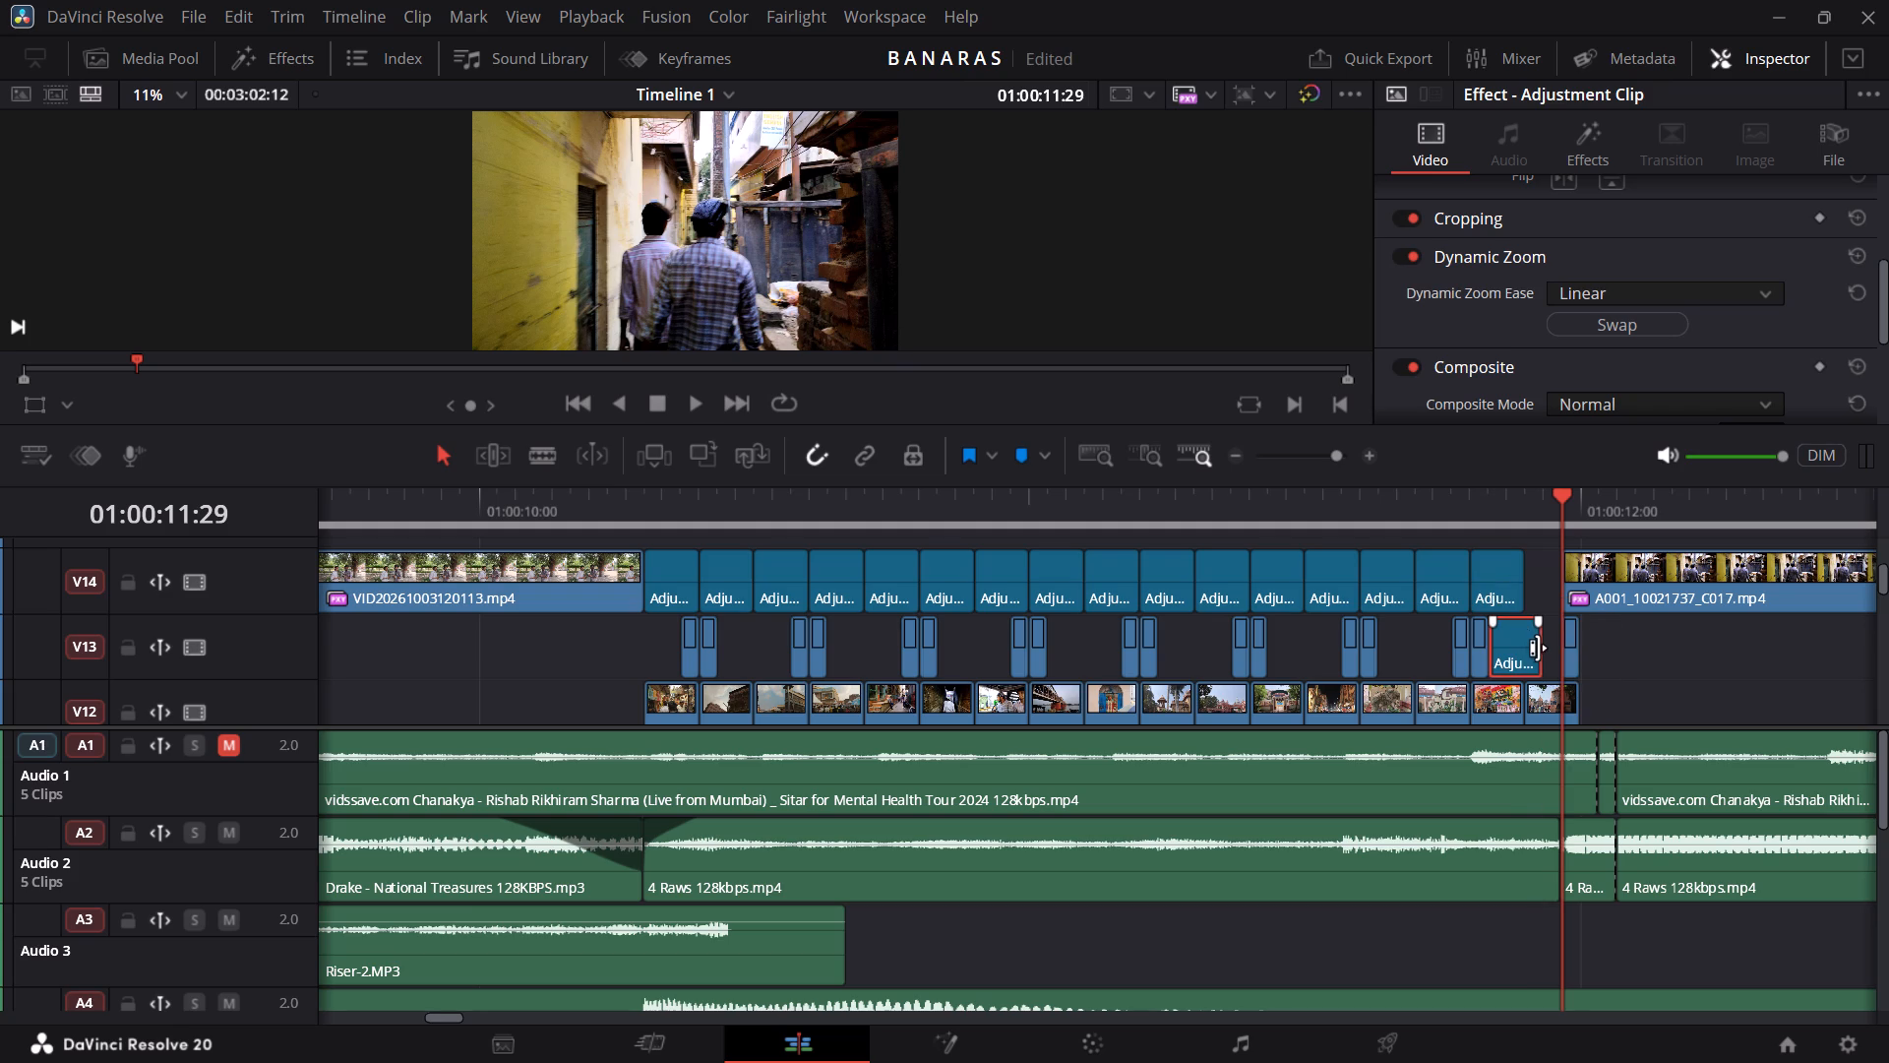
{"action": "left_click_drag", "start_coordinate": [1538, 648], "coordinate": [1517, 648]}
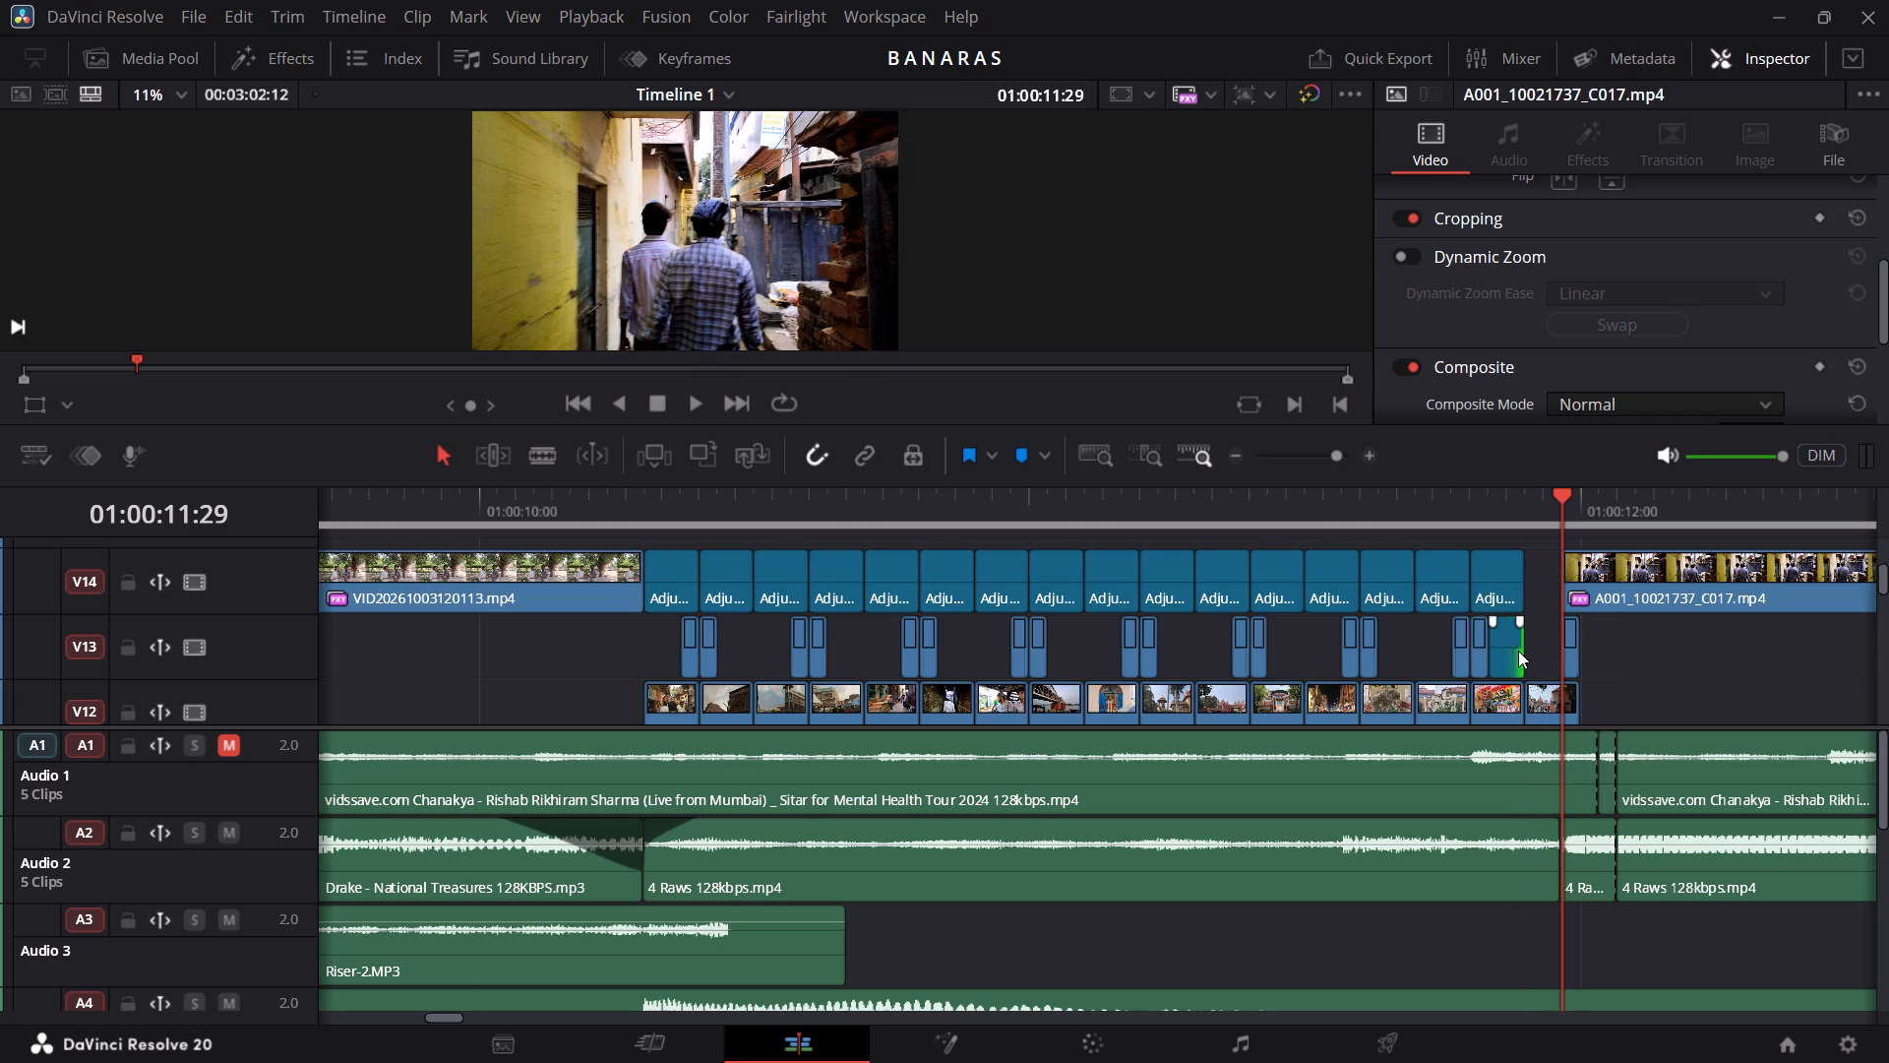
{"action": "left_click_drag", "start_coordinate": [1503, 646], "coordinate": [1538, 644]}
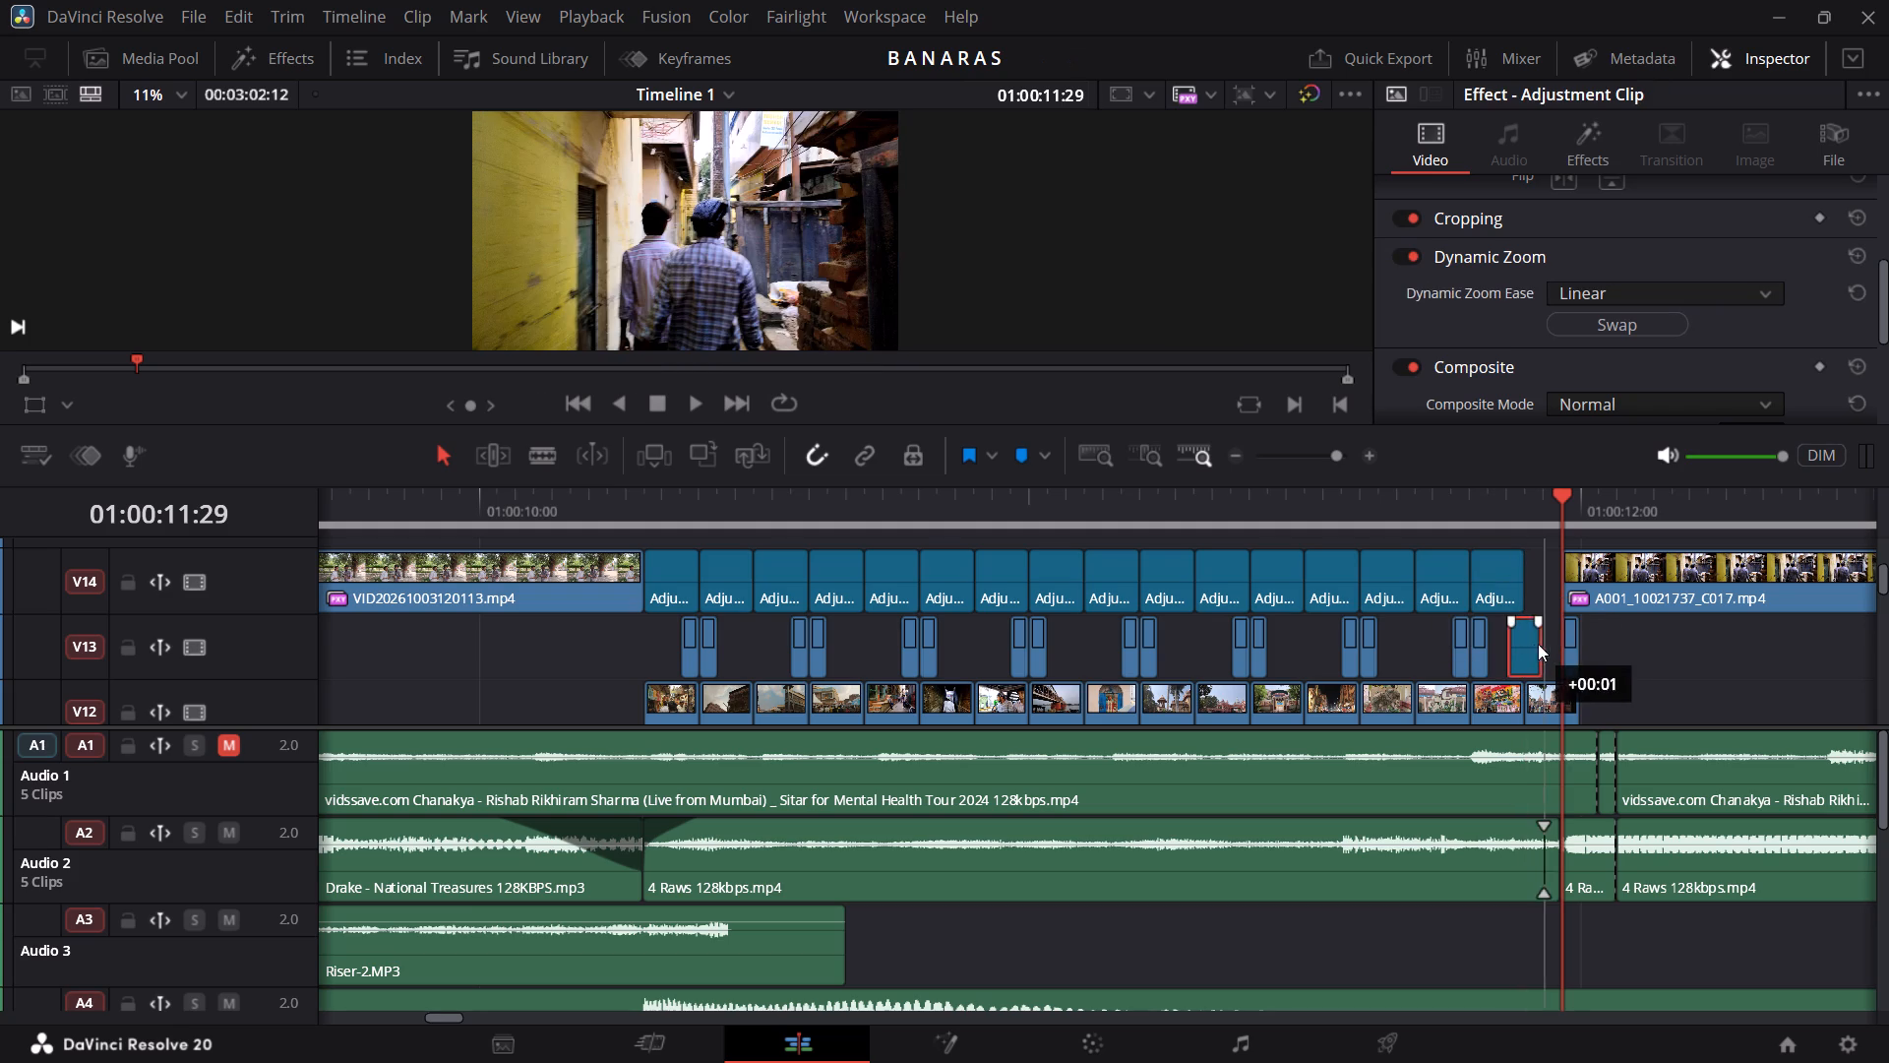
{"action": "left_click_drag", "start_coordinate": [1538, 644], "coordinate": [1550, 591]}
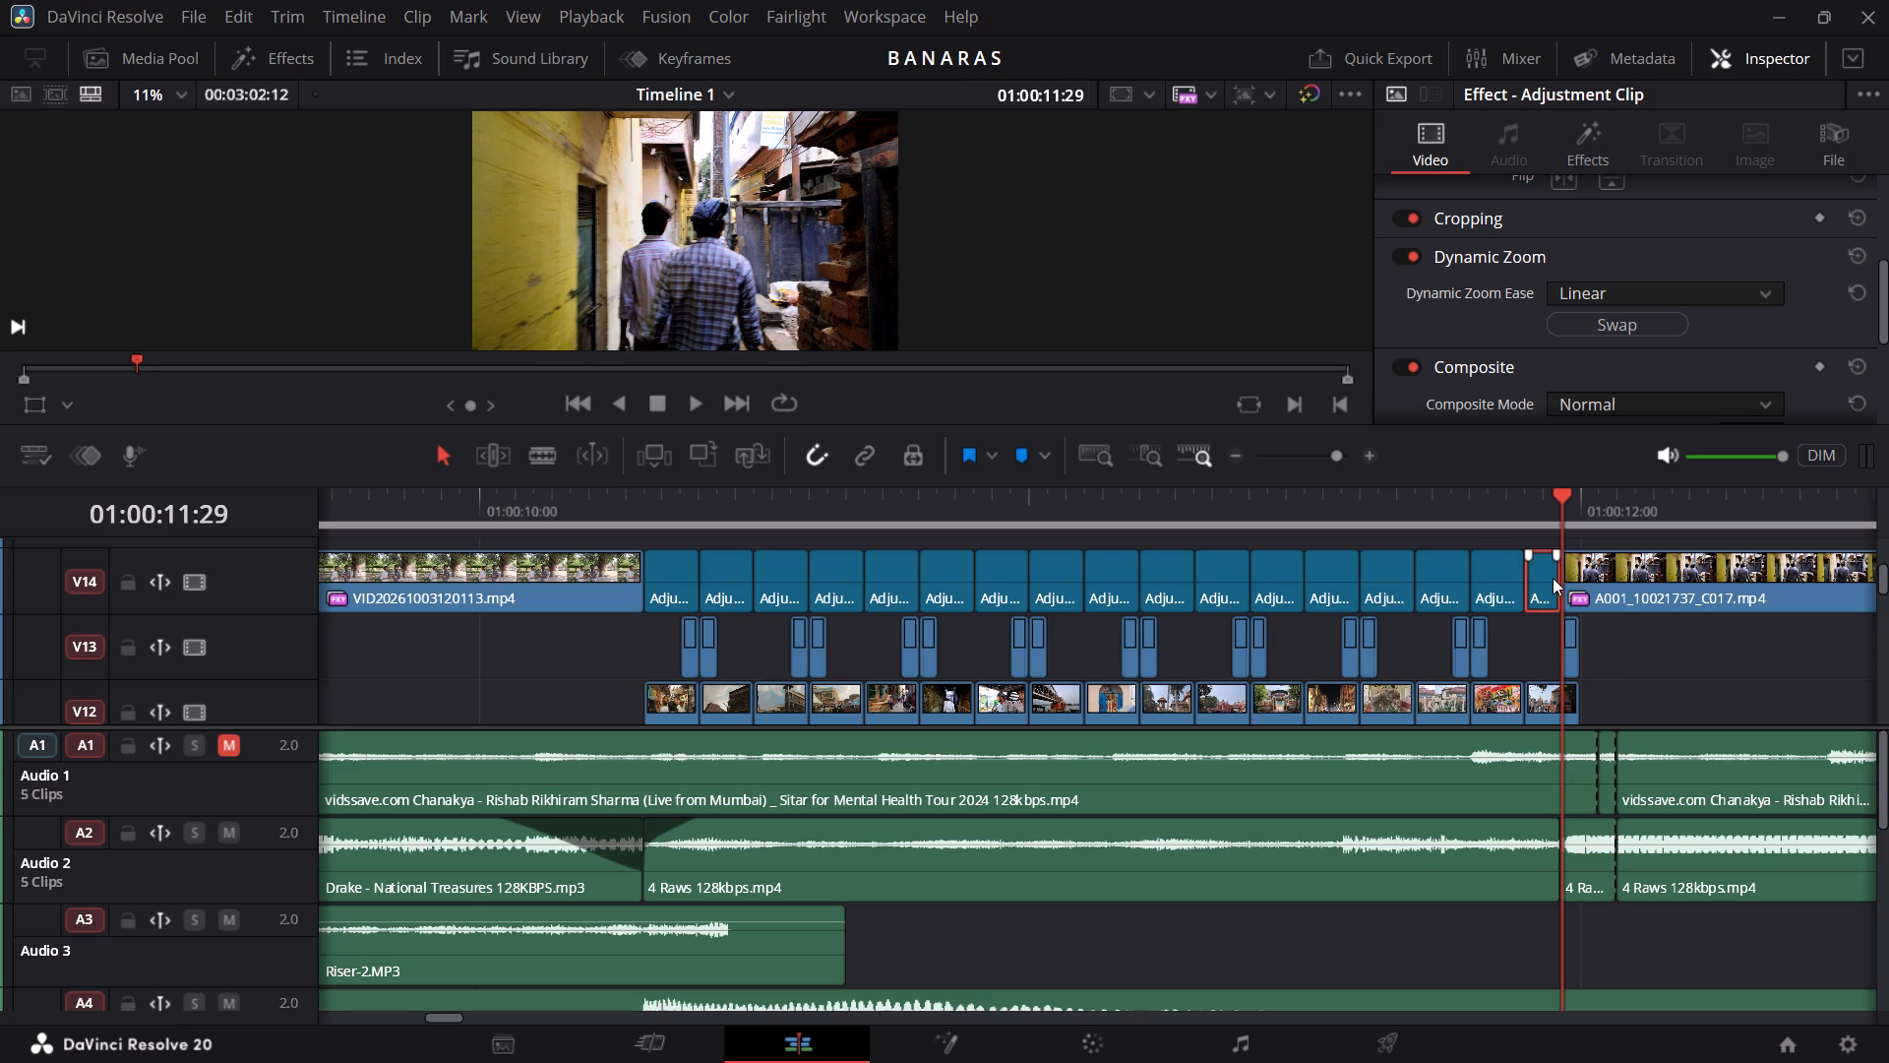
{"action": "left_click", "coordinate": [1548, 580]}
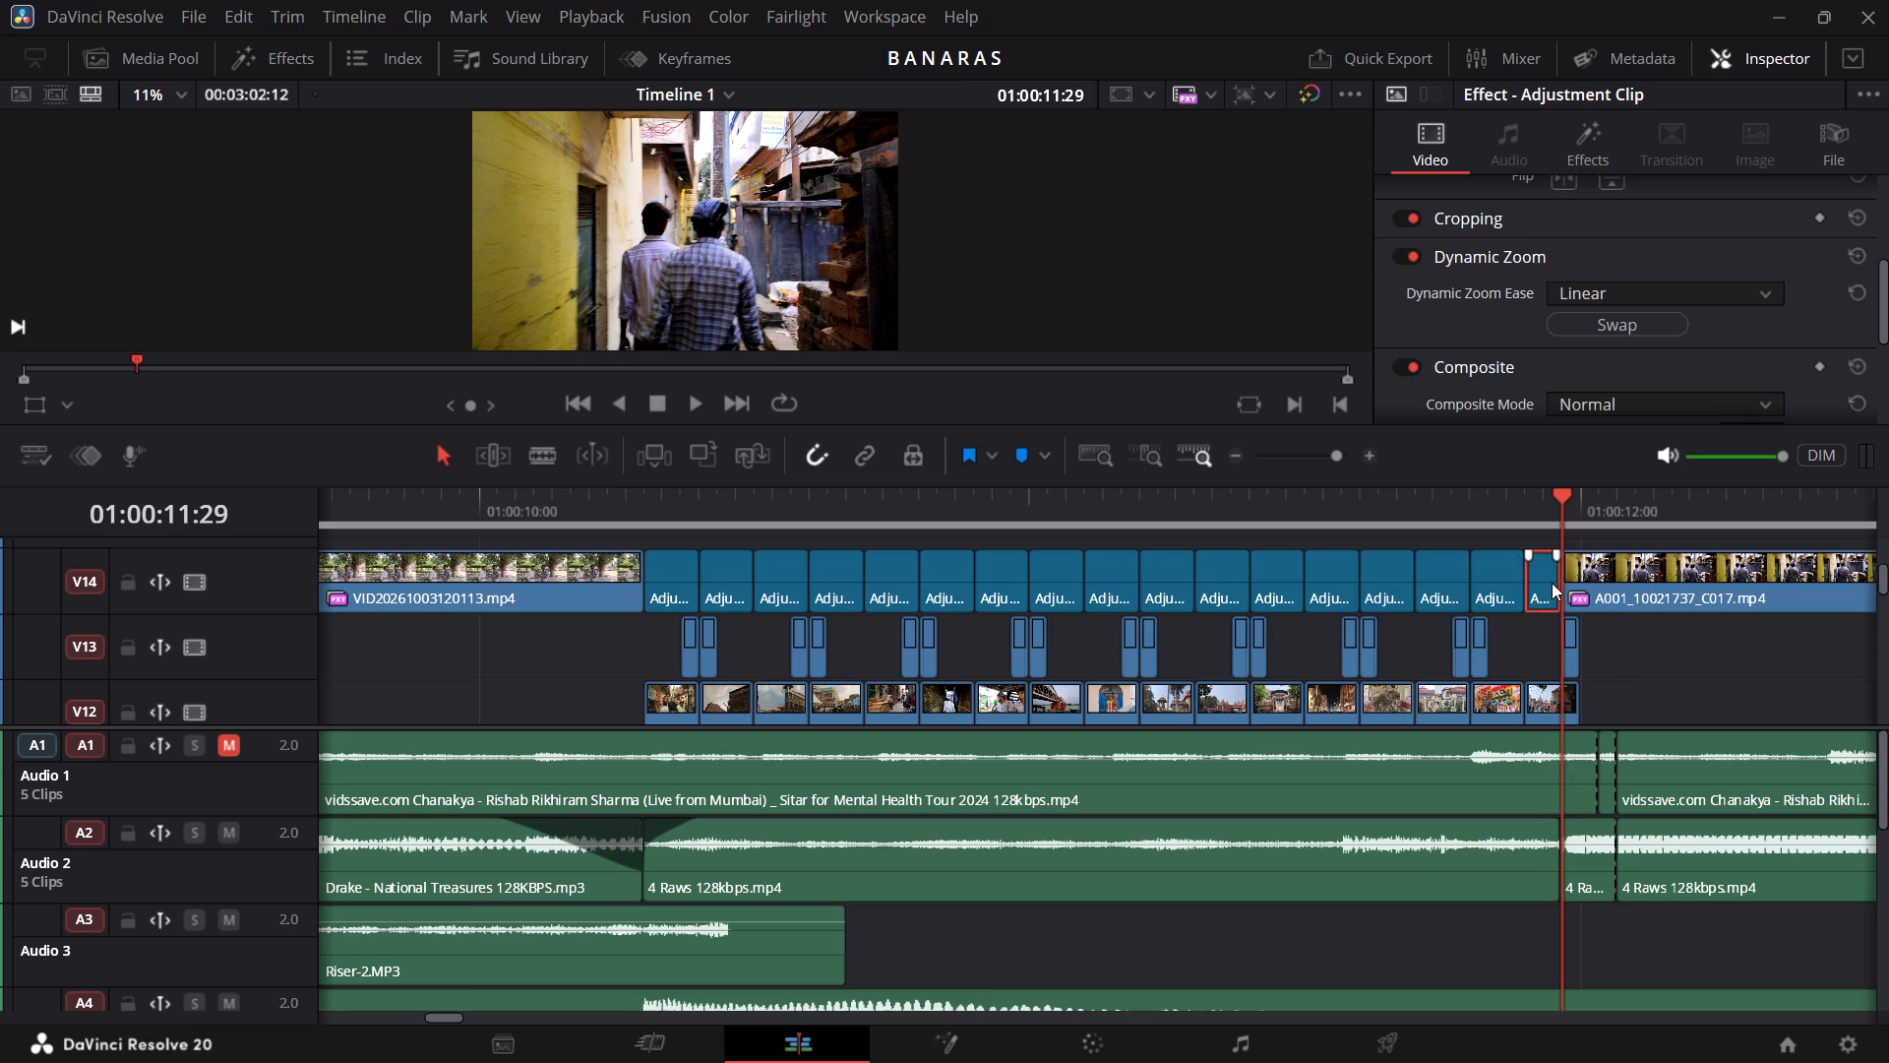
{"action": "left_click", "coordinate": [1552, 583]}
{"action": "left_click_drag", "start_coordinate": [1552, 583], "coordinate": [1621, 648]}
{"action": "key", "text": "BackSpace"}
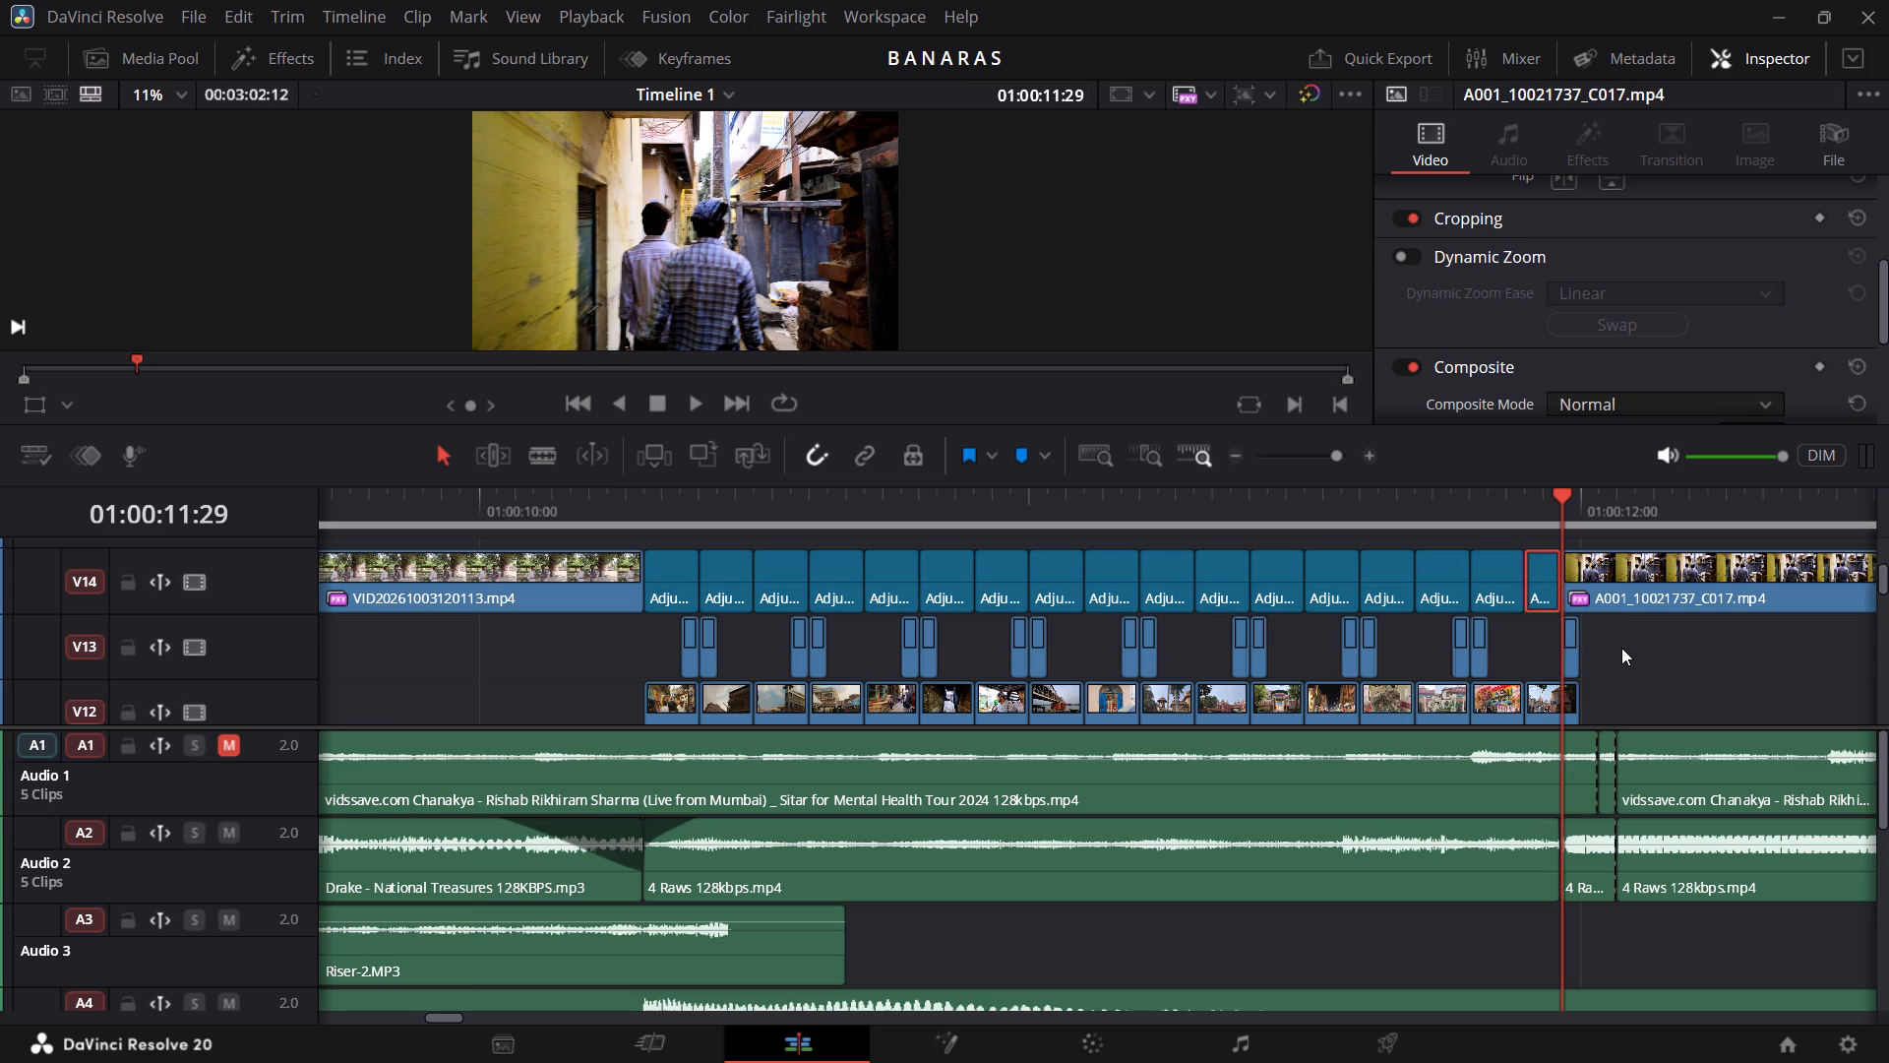
Duplicate the last three-frame V14 adjustment clip directly after itself, overwriting the first frame of A001_10021737_C017.mp4 to match the final V12 clip.
{"action": "left_click", "coordinate": [1482, 579]}
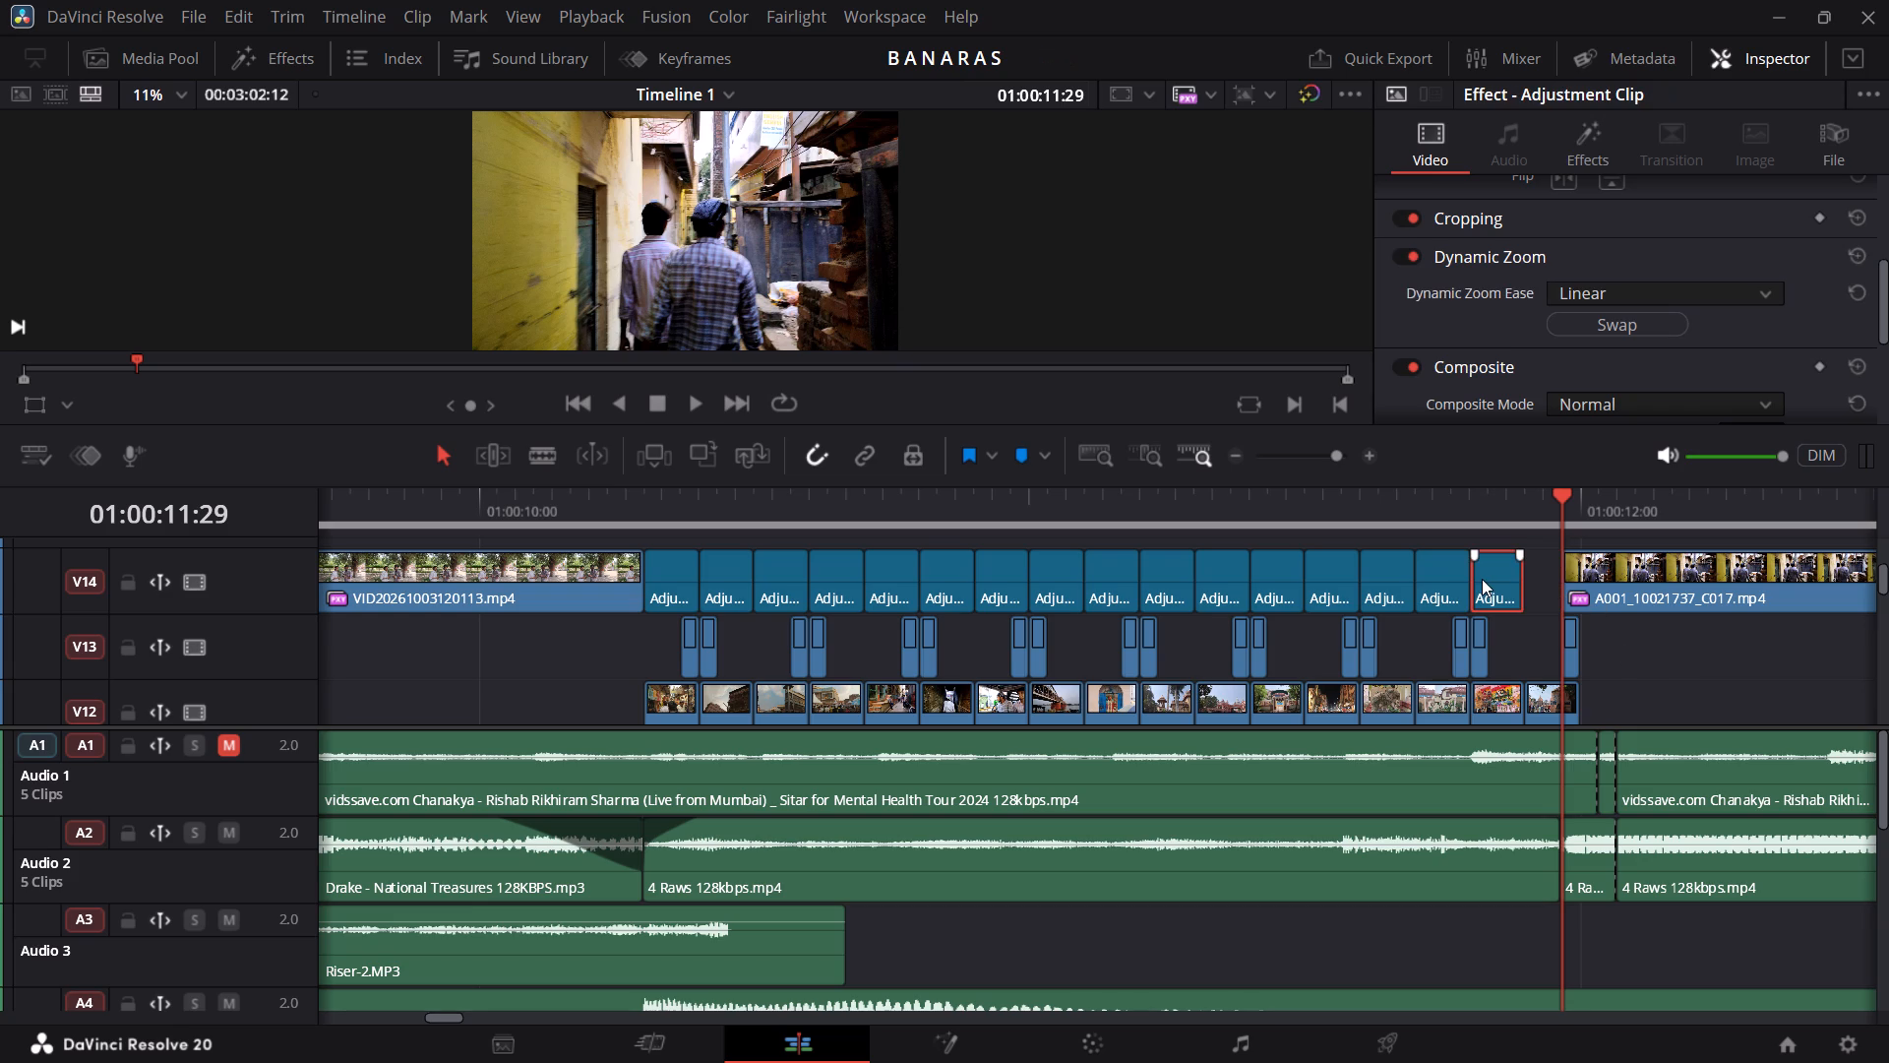
{"action": "left_click_drag", "start_coordinate": [1482, 579], "coordinate": [1557, 583], "text": "alt"}
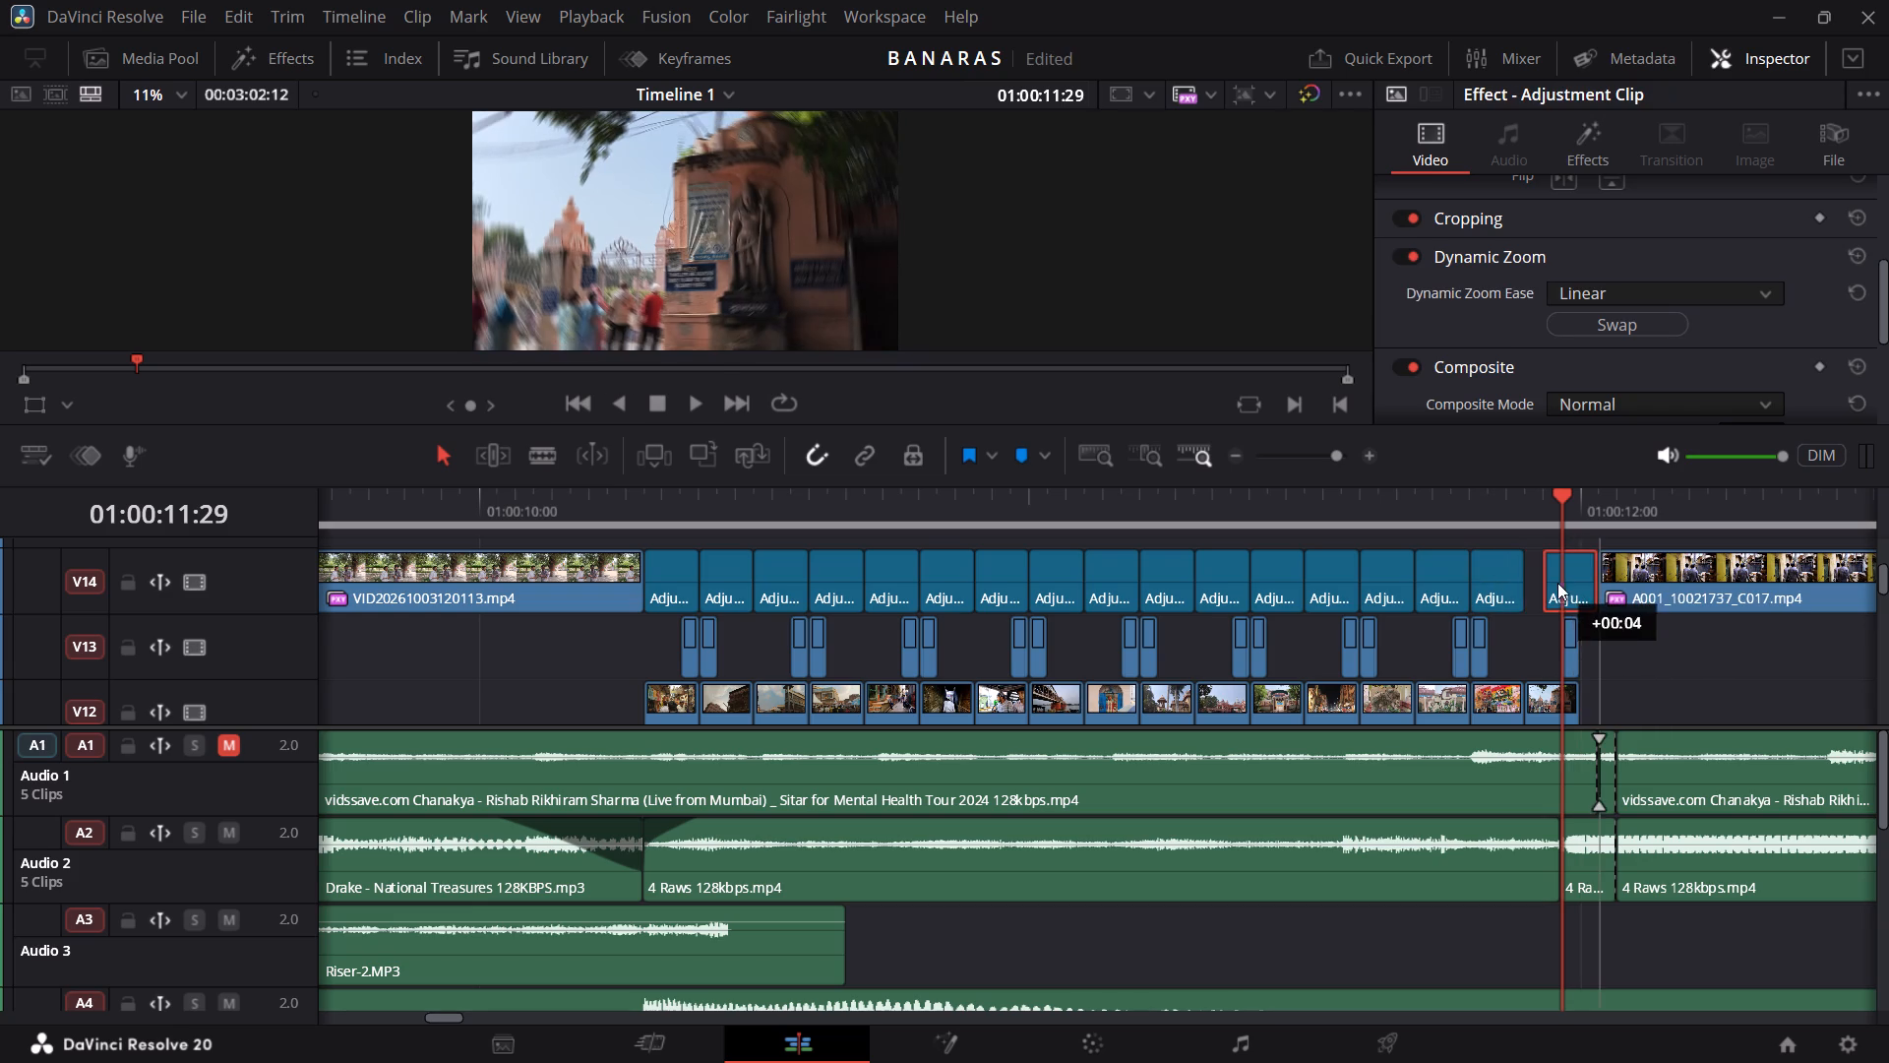
{"action": "left_click_drag", "start_coordinate": [1557, 583], "coordinate": [1546, 583], "text": "alt"}
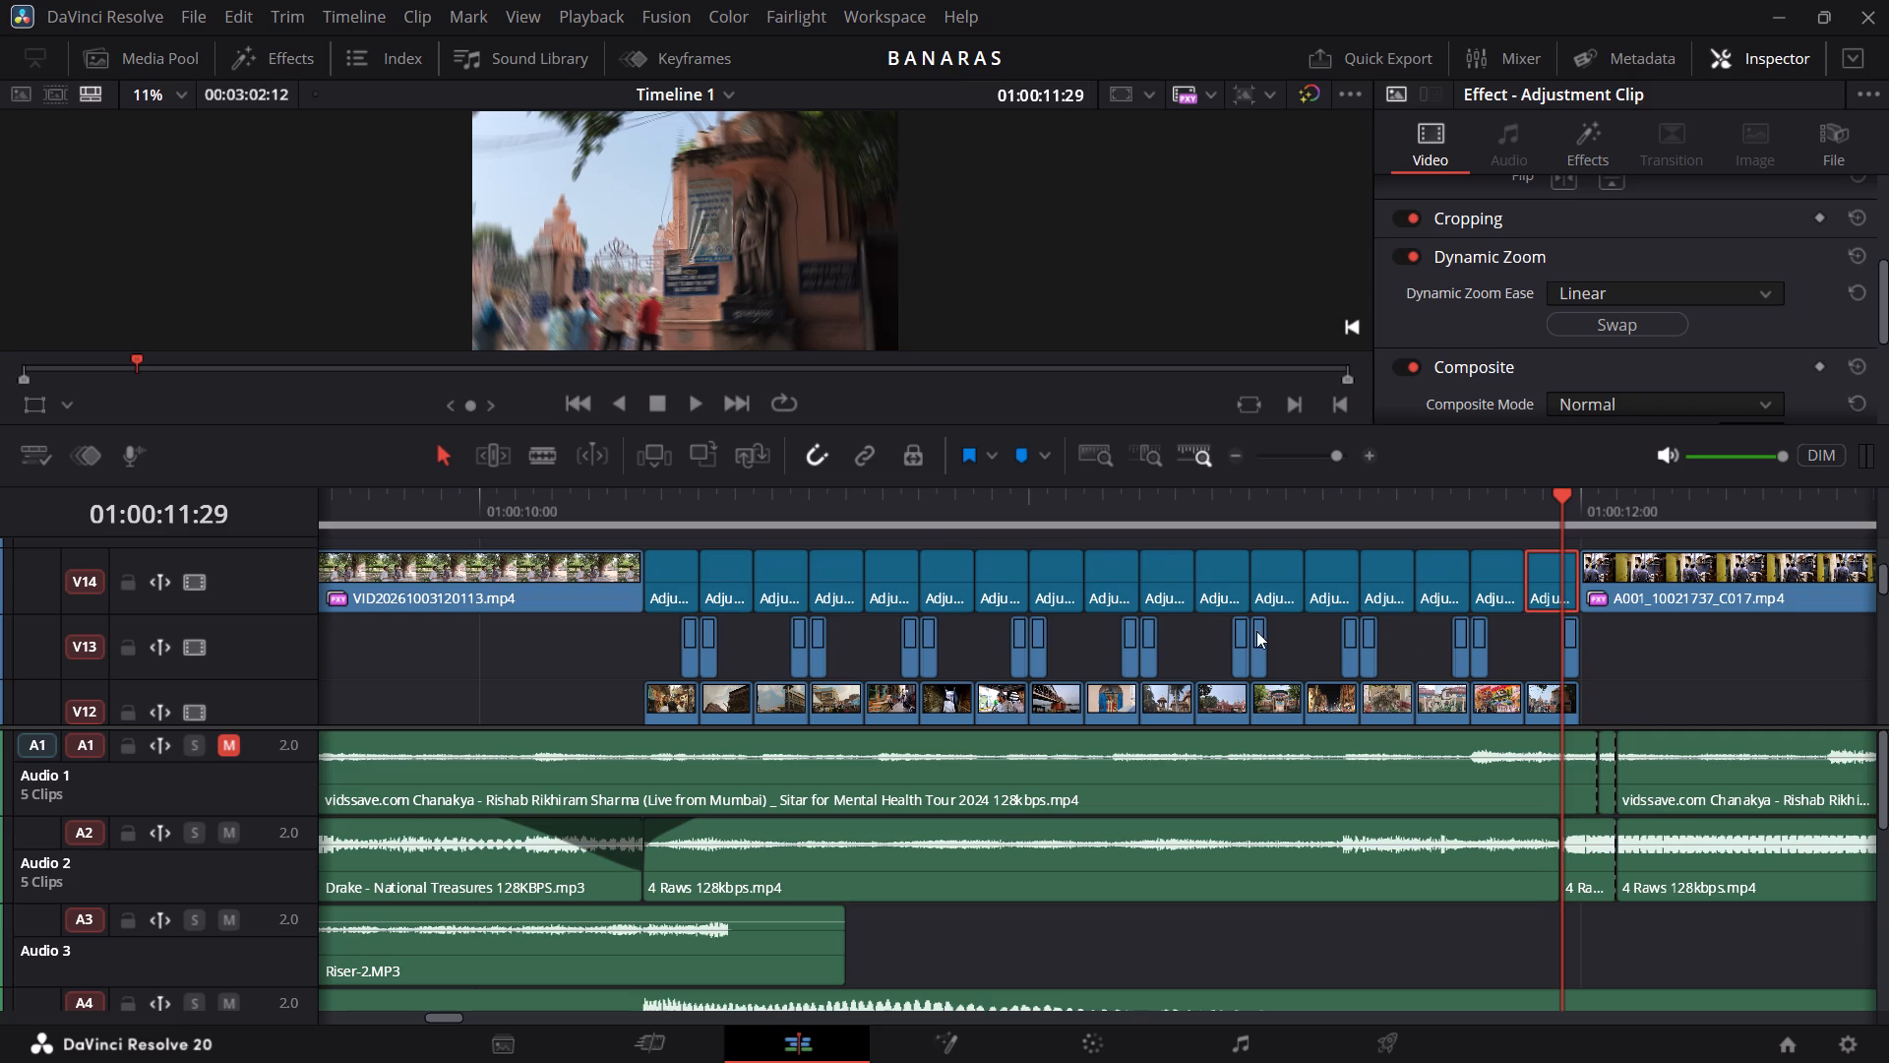
Play back the flicker sequence from just before 01:00:10:00 into the start of A001_10021737_C017.mp4.
{"action": "left_click", "coordinate": [464, 489]}
{"action": "key", "text": "space"}
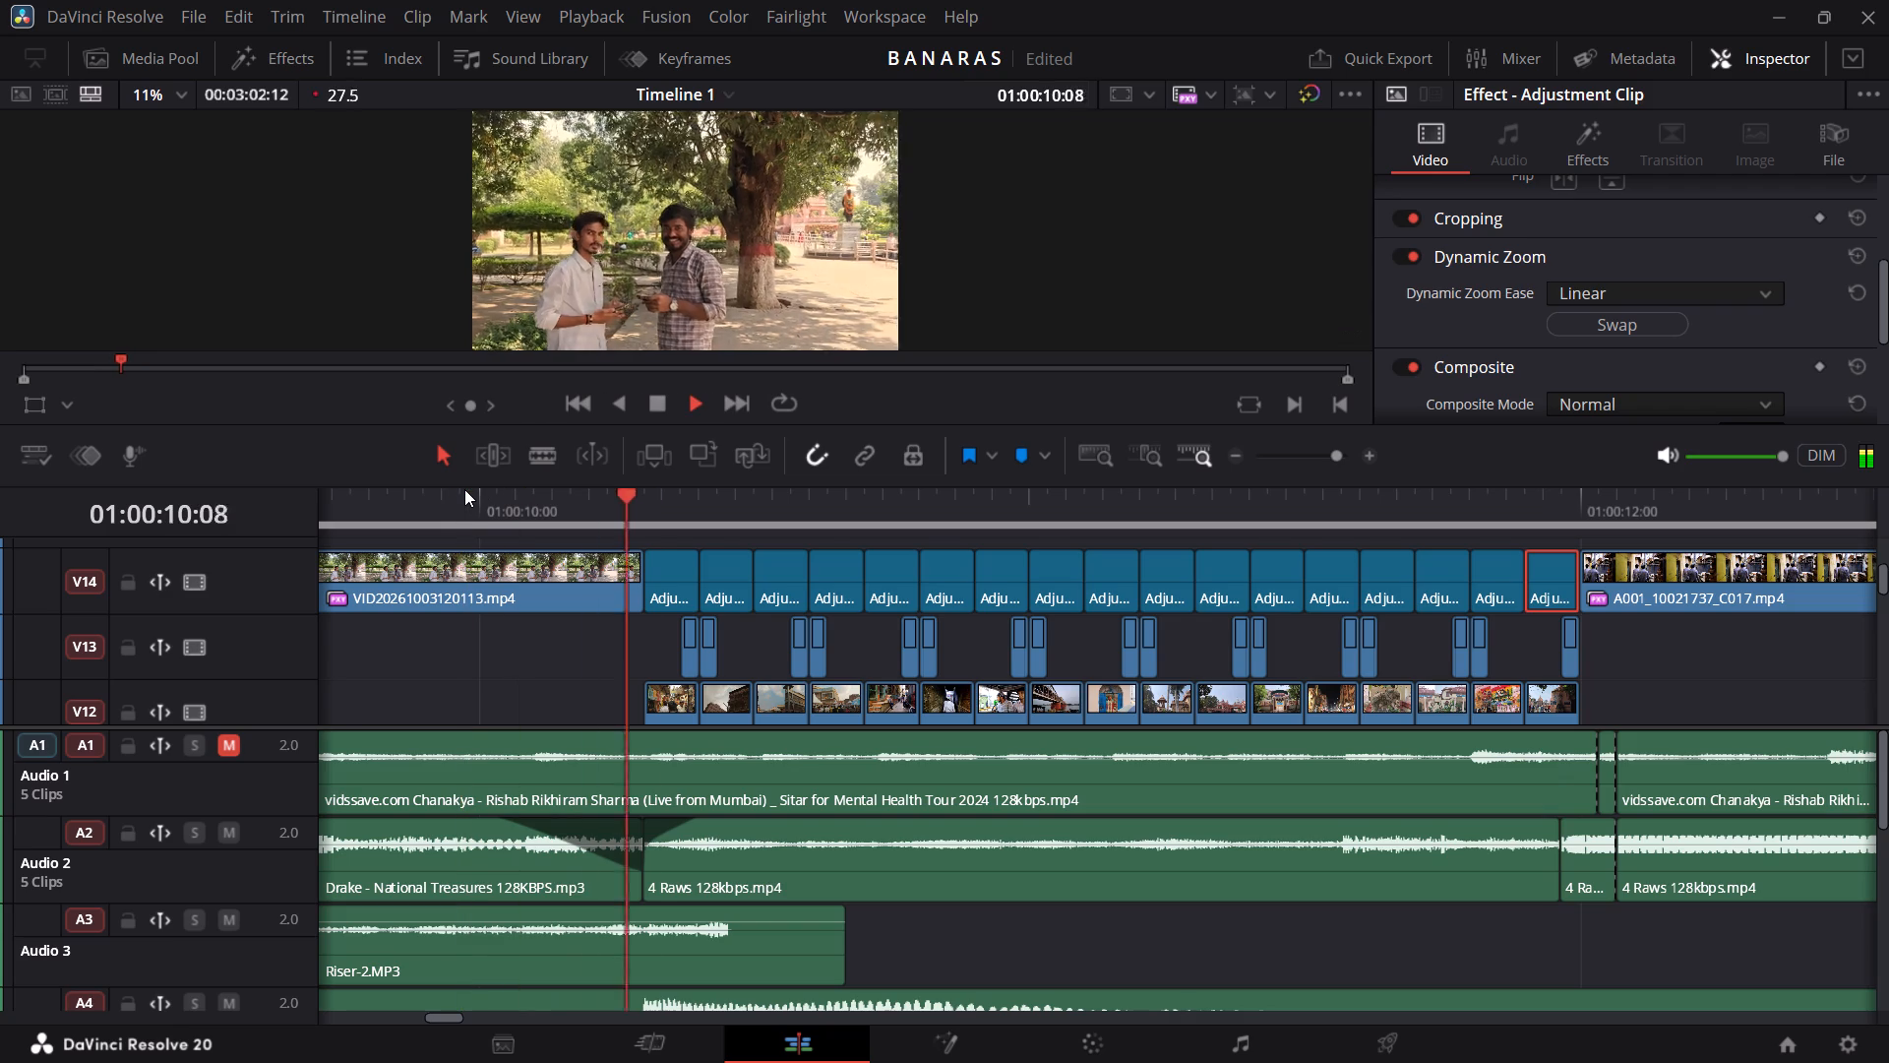
{"action": "key", "text": "space"}
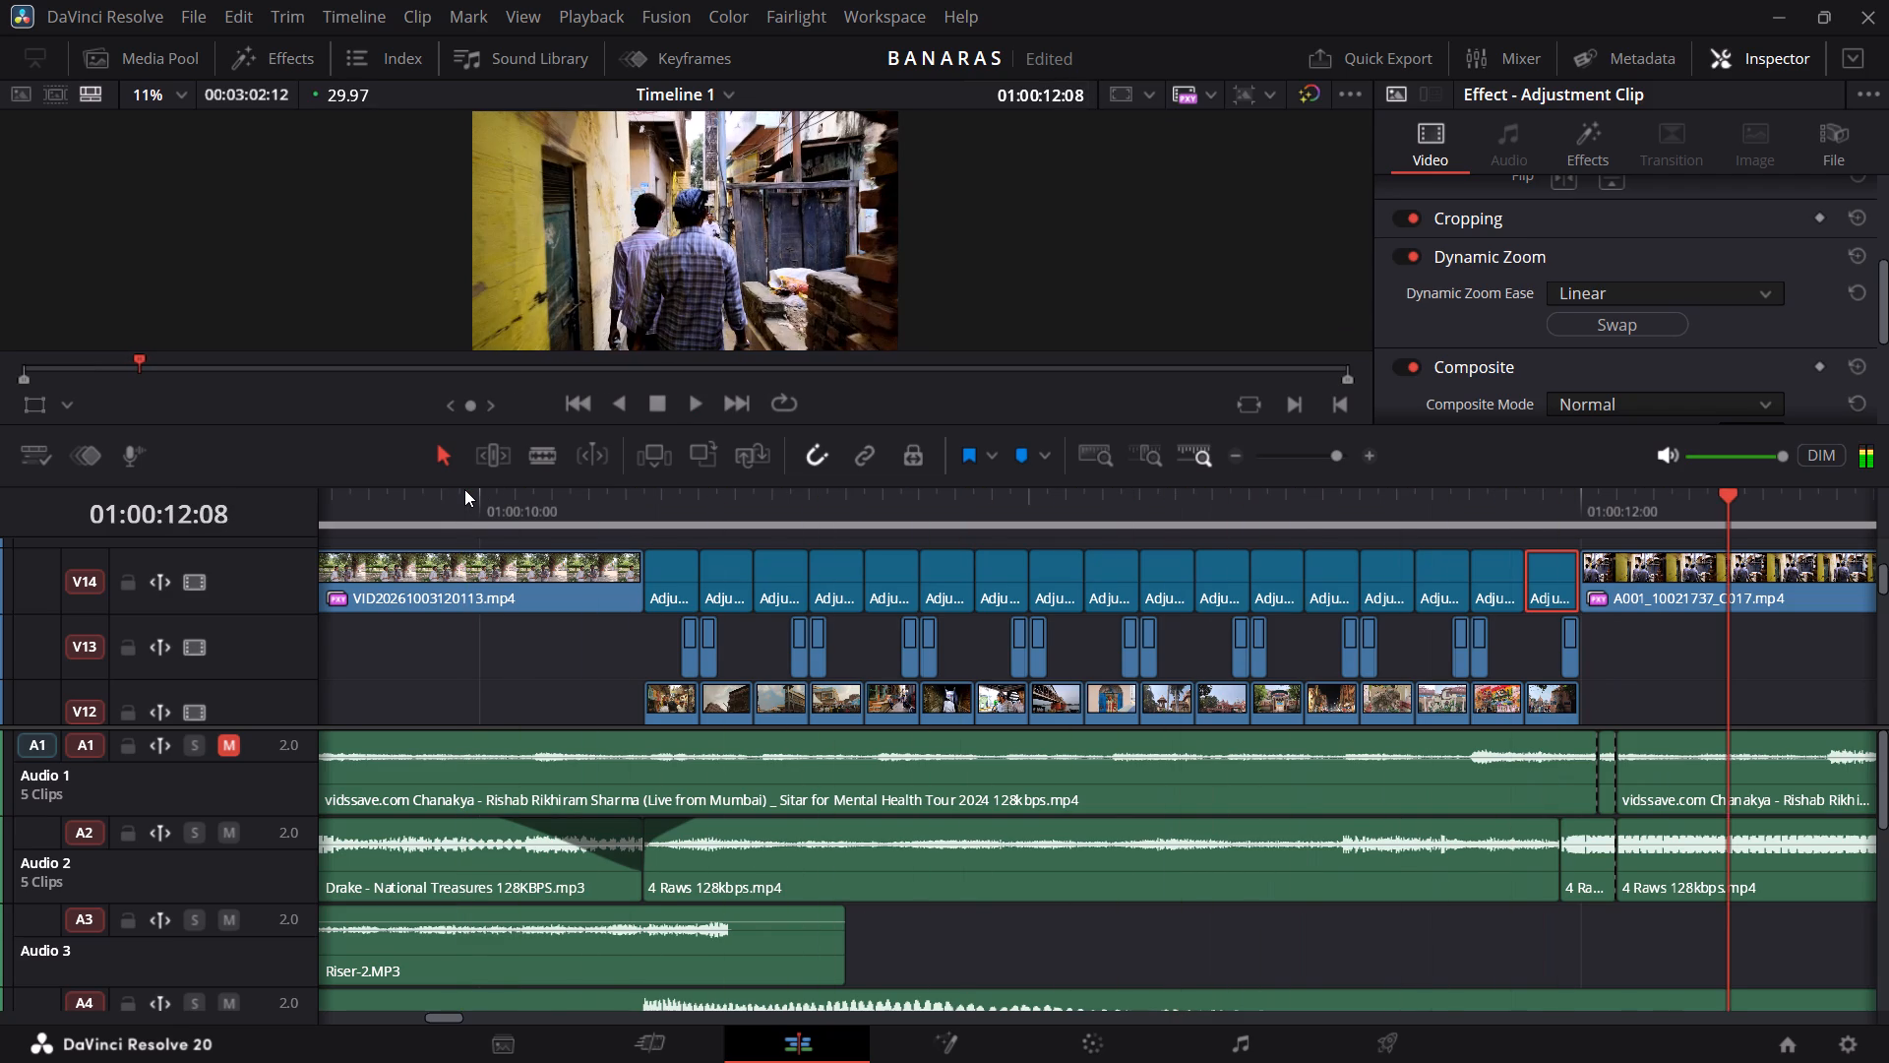
Play back the flicker sequence from just before 01:00:10:00 into the start of A001_10021737_C017.mp4.
{"action": "left_click", "coordinate": [464, 489]}
{"action": "key", "text": "space"}
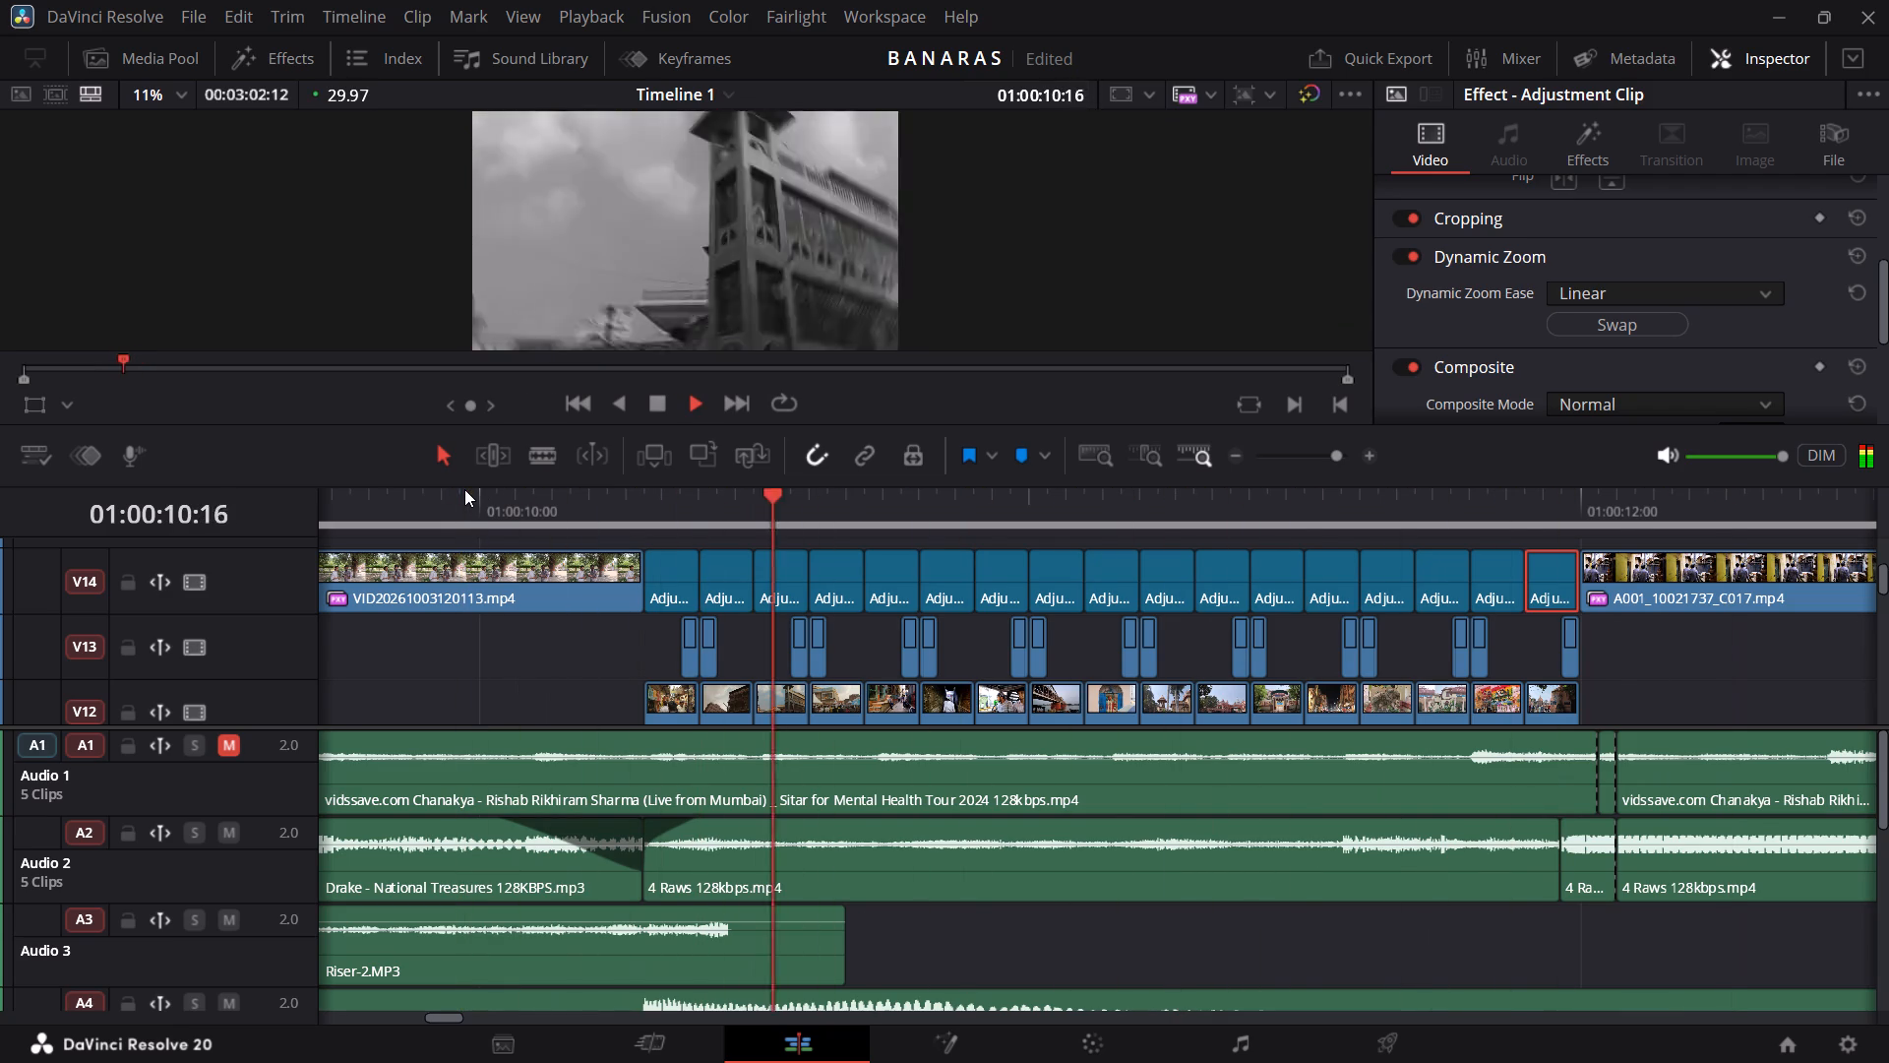
{"action": "key", "text": "space"}
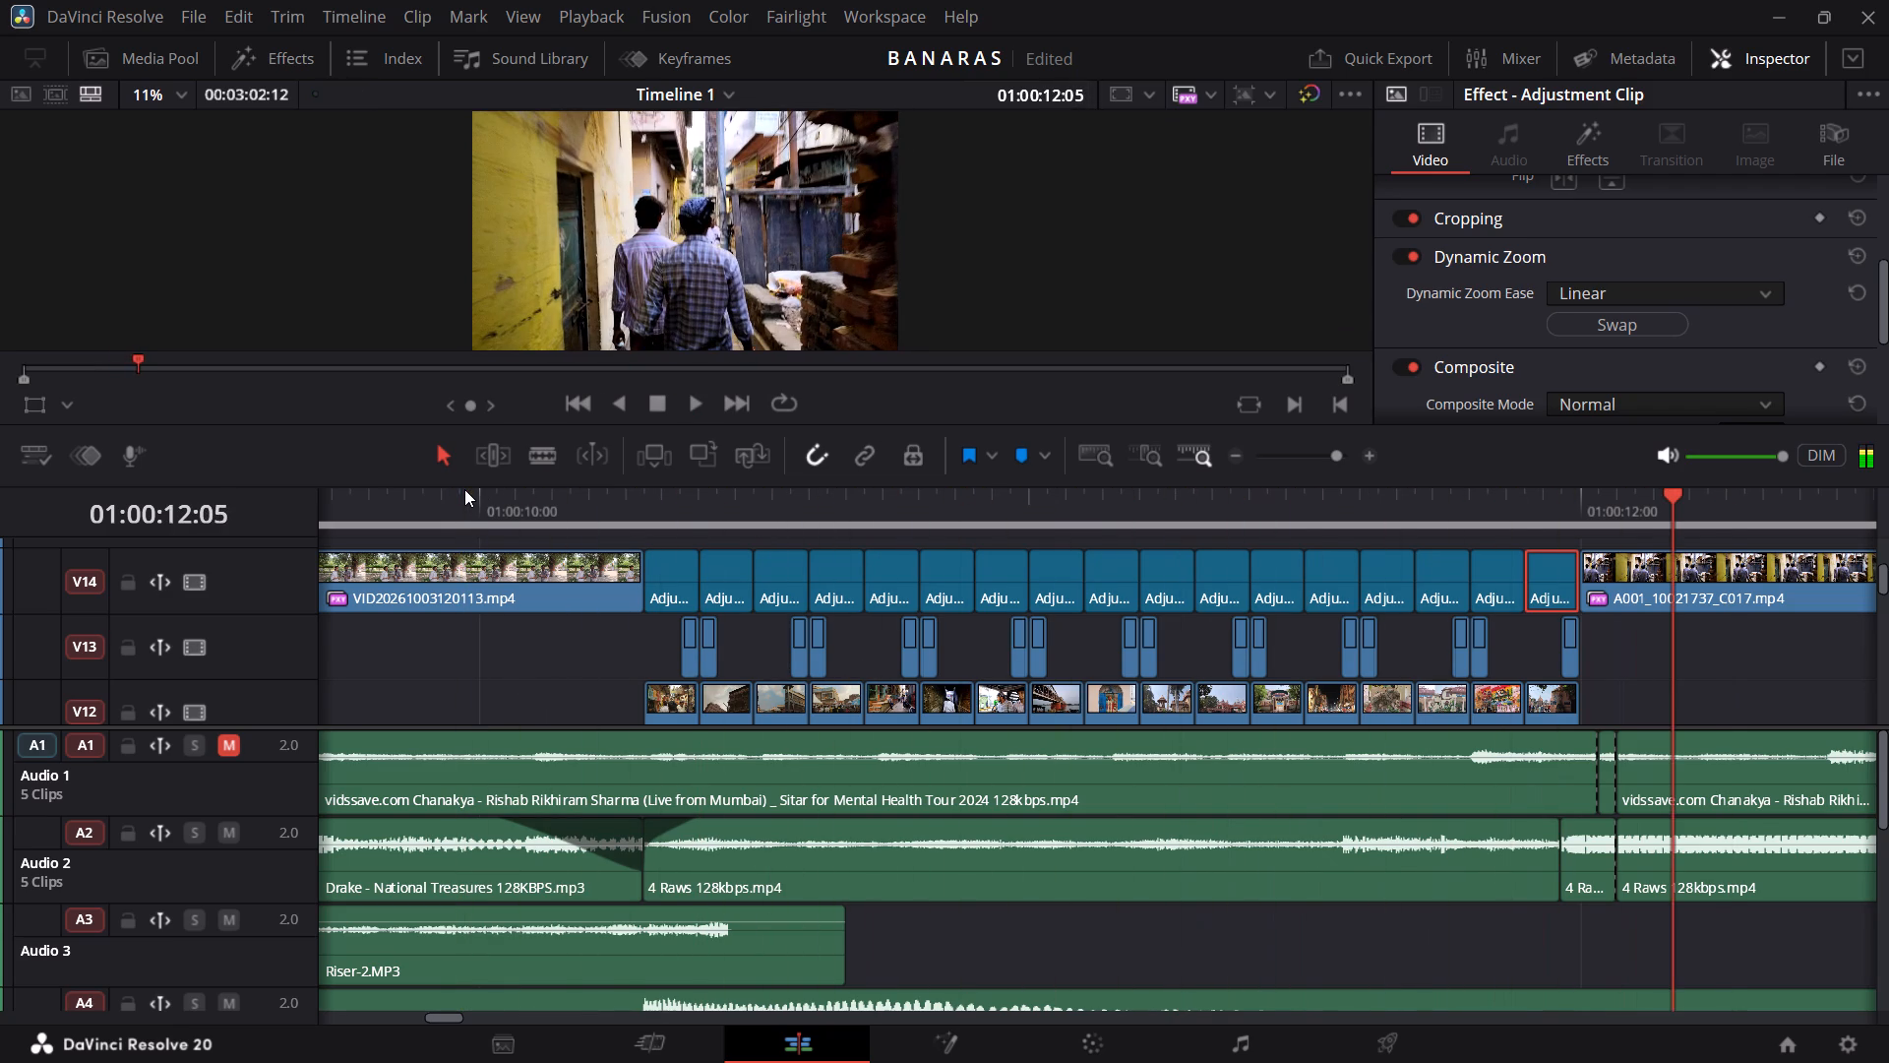
On the Color page, make elephant-statue clips 133 (V13) and 134 (V12) monochrome with the RGB Mixer.
{"action": "scroll", "coordinate": [992, 687], "scroll_direction": "down", "scroll_amount": 1}
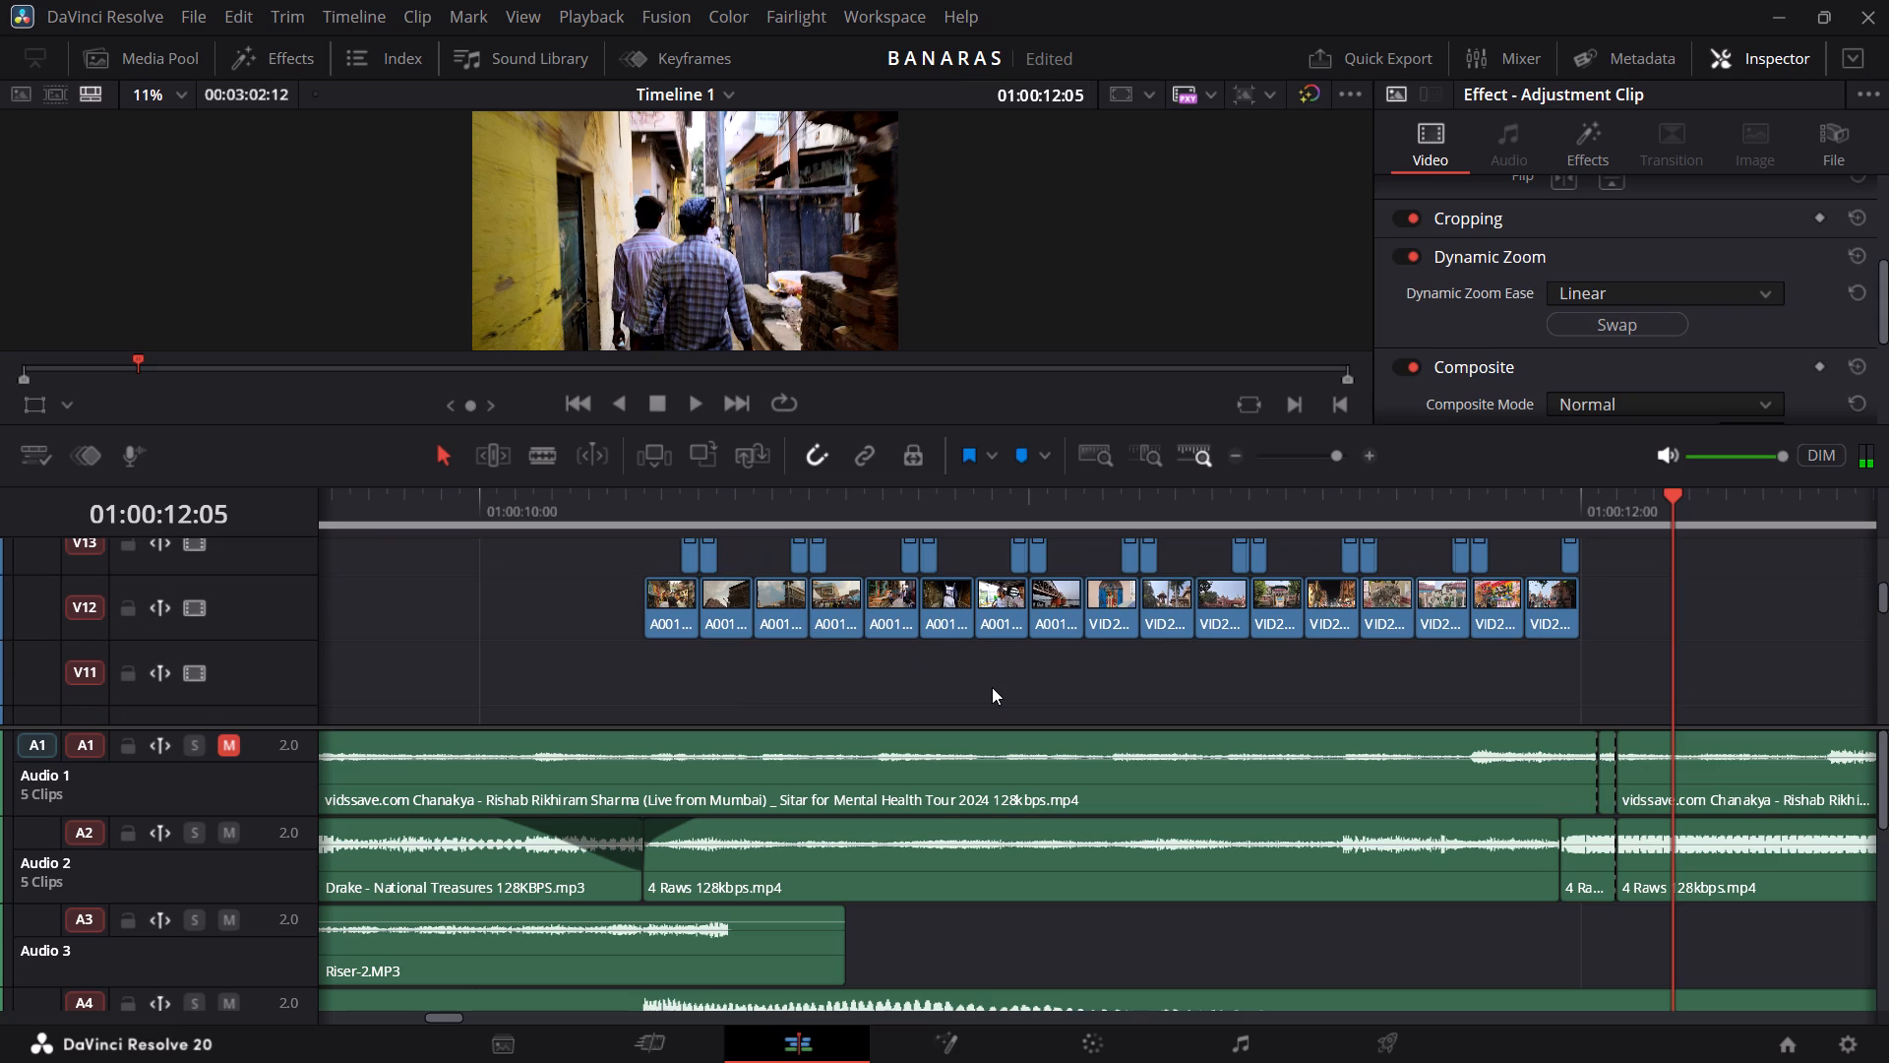
{"action": "left_click", "coordinate": [1086, 1021]}
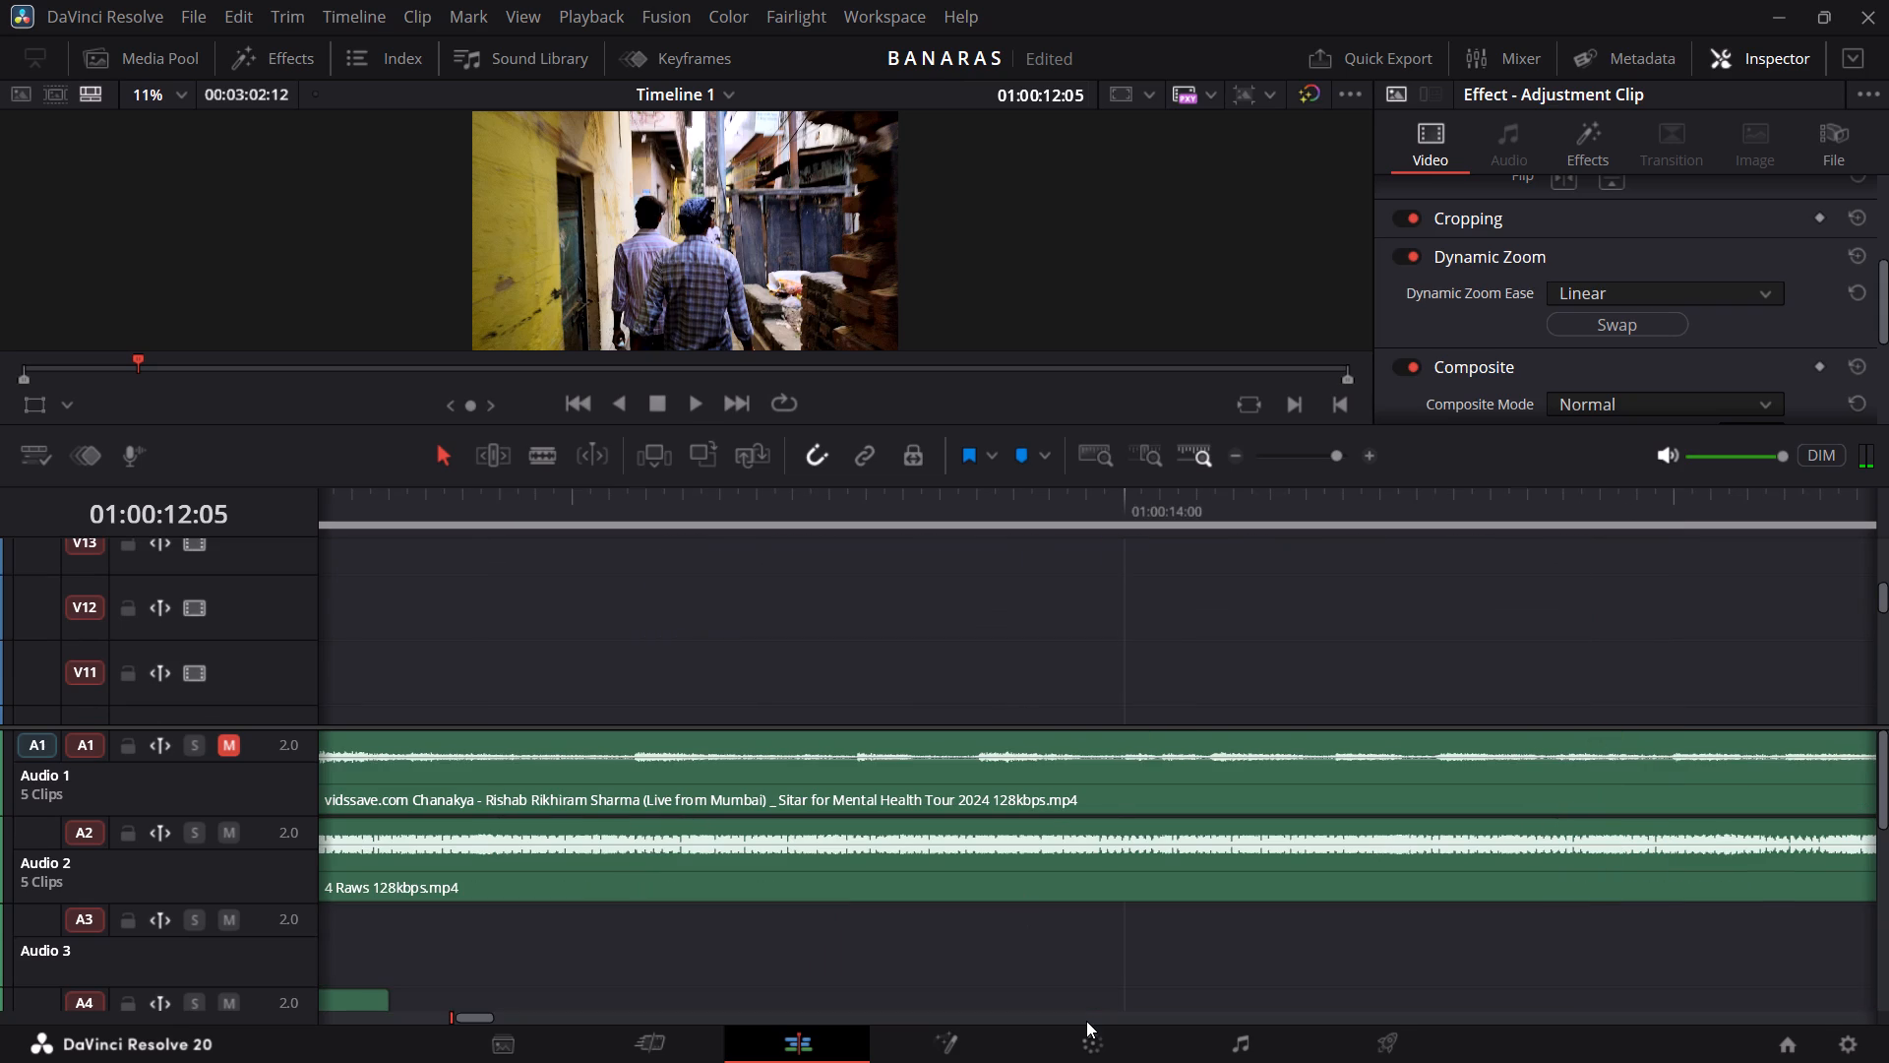
{"action": "left_click", "coordinate": [1083, 1038]}
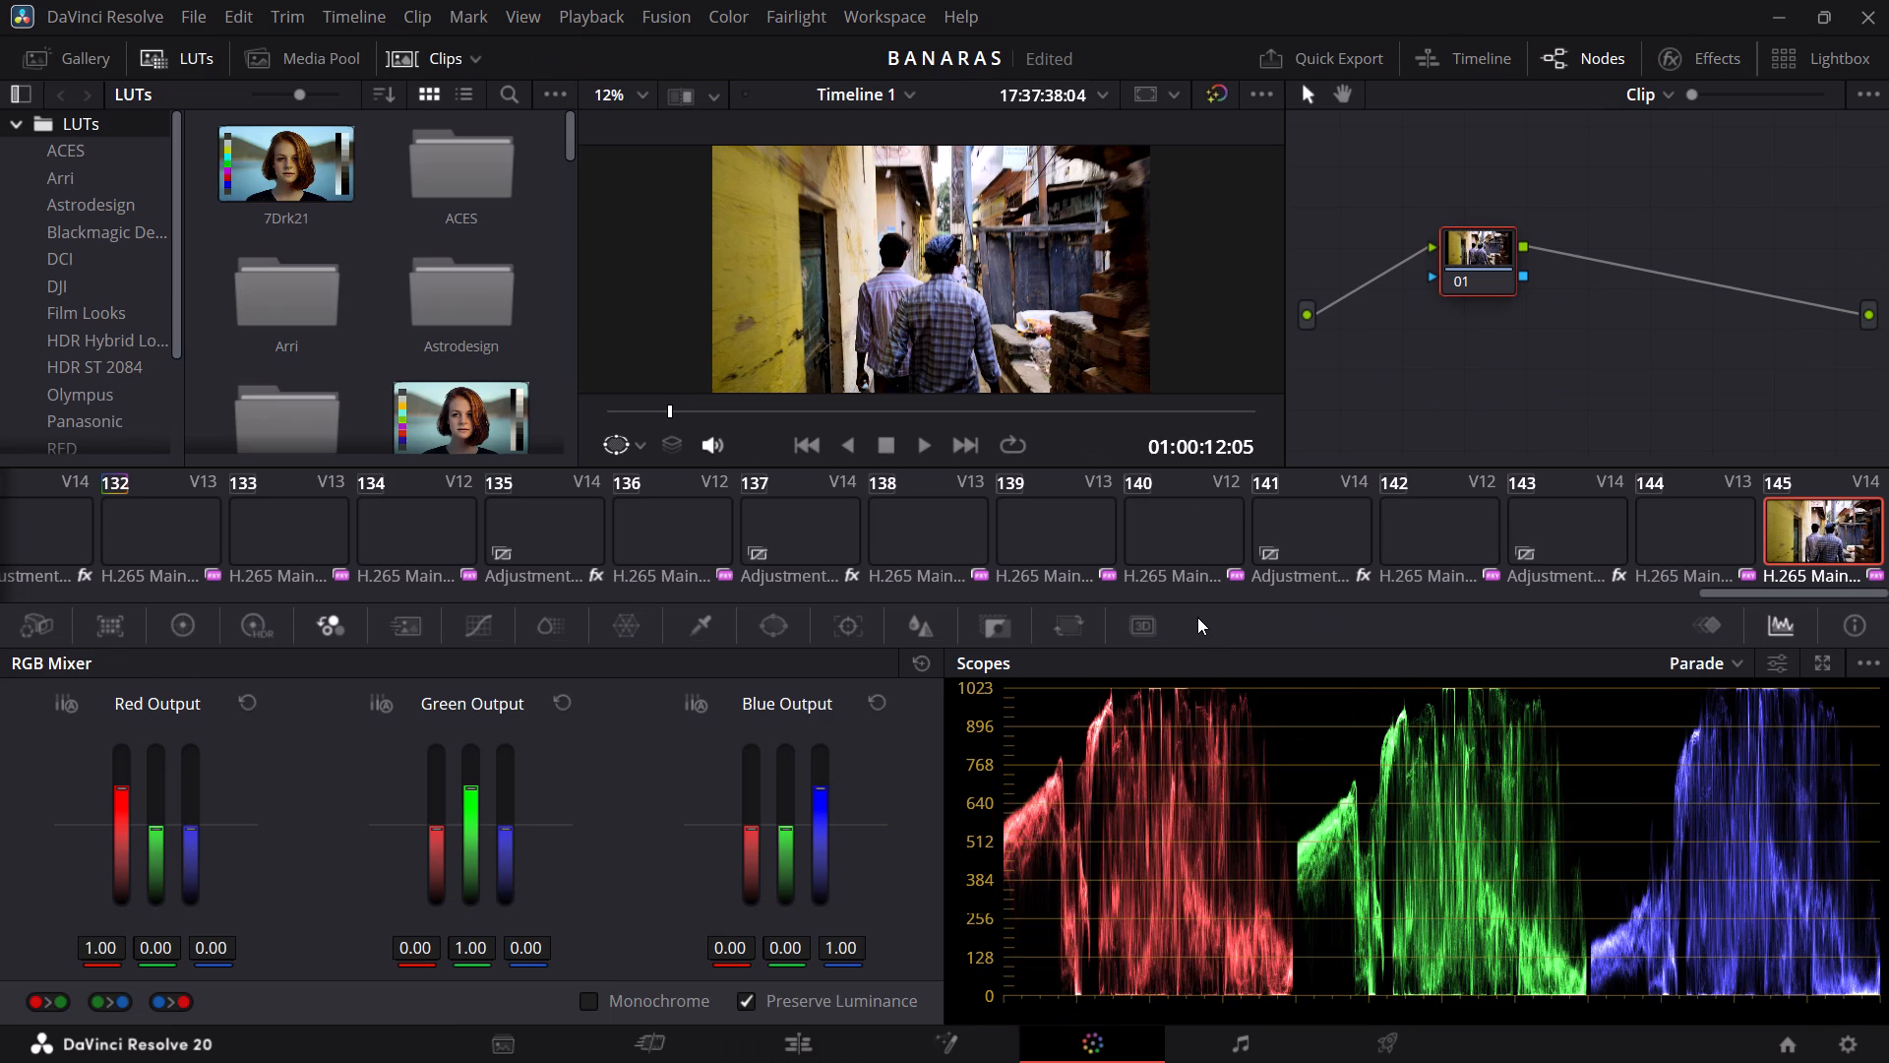
{"action": "scroll", "coordinate": [1007, 561], "scroll_direction": "right", "scroll_amount": 1}
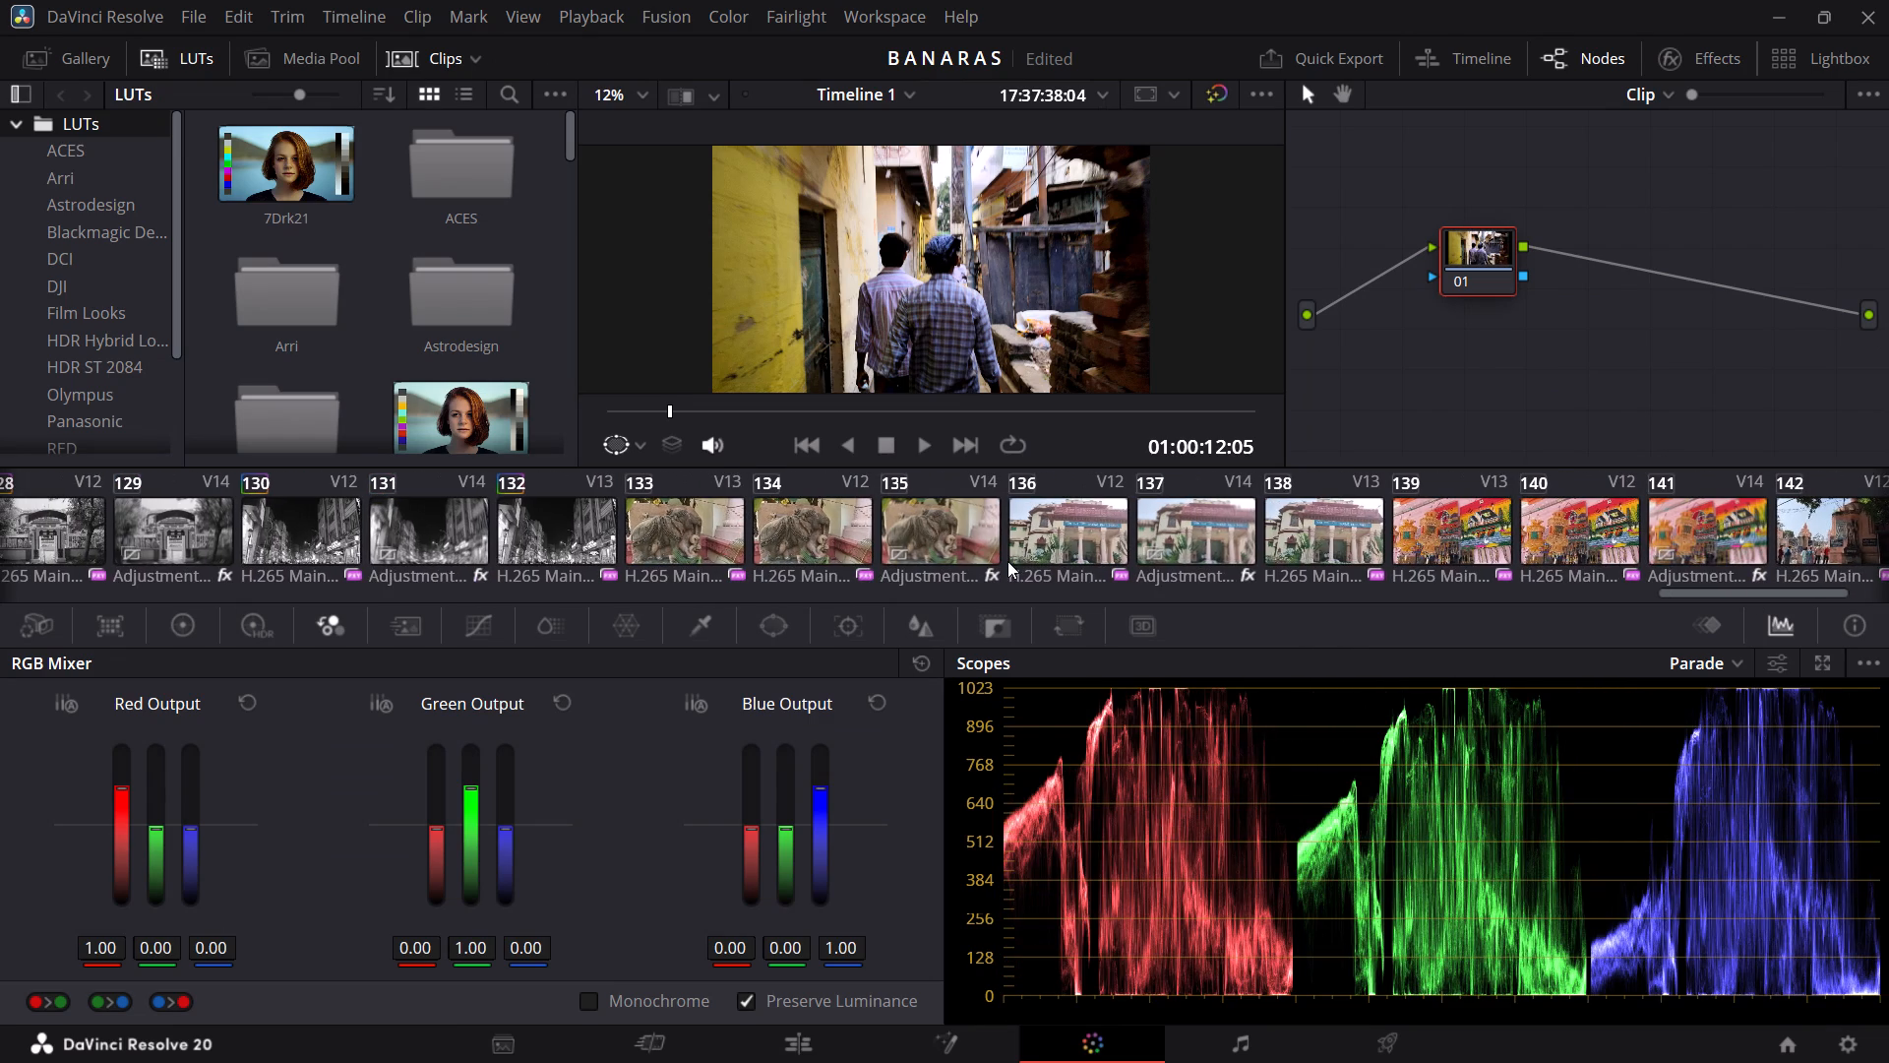
{"action": "left_click", "coordinate": [693, 516]}
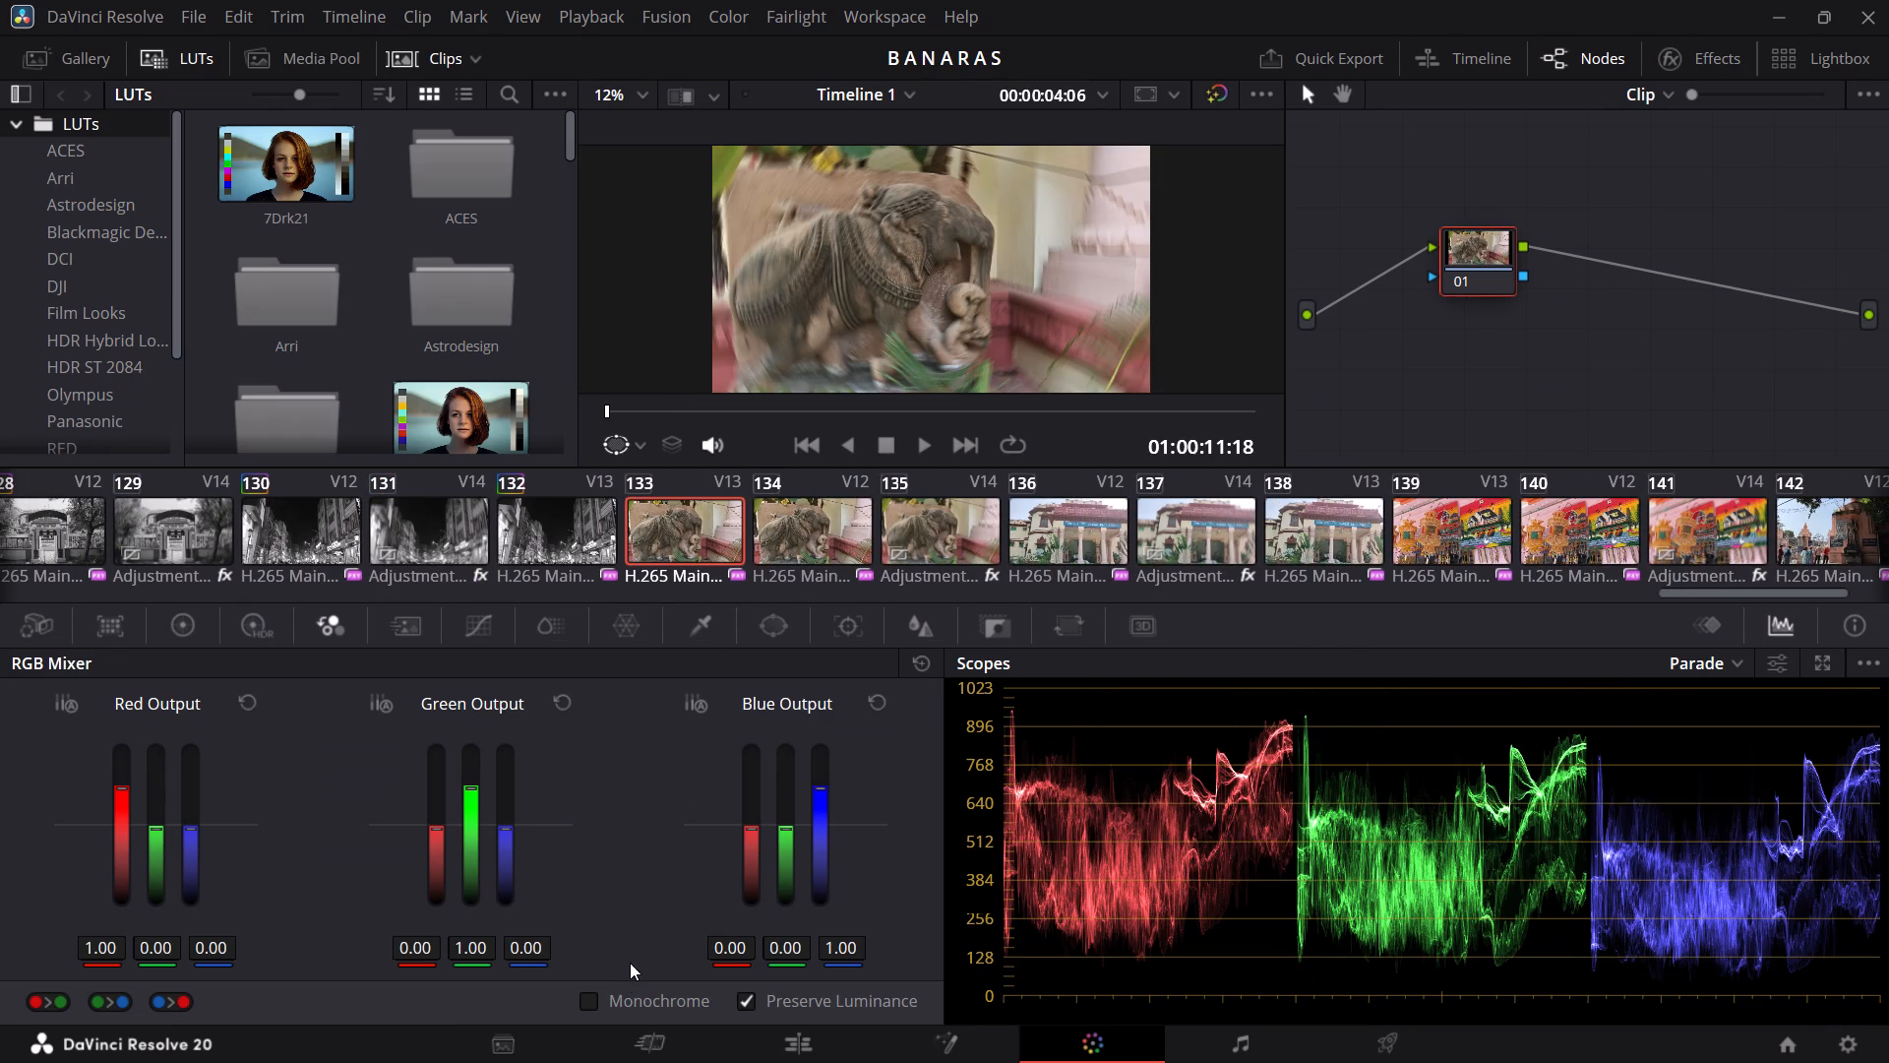
{"action": "left_click", "coordinate": [595, 1003]}
{"action": "left_click", "coordinate": [810, 545]}
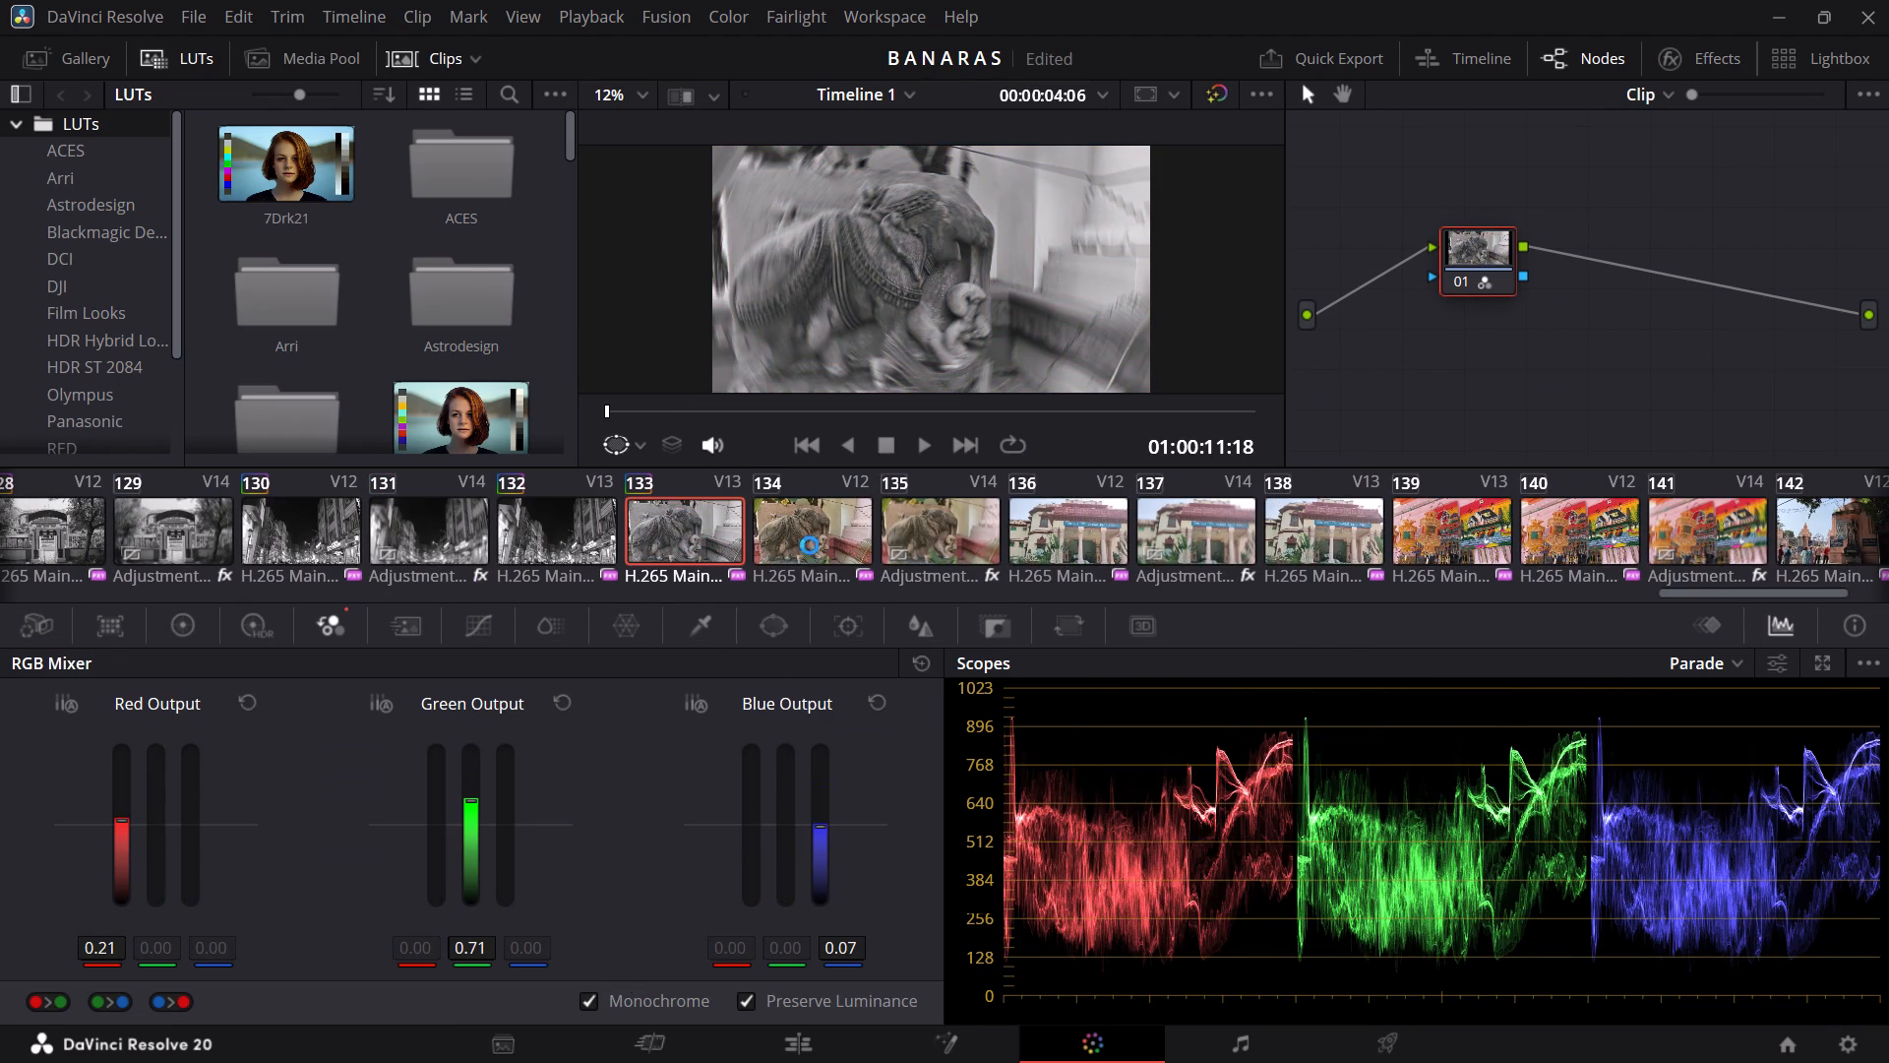
{"action": "left_click", "coordinate": [596, 993]}
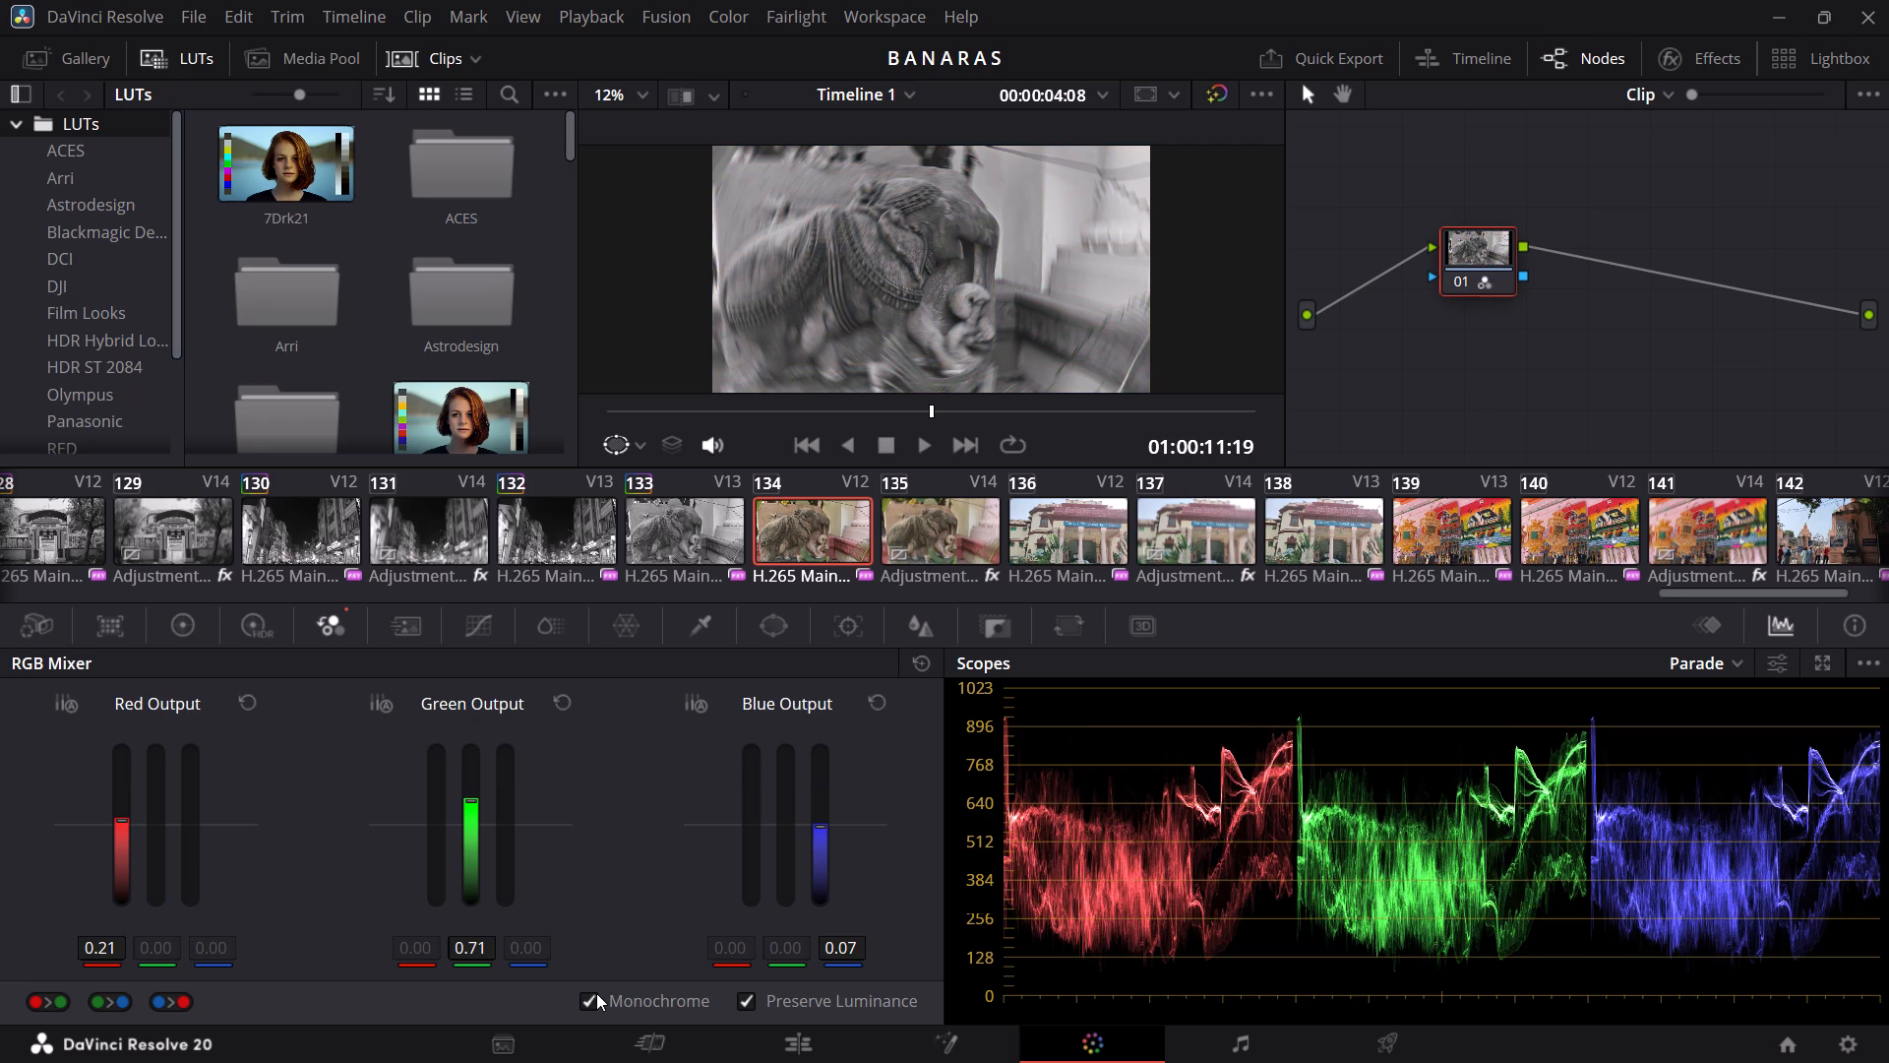
Make the columned-building clips 136 on V12 and 138 on V13 monochrome, and check the neighbouring adjustment clips.
{"action": "left_click", "coordinate": [919, 570]}
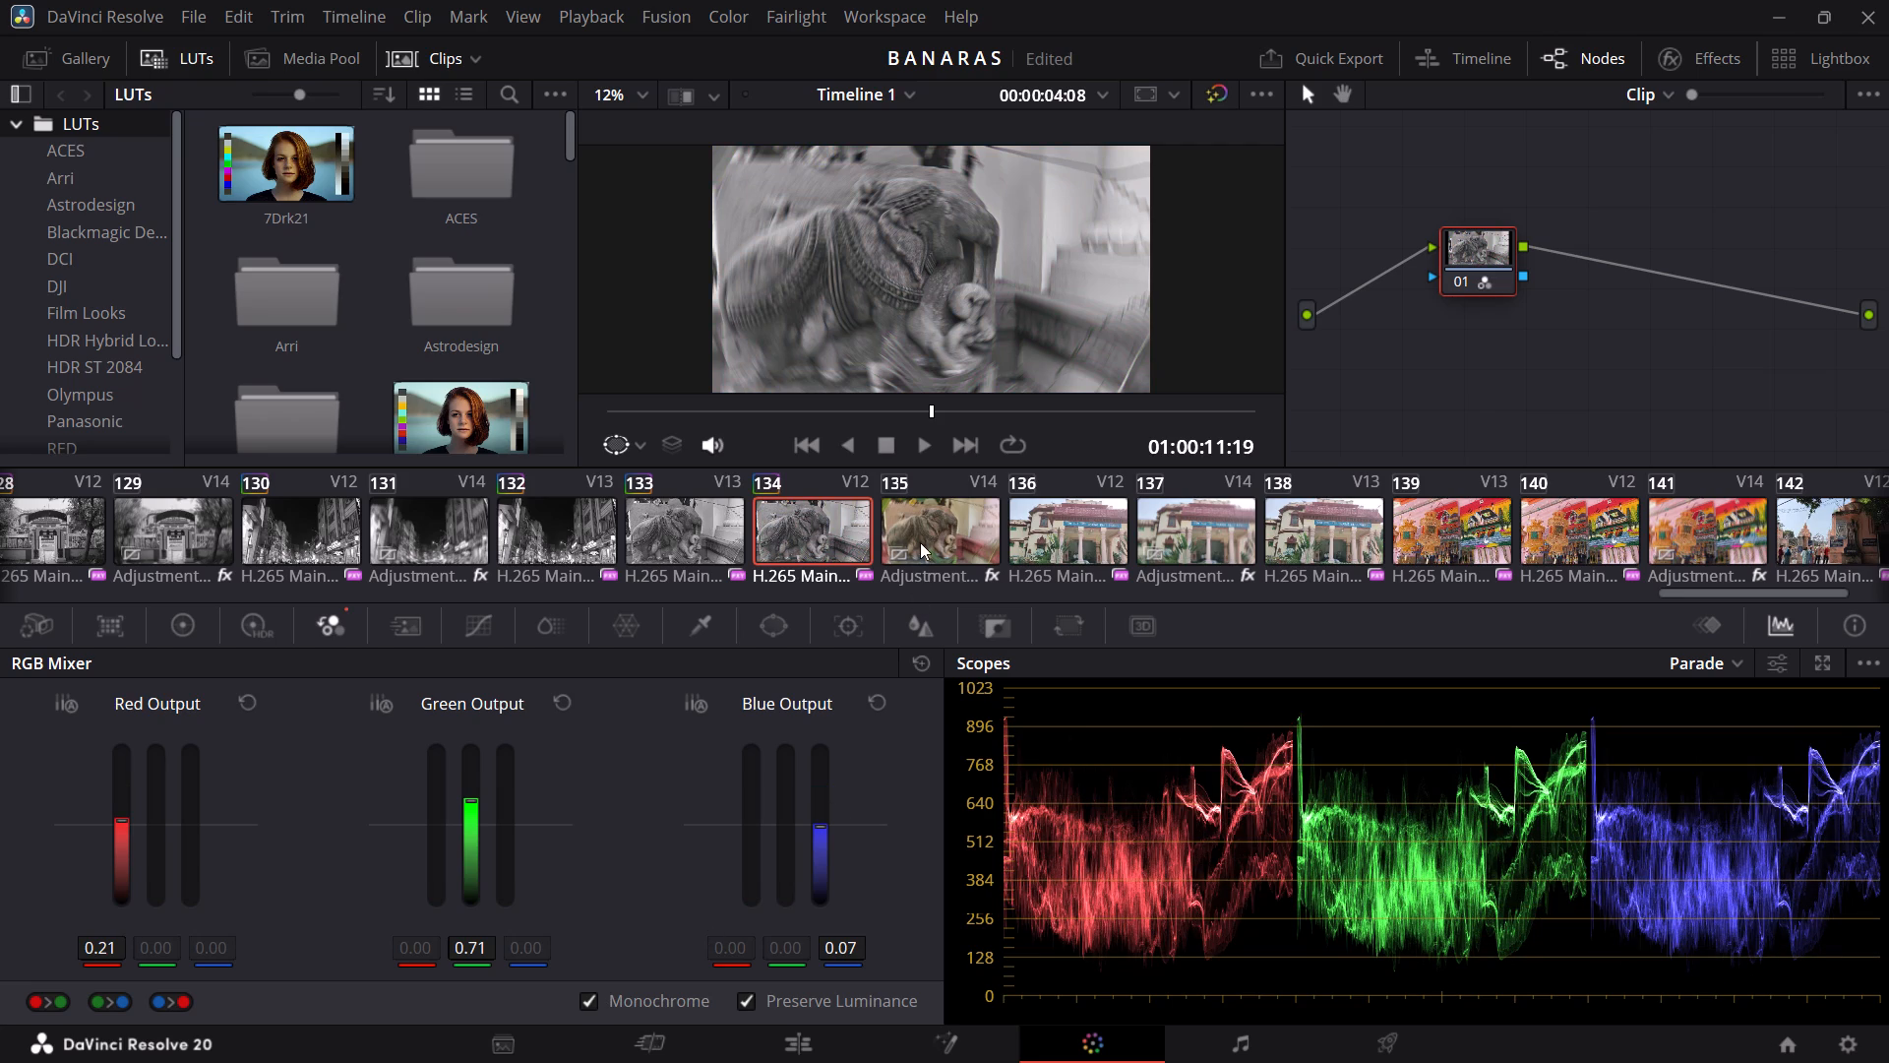
{"action": "left_click", "coordinate": [920, 542]}
{"action": "left_click", "coordinate": [1052, 547]}
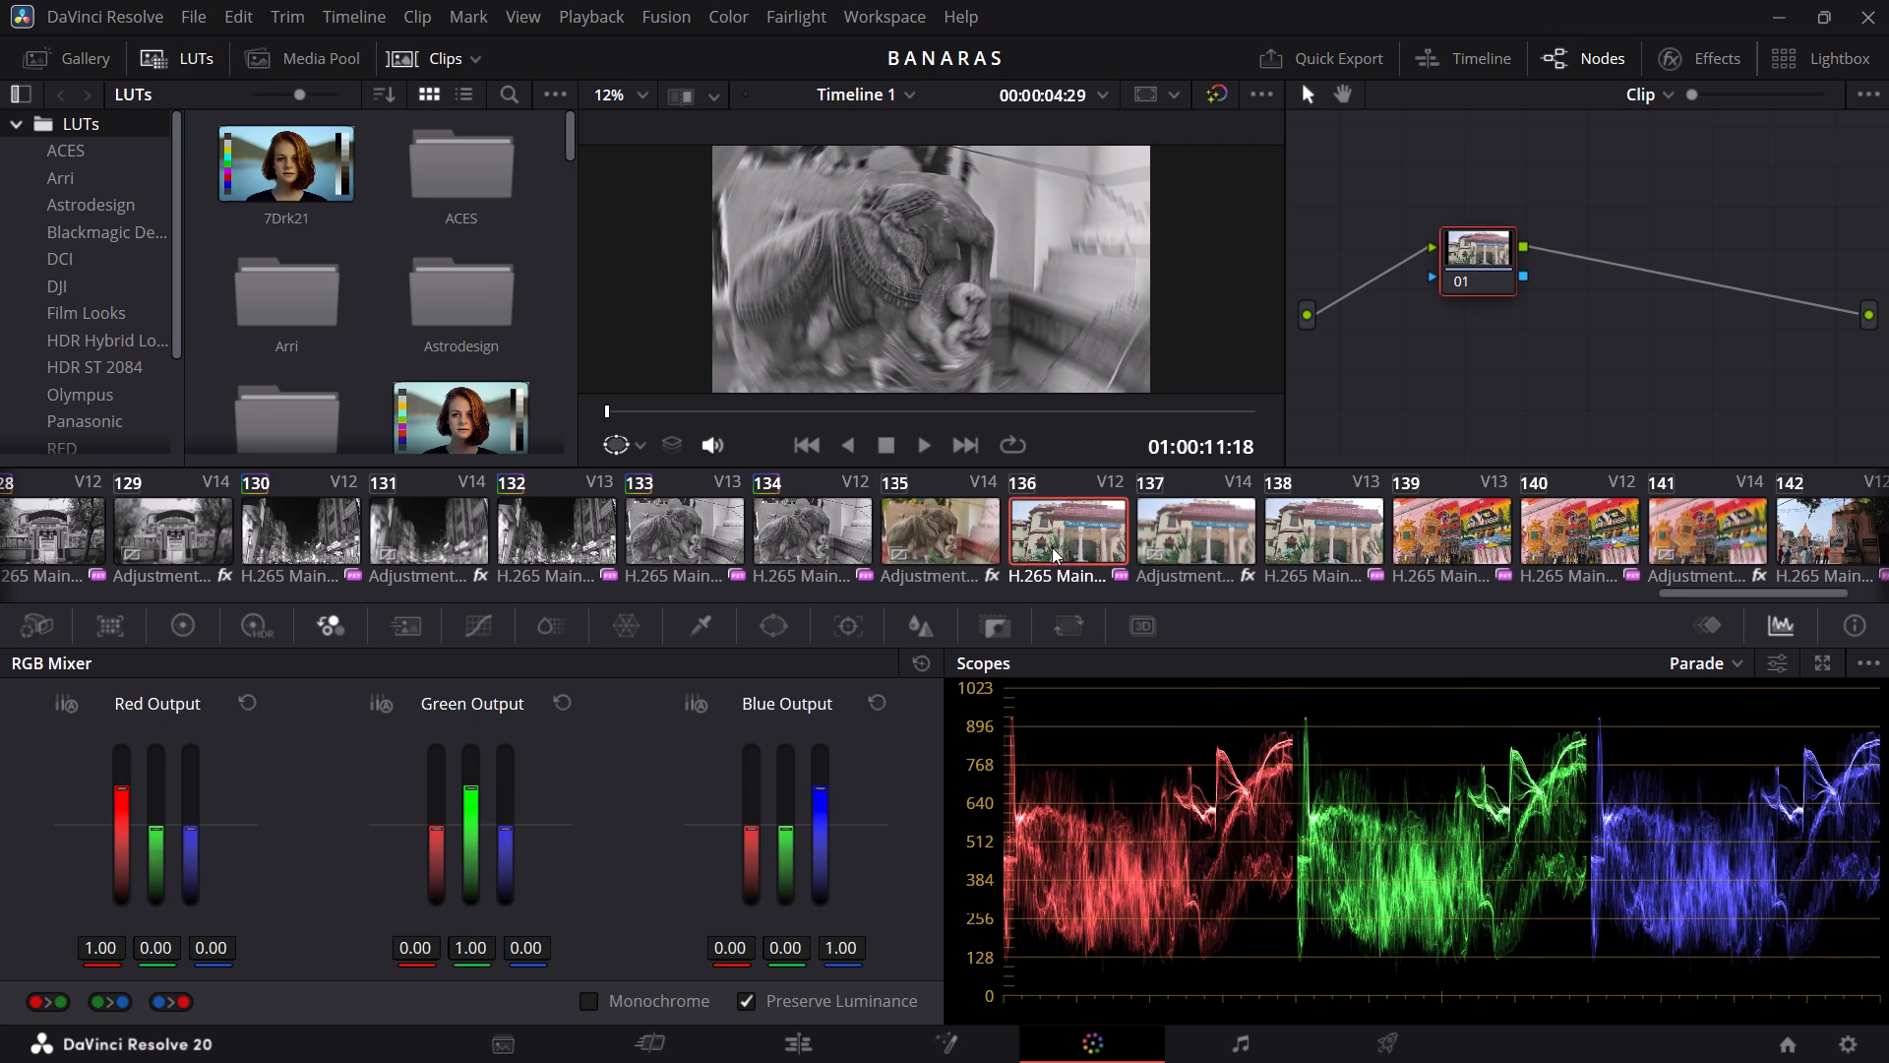
{"action": "left_click", "coordinate": [590, 997]}
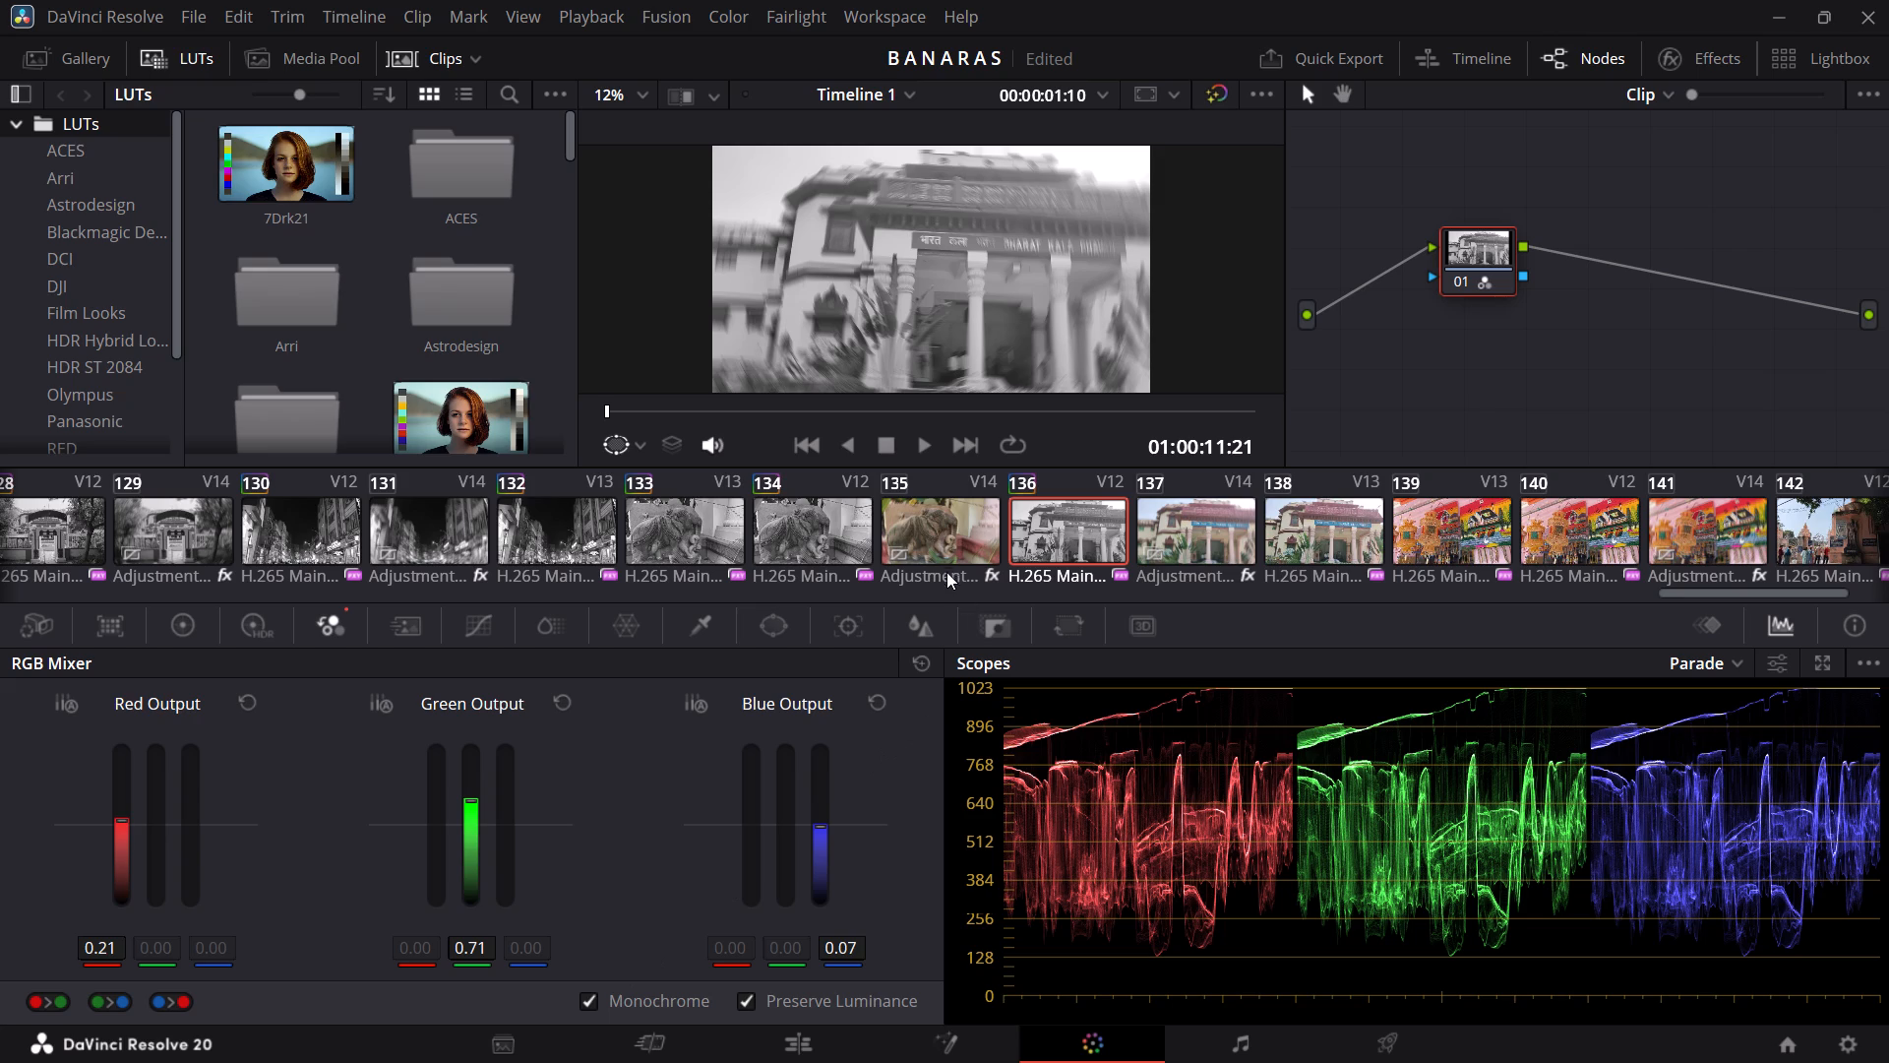
{"action": "left_click", "coordinate": [442, 534]}
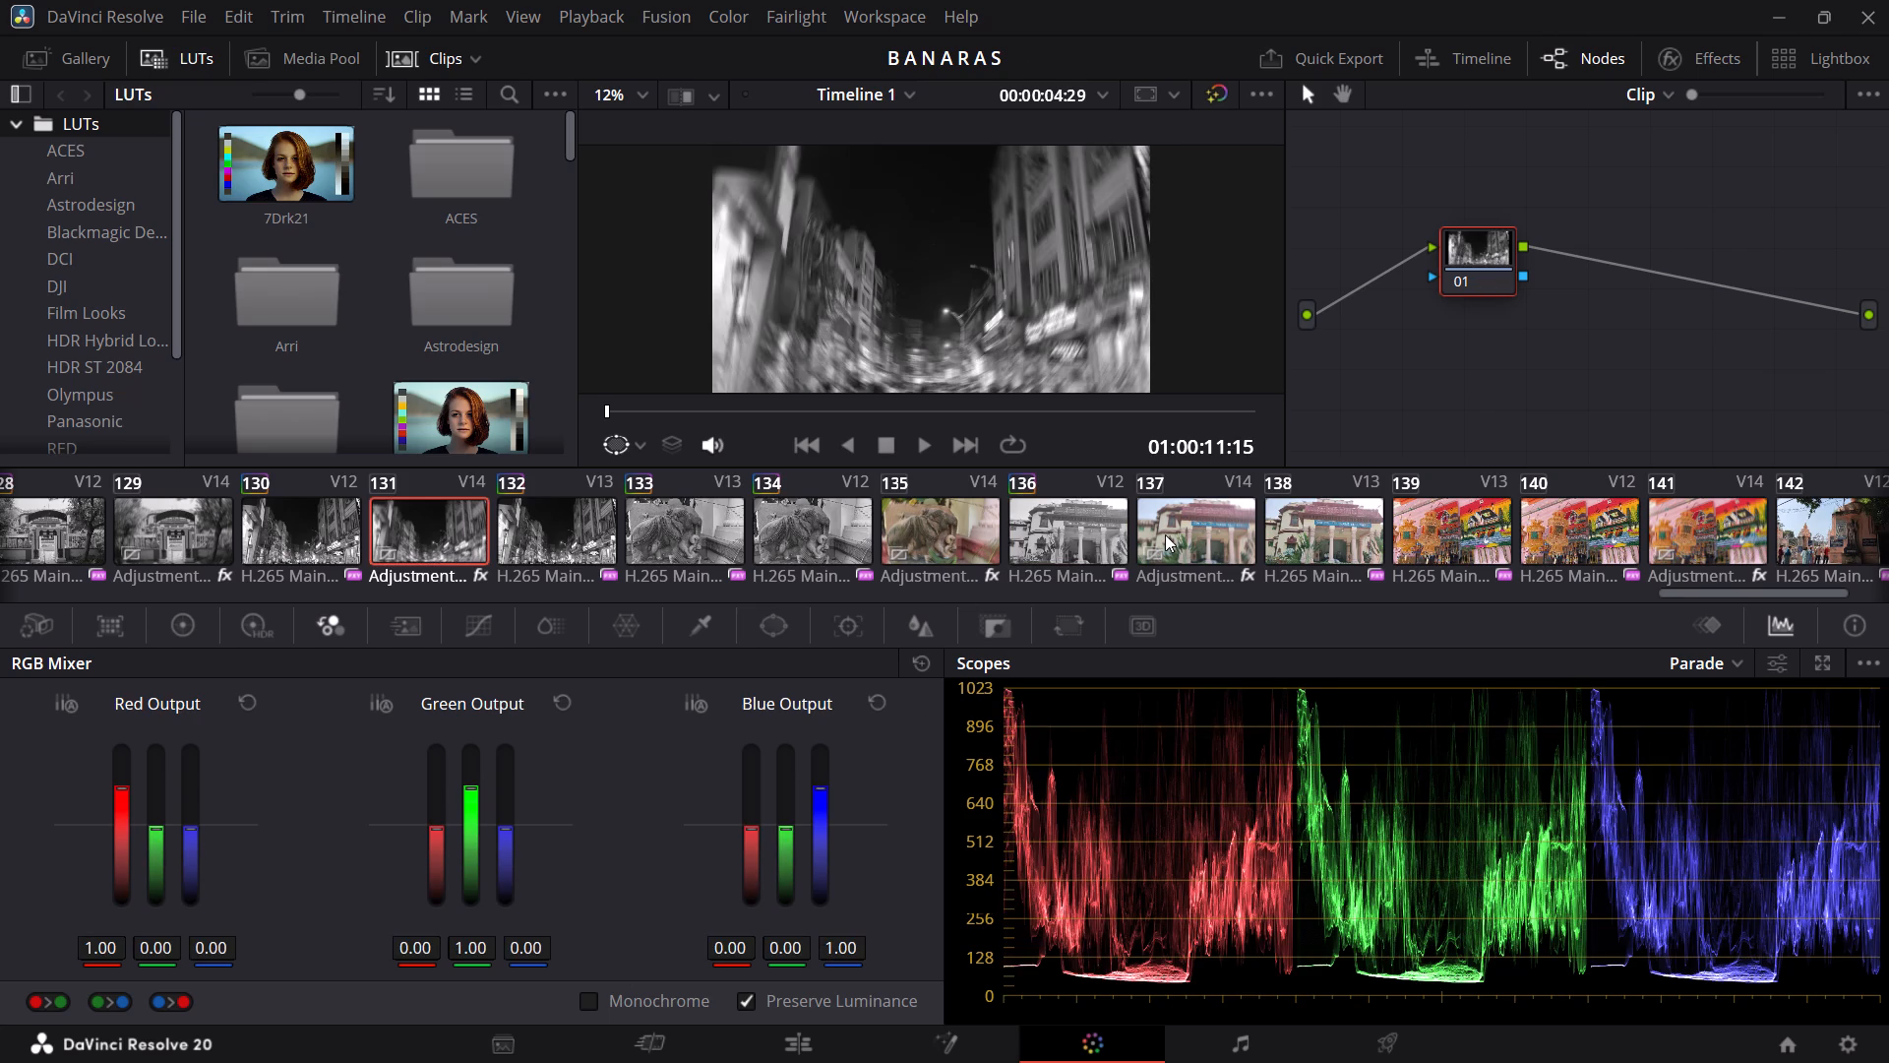
{"action": "left_click", "coordinate": [1294, 530]}
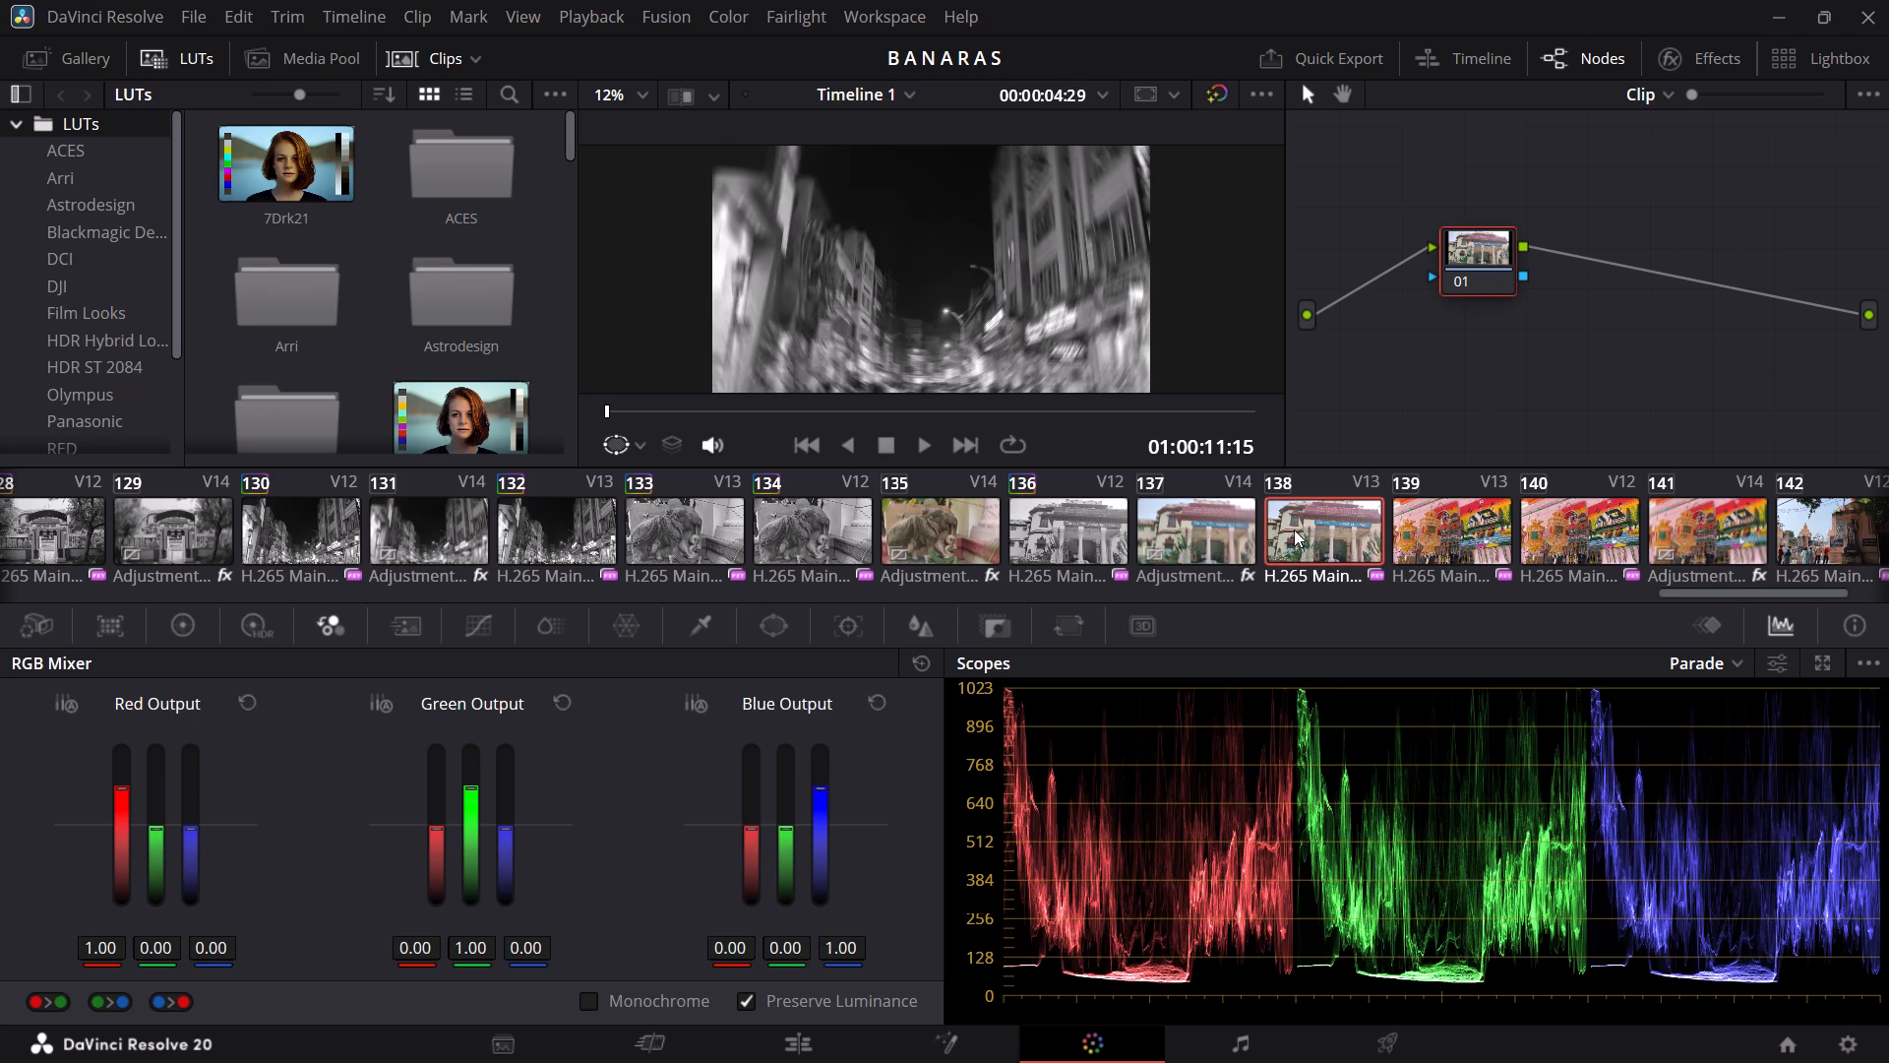
{"action": "left_click", "coordinate": [587, 1002]}
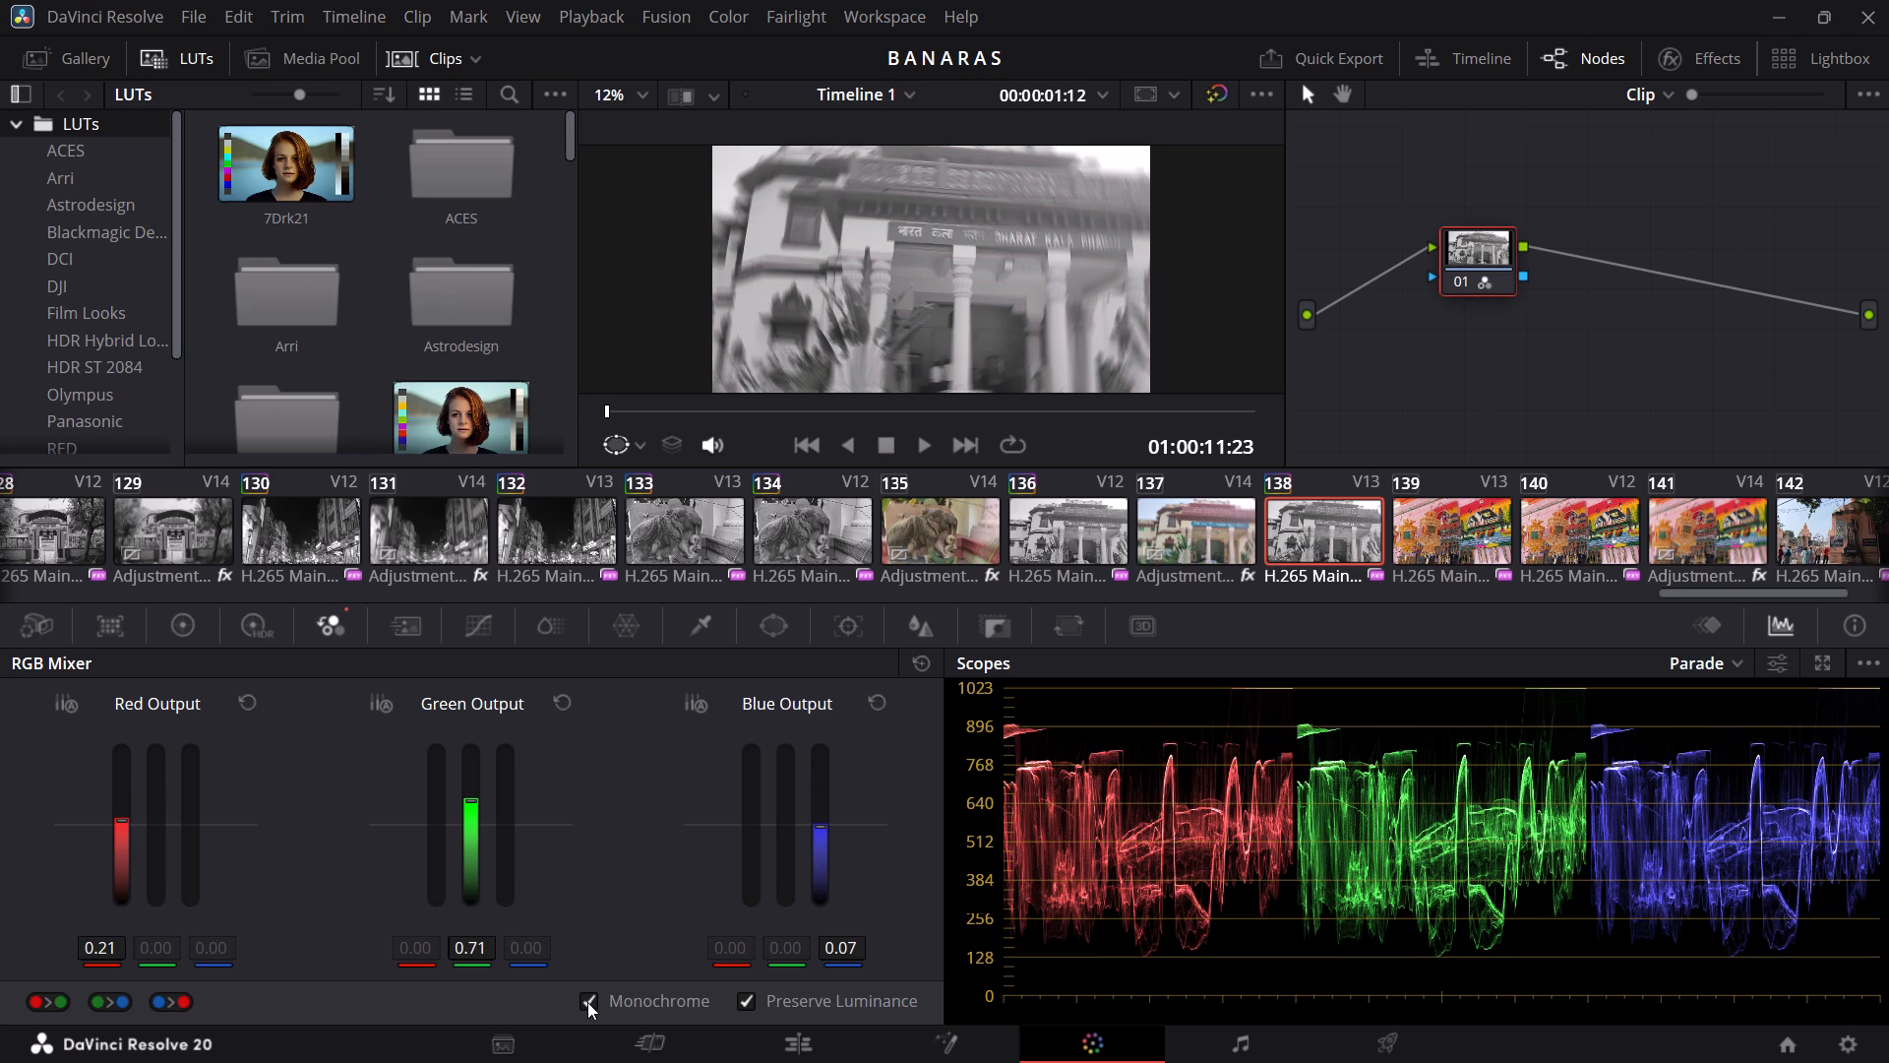
{"action": "left_click", "coordinate": [1195, 539]}
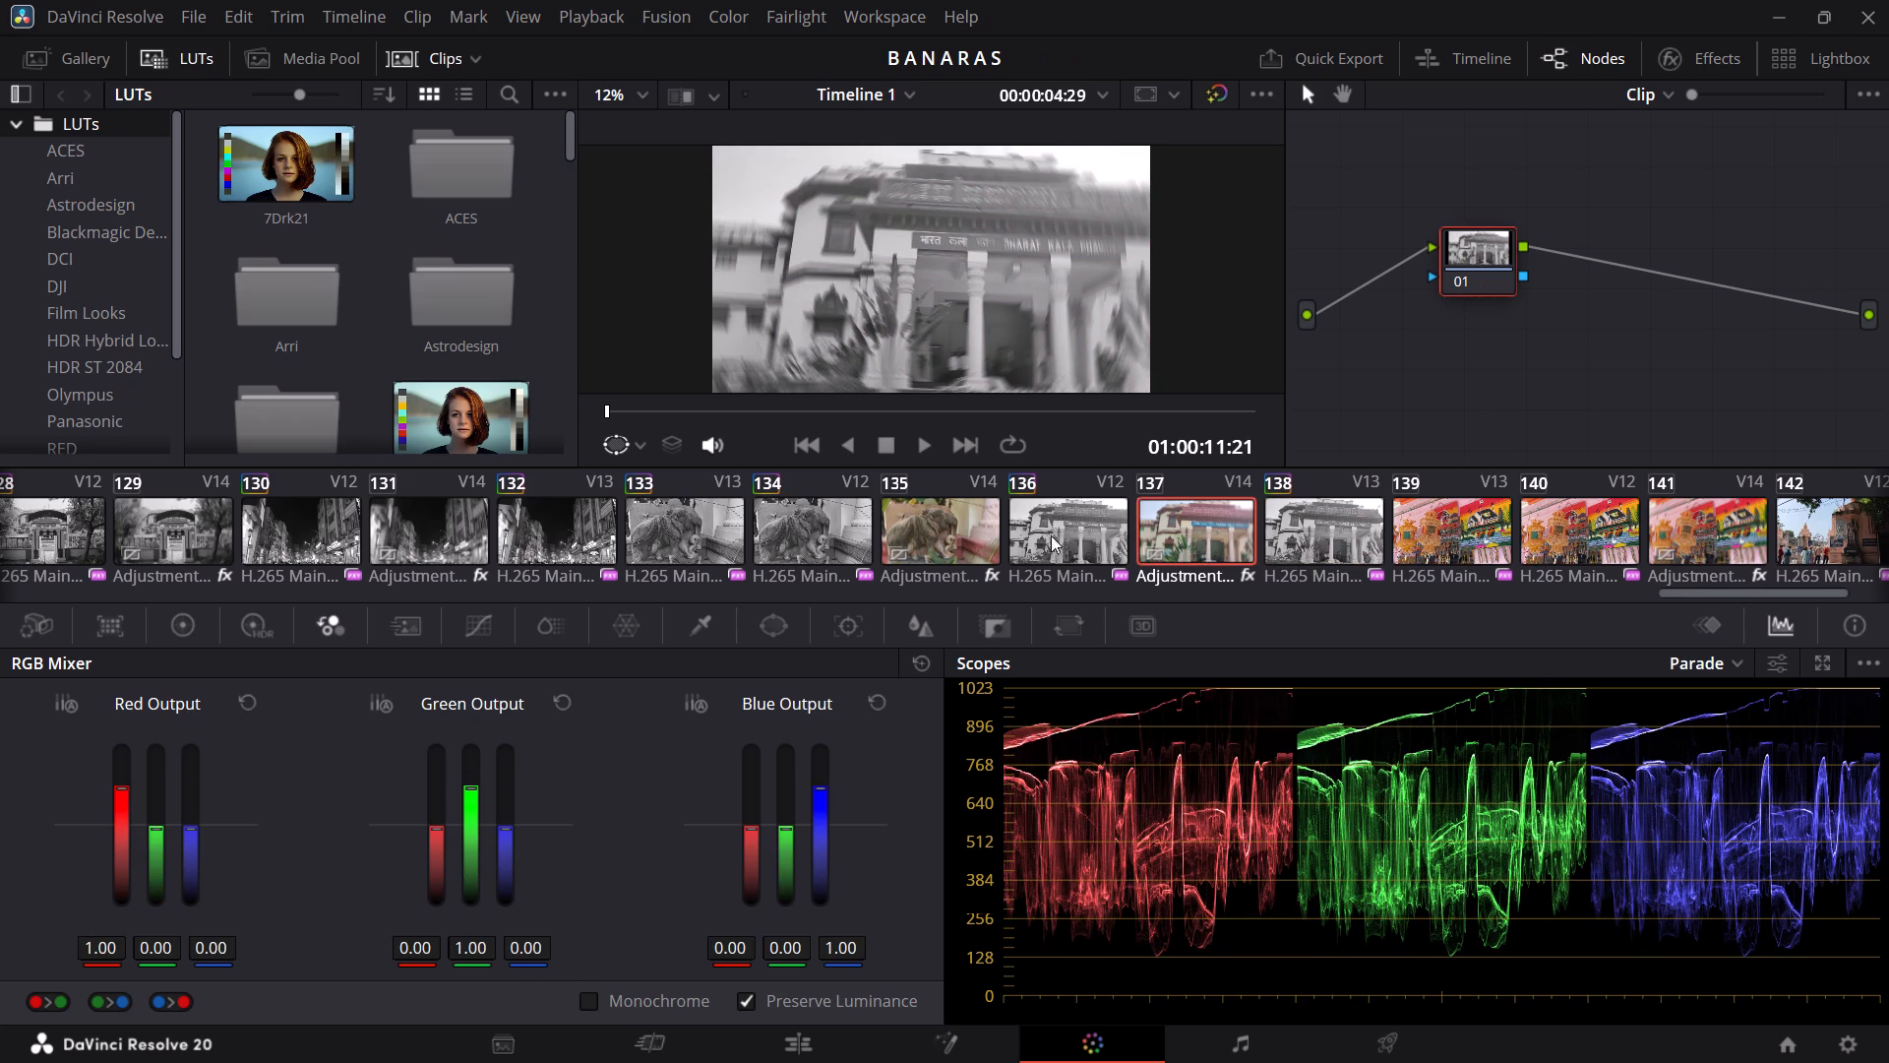
{"action": "left_click", "coordinate": [898, 512]}
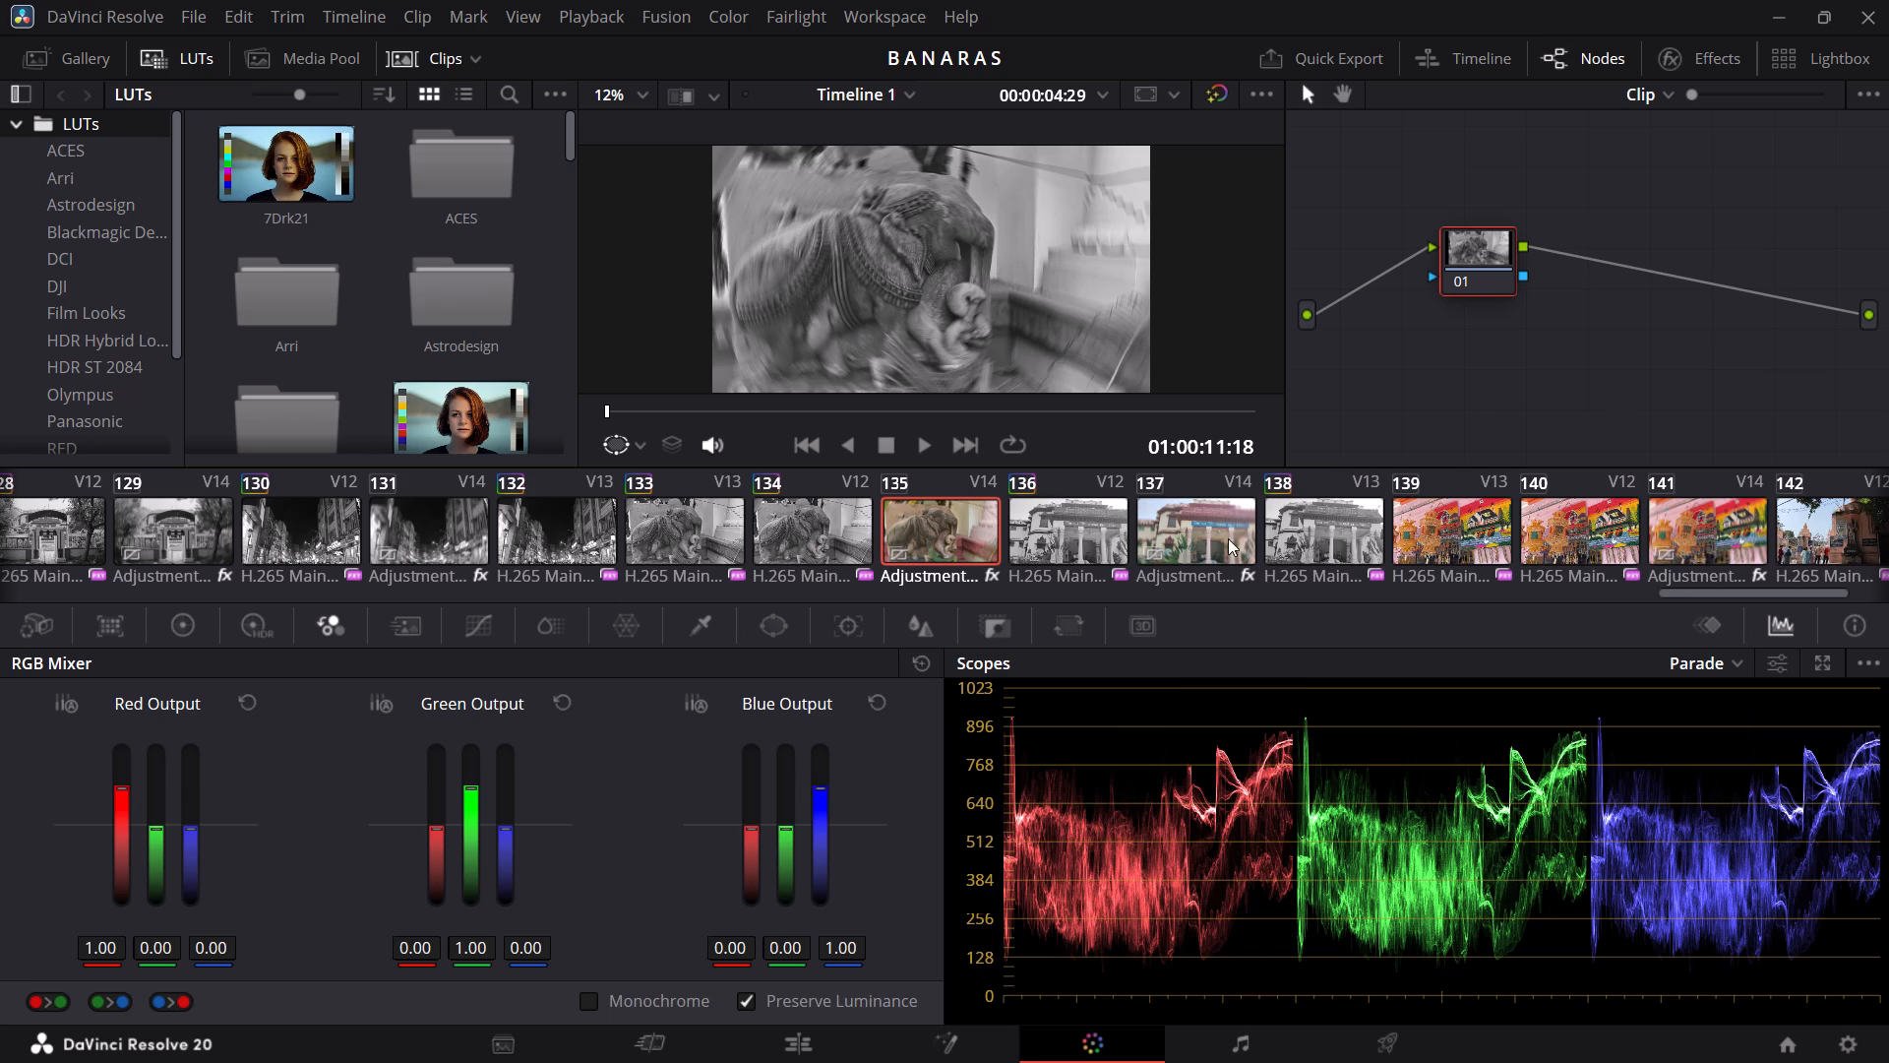
{"action": "left_click", "coordinate": [1293, 530]}
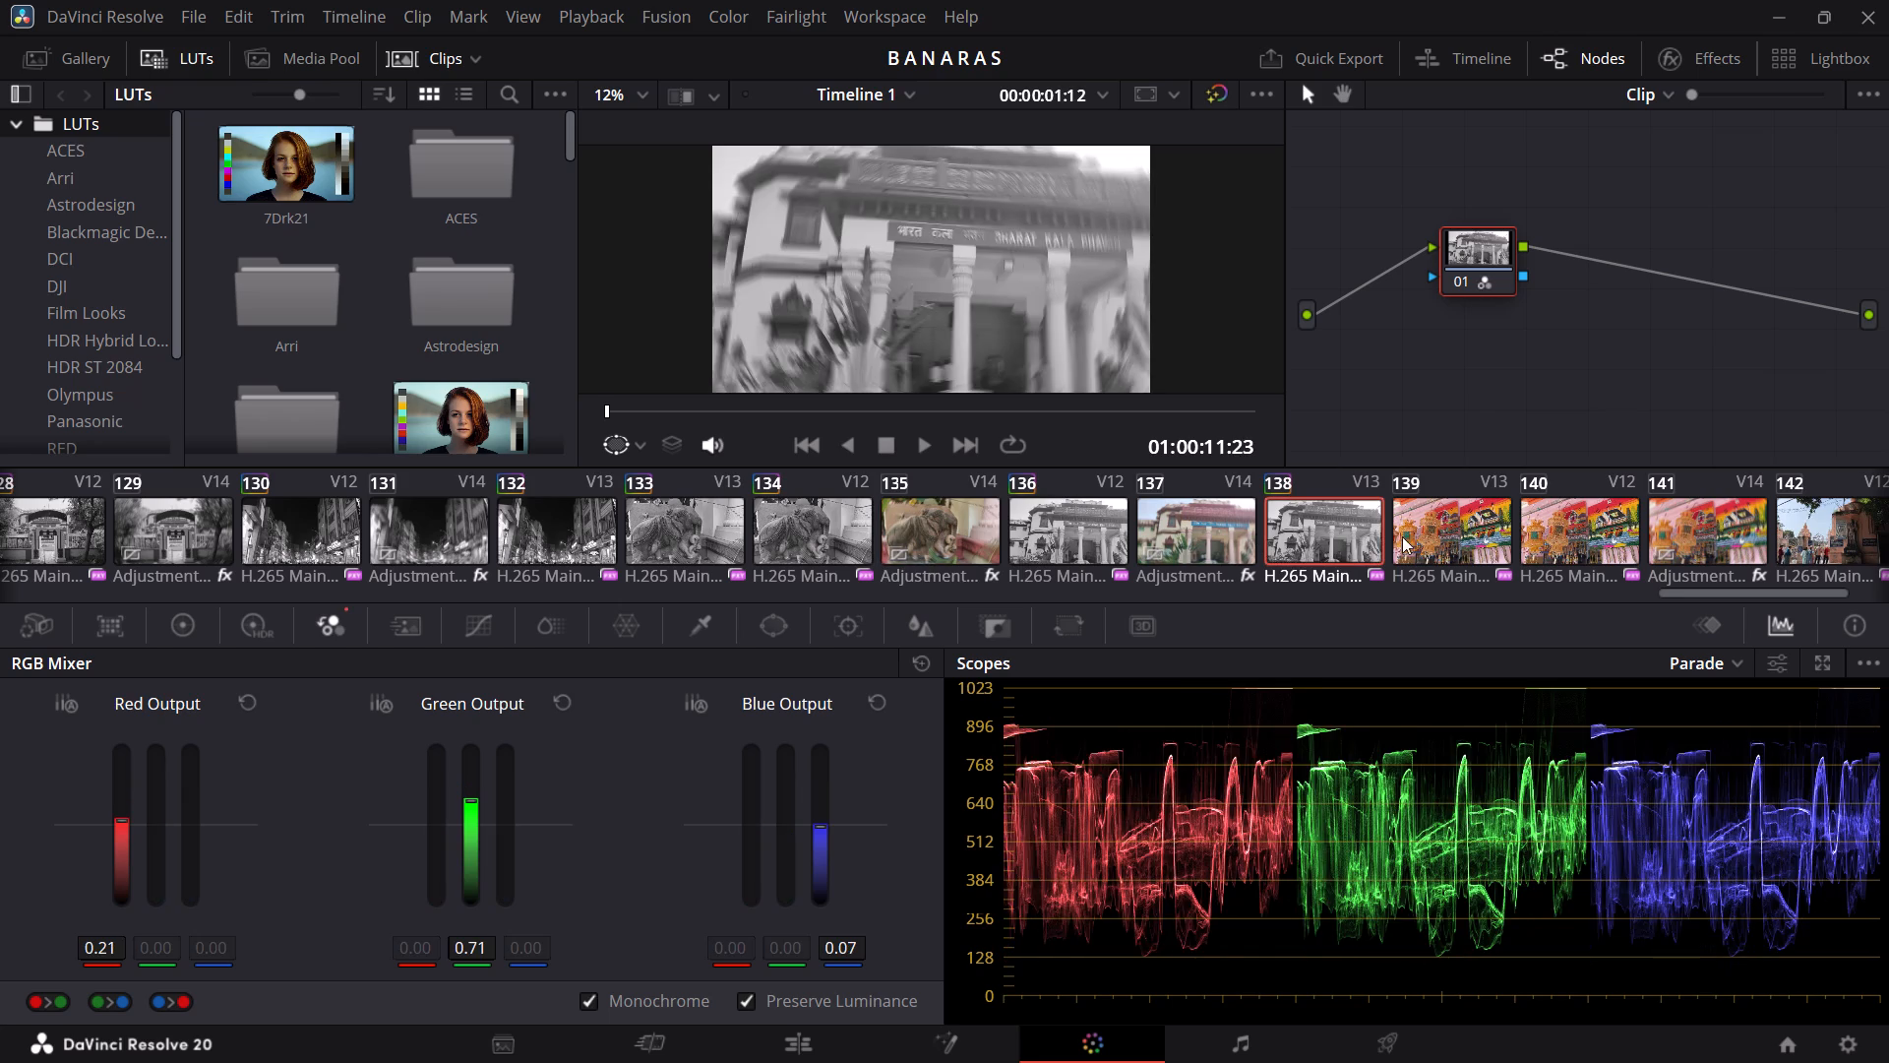
Make the colourful mural clips 139 on V13 and 140 on V12 monochrome.
{"action": "left_click", "coordinate": [1432, 538]}
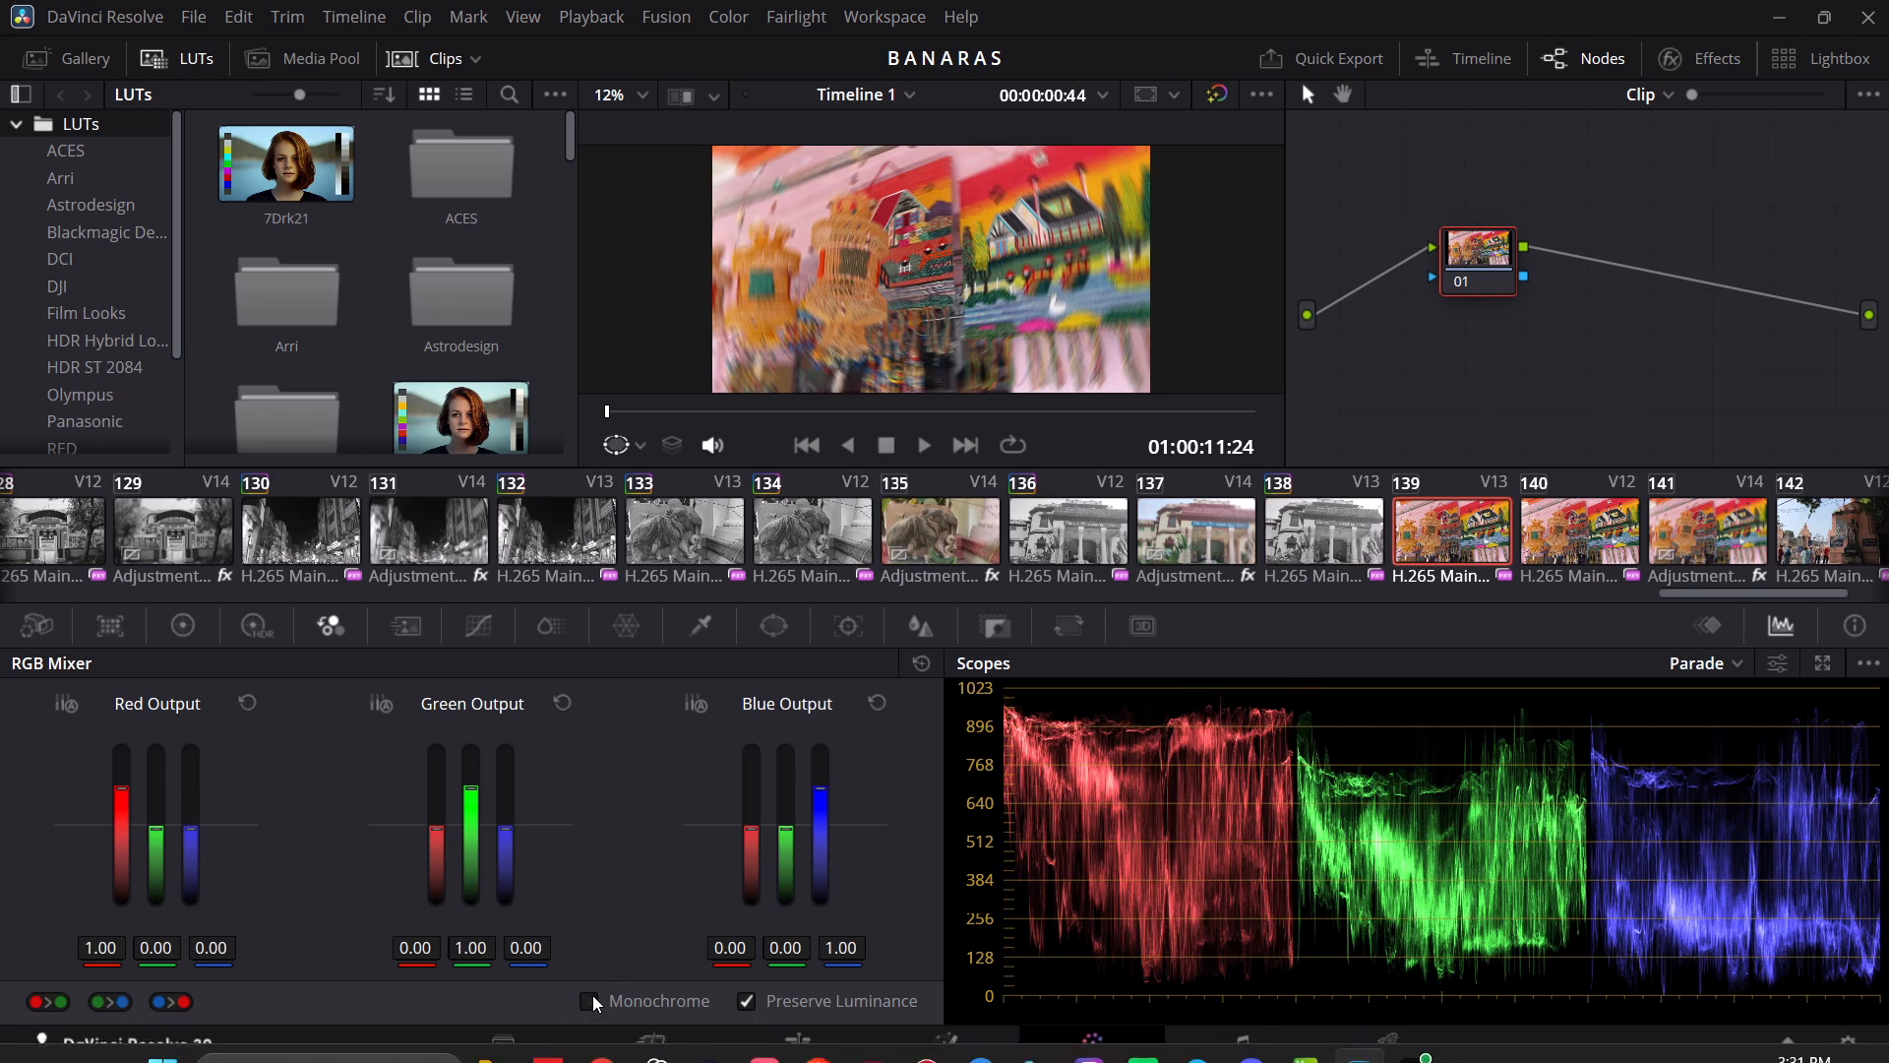
{"action": "left_click", "coordinate": [592, 995]}
{"action": "left_click", "coordinate": [1553, 532]}
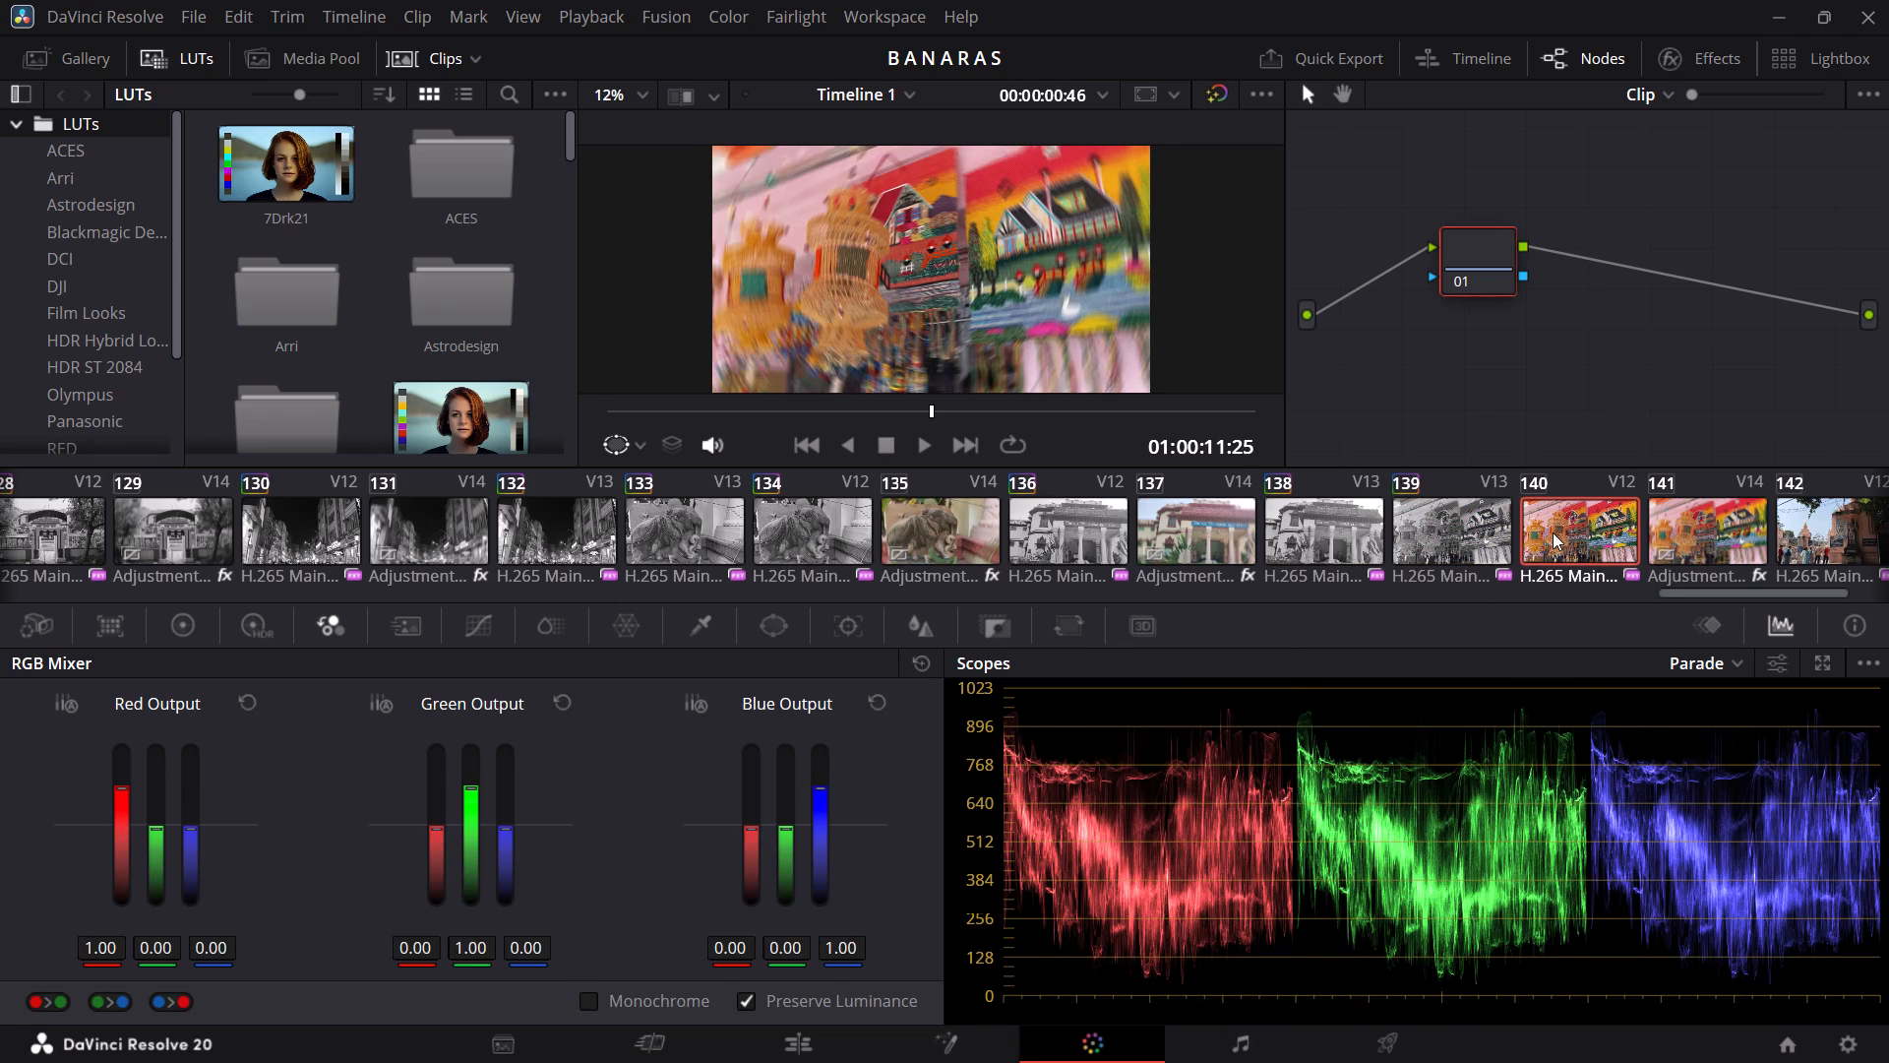
{"action": "left_click", "coordinate": [593, 1005]}
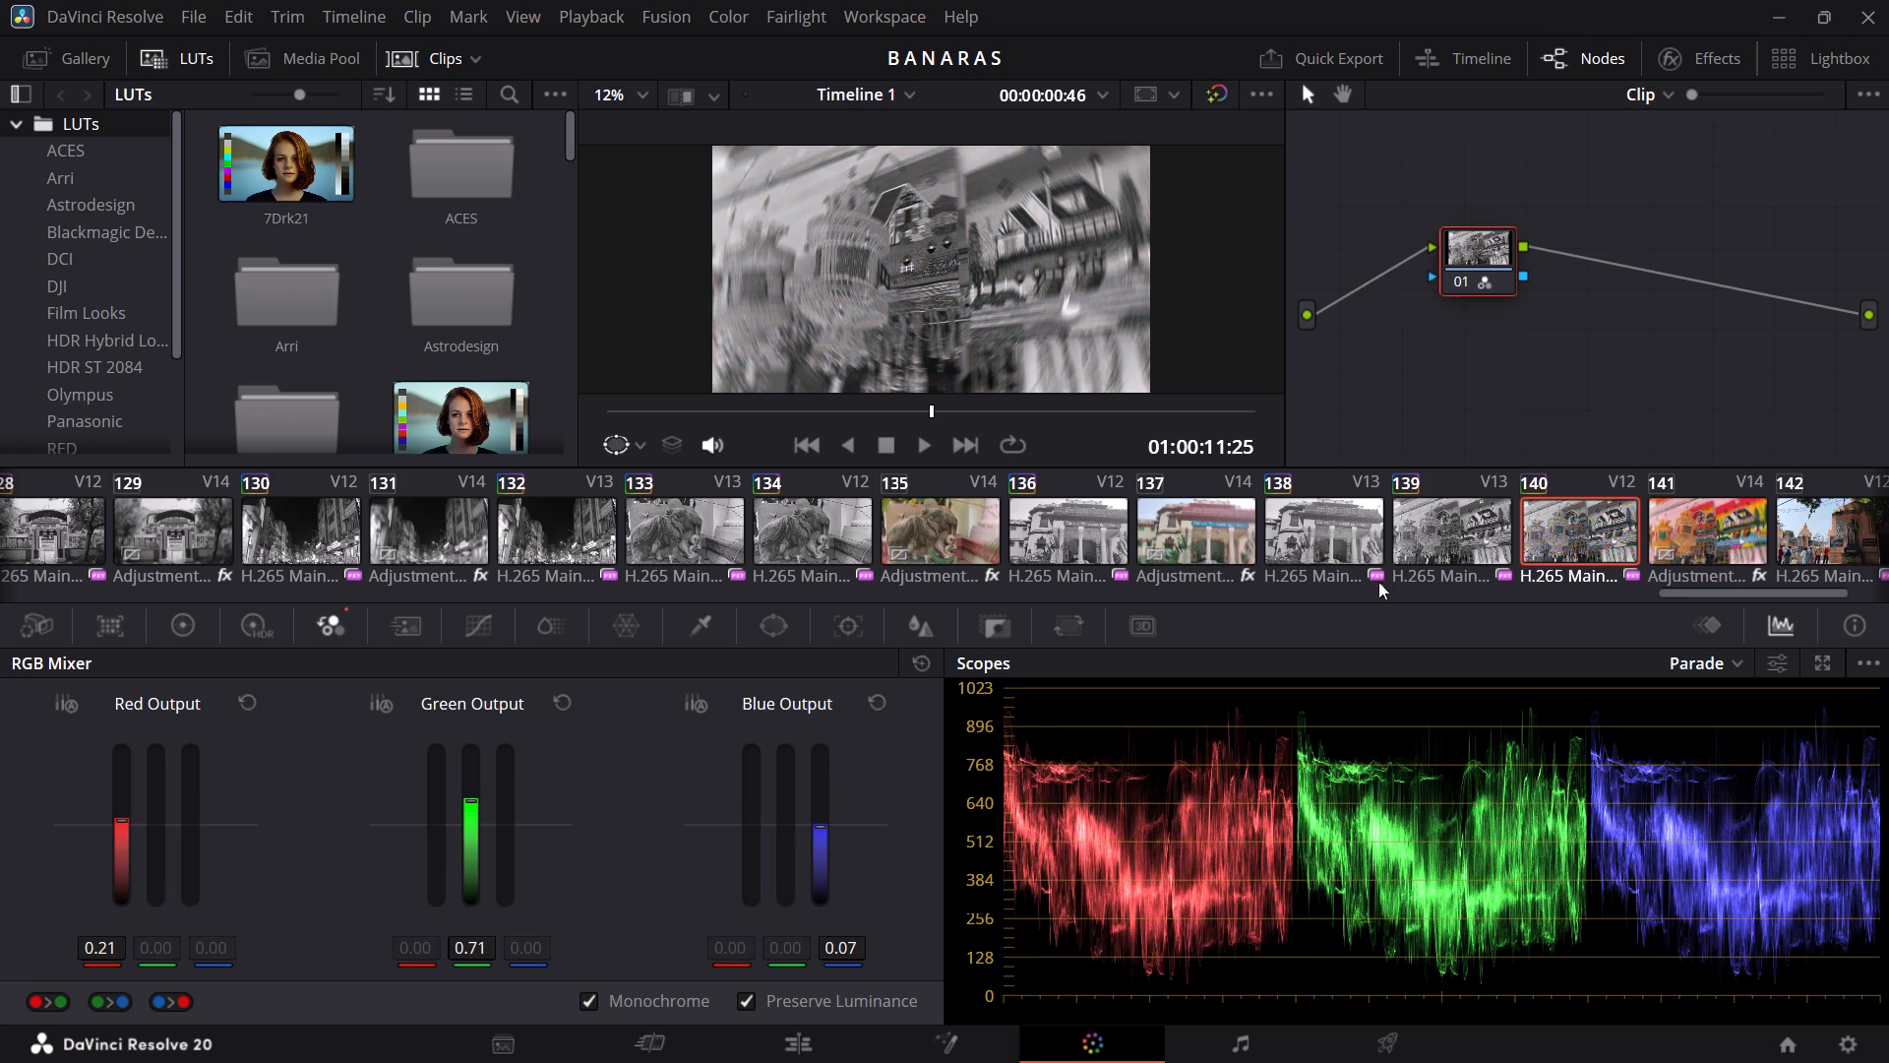
Make the street-monument clips 142 on V12 and 144 on V13 monochrome.
{"action": "scroll", "coordinate": [1474, 516], "scroll_direction": "left", "scroll_amount": 1}
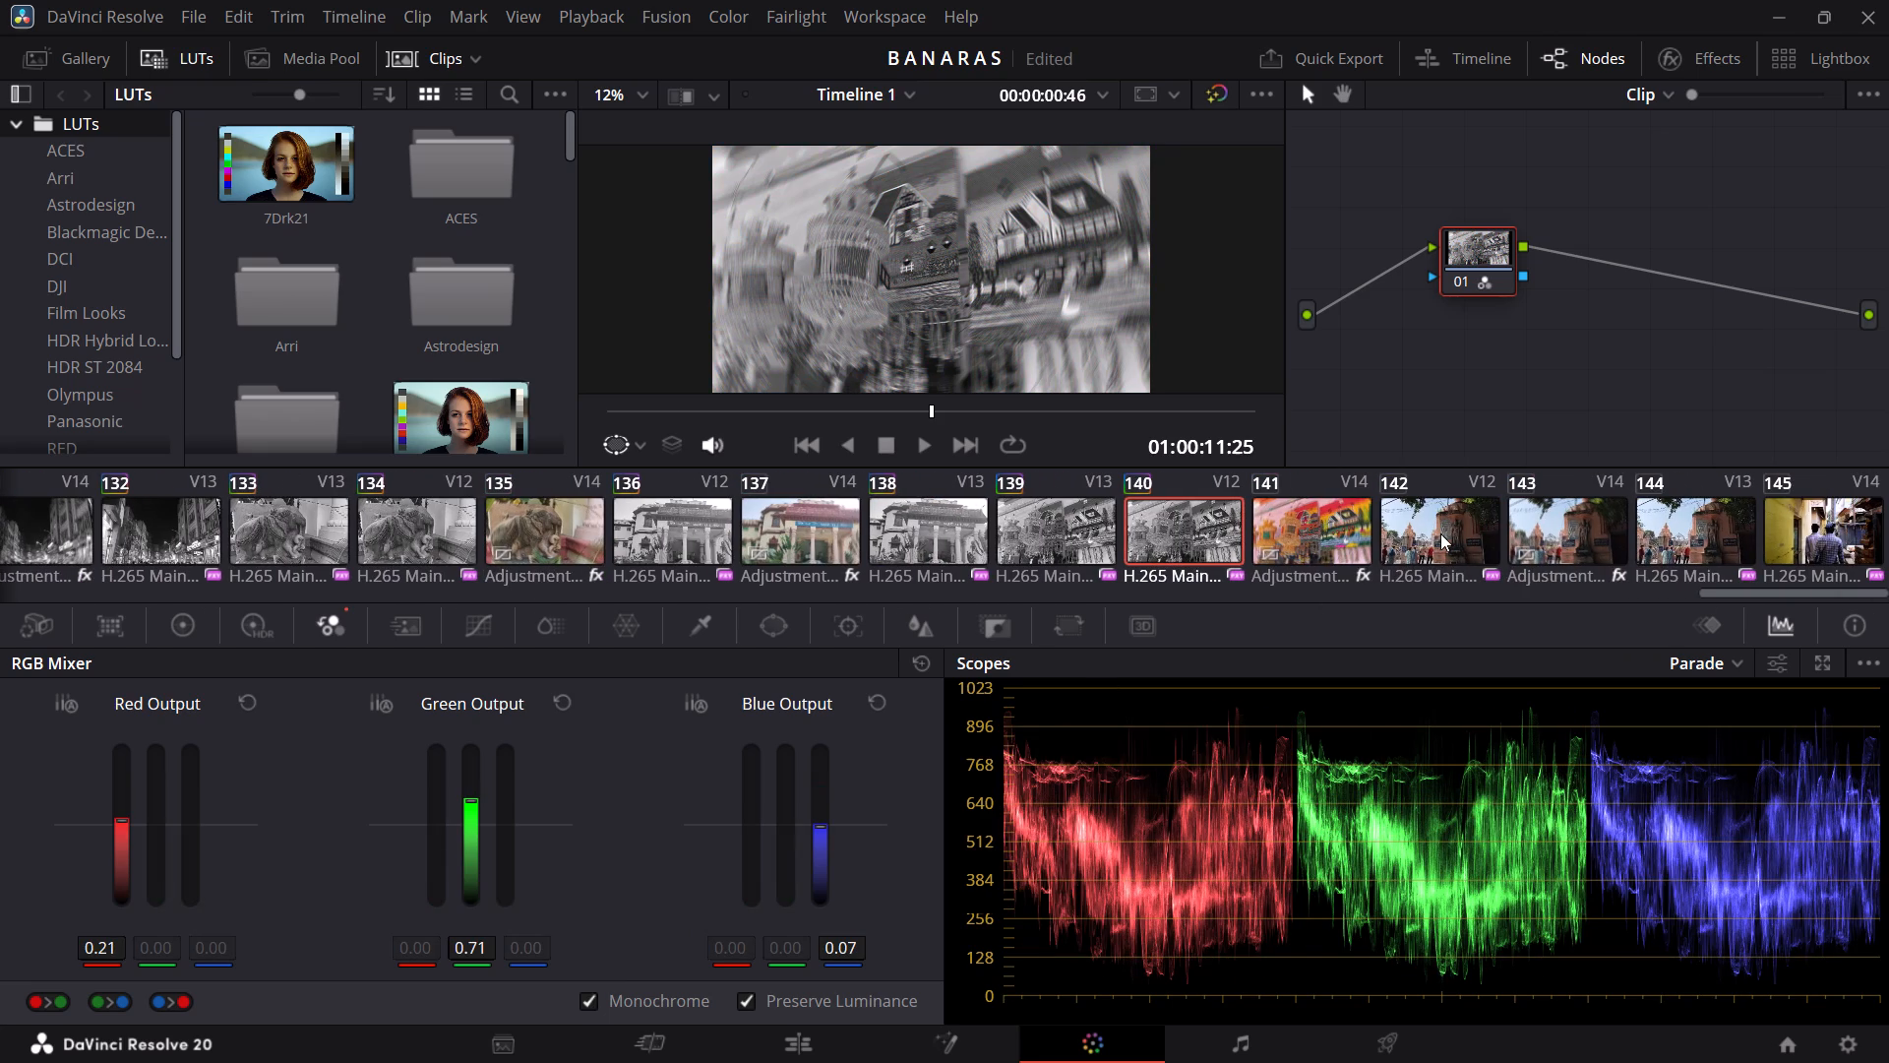
{"action": "left_click", "coordinate": [1440, 533]}
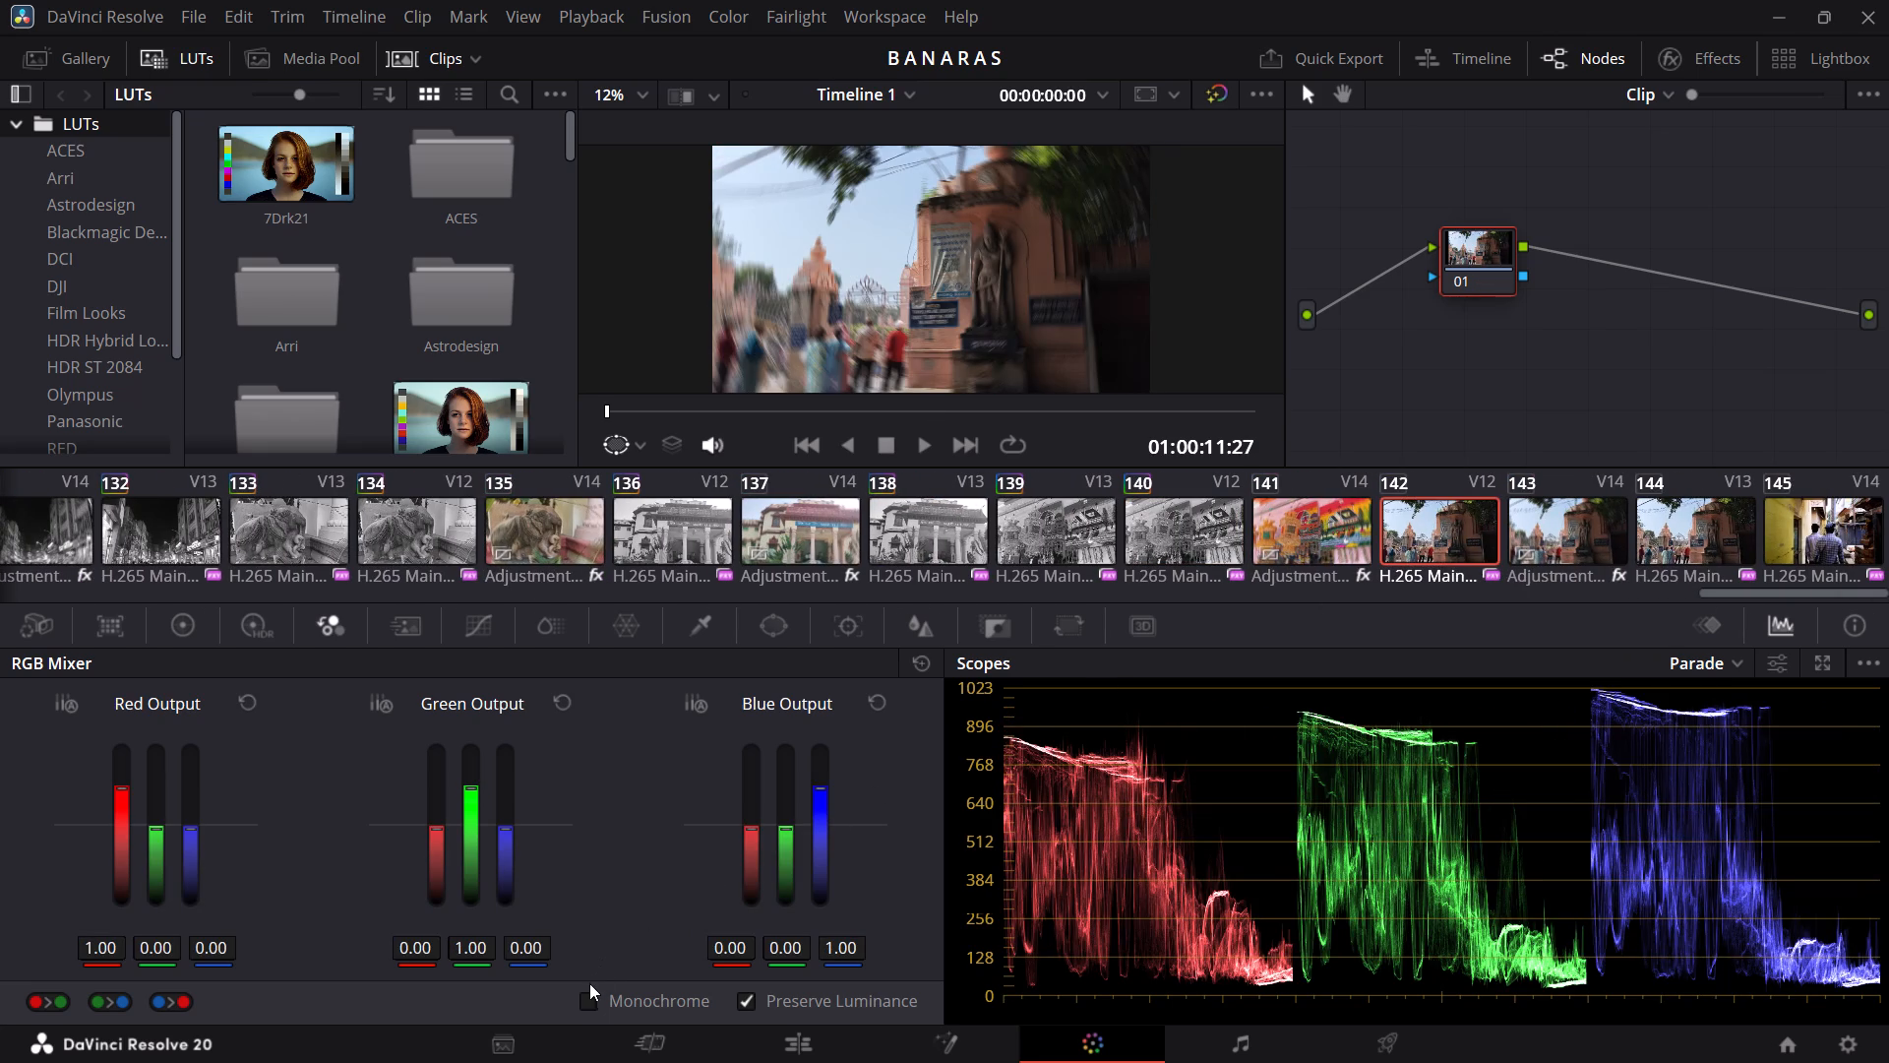
{"action": "left_click", "coordinate": [586, 1002]}
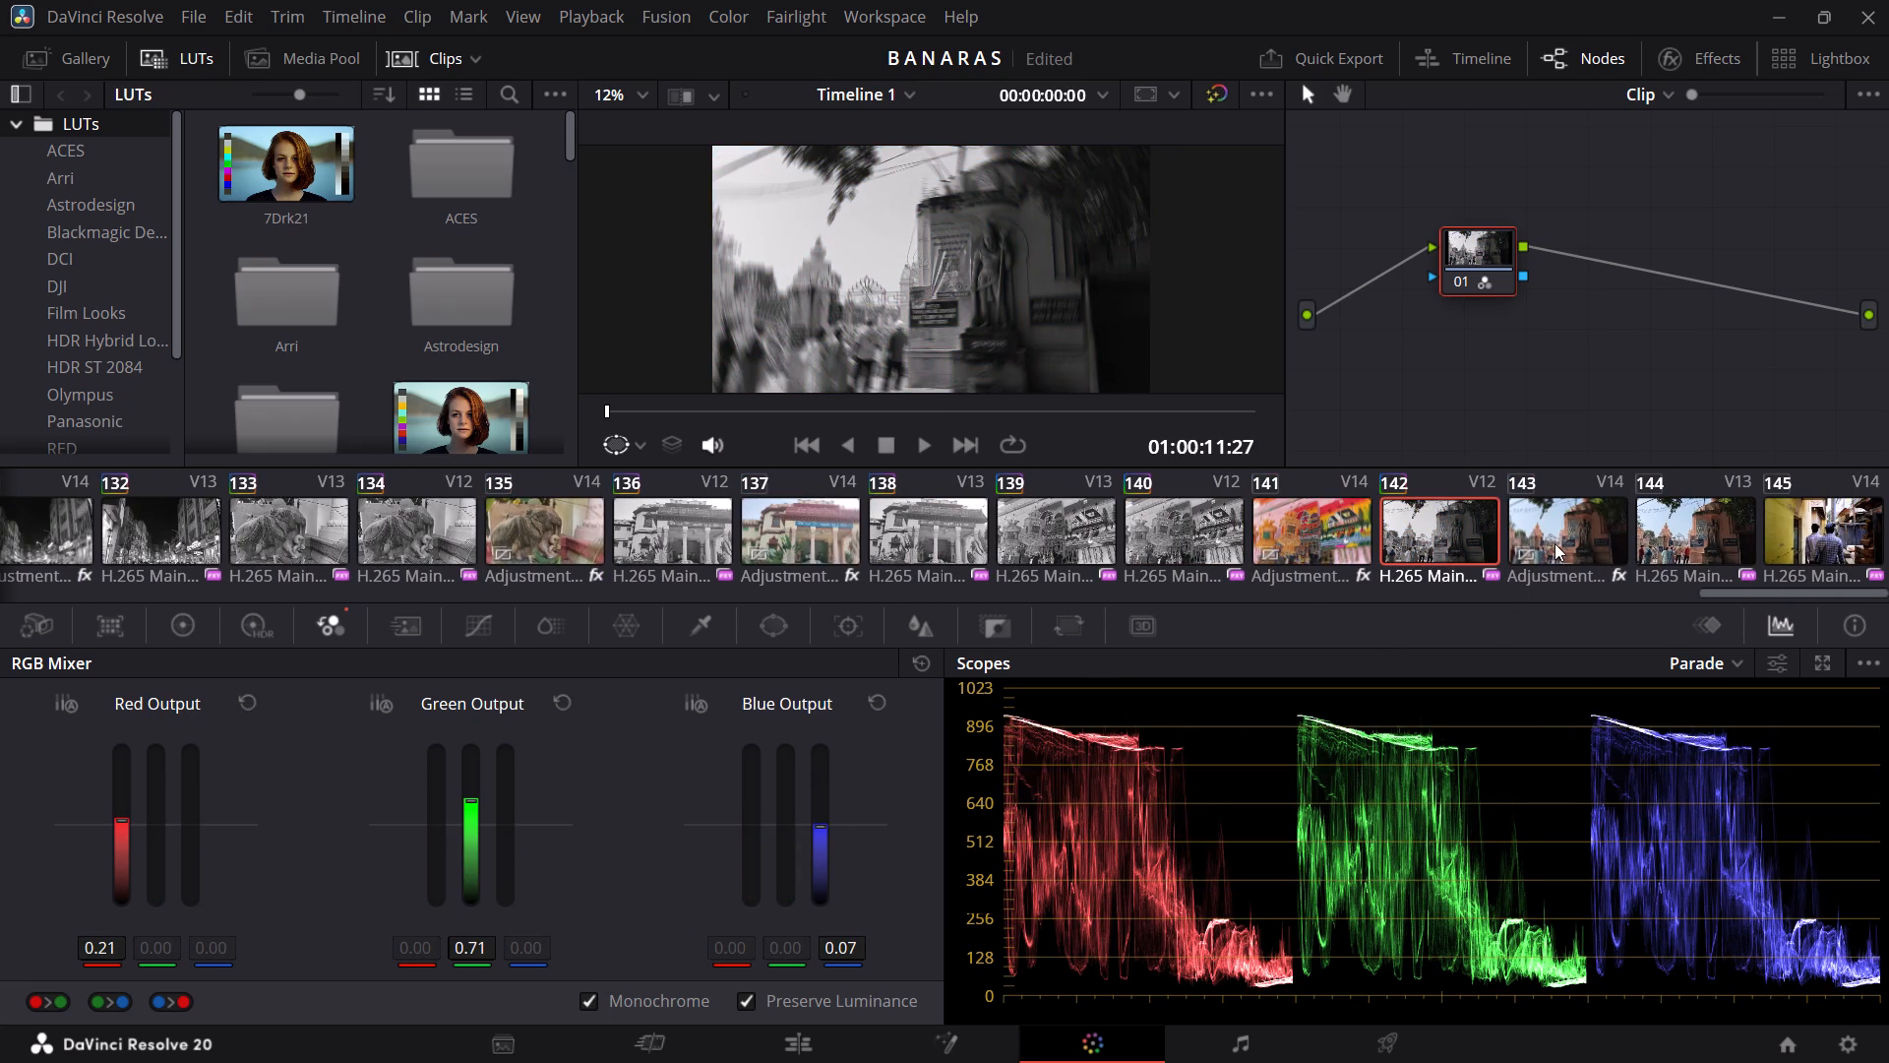
{"action": "left_click", "coordinate": [1683, 533]}
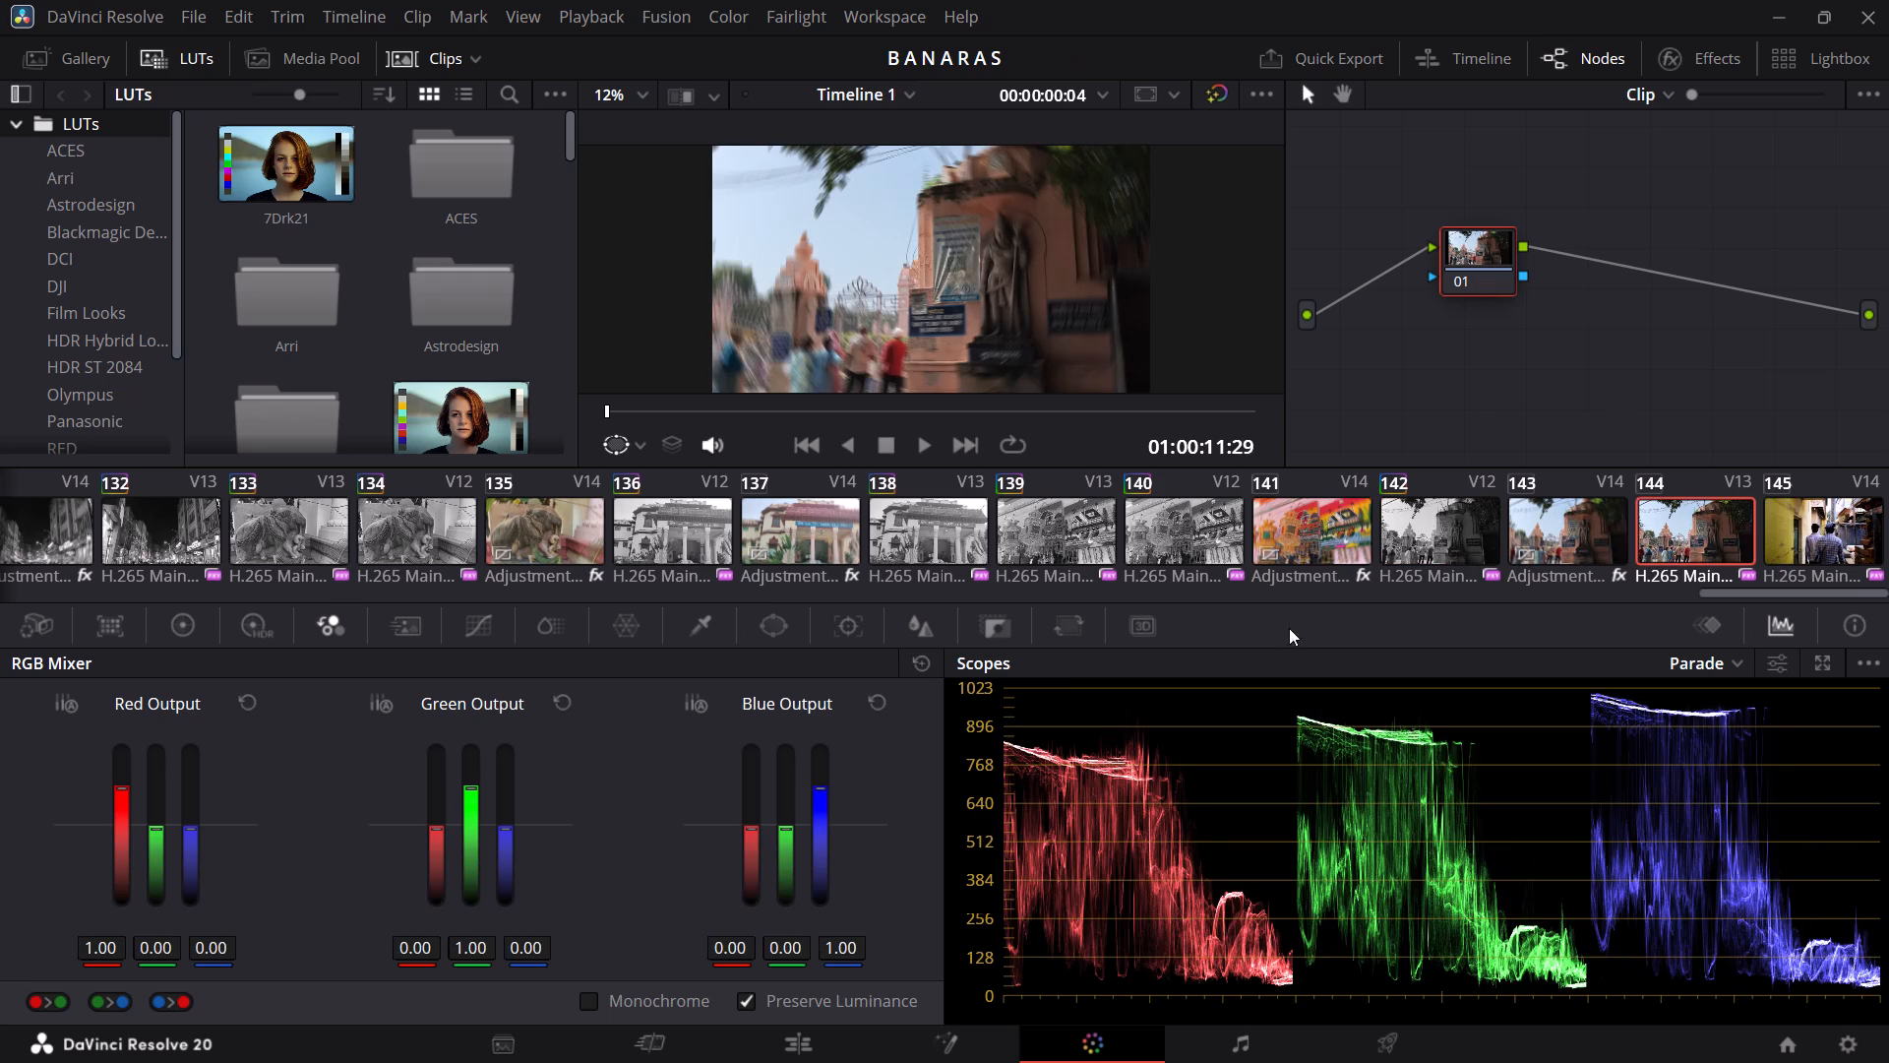
{"action": "left_click", "coordinate": [588, 995]}
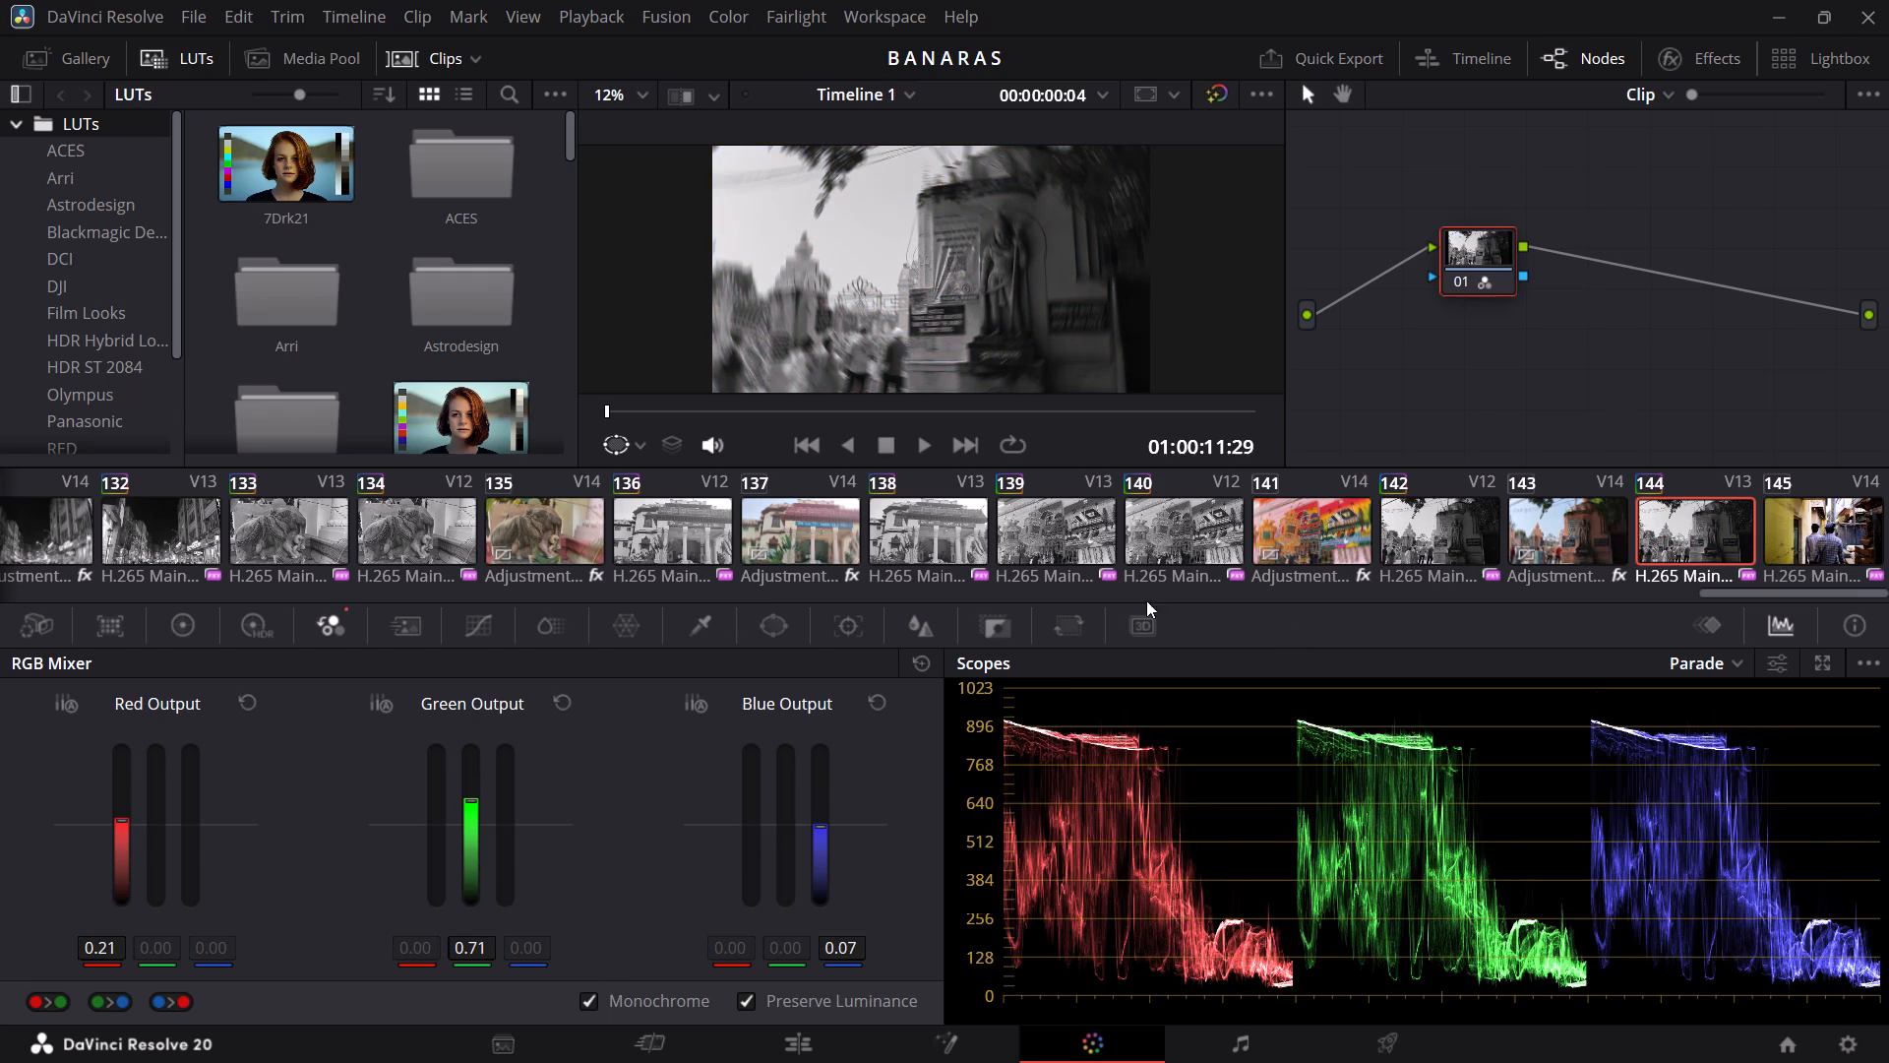
{"action": "scroll", "coordinate": [1343, 531], "scroll_direction": "left", "scroll_amount": 1}
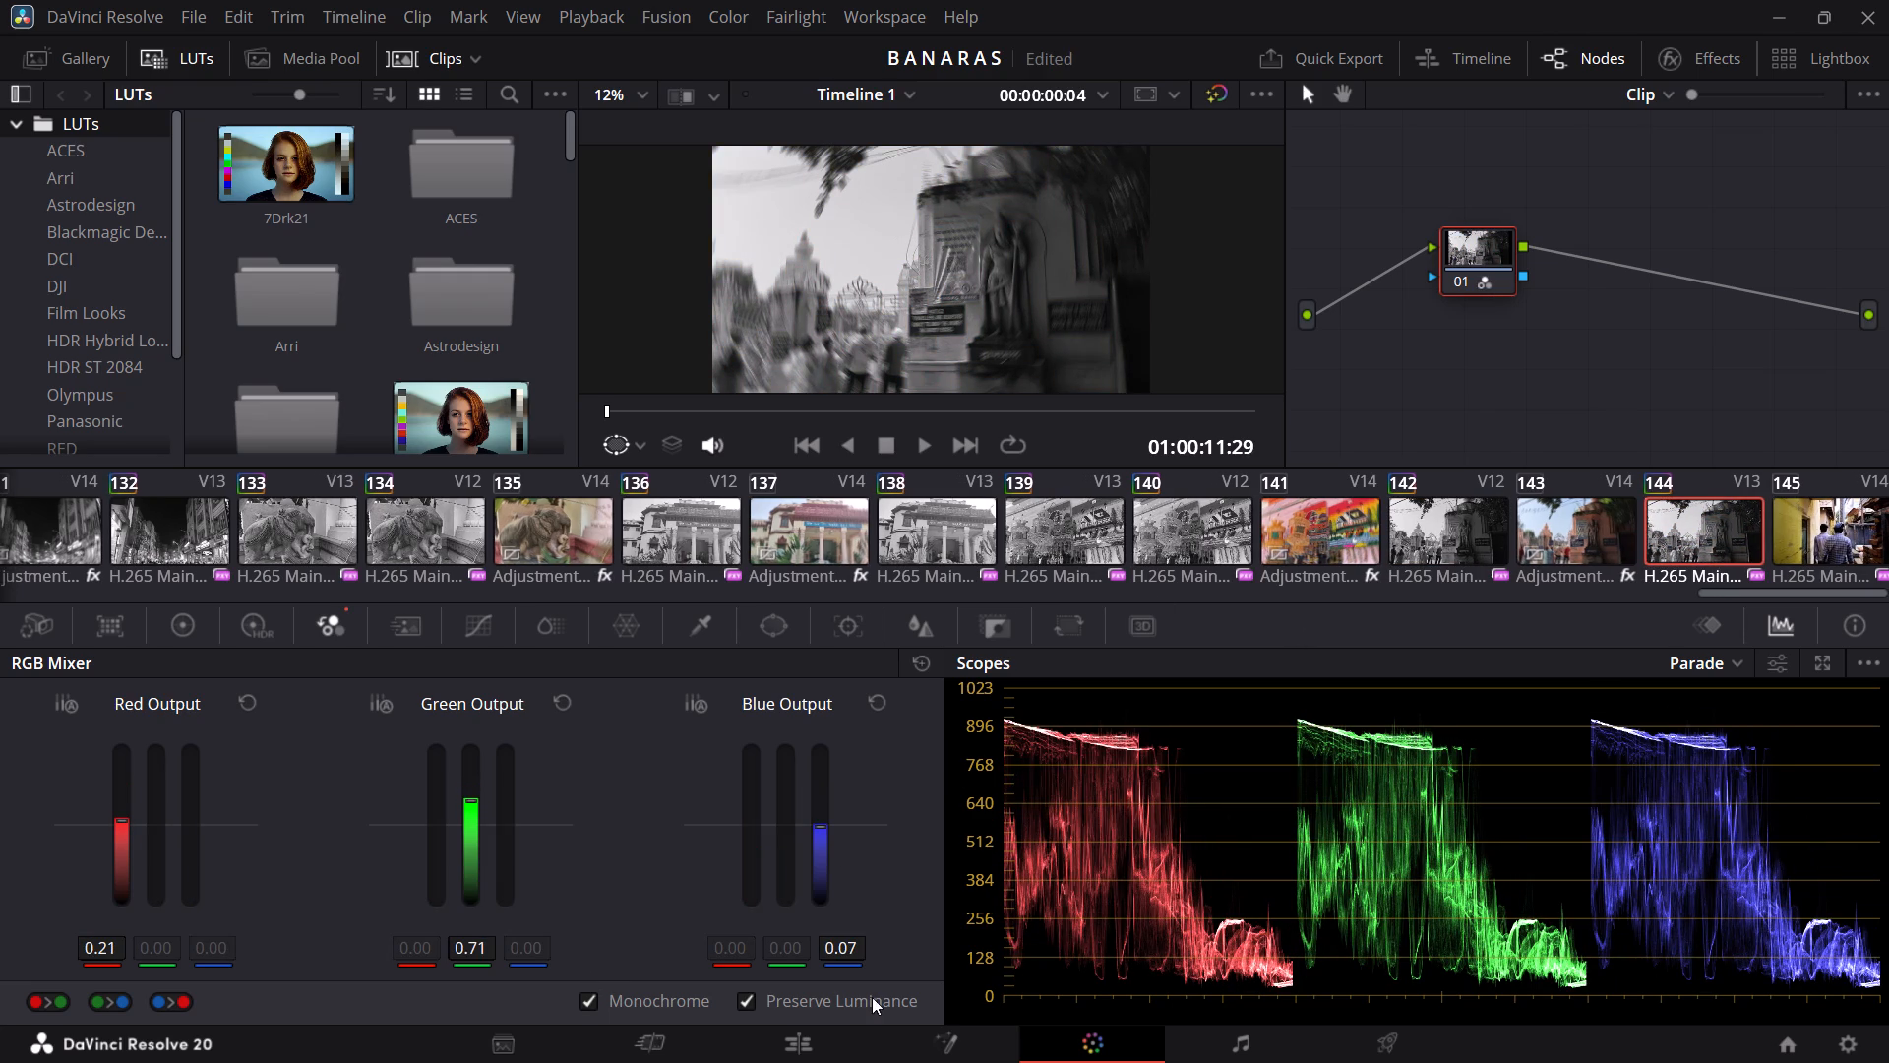
Back on the Edit page, play the flicker sequence twice from around 01:00:10:00 into A001_10021737_C017.mp4 to review the monochrome clips.
{"action": "left_click", "coordinate": [784, 1044]}
{"action": "scroll", "coordinate": [666, 505], "scroll_direction": "right", "scroll_amount": 1}
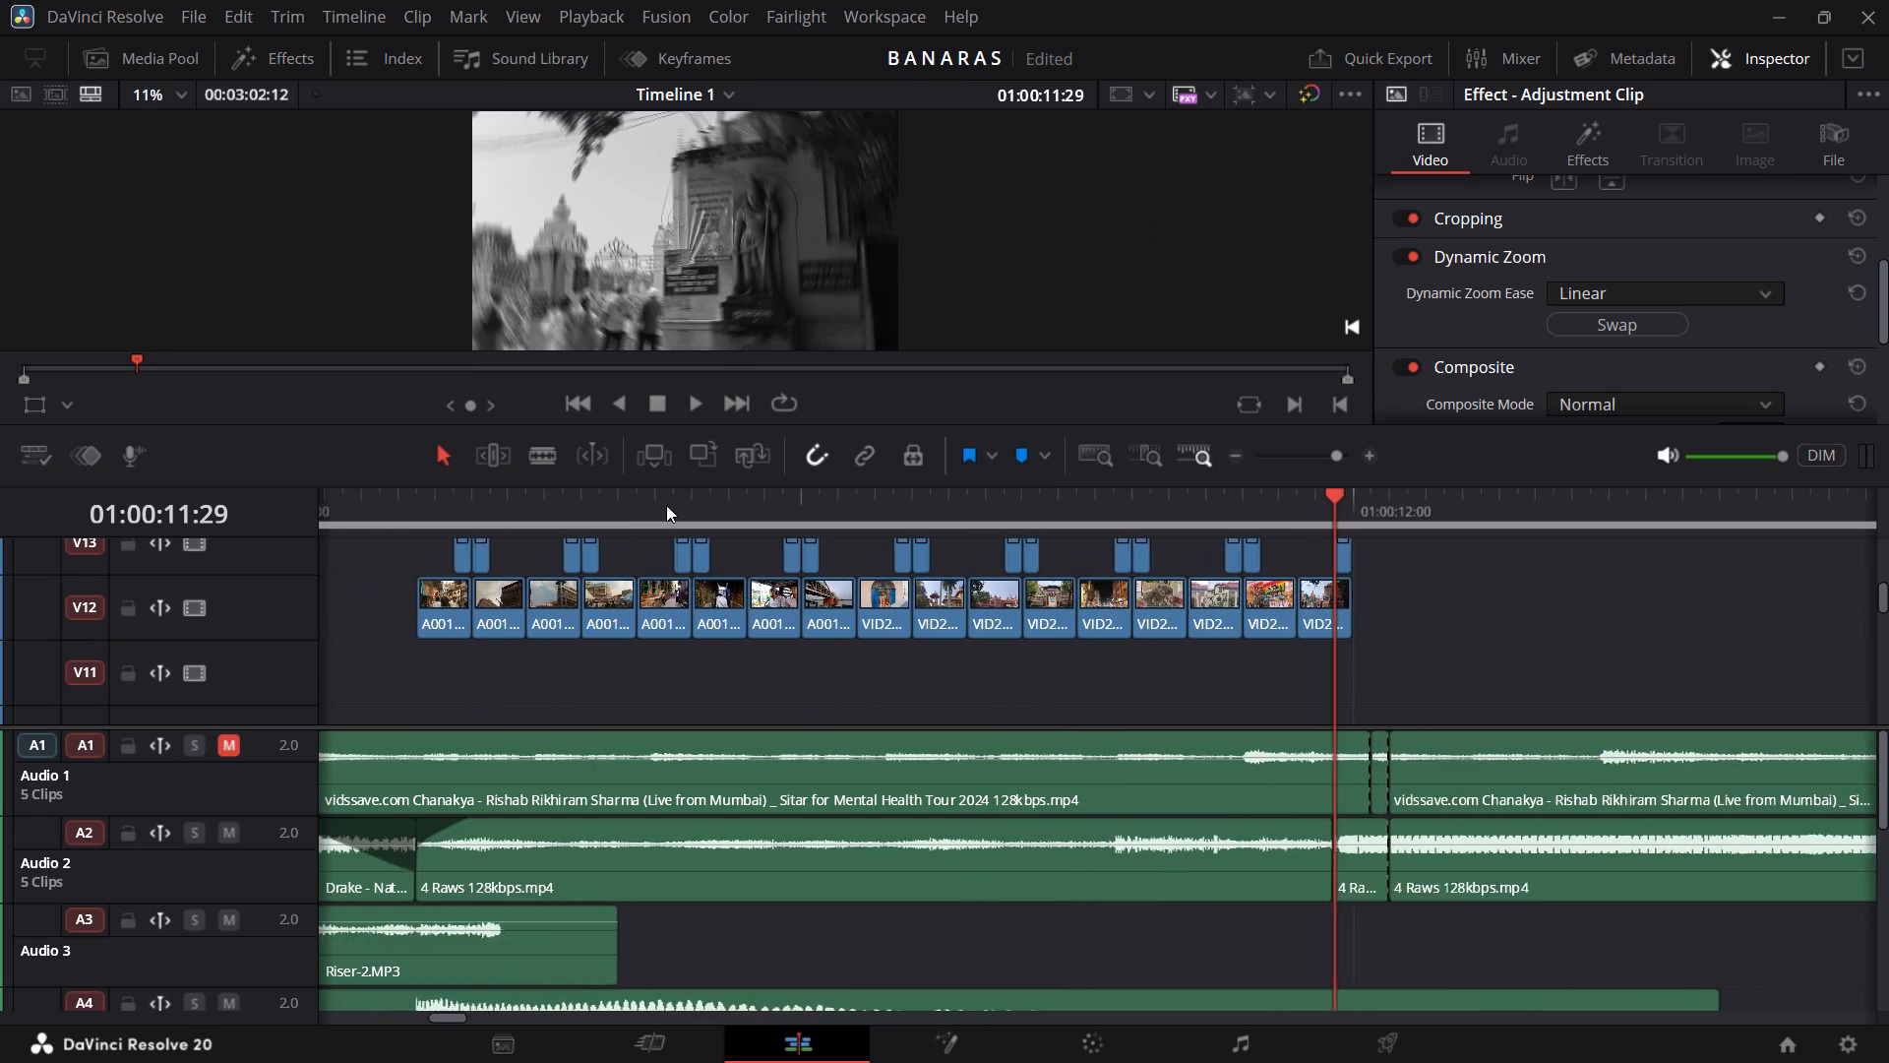
{"action": "scroll", "coordinate": [666, 505], "scroll_direction": "right", "scroll_amount": 1}
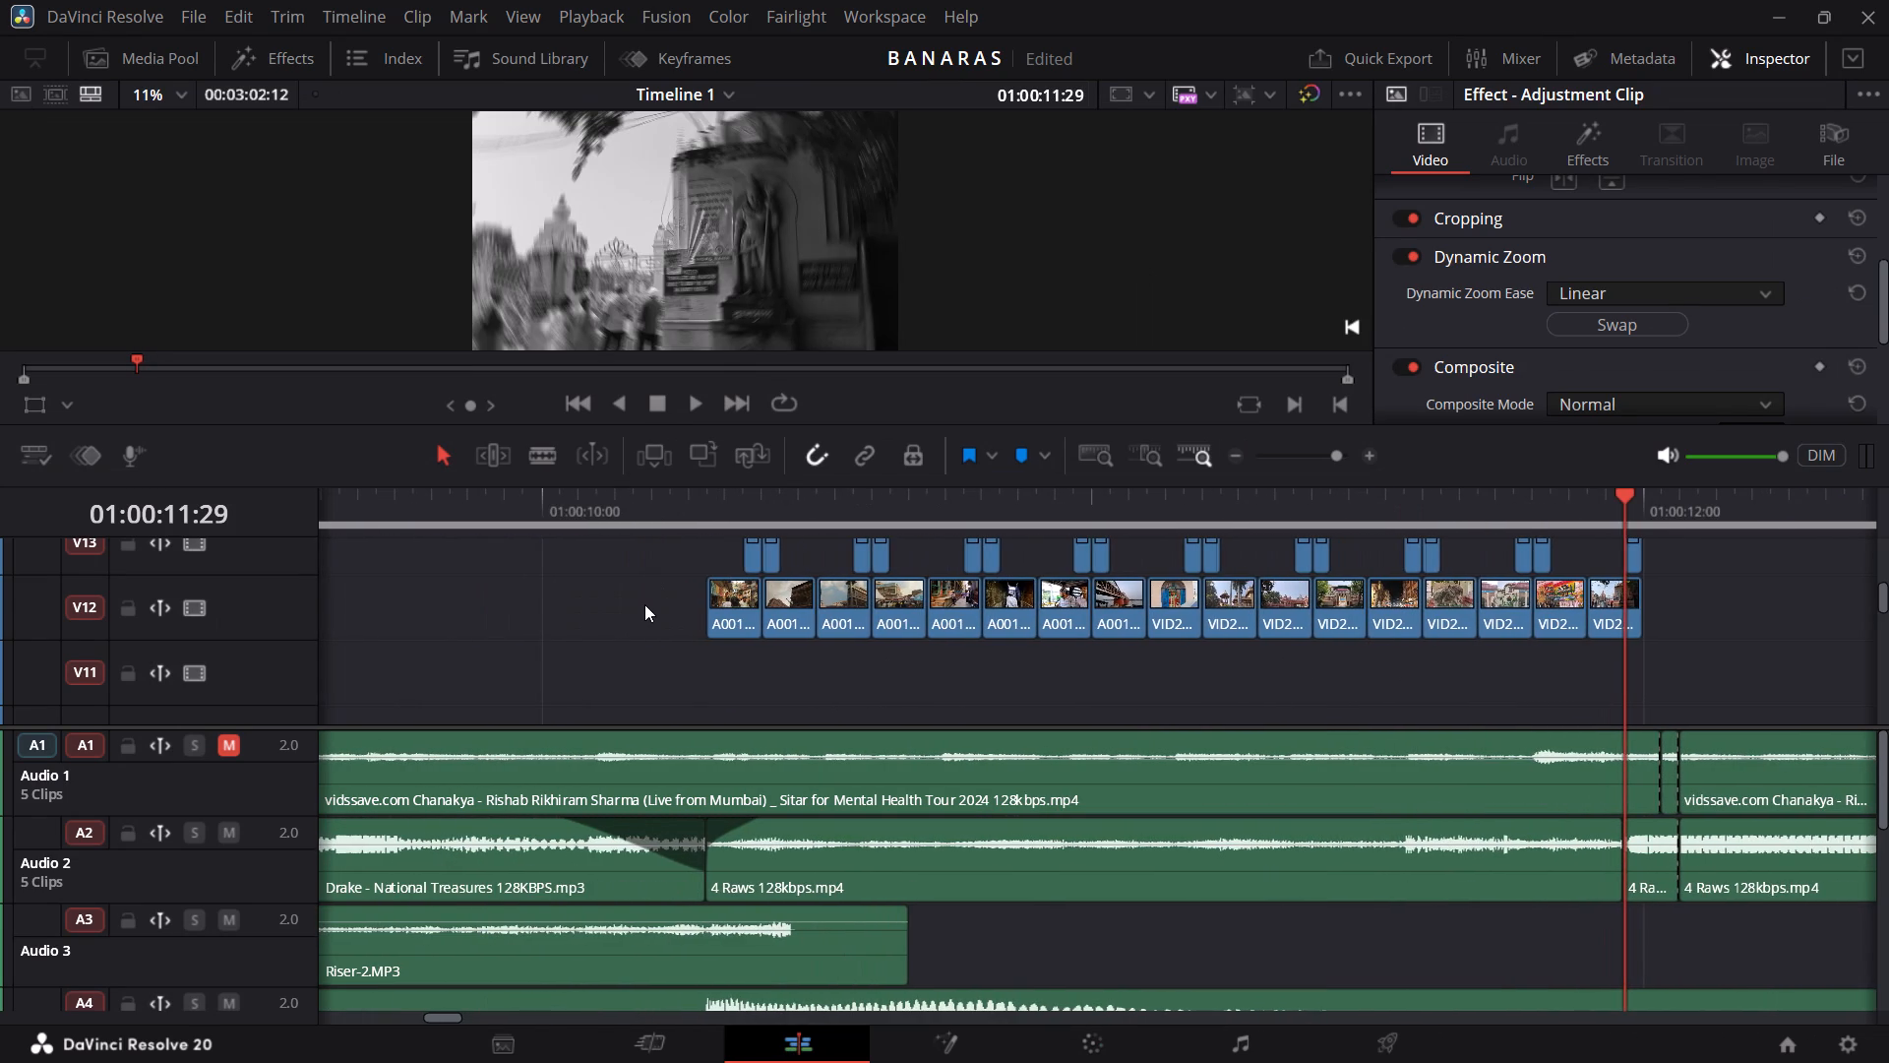
{"action": "scroll", "coordinate": [644, 604], "scroll_direction": "up", "scroll_amount": 1}
{"action": "left_click", "coordinate": [532, 506]}
{"action": "key", "text": "space"}
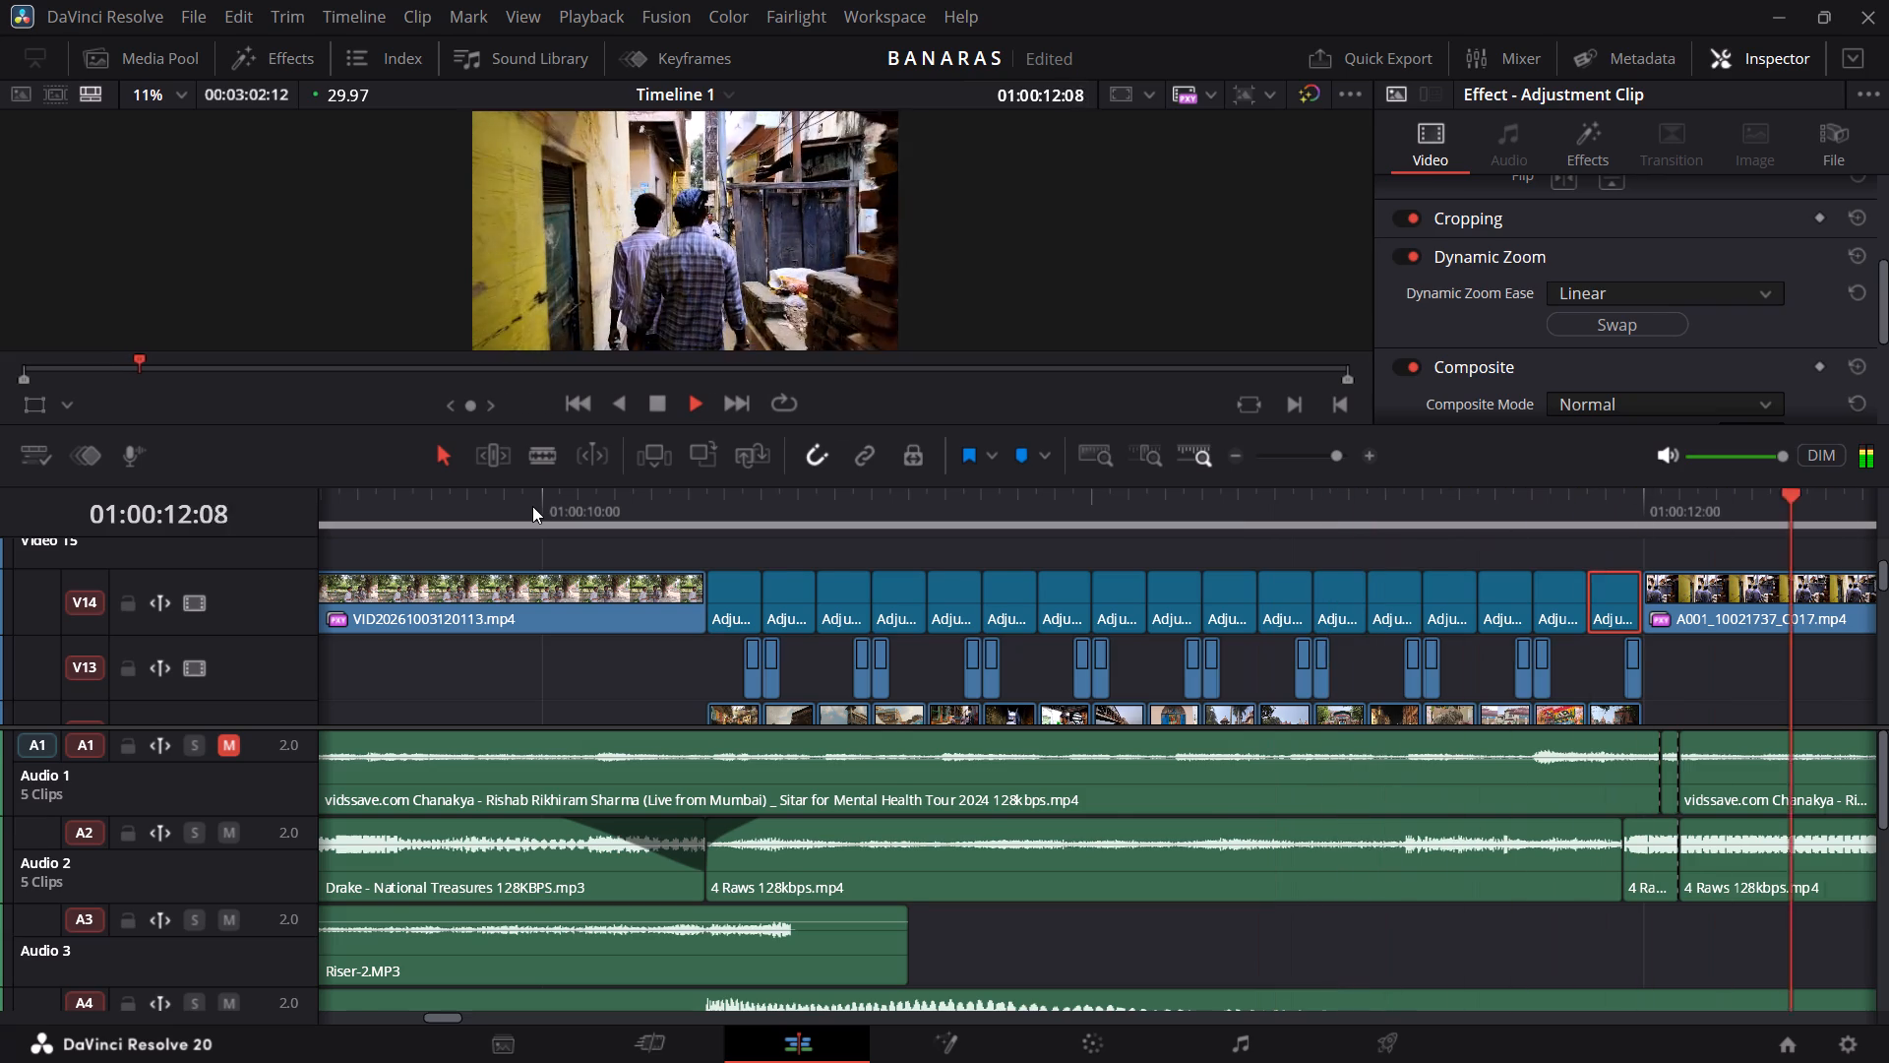
{"action": "key", "text": "space"}
{"action": "scroll", "coordinate": [532, 506], "scroll_direction": "right", "scroll_amount": 1}
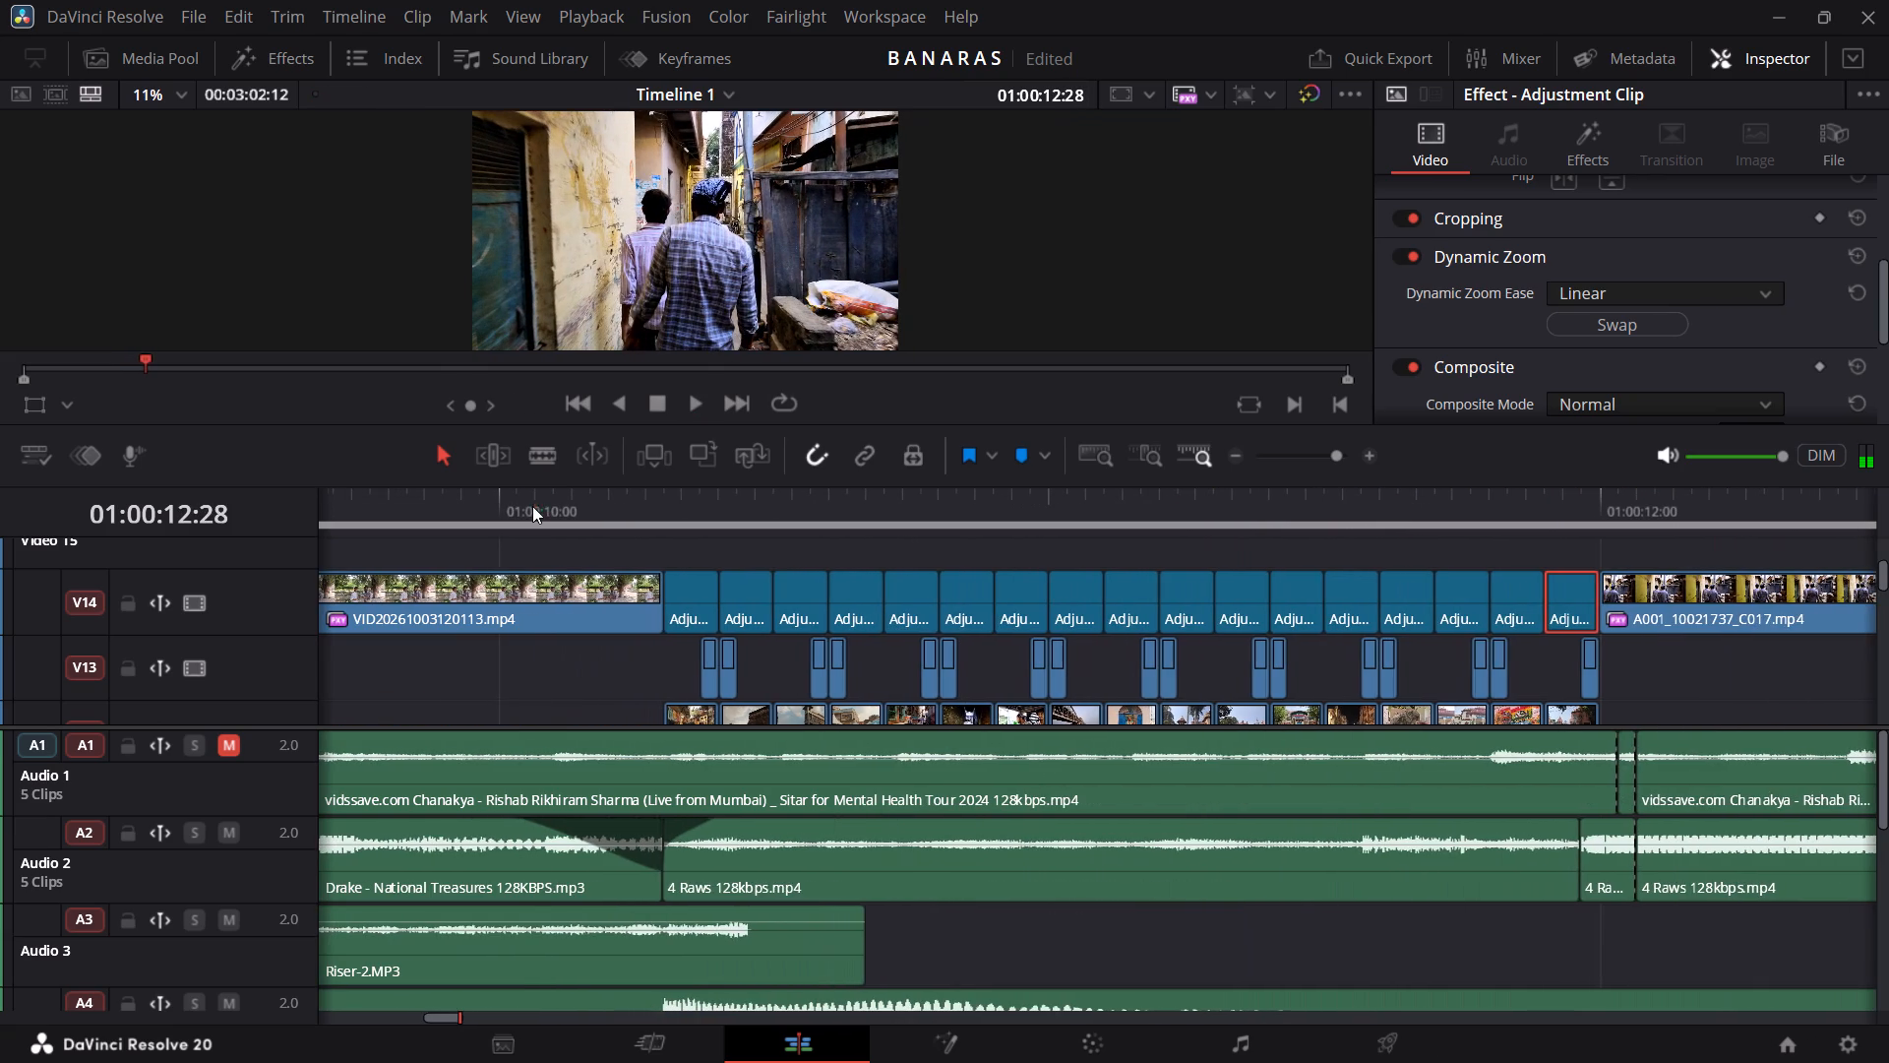
{"action": "left_click", "coordinate": [532, 506]}
{"action": "key", "text": "space"}
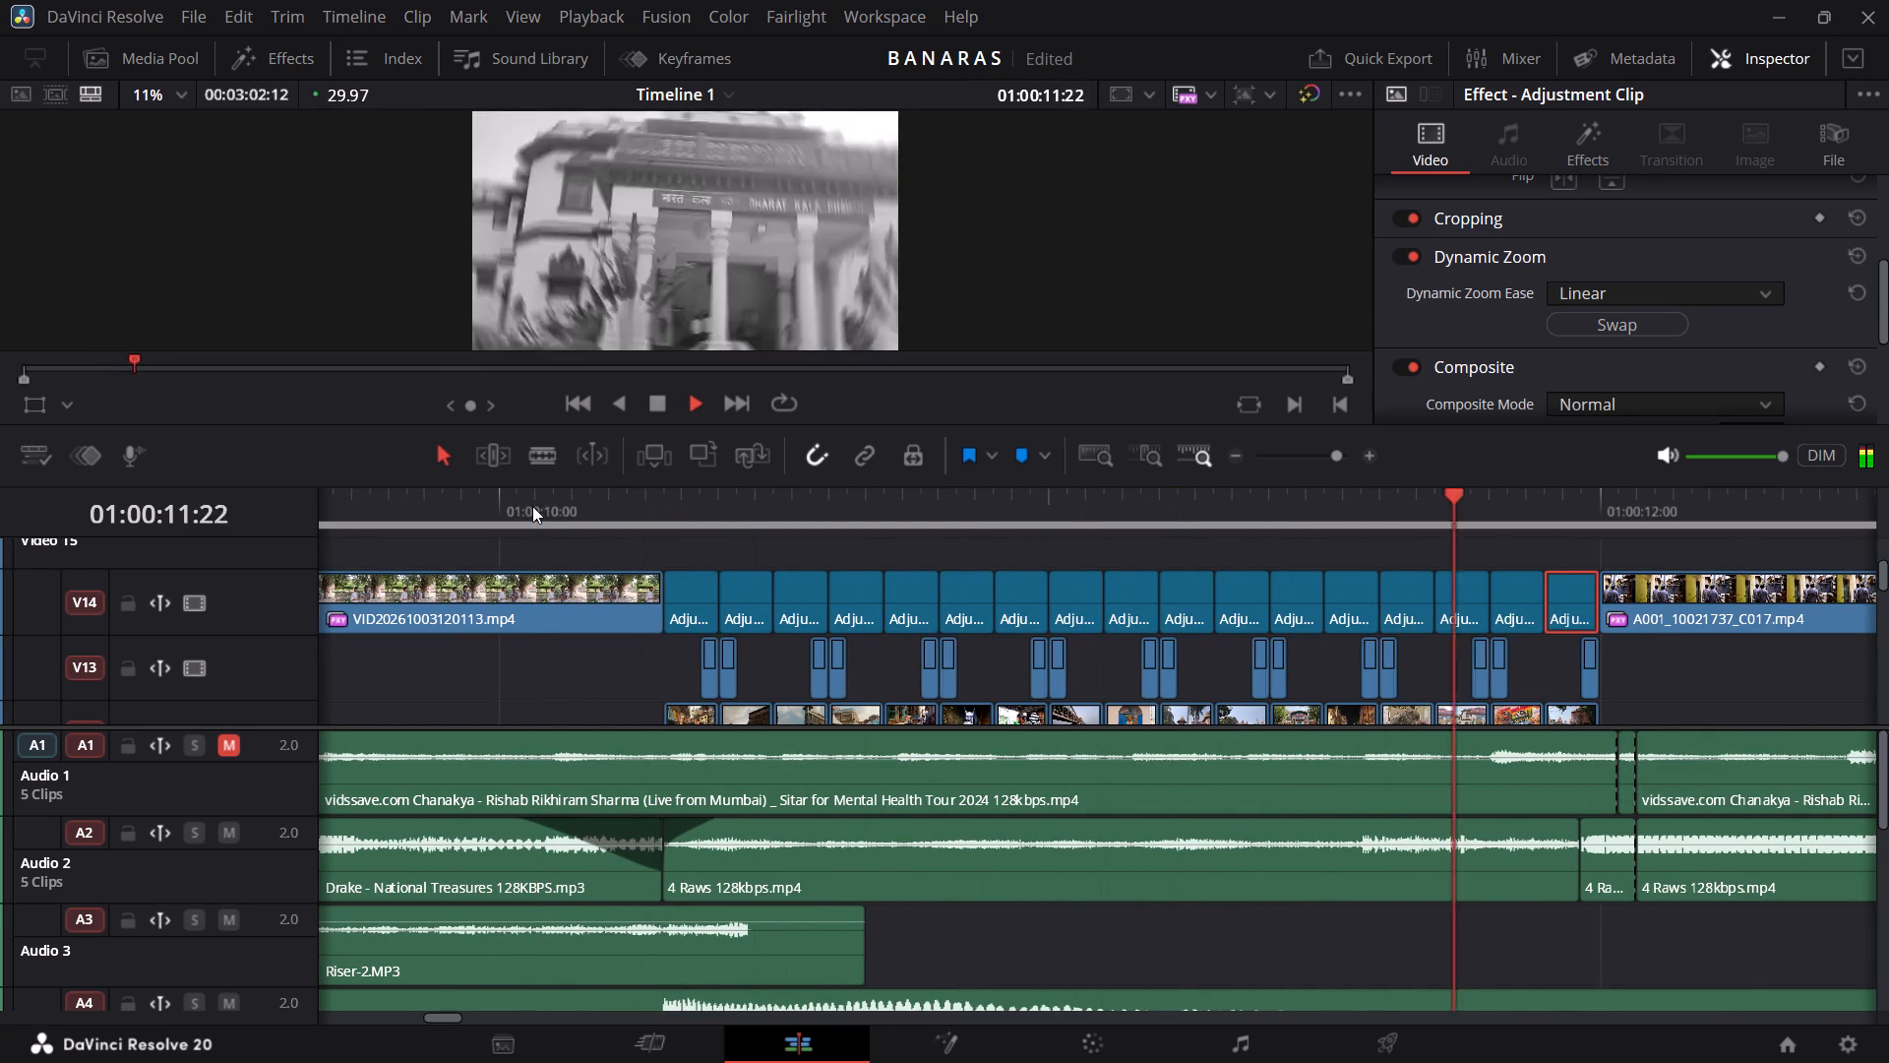
{"action": "key", "text": "space"}
{"action": "key", "text": "space"}
{"action": "key", "text": "space"}
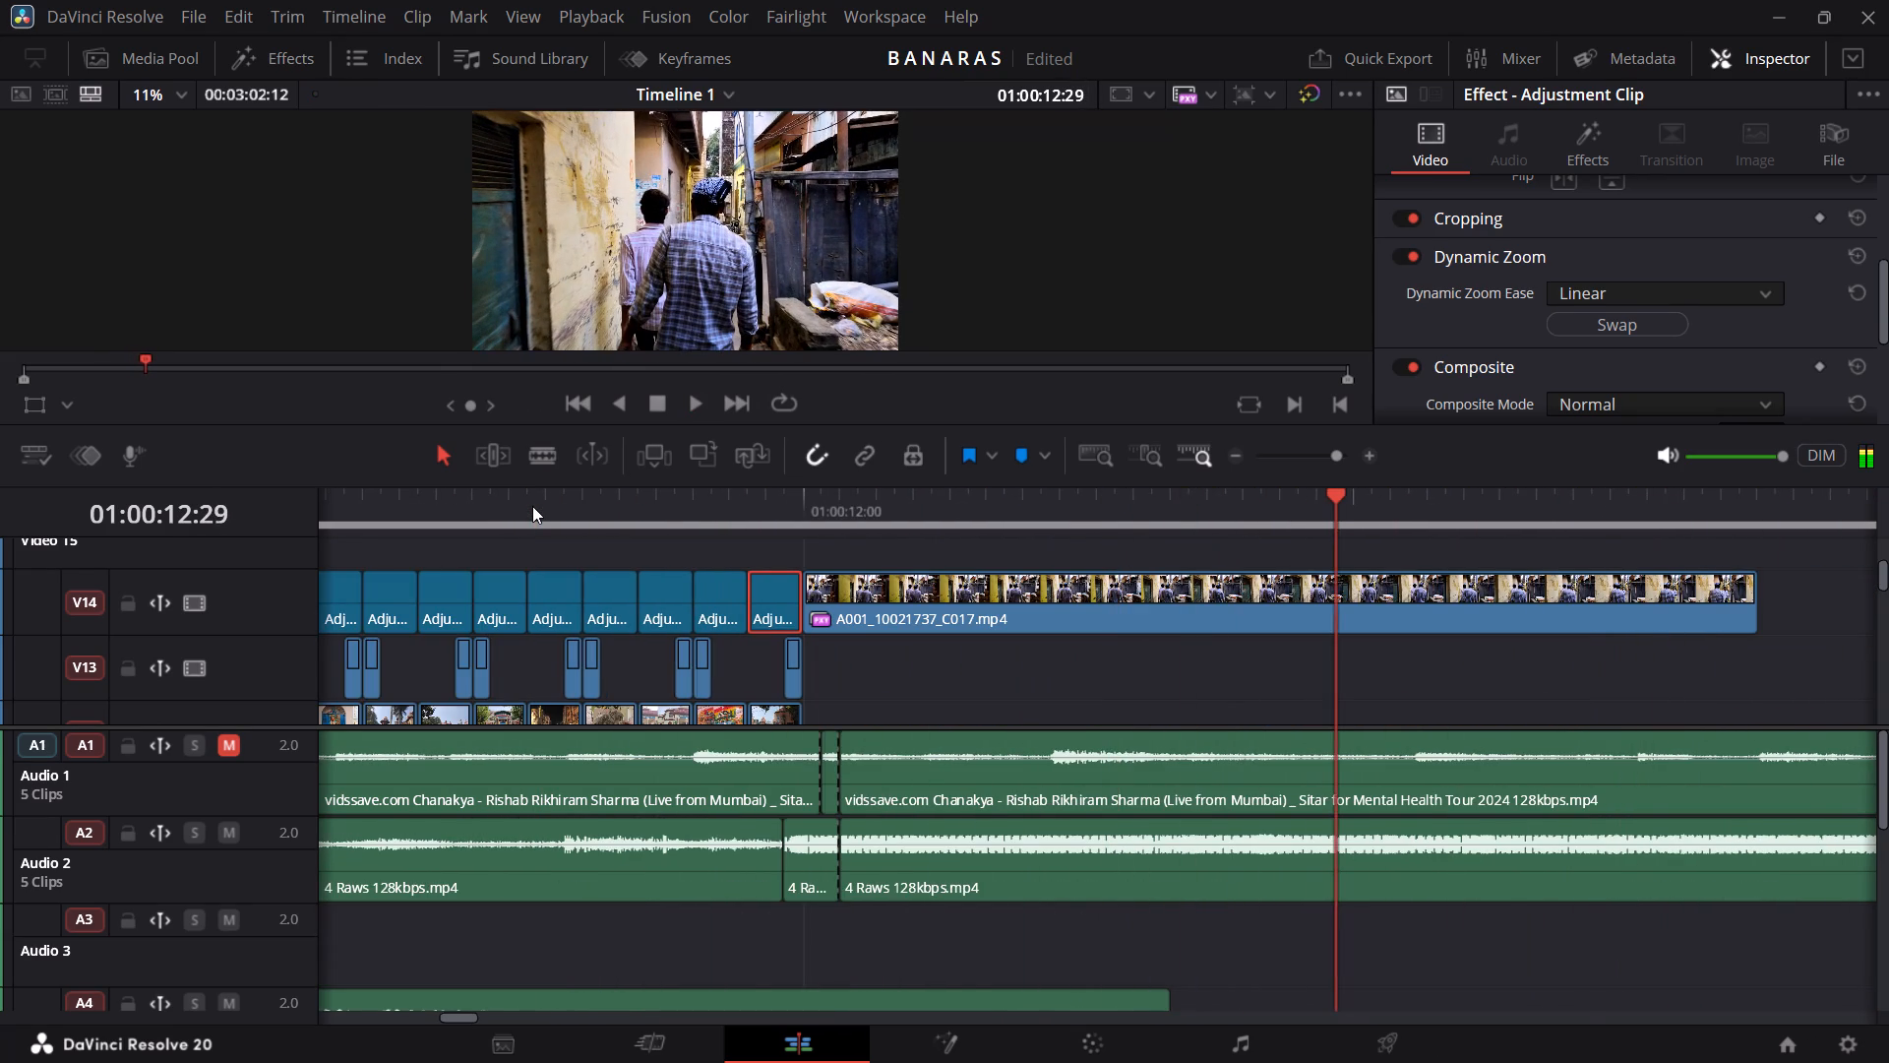
Play back the edit from 01:00:00:00 through the opening title.
{"action": "scroll", "coordinate": [532, 506], "scroll_direction": "right", "scroll_amount": 20}
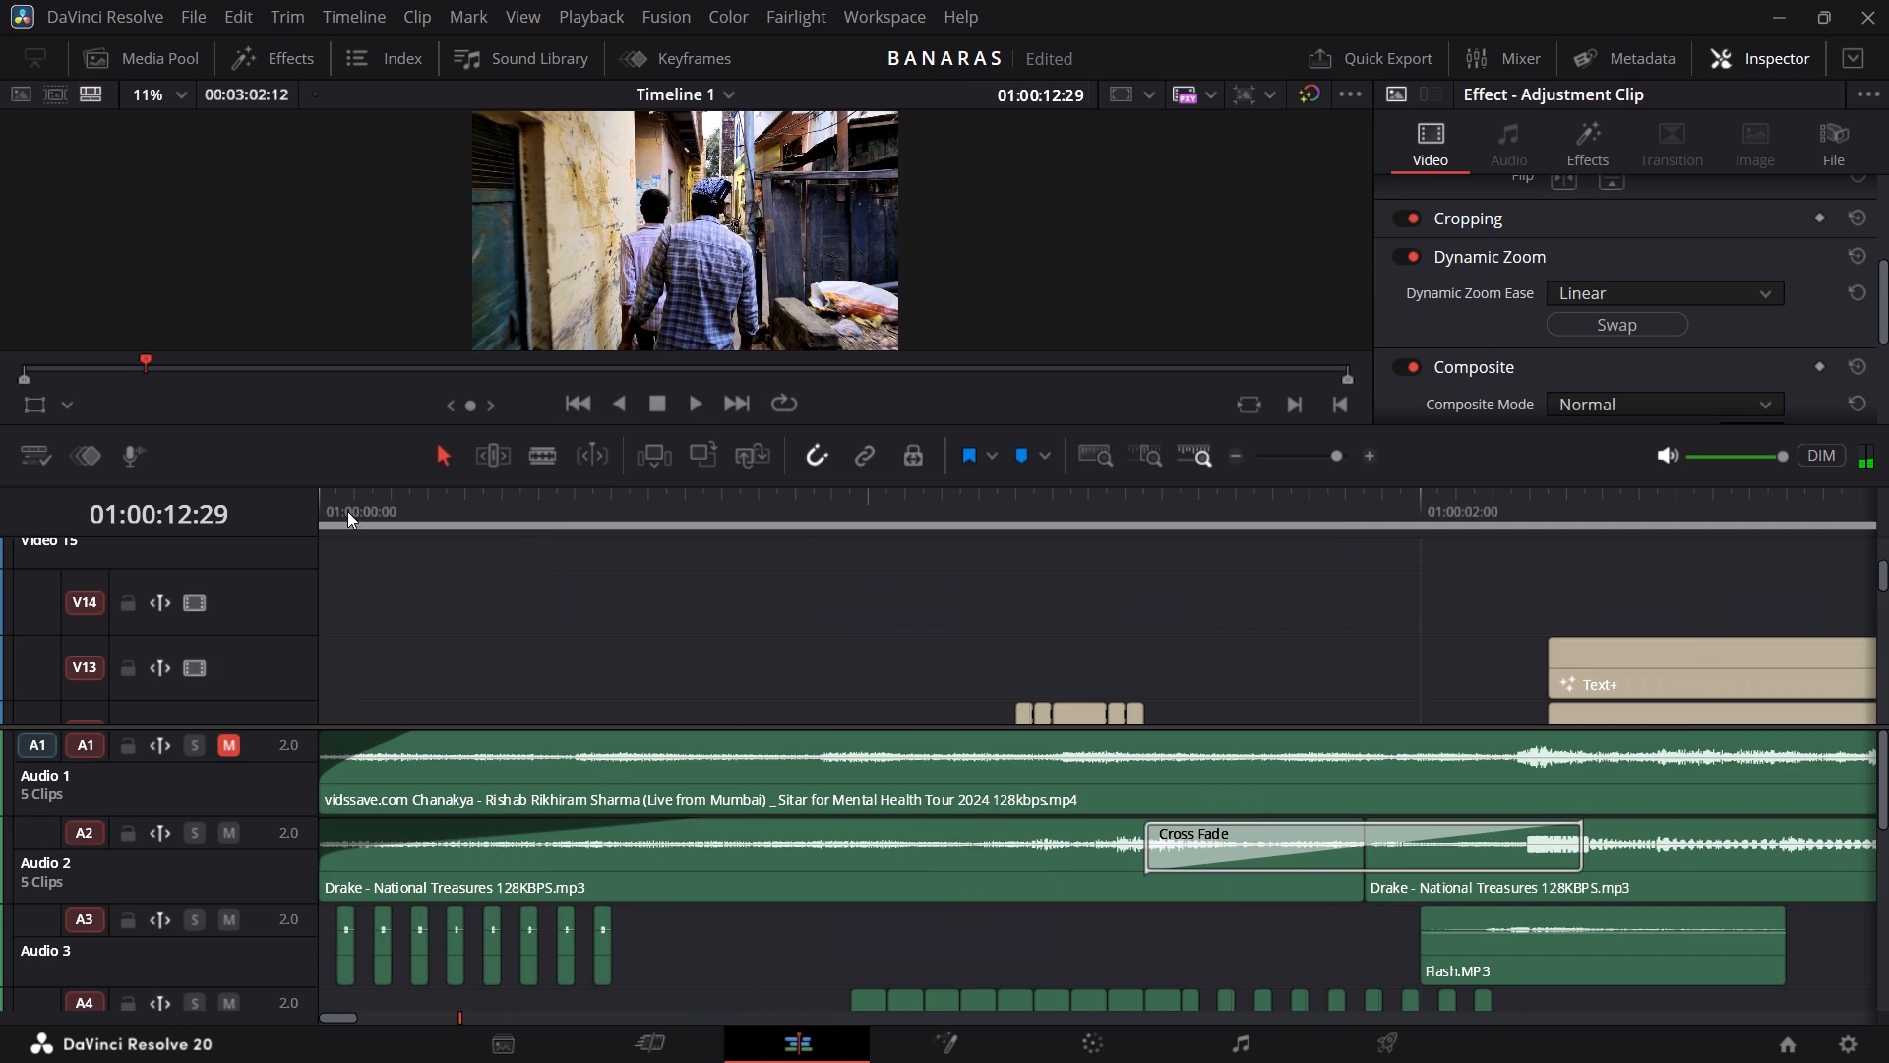
{"action": "left_click_drag", "start_coordinate": [347, 511], "coordinate": [239, 499]}
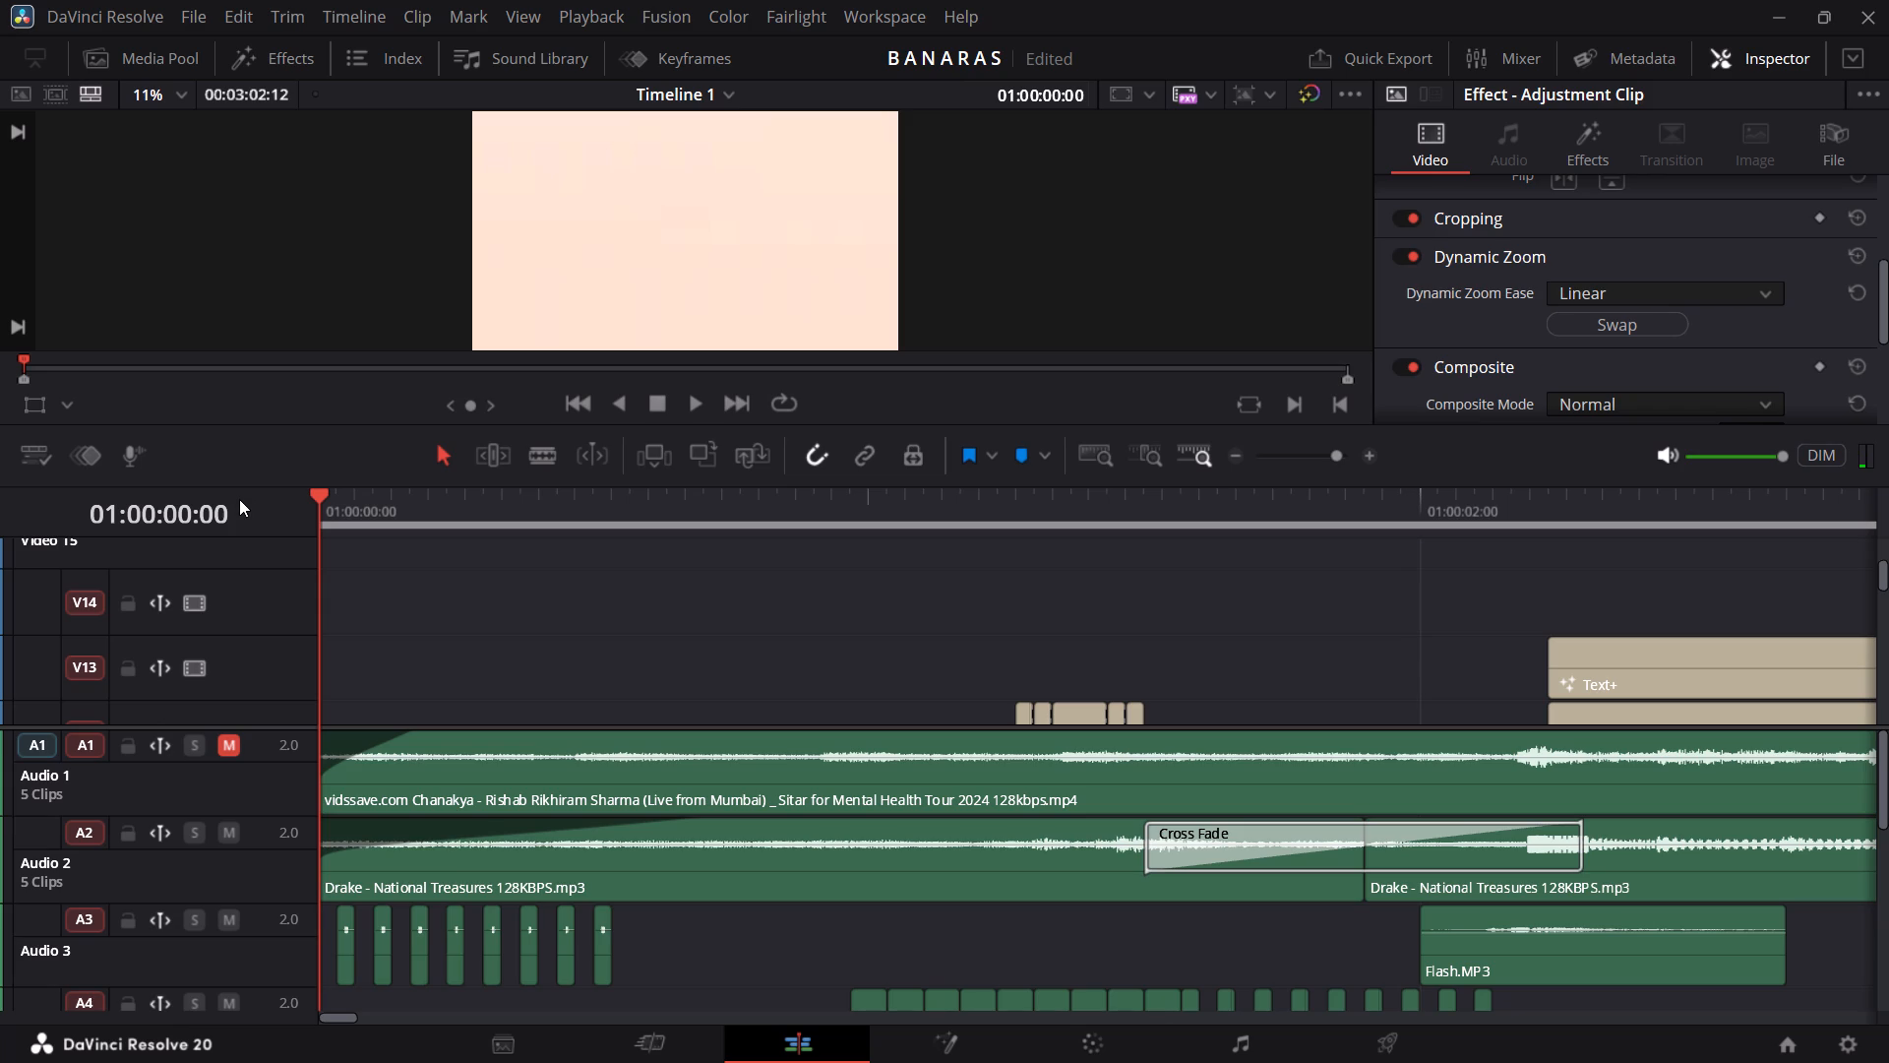
{"action": "key", "text": "space"}
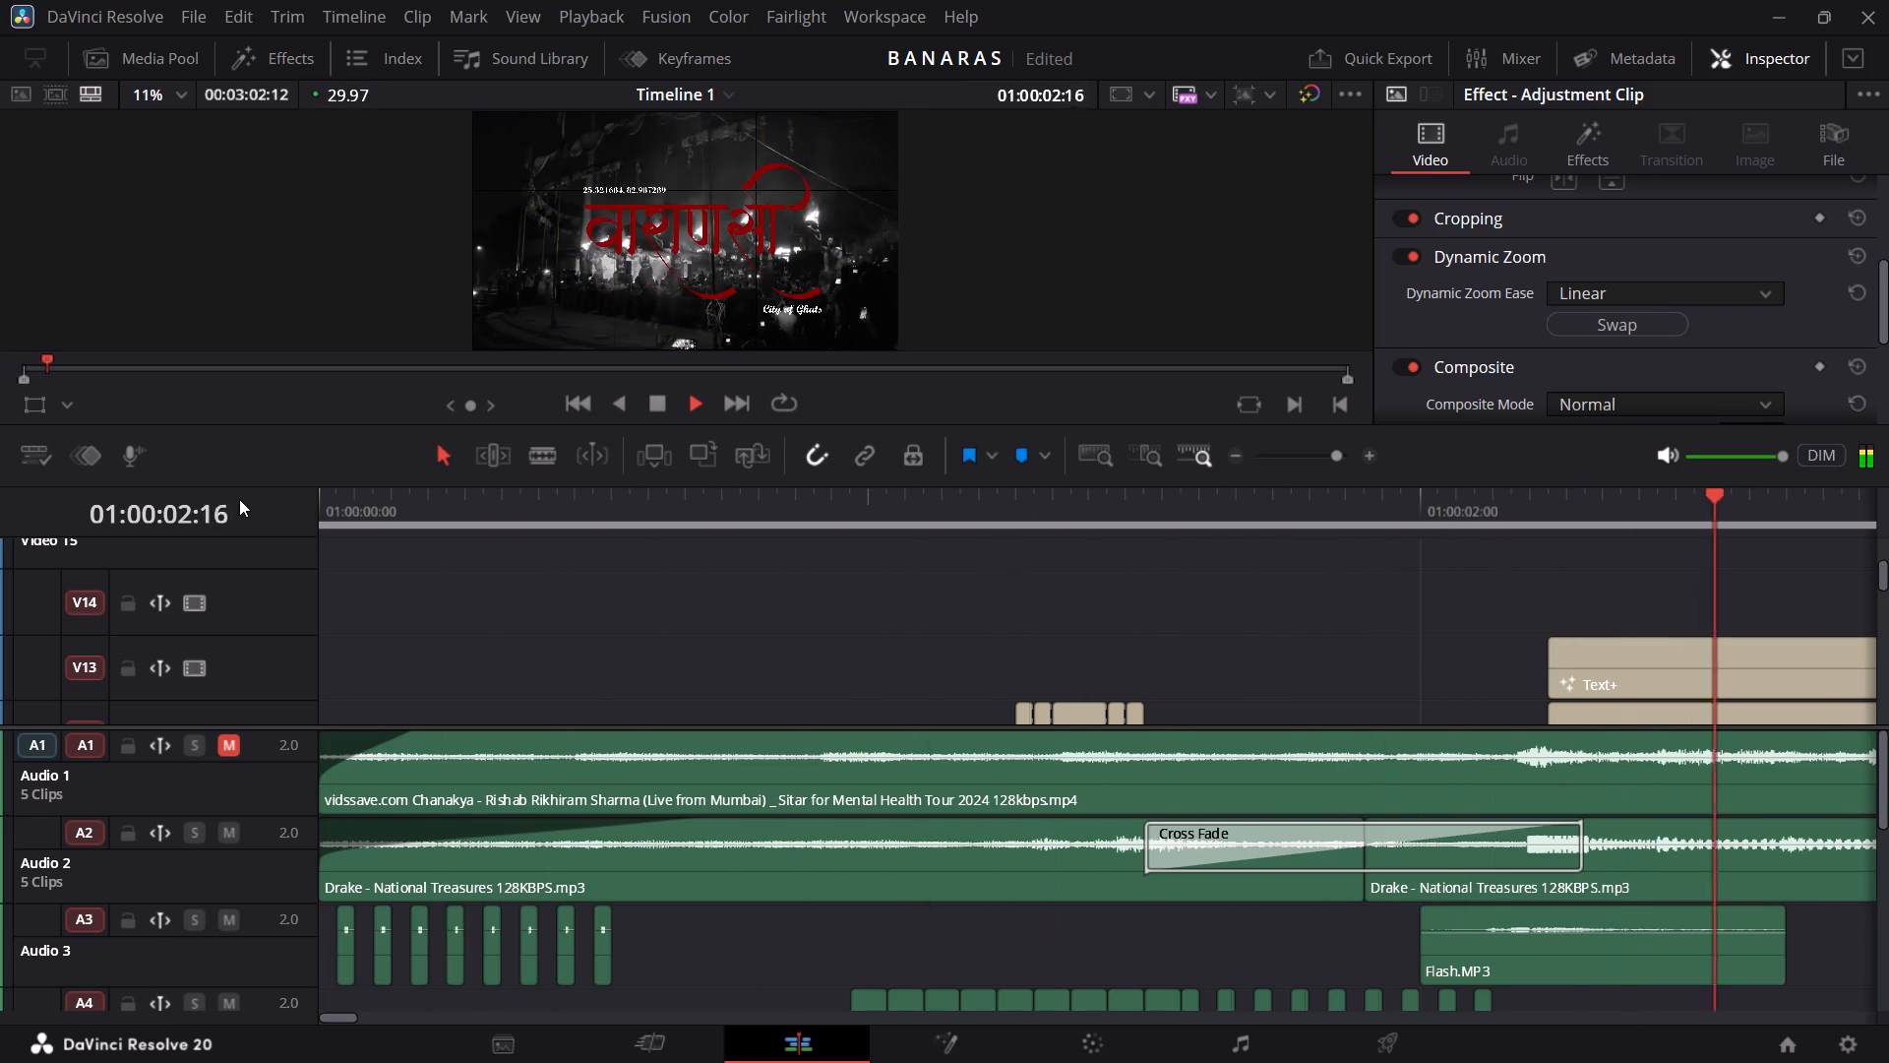
{"action": "key", "text": "space"}
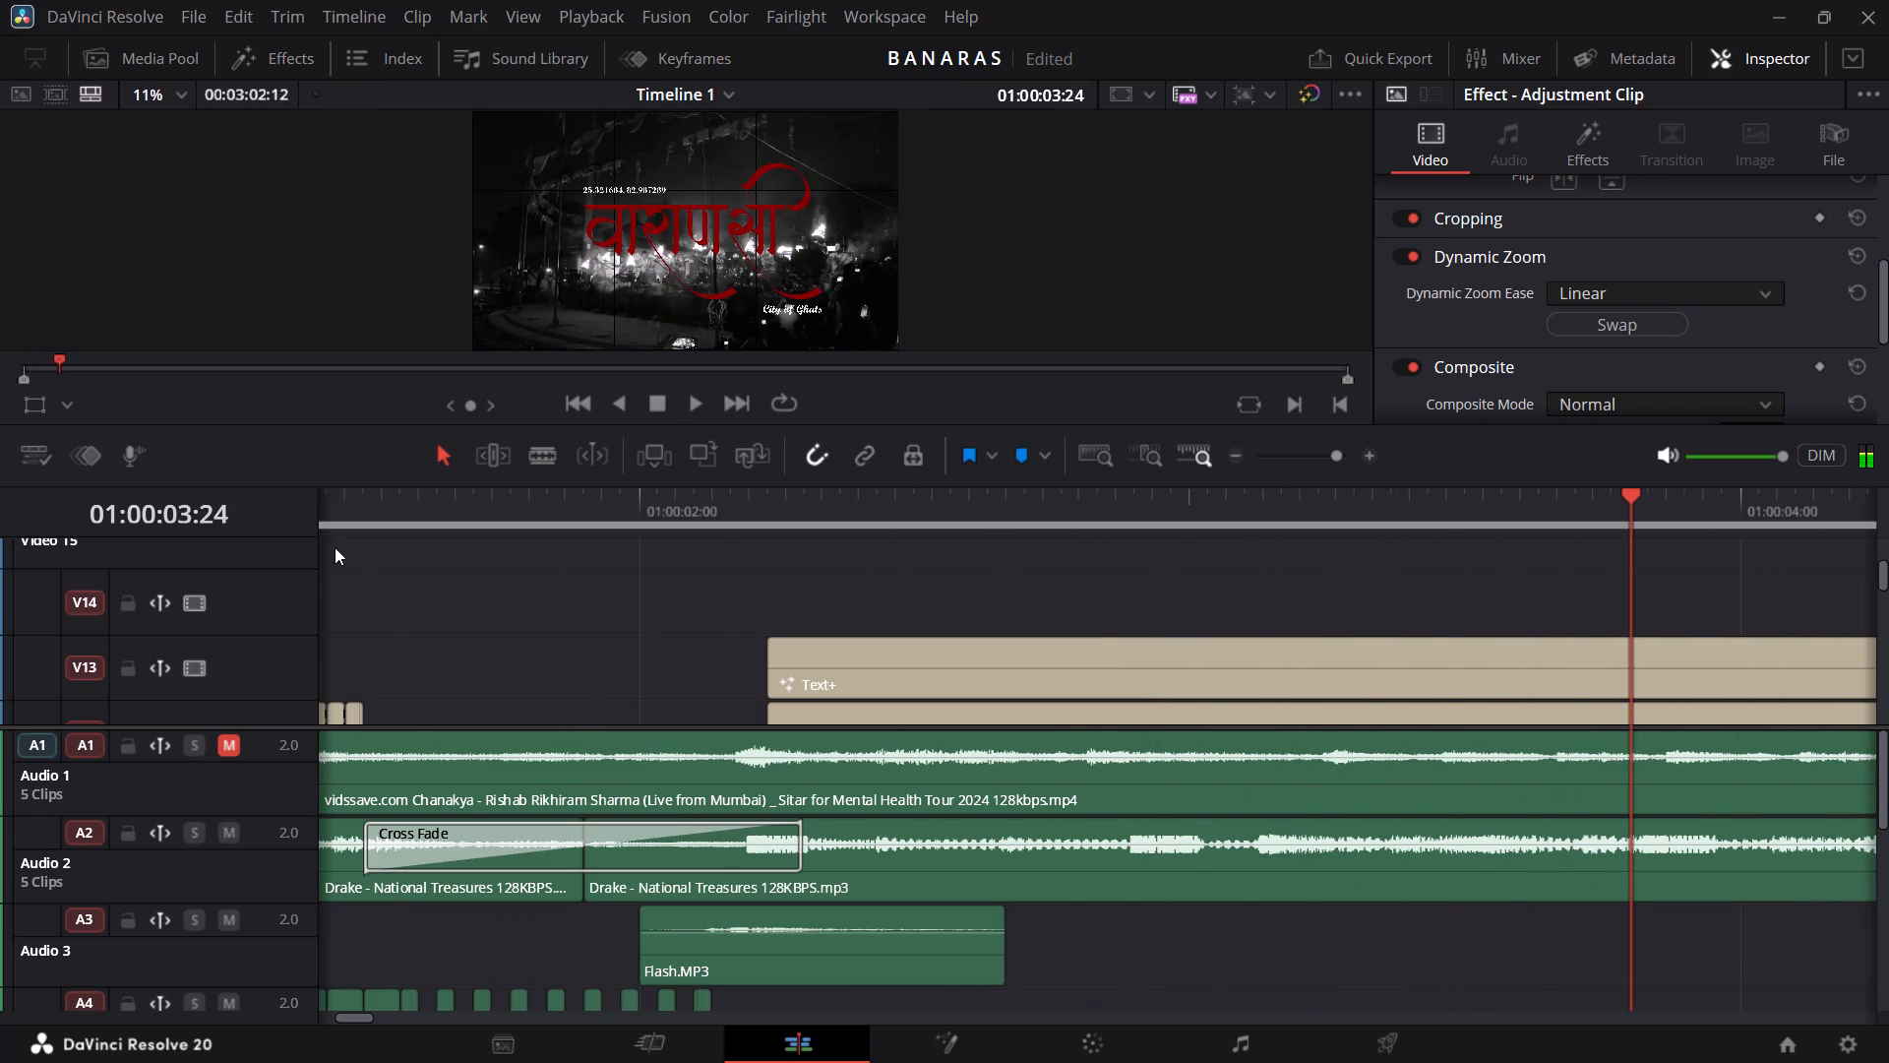
Return the playhead to 01:00:00:00 for another review from the start.
{"action": "scroll", "coordinate": [398, 565], "scroll_direction": "right", "scroll_amount": 4}
{"action": "left_click_drag", "start_coordinate": [341, 500], "coordinate": [272, 502]}
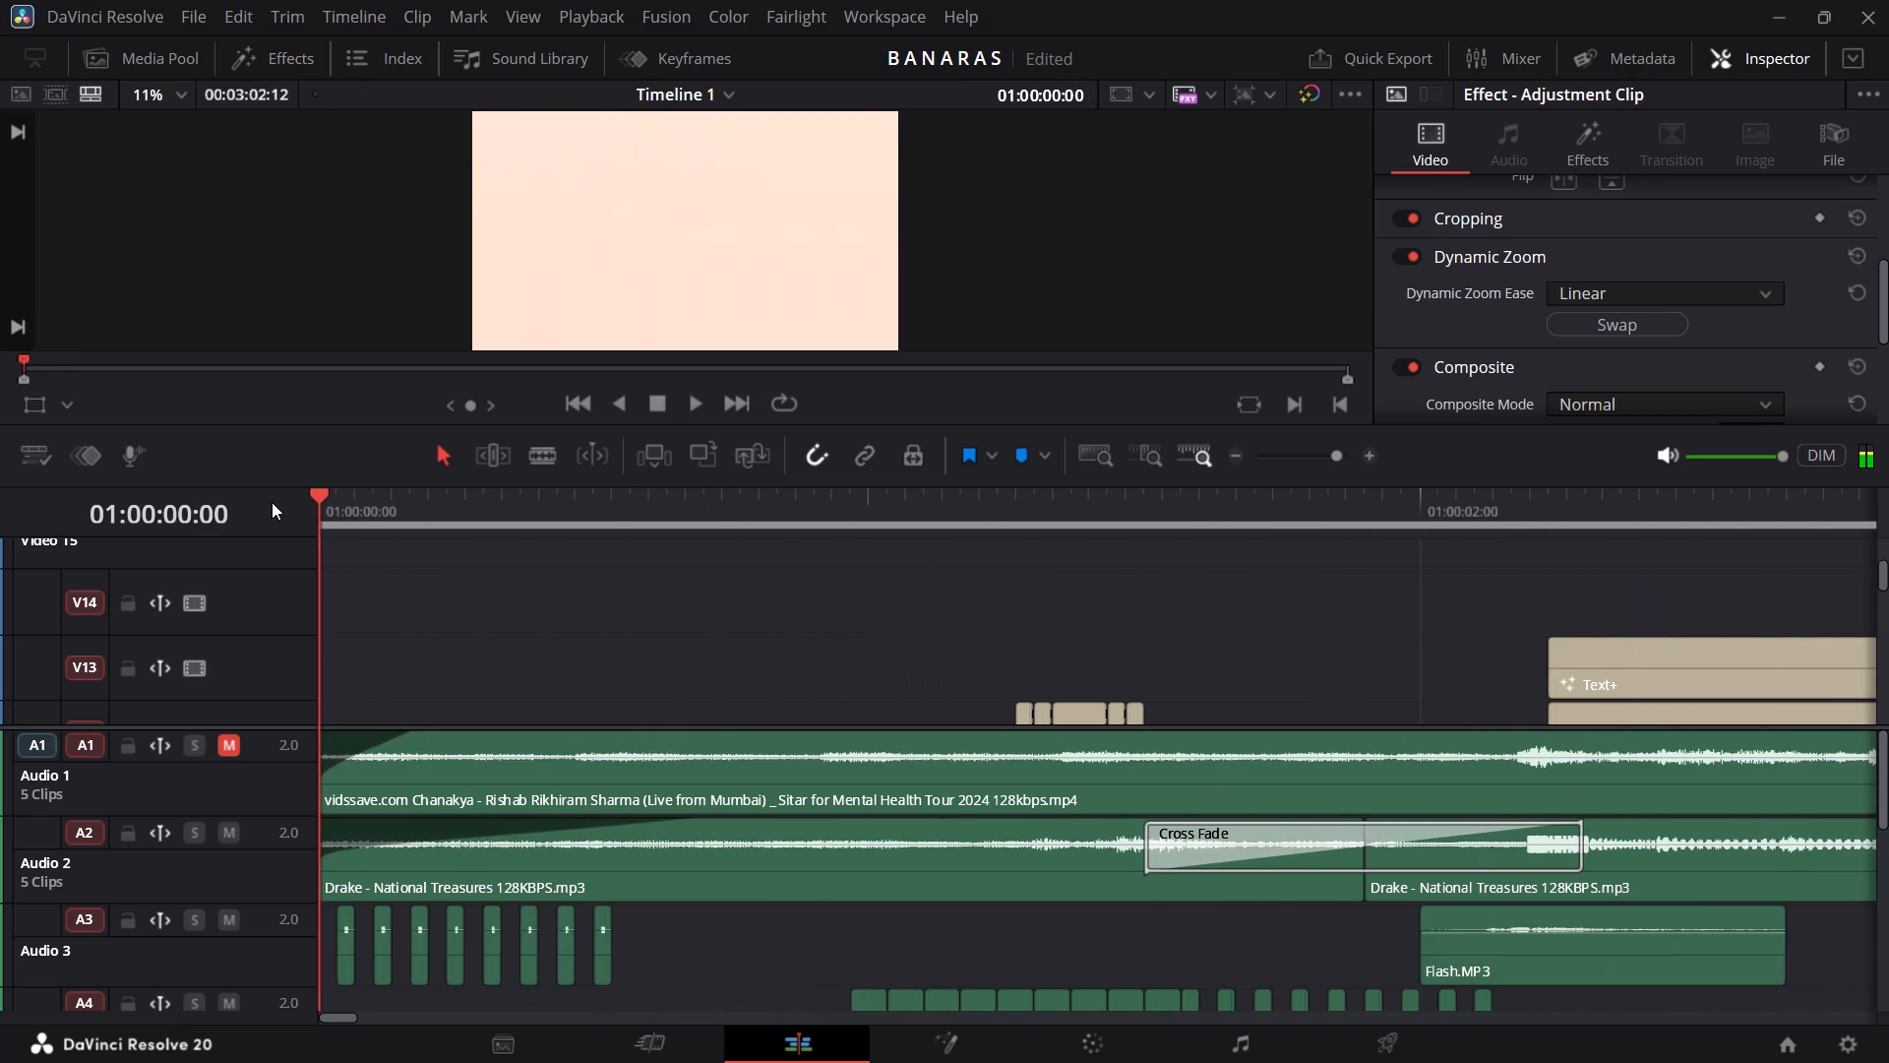
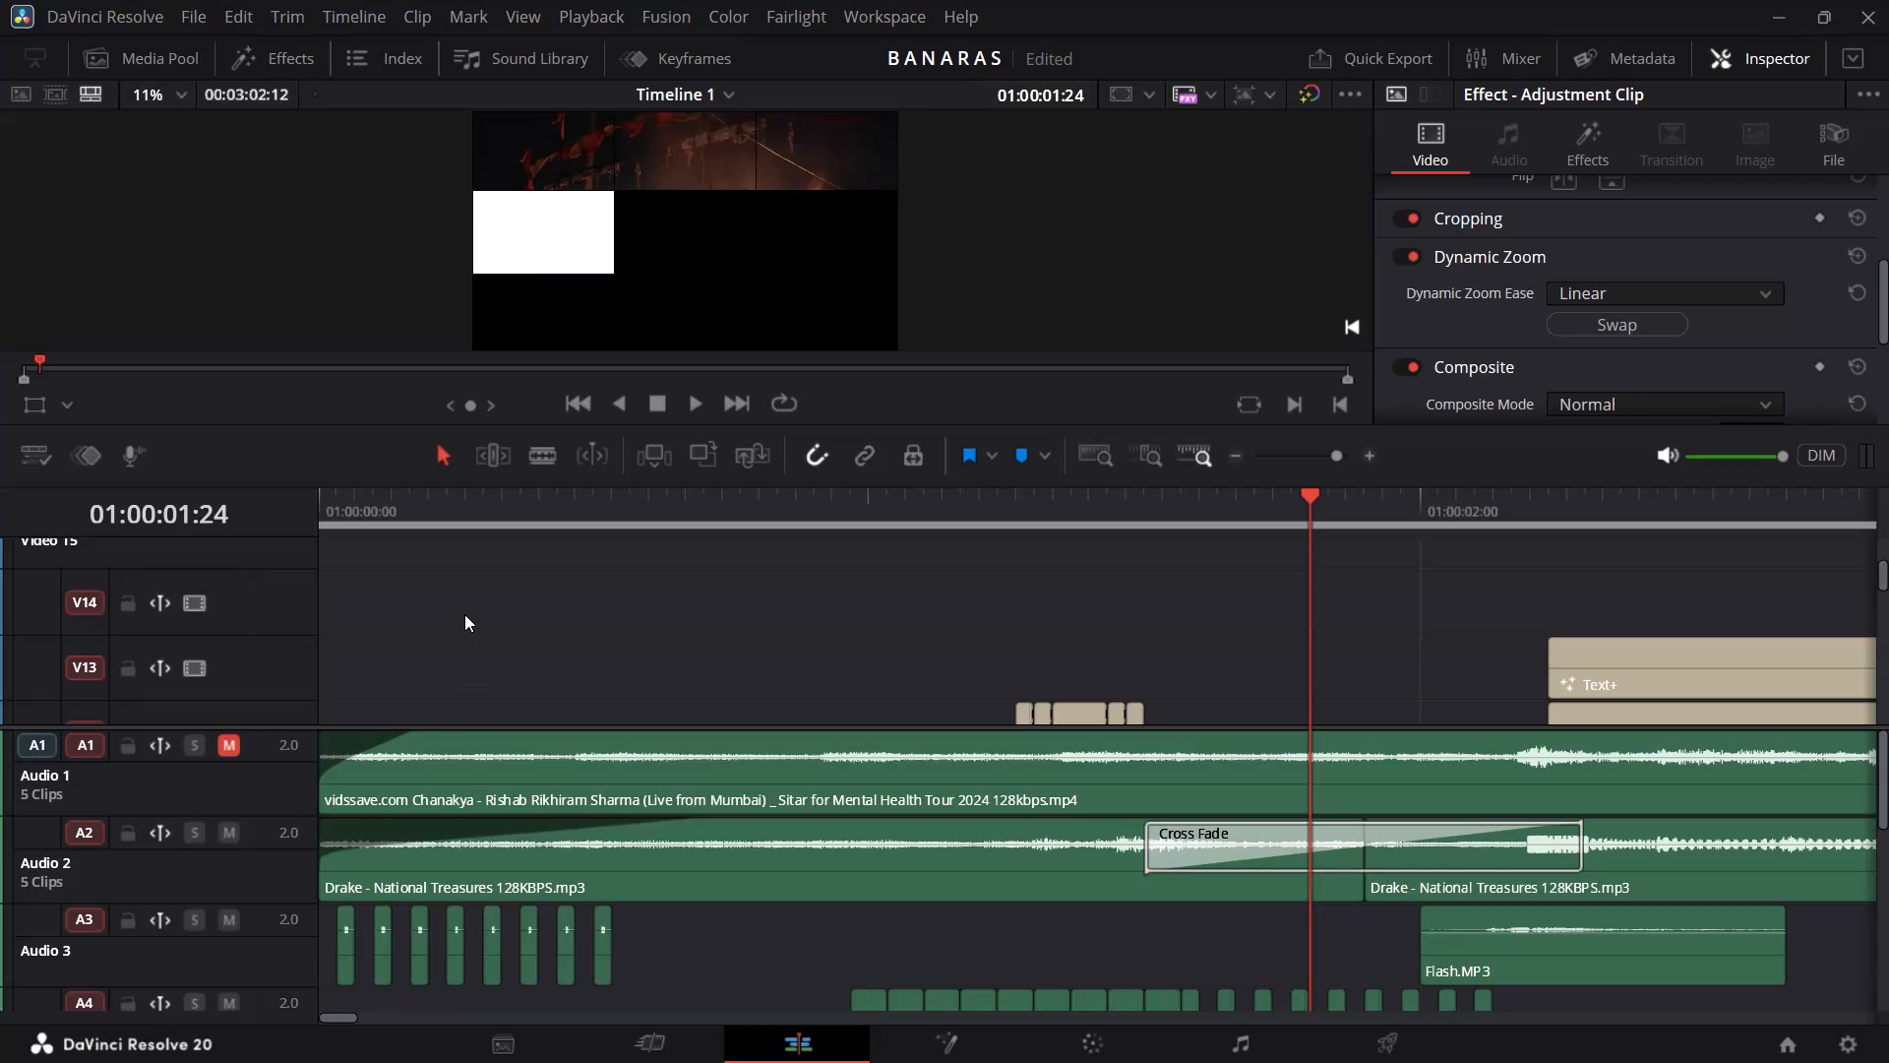
Play back the edit from 01:00:00:00 through the opening title and bridge shot, stopping around 01:00:07:02.
{"action": "scroll", "coordinate": [464, 614], "scroll_direction": "down", "scroll_amount": 1}
{"action": "scroll", "coordinate": [464, 614], "scroll_direction": "right", "scroll_amount": 4}
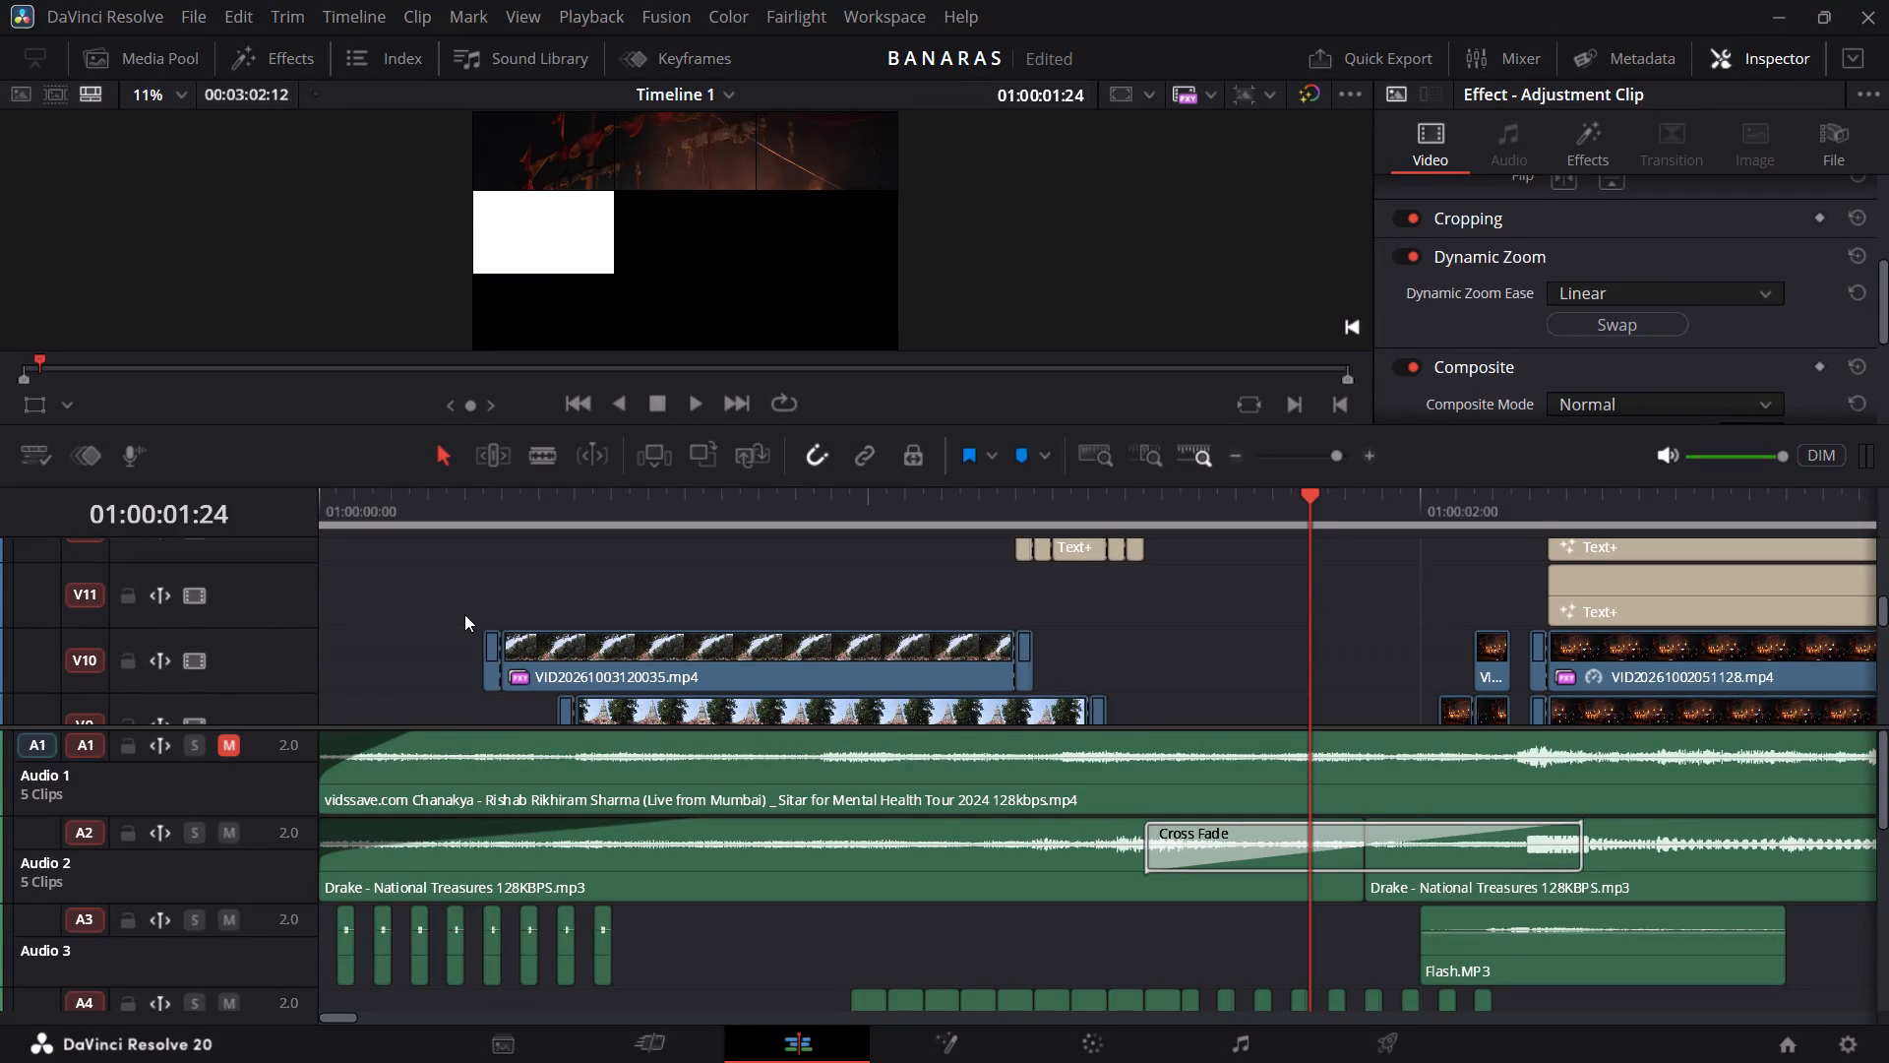
{"action": "scroll", "coordinate": [464, 614], "scroll_direction": "right", "scroll_amount": 1}
{"action": "left_click_drag", "start_coordinate": [349, 513], "coordinate": [276, 501]}
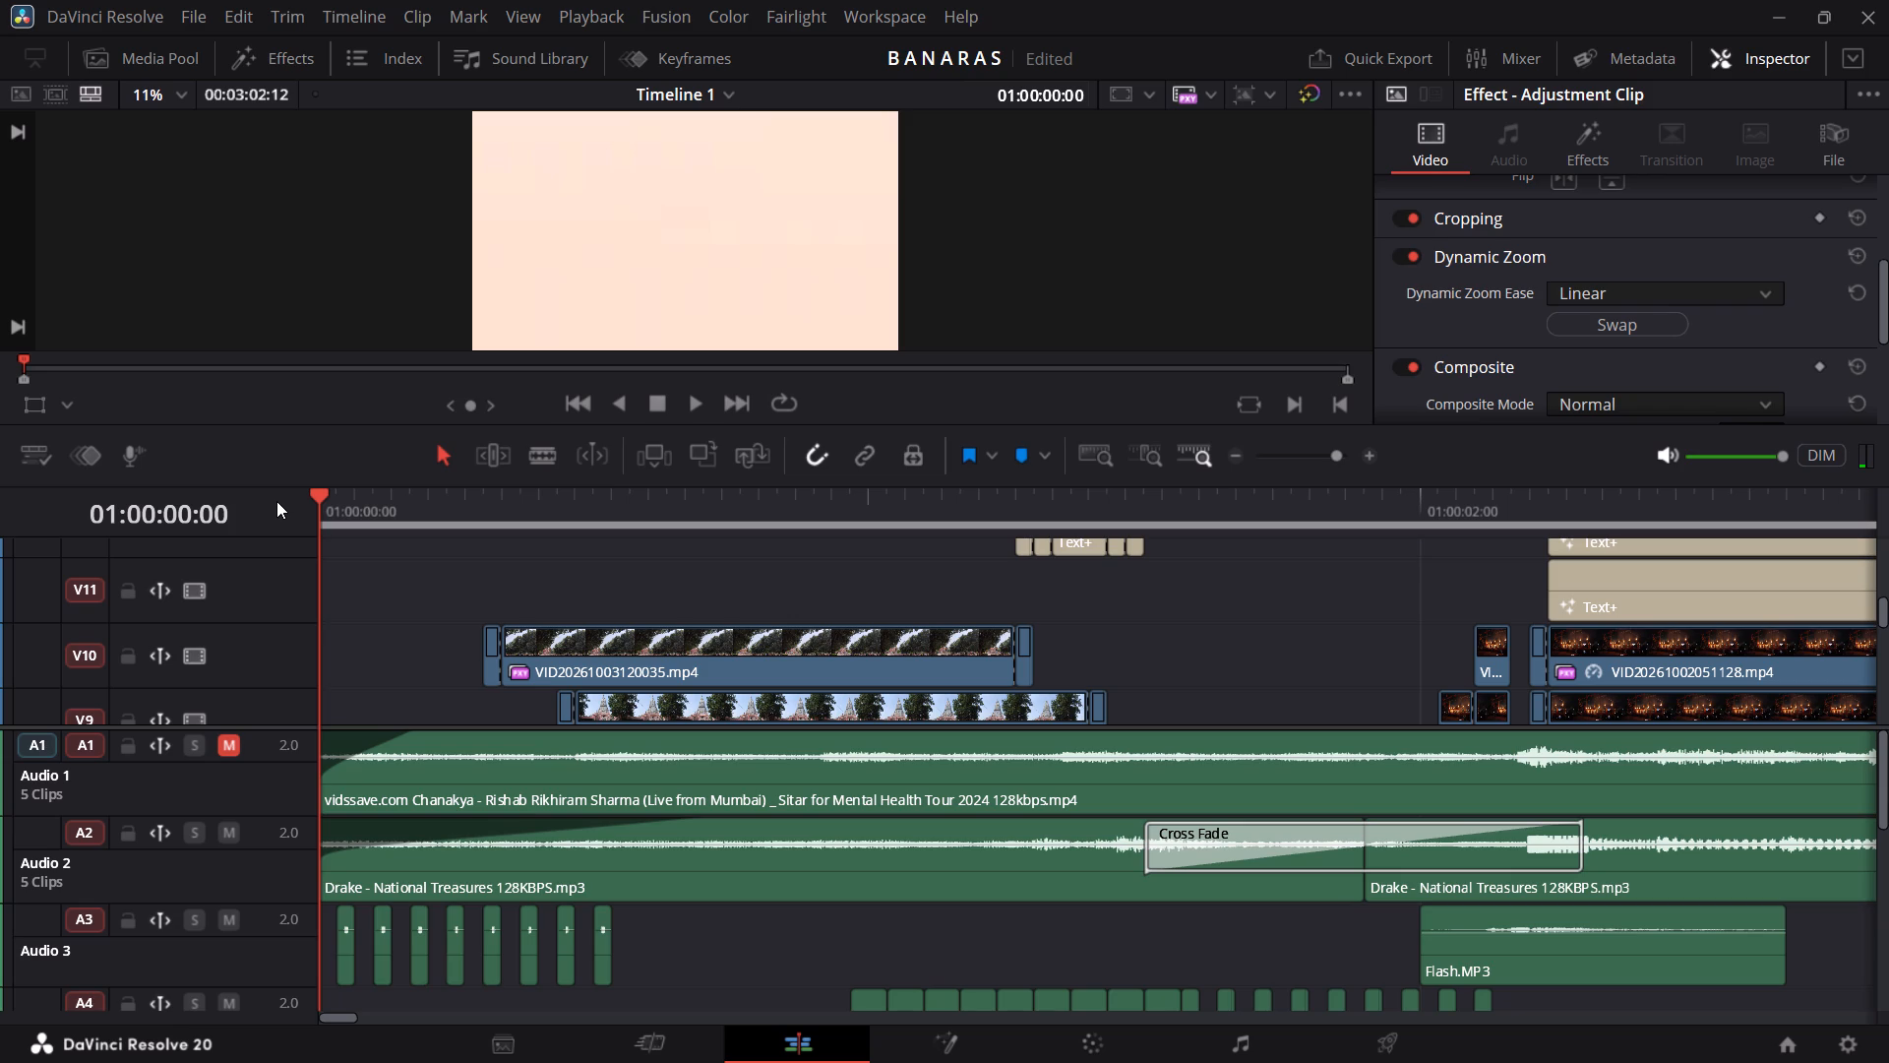
{"action": "key", "text": "space"}
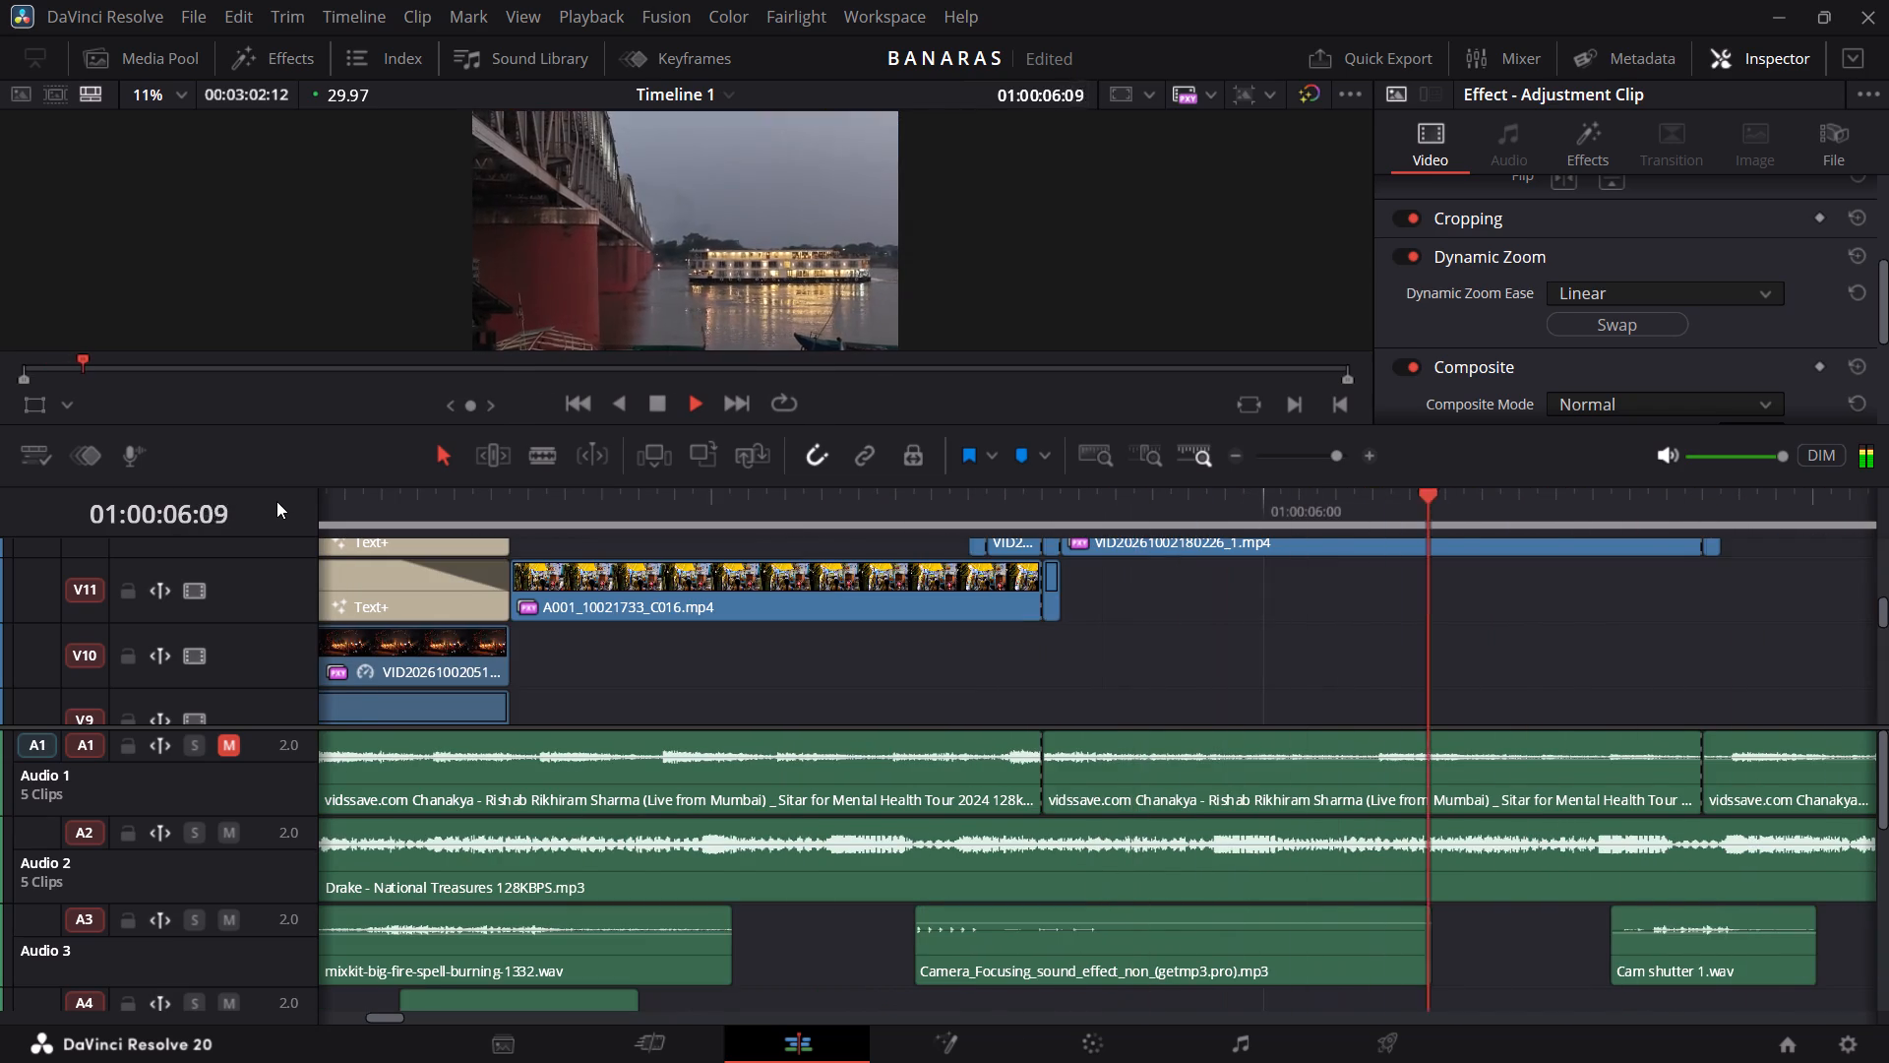
{"action": "key", "text": "space"}
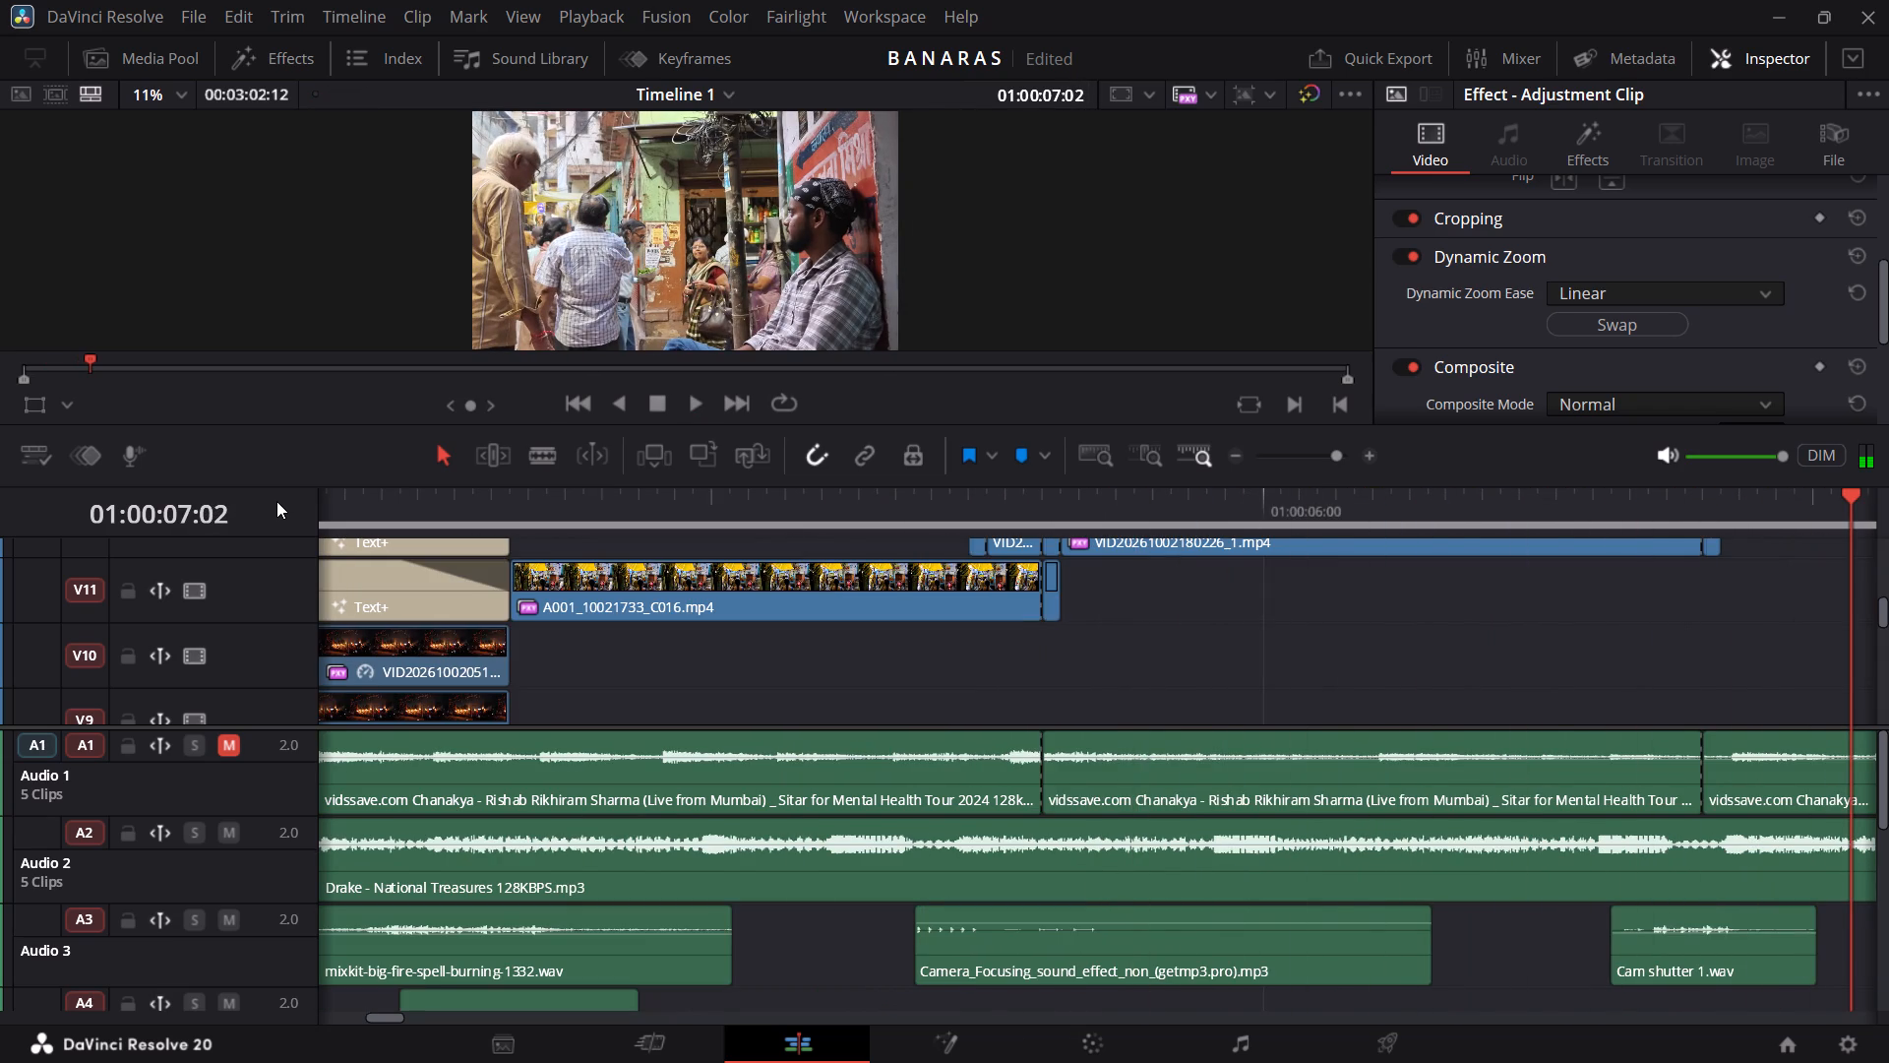
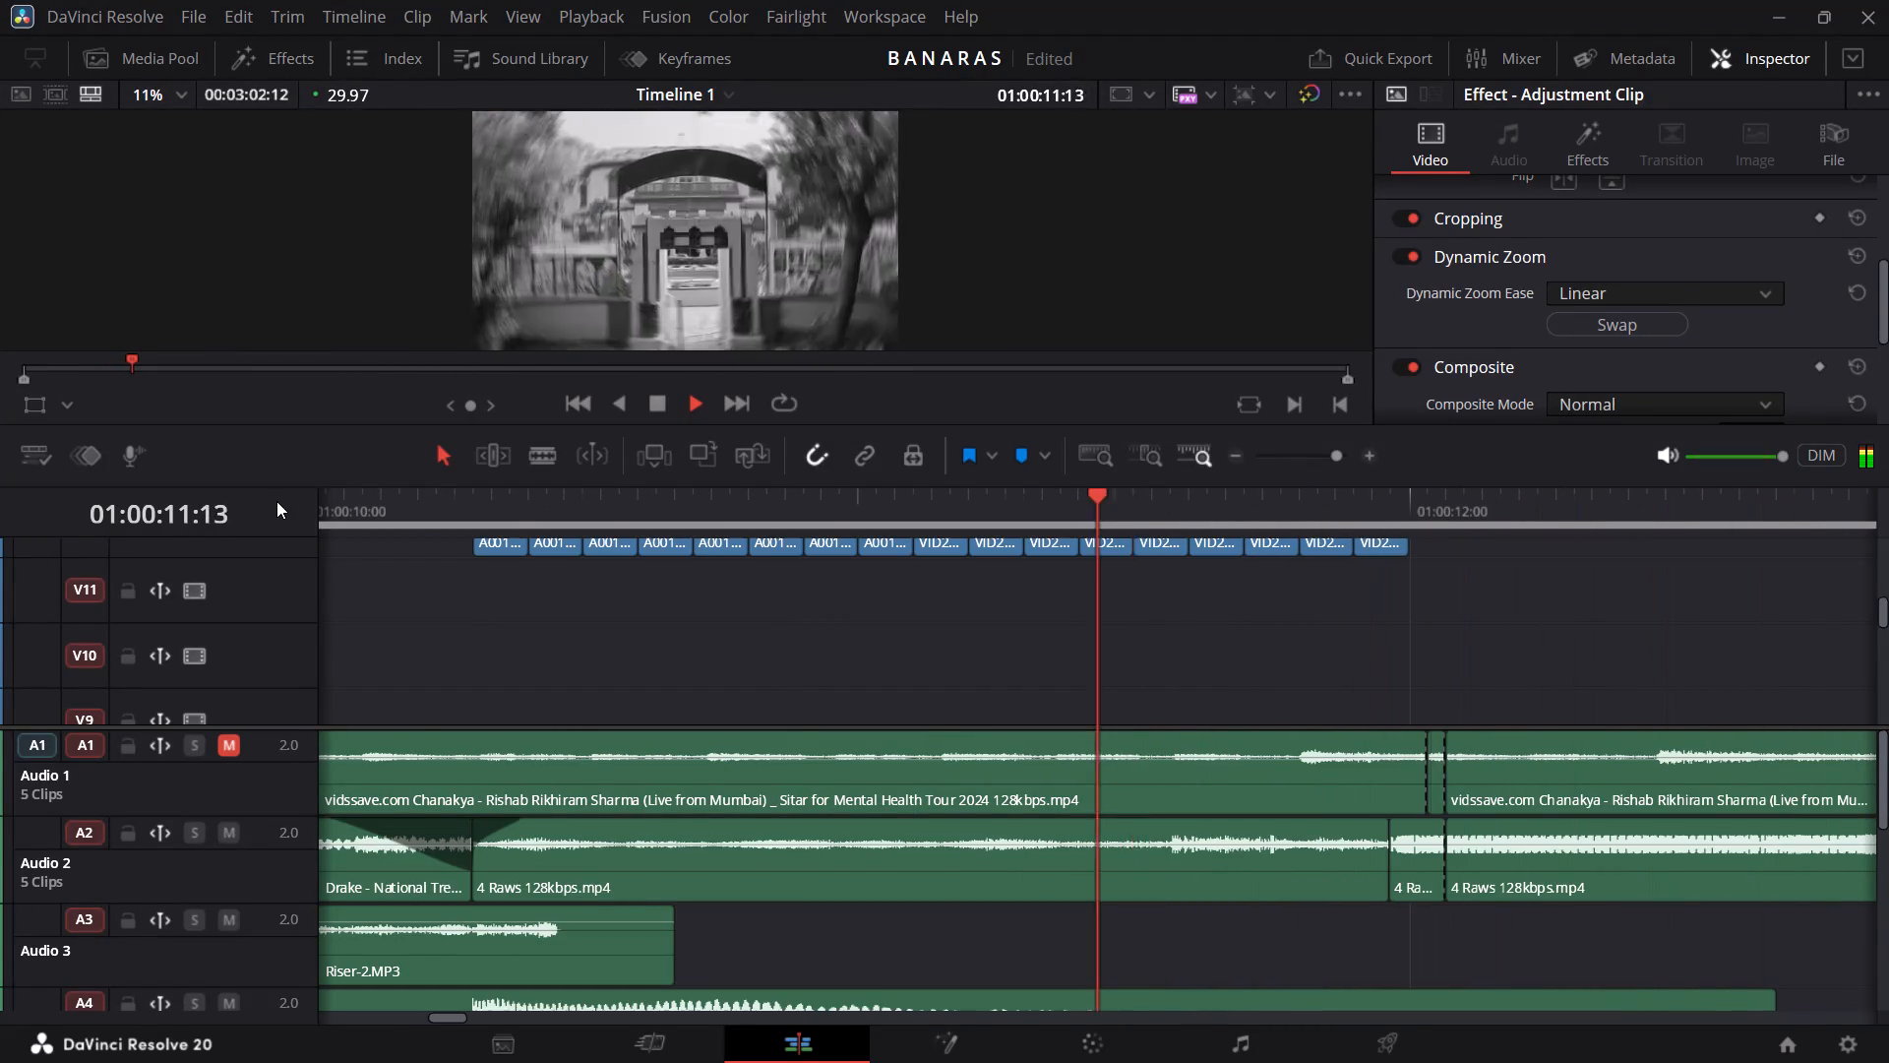
Play back the section from just before 01:00:10:00 into the run of short clips to review its sound and picture.
{"action": "key", "text": "space"}
{"action": "scroll", "coordinate": [453, 884], "scroll_direction": "right", "scroll_amount": 1}
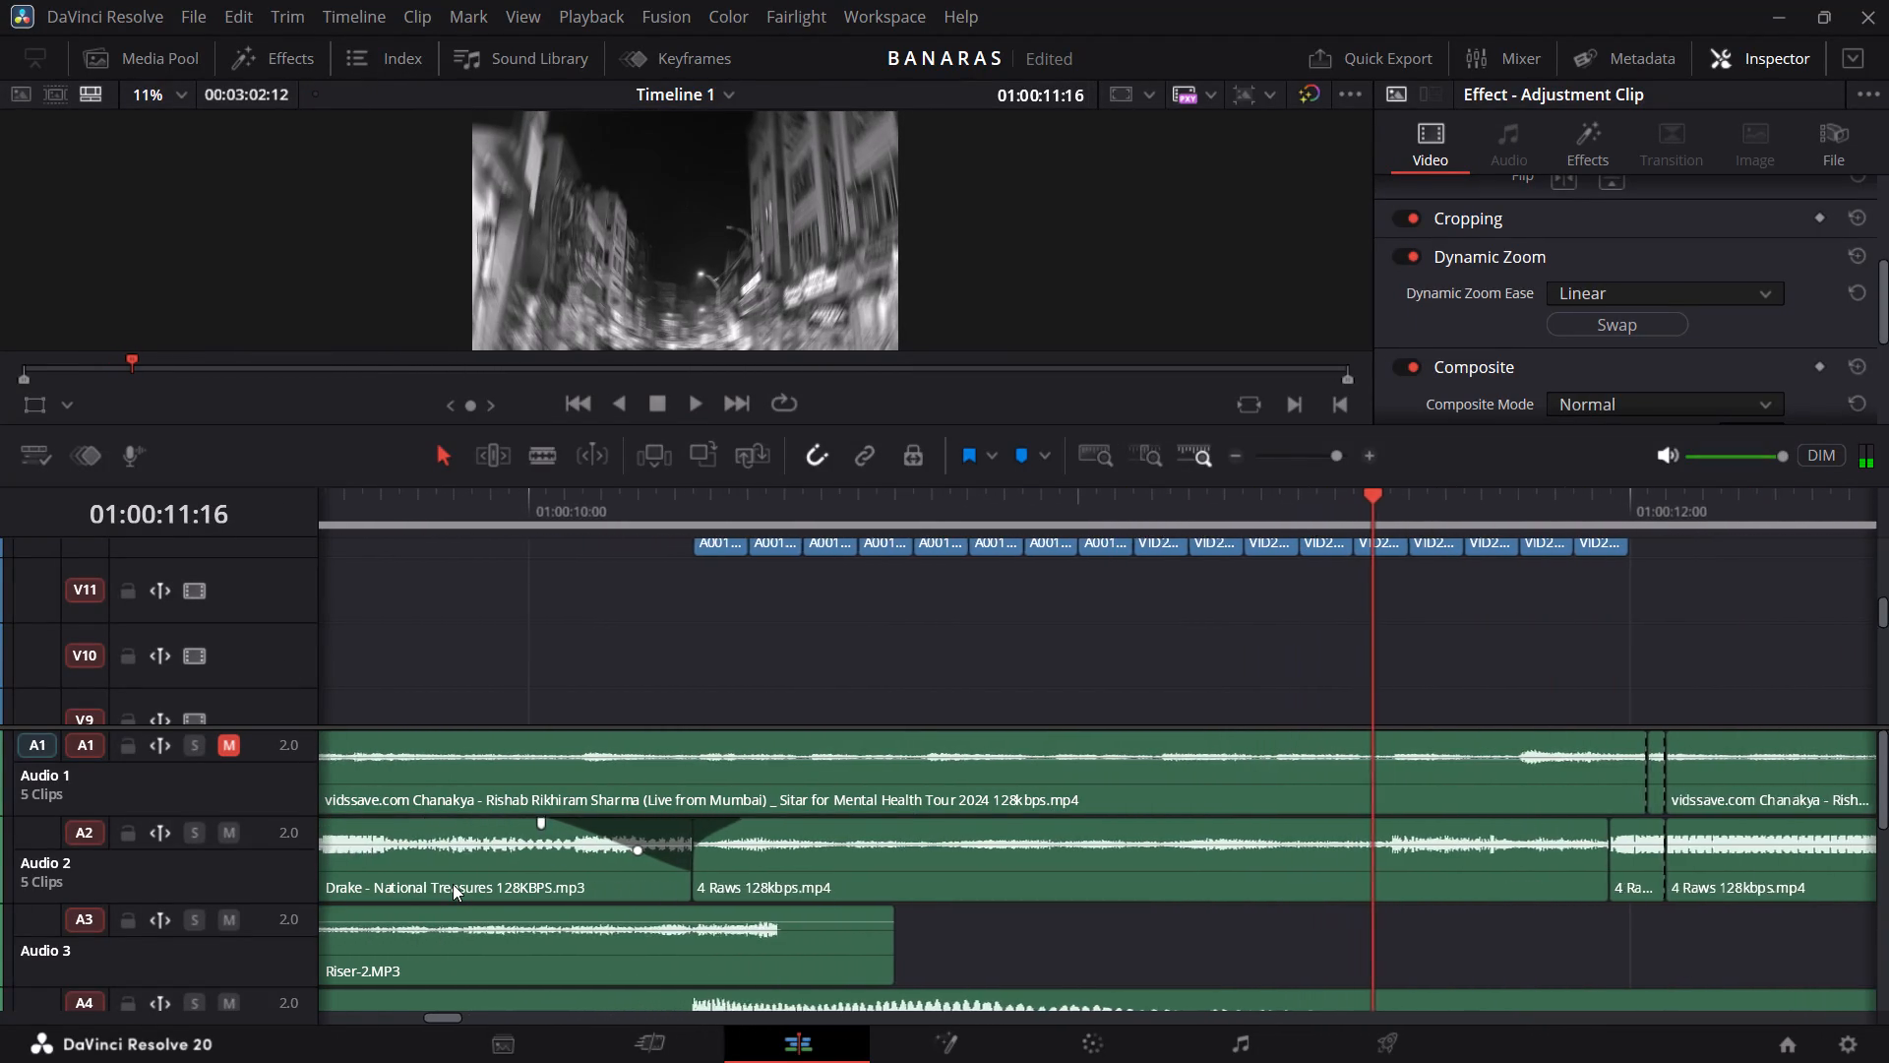
{"action": "scroll", "coordinate": [453, 884], "scroll_direction": "right", "scroll_amount": 1}
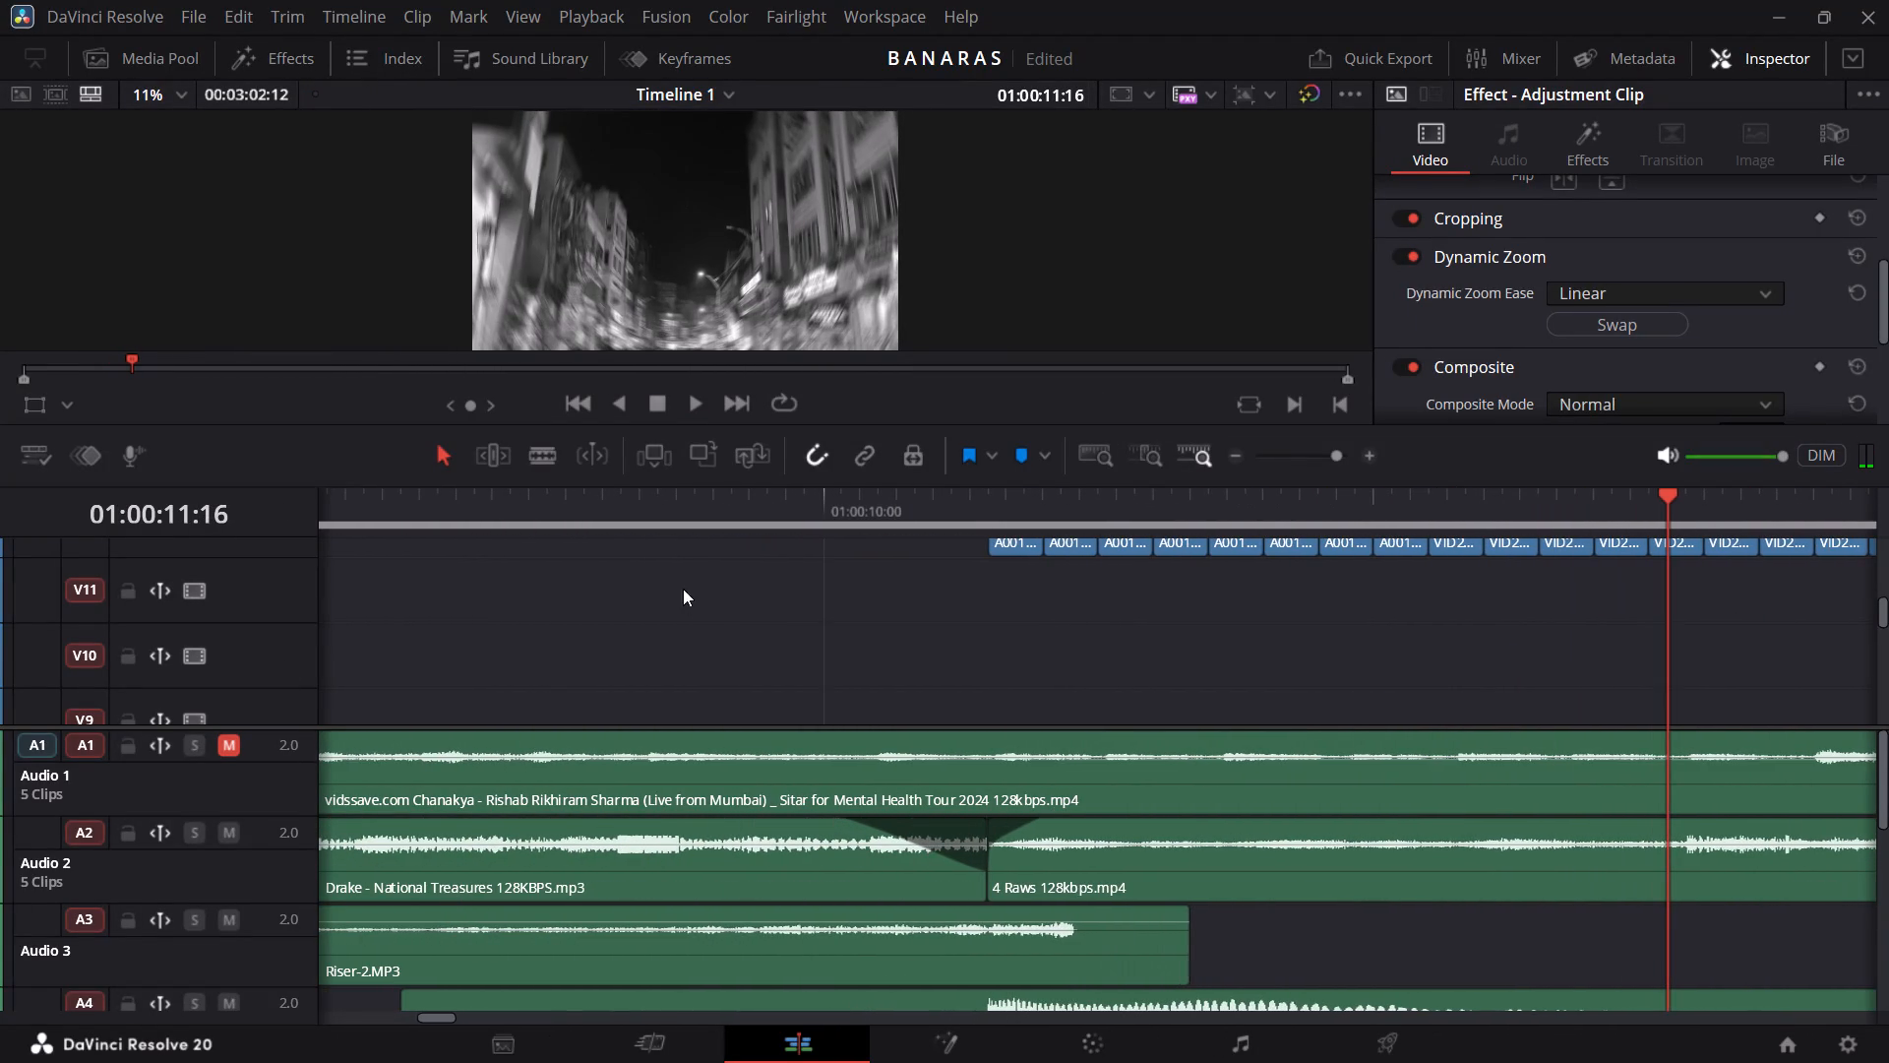
{"action": "scroll", "coordinate": [693, 638], "scroll_direction": "down", "scroll_amount": 1}
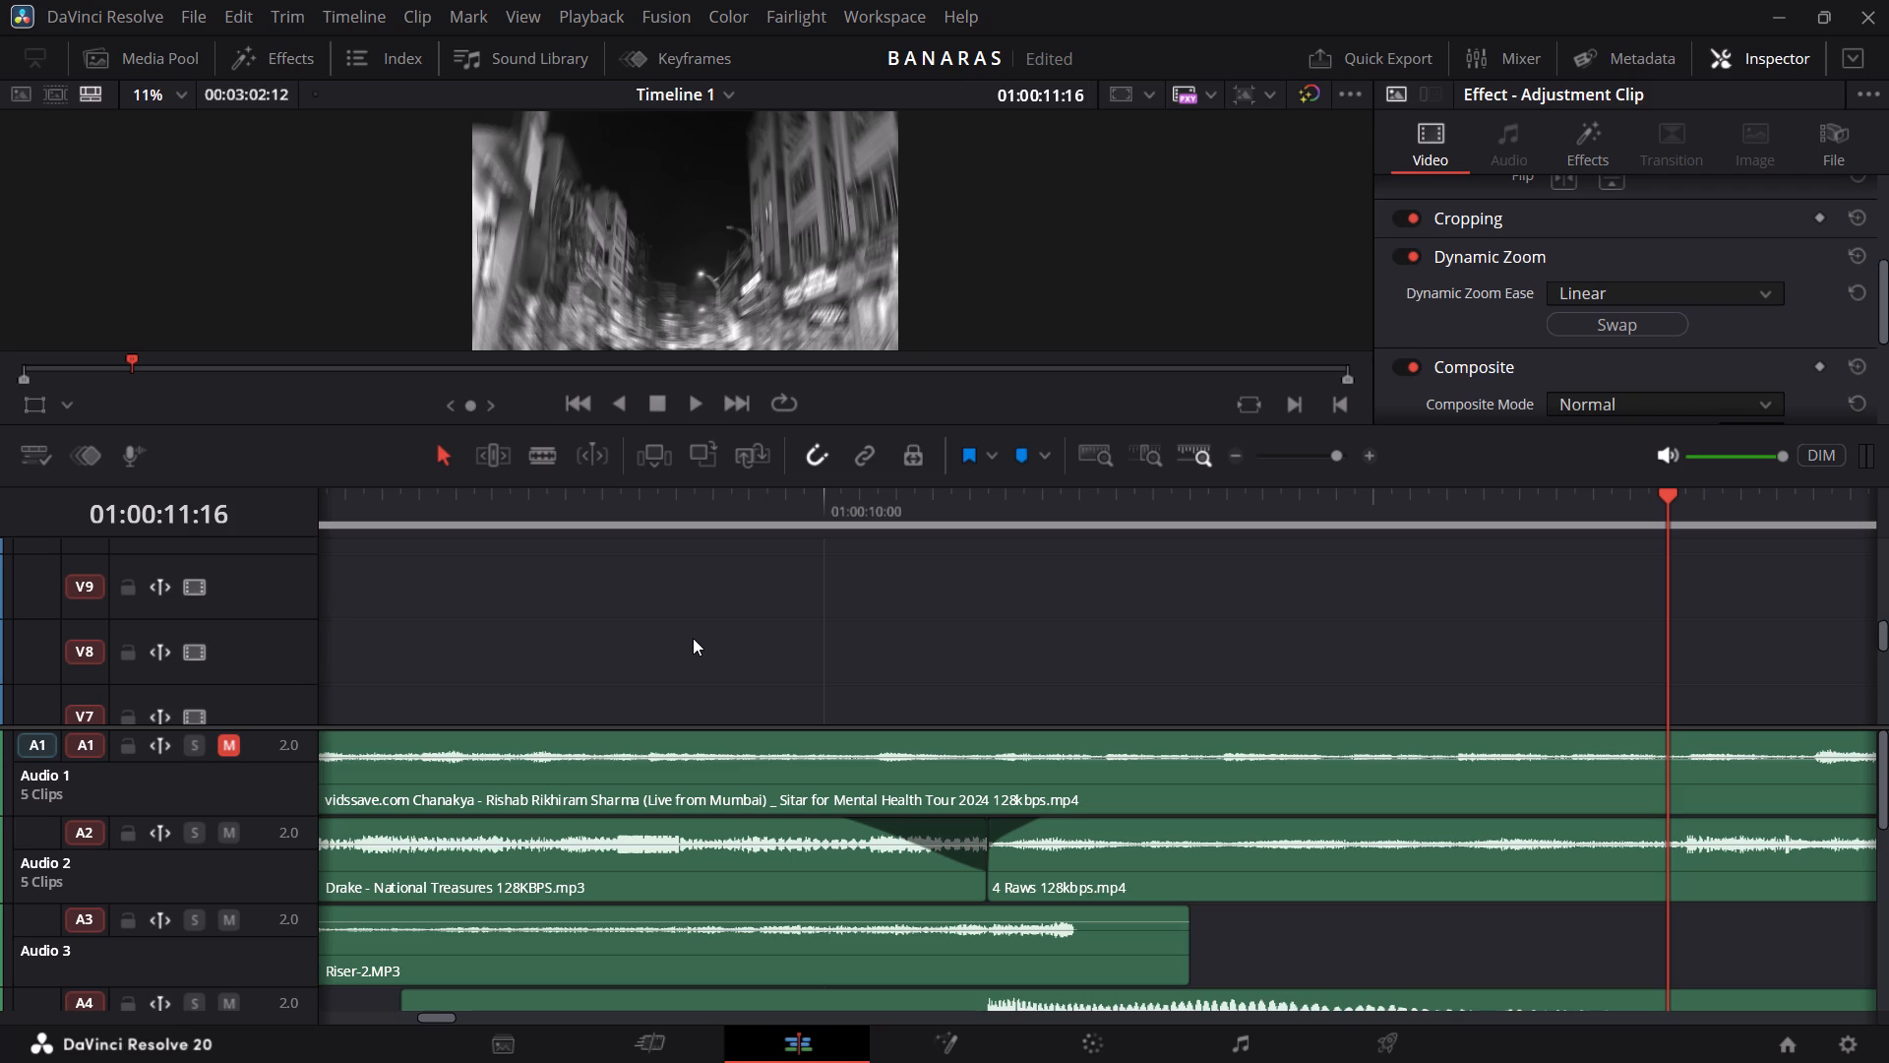
{"action": "scroll", "coordinate": [693, 638], "scroll_direction": "down", "scroll_amount": 1}
{"action": "scroll", "coordinate": [698, 606], "scroll_direction": "up", "scroll_amount": 2}
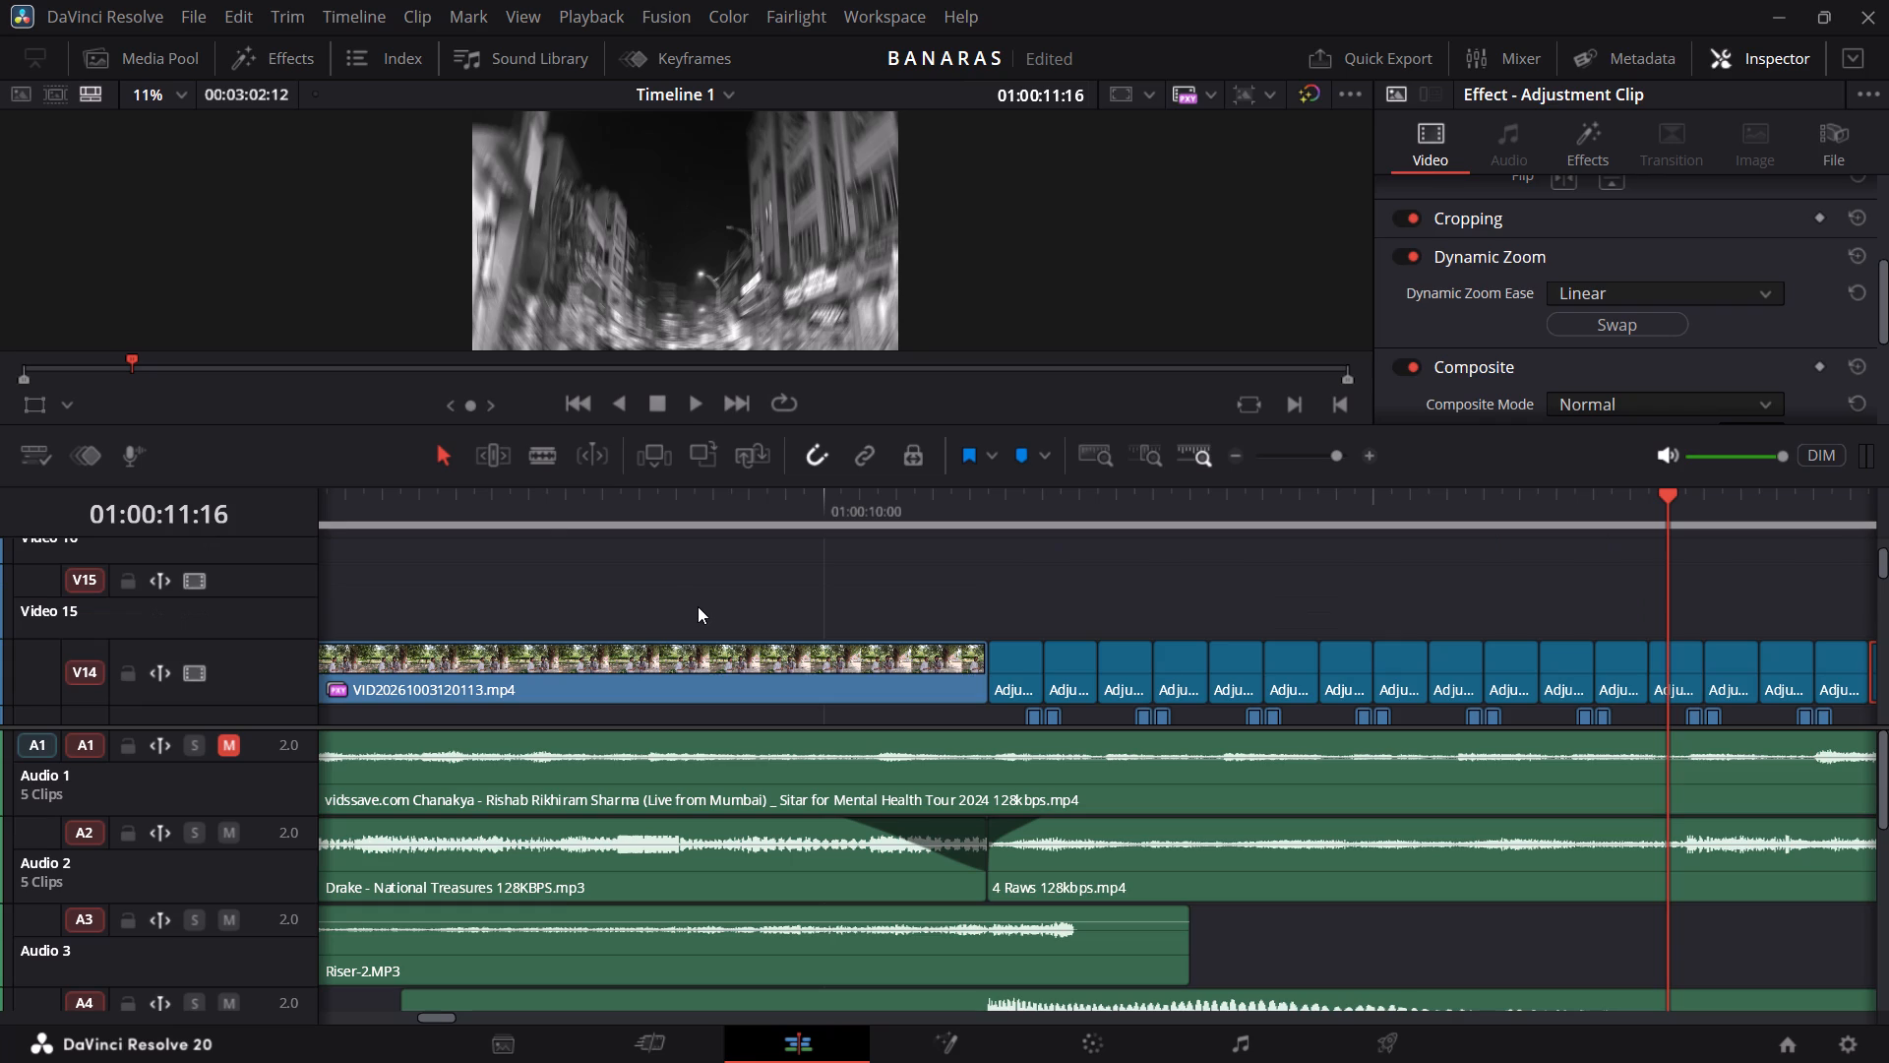
{"action": "left_click", "coordinate": [499, 504]}
{"action": "key", "text": "space"}
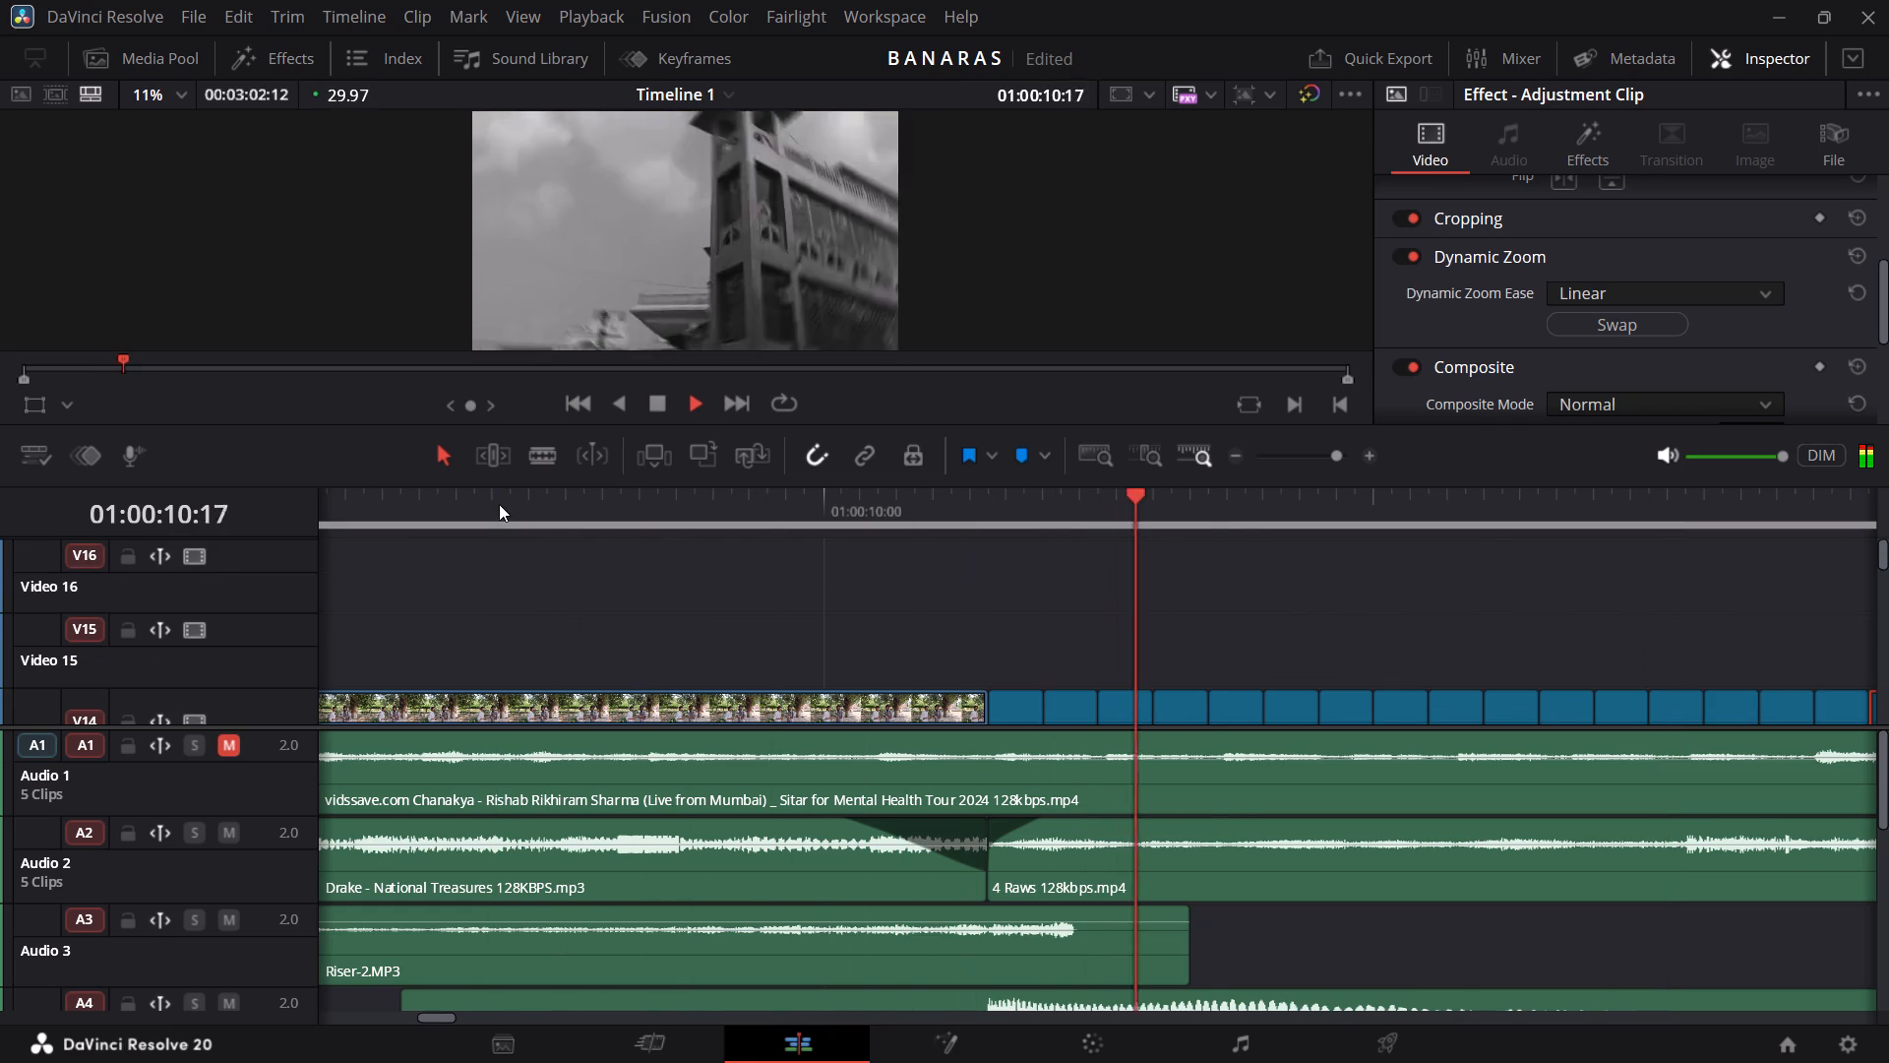
{"action": "key", "text": "space"}
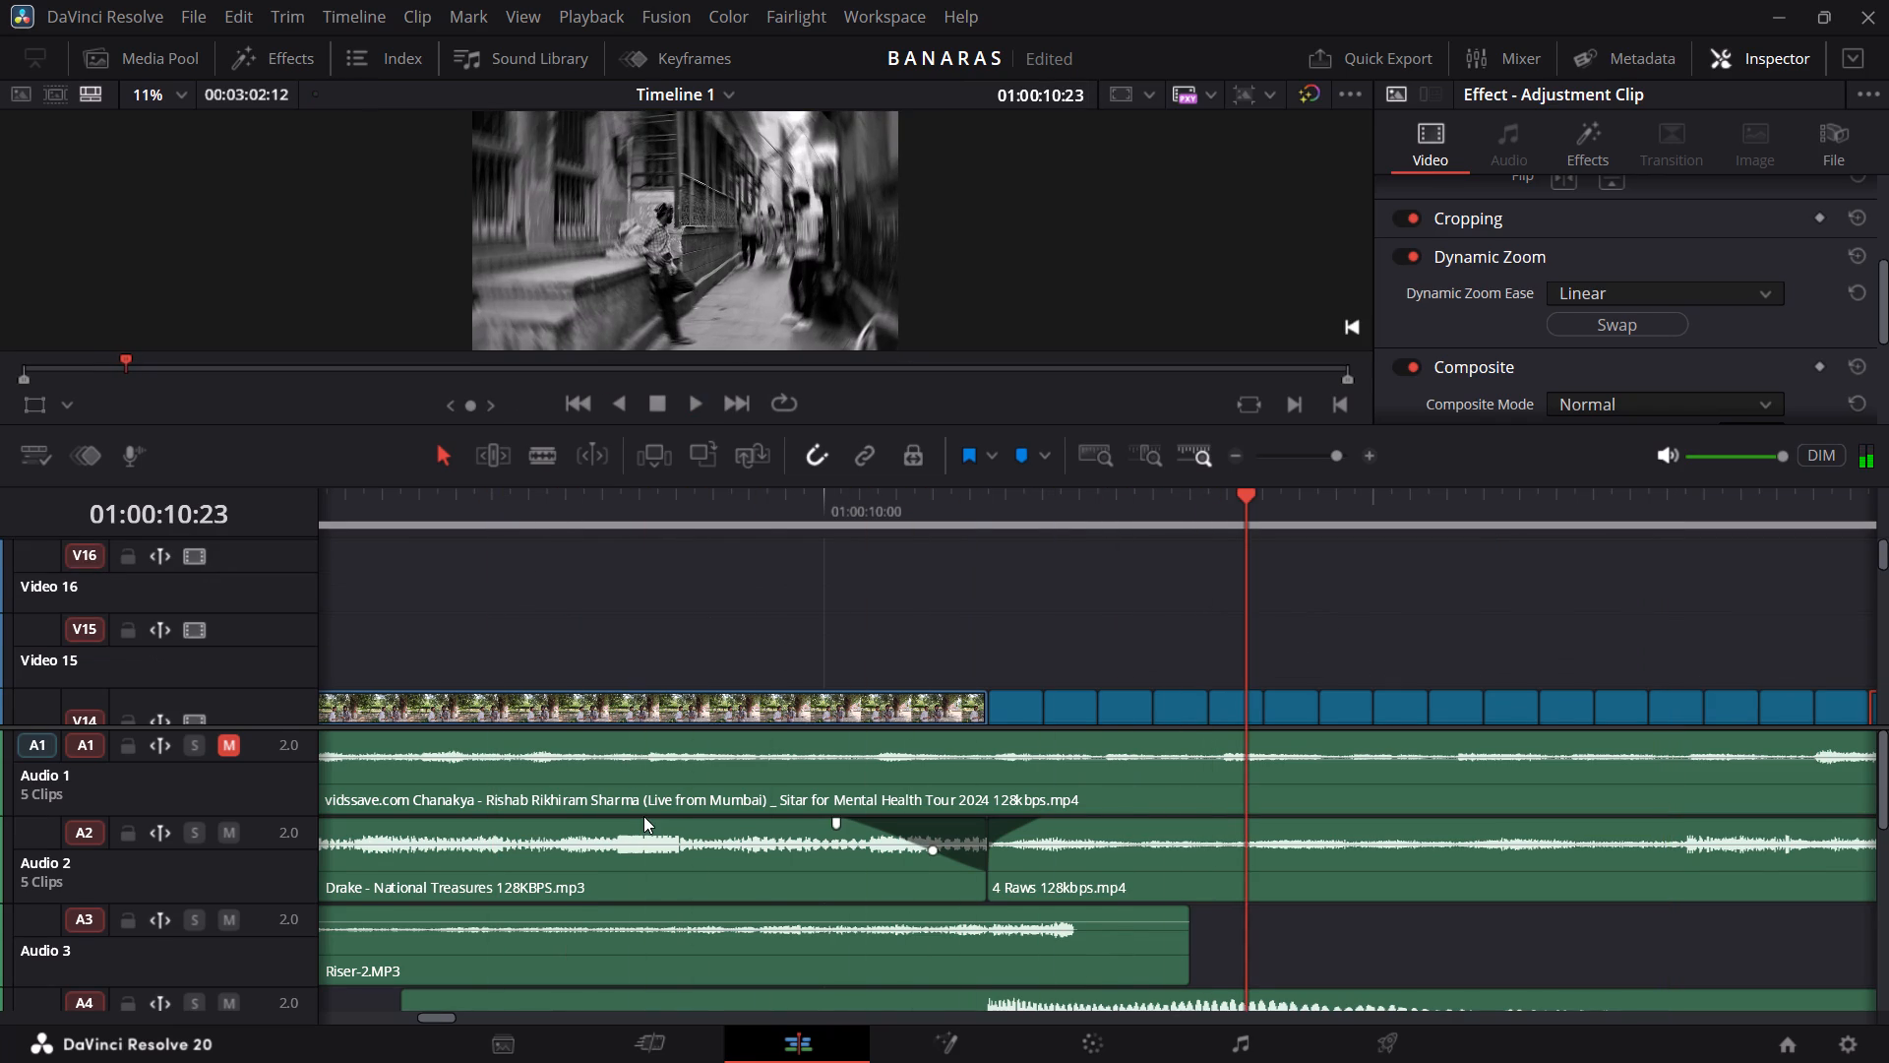
Set the volume of the Riser-2.MP3 clip on the Audio 3 track to 7.0.
{"action": "scroll", "coordinate": [643, 816], "scroll_direction": "down", "scroll_amount": 1}
{"action": "left_click", "coordinate": [739, 901]}
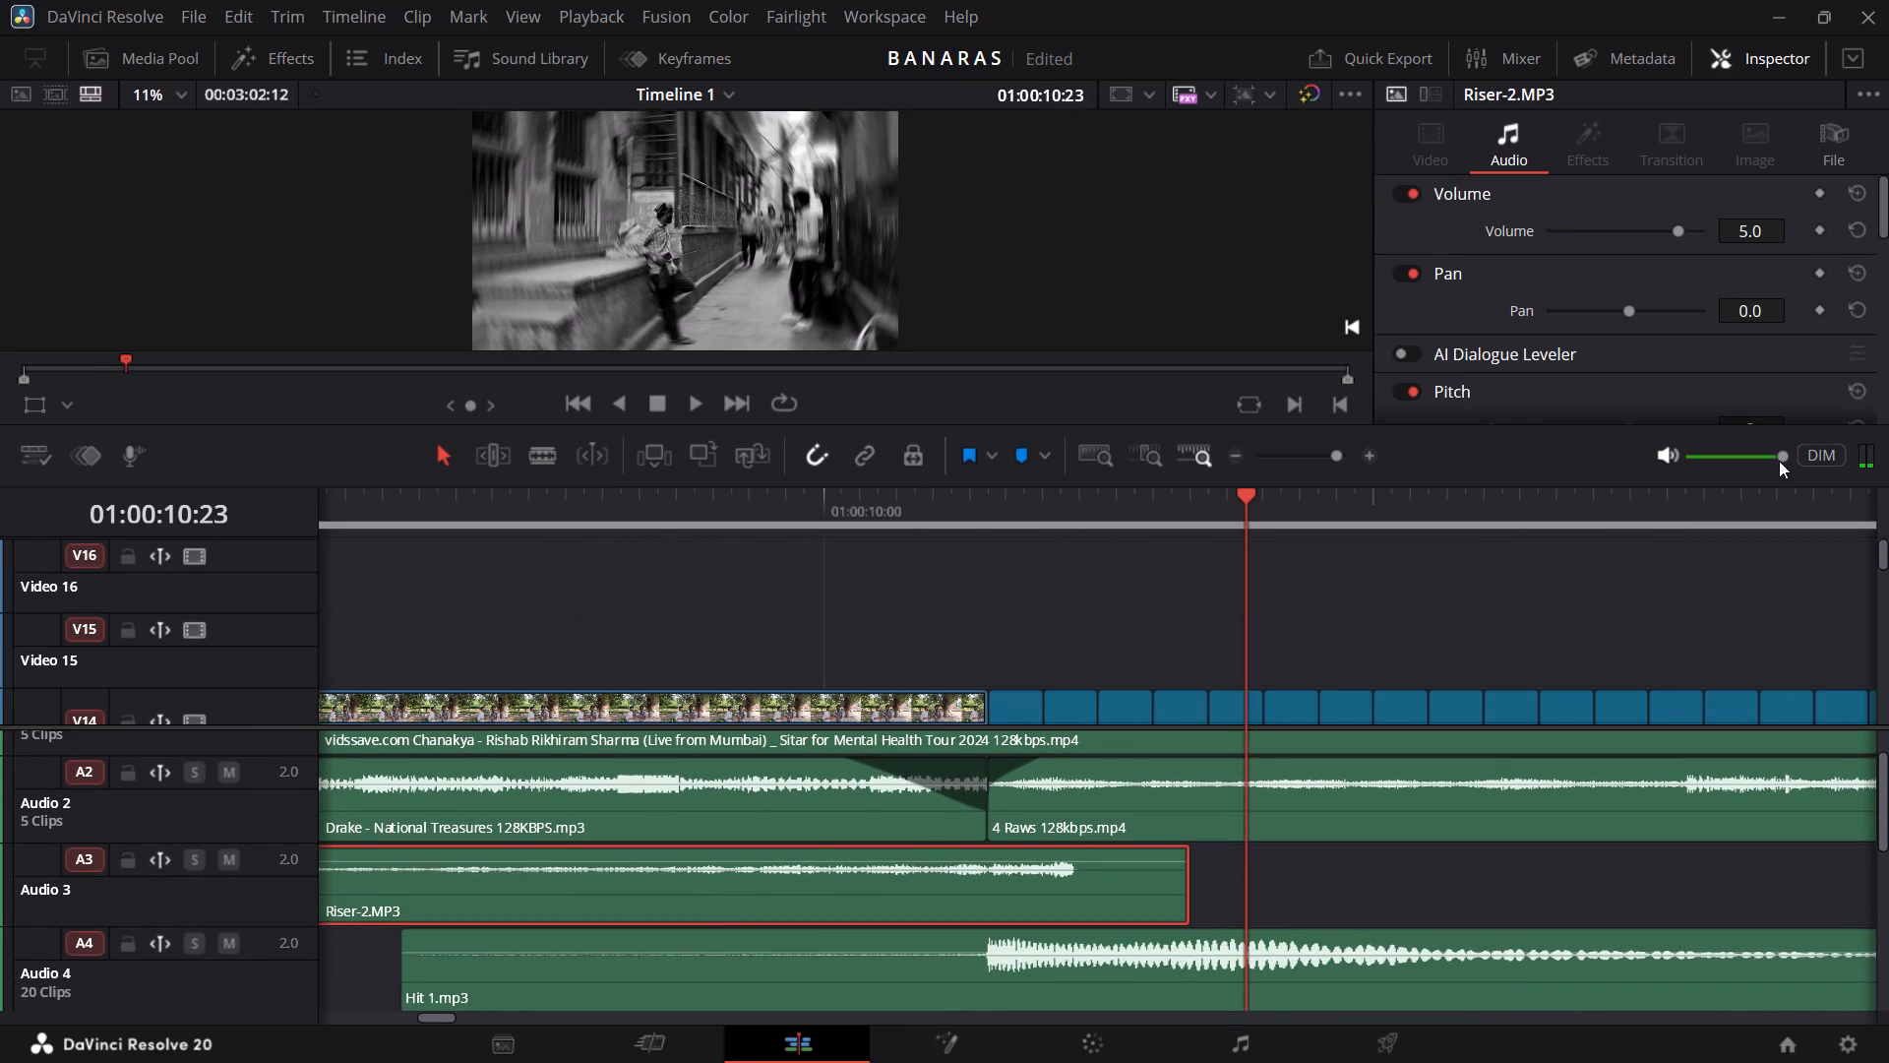
{"action": "left_click", "coordinate": [1754, 236]}
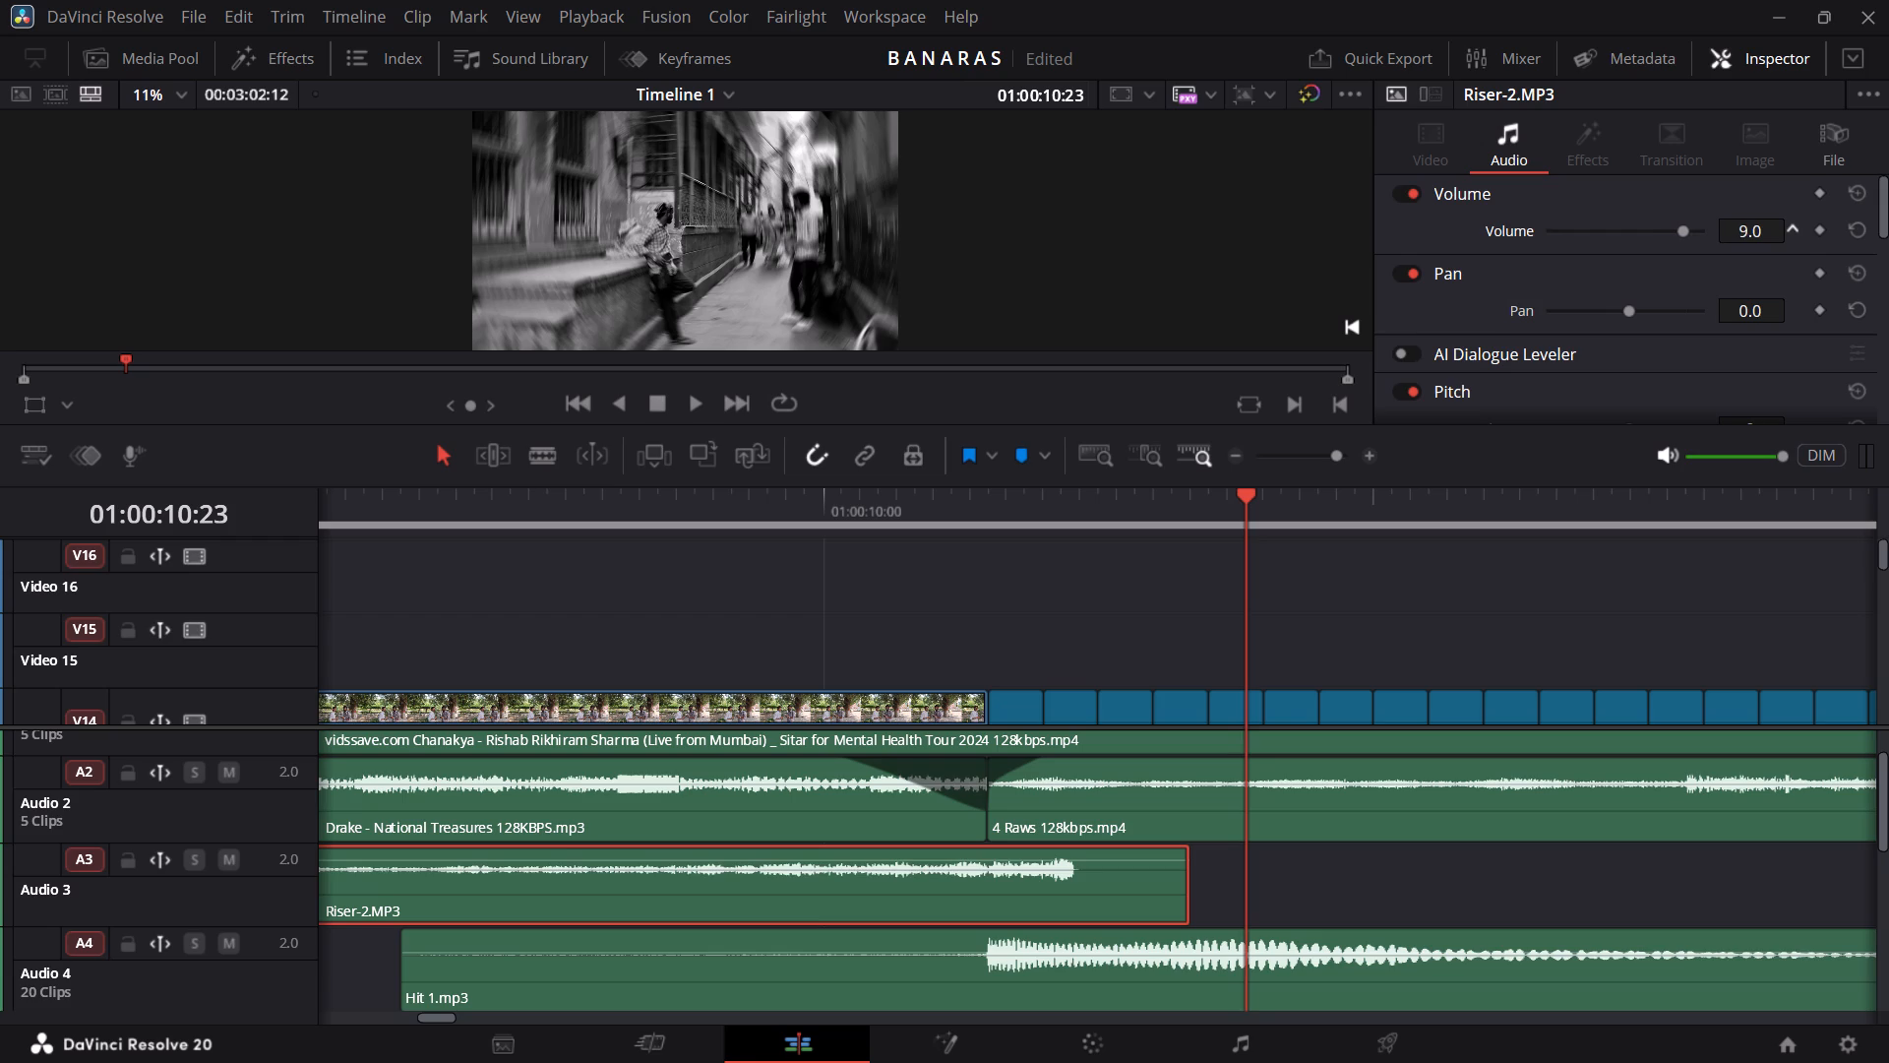
{"action": "left_click", "coordinate": [1754, 236]}
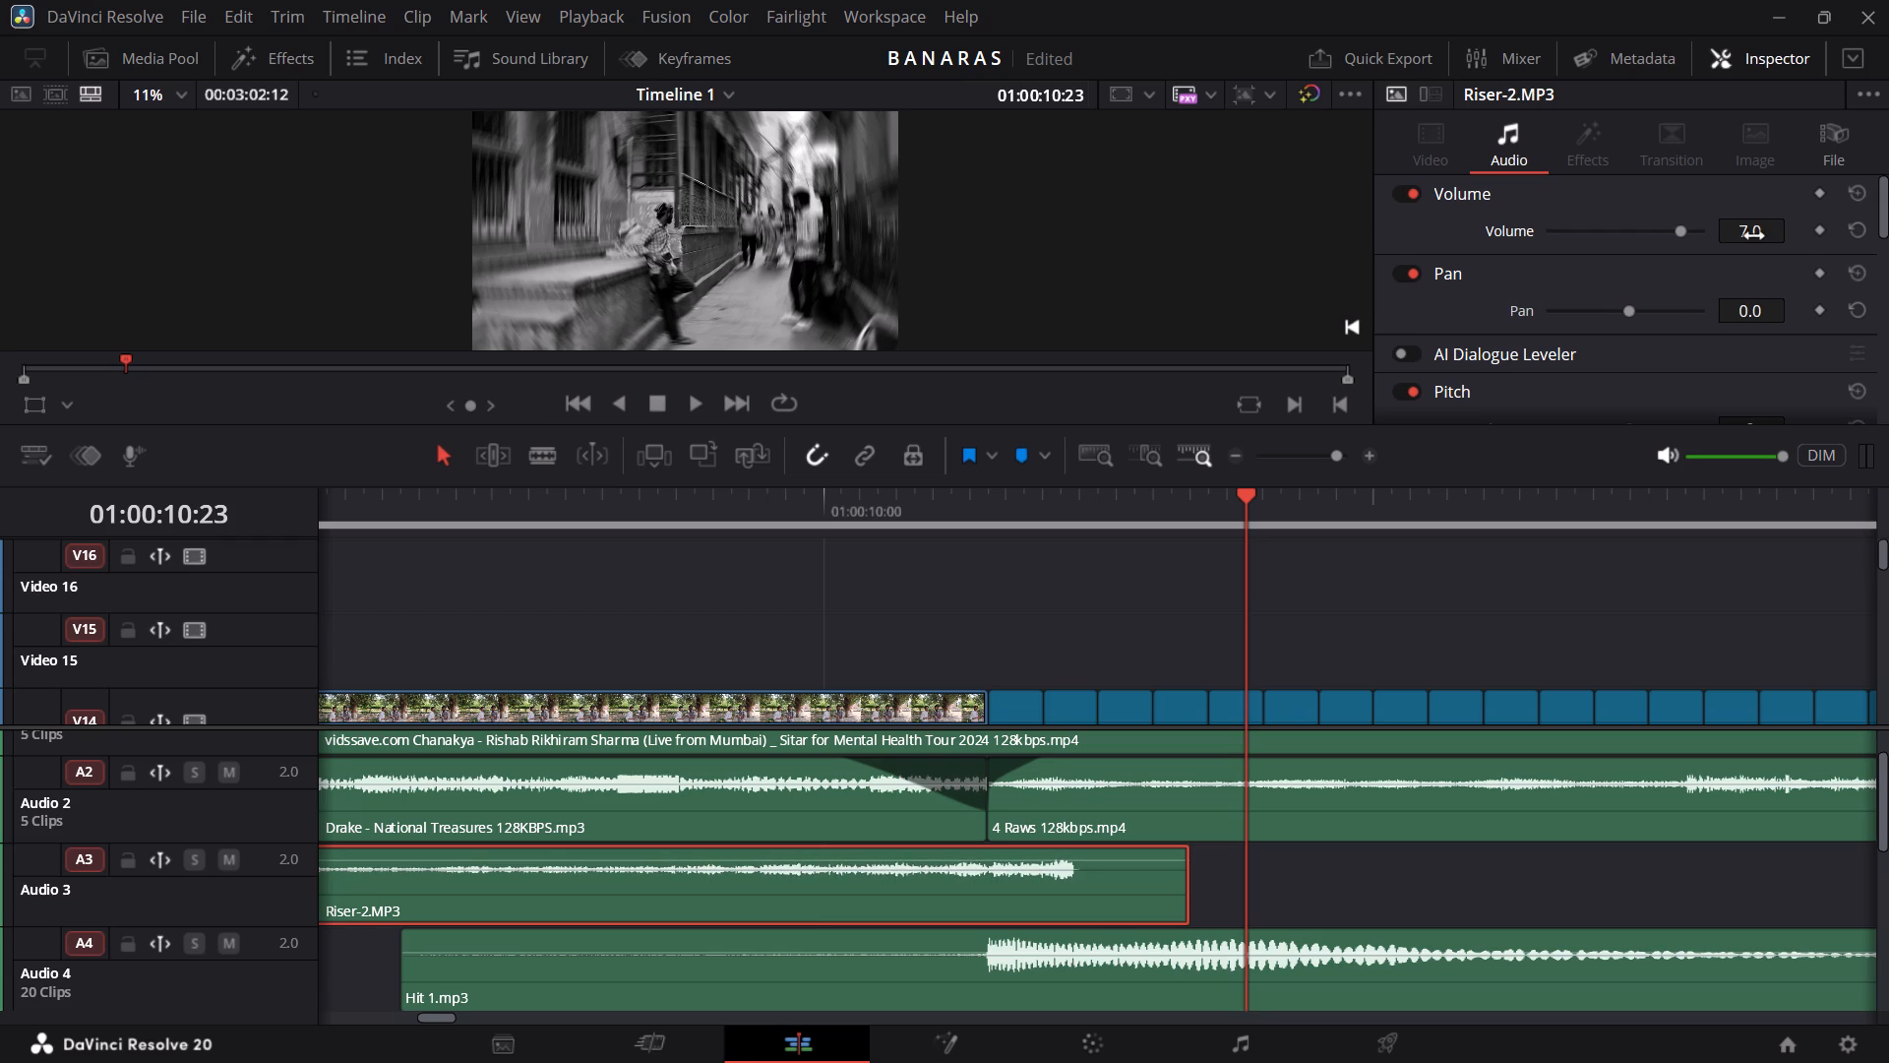
Set the volume of the Hit 1.mp3 clip on the Audio 4 track to -2.0.
{"action": "left_click", "coordinate": [1101, 980]}
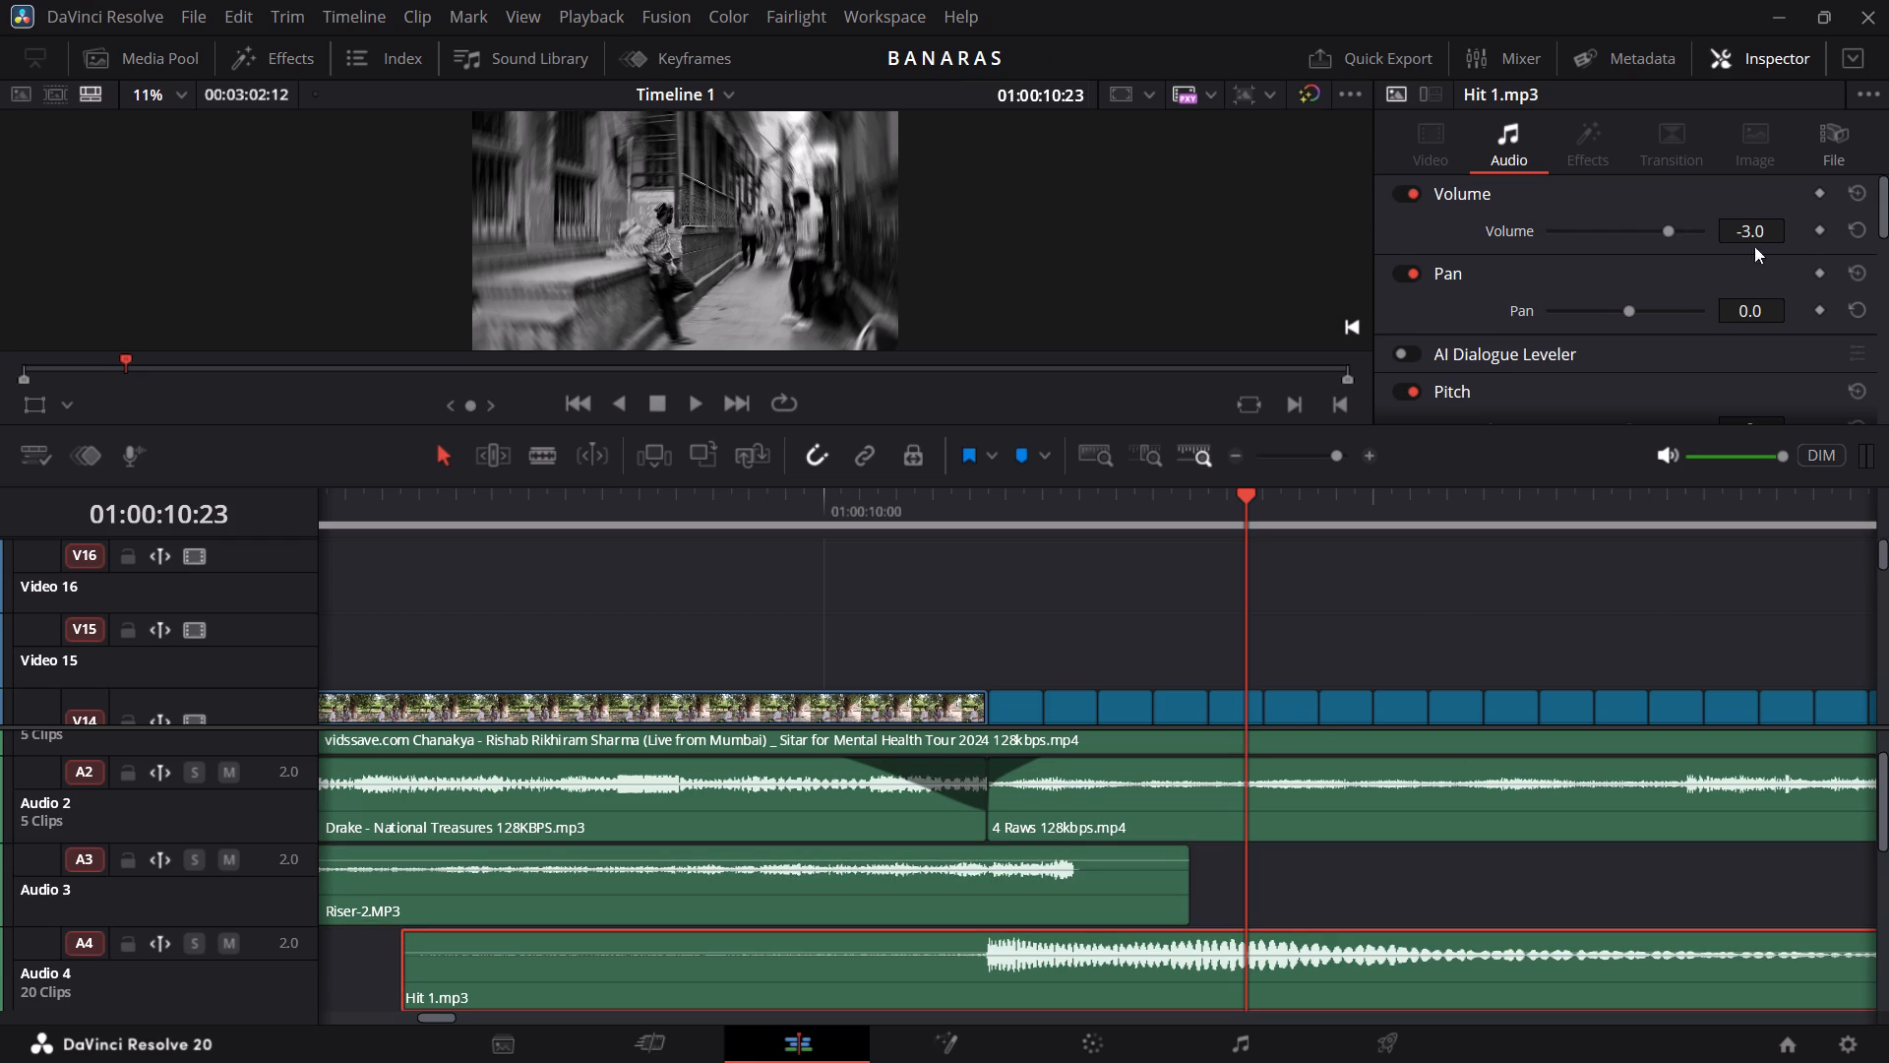
{"action": "left_click", "coordinate": [1741, 233]}
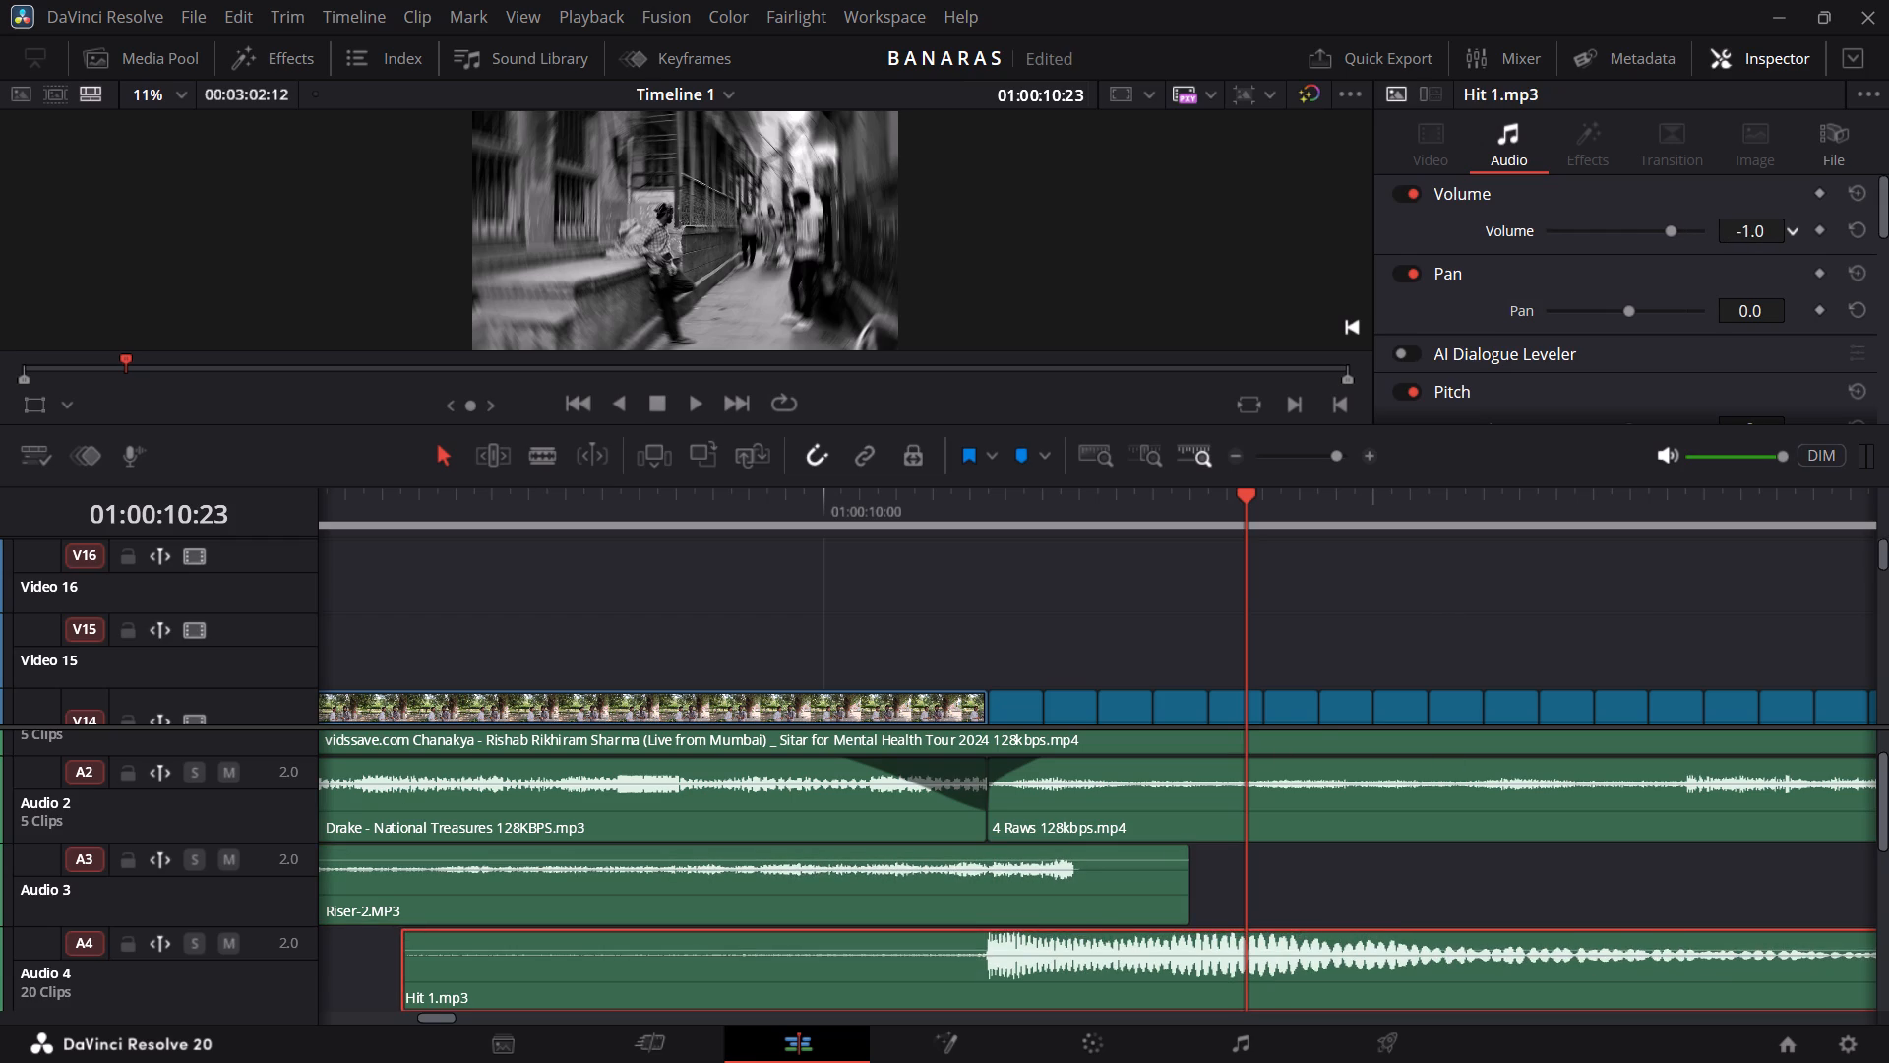
Play back the transition from shortly before 01:00:10:00 into the short clips to check the Hit 1.mp3 level, stopping around 01:00:10:22.
{"action": "left_click", "coordinate": [426, 492]}
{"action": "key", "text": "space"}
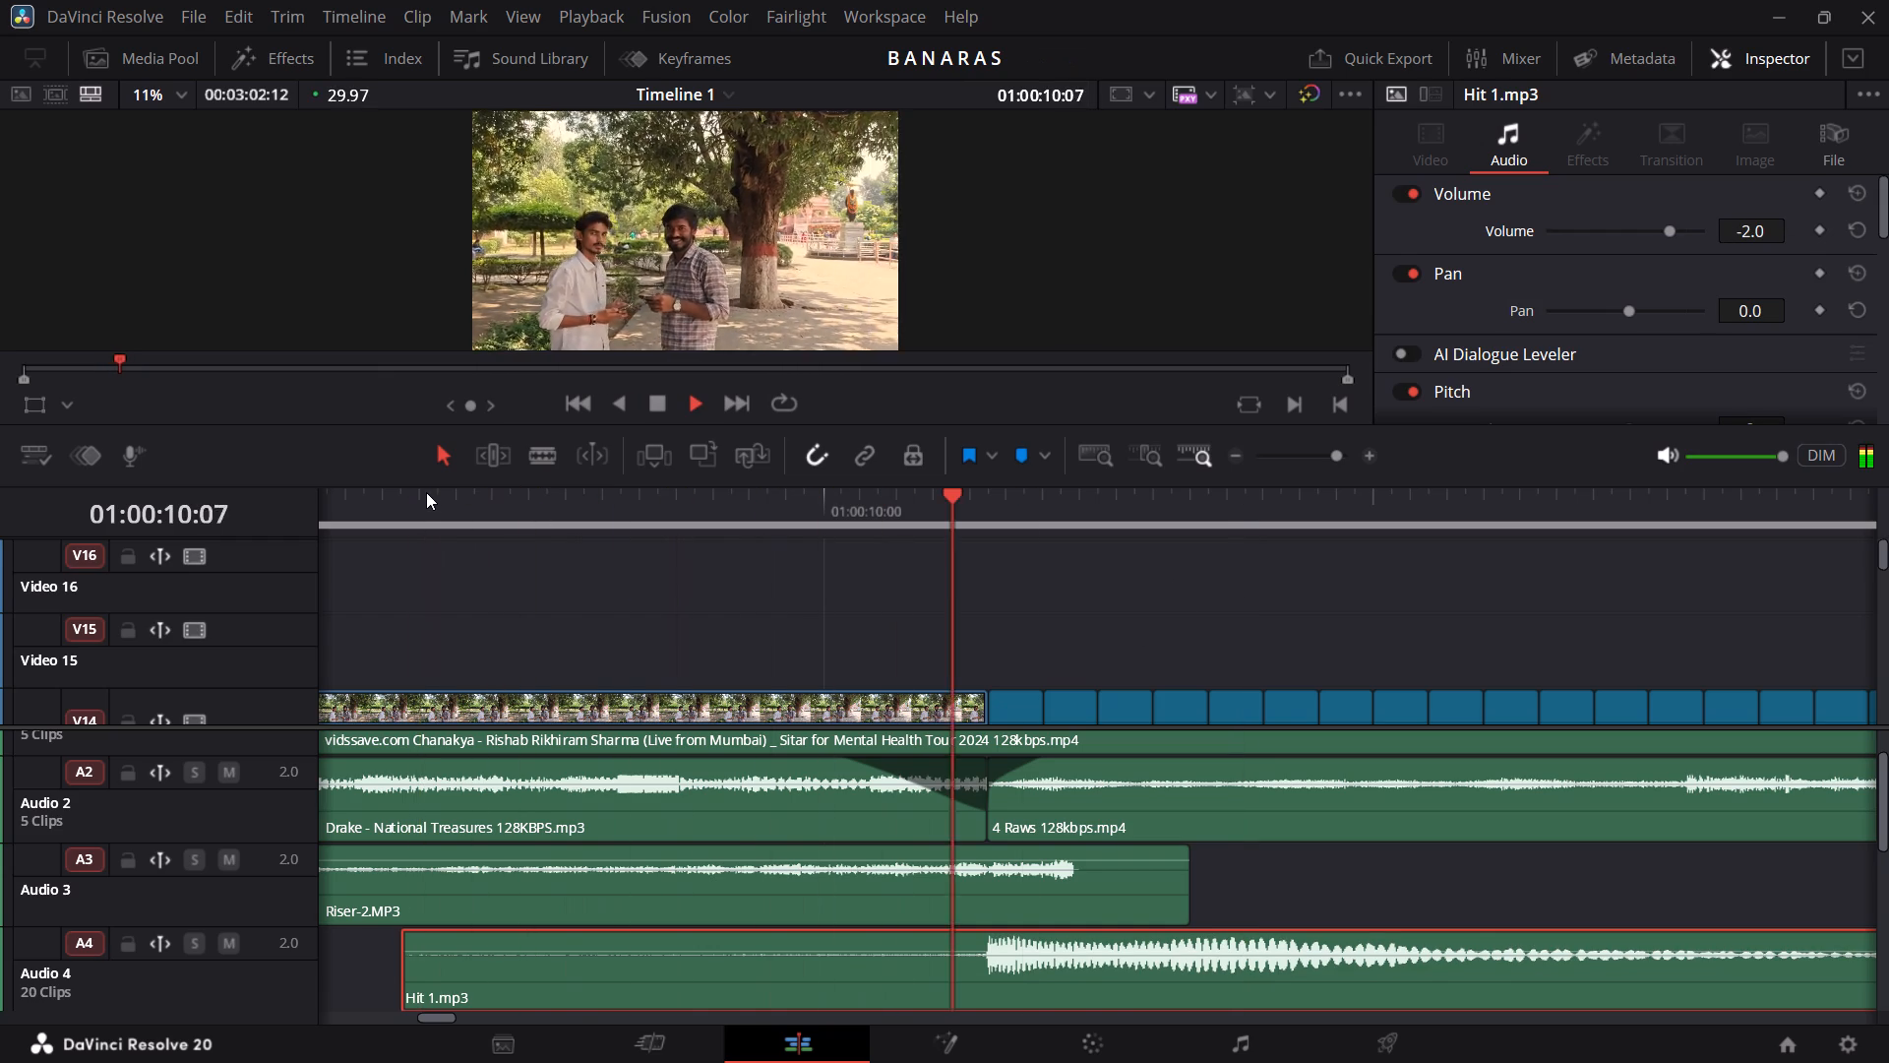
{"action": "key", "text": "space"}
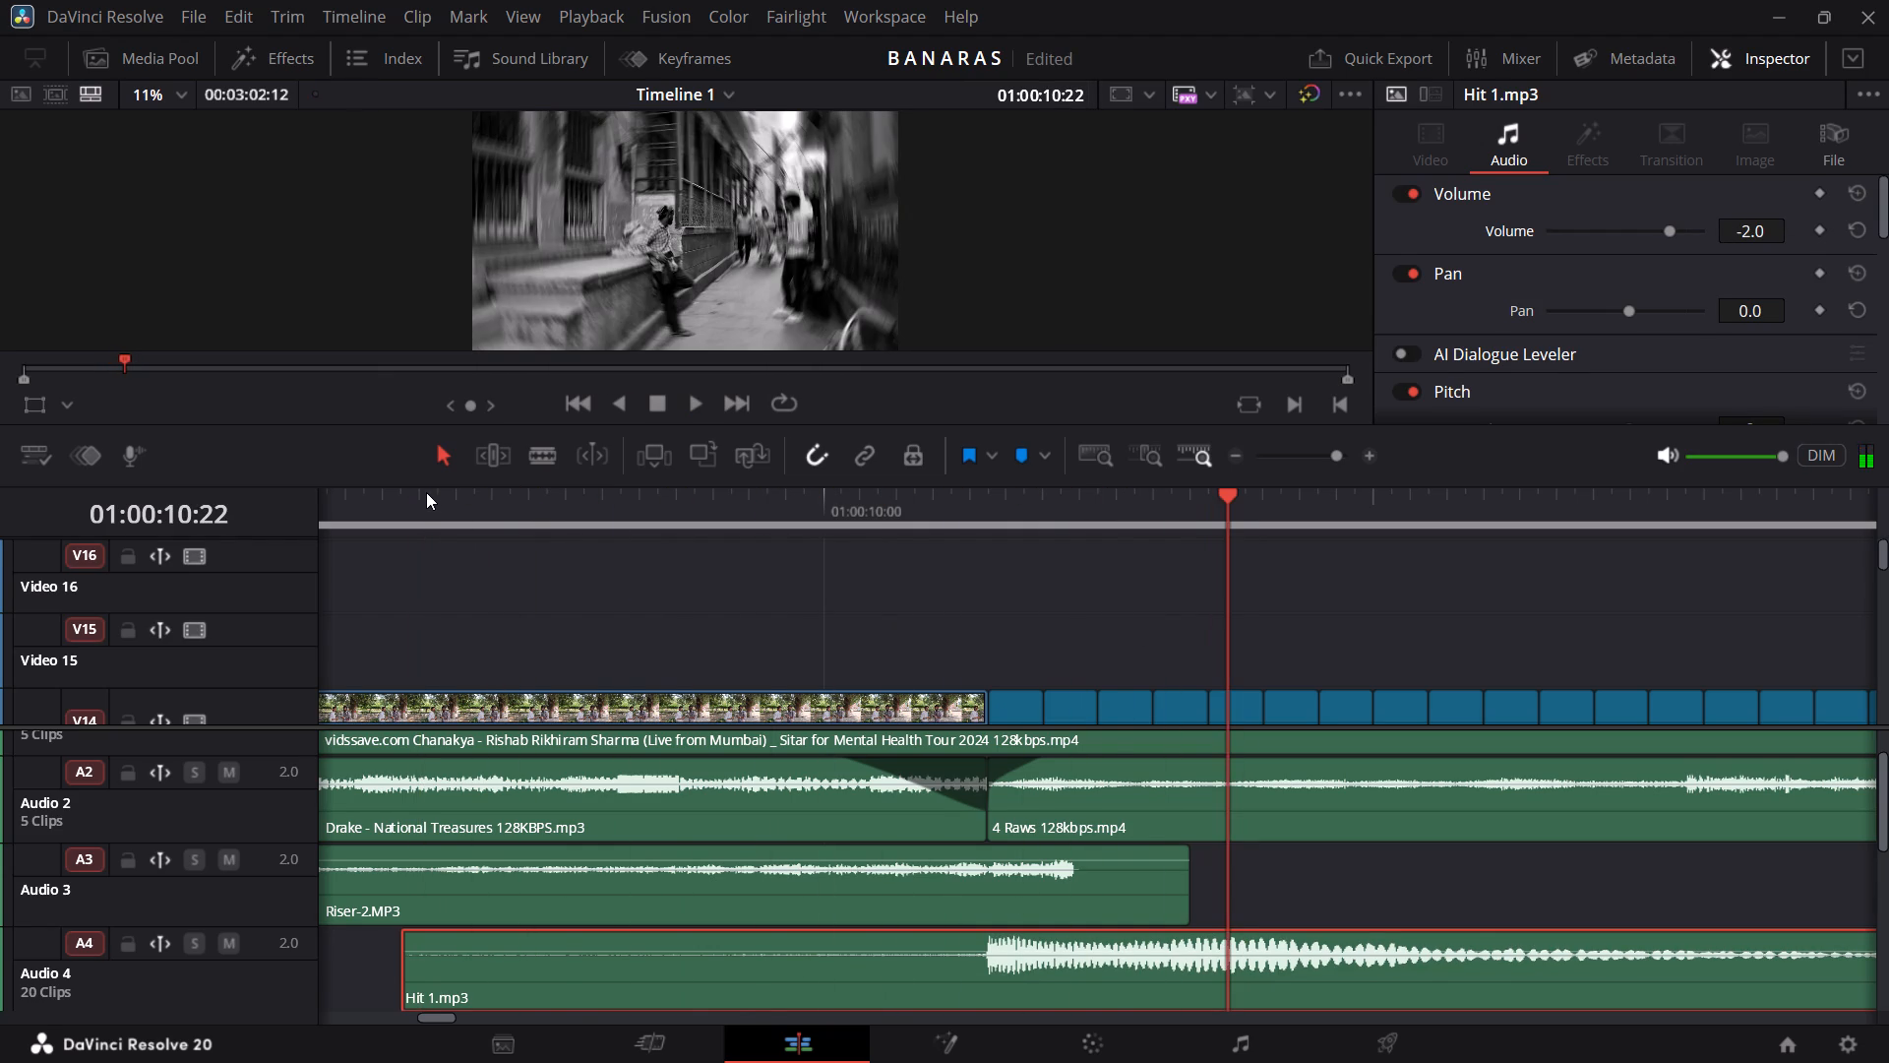
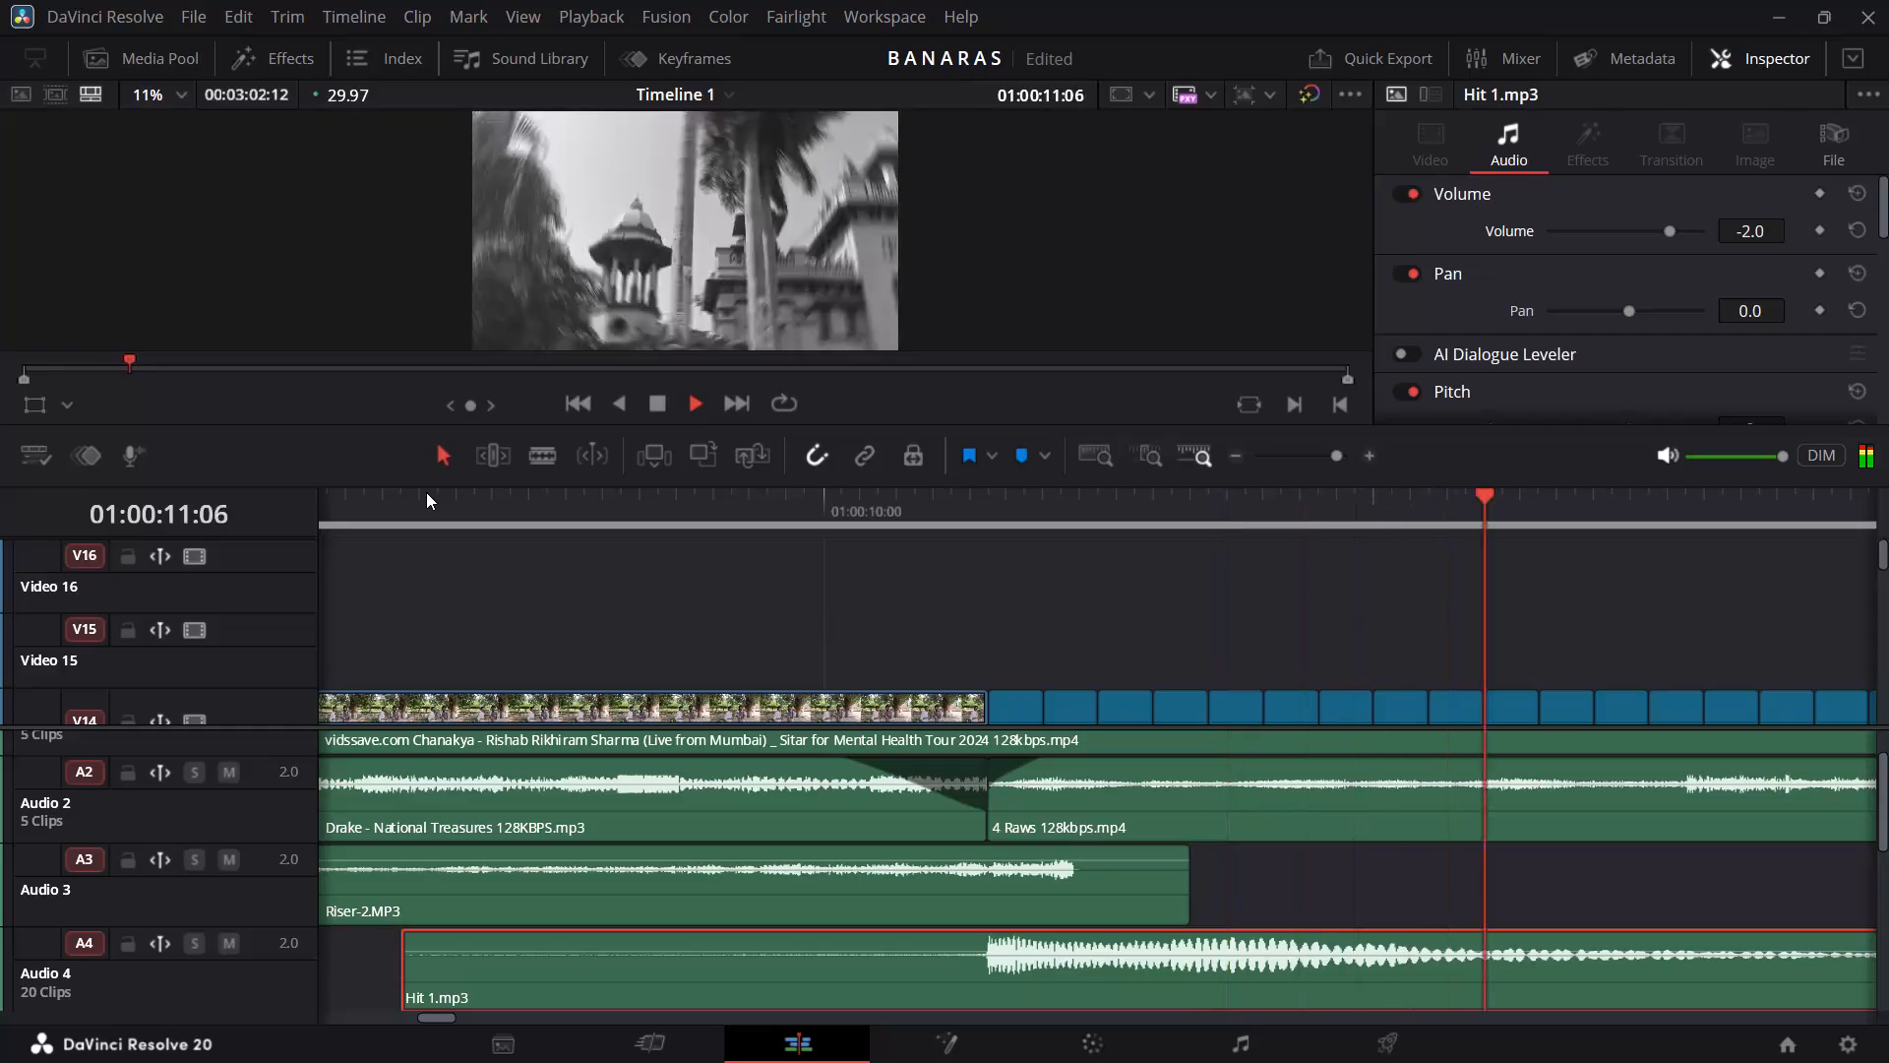
Play back the edit from about 01:00:08:22 through the riser and hit transition, stopping around 01:00:15:26.
{"action": "scroll", "coordinate": [426, 492], "scroll_direction": "right", "scroll_amount": 1}
{"action": "left_click", "coordinate": [426, 492]}
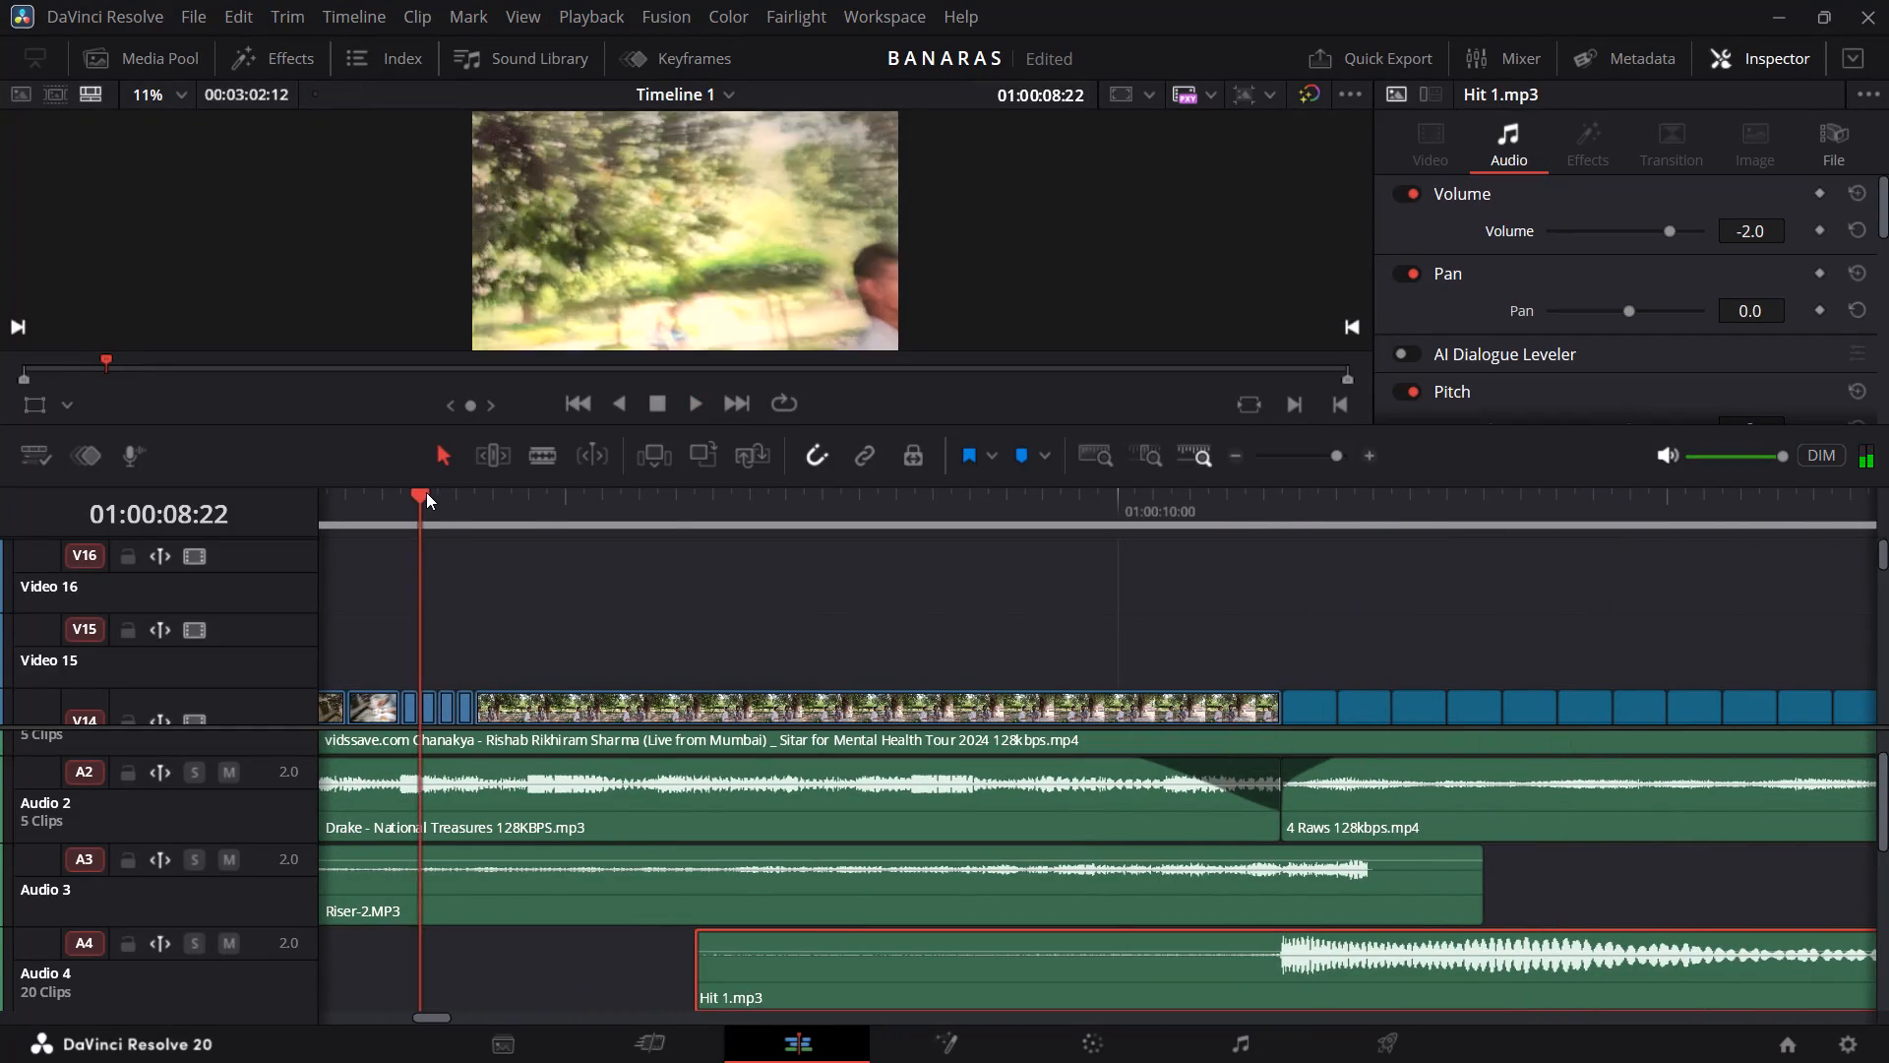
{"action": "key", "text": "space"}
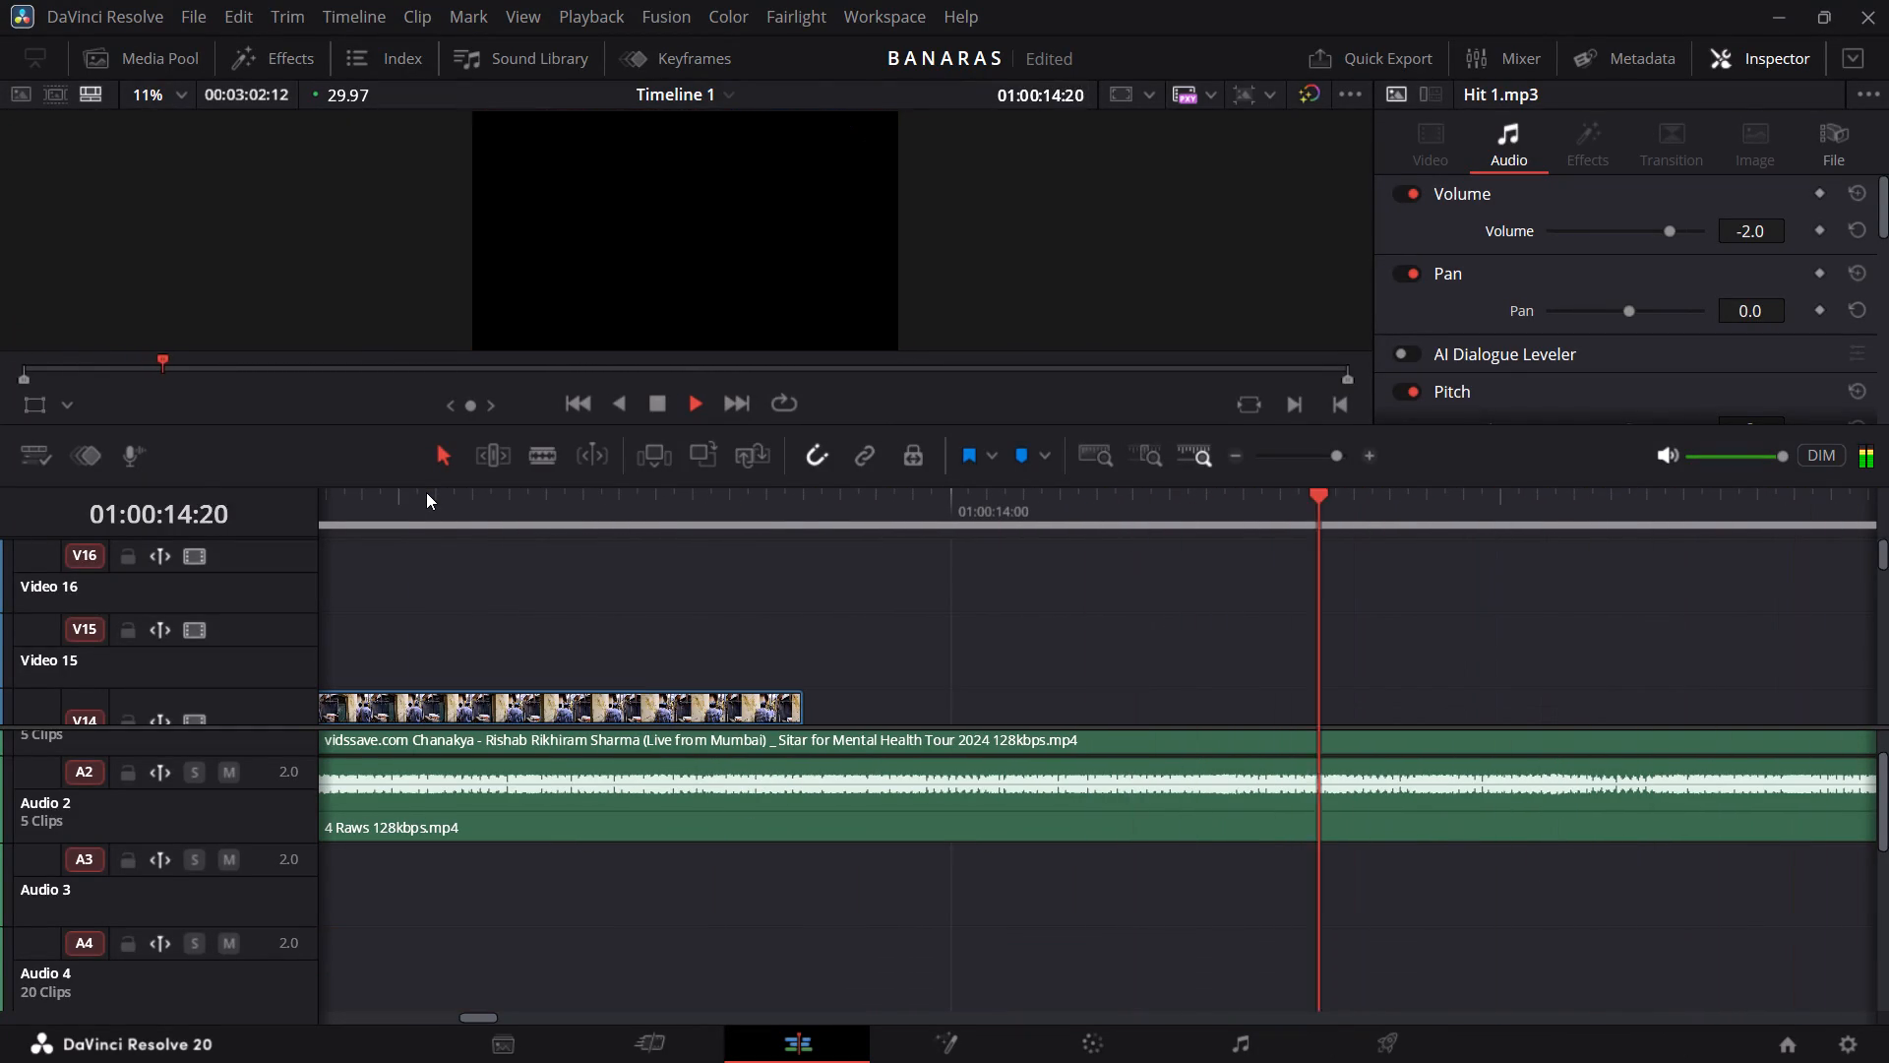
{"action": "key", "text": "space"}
{"action": "scroll", "coordinate": [426, 492], "scroll_direction": "right", "scroll_amount": 3}
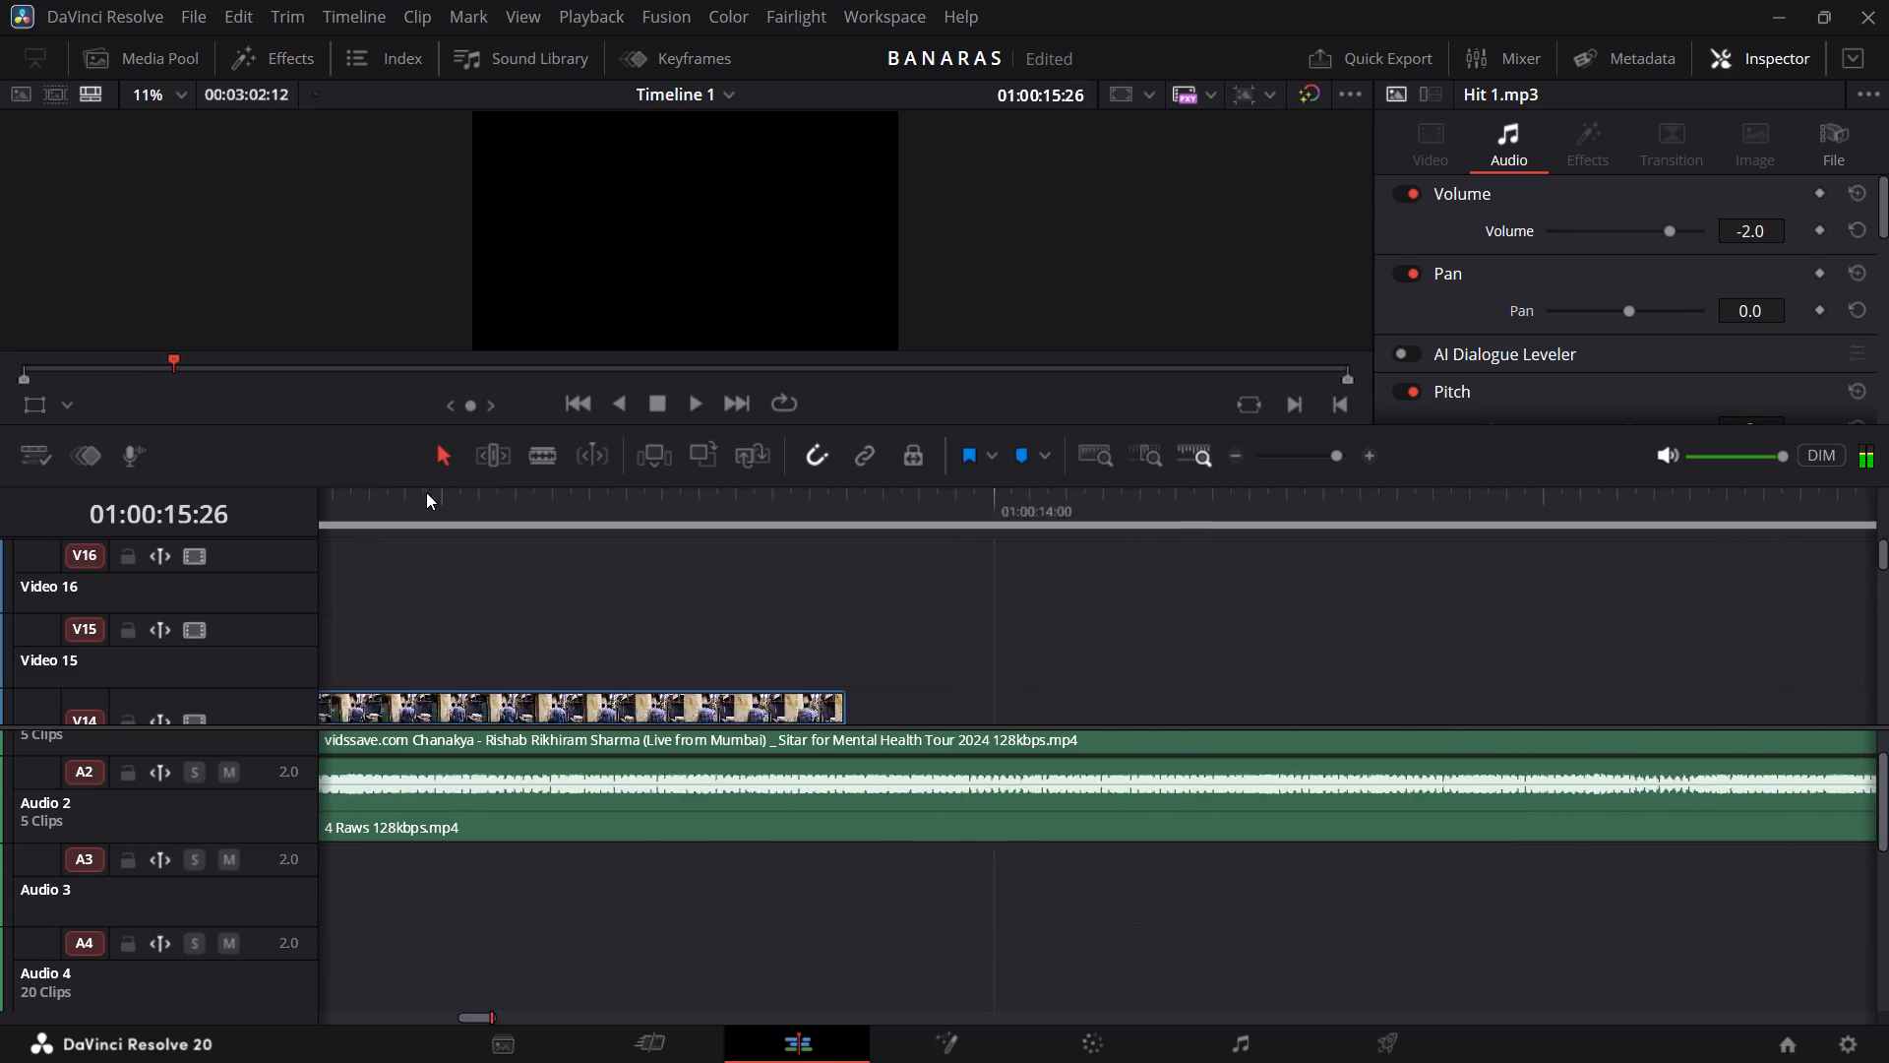
Play back the transition from just before 01:00:10:00 to about 01:00:12:19 to check the riser and hit sound levels.
{"action": "scroll", "coordinate": [426, 492], "scroll_direction": "right", "scroll_amount": 3}
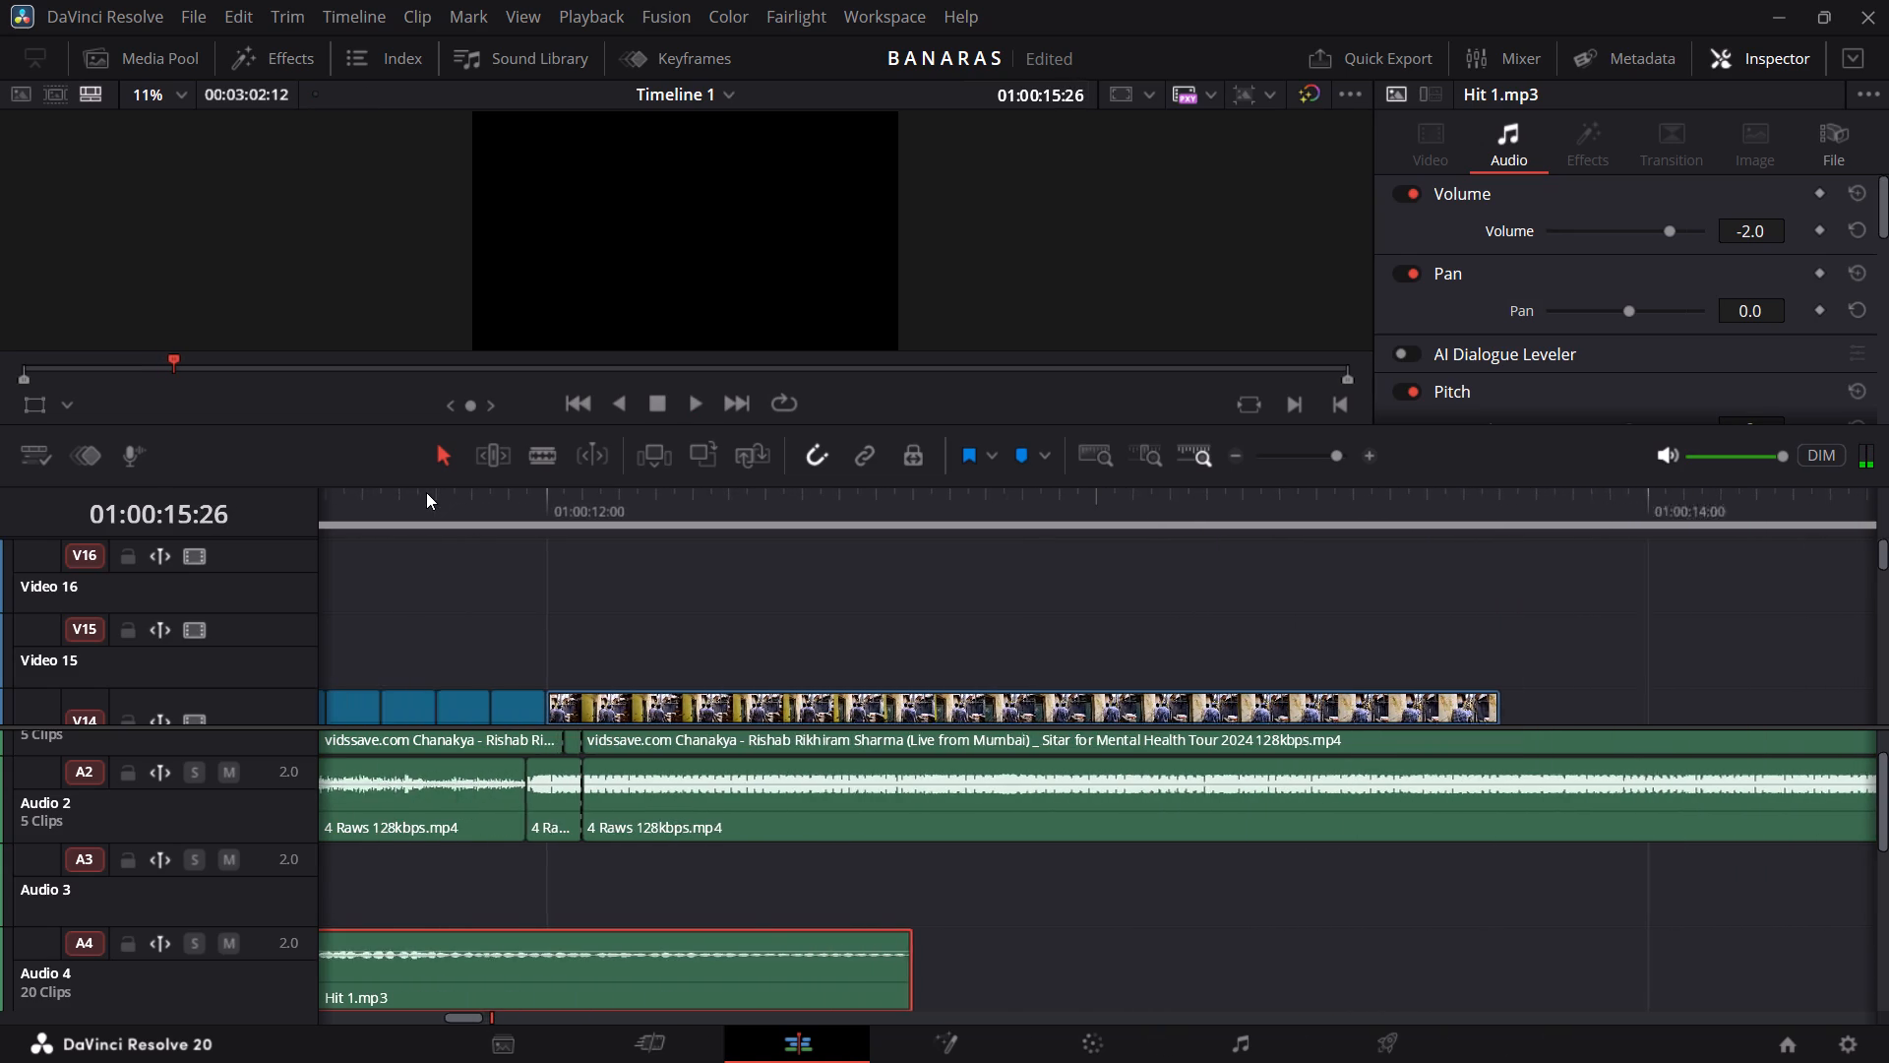
{"action": "scroll", "coordinate": [426, 492], "scroll_direction": "right", "scroll_amount": 2}
{"action": "left_click", "coordinate": [426, 492]}
{"action": "key", "text": "space"}
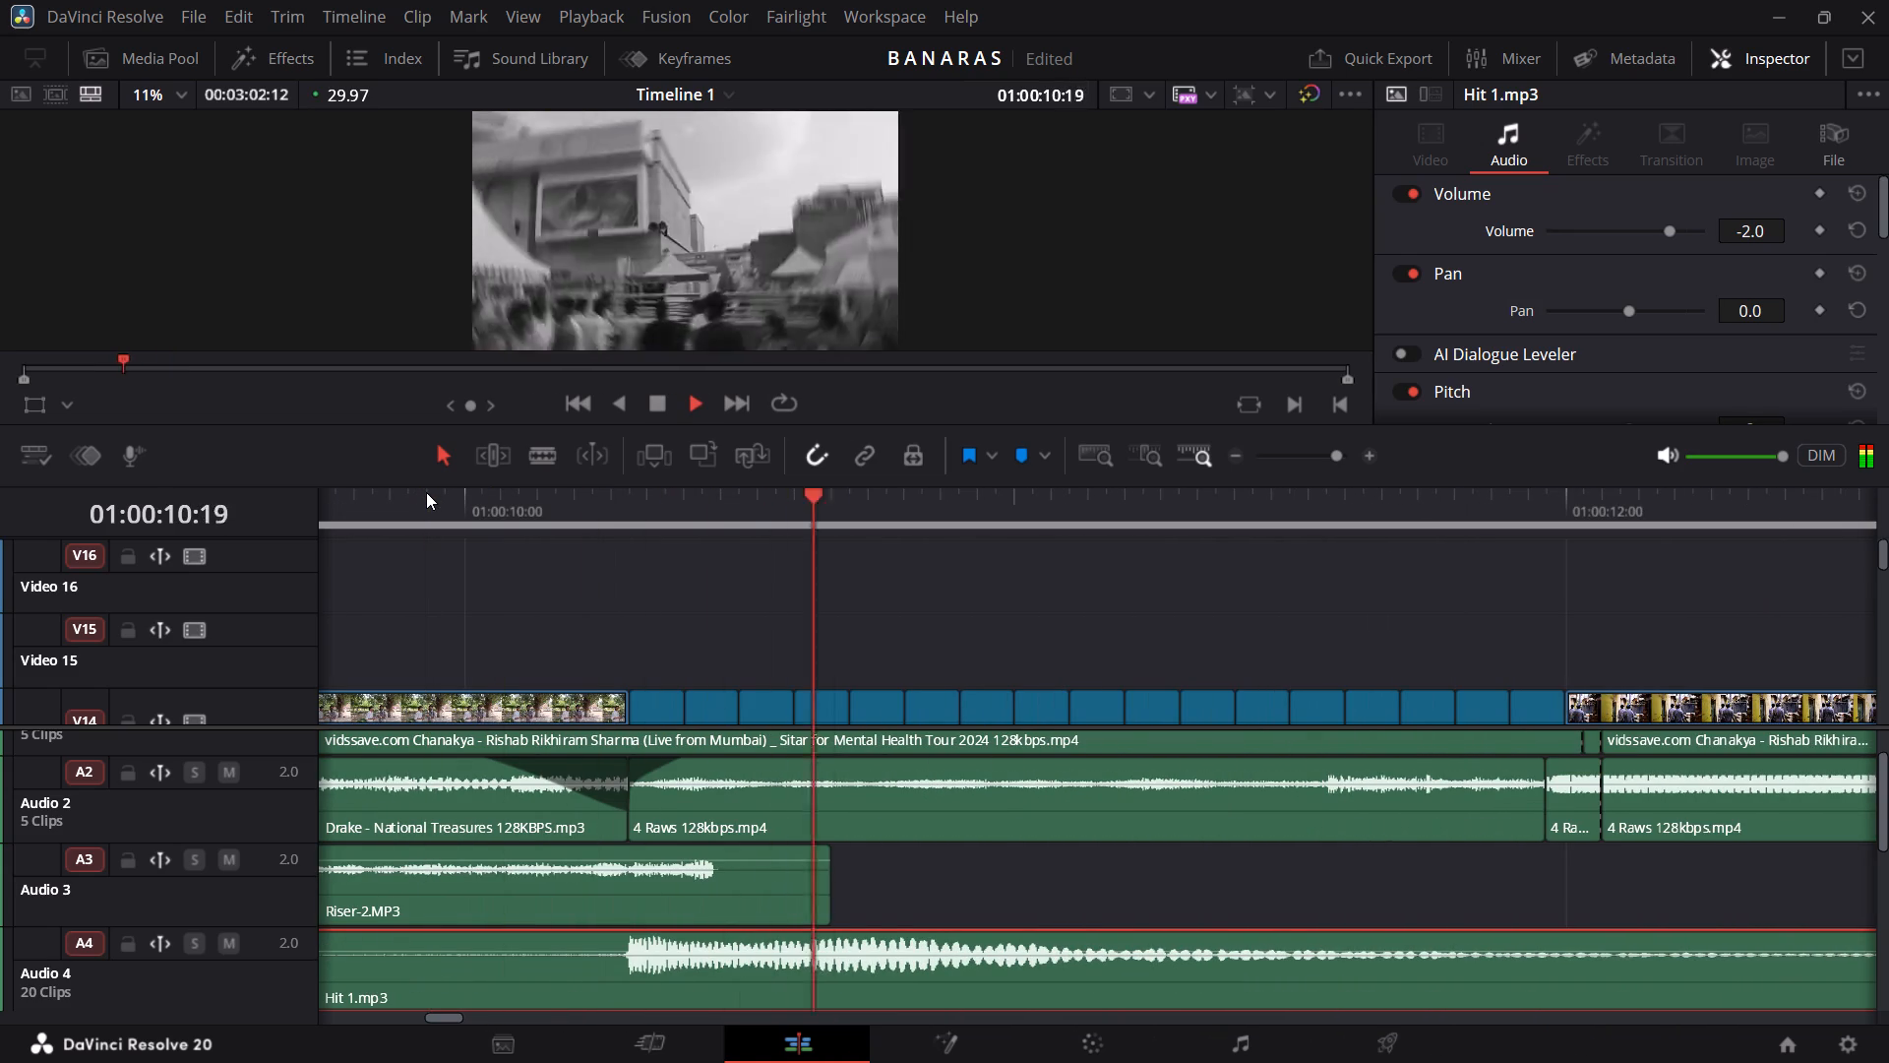
{"action": "key", "text": "space"}
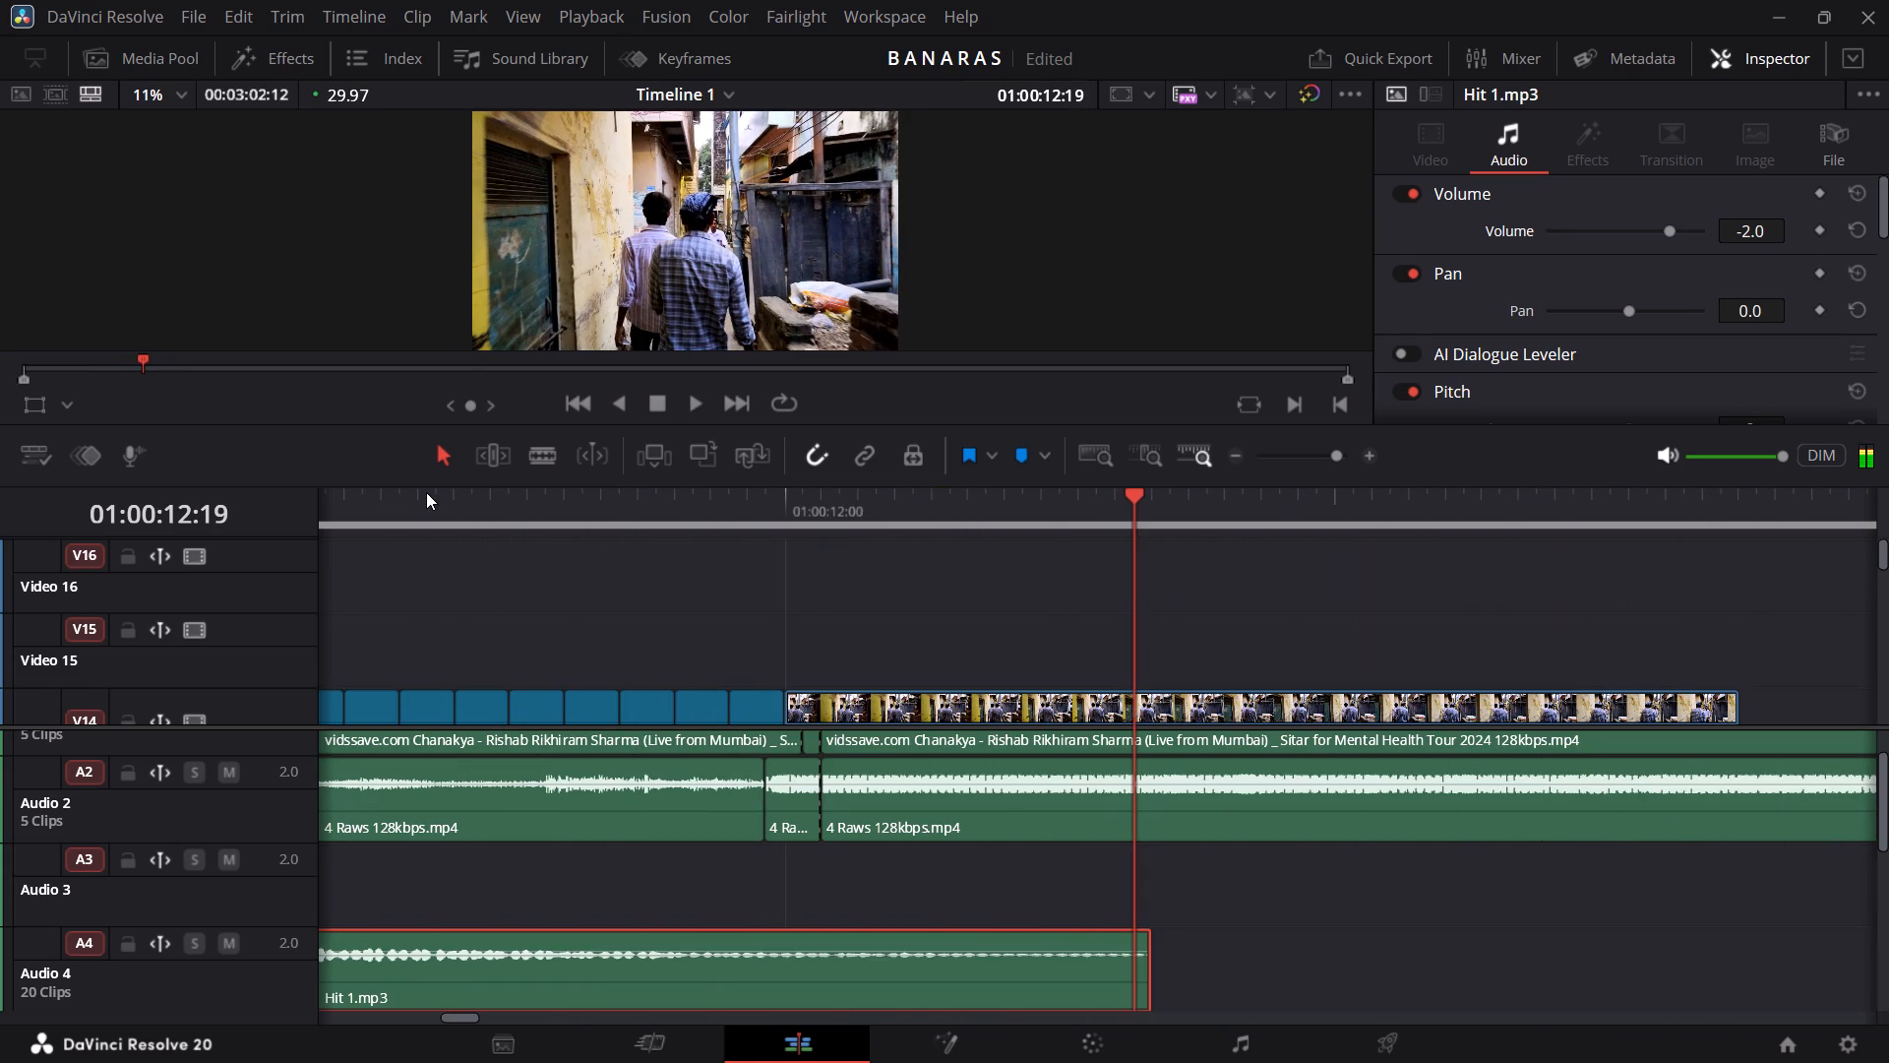
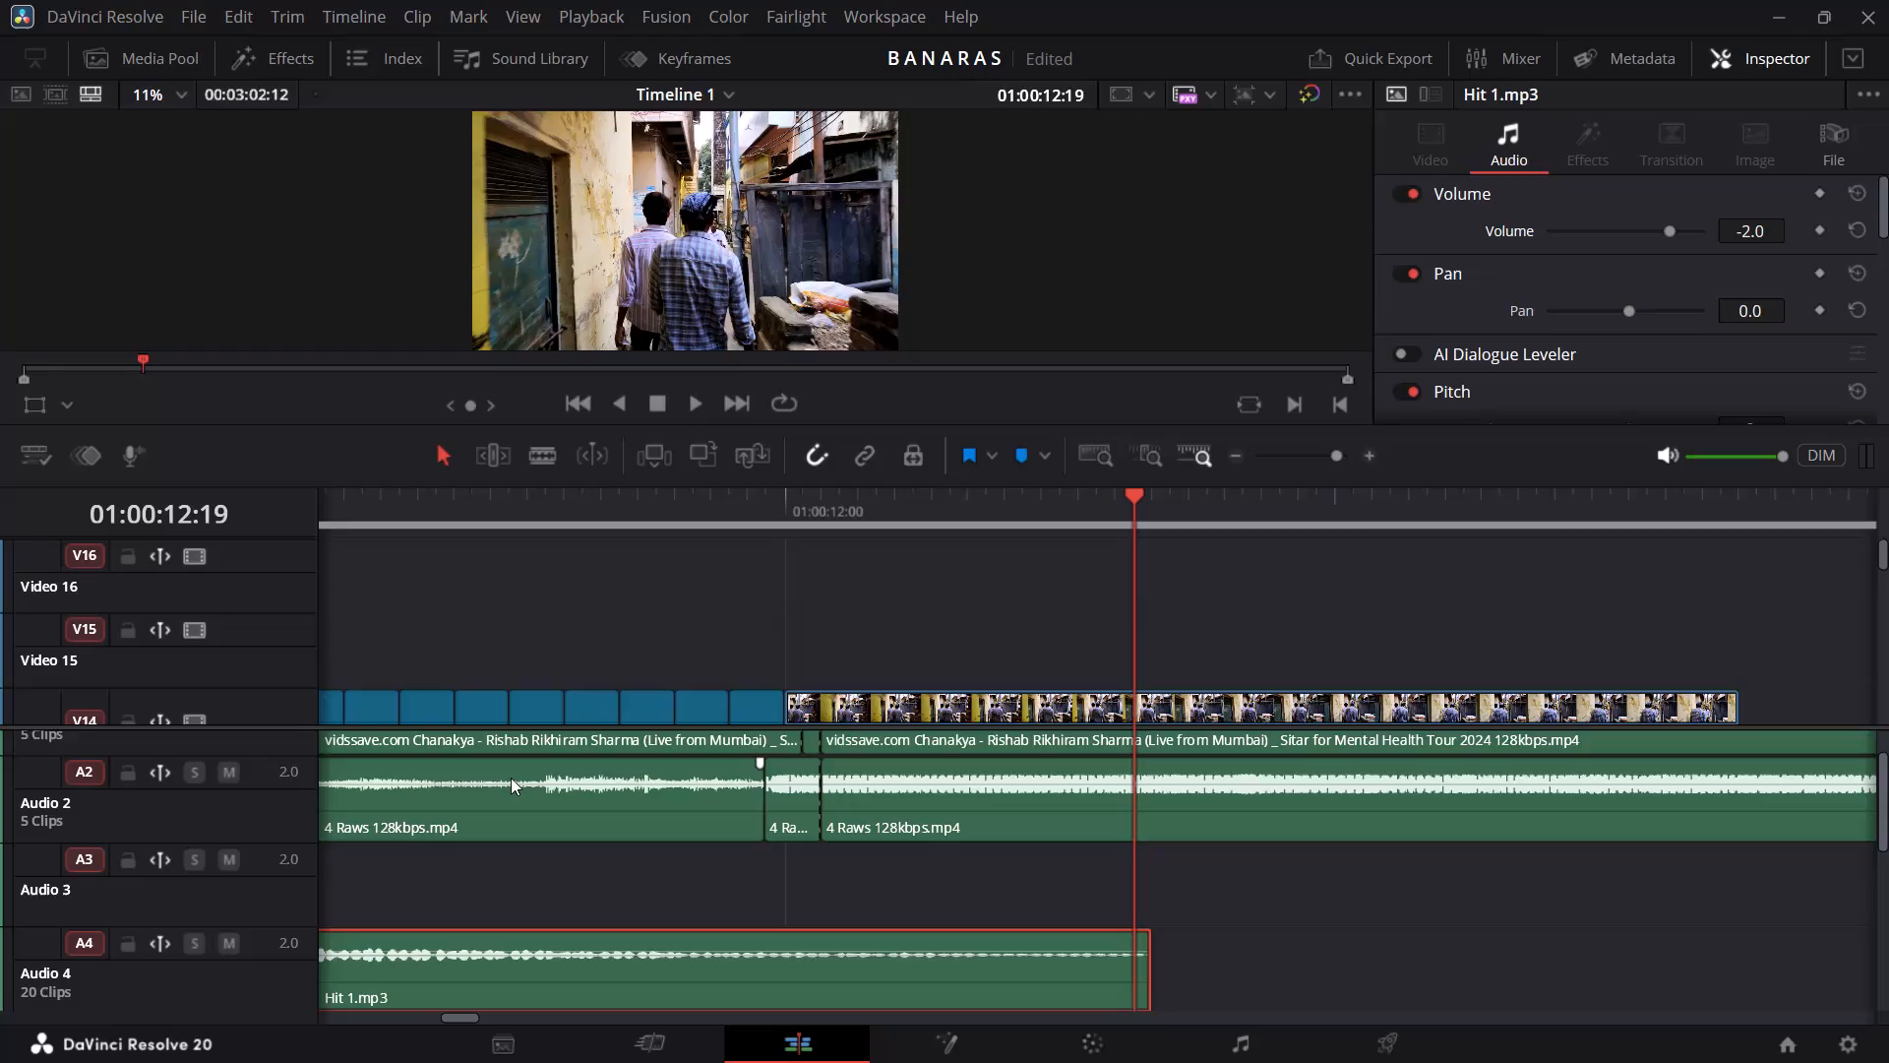
Play the timeline onward from 01:00:12:19 to about 01:00:25:05 to check the music after the transition, and return to the riser and hit clips.
{"action": "key", "text": "space"}
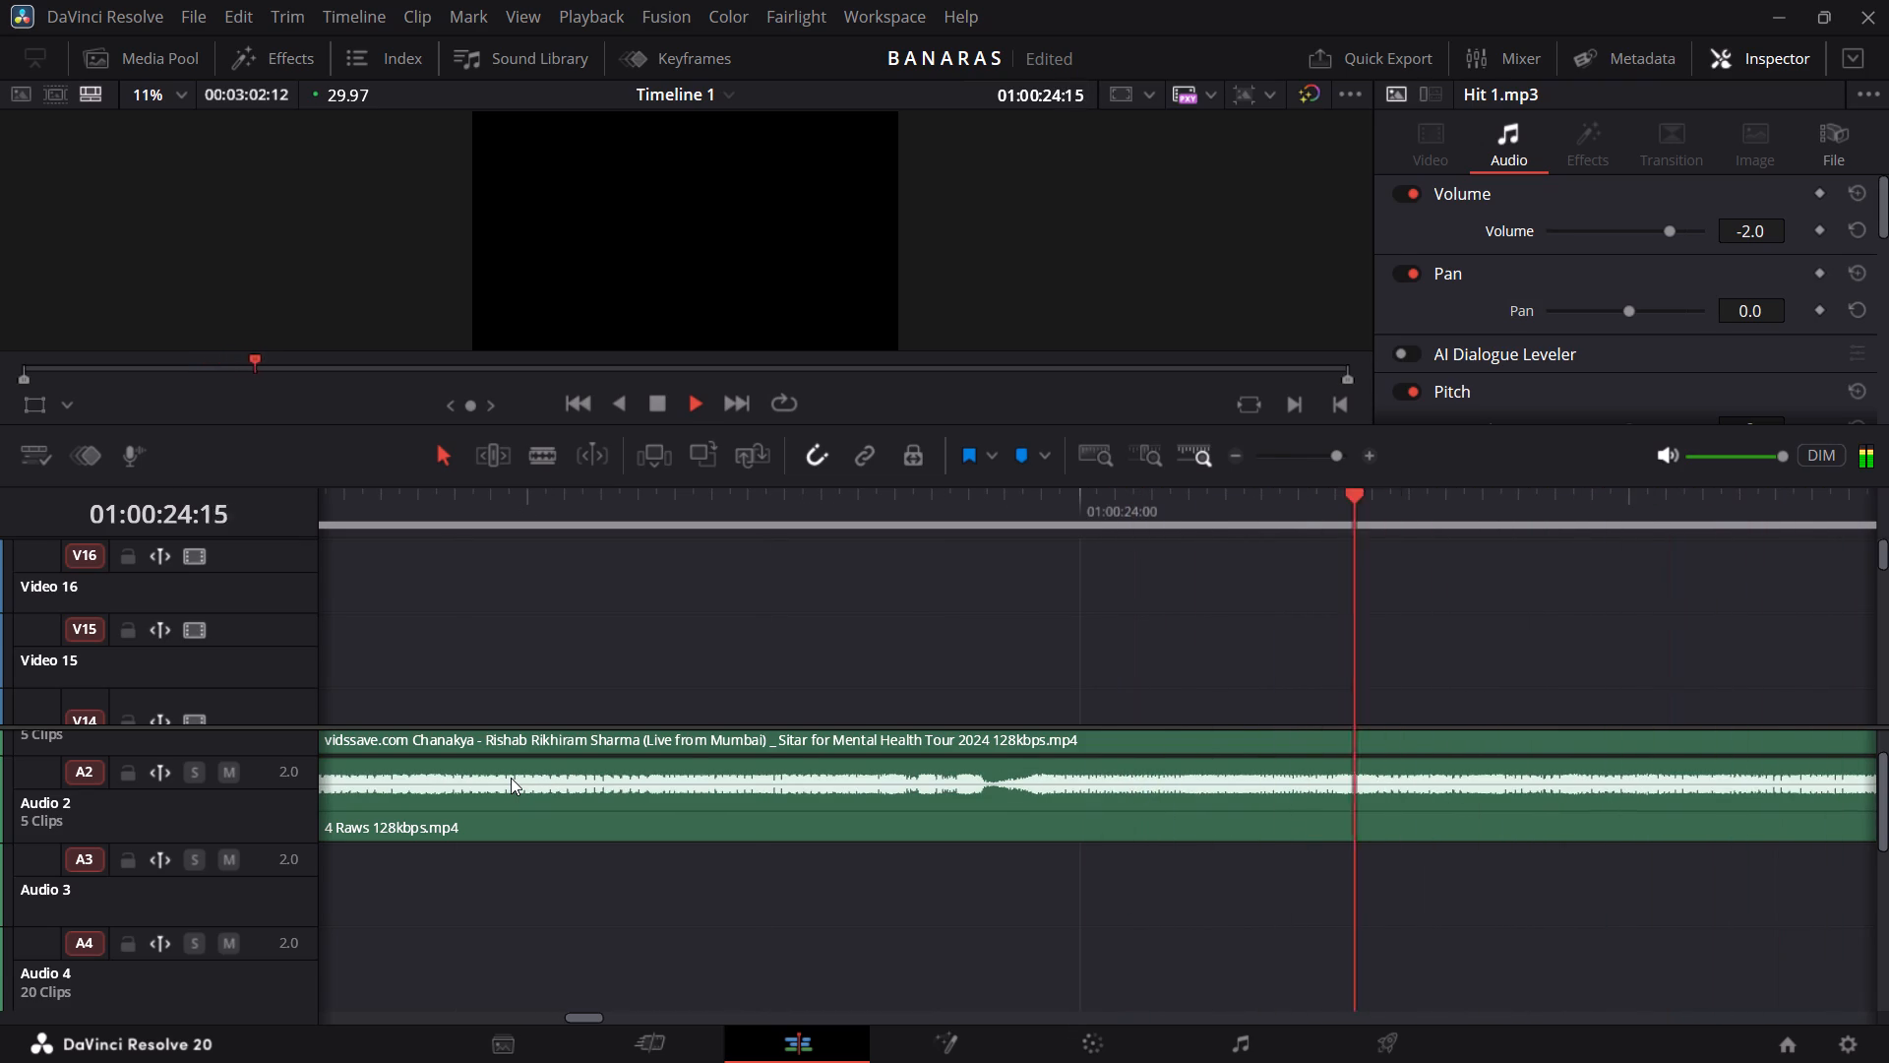
{"action": "key", "text": "space"}
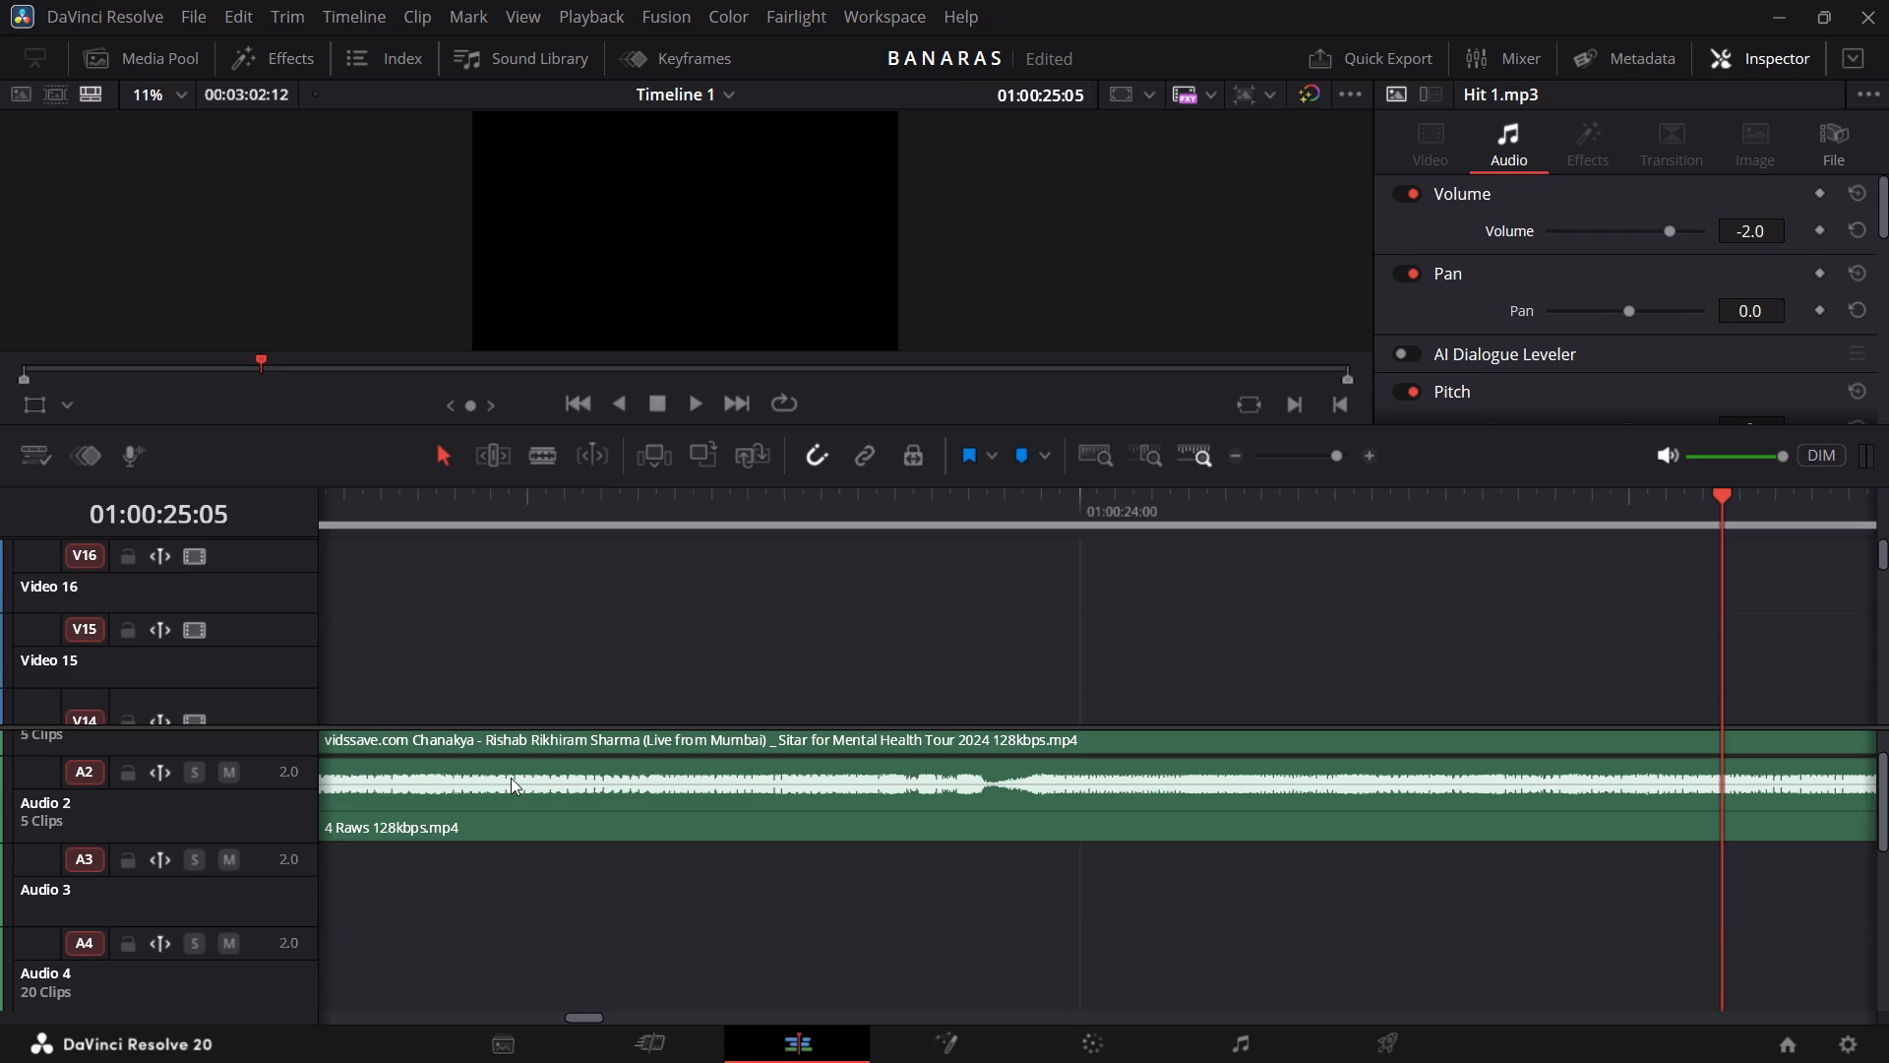
{"action": "scroll", "coordinate": [490, 802], "scroll_direction": "right", "scroll_amount": 18}
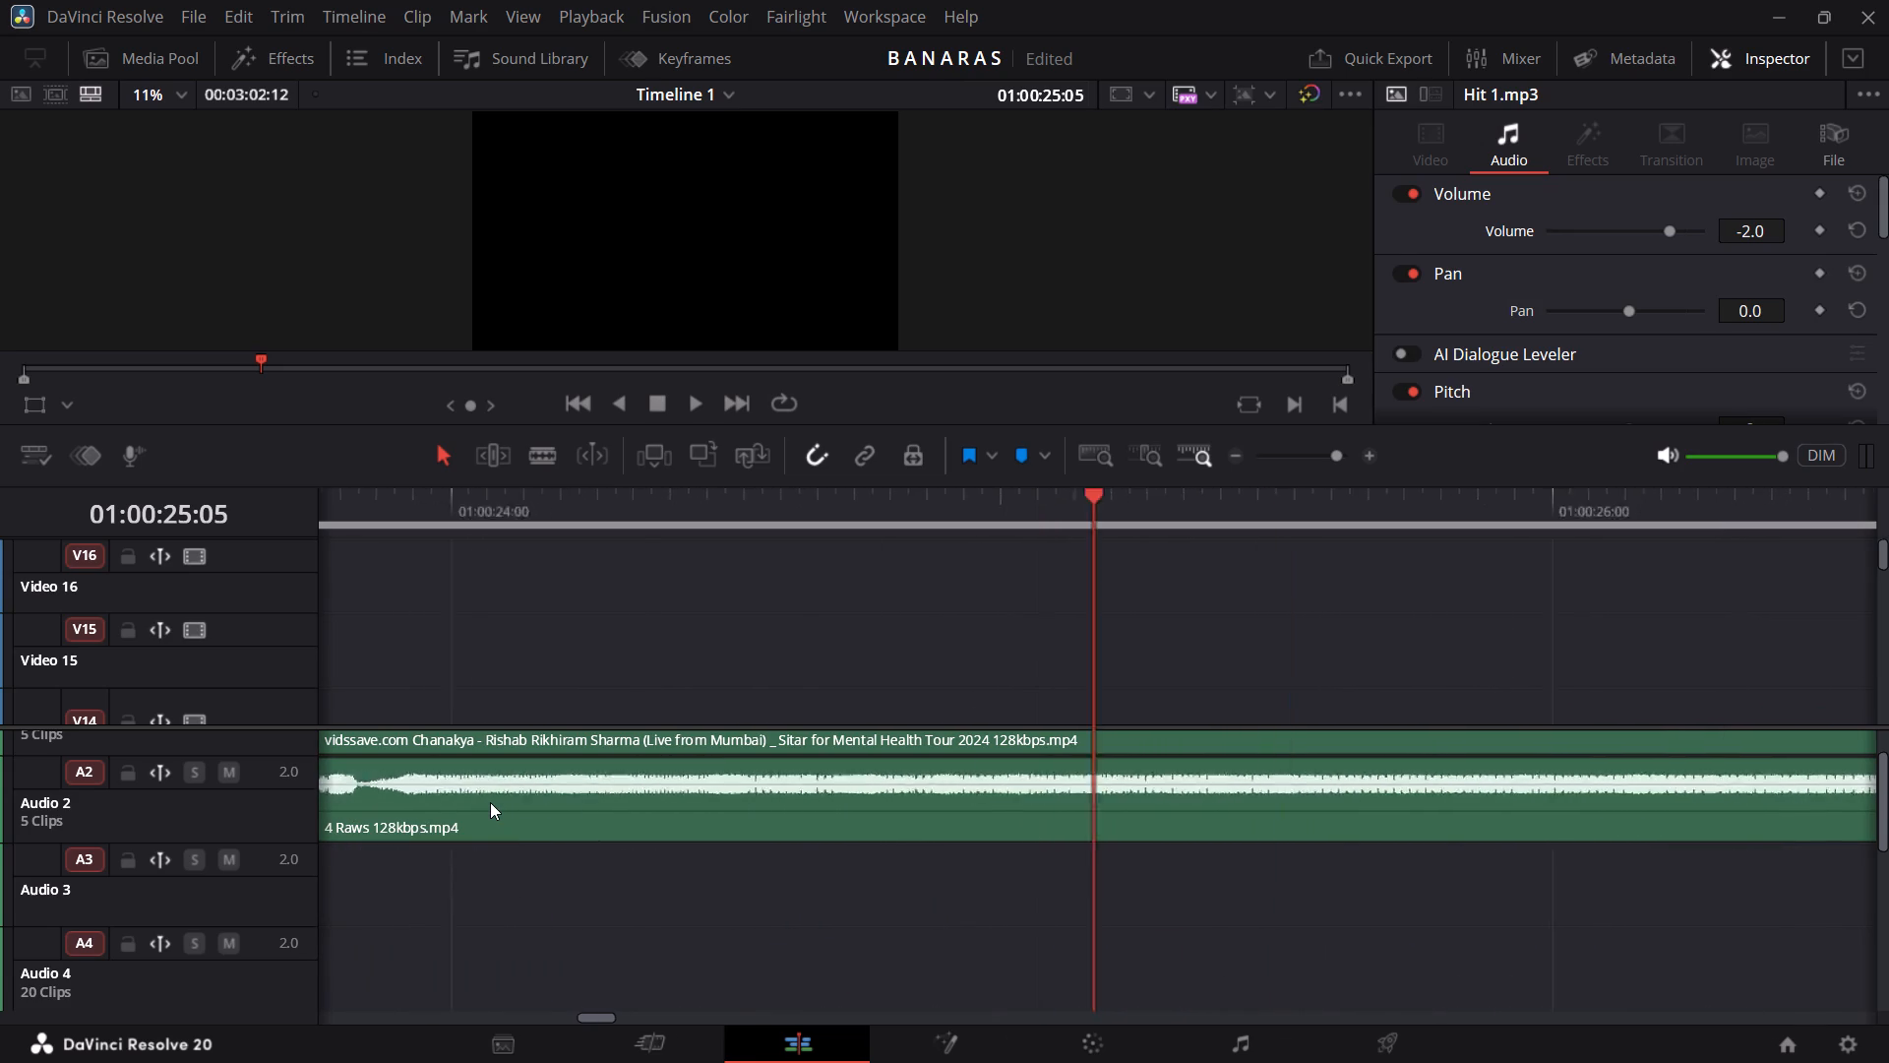
{"action": "scroll", "coordinate": [490, 802], "scroll_direction": "right", "scroll_amount": 12}
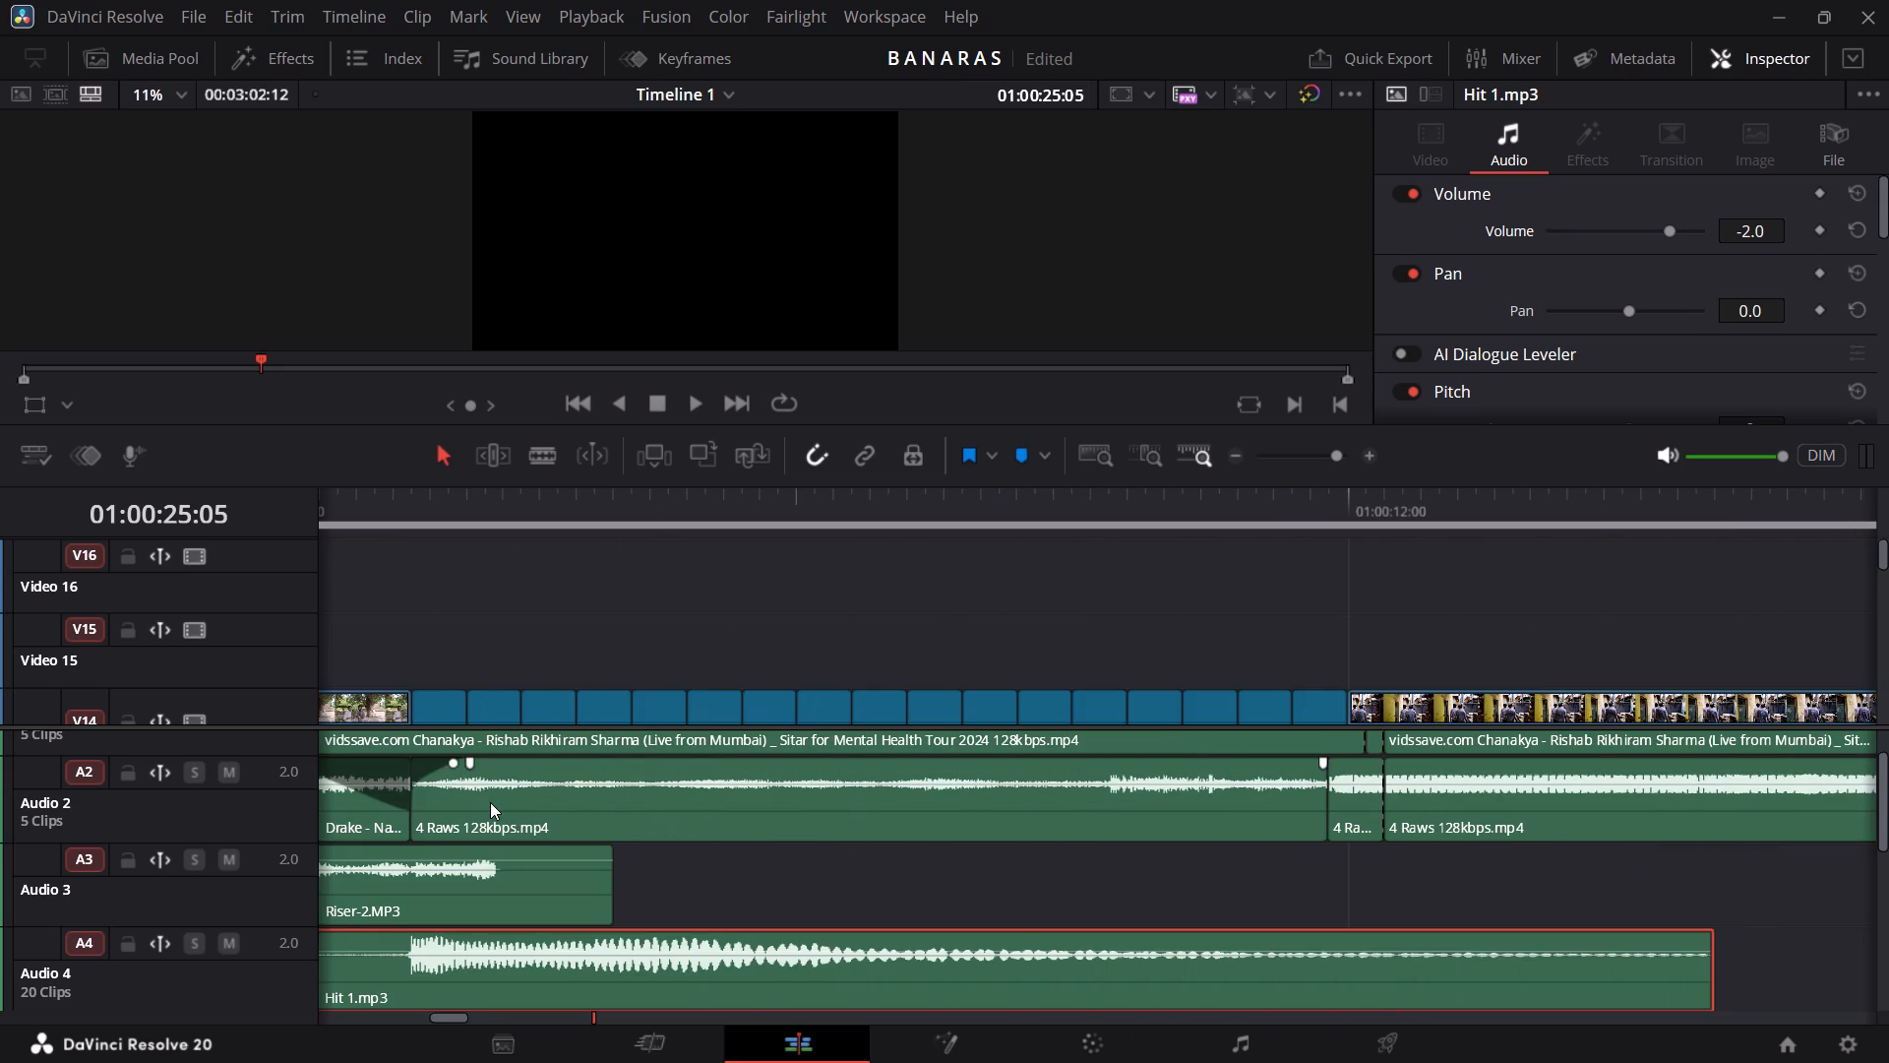
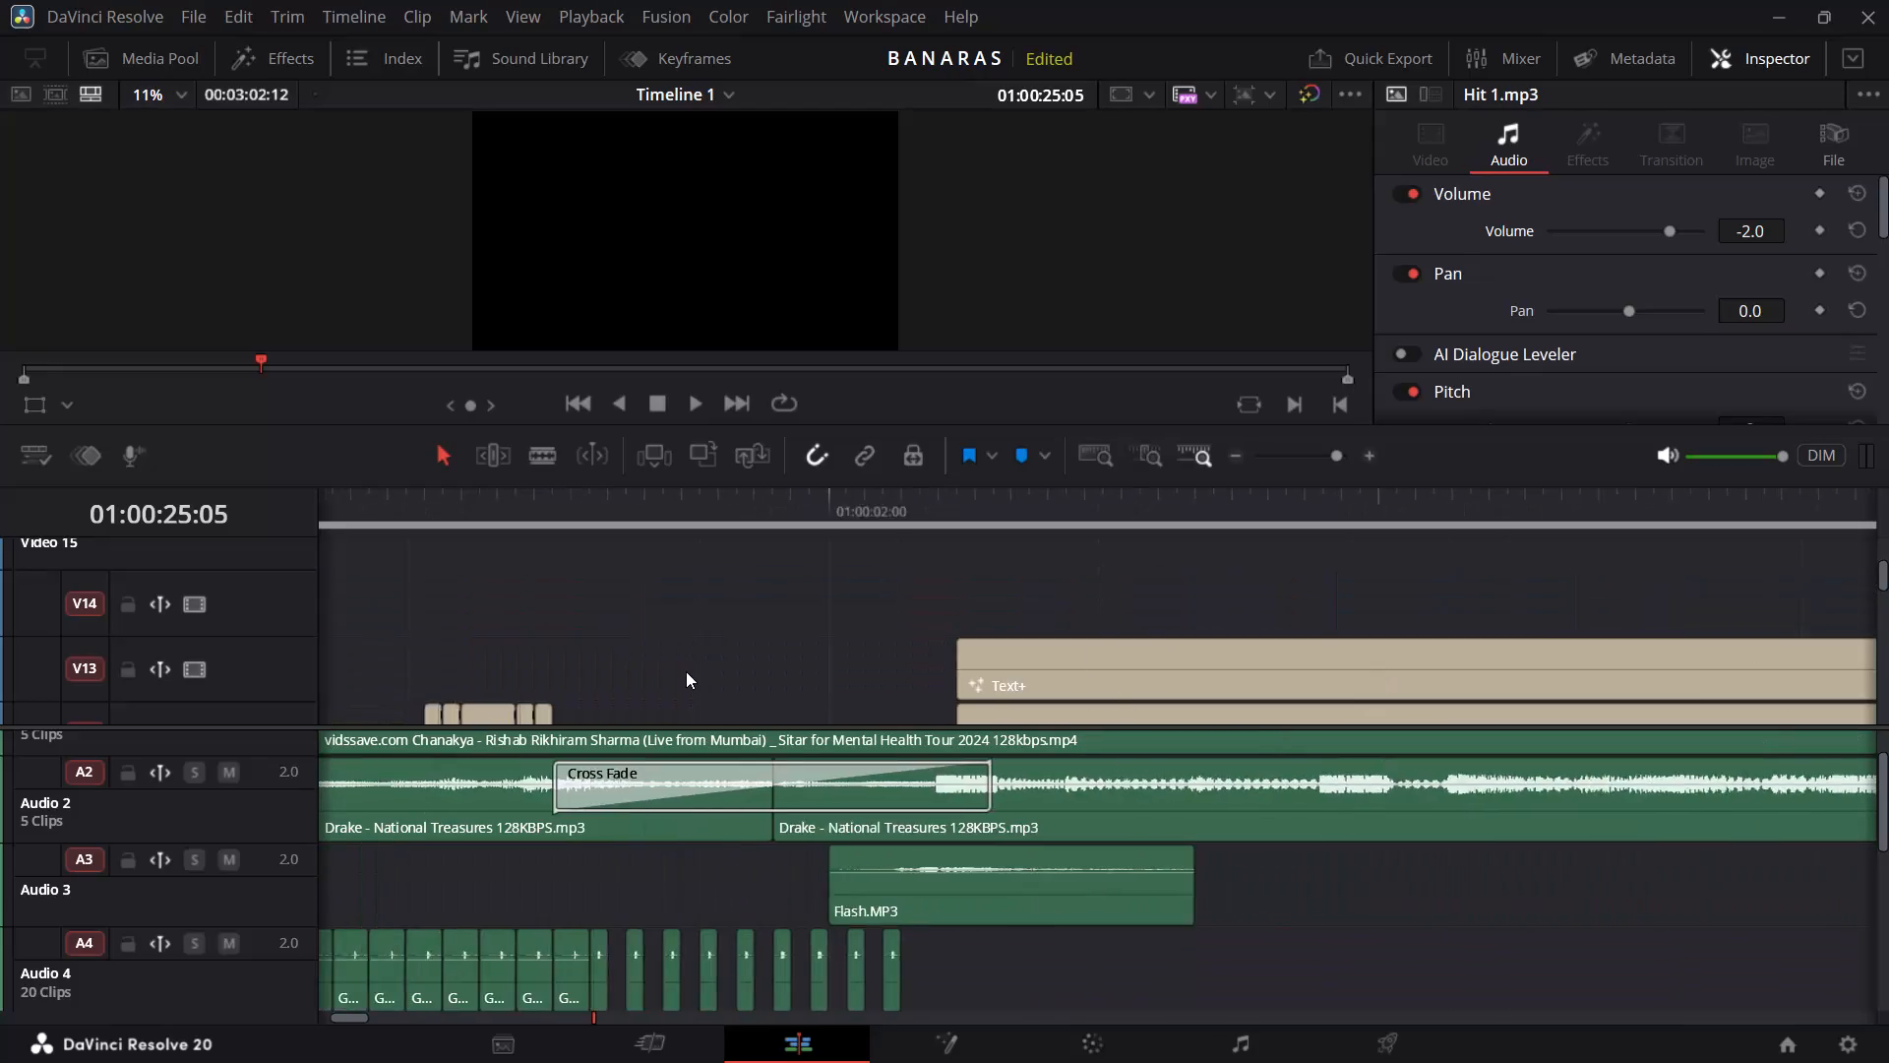
Return the playhead to the timeline start, look over the clips and sound effects along the edit, and park the playhead at 01:00:13:14.
{"action": "scroll", "coordinate": [686, 671], "scroll_direction": "right", "scroll_amount": 6}
{"action": "left_click_drag", "start_coordinate": [330, 510], "coordinate": [260, 513]}
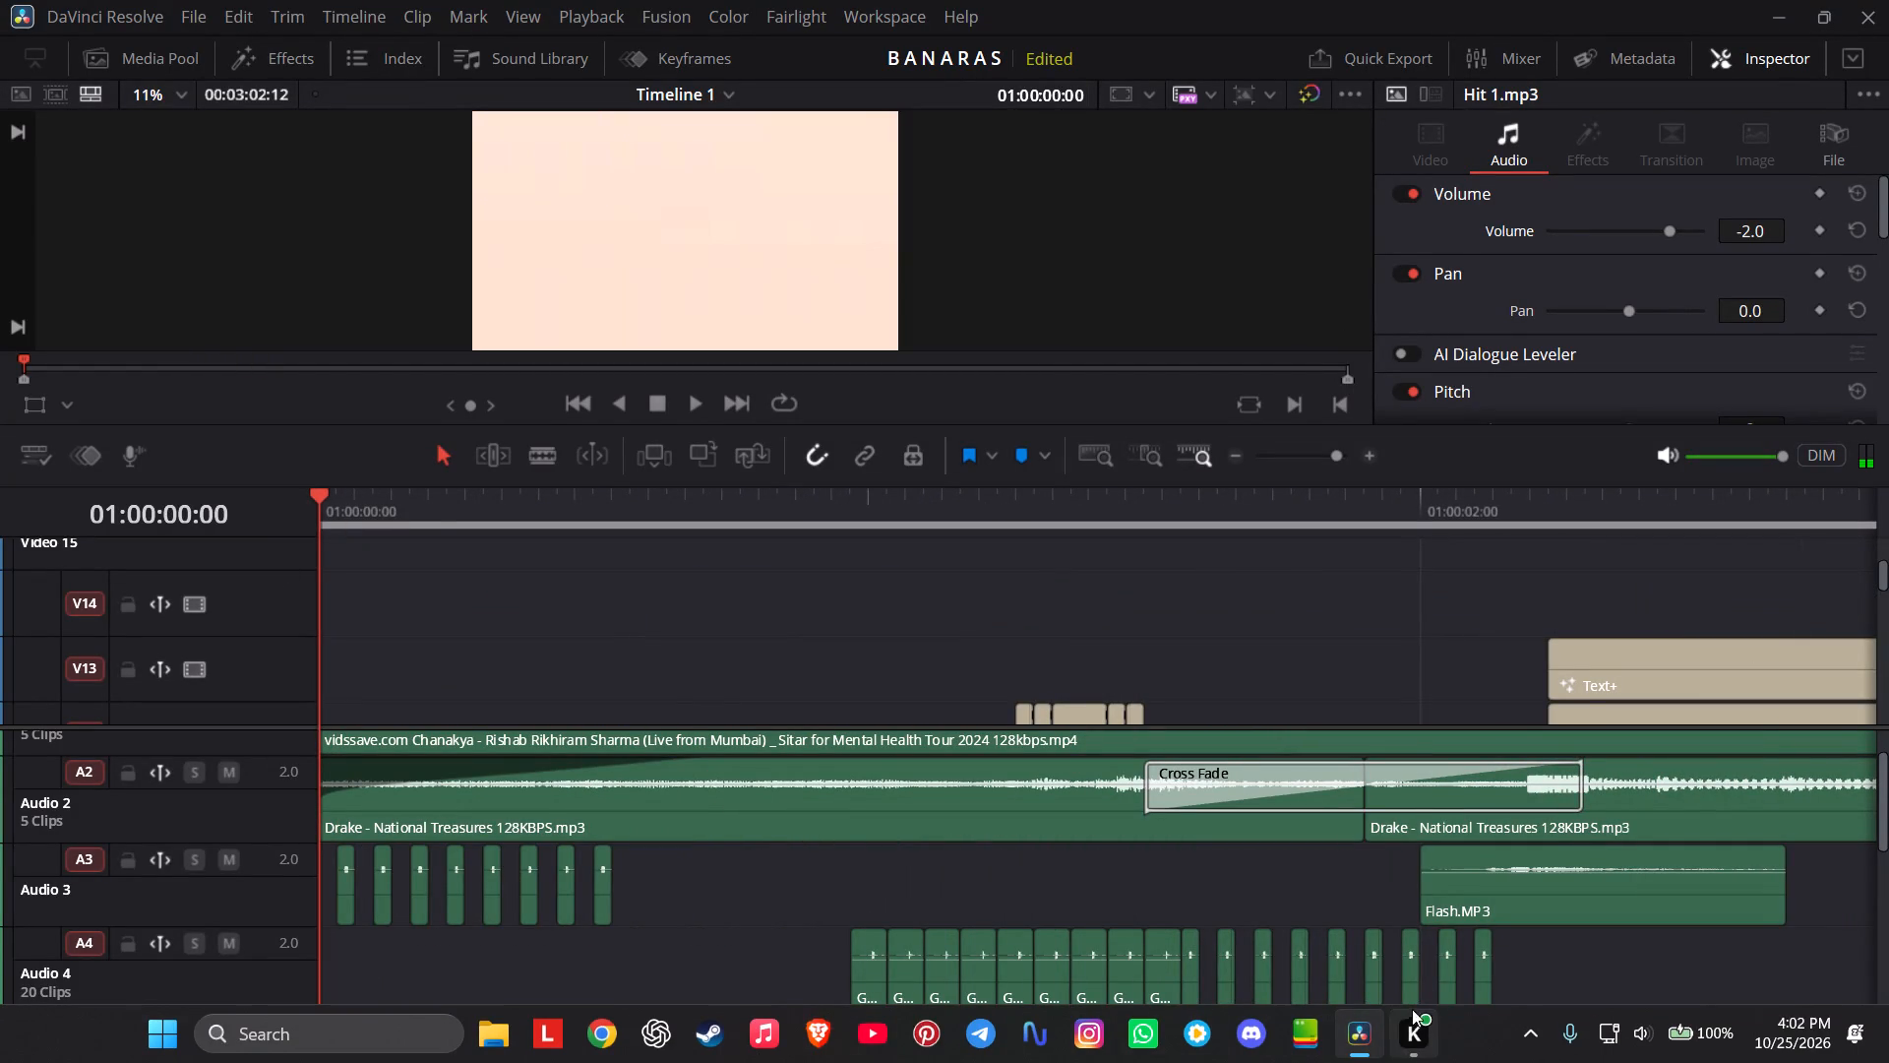
{"action": "scroll", "coordinate": [853, 719], "scroll_direction": "left", "scroll_amount": 2}
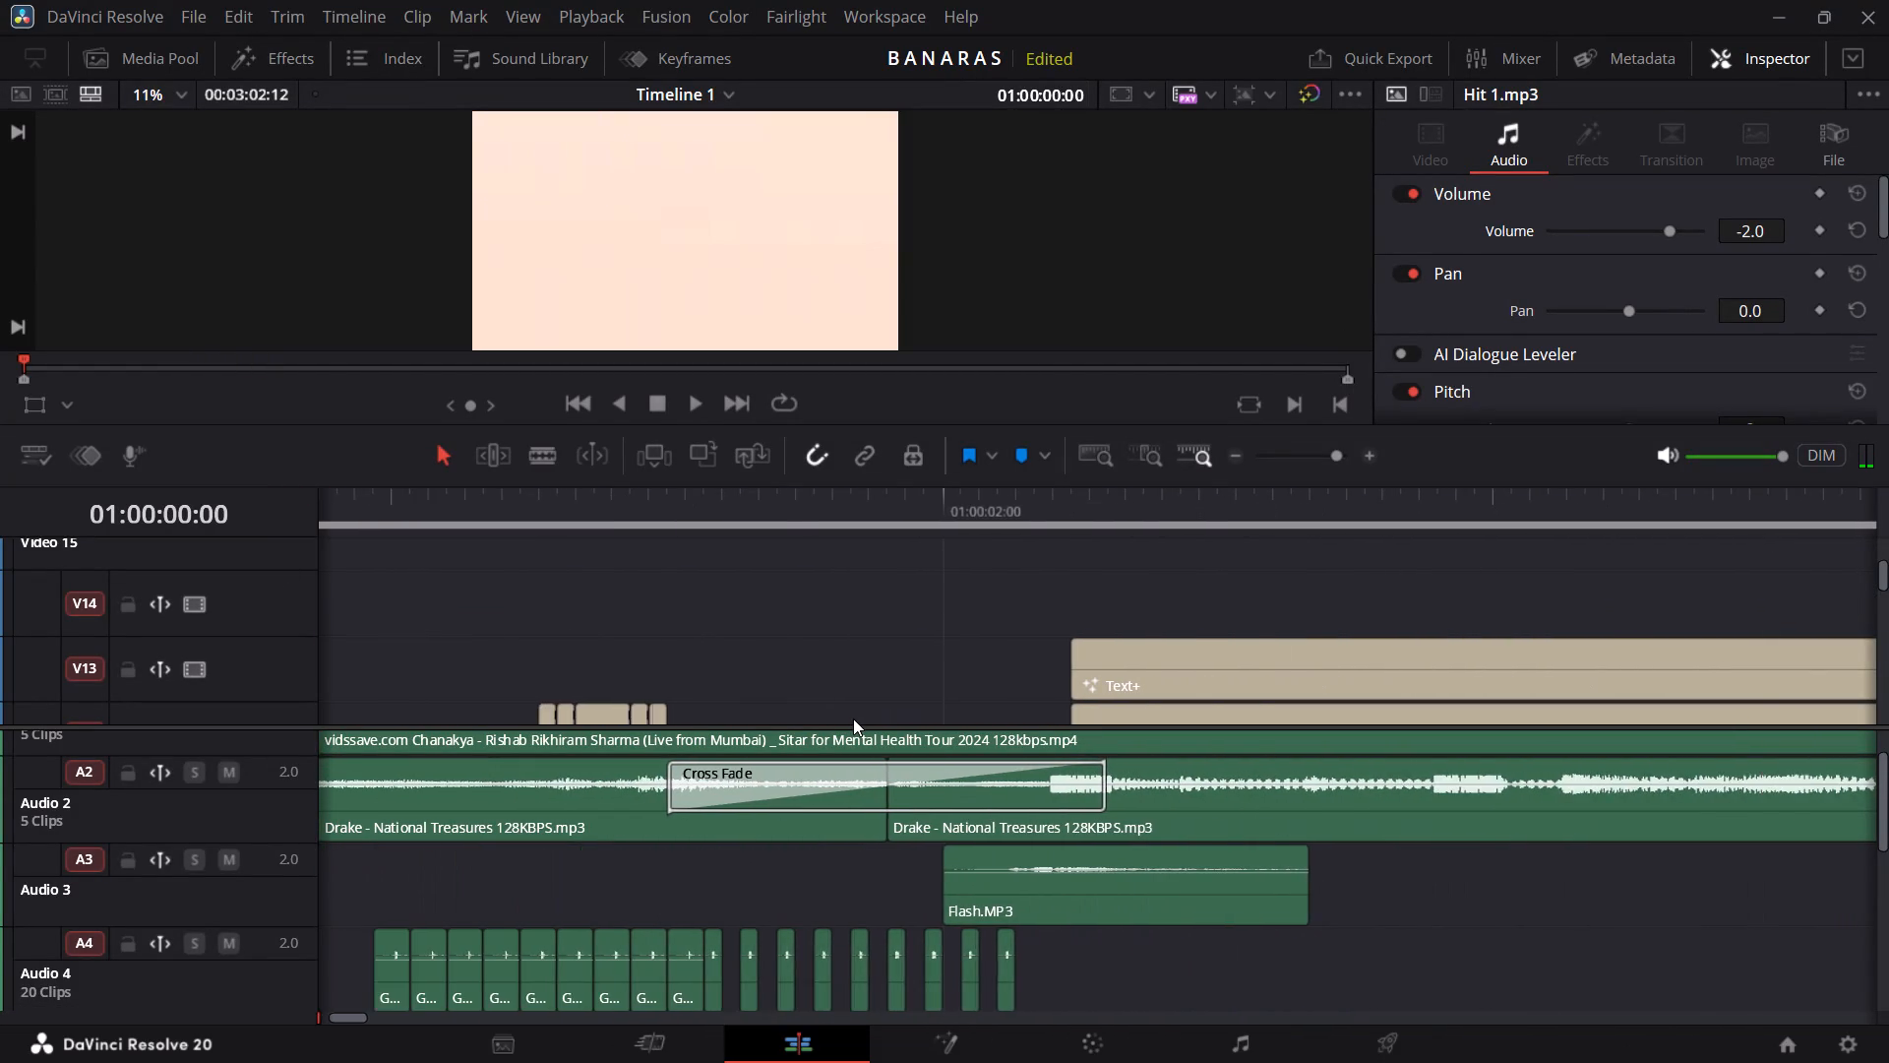
{"action": "scroll", "coordinate": [853, 719], "scroll_direction": "left", "scroll_amount": 5}
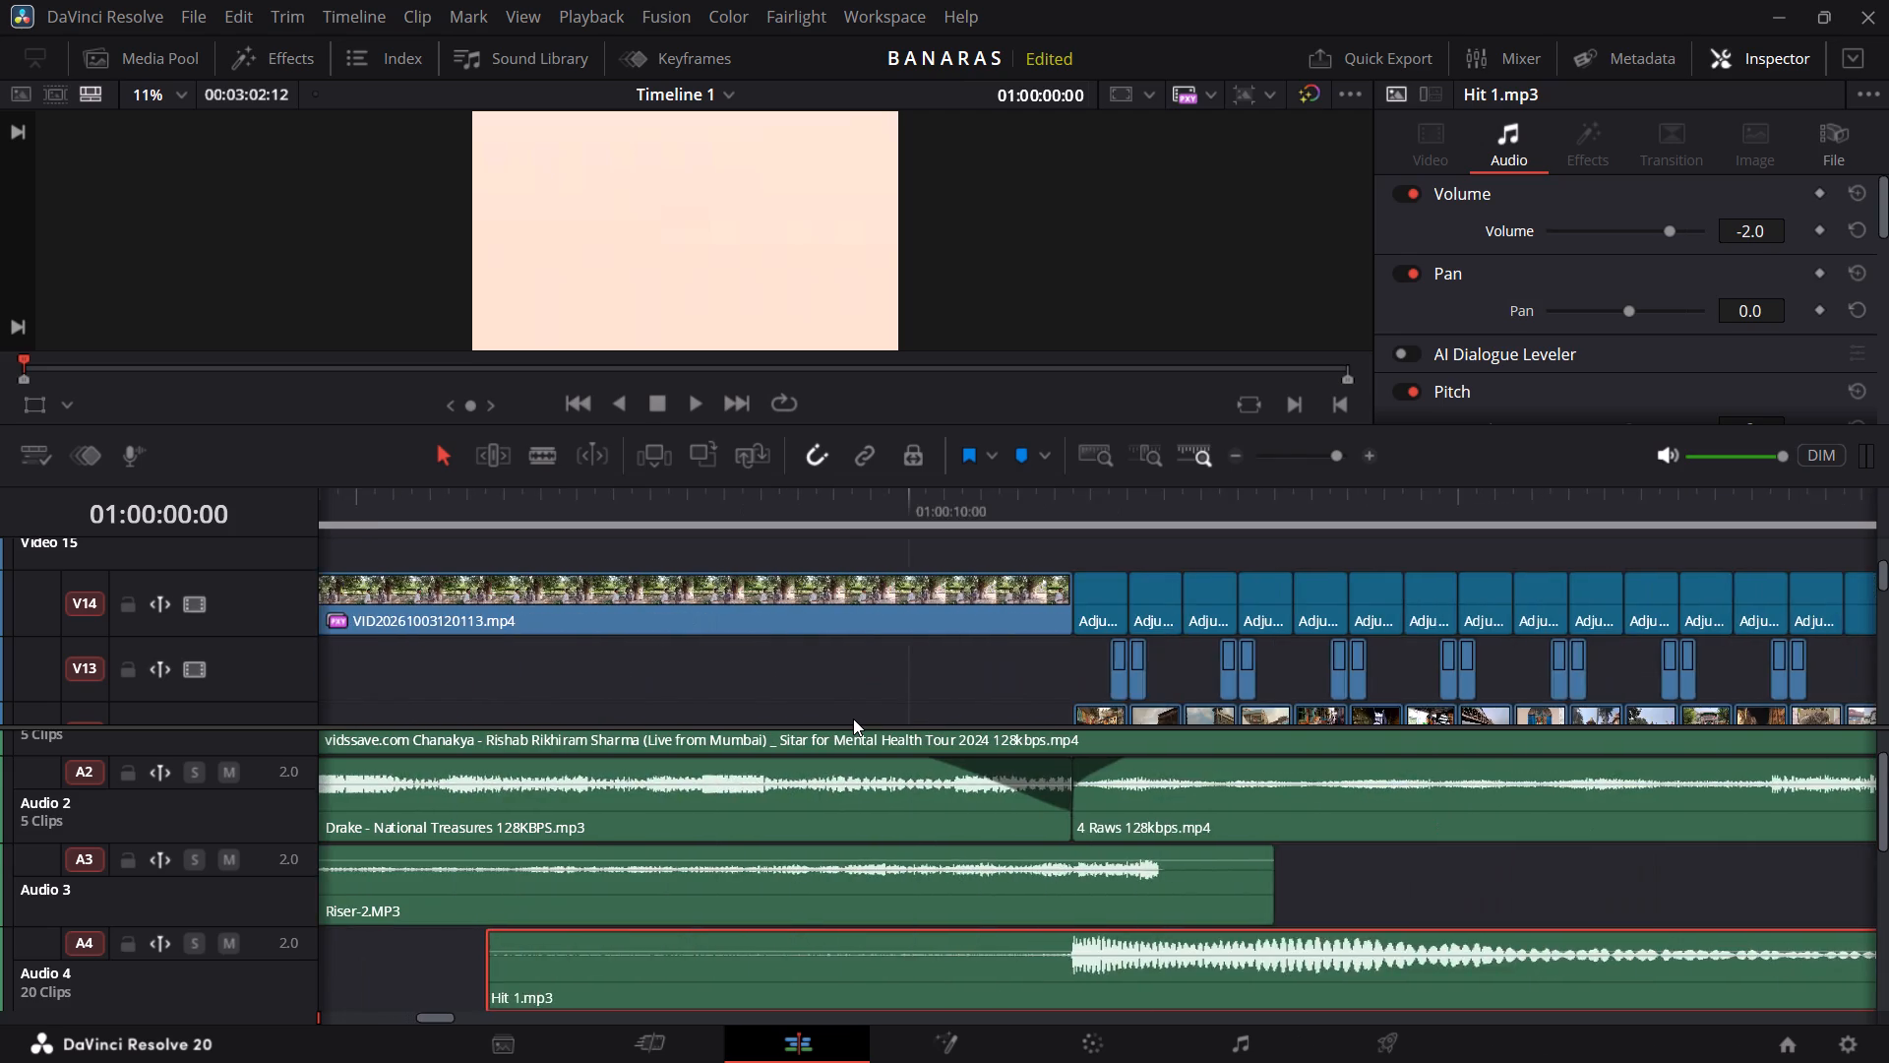
{"action": "scroll", "coordinate": [853, 719], "scroll_direction": "left", "scroll_amount": 4}
{"action": "scroll", "coordinate": [853, 719], "scroll_direction": "right", "scroll_amount": 1}
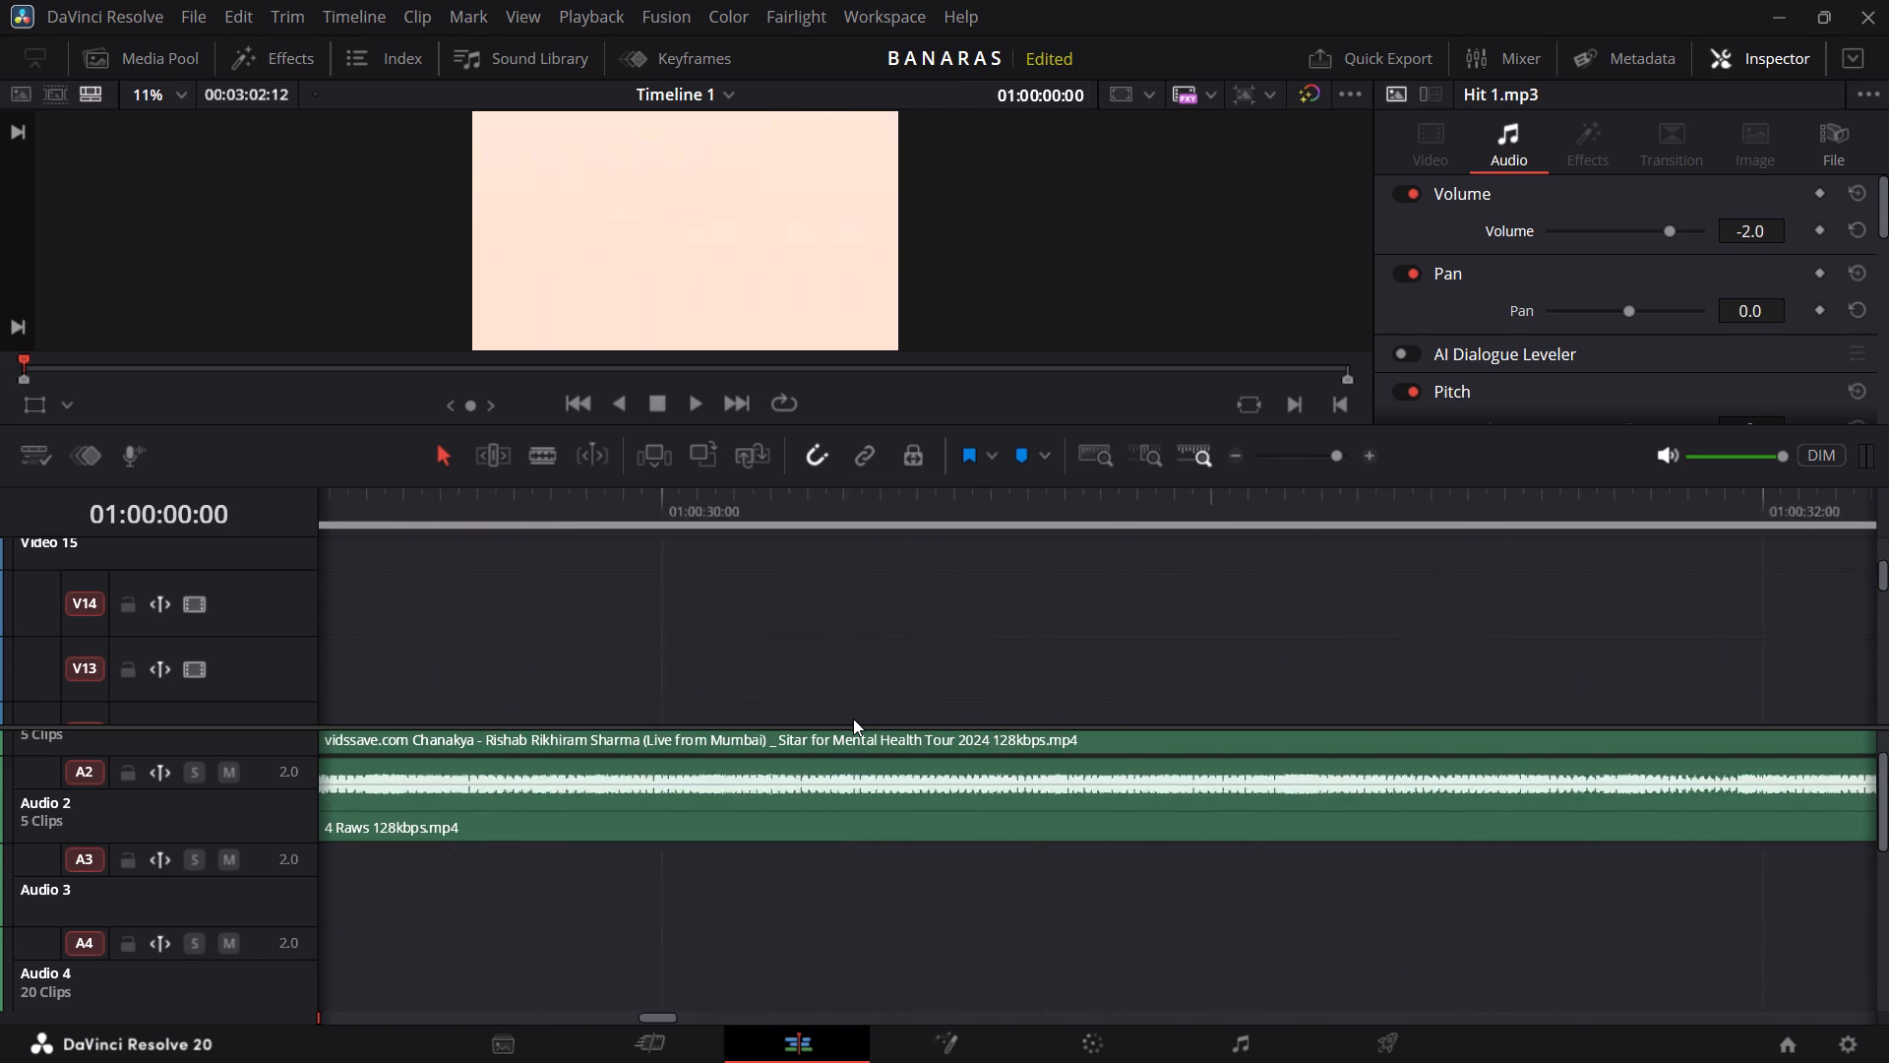
{"action": "scroll", "coordinate": [853, 719], "scroll_direction": "right", "scroll_amount": 1}
{"action": "scroll", "coordinate": [853, 719], "scroll_direction": "left", "scroll_amount": 4}
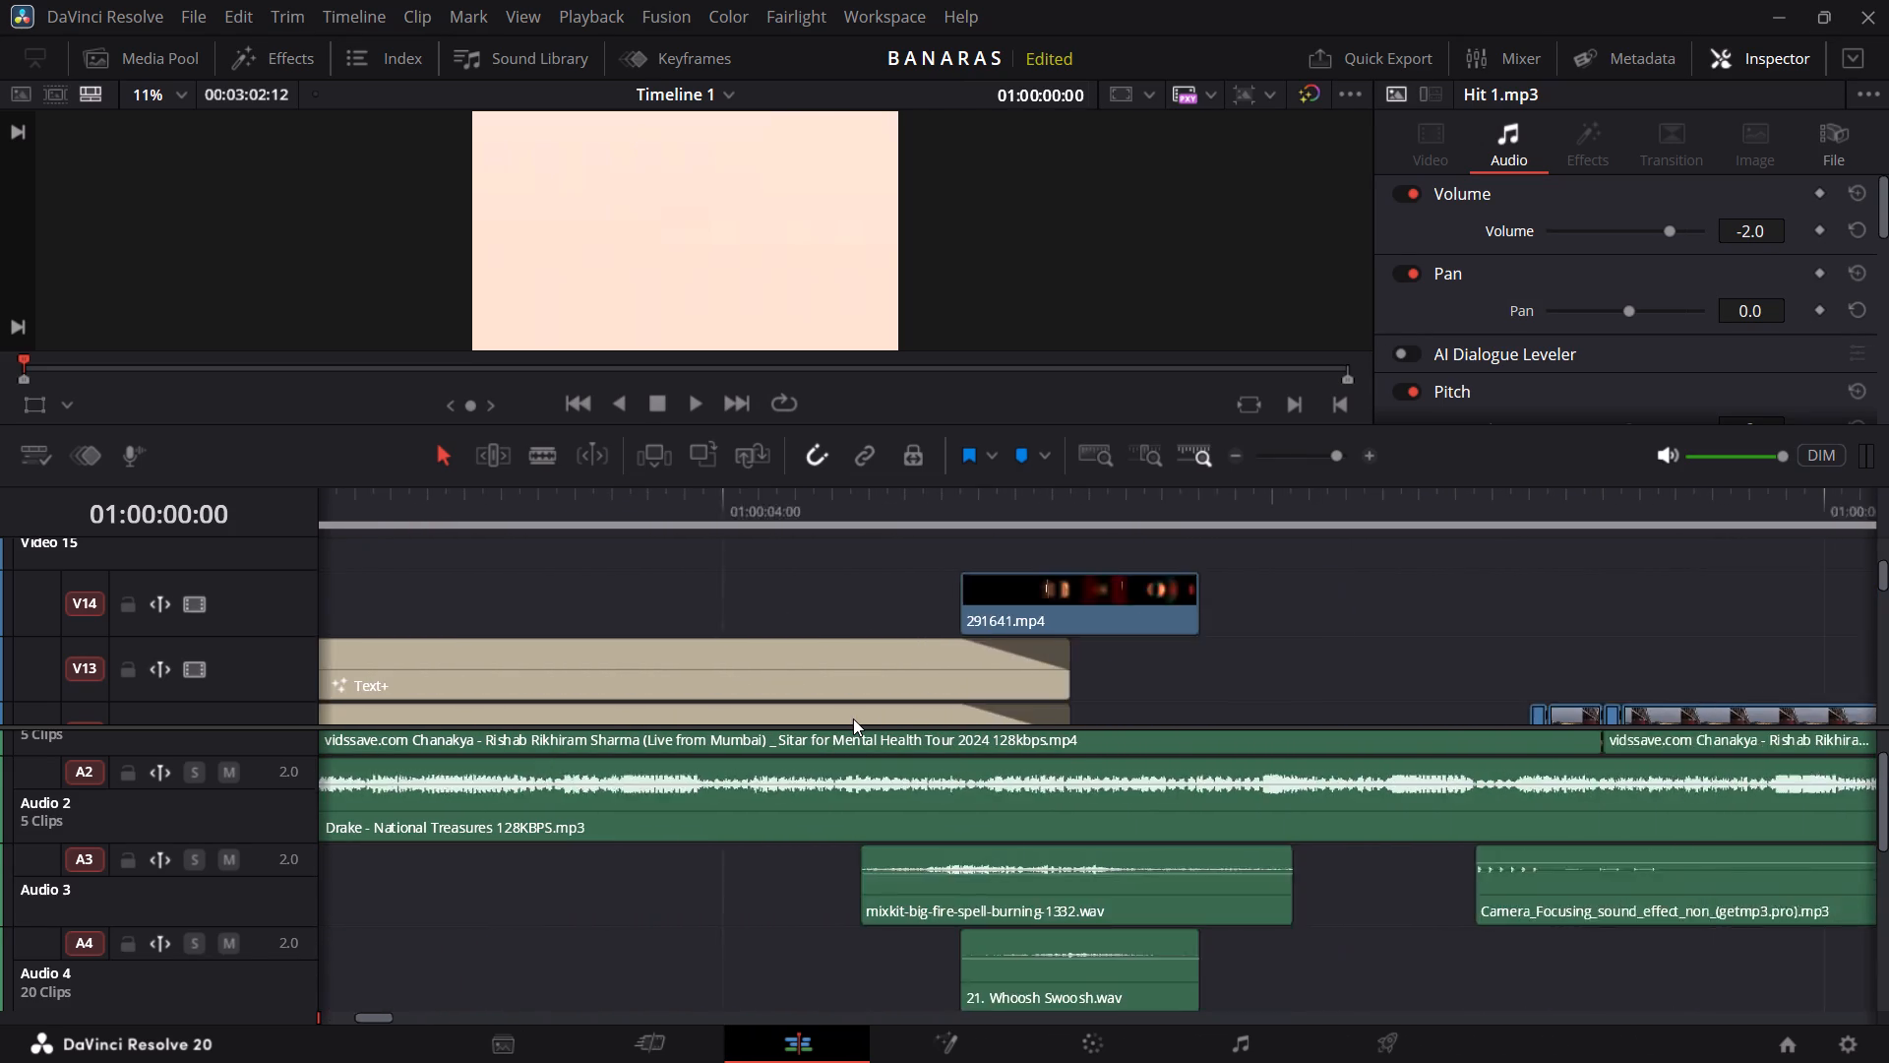
{"action": "scroll", "coordinate": [853, 719], "scroll_direction": "left", "scroll_amount": 1}
{"action": "scroll", "coordinate": [1093, 631], "scroll_direction": "left", "scroll_amount": 3}
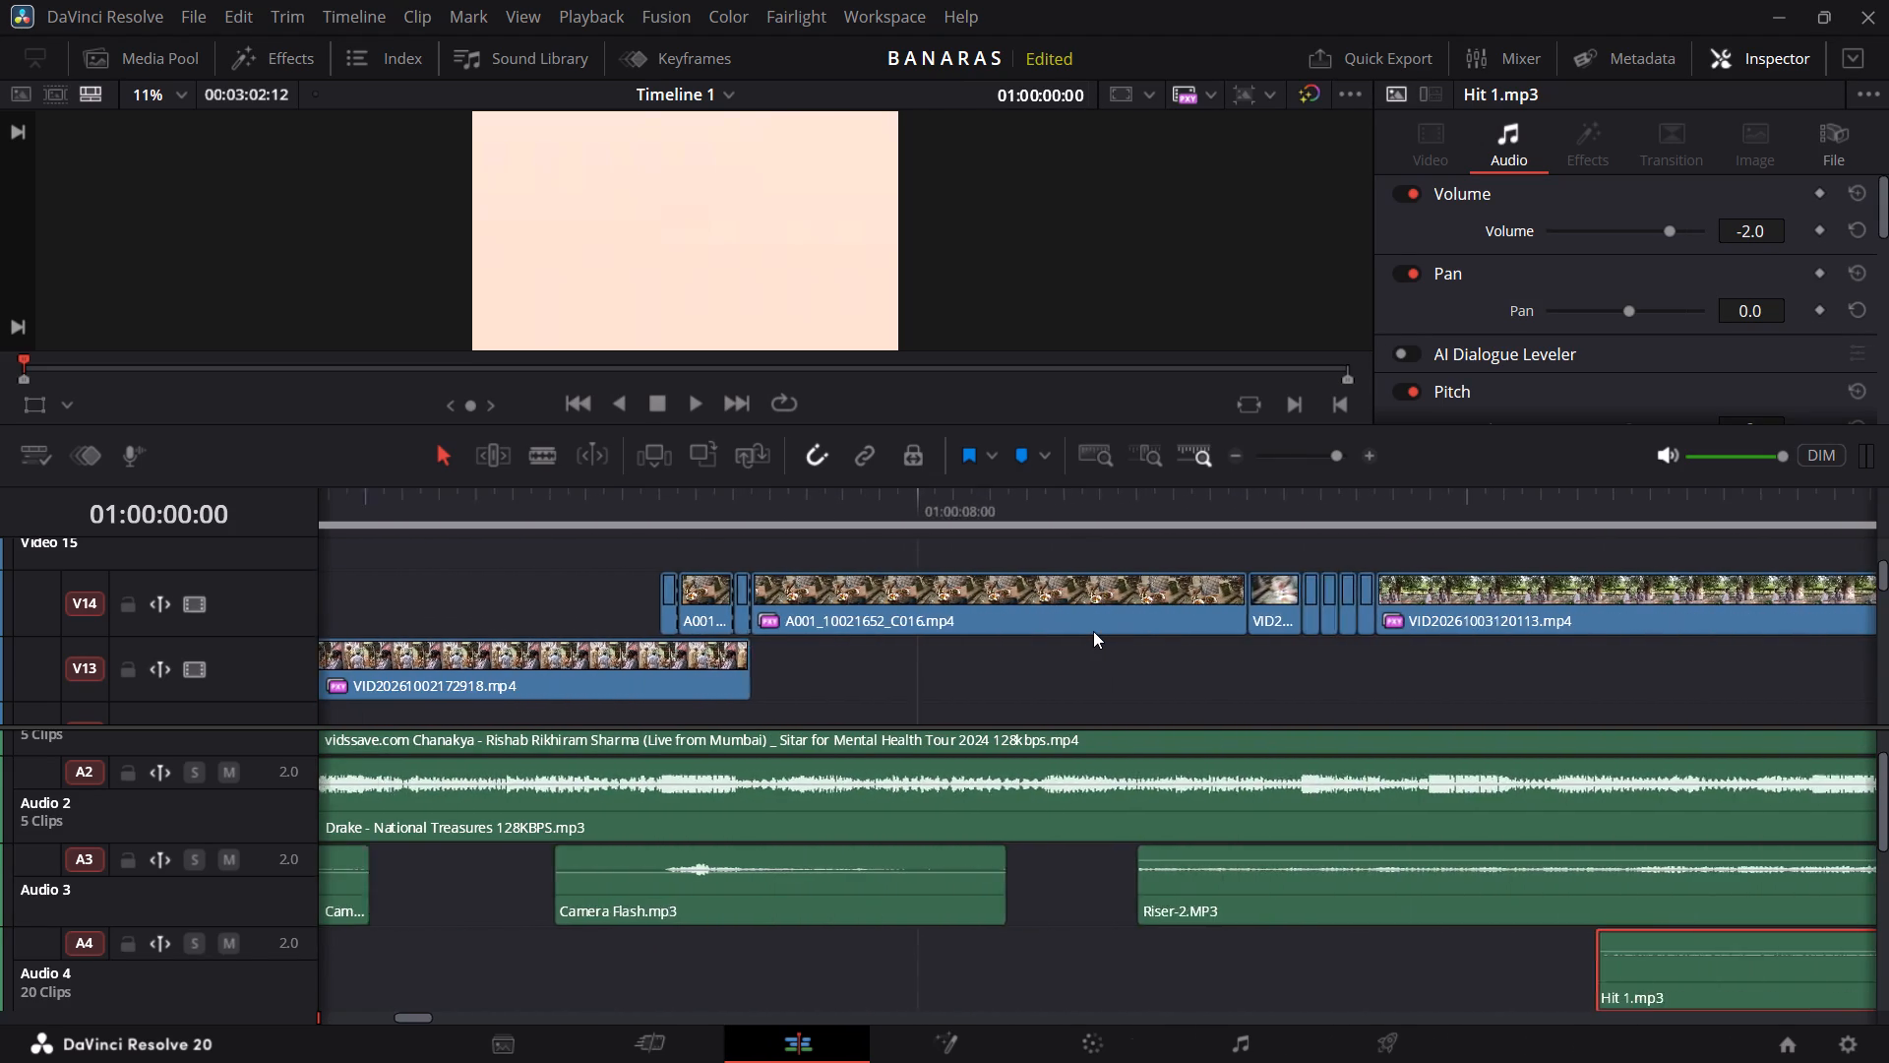
{"action": "scroll", "coordinate": [1093, 631], "scroll_direction": "left", "scroll_amount": 4}
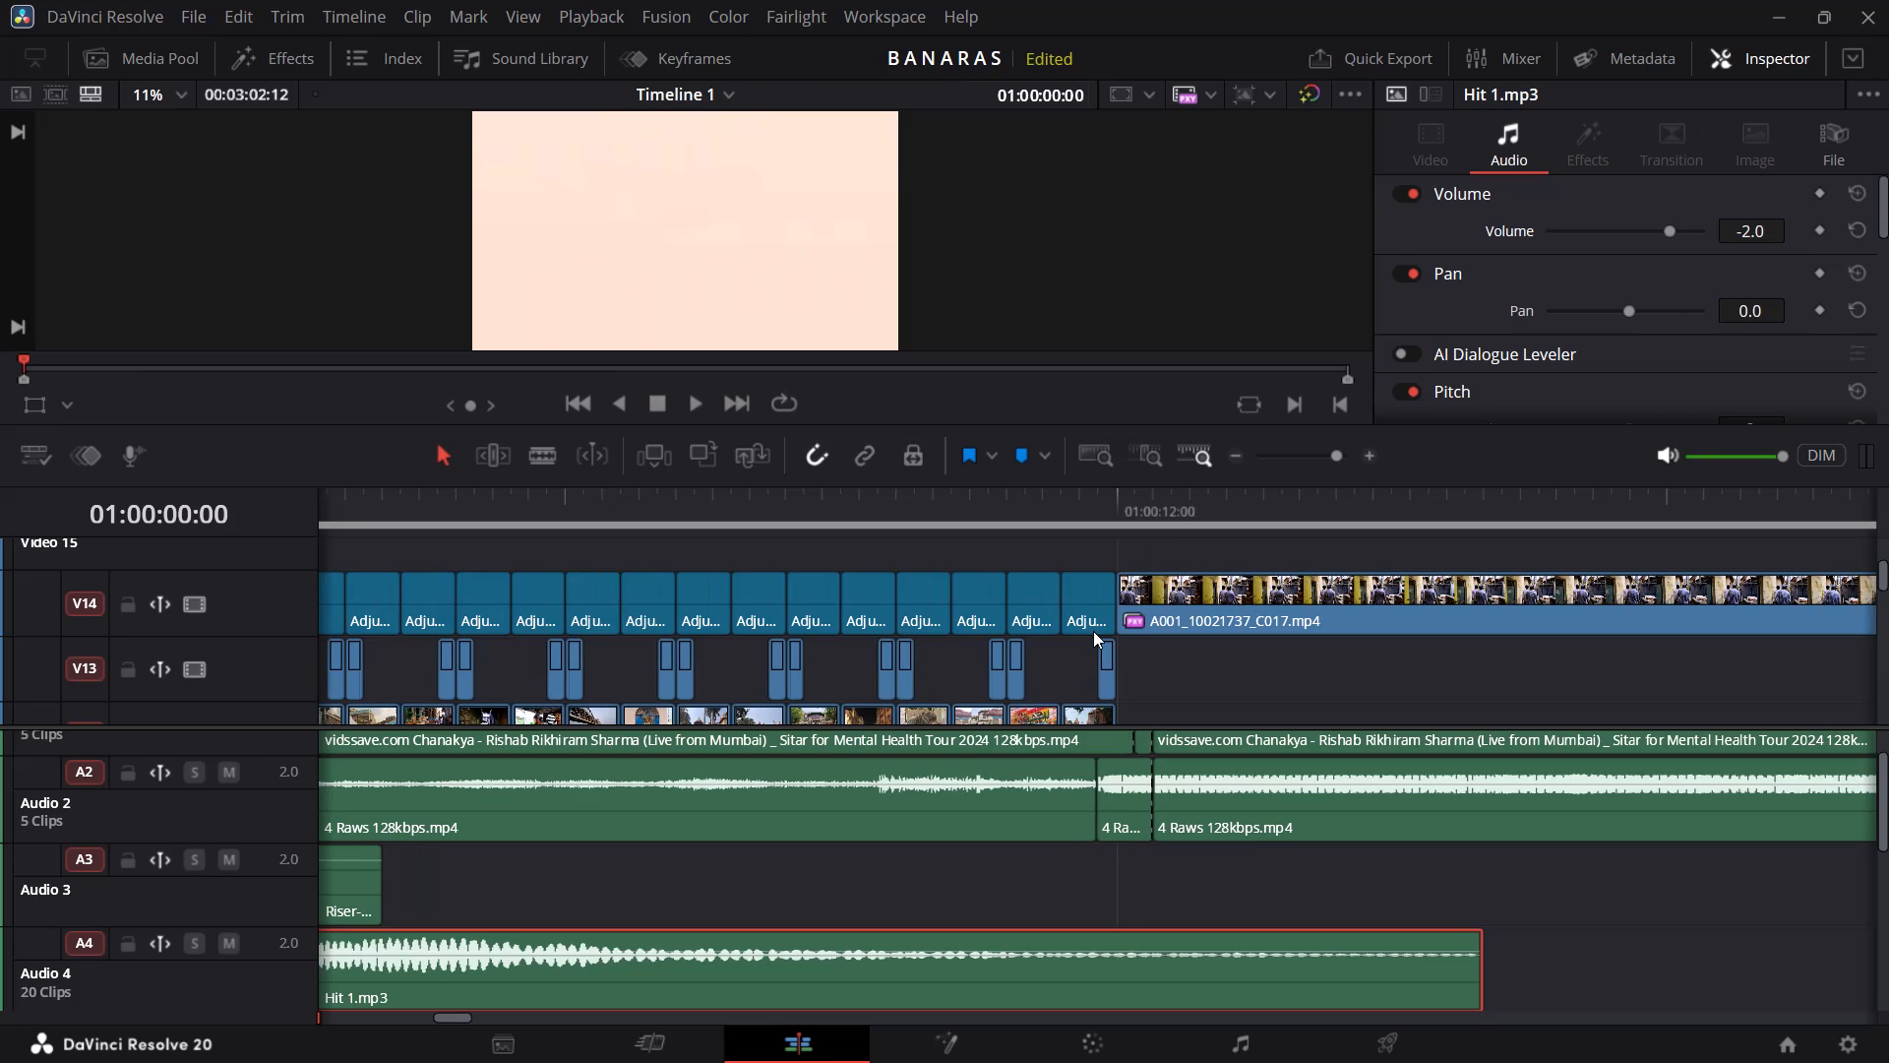
{"action": "left_click", "coordinate": [1235, 521]}
{"action": "scroll", "coordinate": [1235, 521], "scroll_direction": "left", "scroll_amount": 2}
{"action": "left_click", "coordinate": [1235, 521]}
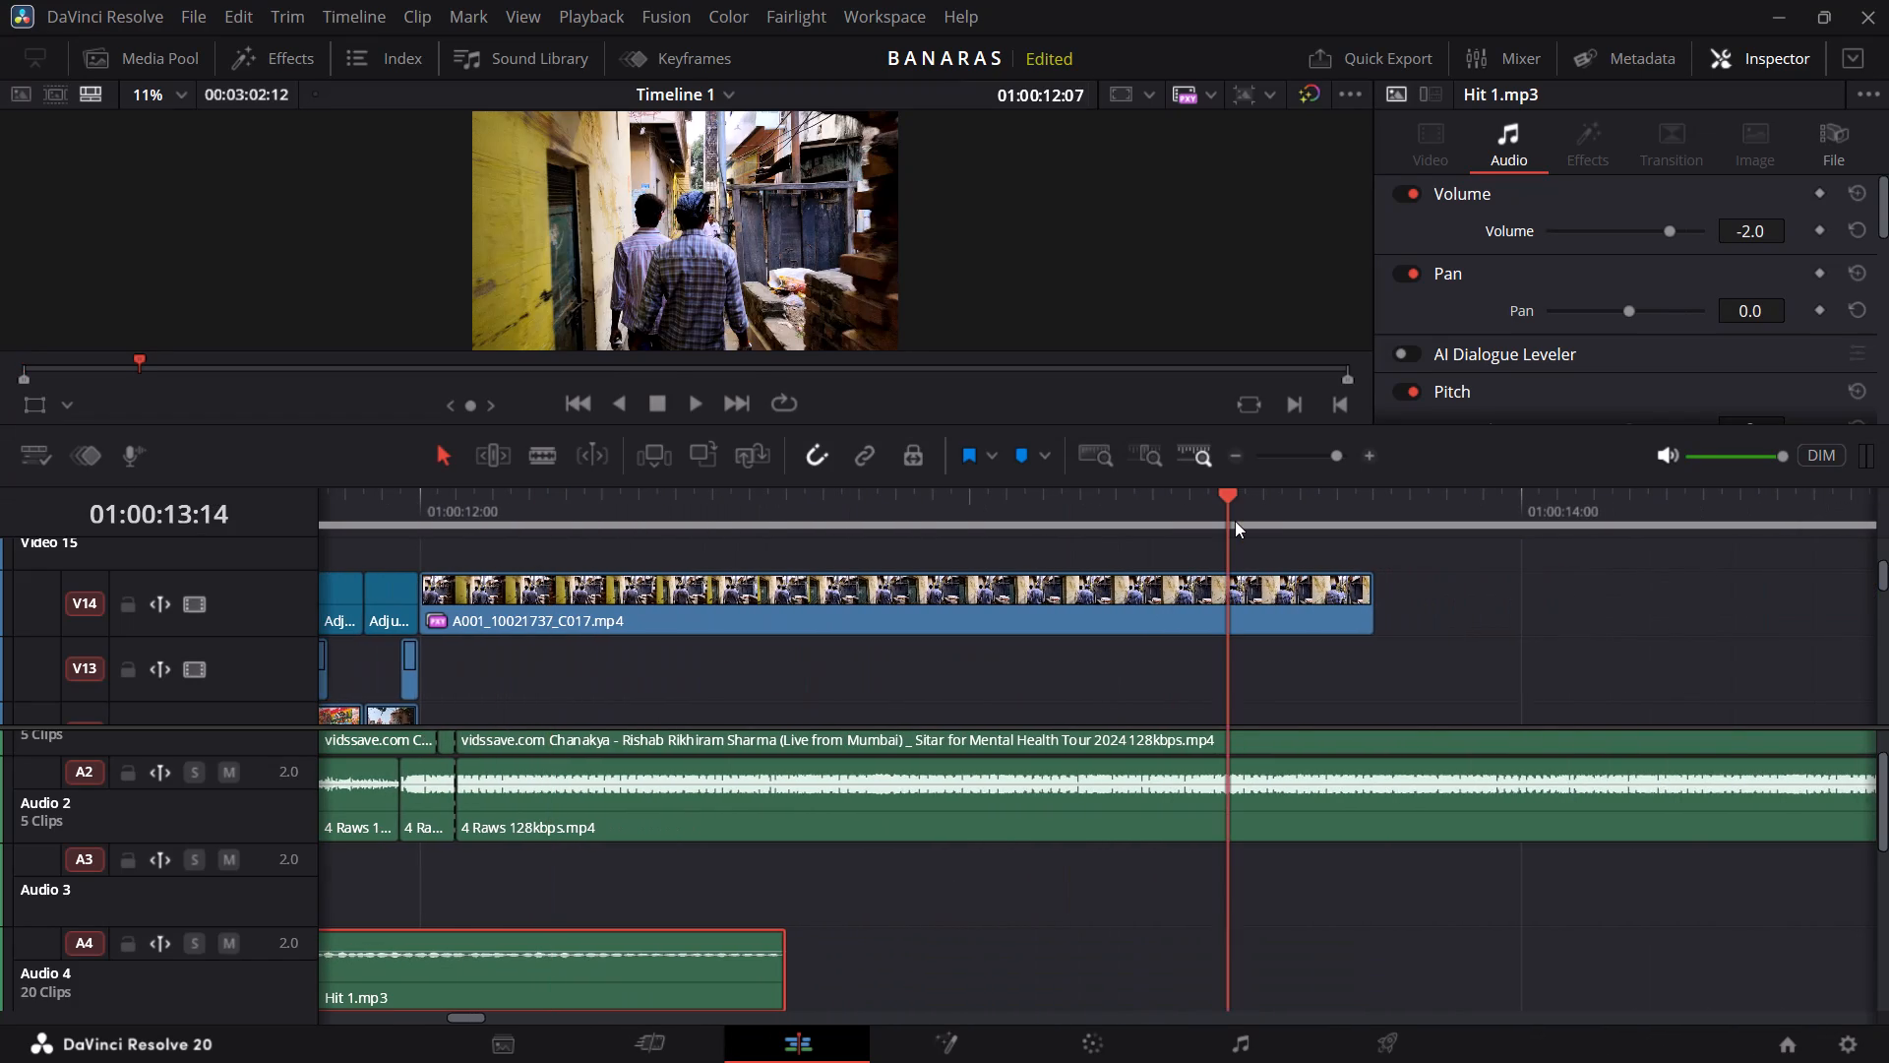
Return the playhead to the start of the timeline at 01:00:00:00.
{"action": "scroll", "coordinate": [1235, 521], "scroll_direction": "right", "scroll_amount": 10}
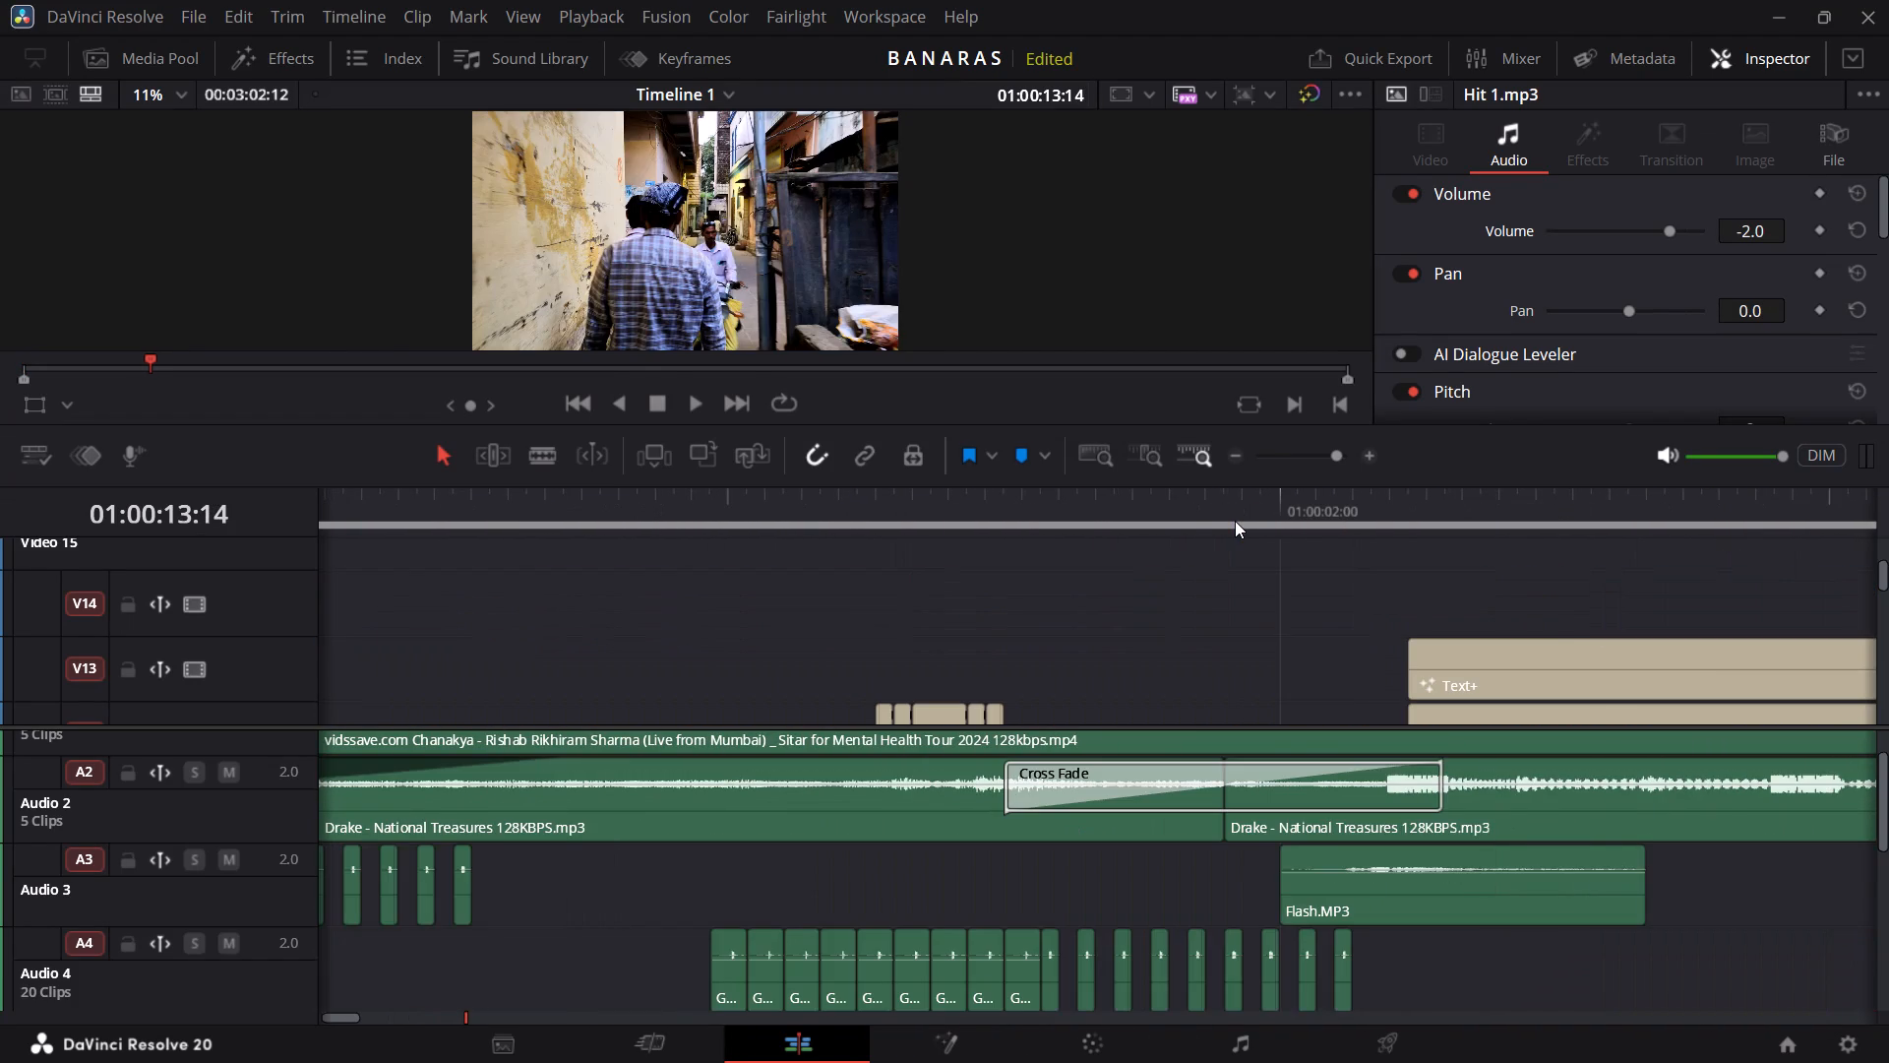
{"action": "left_click_drag", "start_coordinate": [1168, 514], "coordinate": [237, 676]}
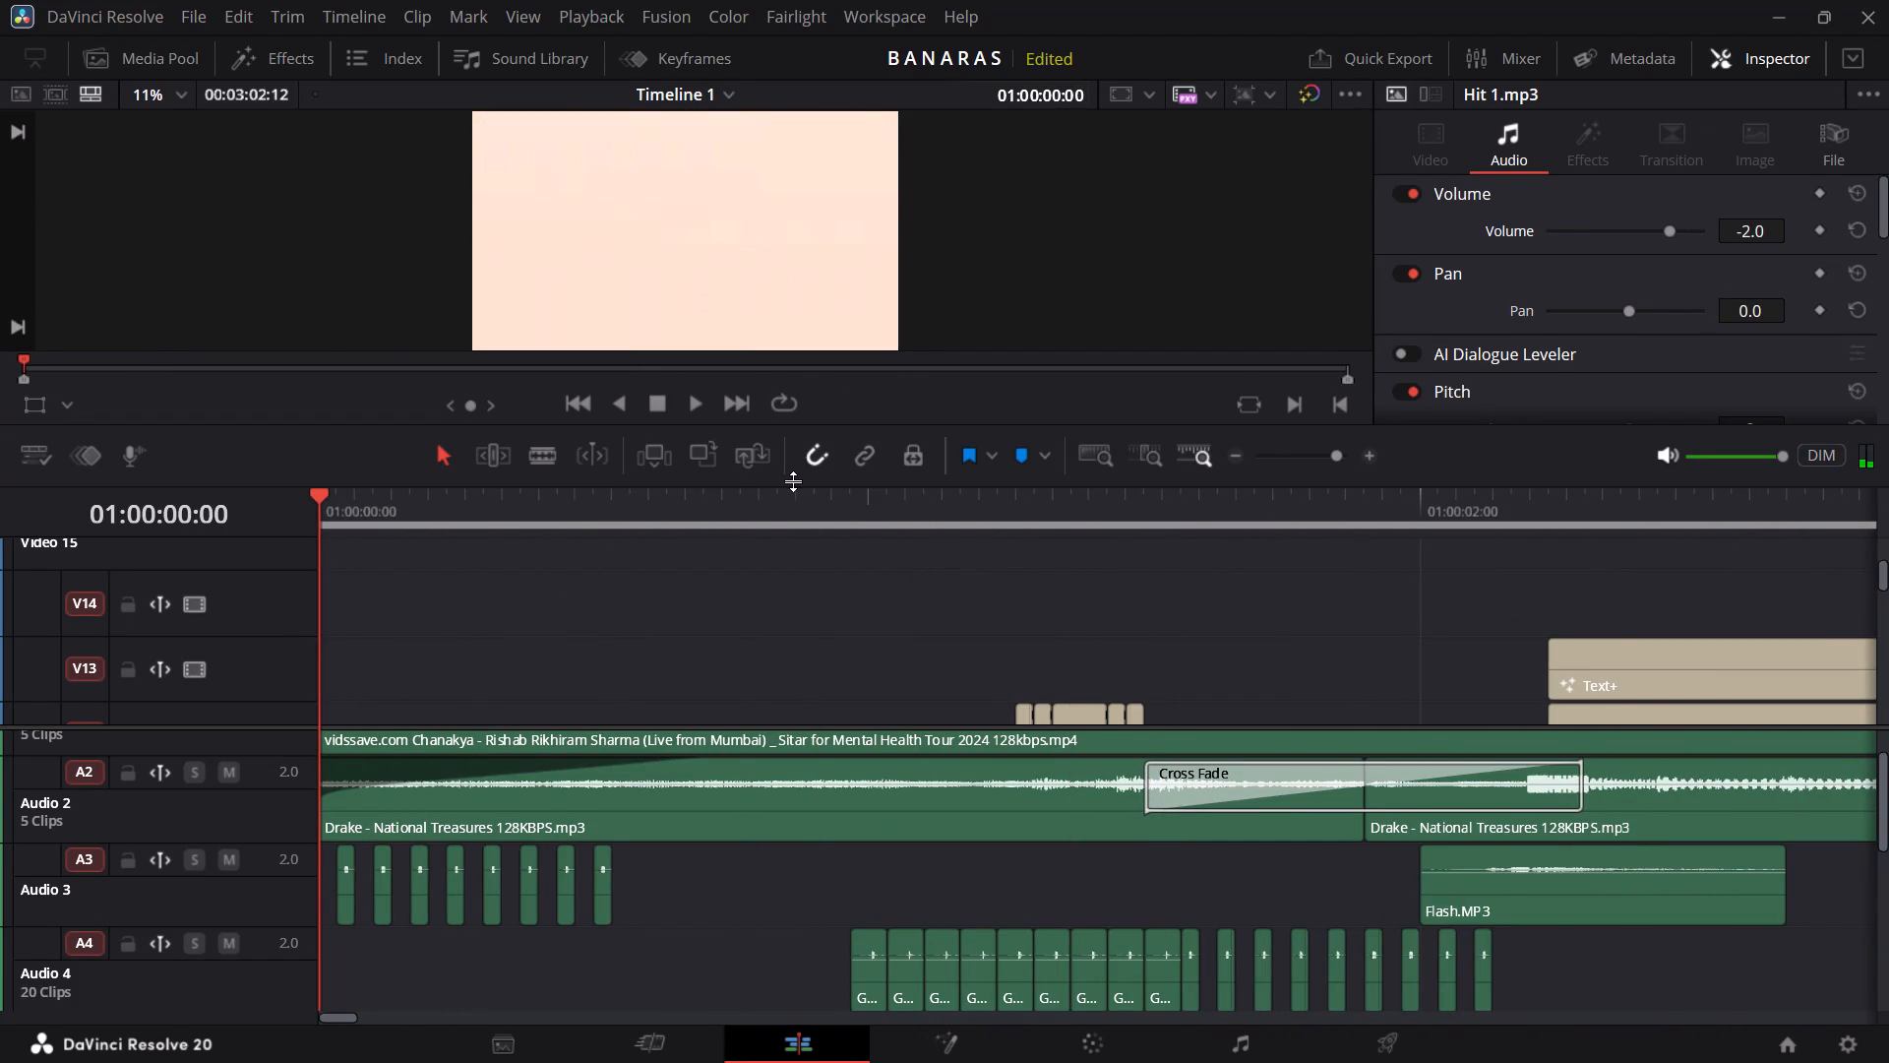
Enlarge the viewer above the timeline and give the video tracks more height relative to the audio tracks.
{"action": "left_click_drag", "start_coordinate": [796, 485], "coordinate": [804, 596]}
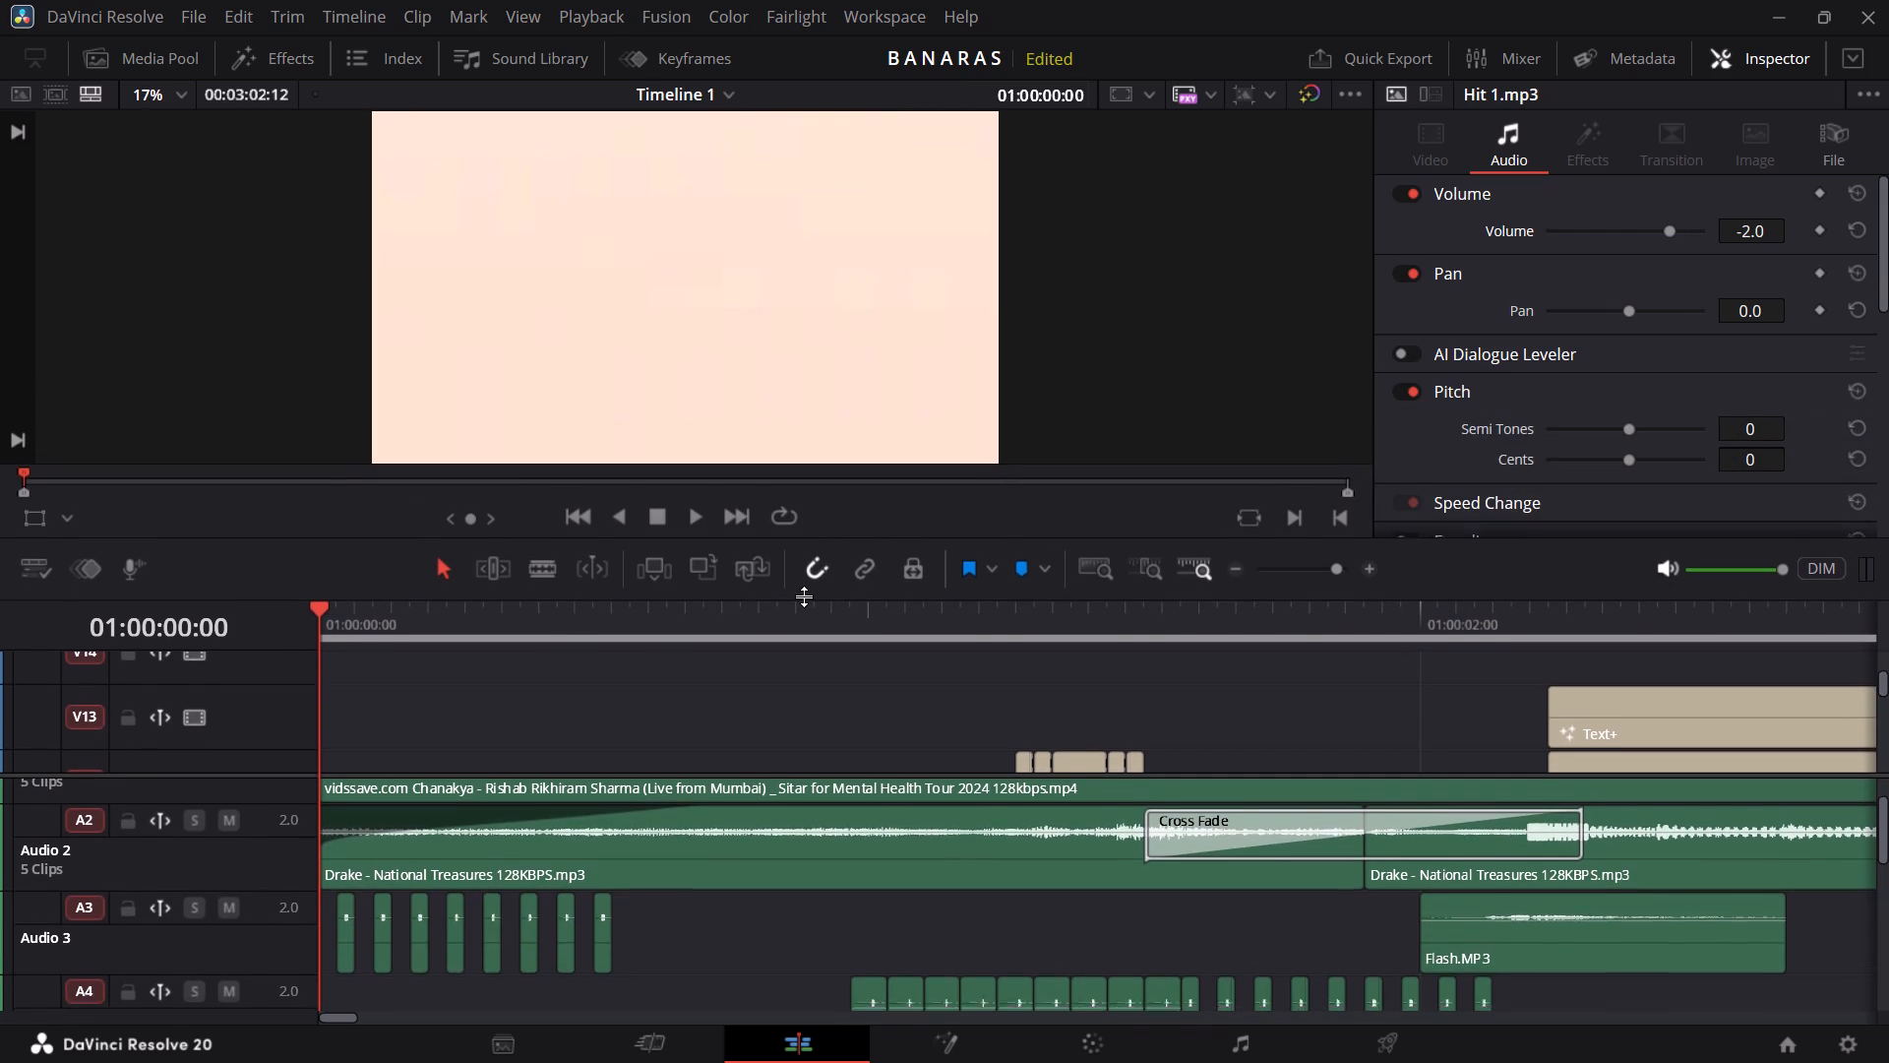
{"action": "left_click_drag", "start_coordinate": [804, 596], "coordinate": [799, 574]}
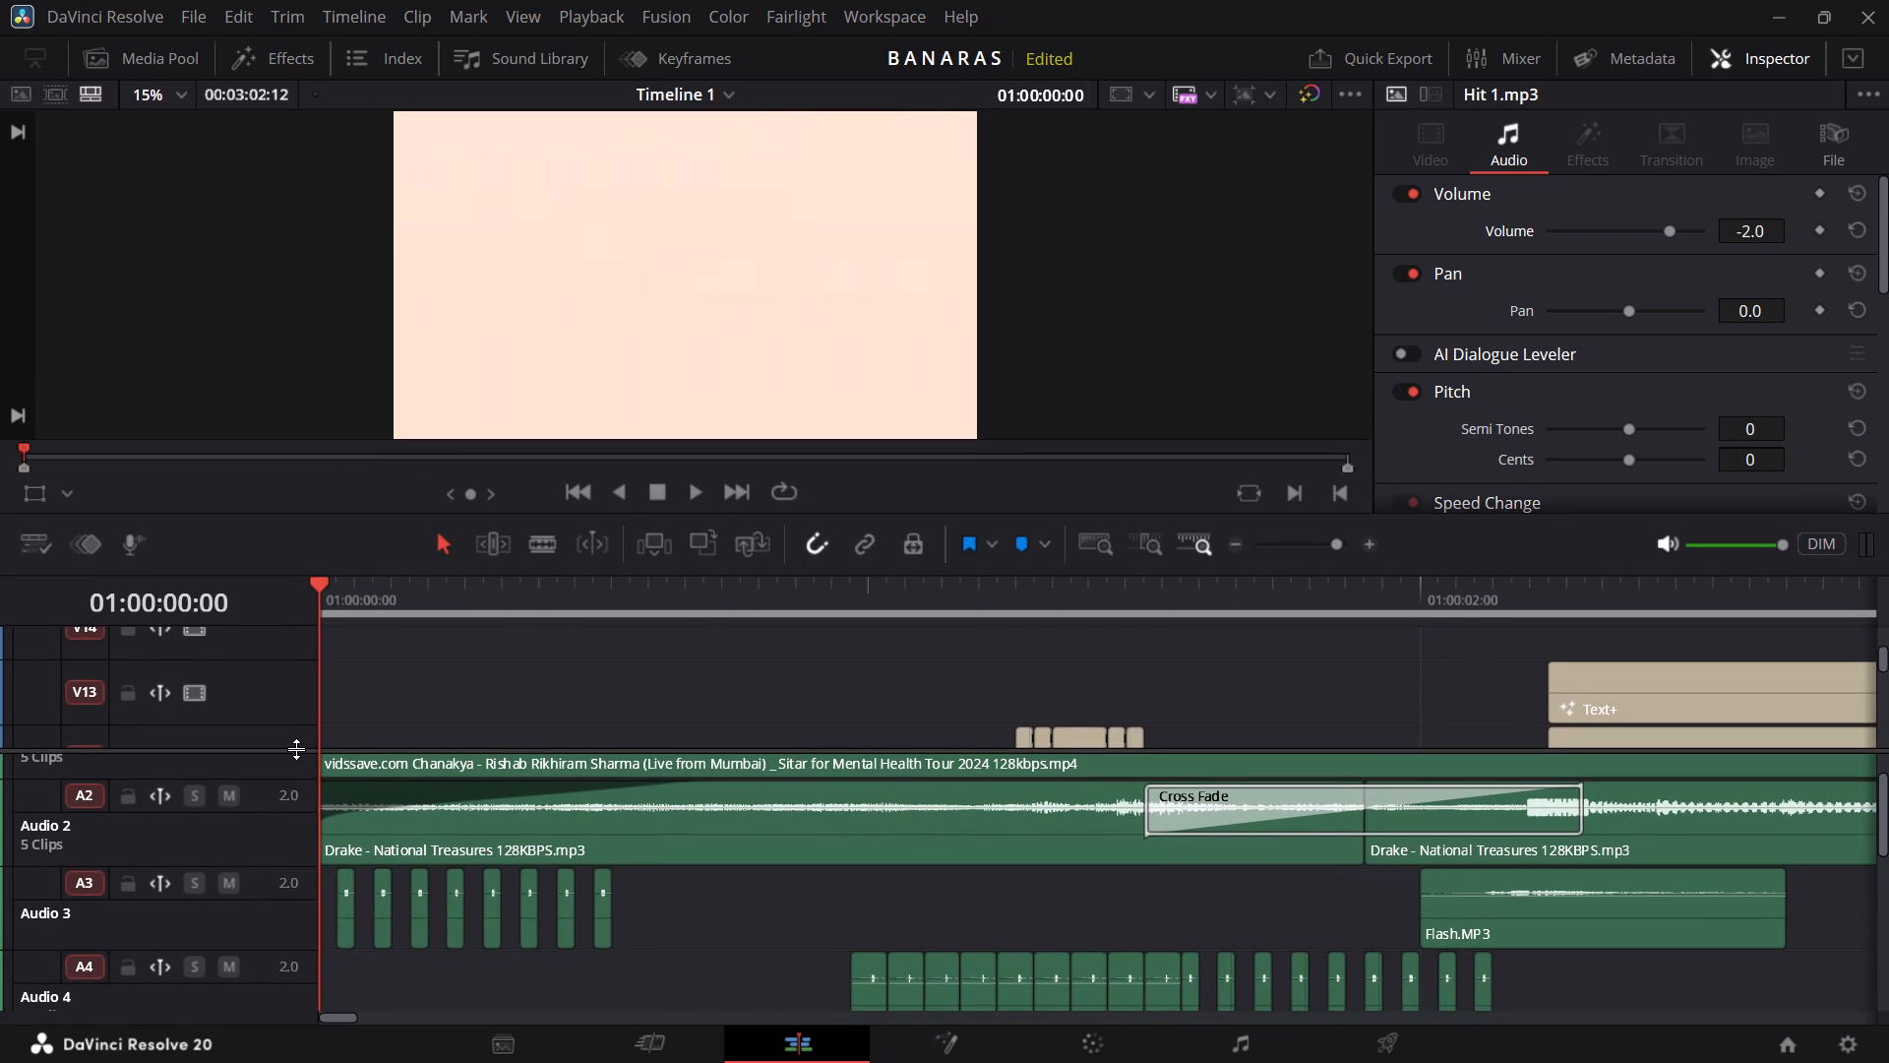
{"action": "left_click_drag", "start_coordinate": [296, 749], "coordinate": [297, 809]}
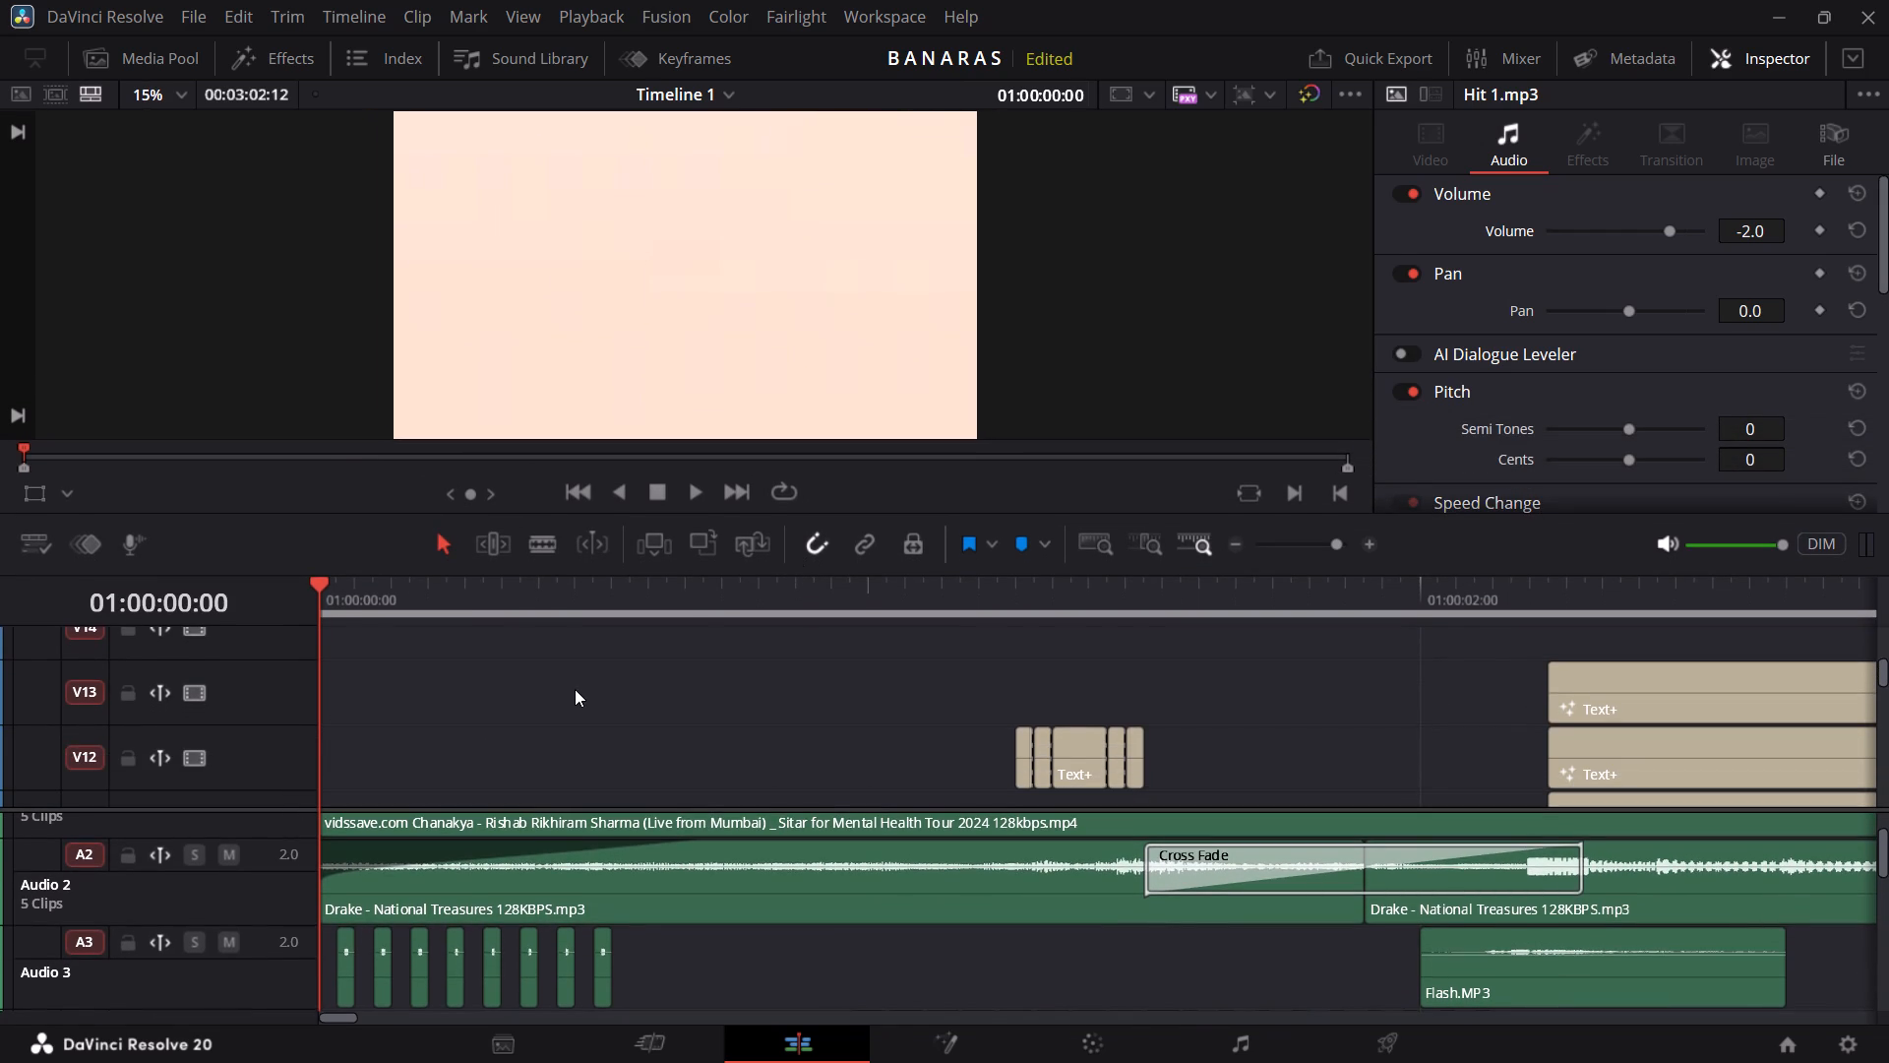
Play the fire-spell sound and 291641.mp4 section from about 01:00:04:00 to 01:00:04:26 to check picture and sound.
{"action": "scroll", "coordinate": [575, 689], "scroll_direction": "up", "scroll_amount": 1}
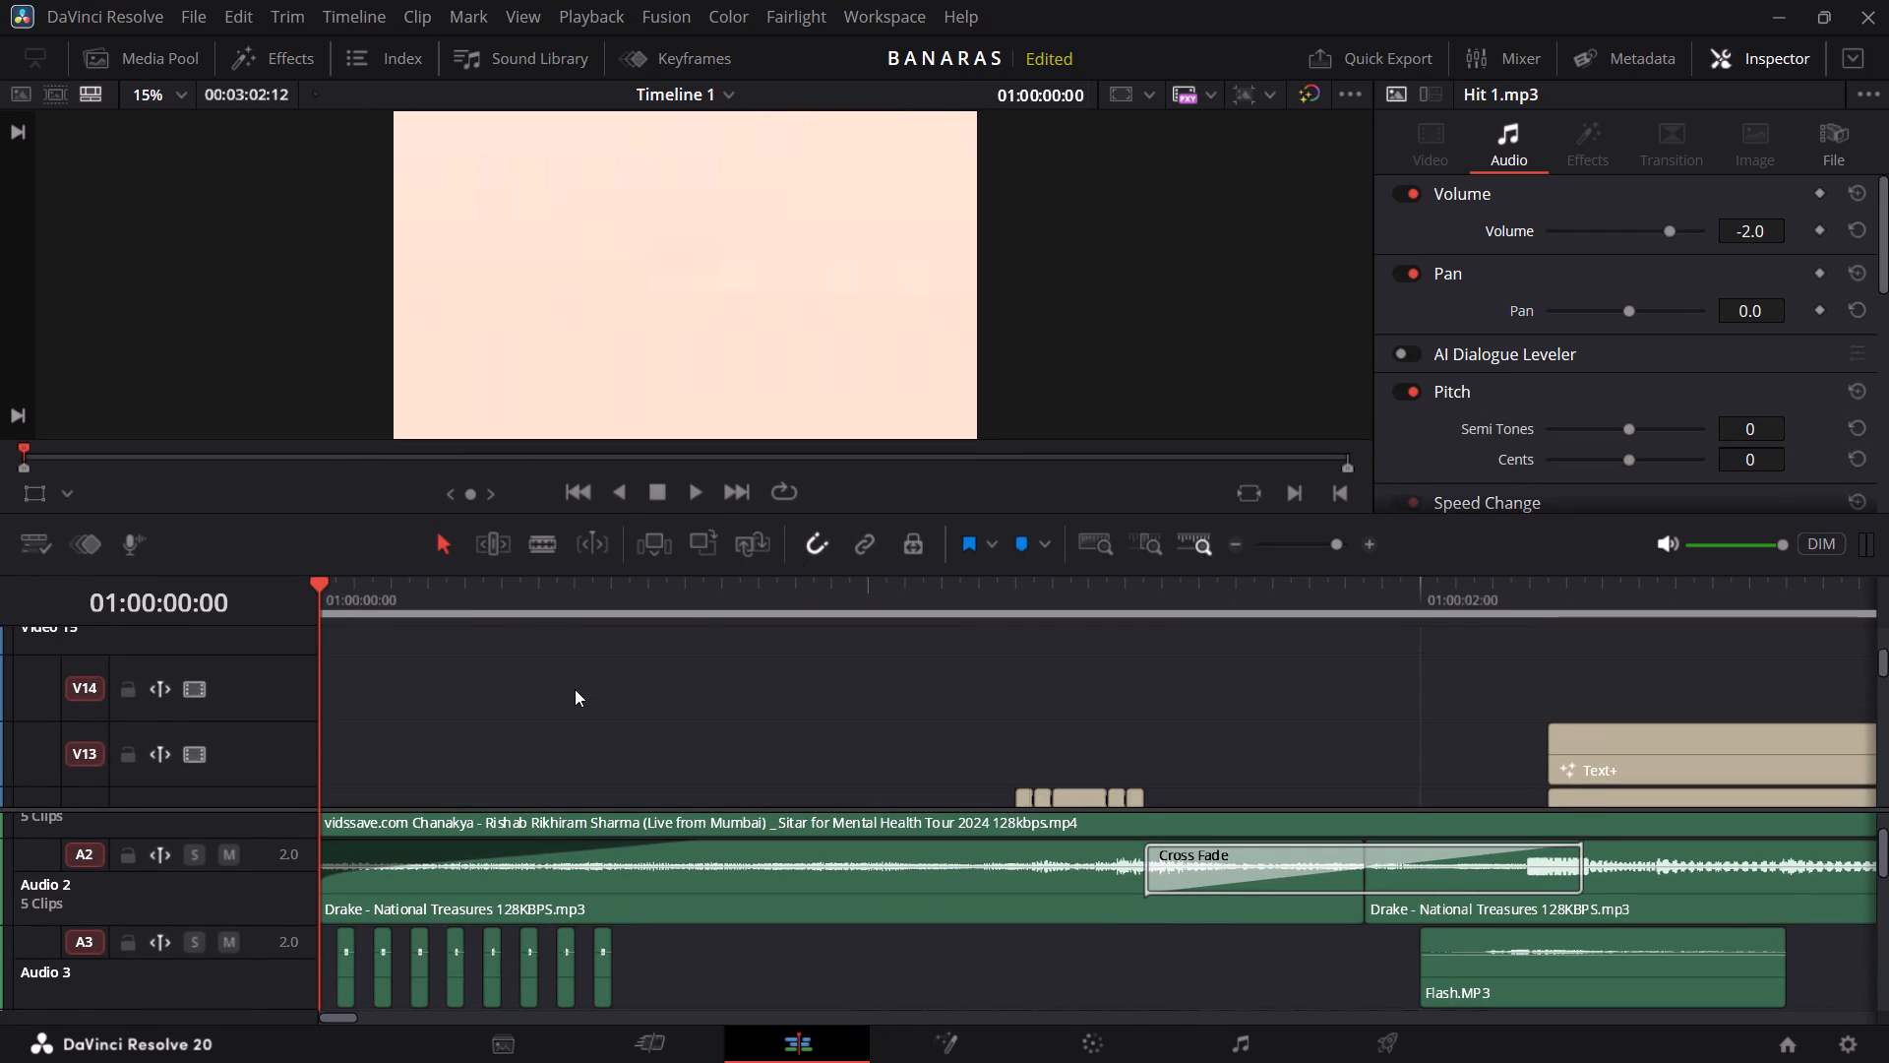
{"action": "scroll", "coordinate": [575, 689], "scroll_direction": "up", "scroll_amount": 1}
{"action": "scroll", "coordinate": [575, 689], "scroll_direction": "left", "scroll_amount": 3}
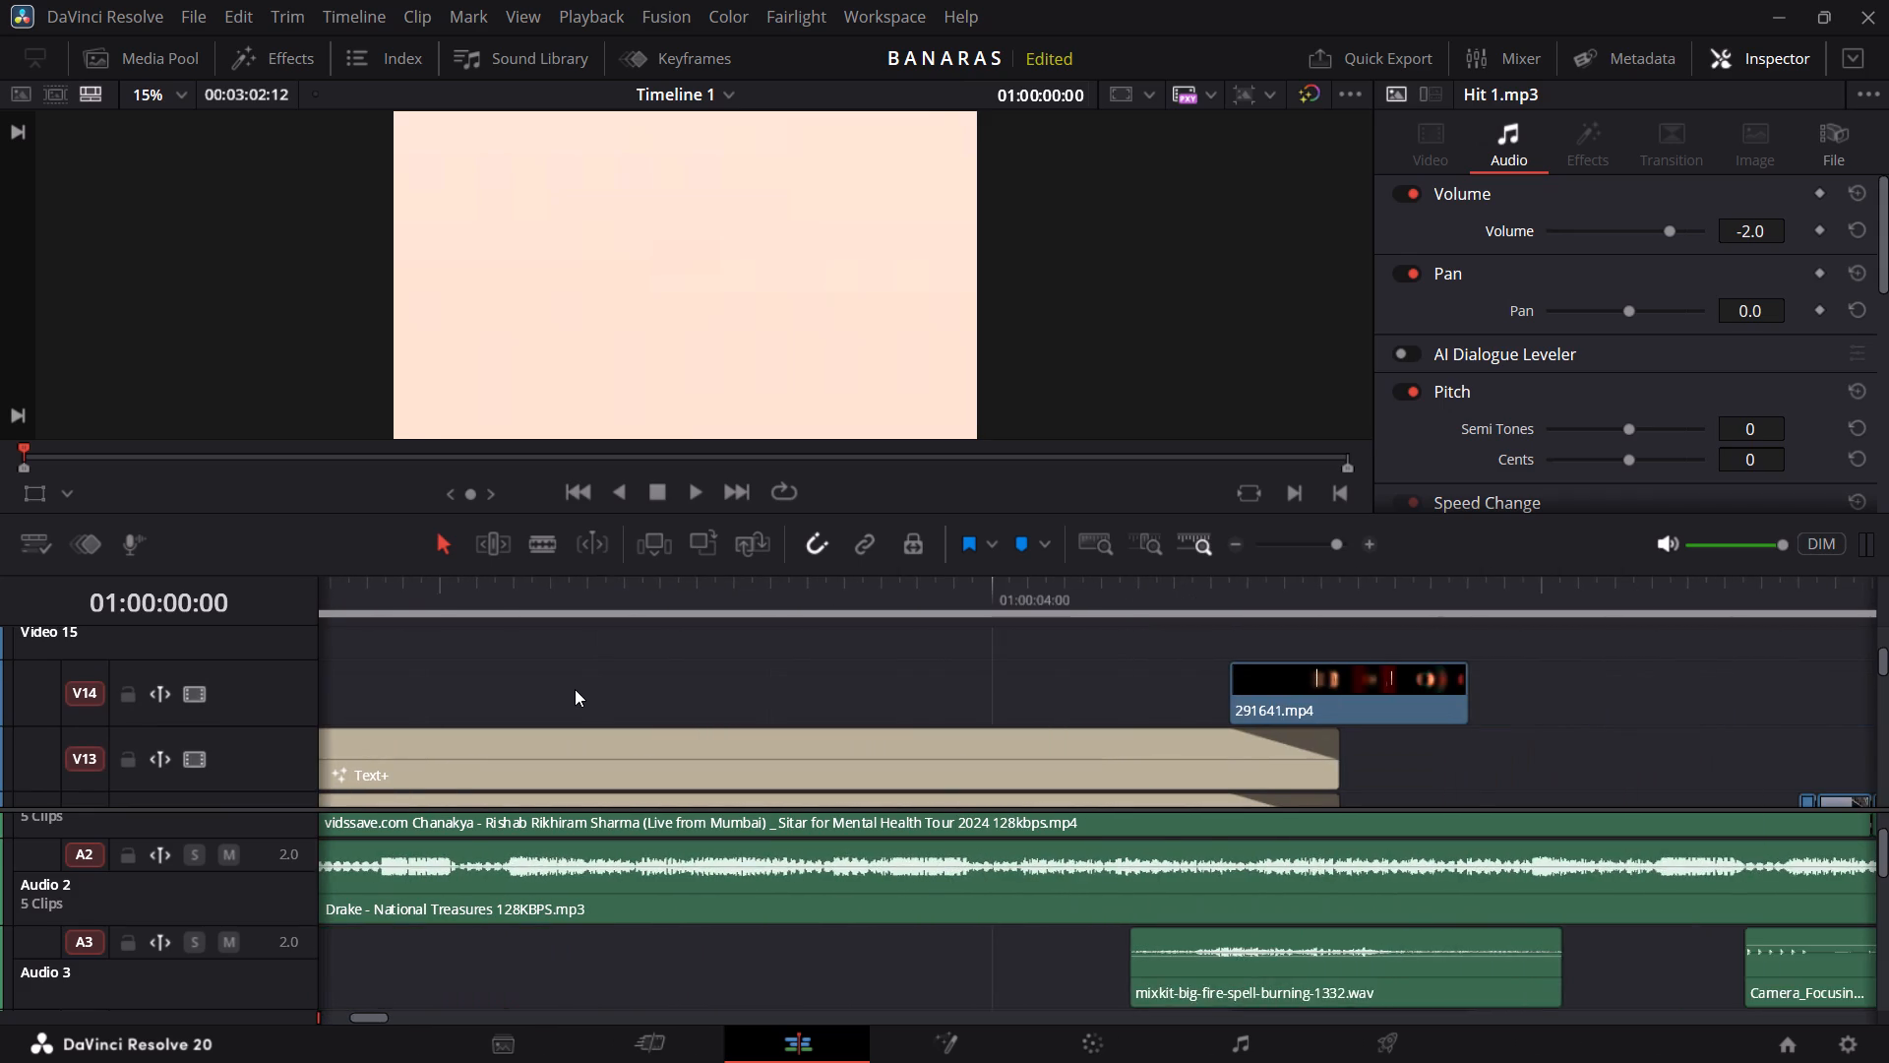
{"action": "scroll", "coordinate": [575, 689], "scroll_direction": "left", "scroll_amount": 1}
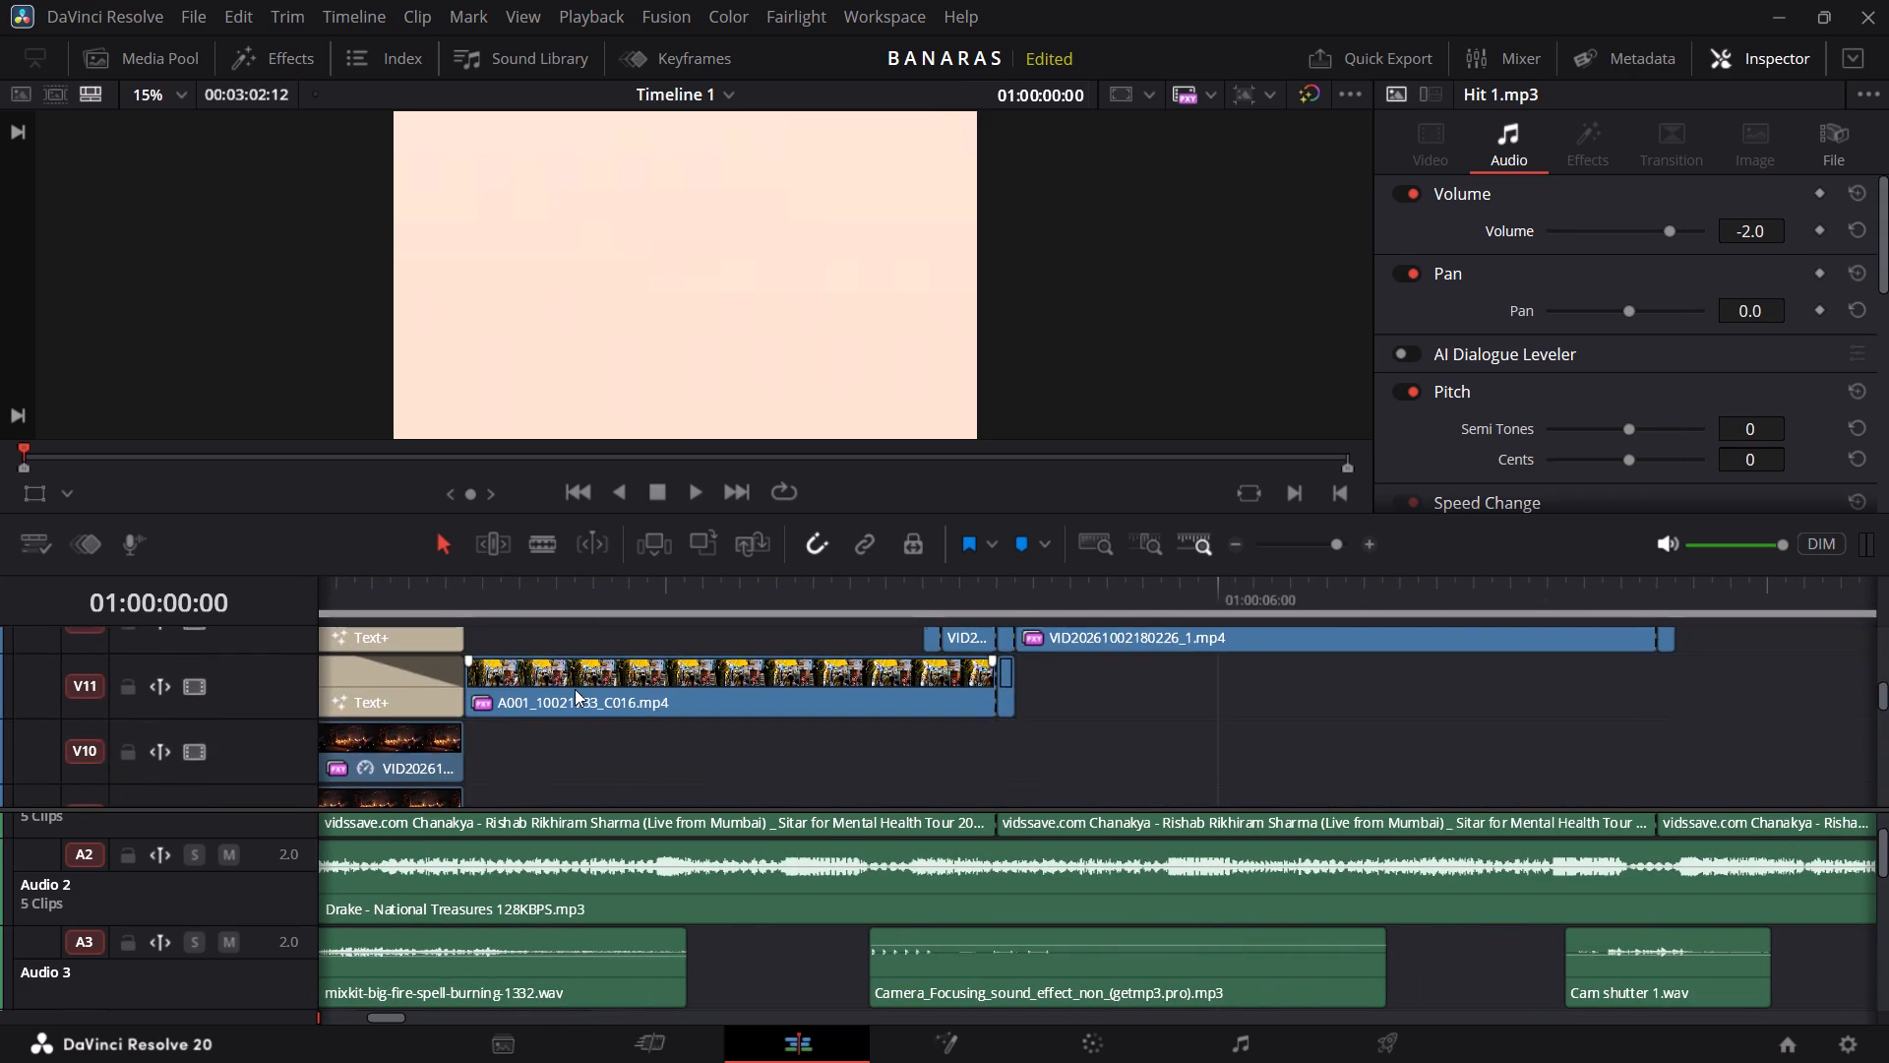
{"action": "scroll", "coordinate": [575, 689], "scroll_direction": "right", "scroll_amount": 1}
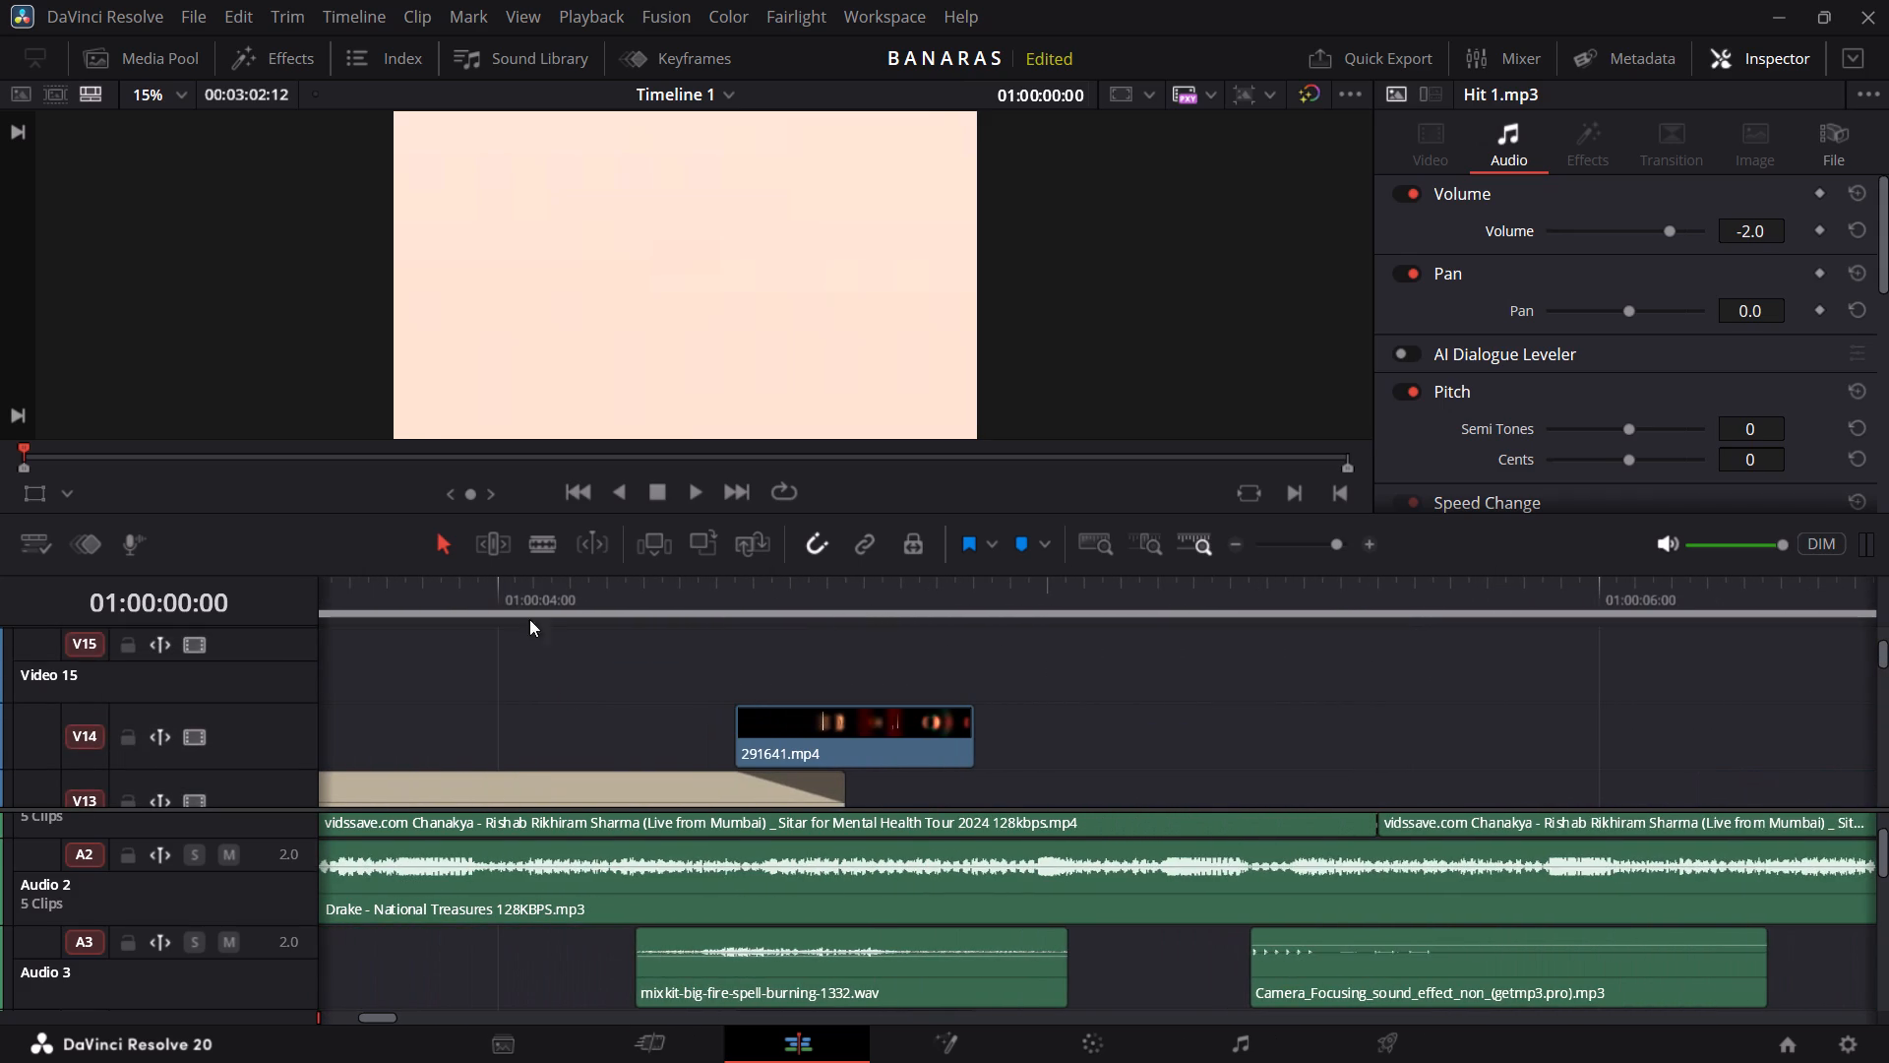
{"action": "left_click", "coordinate": [514, 606]}
{"action": "key", "text": "space"}
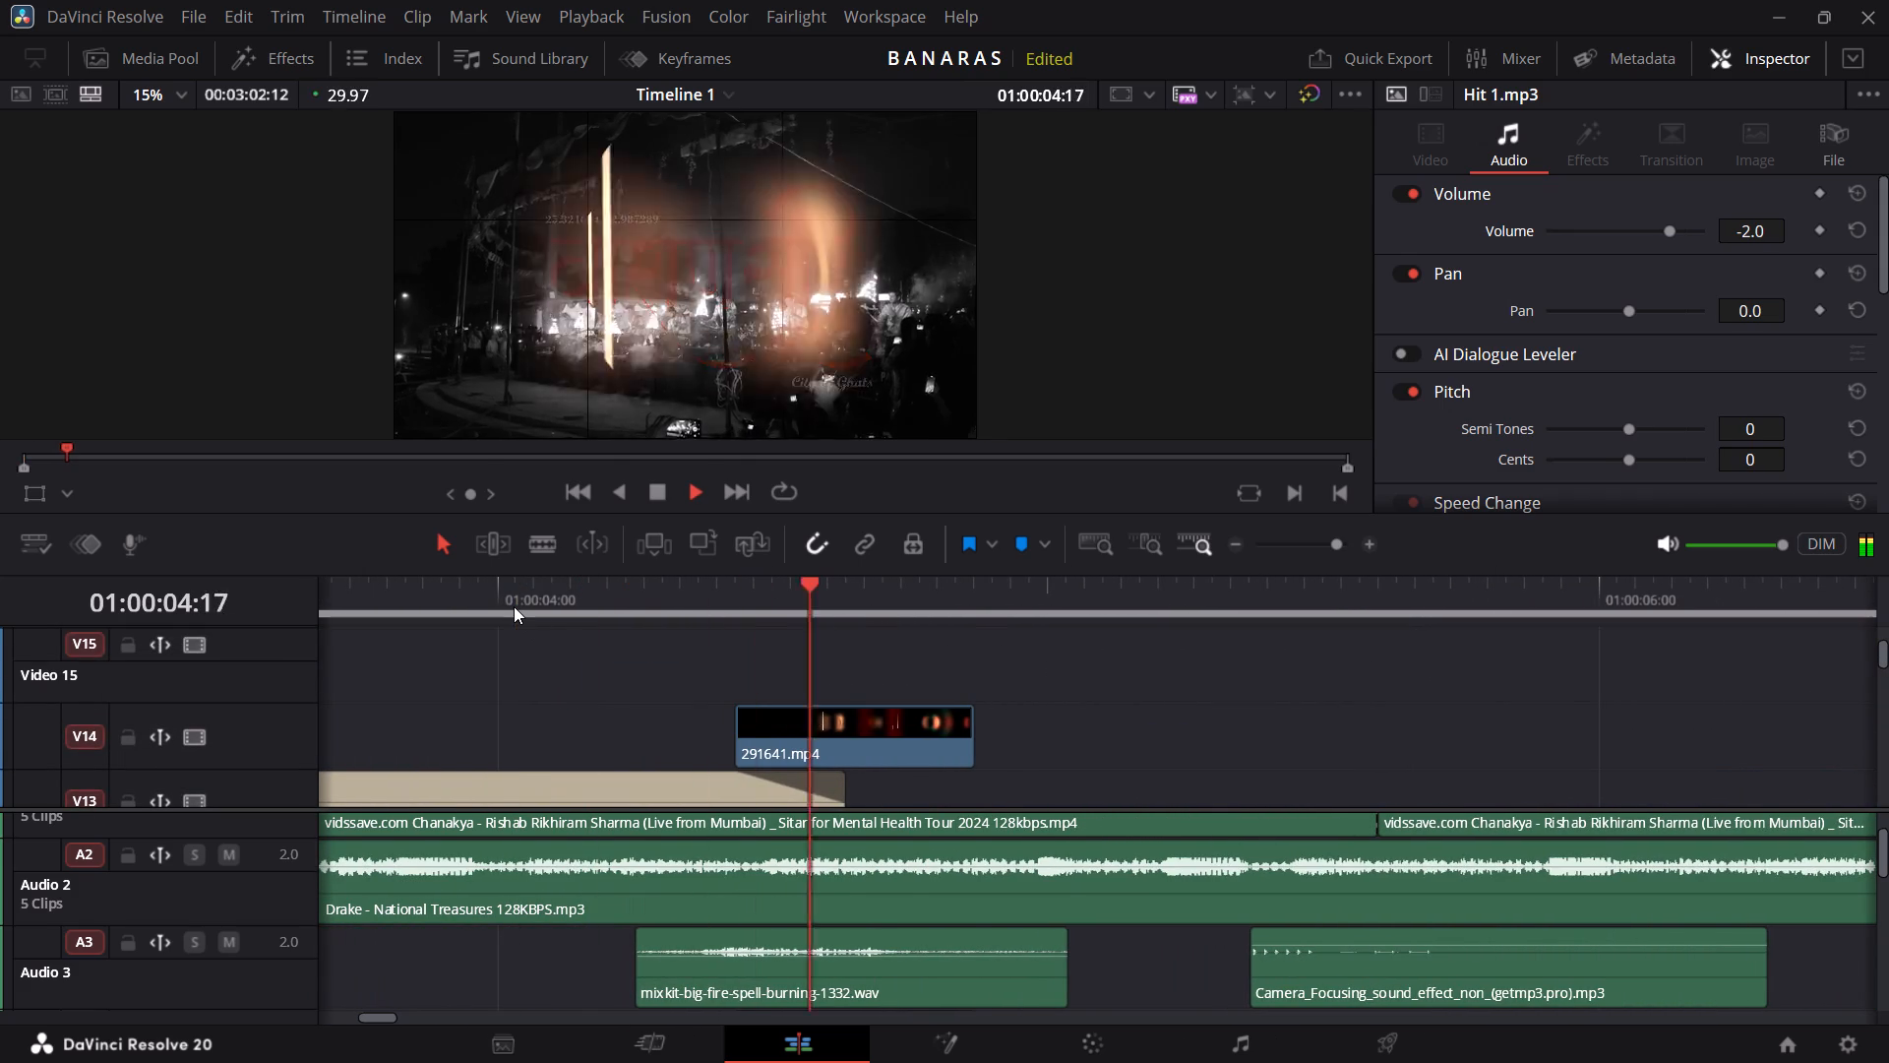
{"action": "key", "text": "space"}
Play from 01:00:04:29 to 01:00:10:01 with pauses, checking the camera focus, shutter, flash and riser sounds against the cuts.
{"action": "scroll", "coordinate": [704, 644], "scroll_direction": "left", "scroll_amount": 2}
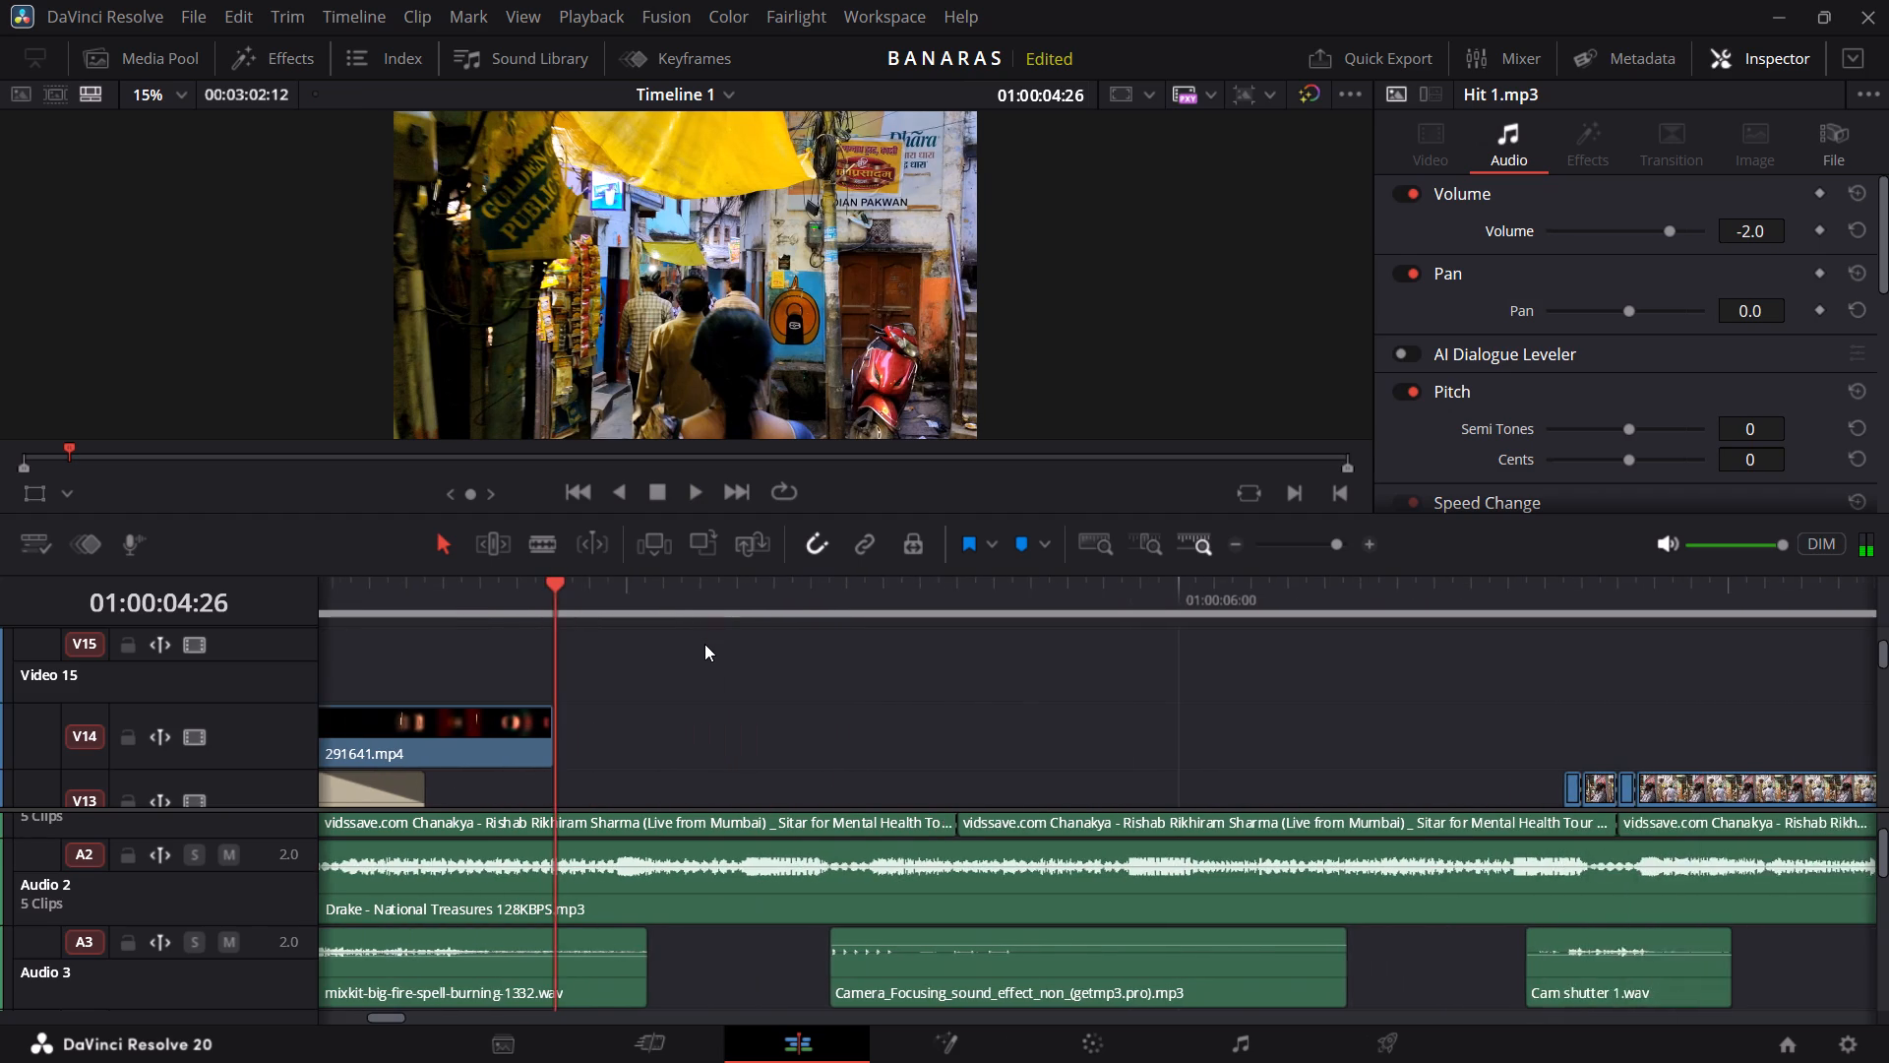
{"action": "scroll", "coordinate": [704, 644], "scroll_direction": "left", "scroll_amount": 1}
{"action": "scroll", "coordinate": [704, 644], "scroll_direction": "down", "scroll_amount": 1}
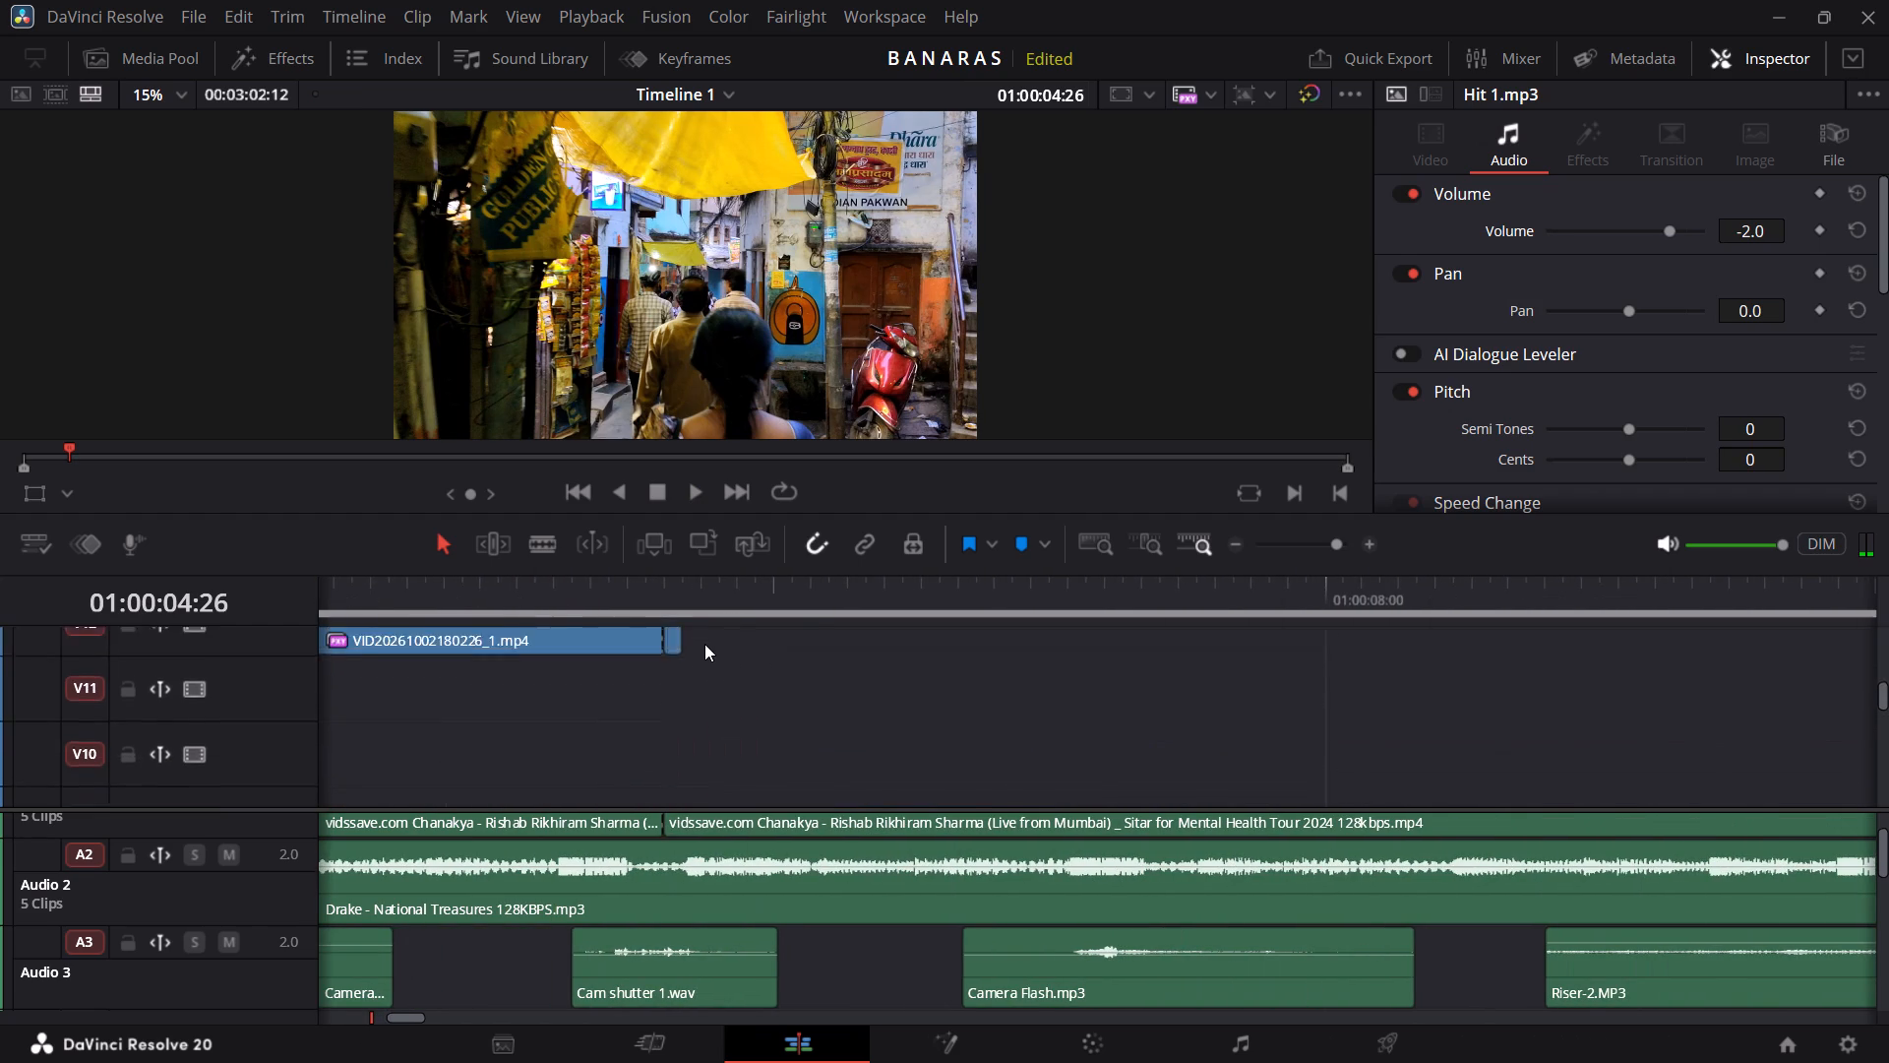
{"action": "scroll", "coordinate": [704, 644], "scroll_direction": "right", "scroll_amount": 2}
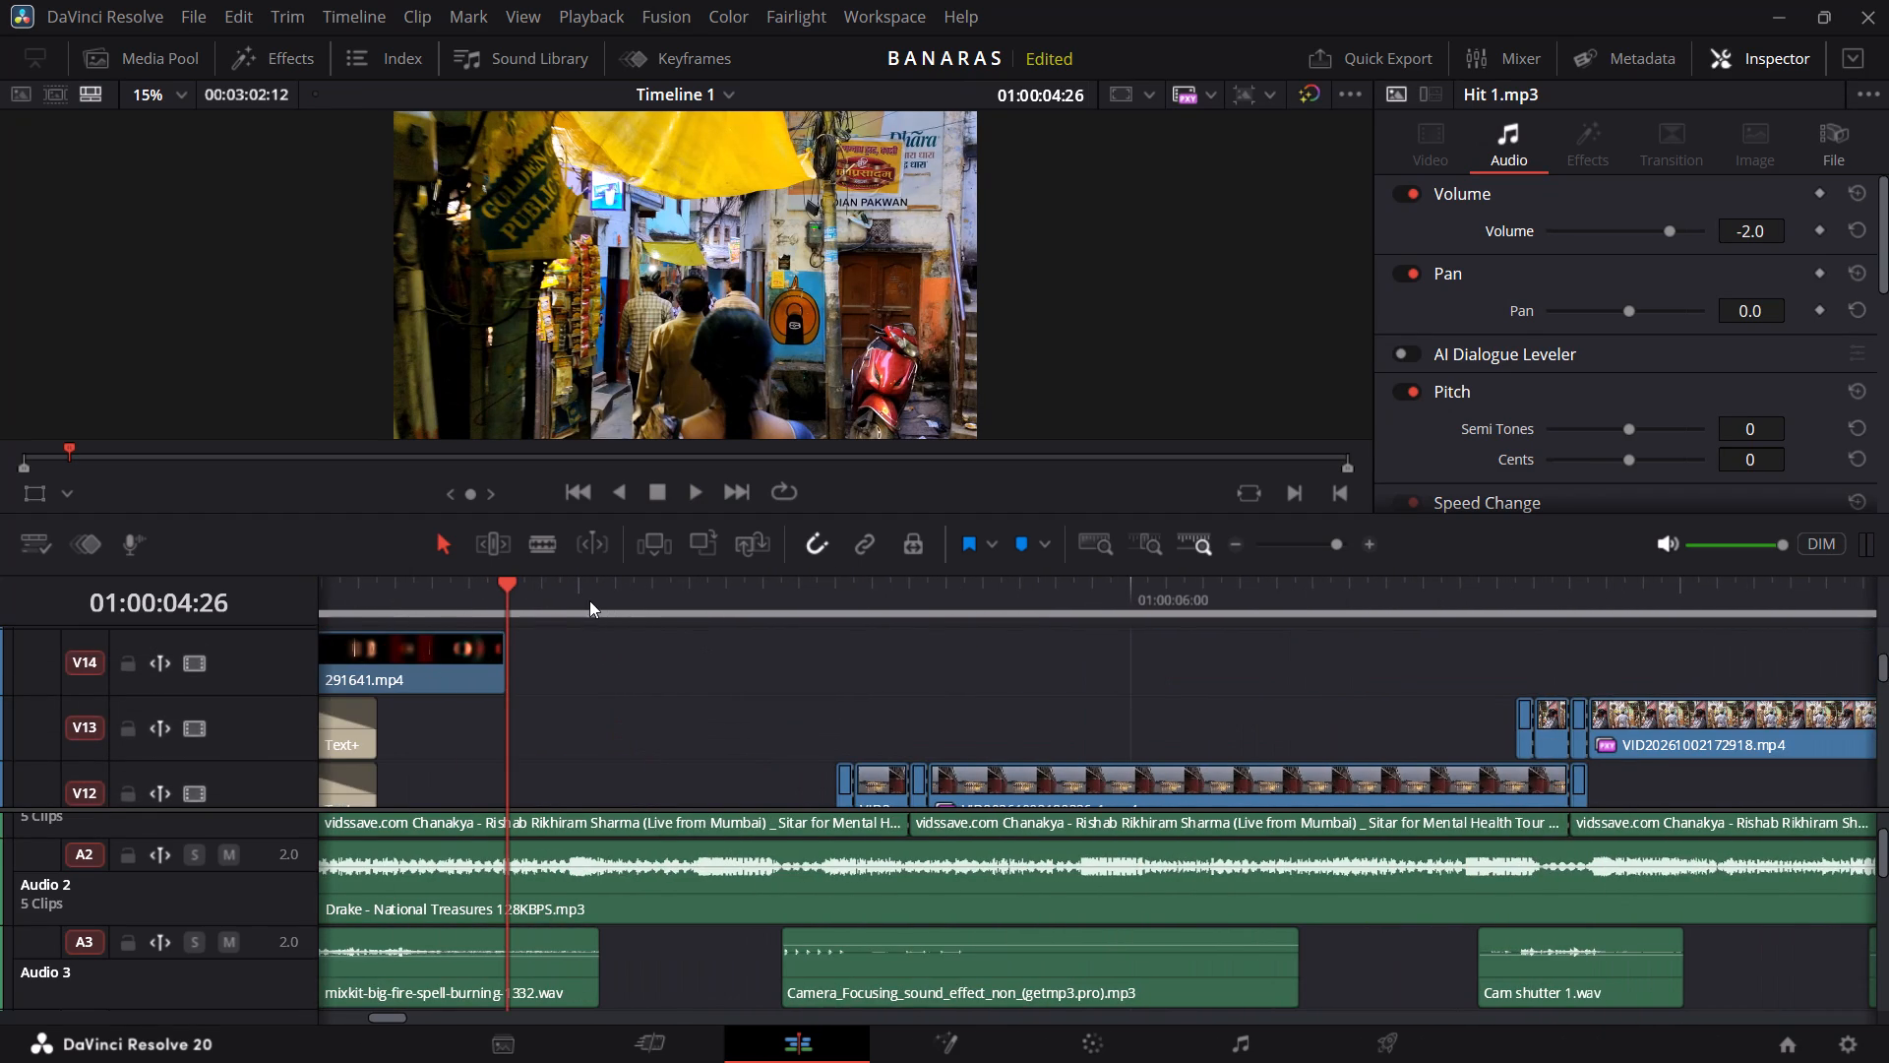
{"action": "left_click", "coordinate": [579, 599]}
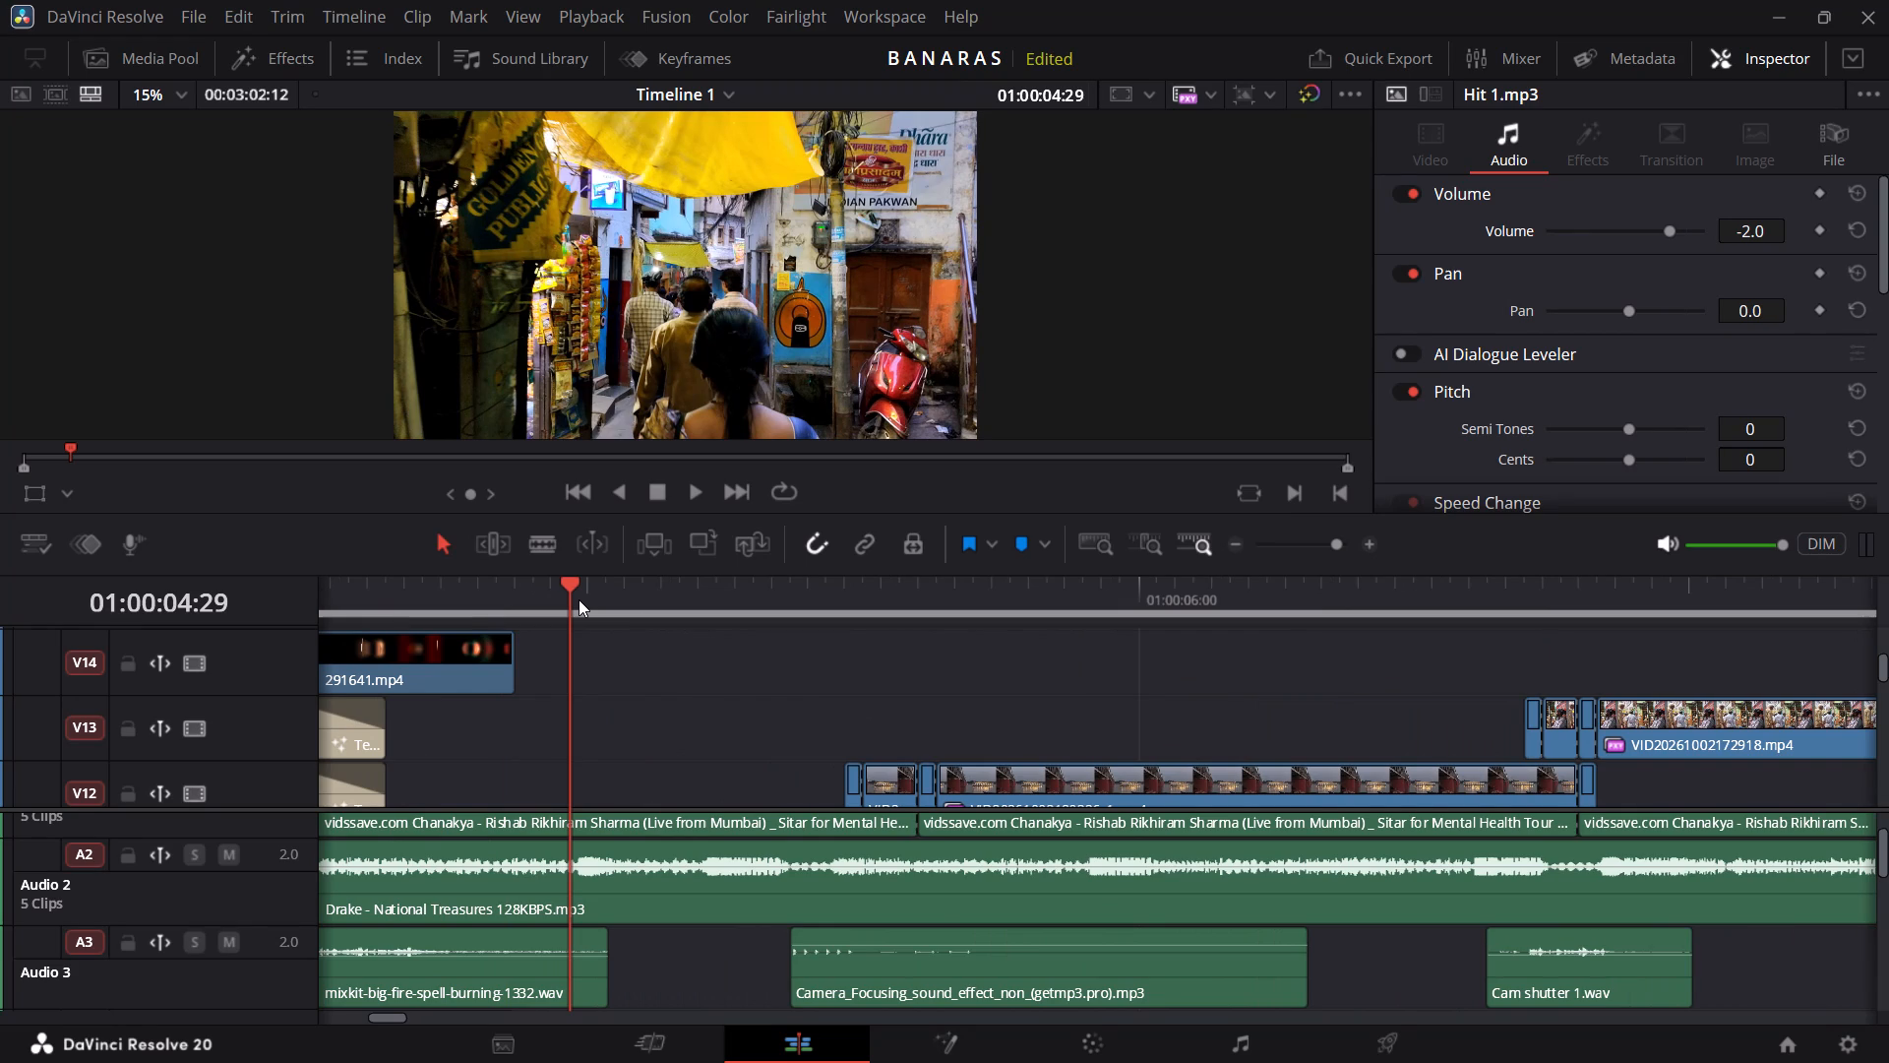
{"action": "key", "text": "space"}
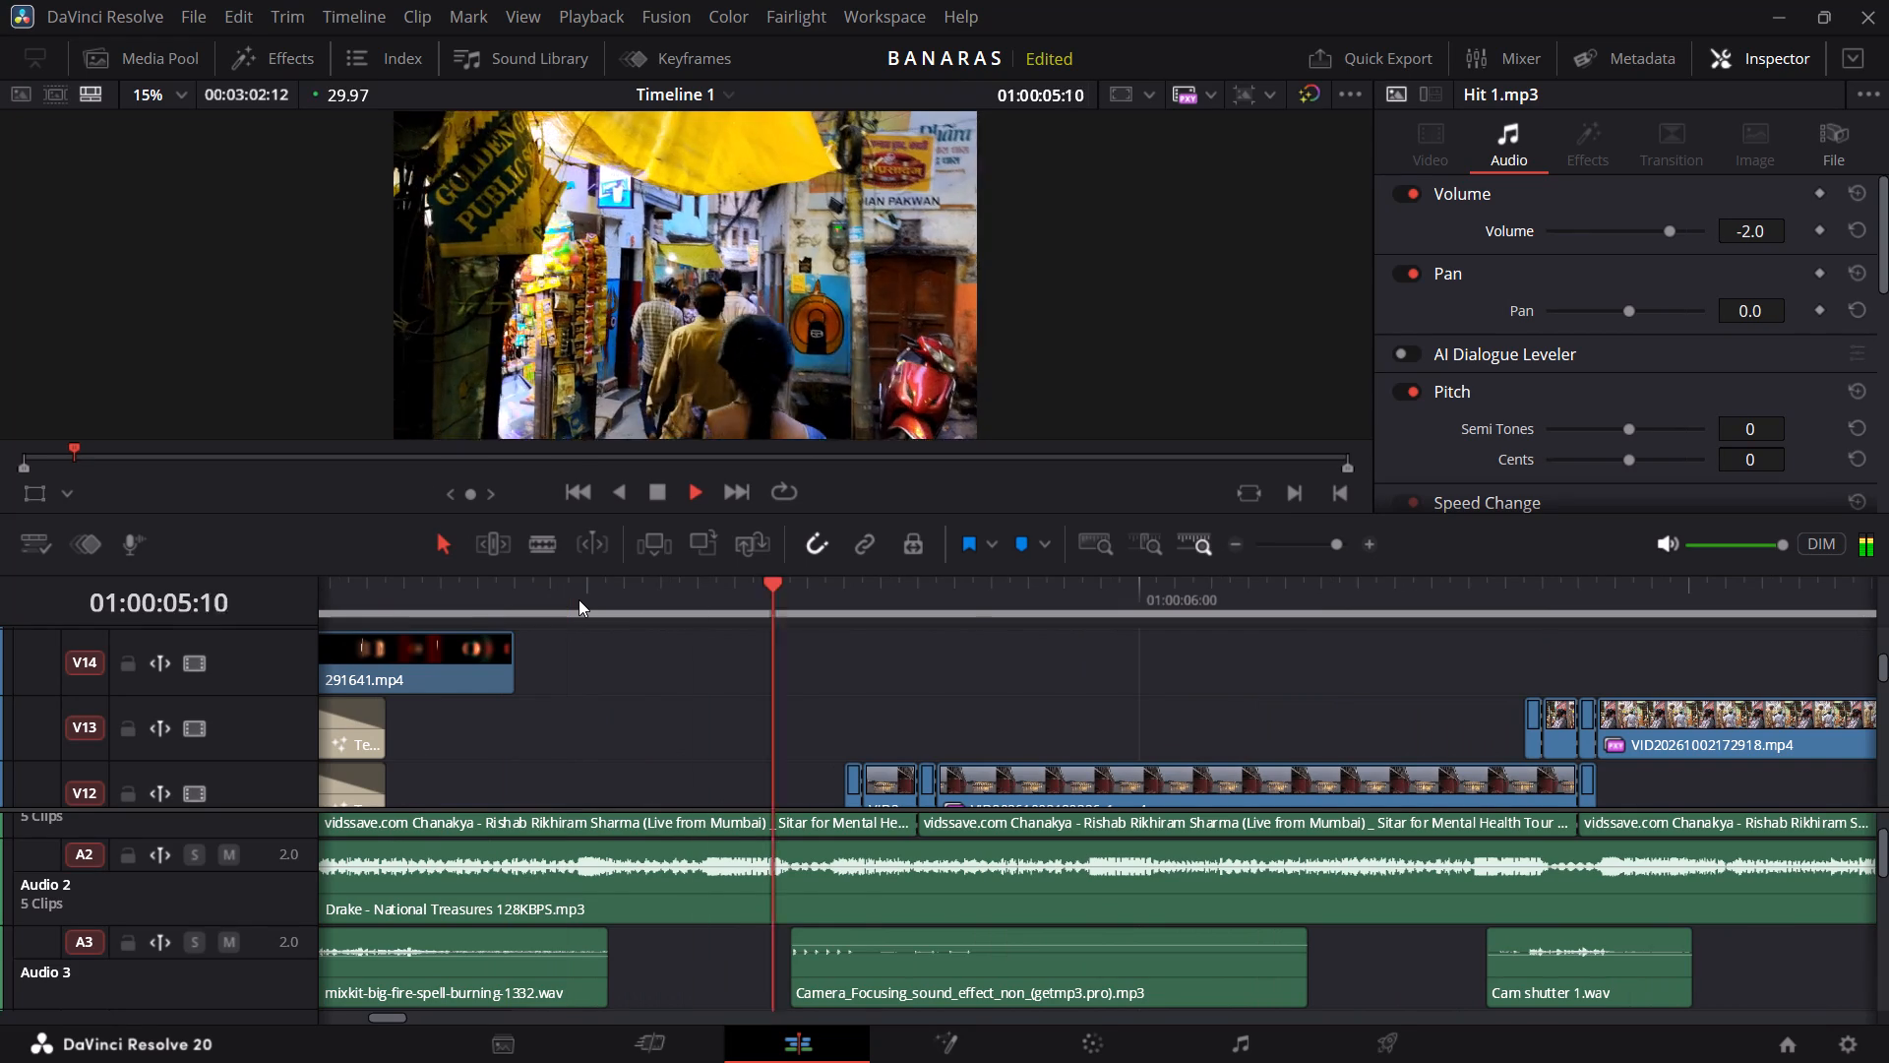
{"action": "key", "text": "space"}
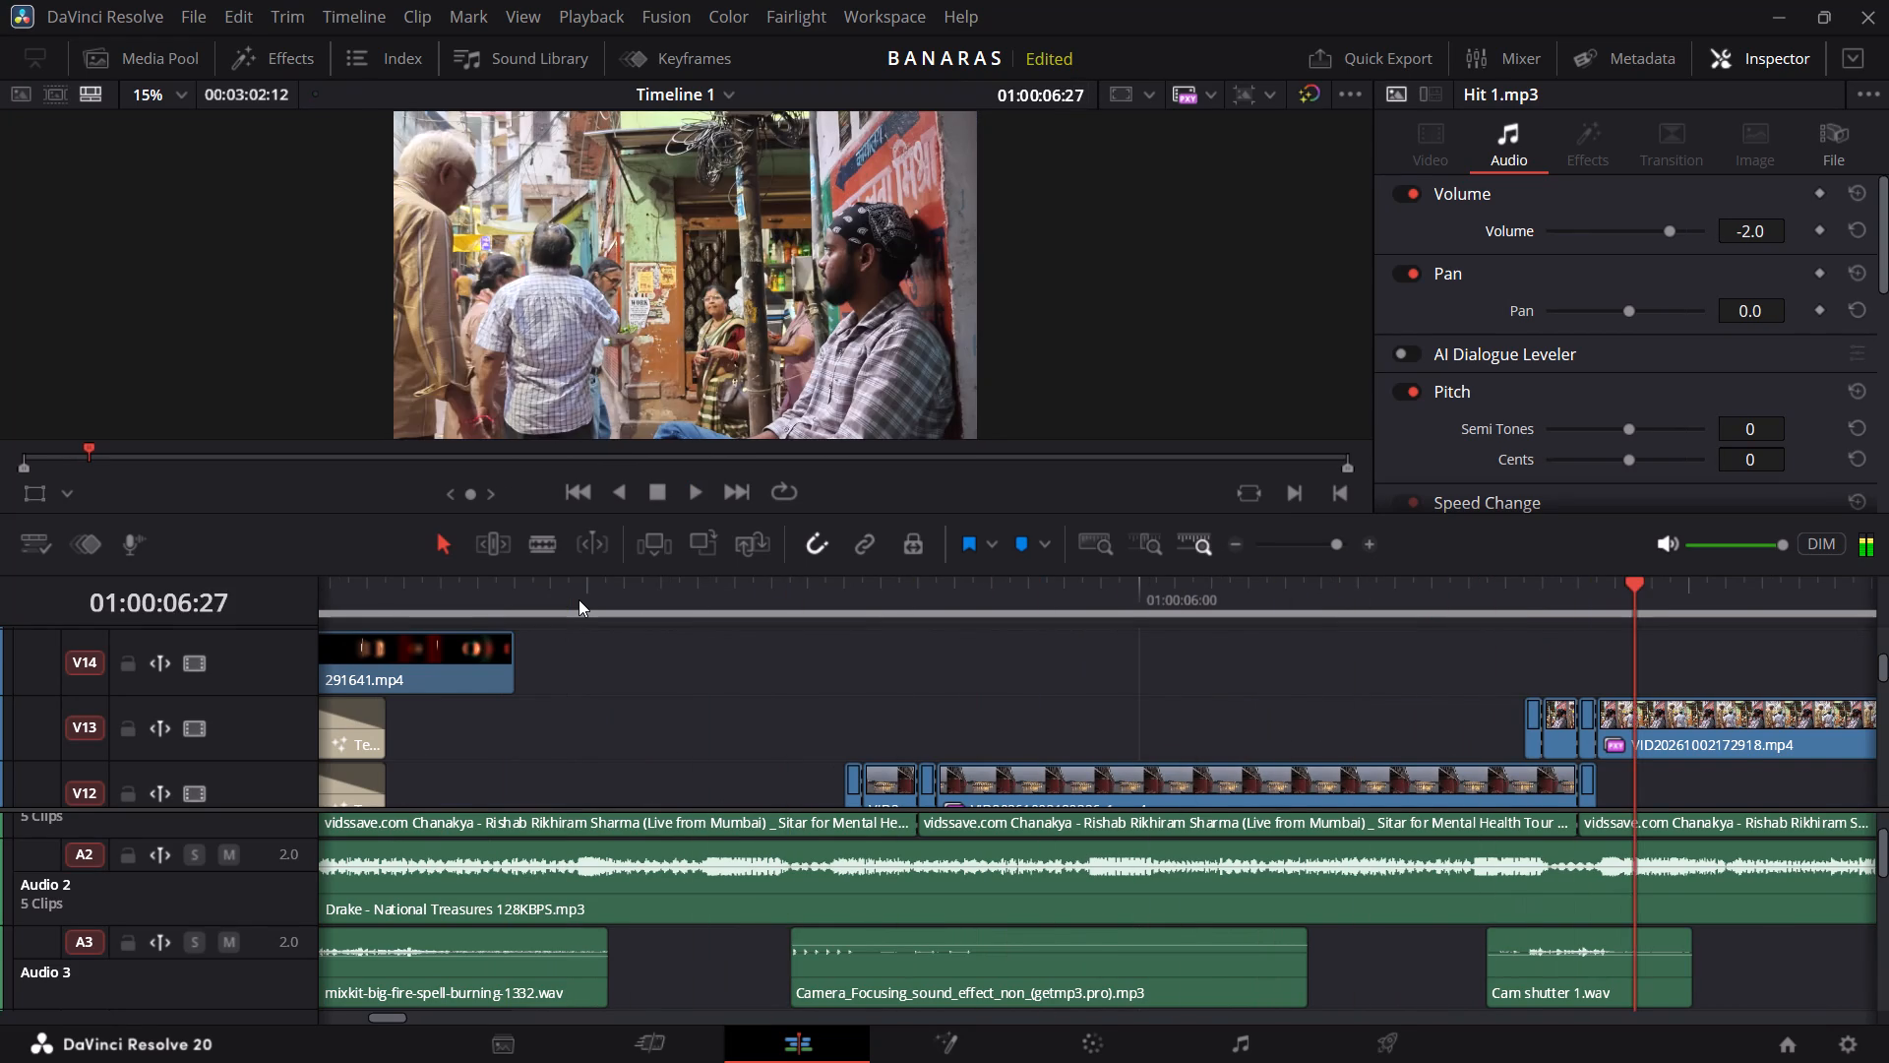
{"action": "key", "text": "space"}
{"action": "key", "text": "space"}
{"action": "key", "text": "space"}
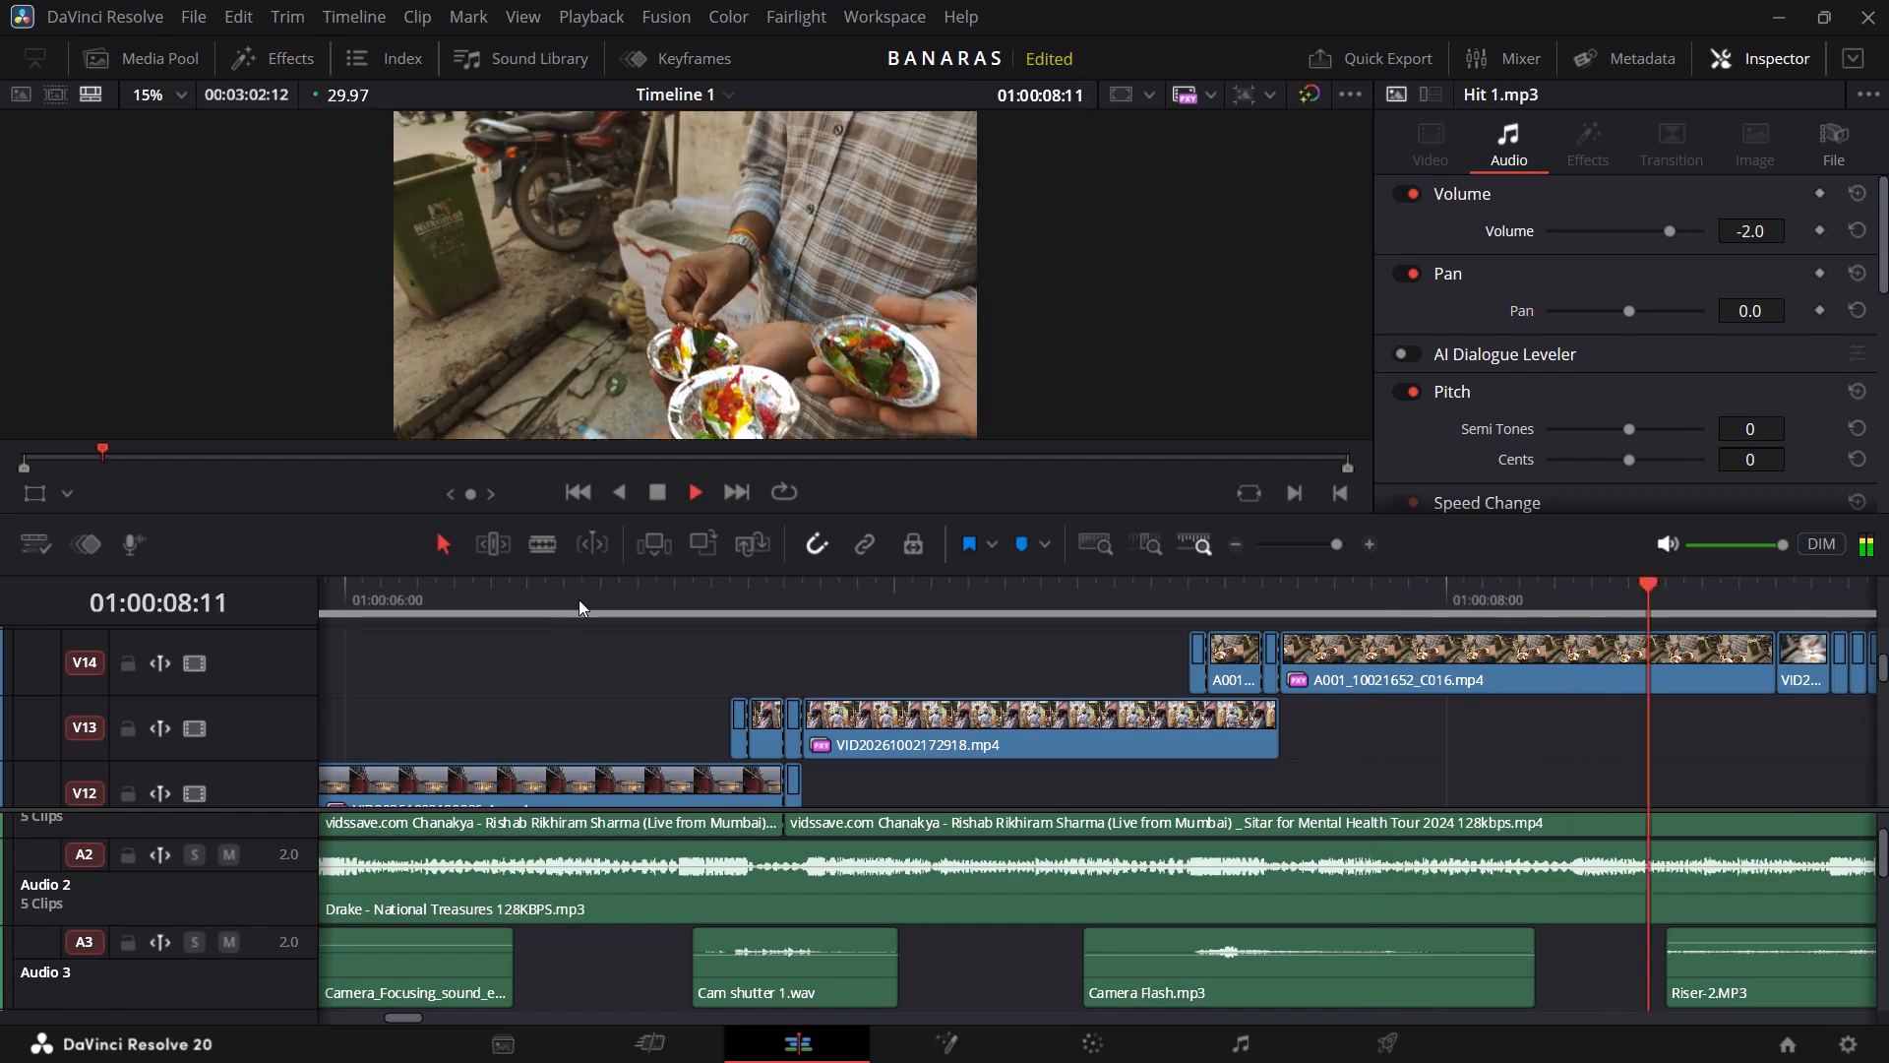
{"action": "key", "text": "space"}
{"action": "key", "text": "space"}
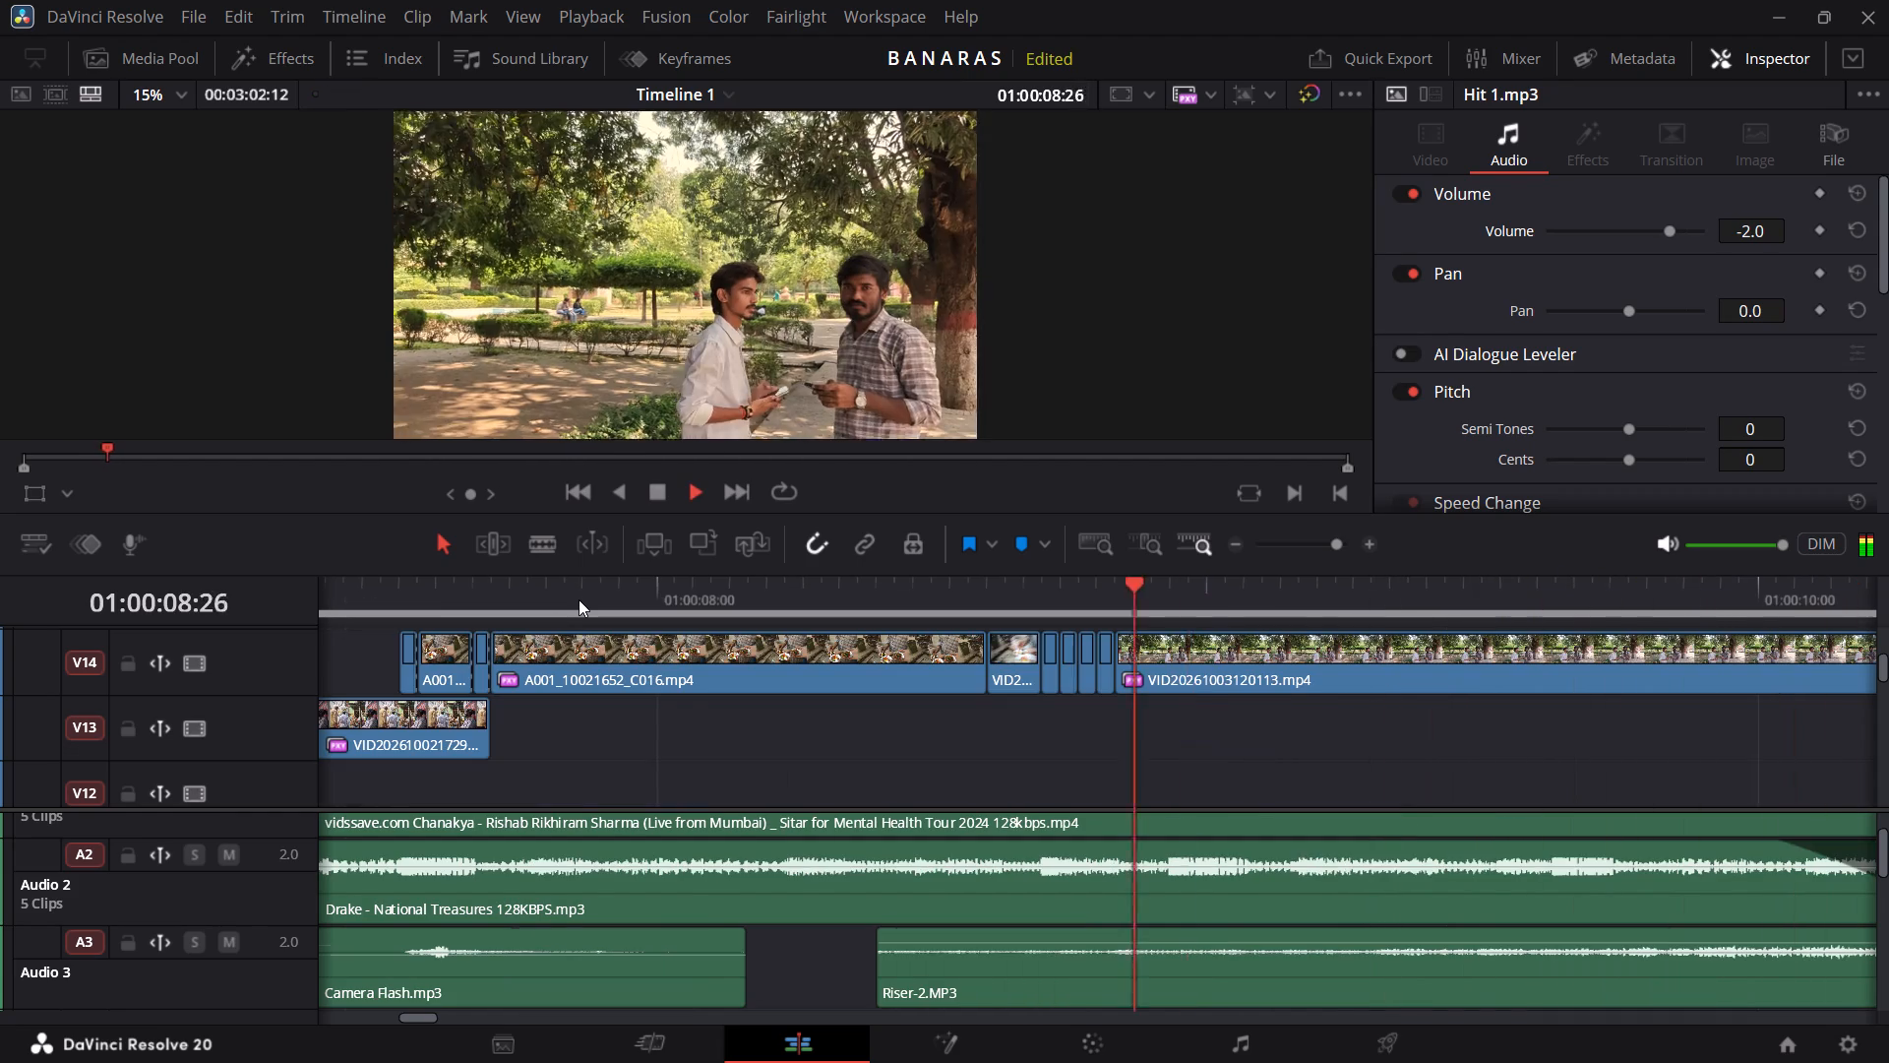
{"action": "key", "text": "space"}
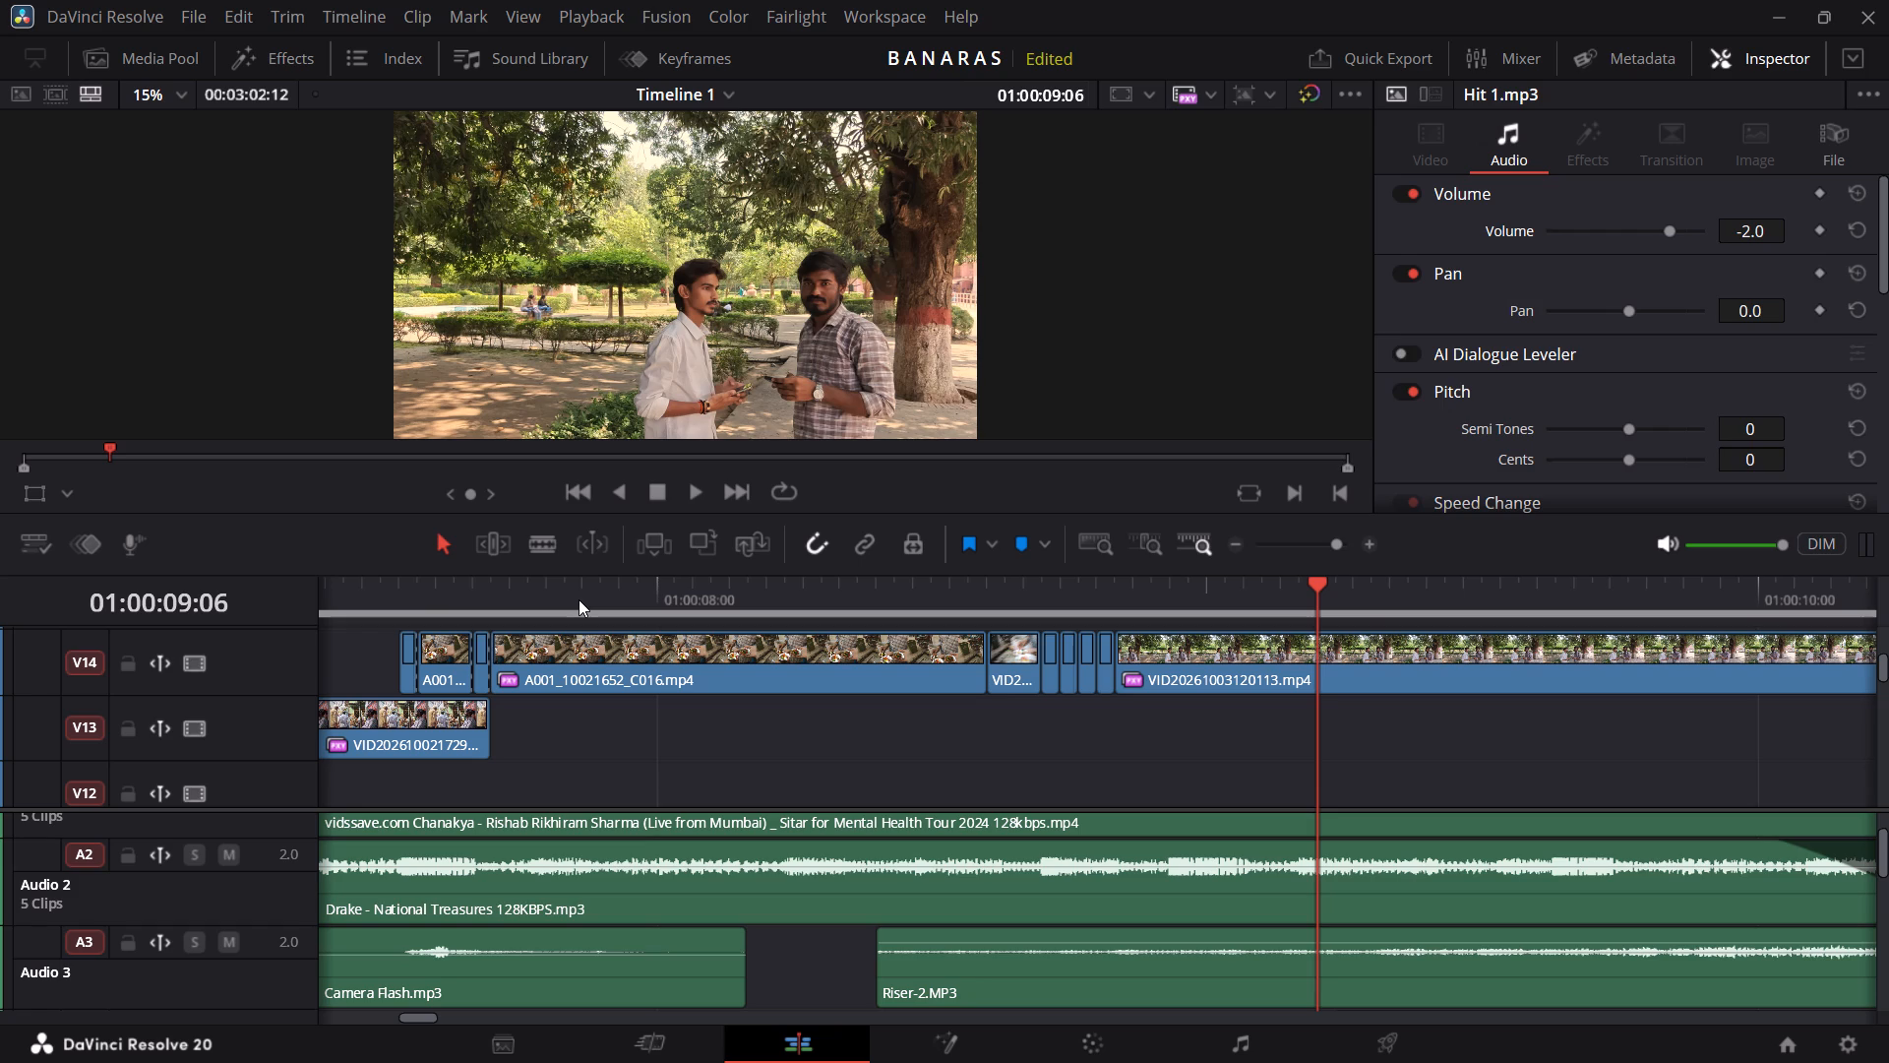
{"action": "key", "text": "space"}
{"action": "key", "text": "space"}
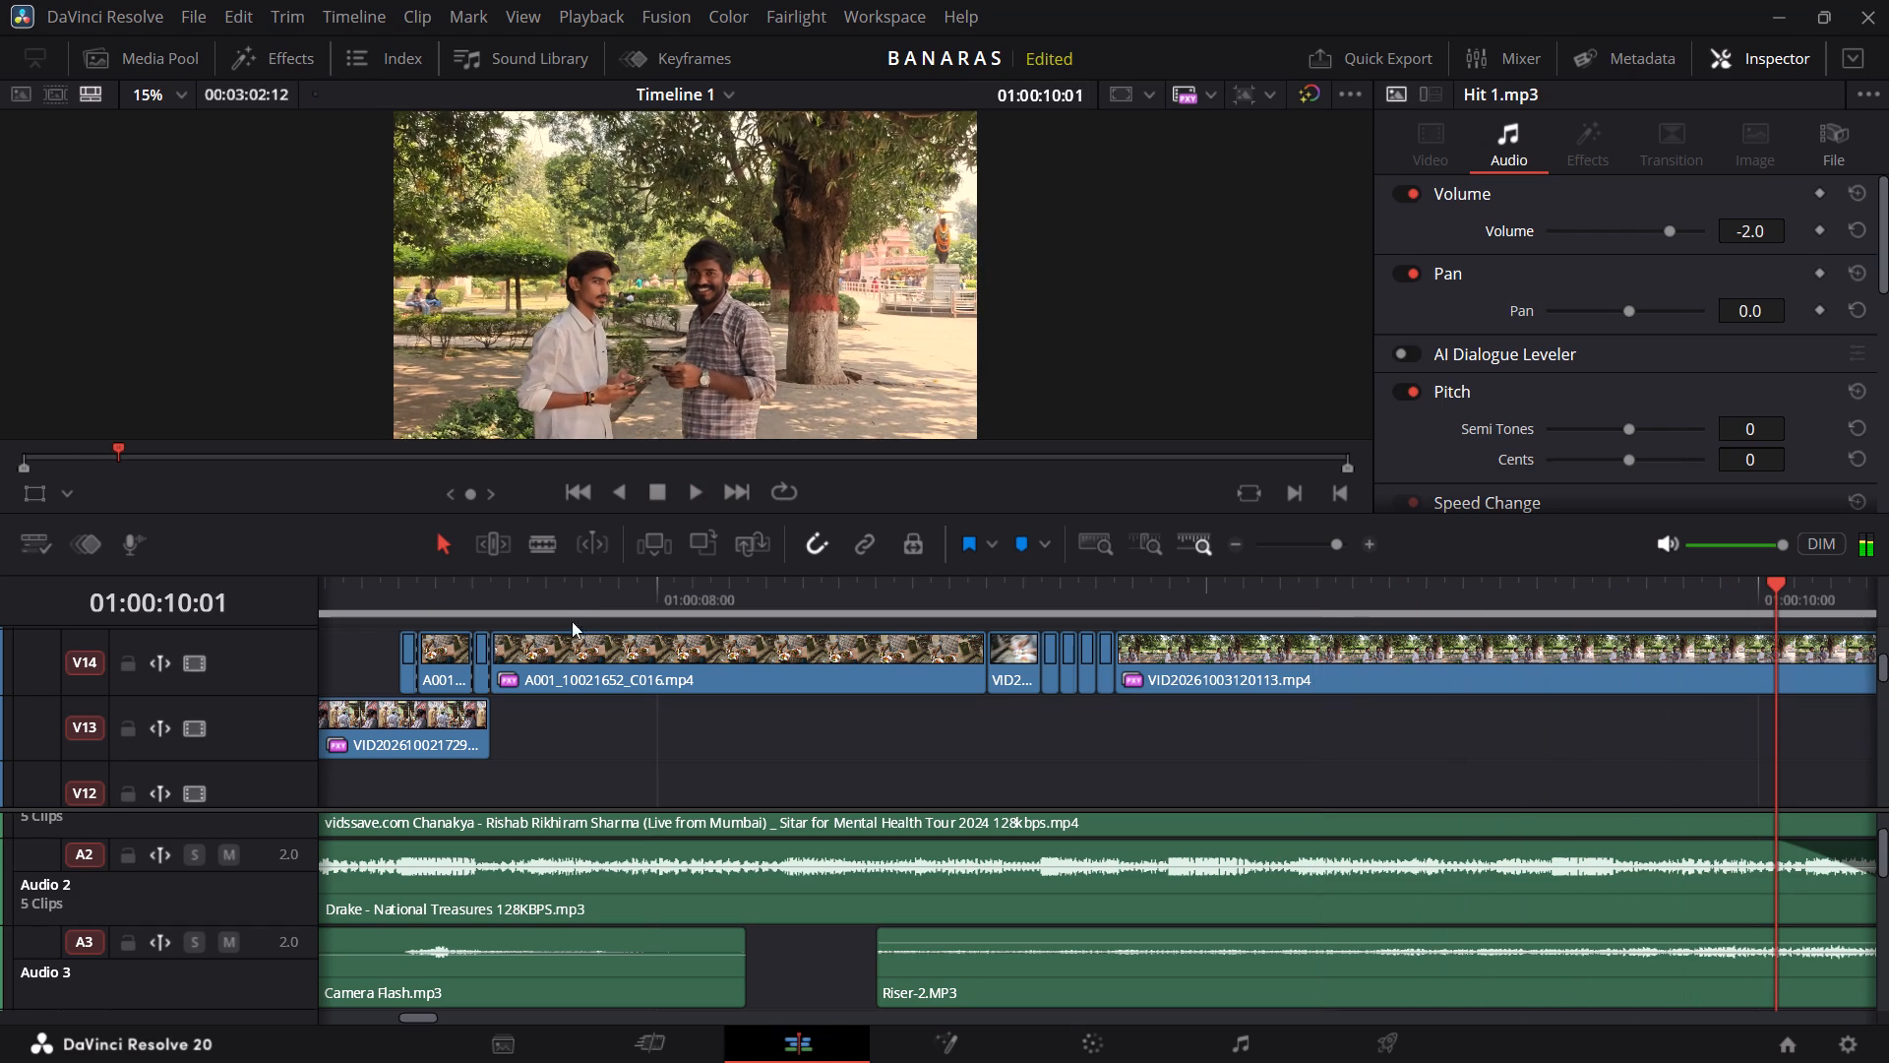
Play on to 01:00:10:23, and replay the riser and music transition from just before 10 seconds to about 01:00:12:00.
{"action": "scroll", "coordinate": [667, 791], "scroll_direction": "left", "scroll_amount": 1}
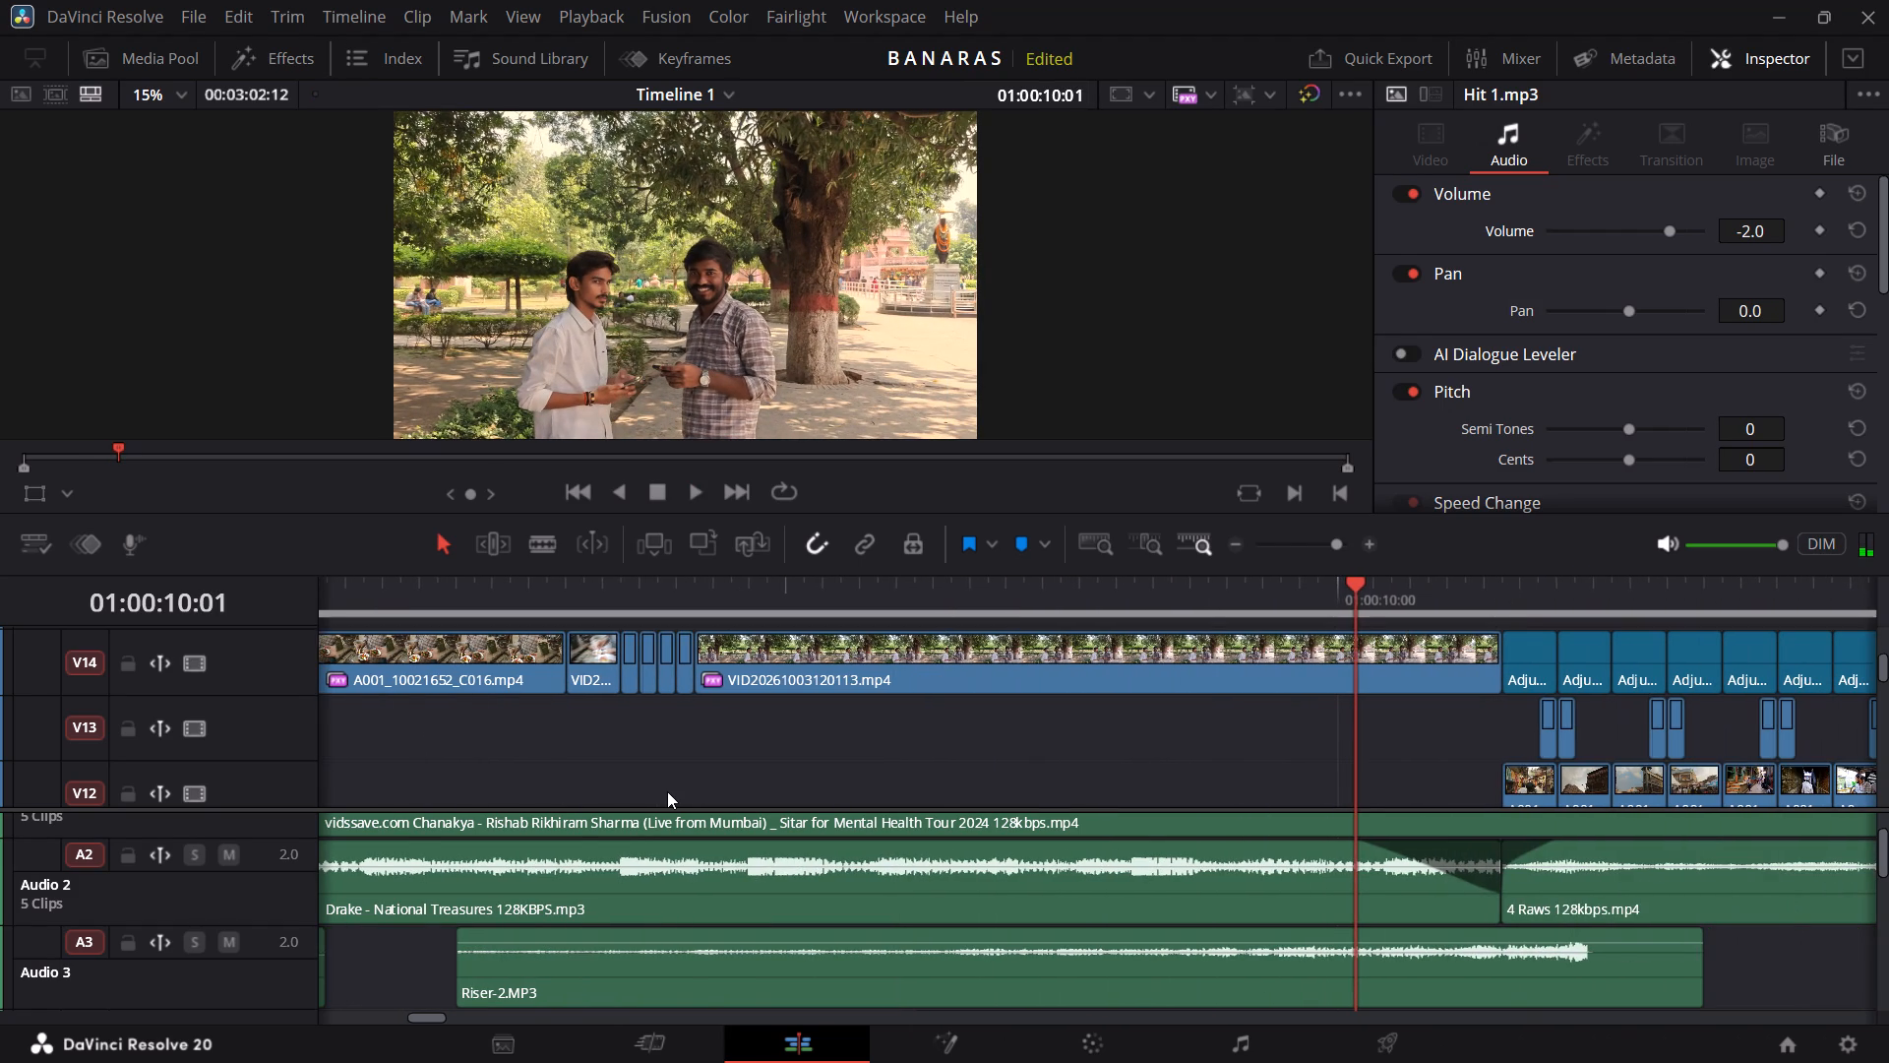
{"action": "scroll", "coordinate": [898, 822], "scroll_direction": "left", "scroll_amount": 2}
{"action": "key", "text": "space"}
{"action": "key", "text": "space"}
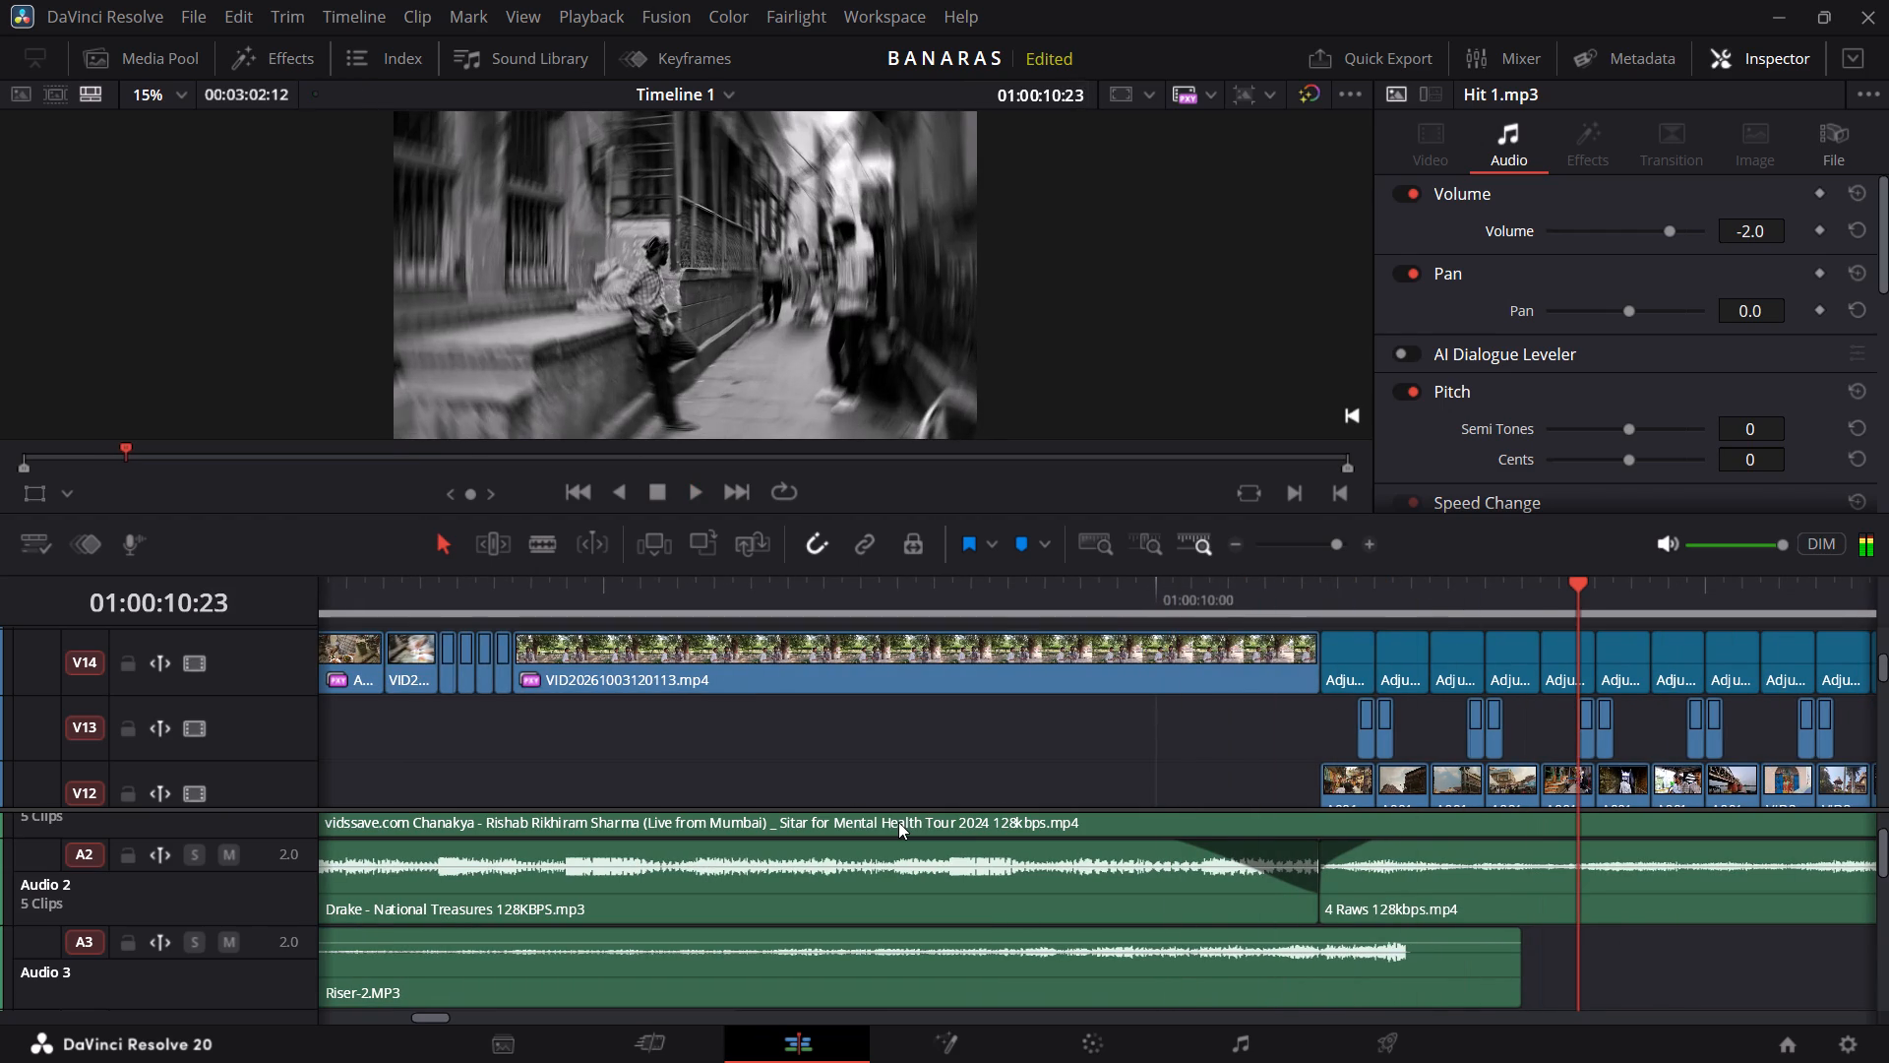
{"action": "left_click", "coordinate": [1002, 594]}
{"action": "key", "text": "space"}
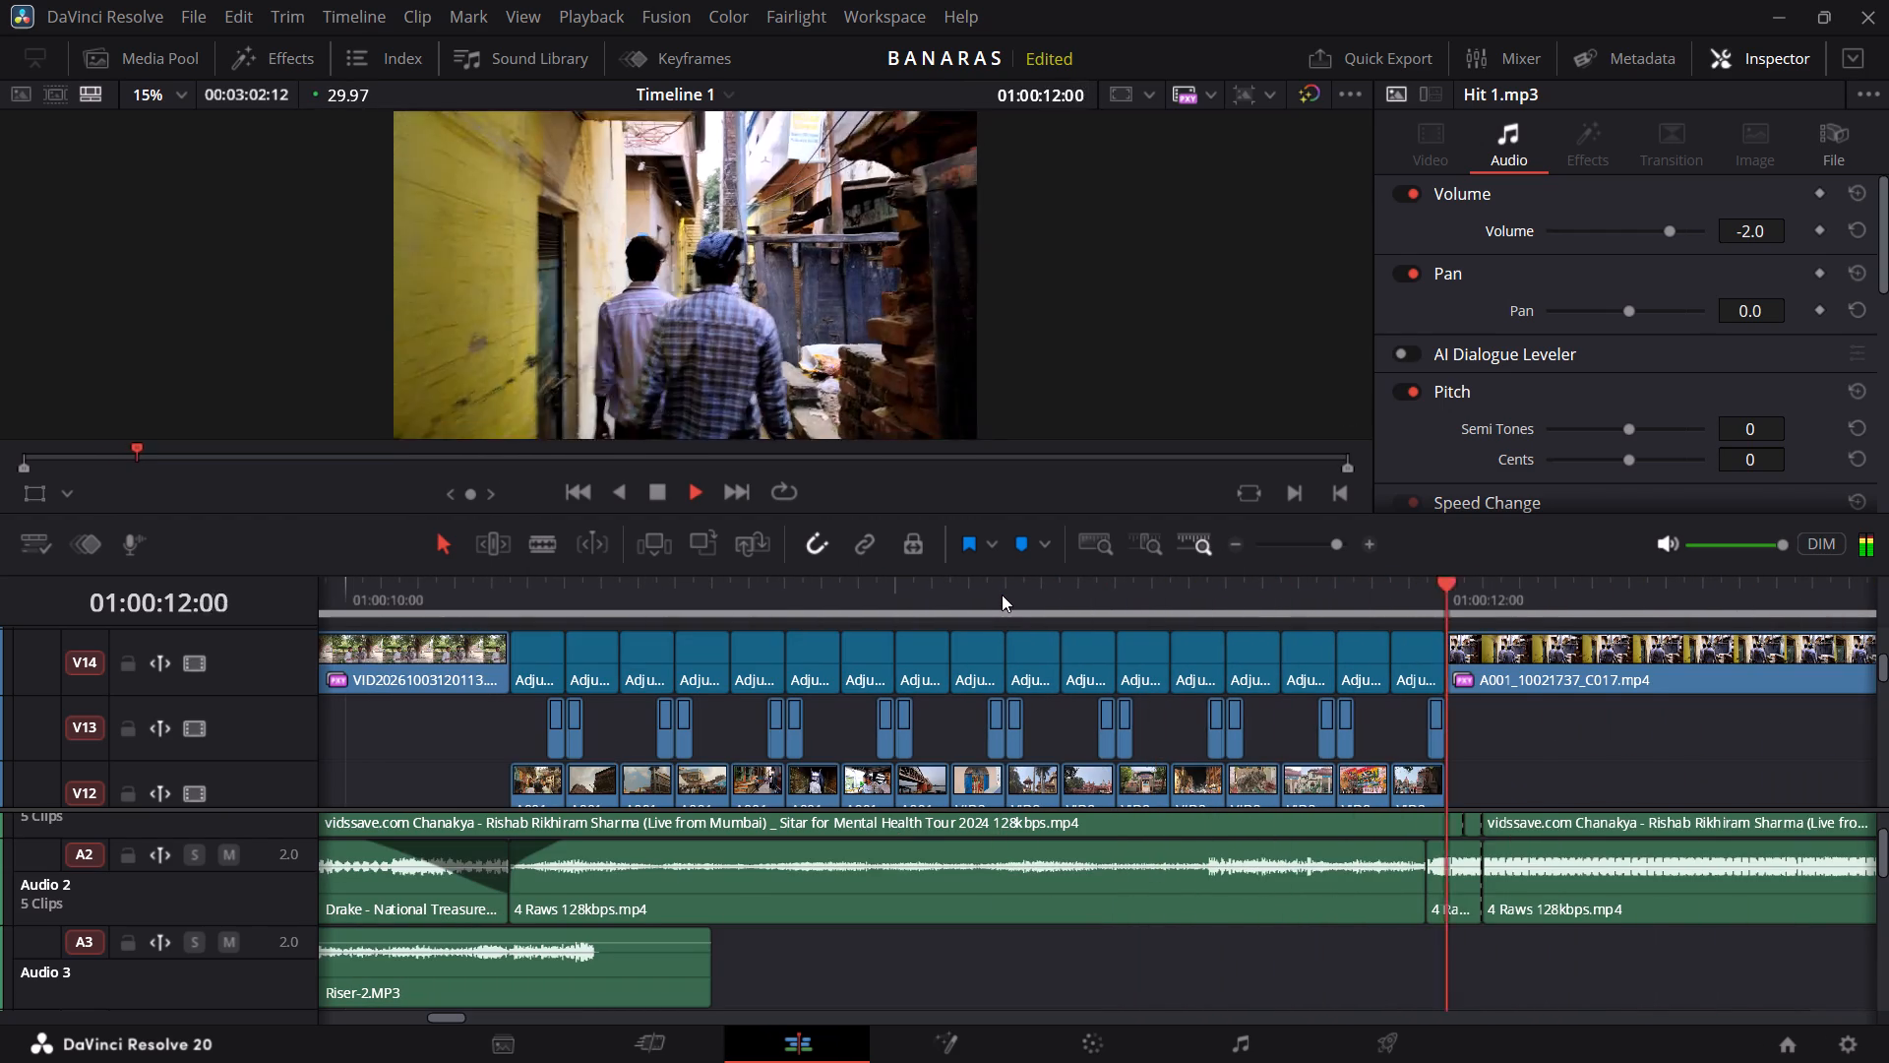
{"action": "key", "text": "space"}
Return the playhead to the start of the timeline at 01:00:00:00.
{"action": "scroll", "coordinate": [1002, 594], "scroll_direction": "right", "scroll_amount": 8}
{"action": "left_click_drag", "start_coordinate": [1002, 594], "coordinate": [906, 576]}
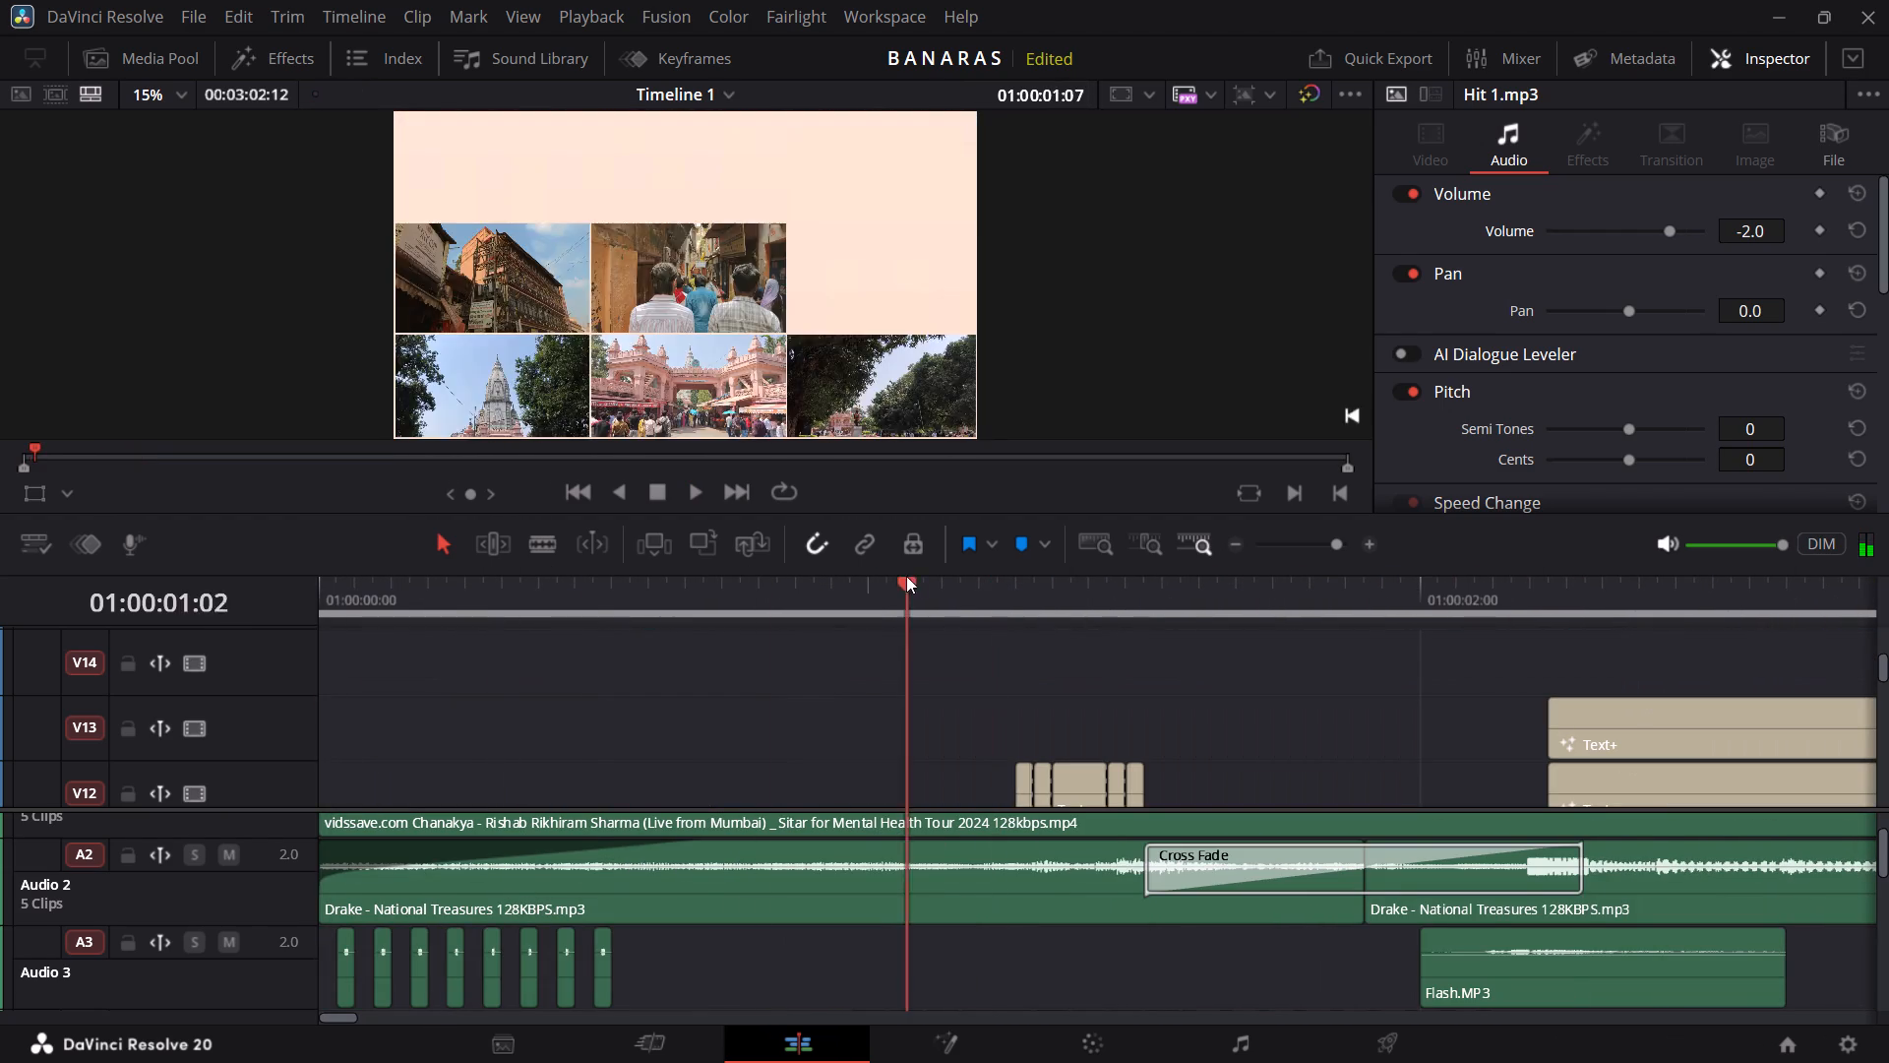
{"action": "left_click_drag", "start_coordinate": [906, 576], "coordinate": [211, 610]}
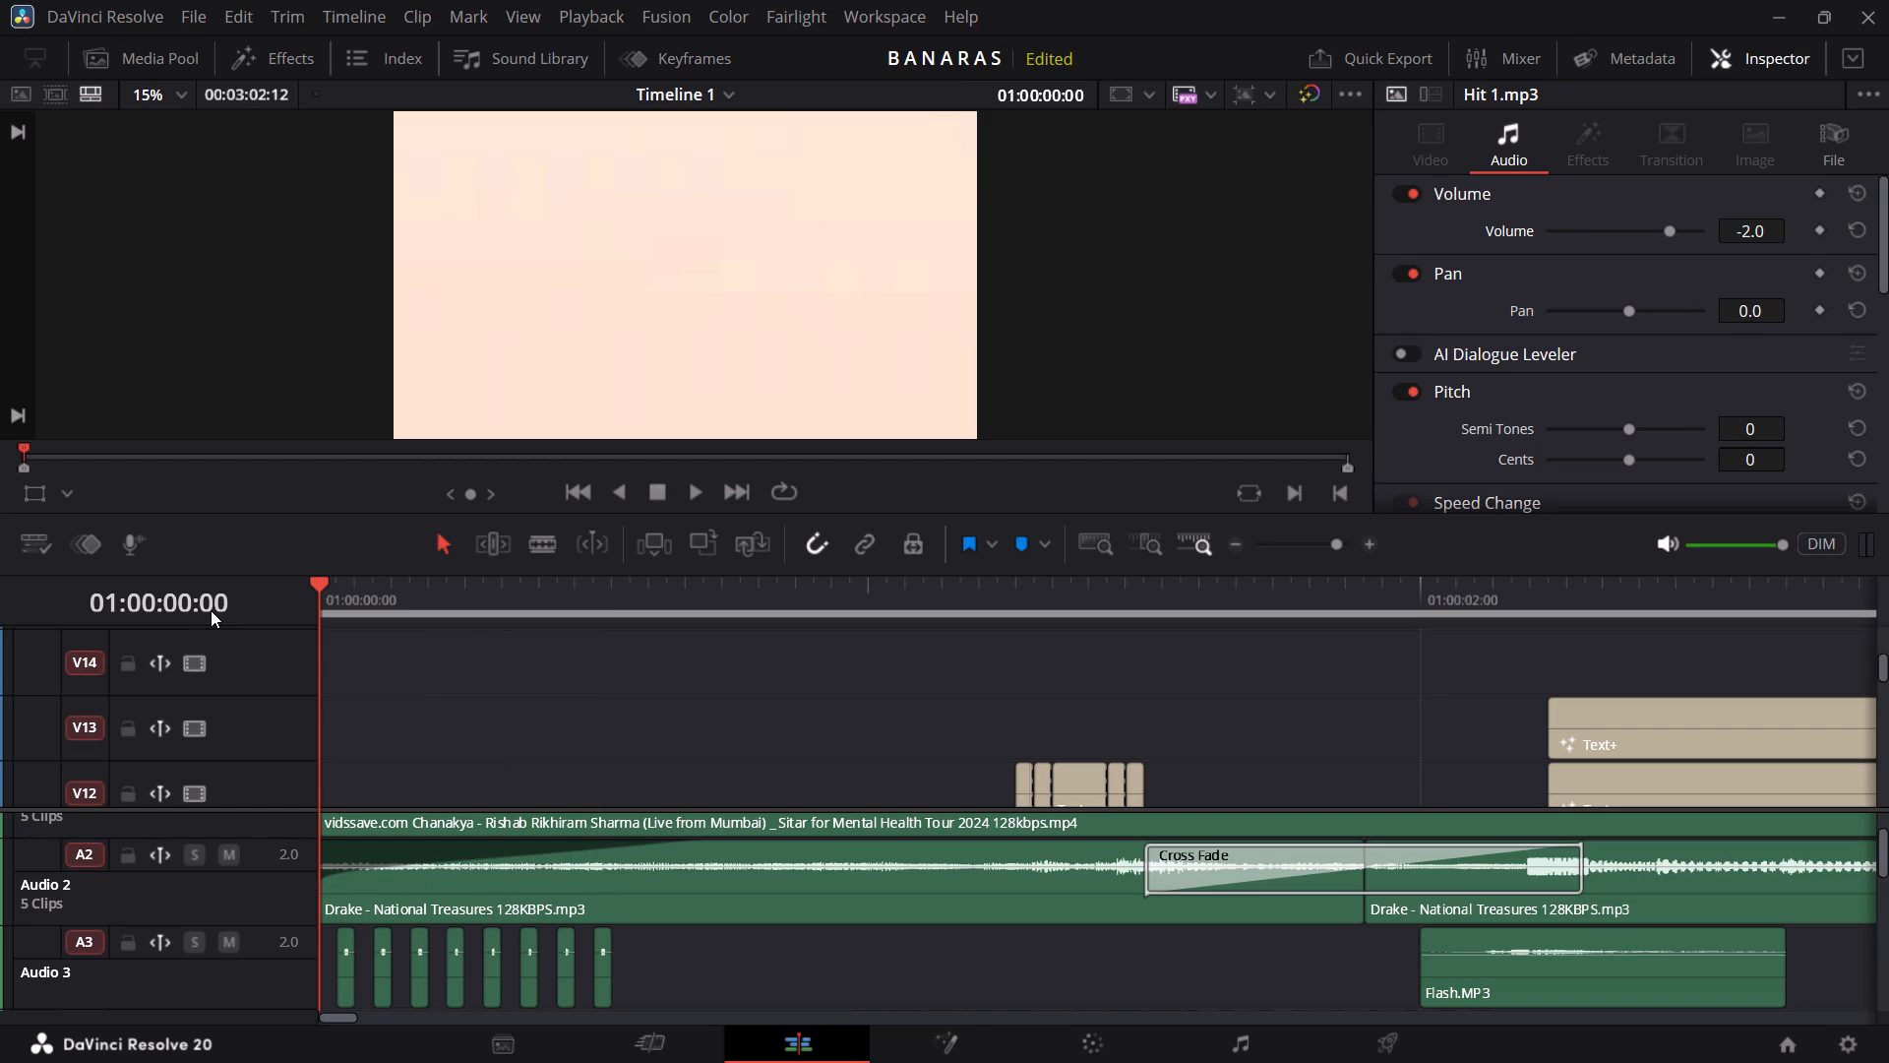
{"action": "scroll", "coordinate": [407, 730], "scroll_direction": "down", "scroll_amount": 1}
{"action": "scroll", "coordinate": [407, 730], "scroll_direction": "up", "scroll_amount": 1}
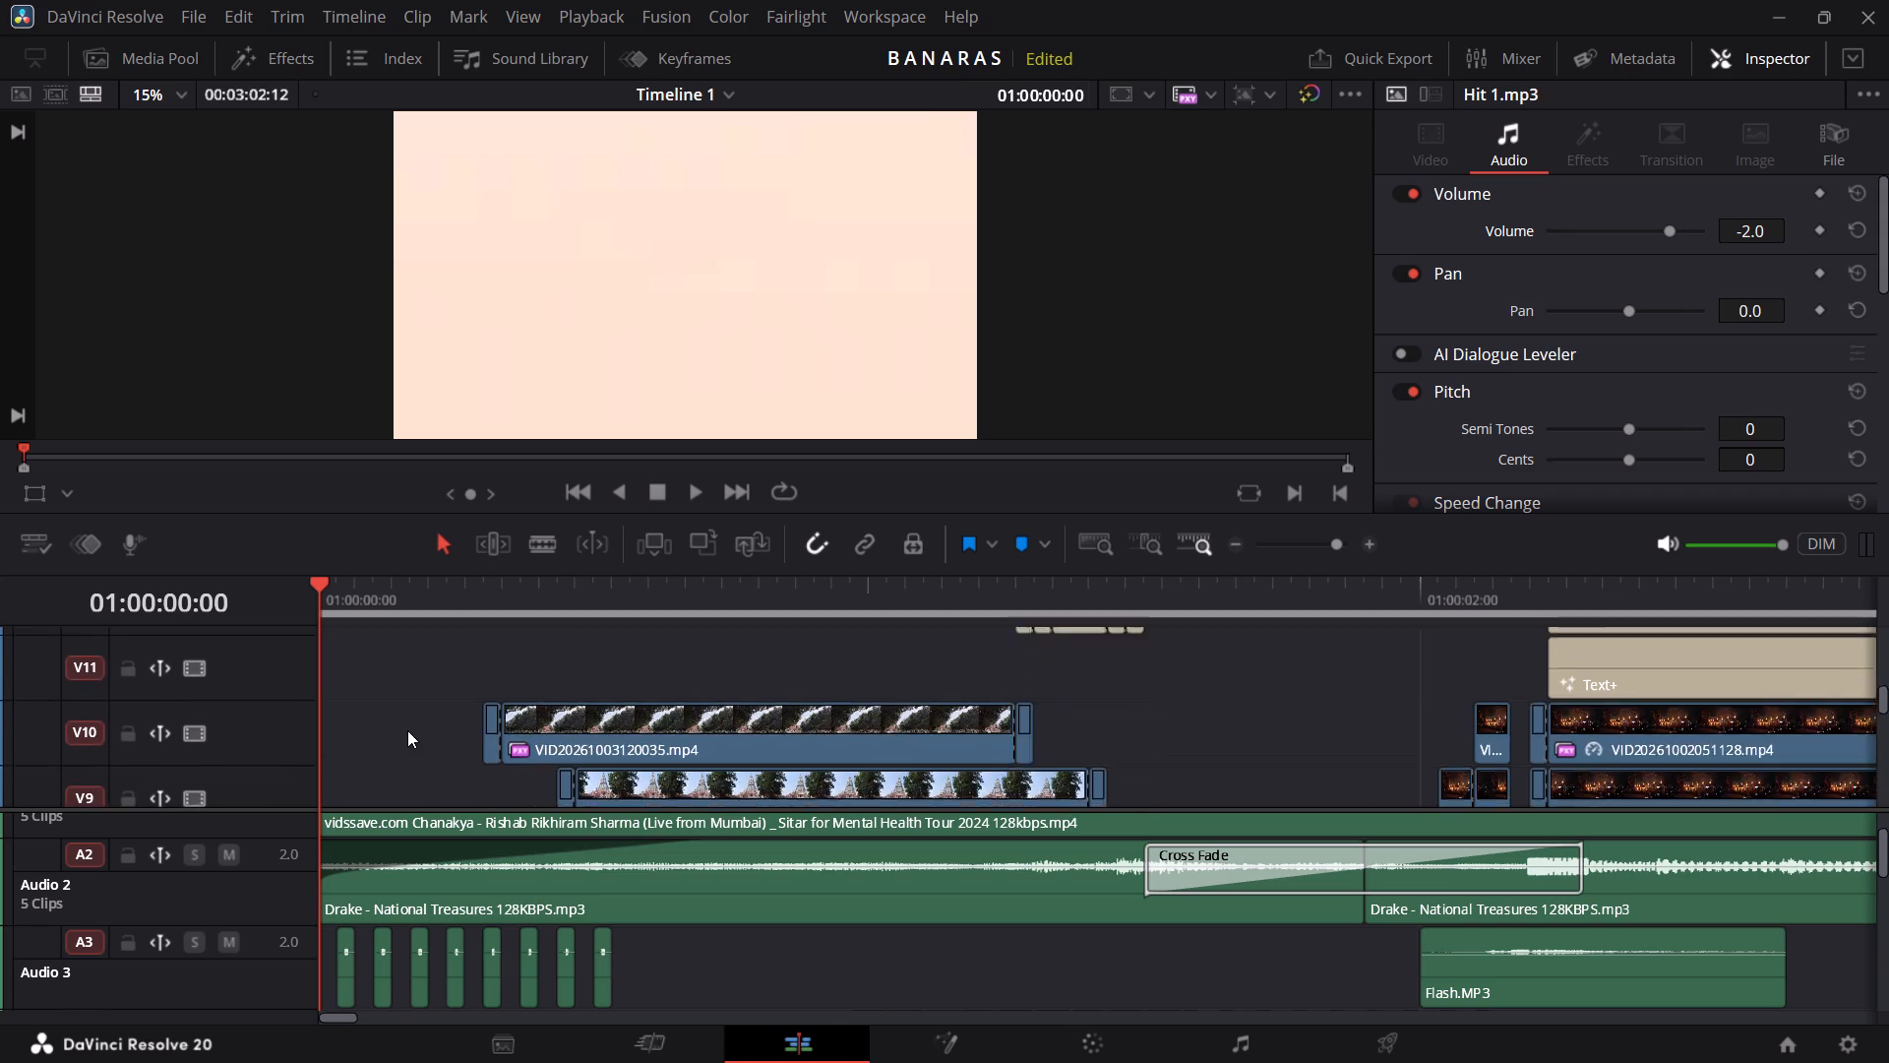
Look over the upper video tracks and audio clips from the start to about 01:00:12:00, placing the playhead at 01:00:09:01.
{"action": "scroll", "coordinate": [407, 730], "scroll_direction": "up", "scroll_amount": 1}
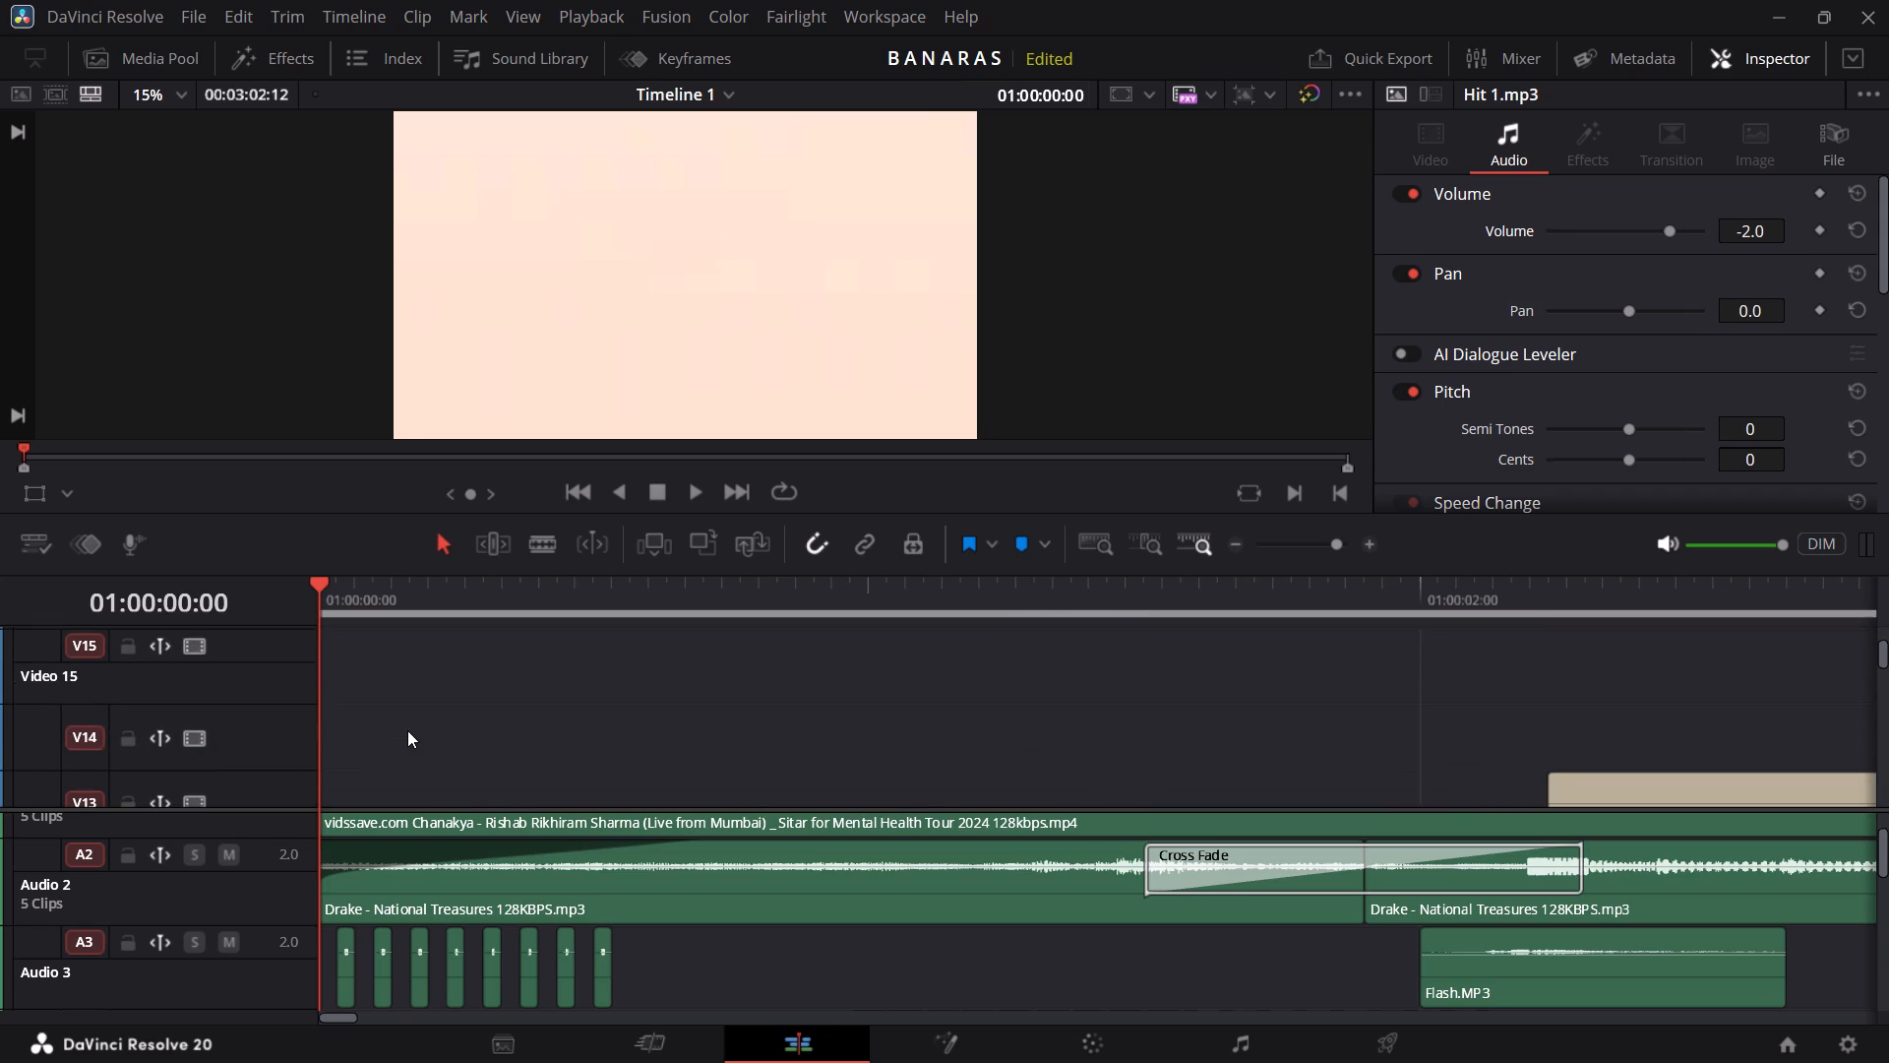
{"action": "scroll", "coordinate": [407, 730], "scroll_direction": "left", "scroll_amount": 5}
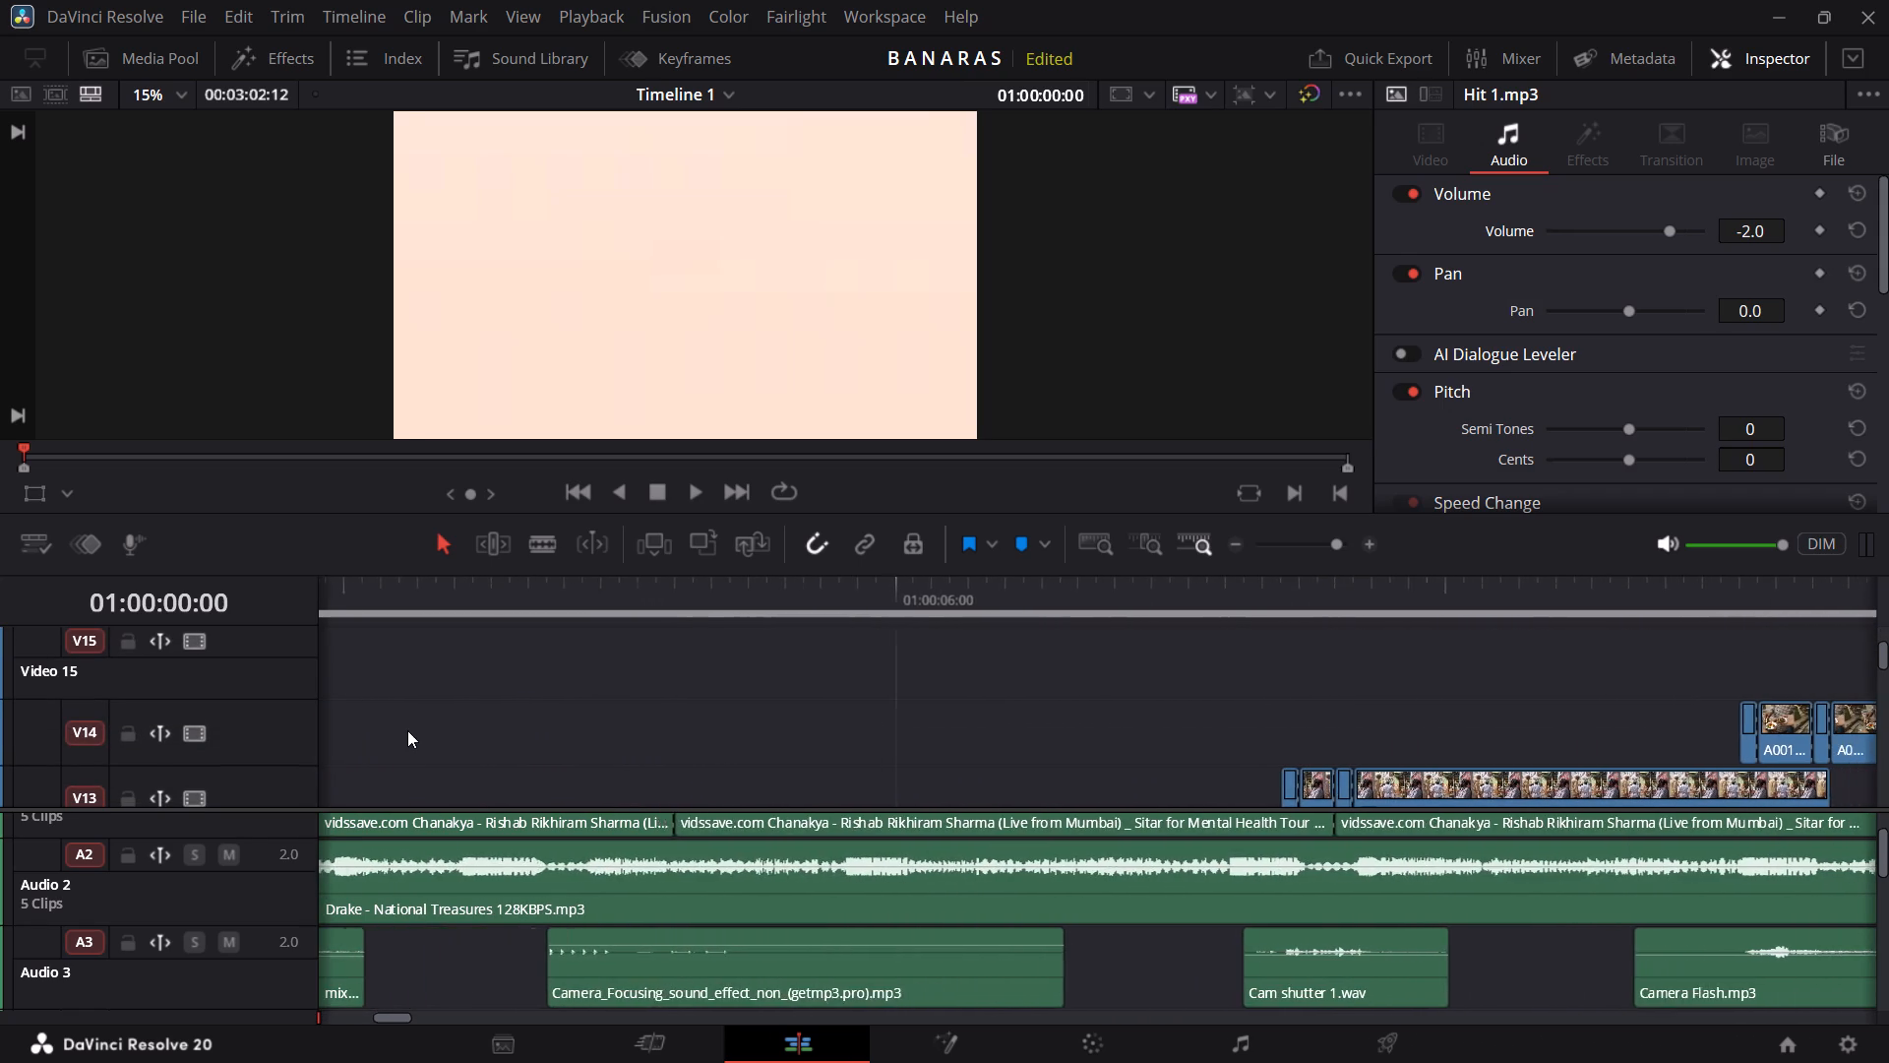
{"action": "scroll", "coordinate": [407, 730], "scroll_direction": "left", "scroll_amount": 2}
{"action": "scroll", "coordinate": [407, 730], "scroll_direction": "up", "scroll_amount": 1}
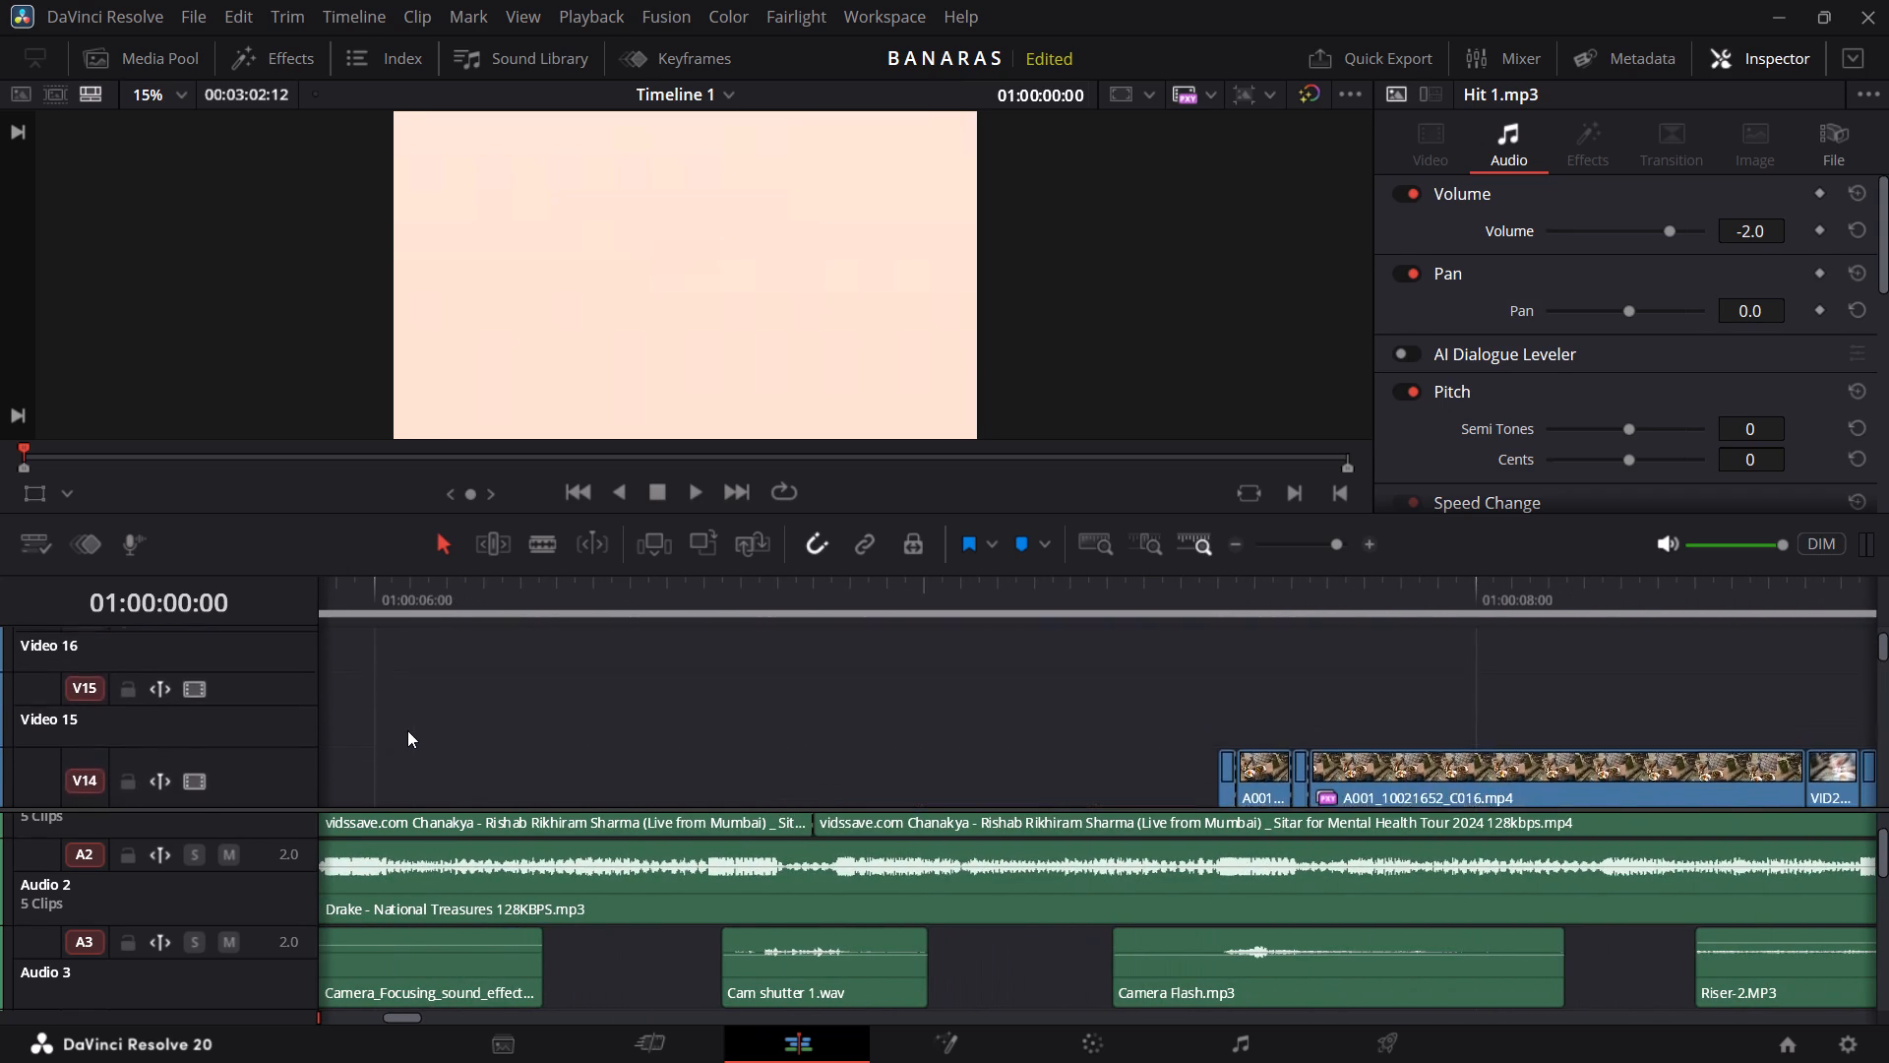
{"action": "scroll", "coordinate": [407, 730], "scroll_direction": "up", "scroll_amount": 1}
{"action": "scroll", "coordinate": [407, 730], "scroll_direction": "left", "scroll_amount": 1}
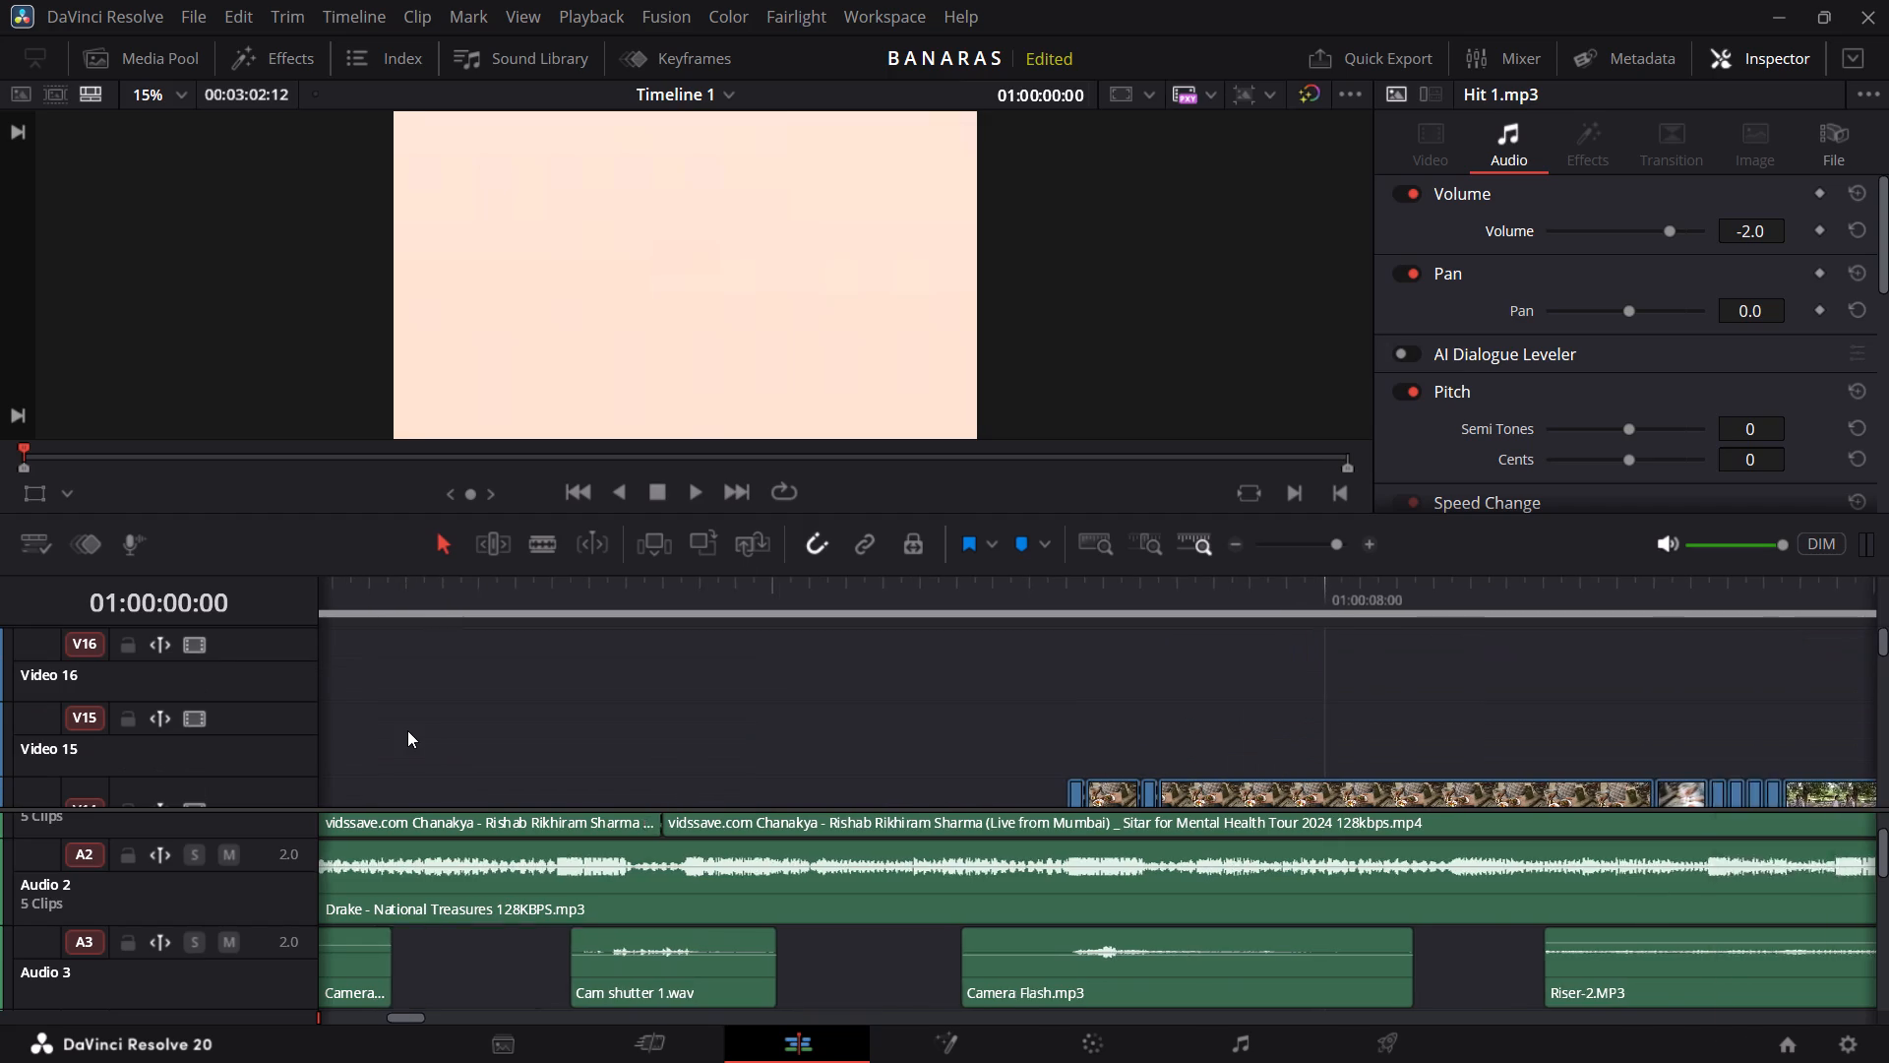
{"action": "scroll", "coordinate": [407, 730], "scroll_direction": "left", "scroll_amount": 2}
{"action": "scroll", "coordinate": [407, 730], "scroll_direction": "down", "scroll_amount": 1}
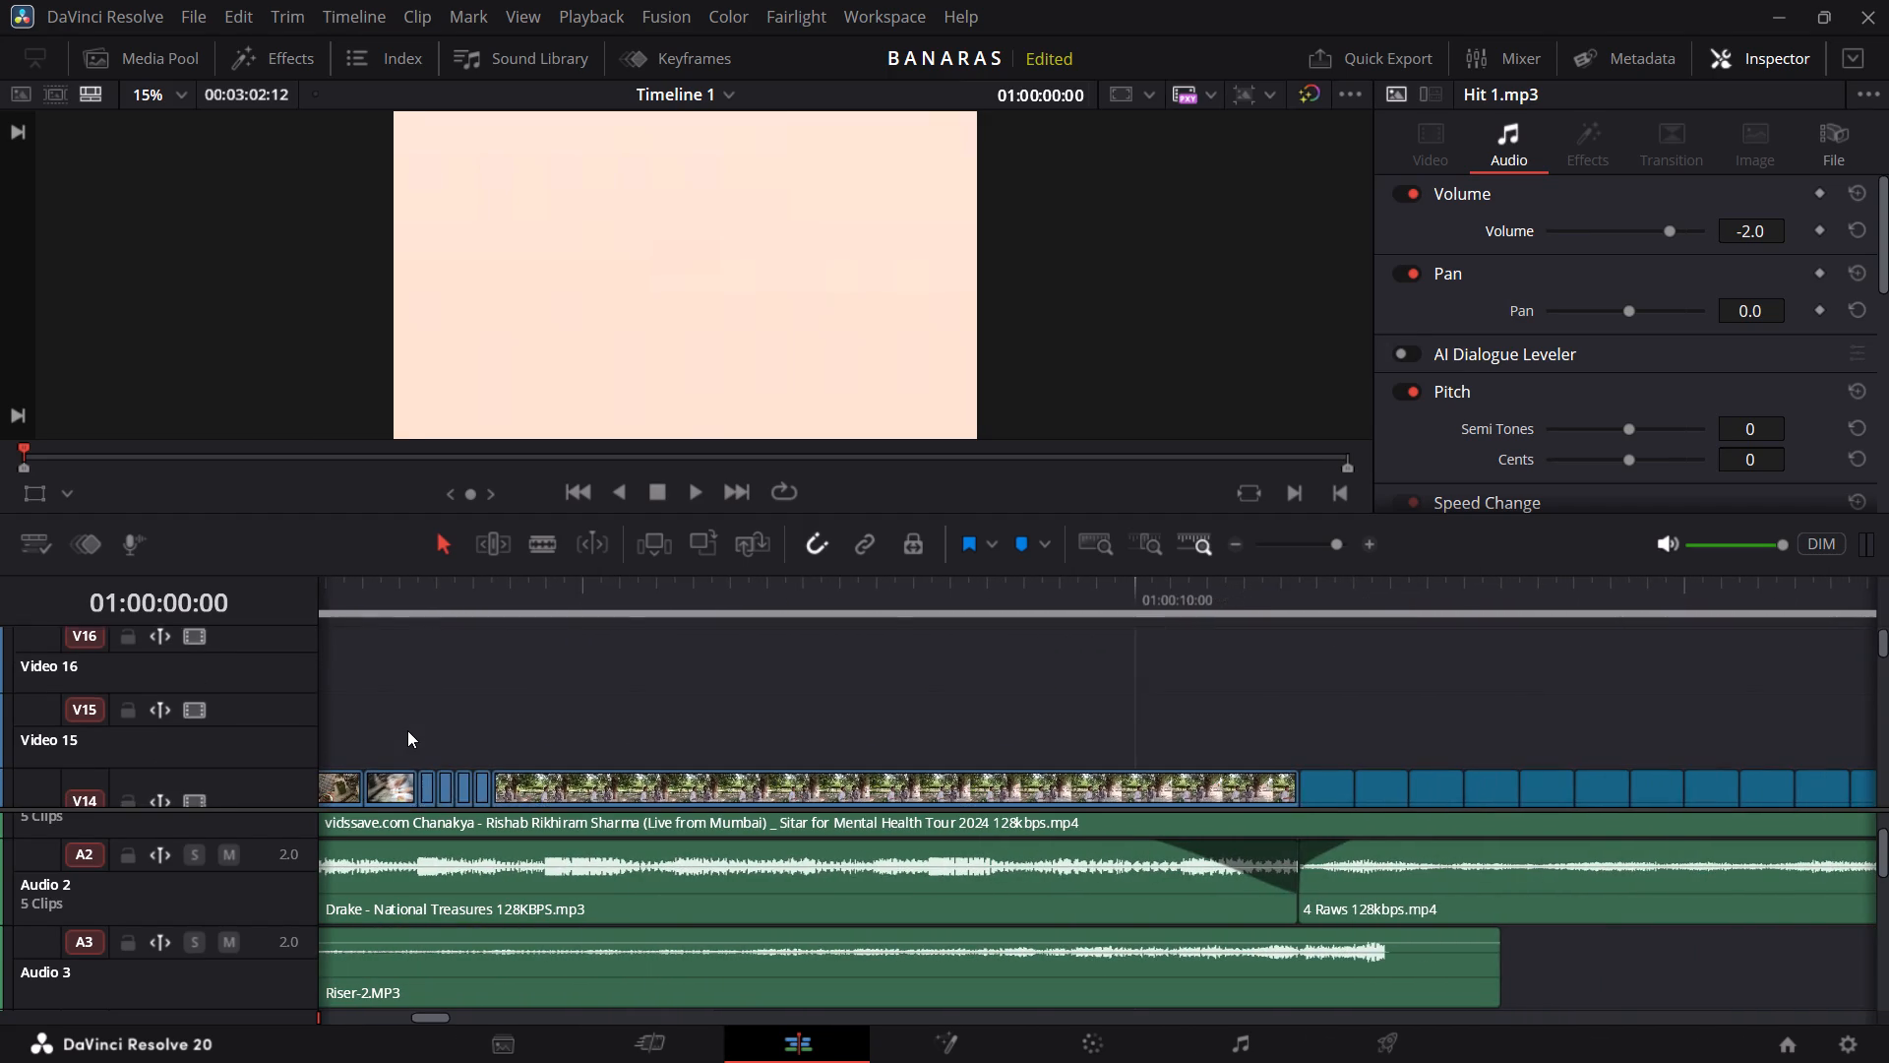
{"action": "scroll", "coordinate": [407, 730], "scroll_direction": "down", "scroll_amount": 1}
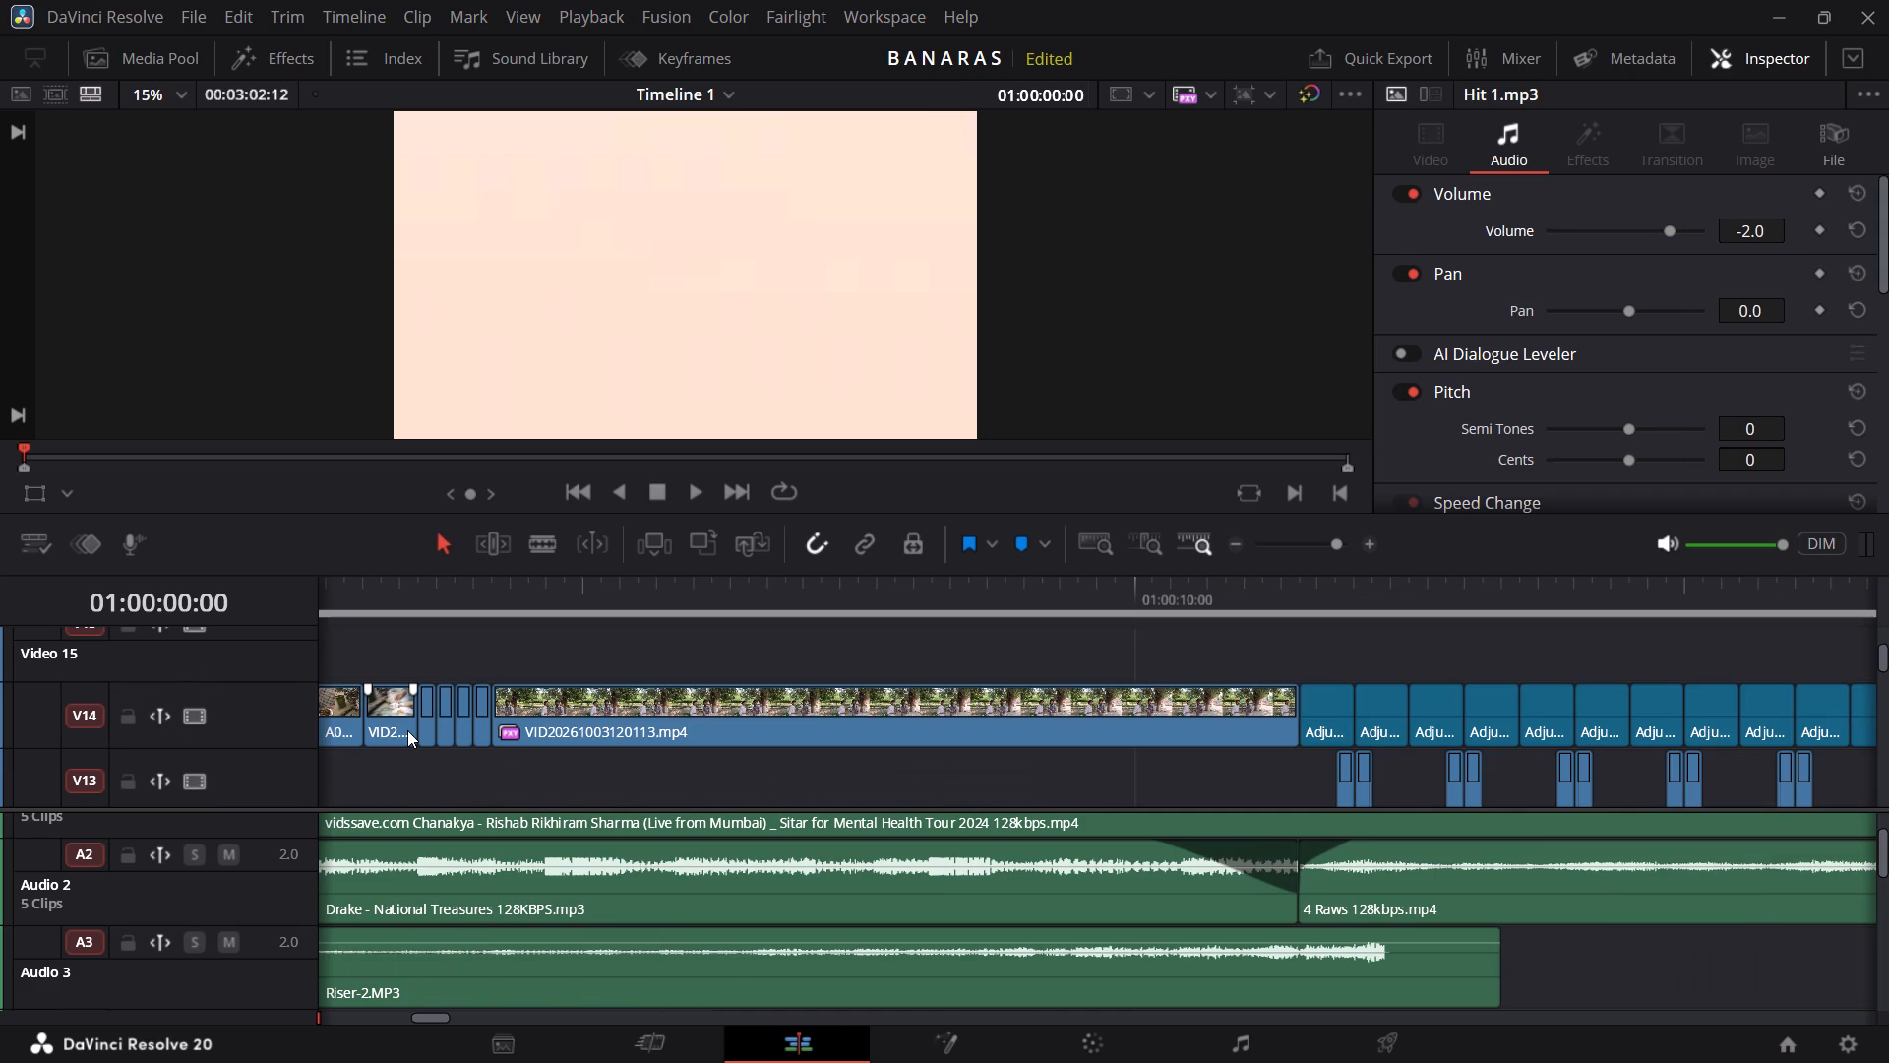
{"action": "left_click", "coordinate": [611, 588]}
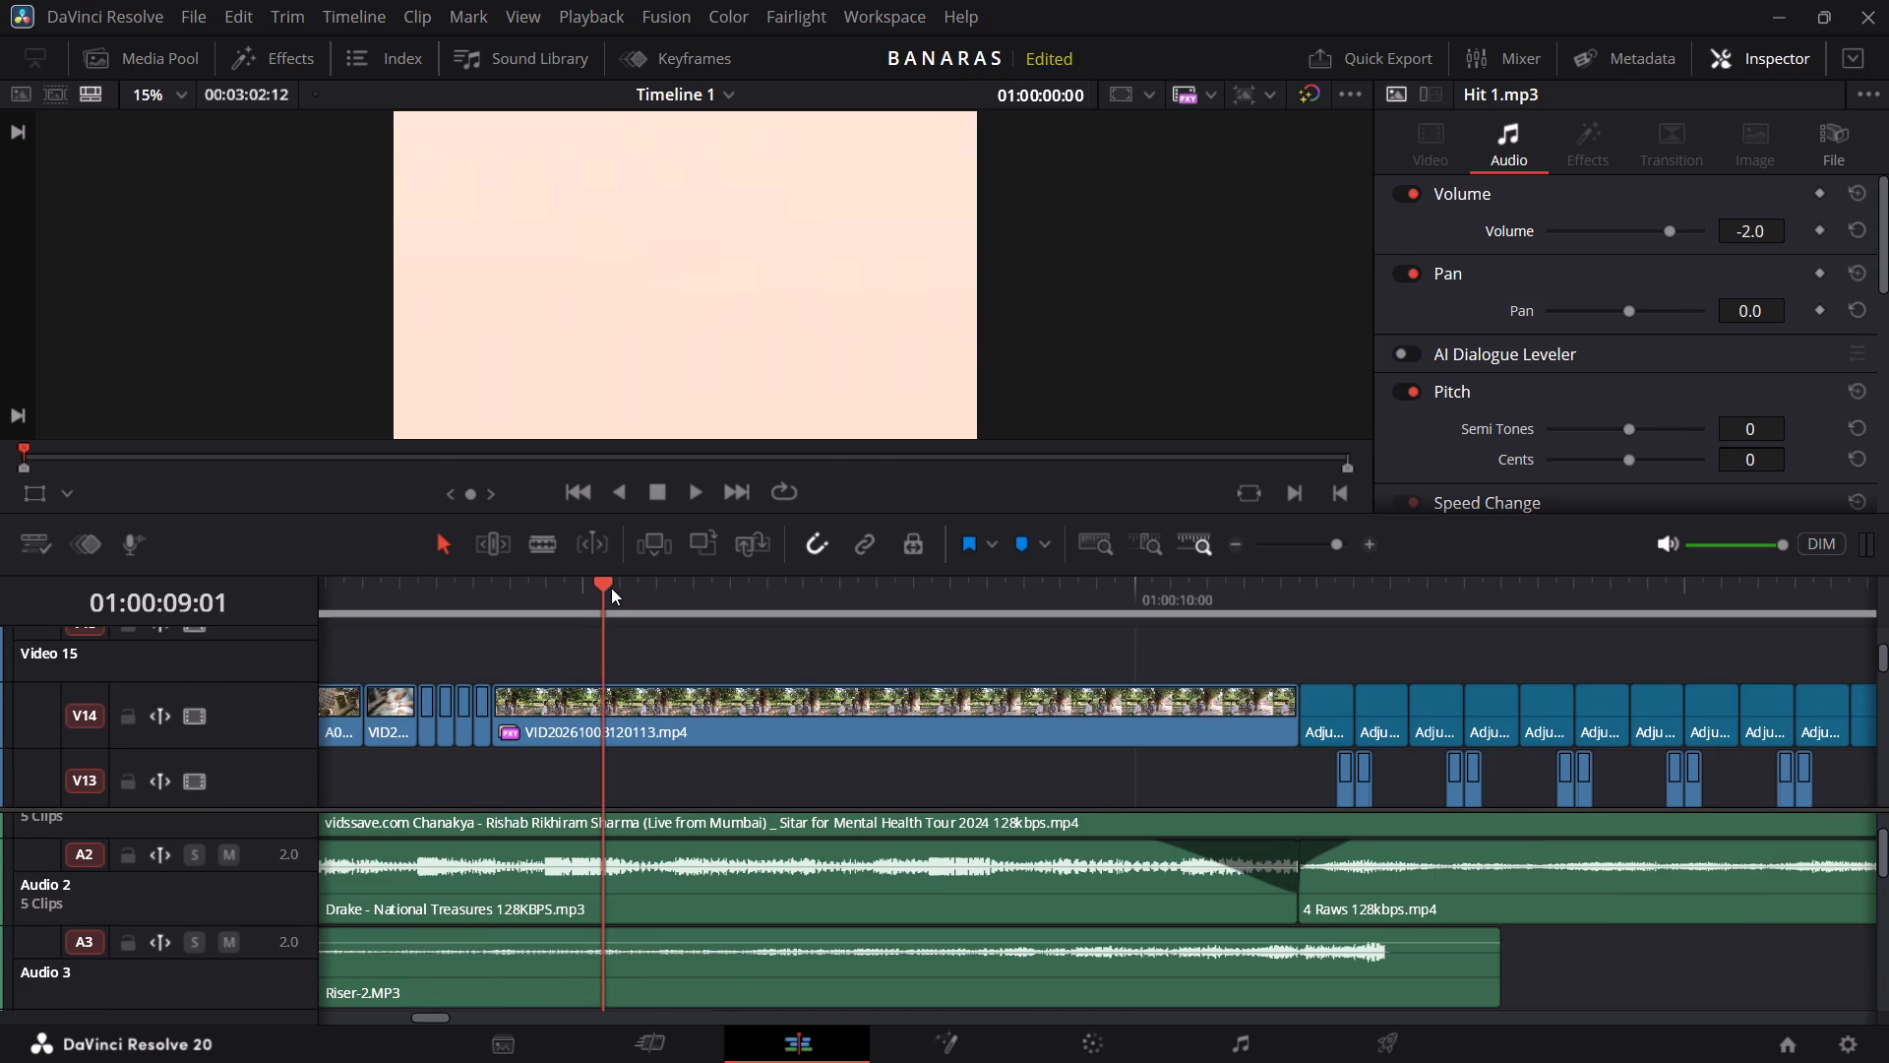
{"action": "scroll", "coordinate": [611, 588], "scroll_direction": "left", "scroll_amount": 1}
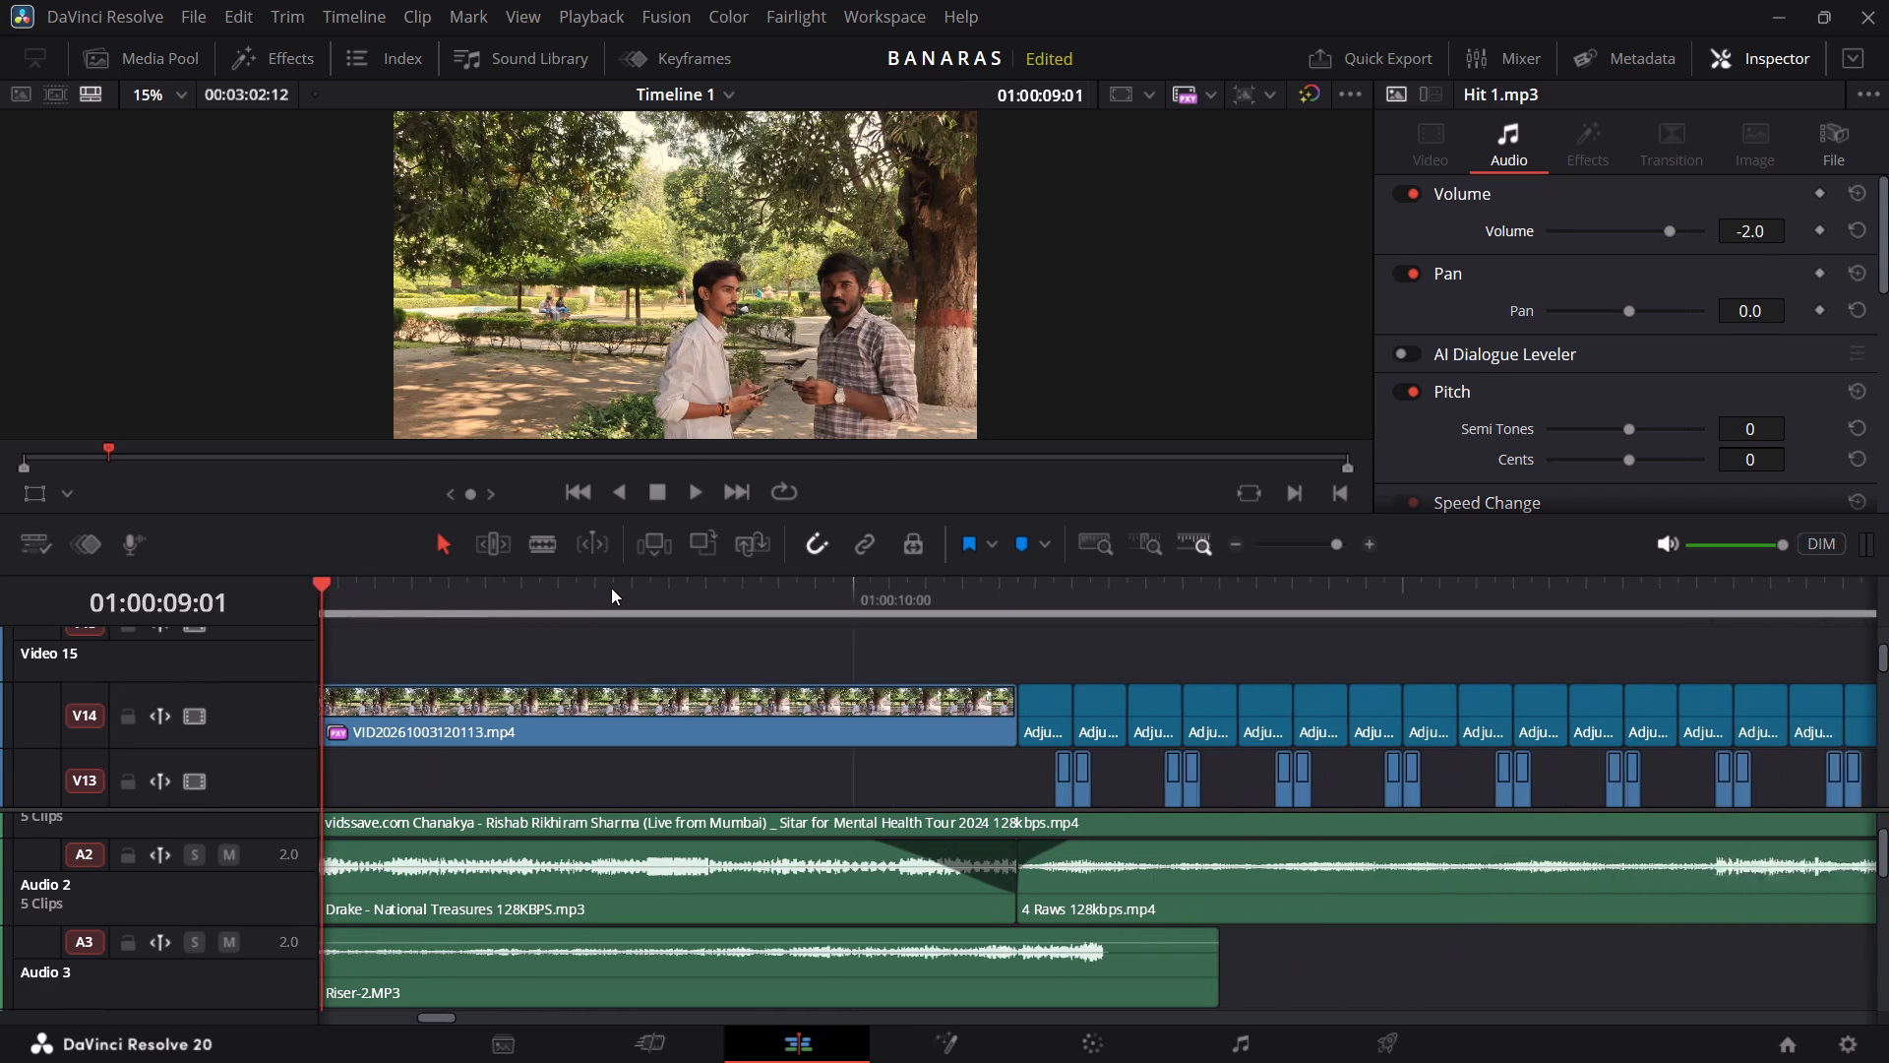
{"action": "scroll", "coordinate": [611, 588], "scroll_direction": "left", "scroll_amount": 1}
Scrub the playhead from about 01:00:09:27 back to the timeline start at 01:00:00:00.
{"action": "left_click_drag", "start_coordinate": [585, 583], "coordinate": [543, 577]}
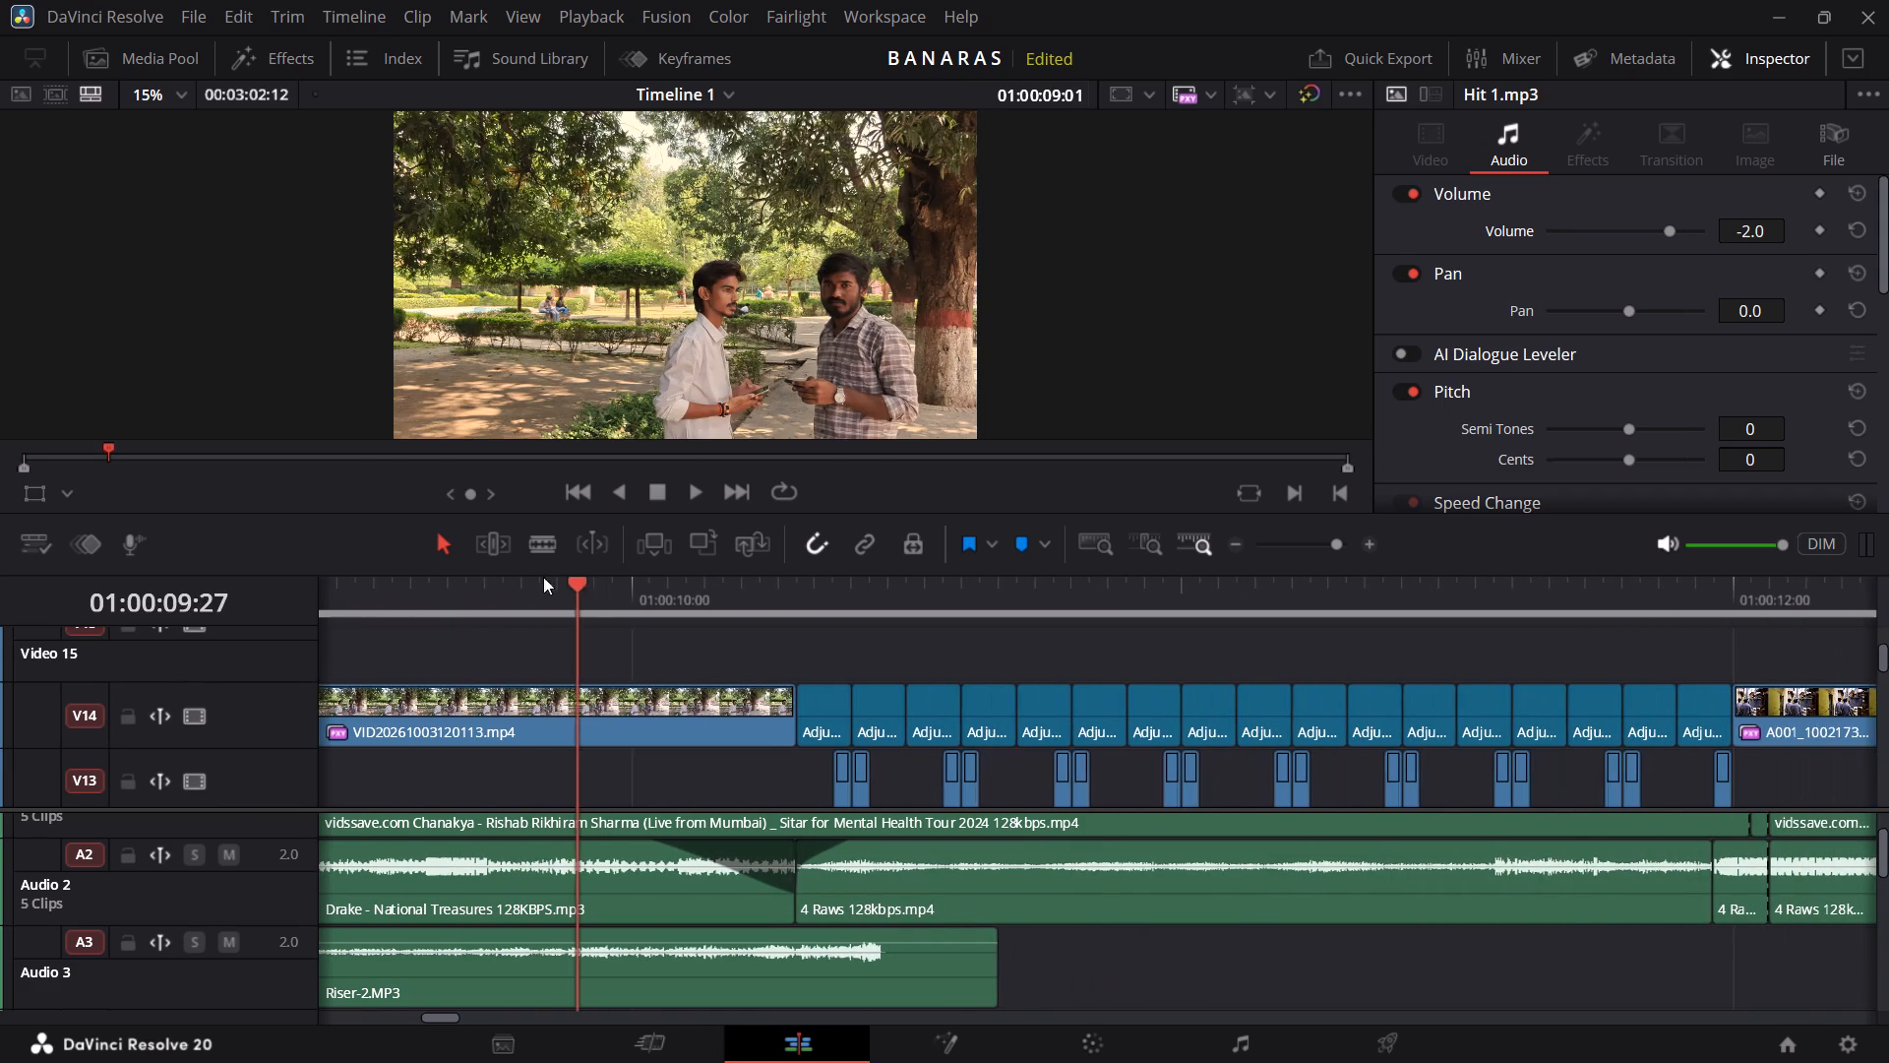
{"action": "left_click_drag", "start_coordinate": [543, 577], "coordinate": [110, 625]}
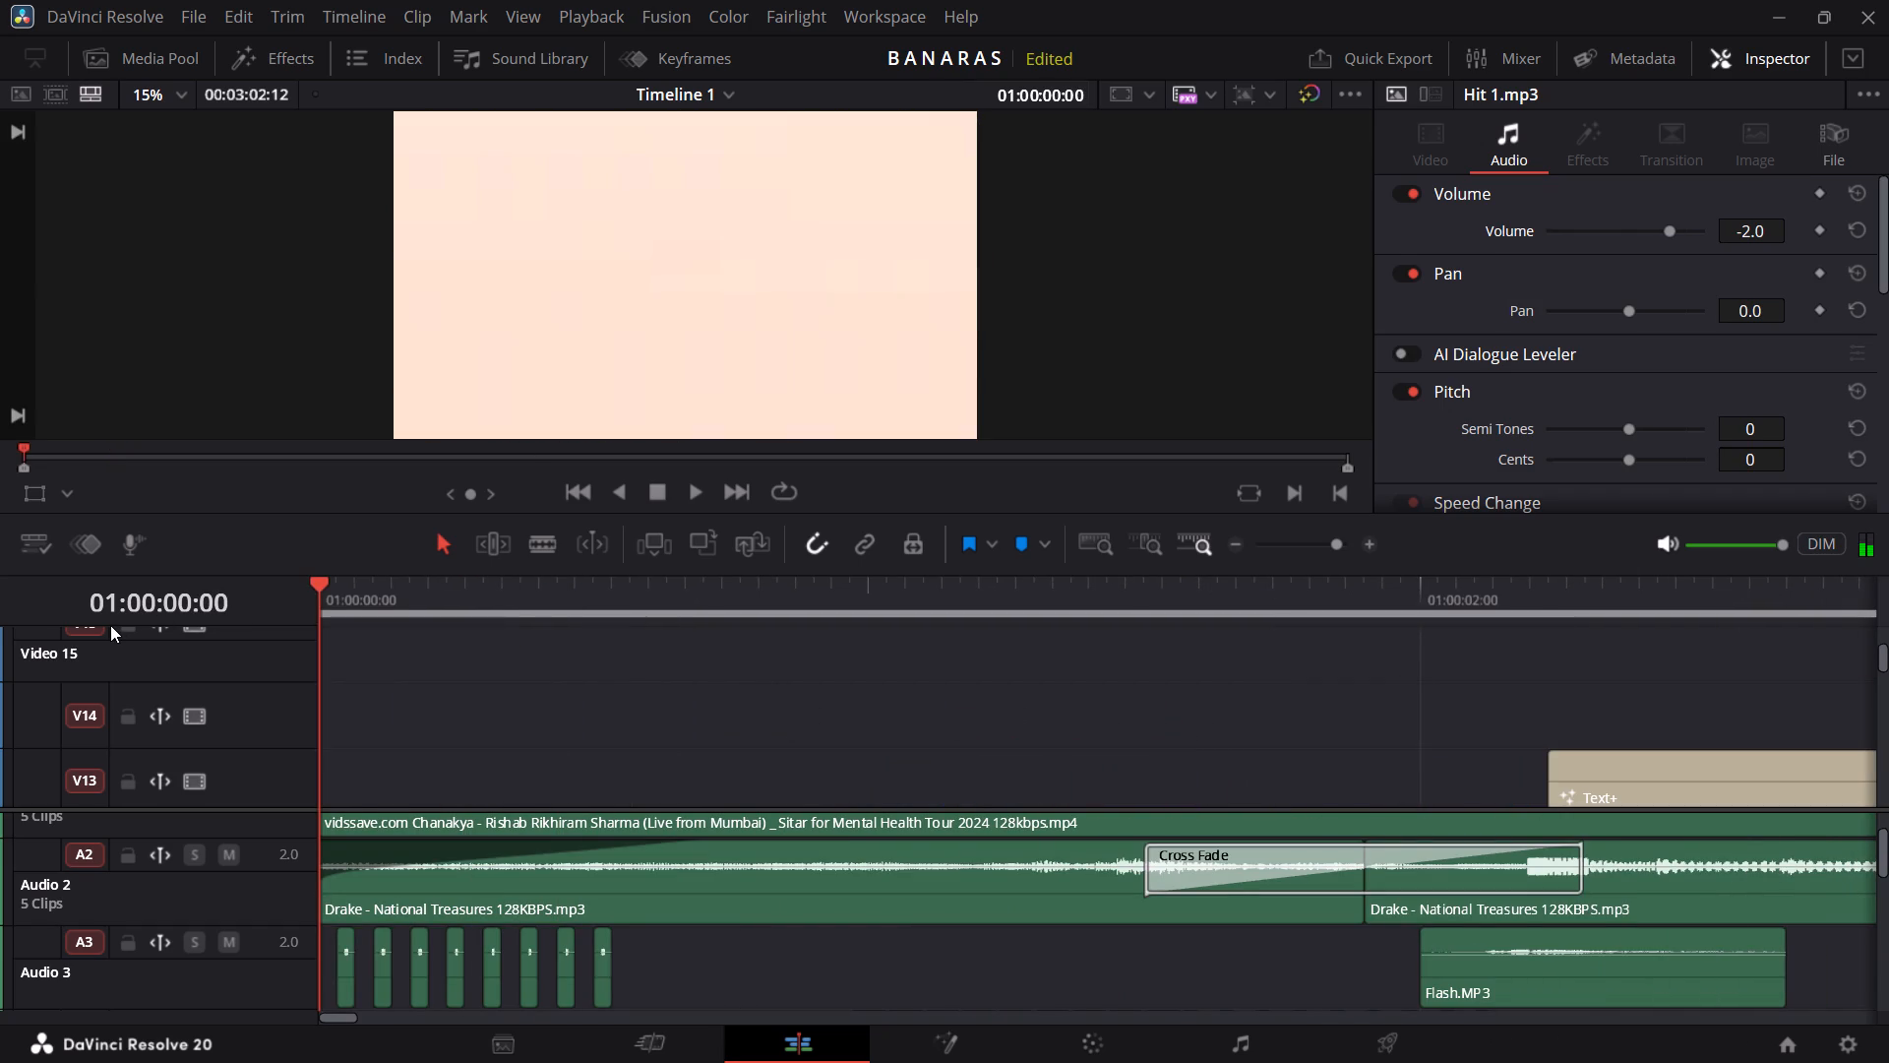
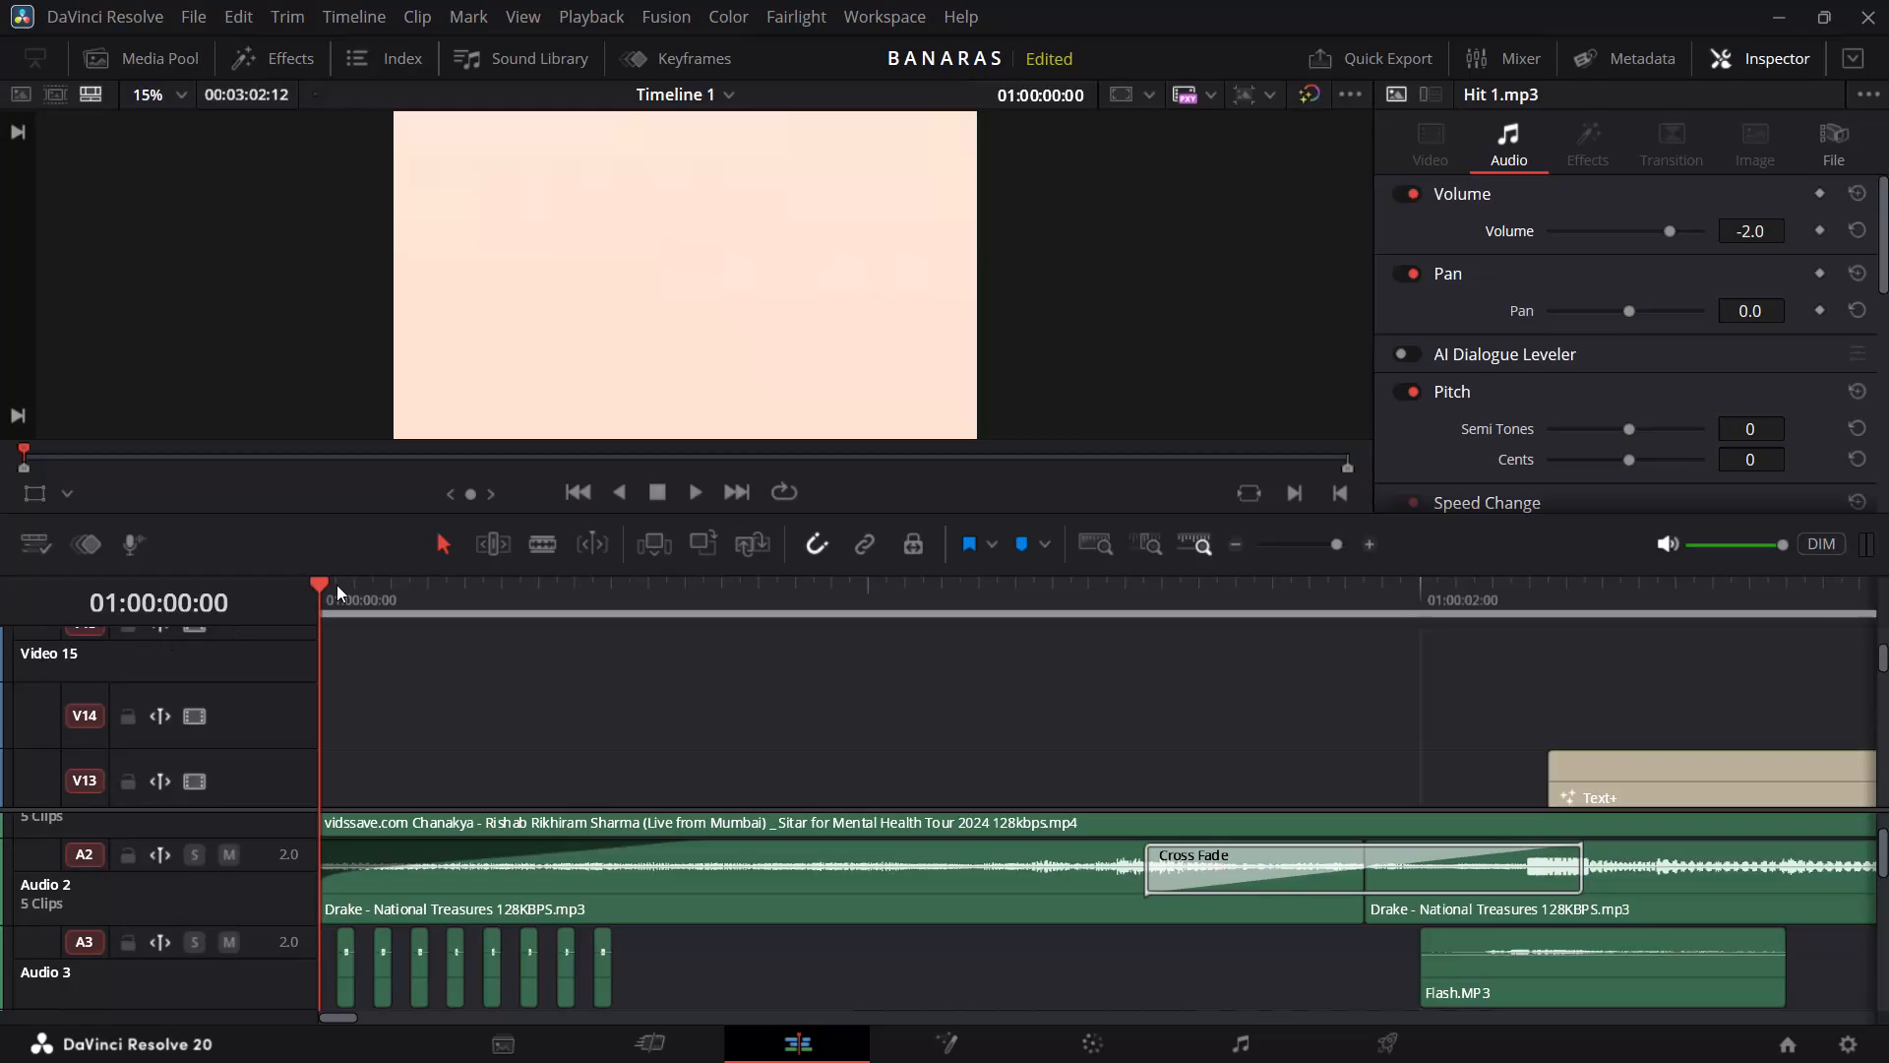
Play the edit from the timeline start through to about 01:00:12:14, checking the sound effects and music against the cuts.
{"action": "key", "text": "space"}
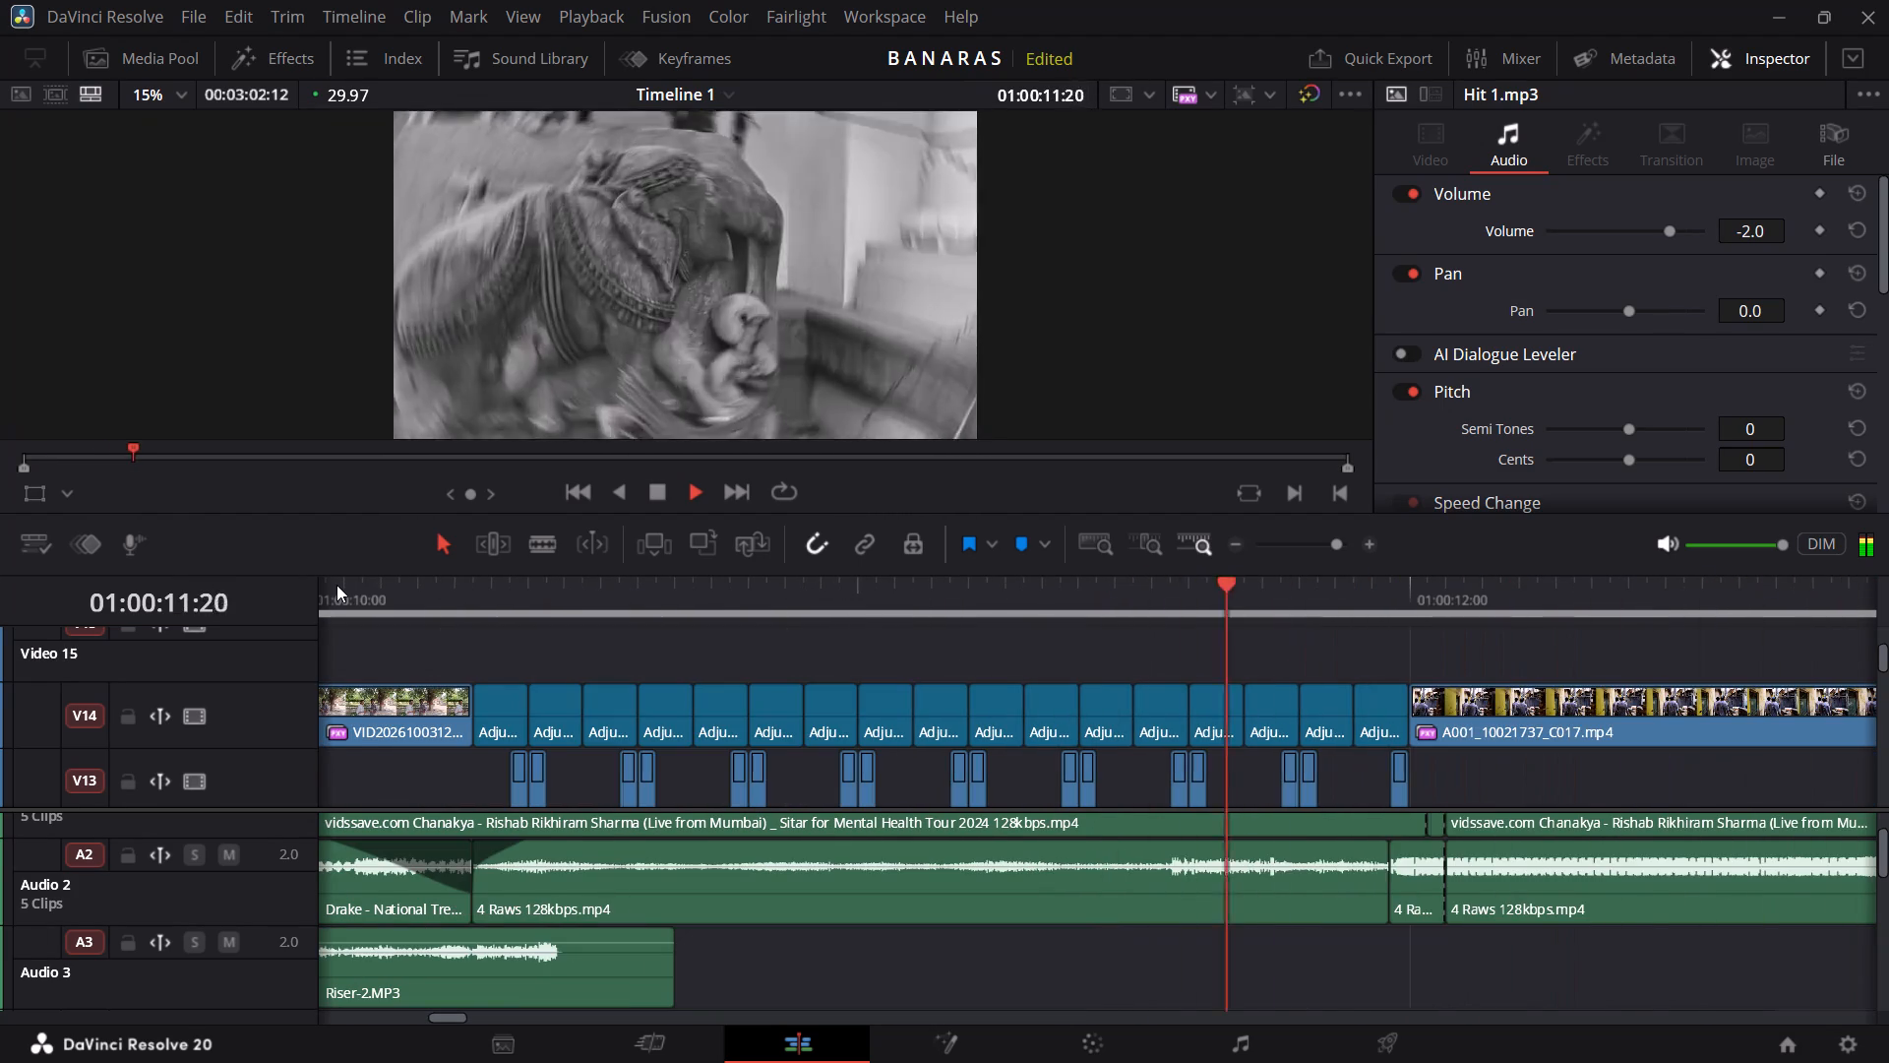
{"action": "key", "text": "space"}
Return the playhead to the timeline start and replay the opening through to about 01:00:14:11.
{"action": "scroll", "coordinate": [336, 585], "scroll_direction": "right", "scroll_amount": 6}
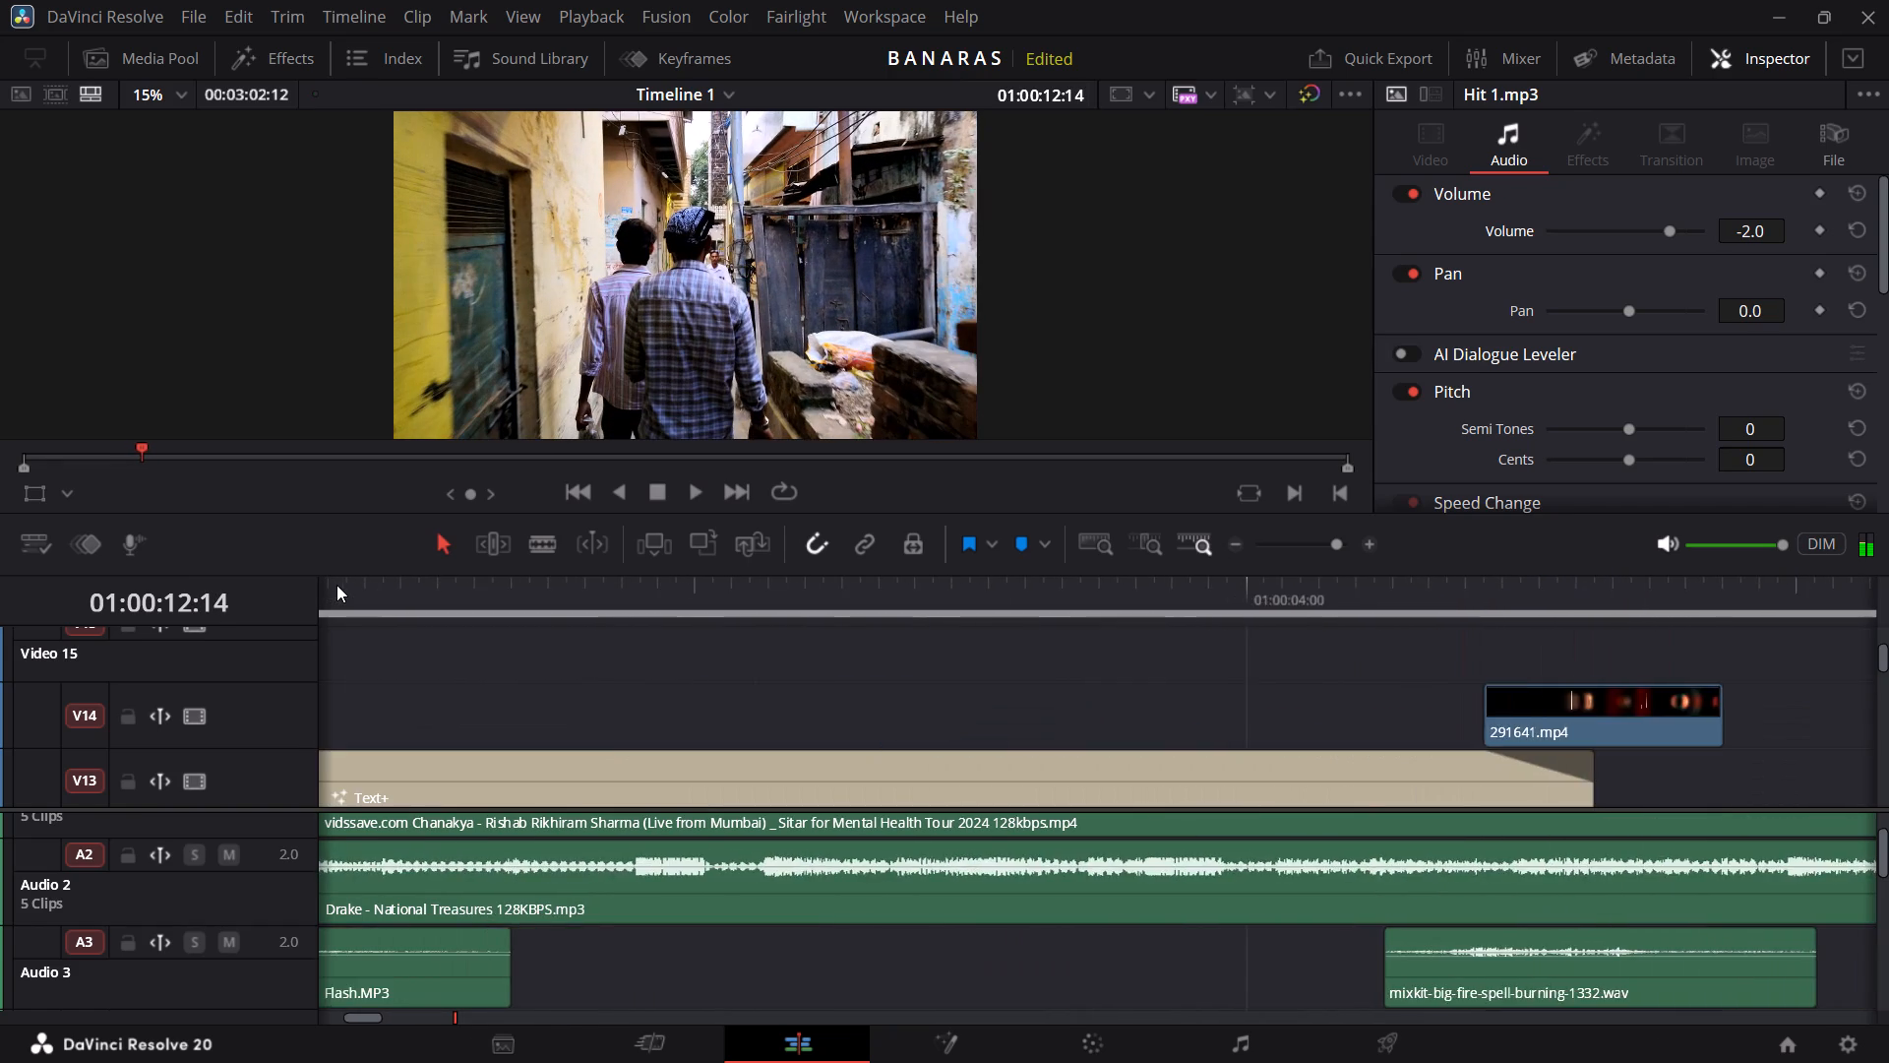
{"action": "scroll", "coordinate": [336, 585], "scroll_direction": "right", "scroll_amount": 3}
{"action": "left_click_drag", "start_coordinate": [336, 585], "coordinate": [231, 567]}
{"action": "key", "text": "space"}
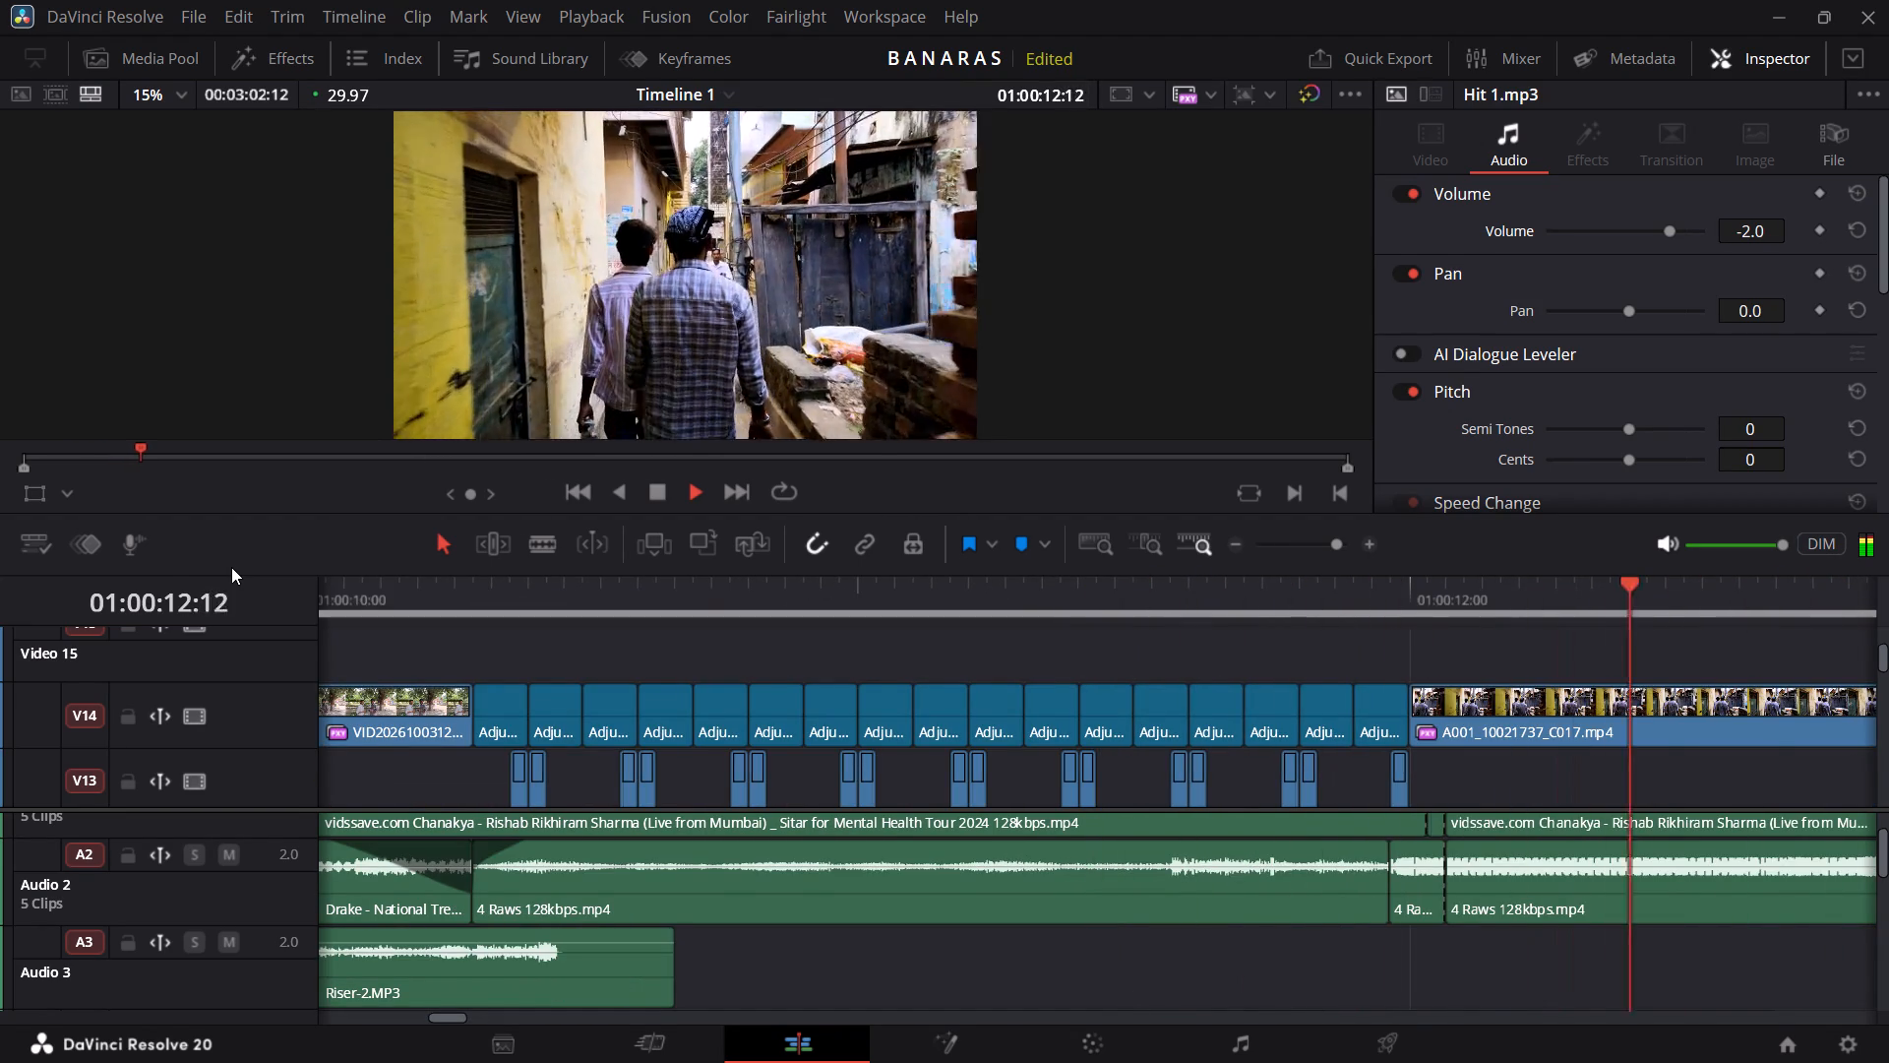
{"action": "key", "text": "space"}
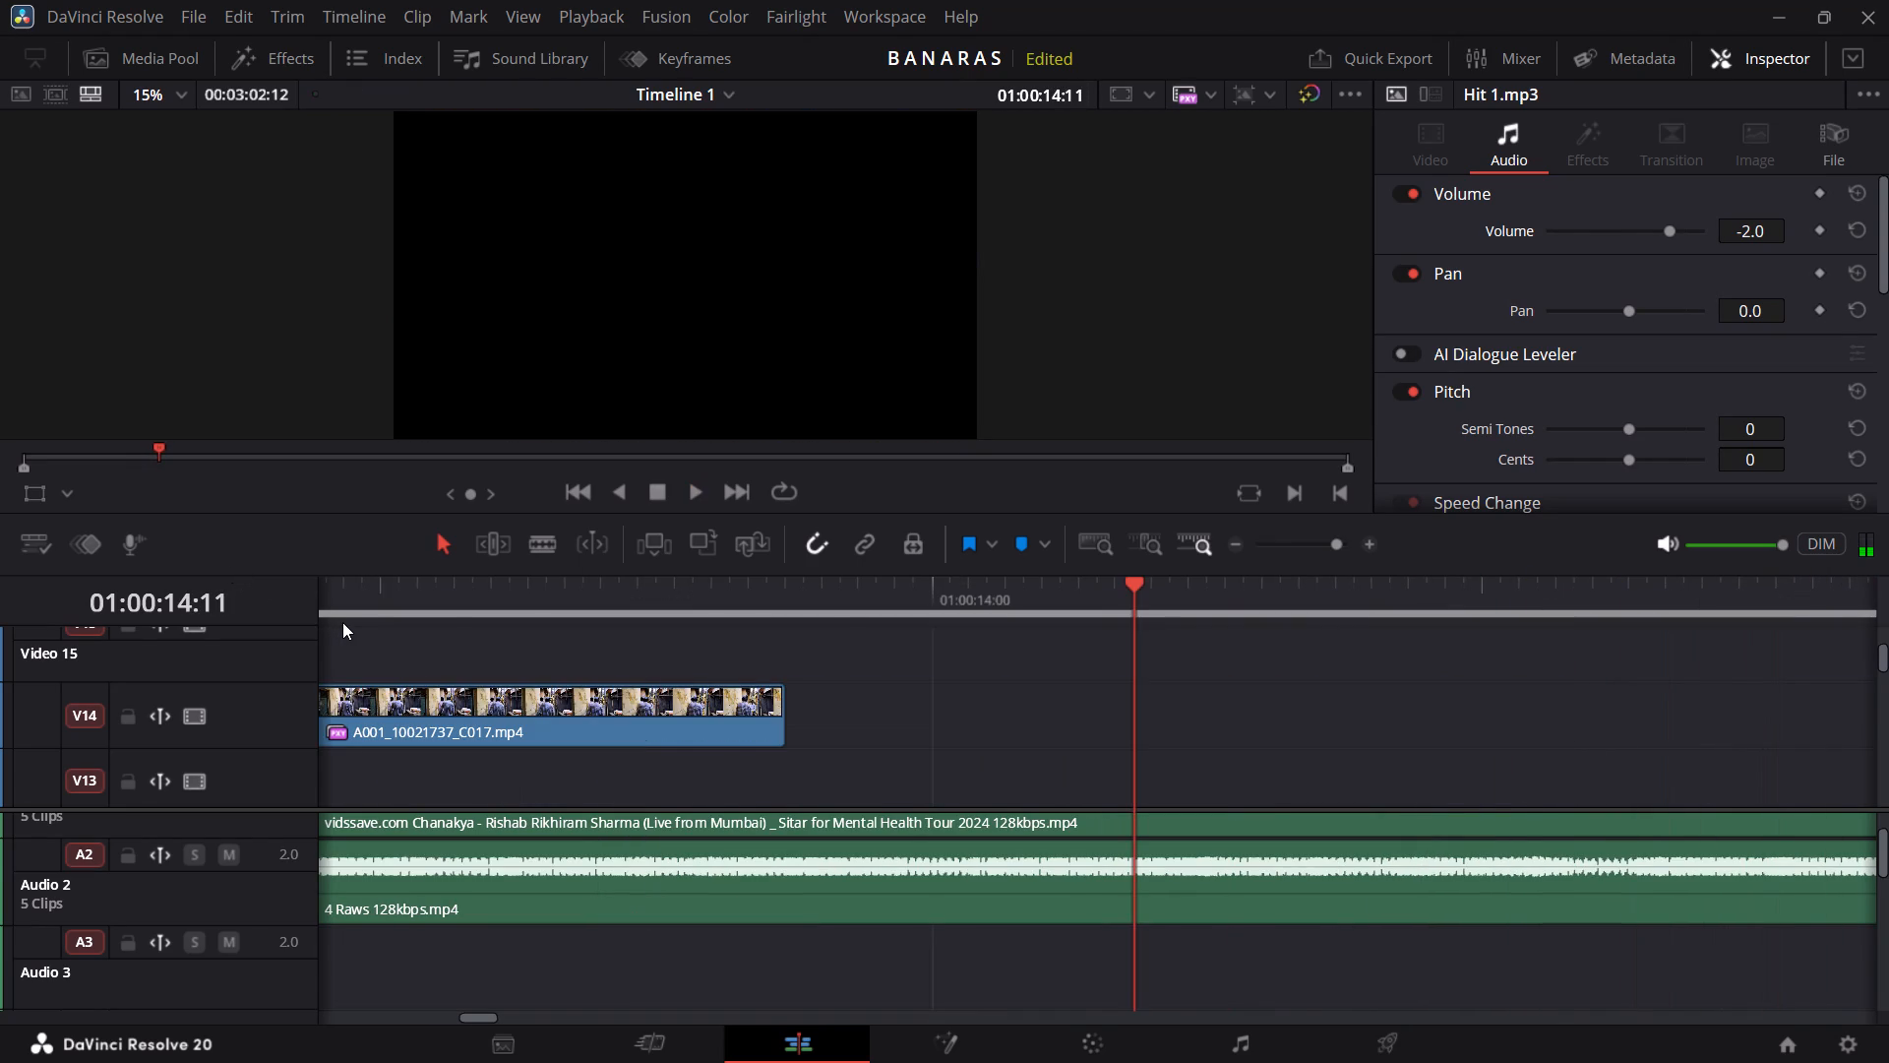
Return the playhead to the start of the timeline at 01:00:00:00.
{"action": "scroll", "coordinate": [342, 622], "scroll_direction": "right", "scroll_amount": 7}
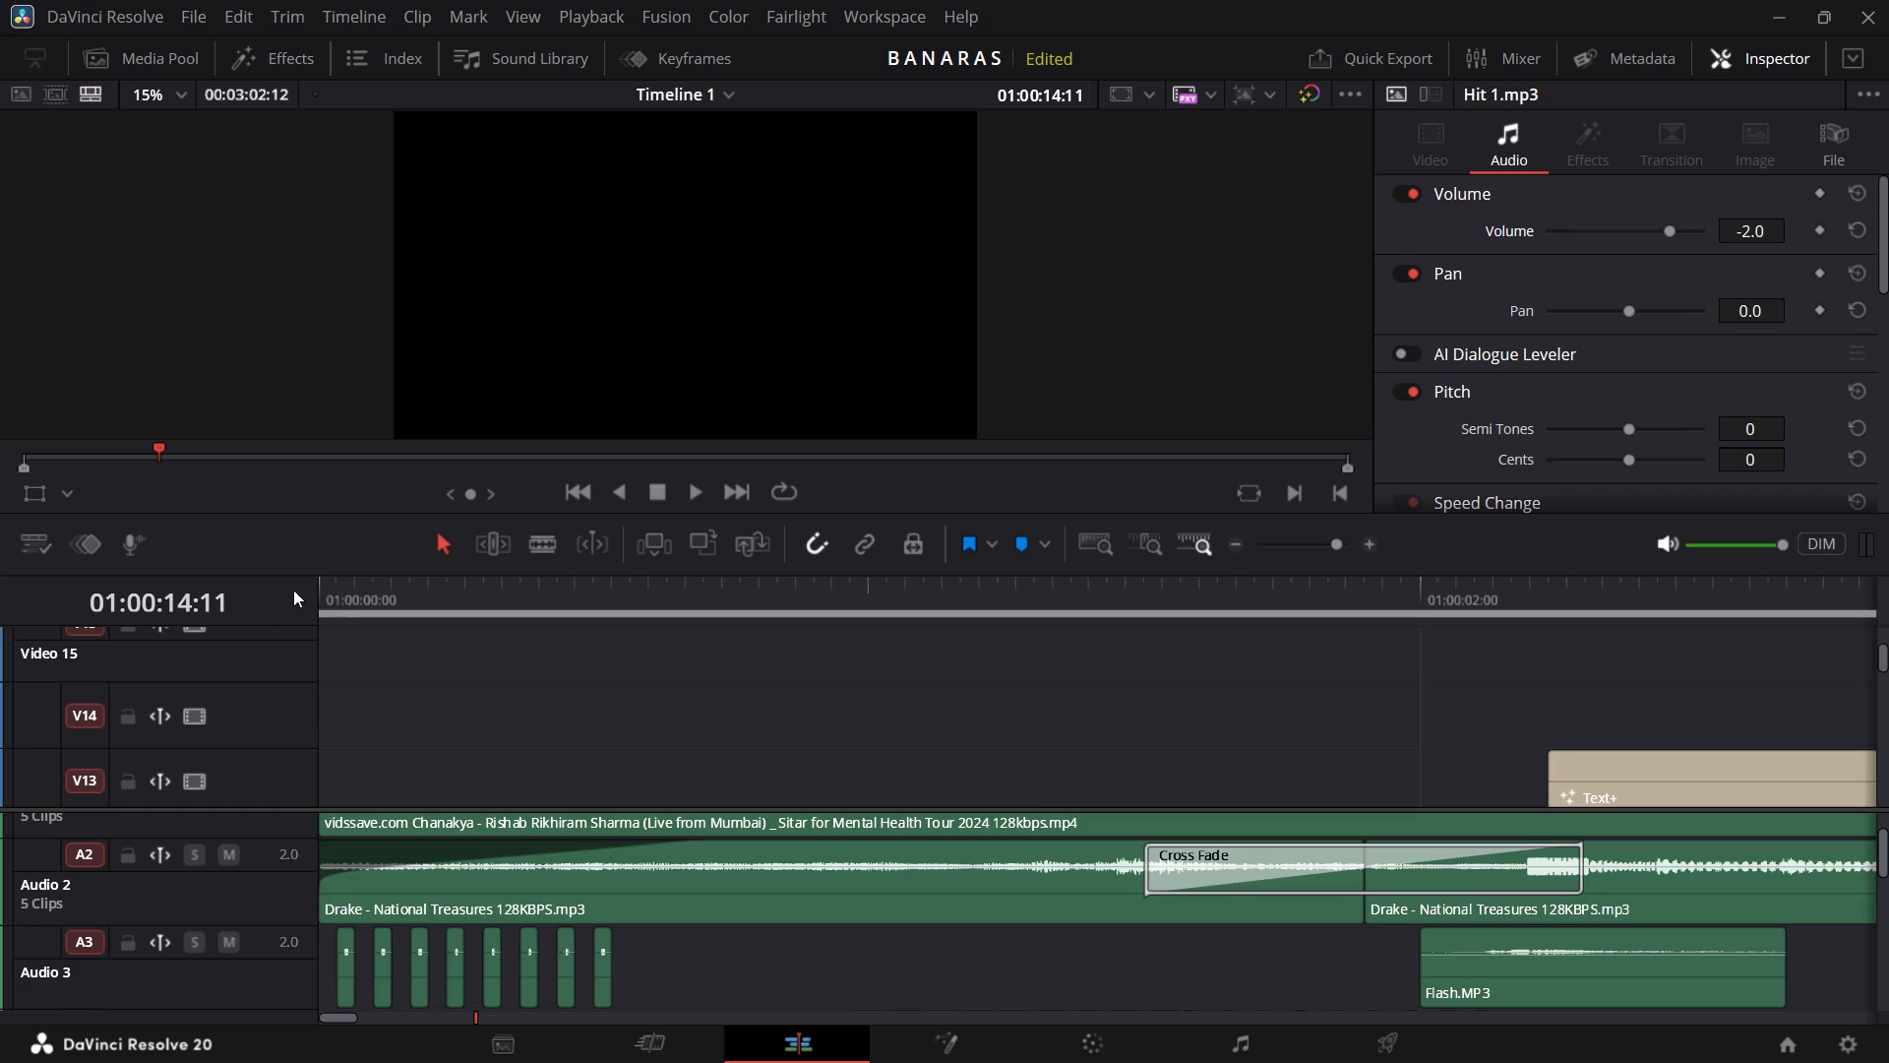
{"action": "left_click_drag", "start_coordinate": [333, 591], "coordinate": [263, 585]}
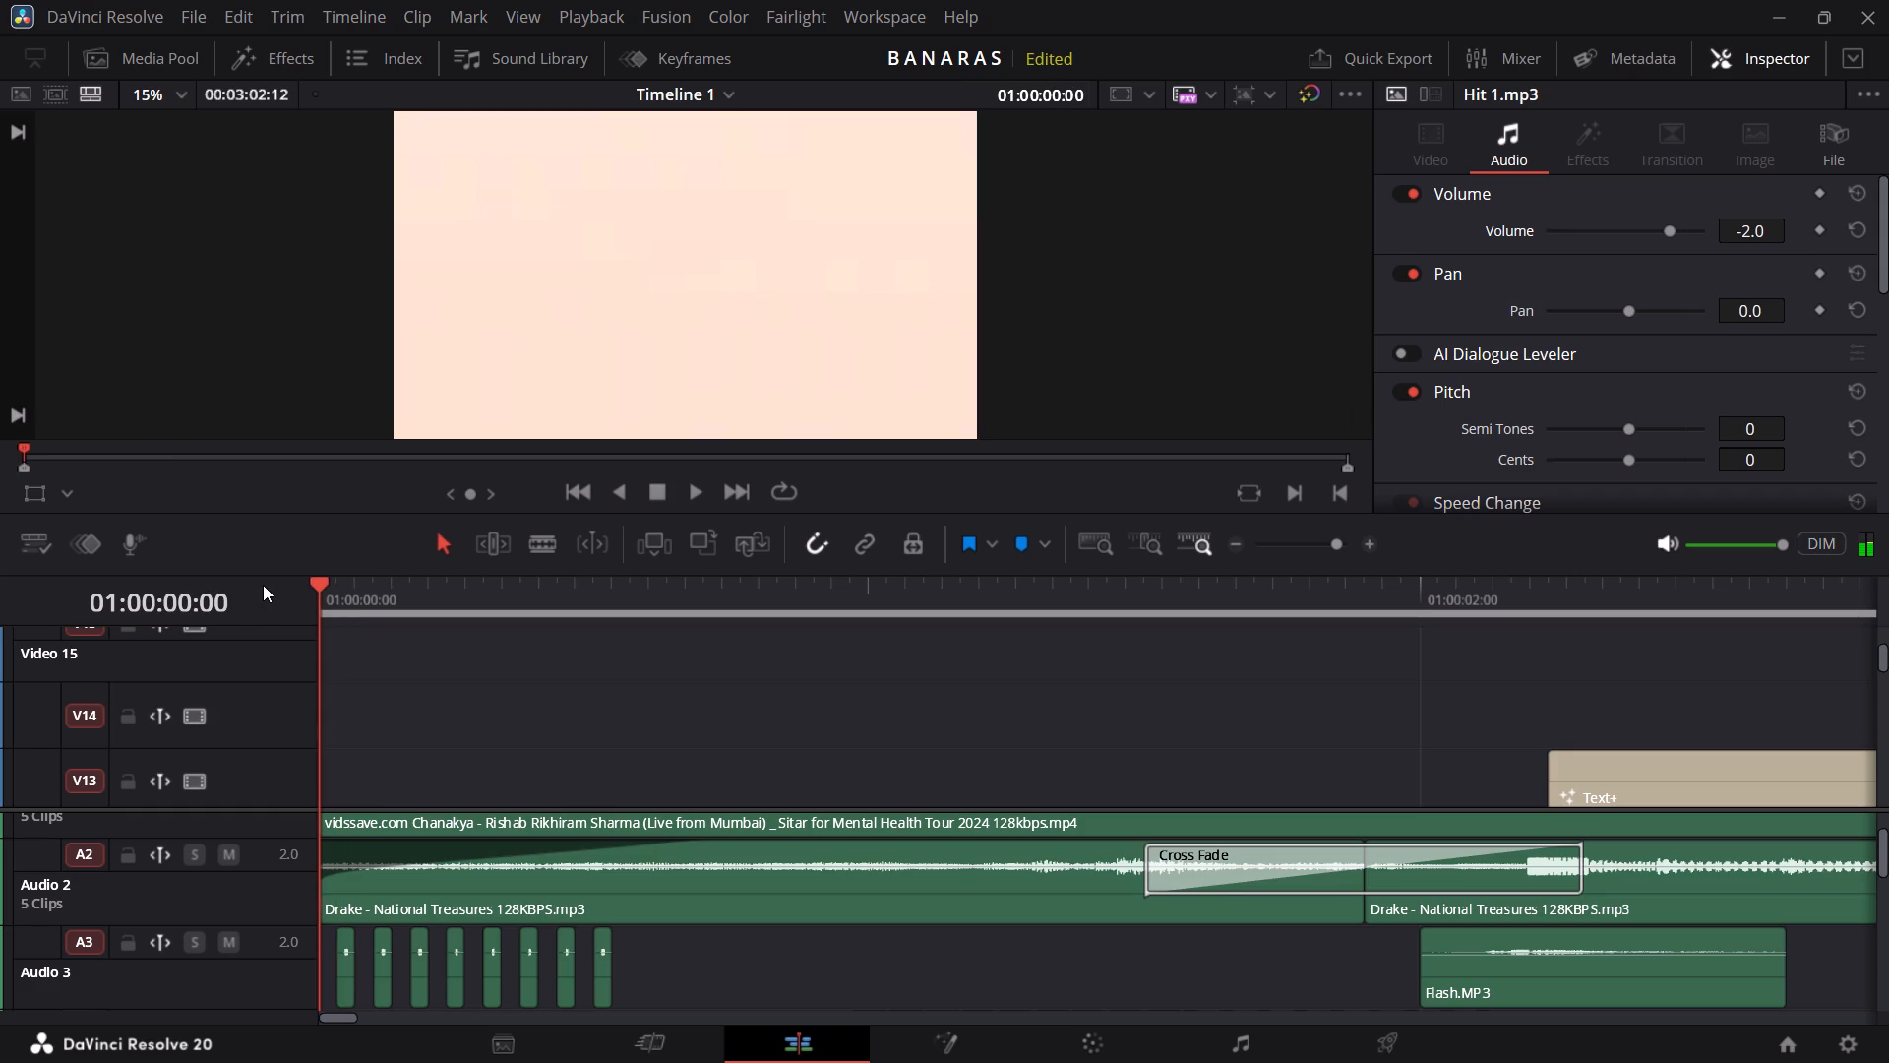
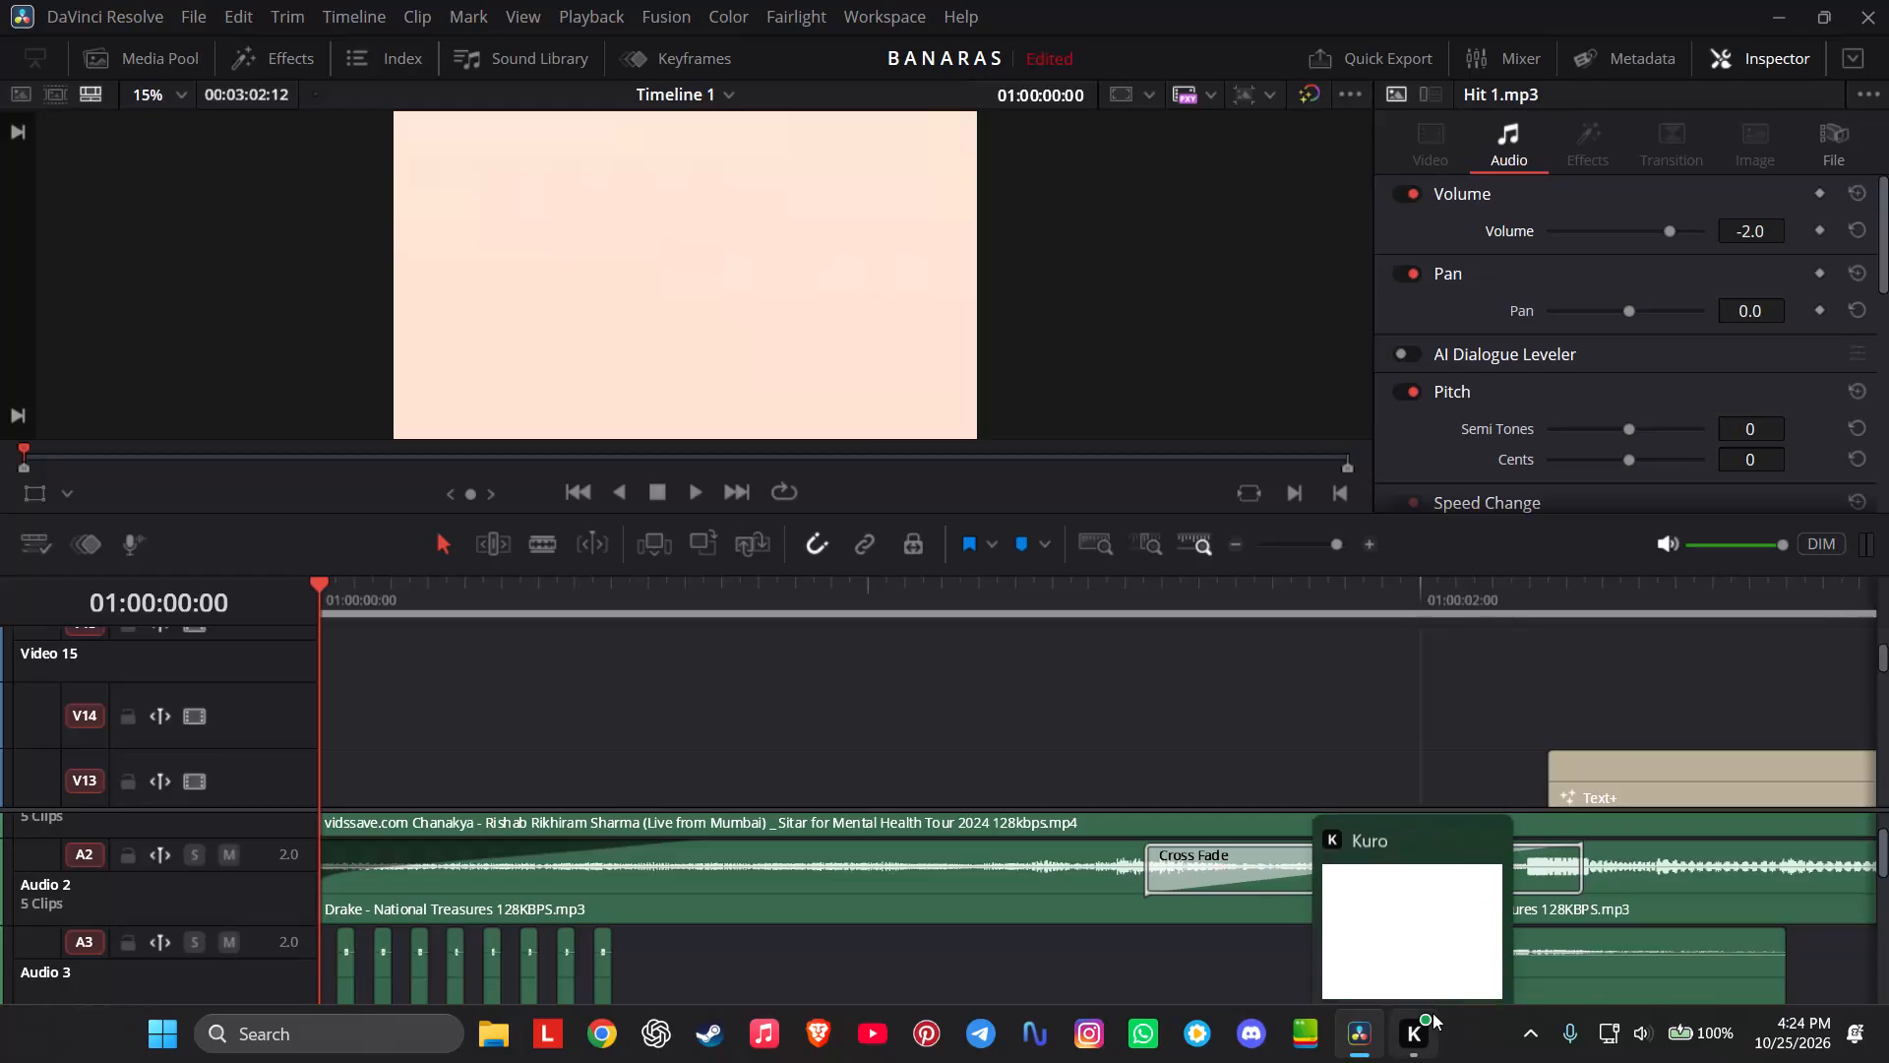
Play the edit in stages from the timeline start to about 01:00:06:12, checking the sound effects and music against the cuts.
{"action": "key", "text": "space"}
{"action": "key", "text": "space"}
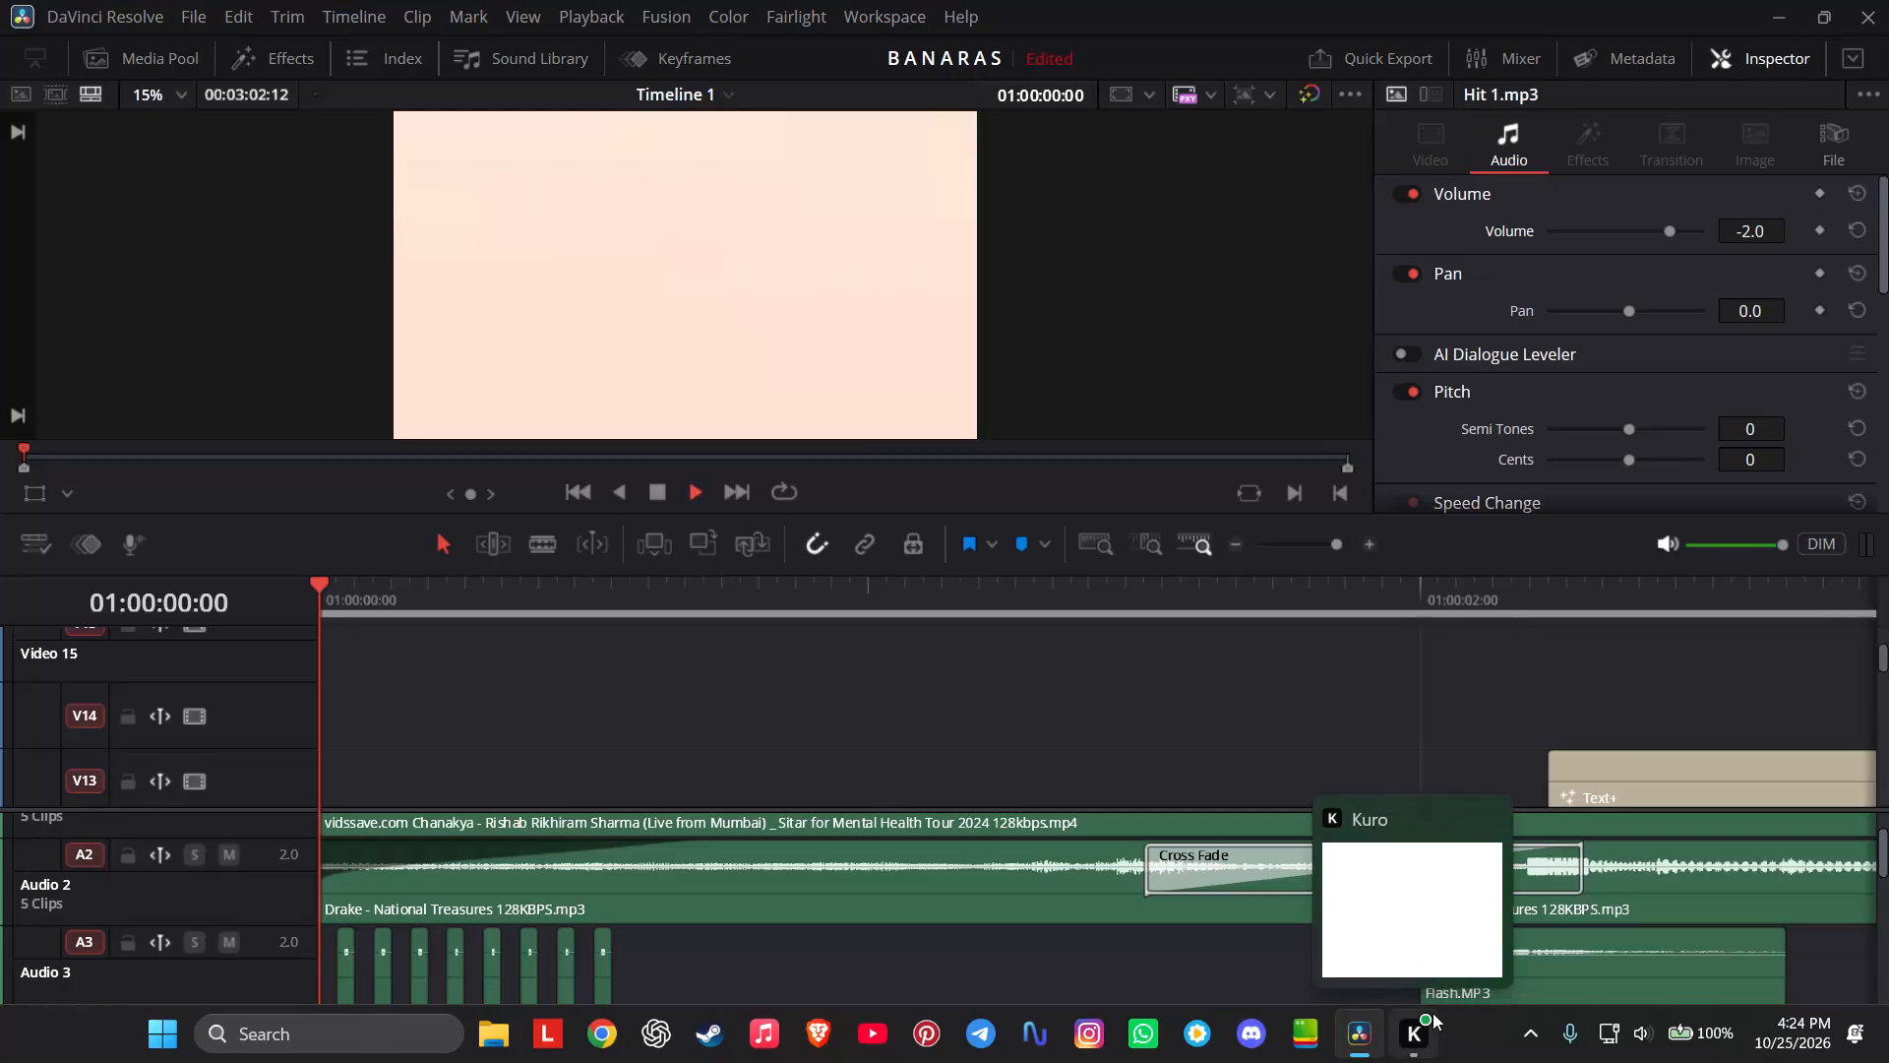
{"action": "key", "text": "space"}
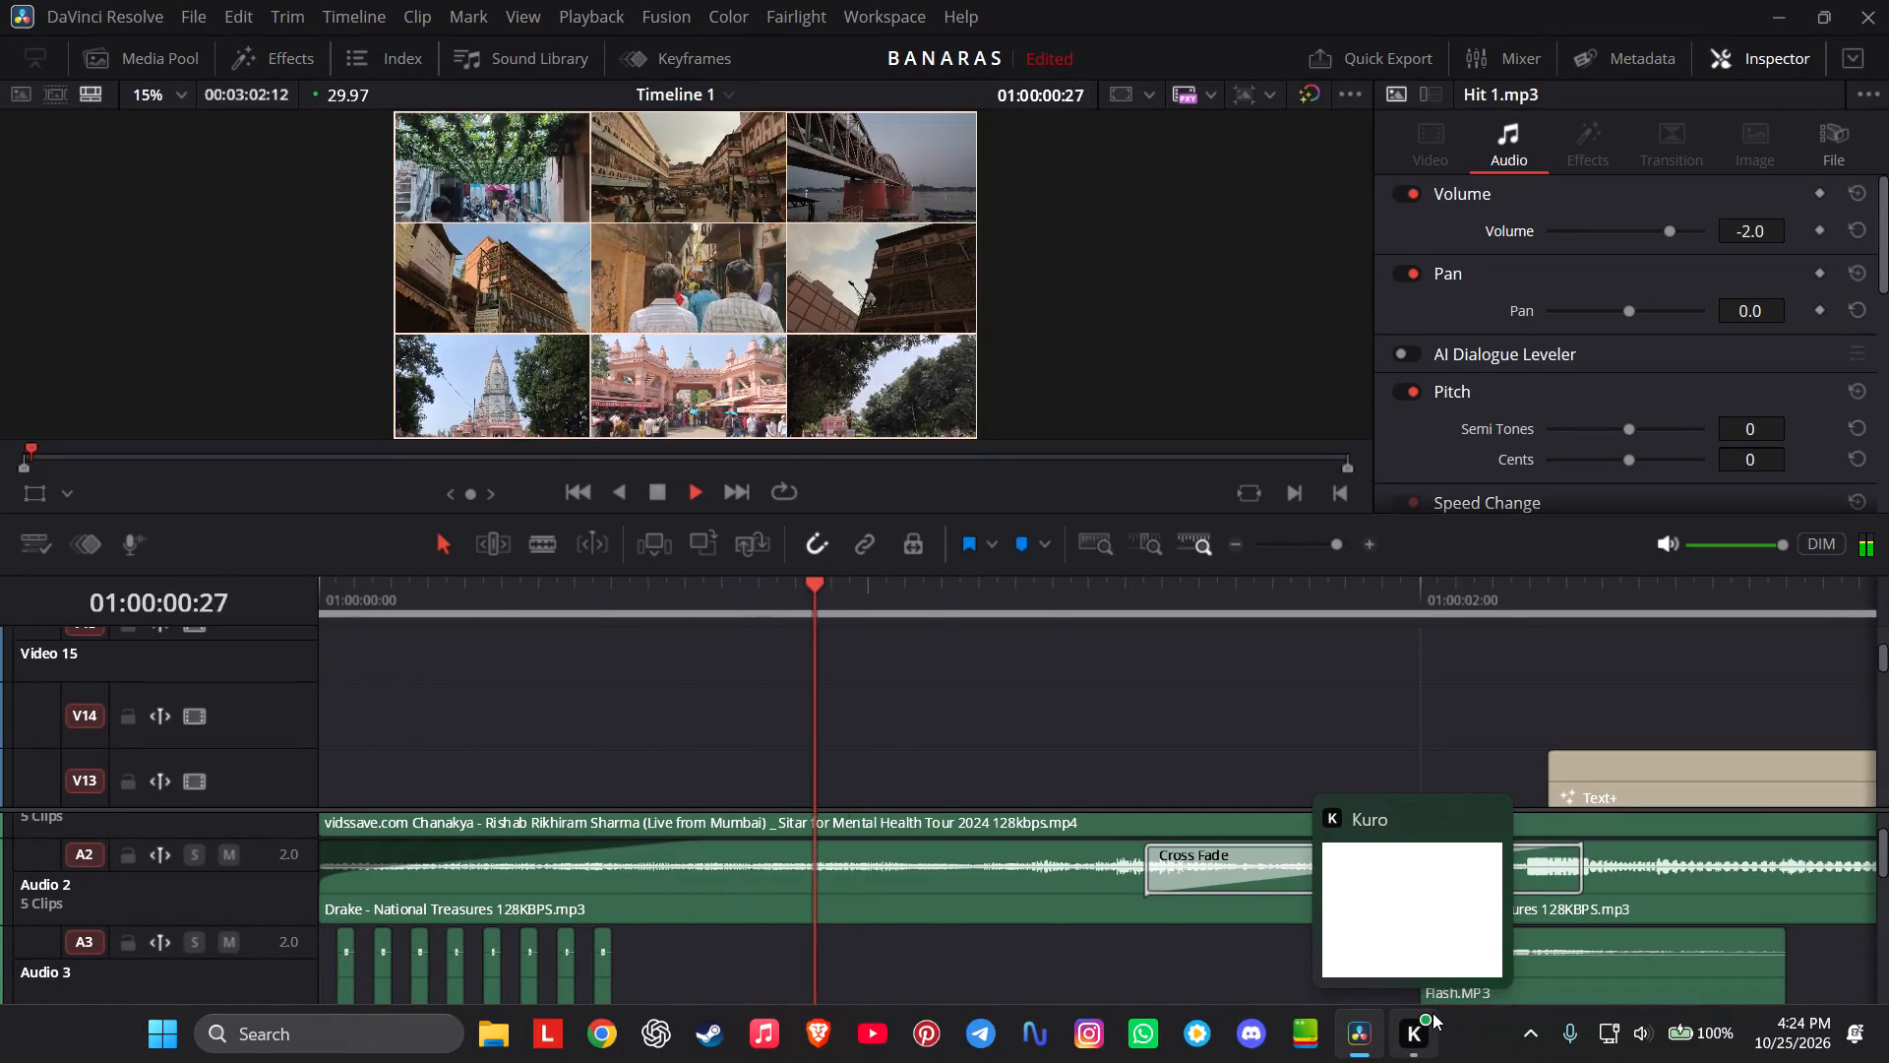
{"action": "key", "text": "space"}
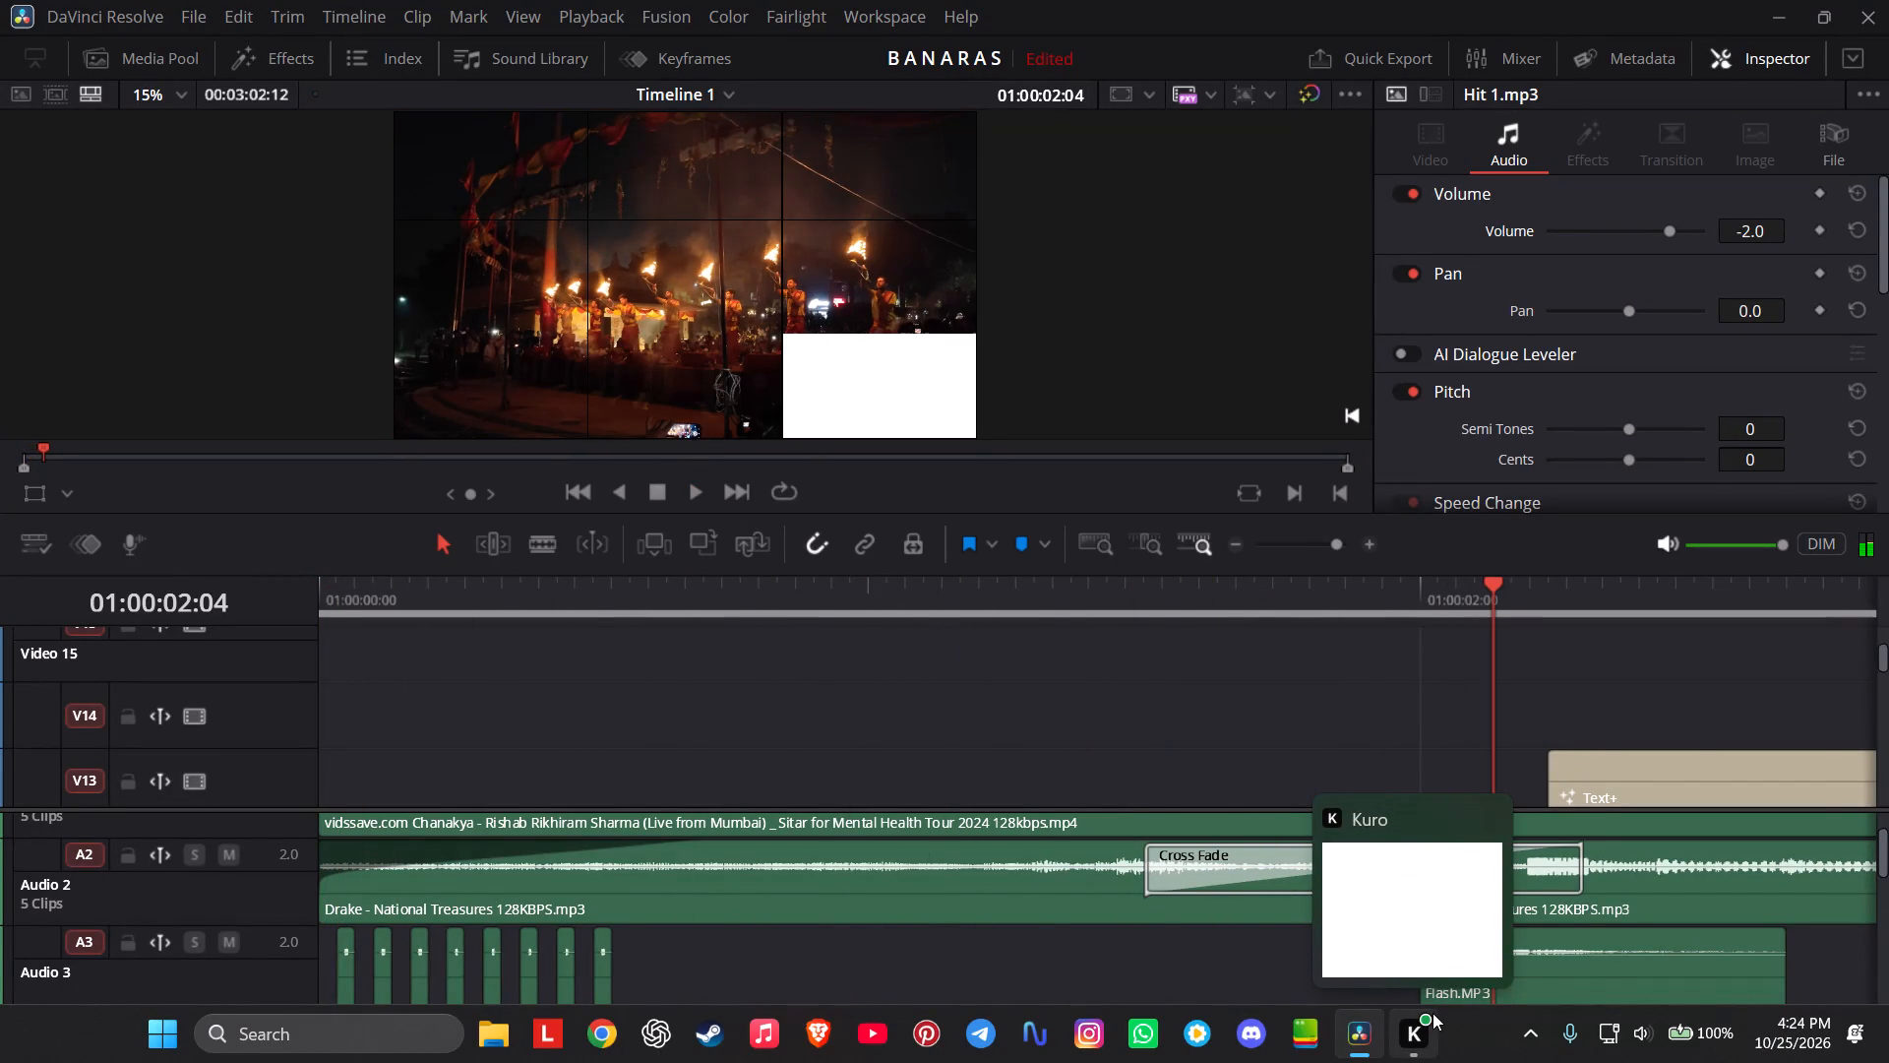
{"action": "key", "text": "space"}
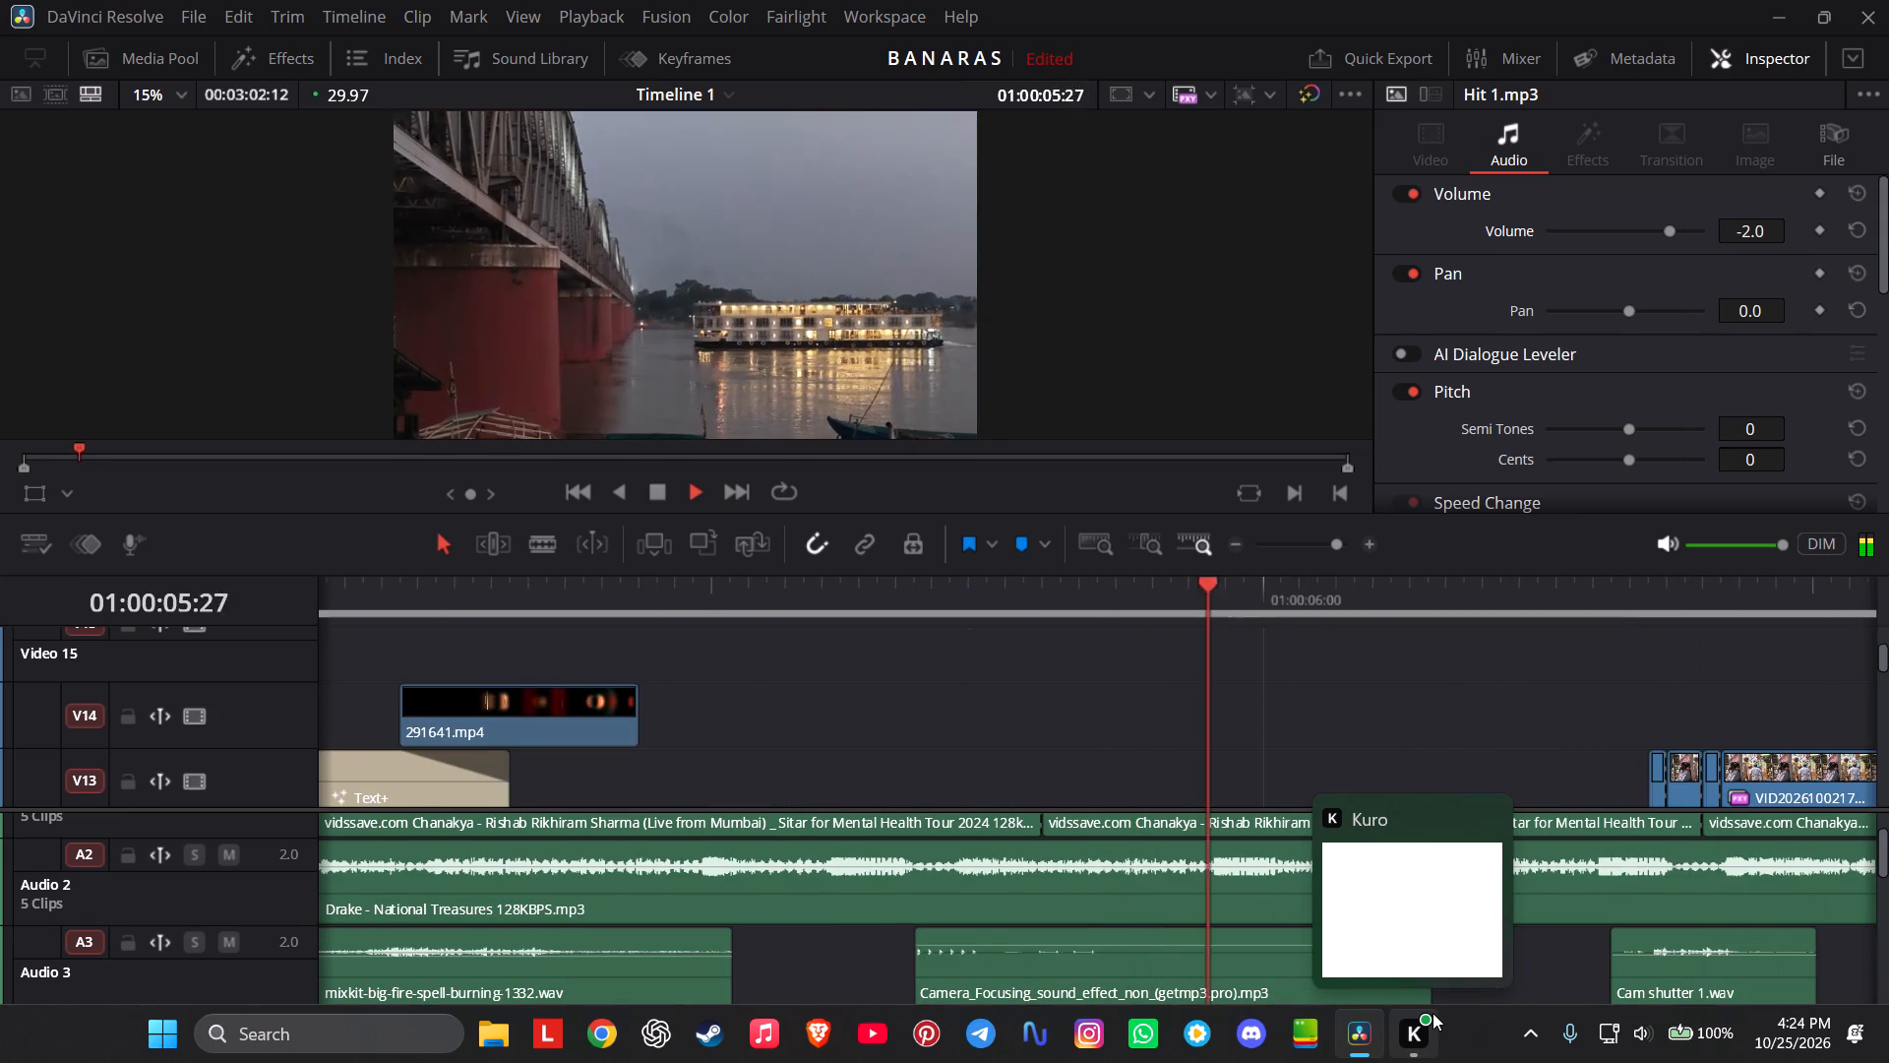
{"action": "key", "text": "space"}
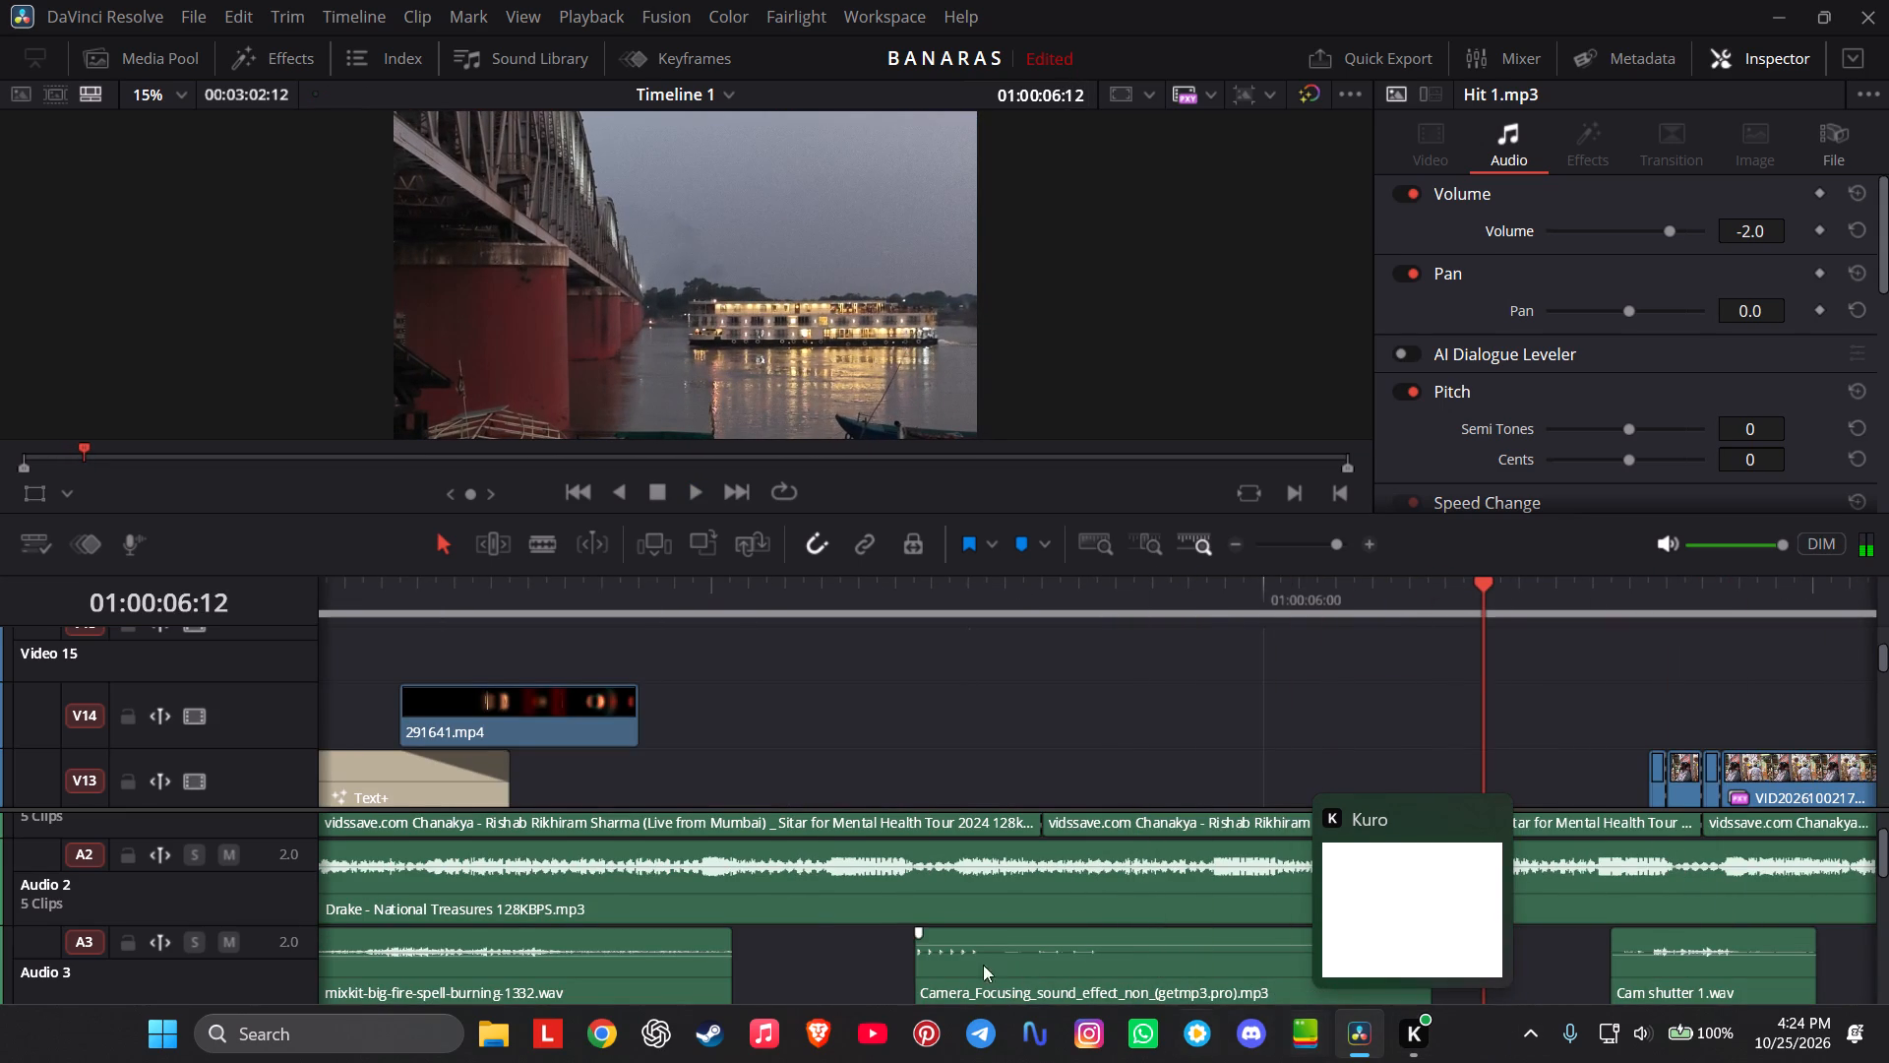
Return the playhead to the start of the timeline at 01:00:00:00.
{"action": "scroll", "coordinate": [544, 690], "scroll_direction": "right", "scroll_amount": 9}
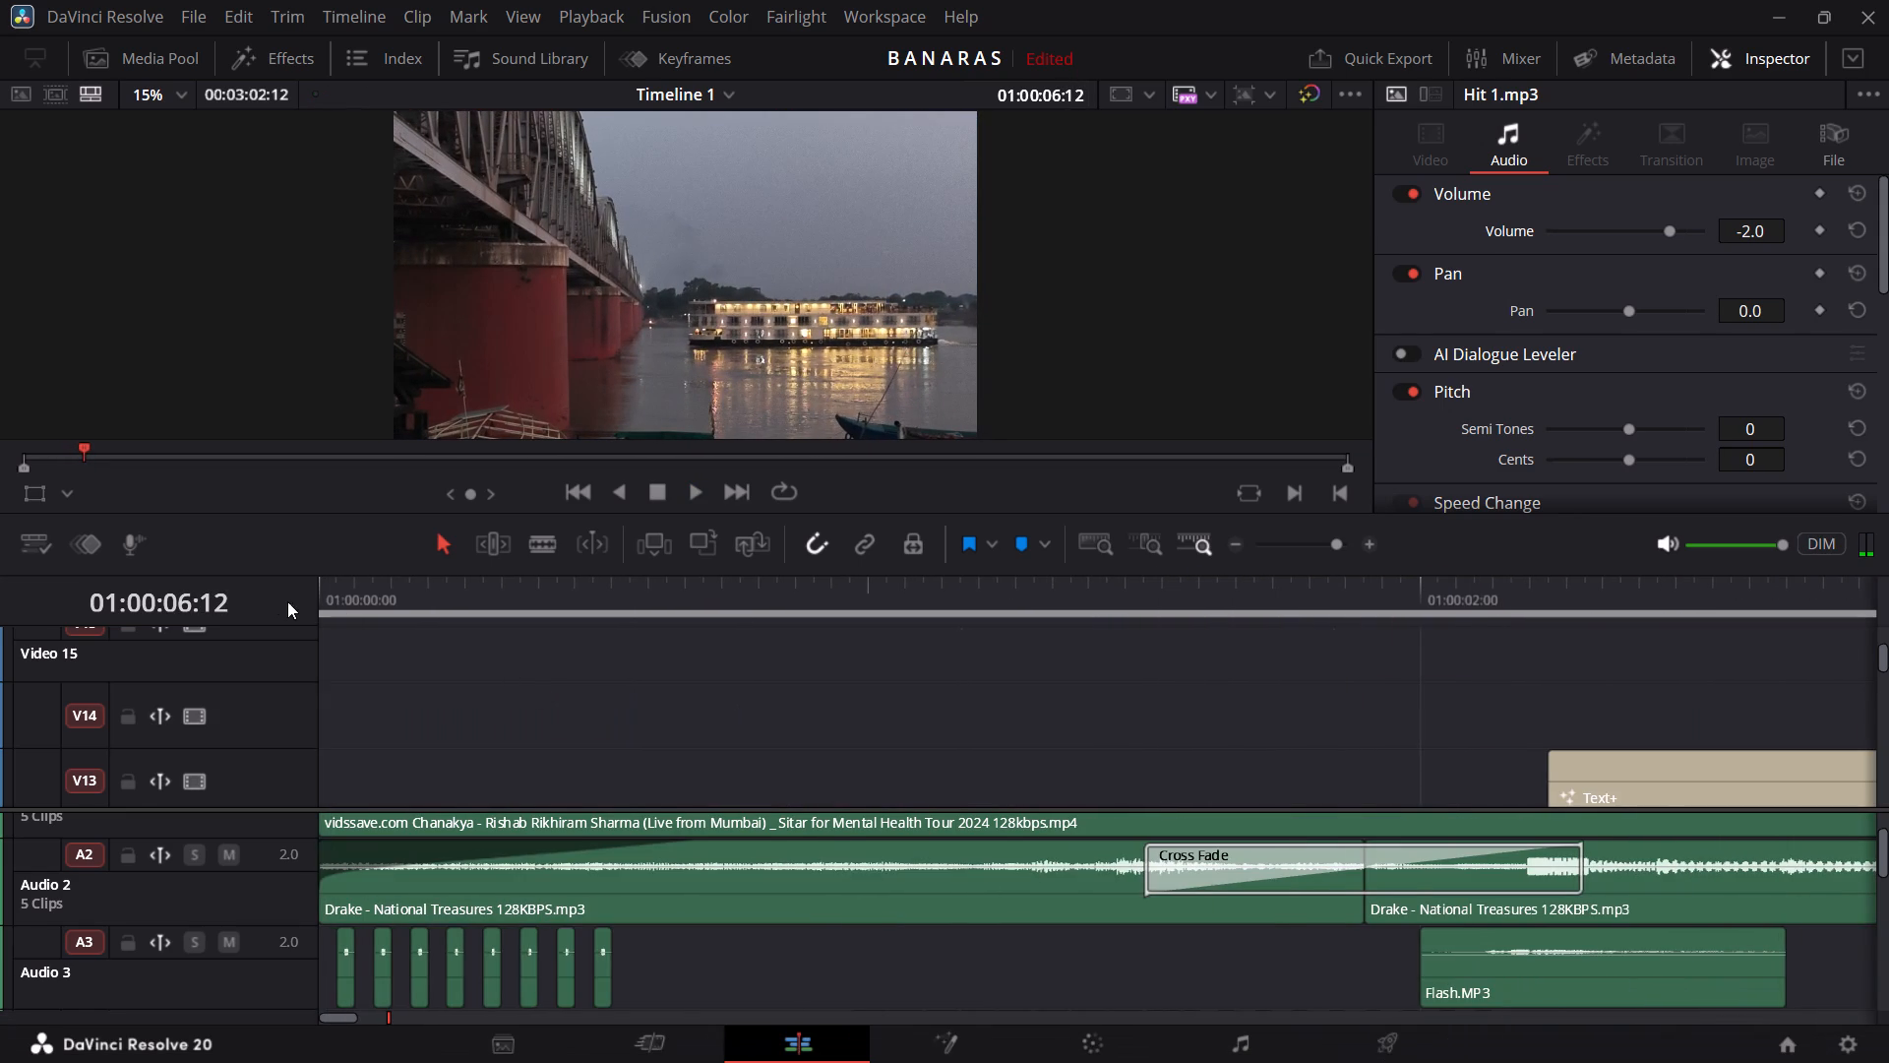
{"action": "left_click_drag", "start_coordinate": [334, 584], "coordinate": [215, 612]}
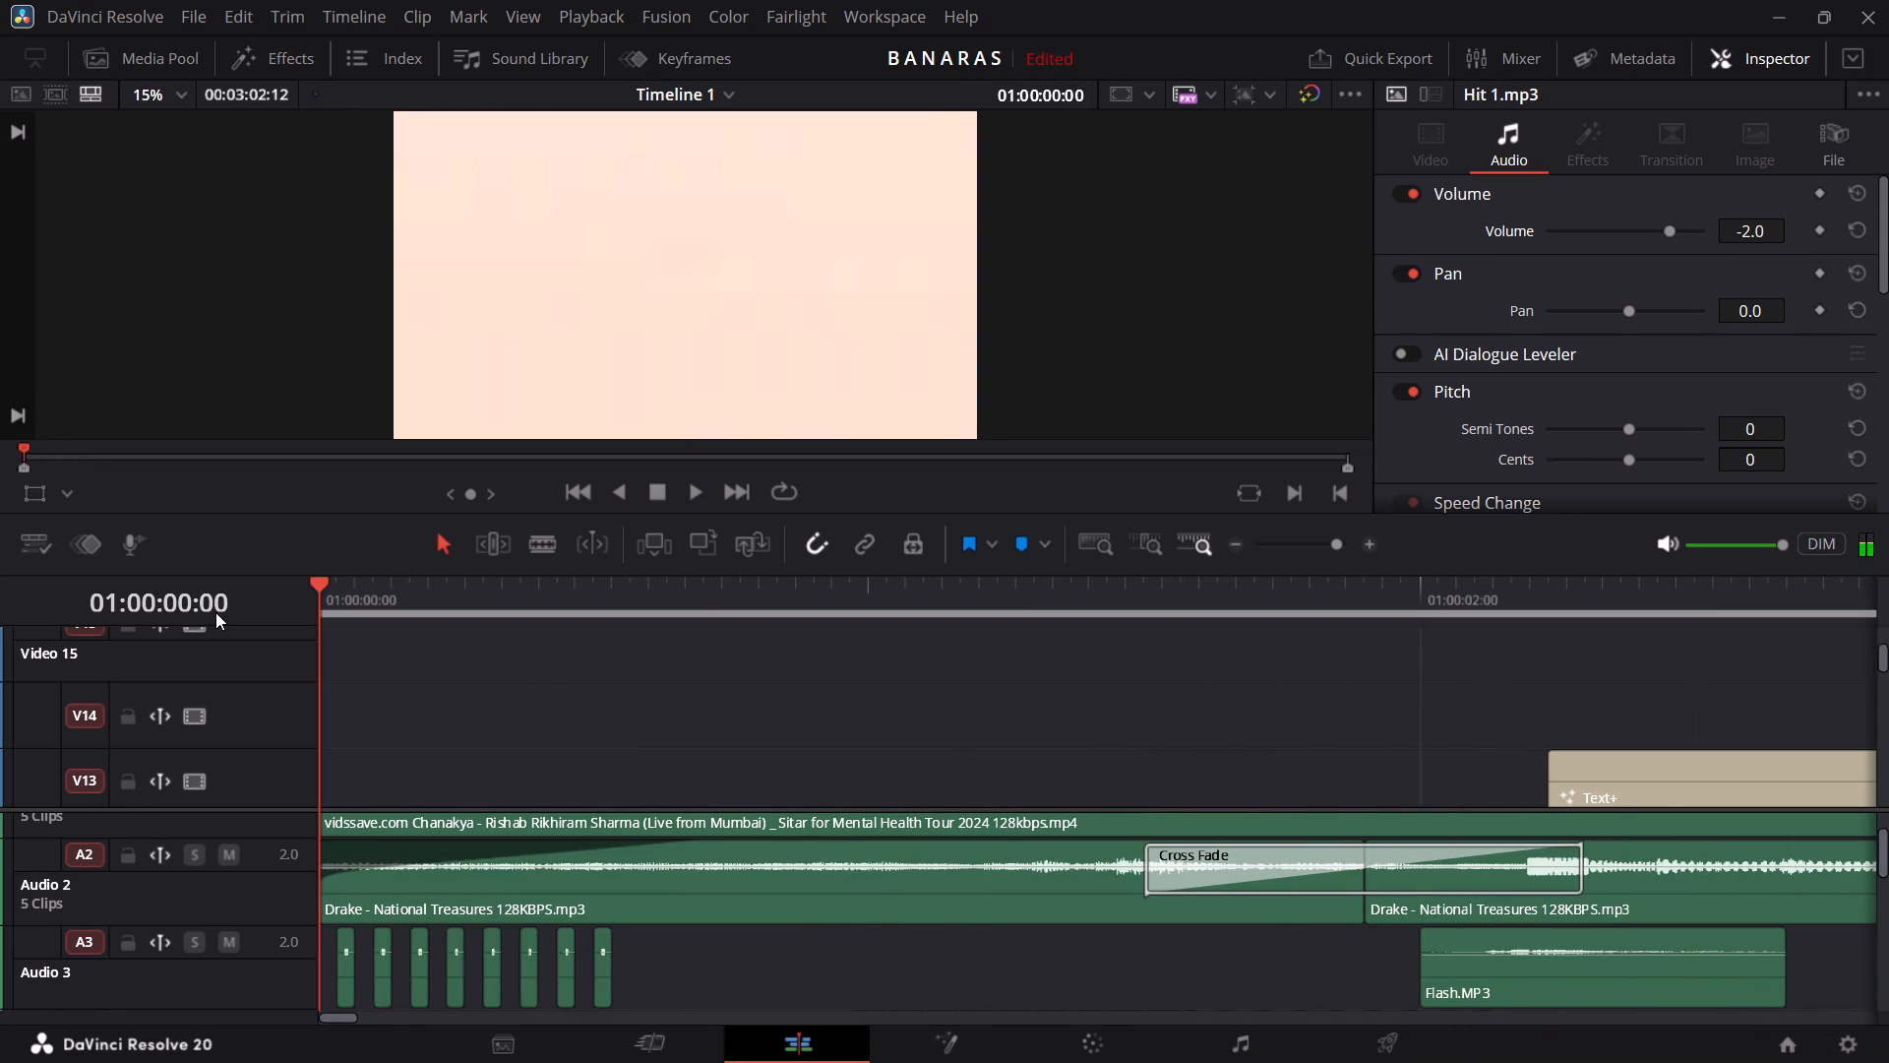
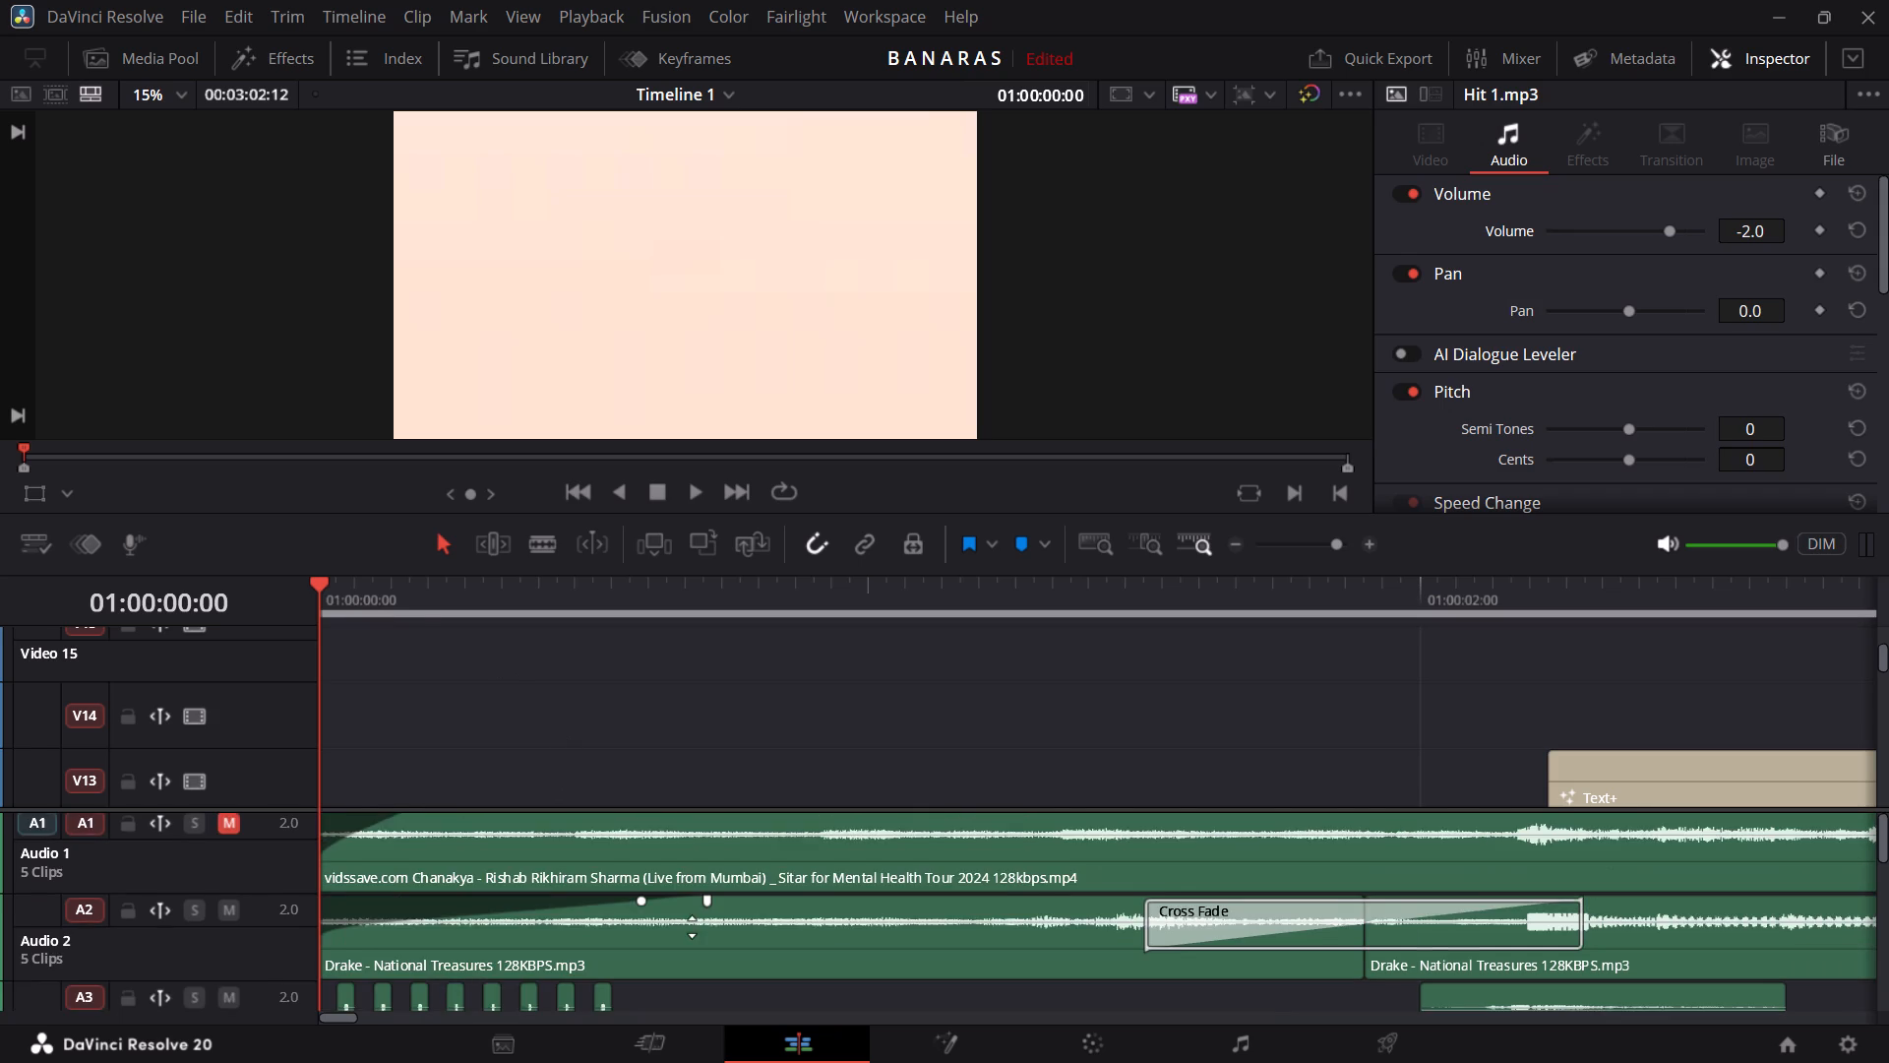
Look through the video and audio tracks from the timeline start to about 01:00:10:00, examining the clip and sound arrangement.
{"action": "scroll", "coordinate": [692, 927], "scroll_direction": "up", "scroll_amount": 1}
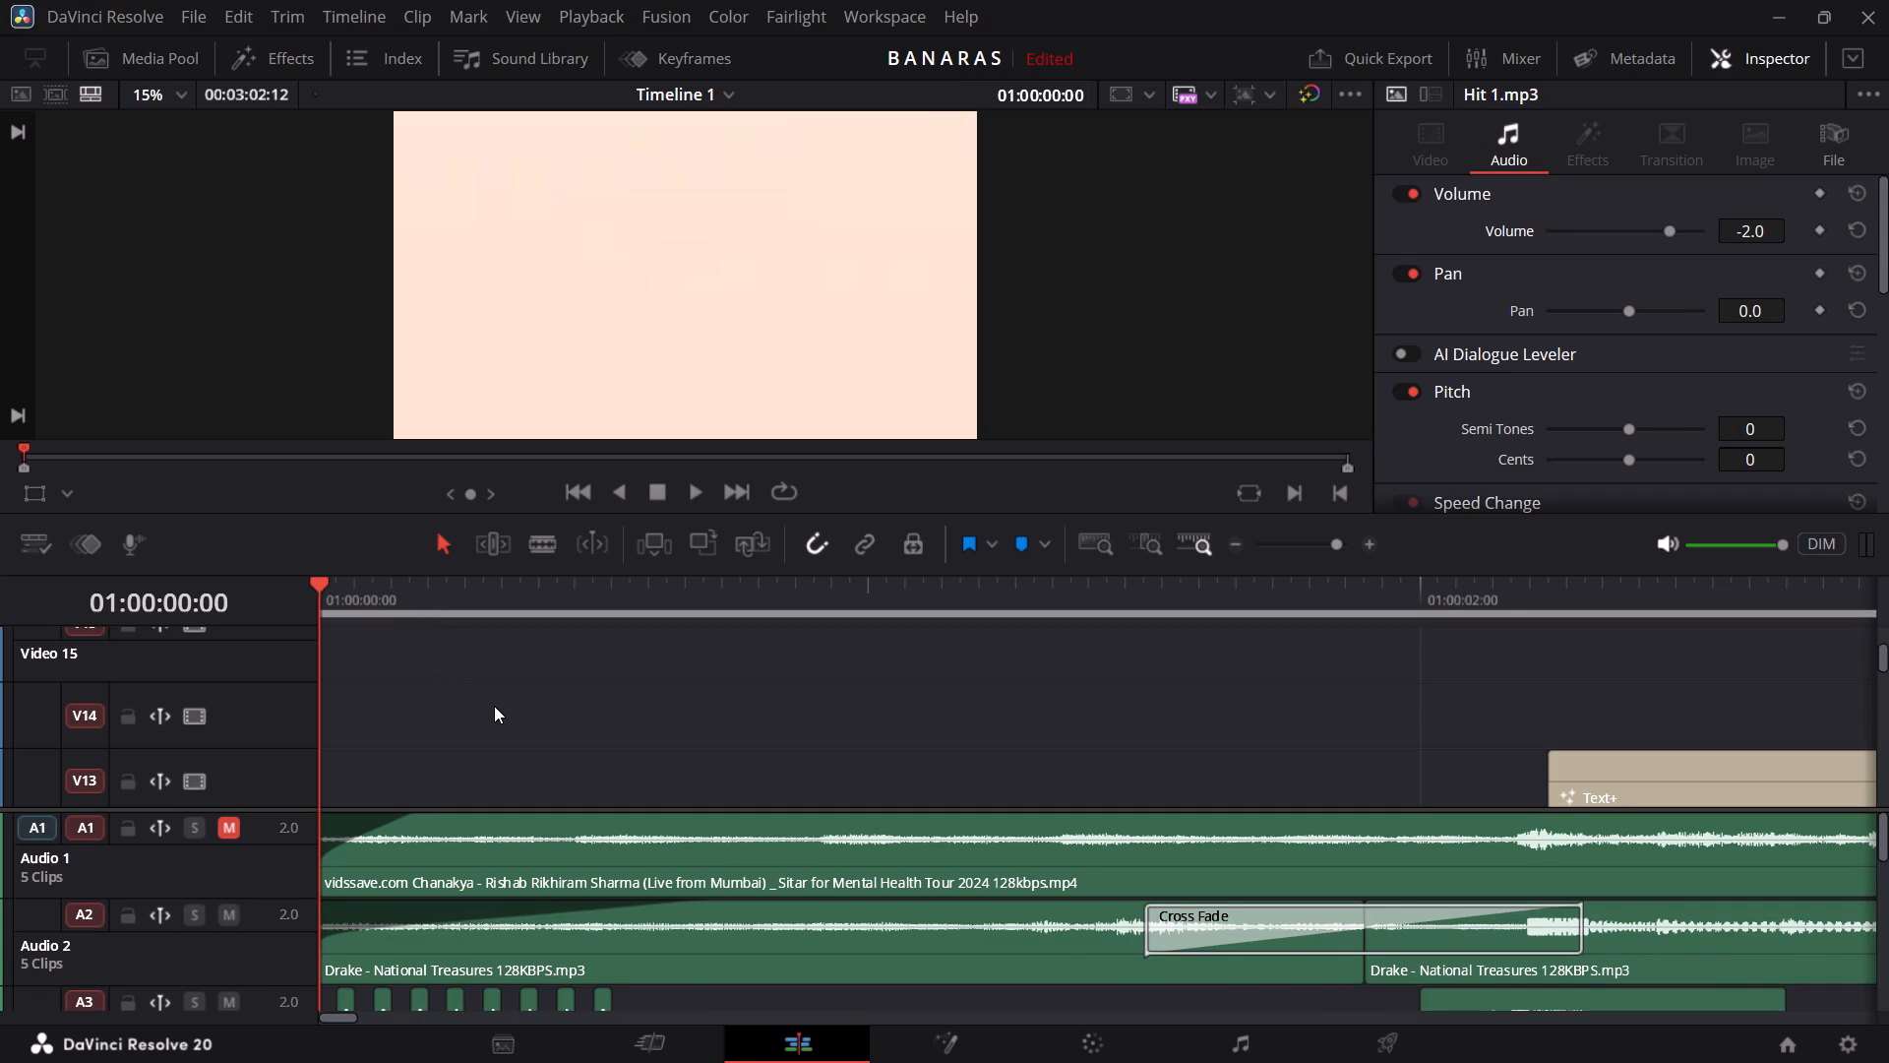
{"action": "scroll", "coordinate": [490, 704], "scroll_direction": "left", "scroll_amount": 2}
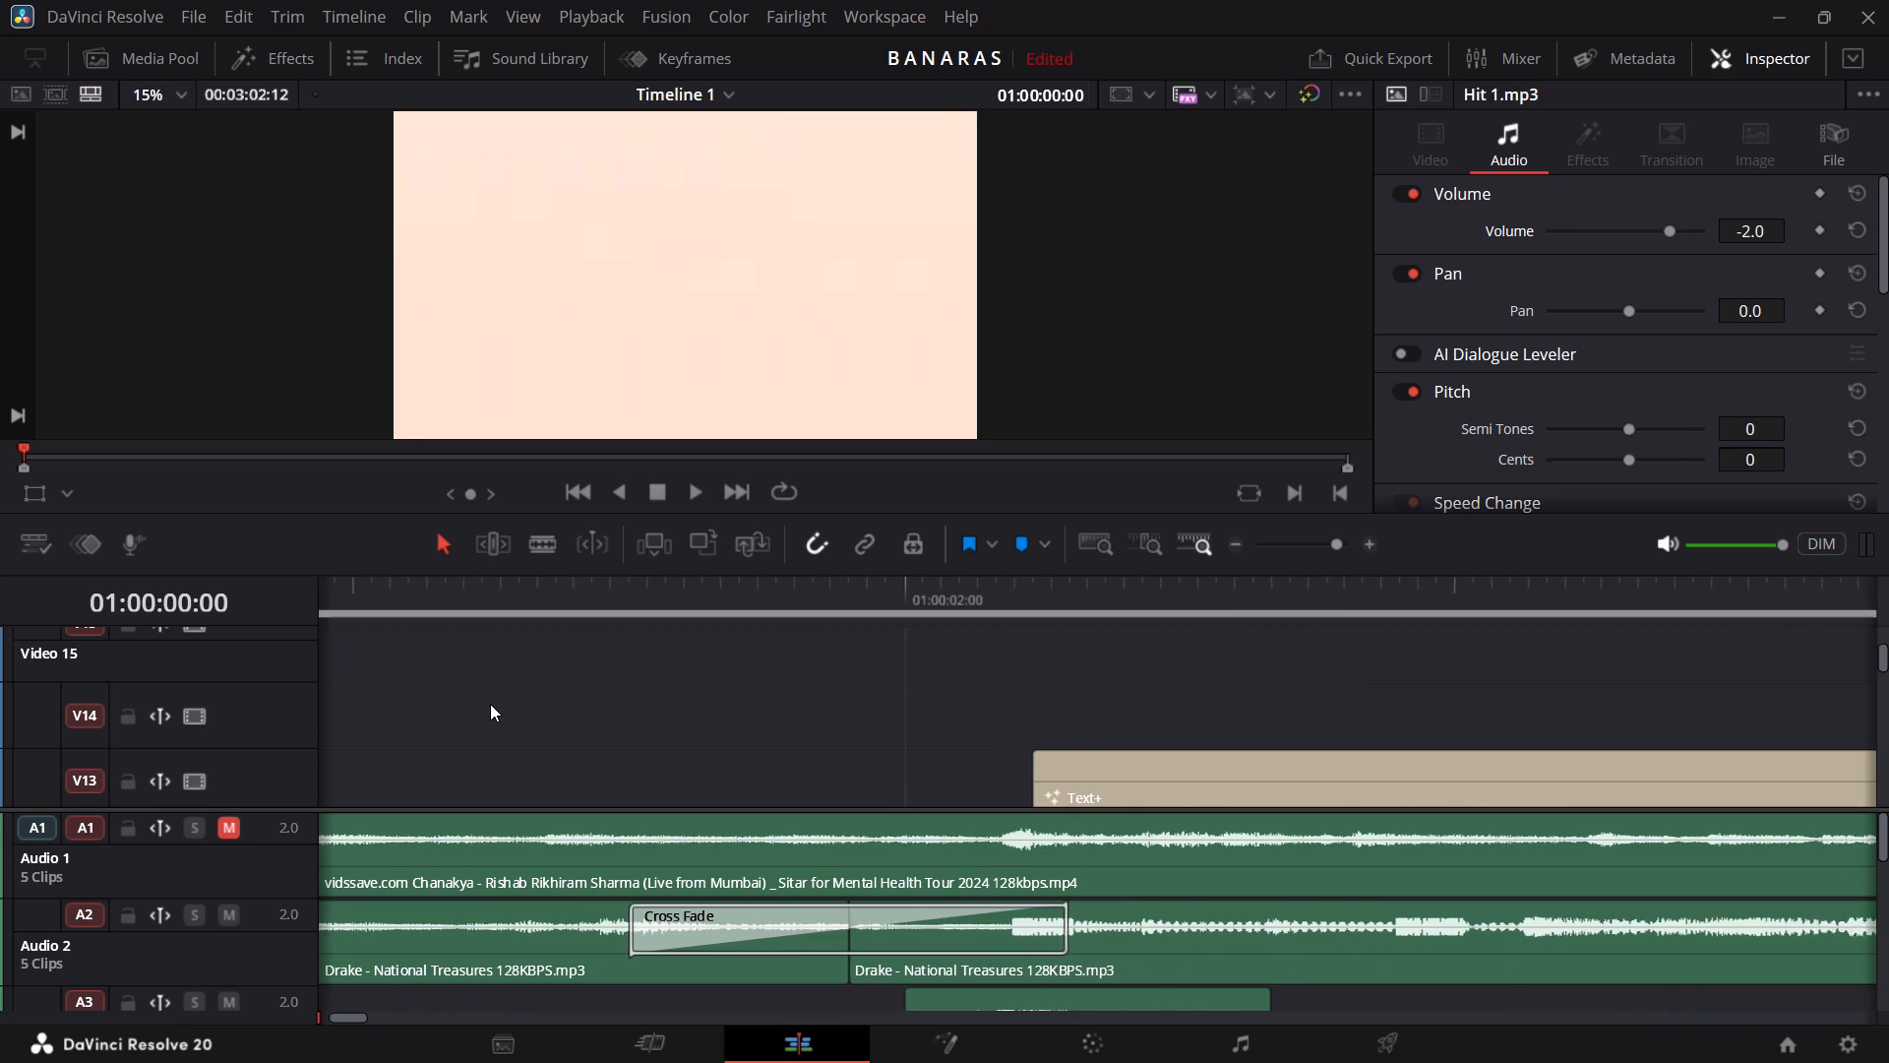
{"action": "scroll", "coordinate": [490, 704], "scroll_direction": "left", "scroll_amount": 1}
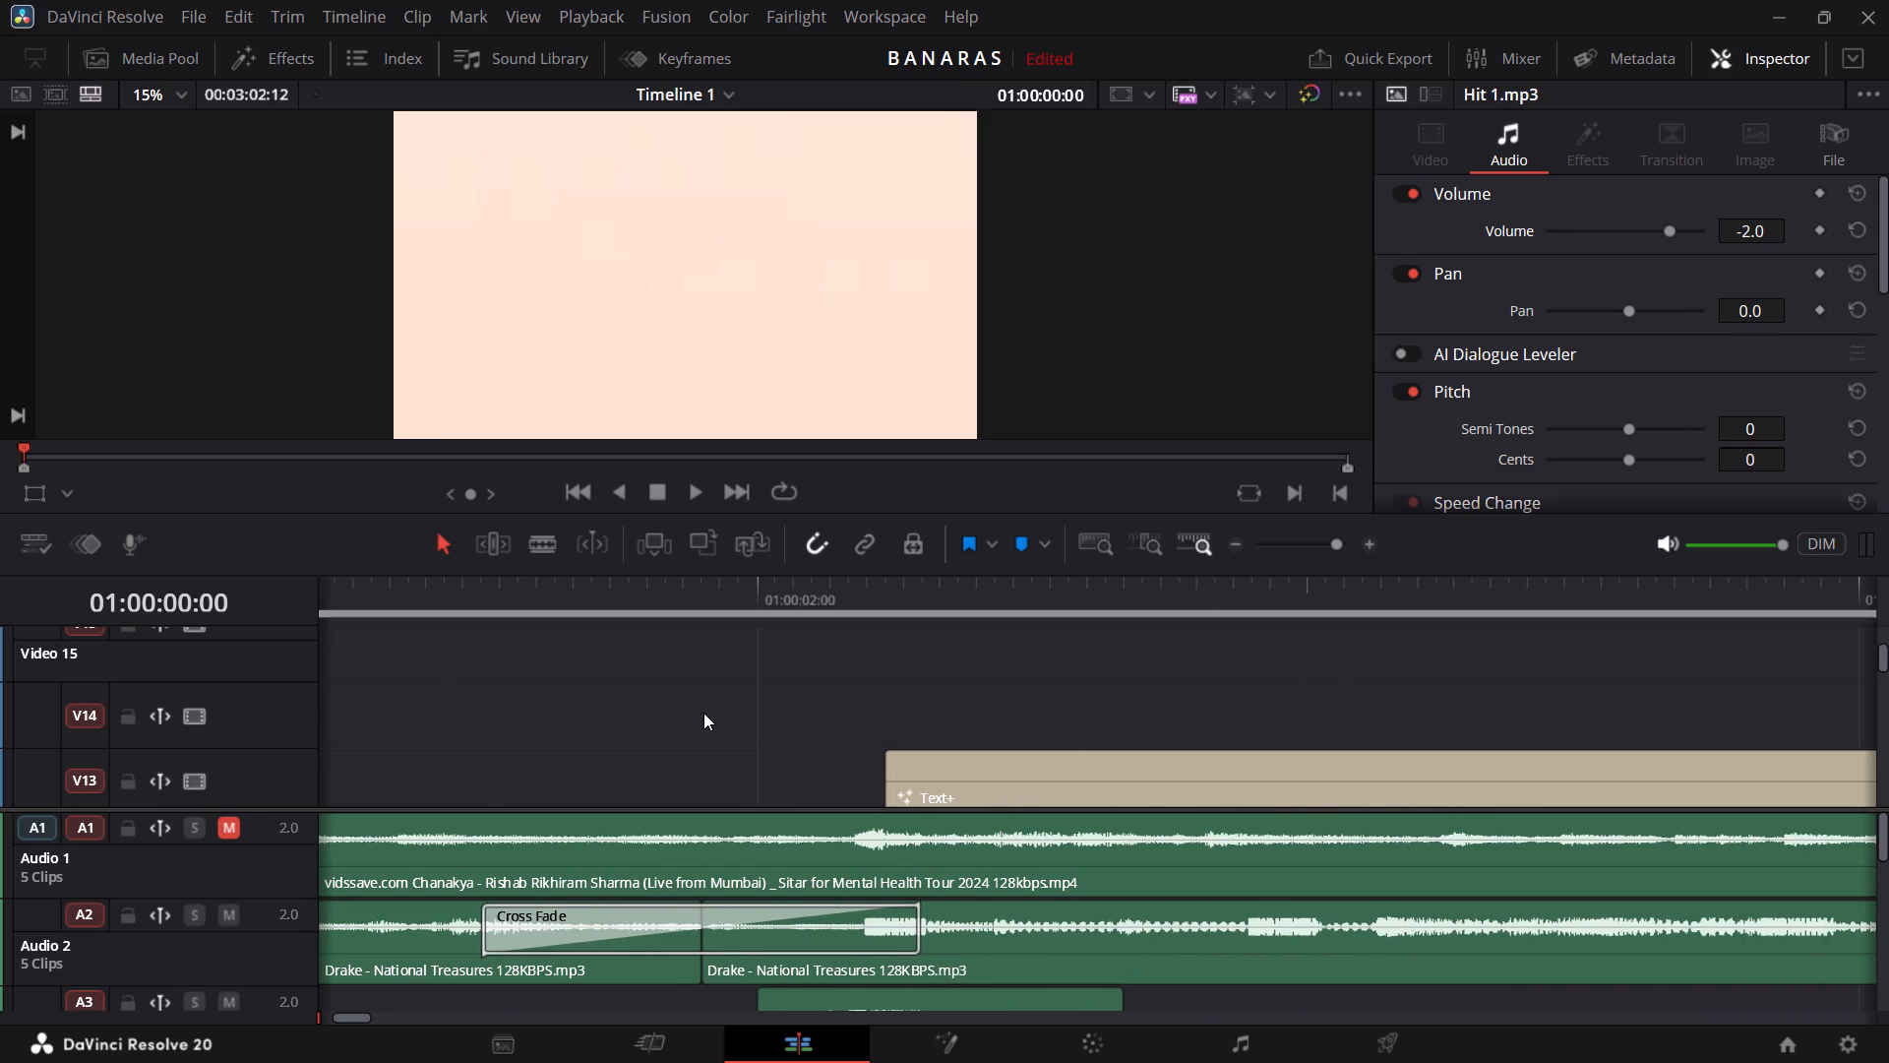
{"action": "scroll", "coordinate": [703, 713], "scroll_direction": "down", "scroll_amount": 1}
{"action": "scroll", "coordinate": [703, 713], "scroll_direction": "left", "scroll_amount": 1}
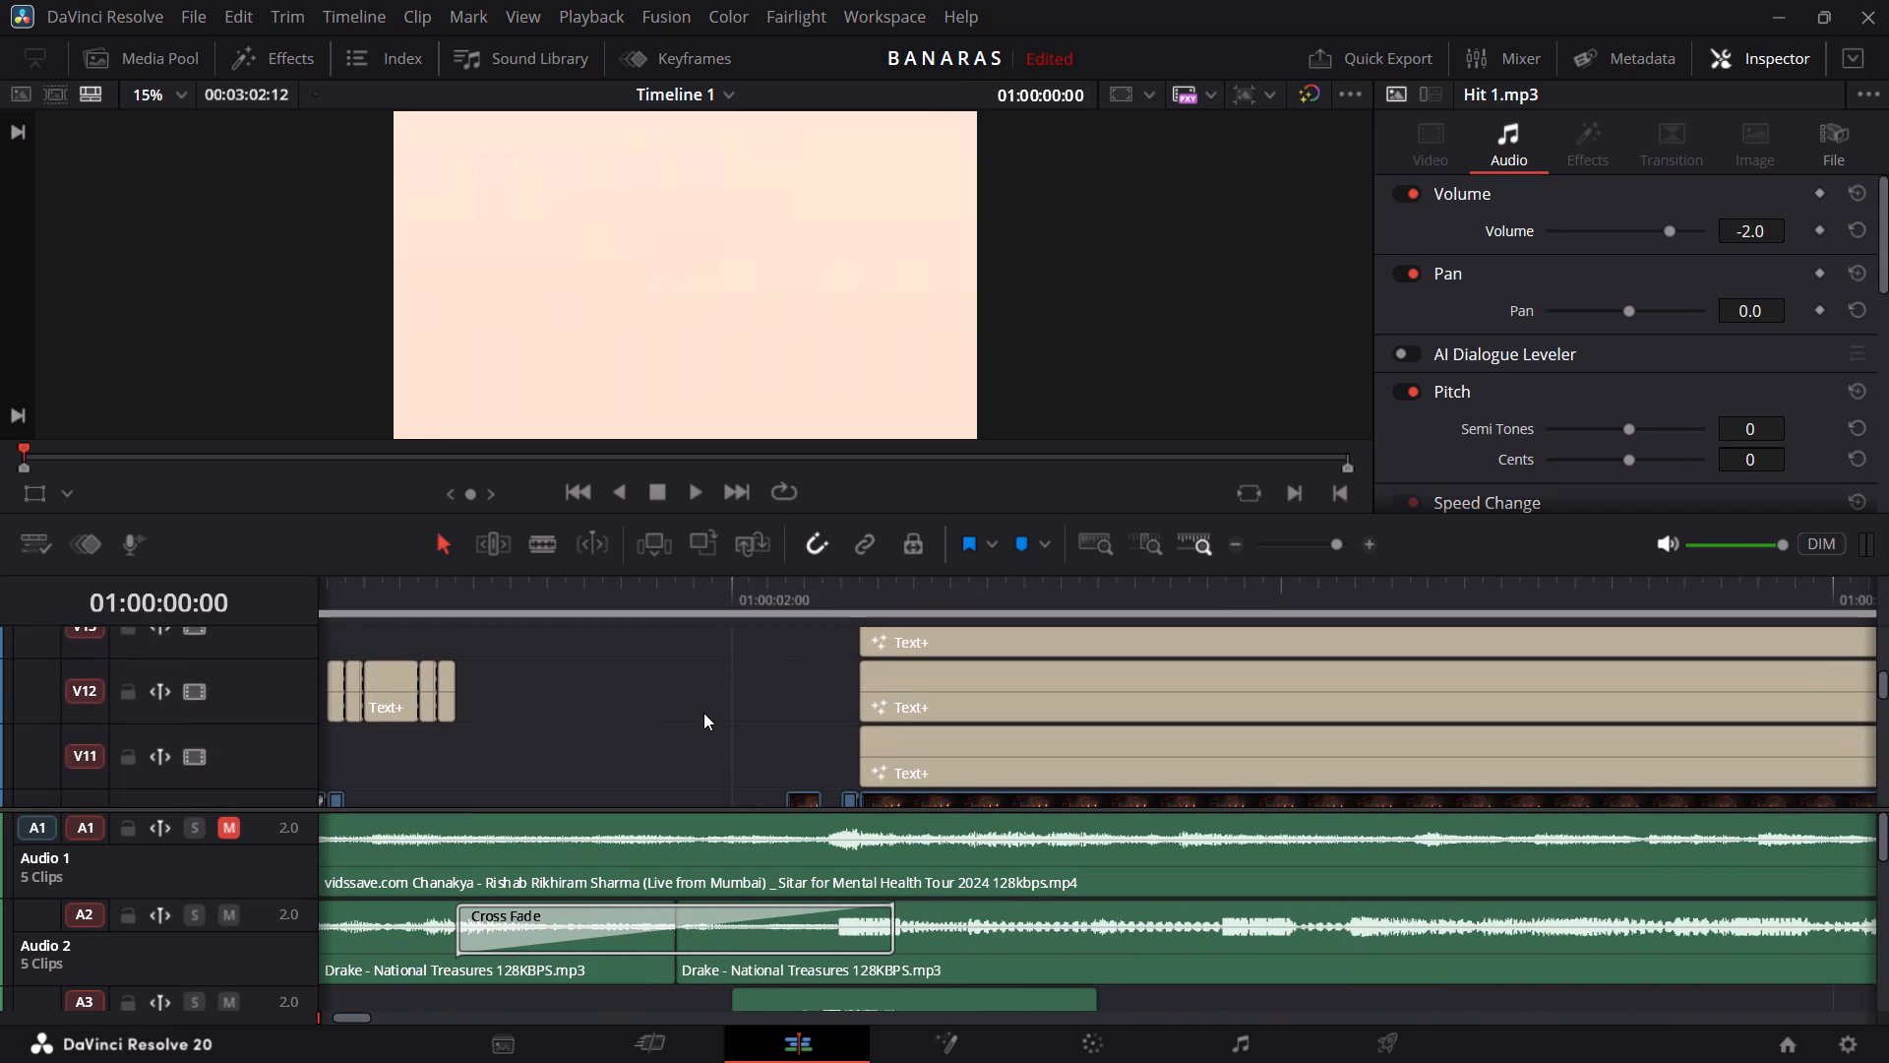
{"action": "scroll", "coordinate": [703, 713], "scroll_direction": "left", "scroll_amount": 1}
{"action": "scroll", "coordinate": [703, 713], "scroll_direction": "down", "scroll_amount": 1}
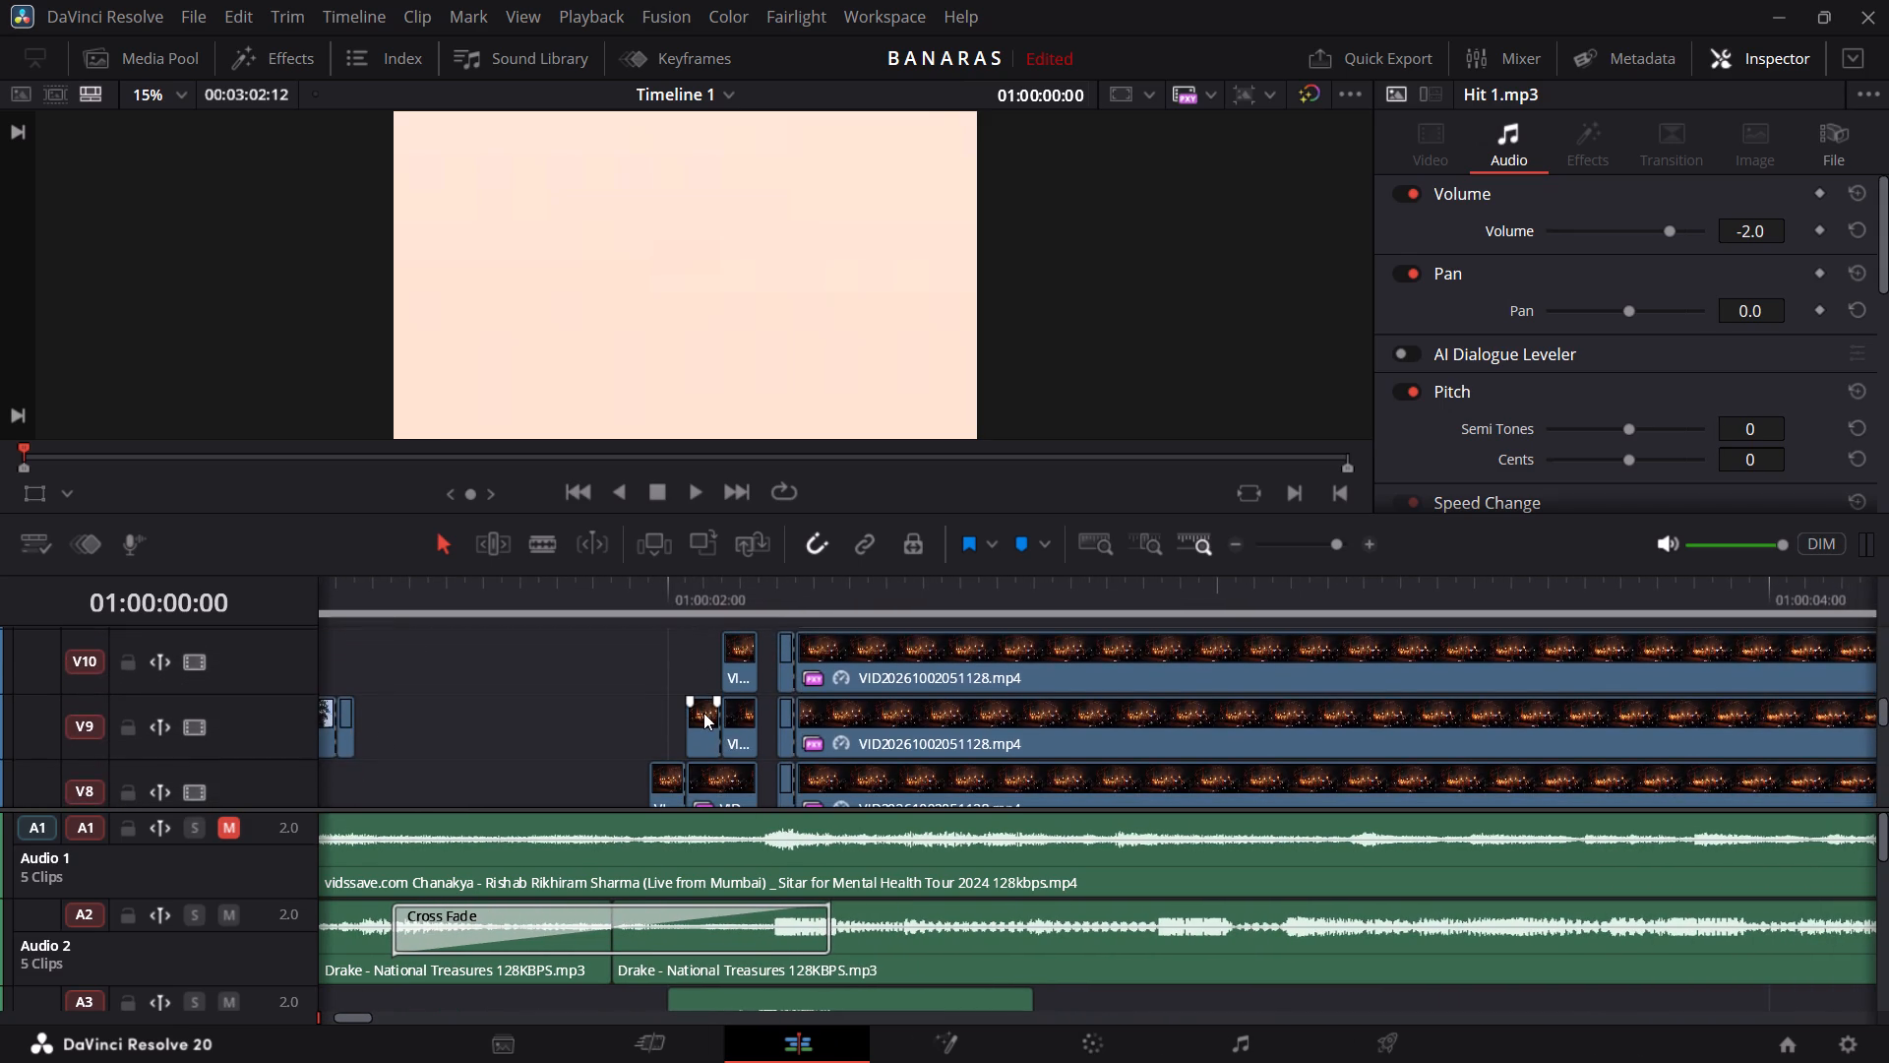
{"action": "scroll", "coordinate": [703, 713], "scroll_direction": "left", "scroll_amount": 1}
{"action": "scroll", "coordinate": [703, 713], "scroll_direction": "up", "scroll_amount": 1}
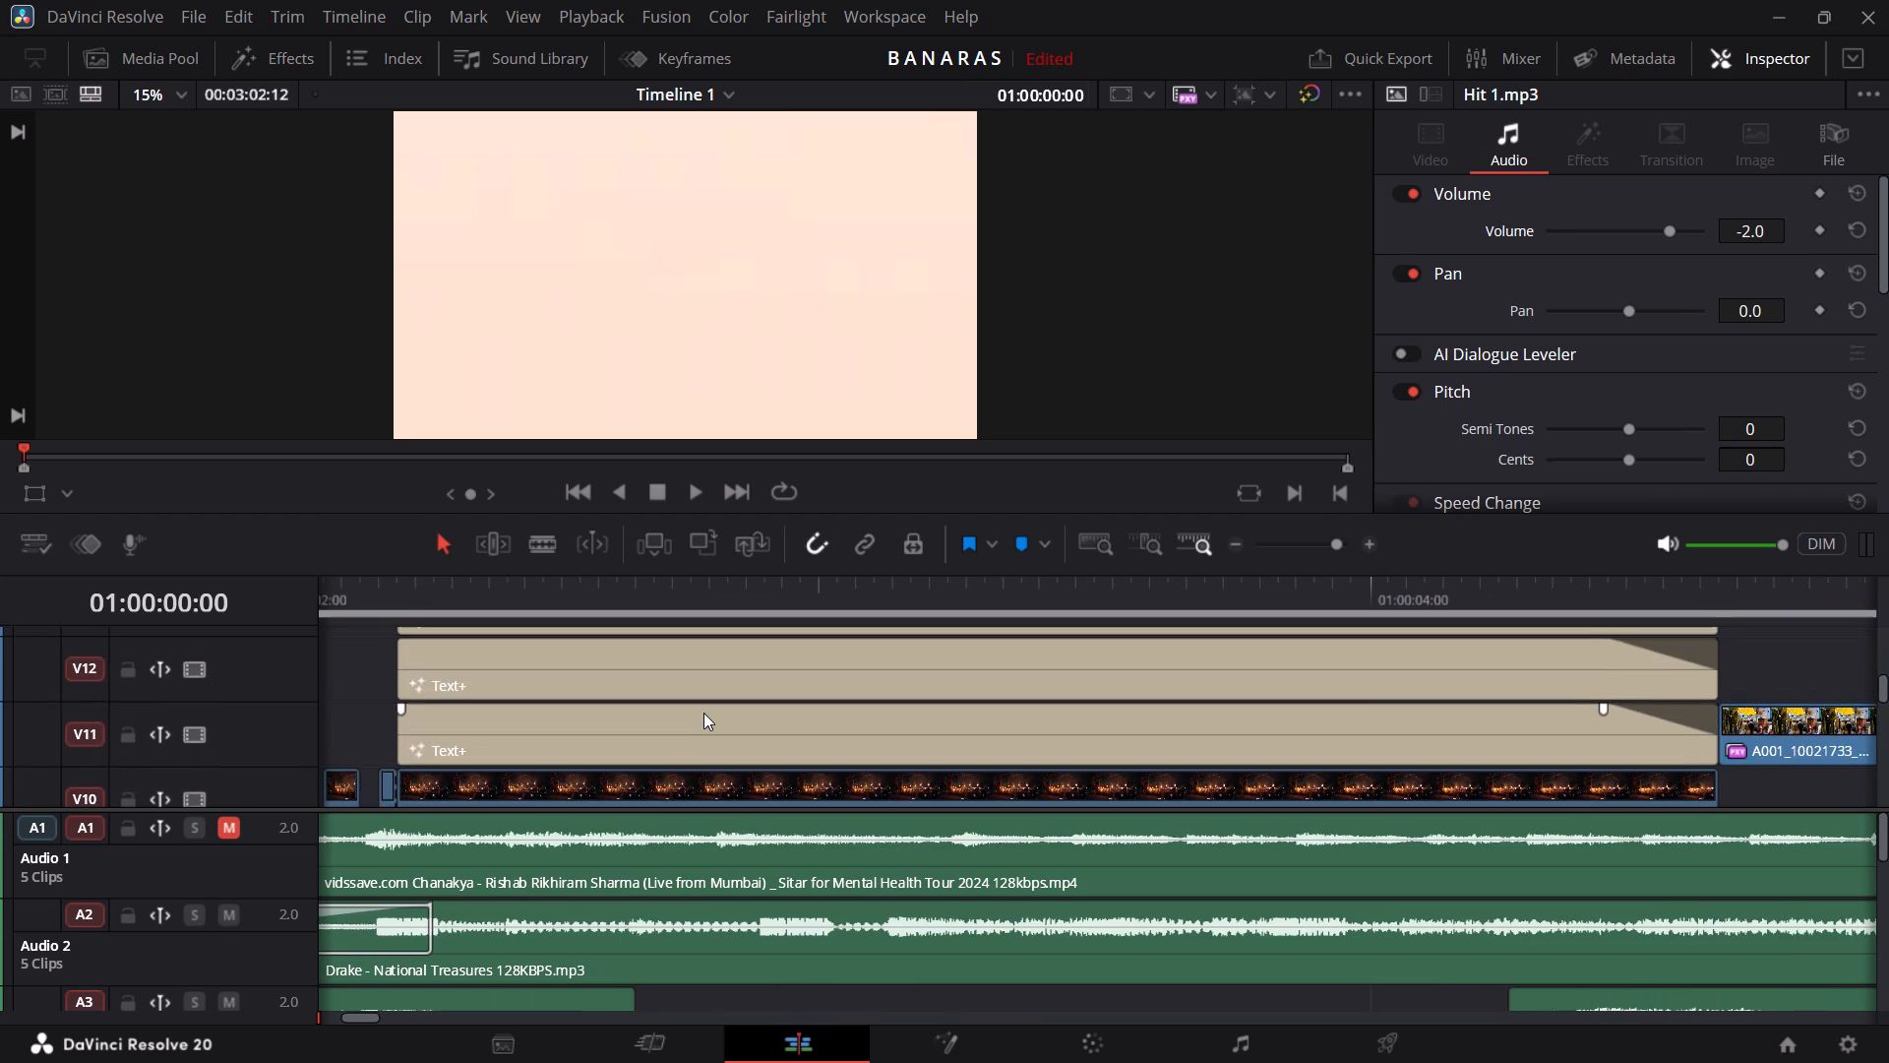
{"action": "scroll", "coordinate": [703, 713], "scroll_direction": "left", "scroll_amount": 4}
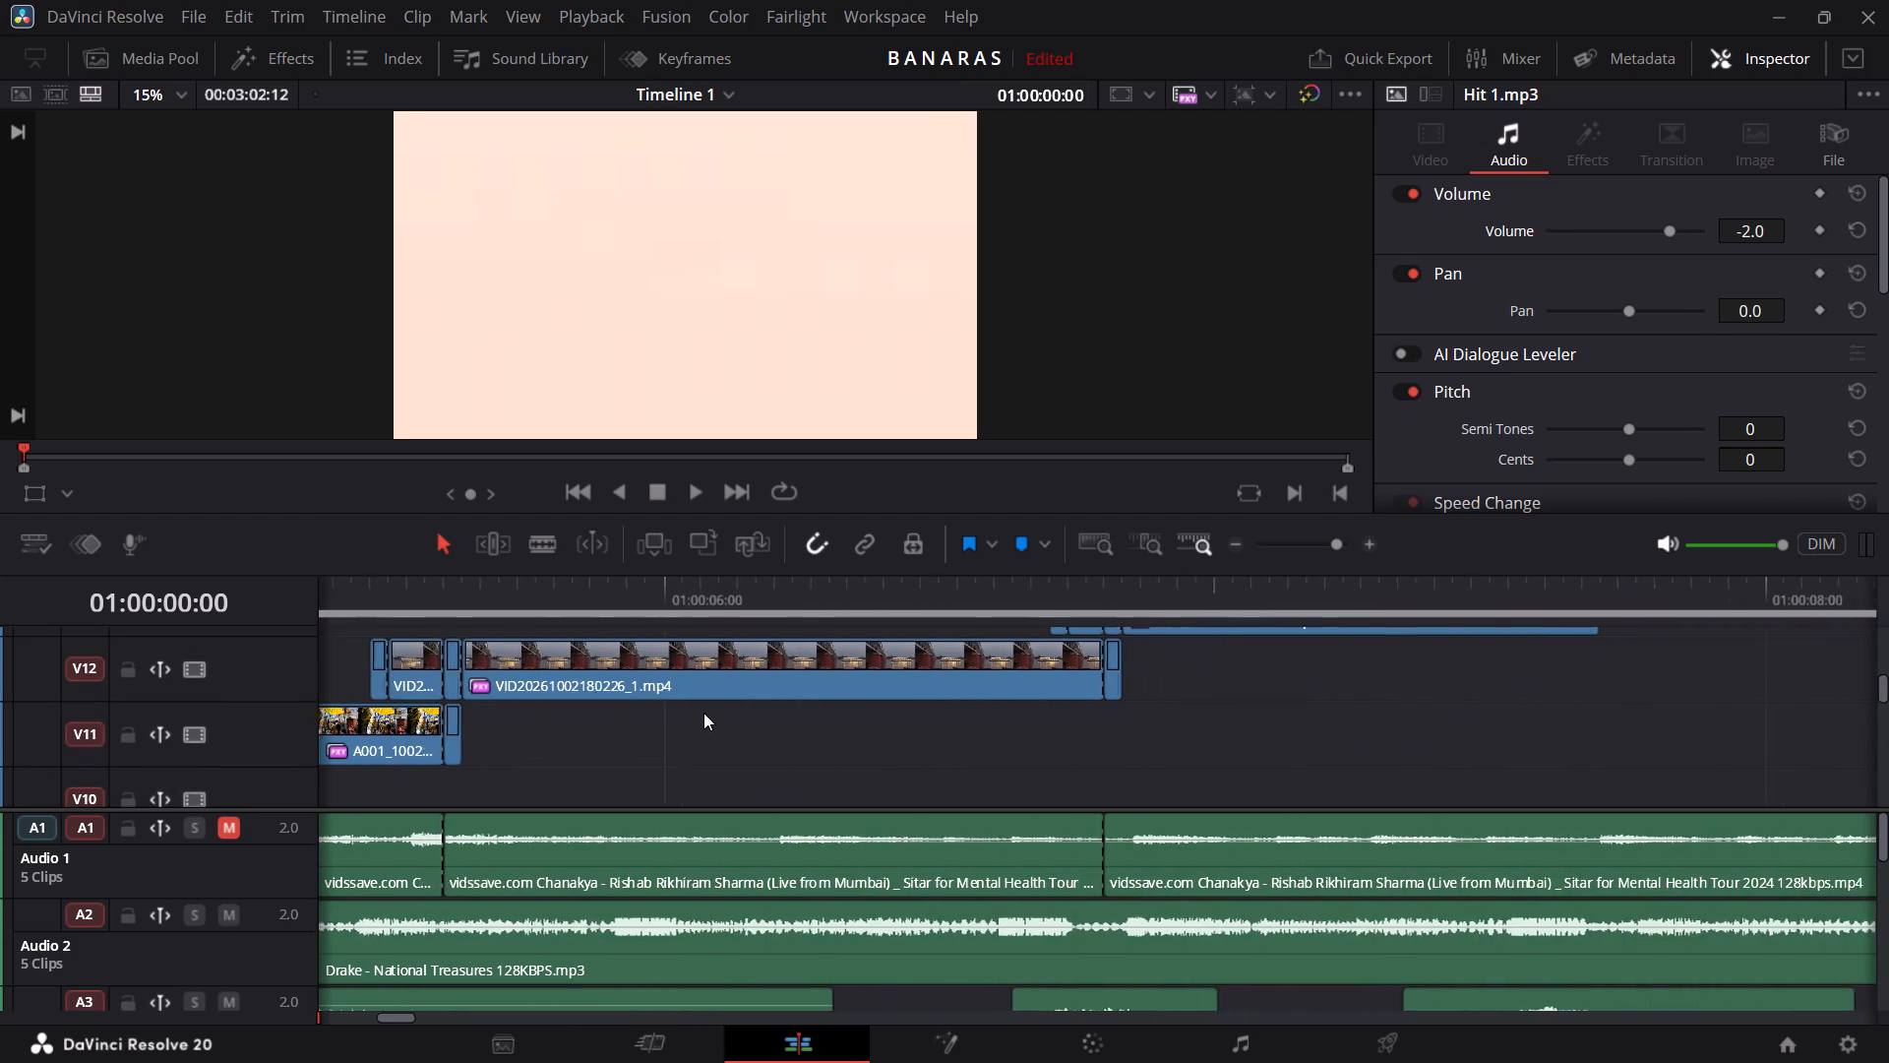
{"action": "scroll", "coordinate": [703, 713], "scroll_direction": "left", "scroll_amount": 1}
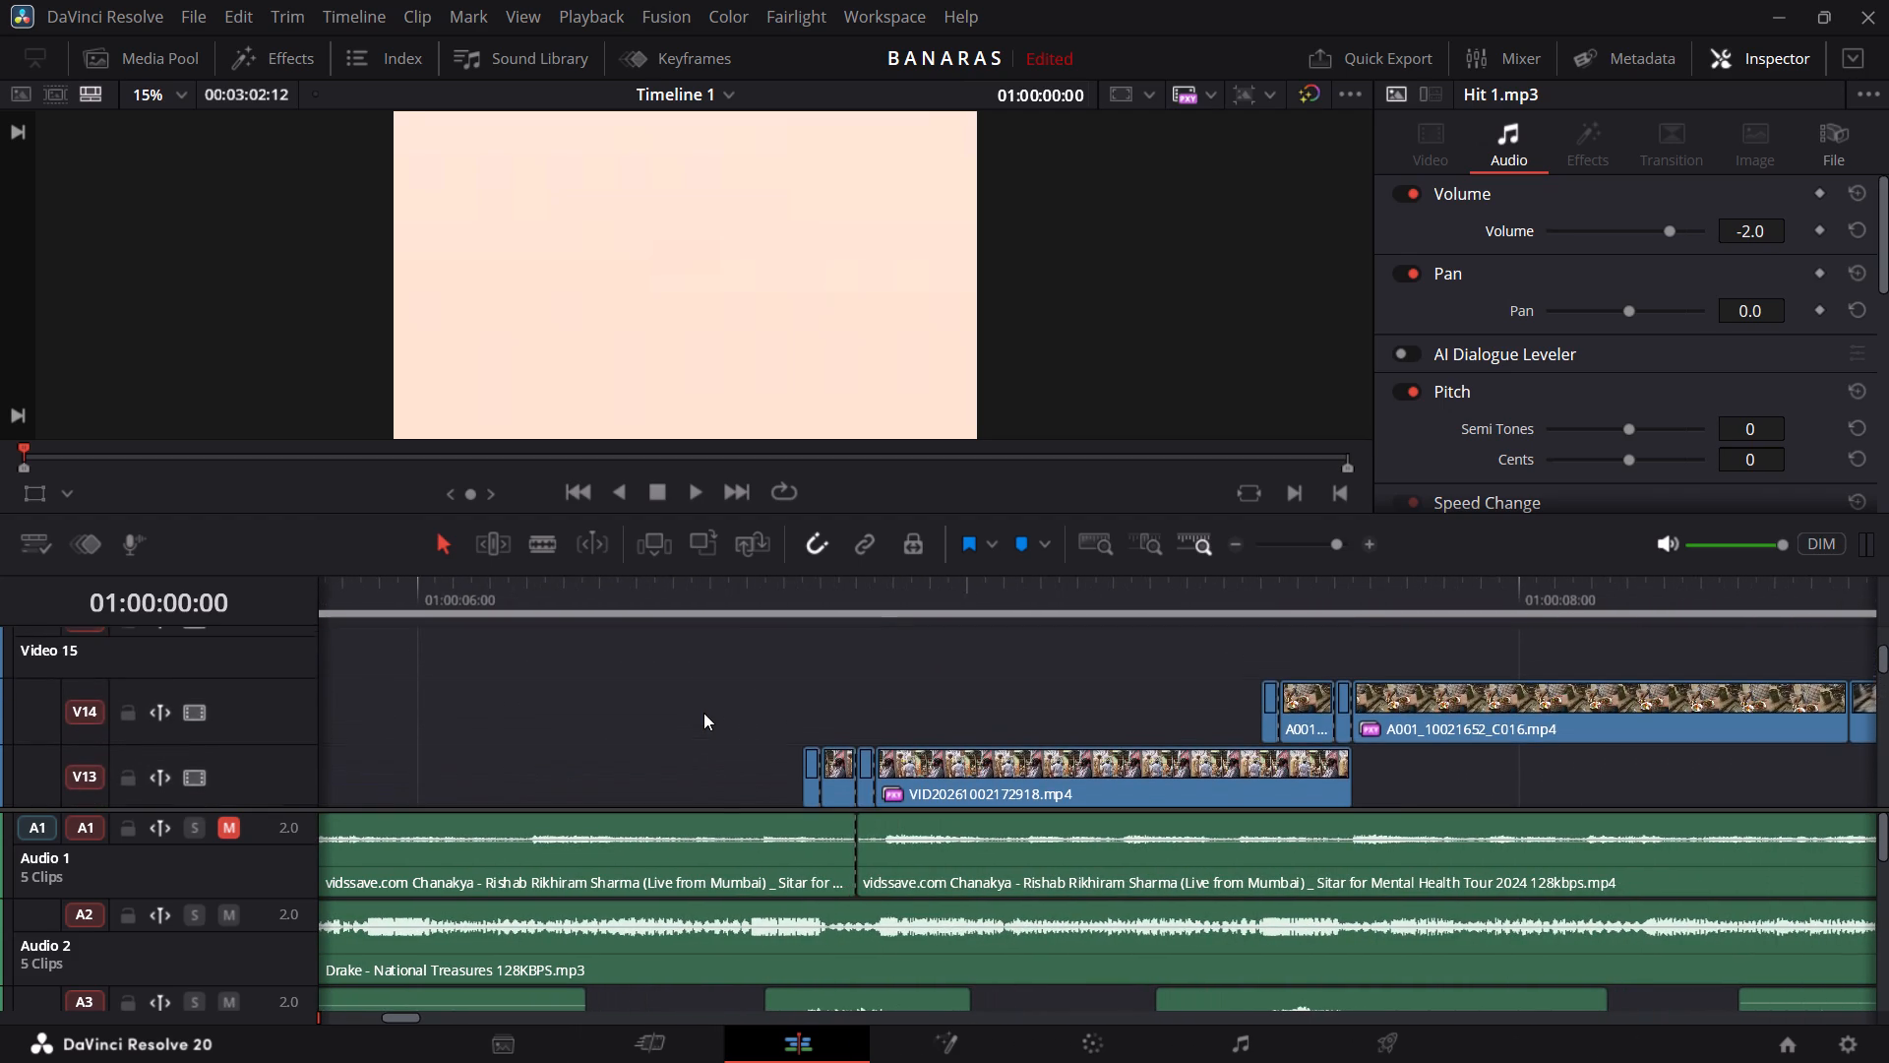
{"action": "scroll", "coordinate": [703, 713], "scroll_direction": "left", "scroll_amount": 2}
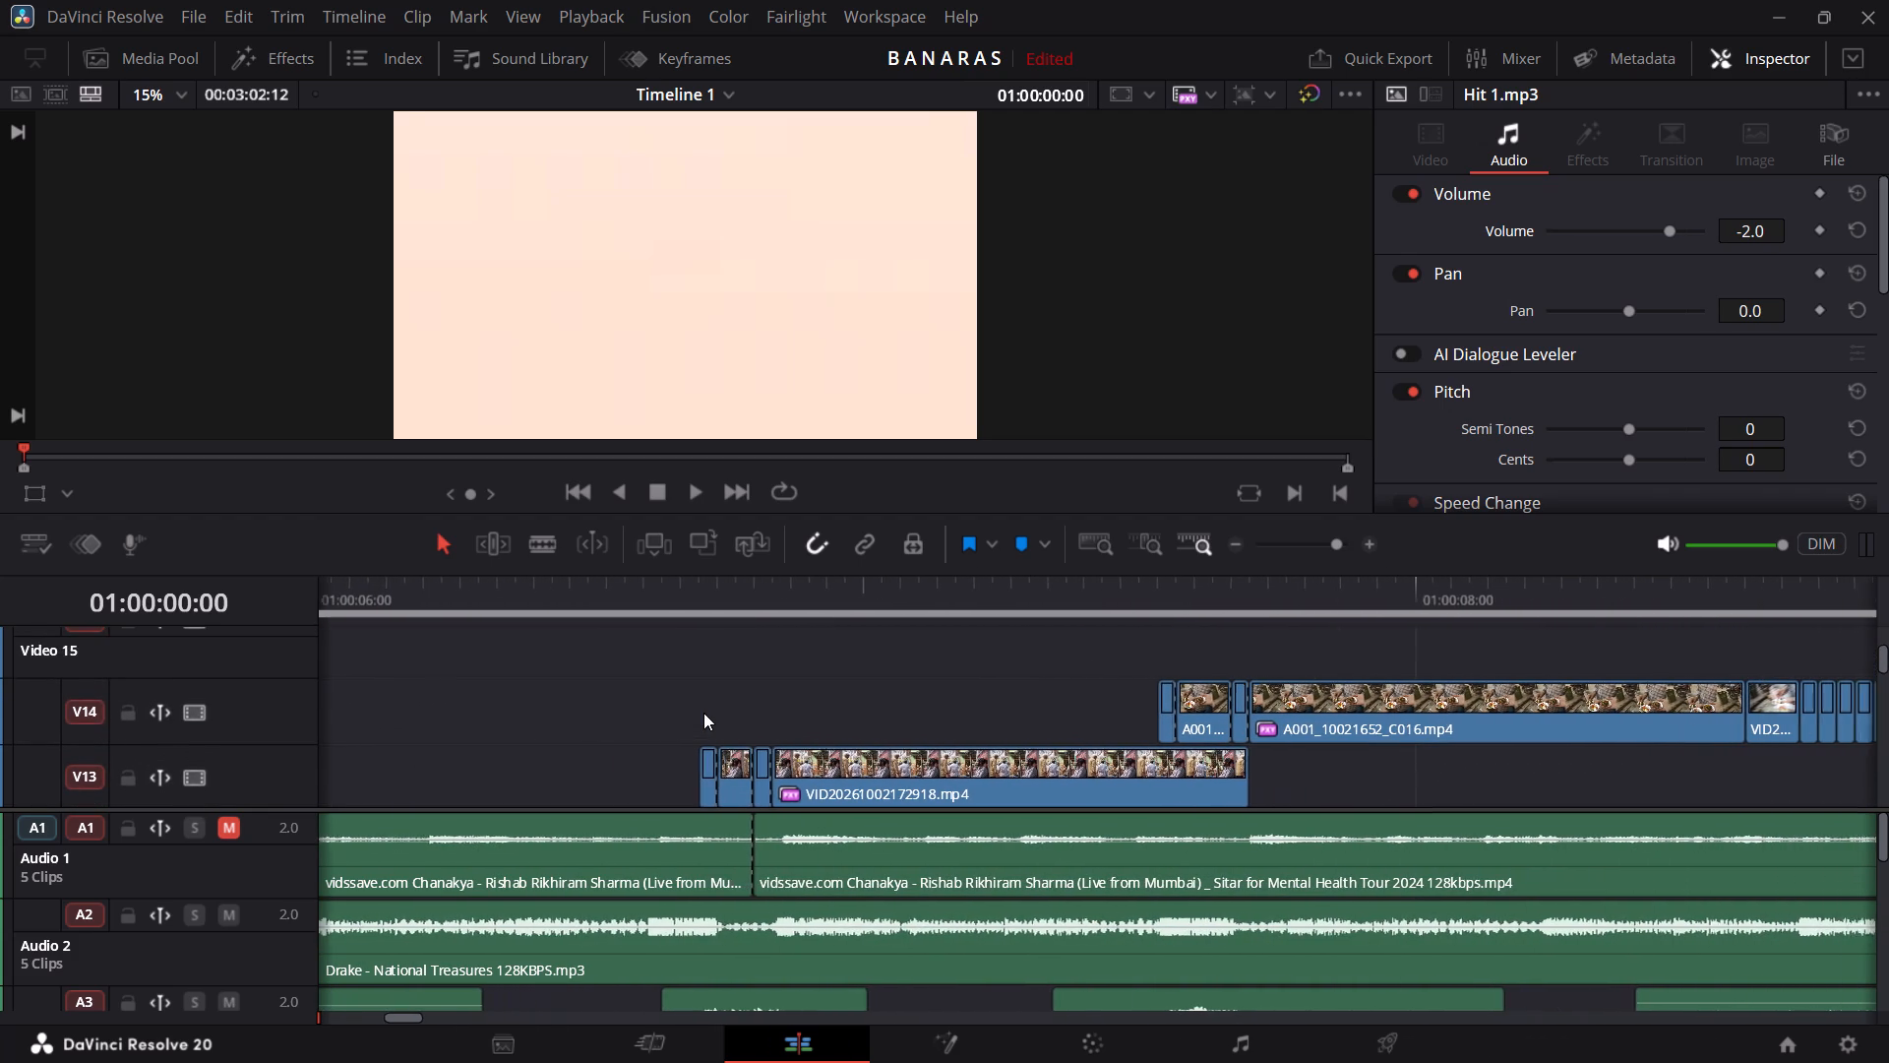
{"action": "scroll", "coordinate": [703, 713], "scroll_direction": "left", "scroll_amount": 5}
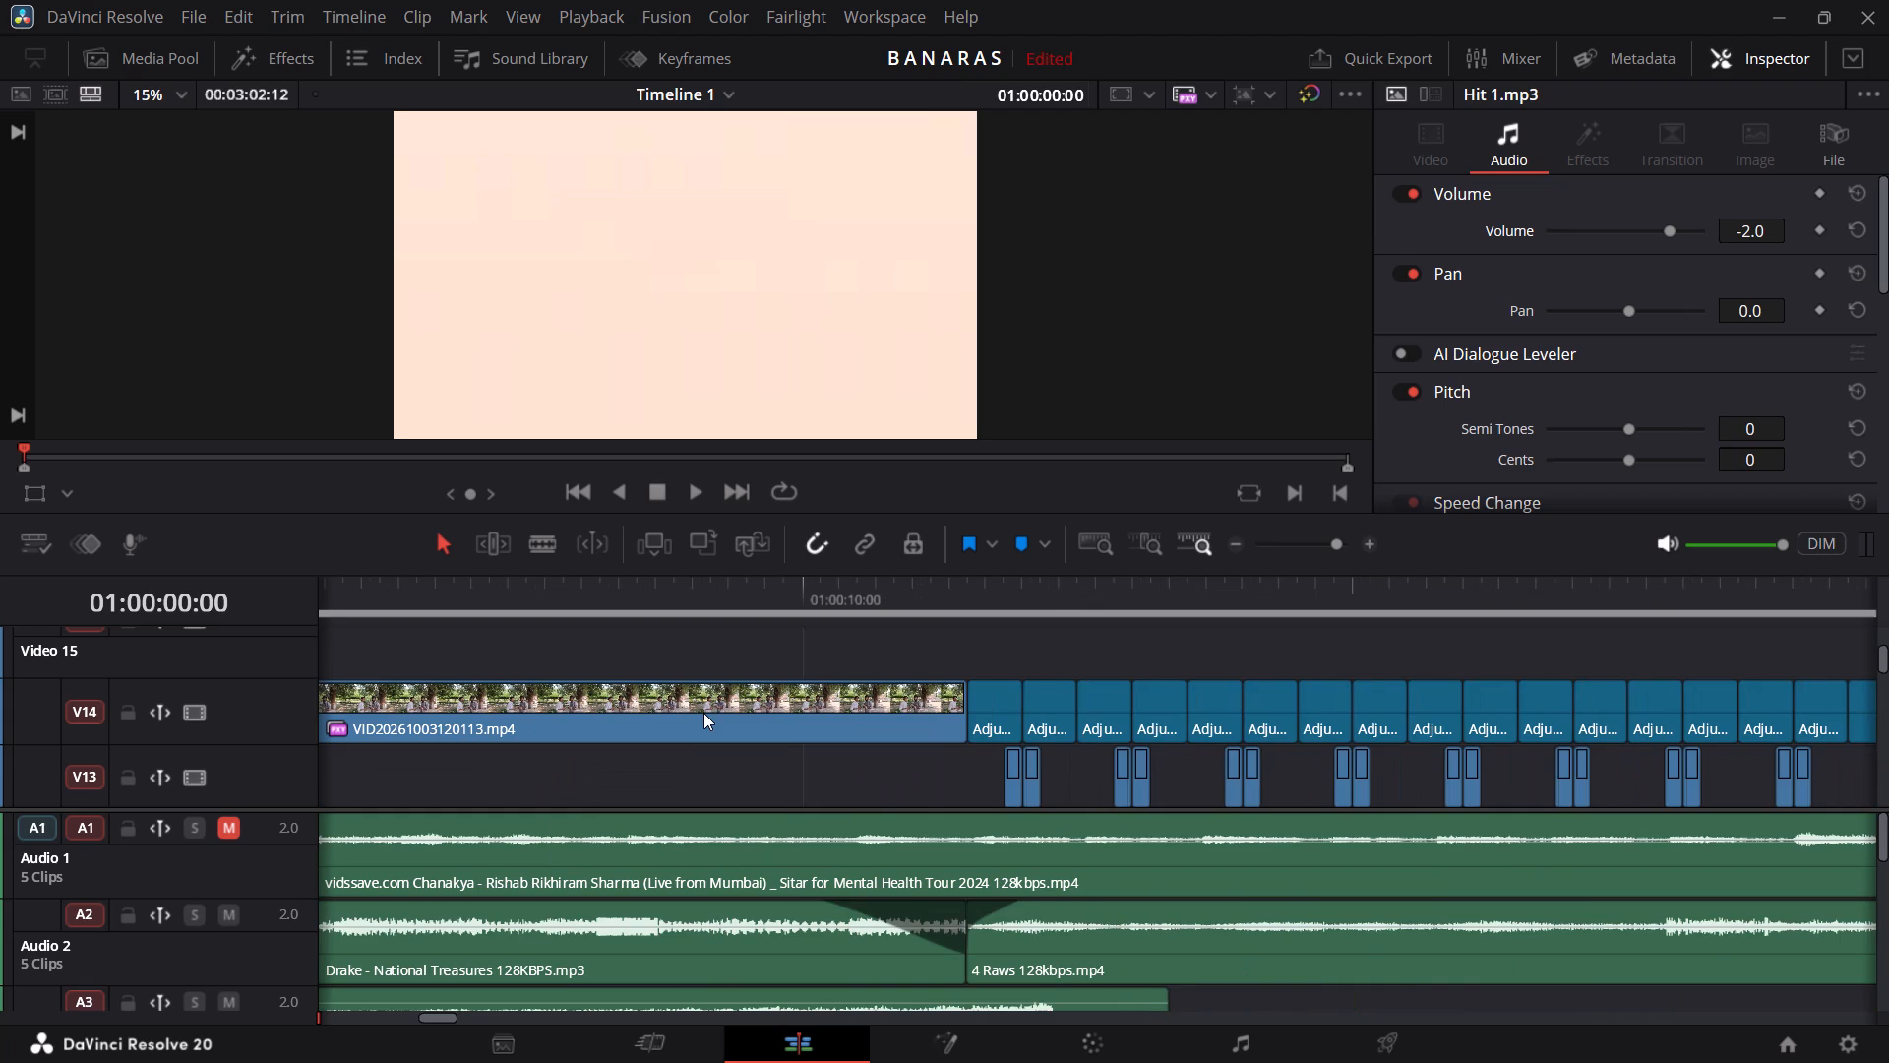
Play the edit from 01:00:09:26 to 01:00:12:16, checking the music change into 4 Raws against the adjustment-clip cuts.
{"action": "left_click", "coordinate": [718, 572]}
{"action": "left_click", "coordinate": [724, 593]}
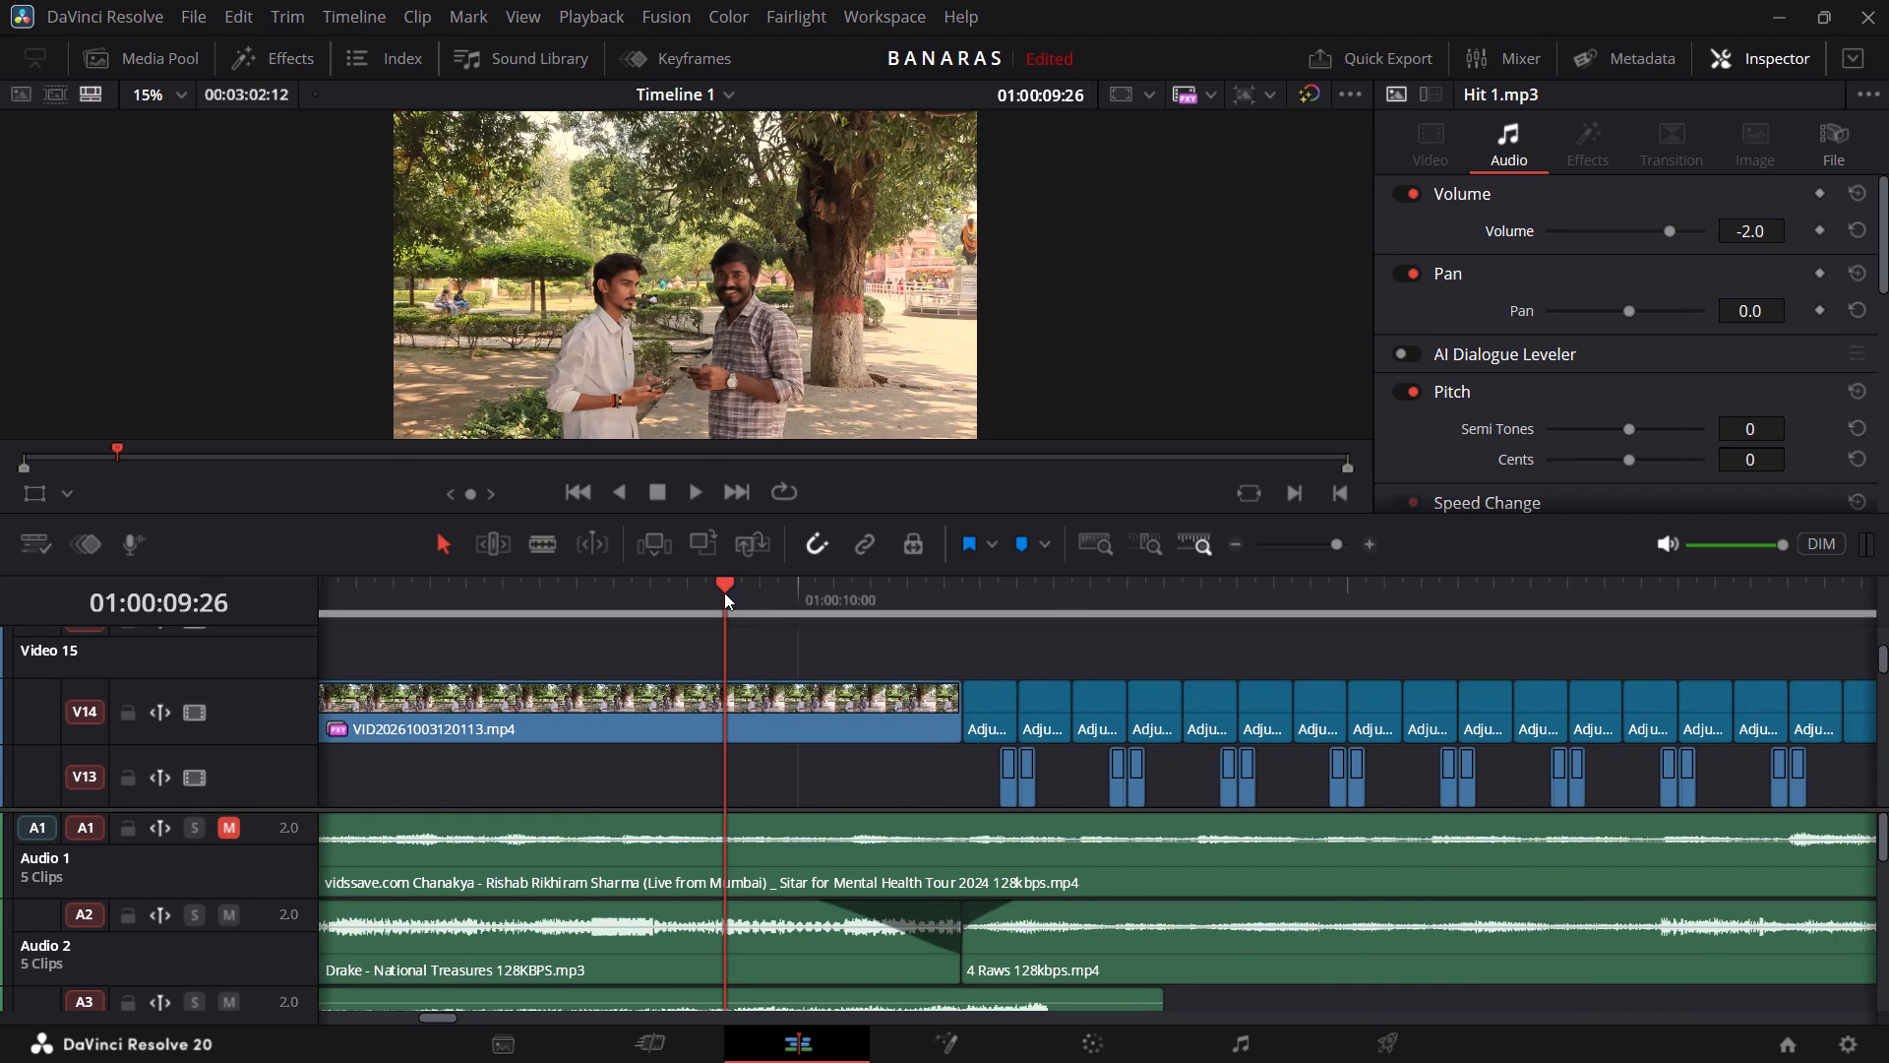
{"action": "key", "text": "space"}
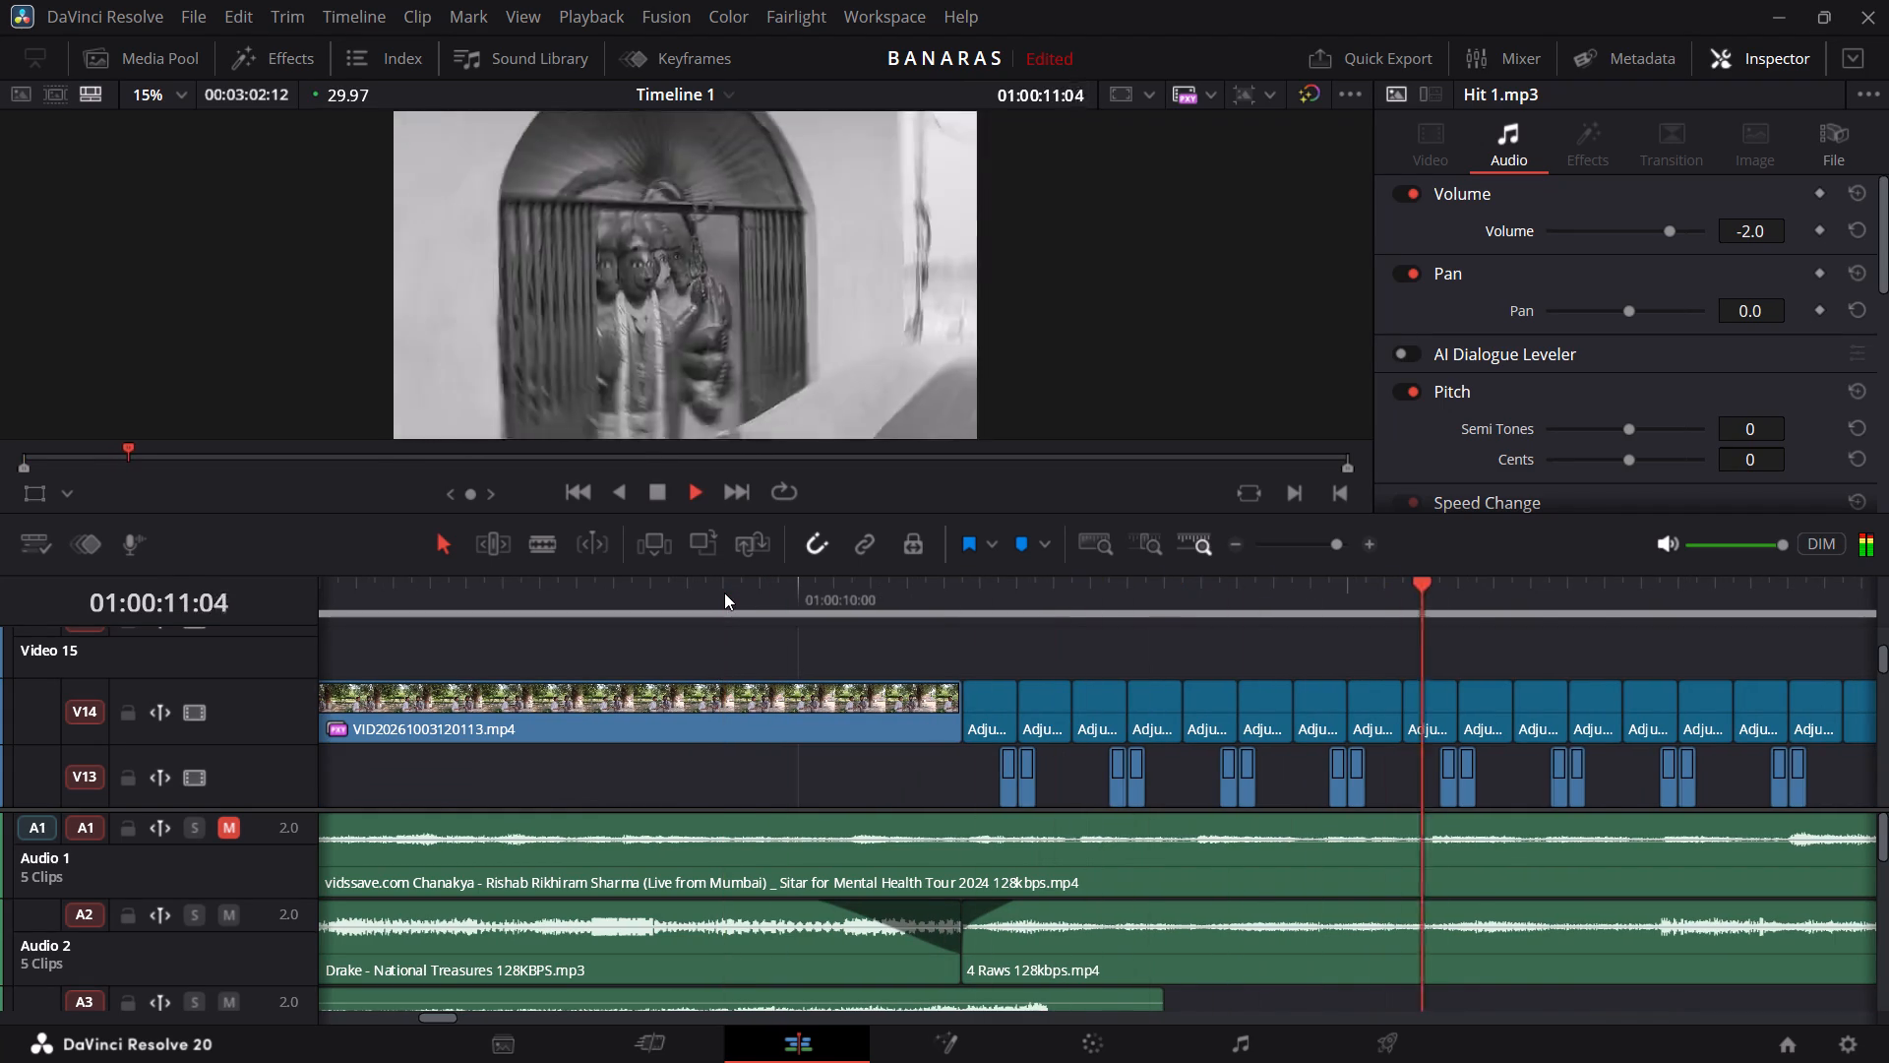
{"action": "key", "text": "space"}
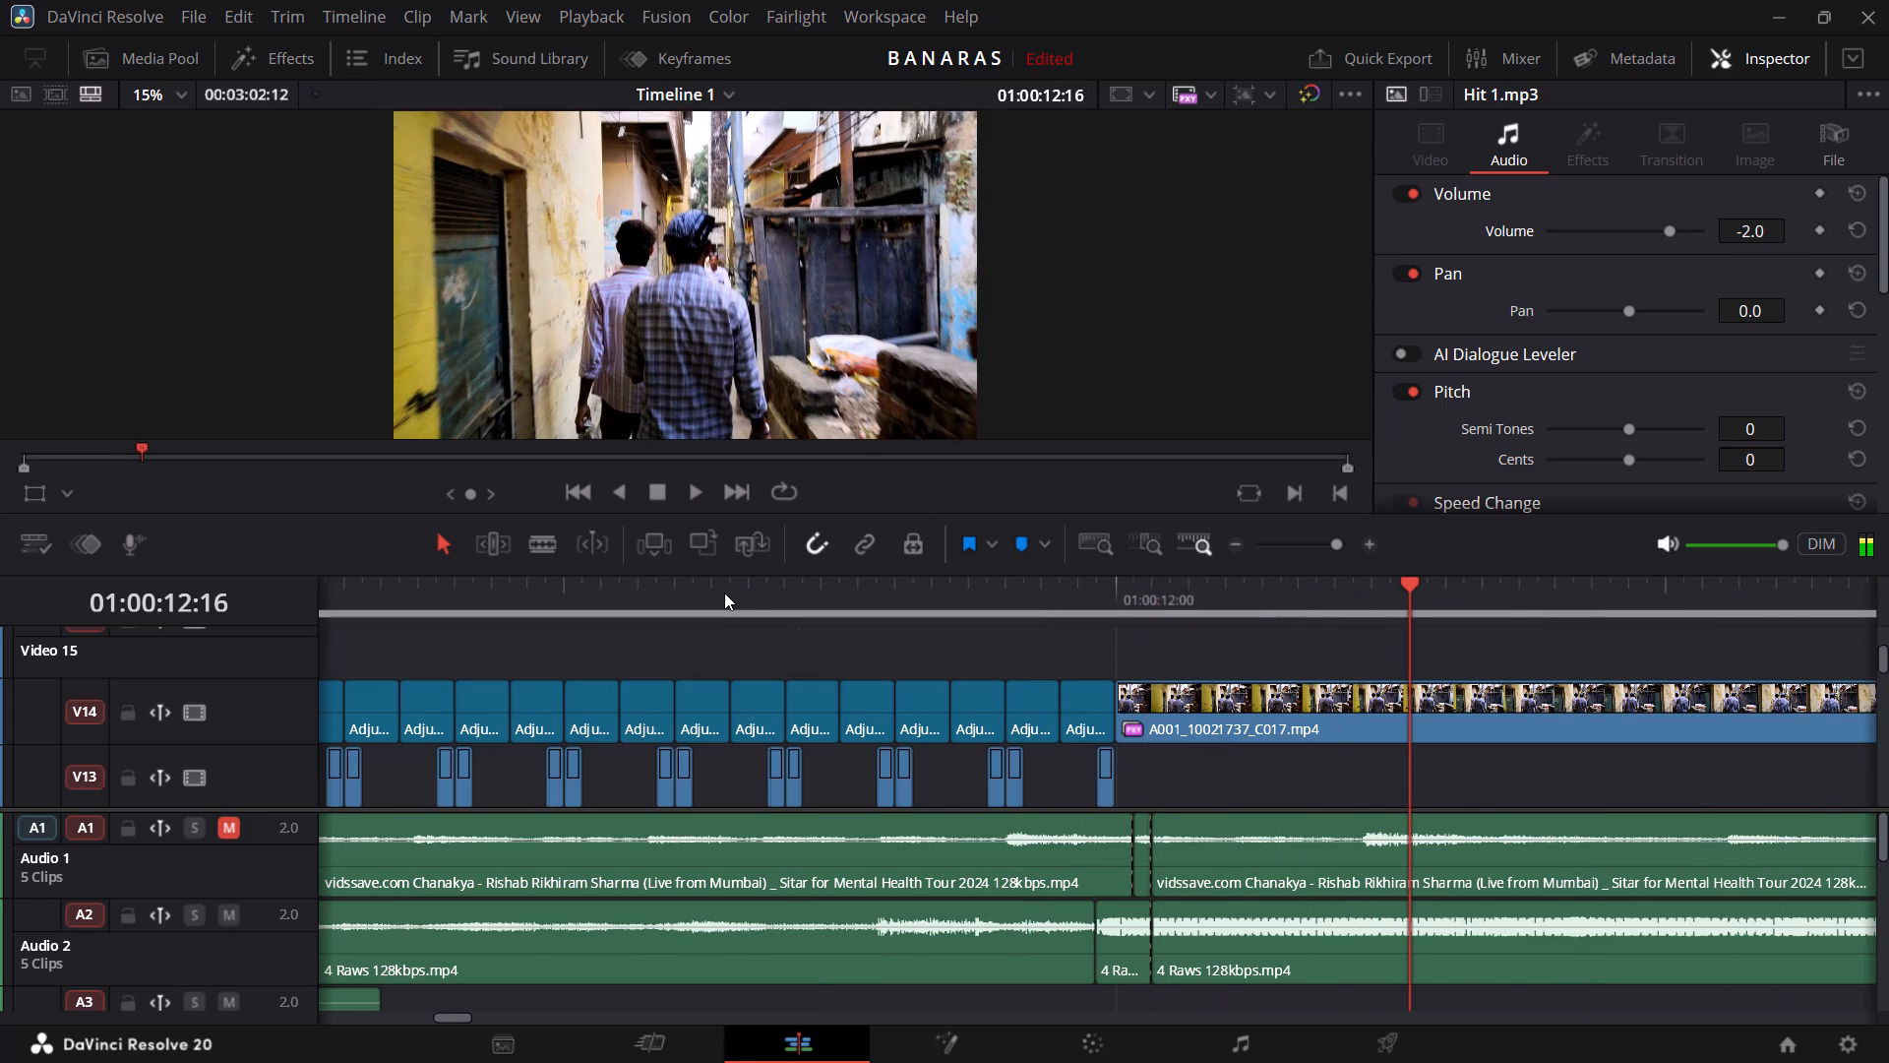
Replay the fast adjustment-clip section, restarting from about 01:00:10:09 and playing to 01:00:13:22, to check its cuts against the music.
{"action": "scroll", "coordinate": [747, 594], "scroll_direction": "right", "scroll_amount": 2}
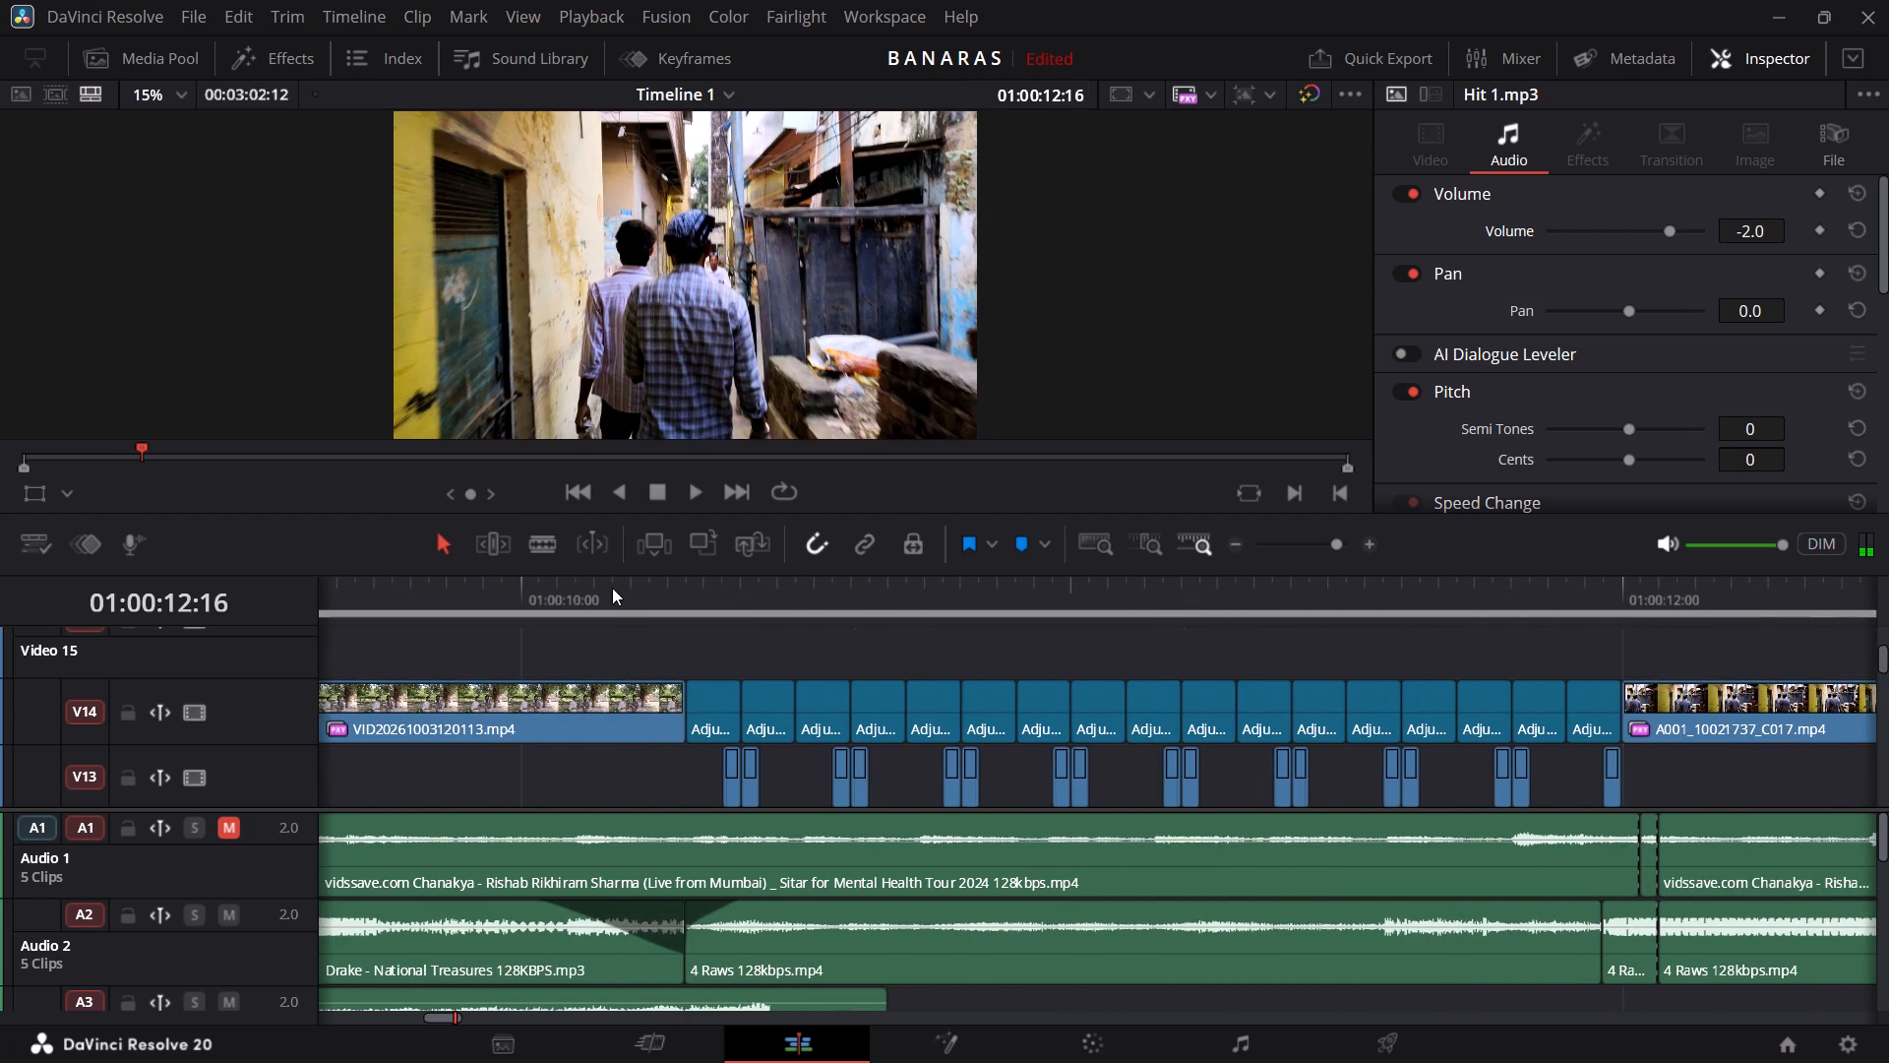
{"action": "left_click", "coordinate": [612, 588]}
{"action": "key", "text": "space"}
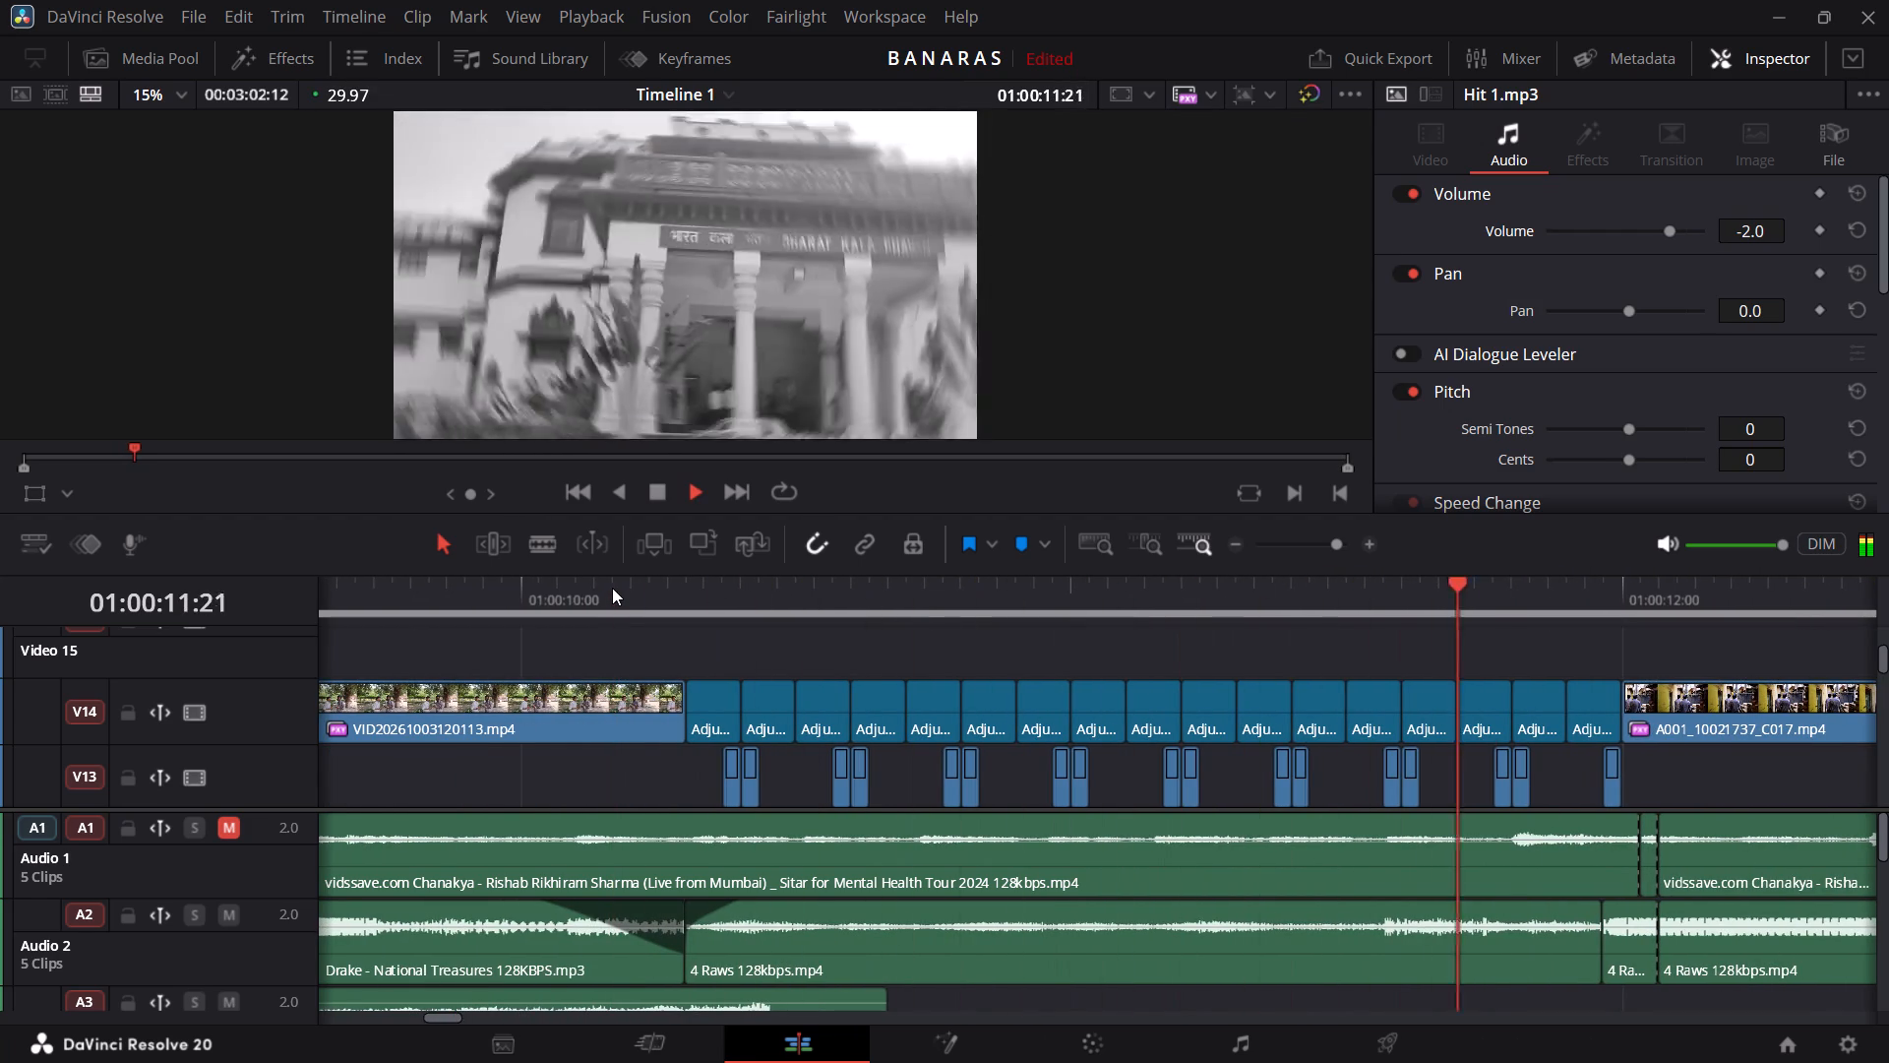
{"action": "key", "text": "space"}
{"action": "left_click", "coordinate": [683, 593]}
{"action": "key", "text": "space"}
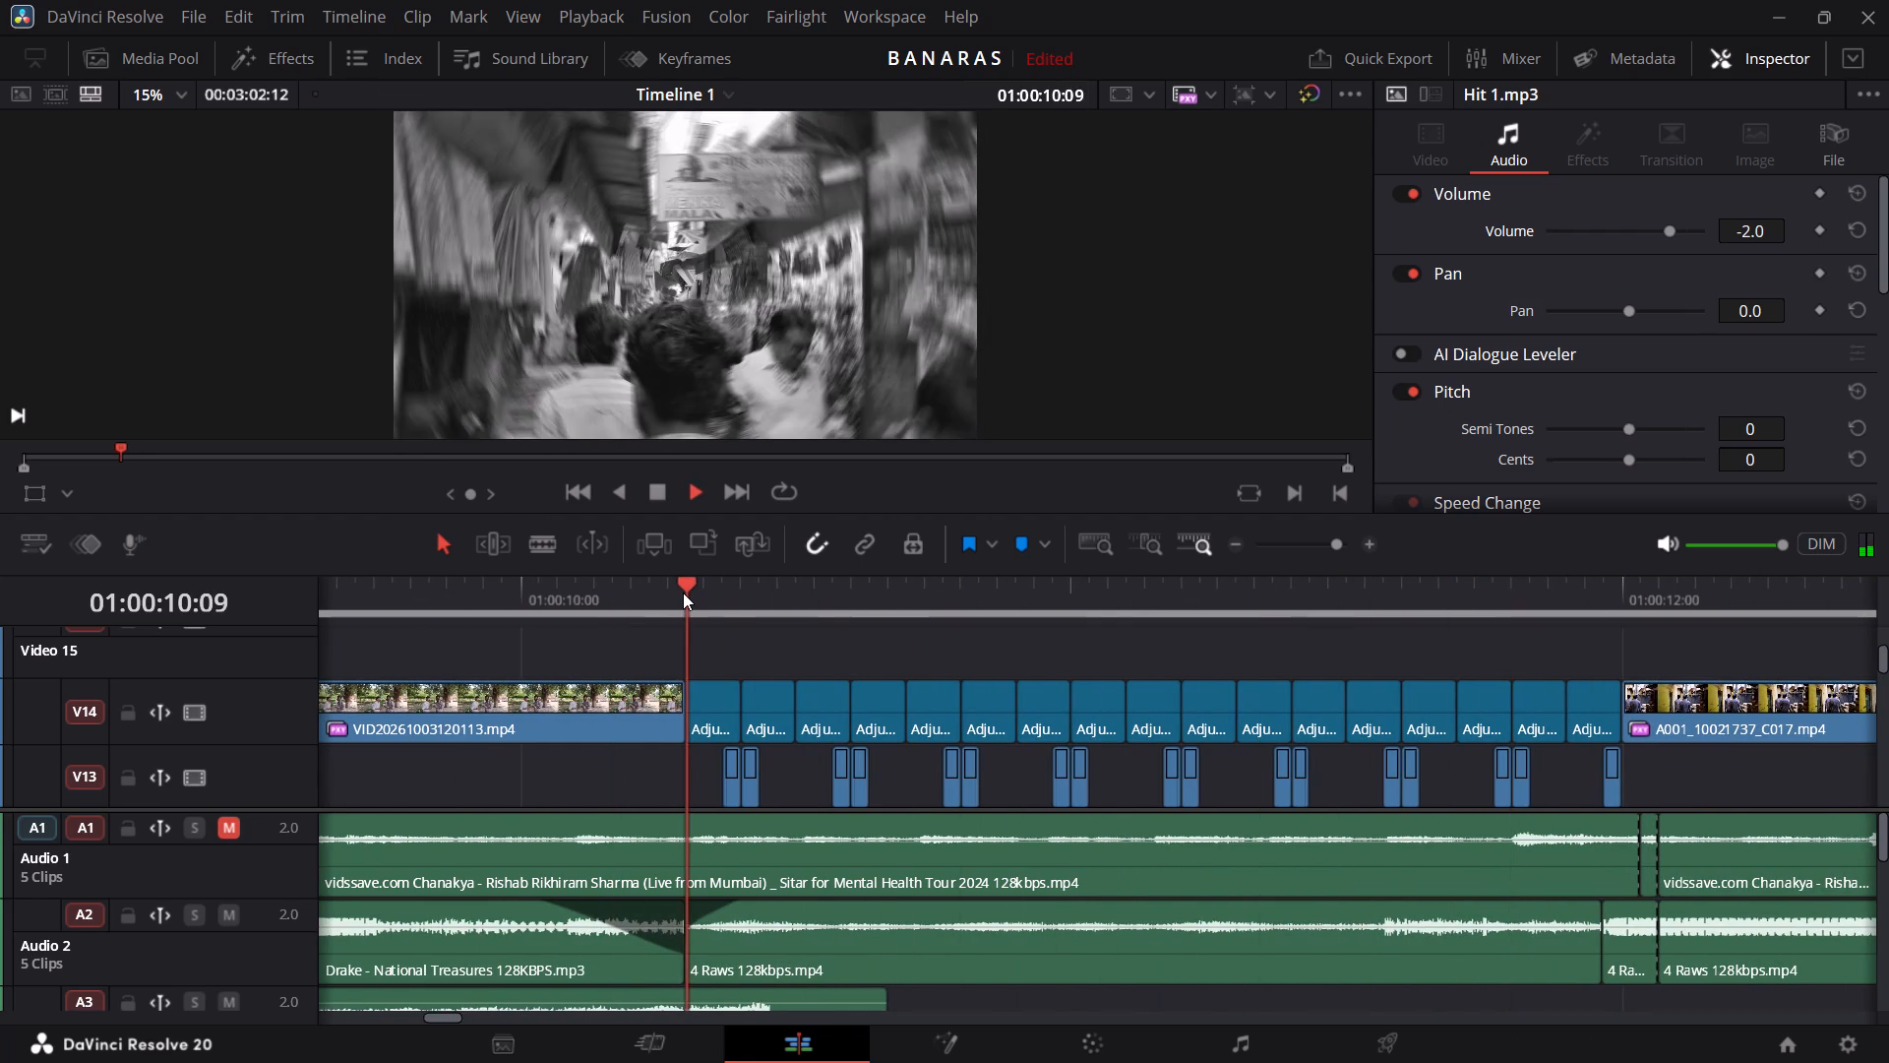
{"action": "key", "text": "space"}
{"action": "left_click", "coordinate": [683, 593]}
{"action": "key", "text": "space"}
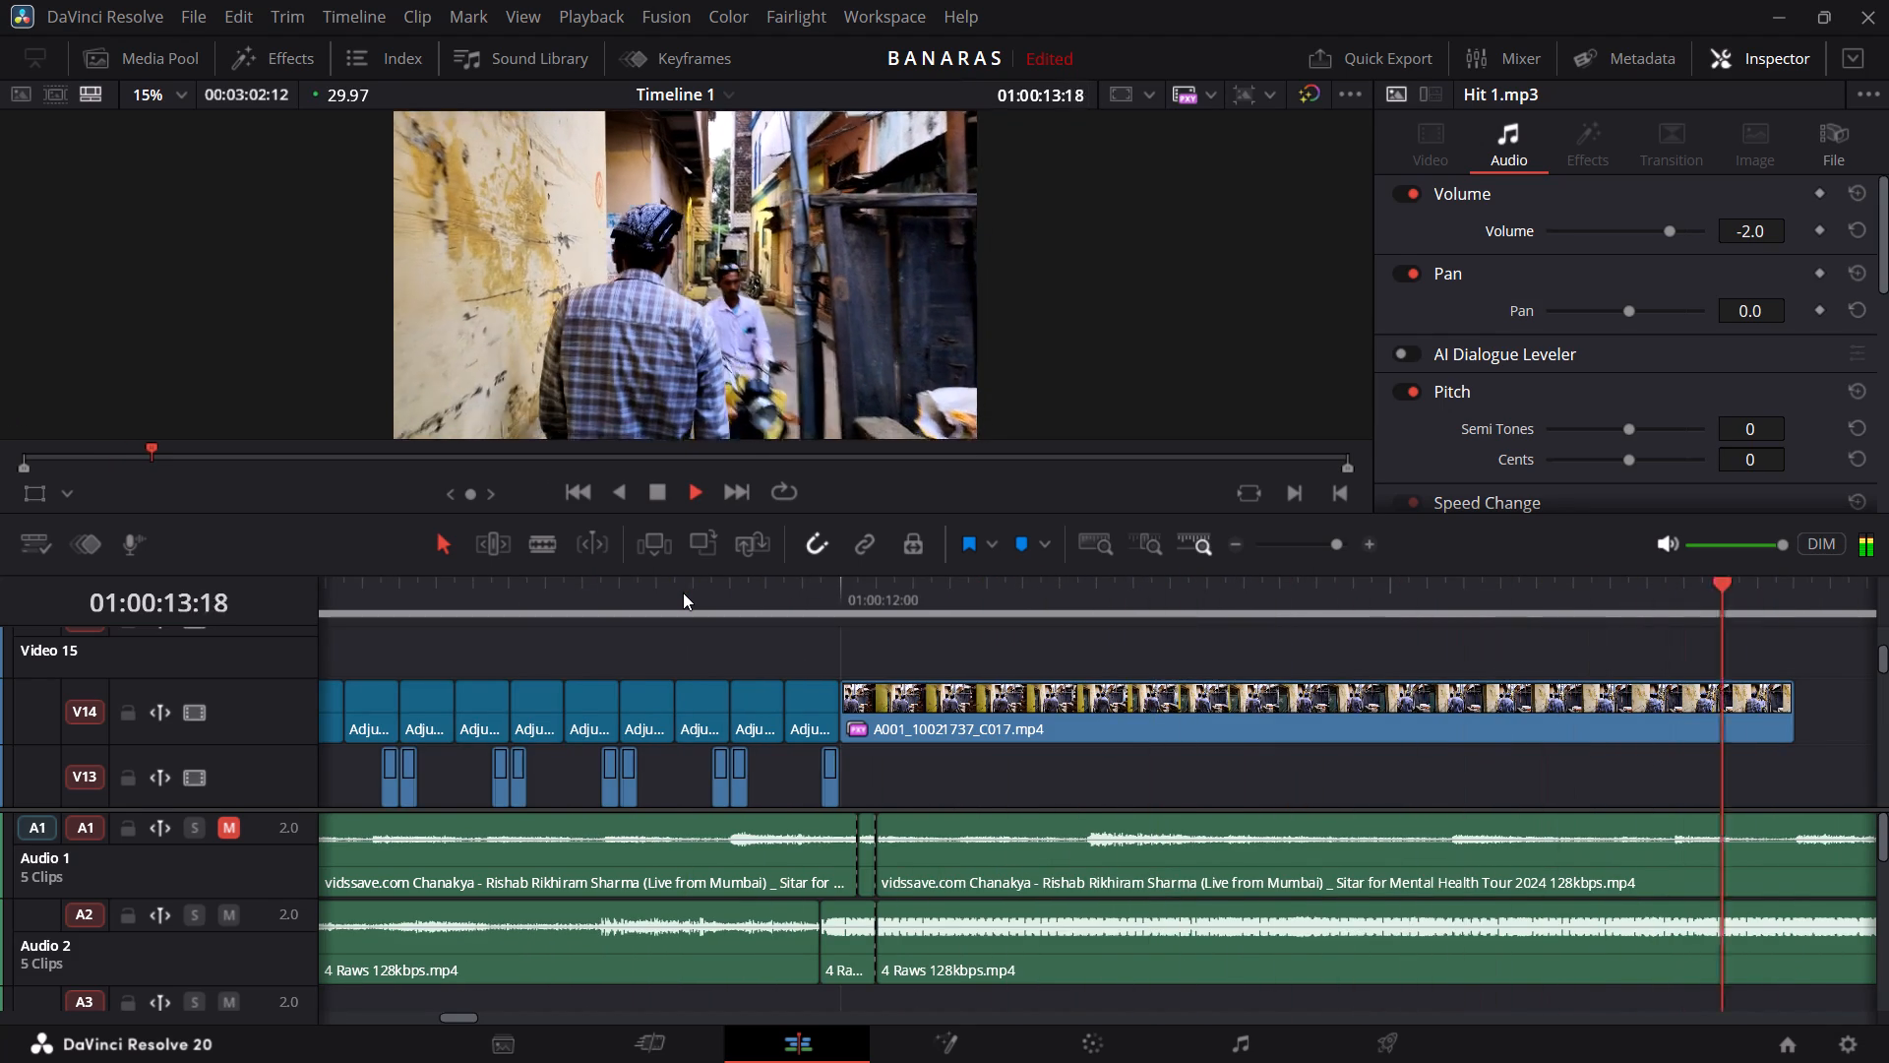
{"action": "key", "text": "space"}
Return the playhead to the start of the timeline at 01:00:00:00.
{"action": "scroll", "coordinate": [683, 593], "scroll_direction": "right", "scroll_amount": 7}
{"action": "scroll", "coordinate": [683, 593], "scroll_direction": "right", "scroll_amount": 15}
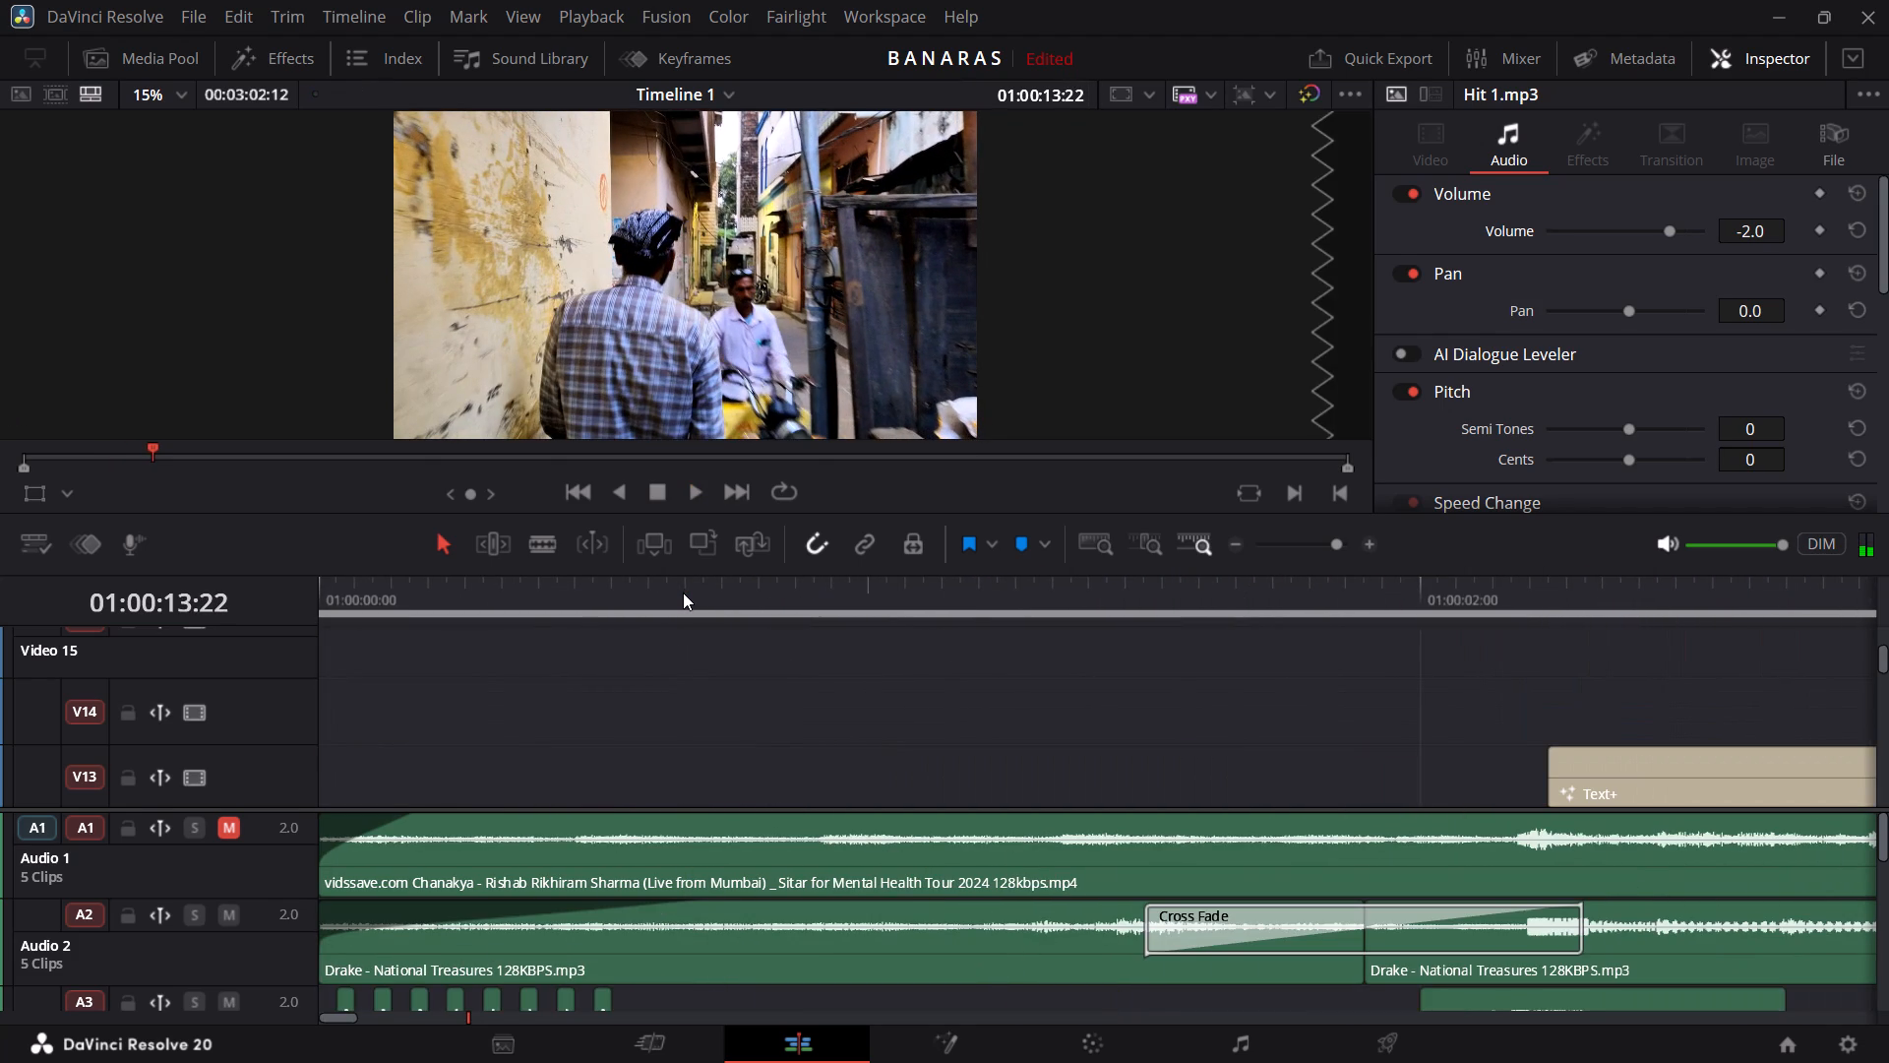
{"action": "left_click_drag", "start_coordinate": [350, 600], "coordinate": [234, 615]}
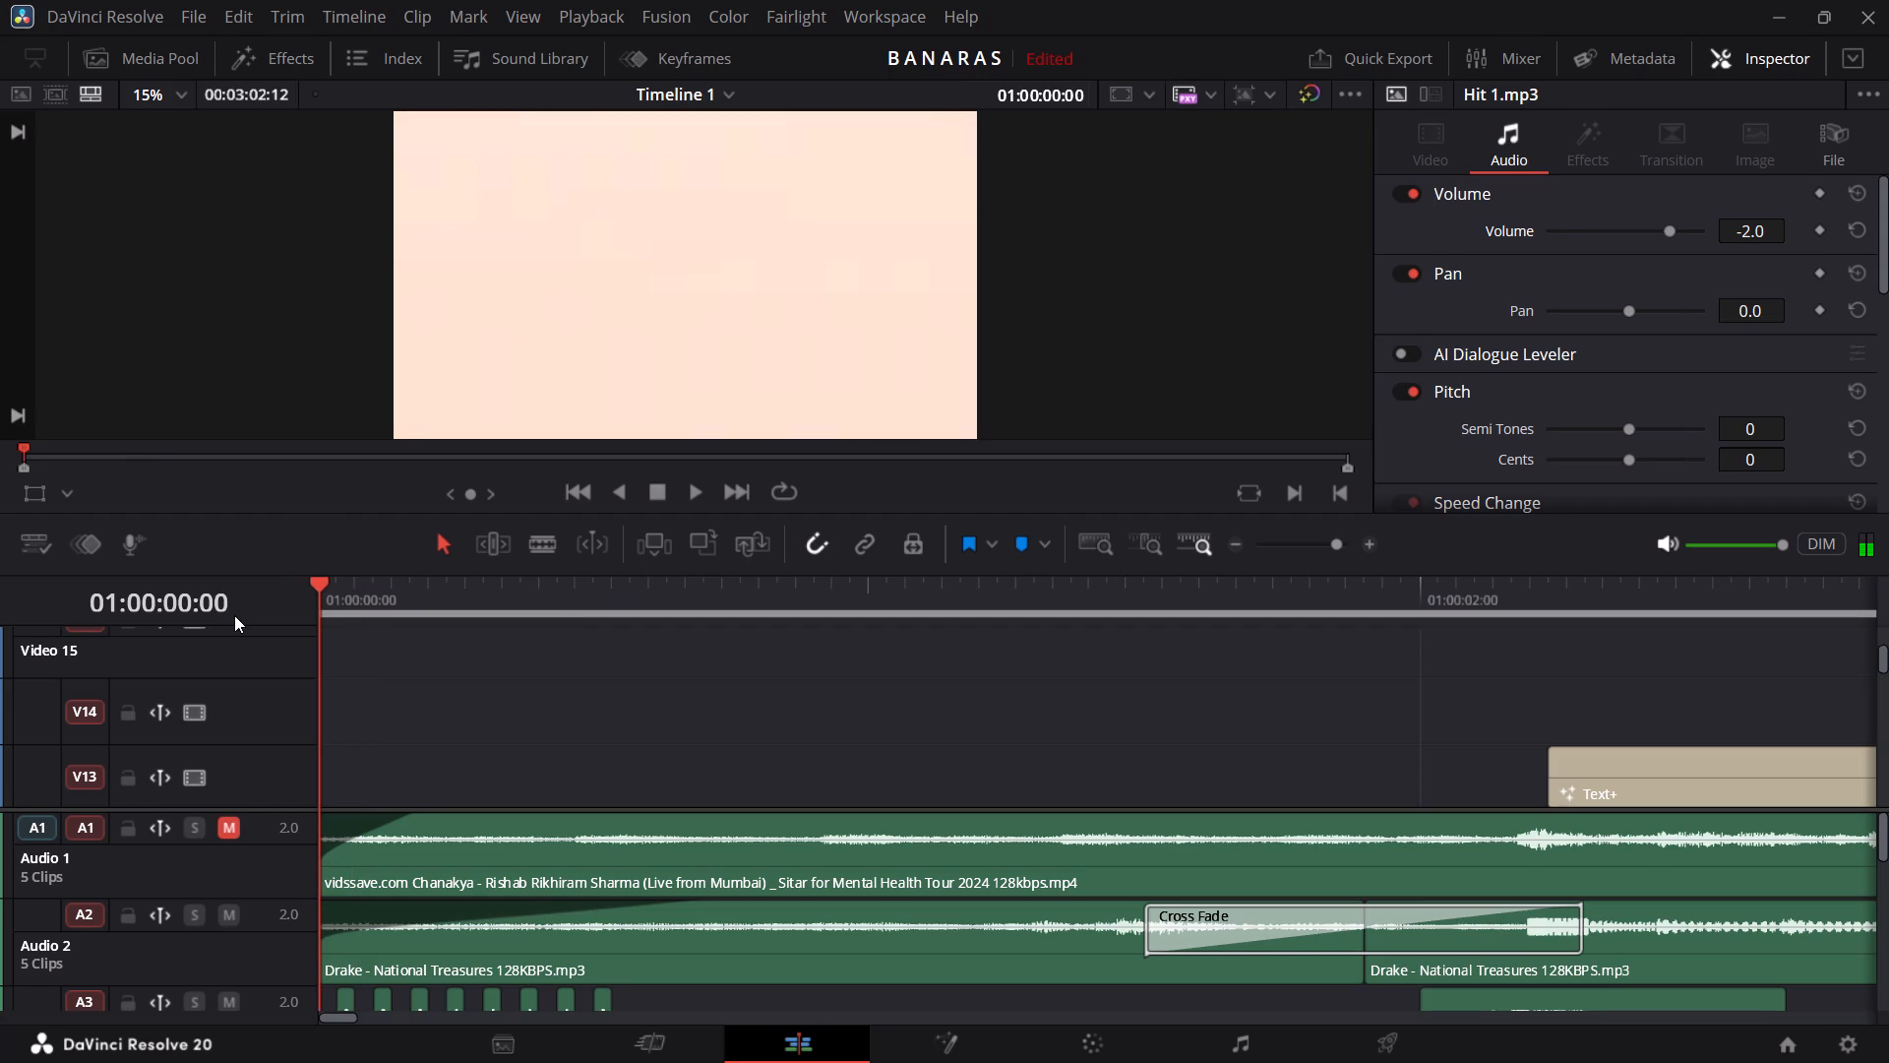
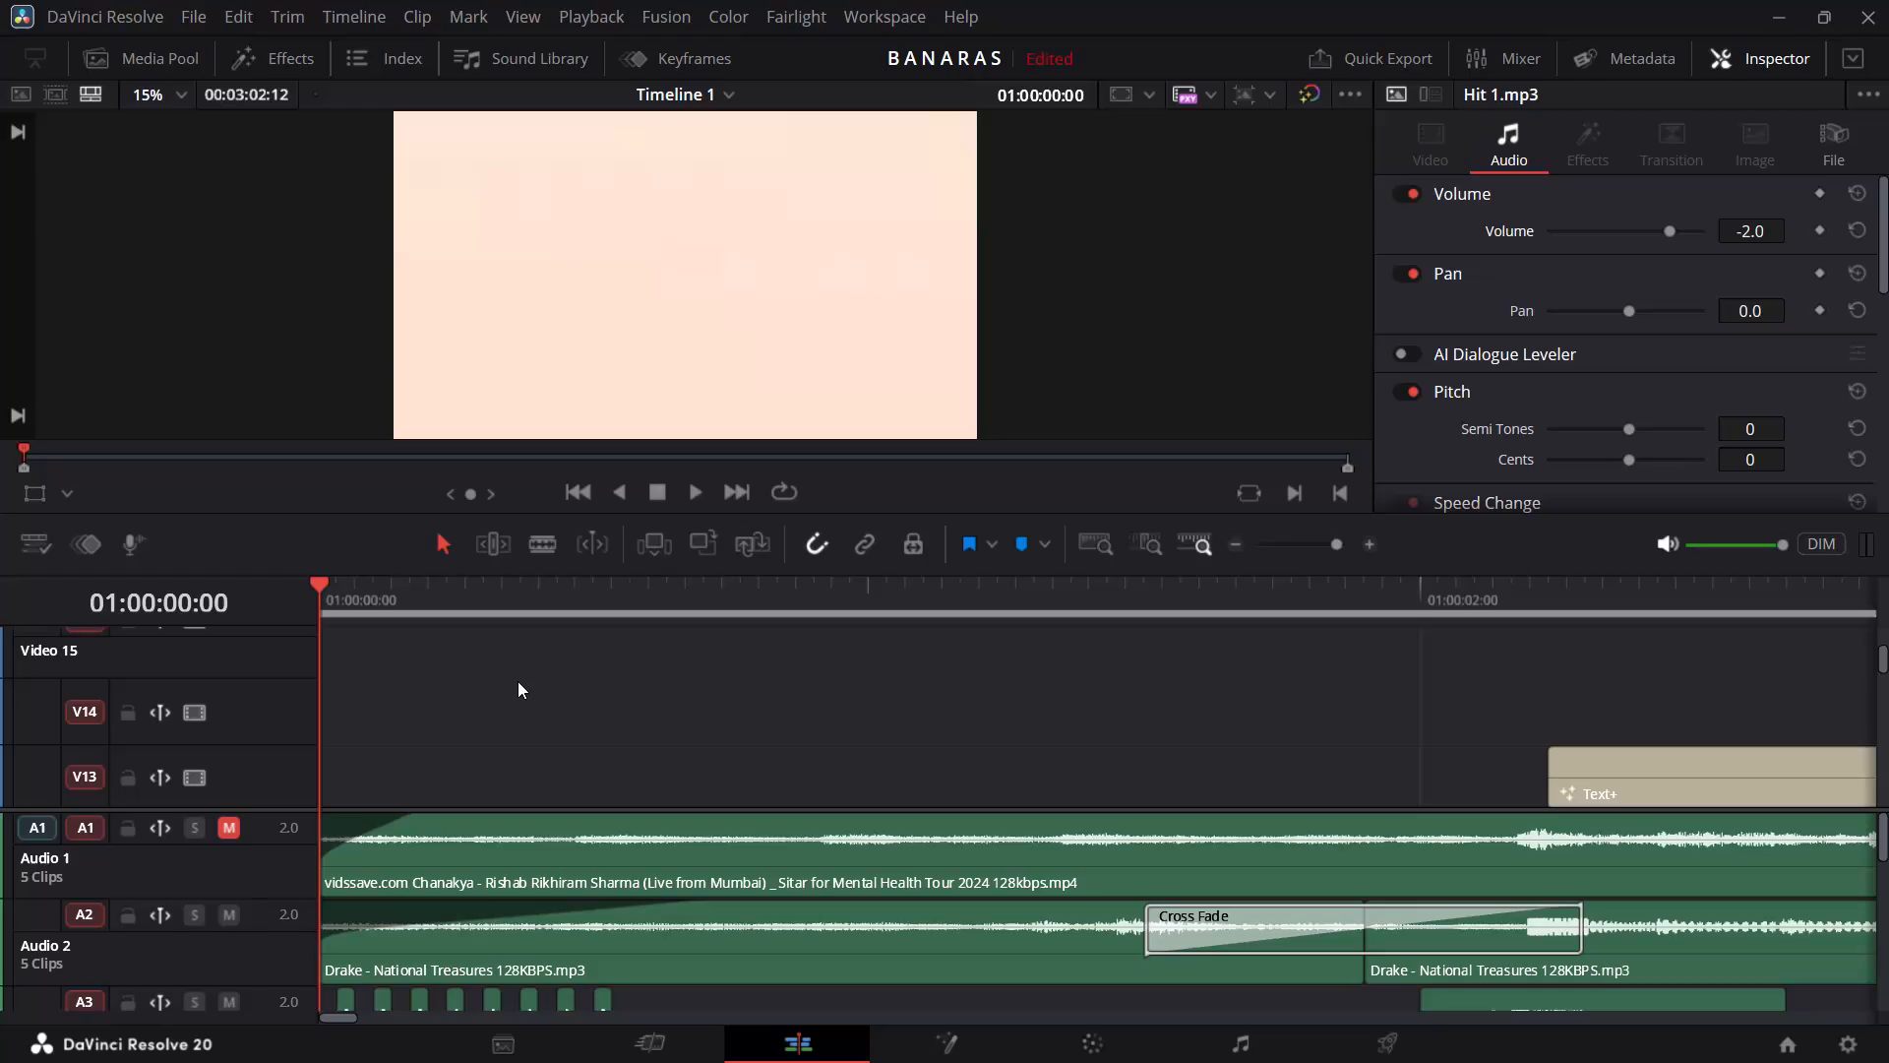
Look through the video tracks from the timeline start to about 01:00:16:00, examining the adjustment clips and the footage beneath them.
{"action": "scroll", "coordinate": [518, 681], "scroll_direction": "right", "scroll_amount": 3}
{"action": "scroll", "coordinate": [1015, 756], "scroll_direction": "left", "scroll_amount": 6}
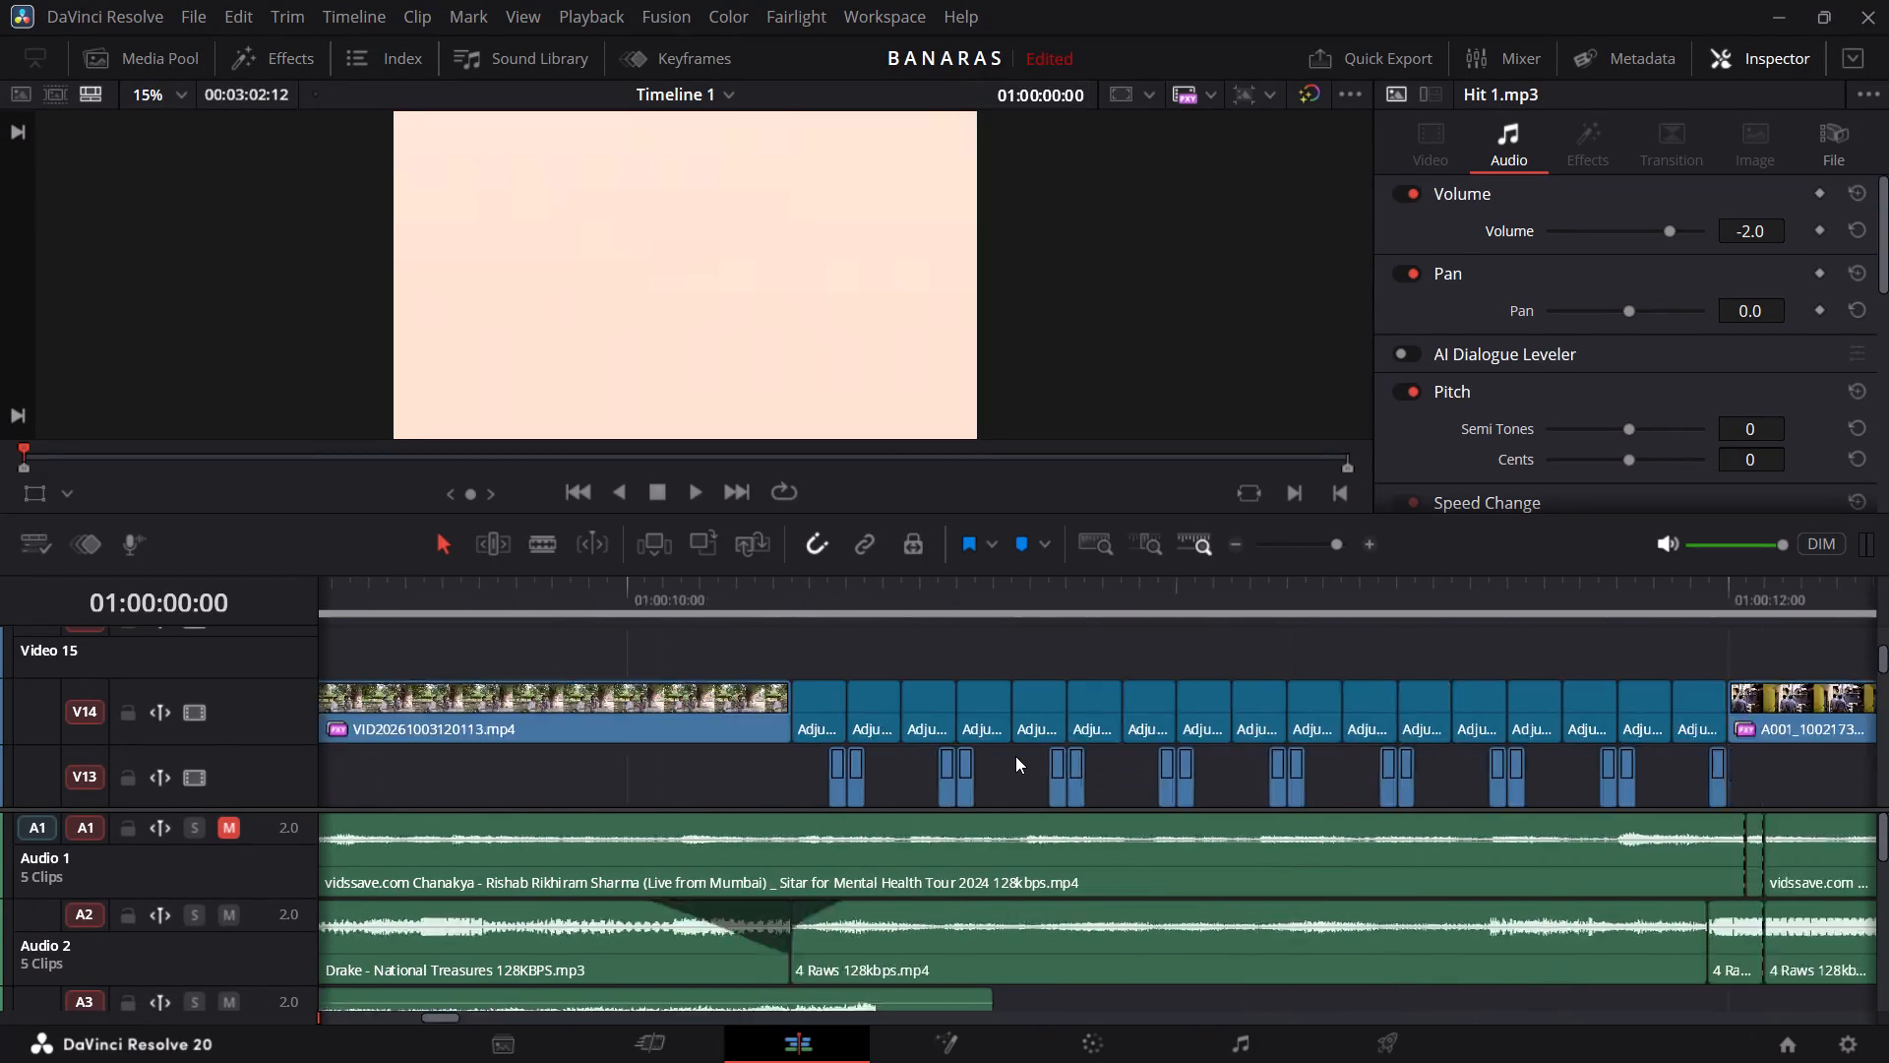
{"action": "scroll", "coordinate": [1015, 756], "scroll_direction": "left", "scroll_amount": 3}
{"action": "scroll", "coordinate": [1015, 756], "scroll_direction": "down", "scroll_amount": 1}
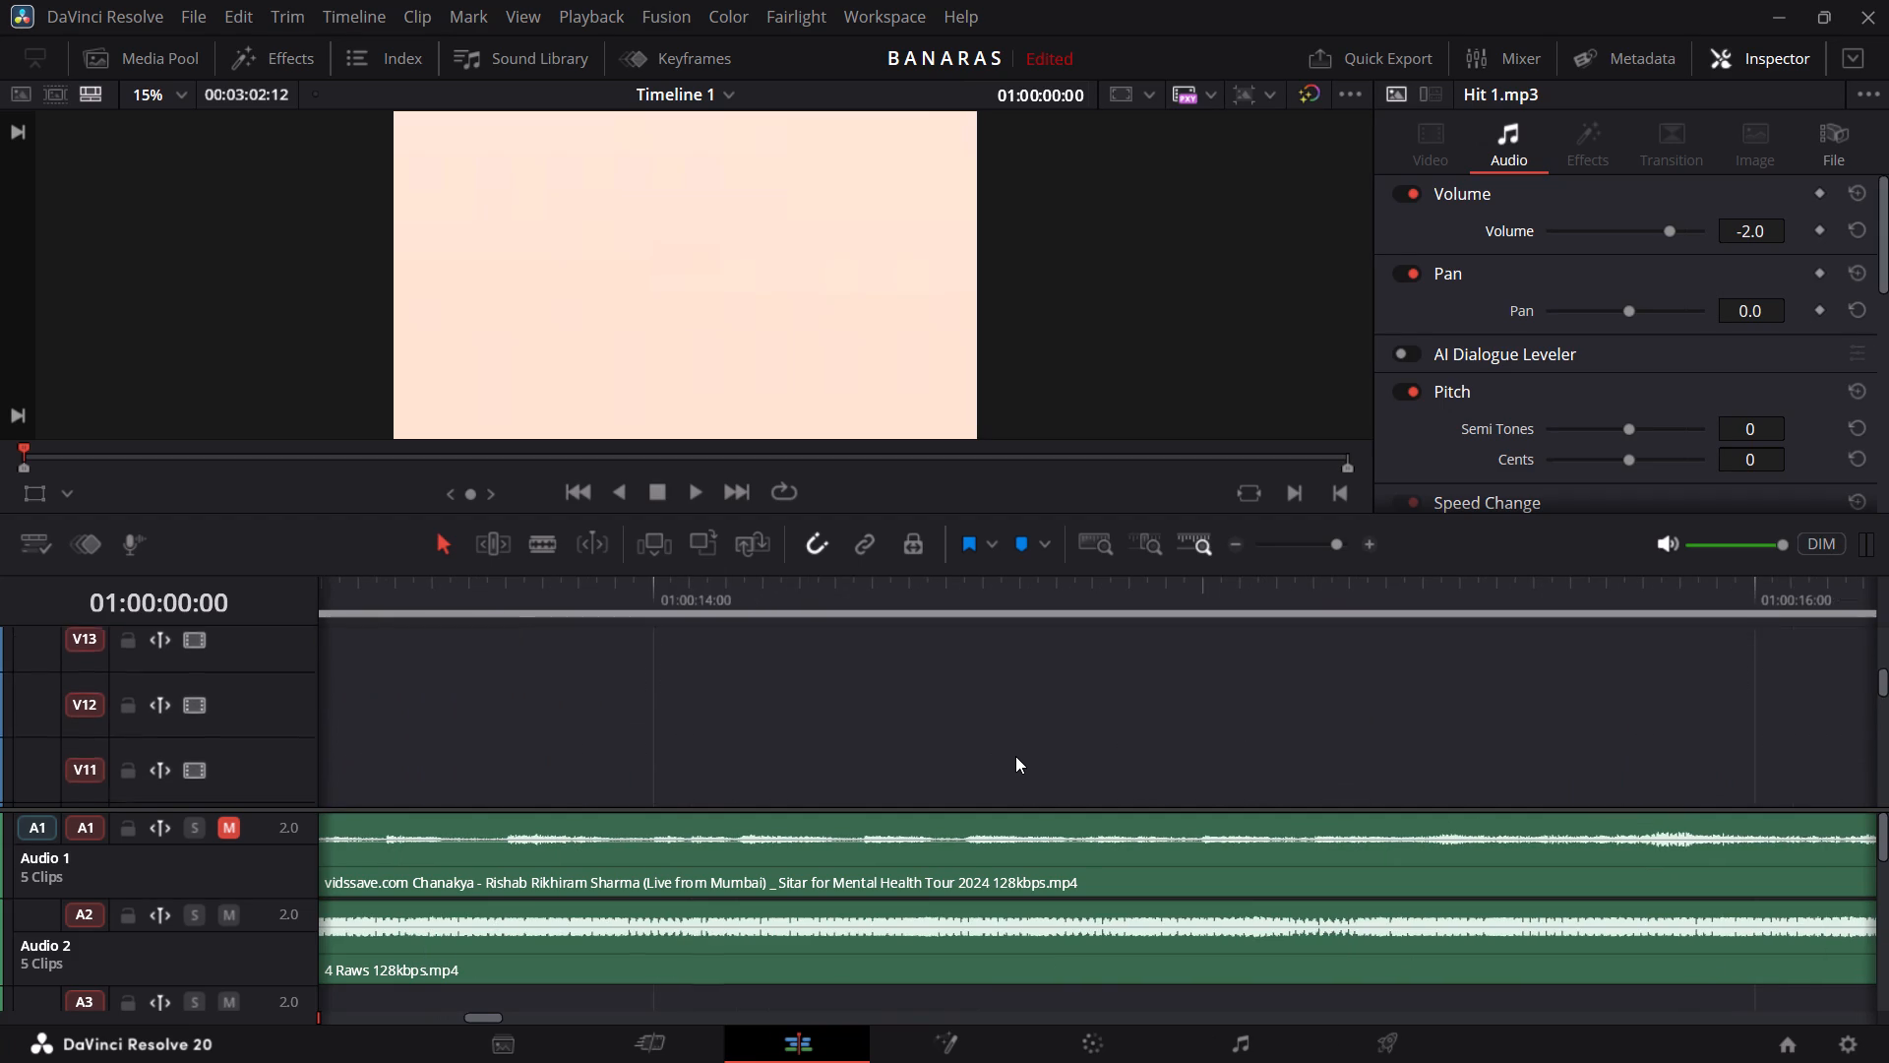
{"action": "scroll", "coordinate": [1015, 756], "scroll_direction": "down", "scroll_amount": 1}
{"action": "scroll", "coordinate": [1015, 756], "scroll_direction": "up", "scroll_amount": 2}
{"action": "scroll", "coordinate": [1015, 756], "scroll_direction": "right", "scroll_amount": 2}
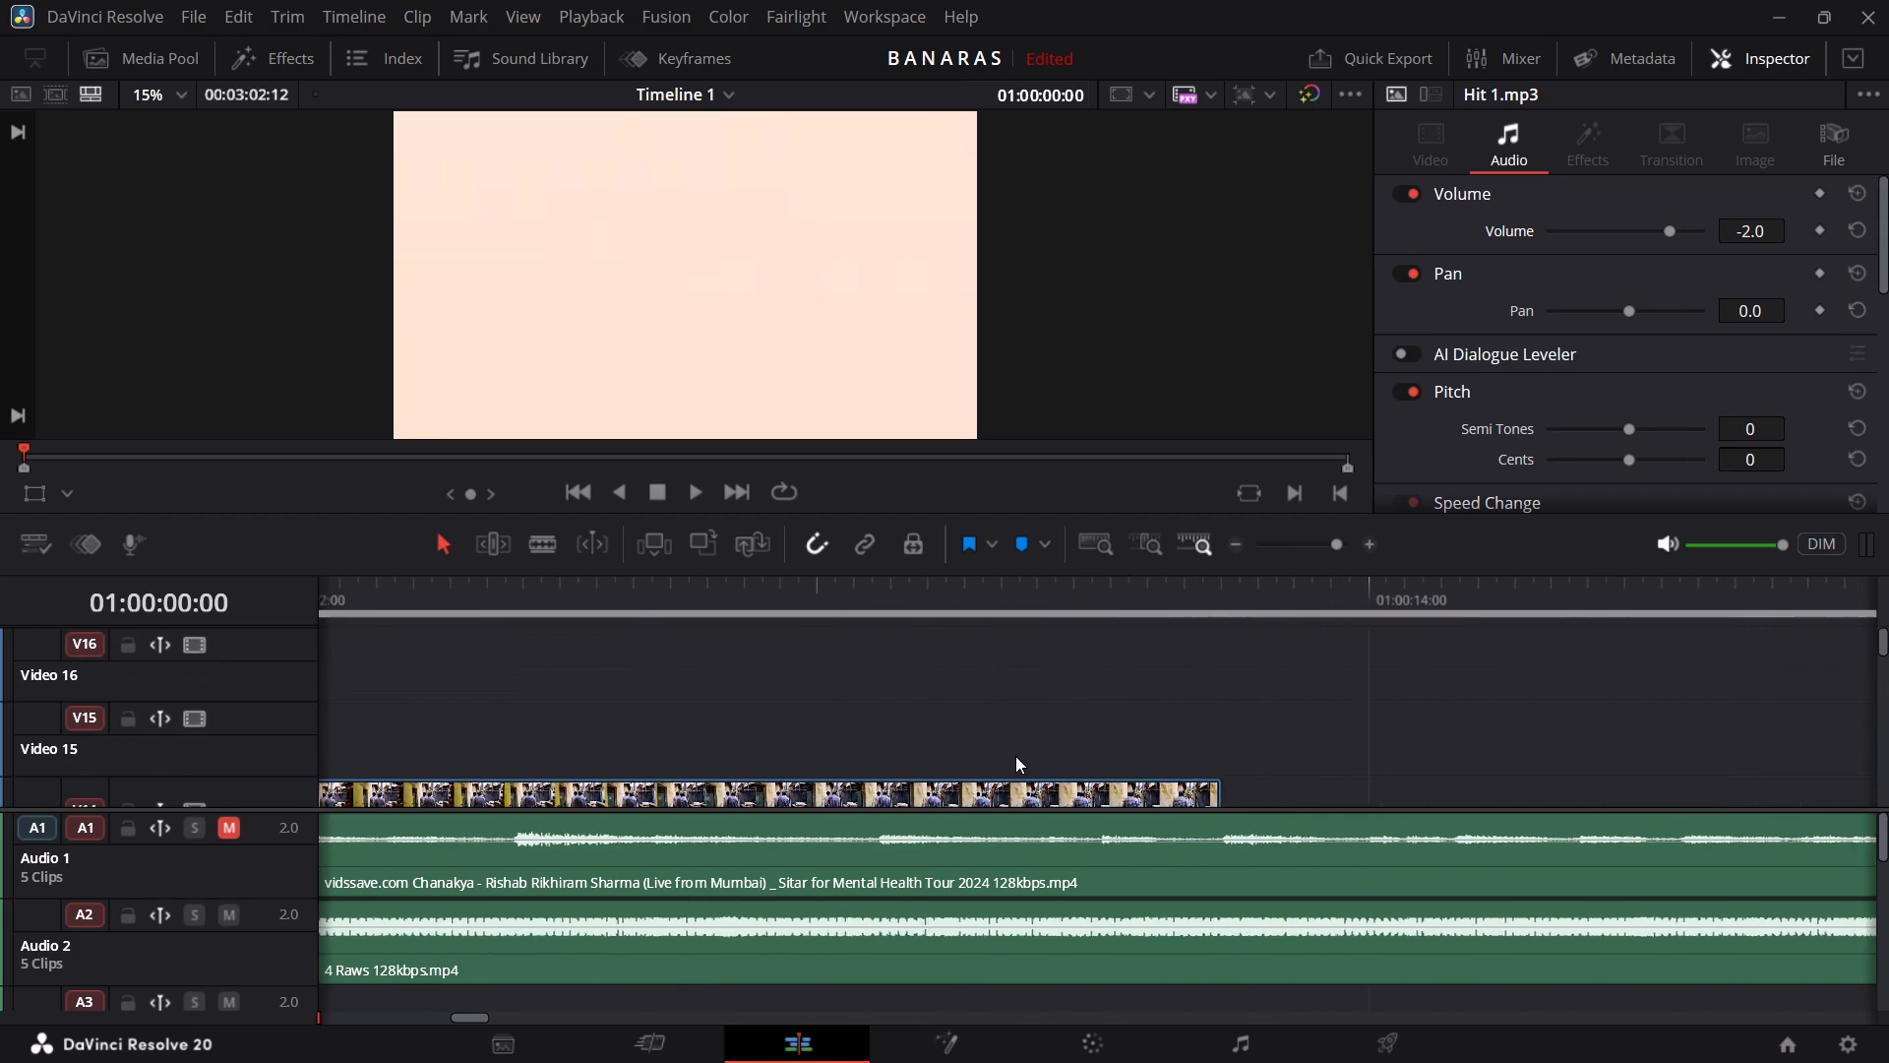
{"action": "scroll", "coordinate": [1015, 756], "scroll_direction": "right", "scroll_amount": 1}
{"action": "scroll", "coordinate": [1015, 756], "scroll_direction": "down", "scroll_amount": 1}
{"action": "scroll", "coordinate": [1015, 756], "scroll_direction": "right", "scroll_amount": 2}
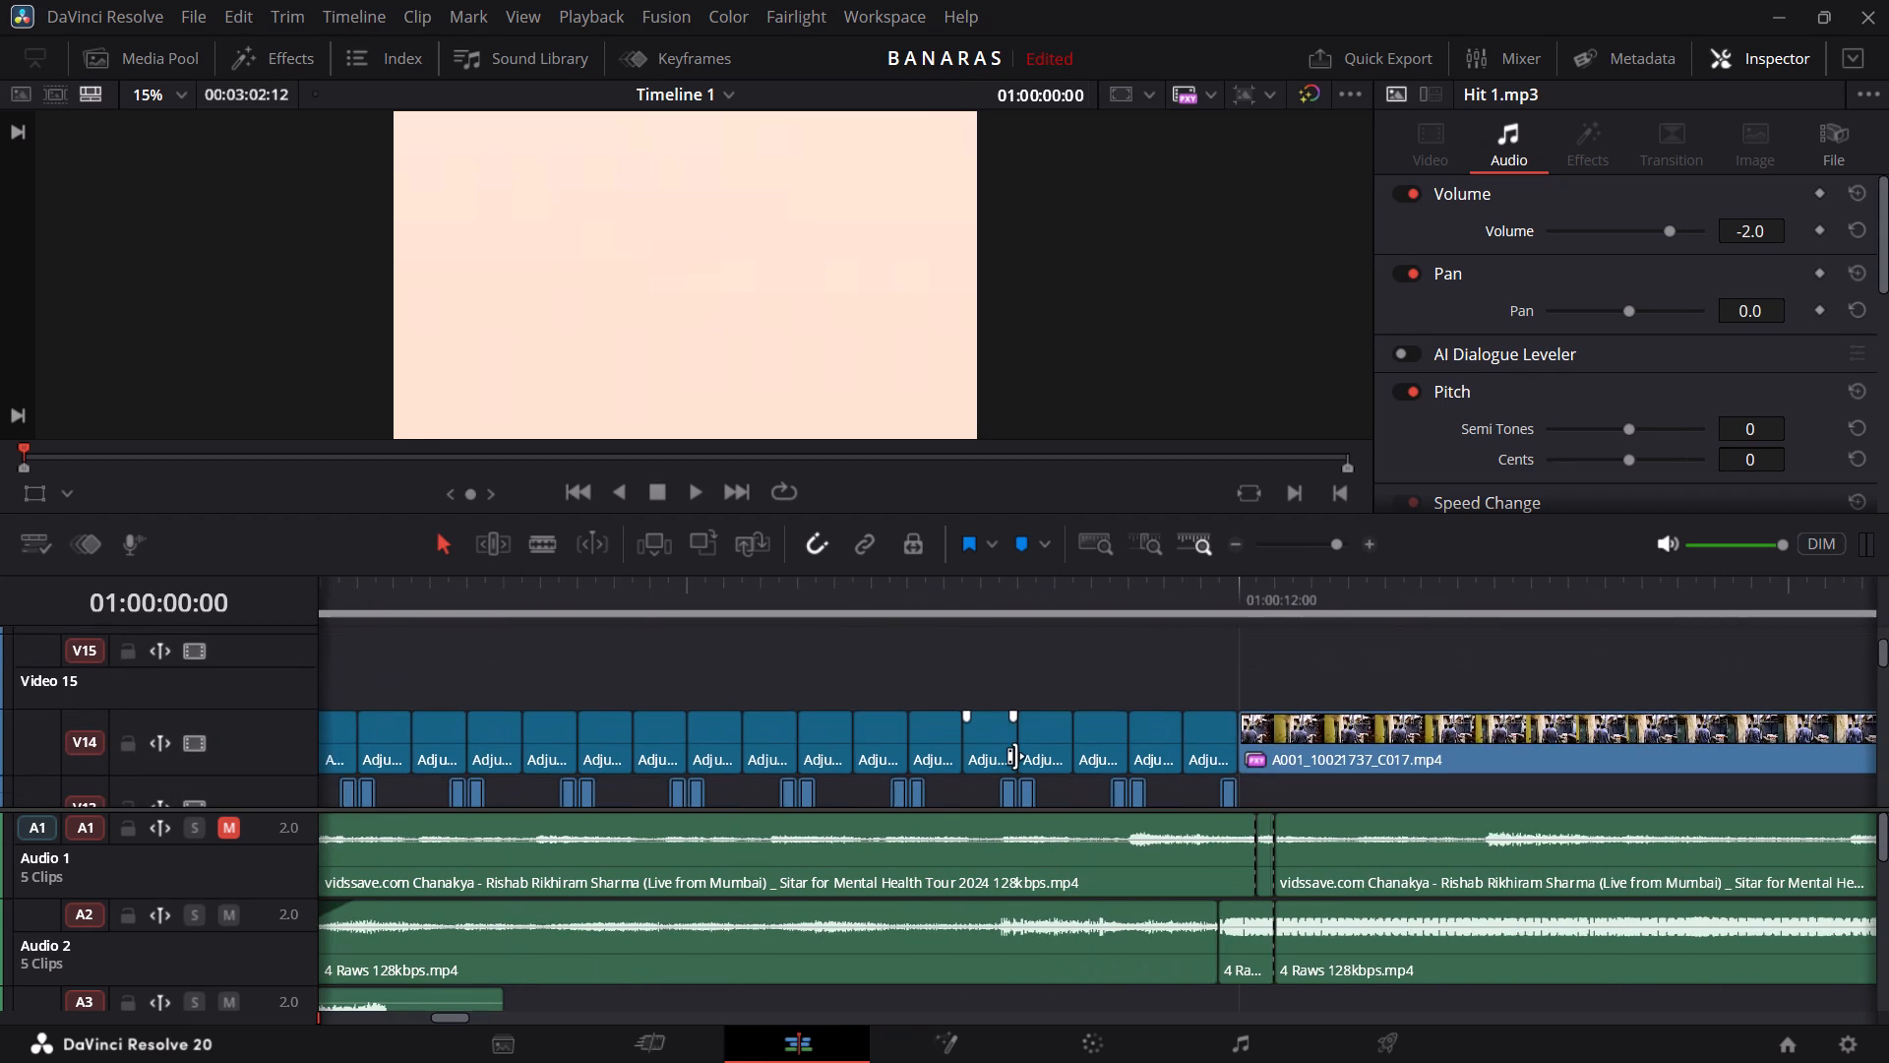
{"action": "scroll", "coordinate": [1015, 756], "scroll_direction": "right", "scroll_amount": 1}
{"action": "scroll", "coordinate": [1015, 756], "scroll_direction": "down", "scroll_amount": 1}
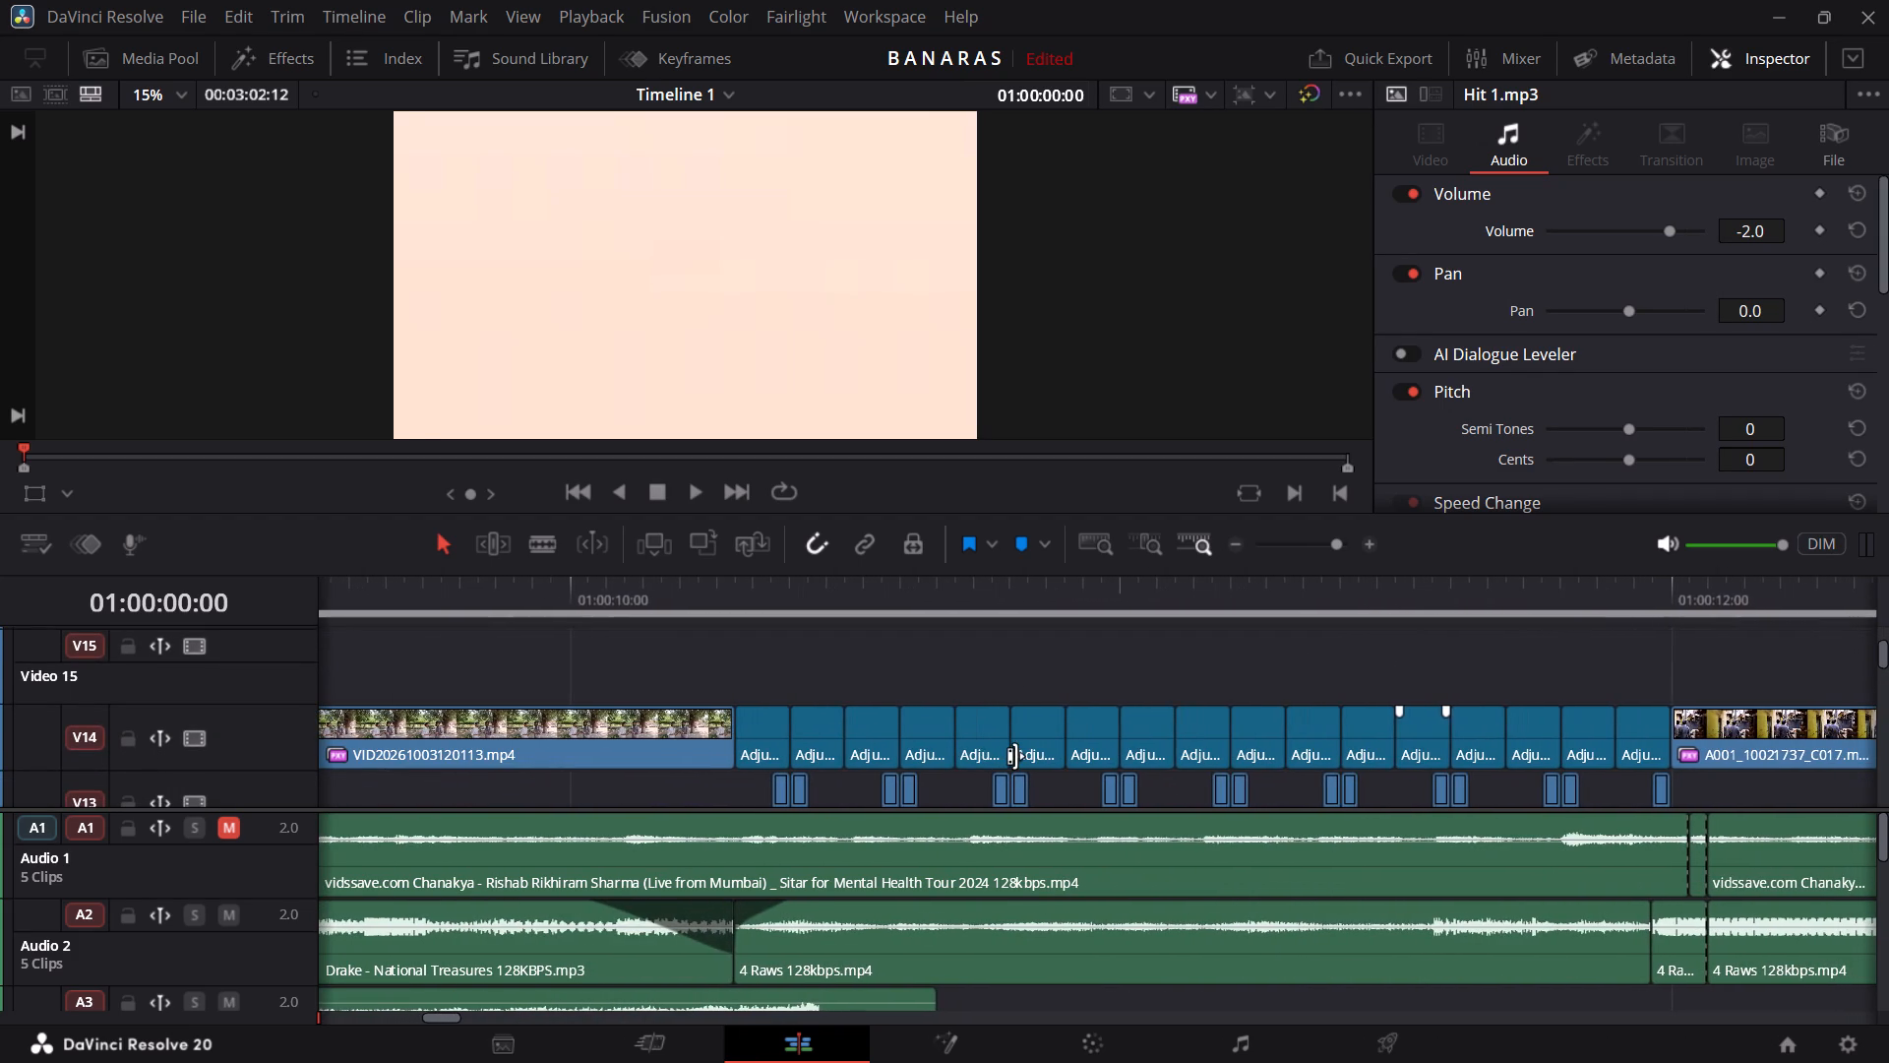
{"action": "scroll", "coordinate": [1015, 756], "scroll_direction": "down", "scroll_amount": 1}
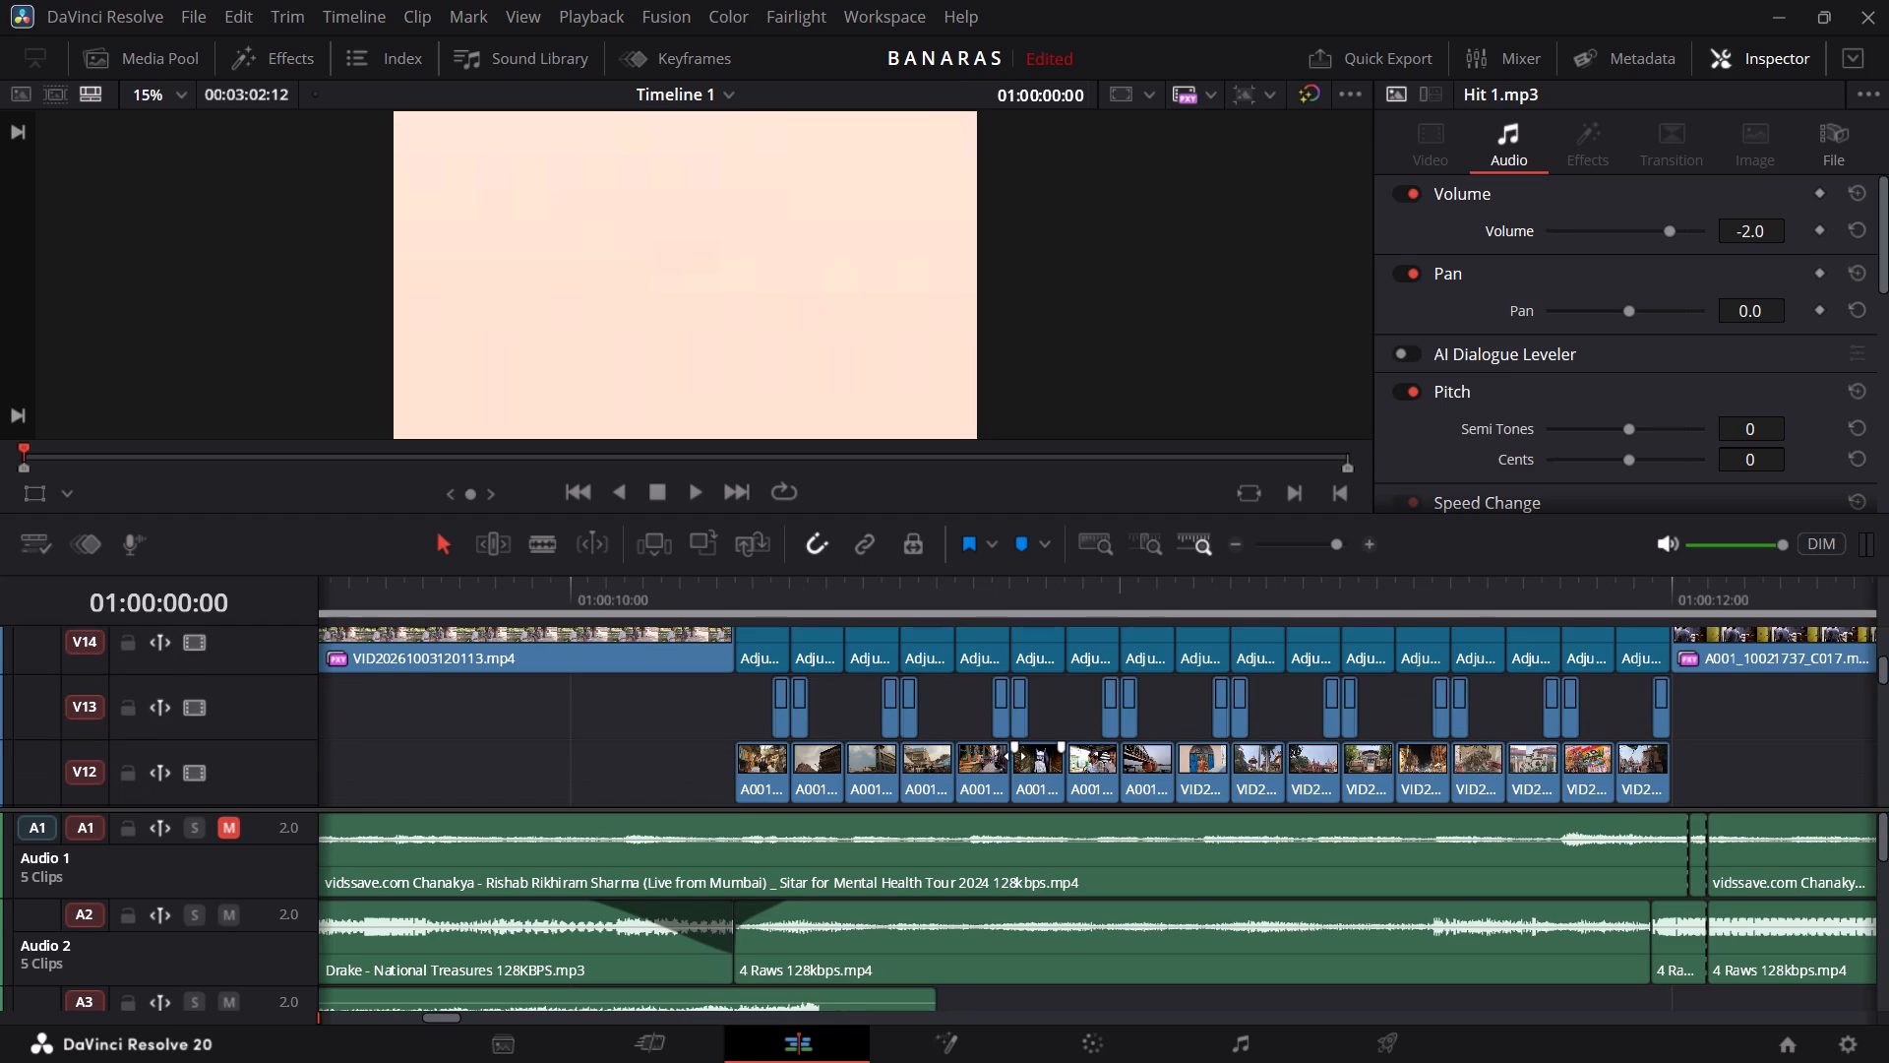
{"action": "scroll", "coordinate": [1015, 756], "scroll_direction": "up", "scroll_amount": 1}
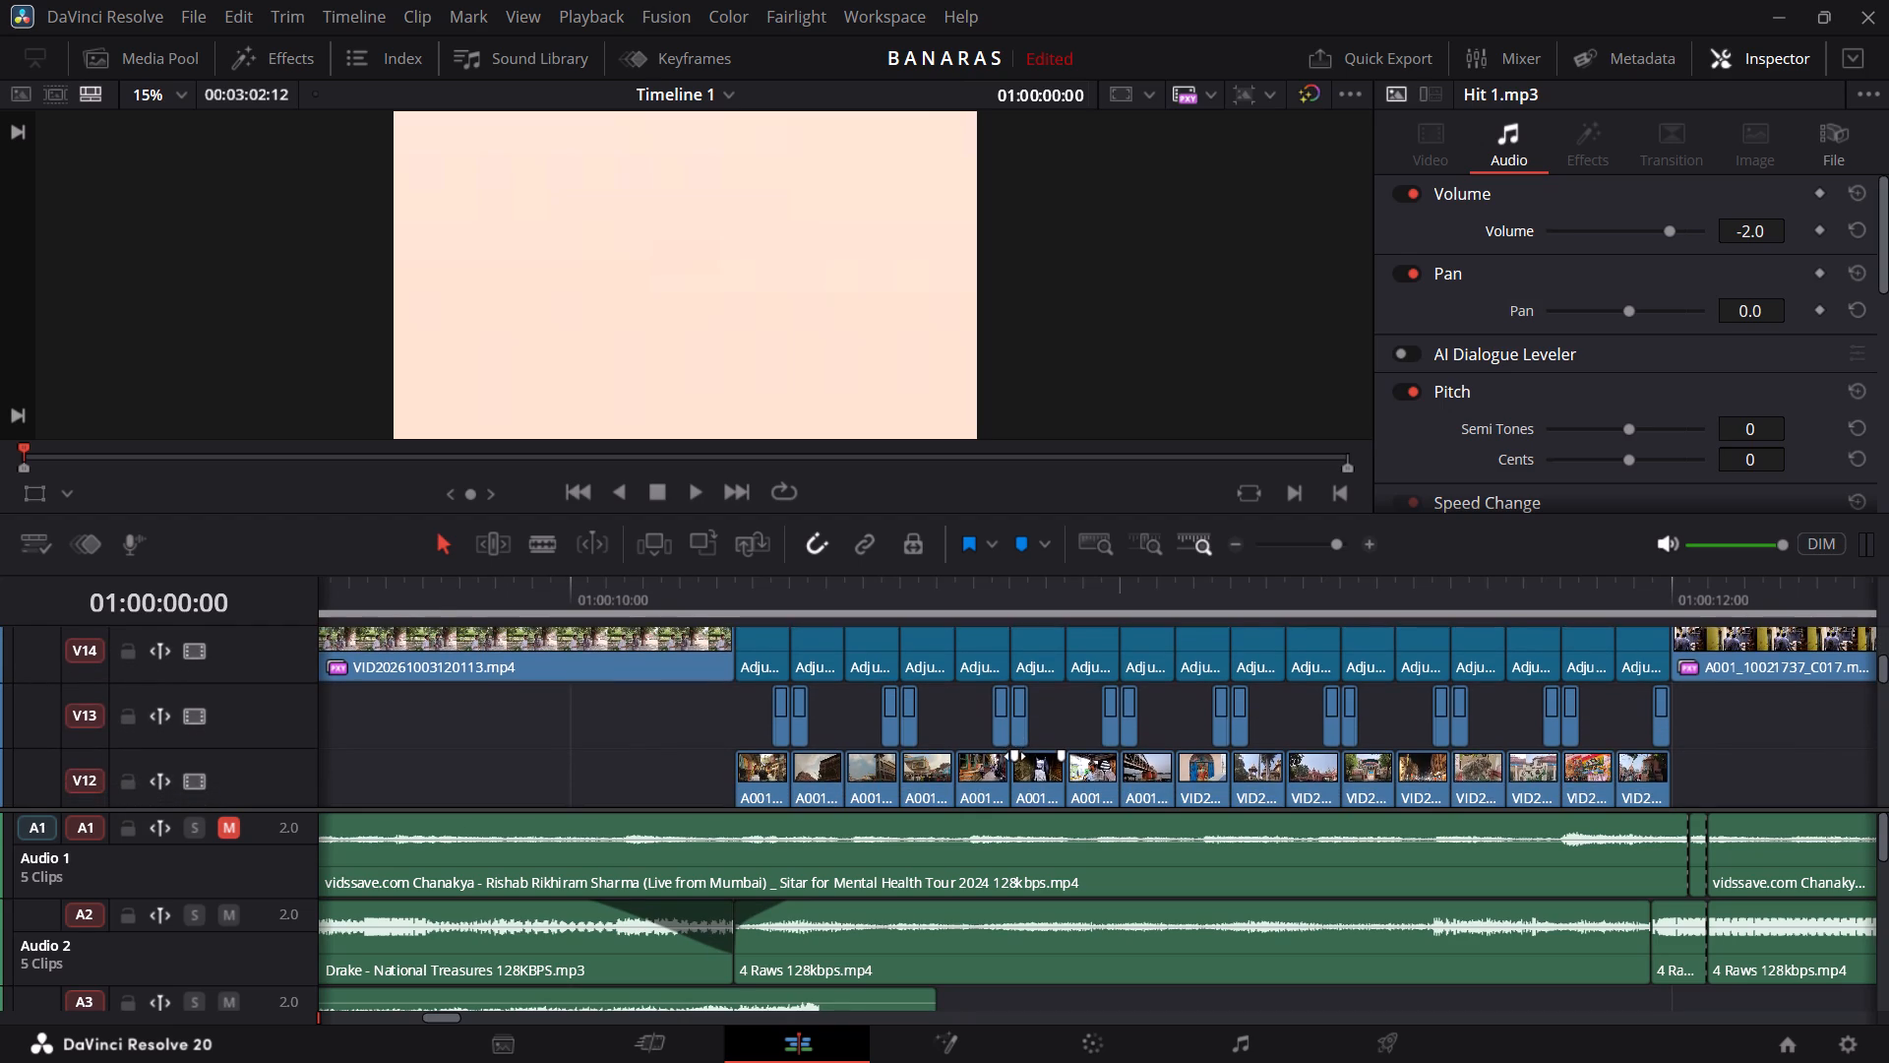
Compare the frames on both sides of the cut at 01:00:10:09, and check the preceding clip at 01:00:09:23.
{"action": "left_click", "coordinate": [738, 590]}
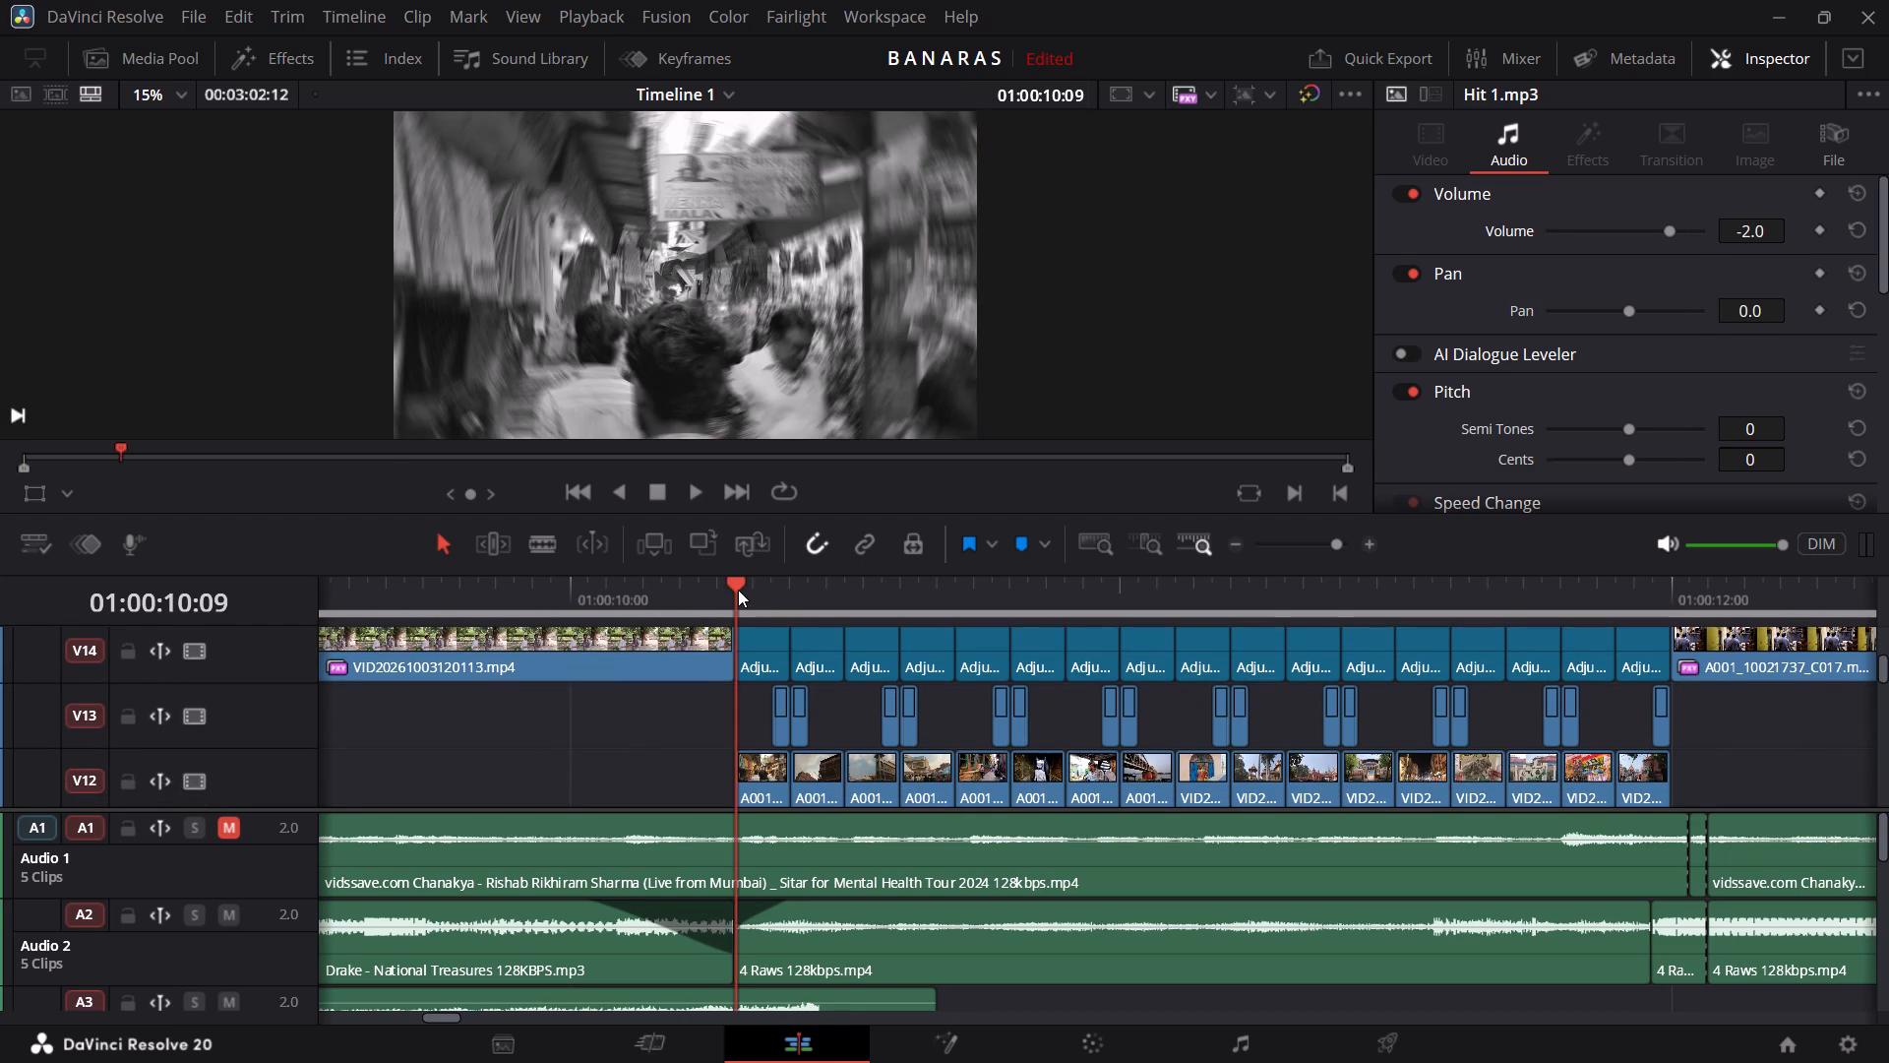
{"action": "key", "text": "Left"}
{"action": "key", "text": "Right"}
{"action": "key", "text": "Left"}
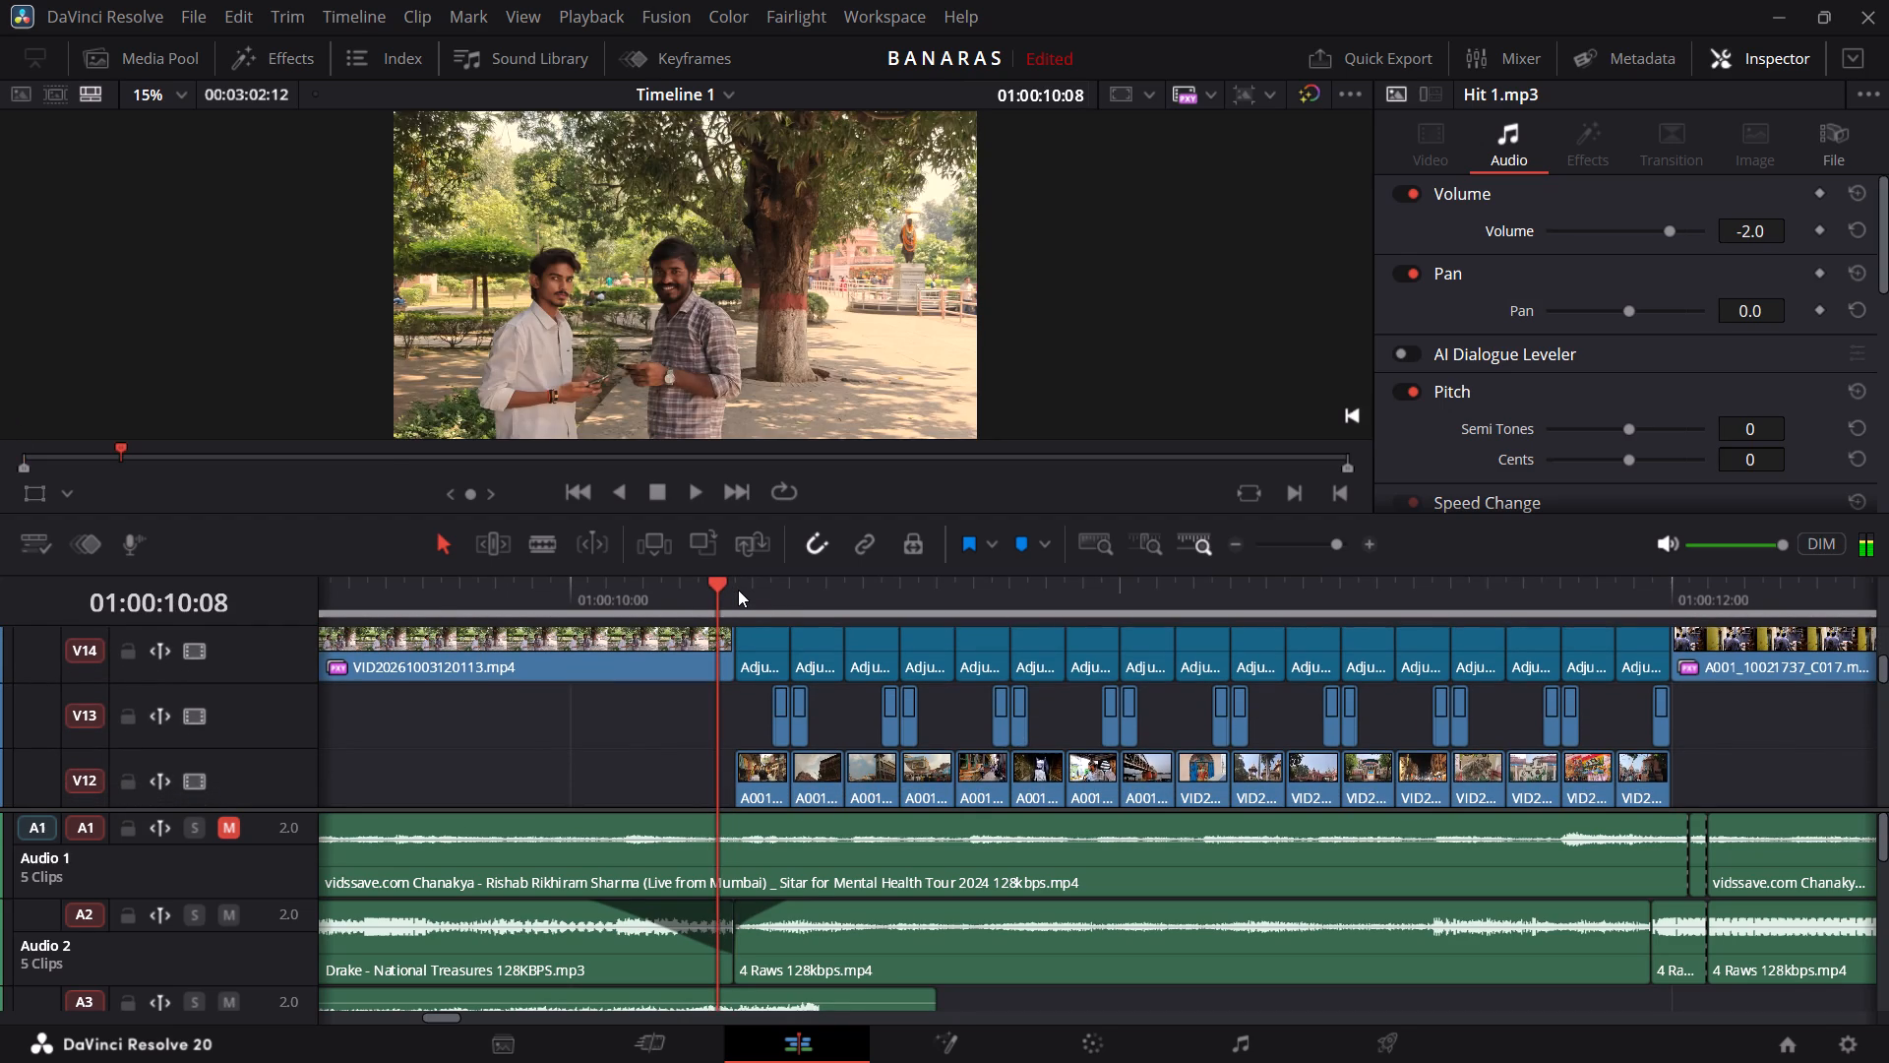
{"action": "left_click", "coordinate": [442, 593]}
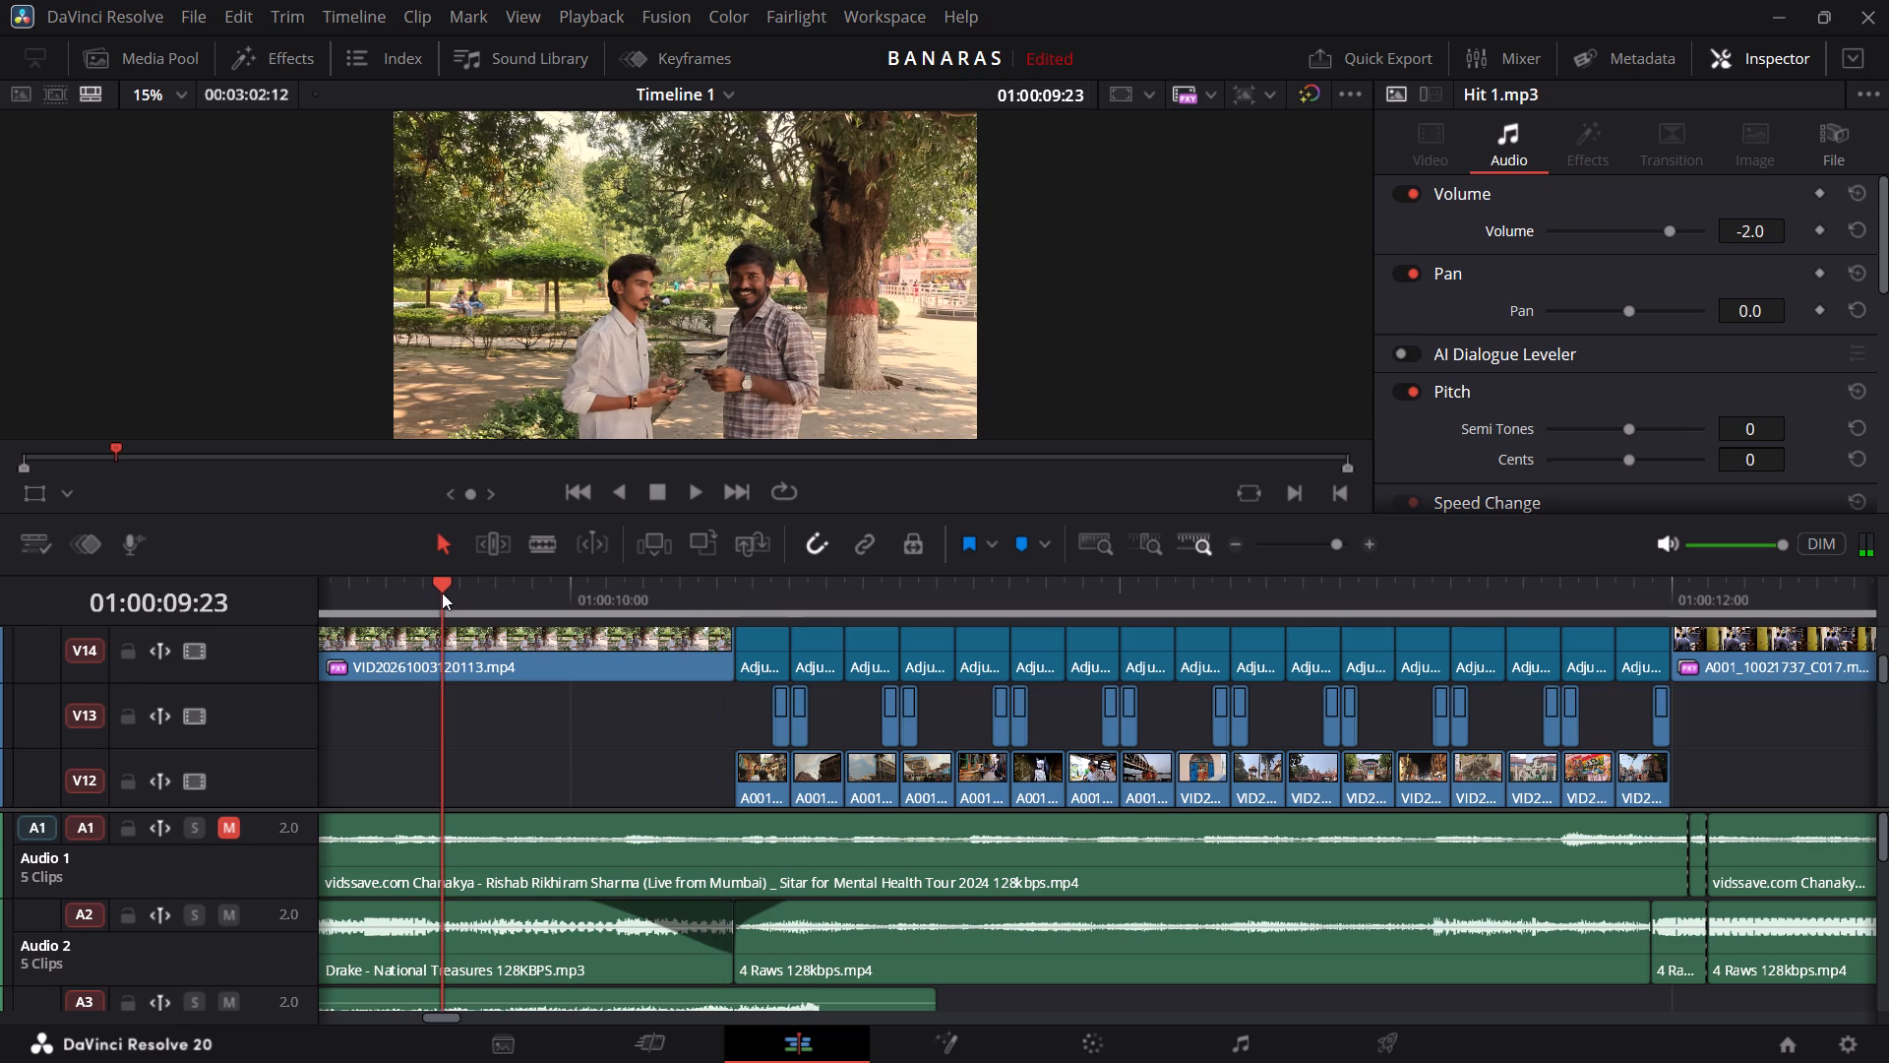
Return the playhead to the start of the timeline at 01:00:00:00.
{"action": "scroll", "coordinate": [440, 782], "scroll_direction": "right", "scroll_amount": 2}
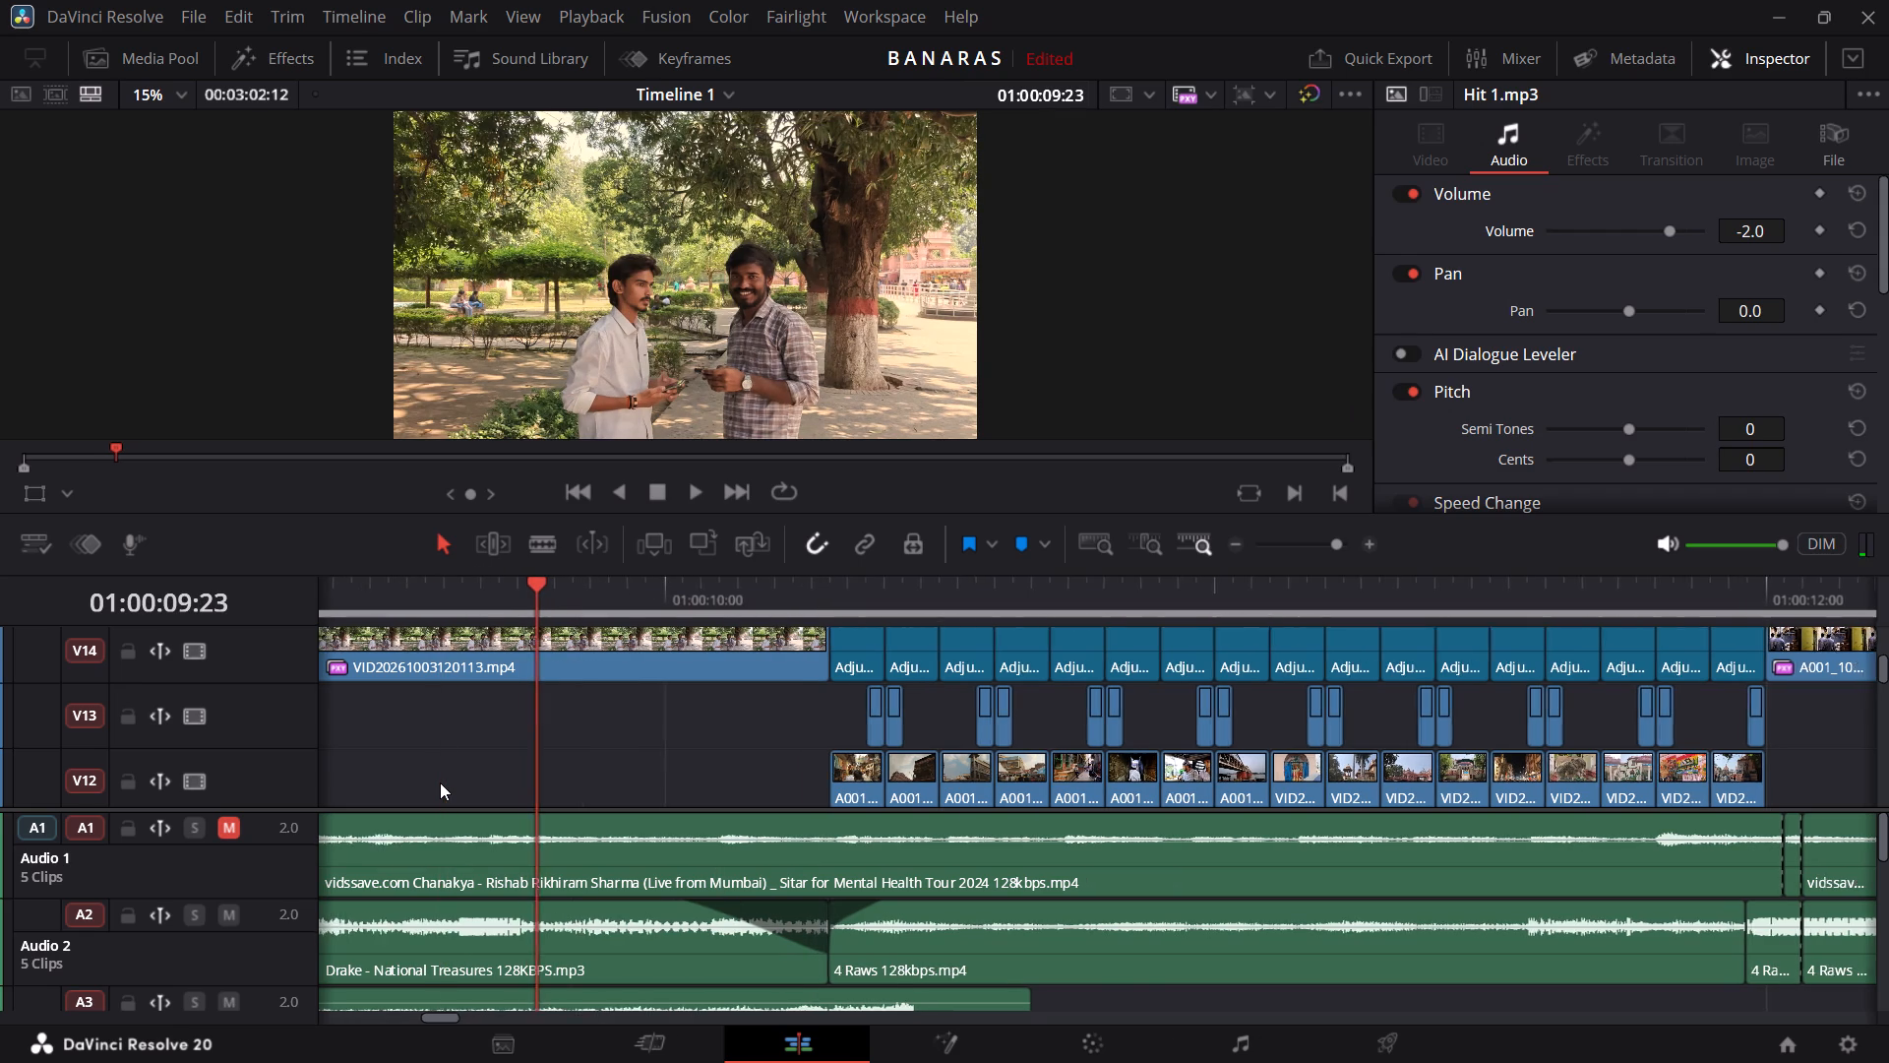
{"action": "scroll", "coordinate": [440, 782], "scroll_direction": "right", "scroll_amount": 5}
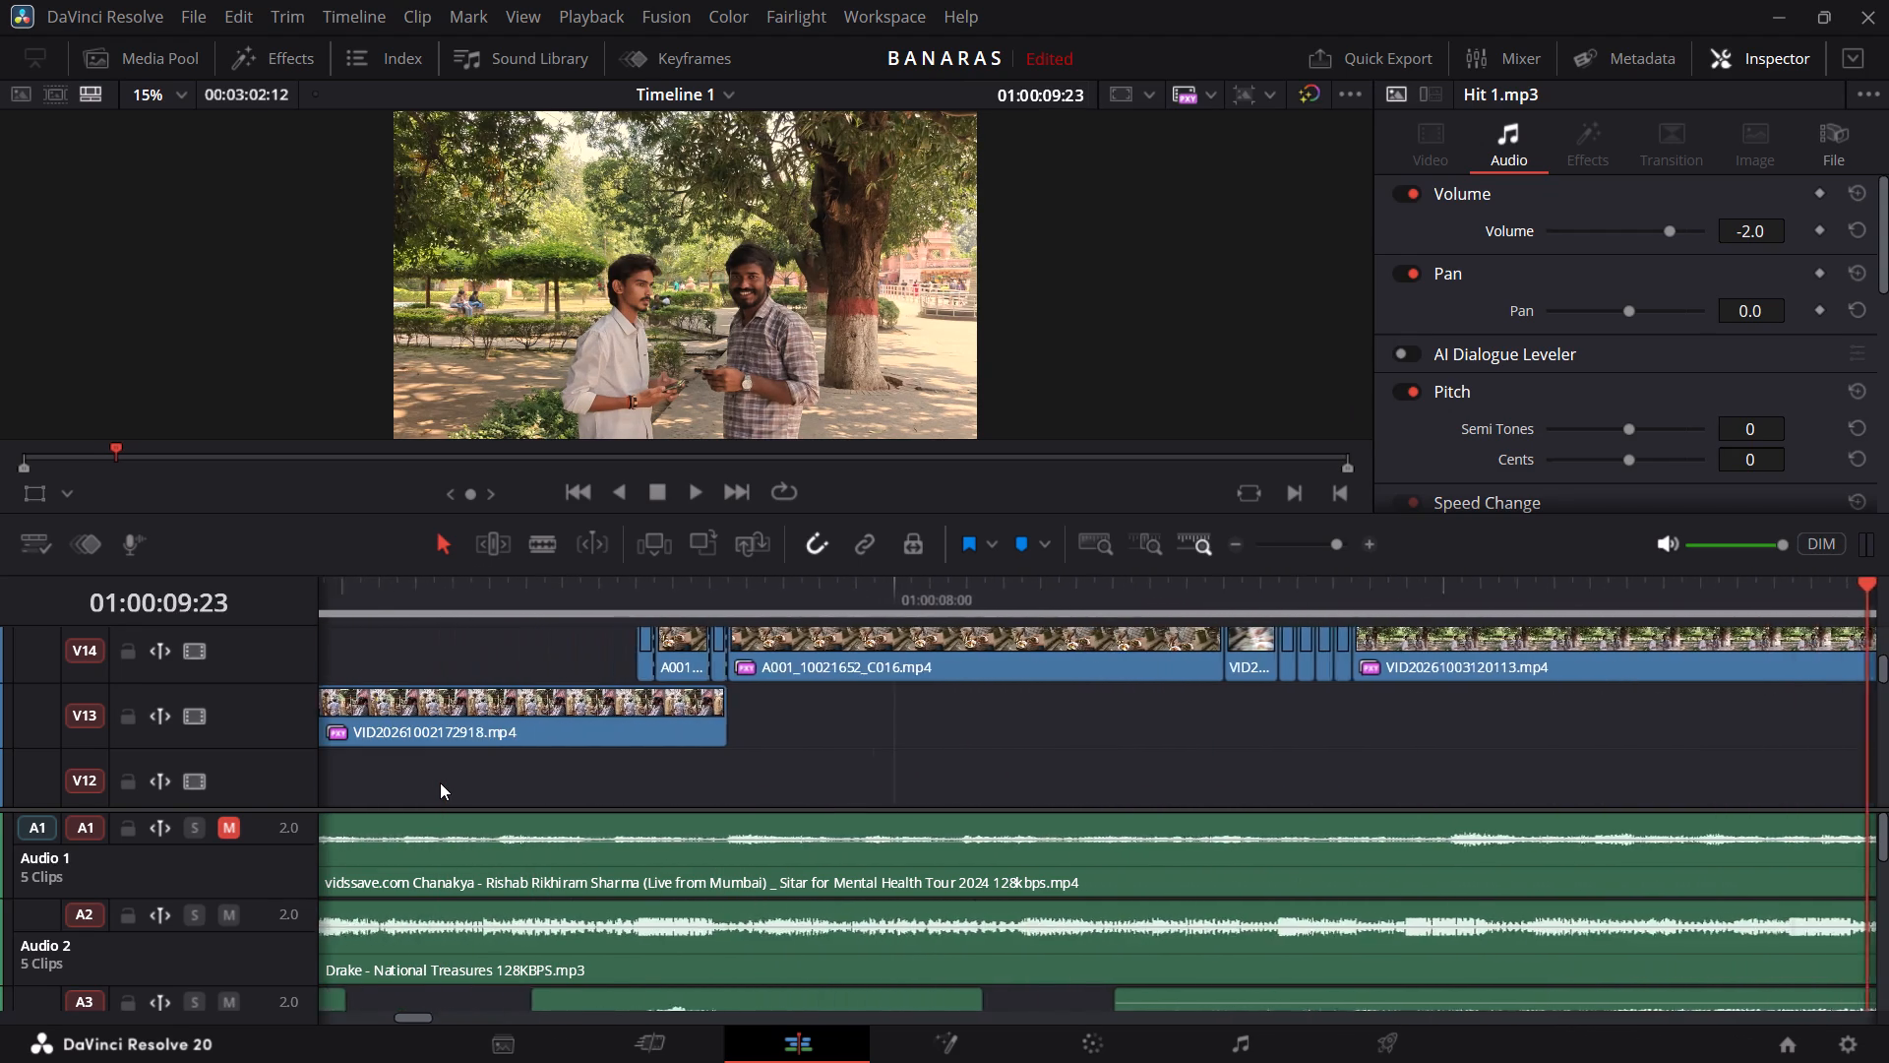
{"action": "scroll", "coordinate": [440, 782], "scroll_direction": "right", "scroll_amount": 6}
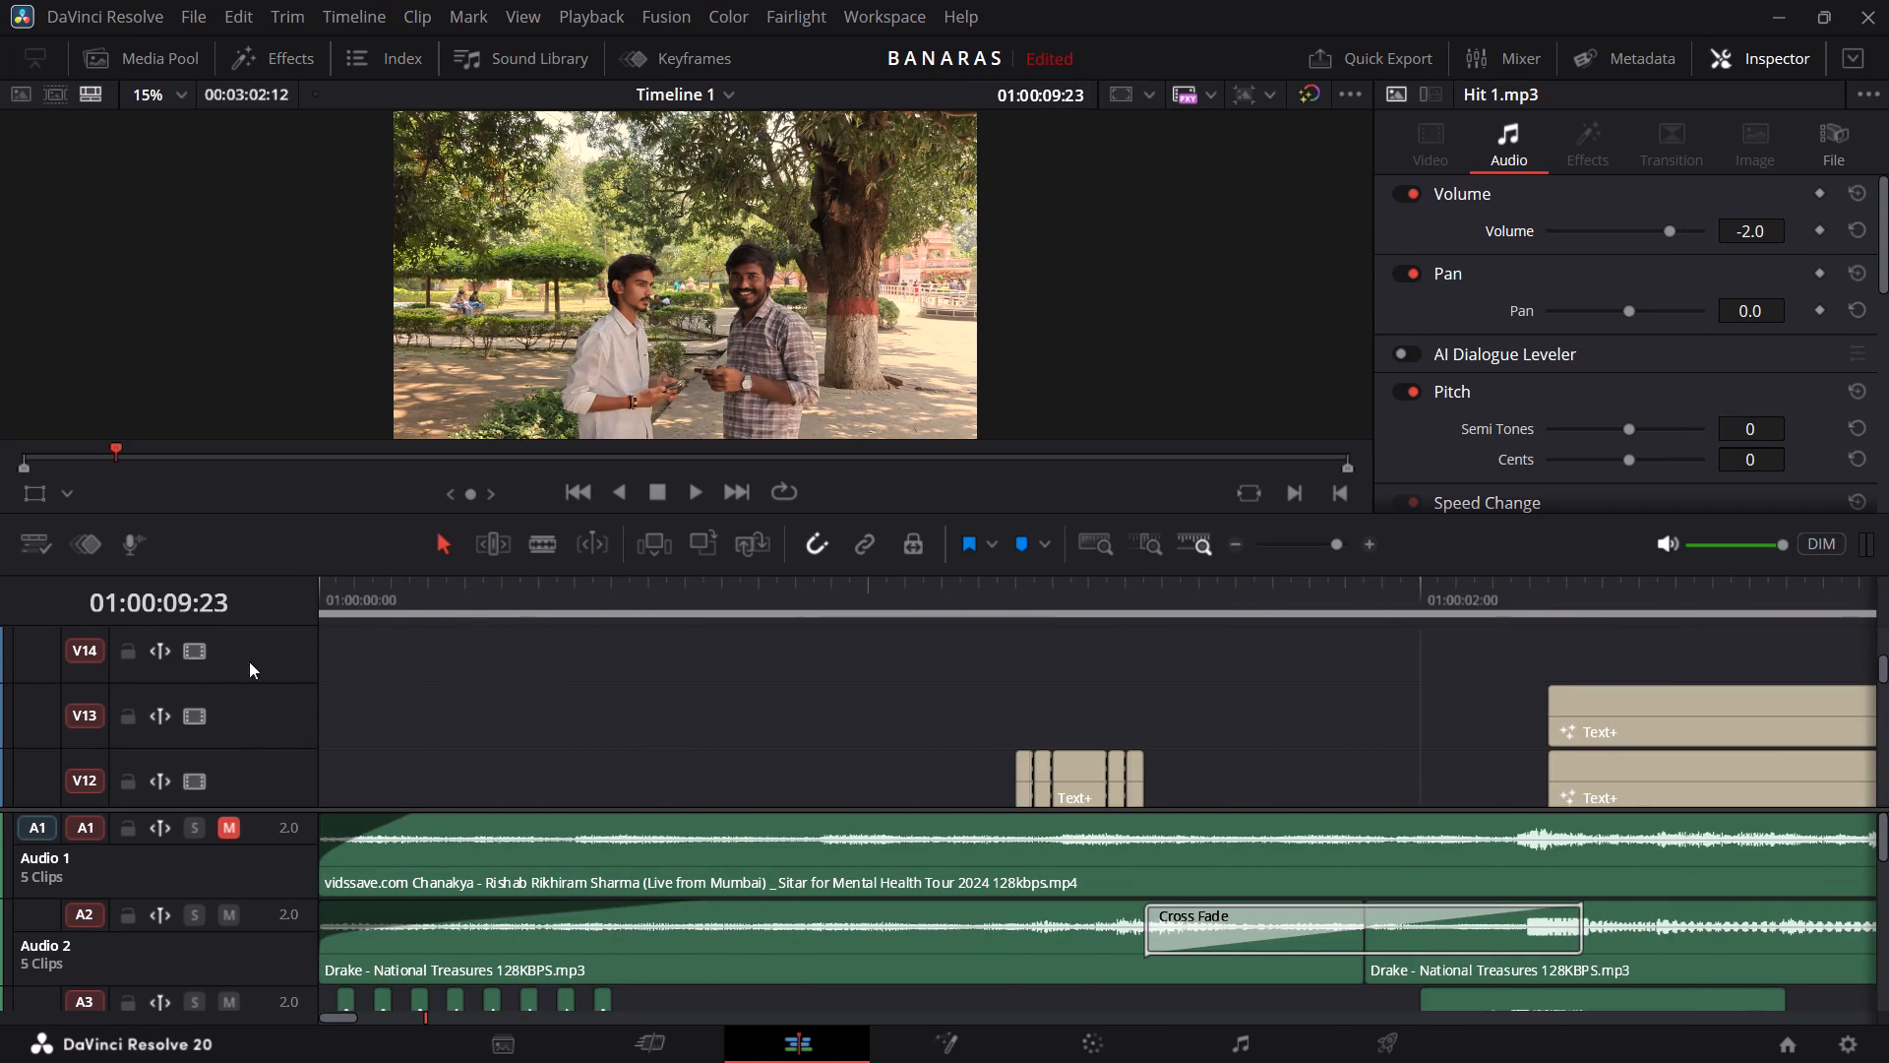
{"action": "left_click_drag", "start_coordinate": [409, 582], "coordinate": [266, 589]}
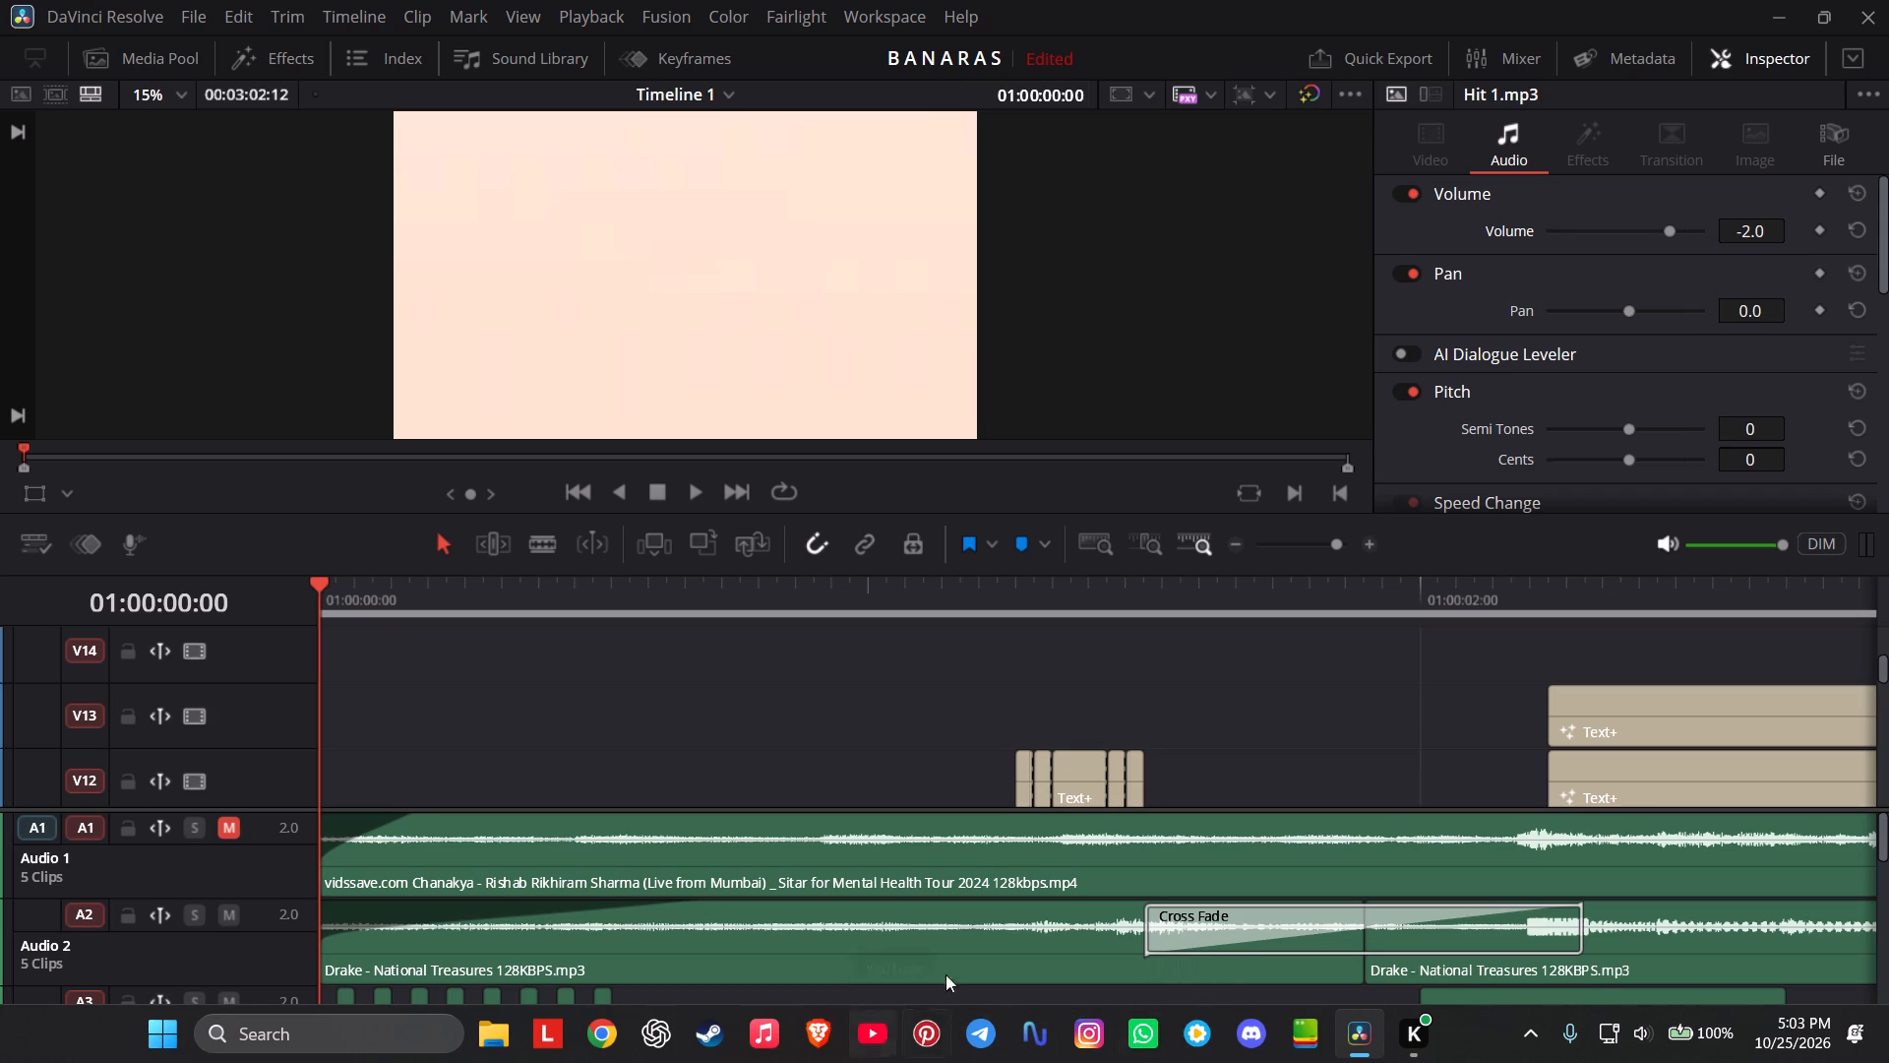
Examine the lower video tracks V1 to V4 and the music beneath them, from the opening to beyond 01:00:16:00.
{"action": "scroll", "coordinate": [670, 682], "scroll_direction": "down", "scroll_amount": 1}
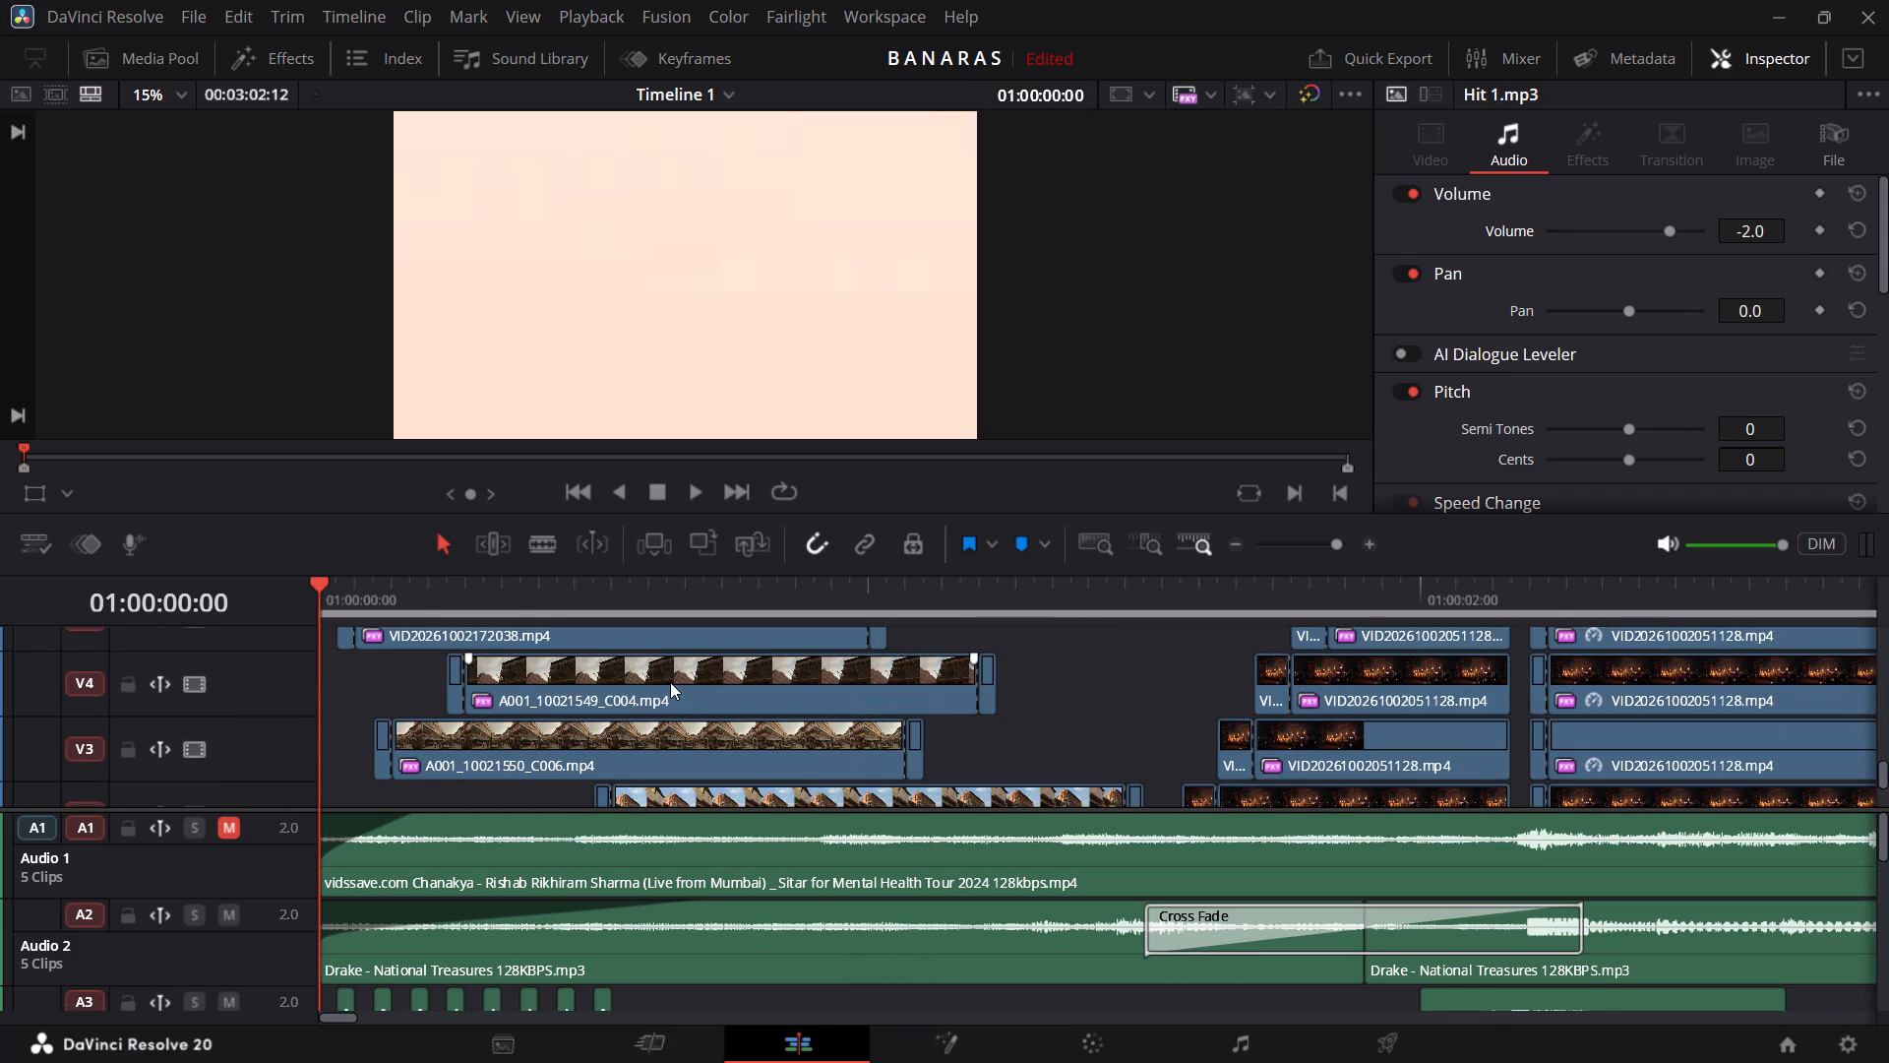
{"action": "scroll", "coordinate": [670, 682], "scroll_direction": "down", "scroll_amount": 1}
{"action": "scroll", "coordinate": [670, 682], "scroll_direction": "left", "scroll_amount": 1}
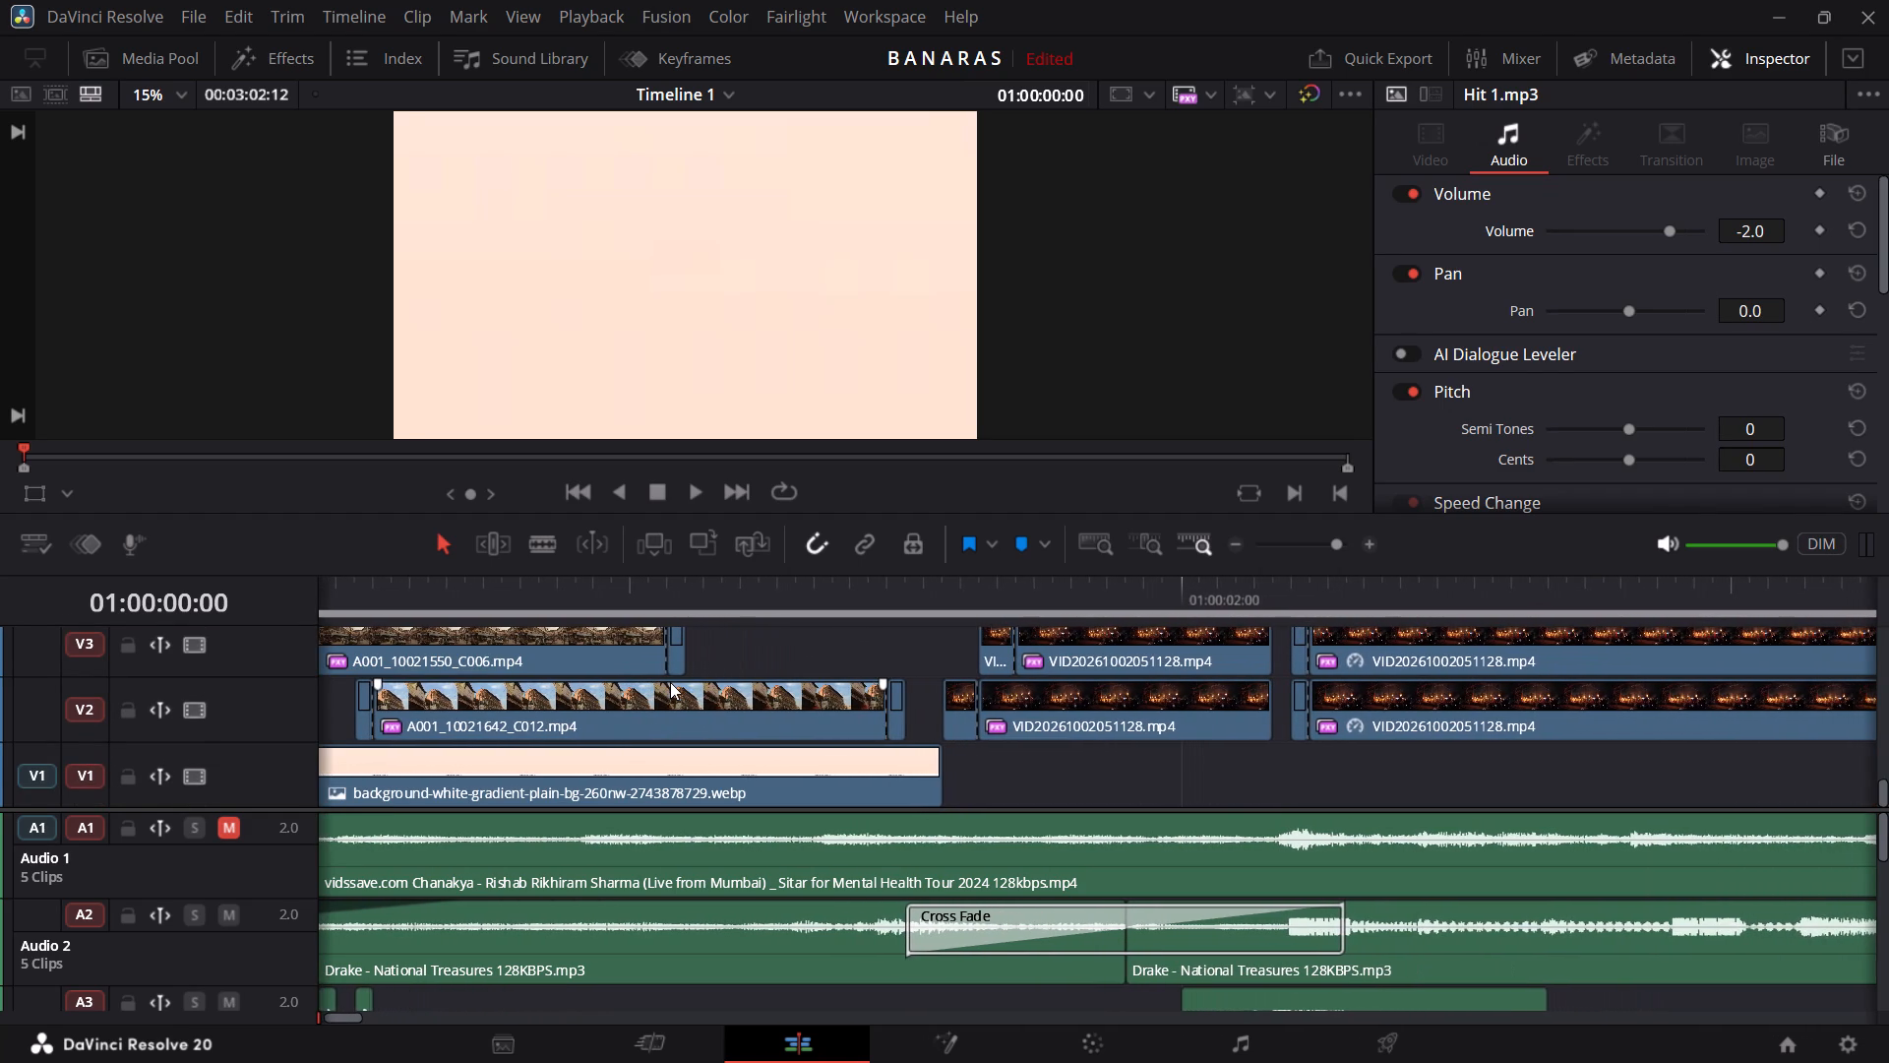
{"action": "scroll", "coordinate": [670, 682], "scroll_direction": "left", "scroll_amount": 2}
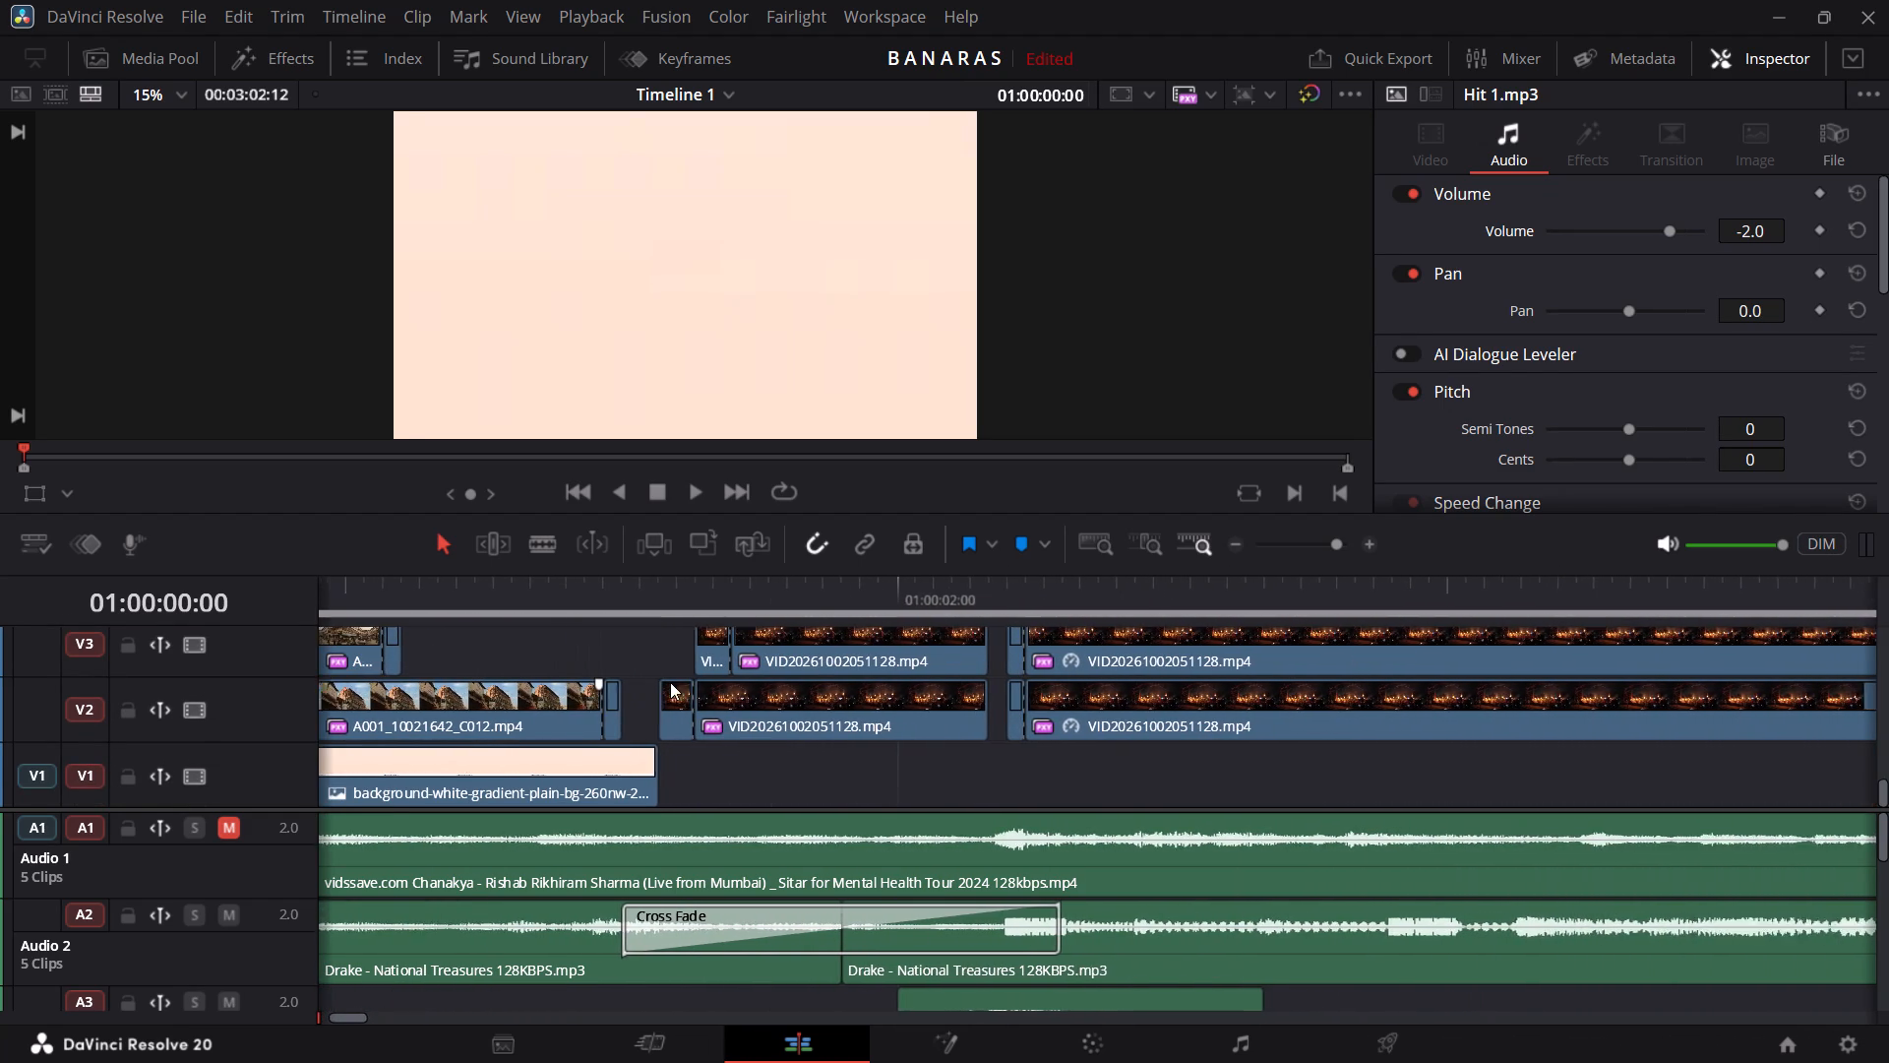
{"action": "scroll", "coordinate": [670, 682], "scroll_direction": "left", "scroll_amount": 10}
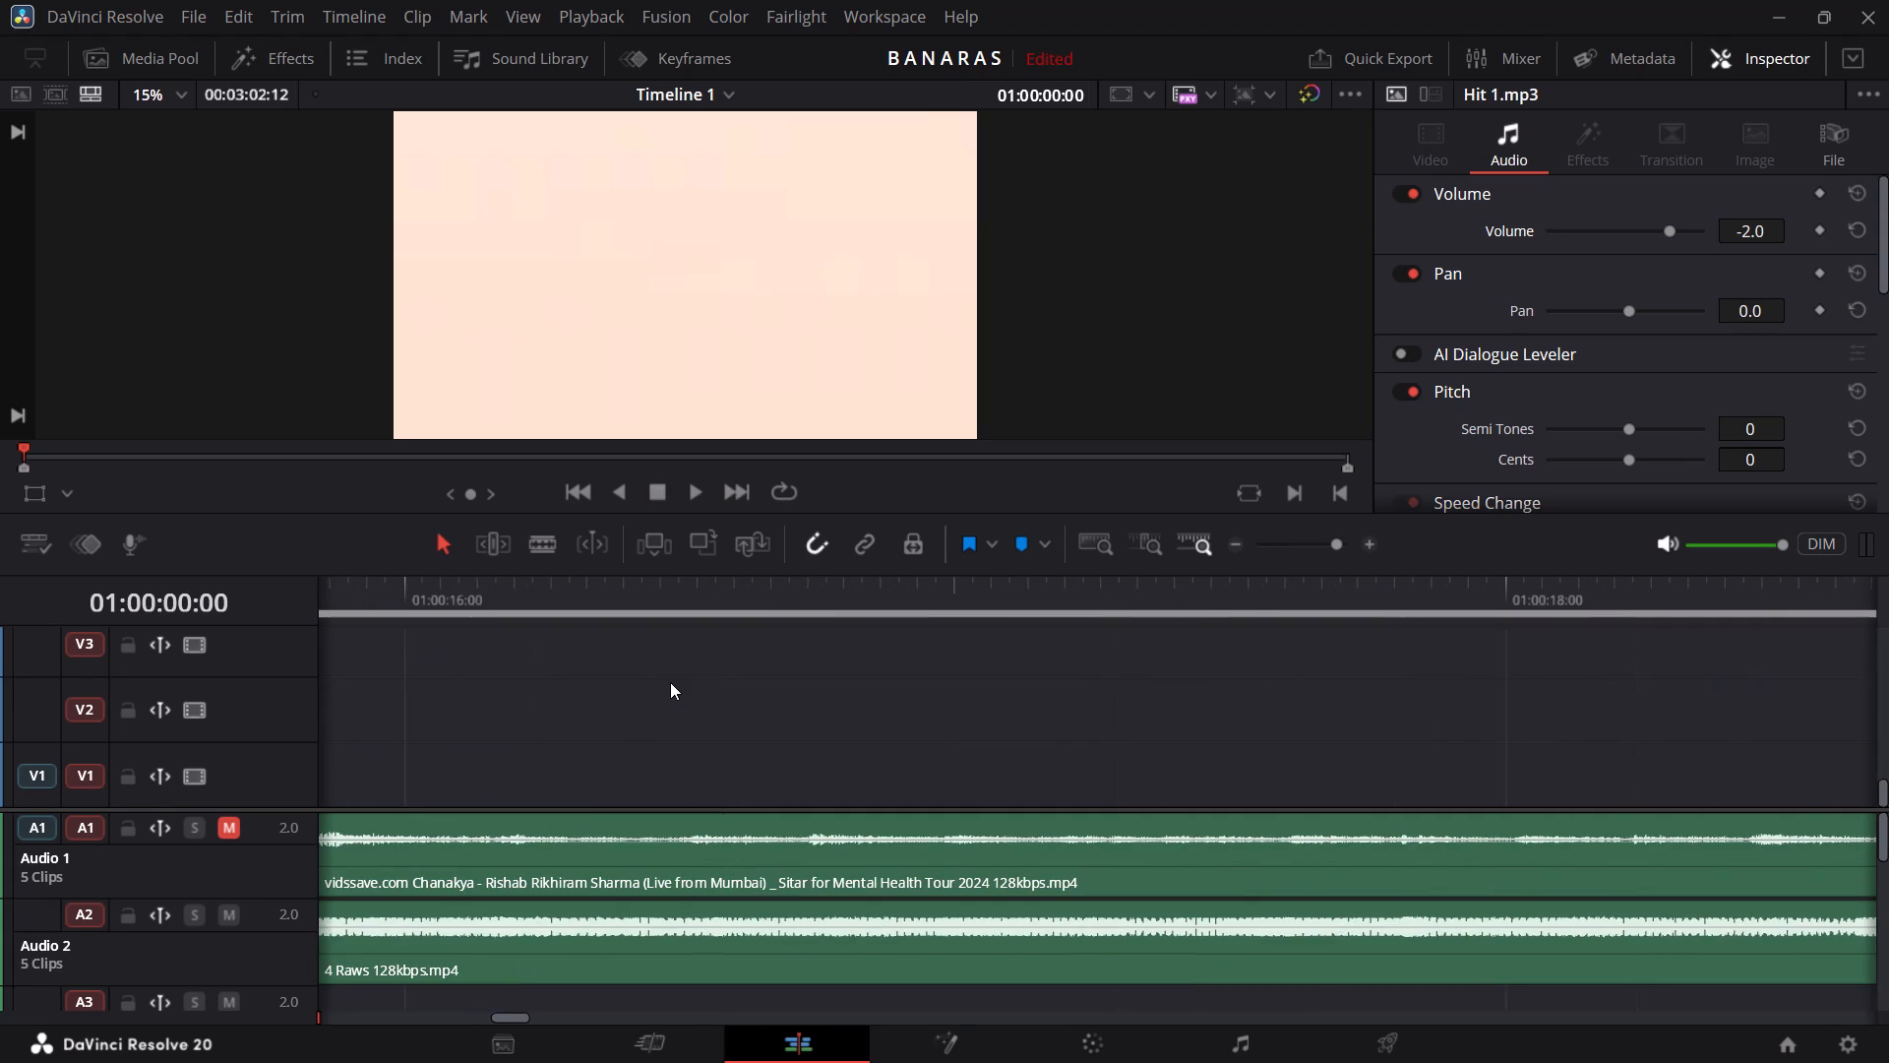
{"action": "scroll", "coordinate": [670, 682], "scroll_direction": "left", "scroll_amount": 2}
{"action": "scroll", "coordinate": [670, 682], "scroll_direction": "right", "scroll_amount": 12}
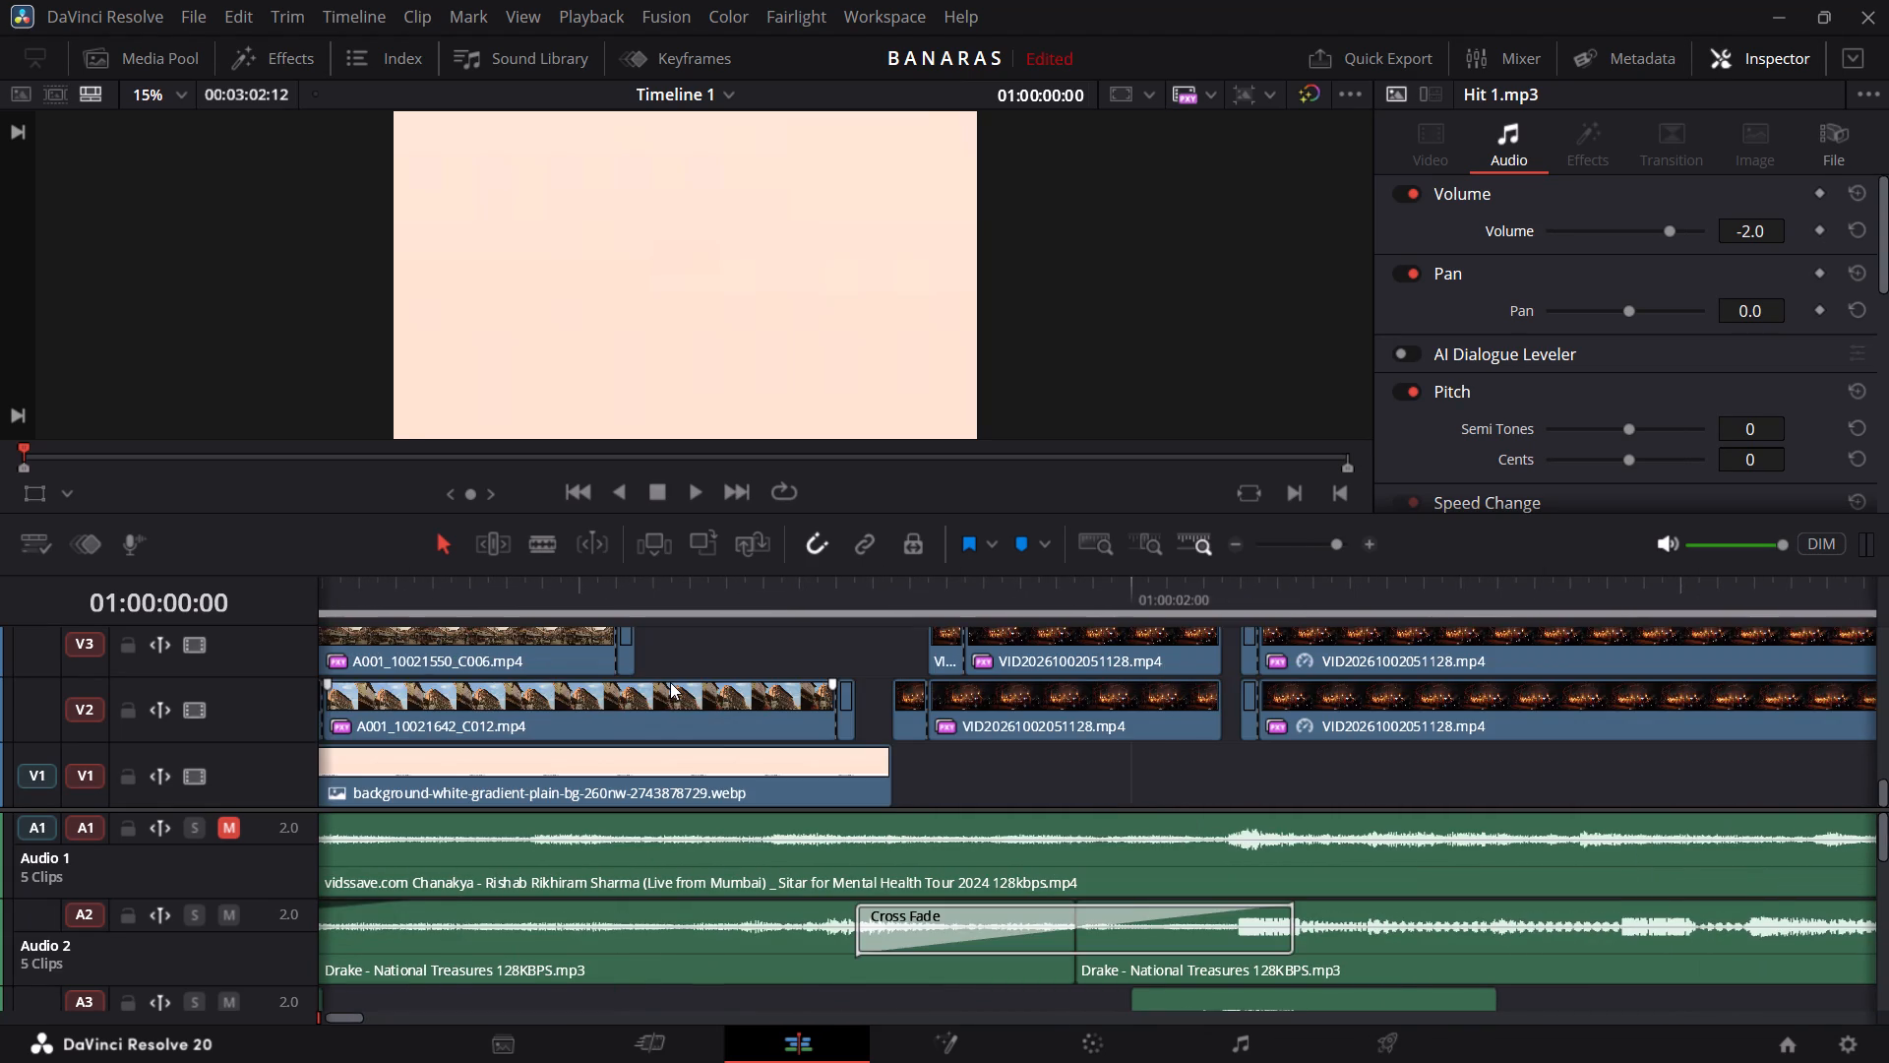
{"action": "scroll", "coordinate": [670, 682], "scroll_direction": "right", "scroll_amount": 3}
{"action": "scroll", "coordinate": [670, 682], "scroll_direction": "up", "scroll_amount": 2}
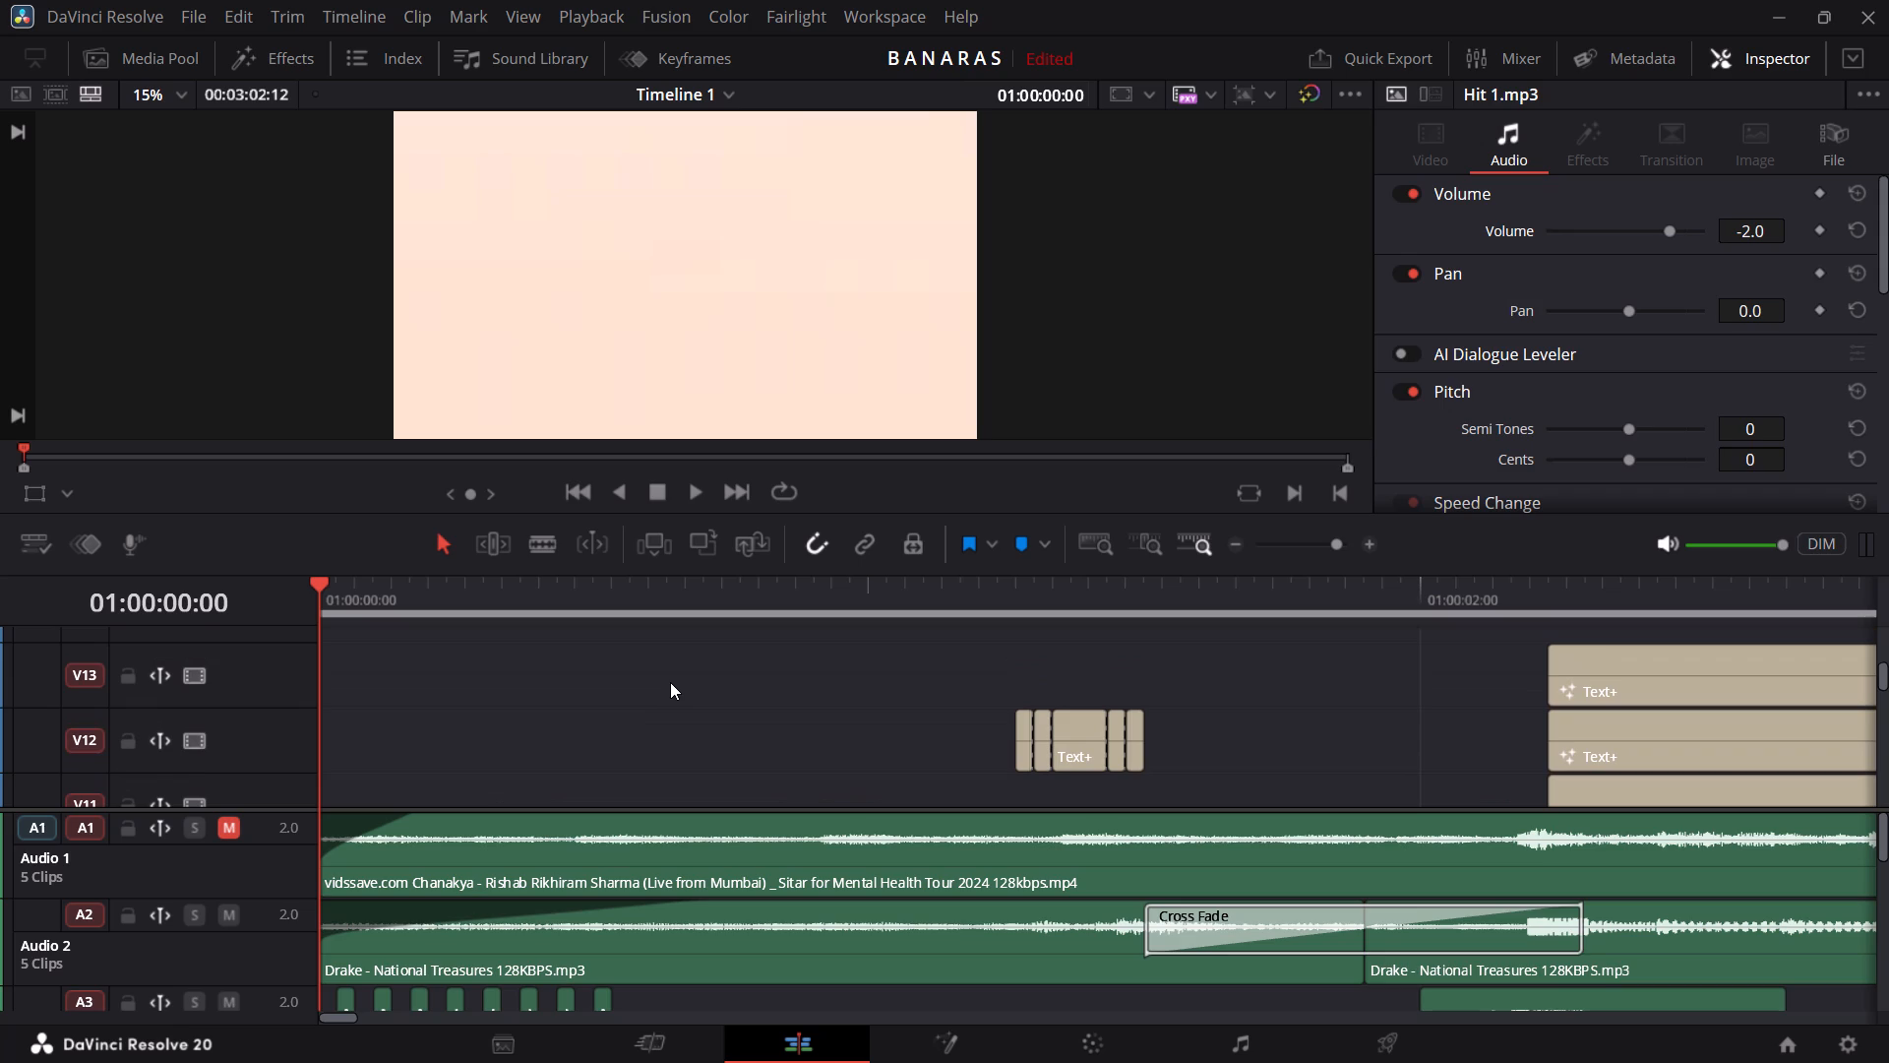
Play the opening from about 01:00:01:01 to 01:00:02:11, checking the photo grid's change into the title.
{"action": "left_click", "coordinate": [901, 584]}
{"action": "key", "text": "space"}
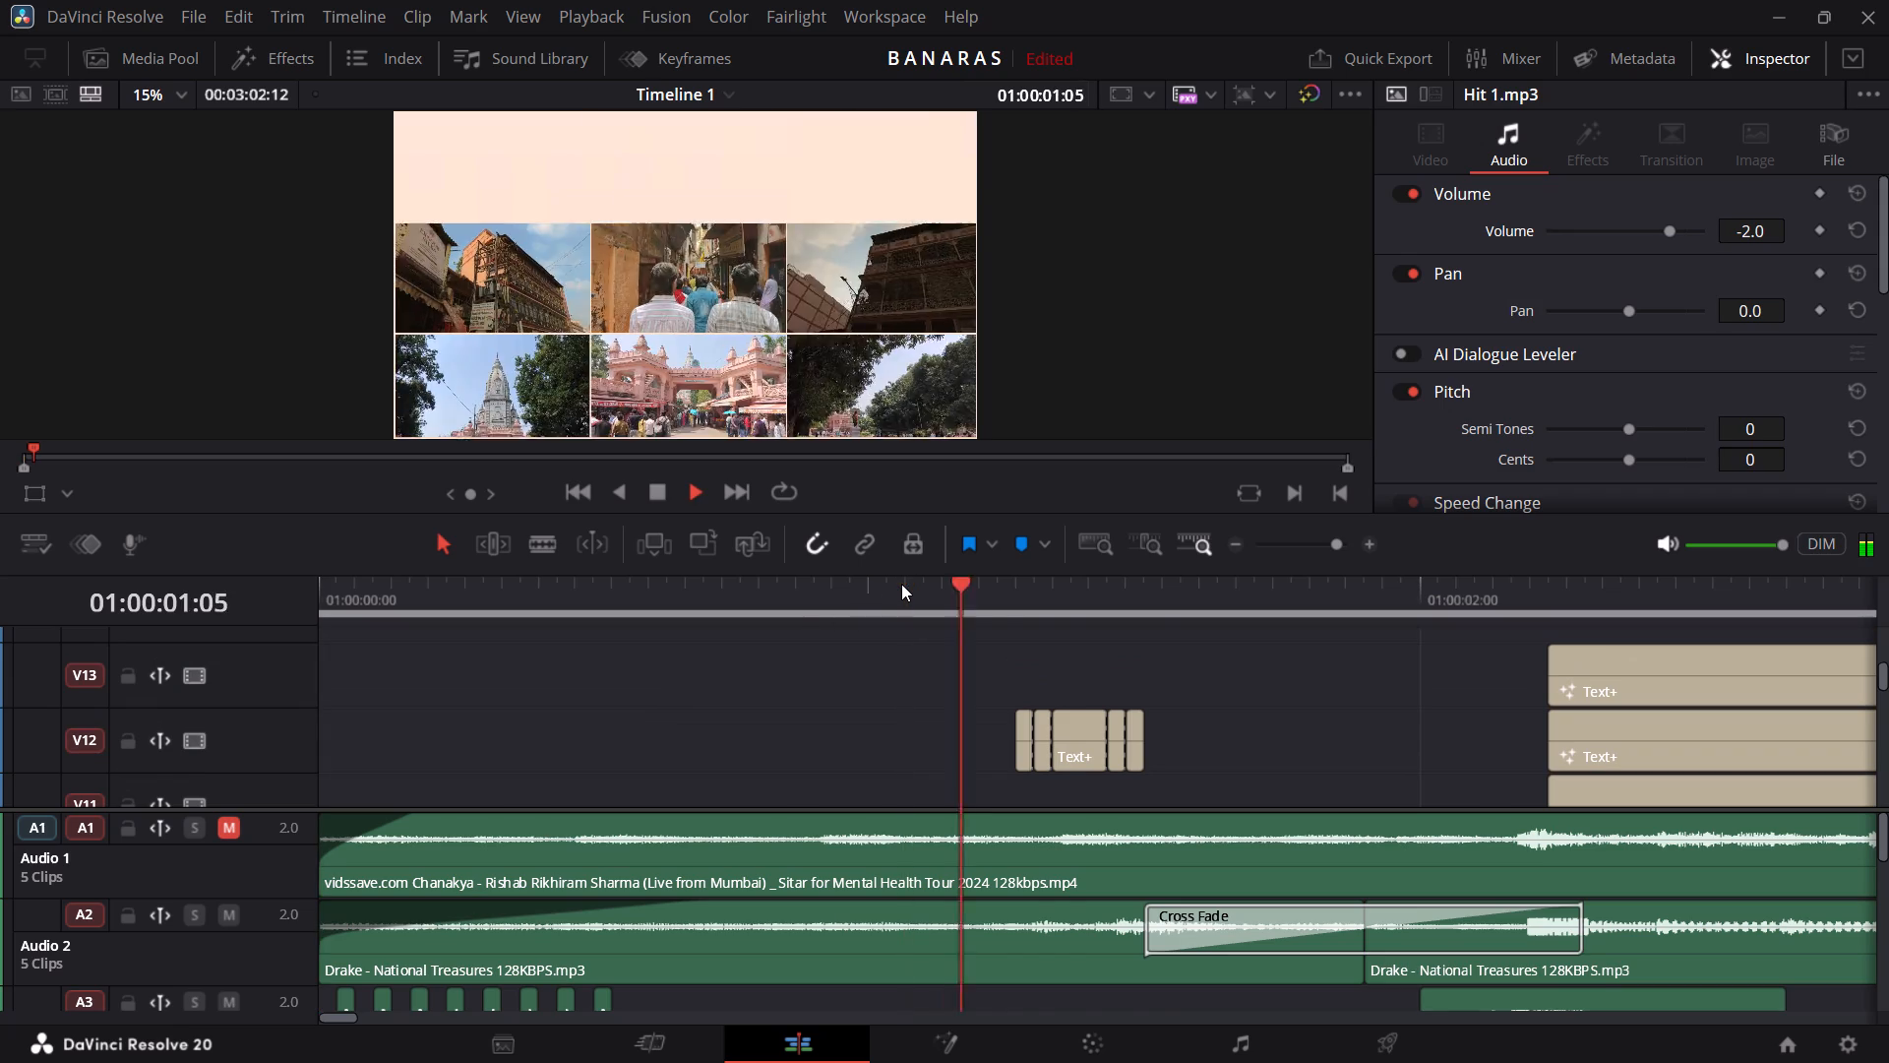
{"action": "key", "text": "space"}
{"action": "key", "text": "space"}
{"action": "key", "text": "space"}
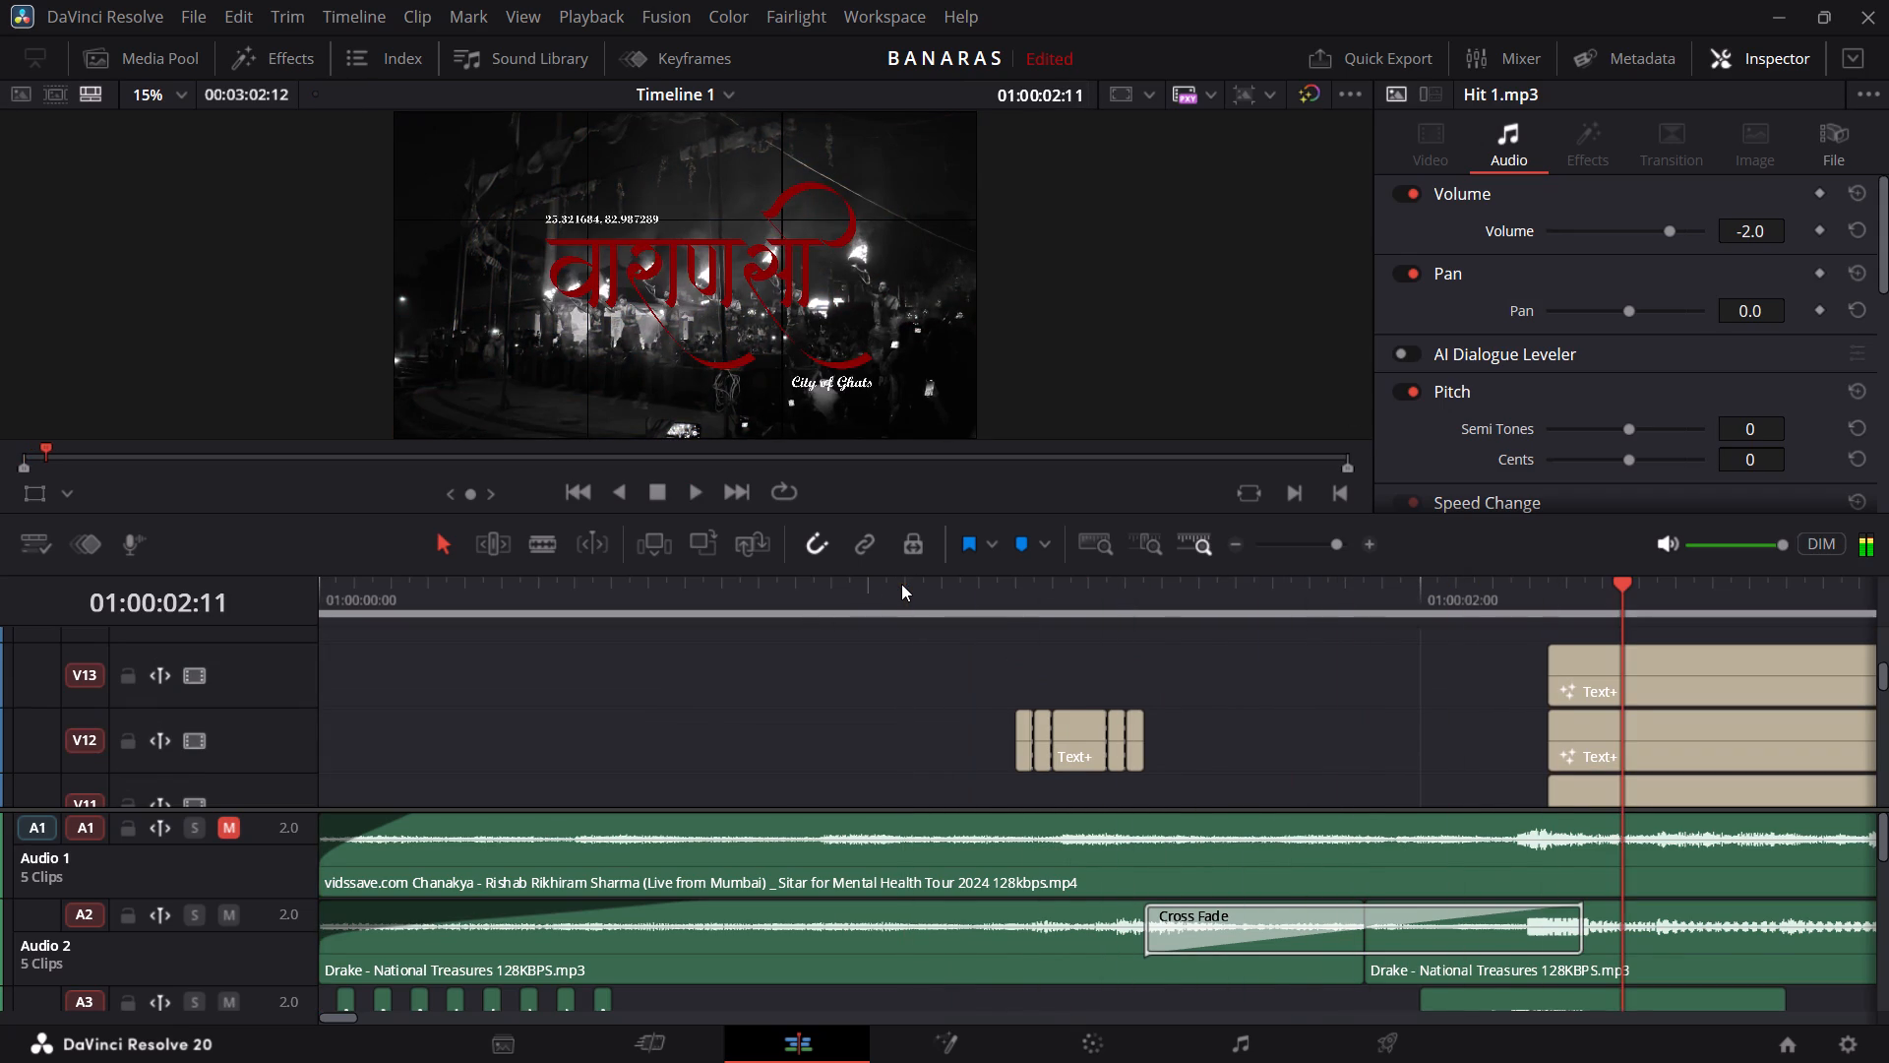
Preview the frame at 01:00:07:18, in the short clip before A001_10021652_C016.mp4 on V14.
{"action": "scroll", "coordinate": [901, 584], "scroll_direction": "left", "scroll_amount": 5}
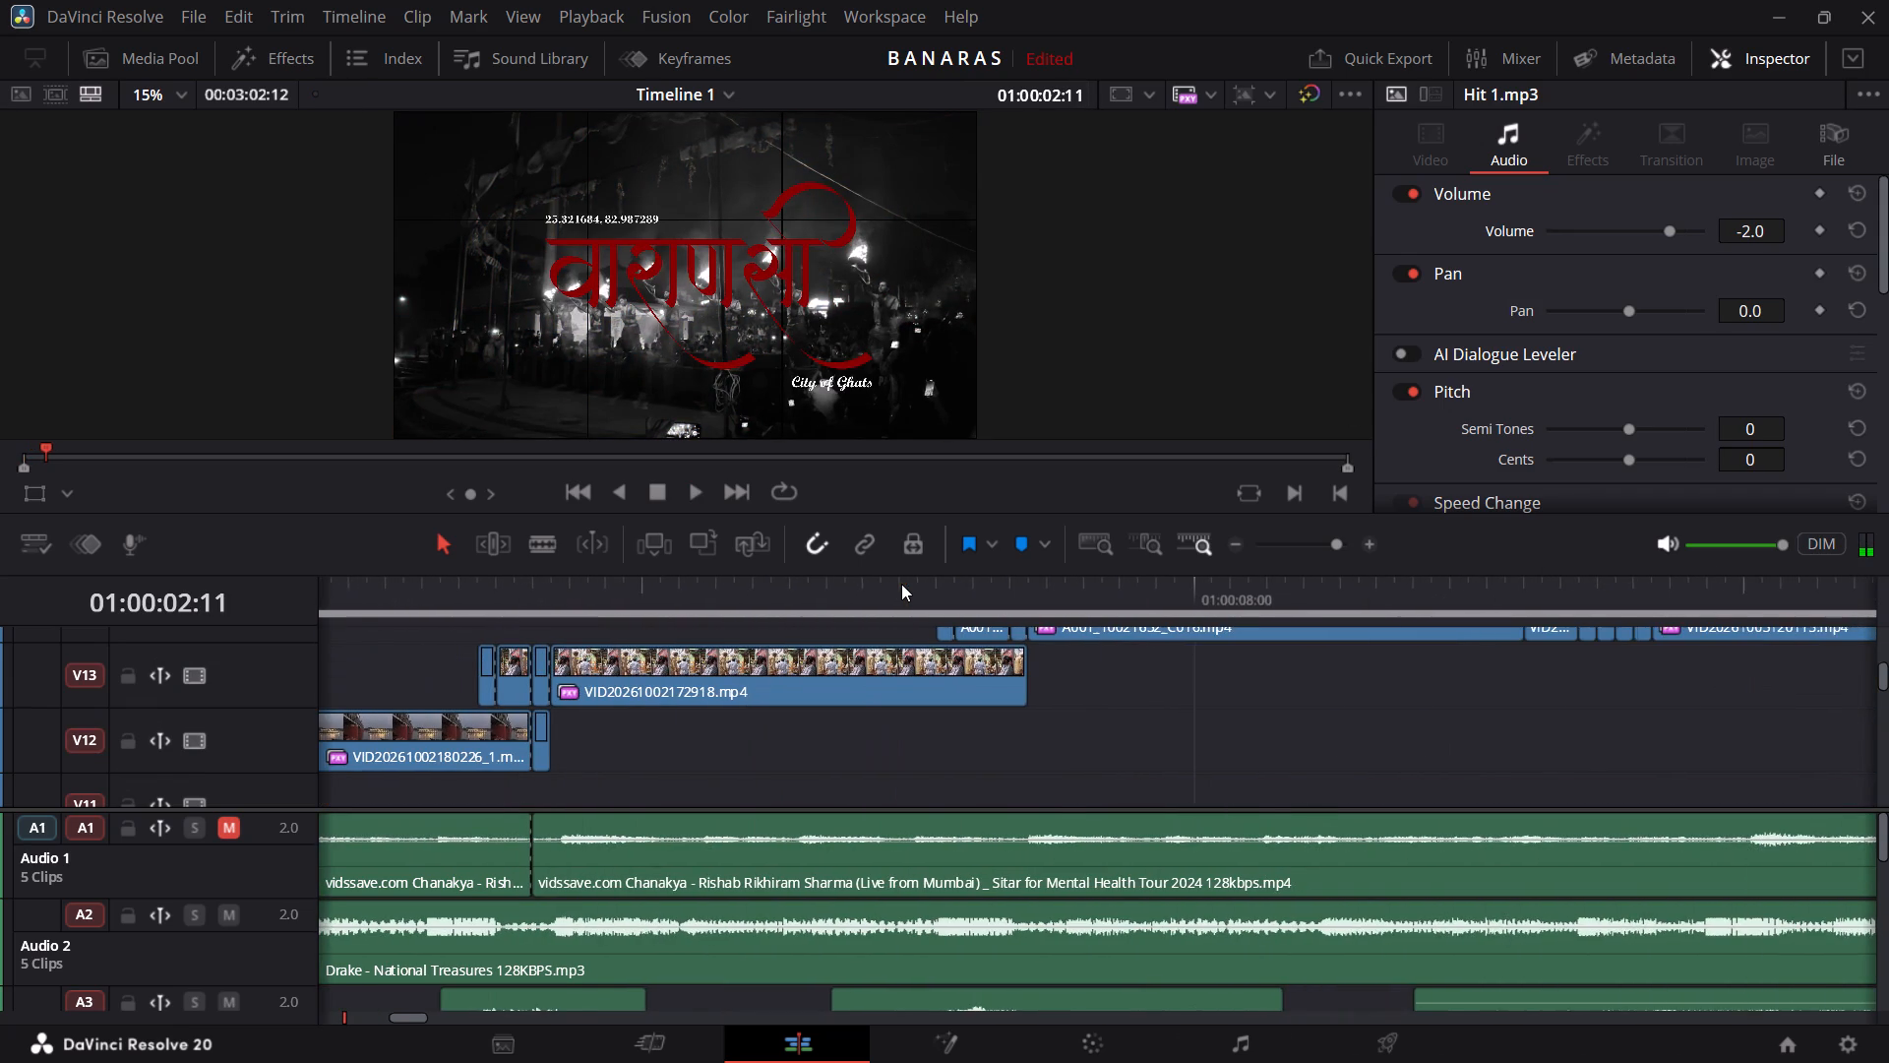
{"action": "scroll", "coordinate": [902, 647], "scroll_direction": "up", "scroll_amount": 1}
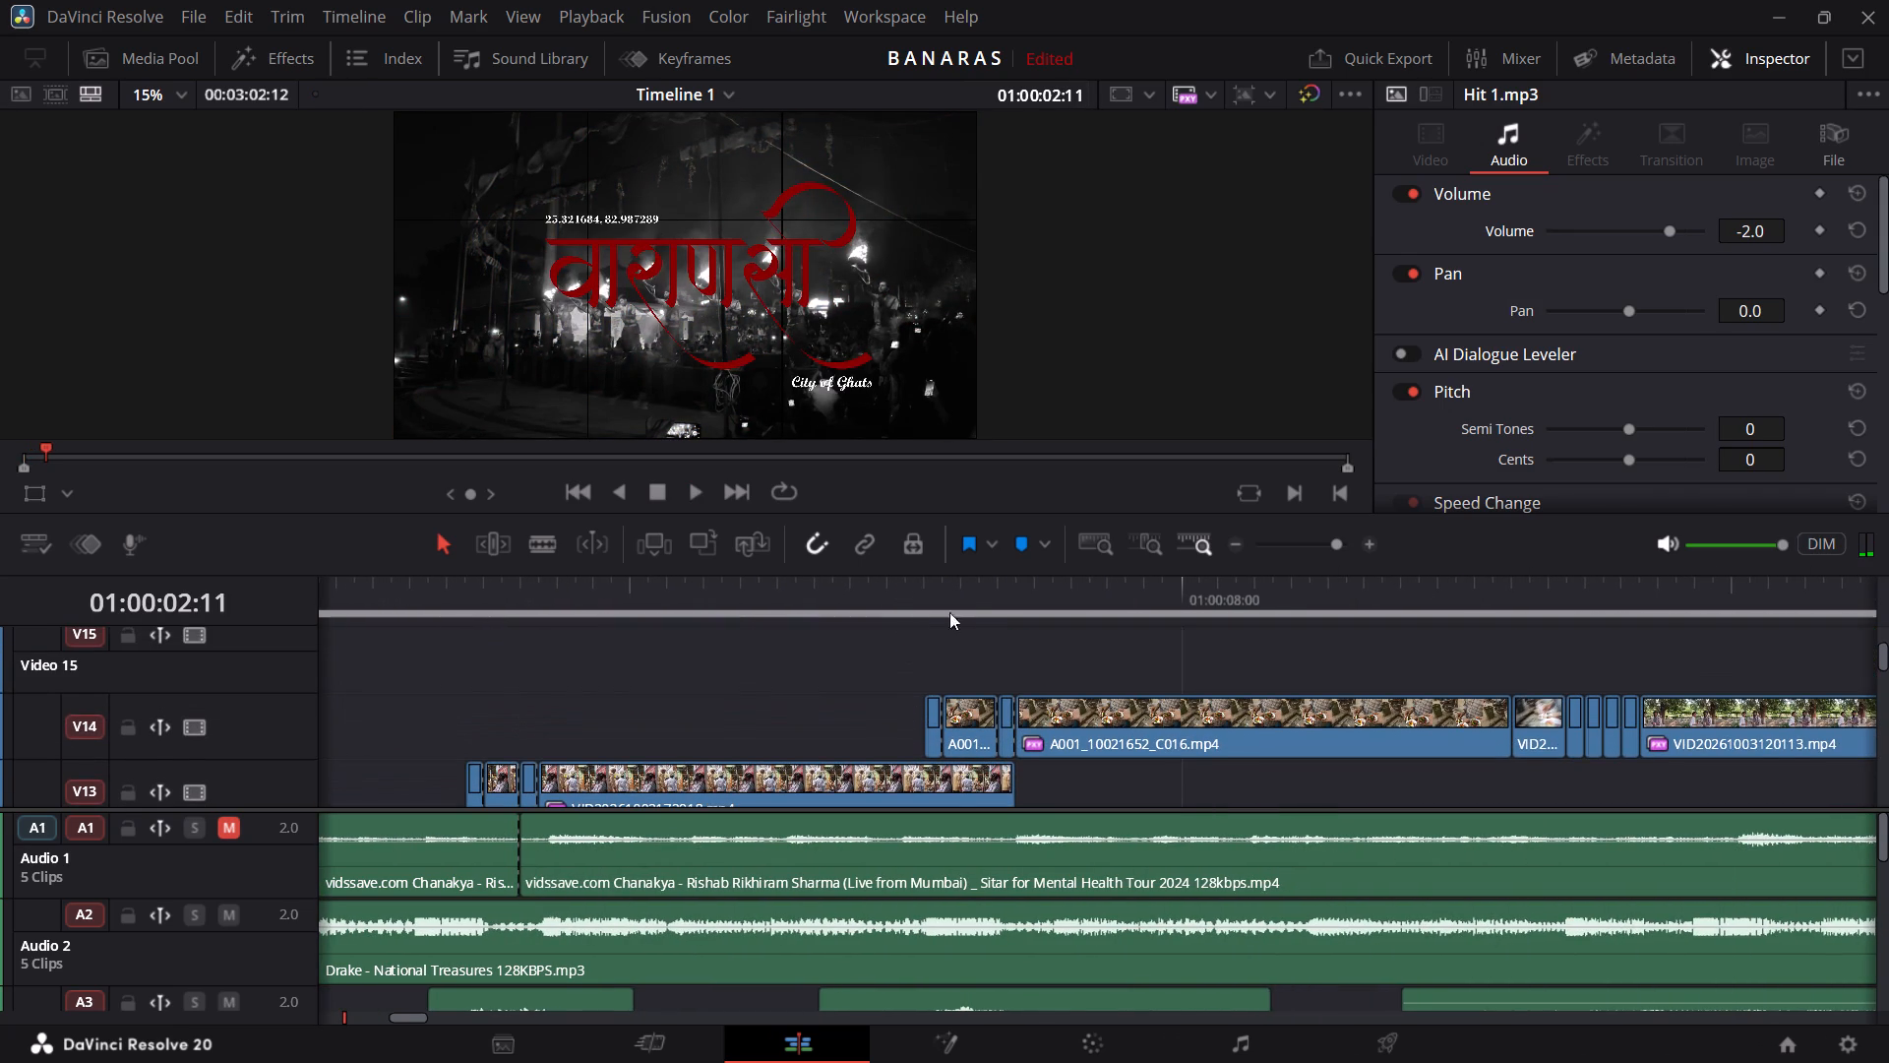
{"action": "left_click", "coordinate": [970, 604]}
Play the fast adjustment-clip section from 01:00:10:09 to 01:00:12:12 to check its cuts against the 4 Raws music.
{"action": "scroll", "coordinate": [1070, 710], "scroll_direction": "left", "scroll_amount": 1}
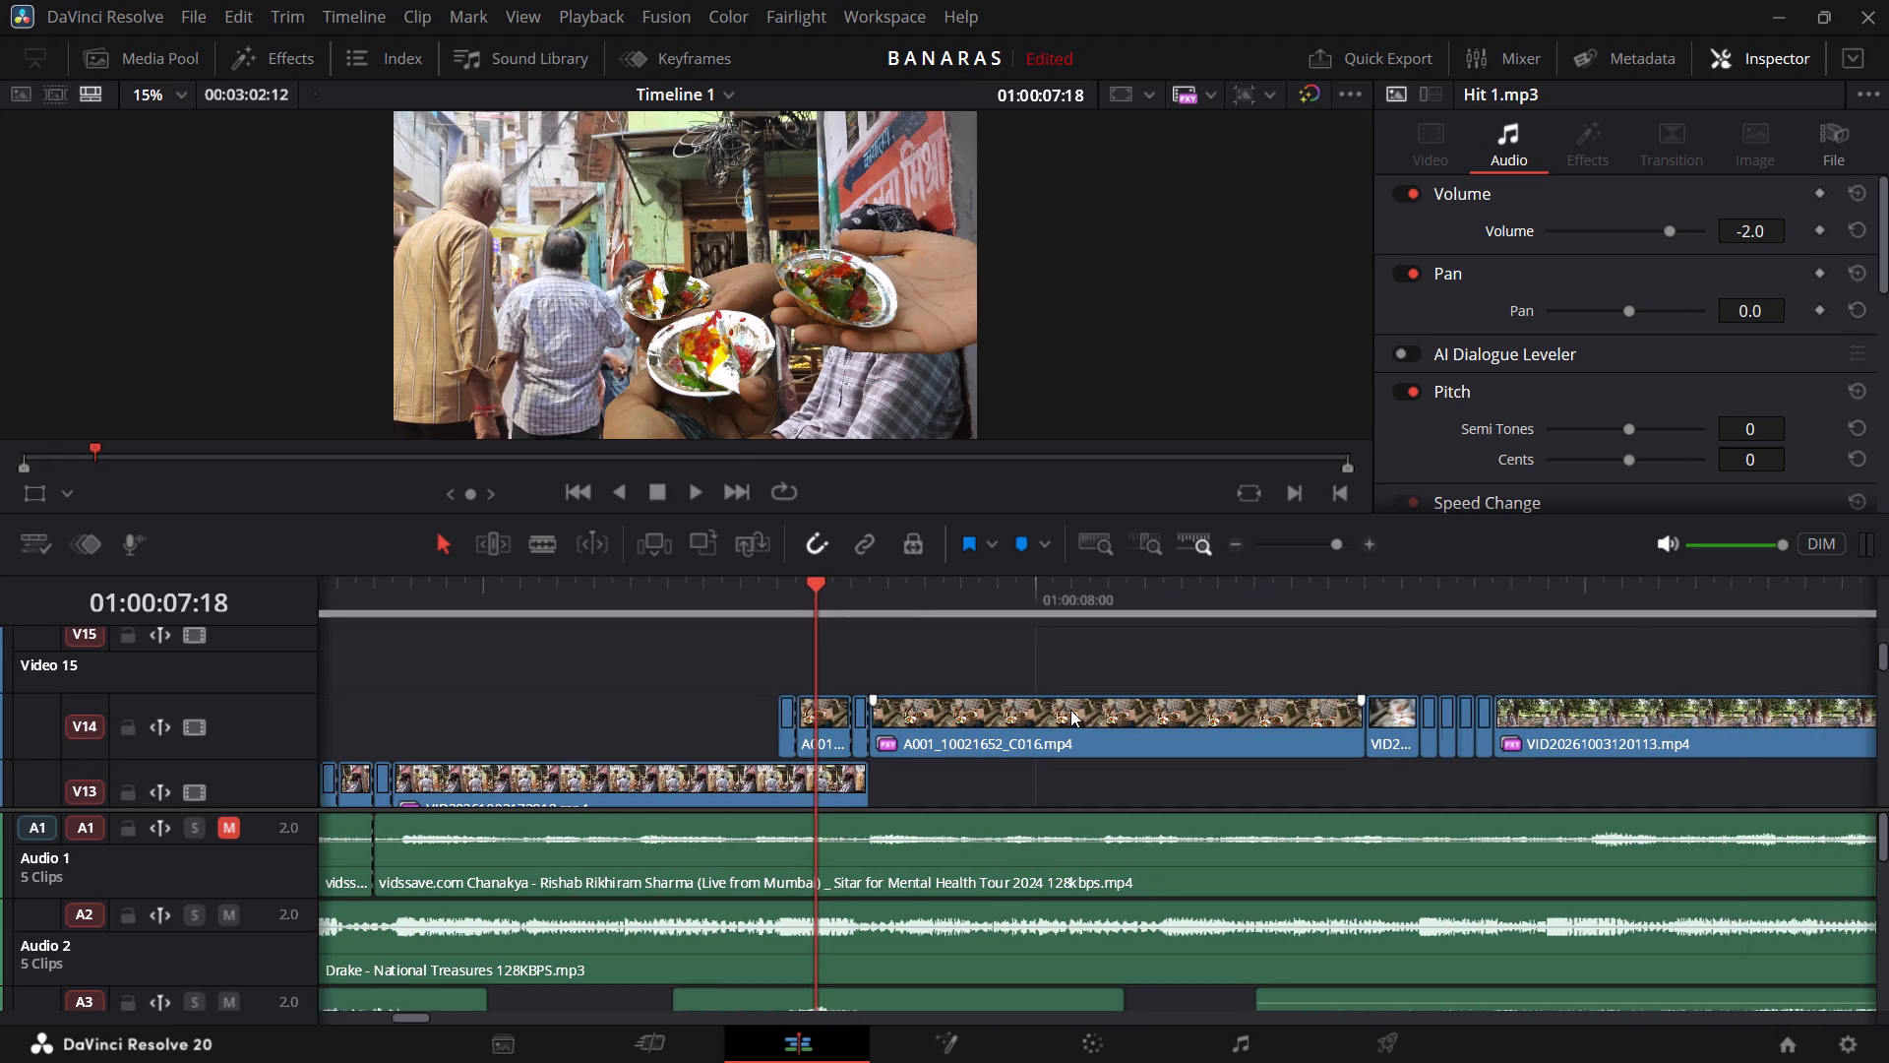
{"action": "scroll", "coordinate": [1070, 710], "scroll_direction": "left", "scroll_amount": 2}
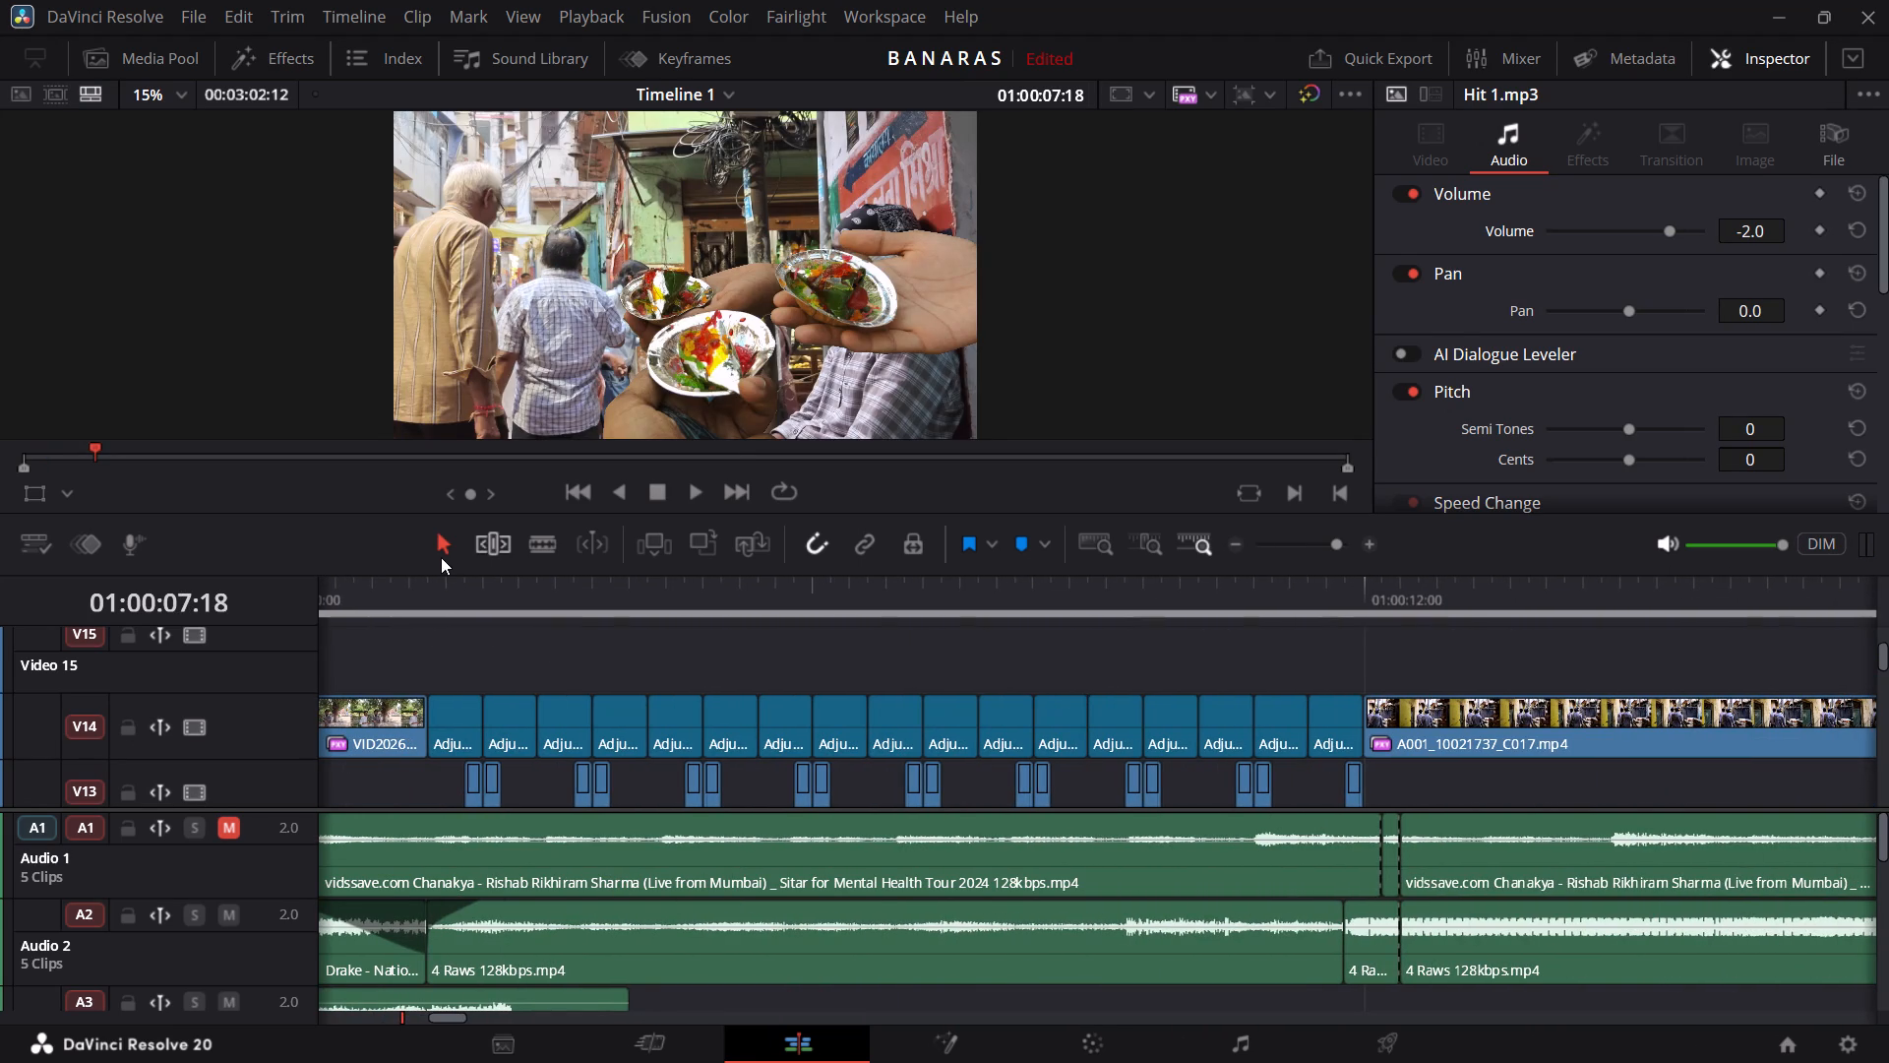
{"action": "left_click", "coordinate": [440, 592]}
{"action": "left_click", "coordinate": [429, 591]}
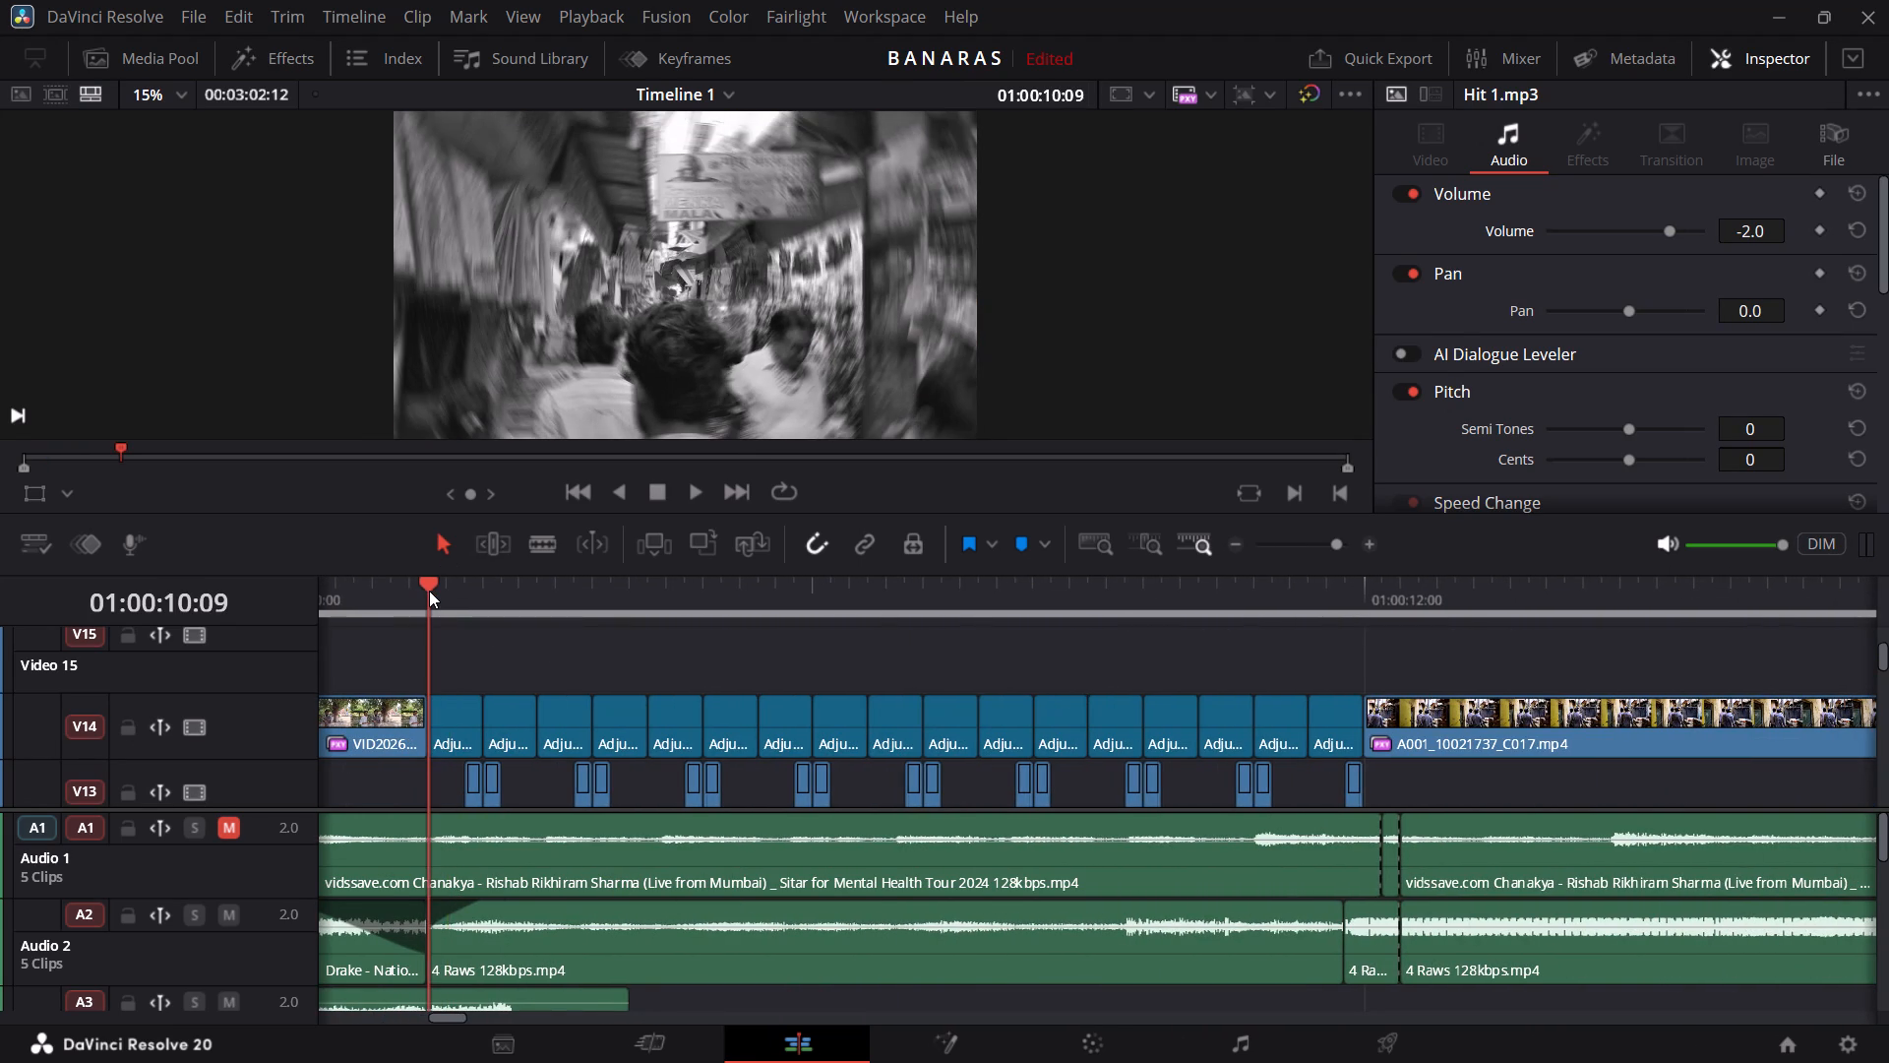
{"action": "key", "text": "space"}
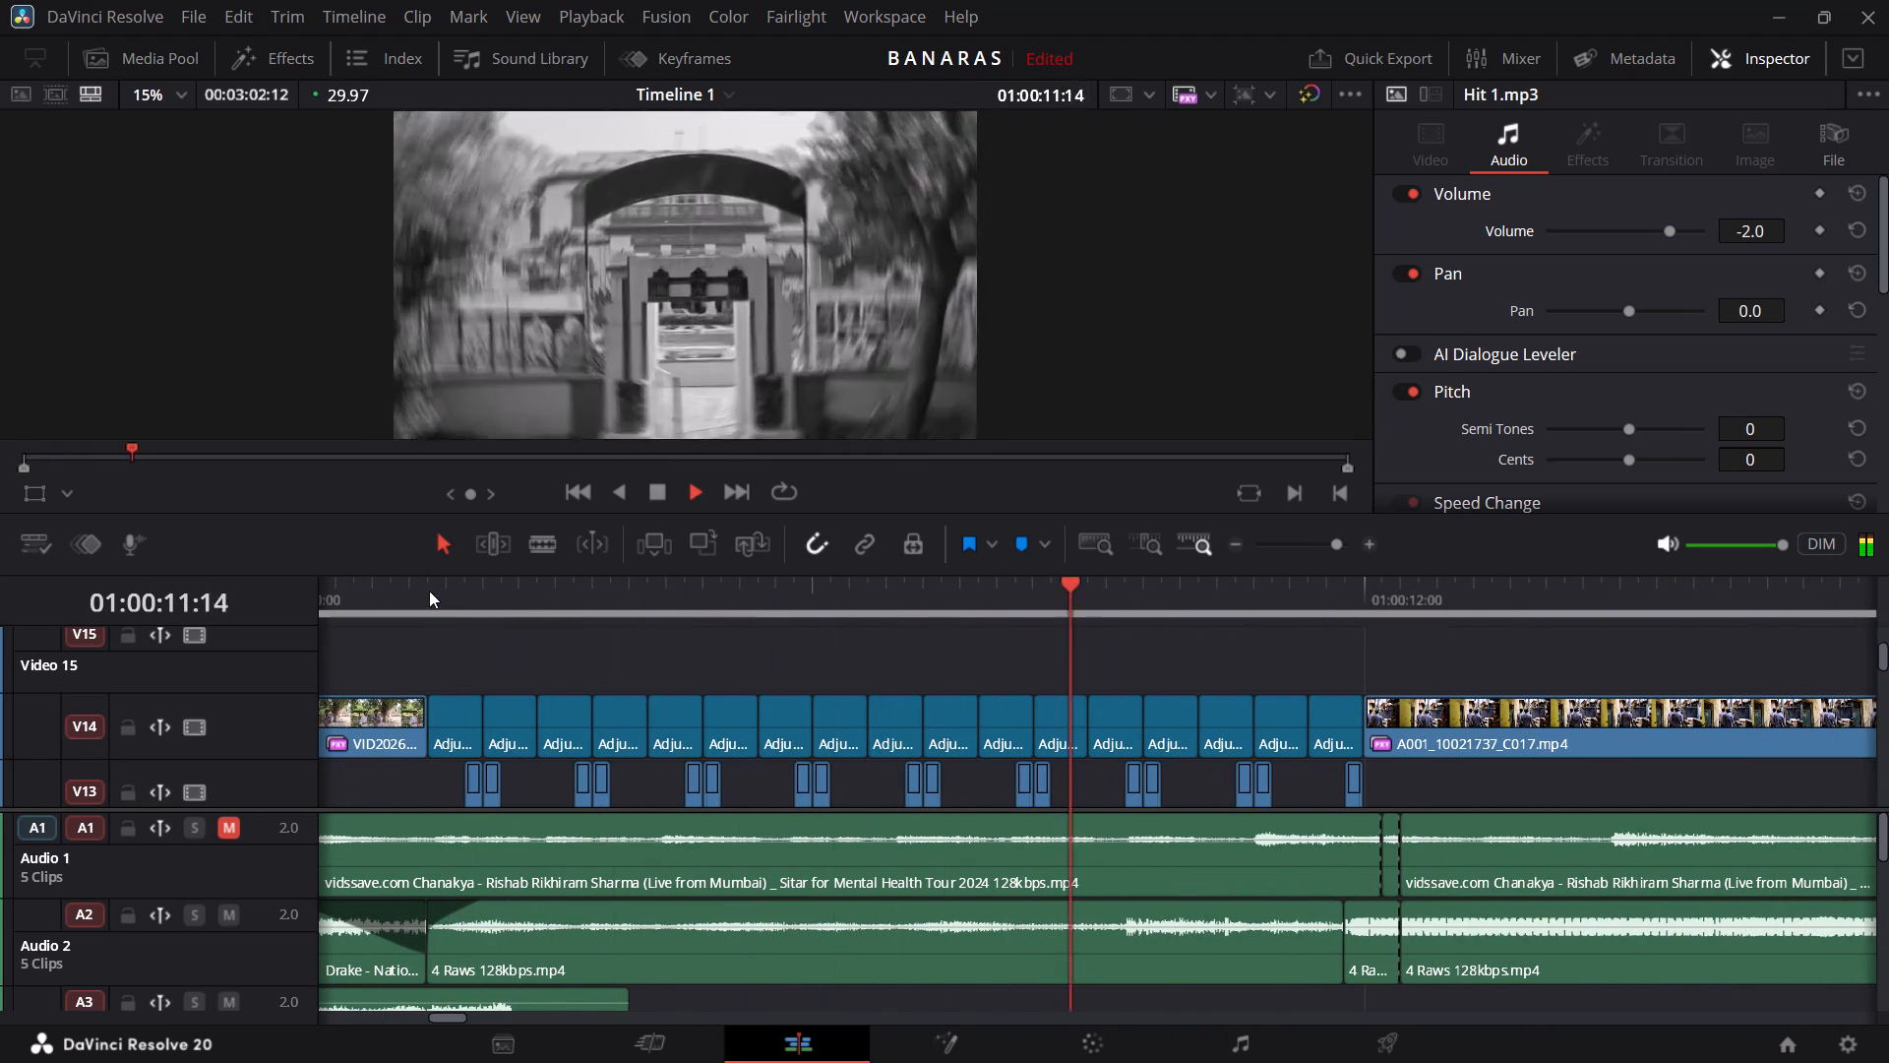
{"action": "key", "text": "space"}
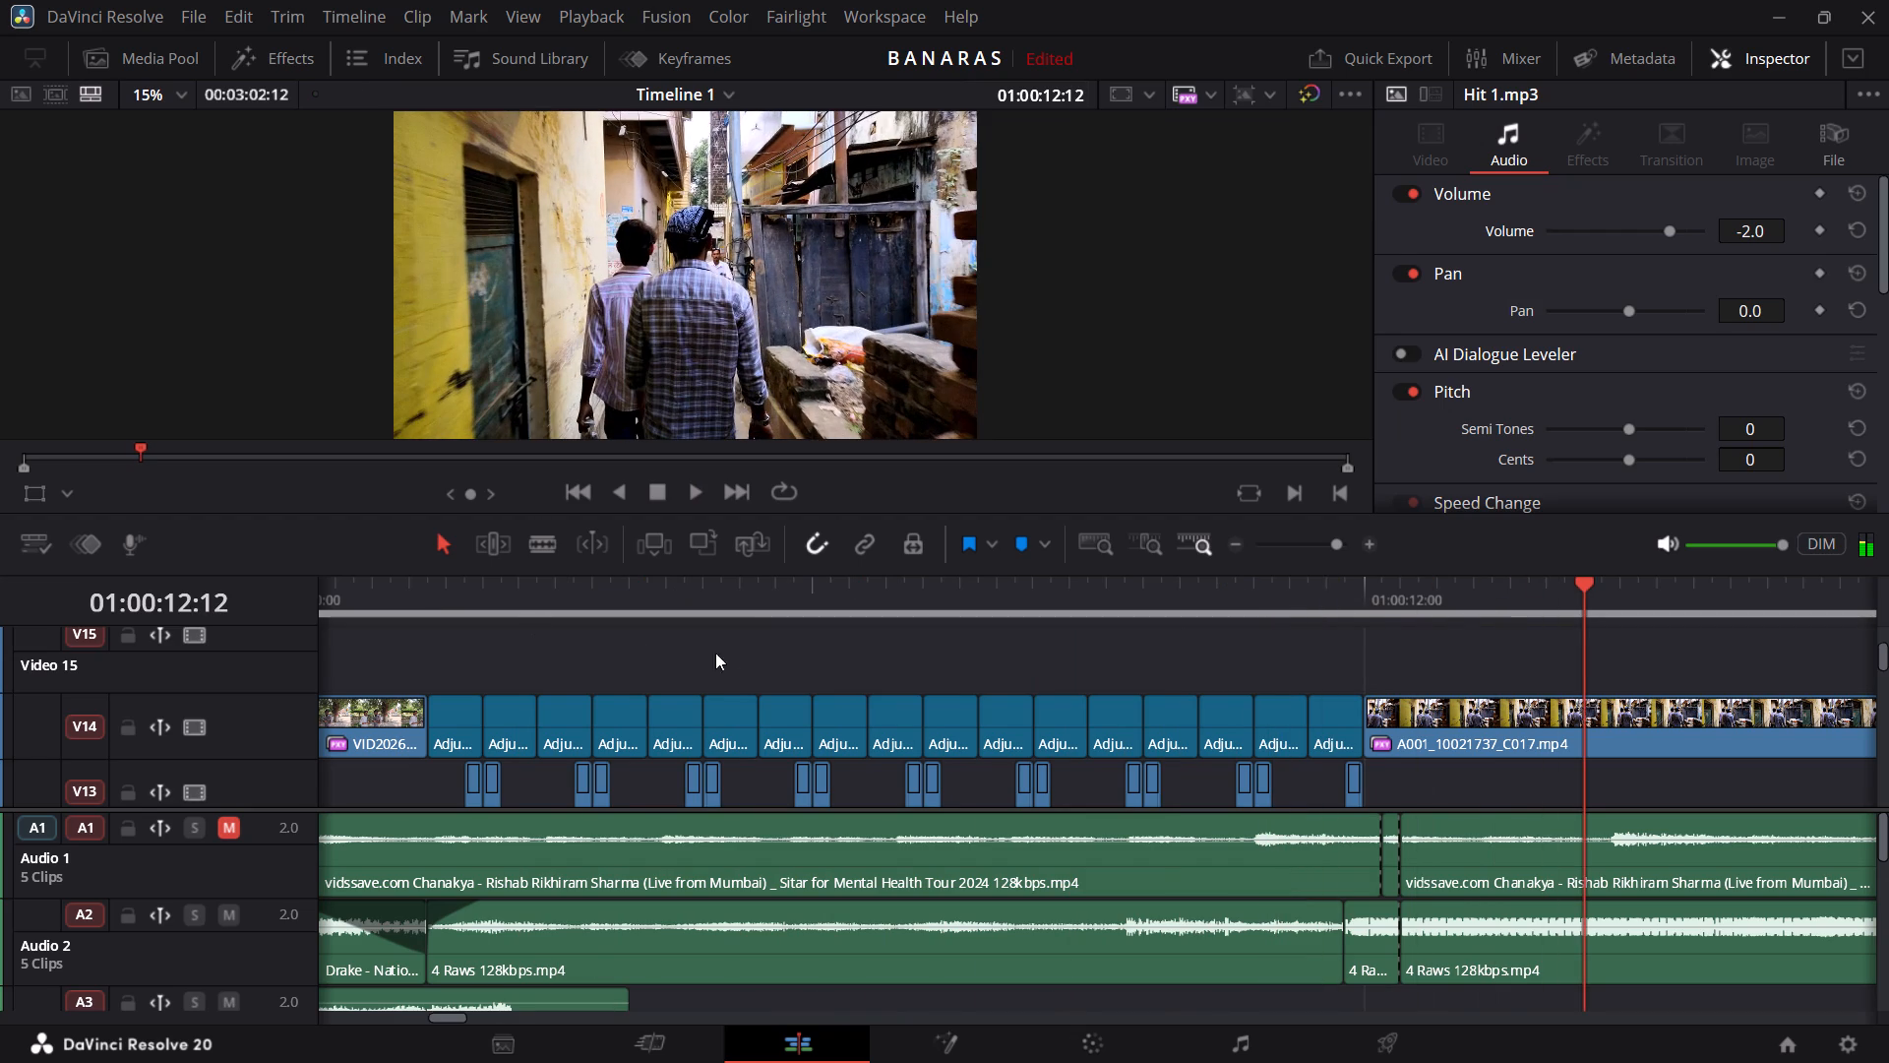
Preview A001_10021737_C017.mp4 on V14 at 01:00:13:01 and near its end at 01:00:13:20.
{"action": "scroll", "coordinate": [783, 647], "scroll_direction": "left", "scroll_amount": 3}
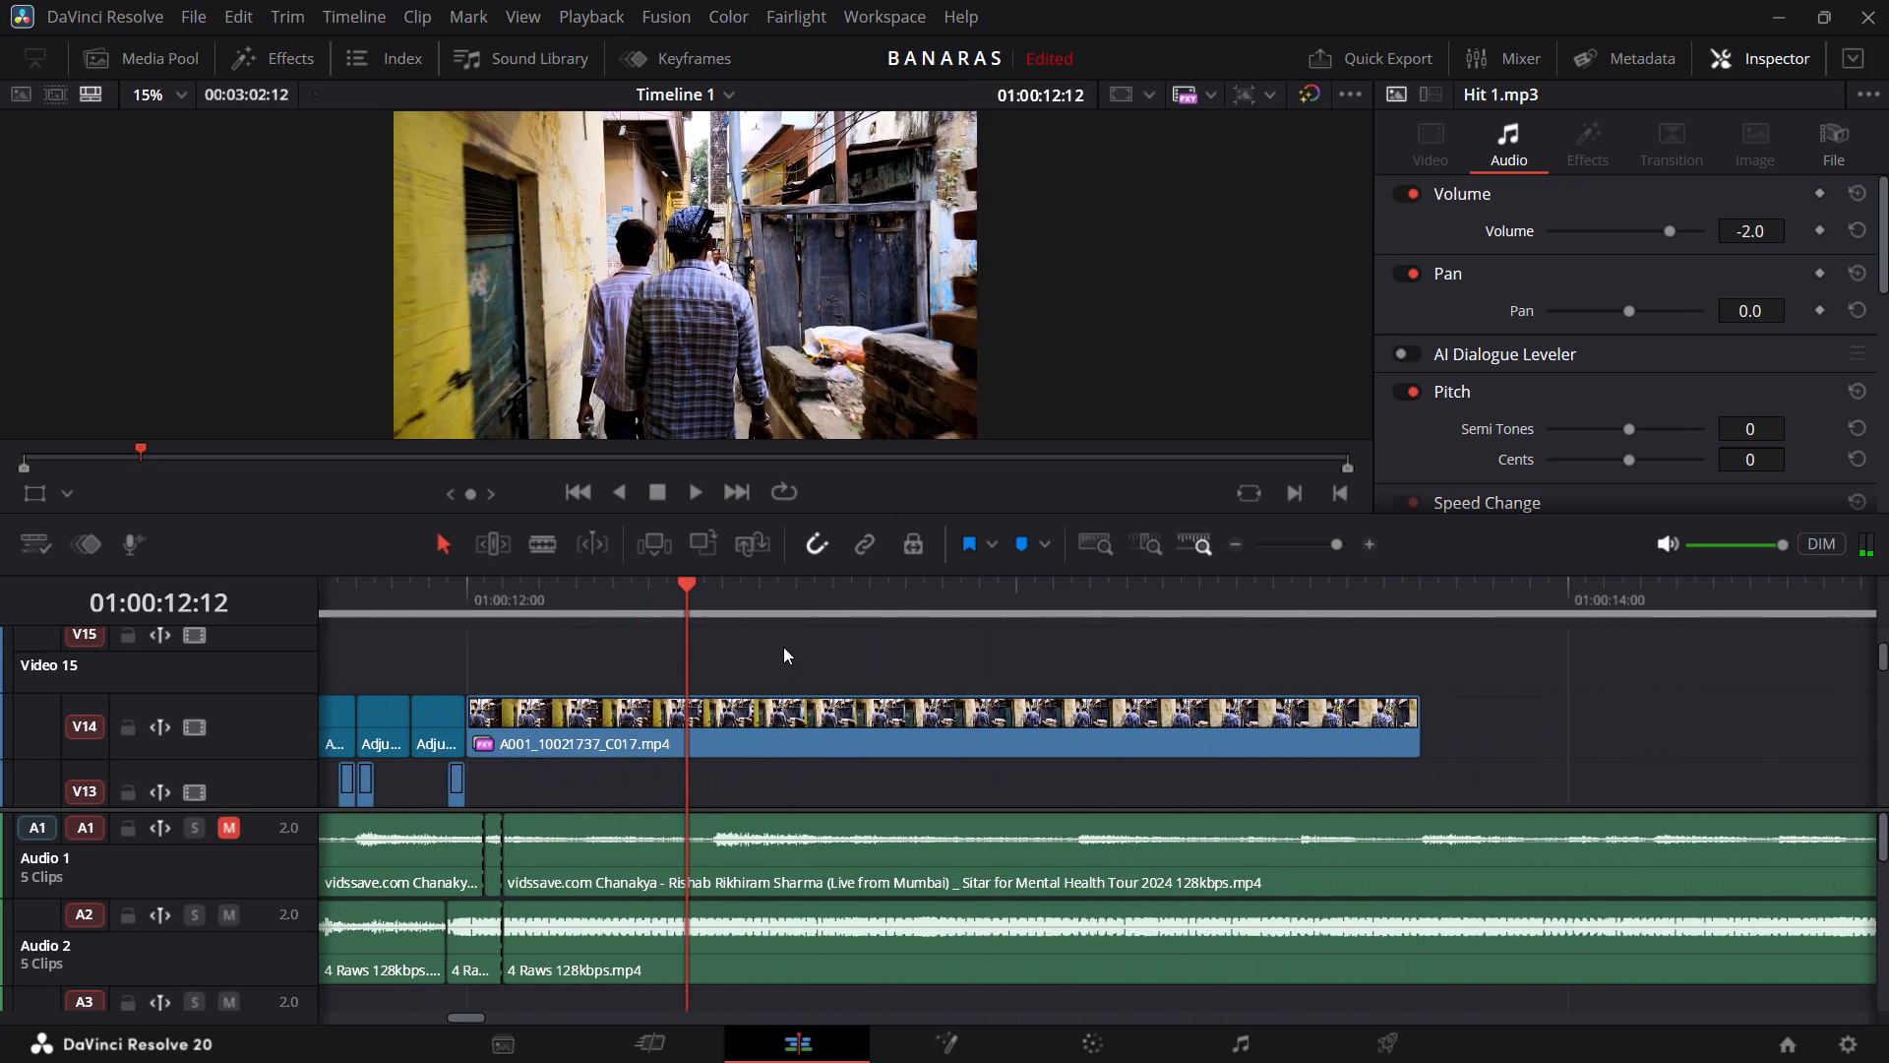
{"action": "left_click", "coordinate": [1030, 591]}
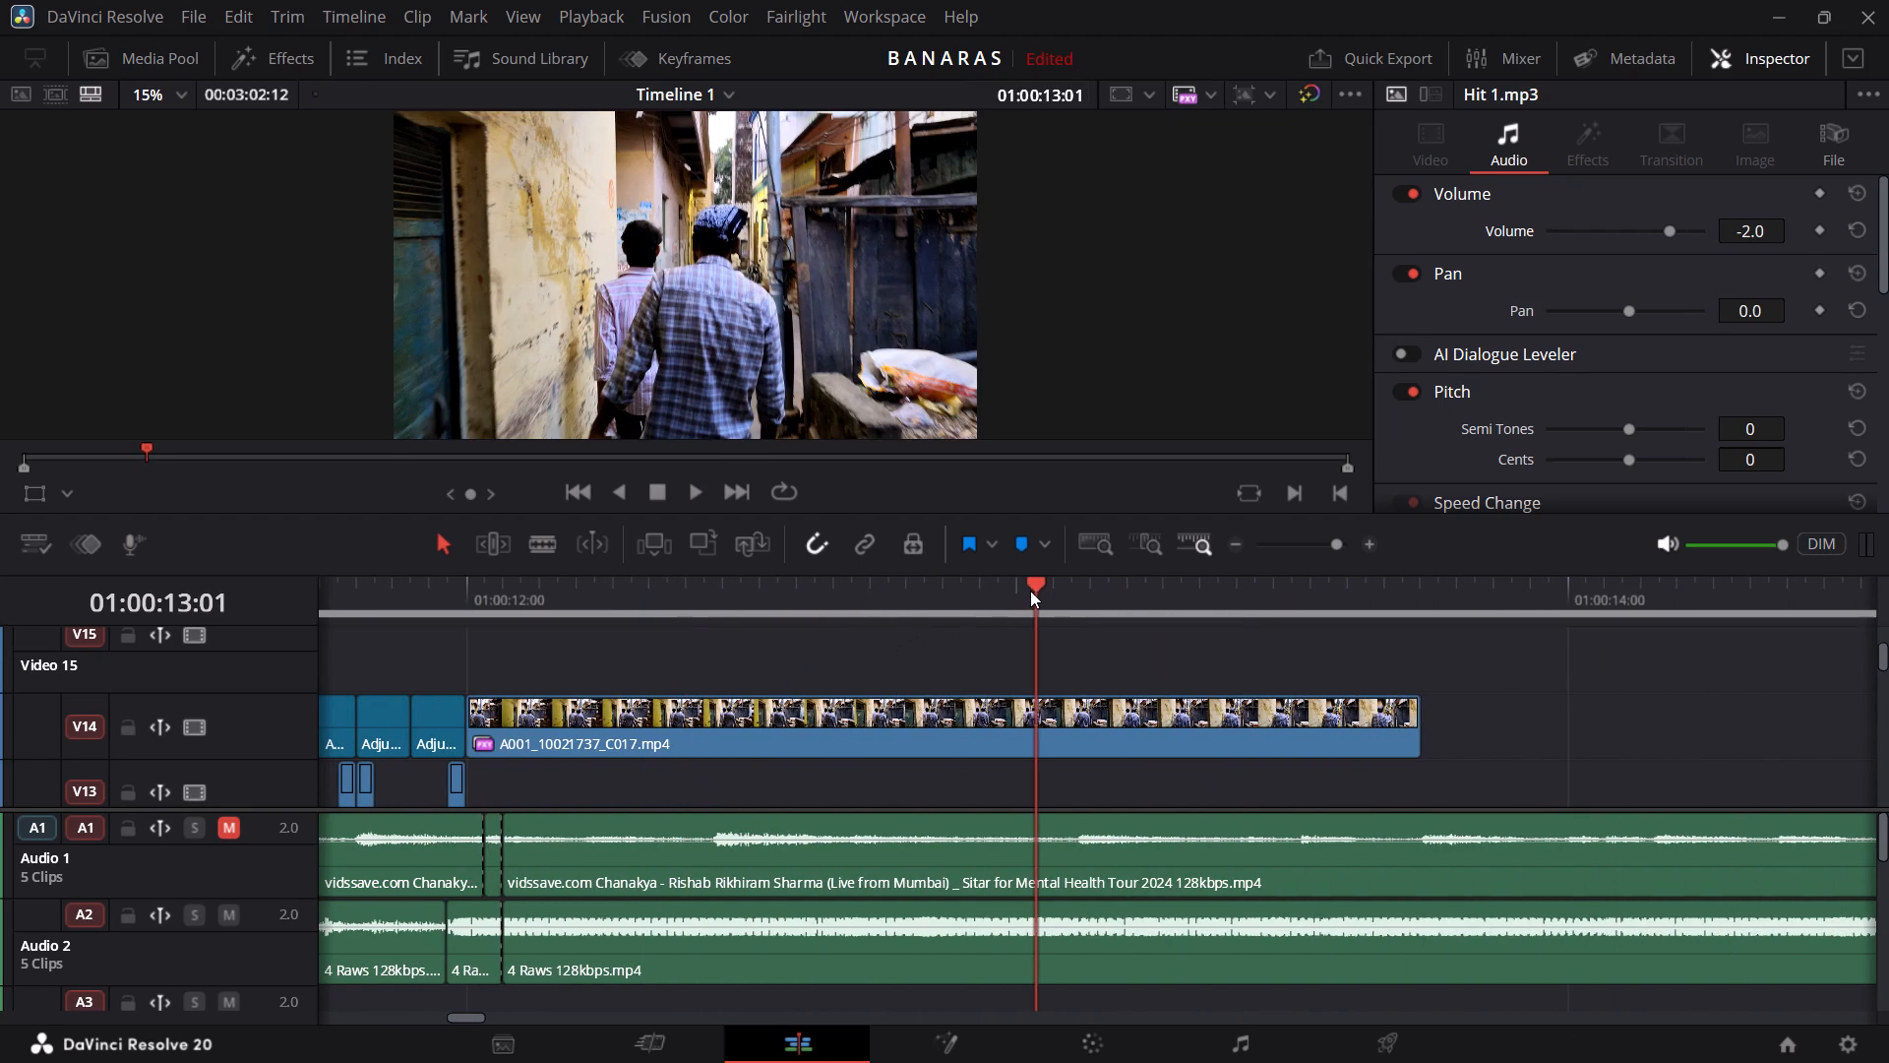
{"action": "left_click", "coordinate": [1286, 602]}
{"action": "left_click", "coordinate": [1394, 589]}
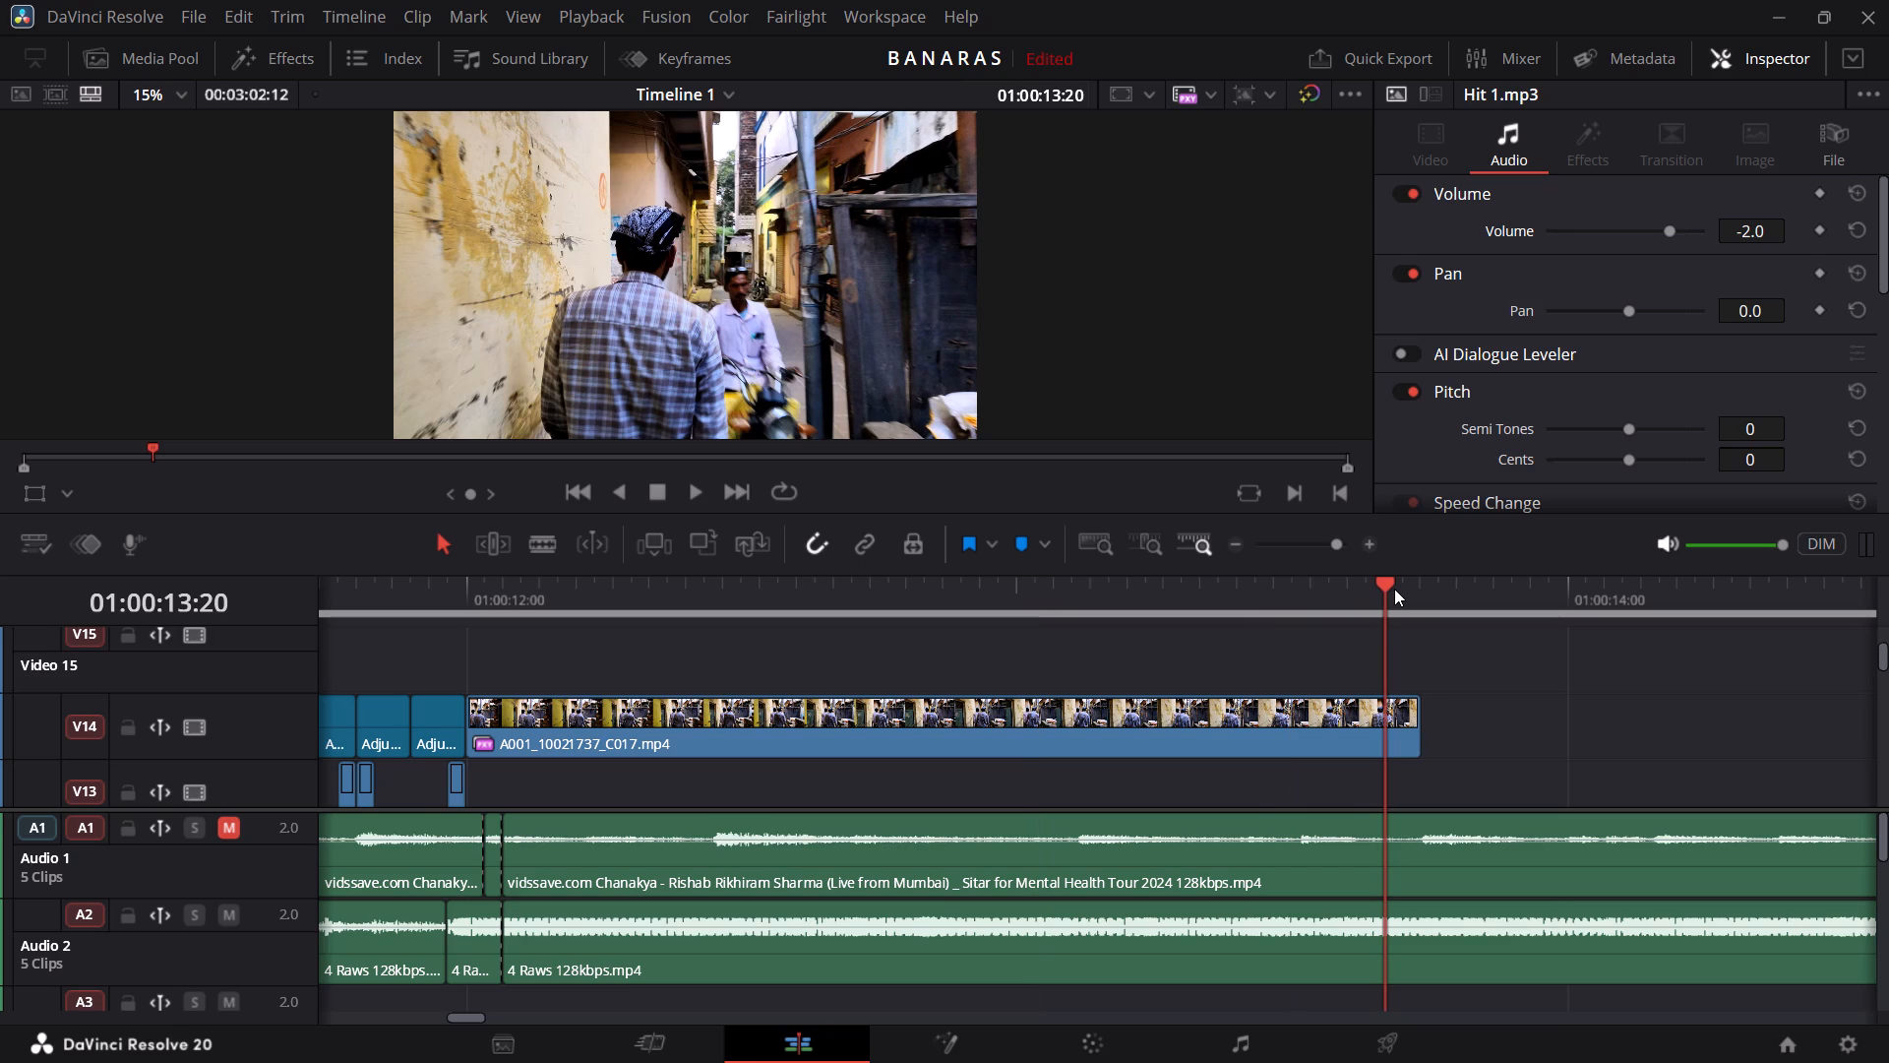
{"action": "left_click", "coordinate": [1888, 0]}
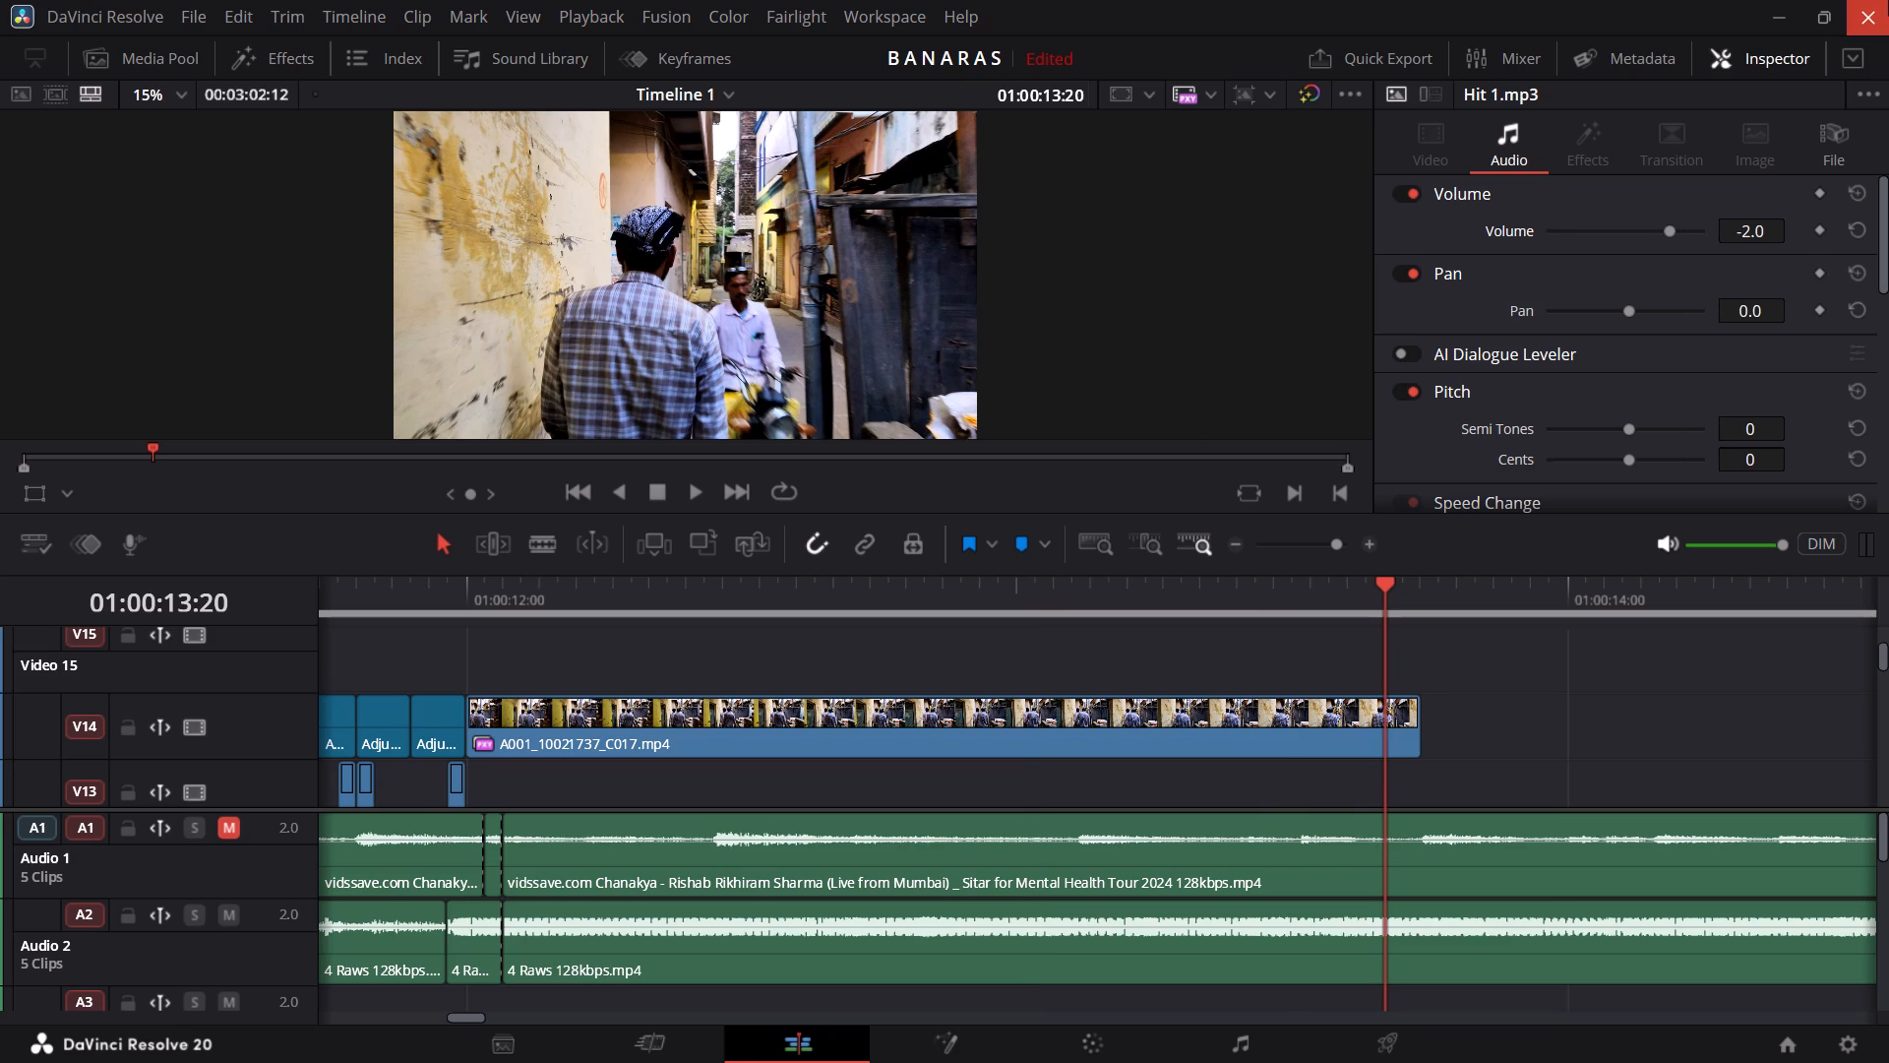